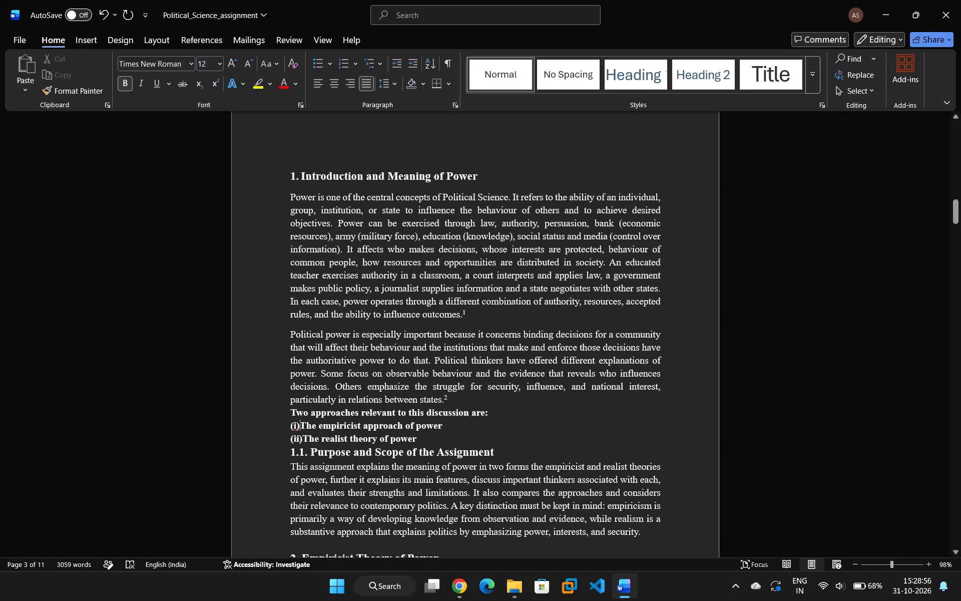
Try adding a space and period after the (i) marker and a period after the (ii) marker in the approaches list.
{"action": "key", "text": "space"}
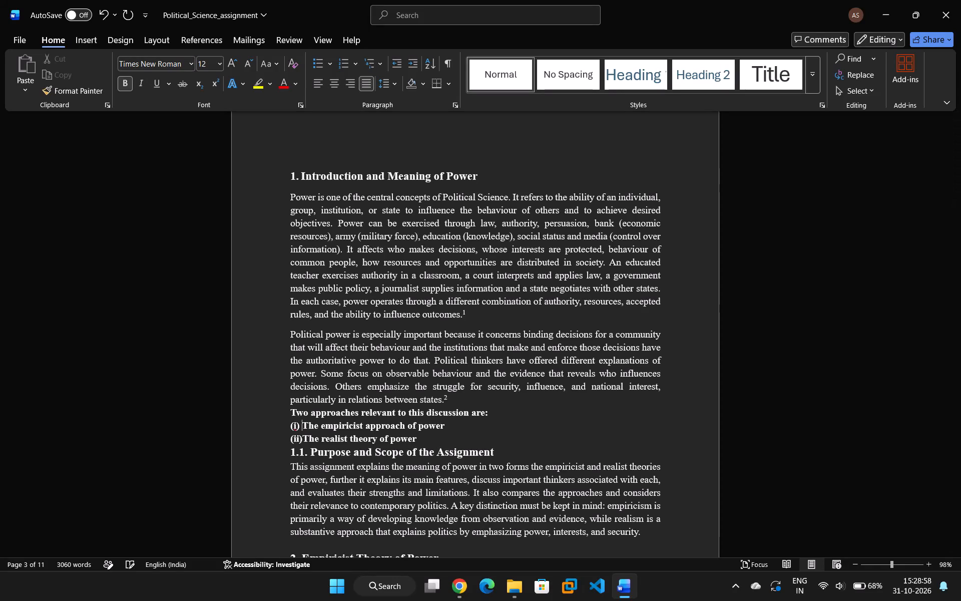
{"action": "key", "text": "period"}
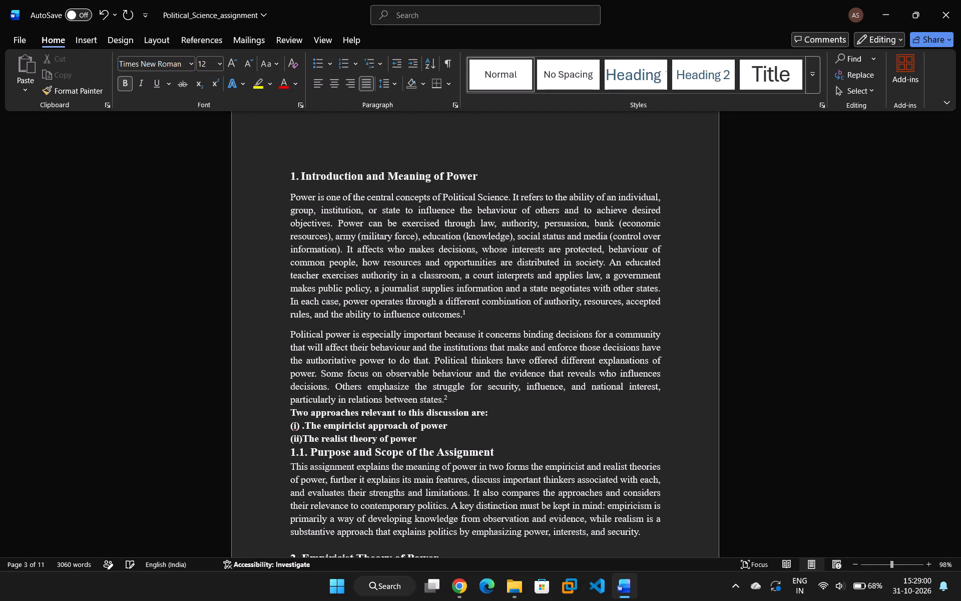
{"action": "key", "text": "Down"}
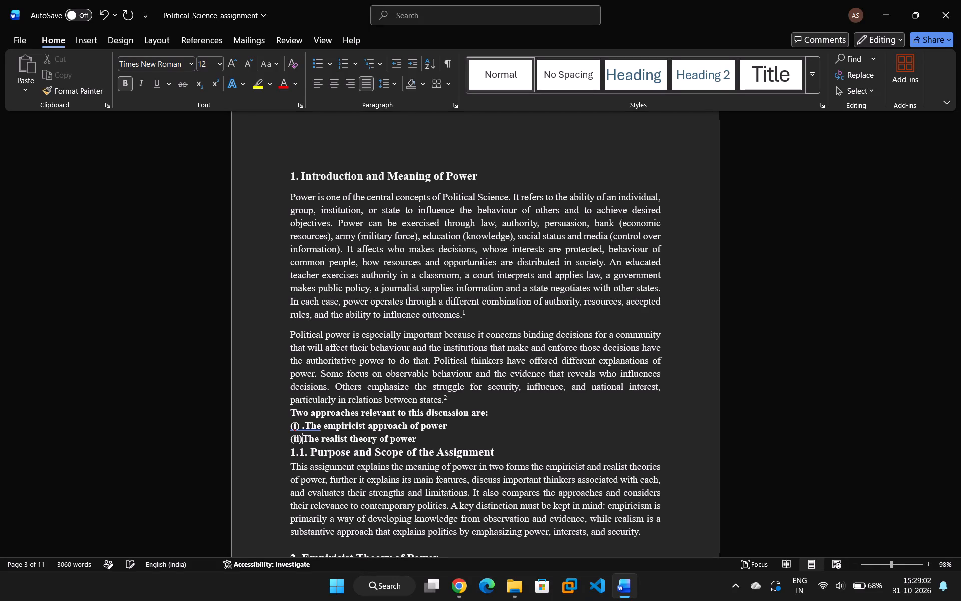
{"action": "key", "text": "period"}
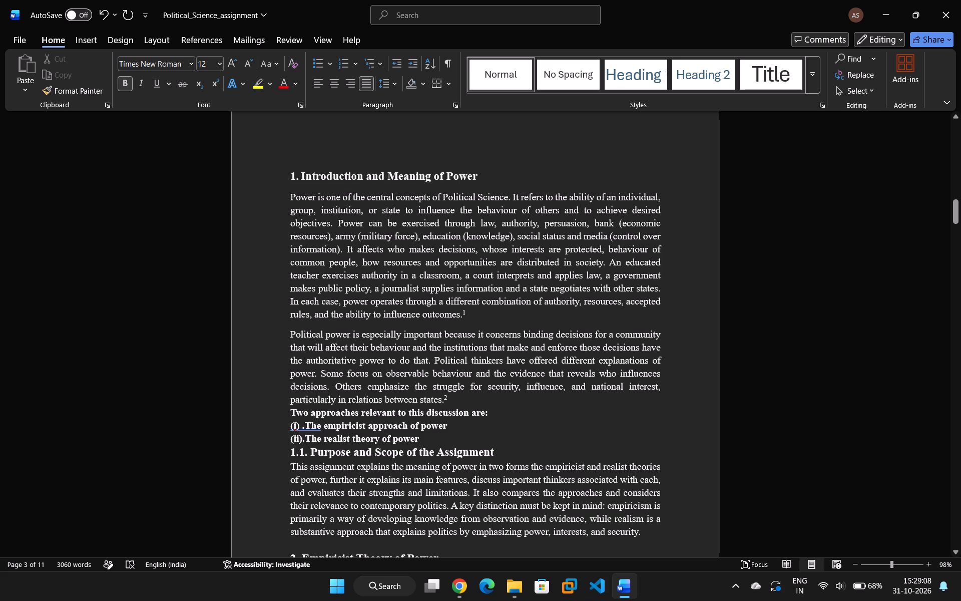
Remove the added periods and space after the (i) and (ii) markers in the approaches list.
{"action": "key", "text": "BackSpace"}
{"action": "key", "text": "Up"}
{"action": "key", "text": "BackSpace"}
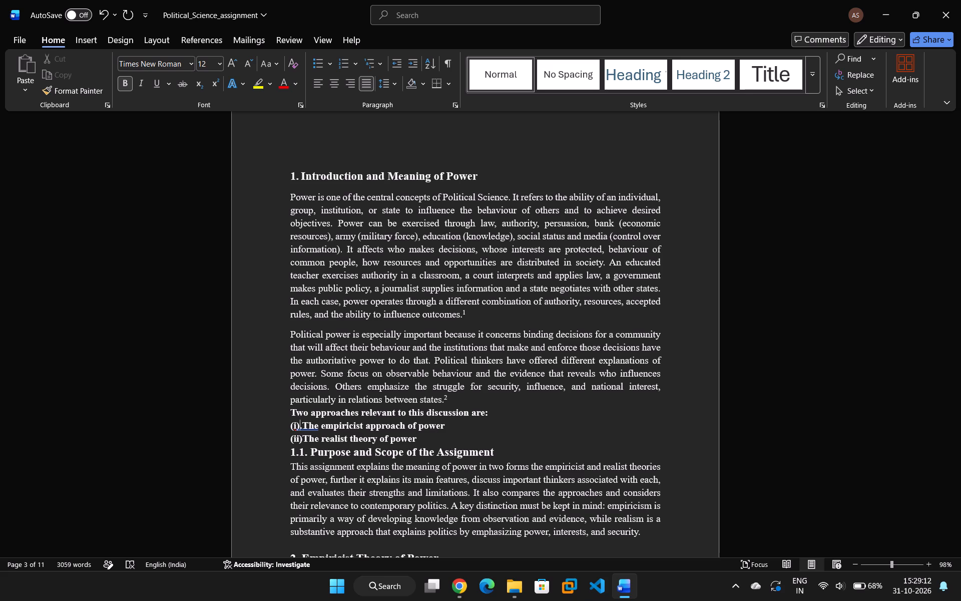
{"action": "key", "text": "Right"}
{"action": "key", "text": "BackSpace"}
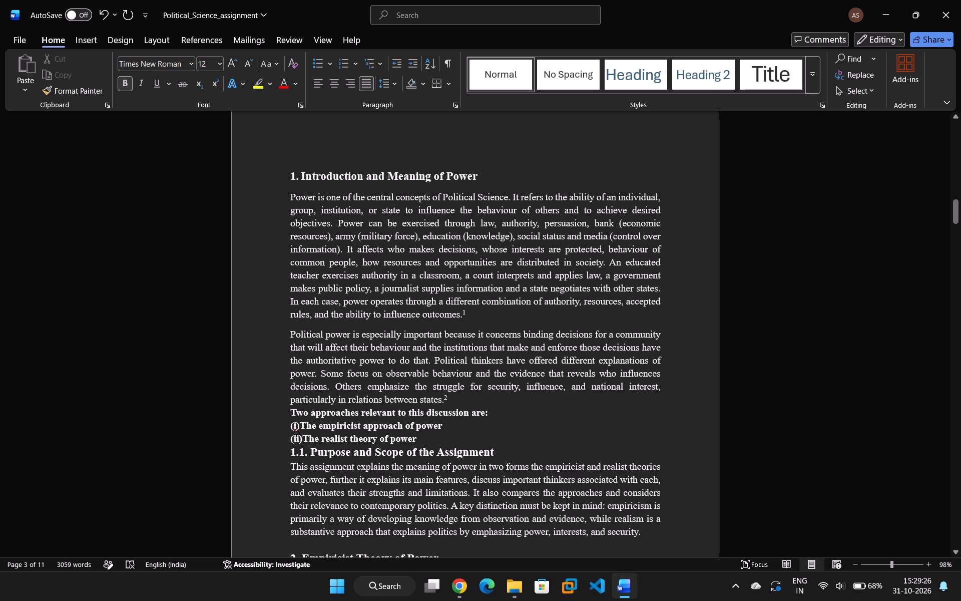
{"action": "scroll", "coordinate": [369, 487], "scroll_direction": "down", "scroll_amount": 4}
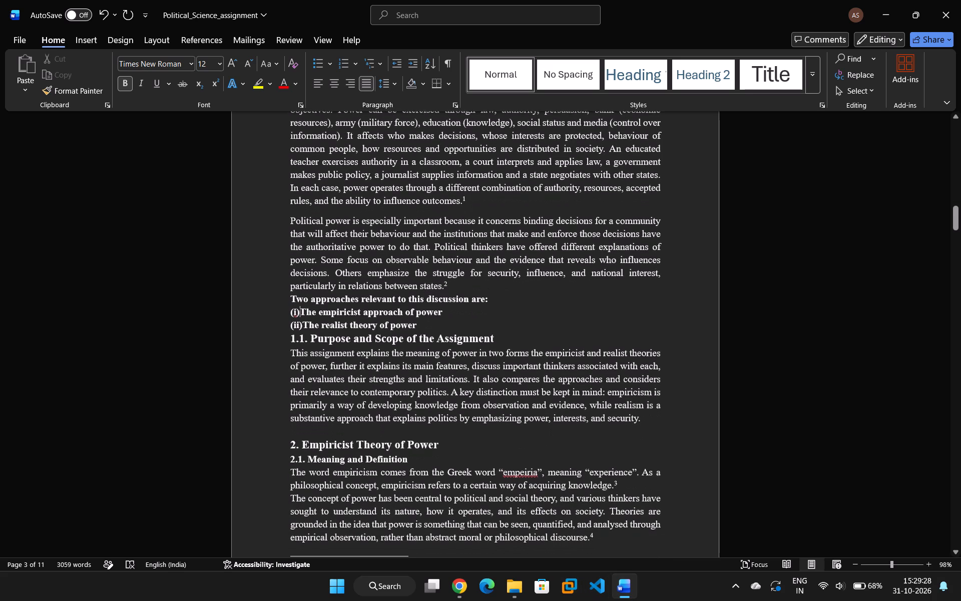
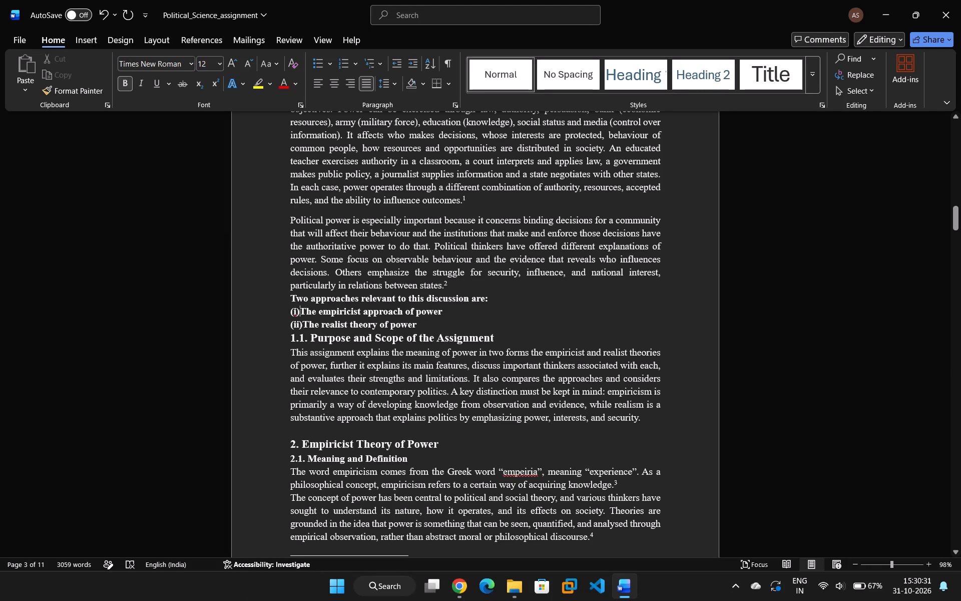
Set the font size of the "1.1. Purpose and Scope of the Assignment" heading to 14.
{"action": "left_click_drag", "start_coordinate": [501, 333], "coordinate": [282, 337]}
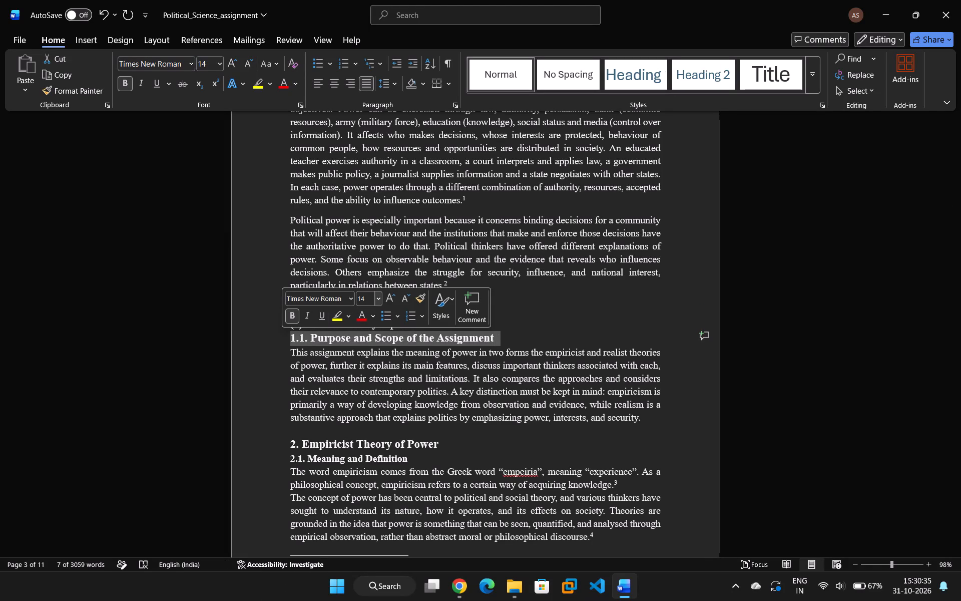
{"action": "left_click", "coordinate": [379, 298]}
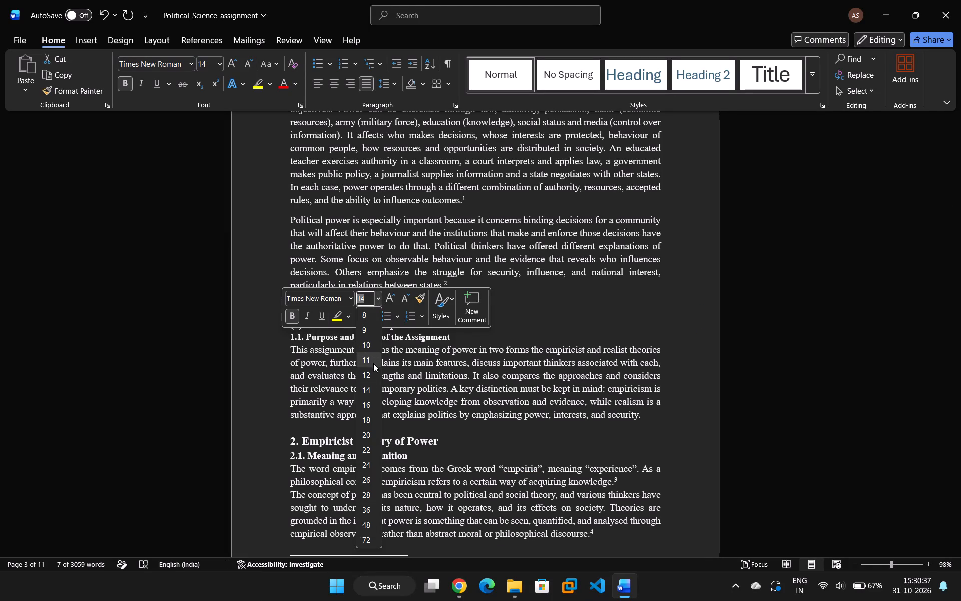
{"action": "left_click", "coordinate": [367, 387]}
{"action": "left_click", "coordinate": [541, 293]}
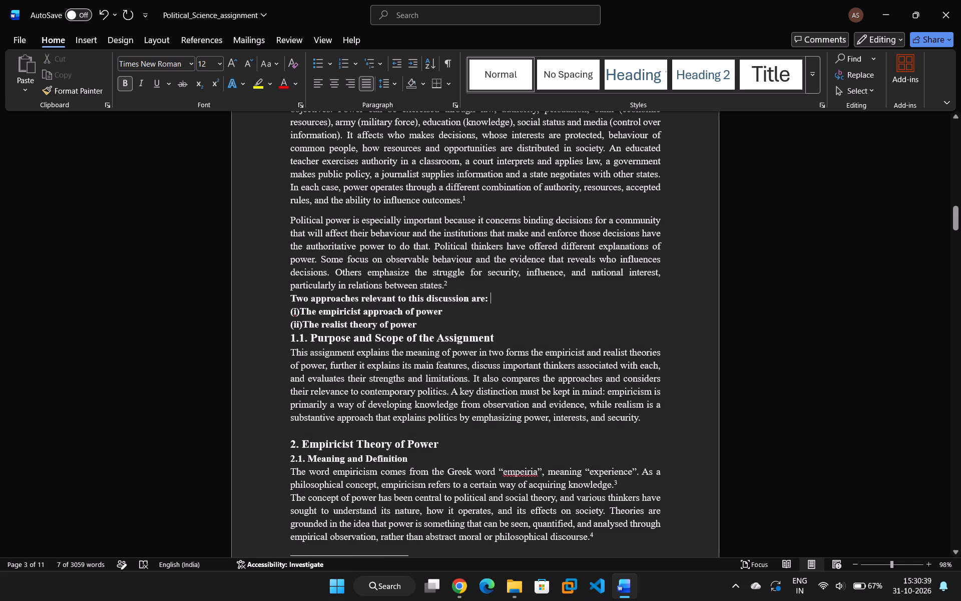
Check the "2. Empiricist Theory of Power" heading's font size and set the "2.1. Meaning and Definition" heading to 14.
{"action": "left_click_drag", "start_coordinate": [451, 447], "coordinate": [330, 442]}
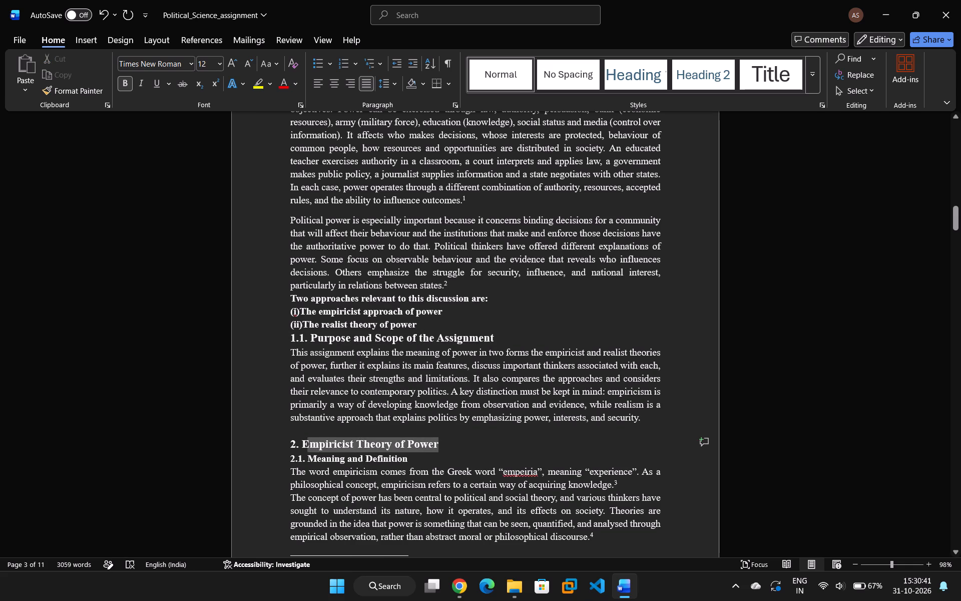
{"action": "left_click_drag", "start_coordinate": [330, 442], "coordinate": [287, 443]}
{"action": "left_click", "coordinate": [420, 462]}
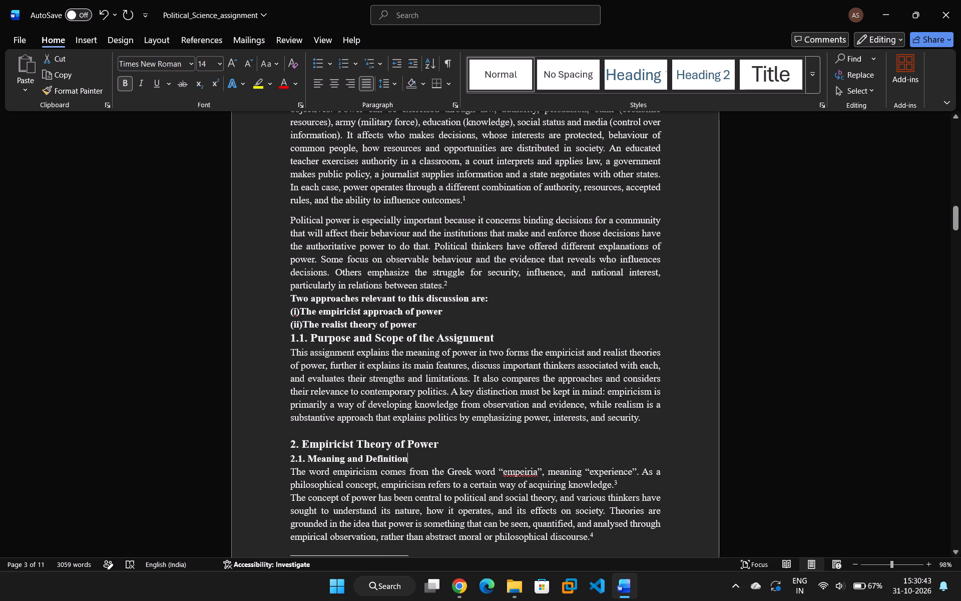
{"action": "left_click_drag", "start_coordinate": [420, 462], "coordinate": [290, 457]}
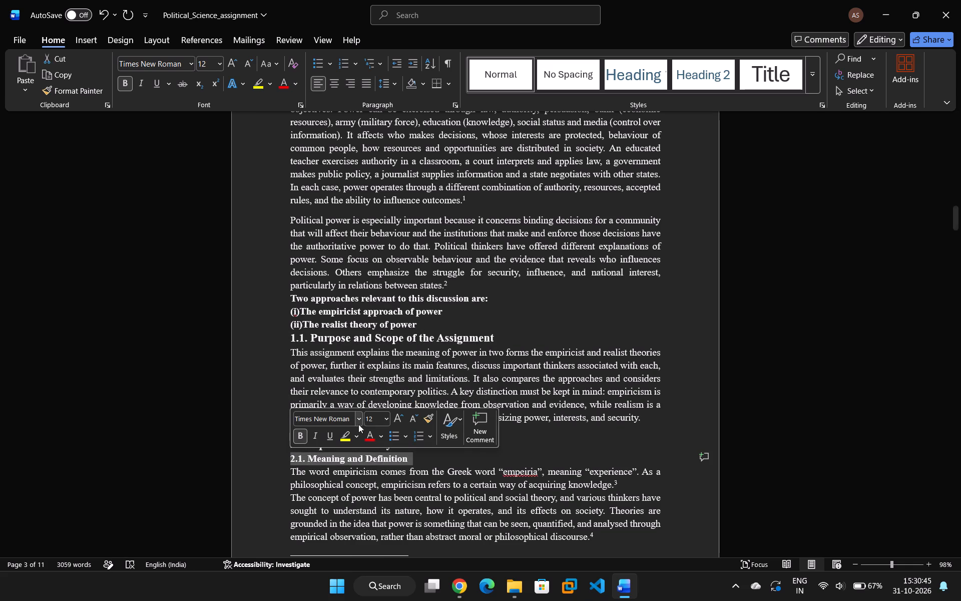
{"action": "left_click", "coordinate": [384, 420]}
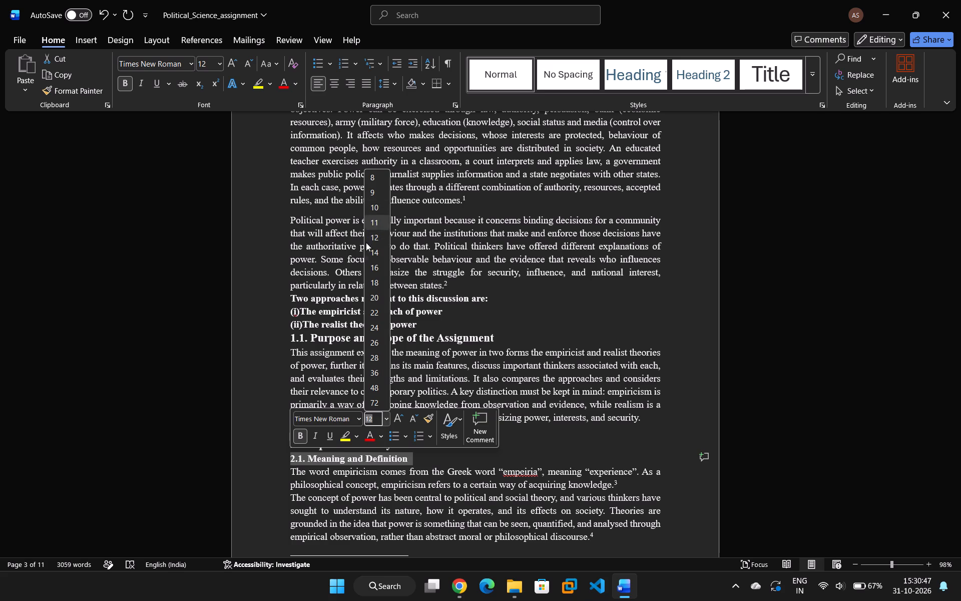
{"action": "left_click", "coordinate": [376, 254]}
{"action": "scroll", "coordinate": [389, 285], "scroll_direction": "down", "scroll_amount": 1}
{"action": "left_click", "coordinate": [526, 411]}
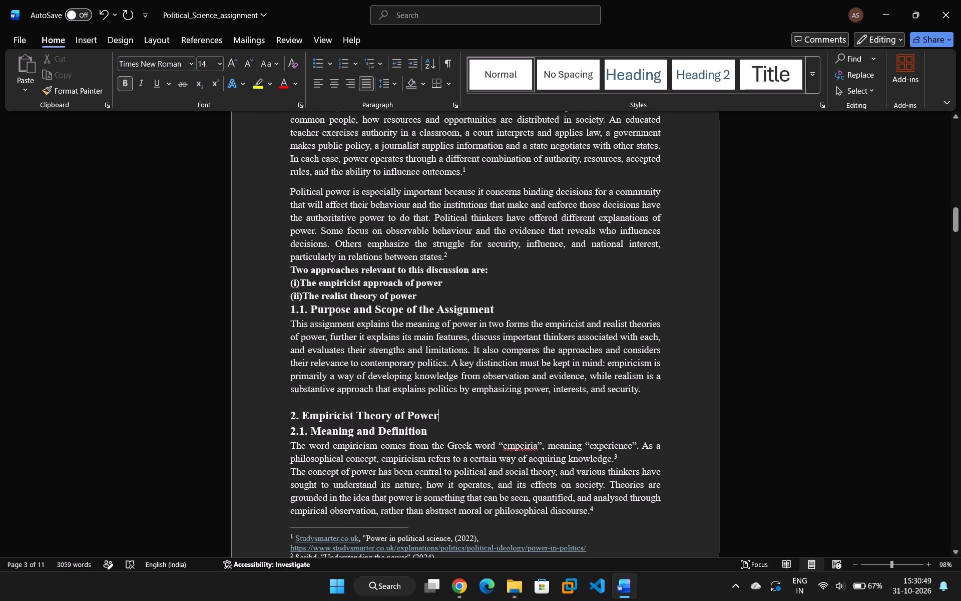
Check the font size of the section 3 subheadings, from "3.1. Power as a Resource" to "3.4. Behavioural Focus".
{"action": "scroll", "coordinate": [516, 420], "scroll_direction": "down", "scroll_amount": 10}
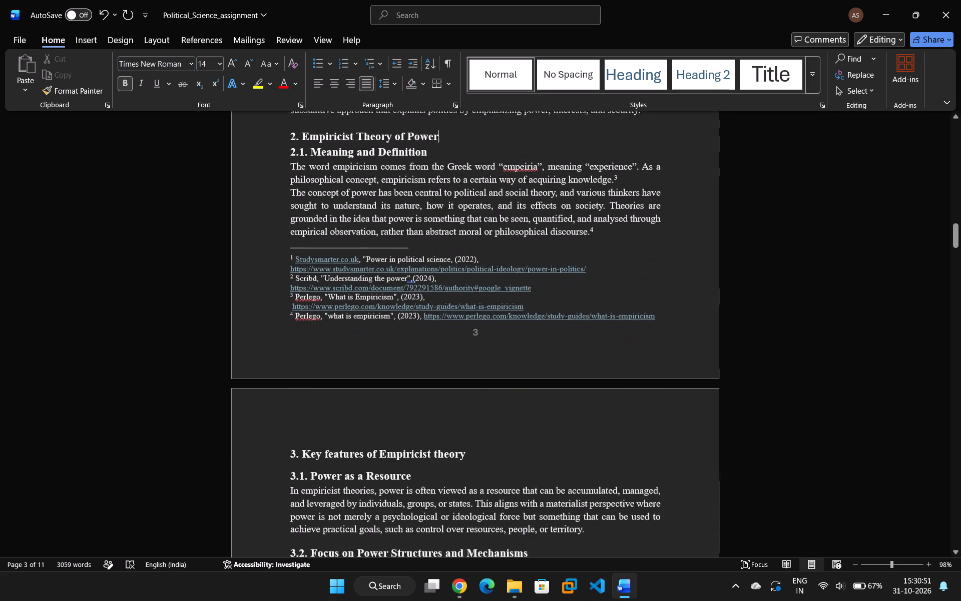
{"action": "scroll", "coordinate": [469, 435], "scroll_direction": "down", "scroll_amount": 1}
{"action": "left_click_drag", "start_coordinate": [427, 437], "coordinate": [268, 445]}
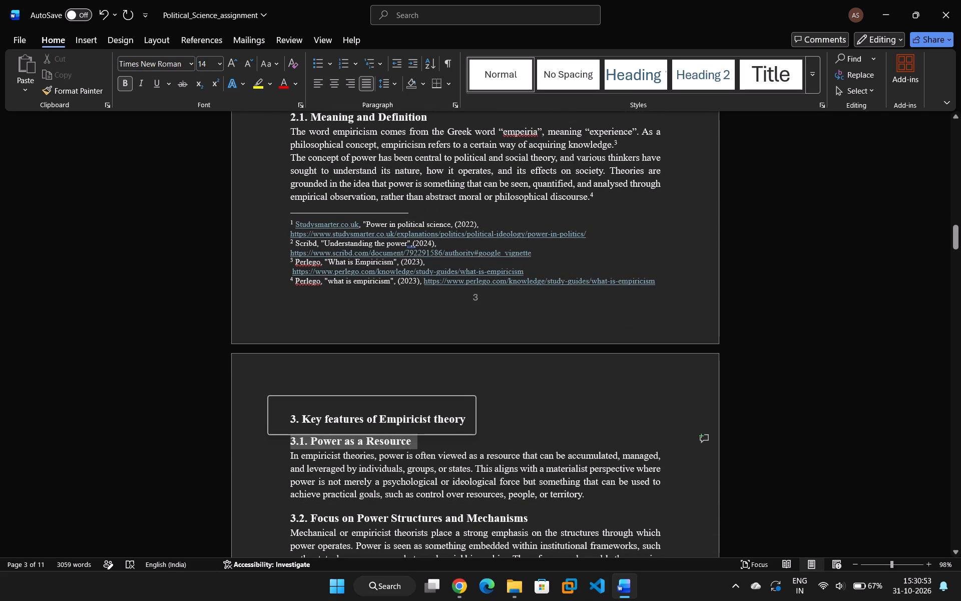
{"action": "left_click", "coordinate": [536, 421]}
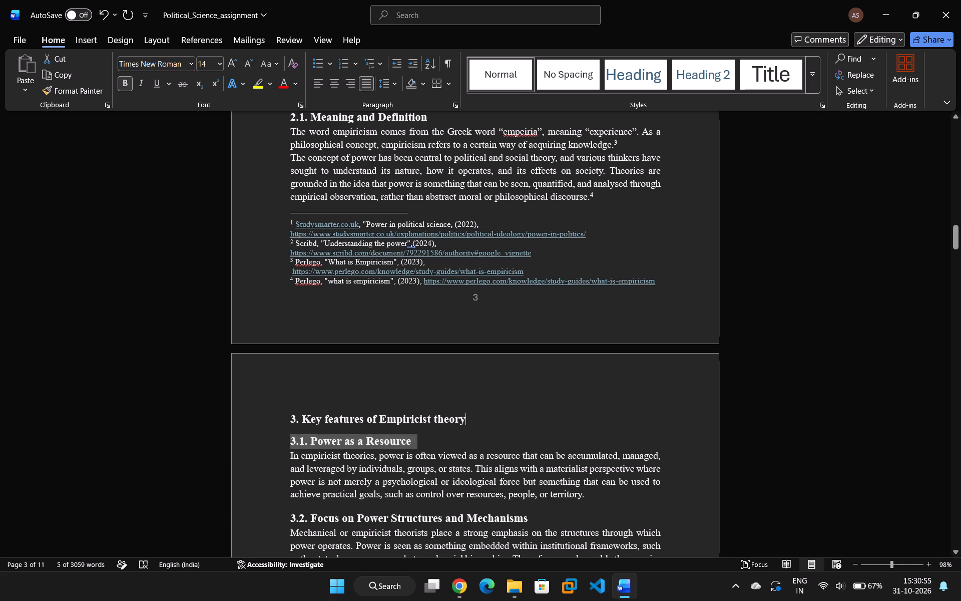
{"action": "scroll", "coordinate": [454, 467], "scroll_direction": "down", "scroll_amount": 4}
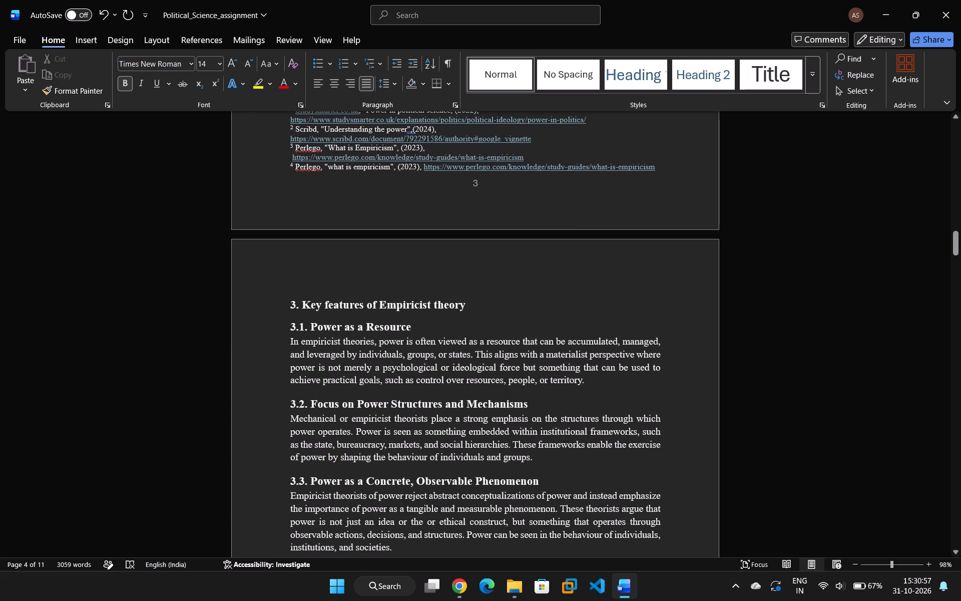
{"action": "left_click_drag", "start_coordinate": [529, 403], "coordinate": [218, 391]}
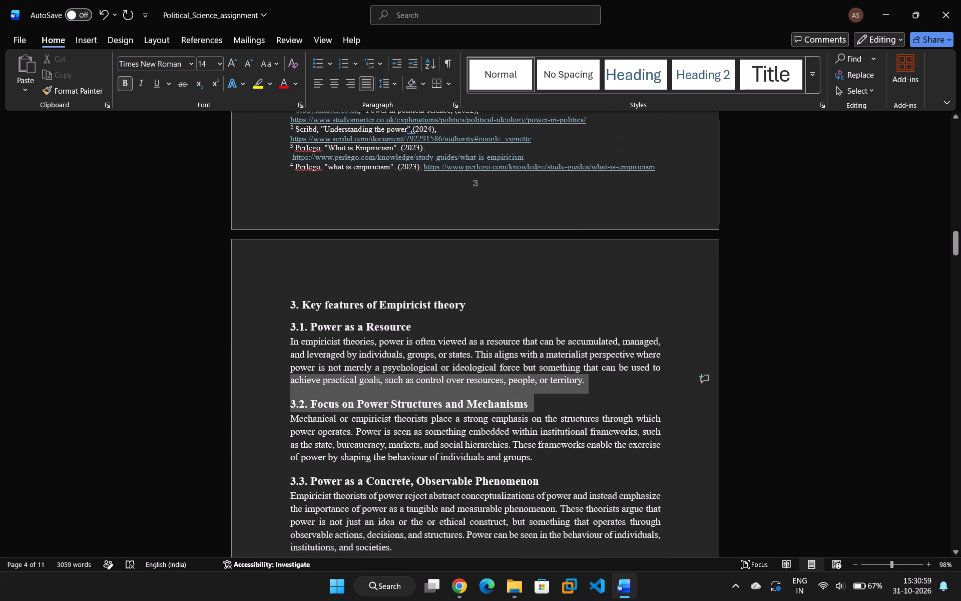
{"action": "left_click_drag", "start_coordinate": [218, 391], "coordinate": [238, 403]}
{"action": "scroll", "coordinate": [416, 439], "scroll_direction": "down", "scroll_amount": 3}
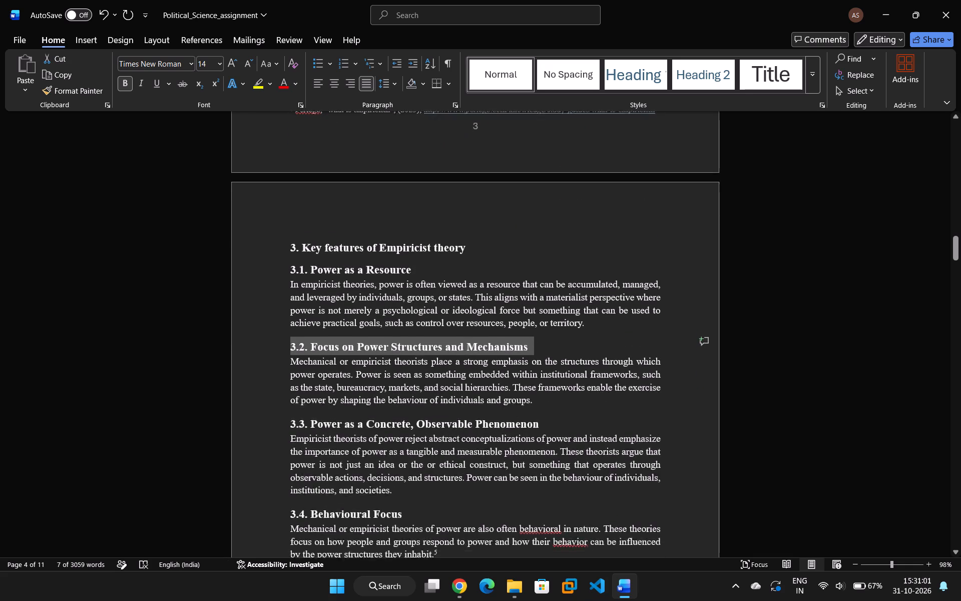
{"action": "left_click_drag", "start_coordinate": [557, 392], "coordinate": [261, 387]}
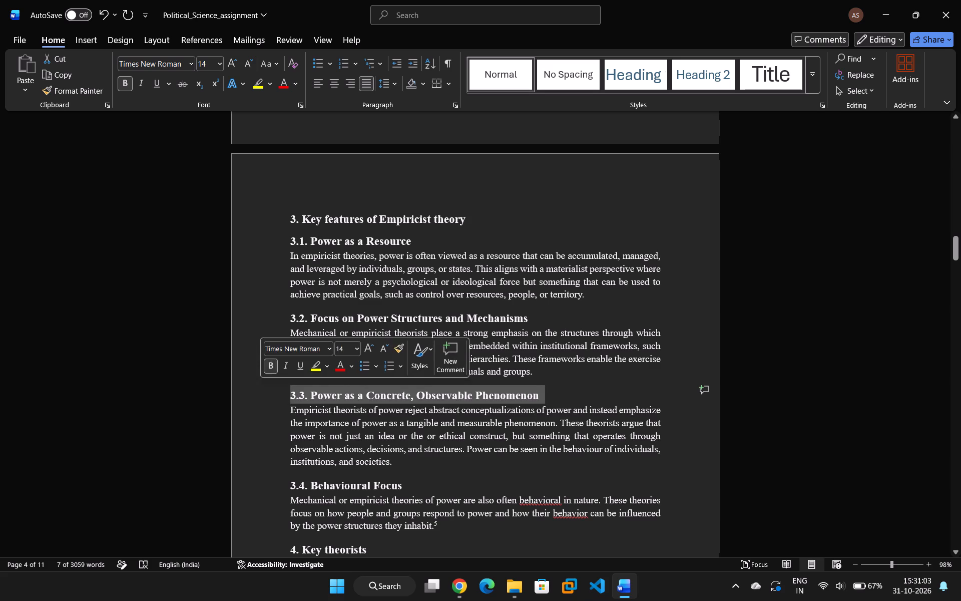
{"action": "scroll", "coordinate": [364, 421], "scroll_direction": "down", "scroll_amount": 4}
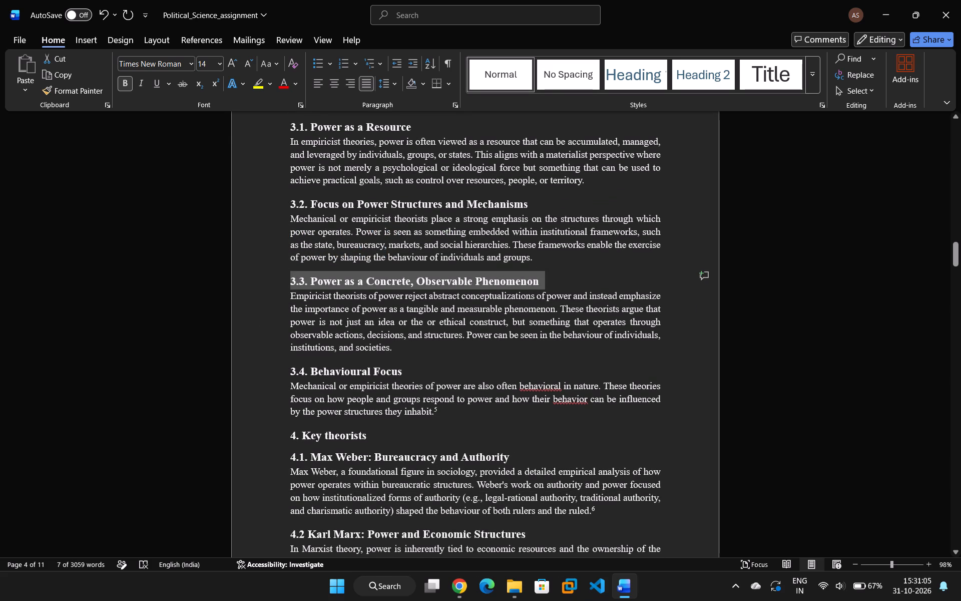
{"action": "left_click_drag", "start_coordinate": [411, 370], "coordinate": [293, 377]}
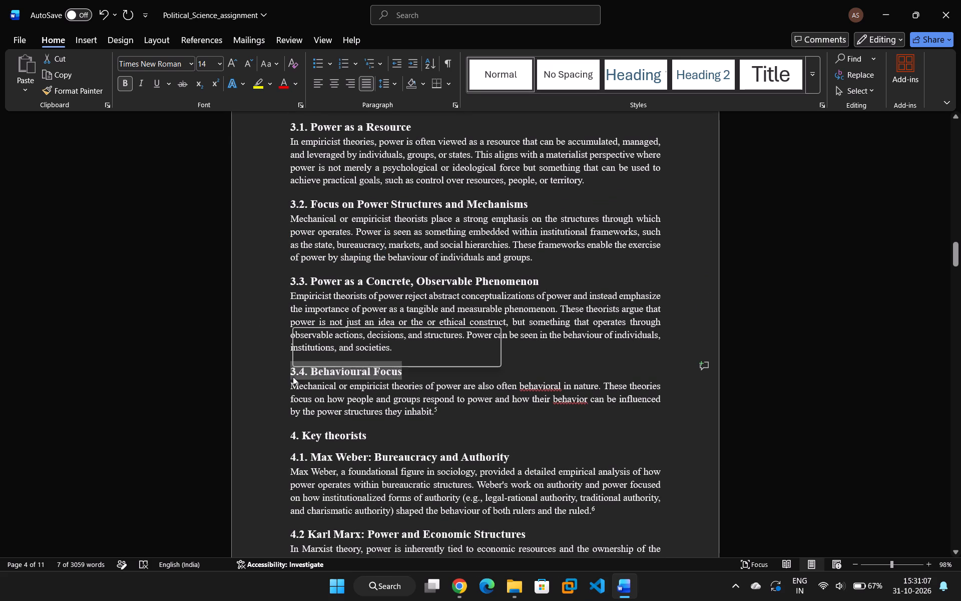
Check the font size of the "4. Key theorists" heading and its subheadings on Weber, Marx, Foucault and Gramsci.
{"action": "scroll", "coordinate": [317, 384], "scroll_direction": "down", "scroll_amount": 3}
{"action": "left_click_drag", "start_coordinate": [364, 362], "coordinate": [356, 362]}
{"action": "left_click_drag", "start_coordinate": [369, 355], "coordinate": [369, 354]}
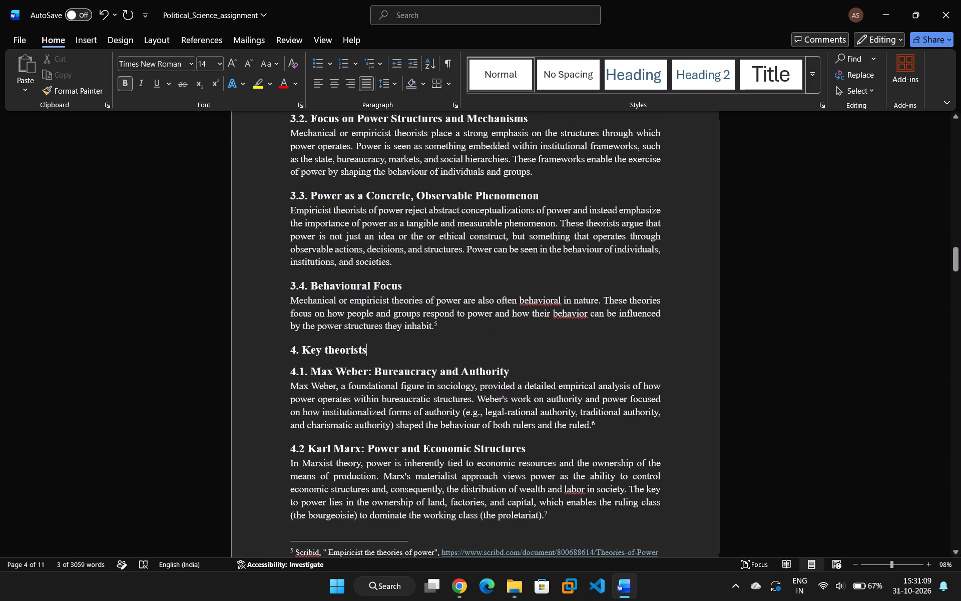
{"action": "left_click_drag", "start_coordinate": [369, 354], "coordinate": [305, 358]}
{"action": "scroll", "coordinate": [337, 363], "scroll_direction": "down", "scroll_amount": 1}
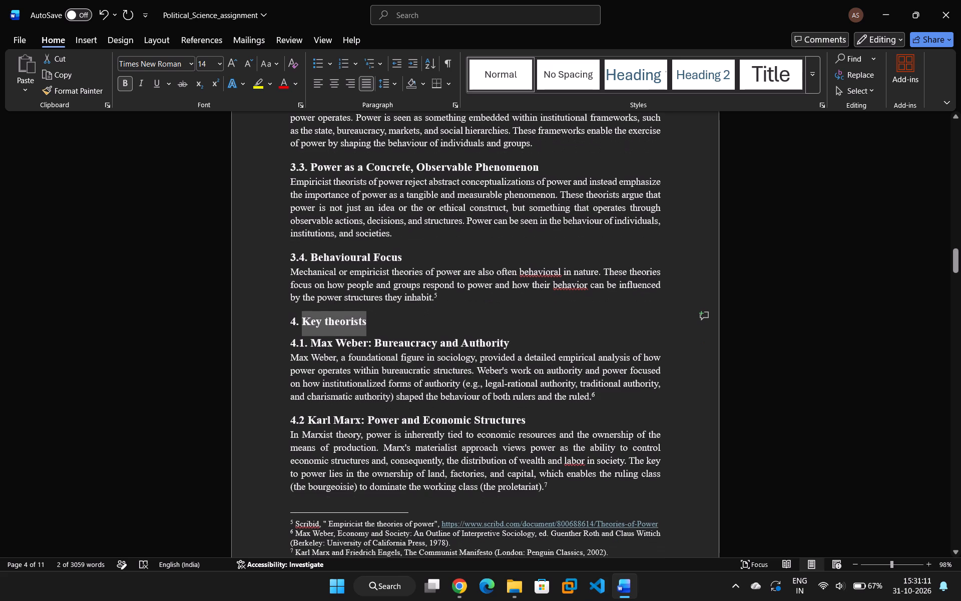
{"action": "left_click_drag", "start_coordinate": [508, 340], "coordinate": [319, 346]}
{"action": "scroll", "coordinate": [316, 345], "scroll_direction": "down", "scroll_amount": 3}
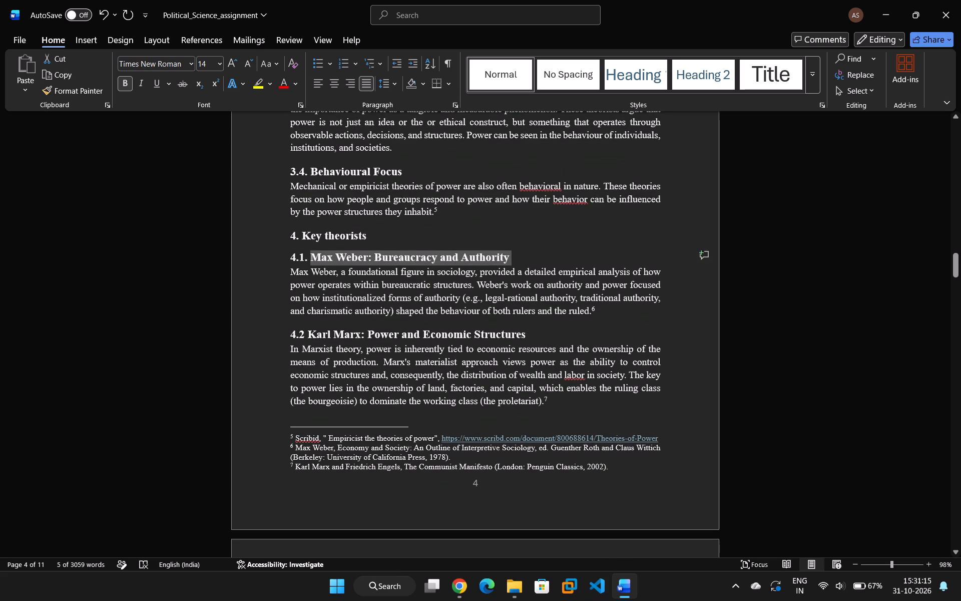
{"action": "left_click_drag", "start_coordinate": [526, 336], "coordinate": [326, 340]}
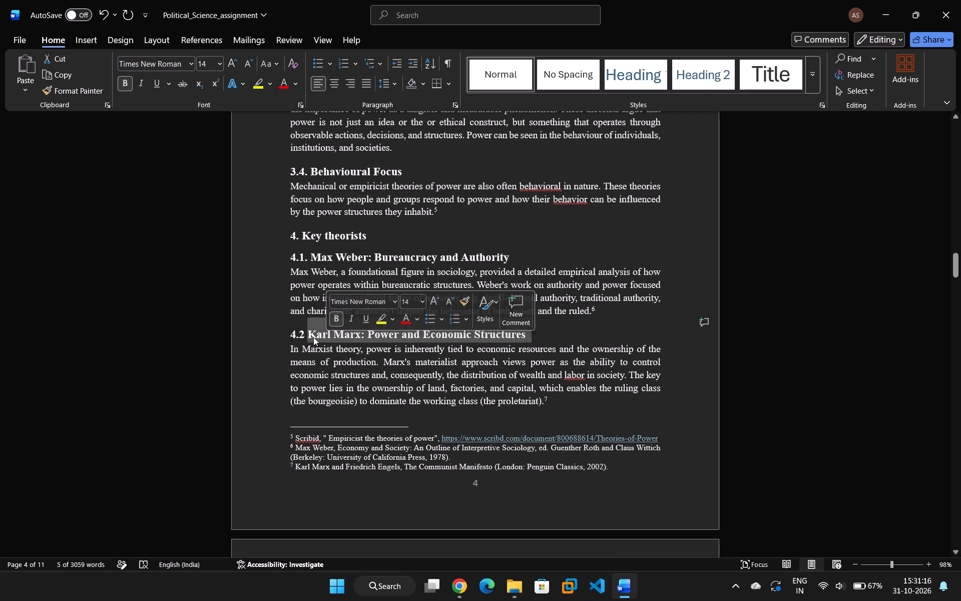
{"action": "scroll", "coordinate": [313, 337], "scroll_direction": "down", "scroll_amount": 7}
{"action": "scroll", "coordinate": [362, 344], "scroll_direction": "down", "scroll_amount": 3}
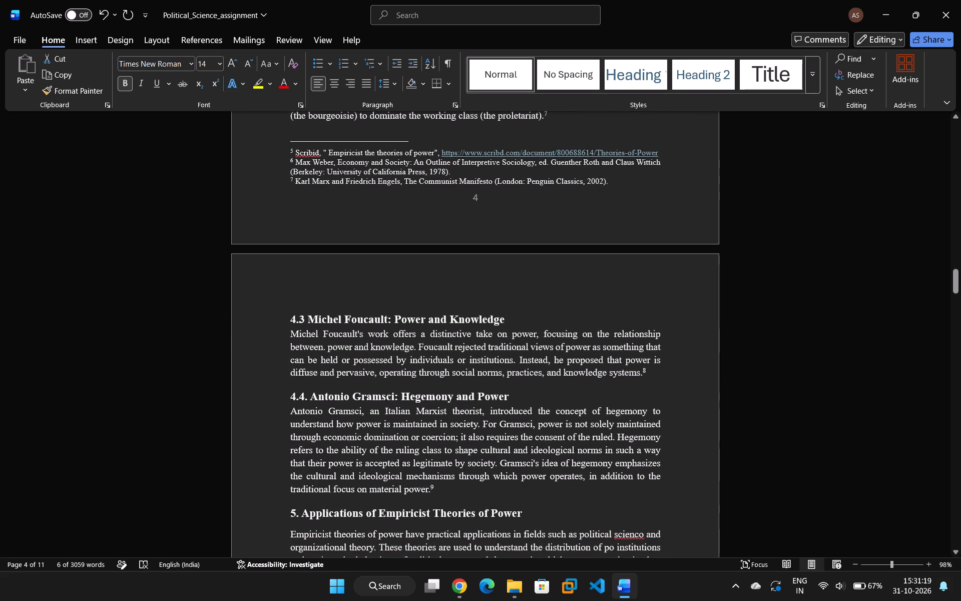
{"action": "left_click_drag", "start_coordinate": [509, 322], "coordinate": [325, 320]}
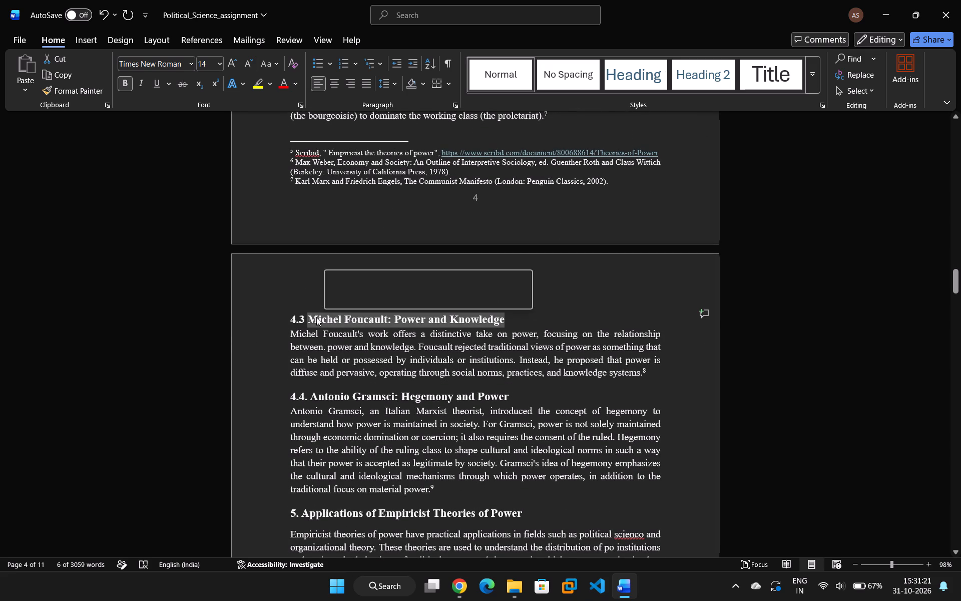
{"action": "scroll", "coordinate": [316, 317], "scroll_direction": "down", "scroll_amount": 3}
{"action": "left_click_drag", "start_coordinate": [502, 310], "coordinate": [405, 311]}
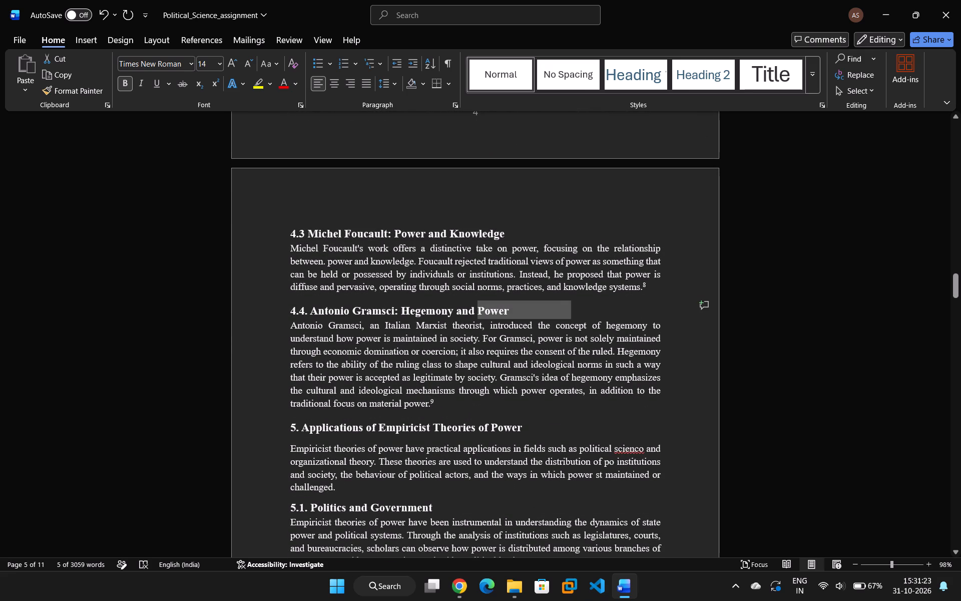
{"action": "left_click_drag", "start_coordinate": [405, 311], "coordinate": [309, 310]}
Check the font size of the "5. Applications of Empiricist Theories of Power" heading and its 5.1 and 5.2 subheadings.
{"action": "scroll", "coordinate": [307, 310], "scroll_direction": "down", "scroll_amount": 3}
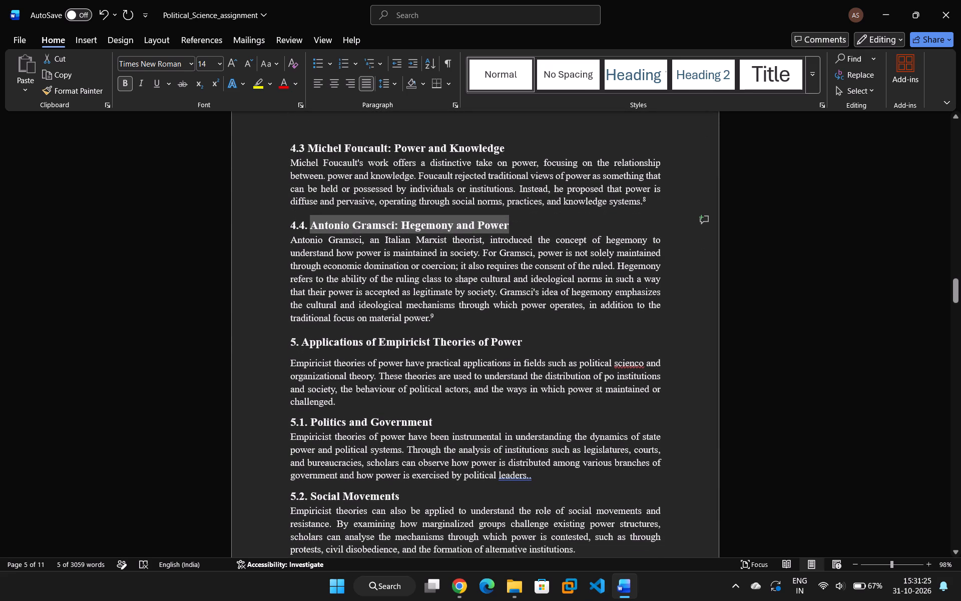
{"action": "left_click_drag", "start_coordinate": [526, 340], "coordinate": [317, 341]}
{"action": "scroll", "coordinate": [321, 340], "scroll_direction": "down", "scroll_amount": 2}
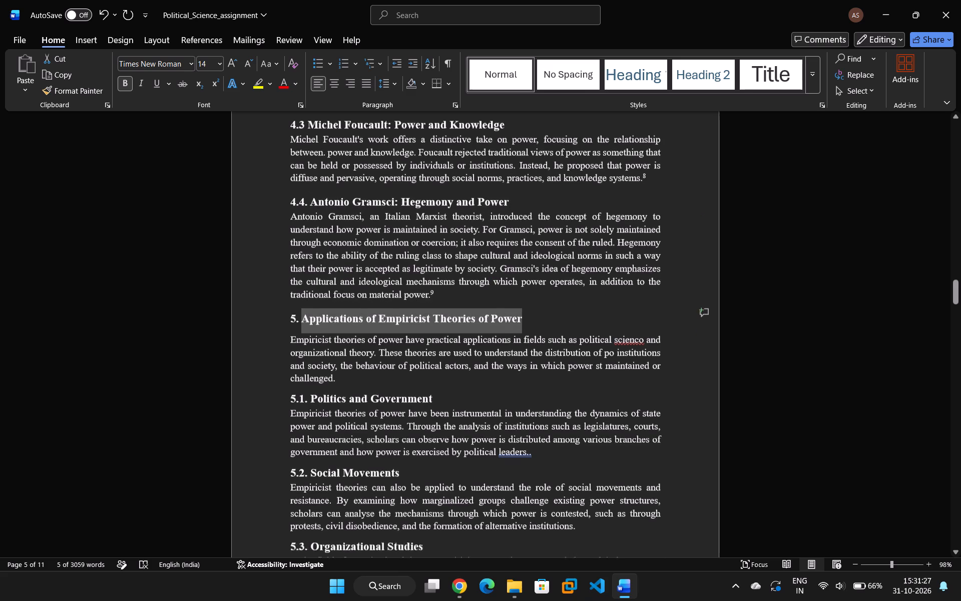
{"action": "scroll", "coordinate": [321, 340], "scroll_direction": "down", "scroll_amount": 1}
{"action": "left_click_drag", "start_coordinate": [441, 330], "coordinate": [301, 333]}
{"action": "scroll", "coordinate": [309, 330], "scroll_direction": "down", "scroll_amount": 4}
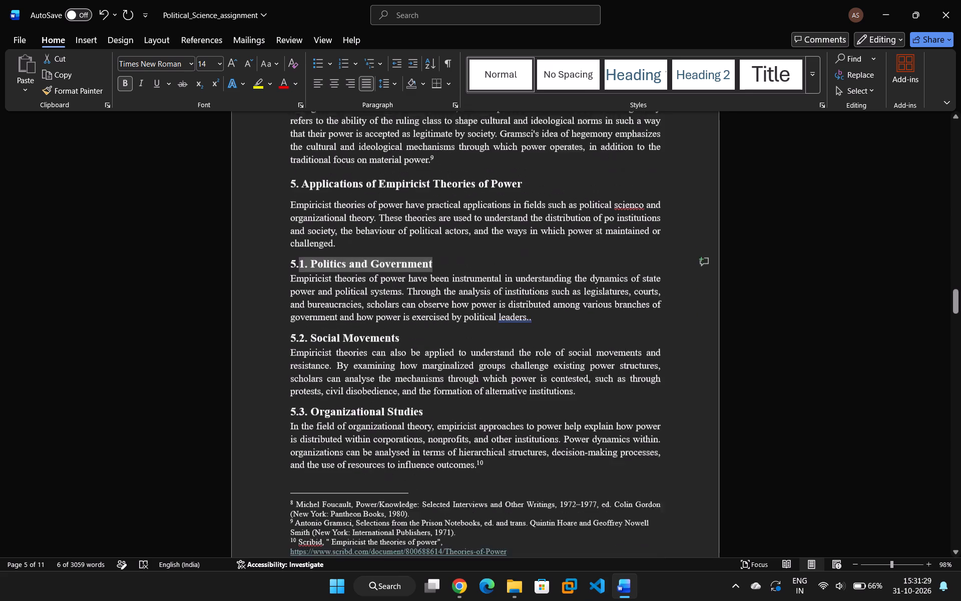
{"action": "left_click_drag", "start_coordinate": [408, 292], "coordinate": [312, 297]}
Check the font size of the section 6 and 7 headings on the strengths and limitations of Empiricist theory.
{"action": "scroll", "coordinate": [312, 298], "scroll_direction": "down", "scroll_amount": 6}
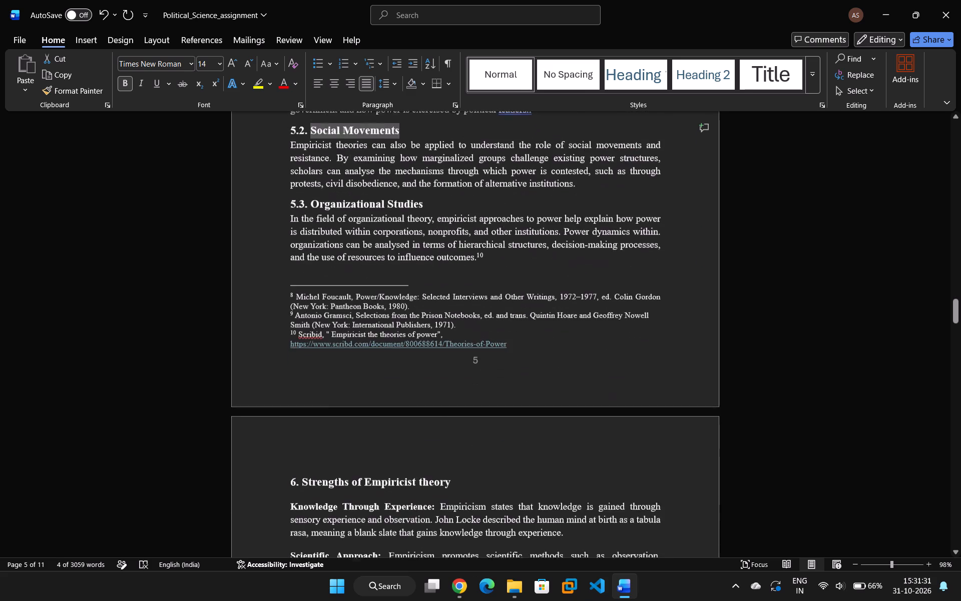
{"action": "scroll", "coordinate": [362, 323], "scroll_direction": "down", "scroll_amount": 3}
{"action": "left_click_drag", "start_coordinate": [466, 375], "coordinate": [310, 382]}
{"action": "scroll", "coordinate": [311, 376], "scroll_direction": "down", "scroll_amount": 8}
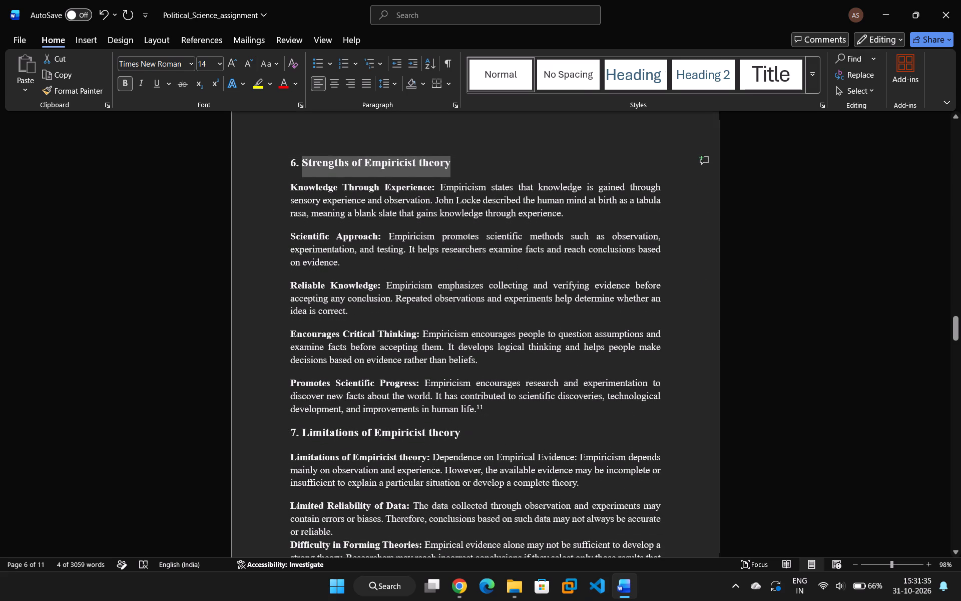
{"action": "scroll", "coordinate": [371, 355], "scroll_direction": "down", "scroll_amount": 6}
{"action": "left_click_drag", "start_coordinate": [471, 258], "coordinate": [394, 254]}
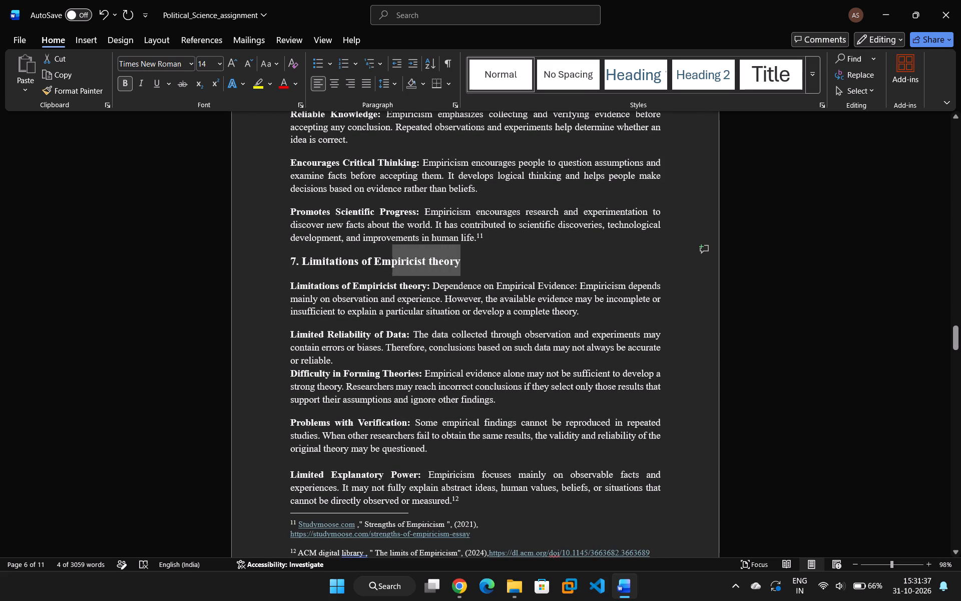
{"action": "left_click_drag", "start_coordinate": [394, 254], "coordinate": [316, 265]}
Look over the section 8 and 9 headings and check the font size of the "9.1. Anarchy:" subheading.
{"action": "scroll", "coordinate": [316, 265], "scroll_direction": "down", "scroll_amount": 13}
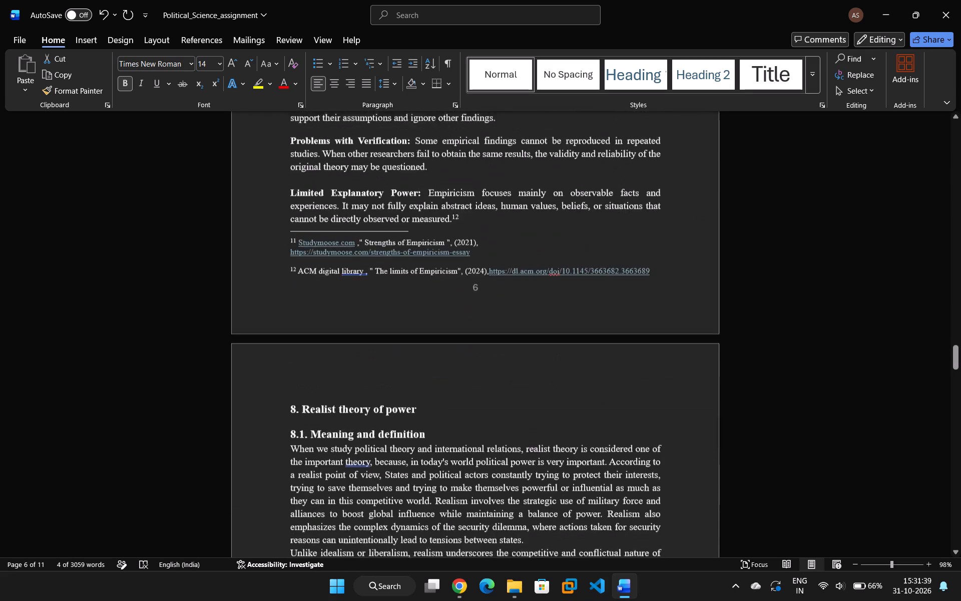
{"action": "scroll", "coordinate": [321, 280], "scroll_direction": "down", "scroll_amount": 13}
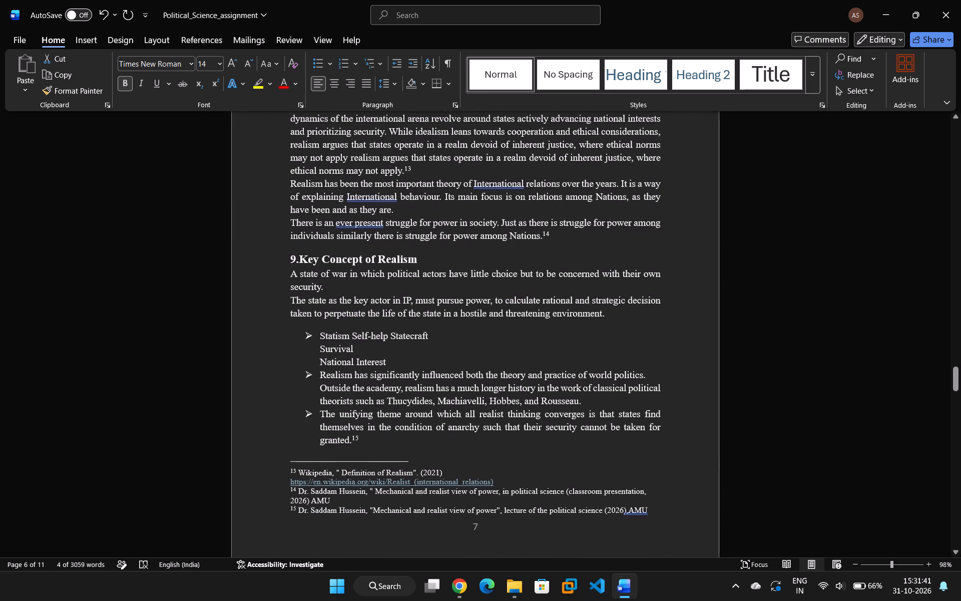
{"action": "scroll", "coordinate": [355, 300], "scroll_direction": "down", "scroll_amount": 15}
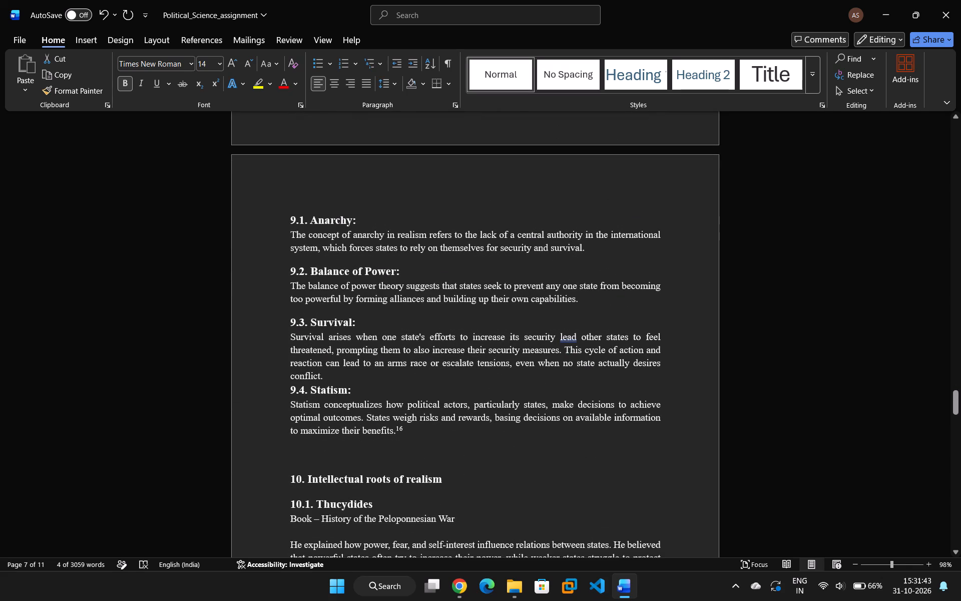
{"action": "left_click_drag", "start_coordinate": [364, 222], "coordinate": [300, 218]}
Look over the section 10 and 11 headings and check the font size of the "11.1. Meaning" subheading.
{"action": "scroll", "coordinate": [300, 219], "scroll_direction": "down", "scroll_amount": 3}
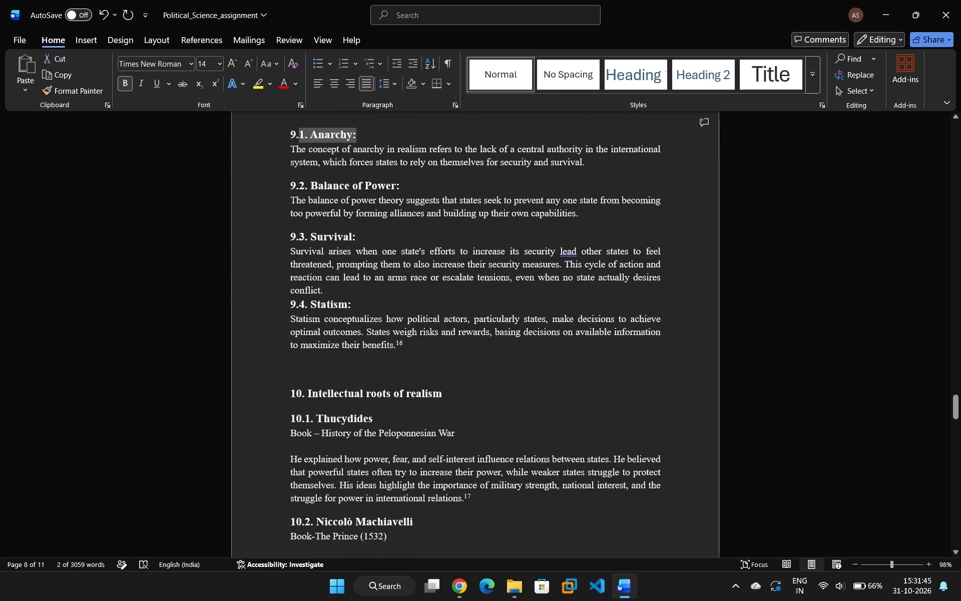
{"action": "scroll", "coordinate": [376, 272], "scroll_direction": "down", "scroll_amount": 13}
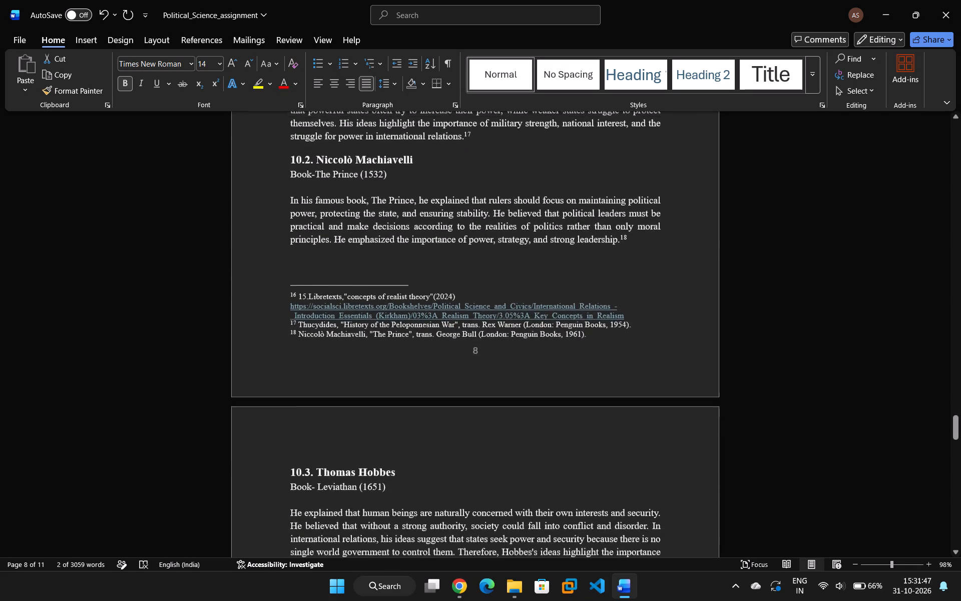
{"action": "scroll", "coordinate": [376, 277], "scroll_direction": "down", "scroll_amount": 18}
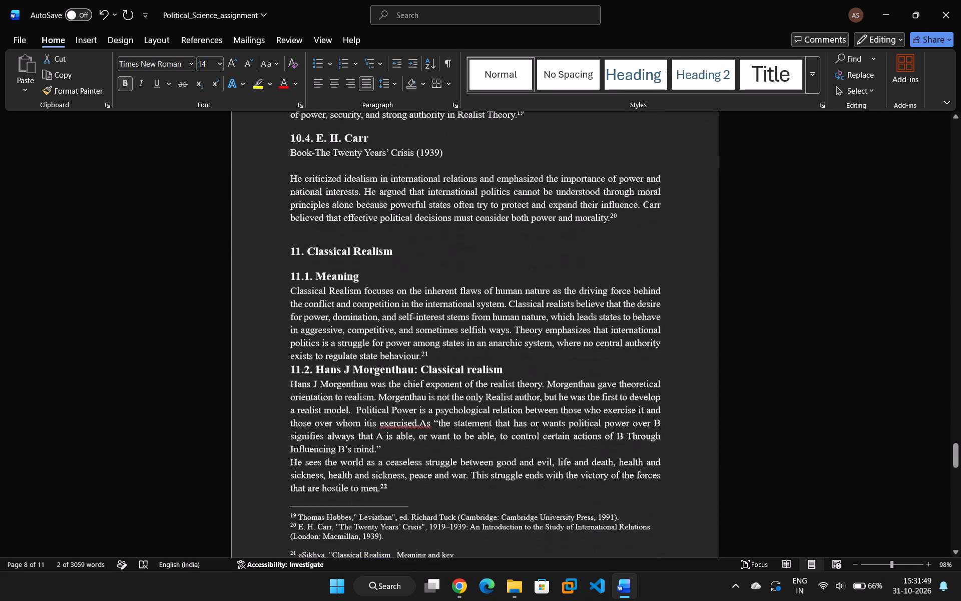
{"action": "left_click_drag", "start_coordinate": [359, 213], "coordinate": [319, 206]}
{"action": "left_click", "coordinate": [373, 200]}
{"action": "left_click_drag", "start_coordinate": [373, 200], "coordinate": [332, 200]}
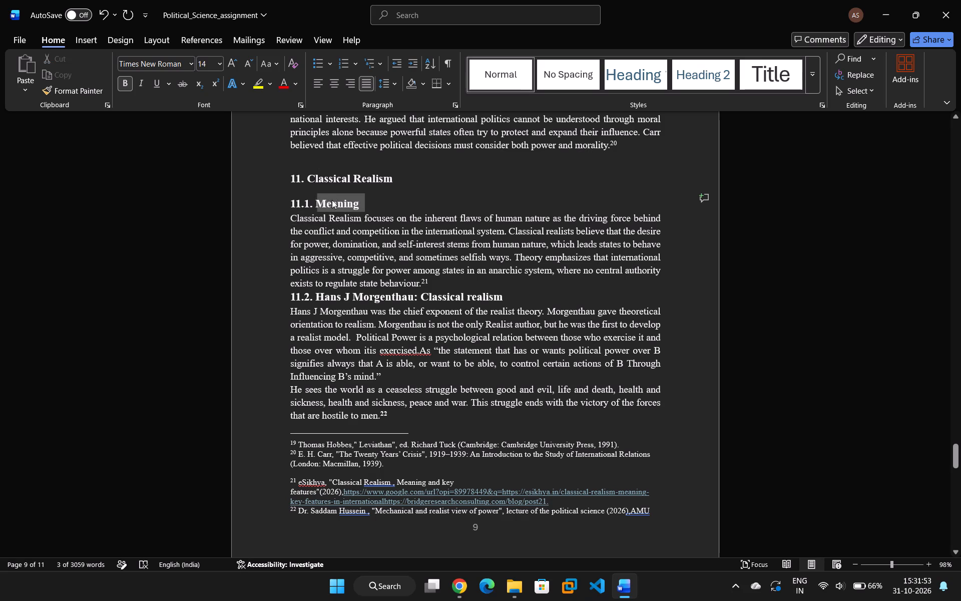
{"action": "left_click_drag", "start_coordinate": [332, 200], "coordinate": [328, 200]}
Look over the remaining headings from "12. Advantages of Realism" to "15. Bibliography".
{"action": "scroll", "coordinate": [328, 200], "scroll_direction": "down", "scroll_amount": 18}
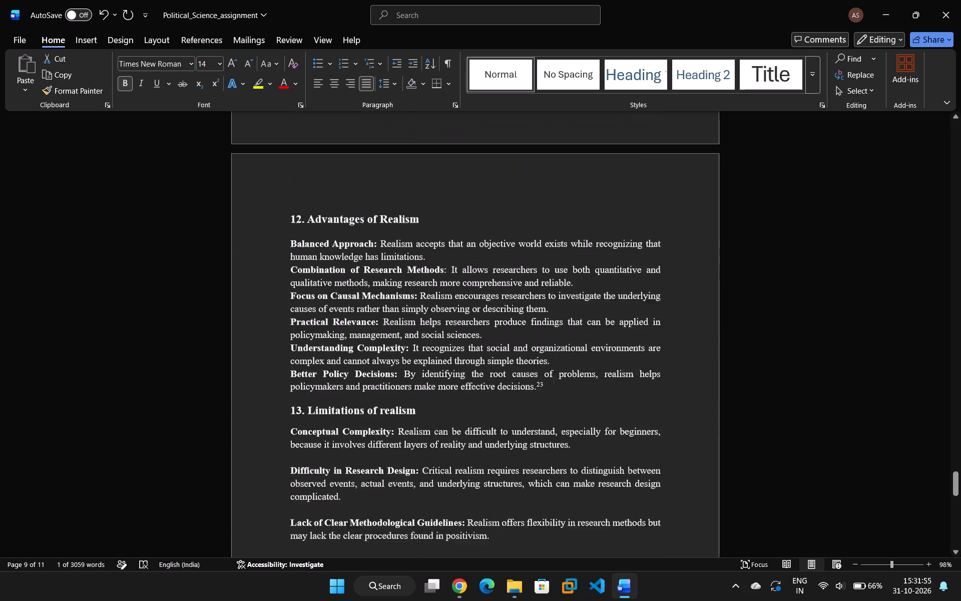
{"action": "scroll", "coordinate": [354, 220], "scroll_direction": "down", "scroll_amount": 18}
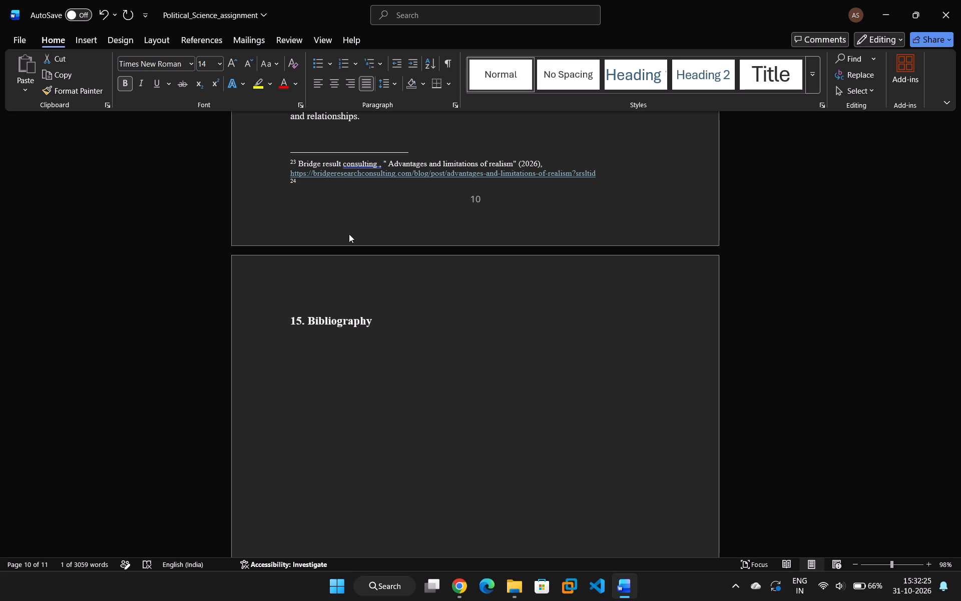
Set the Table of Contents entries from "01. Introduction" to "14. Conclusion" to 14 pt.
{"action": "scroll", "coordinate": [521, 600], "scroll_direction": "up", "scroll_amount": 9}
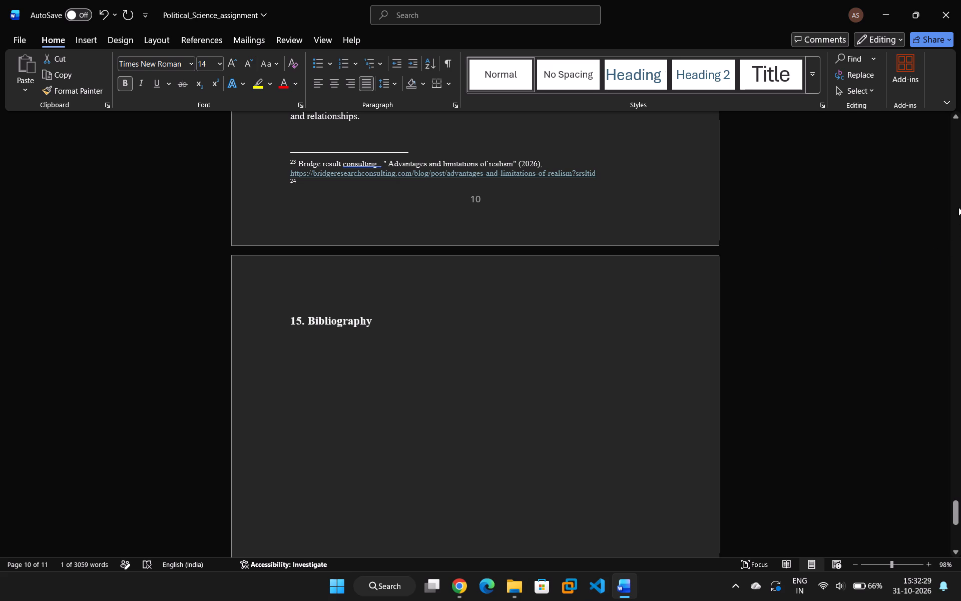
{"action": "left_click", "coordinate": [953, 178]}
{"action": "left_click", "coordinate": [959, 154]}
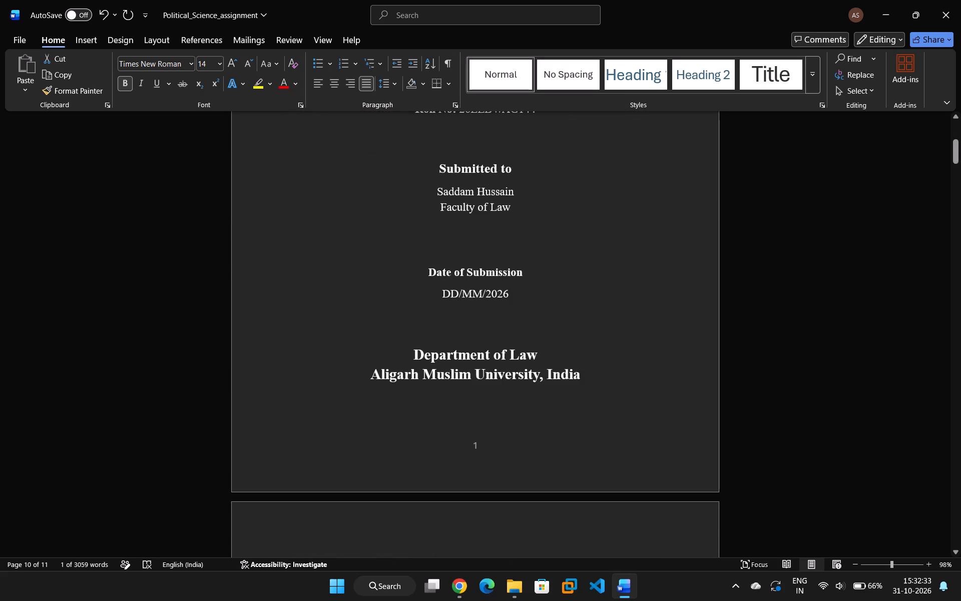
{"action": "scroll", "coordinate": [722, 341], "scroll_direction": "down", "scroll_amount": 20}
{"action": "scroll", "coordinate": [722, 341], "scroll_direction": "down", "scroll_amount": 3}
{"action": "scroll", "coordinate": [611, 427], "scroll_direction": "up", "scroll_amount": 1}
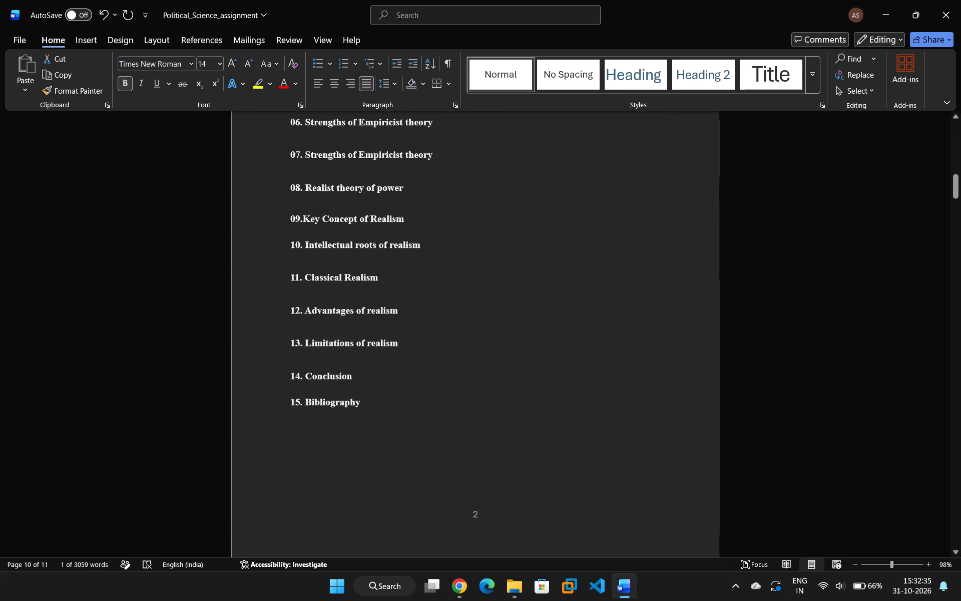
{"action": "scroll", "coordinate": [611, 427], "scroll_direction": "up", "scroll_amount": 4}
{"action": "scroll", "coordinate": [537, 491], "scroll_direction": "up", "scroll_amount": 2}
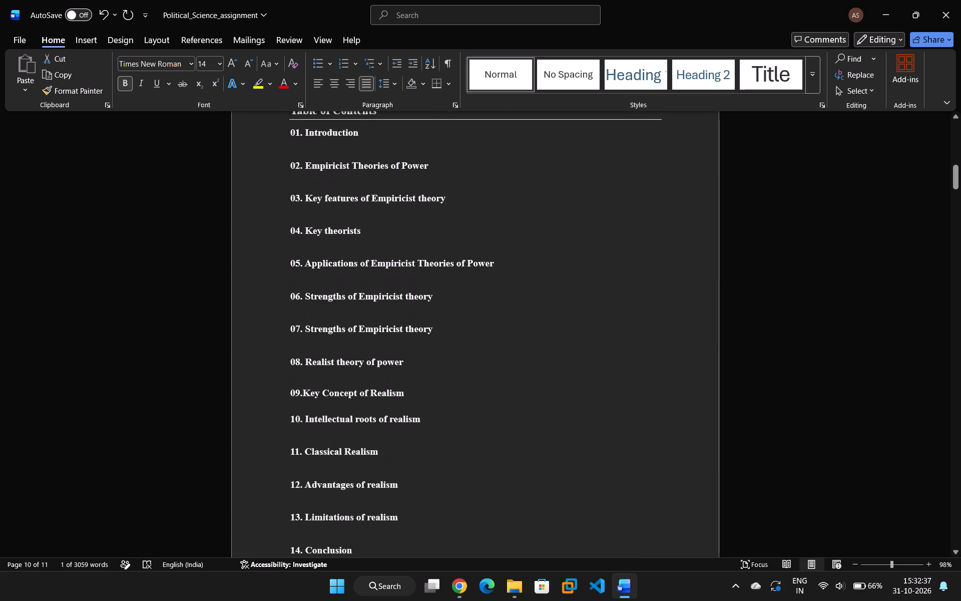
{"action": "left_click_drag", "start_coordinate": [417, 550], "coordinate": [370, 239]}
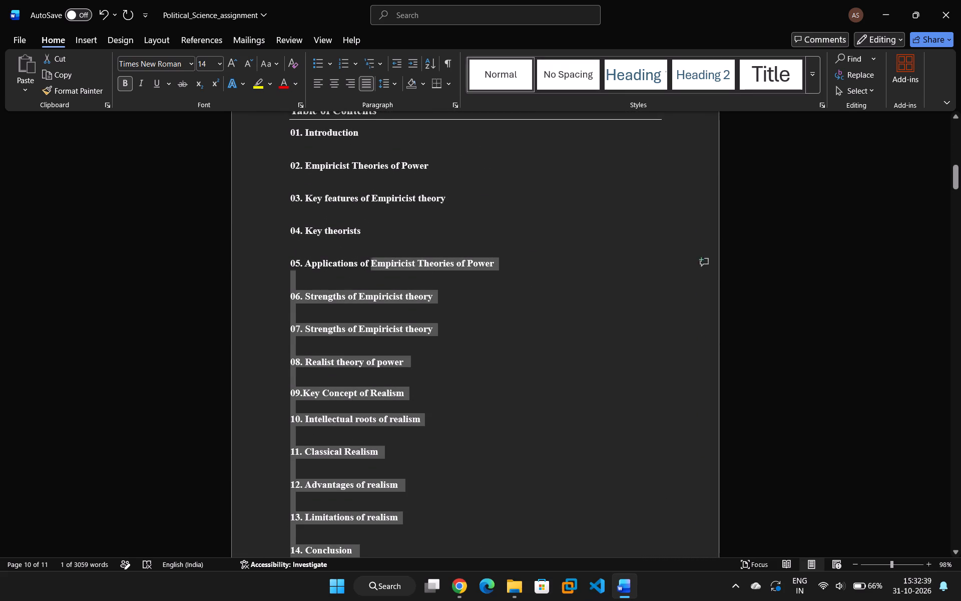
{"action": "left_click_drag", "start_coordinate": [370, 239], "coordinate": [296, 137]}
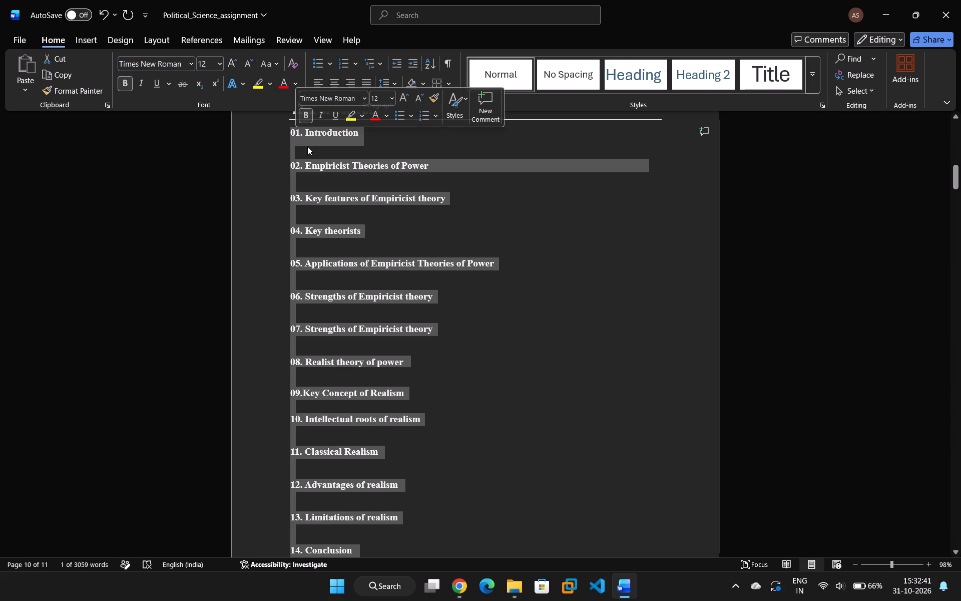
{"action": "left_click", "coordinate": [389, 100]}
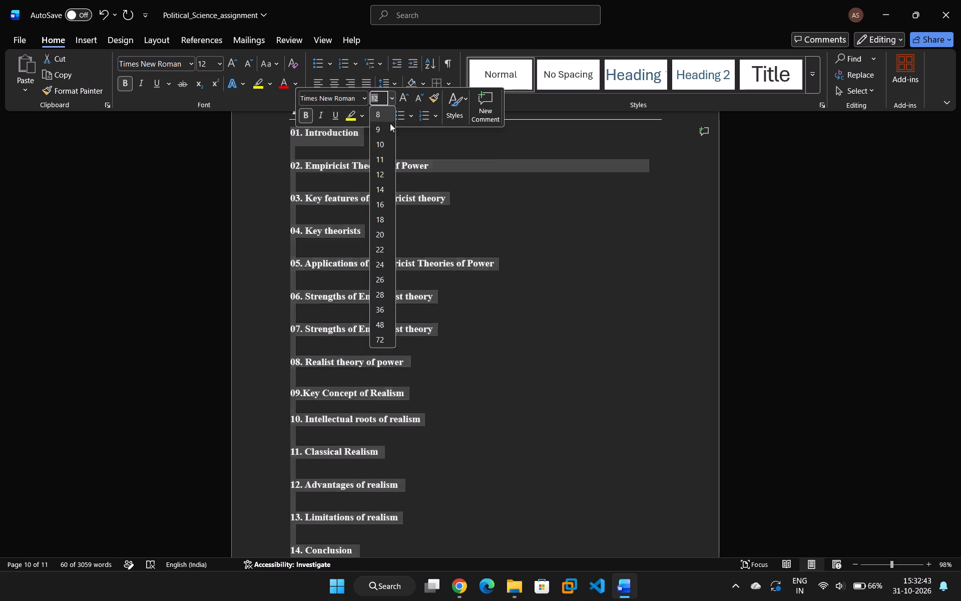
{"action": "left_click", "coordinate": [382, 186]}
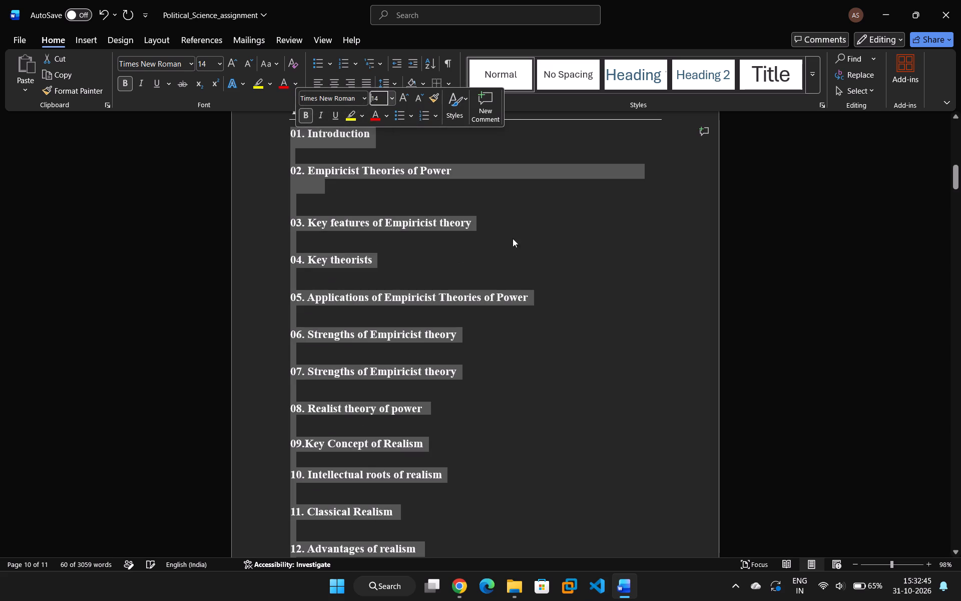
{"action": "left_click", "coordinate": [538, 249]}
Examine the size and spacing of the entries throughout the Table of Contents page.
{"action": "scroll", "coordinate": [551, 301], "scroll_direction": "down", "scroll_amount": 2}
{"action": "scroll", "coordinate": [537, 436], "scroll_direction": "up", "scroll_amount": 6}
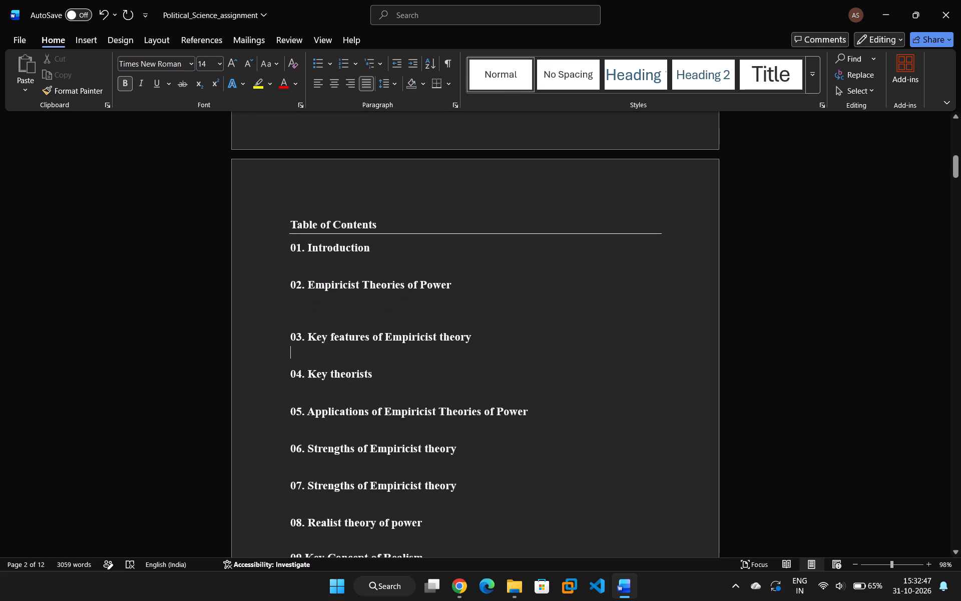
{"action": "scroll", "coordinate": [553, 445], "scroll_direction": "up", "scroll_amount": 1}
{"action": "scroll", "coordinate": [553, 445], "scroll_direction": "down", "scroll_amount": 13}
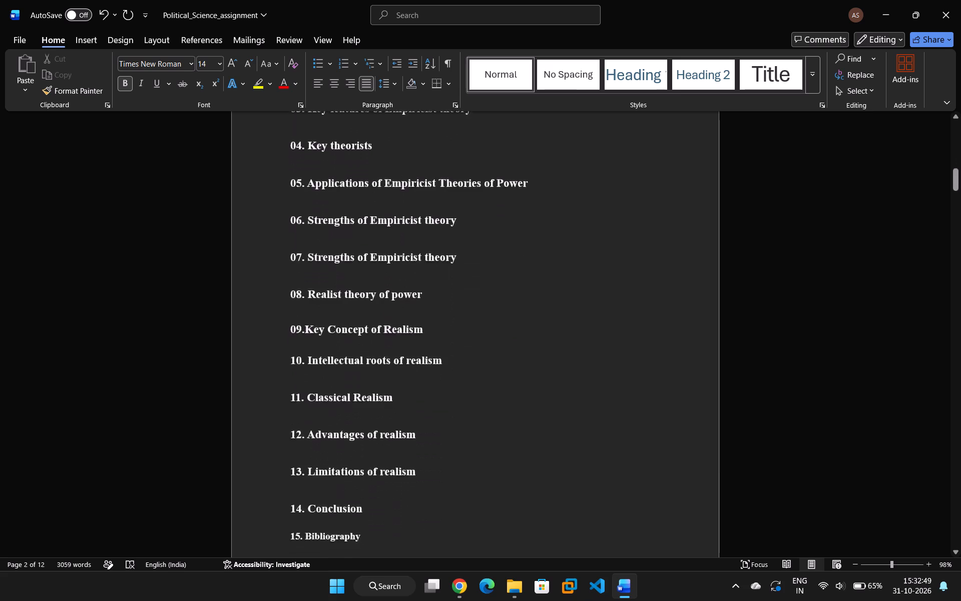
{"action": "scroll", "coordinate": [561, 456], "scroll_direction": "down", "scroll_amount": 2}
{"action": "scroll", "coordinate": [561, 457], "scroll_direction": "up", "scroll_amount": 13}
{"action": "scroll", "coordinate": [564, 454], "scroll_direction": "down", "scroll_amount": 2}
{"action": "scroll", "coordinate": [566, 455], "scroll_direction": "up", "scroll_amount": 1}
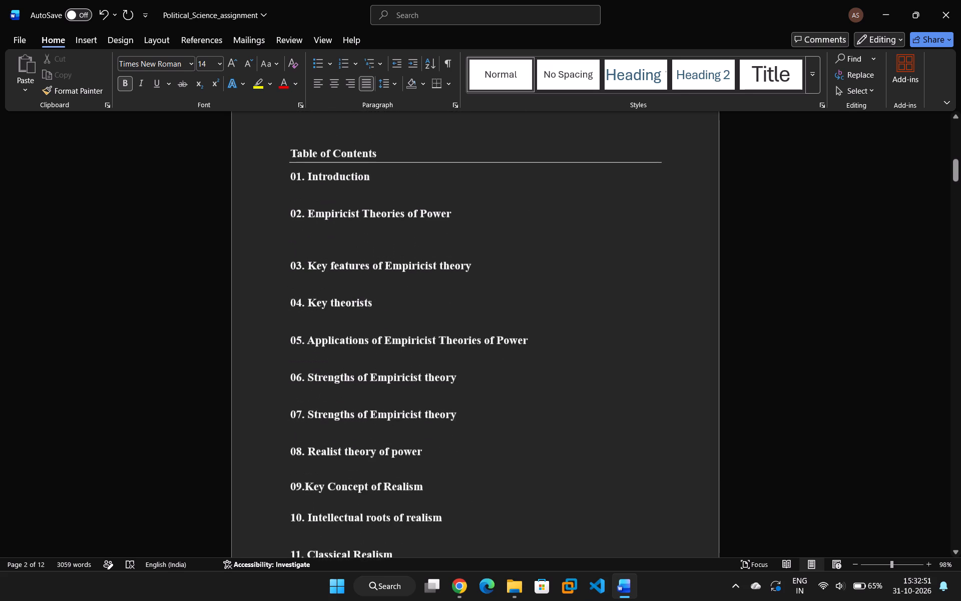
Check the font size of the "Table of Contents" heading.
{"action": "scroll", "coordinate": [566, 455], "scroll_direction": "up", "scroll_amount": 1}
{"action": "left_click_drag", "start_coordinate": [432, 178], "coordinate": [283, 191]}
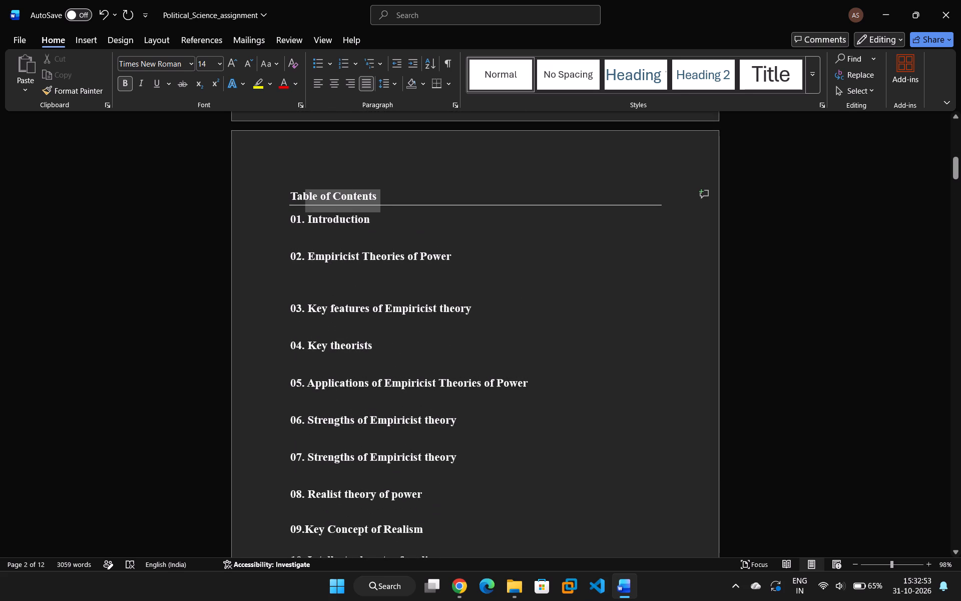
{"action": "left_click_drag", "start_coordinate": [283, 191], "coordinate": [274, 191]}
{"action": "left_click", "coordinate": [370, 155]}
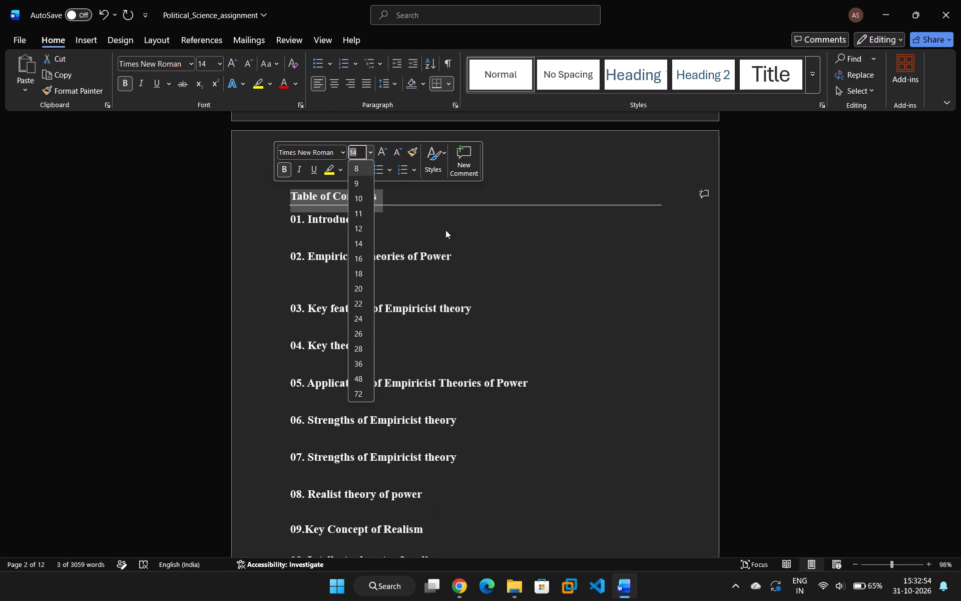
{"action": "left_click", "coordinate": [508, 250]}
{"action": "left_click", "coordinate": [515, 260]}
Set the "15. Bibliography" entry in the Table of Contents to 14 pt.
{"action": "scroll", "coordinate": [511, 264], "scroll_direction": "down", "scroll_amount": 8}
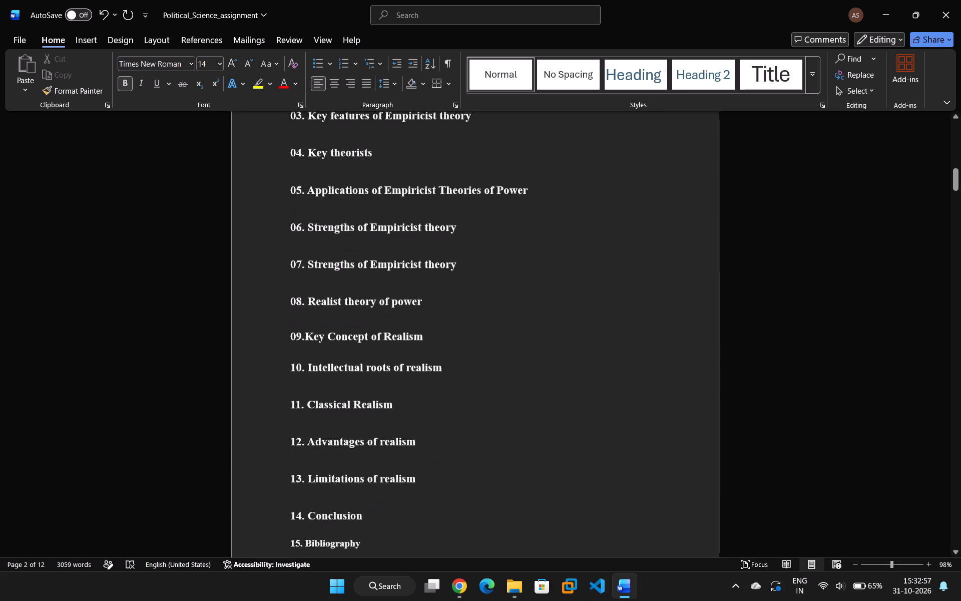
{"action": "scroll", "coordinate": [510, 265], "scroll_direction": "down", "scroll_amount": 11}
{"action": "scroll", "coordinate": [505, 269], "scroll_direction": "up", "scroll_amount": 7}
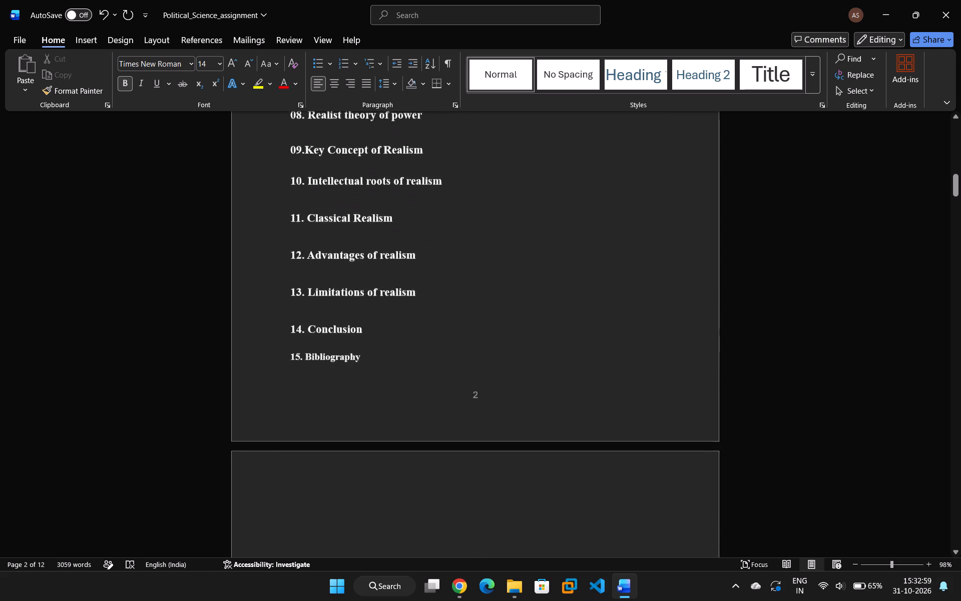
{"action": "scroll", "coordinate": [499, 276], "scroll_direction": "up", "scroll_amount": 6}
{"action": "scroll", "coordinate": [499, 276], "scroll_direction": "down", "scroll_amount": 4}
{"action": "scroll", "coordinate": [476, 334], "scroll_direction": "down", "scroll_amount": 4}
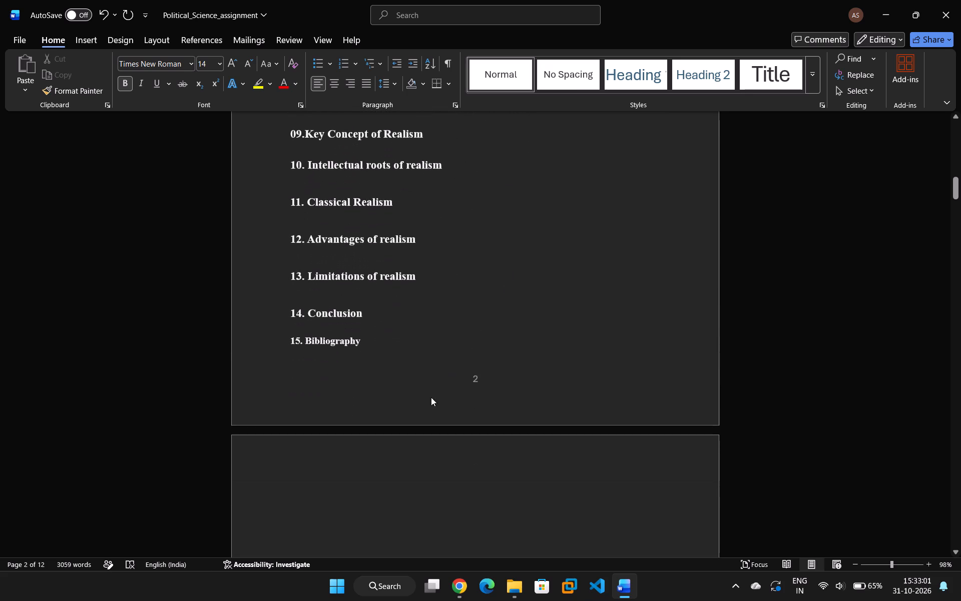
{"action": "left_click_drag", "start_coordinate": [383, 334], "coordinate": [294, 329]}
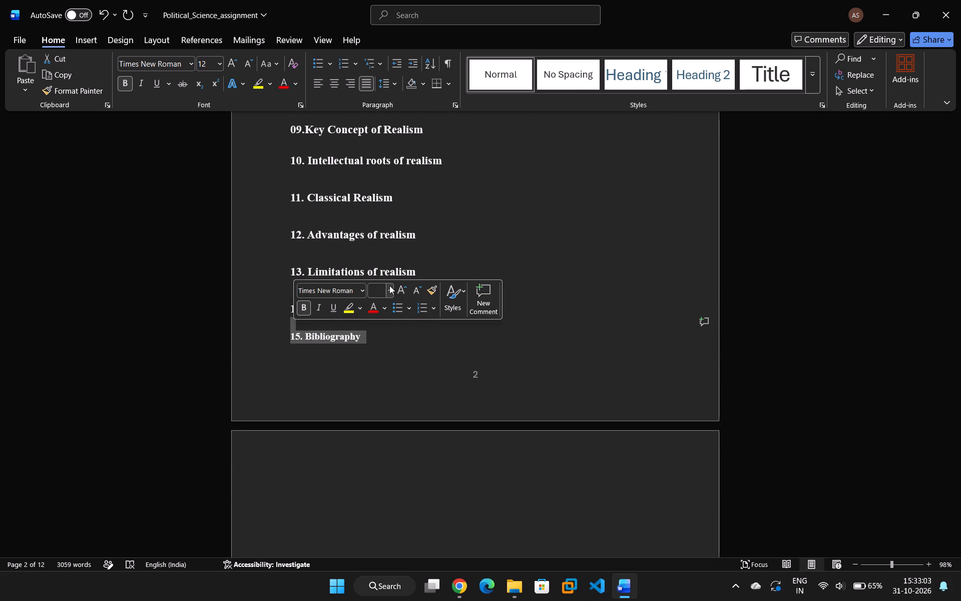
{"action": "left_click", "coordinate": [390, 284]}
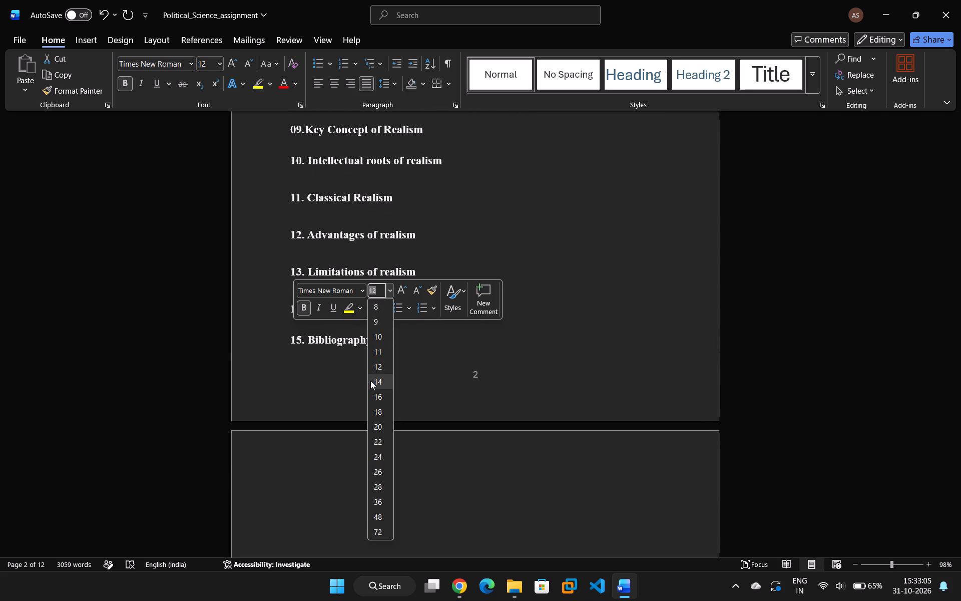
{"action": "left_click", "coordinate": [370, 381]}
{"action": "left_click", "coordinate": [524, 352]}
Examine the blank page between the Table of Contents and "1. Introduction and Meaning of Power".
{"action": "scroll", "coordinate": [524, 350], "scroll_direction": "down", "scroll_amount": 3}
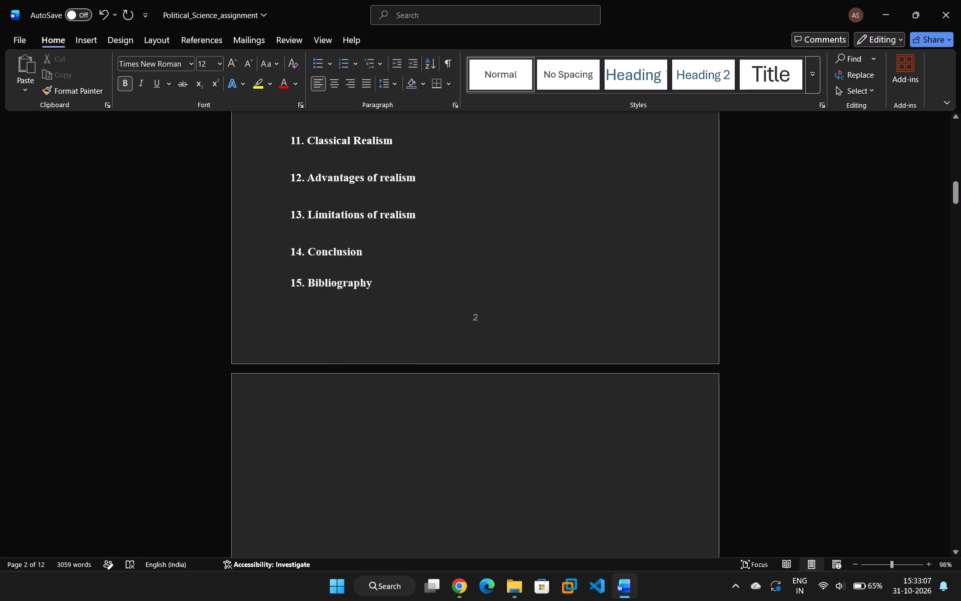
{"action": "scroll", "coordinate": [523, 350], "scroll_direction": "down", "scroll_amount": 20}
{"action": "scroll", "coordinate": [523, 350], "scroll_direction": "down", "scroll_amount": 4}
{"action": "scroll", "coordinate": [517, 358], "scroll_direction": "up", "scroll_amount": 1}
{"action": "scroll", "coordinate": [518, 358], "scroll_direction": "down", "scroll_amount": 3}
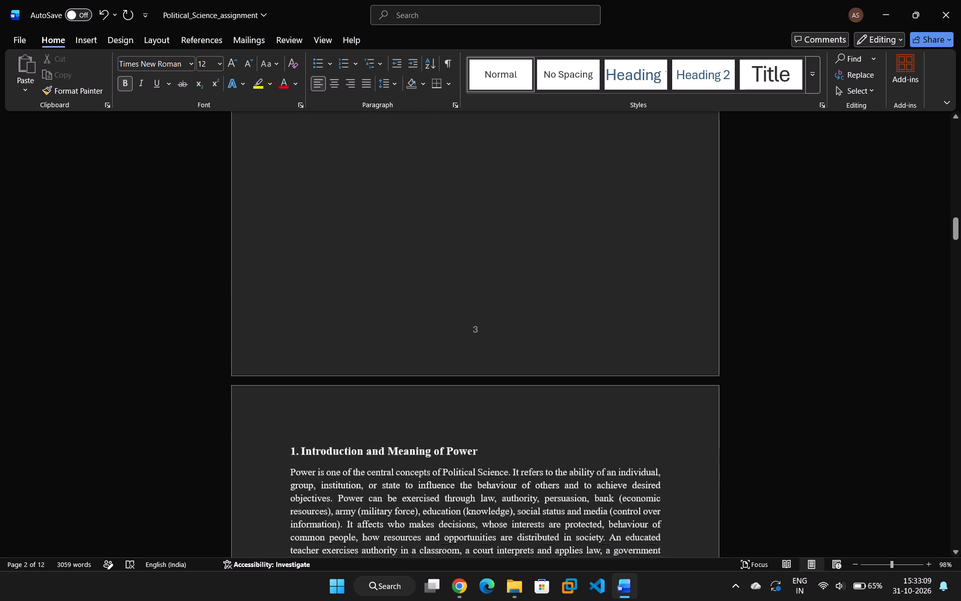
{"action": "scroll", "coordinate": [518, 358], "scroll_direction": "down", "scroll_amount": 2}
{"action": "scroll", "coordinate": [345, 213], "scroll_direction": "up", "scroll_amount": 7}
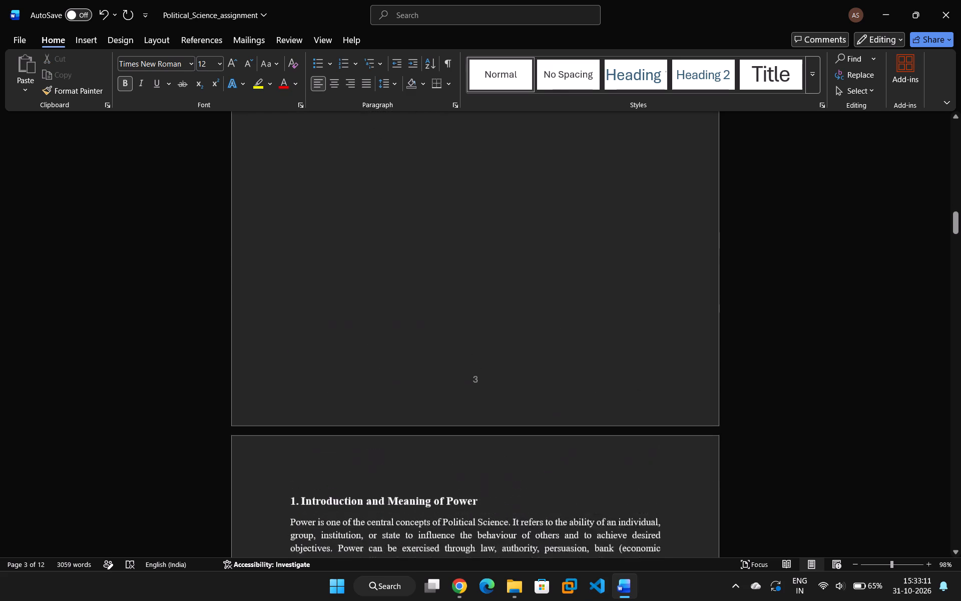
{"action": "scroll", "coordinate": [356, 224], "scroll_direction": "up", "scroll_amount": 19}
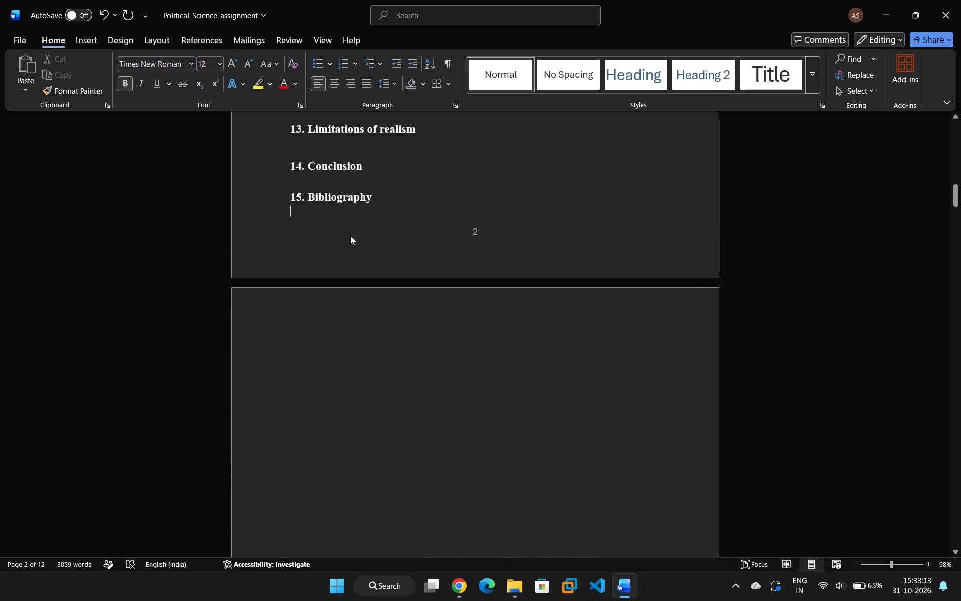
{"action": "scroll", "coordinate": [349, 236], "scroll_direction": "down", "scroll_amount": 5}
{"action": "scroll", "coordinate": [345, 239], "scroll_direction": "up", "scroll_amount": 5}
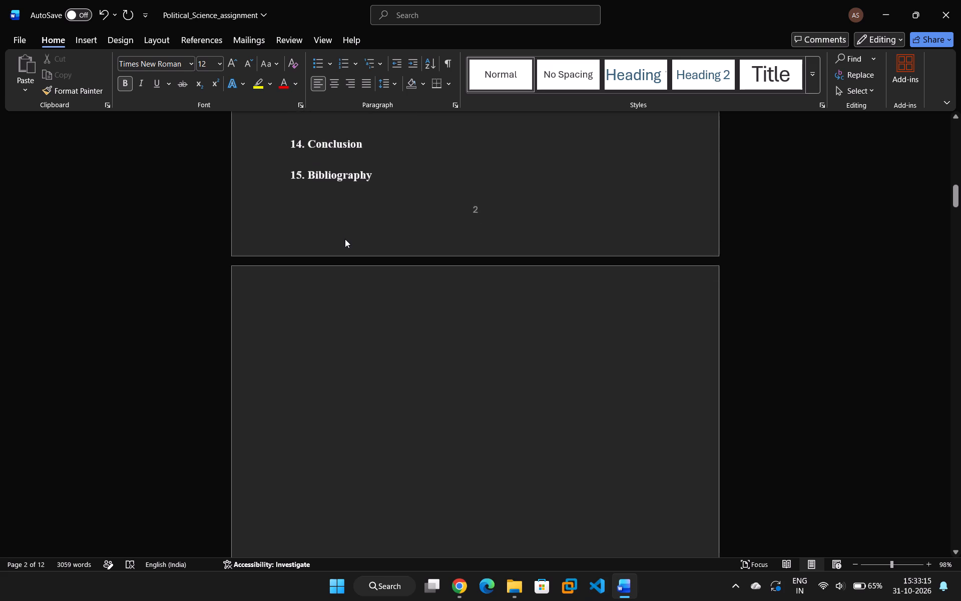
Show the paragraph marks and other hidden formatting symbols in the document.
{"action": "left_click", "coordinate": [452, 68]}
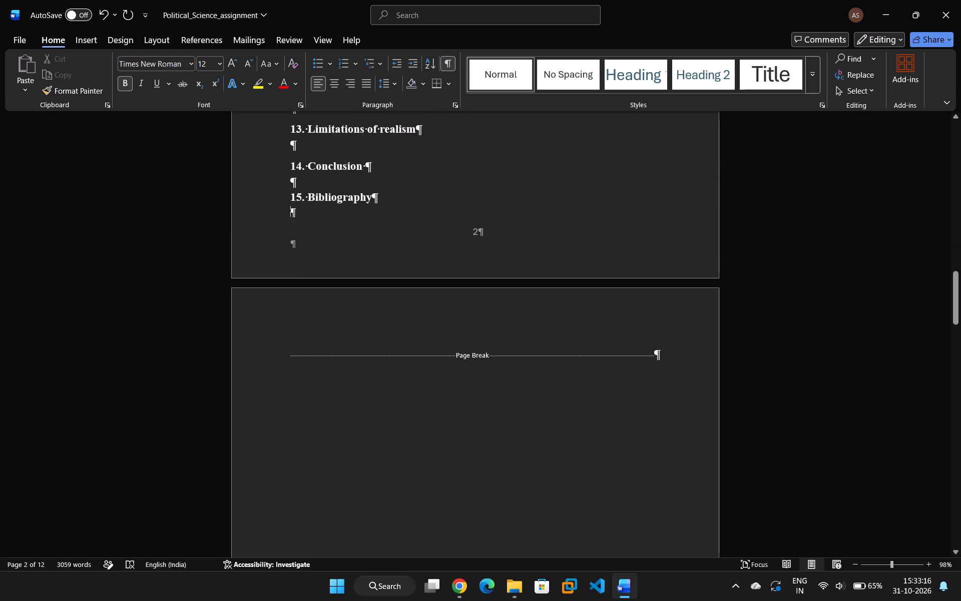
Delete the page break on the blank page between the Table of Contents and "1. Introduction and Meaning of Power".
{"action": "scroll", "coordinate": [434, 220], "scroll_direction": "down", "scroll_amount": 2}
{"action": "left_click_drag", "start_coordinate": [674, 300], "coordinate": [305, 274]}
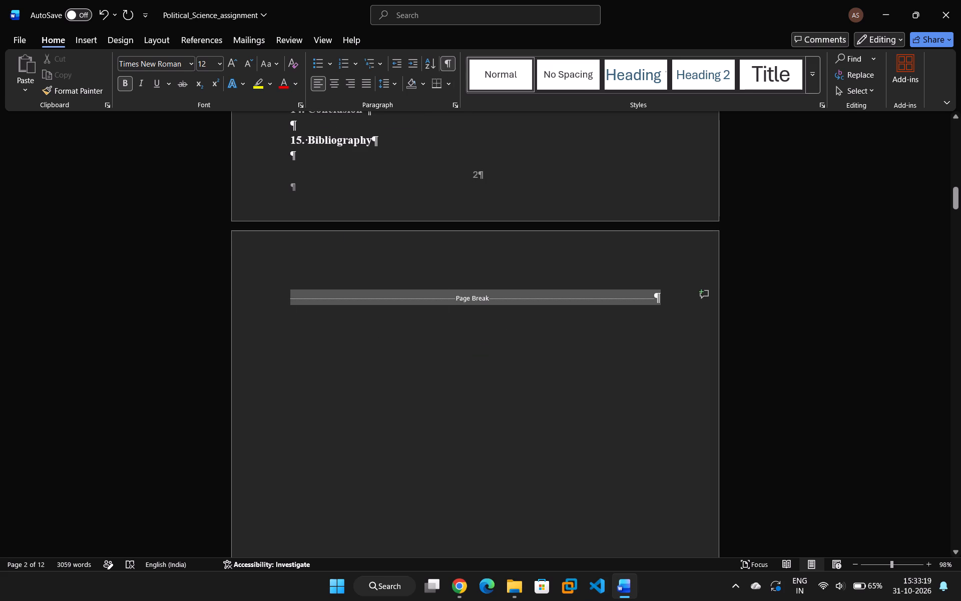
{"action": "left_click_drag", "start_coordinate": [305, 274], "coordinate": [301, 276]}
{"action": "key", "text": "BackSpace"}
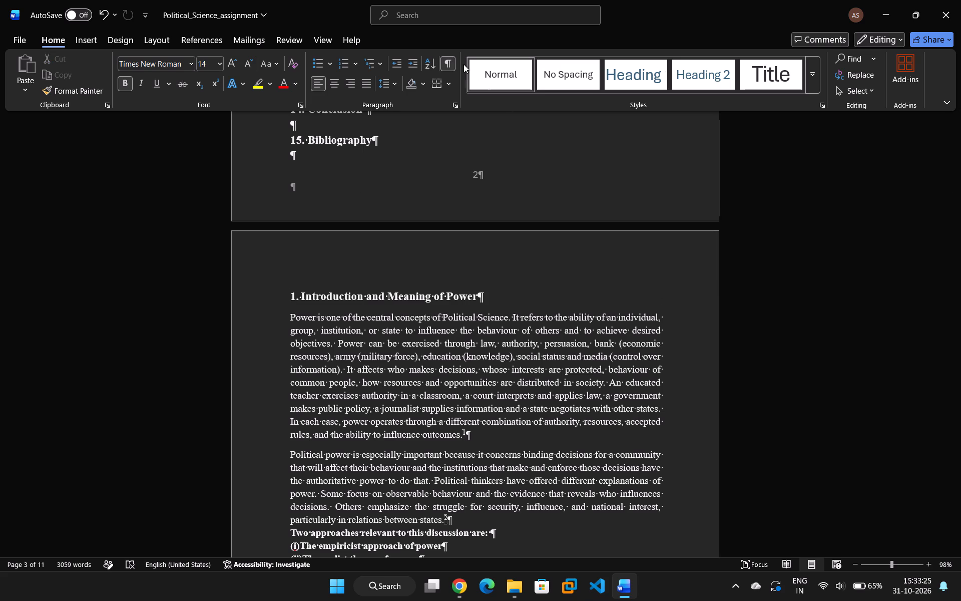
Hide the paragraph marks and other formatting symbols in the document.
{"action": "left_click", "coordinate": [448, 64]}
Review the headings and layout of the body pages from section 1 through section 4.
{"action": "scroll", "coordinate": [547, 431], "scroll_direction": "down", "scroll_amount": 3}
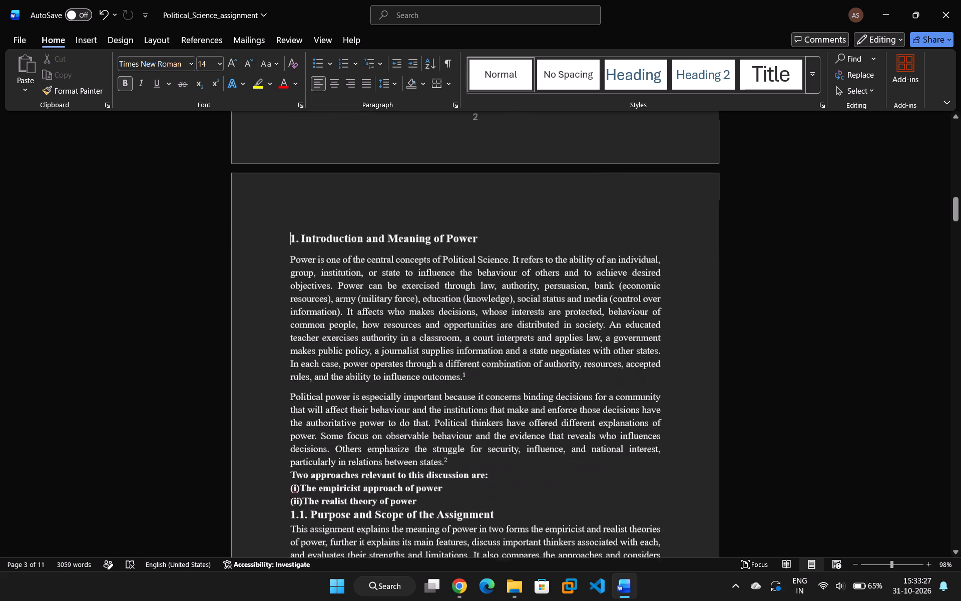
{"action": "scroll", "coordinate": [547, 432], "scroll_direction": "down", "scroll_amount": 20}
{"action": "scroll", "coordinate": [548, 436], "scroll_direction": "down", "scroll_amount": 2}
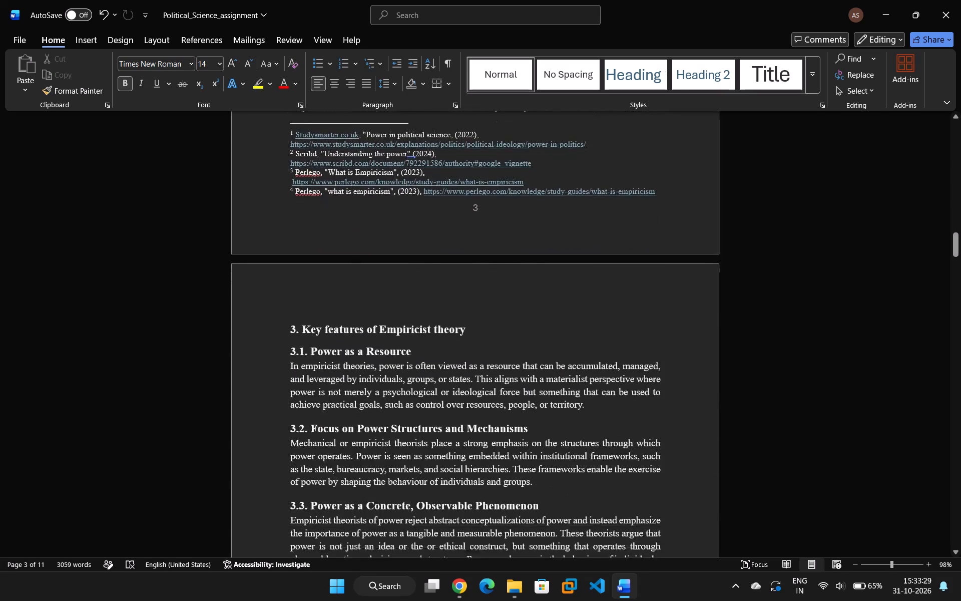
{"action": "scroll", "coordinate": [548, 436], "scroll_direction": "down", "scroll_amount": 18}
{"action": "scroll", "coordinate": [543, 438], "scroll_direction": "down", "scroll_amount": 3}
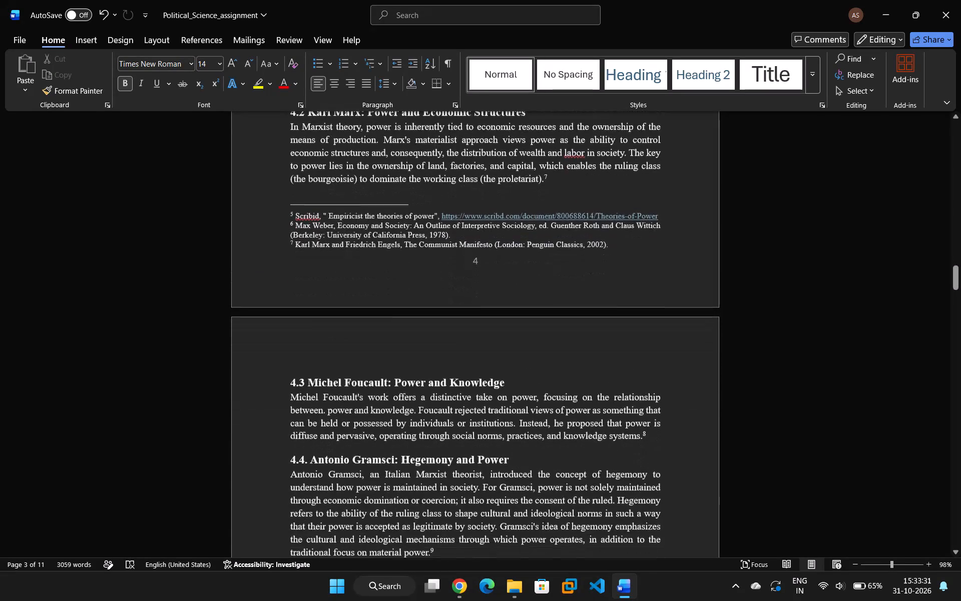
{"action": "scroll", "coordinate": [531, 442], "scroll_direction": "down", "scroll_amount": 4}
Remove the number "3.1." from the "Power as a Resource" subheading in section 3.
{"action": "scroll", "coordinate": [531, 443], "scroll_direction": "up", "scroll_amount": 5}
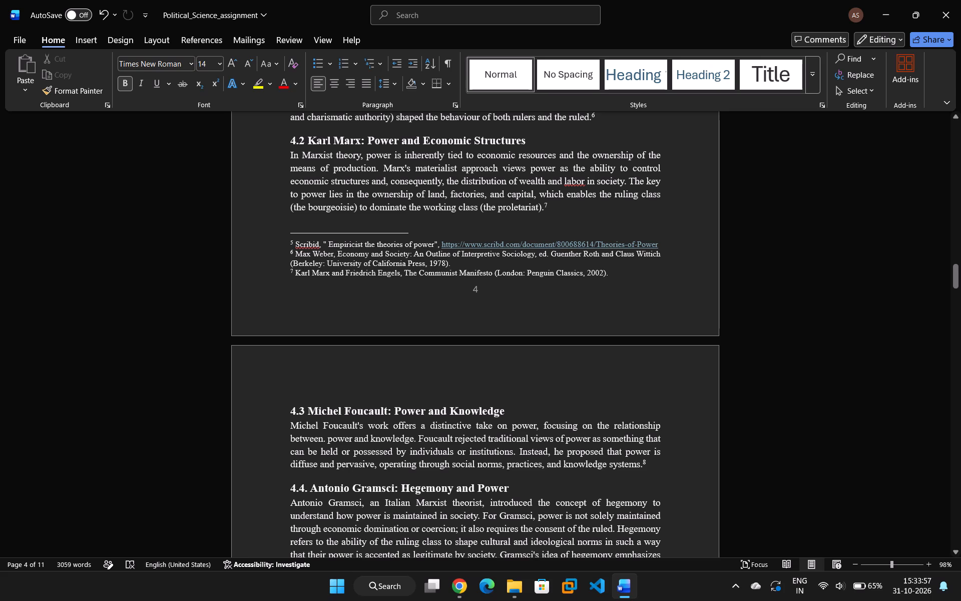
{"action": "scroll", "coordinate": [474, 474], "scroll_direction": "up", "scroll_amount": 20}
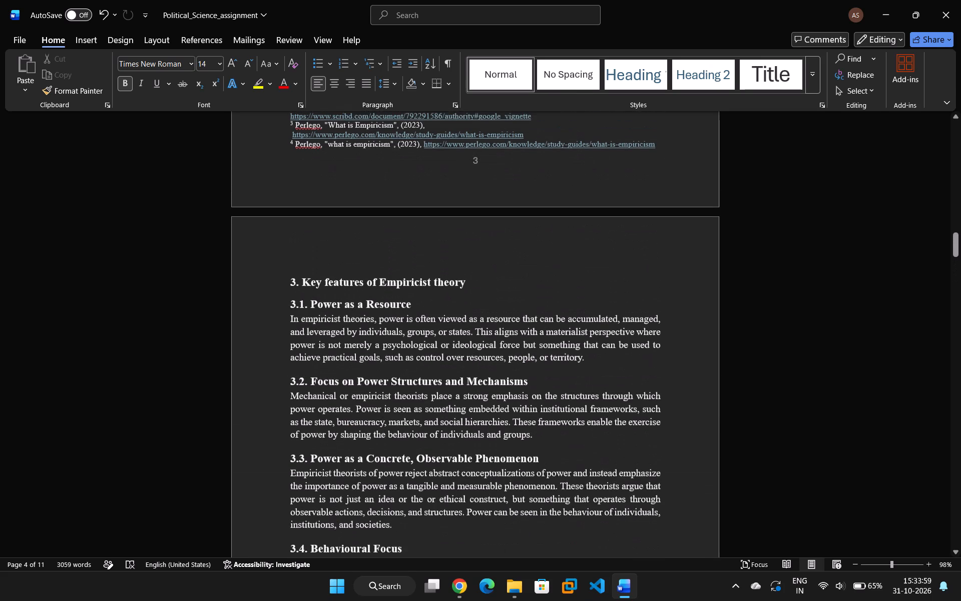
{"action": "scroll", "coordinate": [480, 488], "scroll_direction": "down", "scroll_amount": 3}
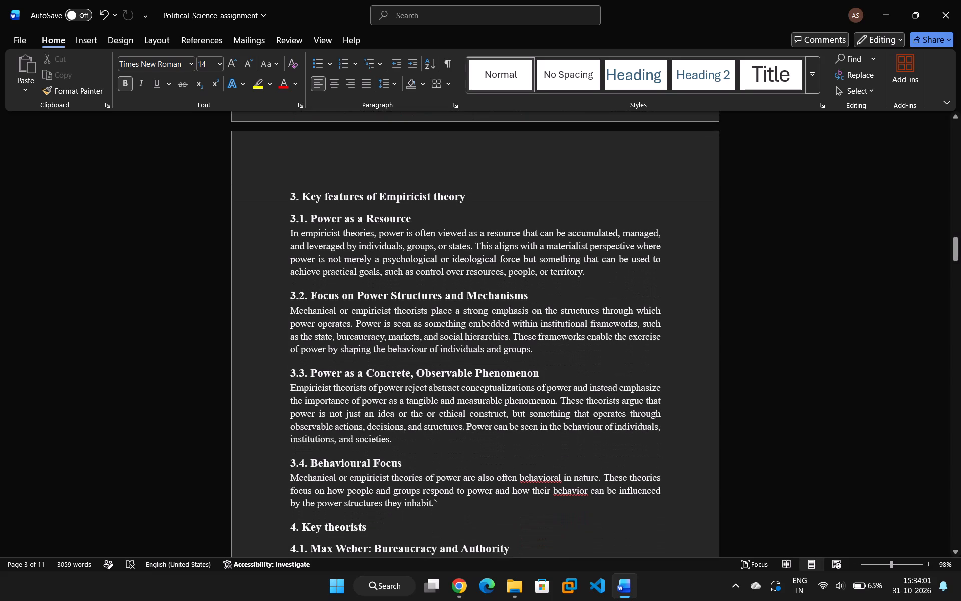
{"action": "left_click", "coordinate": [313, 218]}
{"action": "key", "text": "BackSpace"}
{"action": "key", "text": "BackSpace"}
{"action": "key", "text": "BackSpace"}
{"action": "key", "text": "BackSpace"}
{"action": "key", "text": "BackSpace"}
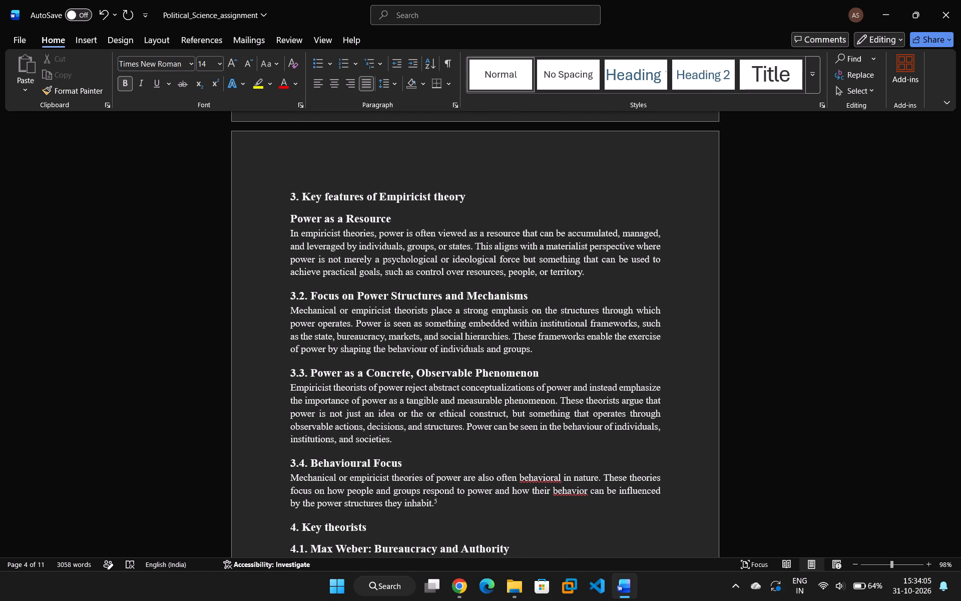
Remove the number "3.2." and its following space from the "Focus on Power Structures and Mechanisms" subheading.
{"action": "key", "text": "Down"}
{"action": "key", "text": "Down"}
{"action": "key", "text": "Down"}
{"action": "key", "text": "Down"}
{"action": "key", "text": "Down"}
{"action": "key", "text": "Down"}
{"action": "key", "text": "Up"}
{"action": "key", "text": "Right"}
{"action": "key", "text": "Right"}
{"action": "key", "text": "Right"}
{"action": "key", "text": "Right"}
{"action": "key", "text": "BackSpace"}
{"action": "key", "text": "BackSpace"}
{"action": "key", "text": "BackSpace"}
{"action": "key", "text": "BackSpace"}
{"action": "key", "text": "Right"}
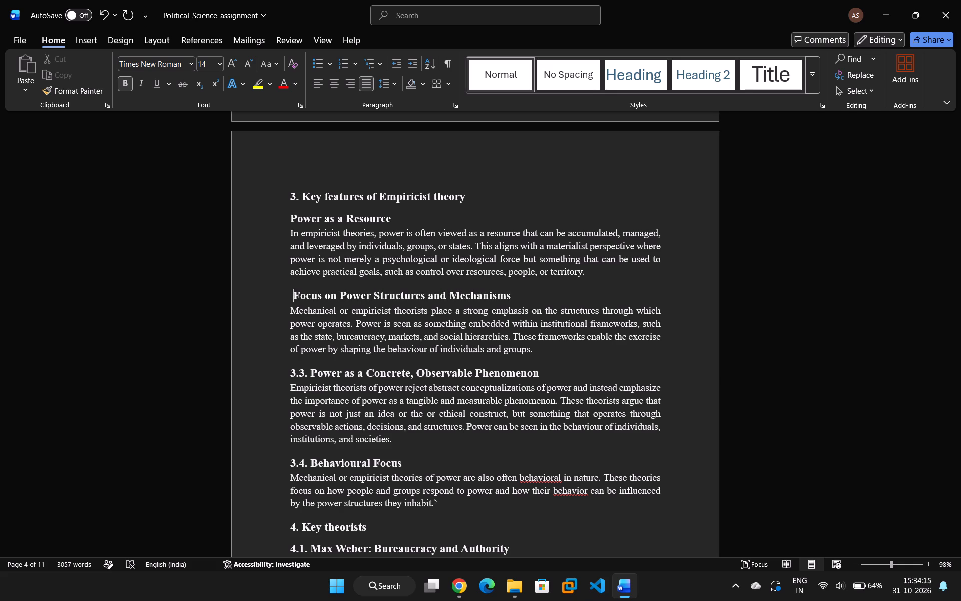
{"action": "key", "text": "BackSpace"}
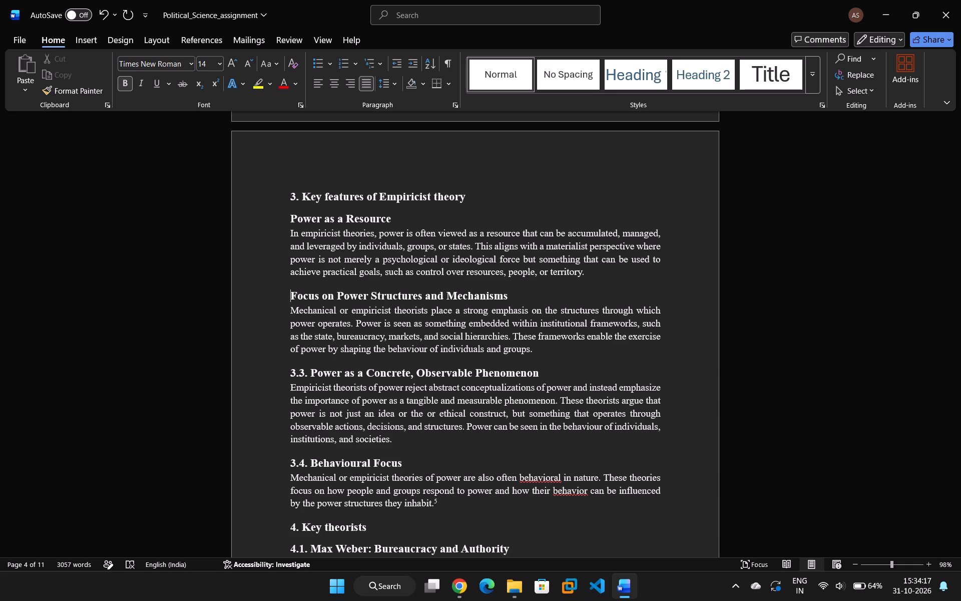
Run the "Focus on Power Structures and Mechanisms" subheading into its paragraph on one line, separated by a colon and a space.
{"action": "key", "text": "Right"}
{"action": "key", "text": "Down"}
{"action": "key", "text": "Left"}
{"action": "key", "text": "BackSpace"}
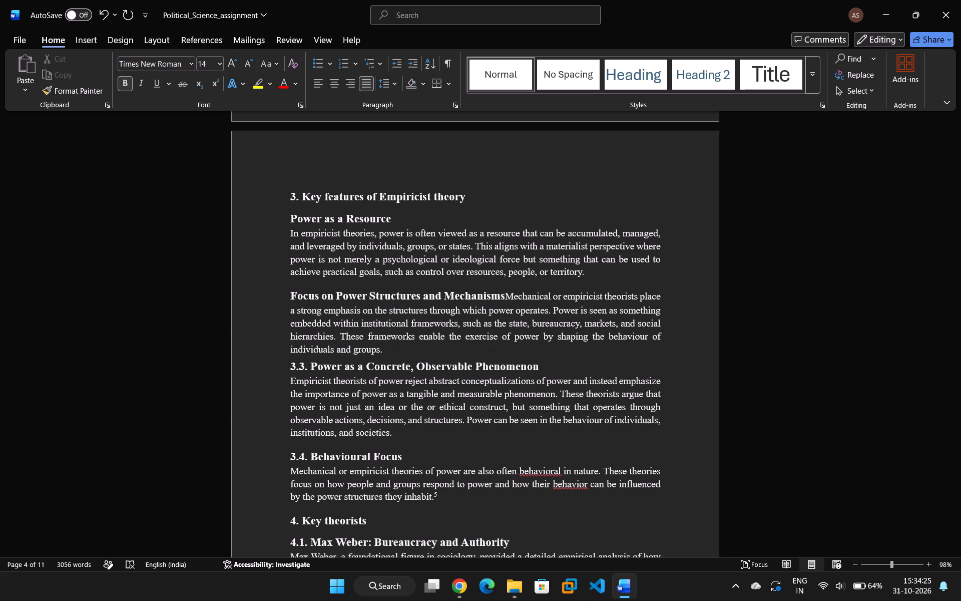
{"action": "key", "text": "space"}
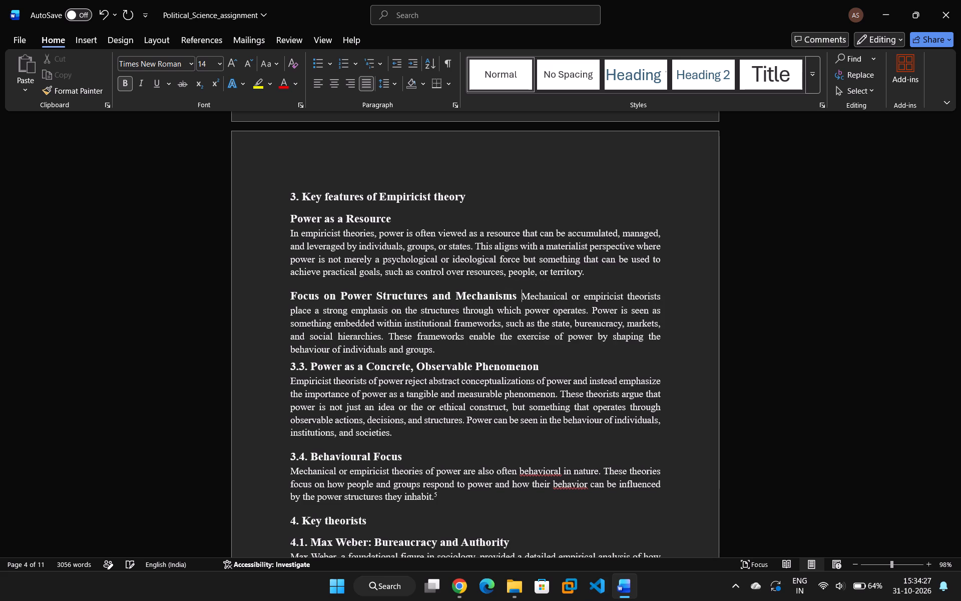
{"action": "key", "text": "BackSpace"}
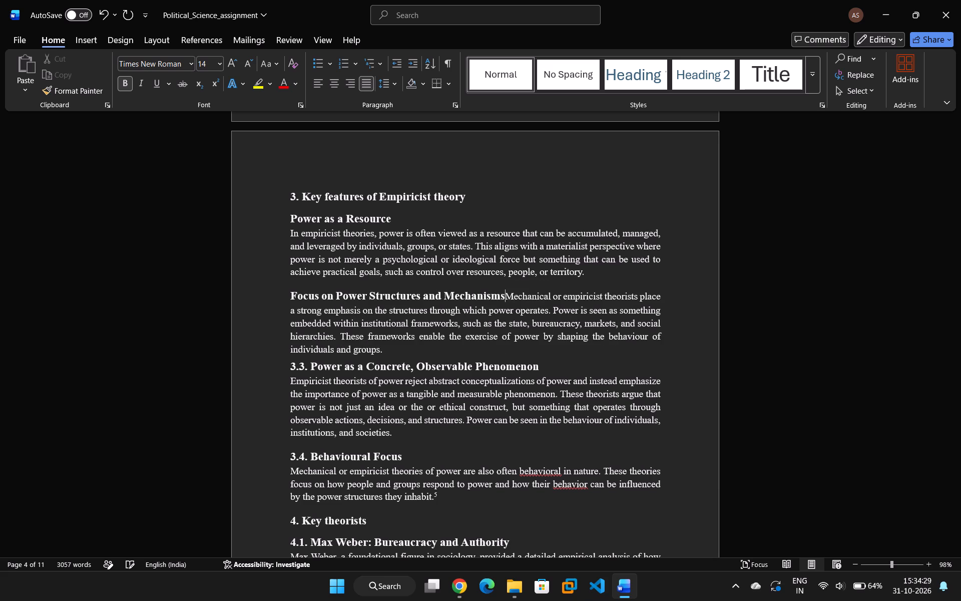
{"action": "type", "text": ":"}
{"action": "key", "text": "space"}
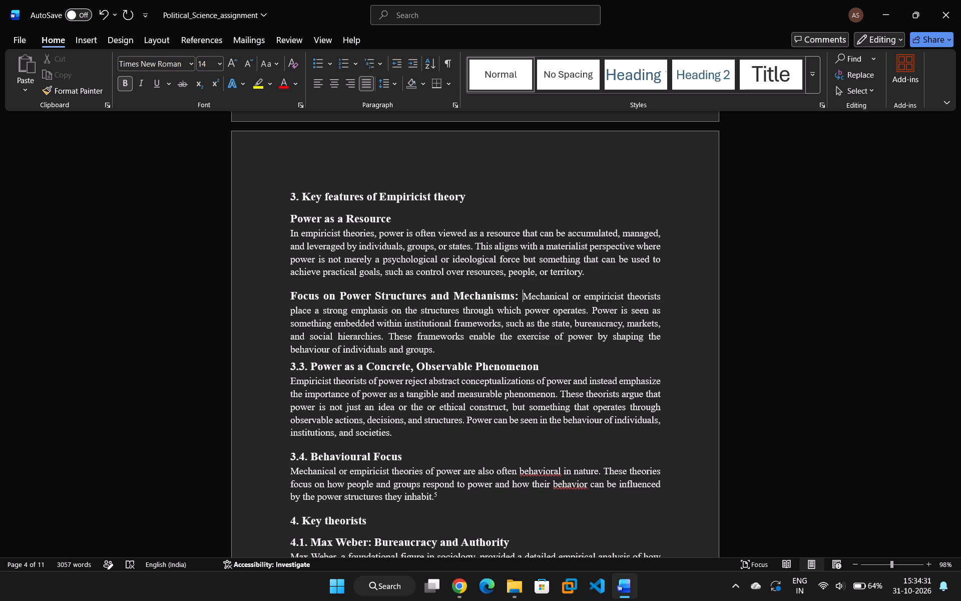
Join the paragraph beginning "In empiricist theories" onto the same line as its "Power as a Resource" subheading.
{"action": "key", "text": "Up"}
{"action": "key", "text": "Up"}
{"action": "key", "text": "Up"}
{"action": "key", "text": "Up"}
{"action": "key", "text": "Up"}
{"action": "key", "text": "Up"}
{"action": "key", "text": "Down"}
{"action": "key", "text": "Down"}
{"action": "key", "text": "Left"}
{"action": "key", "text": "Left"}
{"action": "key", "text": "Left"}
{"action": "key", "text": "Left"}
{"action": "key", "text": "Left"}
{"action": "key", "text": "Left"}
{"action": "key", "text": "Left"}
{"action": "key", "text": "Left"}
{"action": "key", "text": "Left"}
{"action": "key", "text": "Left"}
{"action": "key", "text": "Left"}
{"action": "key", "text": "Left"}
{"action": "key", "text": "Left"}
{"action": "key", "text": "Left"}
{"action": "key", "text": "Left"}
{"action": "key", "text": "Left"}
{"action": "key", "text": "Left"}
{"action": "key", "text": "Left"}
{"action": "key", "text": "Left"}
{"action": "key", "text": "Left"}
{"action": "key", "text": "Down"}
{"action": "key", "text": "Left"}
{"action": "key", "text": "Left"}
{"action": "key", "text": "Left"}
{"action": "key", "text": "Left"}
{"action": "key", "text": "Left"}
{"action": "key", "text": "Left"}
{"action": "key", "text": "Left"}
{"action": "key", "text": "Left"}
{"action": "key", "text": "Left"}
{"action": "key", "text": "Left"}
{"action": "key", "text": "Left"}
{"action": "key", "text": "Left"}
{"action": "key", "text": "Left"}
{"action": "key", "text": "Left"}
{"action": "key", "text": "Left"}
{"action": "key", "text": "Left"}
{"action": "key", "text": "Left"}
{"action": "key", "text": "Left"}
{"action": "key", "text": "Left"}
{"action": "key", "text": "Left"}
{"action": "key", "text": "Left"}
{"action": "key", "text": "Left"}
{"action": "key", "text": "Left"}
{"action": "key", "text": "Left"}
{"action": "key", "text": "Left"}
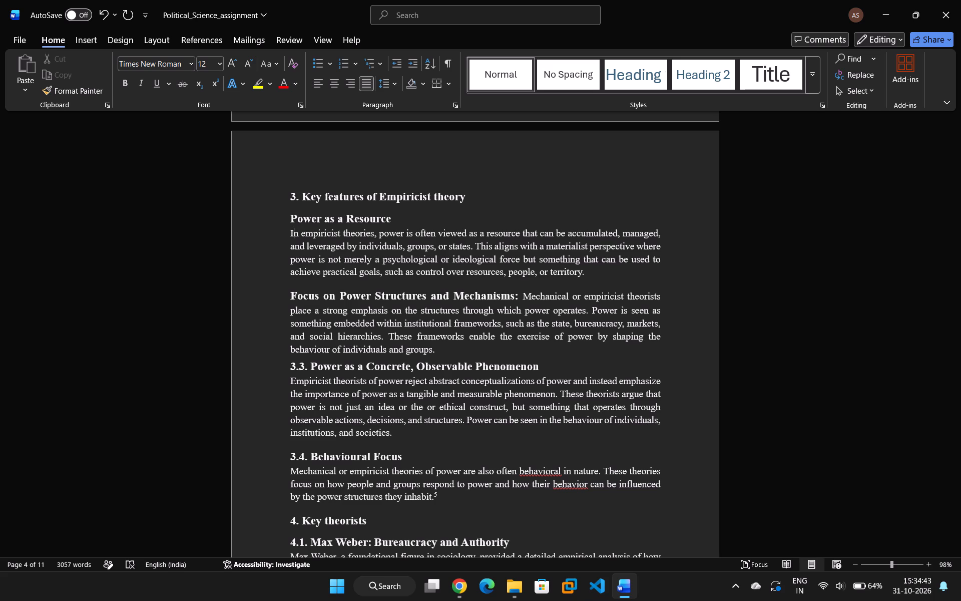
{"action": "key", "text": "Left"}
{"action": "key", "text": "BackSpace"}
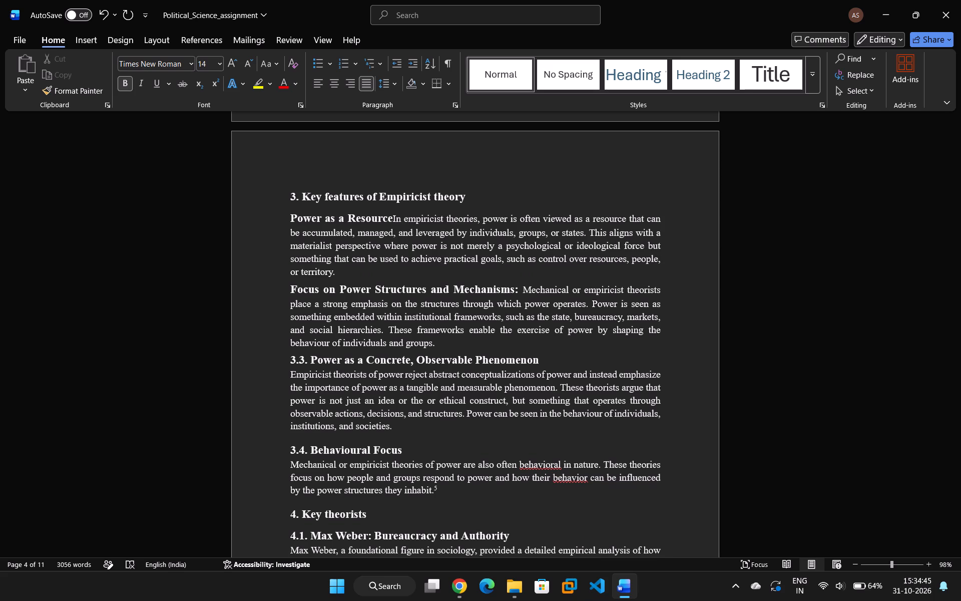
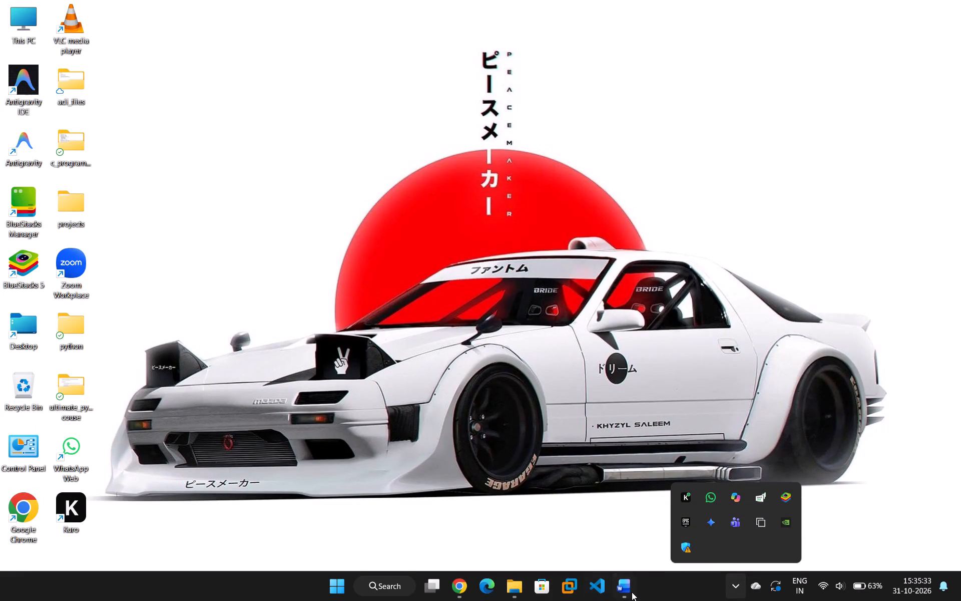
Switch back to the Word document and remove bold from the "Power as a Resource:" run-in heading in section 3.
{"action": "left_click", "coordinate": [631, 592]}
{"action": "scroll", "coordinate": [494, 247], "scroll_direction": "down", "scroll_amount": 3}
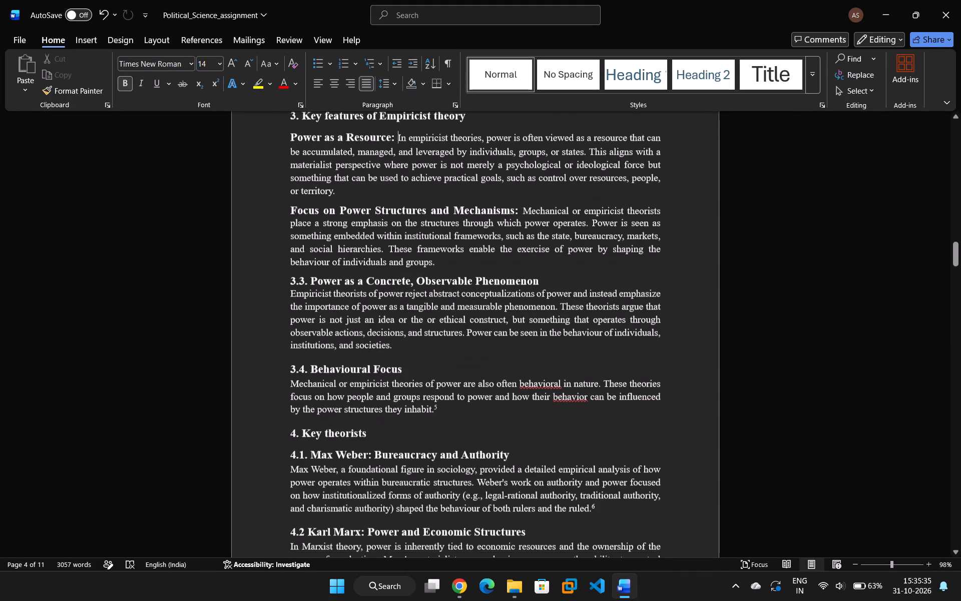
{"action": "left_click", "coordinate": [402, 133]}
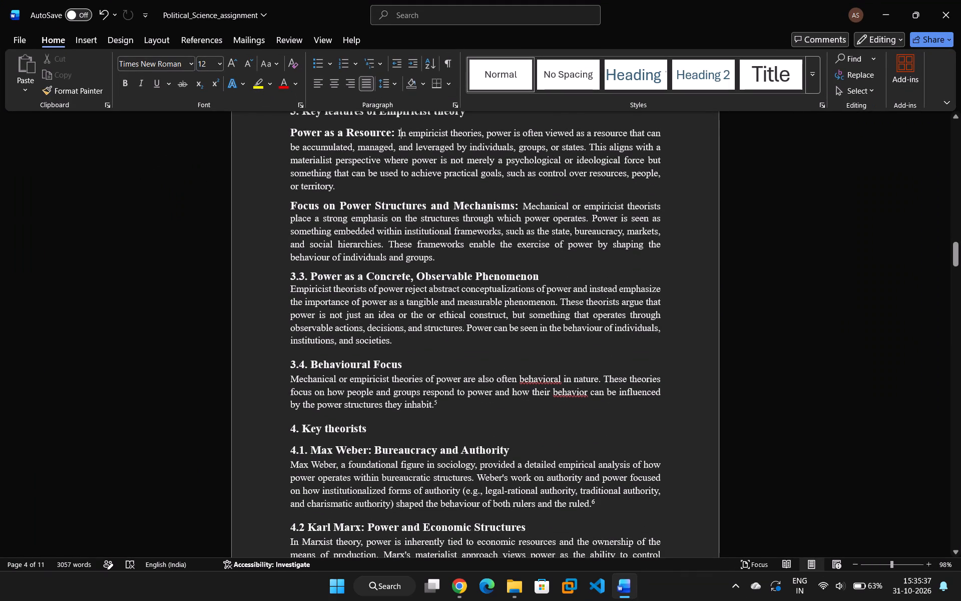
{"action": "left_click_drag", "start_coordinate": [397, 133], "coordinate": [320, 140]}
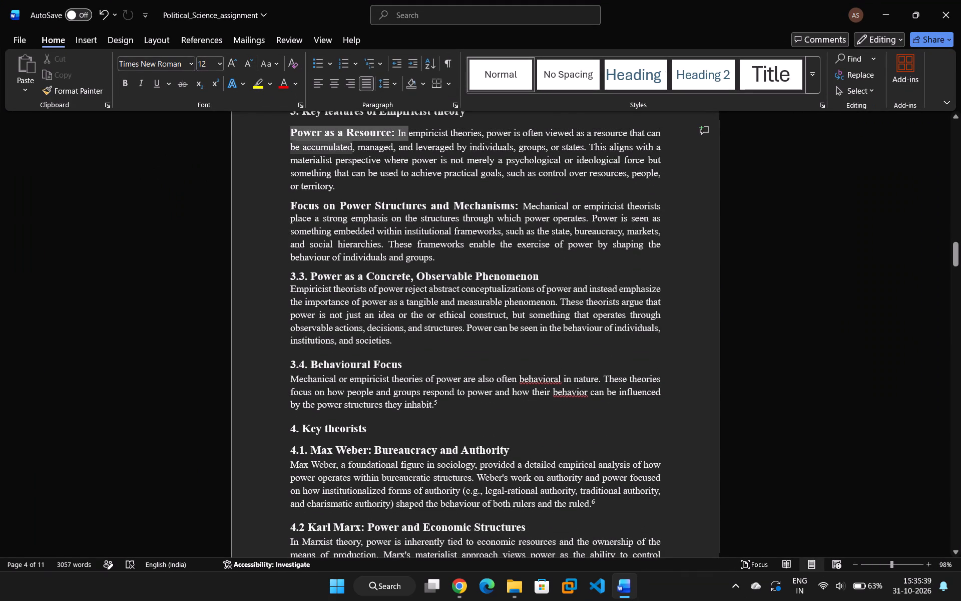
{"action": "left_click_drag", "start_coordinate": [320, 140], "coordinate": [300, 134]}
{"action": "left_click", "coordinate": [290, 128]}
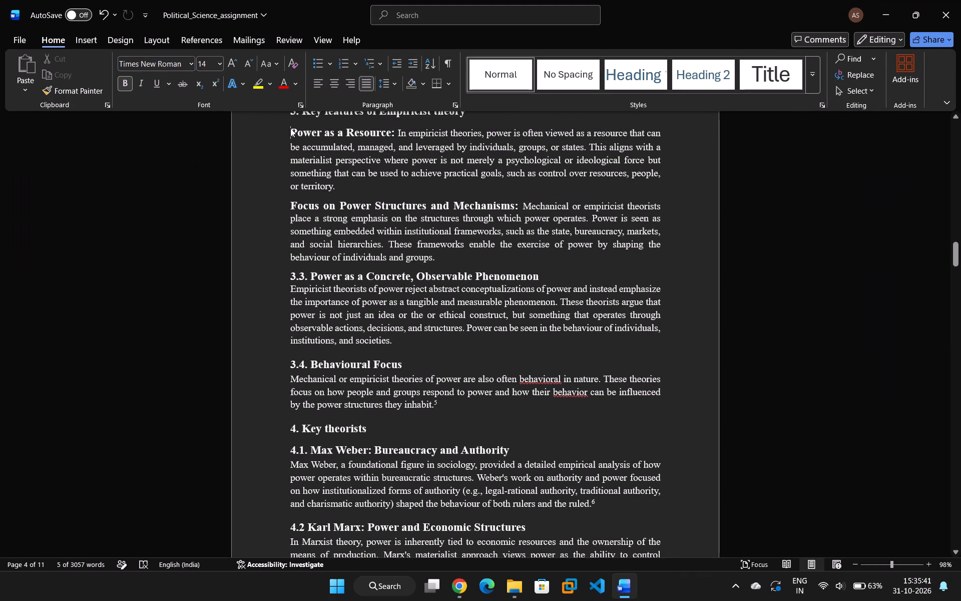
{"action": "left_click_drag", "start_coordinate": [290, 128], "coordinate": [392, 133]}
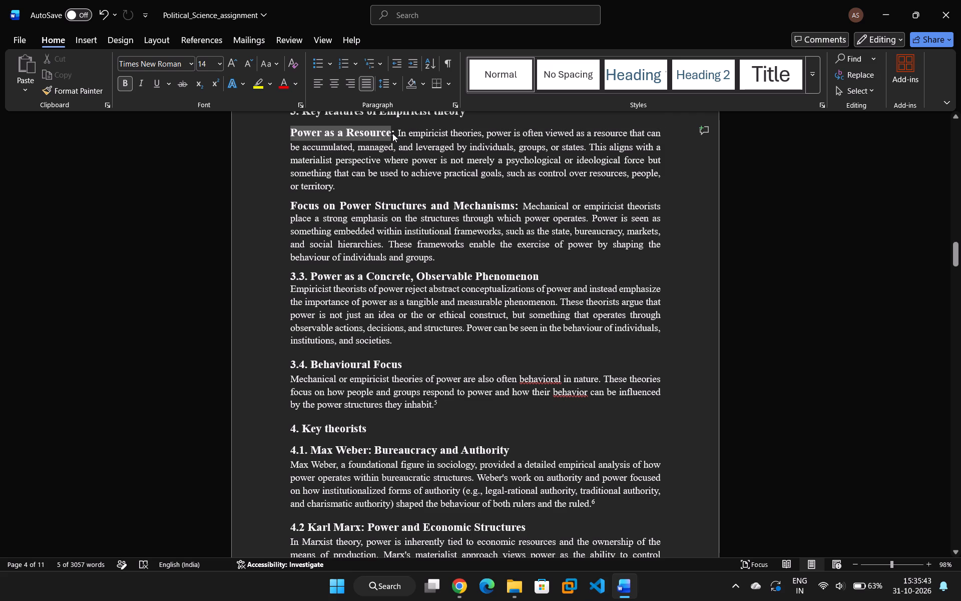
{"action": "left_click_drag", "start_coordinate": [392, 133], "coordinate": [394, 133]}
{"action": "left_click", "coordinate": [403, 114]}
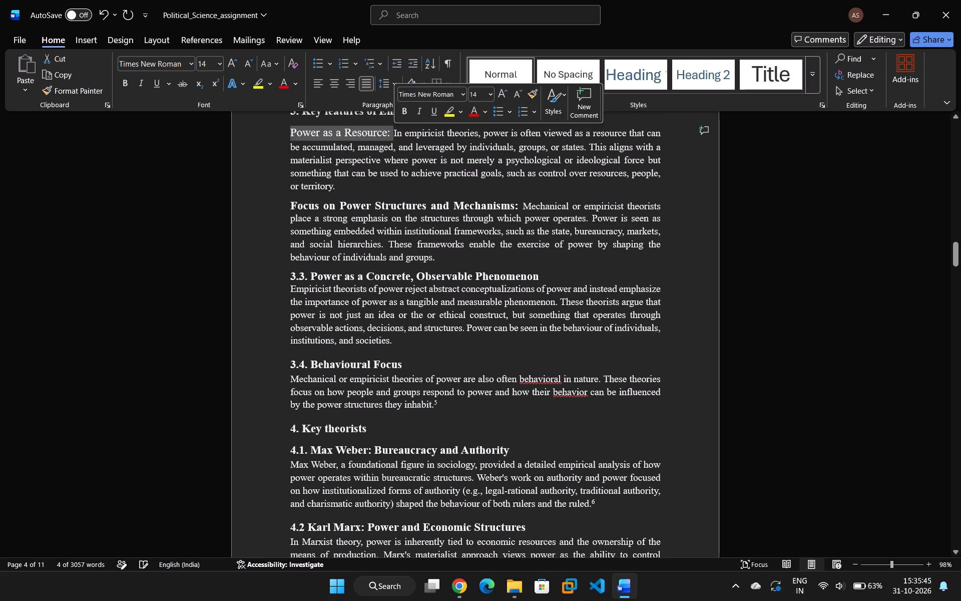
Remove bold from the "Focus on Power Structures and Mechanisms:" run-in heading.
{"action": "left_click", "coordinate": [514, 206]}
{"action": "left_click_drag", "start_coordinate": [517, 205], "coordinate": [298, 204]}
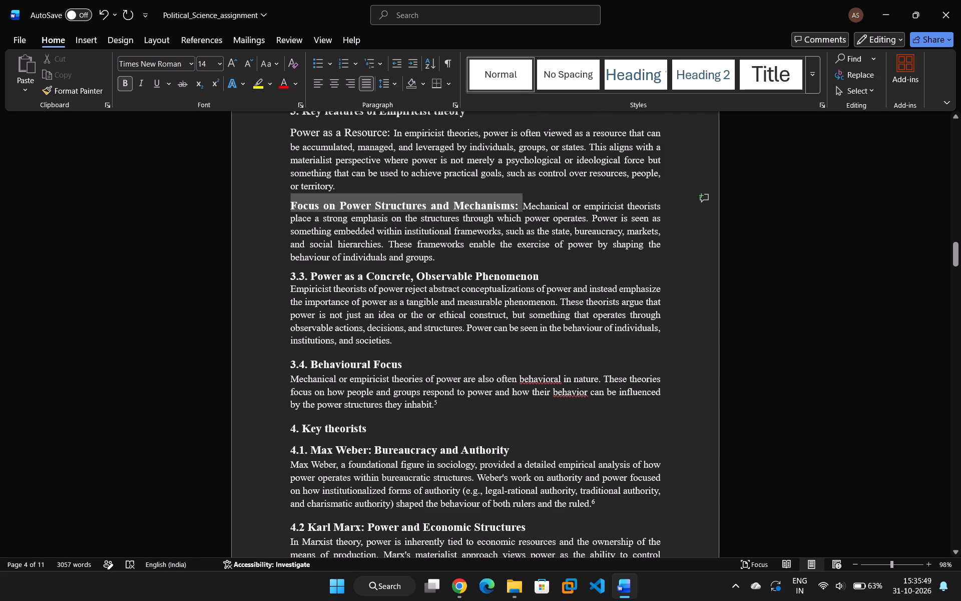
{"action": "left_click_drag", "start_coordinate": [298, 204], "coordinate": [297, 204]}
{"action": "left_click", "coordinate": [308, 182]}
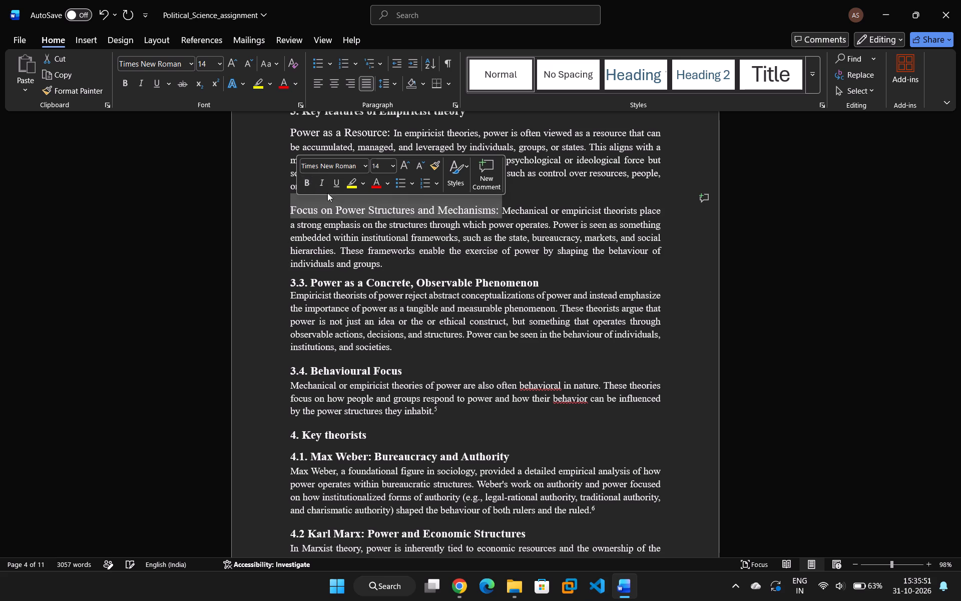
Remove bold from the "Power as a Concrete, Observable Phenomenon" subheading text, leaving out its number.
{"action": "scroll", "coordinate": [393, 228], "scroll_direction": "down", "scroll_amount": 3}
{"action": "left_click_drag", "start_coordinate": [546, 198], "coordinate": [540, 198]}
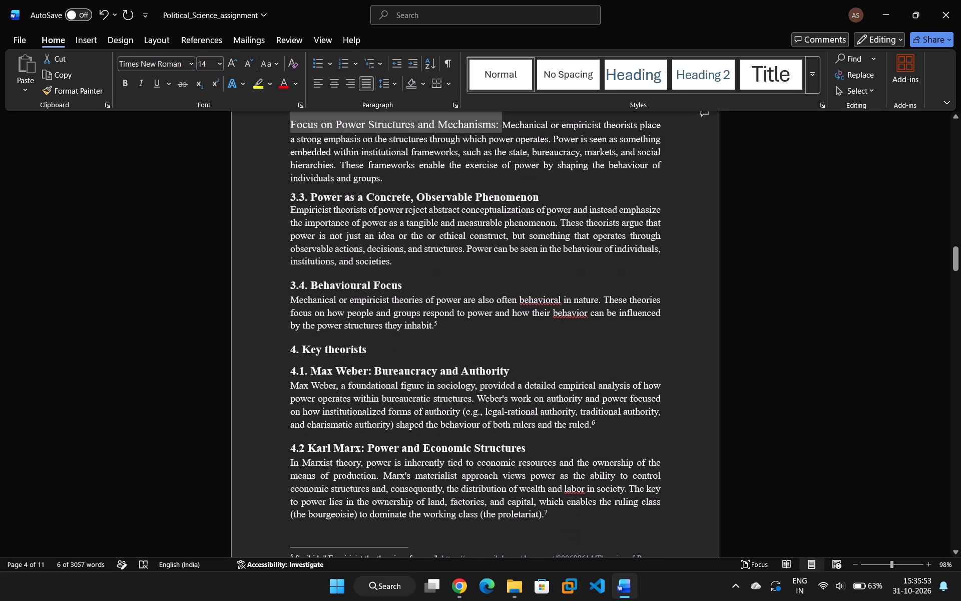
{"action": "left_click_drag", "start_coordinate": [540, 198], "coordinate": [314, 202]}
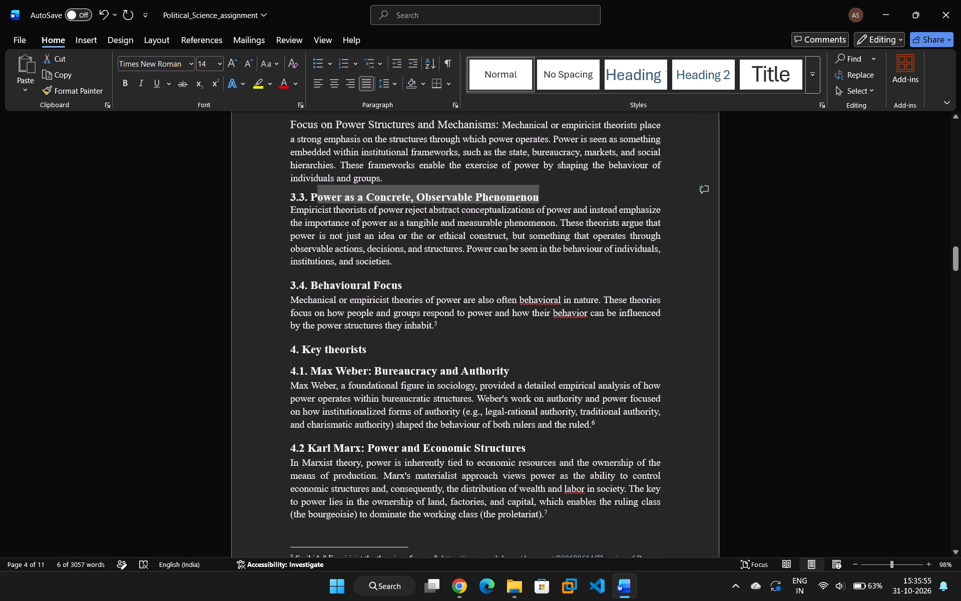
{"action": "left_click_drag", "start_coordinate": [314, 202], "coordinate": [311, 201]}
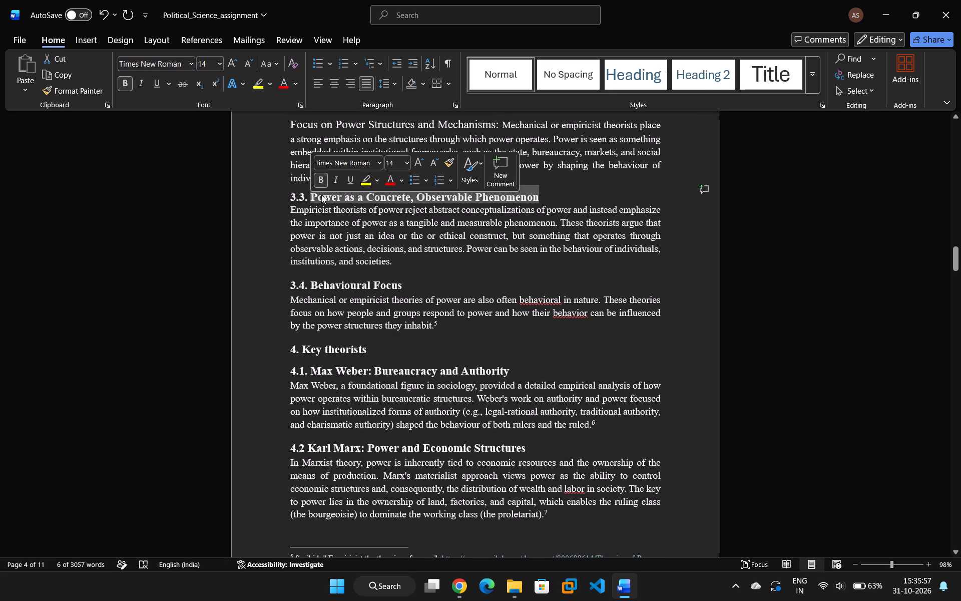
{"action": "left_click", "coordinate": [321, 181]}
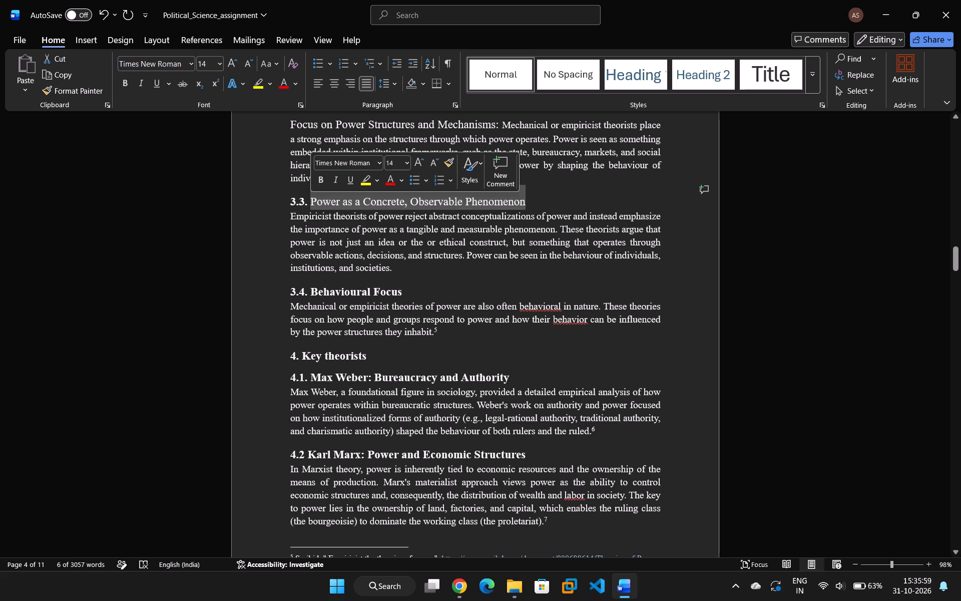
Remove bold from the "Behavioural Focus" subheading text, leaving out its number.
{"action": "left_click_drag", "start_coordinate": [409, 287], "coordinate": [325, 279]}
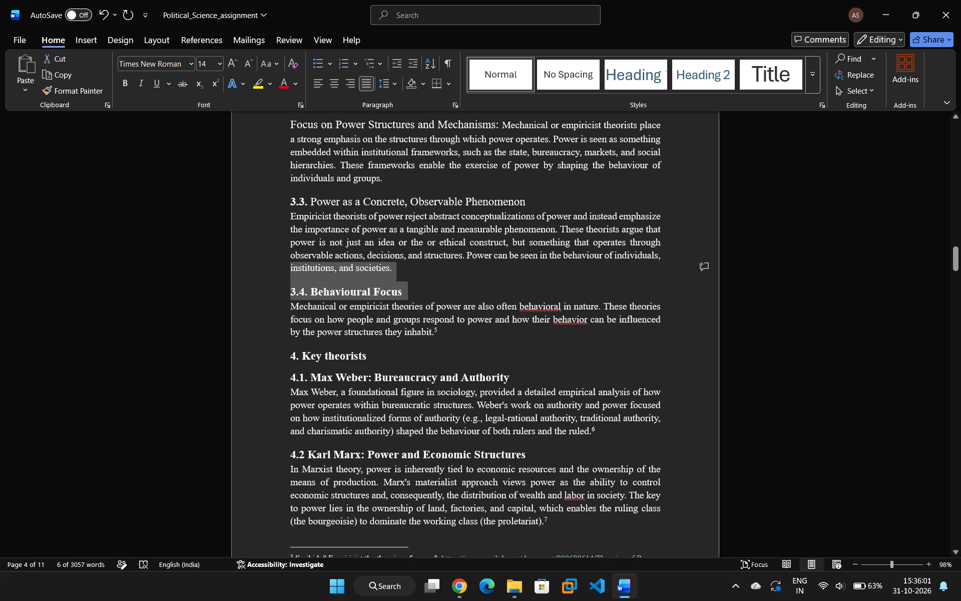
{"action": "left_click_drag", "start_coordinate": [325, 279], "coordinate": [311, 291]}
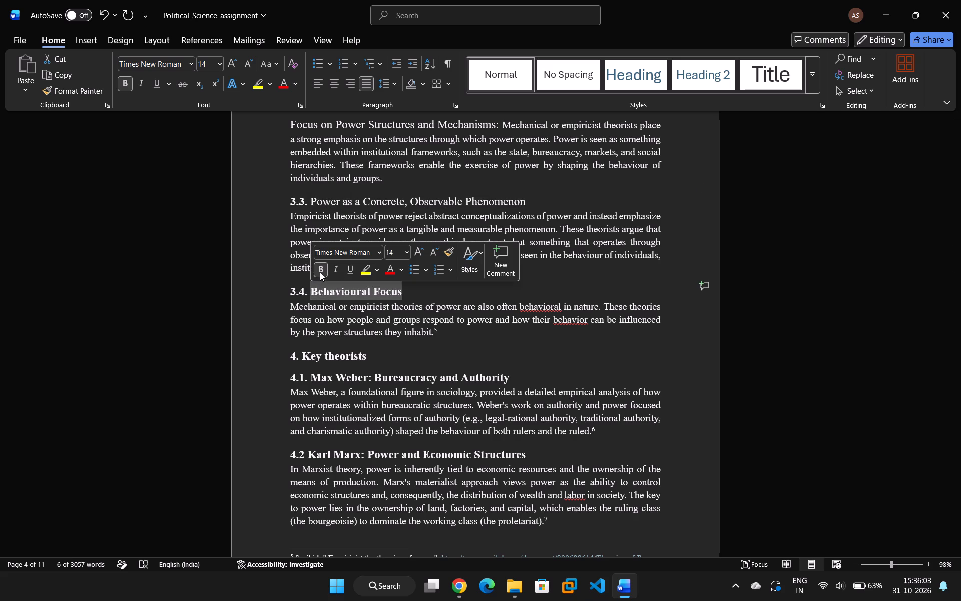
{"action": "left_click", "coordinate": [320, 269]}
Remove the number "3.4." and its following space from the "Behavioural Focus" subheading.
{"action": "scroll", "coordinate": [385, 335], "scroll_direction": "down", "scroll_amount": 3}
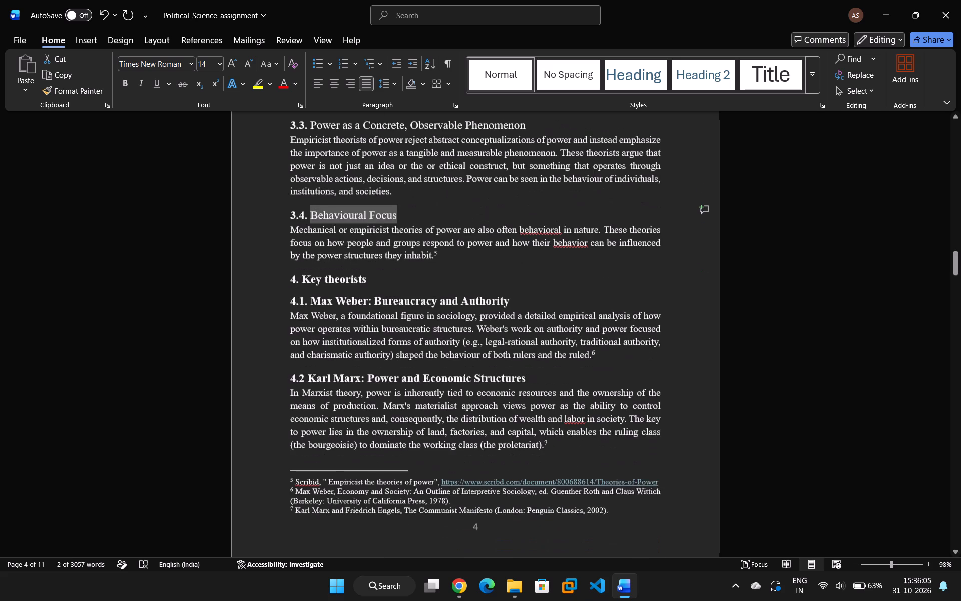
{"action": "left_click", "coordinate": [310, 201]}
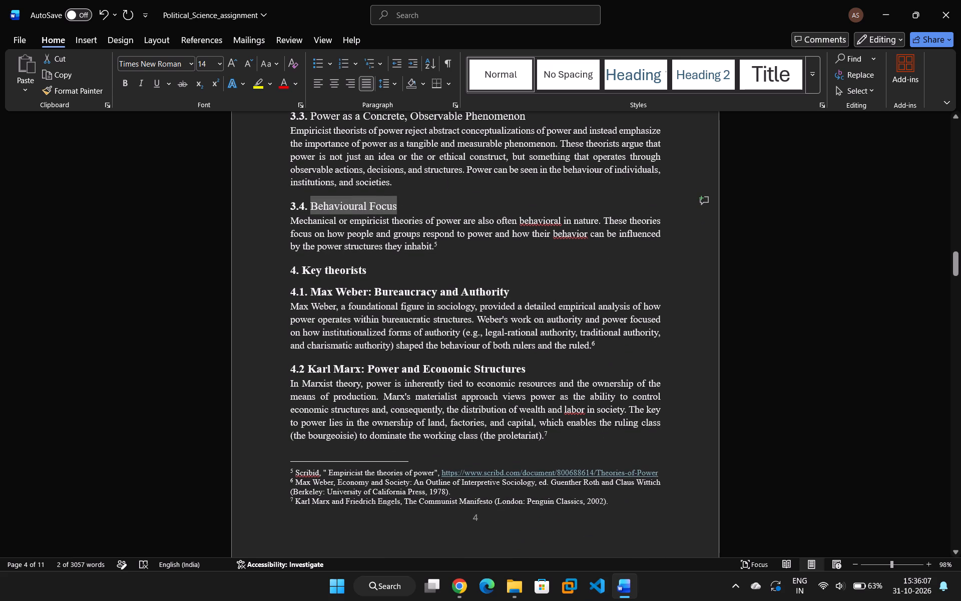
{"action": "key", "text": "BackSpace"}
{"action": "key", "text": "BackSpace"}
{"action": "key", "text": "BackSpace"}
{"action": "key", "text": "BackSpace"}
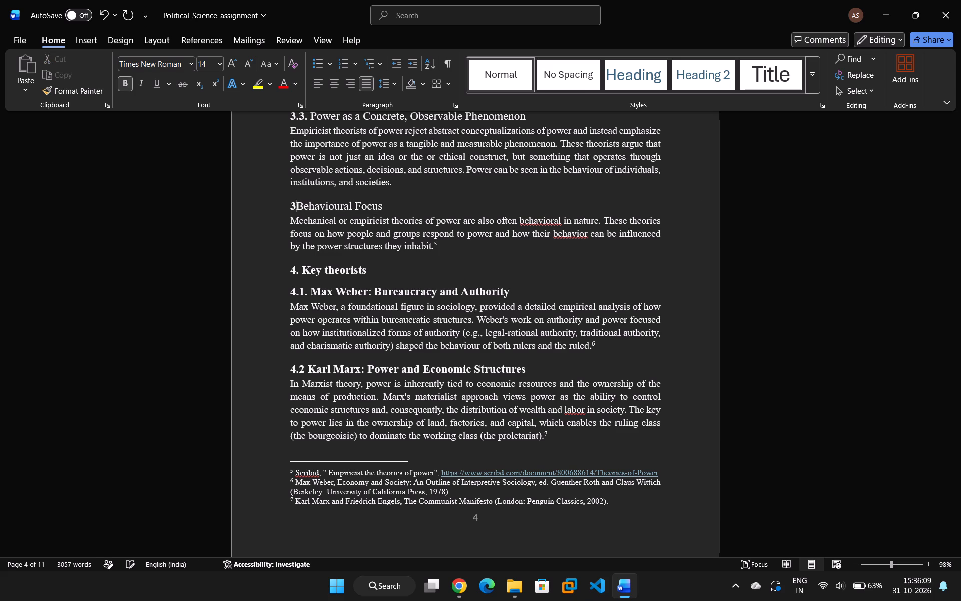
{"action": "key", "text": "BackSpace"}
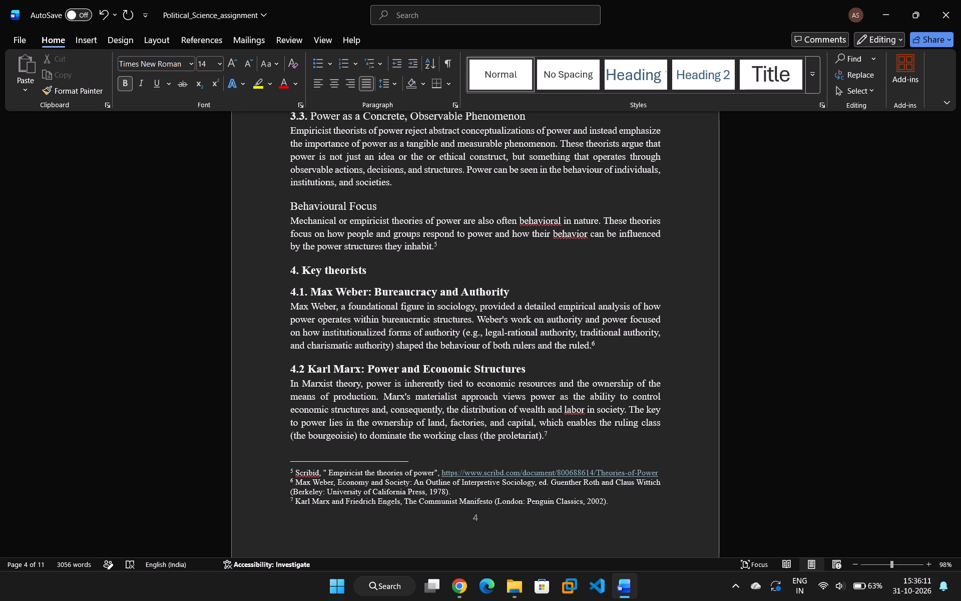
Run the "Behavioural Focus" subheading into its paragraph on one line, separated by a colon and a space.
{"action": "key", "text": "Down"}
{"action": "key", "text": "BackSpace"}
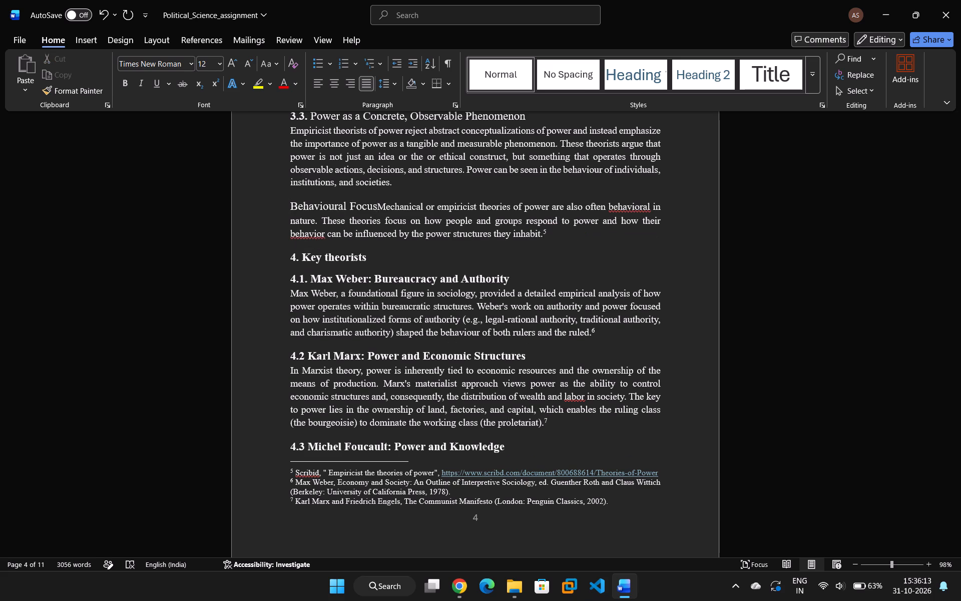
{"action": "type", "text": ":"}
{"action": "key", "text": "space"}
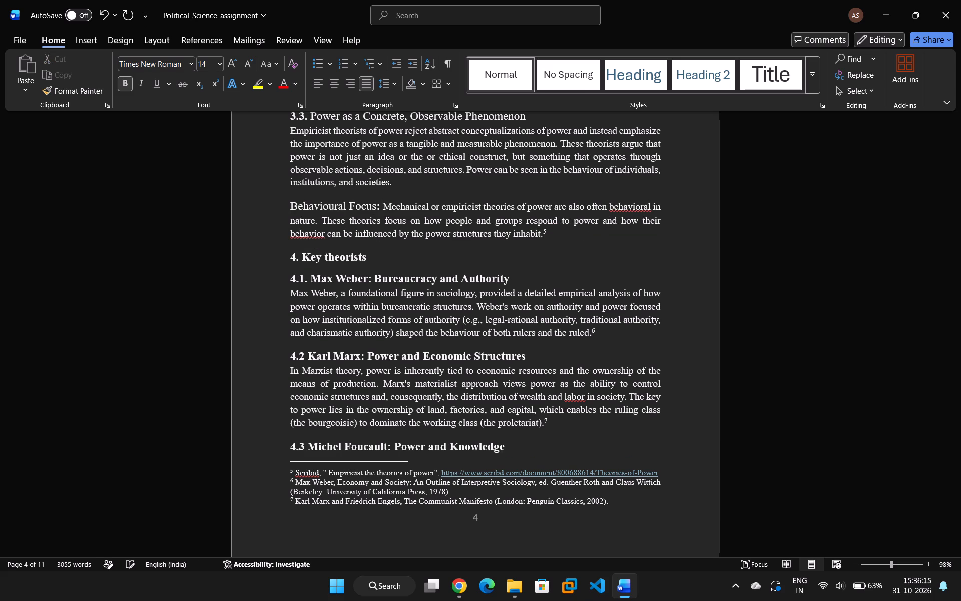
Run the "Power as a Concrete, Observable Phenomenon" subheading into its paragraph on one line, separated by a colon and a space.
{"action": "scroll", "coordinate": [350, 215], "scroll_direction": "up", "scroll_amount": 3}
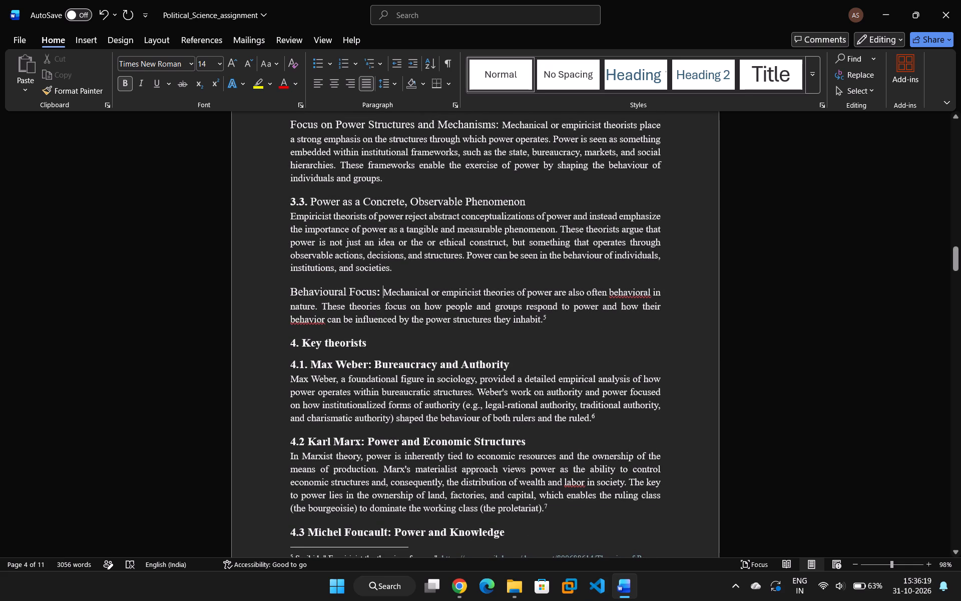
{"action": "left_click", "coordinate": [289, 215]}
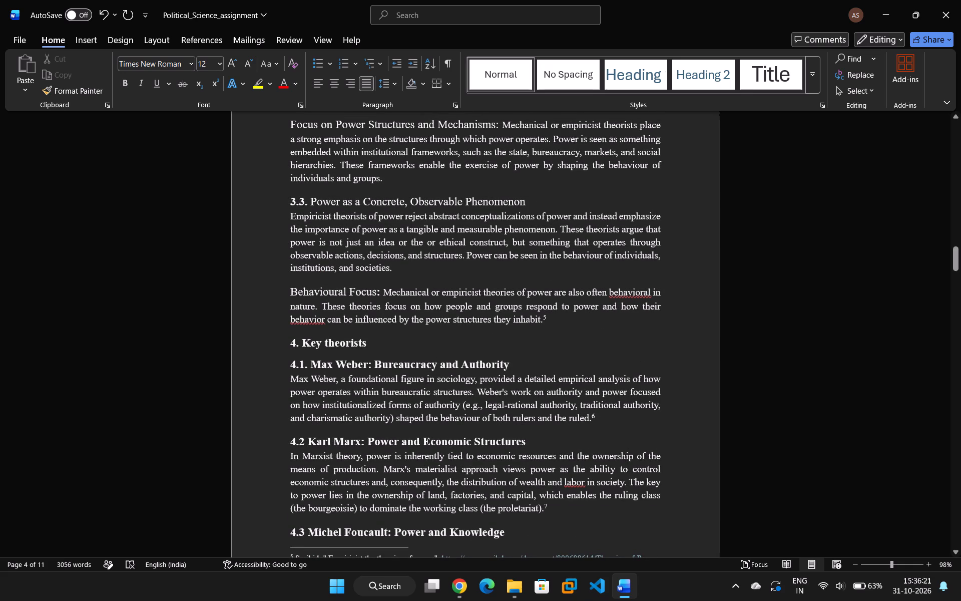
{"action": "key", "text": "BackSpace"}
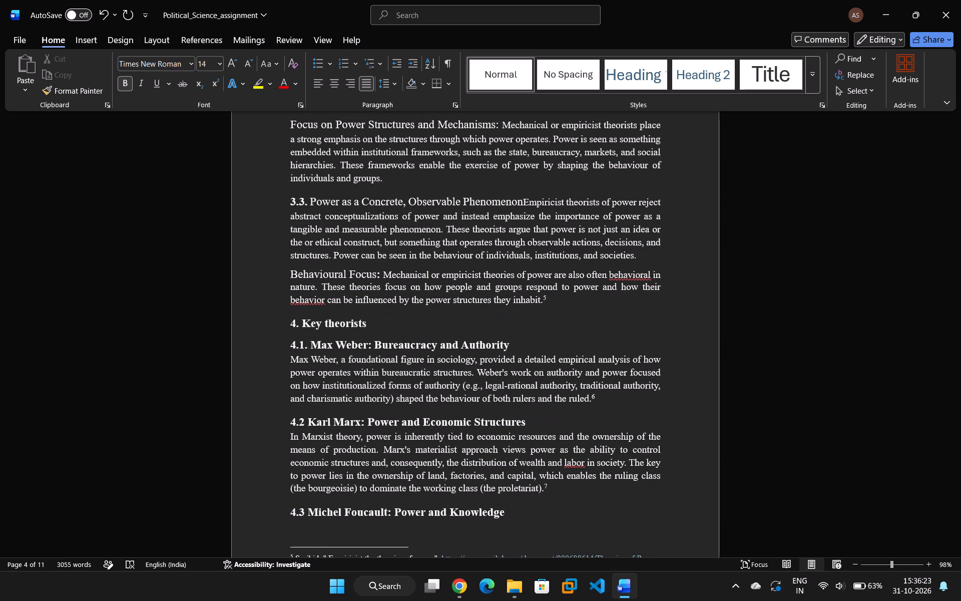
{"action": "type", "text": ":"}
{"action": "key", "text": "space"}
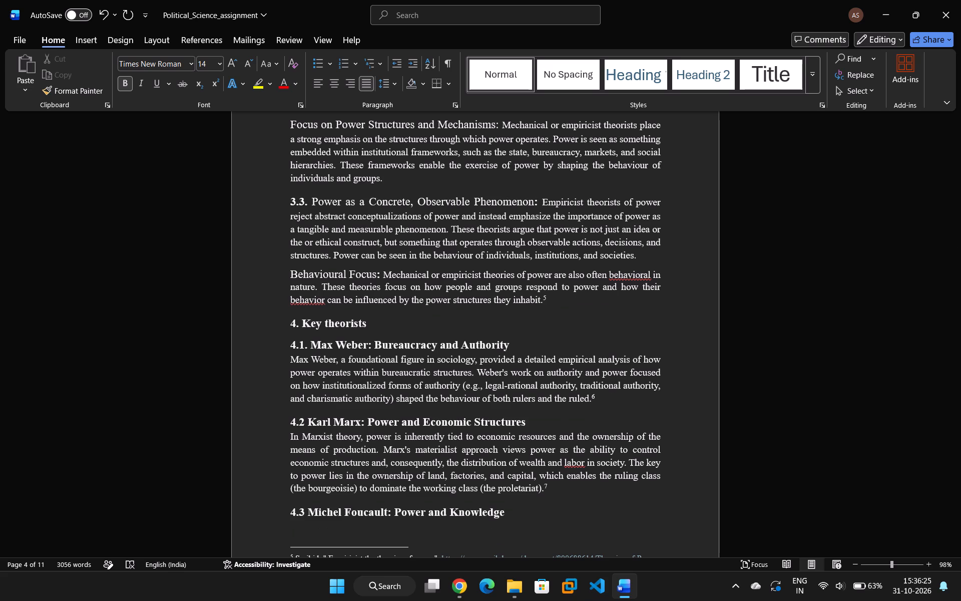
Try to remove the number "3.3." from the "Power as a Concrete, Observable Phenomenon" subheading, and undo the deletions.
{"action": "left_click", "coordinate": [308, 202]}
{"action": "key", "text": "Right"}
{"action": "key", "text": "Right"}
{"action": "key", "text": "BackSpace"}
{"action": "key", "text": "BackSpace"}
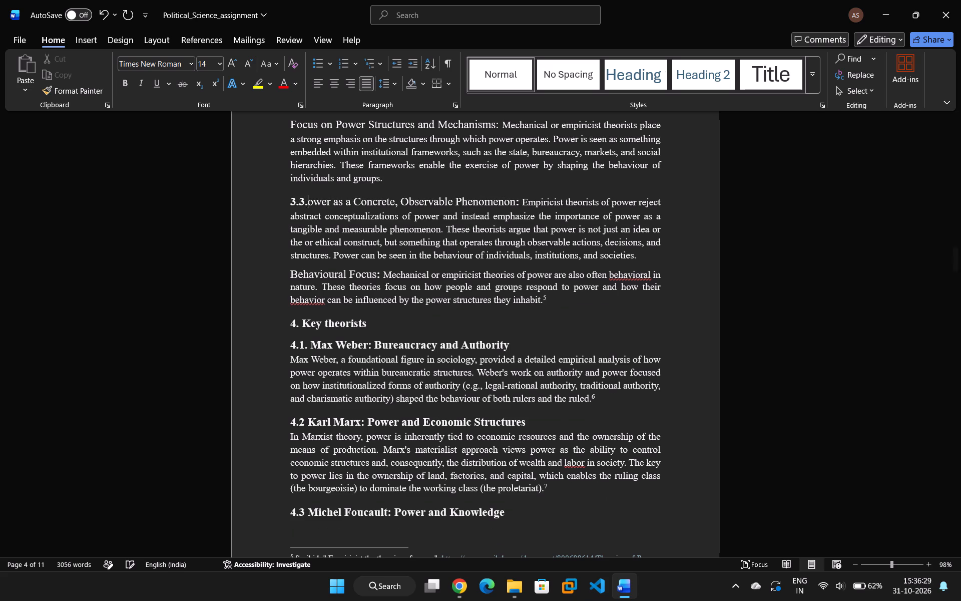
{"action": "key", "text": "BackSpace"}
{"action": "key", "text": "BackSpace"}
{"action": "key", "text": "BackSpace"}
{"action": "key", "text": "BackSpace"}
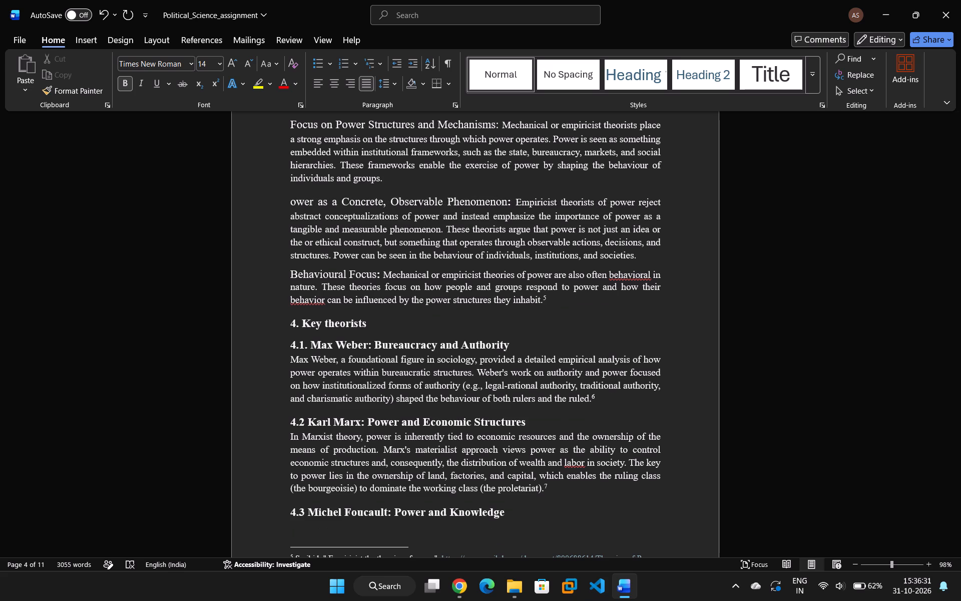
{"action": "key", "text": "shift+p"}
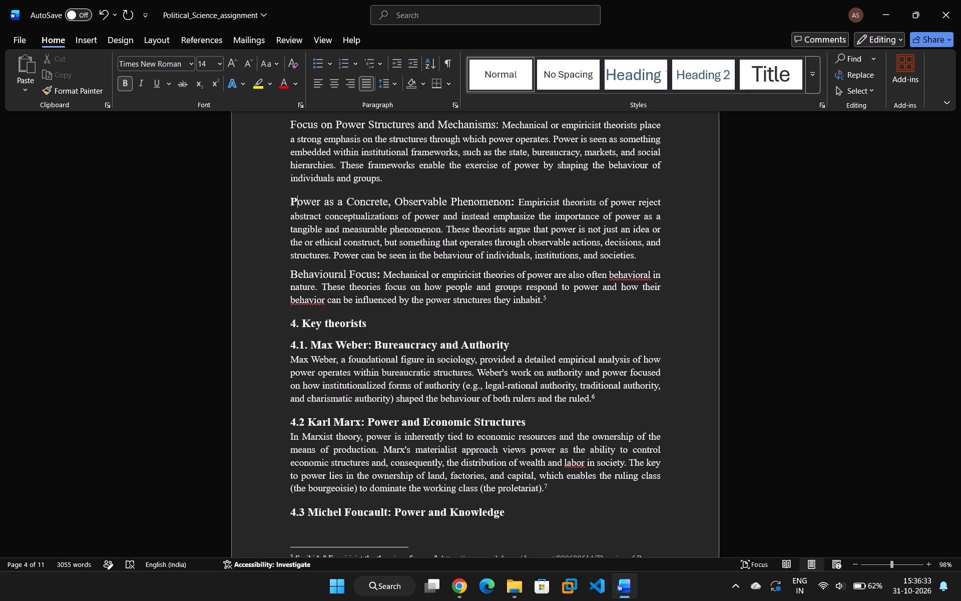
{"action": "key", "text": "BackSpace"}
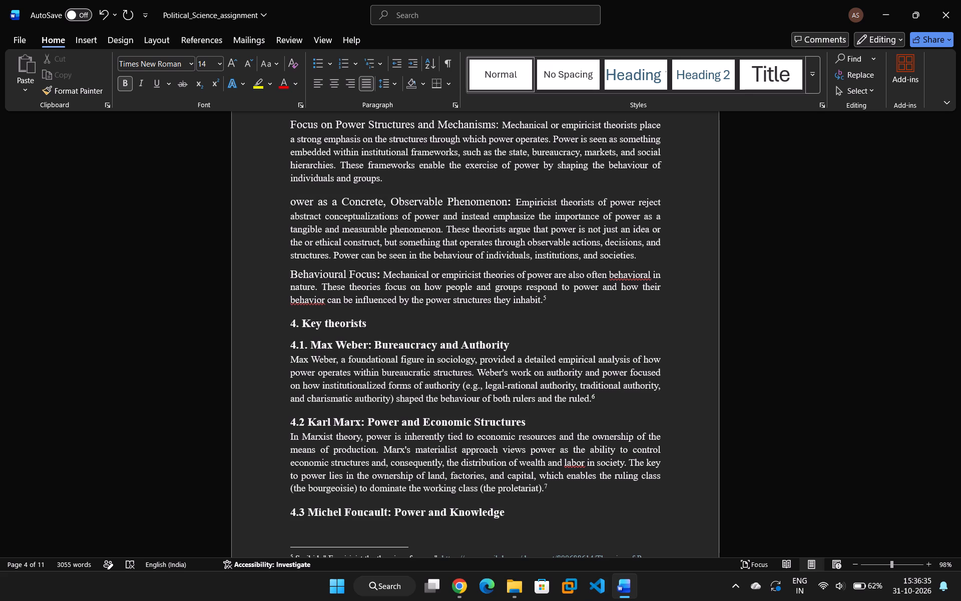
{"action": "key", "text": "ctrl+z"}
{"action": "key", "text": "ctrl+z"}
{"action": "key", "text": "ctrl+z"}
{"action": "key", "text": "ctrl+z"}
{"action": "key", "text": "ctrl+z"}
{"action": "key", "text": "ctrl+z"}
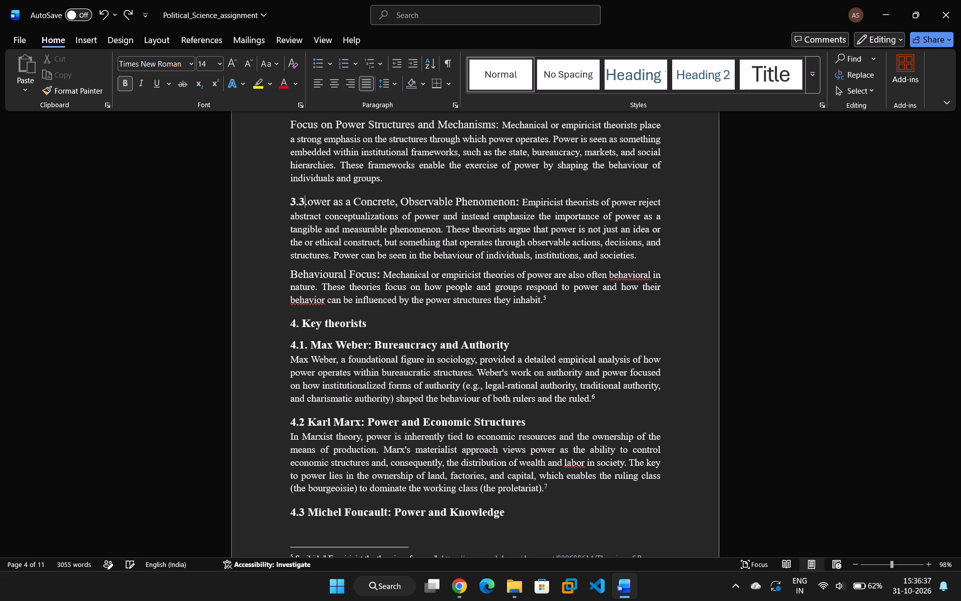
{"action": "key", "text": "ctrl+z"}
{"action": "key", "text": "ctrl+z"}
Remove the number "3.3." and its following space from the "Power as a Concrete, Observable Phenomenon" subheading.
{"action": "key", "text": "Left"}
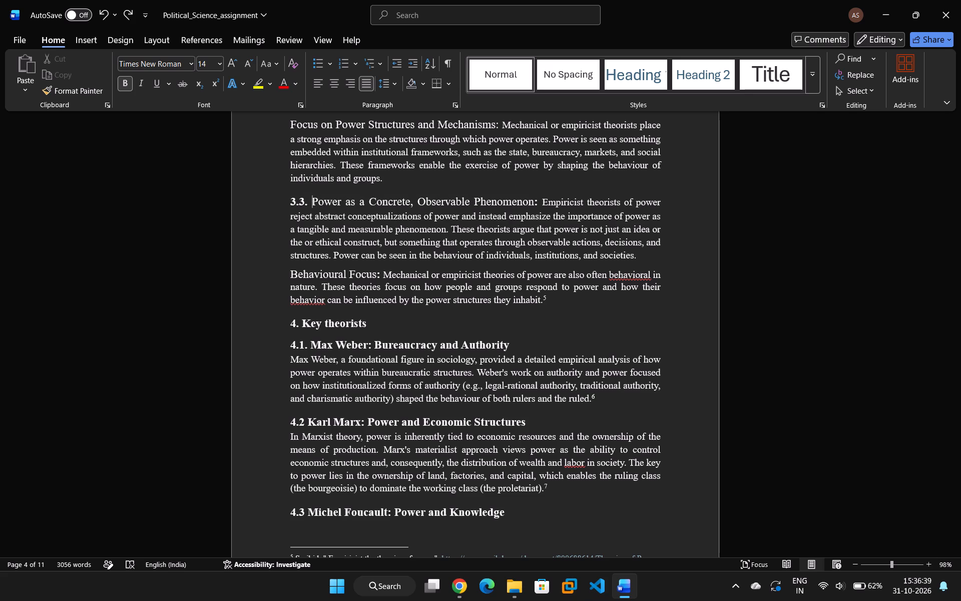
{"action": "key", "text": "BackSpace"}
{"action": "key", "text": "BackSpace"}
{"action": "key", "text": "BackSpace"}
{"action": "key", "text": "BackSpace"}
{"action": "key", "text": "BackSpace"}
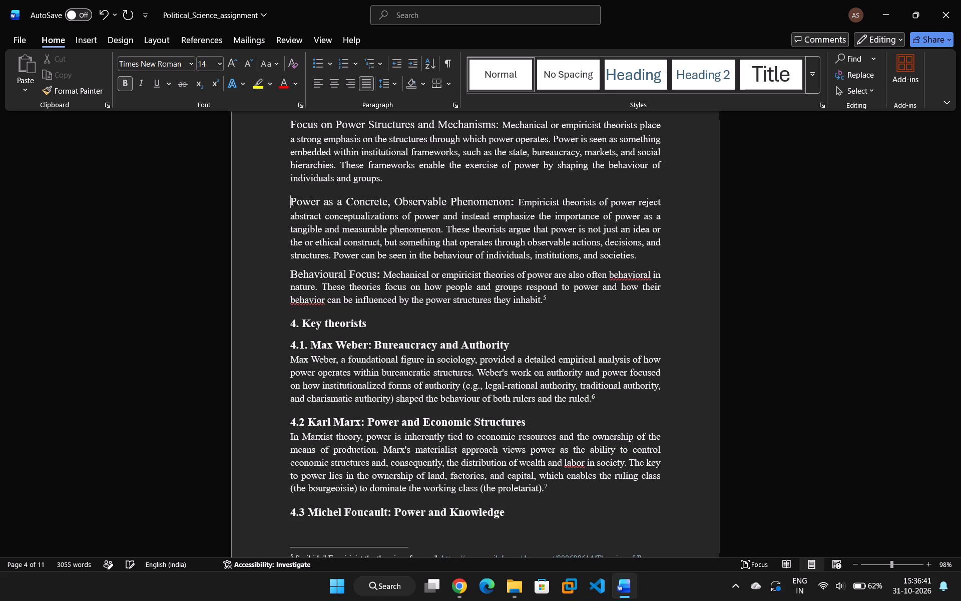
Review the run-in headings and paragraph layout of section 3, "Key features of Empiricist theory".
{"action": "key", "text": "Up"}
{"action": "key", "text": "Up"}
{"action": "key", "text": "Up"}
{"action": "key", "text": "Up"}
{"action": "key", "text": "Up"}
{"action": "key", "text": "Up"}
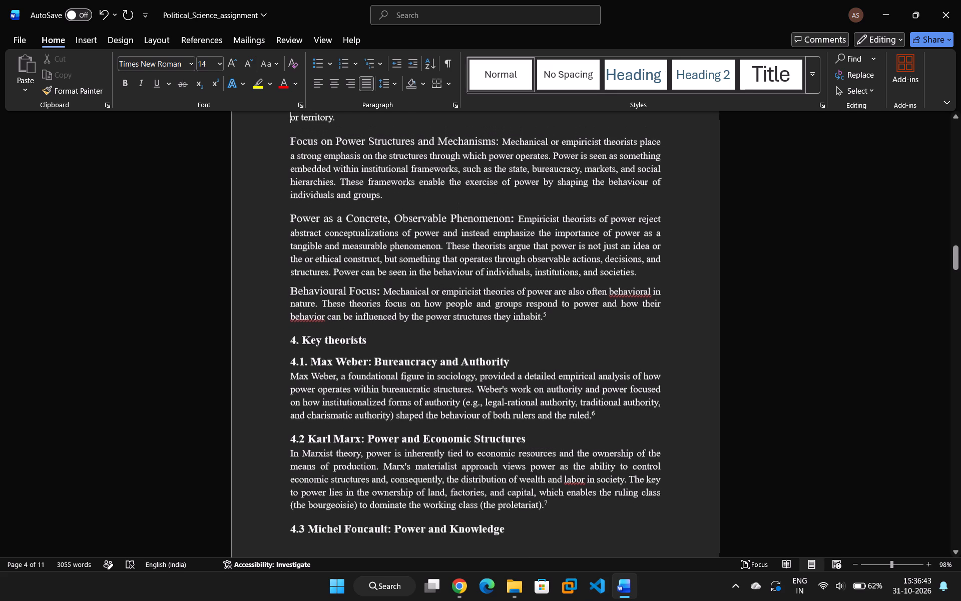
{"action": "key", "text": "Up"}
{"action": "scroll", "coordinate": [413, 411], "scroll_direction": "up", "scroll_amount": 2}
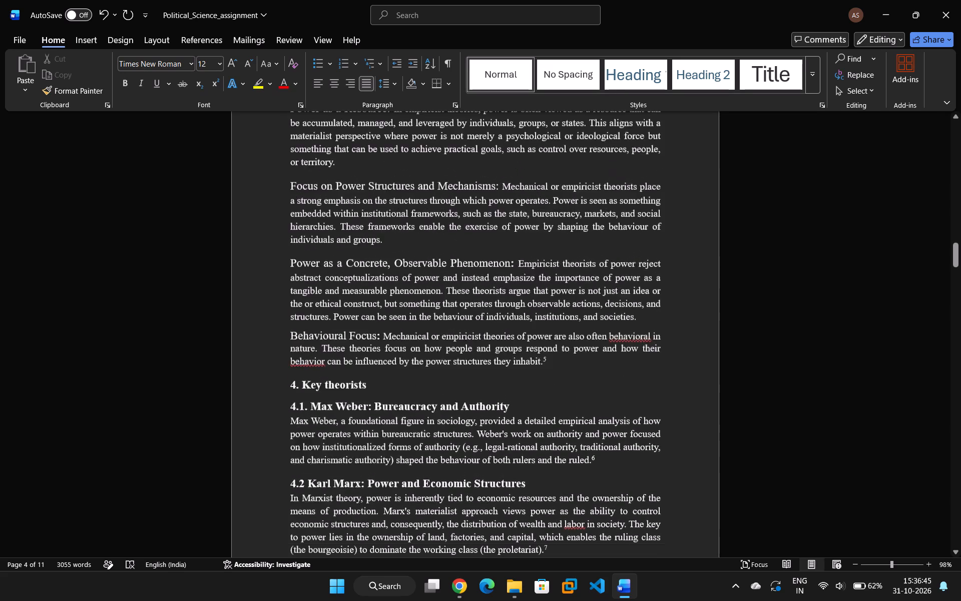
{"action": "scroll", "coordinate": [419, 411], "scroll_direction": "up", "scroll_amount": 4}
{"action": "scroll", "coordinate": [429, 411], "scroll_direction": "down", "scroll_amount": 2}
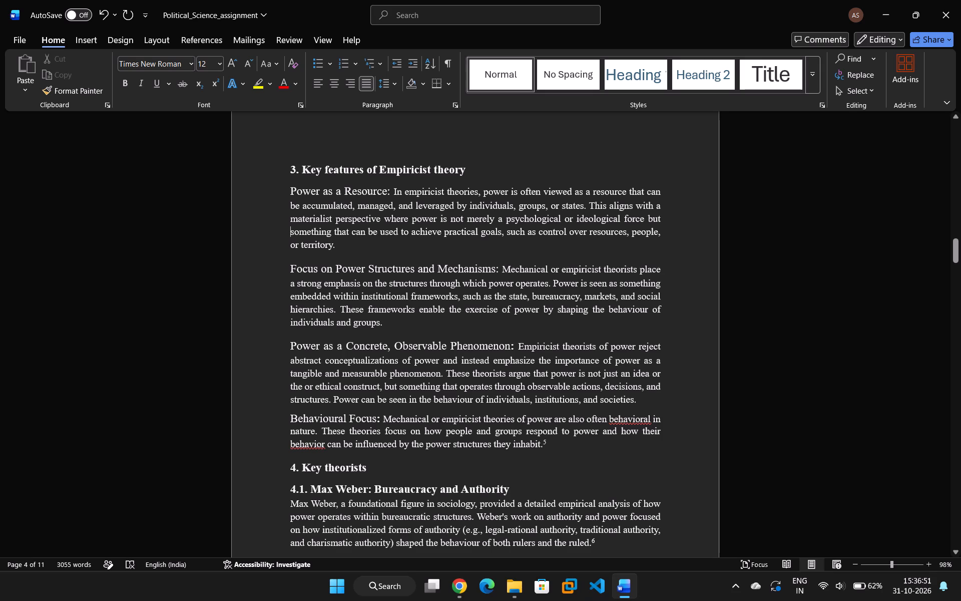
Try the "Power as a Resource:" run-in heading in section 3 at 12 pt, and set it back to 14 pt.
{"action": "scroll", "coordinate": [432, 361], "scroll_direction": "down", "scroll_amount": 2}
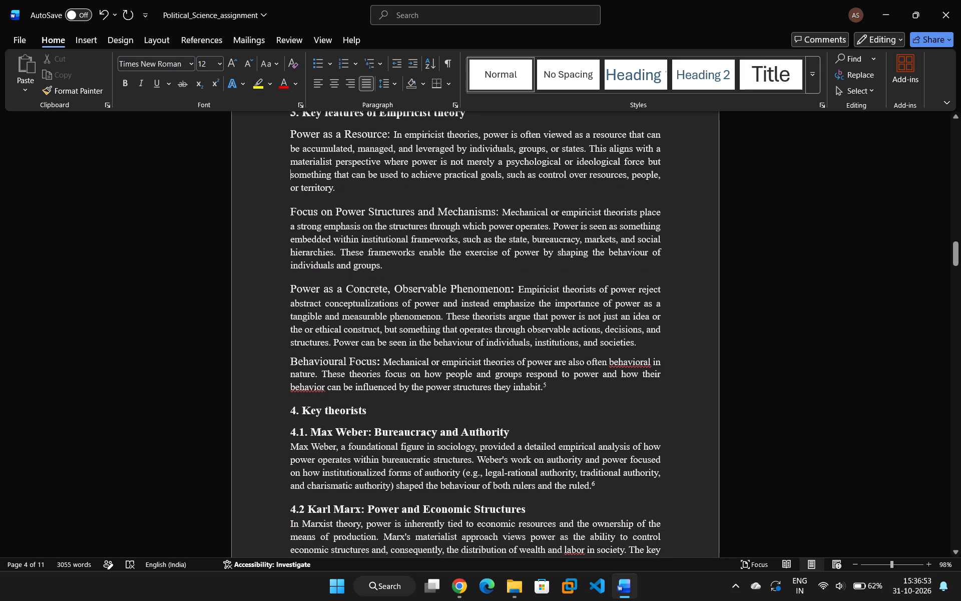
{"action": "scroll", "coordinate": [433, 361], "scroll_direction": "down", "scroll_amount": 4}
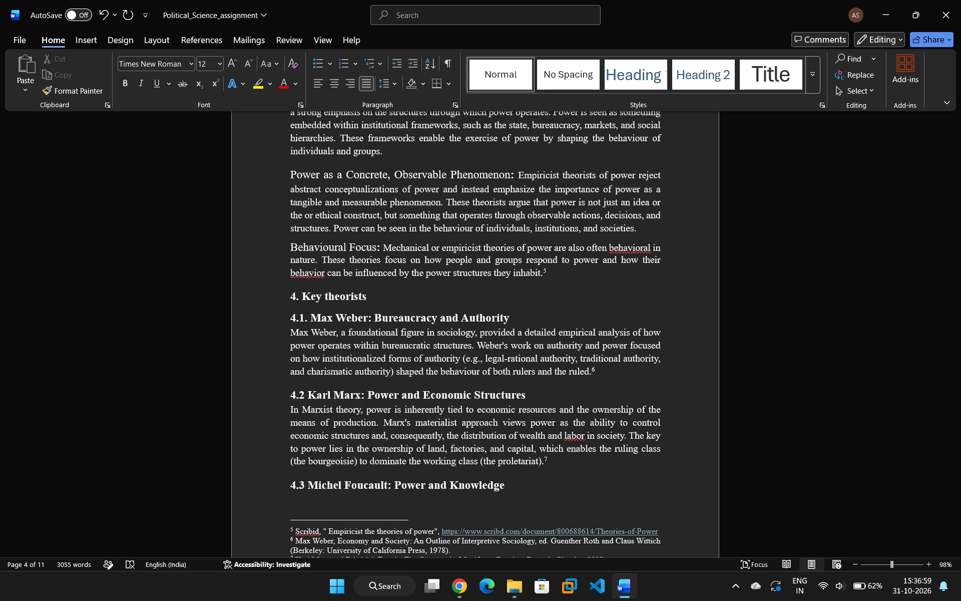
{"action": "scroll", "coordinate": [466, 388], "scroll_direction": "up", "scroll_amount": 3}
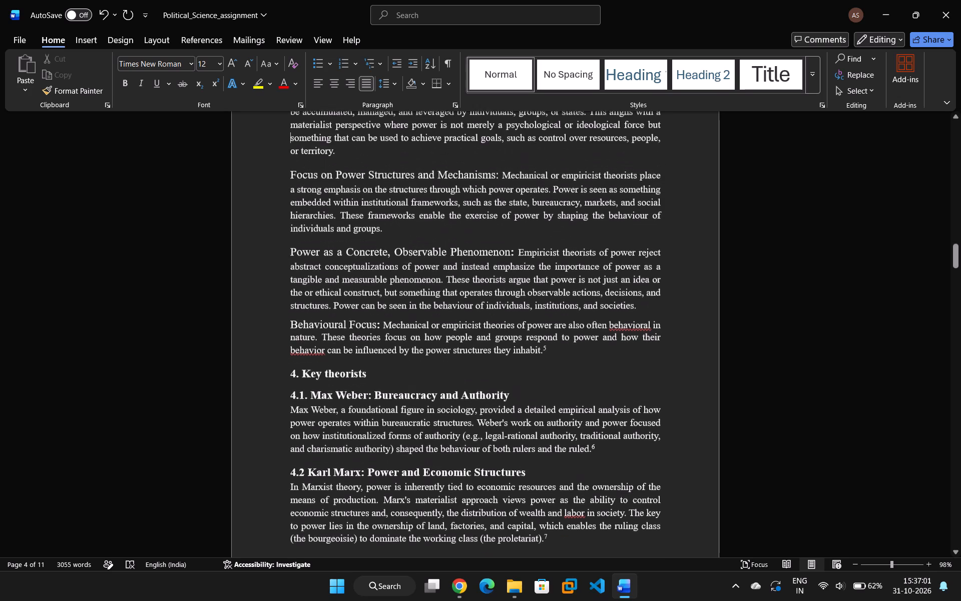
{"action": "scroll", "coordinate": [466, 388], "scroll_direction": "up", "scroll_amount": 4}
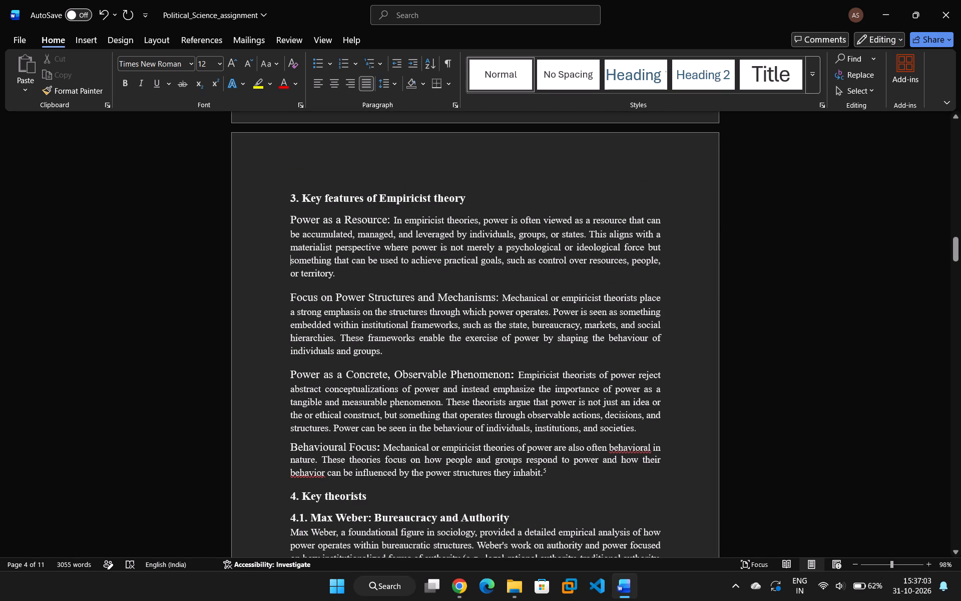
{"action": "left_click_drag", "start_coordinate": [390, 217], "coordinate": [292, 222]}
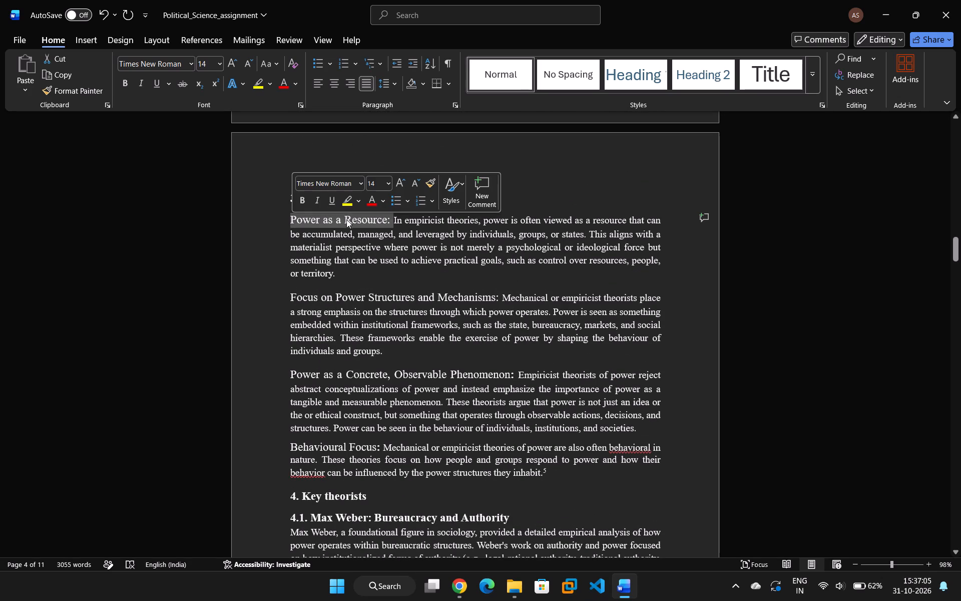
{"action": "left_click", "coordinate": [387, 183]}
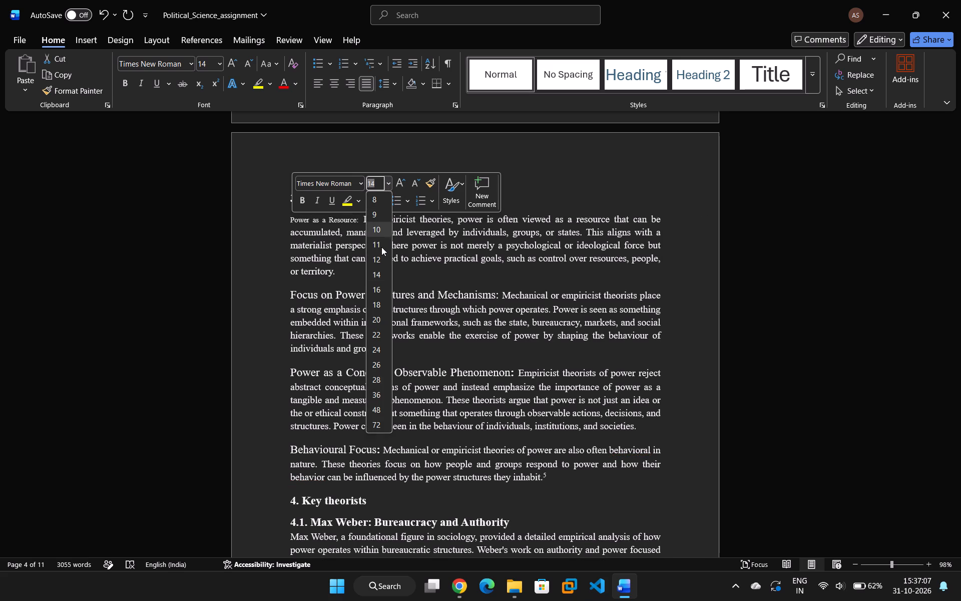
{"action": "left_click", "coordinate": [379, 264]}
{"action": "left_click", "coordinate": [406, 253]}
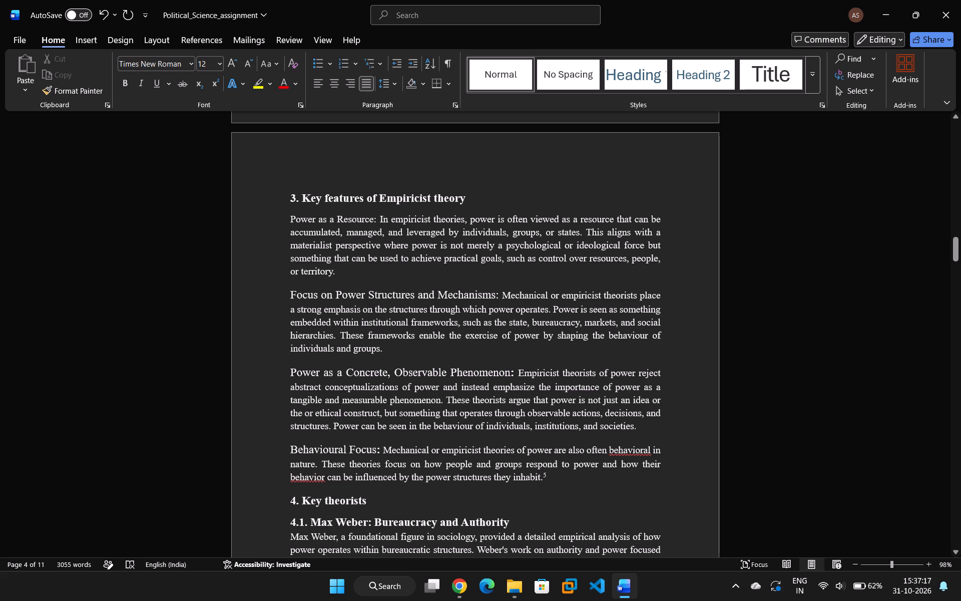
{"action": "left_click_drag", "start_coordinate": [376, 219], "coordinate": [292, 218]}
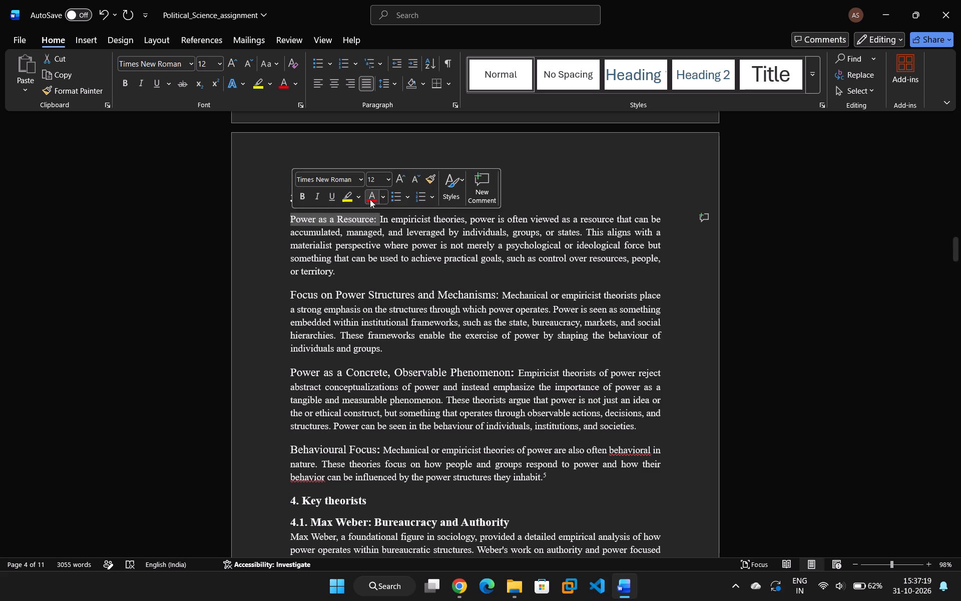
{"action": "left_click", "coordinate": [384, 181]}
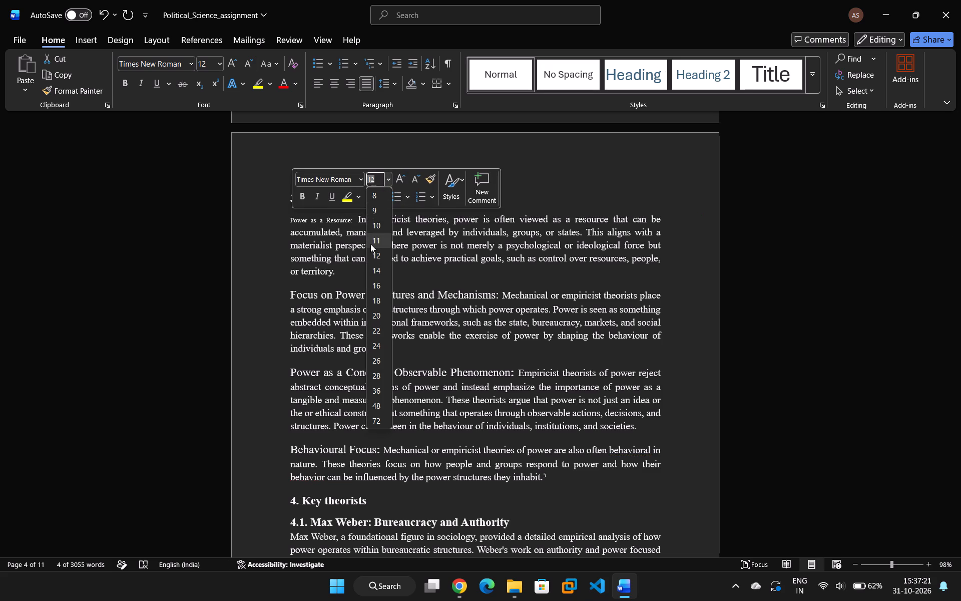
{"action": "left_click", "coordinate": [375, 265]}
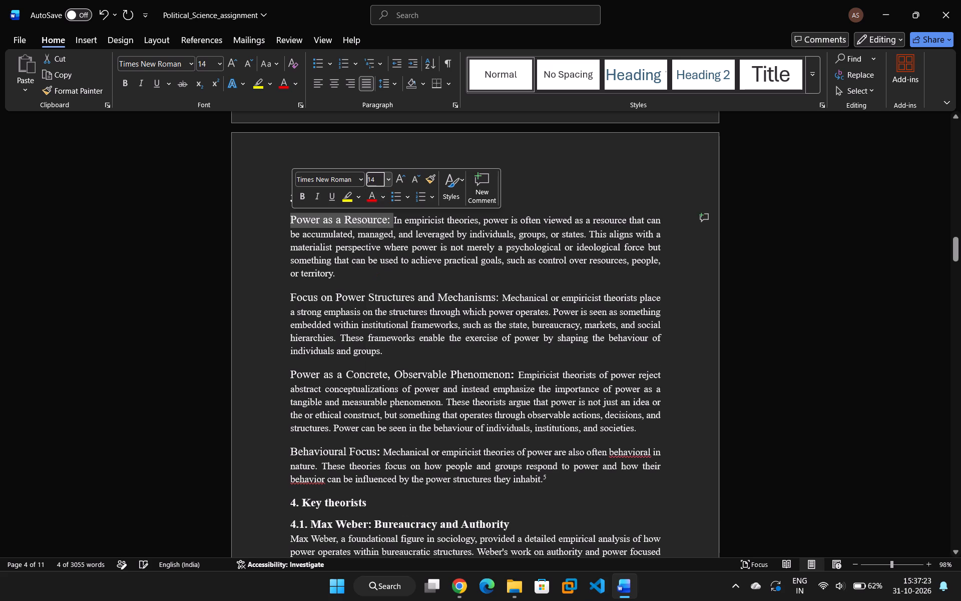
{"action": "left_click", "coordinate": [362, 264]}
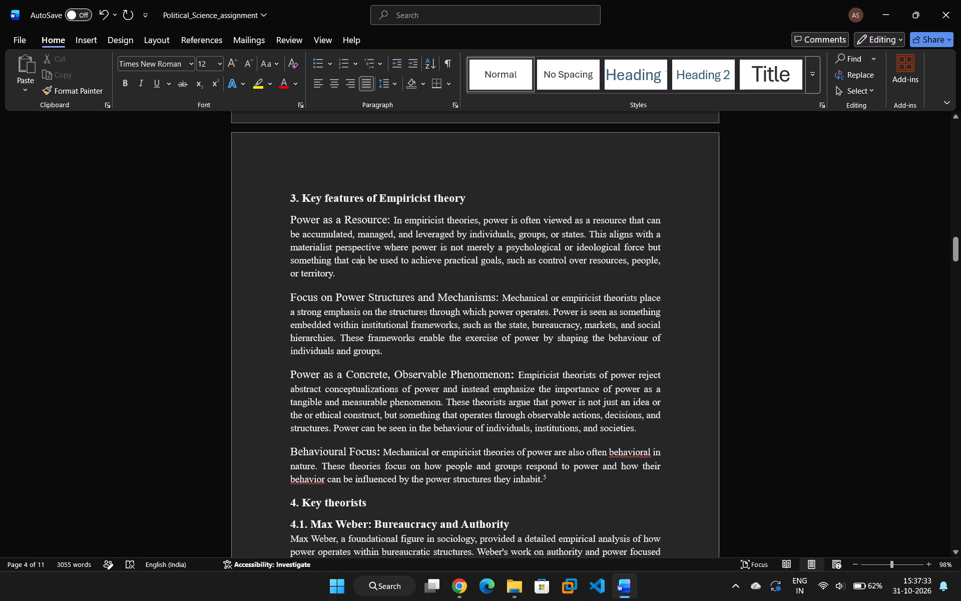
Set the run-in headings "Power as a Resource:" and "Focus on Power Structures and Mechanisms:" to 12 pt.
{"action": "left_click_drag", "start_coordinate": [390, 221], "coordinate": [297, 218]}
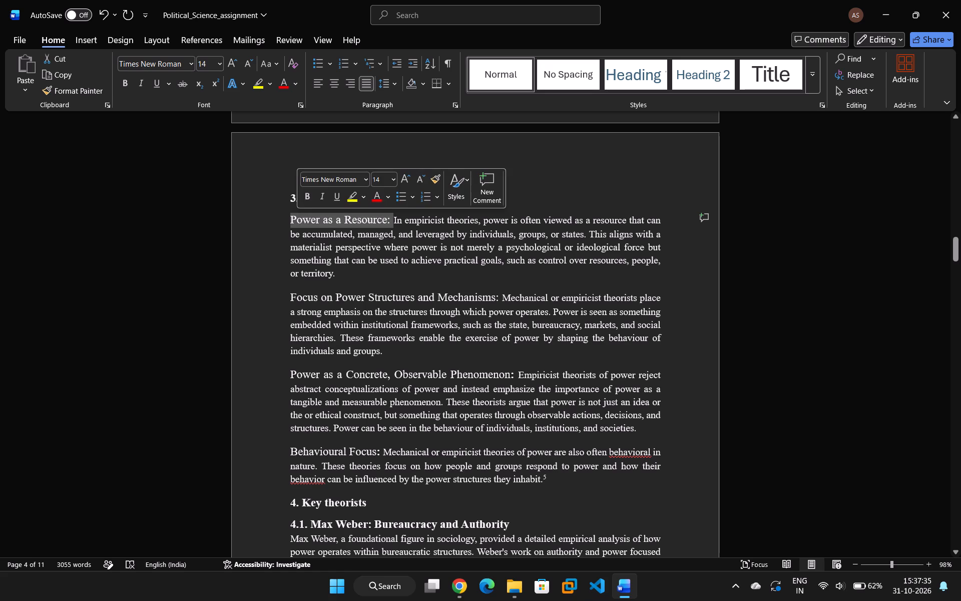
{"action": "left_click", "coordinate": [394, 182]}
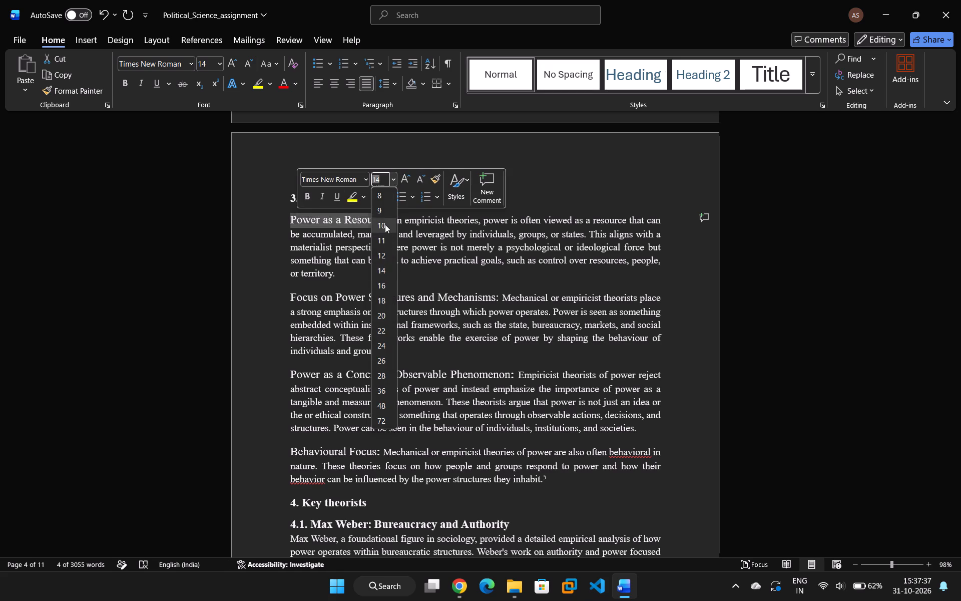
{"action": "left_click", "coordinate": [382, 258]}
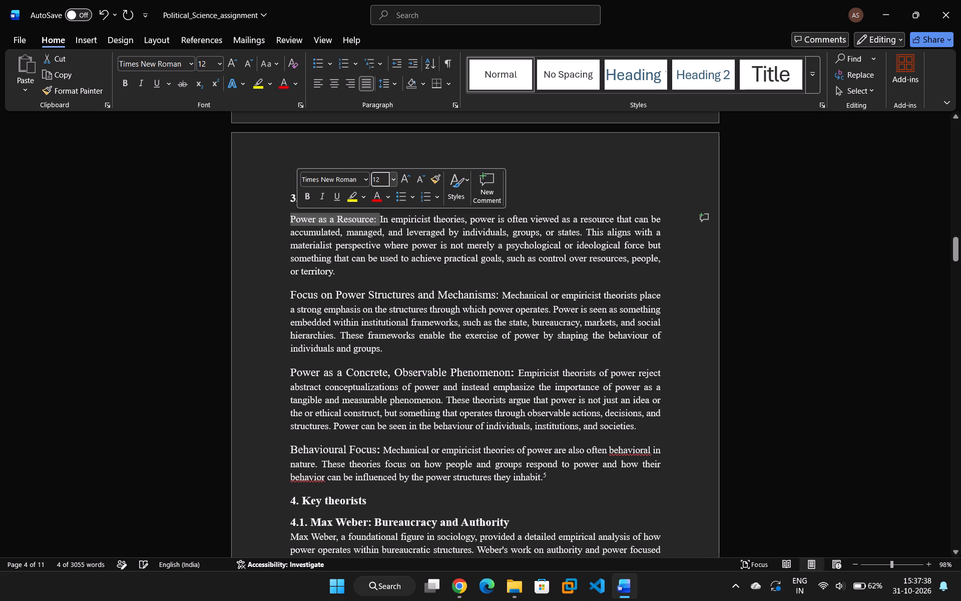
{"action": "left_click_drag", "start_coordinate": [499, 295], "coordinate": [251, 291]}
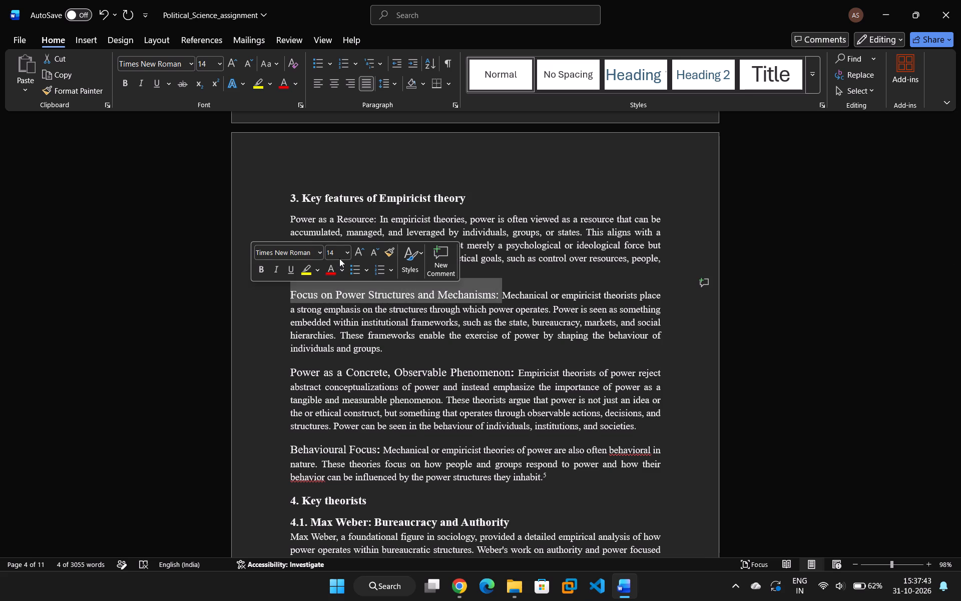
{"action": "left_click", "coordinate": [346, 254]}
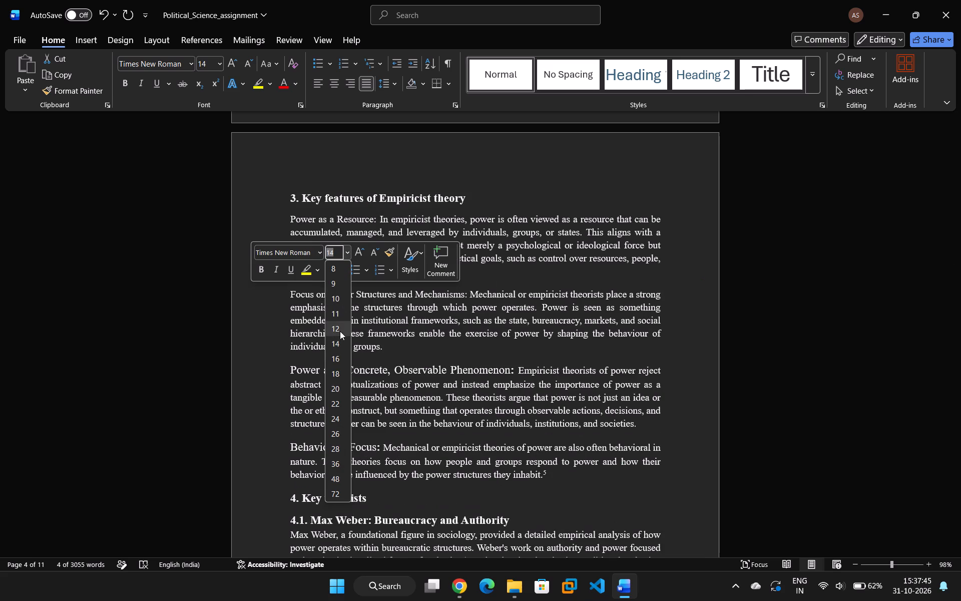
{"action": "left_click", "coordinate": [340, 331]}
Set the run-in headings "Power as a Concrete, Observable Phenomenon:" and "Behavioural Focus:" to 12 pt.
{"action": "scroll", "coordinate": [343, 332], "scroll_direction": "down", "scroll_amount": 3}
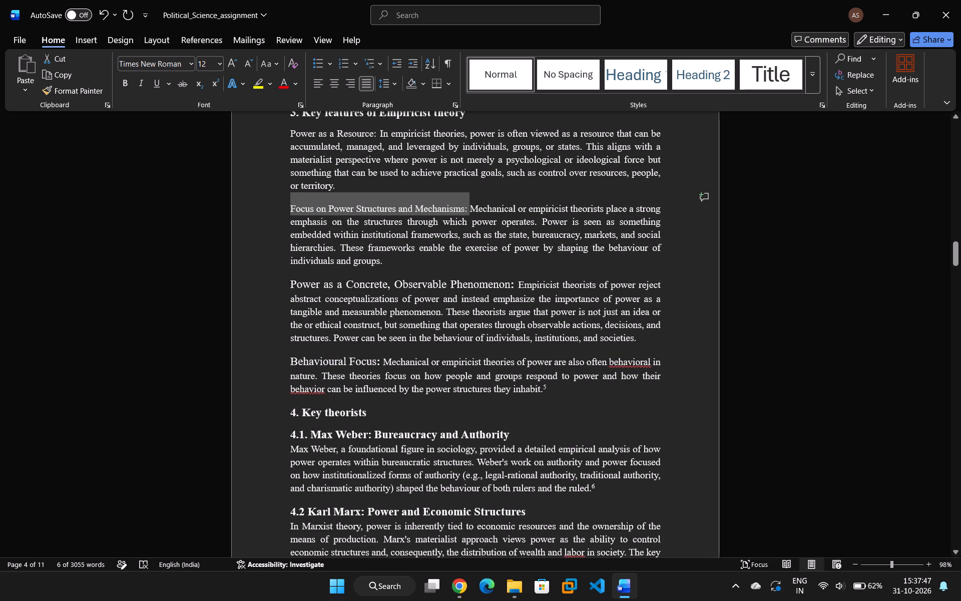
{"action": "left_click_drag", "start_coordinate": [515, 283], "coordinate": [286, 290]}
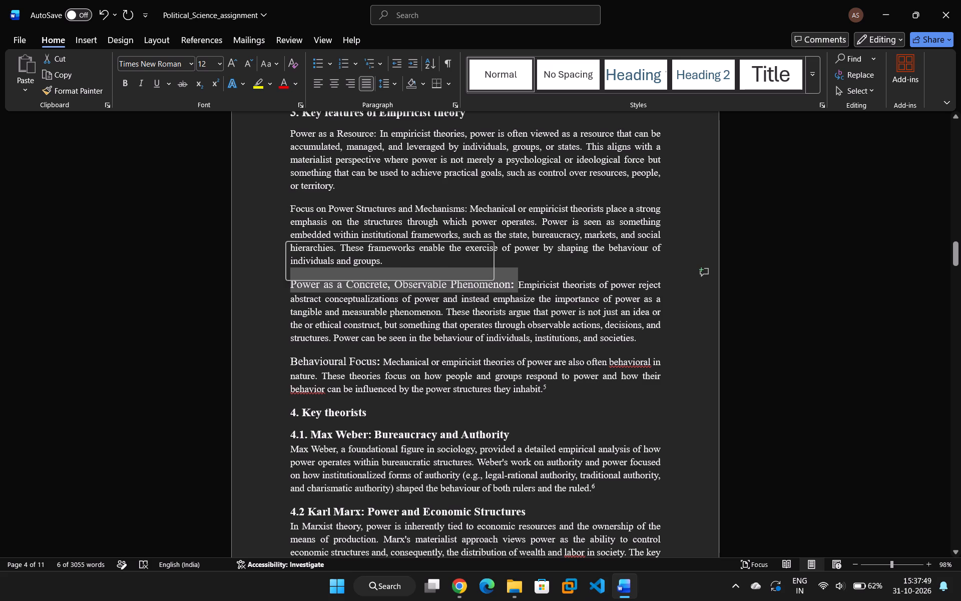
{"action": "left_click", "coordinate": [380, 256]}
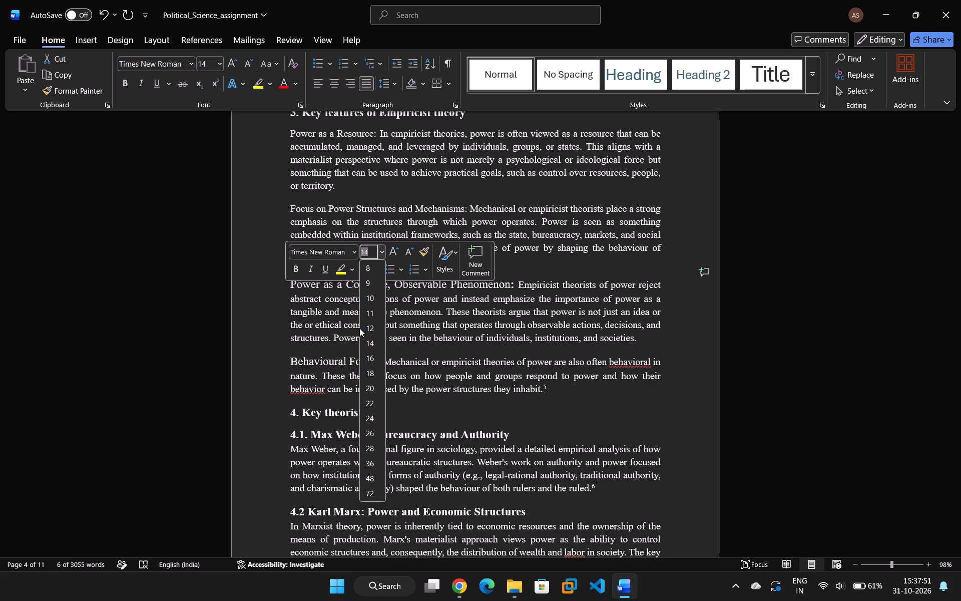
{"action": "left_click", "coordinate": [366, 333]}
{"action": "scroll", "coordinate": [369, 333], "scroll_direction": "down", "scroll_amount": 2}
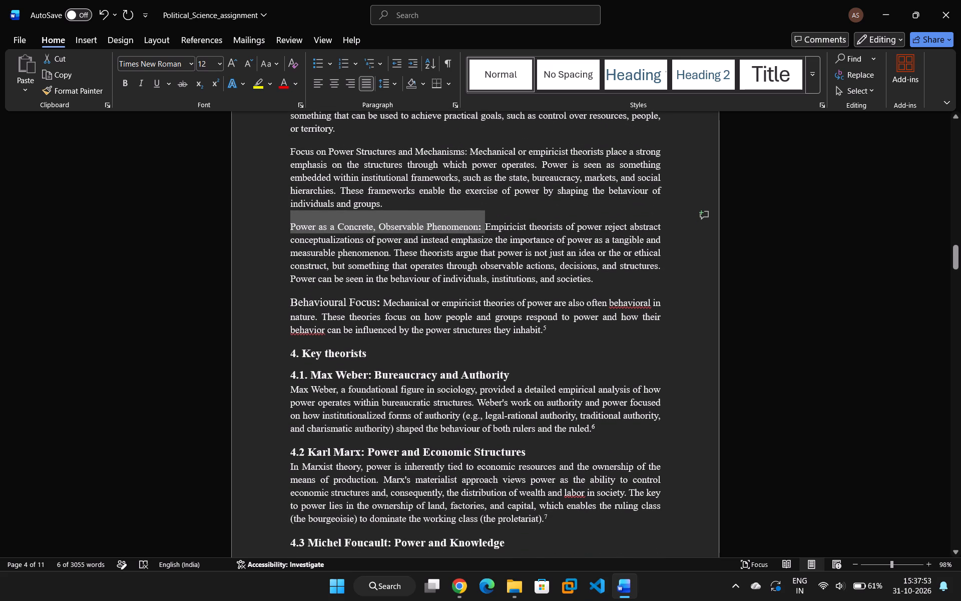
{"action": "left_click_drag", "start_coordinate": [380, 302], "coordinate": [280, 297]}
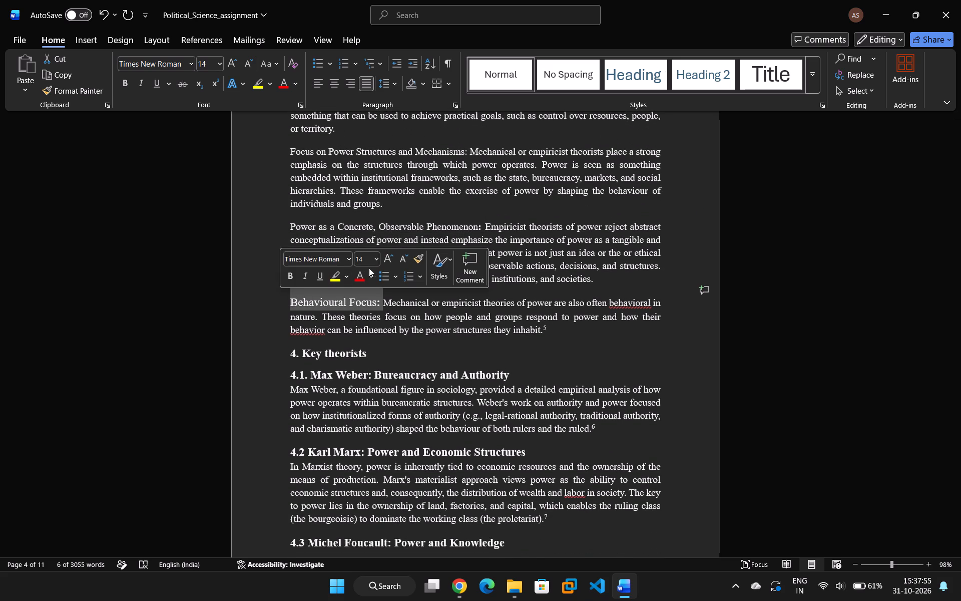
{"action": "left_click", "coordinate": [373, 261]}
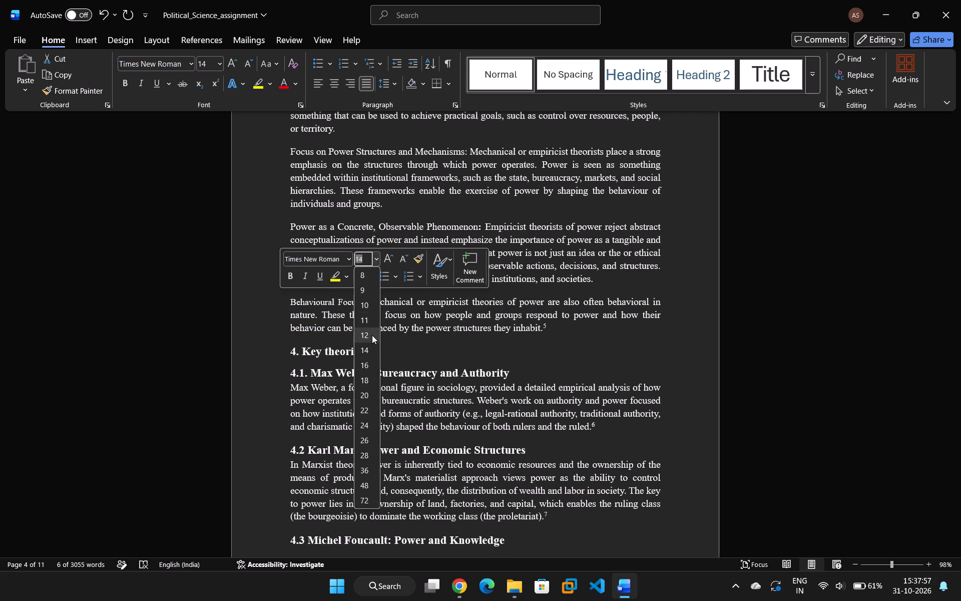
{"action": "left_click", "coordinate": [370, 336]}
{"action": "left_click", "coordinate": [379, 337]}
Run the "5.1. Politics and Government" subheading into its paragraph on one line, separated by a colon and a space.
{"action": "scroll", "coordinate": [376, 335], "scroll_direction": "down", "scroll_amount": 2}
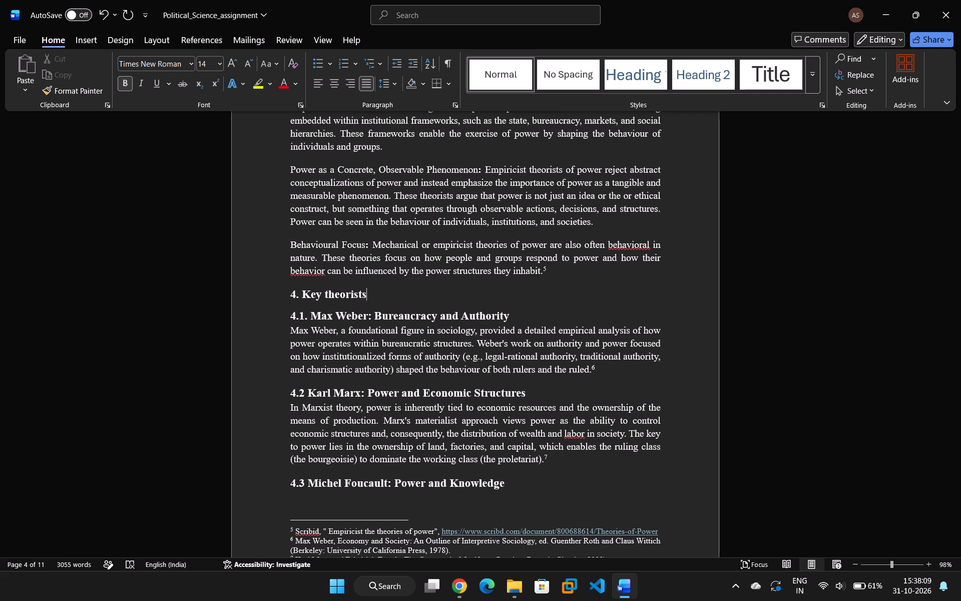
{"action": "scroll", "coordinate": [519, 252], "scroll_direction": "down", "scroll_amount": 6}
{"action": "scroll", "coordinate": [588, 286], "scroll_direction": "down", "scroll_amount": 2}
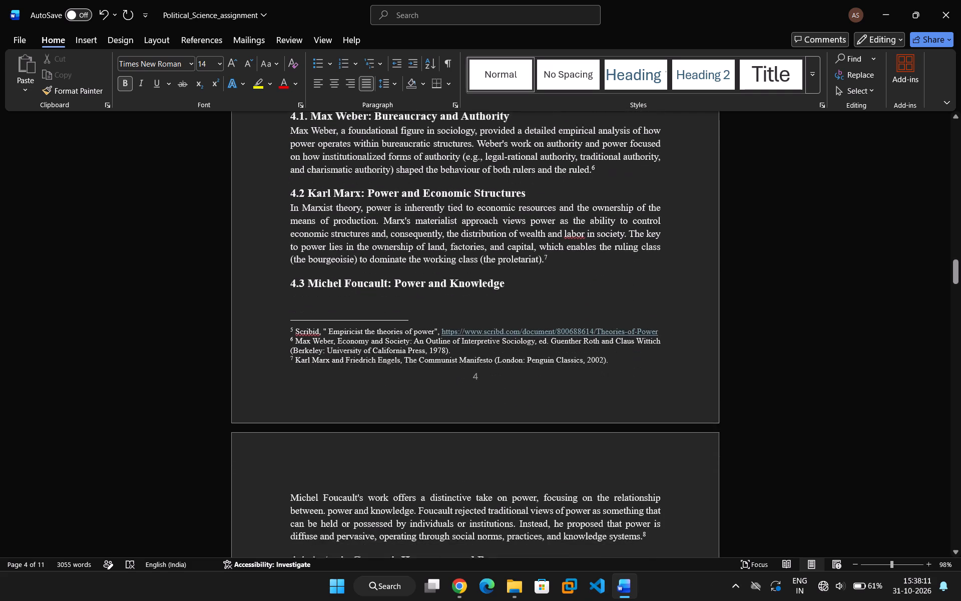
{"action": "scroll", "coordinate": [383, 246], "scroll_direction": "down", "scroll_amount": 6}
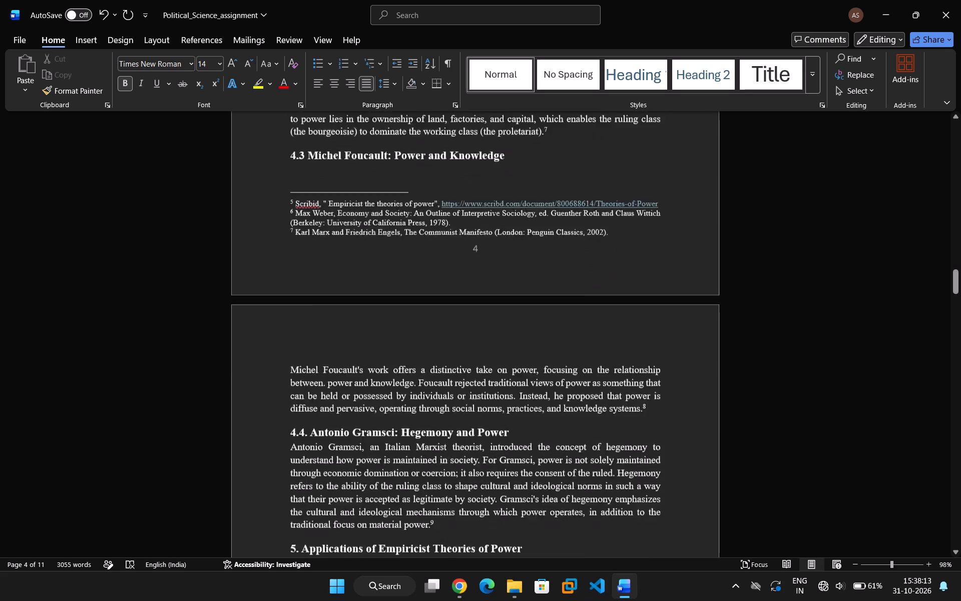
{"action": "scroll", "coordinate": [408, 247], "scroll_direction": "down", "scroll_amount": 11}
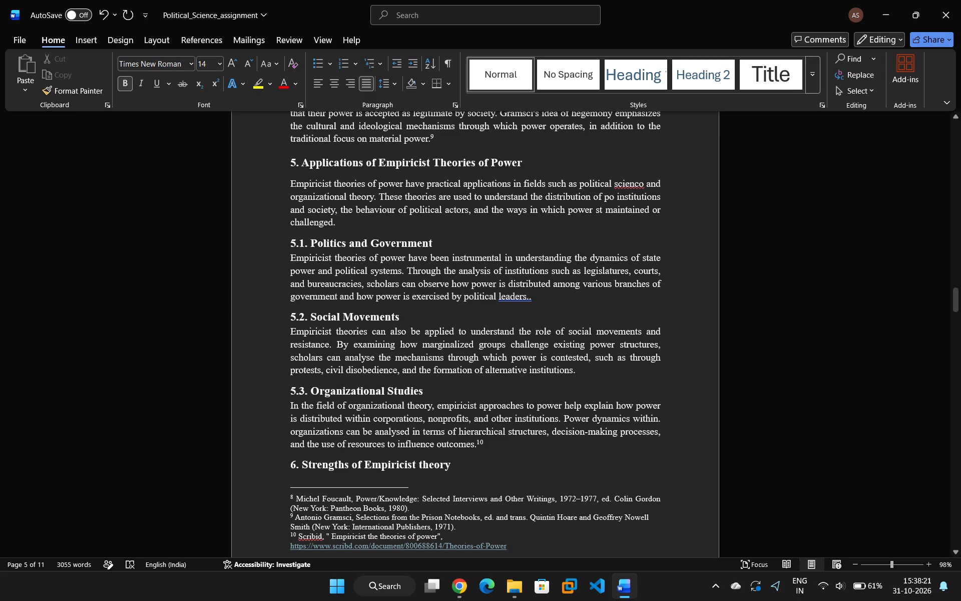
{"action": "left_click", "coordinate": [292, 256]}
{"action": "key", "text": "BackSpace"}
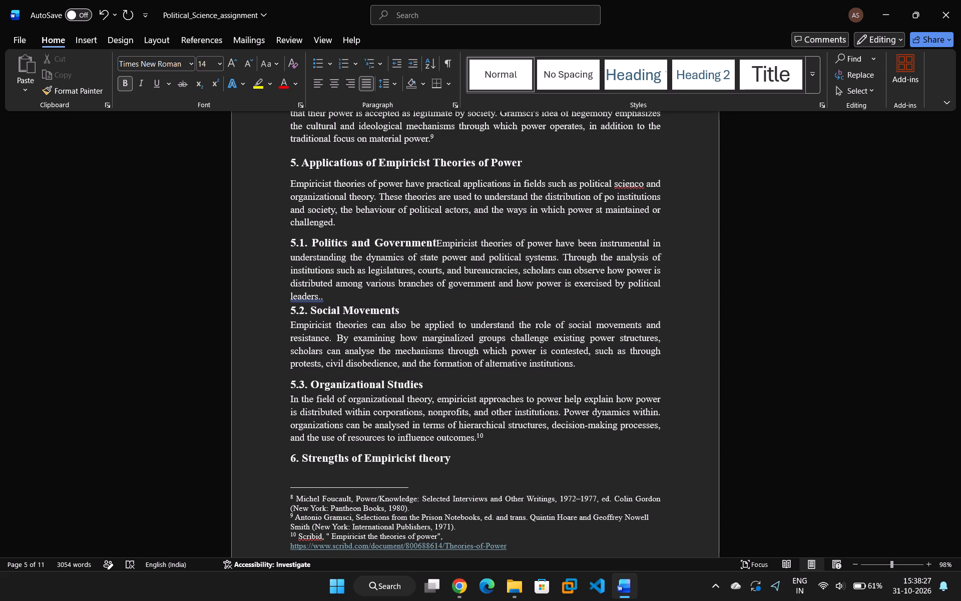
{"action": "type", "text": ":"}
{"action": "key", "text": "space"}
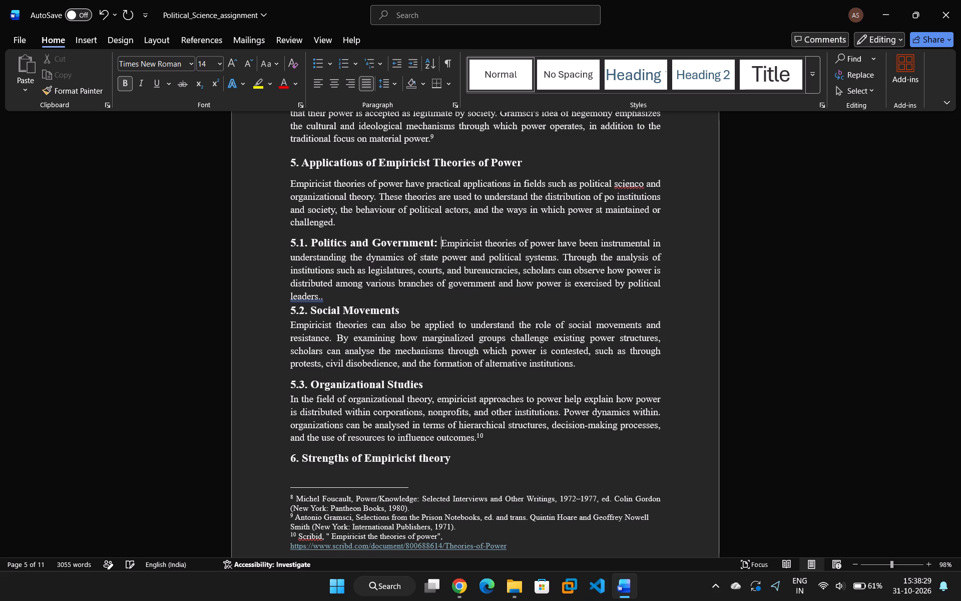
Run the "5.2. Social Movements" subheading into its paragraph on one line, separated by a colon and a space.
{"action": "key", "text": "Down"}
{"action": "key", "text": "Down"}
{"action": "key", "text": "Down"}
{"action": "key", "text": "Down"}
{"action": "key", "text": "Down"}
{"action": "type", "text": ":"}
{"action": "key", "text": "space"}
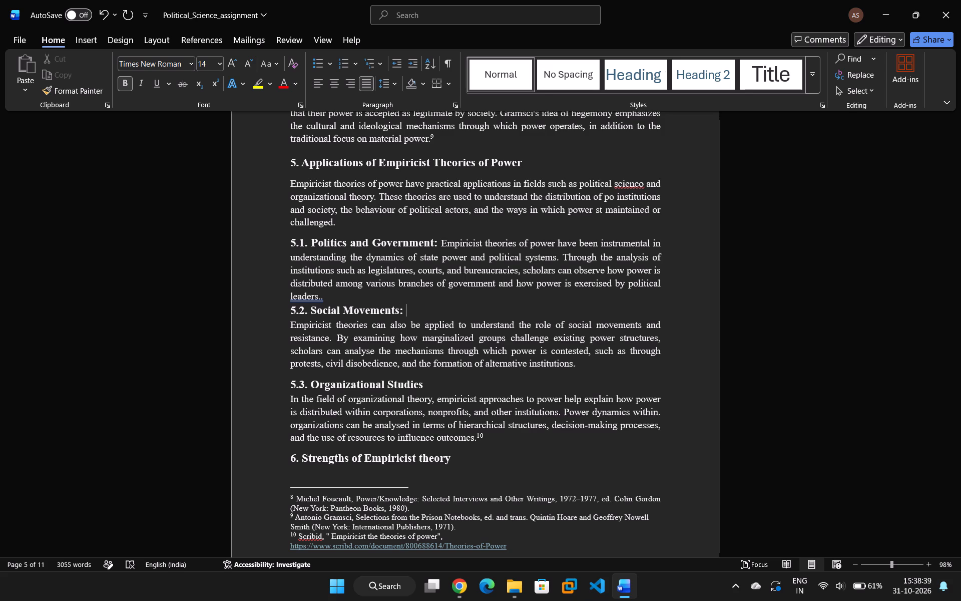
{"action": "key", "text": "Down"}
{"action": "key", "text": "Left"}
{"action": "left_click", "coordinate": [291, 330]}
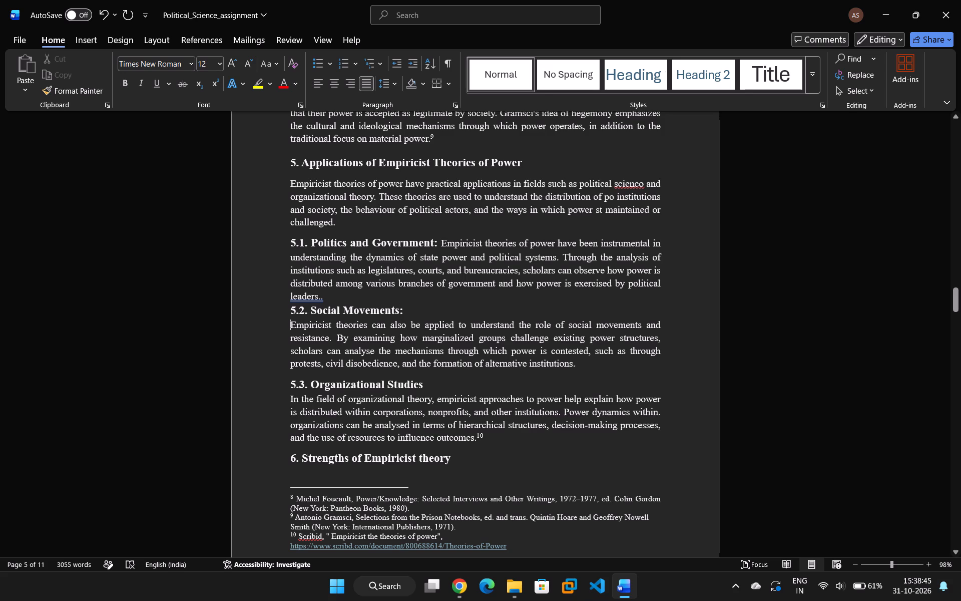
{"action": "key", "text": "BackSpace"}
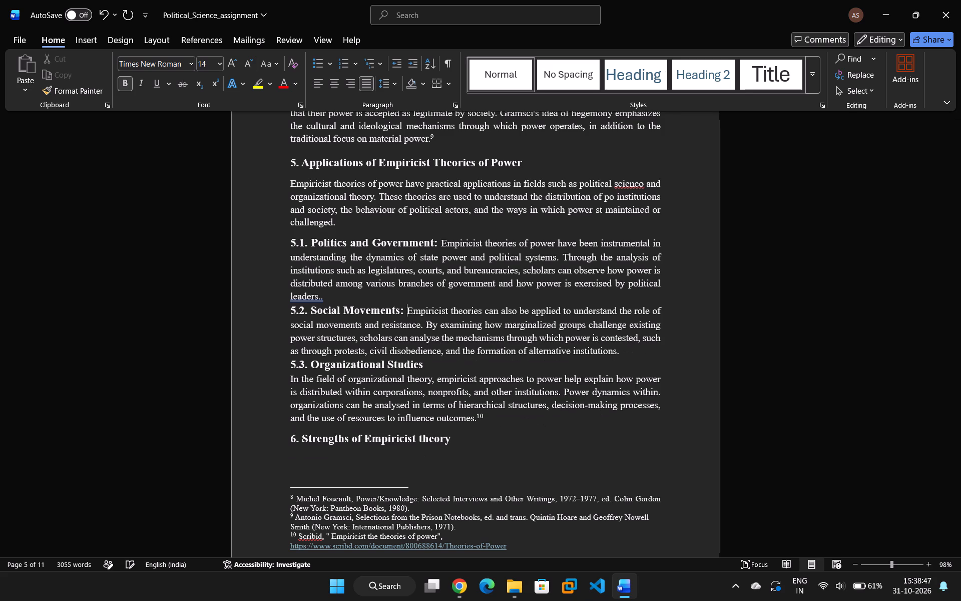
Run the "5.3. Organizational Studies" subheading into its paragraph on one line, separated by a colon and a single space.
{"action": "left_click", "coordinate": [291, 381]}
{"action": "key", "text": "BackSpace"}
{"action": "key", "text": "shift+colon"}
{"action": "key", "text": "space"}
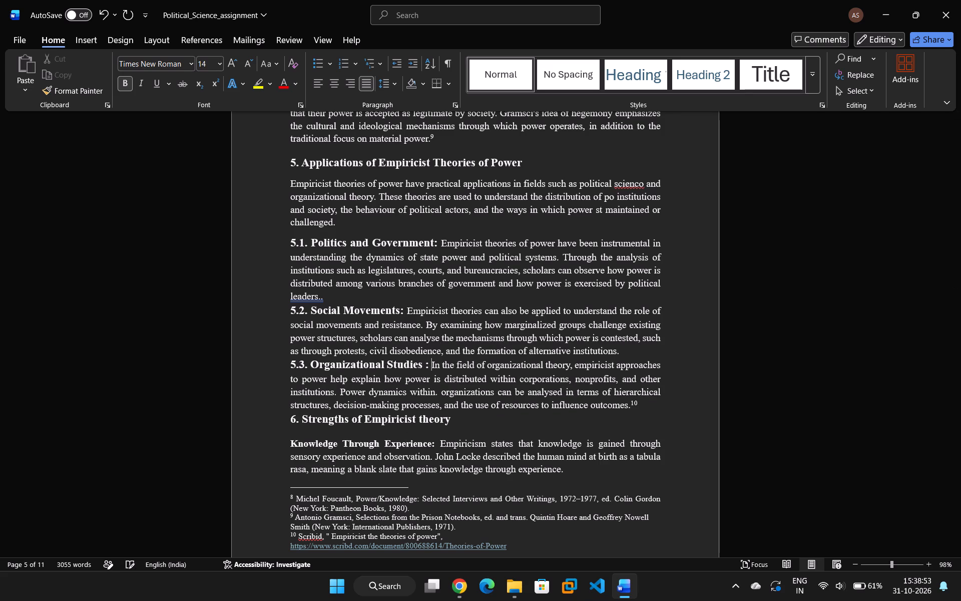
{"action": "key", "text": "Left"}
{"action": "key", "text": "Left"}
{"action": "key", "text": "BackSpace"}
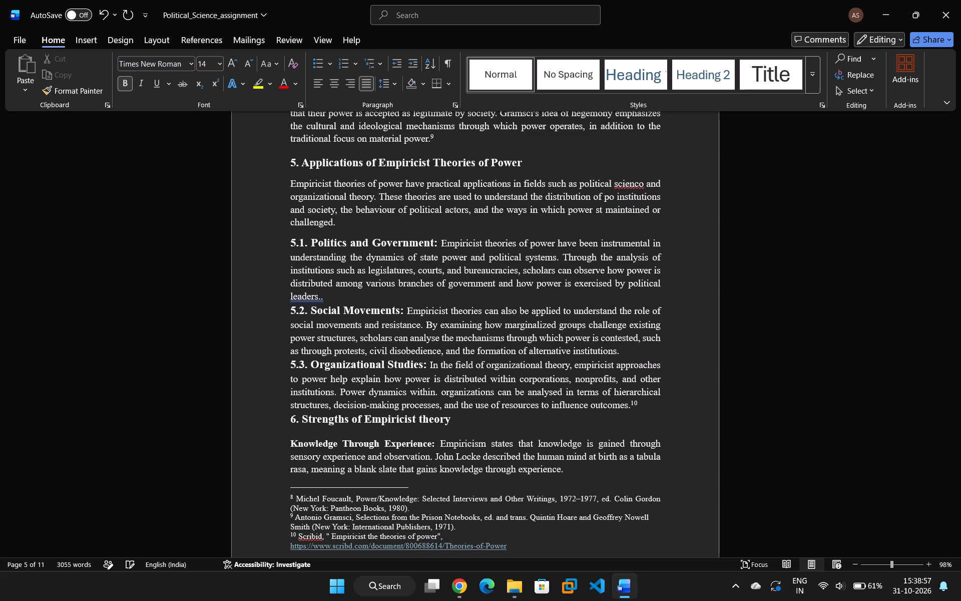
{"action": "key", "text": "space"}
{"action": "key", "text": "Right"}
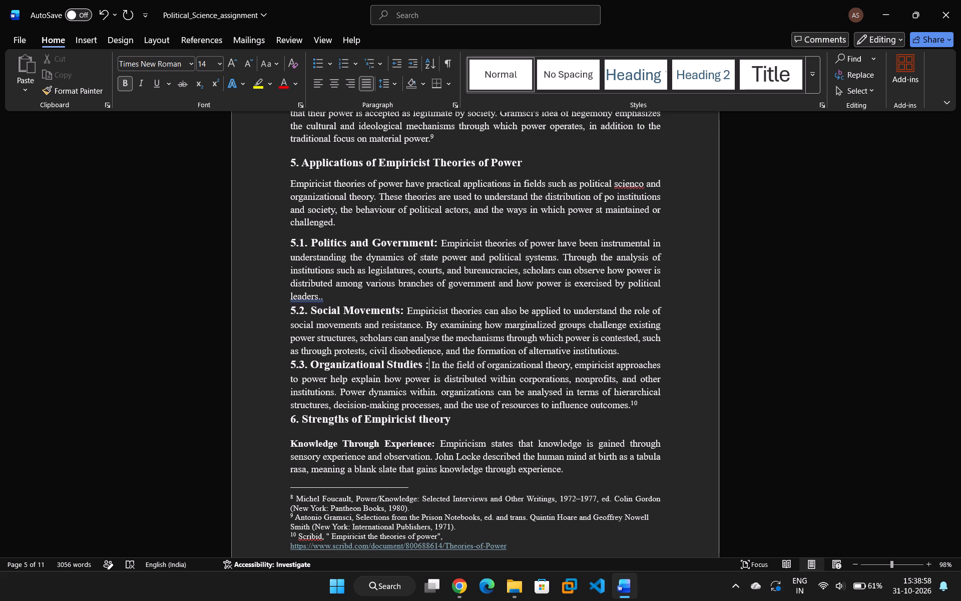
{"action": "key", "text": "Right"}
{"action": "key", "text": "BackSpace"}
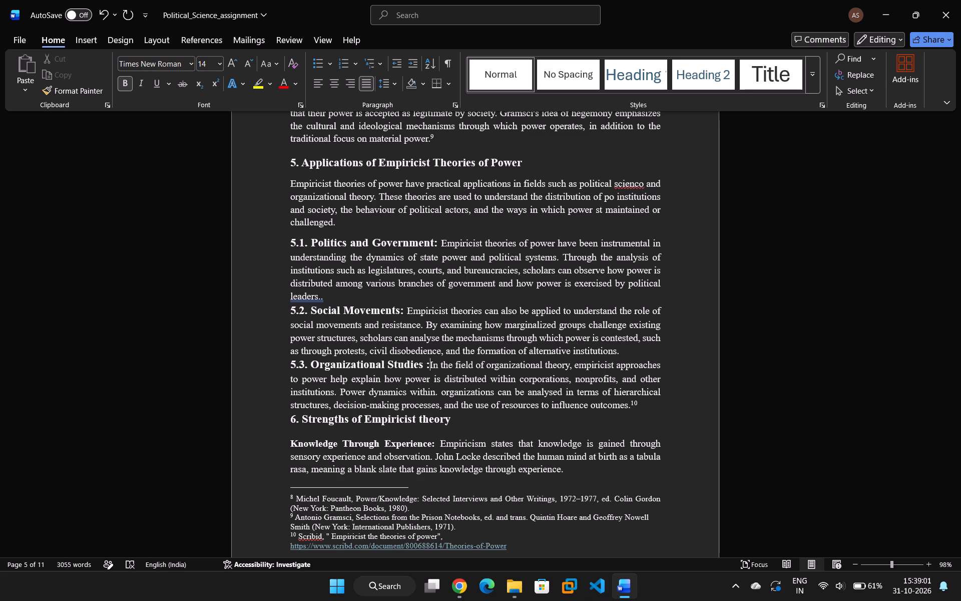
{"action": "key", "text": "Left"}
{"action": "key", "text": "shift+super+F23"}
{"action": "key", "text": "BackSpace"}
{"action": "key", "text": "Right"}
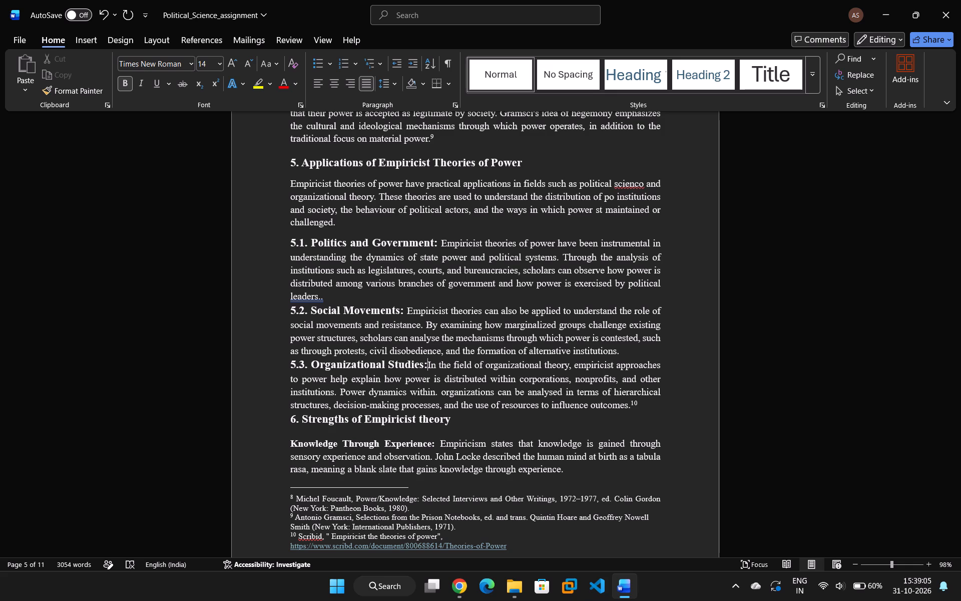
{"action": "key", "text": "space"}
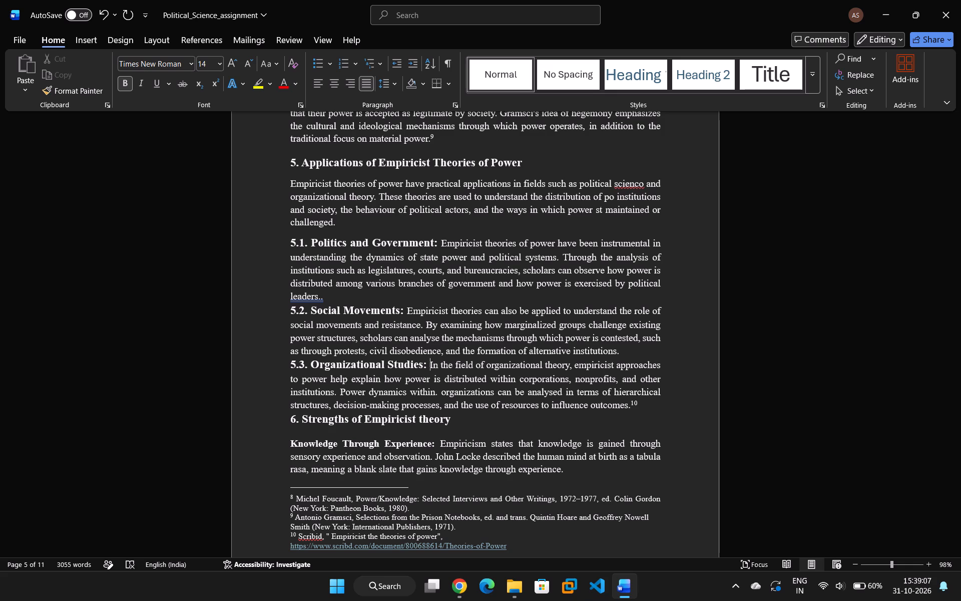
Set the run-in subheading "5.3. Organizational Studies:" to 12 pt and remove its bold formatting.
{"action": "scroll", "coordinate": [313, 419], "scroll_direction": "up", "scroll_amount": 4}
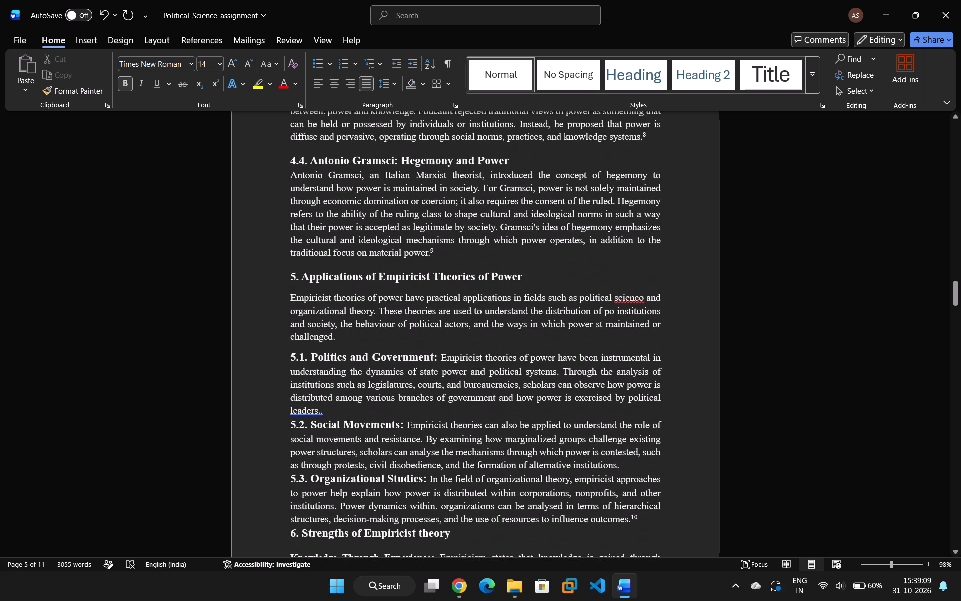
{"action": "scroll", "coordinate": [341, 420], "scroll_direction": "down", "scroll_amount": 1}
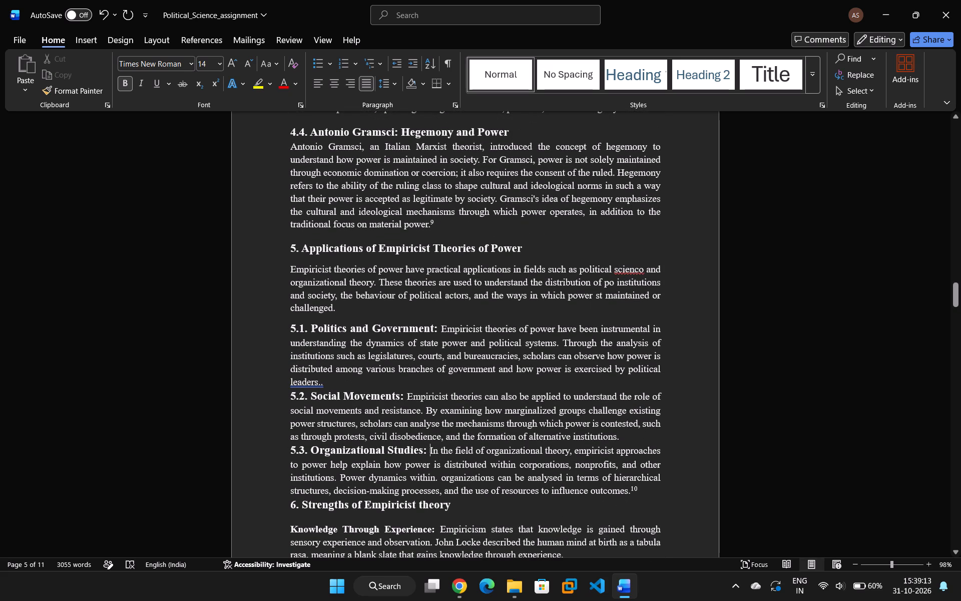
{"action": "left_click_drag", "start_coordinate": [429, 454], "coordinate": [297, 457]}
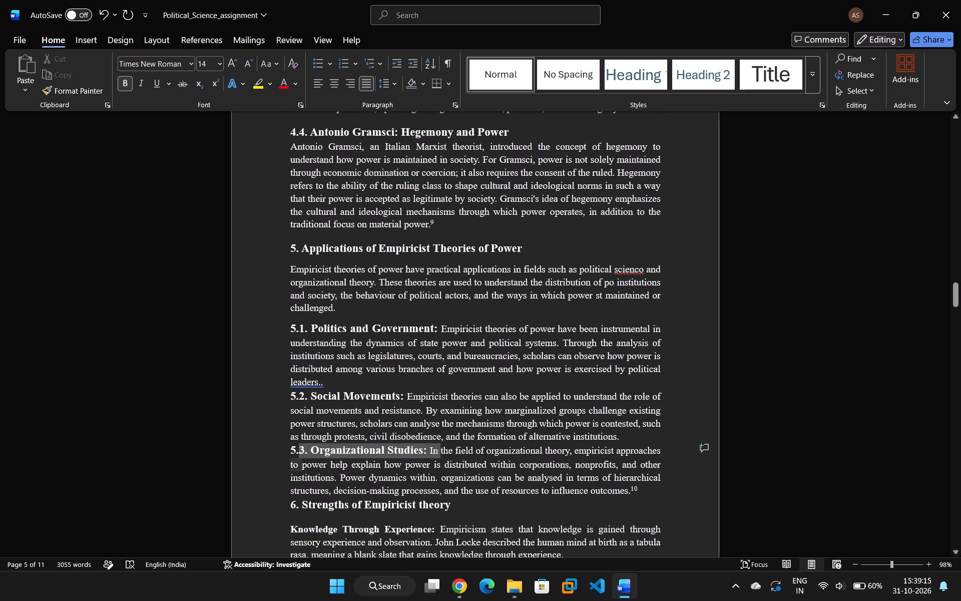
{"action": "left_click_drag", "start_coordinate": [297, 457], "coordinate": [287, 456]}
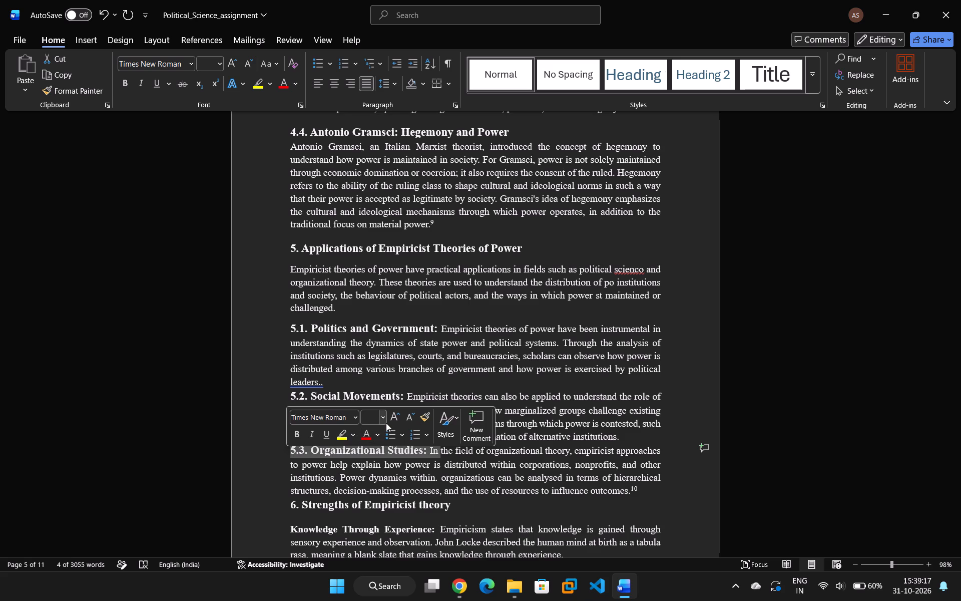
{"action": "left_click", "coordinate": [450, 461]}
{"action": "left_click_drag", "start_coordinate": [428, 451], "coordinate": [333, 443]}
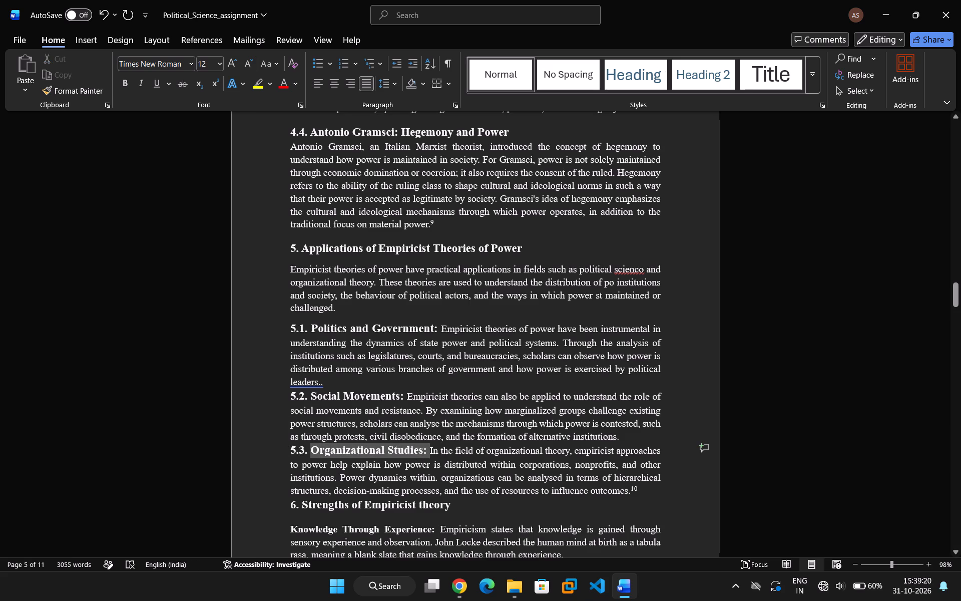
{"action": "left_click_drag", "start_coordinate": [333, 443], "coordinate": [286, 452]}
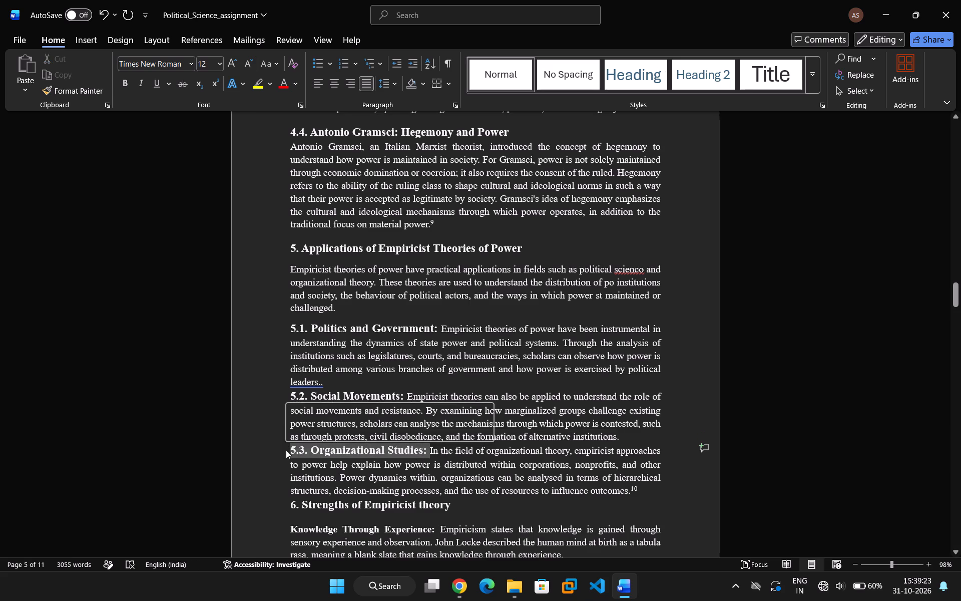
{"action": "left_click", "coordinate": [384, 414]}
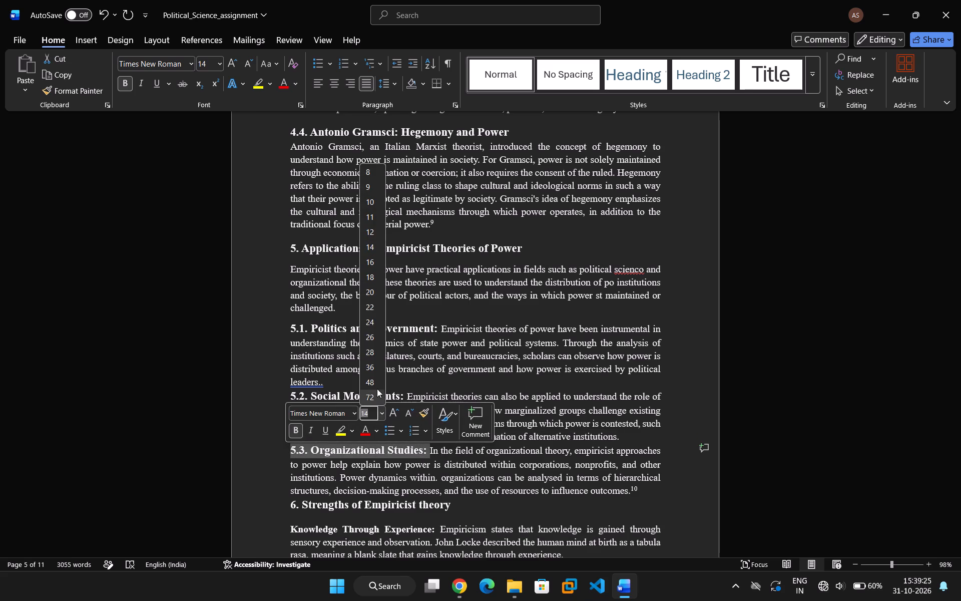
{"action": "left_click", "coordinate": [371, 231]}
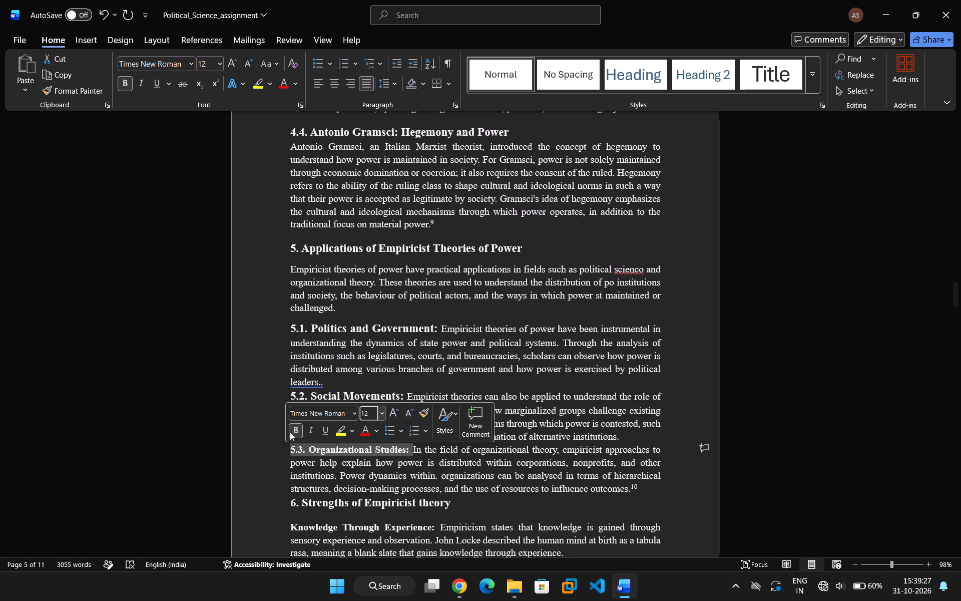
{"action": "left_click", "coordinate": [291, 435]}
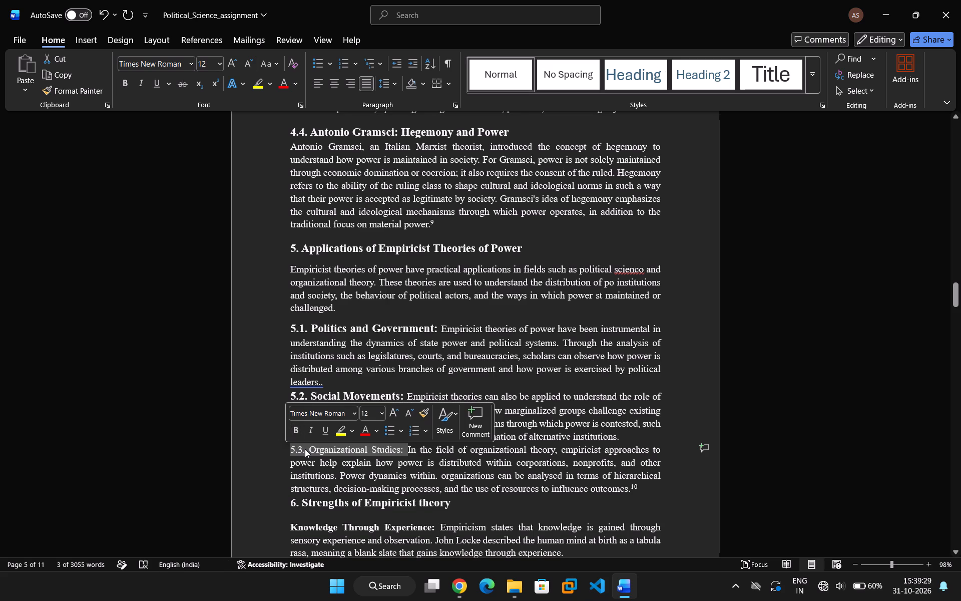
Delete the number "5.3." in front of "Organizational Studies:" so the paragraph starts with the subheading text.
{"action": "left_click", "coordinate": [305, 449]}
{"action": "left_click", "coordinate": [307, 450]}
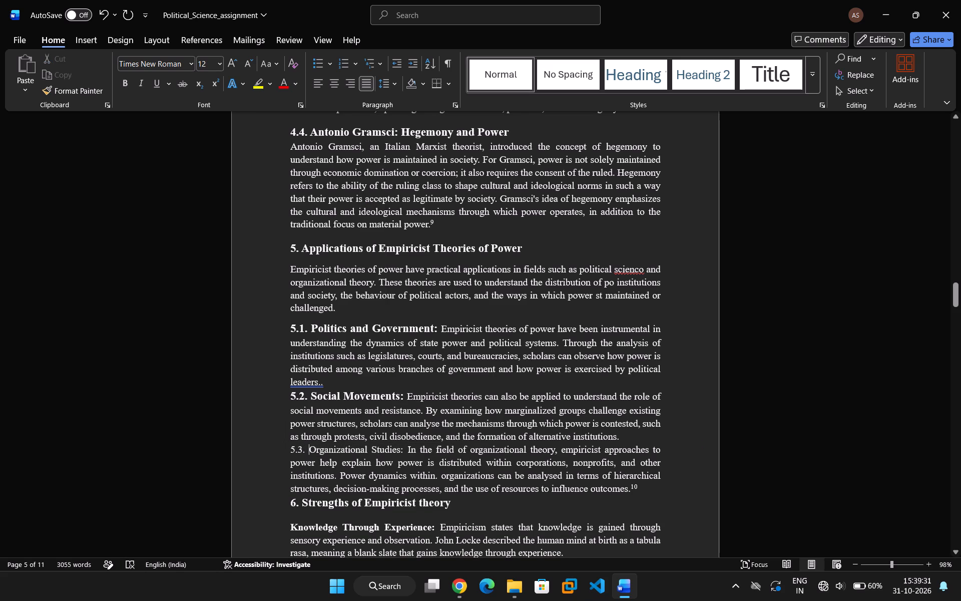
{"action": "left_click_drag", "start_coordinate": [308, 451], "coordinate": [307, 450]}
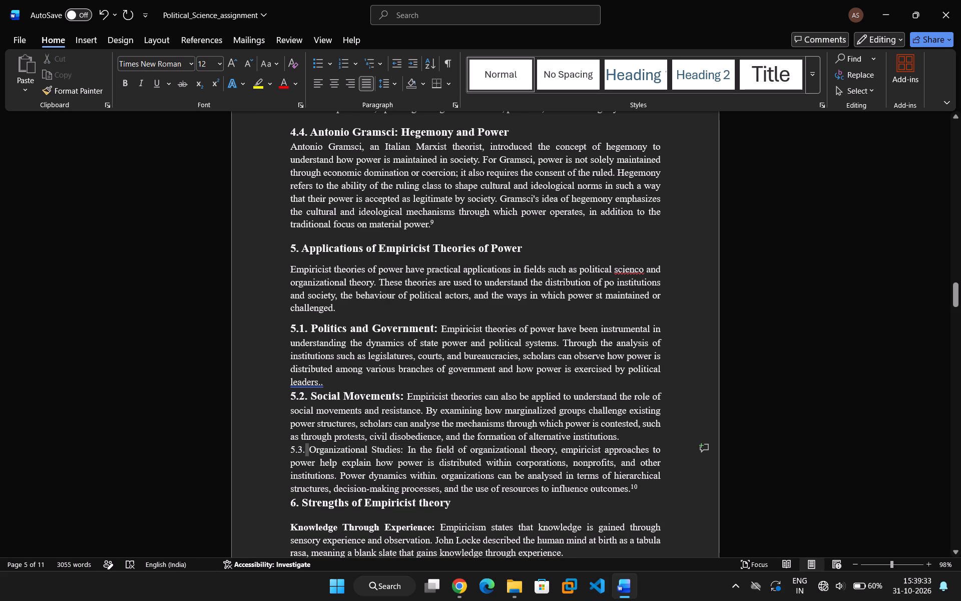
{"action": "left_click_drag", "start_coordinate": [307, 450], "coordinate": [289, 453]}
{"action": "key", "text": "BackSpace"}
{"action": "left_click", "coordinate": [303, 442]}
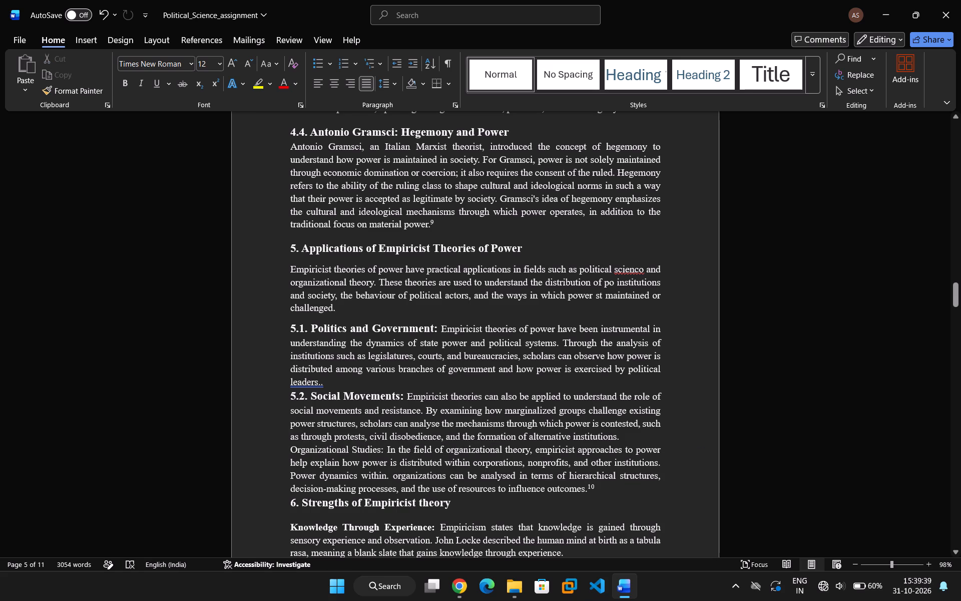
Remove the bold from the run-in subheading "Social Movements:" and set it to 12 pt.
{"action": "left_click_drag", "start_coordinate": [404, 398], "coordinate": [372, 397]}
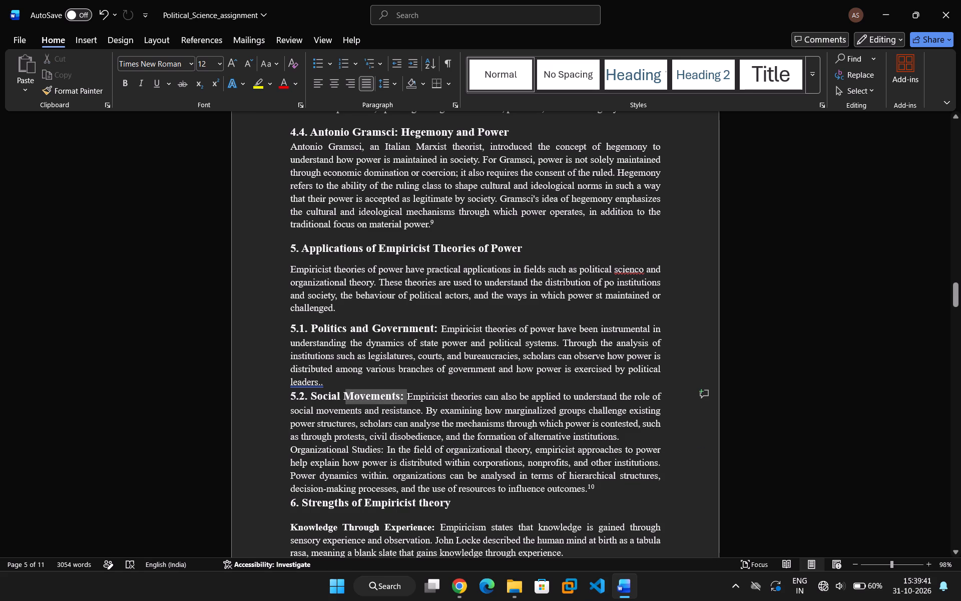
{"action": "left_click_drag", "start_coordinate": [372, 397], "coordinate": [317, 395]}
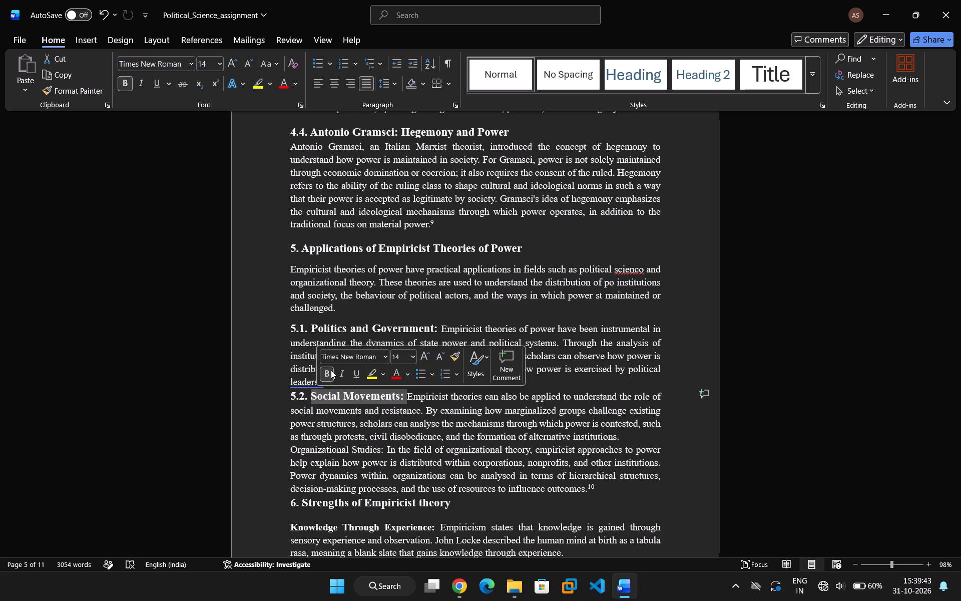
{"action": "left_click", "coordinate": [325, 374]}
{"action": "left_click", "coordinate": [414, 362]}
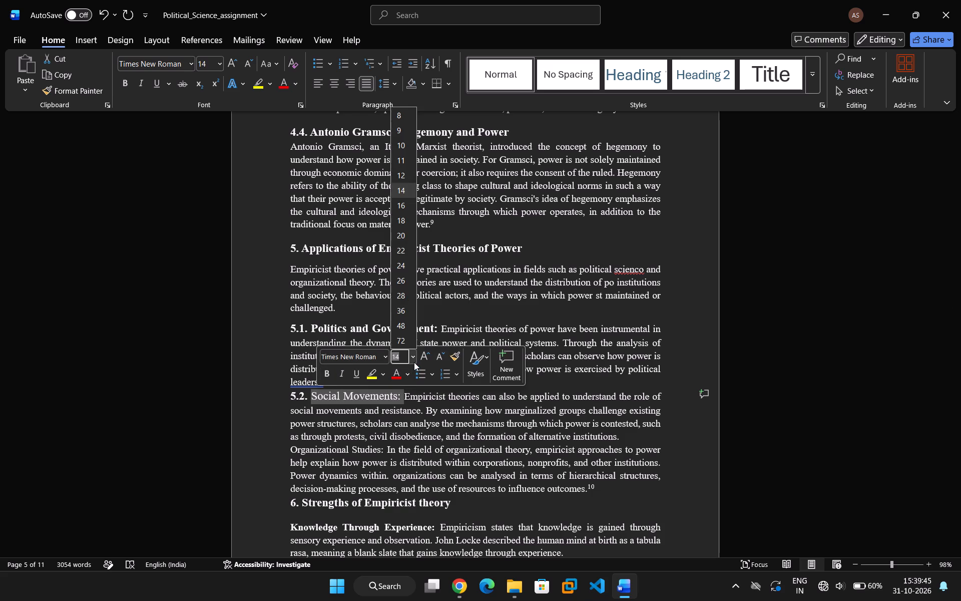
{"action": "left_click", "coordinate": [398, 174]}
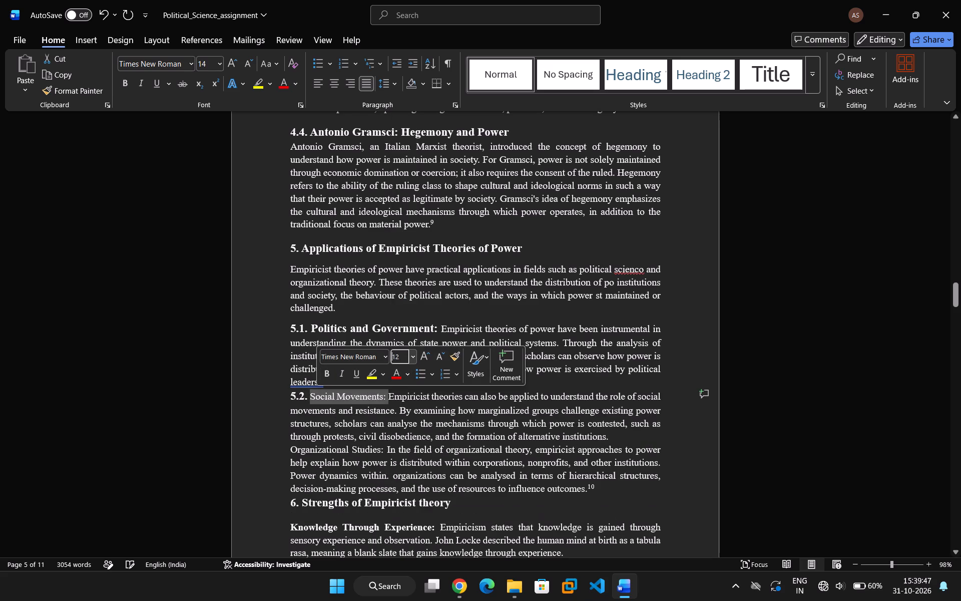
Delete the number "5.2." in front of "Social Movements:" in section 5.
{"action": "left_click", "coordinate": [307, 397]}
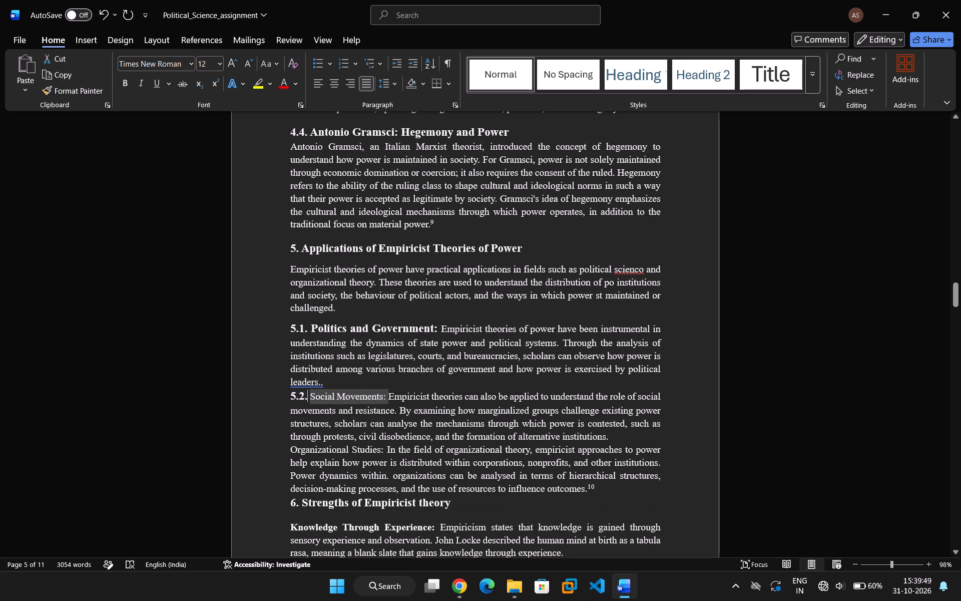
{"action": "left_click_drag", "start_coordinate": [307, 397], "coordinate": [290, 398]}
{"action": "key", "text": "BackSpace"}
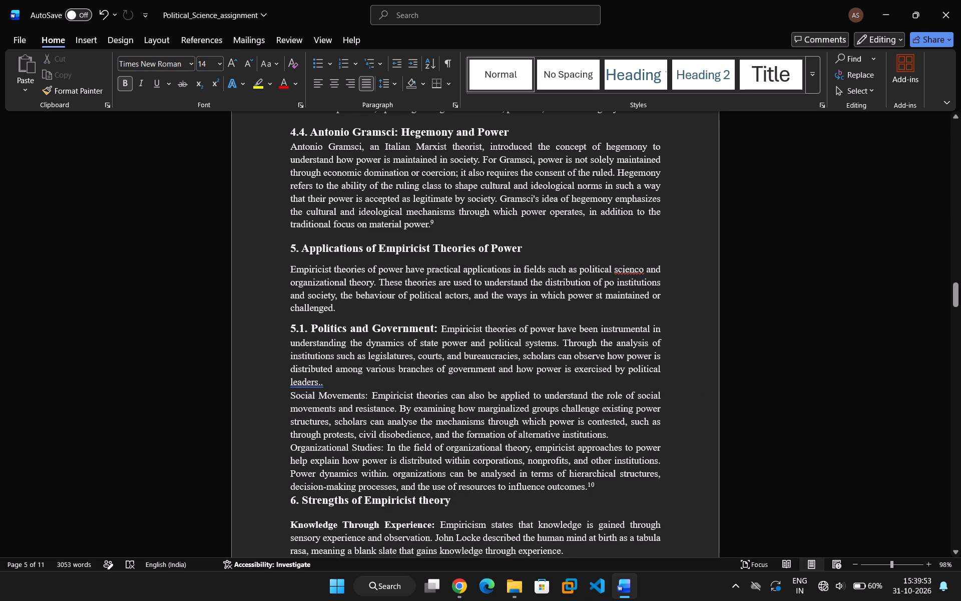
Set the run-in subheading "Politics and Government:" to 12 pt and remove its bold formatting.
{"action": "left_click_drag", "start_coordinate": [437, 328], "coordinate": [310, 328]}
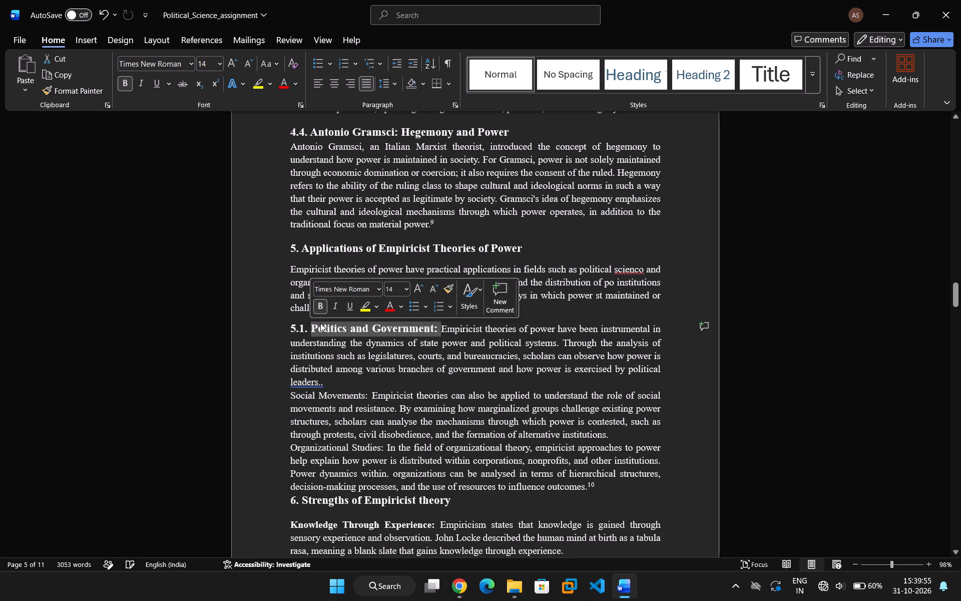
{"action": "left_click", "coordinate": [407, 292]}
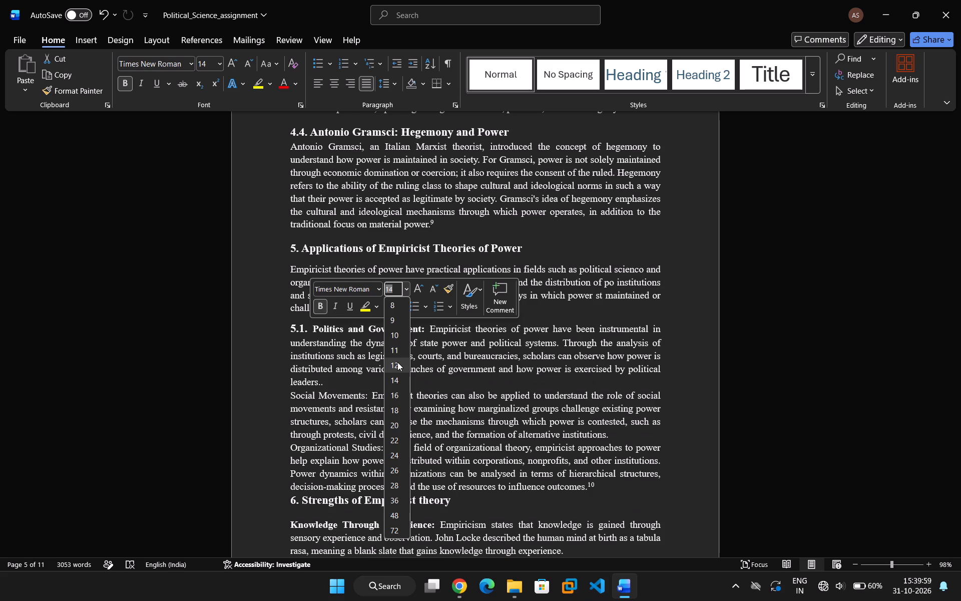
{"action": "left_click", "coordinate": [397, 362]}
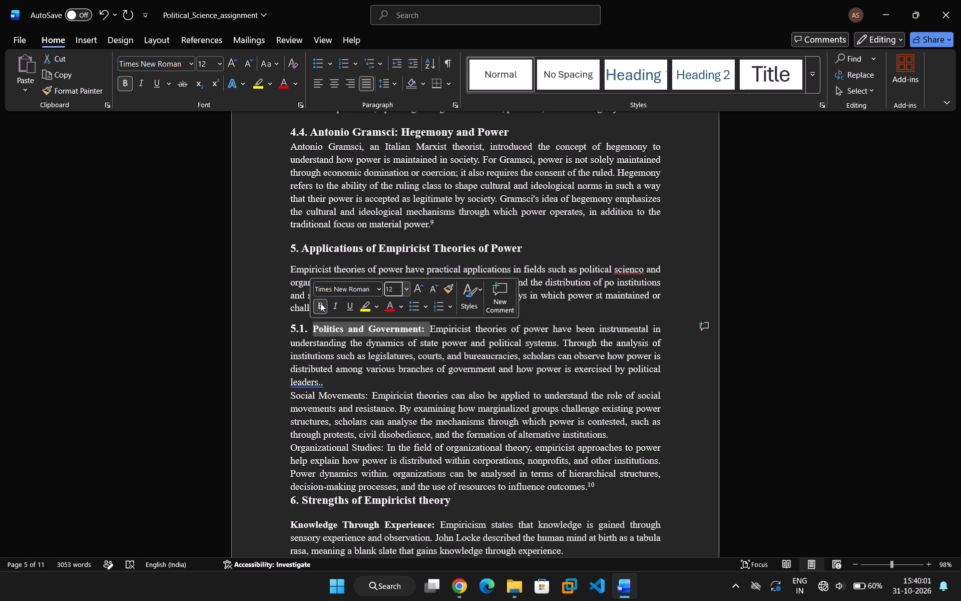
{"action": "left_click", "coordinate": [320, 303]}
Delete the number "5.1." in front of "Politics and Government:" in section 5.
{"action": "left_click", "coordinate": [312, 326]}
{"action": "left_click_drag", "start_coordinate": [312, 326], "coordinate": [279, 329]}
{"action": "left_click", "coordinate": [309, 326]}
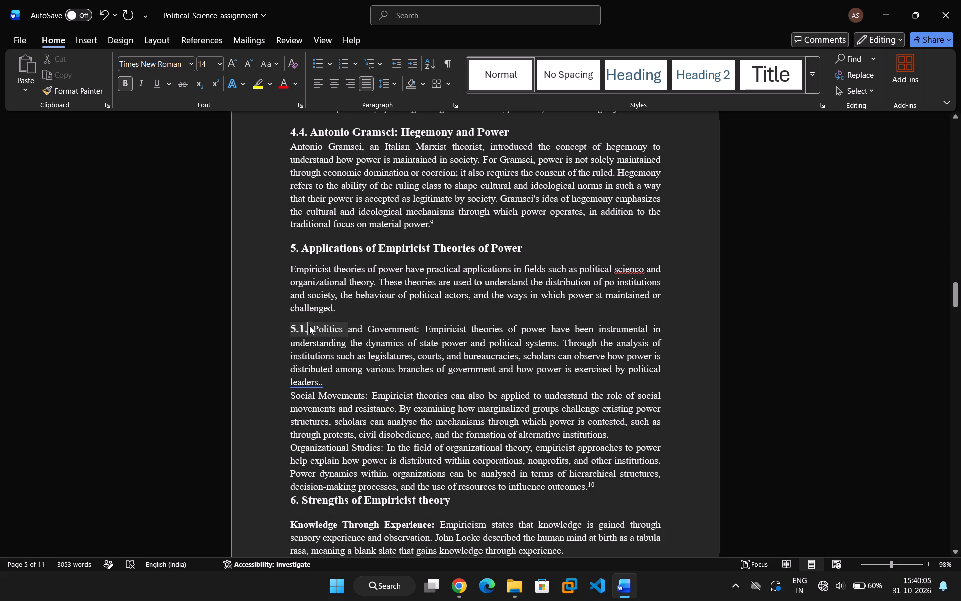
{"action": "left_click_drag", "start_coordinate": [309, 326], "coordinate": [286, 327]}
{"action": "key", "text": "BackSpace"}
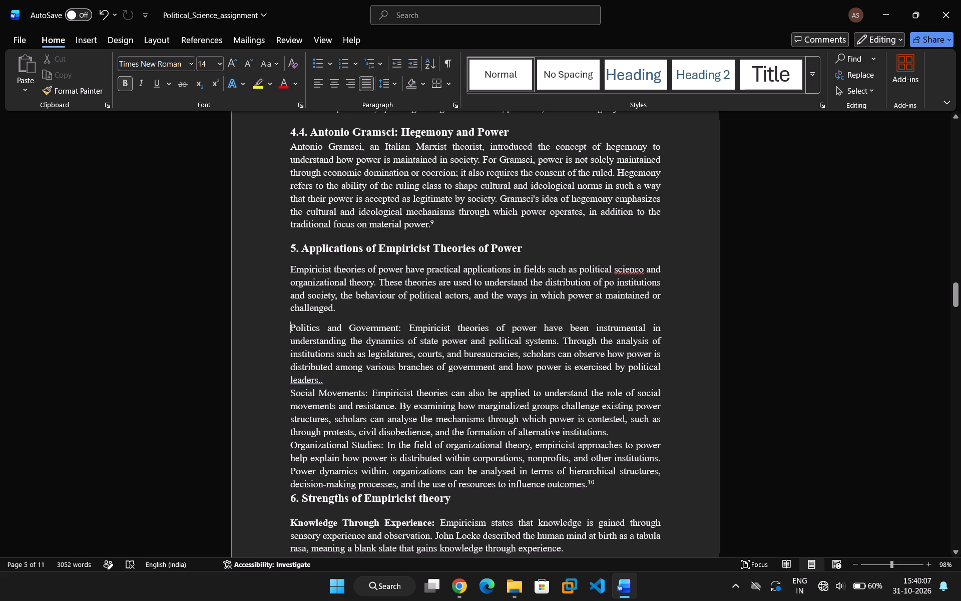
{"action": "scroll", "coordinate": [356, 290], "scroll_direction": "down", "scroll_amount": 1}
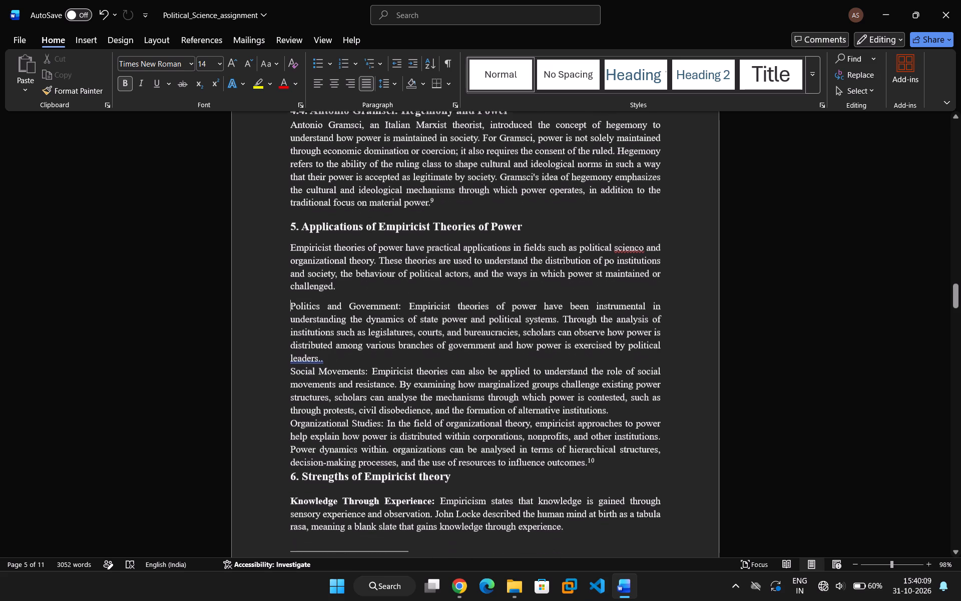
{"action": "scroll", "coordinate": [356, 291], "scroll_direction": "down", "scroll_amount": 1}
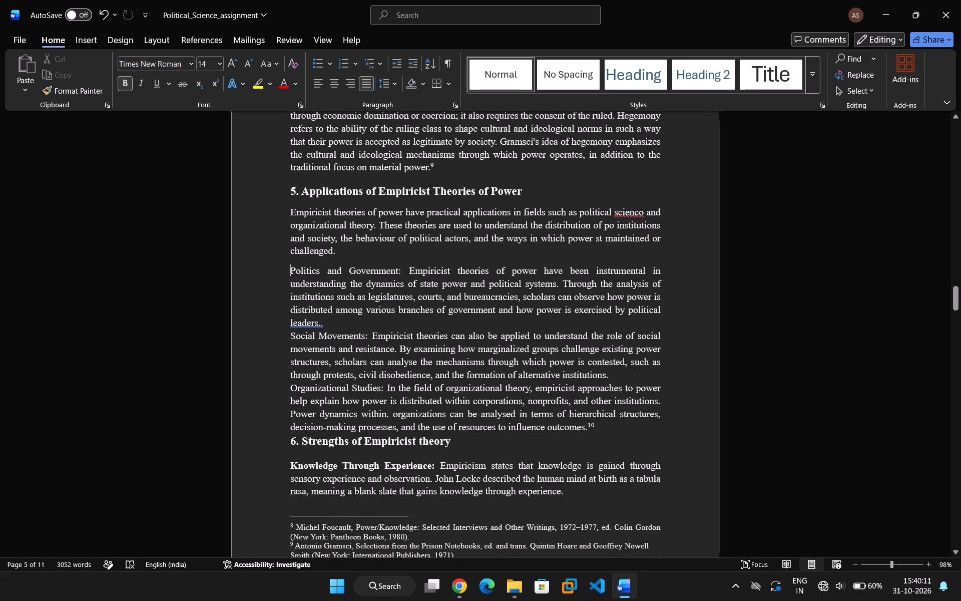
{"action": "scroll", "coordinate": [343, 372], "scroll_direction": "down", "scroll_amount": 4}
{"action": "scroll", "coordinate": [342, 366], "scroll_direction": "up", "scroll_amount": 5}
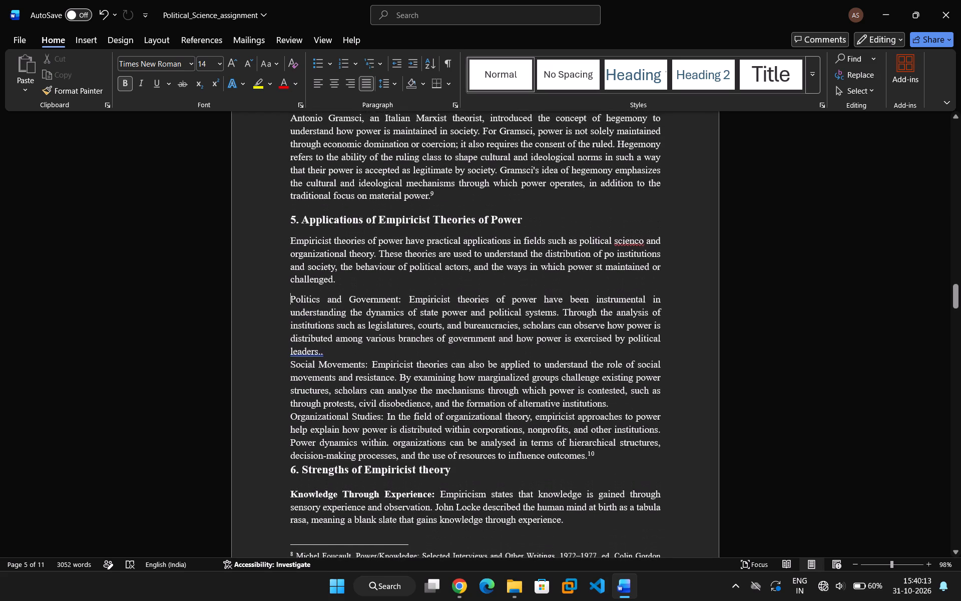
Remove the bold from the run-in subheading "Knowledge Through Experience" in section 6, leaving its colon out of the selection.
{"action": "scroll", "coordinate": [347, 362], "scroll_direction": "down", "scroll_amount": 2}
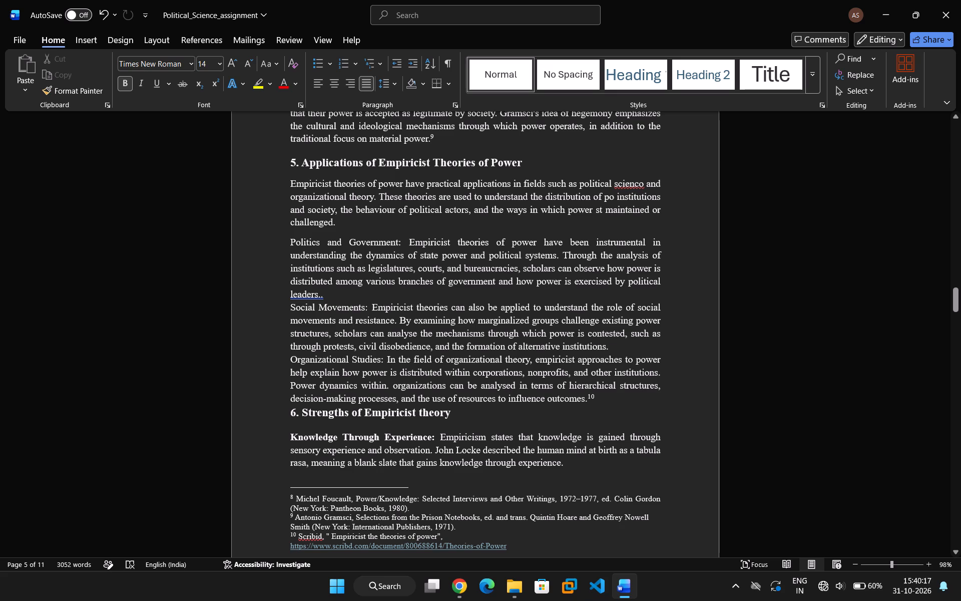
{"action": "scroll", "coordinate": [347, 361], "scroll_direction": "down", "scroll_amount": 1}
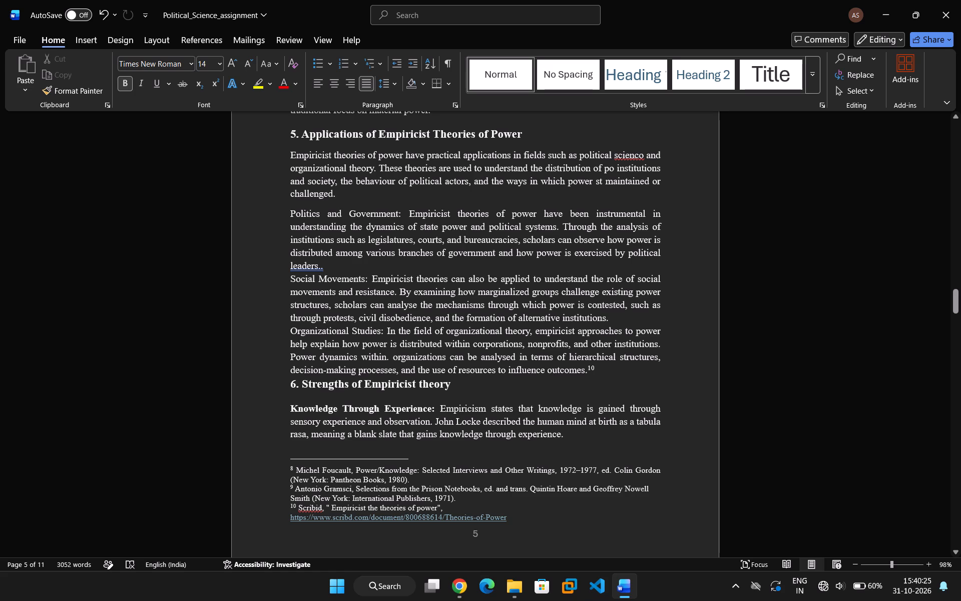
{"action": "scroll", "coordinate": [344, 360], "scroll_direction": "down", "scroll_amount": 3}
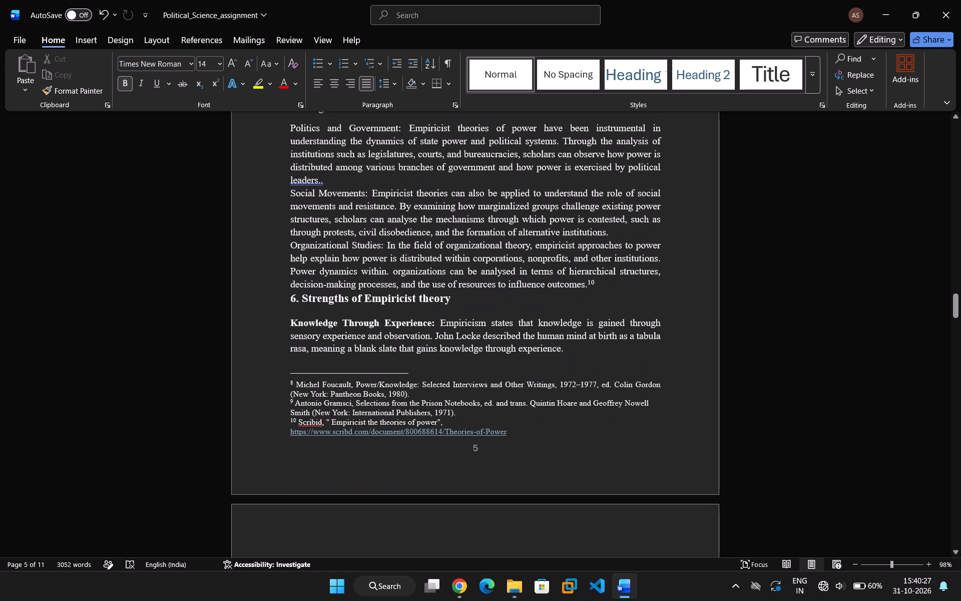
{"action": "scroll", "coordinate": [350, 356], "scroll_direction": "down", "scroll_amount": 3}
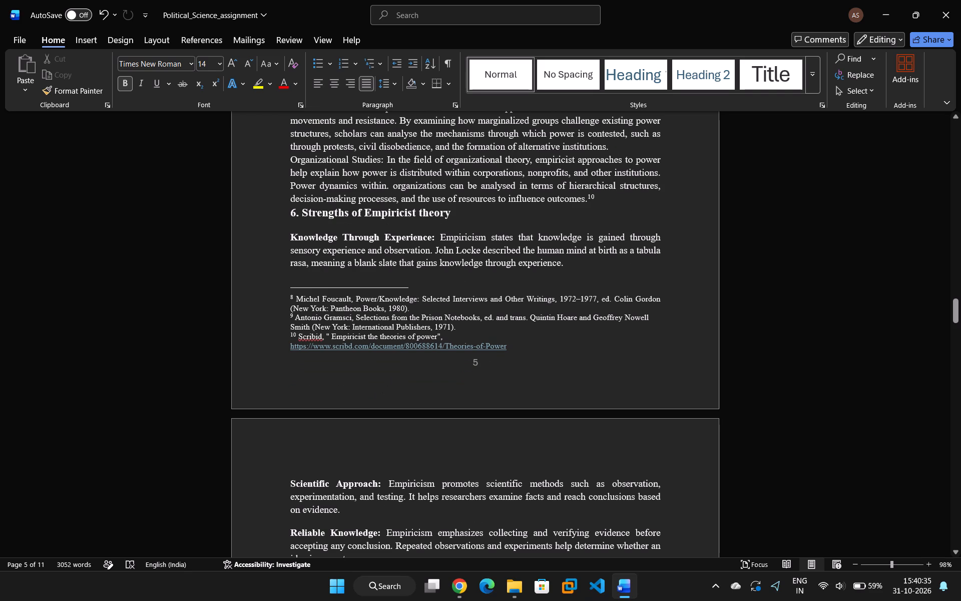
{"action": "left_click_drag", "start_coordinate": [434, 238], "coordinate": [286, 242]}
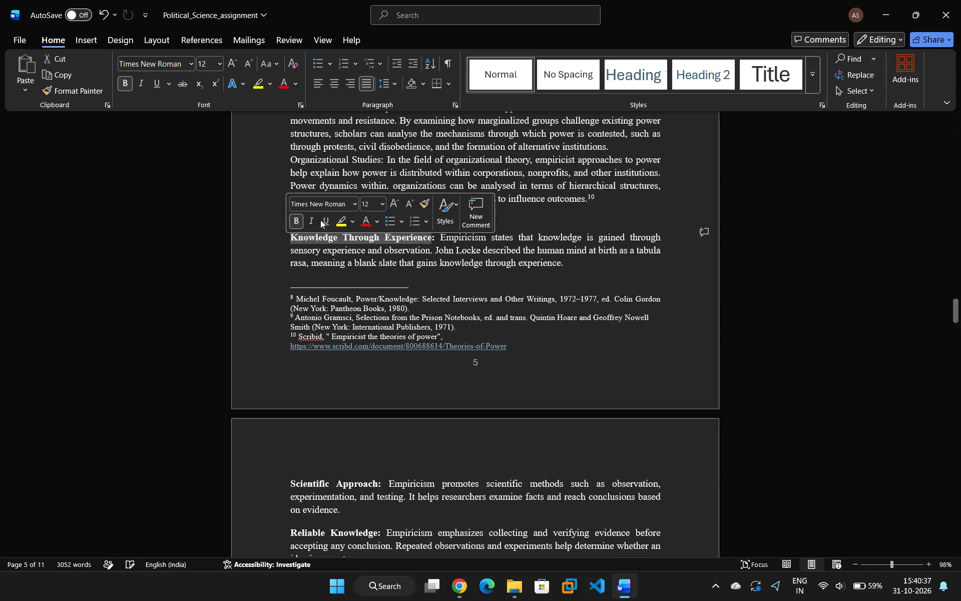
{"action": "left_click", "coordinate": [294, 218]}
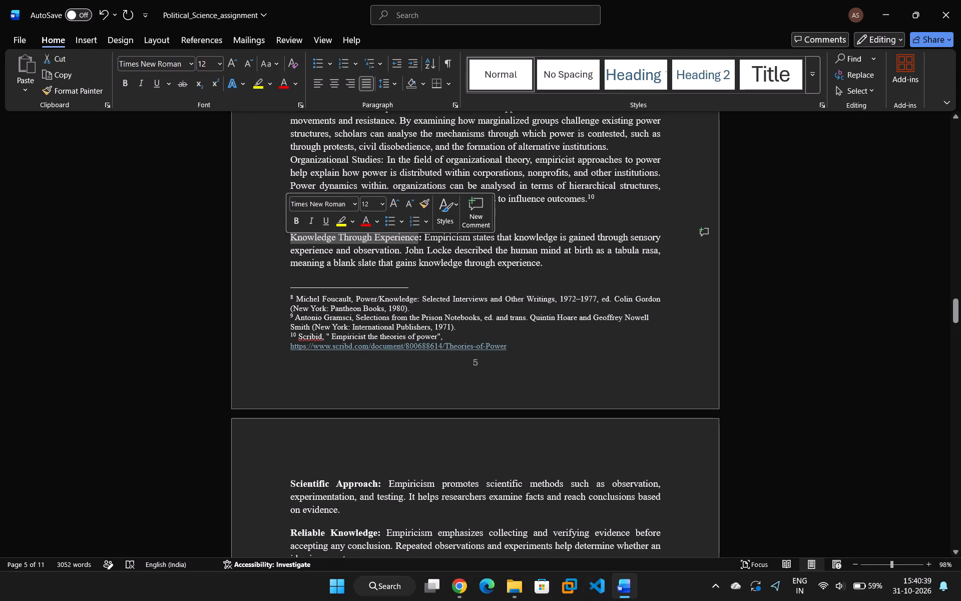
{"action": "left_click", "coordinate": [408, 281]}
Remove the bold from the run-in subheading "Scientific Approach:" in section 6.
{"action": "scroll", "coordinate": [408, 281], "scroll_direction": "down", "scroll_amount": 6}
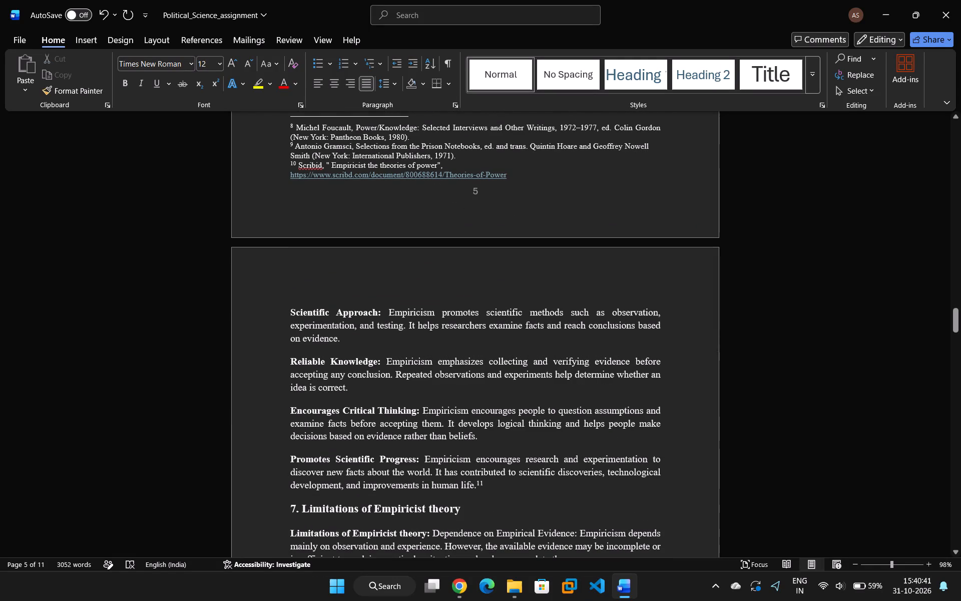
{"action": "left_click_drag", "start_coordinate": [382, 312], "coordinate": [301, 307]}
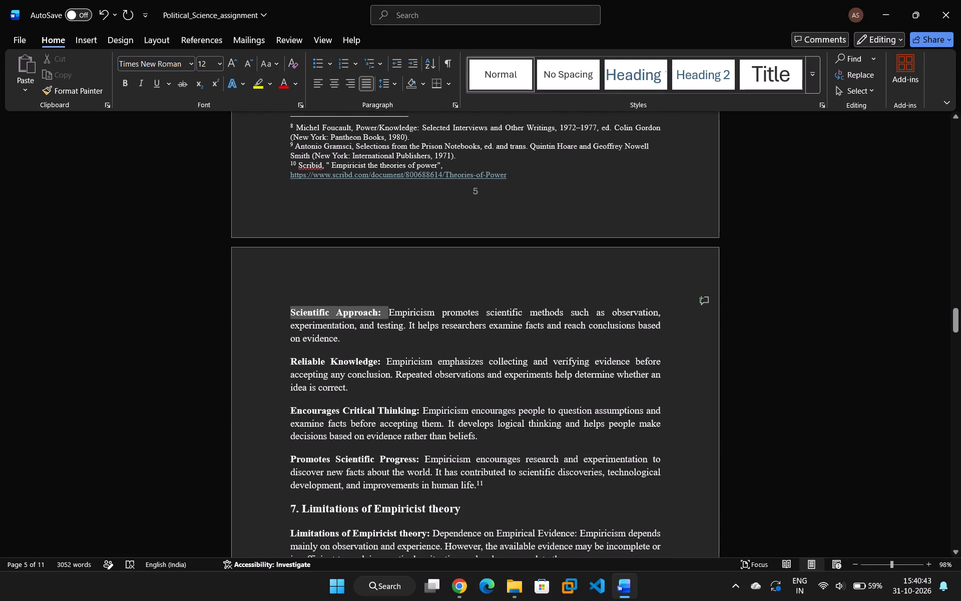
{"action": "left_click_drag", "start_coordinate": [301, 307], "coordinate": [285, 310]}
{"action": "left_click", "coordinate": [296, 288]}
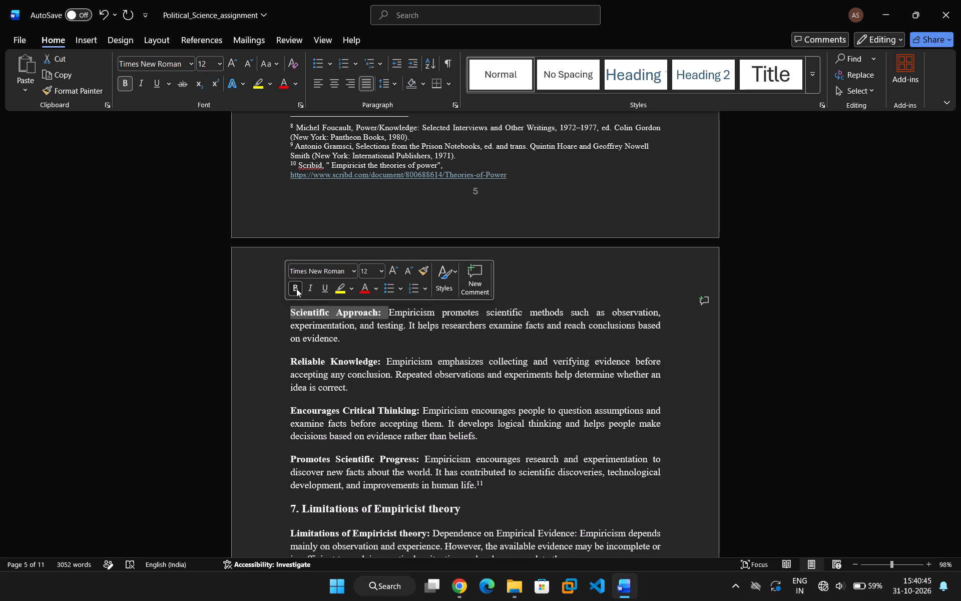
Retype the space after "Reliable Knowledge:" in section 6 and remove the bold from that run-in subheading.
{"action": "left_click", "coordinate": [387, 363]}
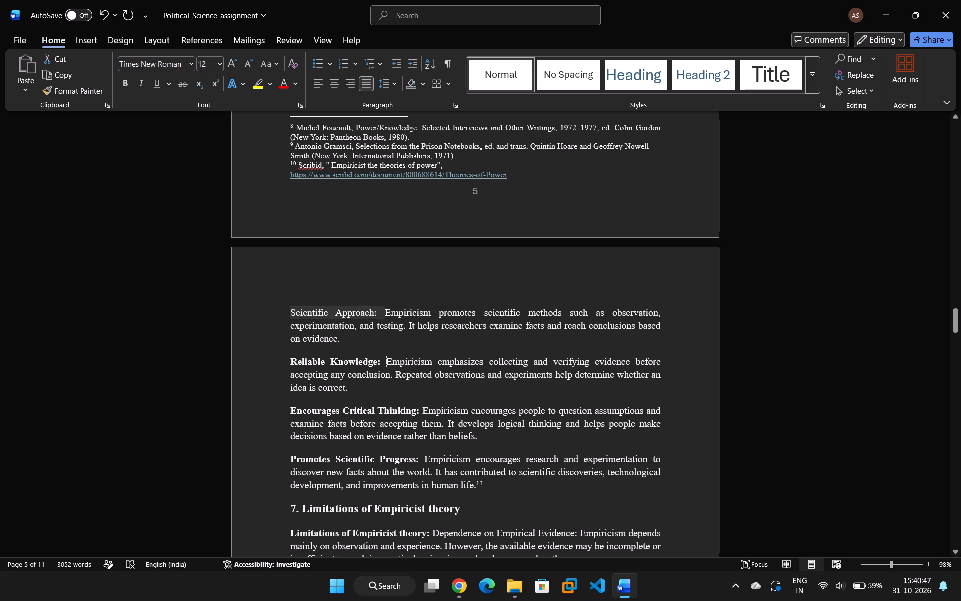
{"action": "key", "text": "BackSpace"}
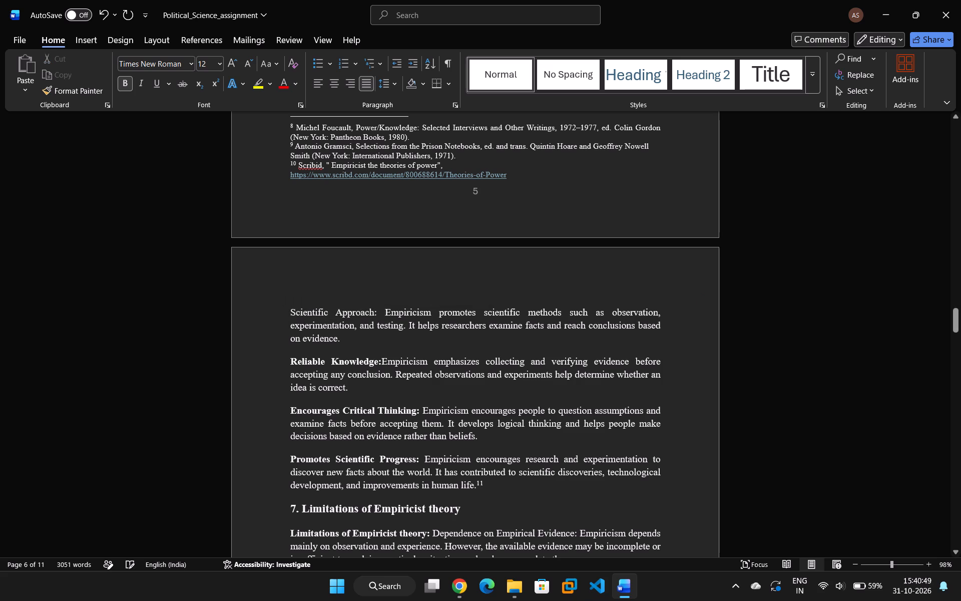
{"action": "key", "text": "space"}
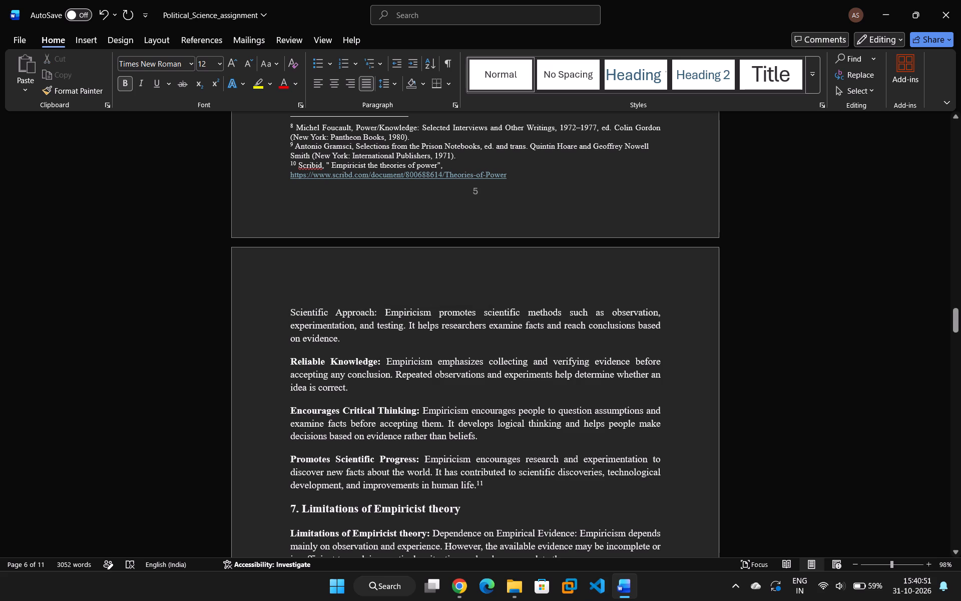
{"action": "left_click_drag", "start_coordinate": [381, 365], "coordinate": [287, 359]}
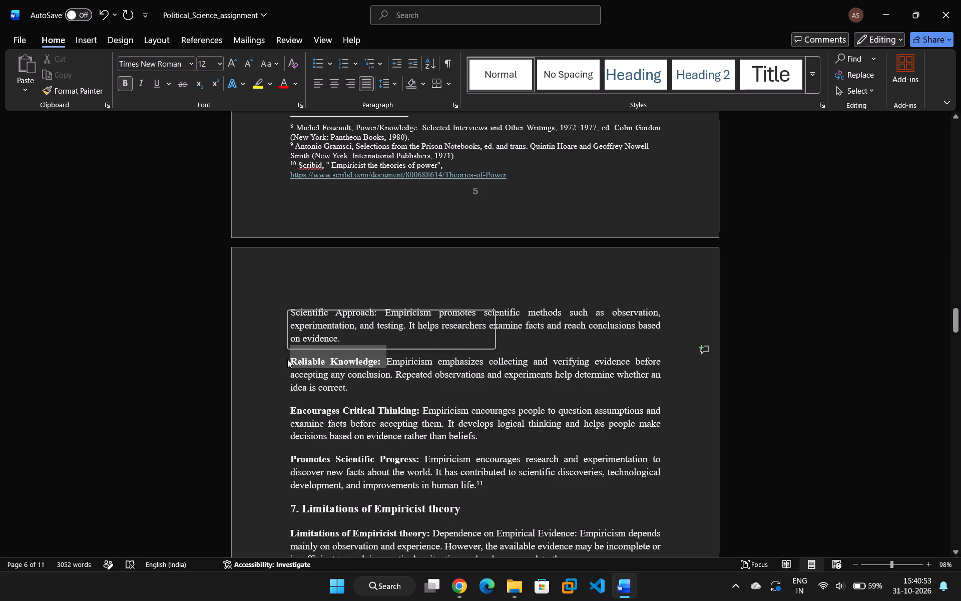
{"action": "left_click", "coordinate": [294, 337]}
Remove the bold from the section 6 run-in subheadings "Encourages Critical Thinking:" and "Promotes Scientific Progress:".
{"action": "scroll", "coordinate": [354, 395], "scroll_direction": "down", "scroll_amount": 2}
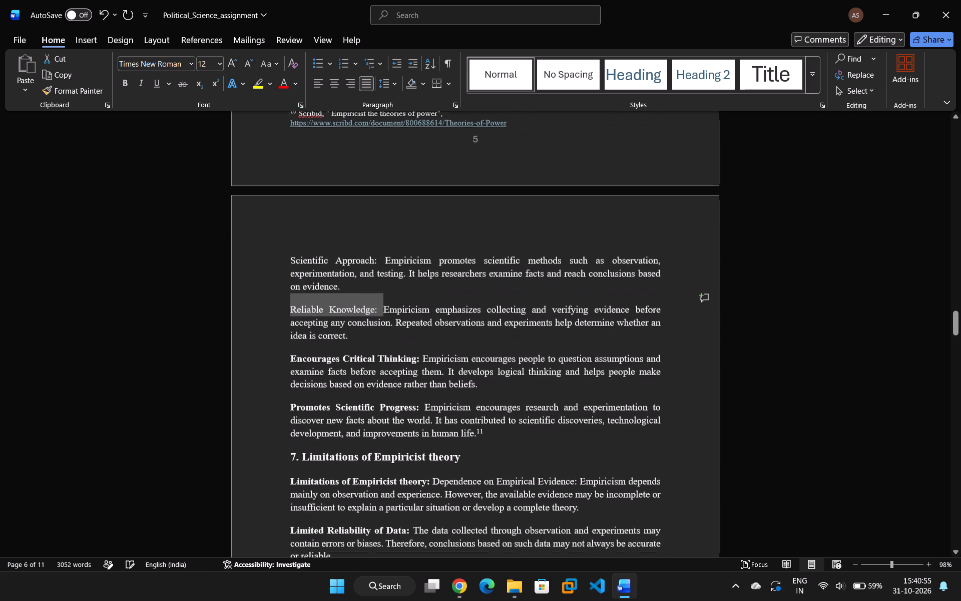
{"action": "left_click_drag", "start_coordinate": [420, 356], "coordinate": [298, 343]}
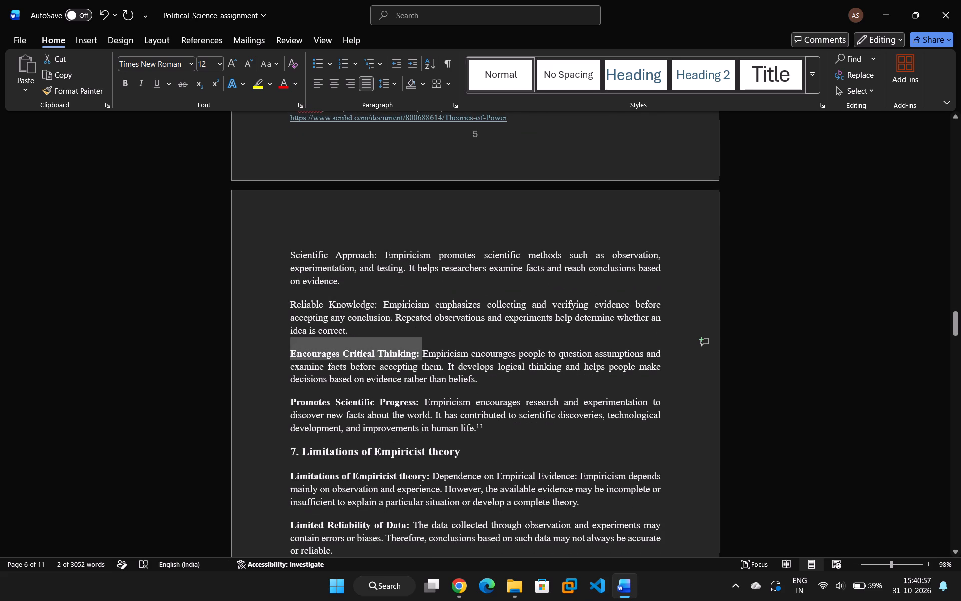
{"action": "left_click_drag", "start_coordinate": [298, 343], "coordinate": [291, 343]}
{"action": "left_click", "coordinate": [296, 322]}
{"action": "scroll", "coordinate": [347, 345], "scroll_direction": "down", "scroll_amount": 2}
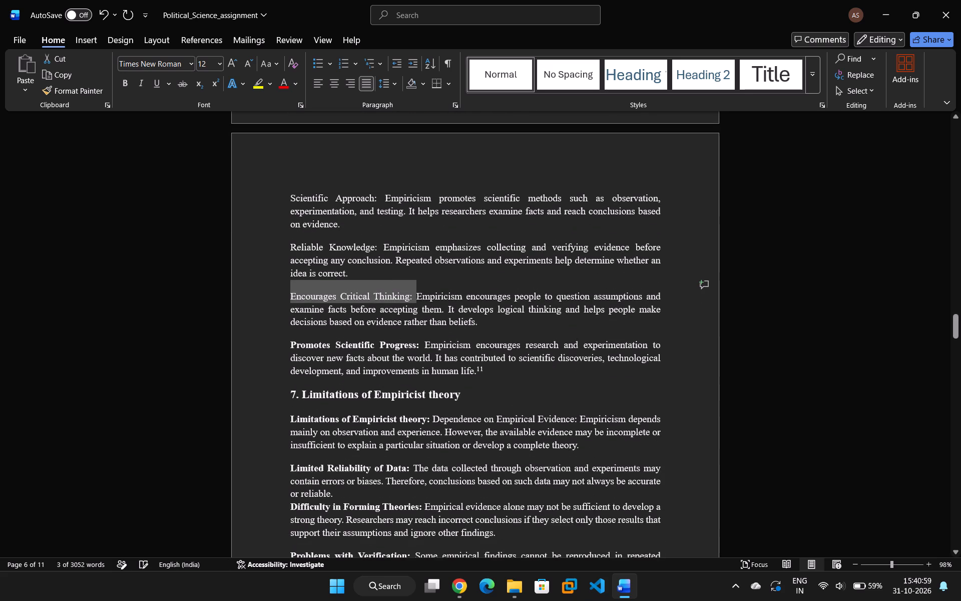
{"action": "left_click_drag", "start_coordinate": [423, 343], "coordinate": [281, 323]}
{"action": "scroll", "coordinate": [323, 345], "scroll_direction": "down", "scroll_amount": 1}
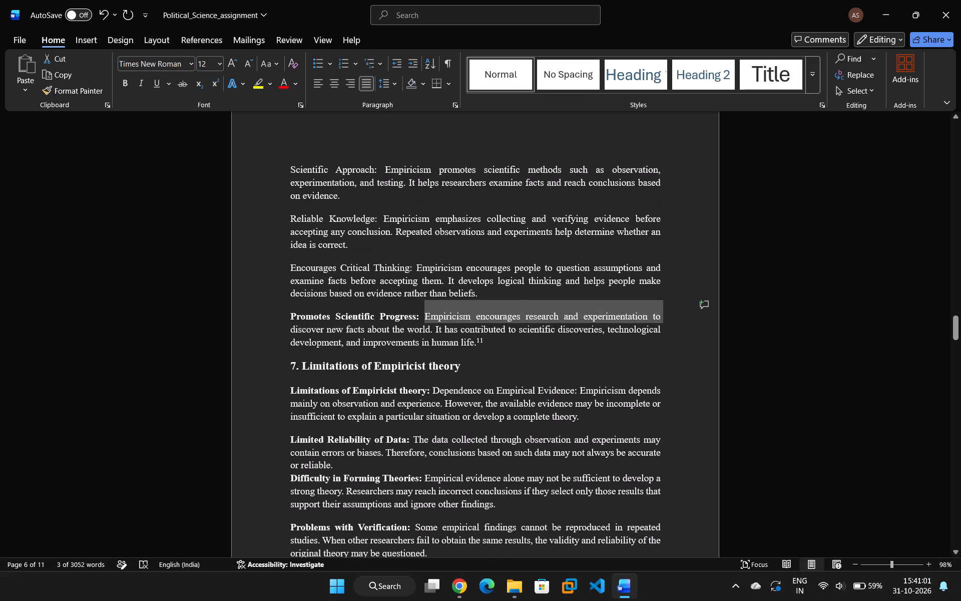
{"action": "left_click_drag", "start_coordinate": [281, 323], "coordinate": [284, 316]}
{"action": "left_click", "coordinate": [292, 294]}
Remove the bold from the section 7 run-in subheadings "Limitations of Empiricist theory:" and "Limited Reliability of Data:".
{"action": "scroll", "coordinate": [312, 313], "scroll_direction": "down", "scroll_amount": 4}
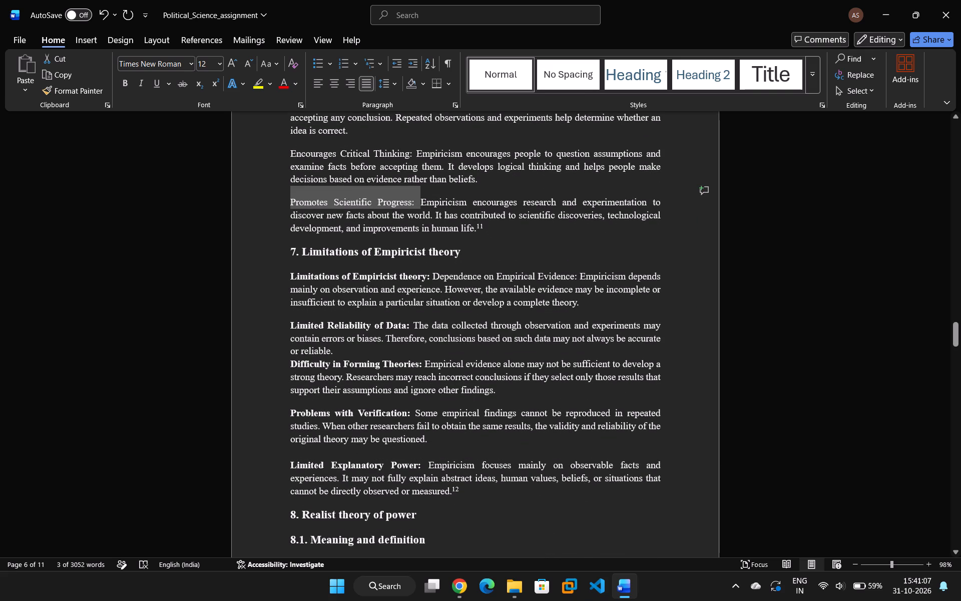
{"action": "left_click_drag", "start_coordinate": [429, 277], "coordinate": [303, 271]}
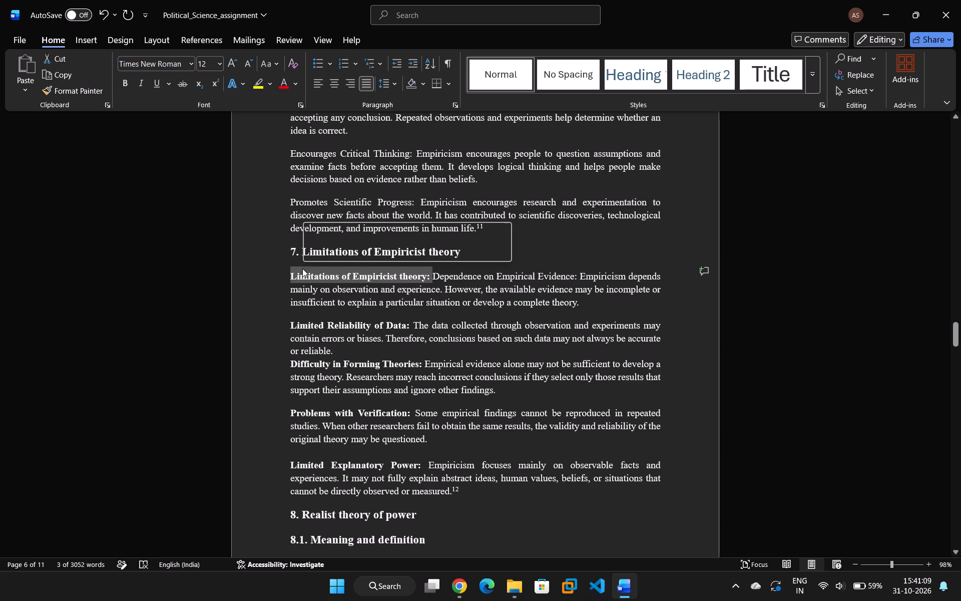
{"action": "left_click", "coordinate": [315, 251]}
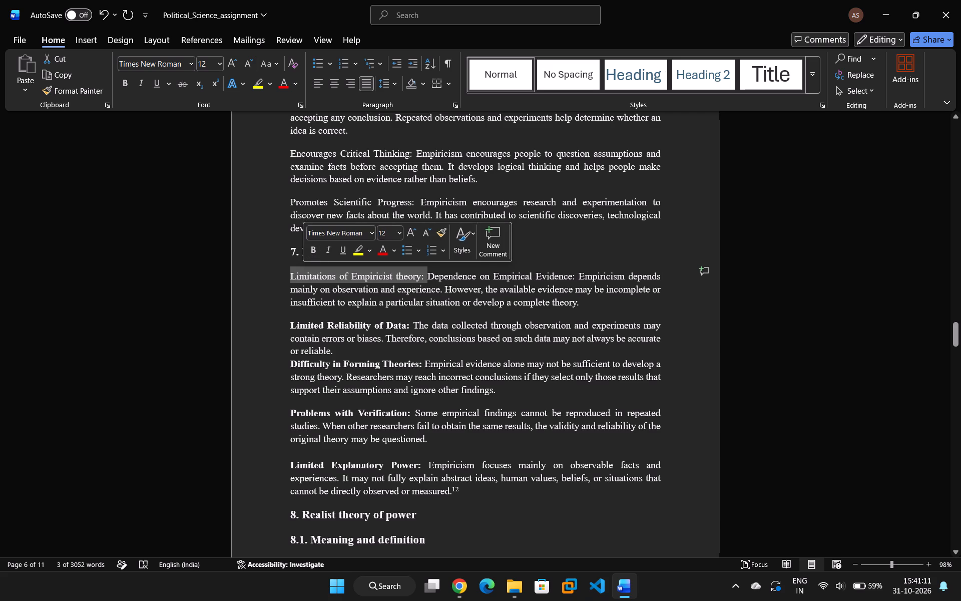
{"action": "left_click_drag", "start_coordinate": [411, 324], "coordinate": [295, 312]}
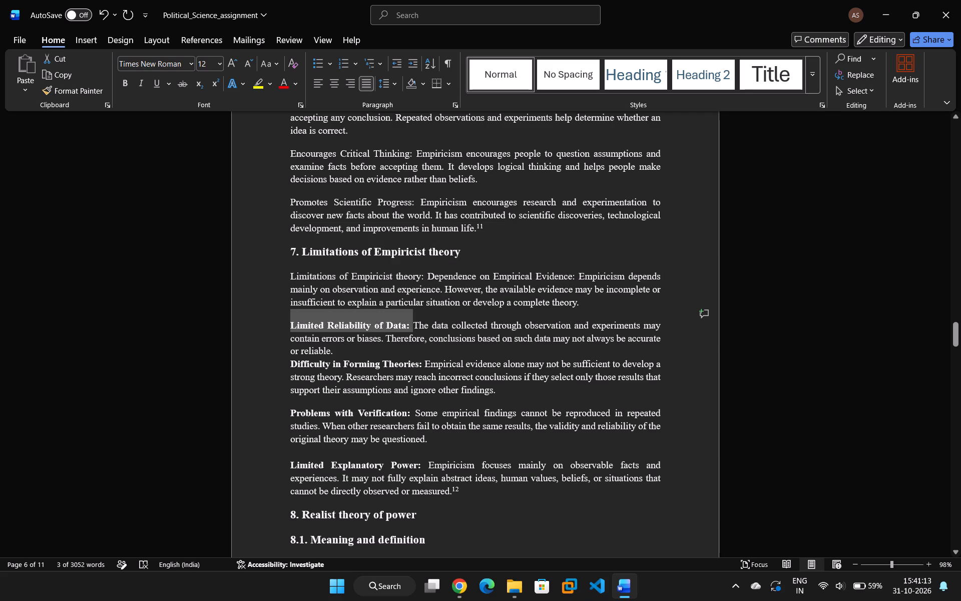
{"action": "left_click_drag", "start_coordinate": [295, 312], "coordinate": [294, 312]}
{"action": "left_click", "coordinate": [306, 293]}
Remove the bold from the section 7 run-in subheadings "Difficulty in Forming Theories:" and "Problems with Verification:".
{"action": "scroll", "coordinate": [334, 309], "scroll_direction": "down", "scroll_amount": 3}
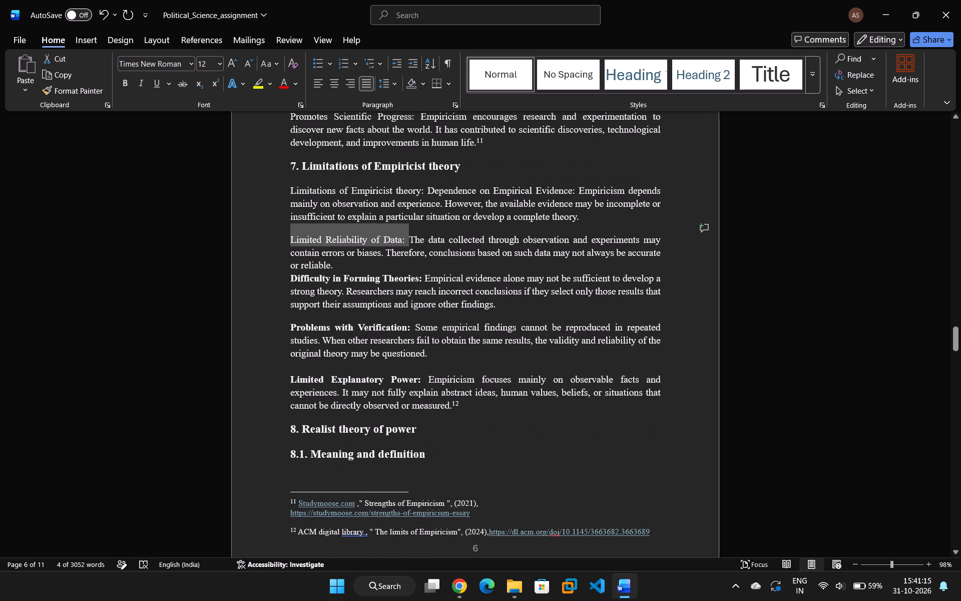
{"action": "left_click_drag", "start_coordinate": [420, 279], "coordinate": [335, 272]}
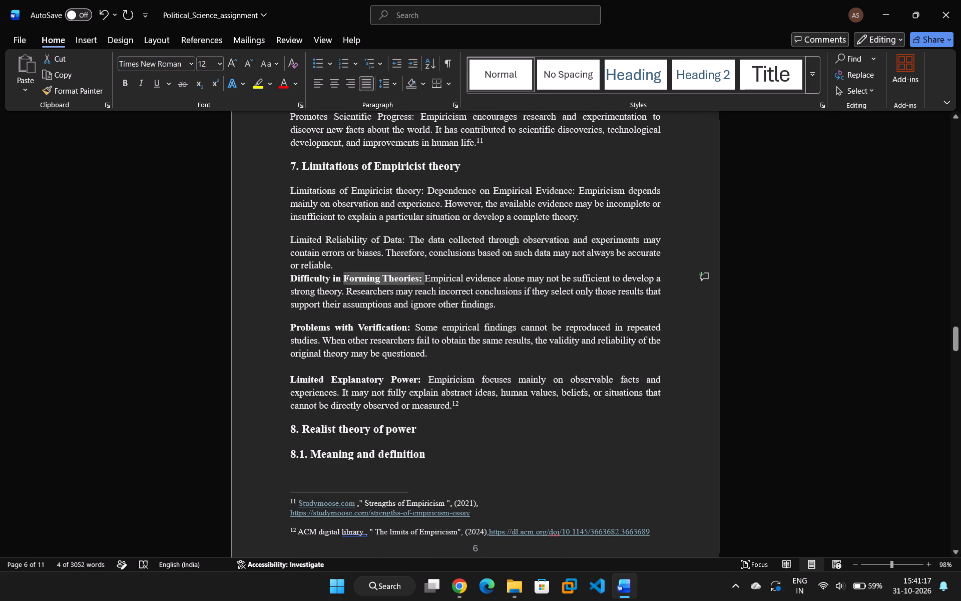
{"action": "left_click_drag", "start_coordinate": [335, 272], "coordinate": [281, 278]}
{"action": "left_click", "coordinate": [290, 258]}
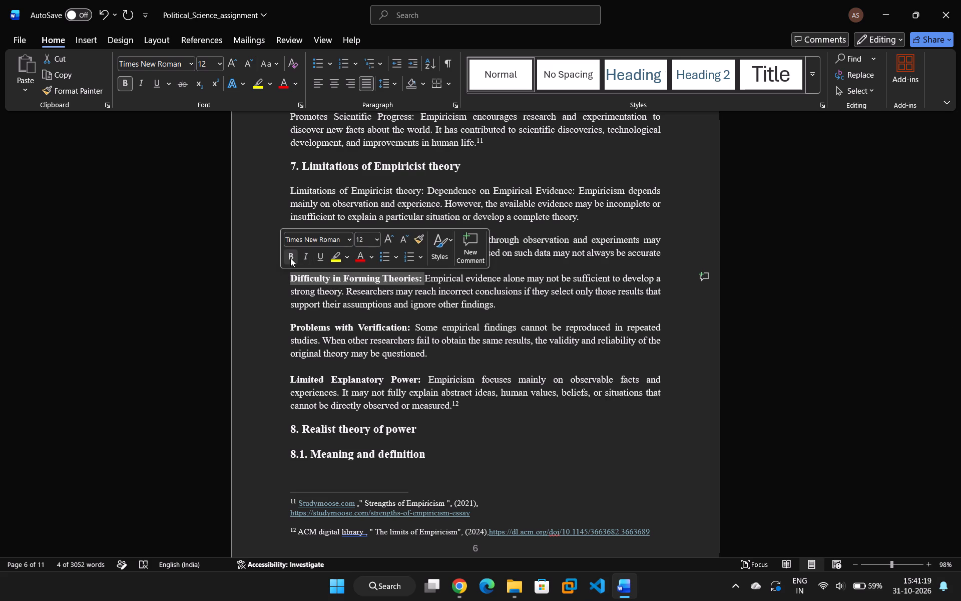
{"action": "scroll", "coordinate": [324, 283], "scroll_direction": "down", "scroll_amount": 2}
{"action": "left_click_drag", "start_coordinate": [413, 274], "coordinate": [412, 274]}
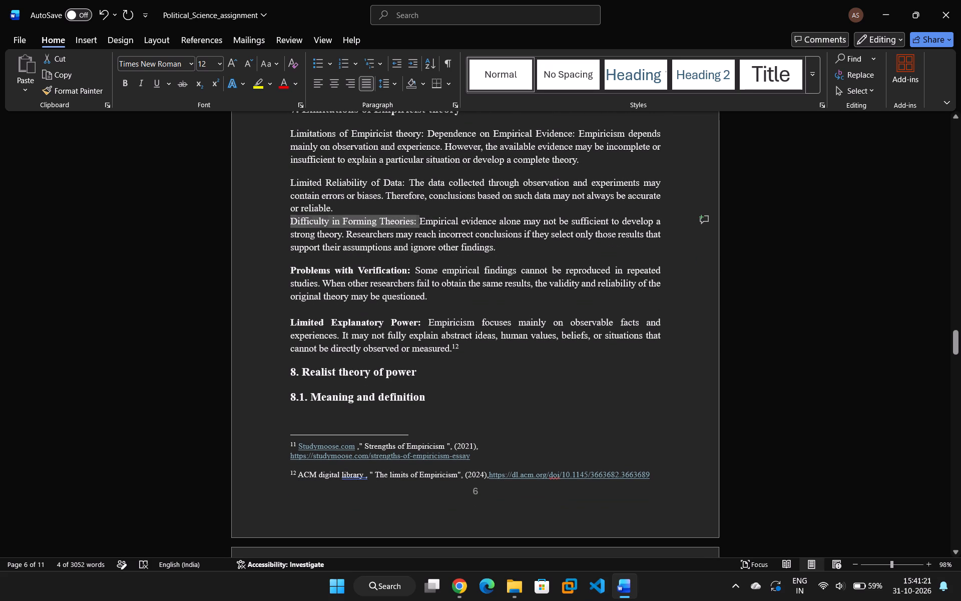
{"action": "left_click_drag", "start_coordinate": [412, 274], "coordinate": [272, 268]}
{"action": "left_click", "coordinate": [282, 247]}
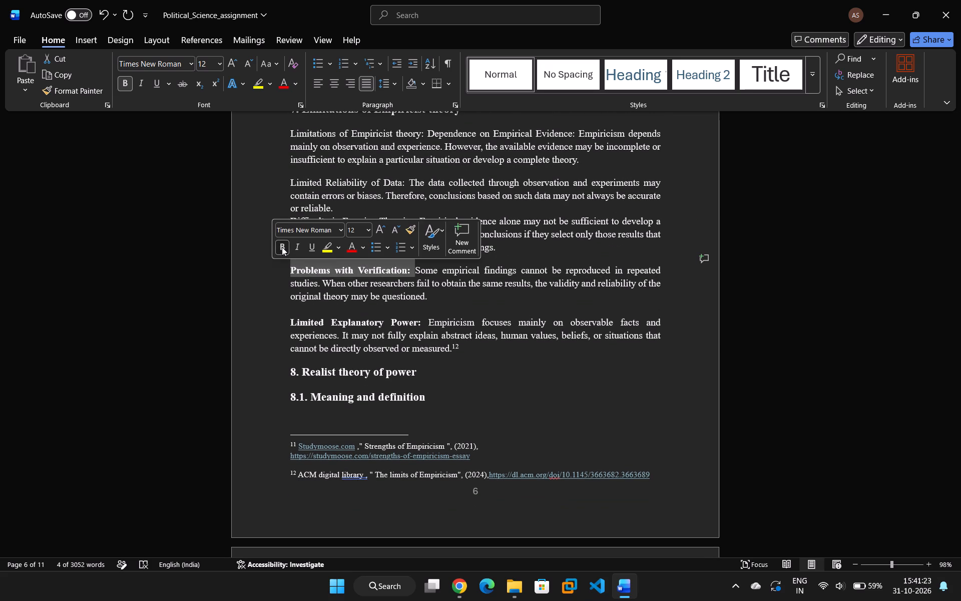
Remove the bold from the run-in subheading "Limited Explanatory Power:" at the end of section 7.
{"action": "scroll", "coordinate": [350, 291], "scroll_direction": "down", "scroll_amount": 2}
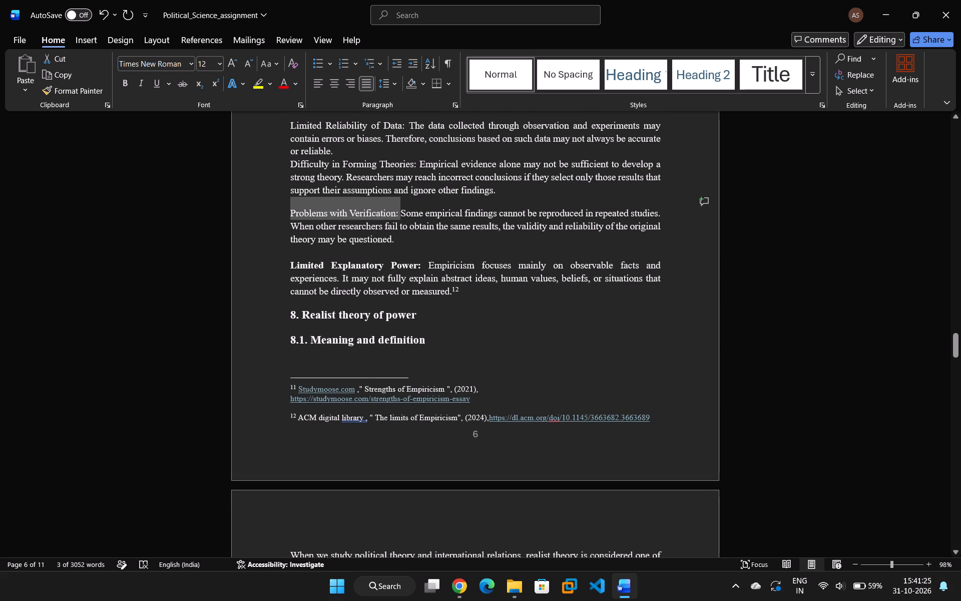
{"action": "left_click_drag", "start_coordinate": [417, 269], "coordinate": [286, 258]}
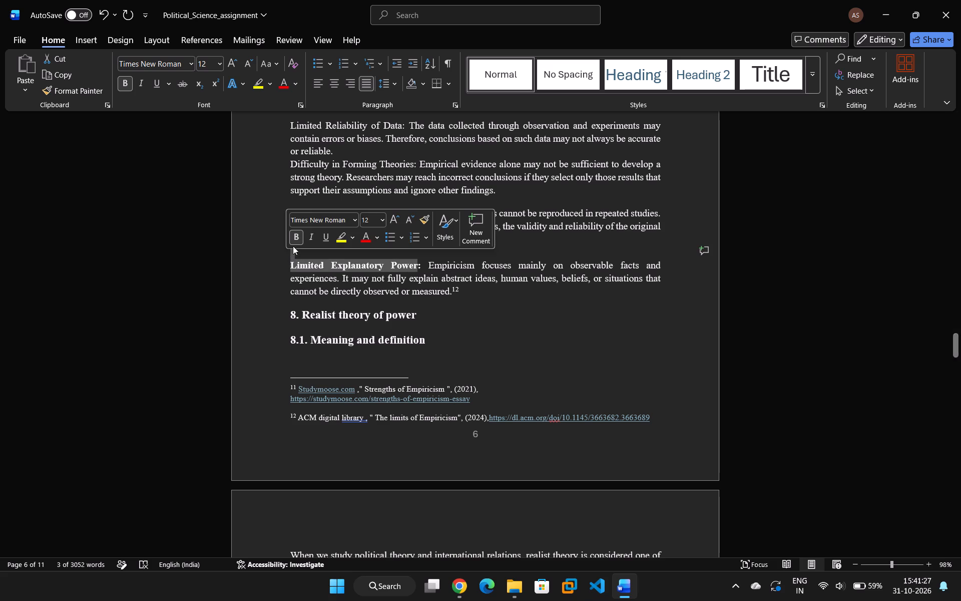
{"action": "left_click", "coordinate": [295, 237]}
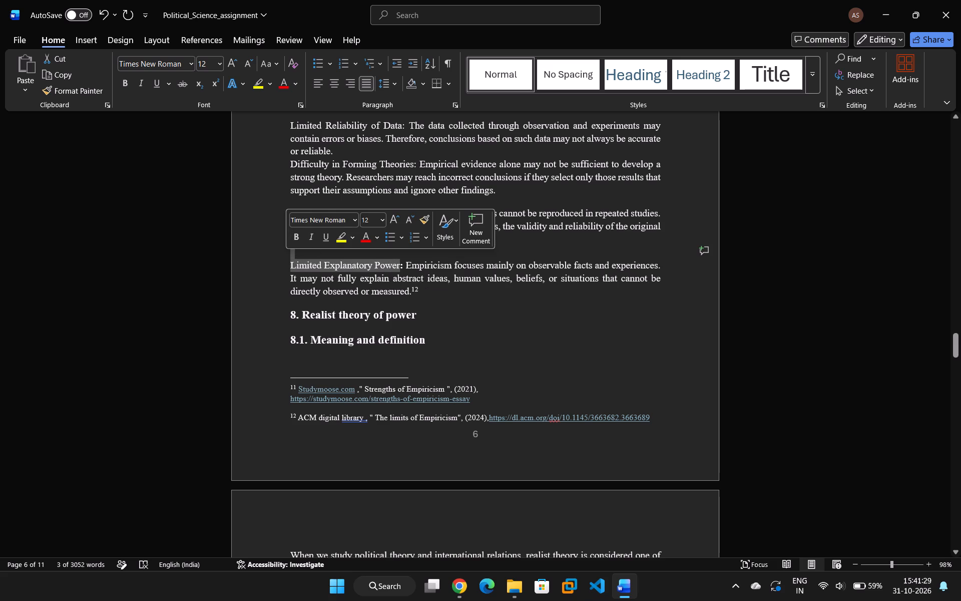
{"action": "left_click", "coordinate": [402, 262]}
{"action": "left_click_drag", "start_coordinate": [402, 262], "coordinate": [394, 265]}
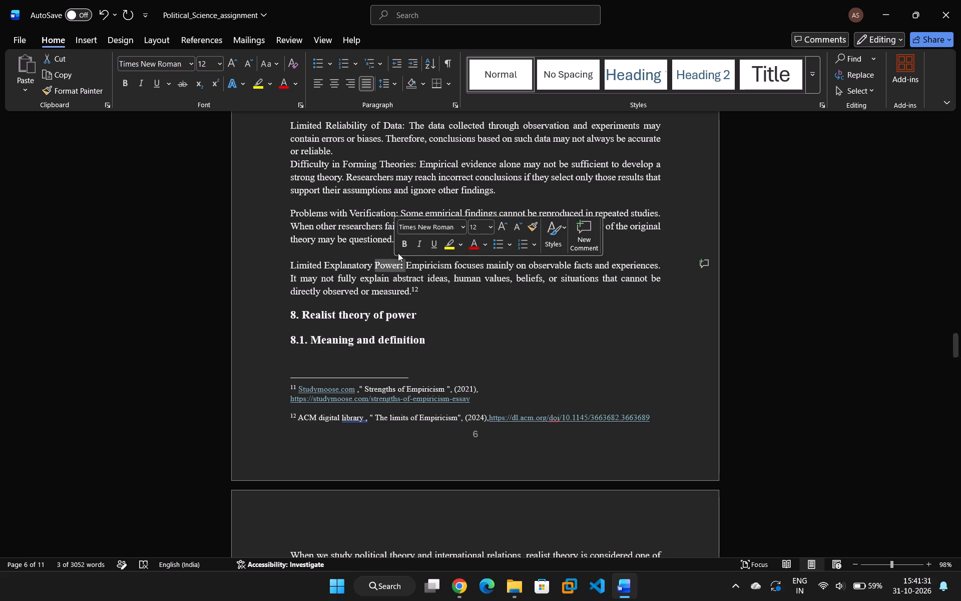
{"action": "double_click", "coordinate": [403, 245]}
{"action": "left_click", "coordinate": [400, 260]}
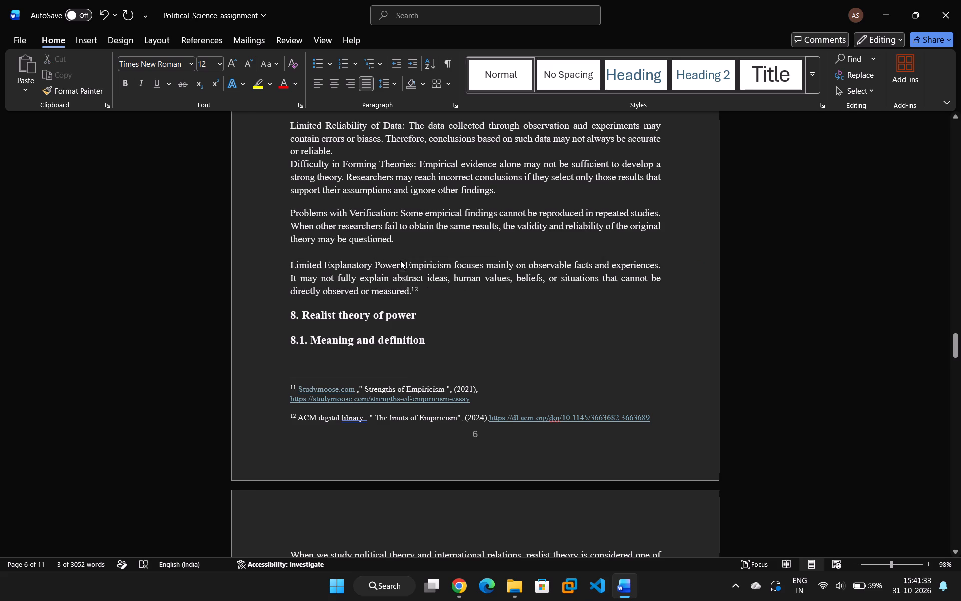
Remove the arrow bullet from the paragraph starting "The unifying theme around which all realist thinking converges" in section 9.
{"action": "scroll", "coordinate": [404, 277], "scroll_direction": "down", "scroll_amount": 5}
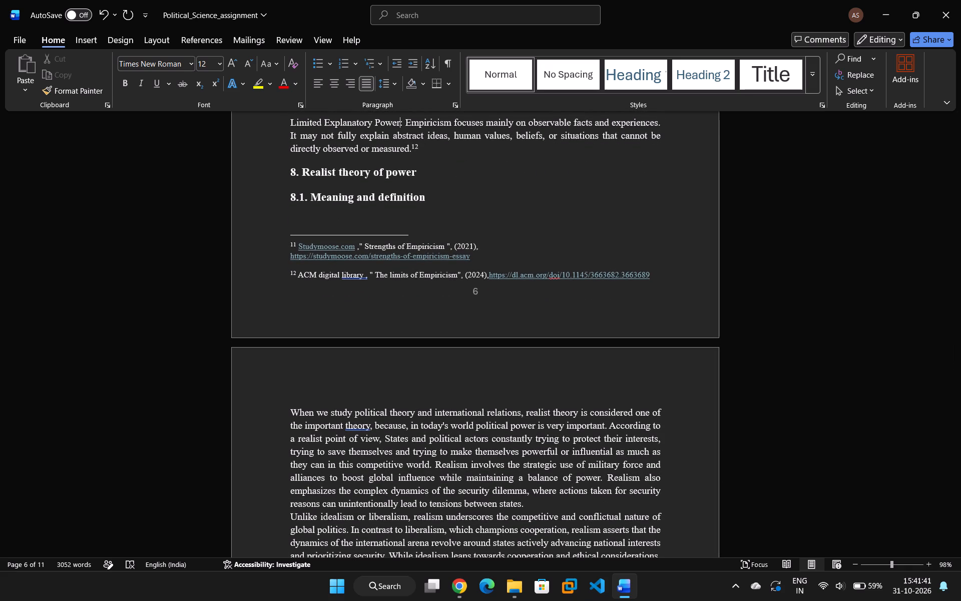
{"action": "scroll", "coordinate": [414, 284], "scroll_direction": "down", "scroll_amount": 12}
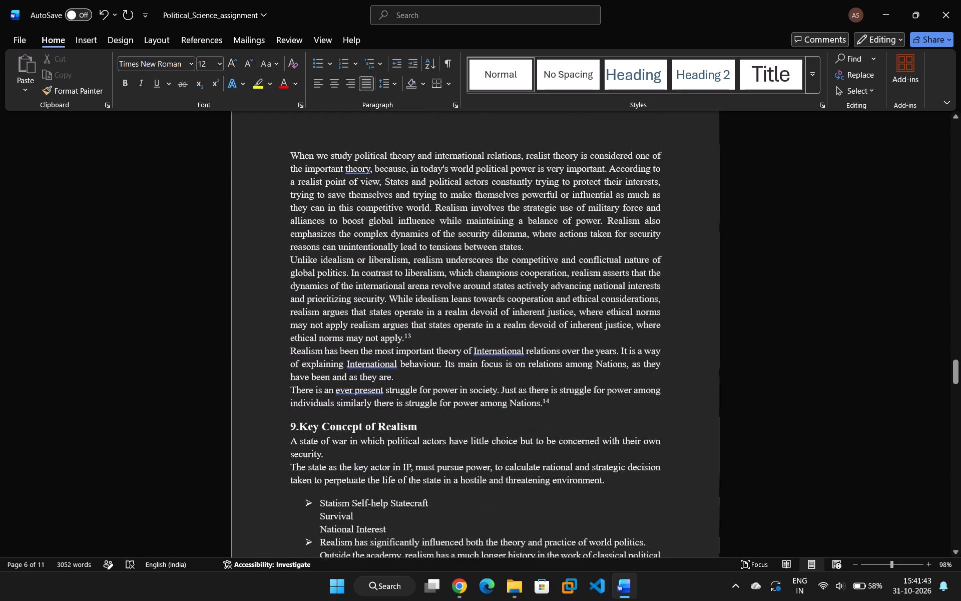
{"action": "scroll", "coordinate": [389, 291], "scroll_direction": "down", "scroll_amount": 4}
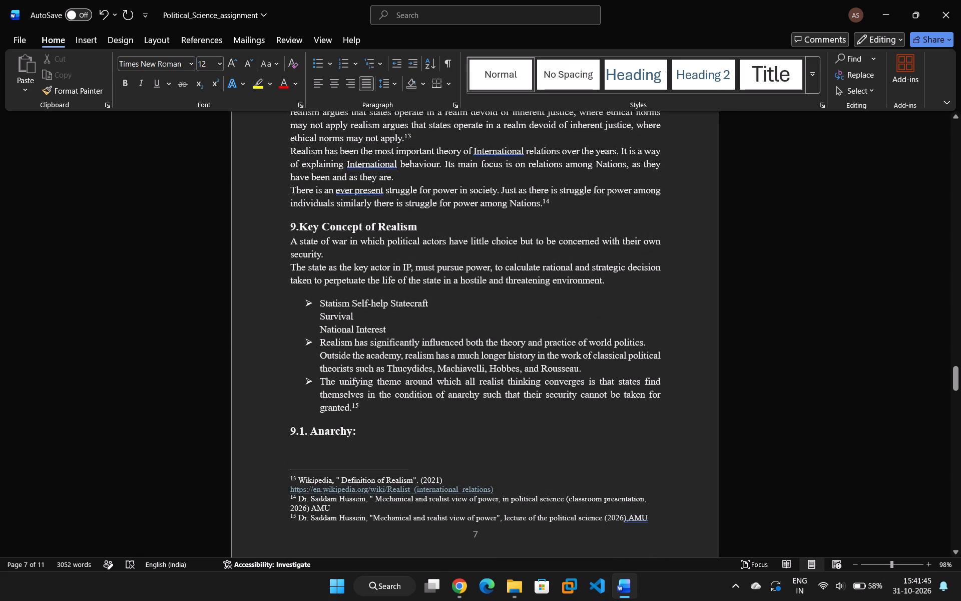
{"action": "left_click", "coordinate": [318, 382]}
{"action": "key", "text": "BackSpace"}
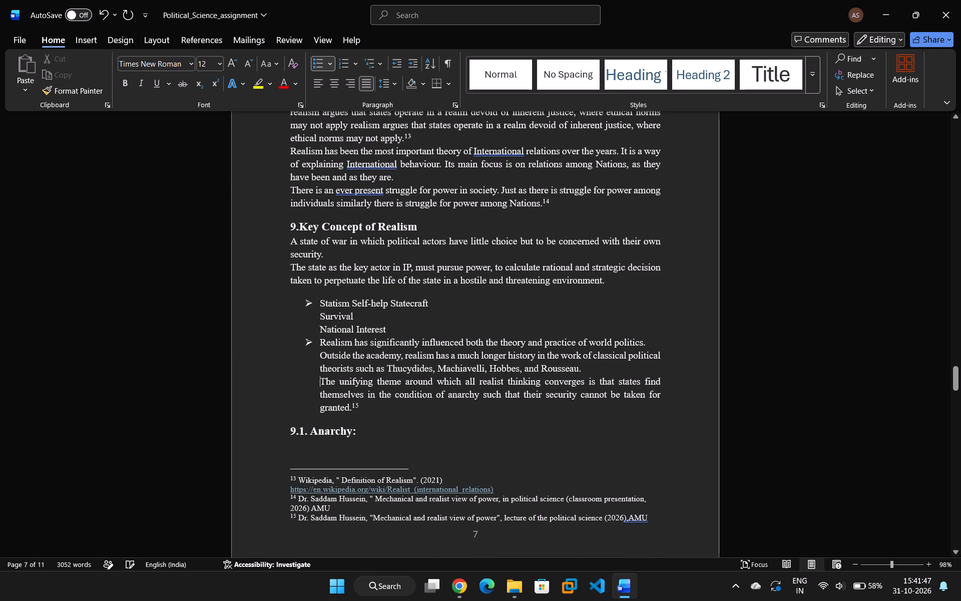
Join the paragraph starting "The unifying theme" onto the preceding paragraph ending in "Rousseau." in section 9.
{"action": "key", "text": "BackSpace"}
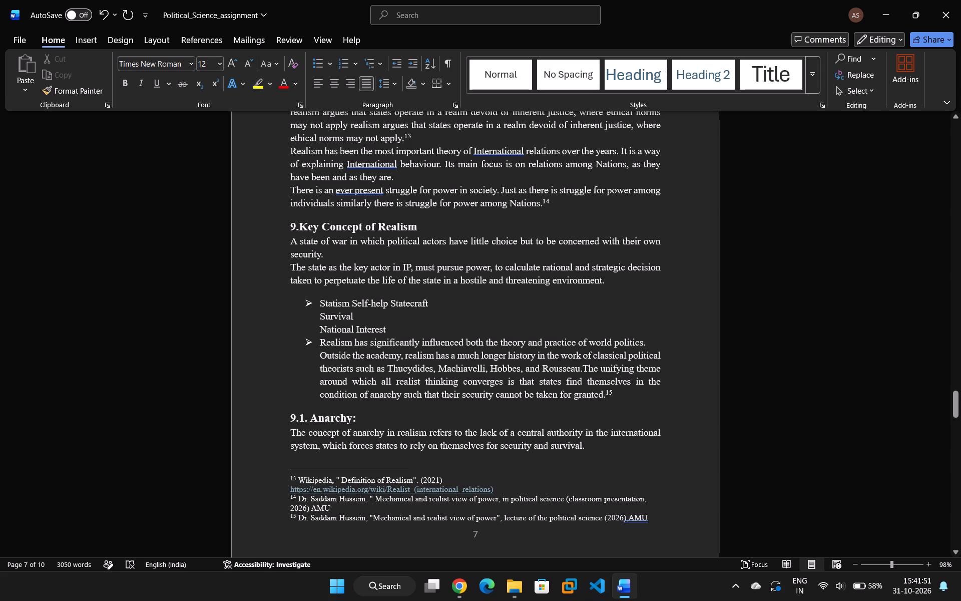
Remove the arrow bullet from "Realism has significantly influenced" and join that paragraph to the "National Interest" line.
{"action": "left_click", "coordinate": [321, 342]}
{"action": "key", "text": "BackSpace"}
{"action": "key", "text": "BackSpace"}
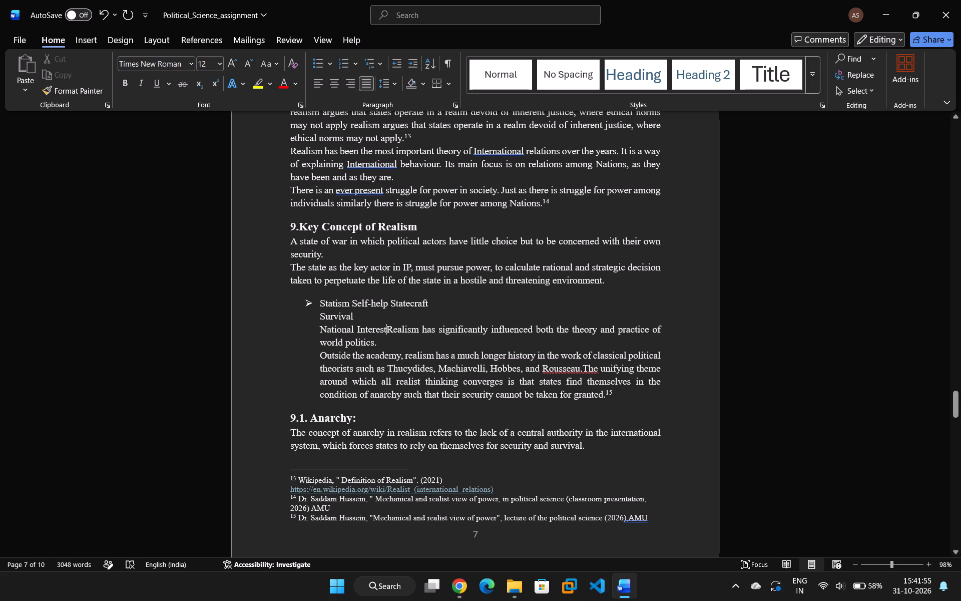
Remove the arrow bullet and indent from "Statism Self-help Statecraft", keeping it as its own unindented line.
{"action": "left_click", "coordinate": [321, 304]}
{"action": "key", "text": "BackSpace"}
{"action": "key", "text": "BackSpace"}
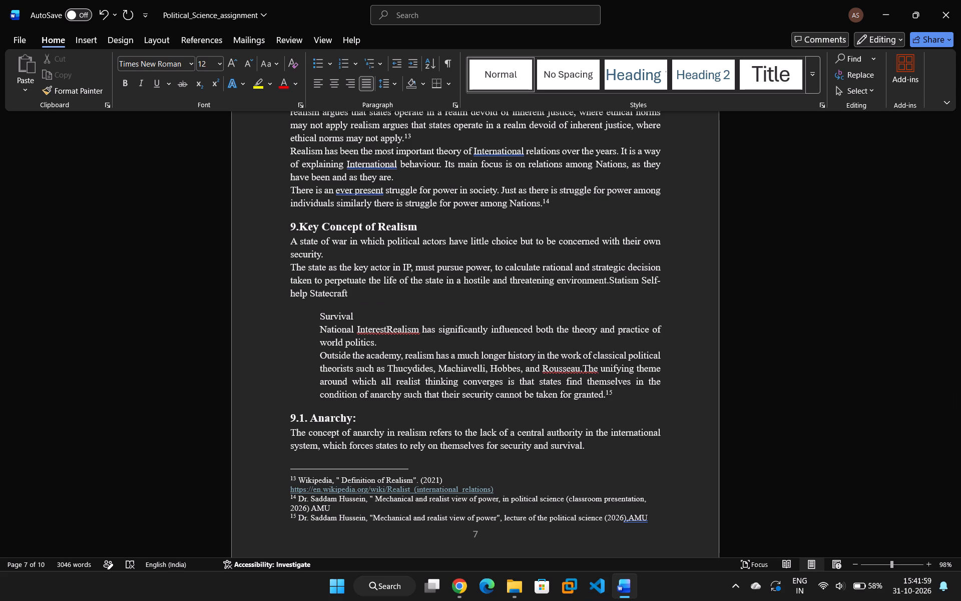
{"action": "key", "text": "Return"}
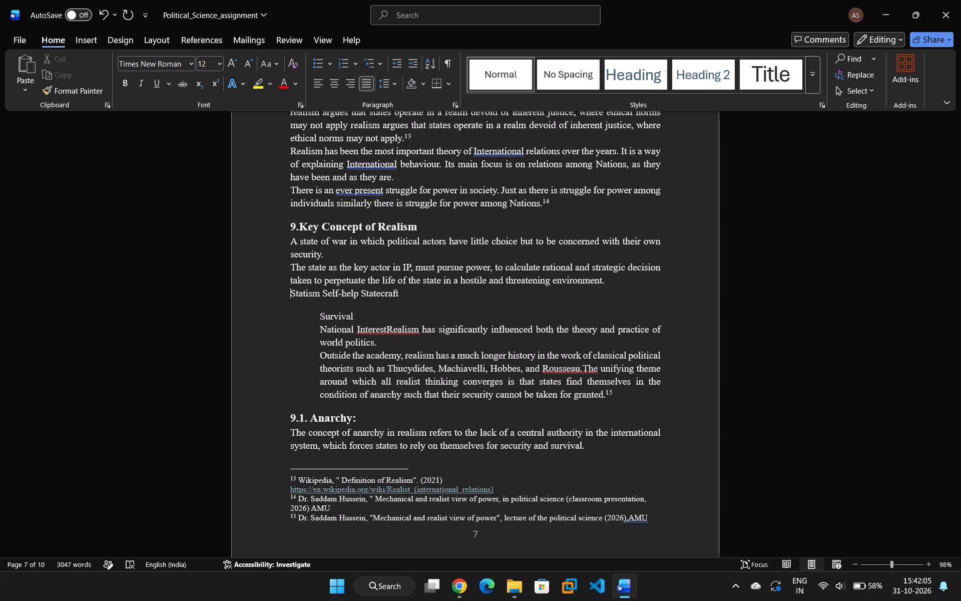
Remove the indent from the "Survival" and "National Interest" lines in section 9, keeping each on its own line.
{"action": "key", "text": "Down"}
{"action": "key", "text": "BackSpace"}
{"action": "key", "text": "Return"}
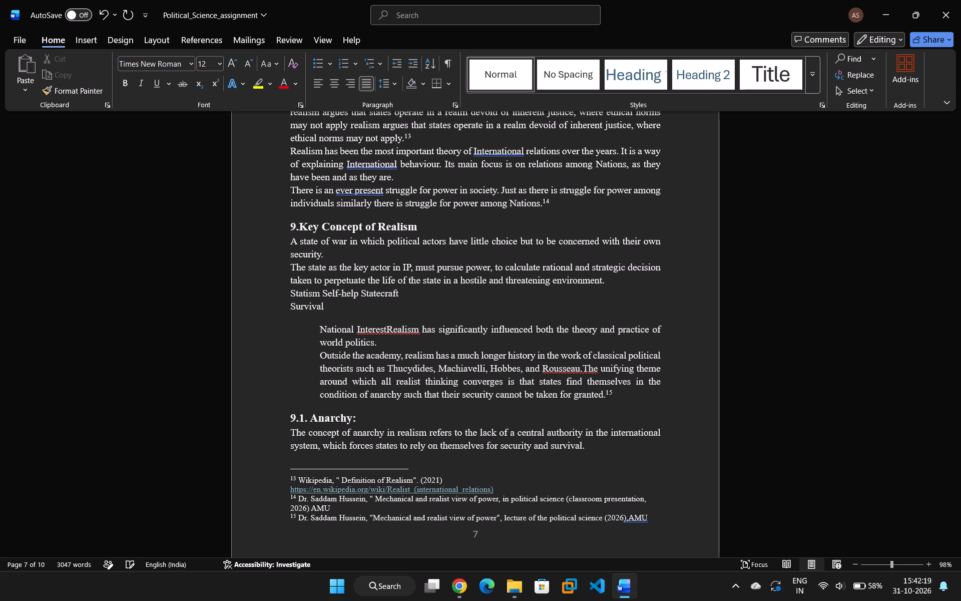
{"action": "key", "text": "Down"}
{"action": "key", "text": "BackSpace"}
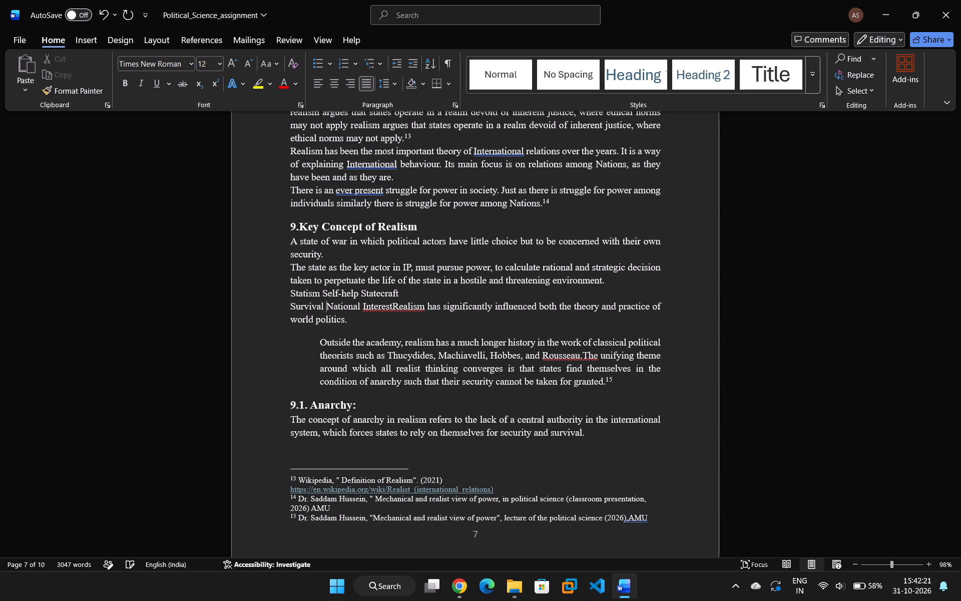
{"action": "key", "text": "Return"}
Remove the indent from the paragraph starting "Outside the academy", keeping it as a separate paragraph.
{"action": "key", "text": "Up"}
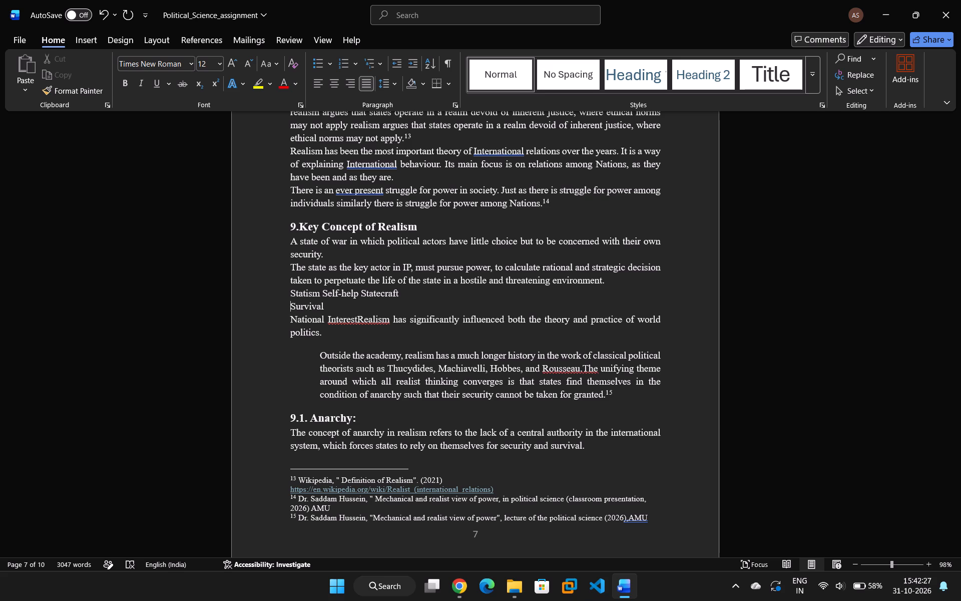
{"action": "key", "text": "Up"}
{"action": "key", "text": "Up"}
{"action": "key", "text": "Up"}
{"action": "key", "text": "Up"}
{"action": "key", "text": "Up"}
{"action": "key", "text": "Down"}
{"action": "key", "text": "Down"}
{"action": "key", "text": "Down"}
{"action": "key", "text": "Down"}
{"action": "key", "text": "Down"}
{"action": "key", "text": "Down"}
{"action": "key", "text": "Down"}
{"action": "key", "text": "Down"}
{"action": "key", "text": "Down"}
{"action": "key", "text": "Down"}
{"action": "key", "text": "Down"}
{"action": "key", "text": "Down"}
{"action": "key", "text": "Up"}
{"action": "key", "text": "Up"}
{"action": "key", "text": "Up"}
{"action": "key", "text": "Up"}
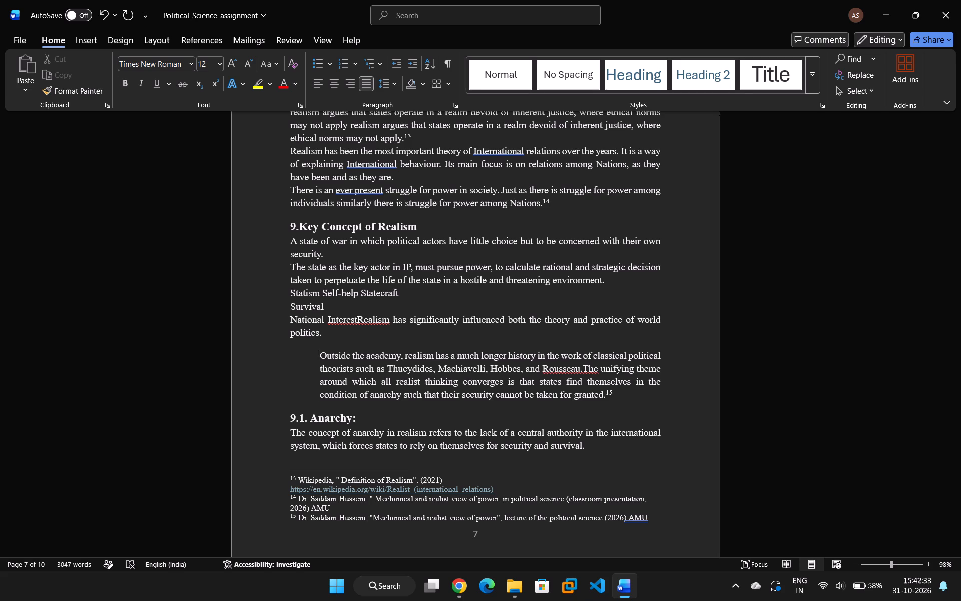
{"action": "key", "text": "BackSpace"}
{"action": "key", "text": "Return"}
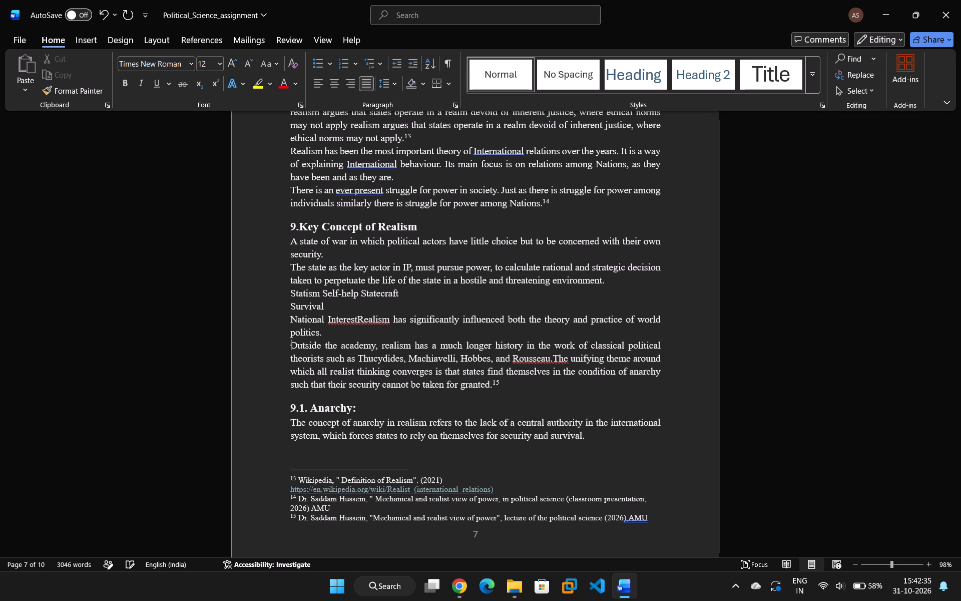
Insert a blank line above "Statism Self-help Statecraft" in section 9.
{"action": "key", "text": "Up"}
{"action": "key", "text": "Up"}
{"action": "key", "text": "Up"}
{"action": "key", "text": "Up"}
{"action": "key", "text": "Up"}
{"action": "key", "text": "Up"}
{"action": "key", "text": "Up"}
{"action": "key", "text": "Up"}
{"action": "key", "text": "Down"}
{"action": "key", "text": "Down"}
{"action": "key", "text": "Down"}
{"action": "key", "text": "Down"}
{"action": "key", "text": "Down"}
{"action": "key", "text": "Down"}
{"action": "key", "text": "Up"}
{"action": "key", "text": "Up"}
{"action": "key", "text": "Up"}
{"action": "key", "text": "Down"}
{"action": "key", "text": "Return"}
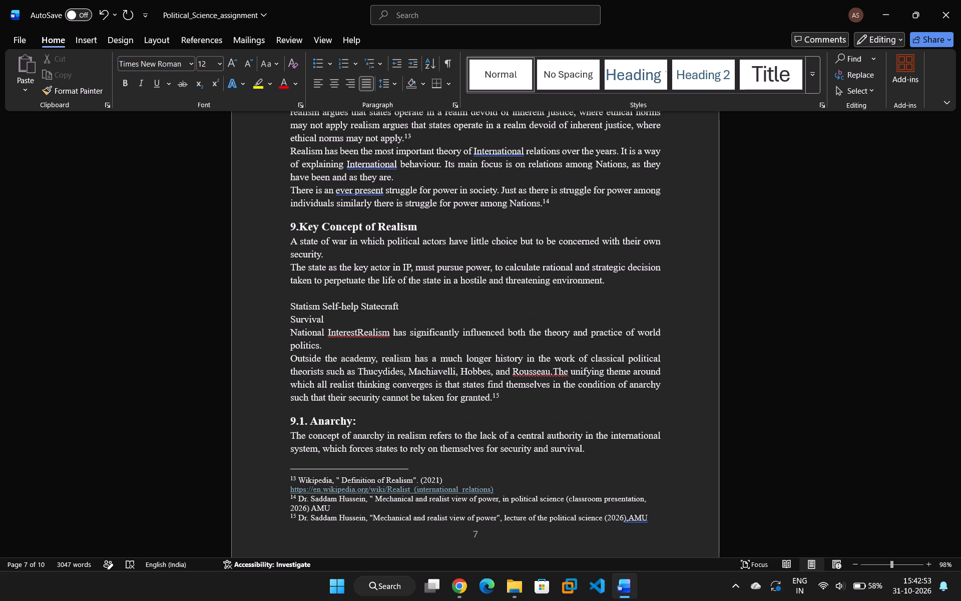
Insert a line break before "politics." in the sentence about realism's influence on world politics.
{"action": "key", "text": "Down"}
{"action": "key", "text": "Down"}
{"action": "key", "text": "Down"}
{"action": "key", "text": "Return"}
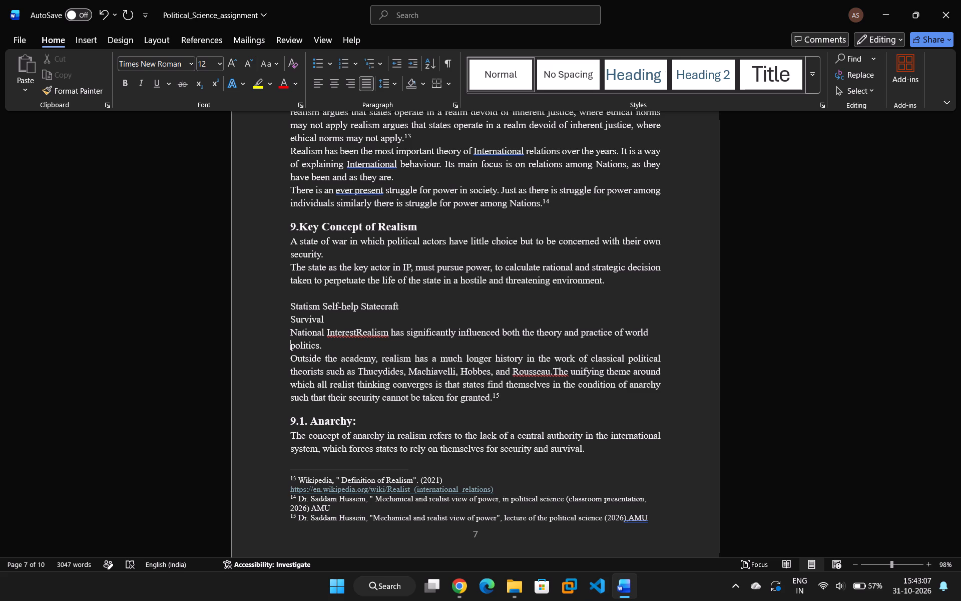
Split "National Interest" from "Realism has significantly influenced" so that each starts its own line.
{"action": "key", "text": "Down"}
{"action": "key", "text": "Up"}
{"action": "key", "text": "Up"}
{"action": "left_click", "coordinate": [358, 332]}
{"action": "key", "text": "Return"}
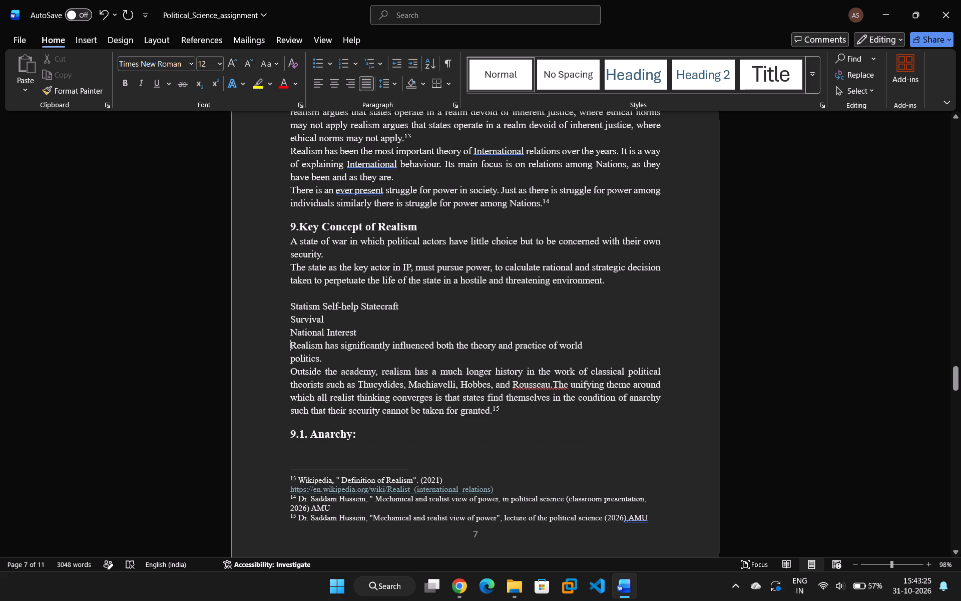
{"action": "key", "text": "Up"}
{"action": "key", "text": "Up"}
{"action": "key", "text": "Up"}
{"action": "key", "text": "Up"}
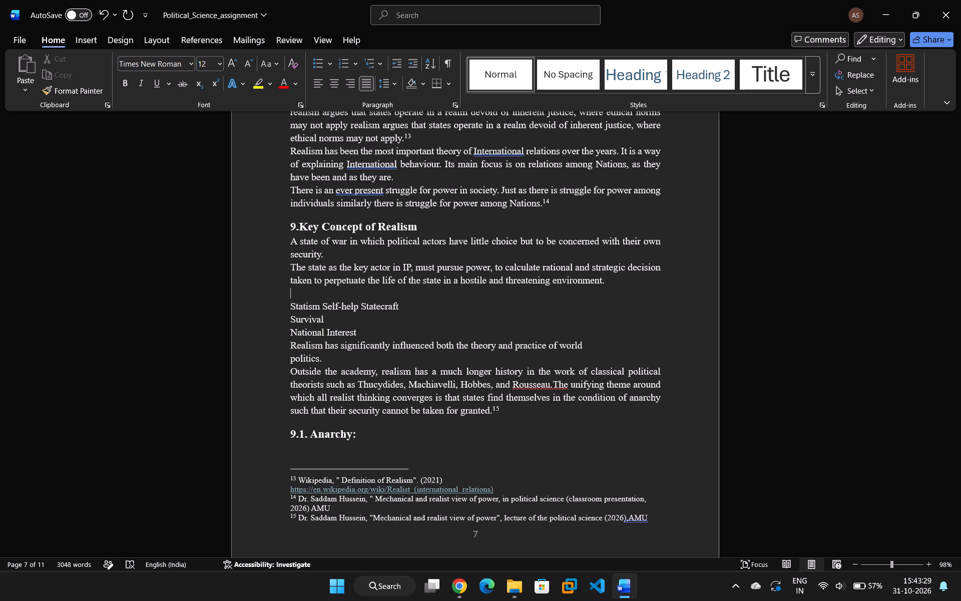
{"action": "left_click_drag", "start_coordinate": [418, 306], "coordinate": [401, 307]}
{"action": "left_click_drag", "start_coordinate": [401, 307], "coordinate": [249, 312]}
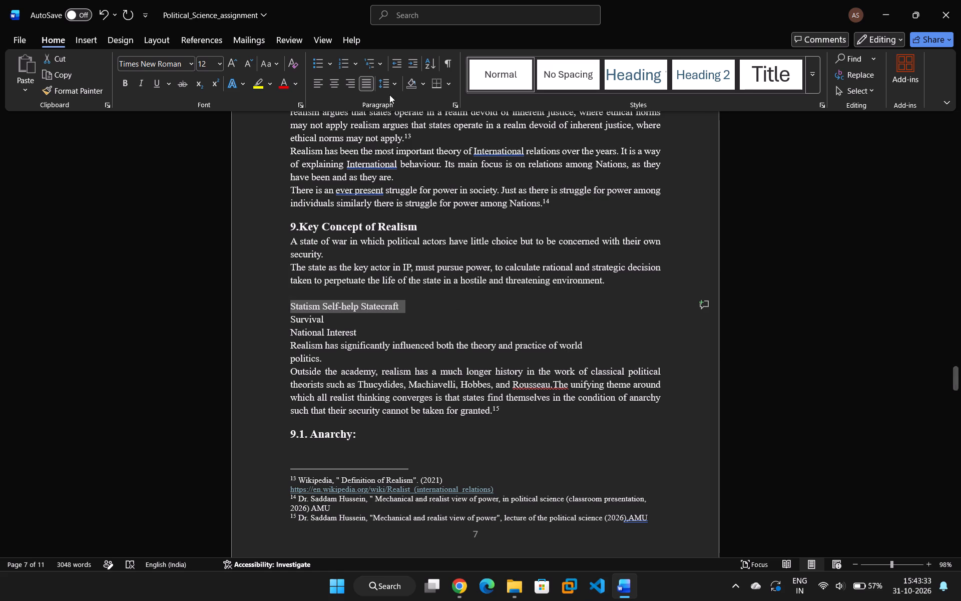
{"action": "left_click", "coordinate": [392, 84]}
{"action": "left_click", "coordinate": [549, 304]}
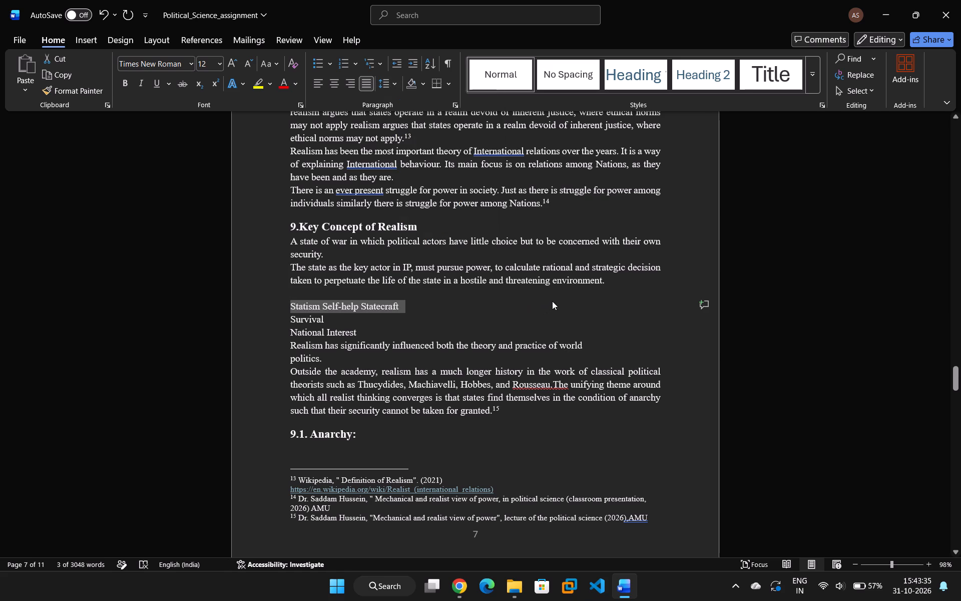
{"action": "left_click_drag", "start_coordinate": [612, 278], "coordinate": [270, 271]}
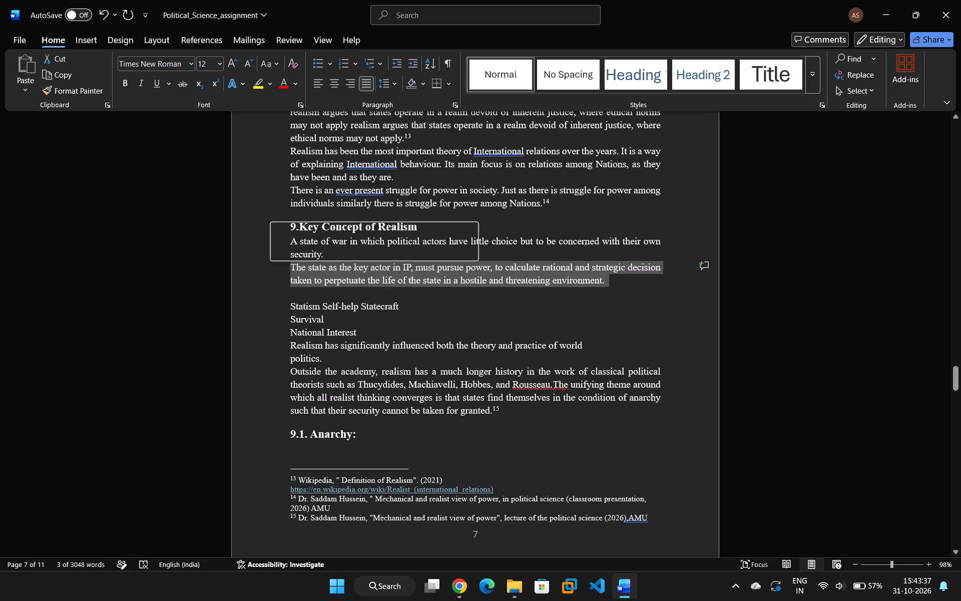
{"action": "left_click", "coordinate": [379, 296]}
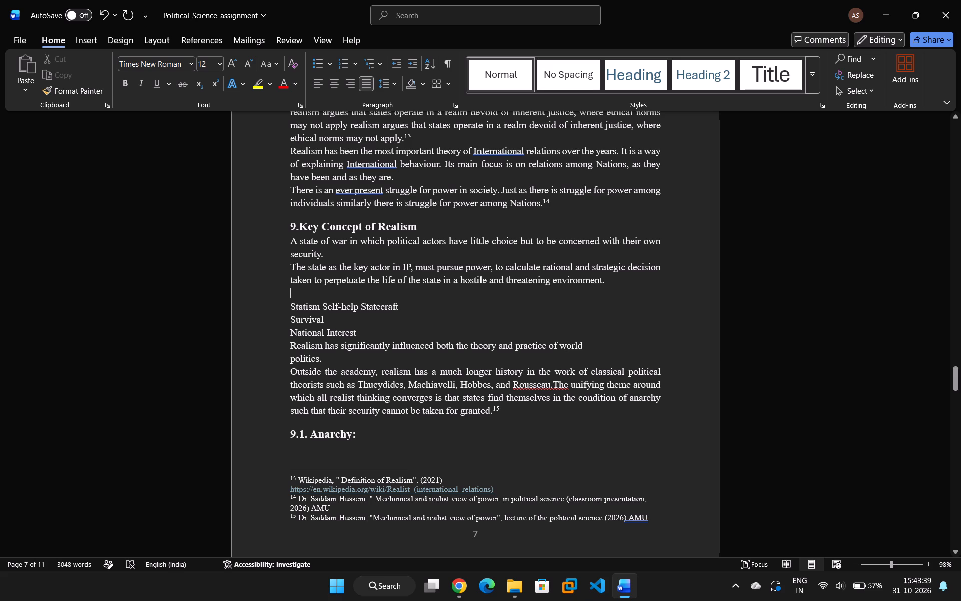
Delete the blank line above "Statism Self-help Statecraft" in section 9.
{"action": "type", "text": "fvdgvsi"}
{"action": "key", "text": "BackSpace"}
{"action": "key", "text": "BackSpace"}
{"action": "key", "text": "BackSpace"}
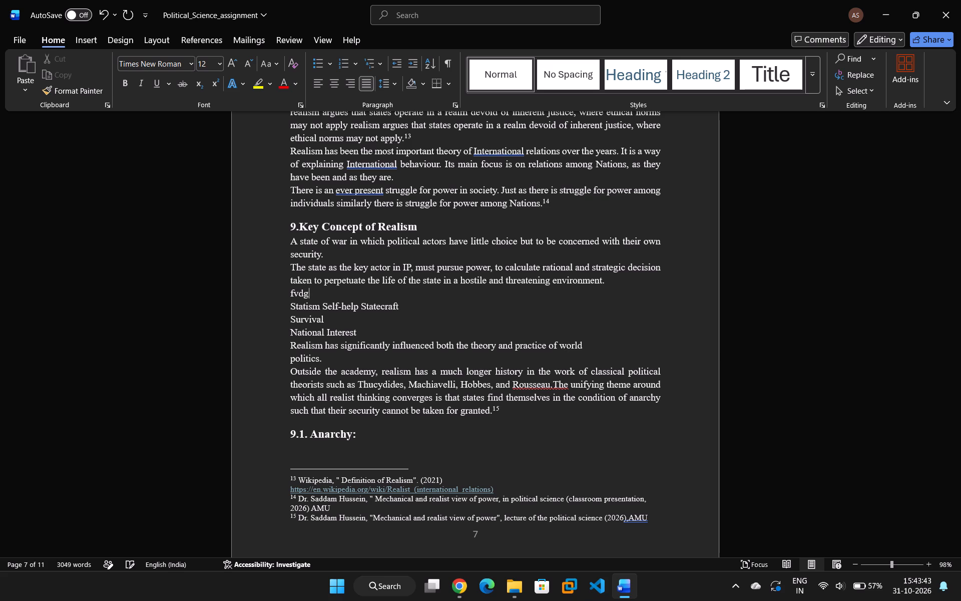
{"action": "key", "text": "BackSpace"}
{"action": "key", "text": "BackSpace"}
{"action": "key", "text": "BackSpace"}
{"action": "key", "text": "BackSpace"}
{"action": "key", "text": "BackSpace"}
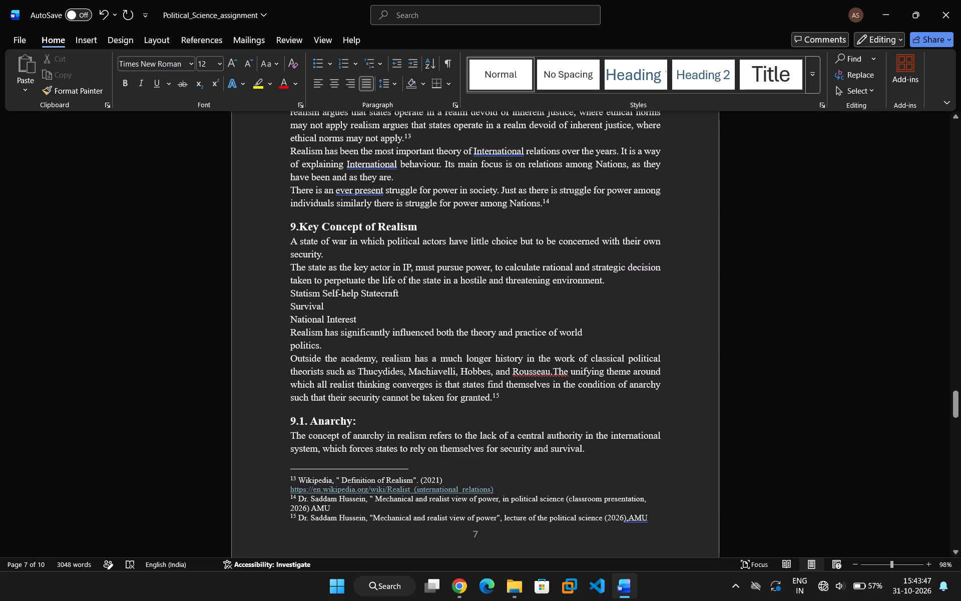
Insert the label "(i)" before "Statism Self-help Statecraft" in section 9.
{"action": "scroll", "coordinate": [334, 355], "scroll_direction": "down", "scroll_amount": 1}
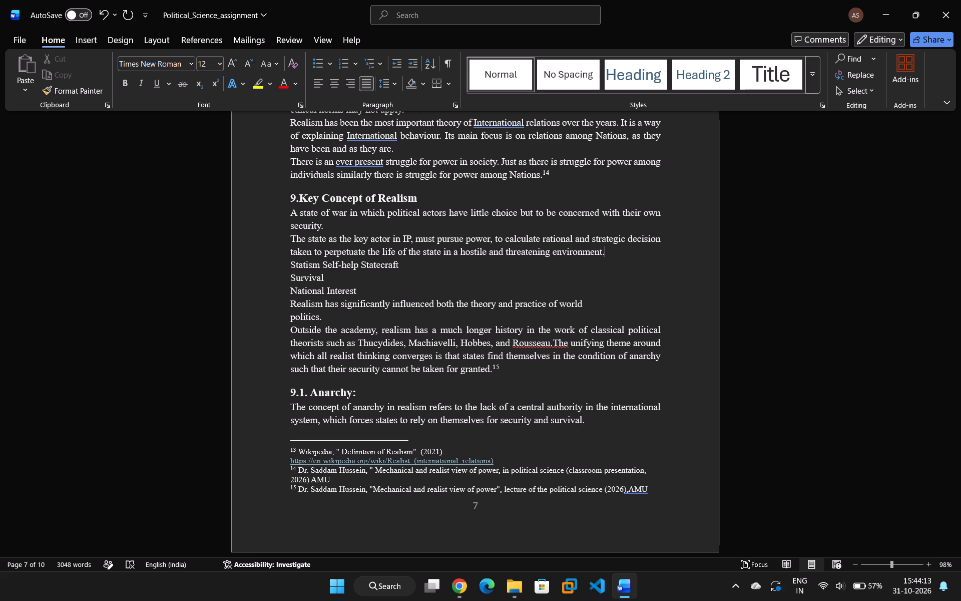
{"action": "left_click", "coordinate": [290, 266]}
{"action": "type", "text": "()i"}
{"action": "key", "text": "BackSpace"}
{"action": "key", "text": "Left"}
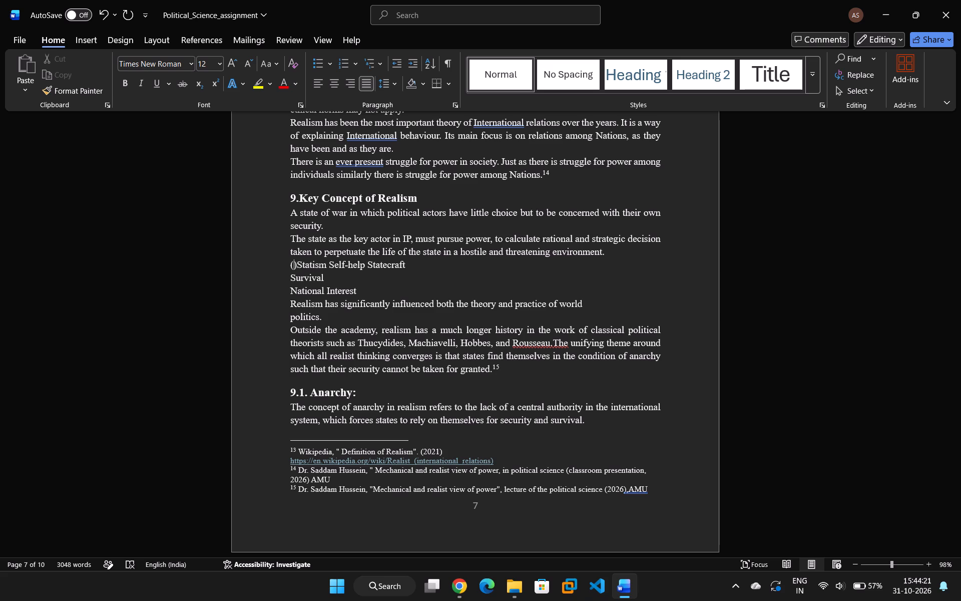
{"action": "key", "text": "i"}
Insert the label "(II)" before "Realism has significantly influenced" in section 9.
{"action": "key", "text": "Down"}
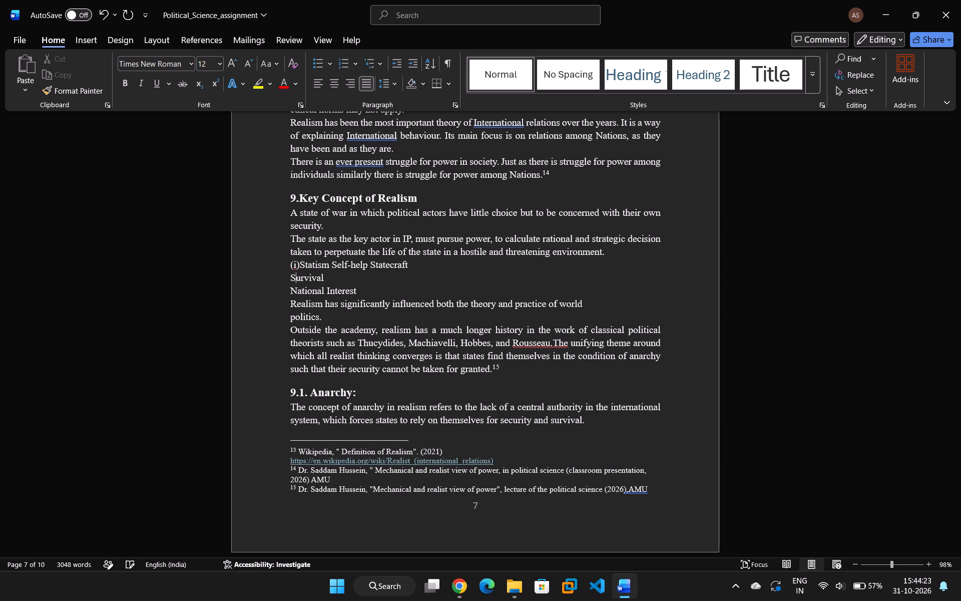
{"action": "key", "text": "Down"}
{"action": "key", "text": "Down"}
{"action": "key", "text": "Left"}
{"action": "type", "text": "()"}
{"action": "key", "text": "Left"}
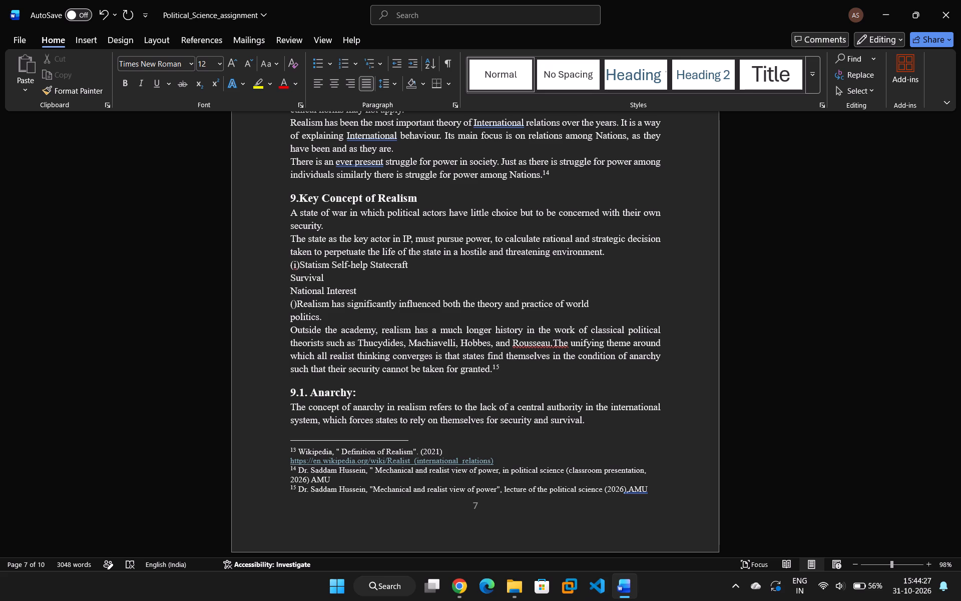
{"action": "type", "text": "II"}
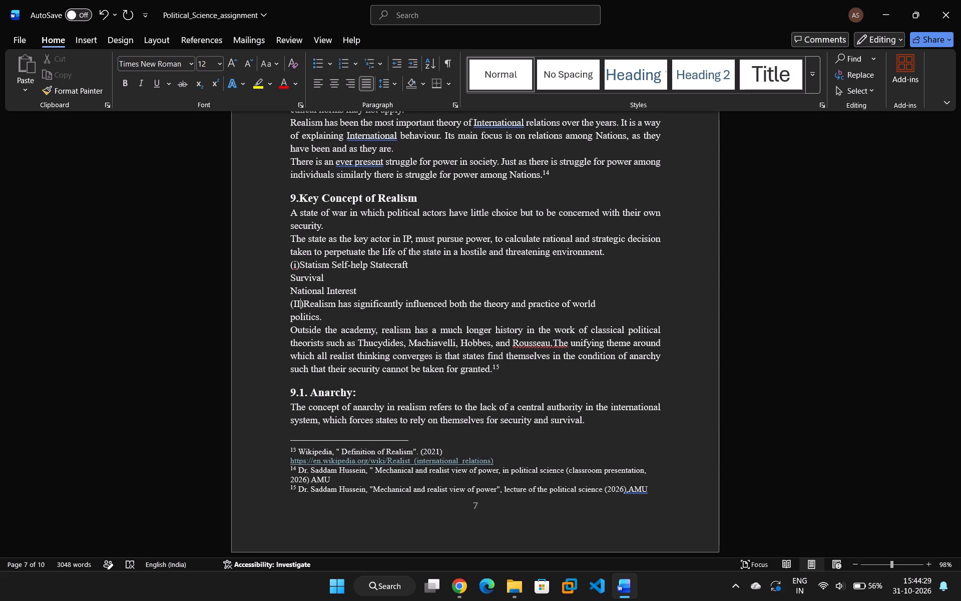
Change the label before "Statism Self-help Statecraft" to the uppercase numeral "(I)".
{"action": "key", "text": "Up"}
{"action": "key", "text": "Up"}
{"action": "key", "text": "Up"}
{"action": "key", "text": "Left"}
{"action": "key", "text": "shift+BackSpace"}
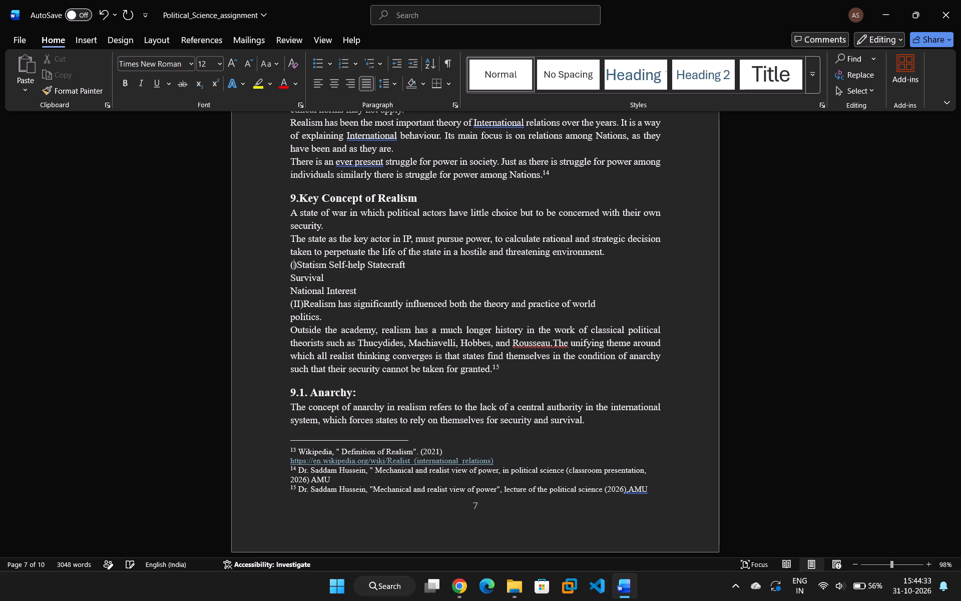
{"action": "type", "text": "II"}
{"action": "key", "text": "shift+BackSpace"}
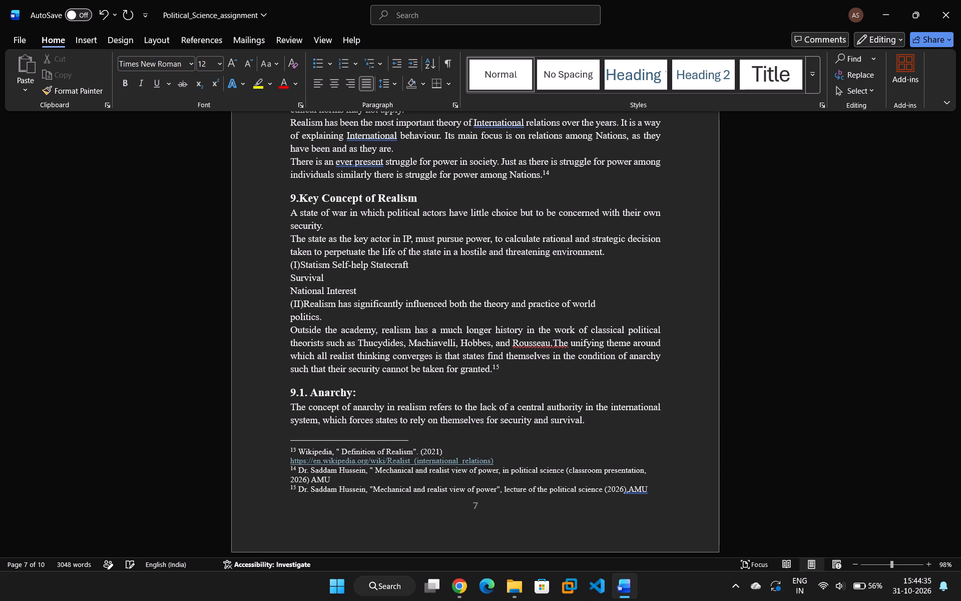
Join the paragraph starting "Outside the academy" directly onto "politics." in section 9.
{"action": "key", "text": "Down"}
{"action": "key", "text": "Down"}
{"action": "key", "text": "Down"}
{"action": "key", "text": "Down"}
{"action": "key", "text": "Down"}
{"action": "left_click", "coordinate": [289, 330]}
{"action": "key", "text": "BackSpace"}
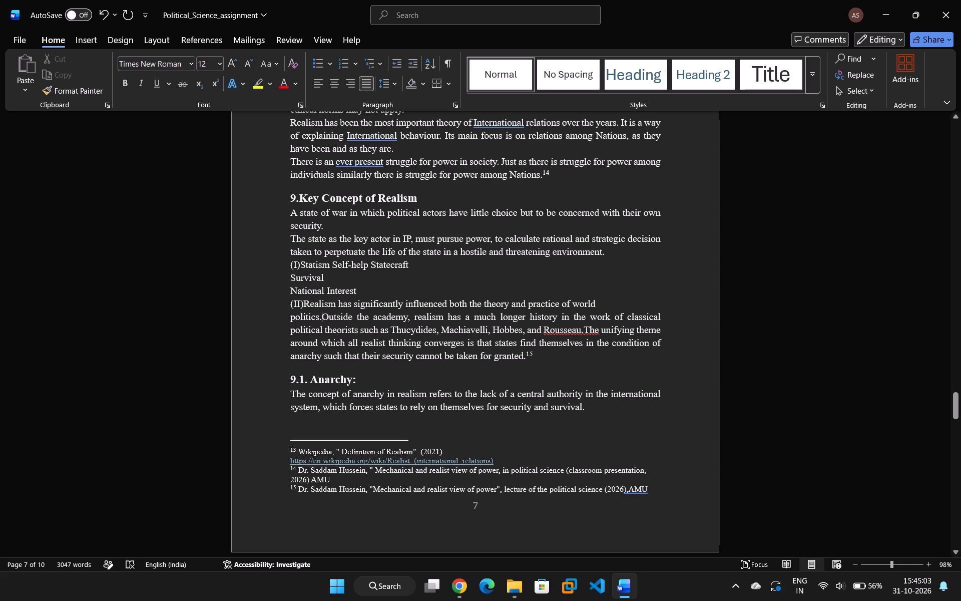
Start "The unifying theme" on a new line after "Rousseau." and label it "(III)".
{"action": "left_click", "coordinate": [582, 330]}
{"action": "key", "text": "Return"}
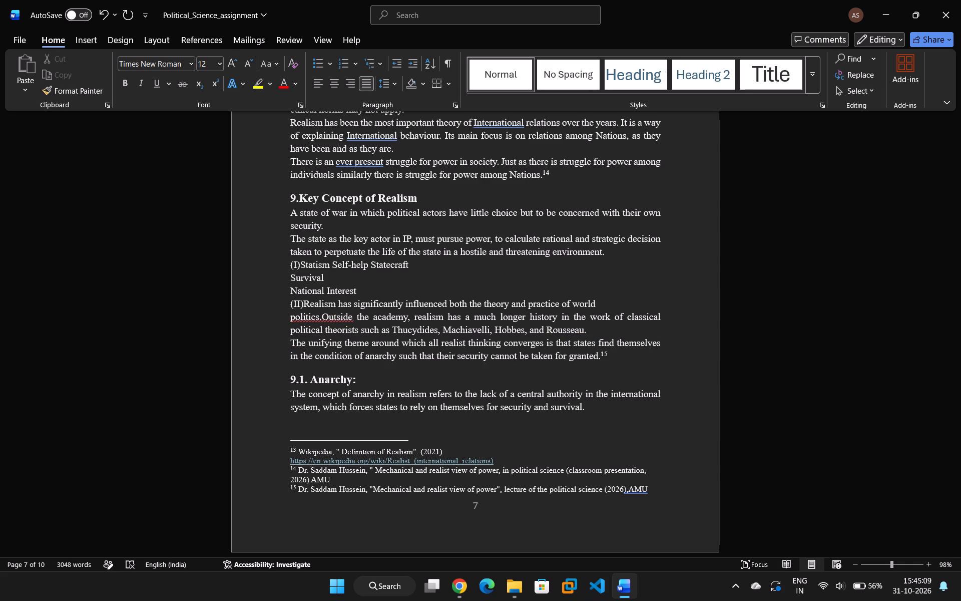
{"action": "type", "text": "()"}
{"action": "key", "text": "Left"}
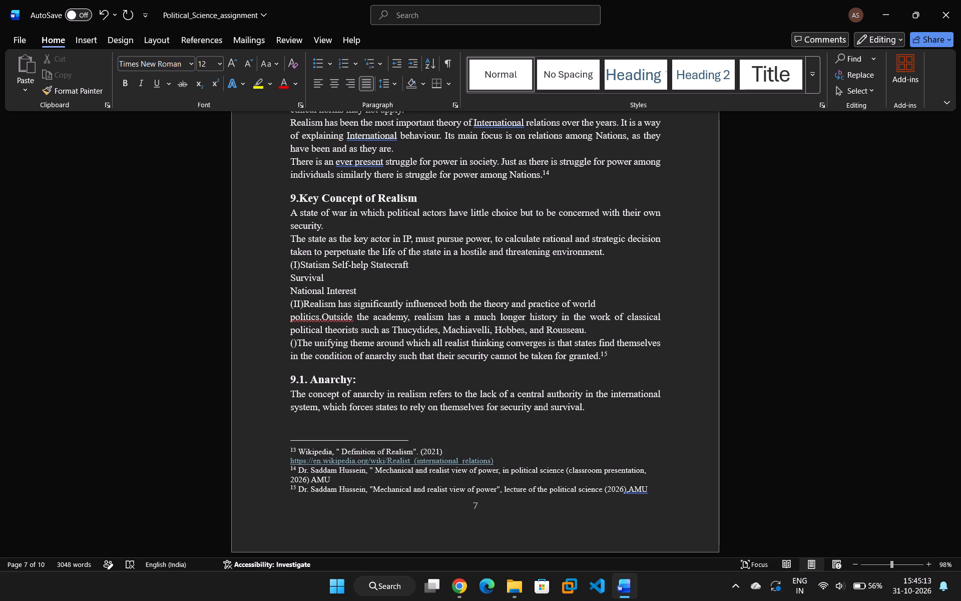
{"action": "type", "text": "III"}
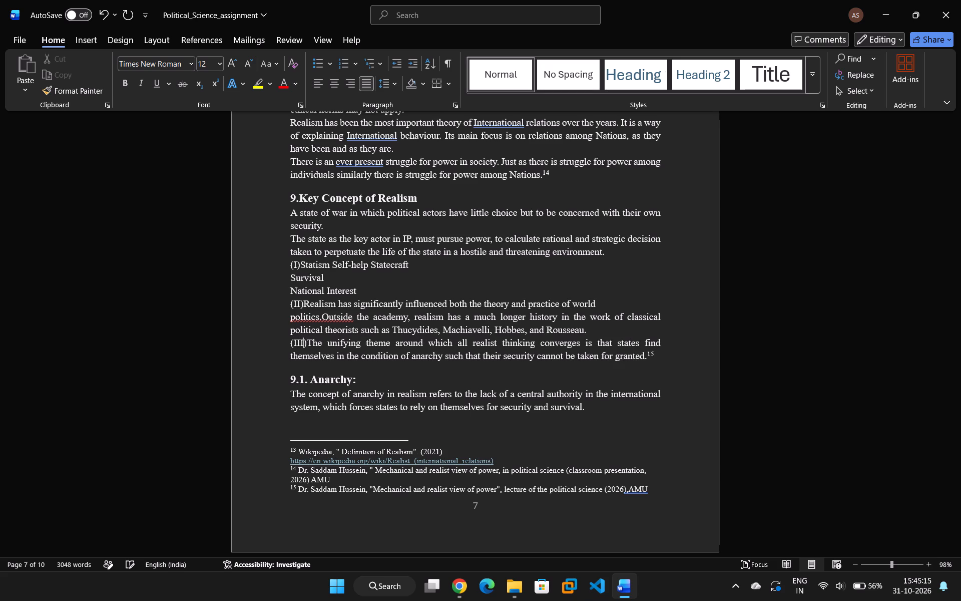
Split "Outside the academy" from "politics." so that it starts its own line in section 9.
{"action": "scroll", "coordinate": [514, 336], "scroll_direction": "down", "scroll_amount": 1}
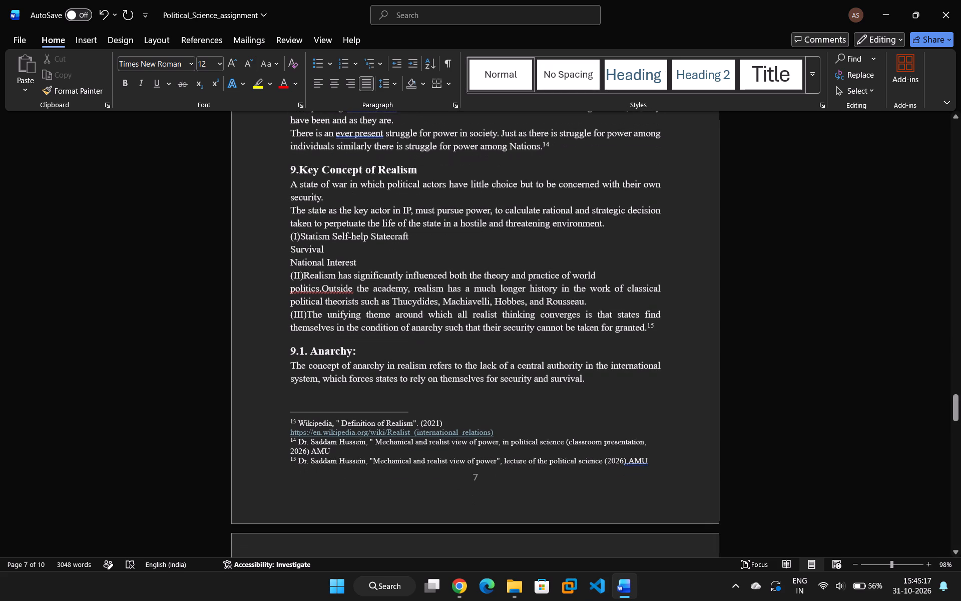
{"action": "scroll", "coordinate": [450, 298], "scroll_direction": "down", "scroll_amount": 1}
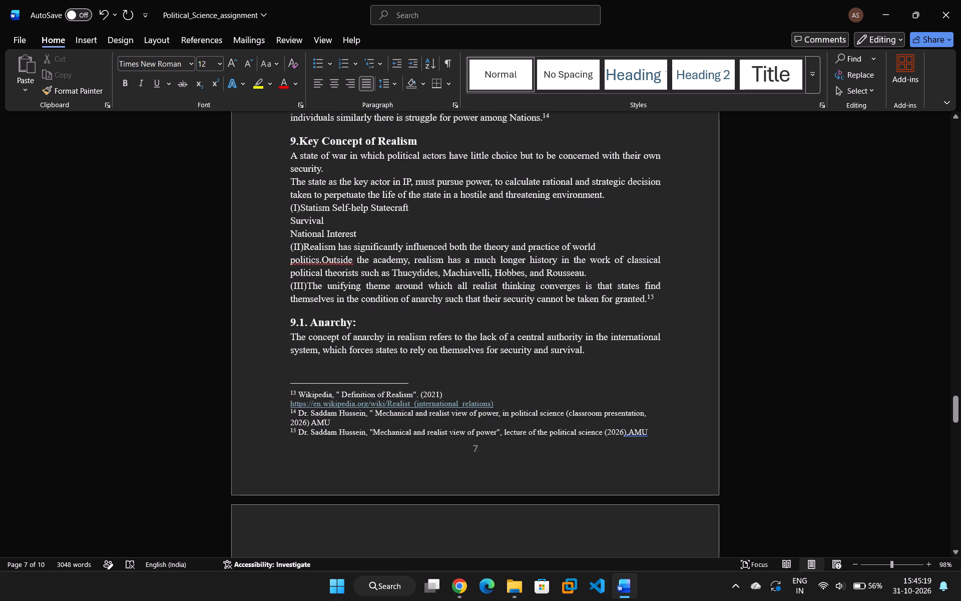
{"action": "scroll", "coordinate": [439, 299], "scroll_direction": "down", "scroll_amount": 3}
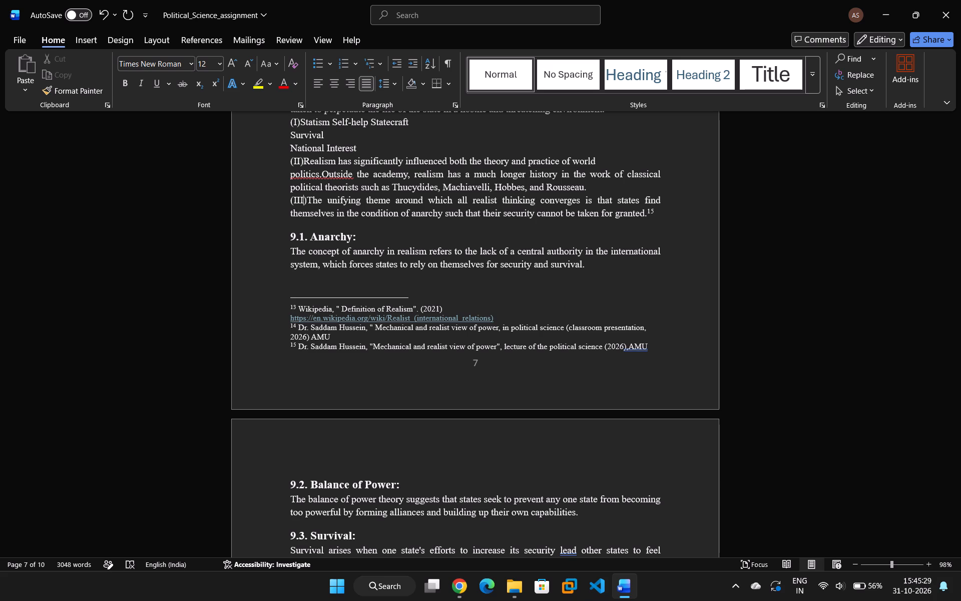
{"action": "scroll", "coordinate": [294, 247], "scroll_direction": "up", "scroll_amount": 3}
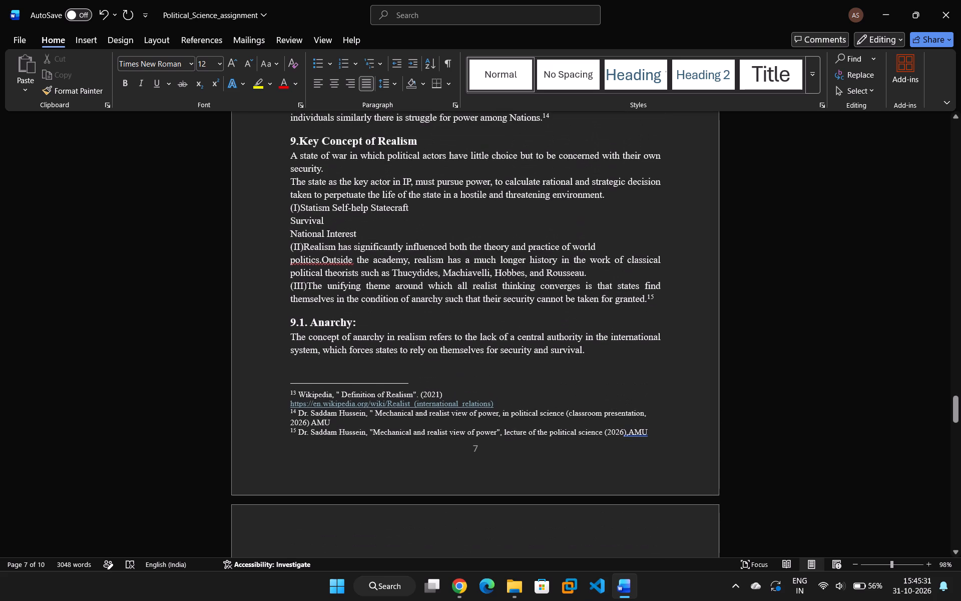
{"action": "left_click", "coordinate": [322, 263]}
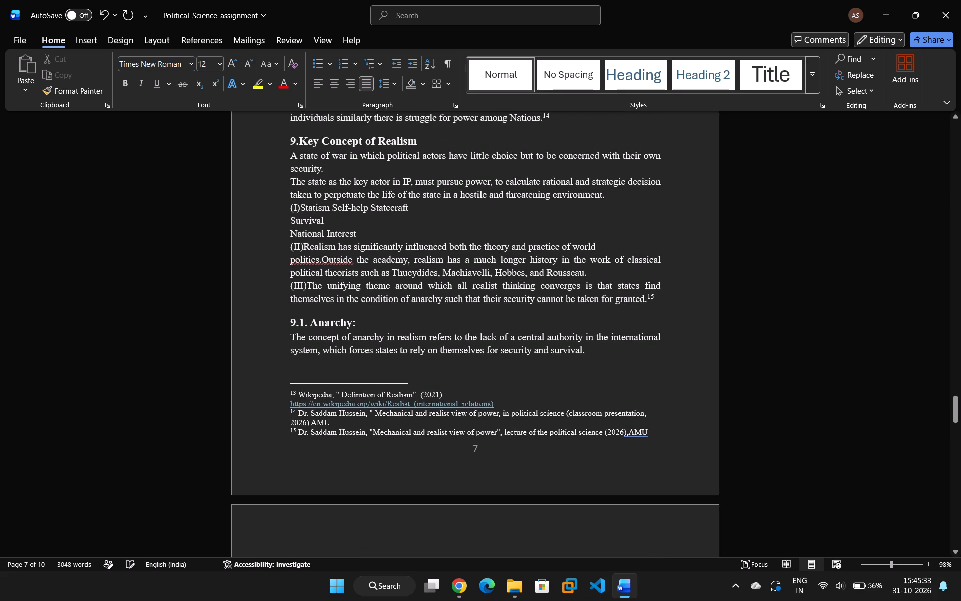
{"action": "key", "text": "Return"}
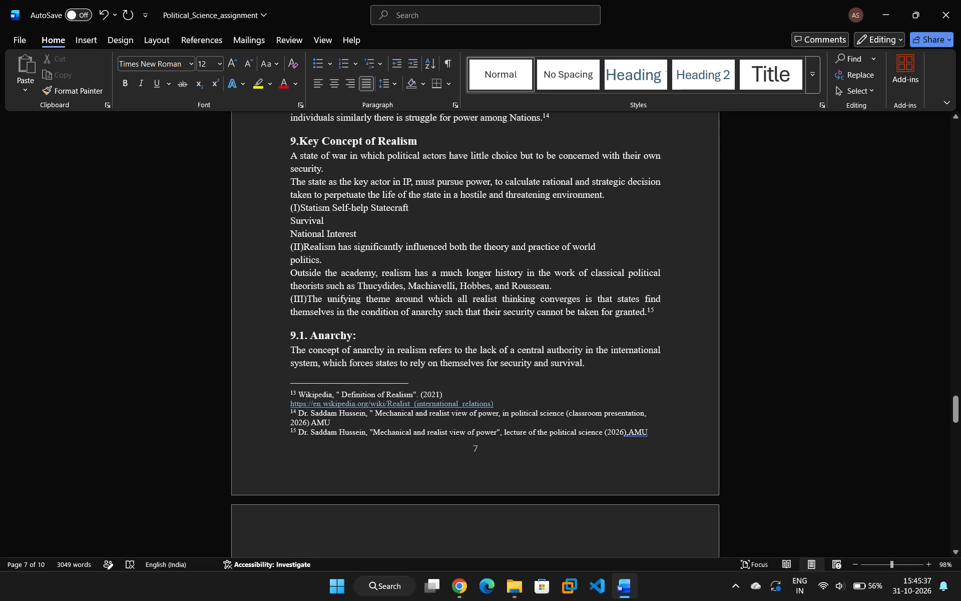
Look over the subsections from 9.1 Anarchy through 10.1 Thucydides.
{"action": "scroll", "coordinate": [420, 334], "scroll_direction": "down", "scroll_amount": 3}
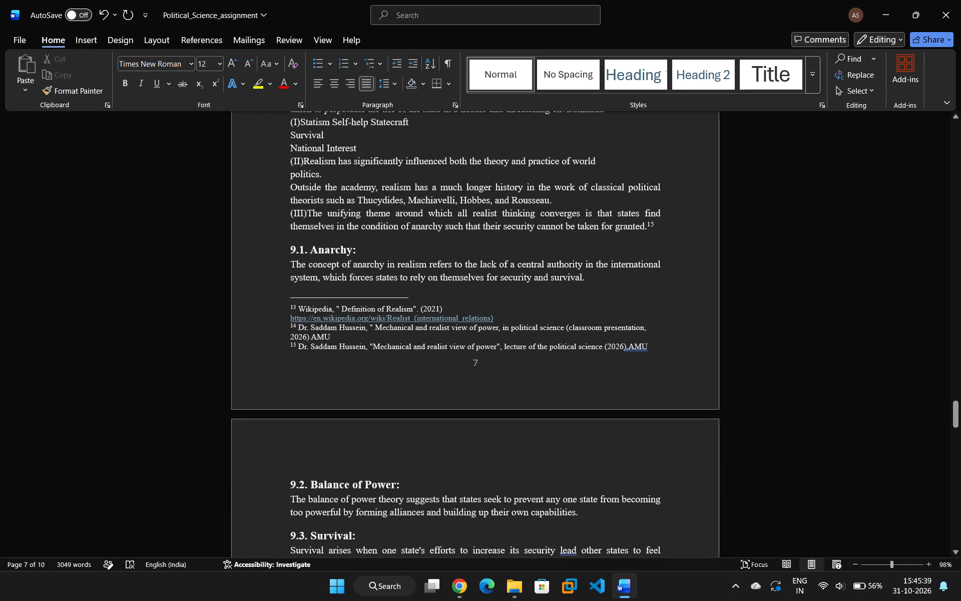
{"action": "scroll", "coordinate": [420, 335], "scroll_direction": "down", "scroll_amount": 8}
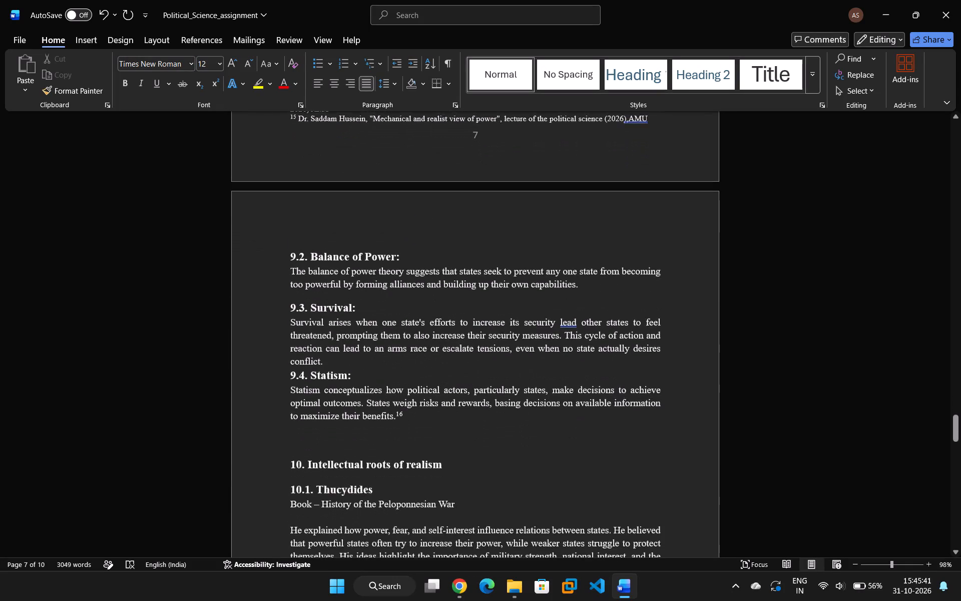
{"action": "scroll", "coordinate": [421, 334], "scroll_direction": "down", "scroll_amount": 3}
{"action": "scroll", "coordinate": [421, 334], "scroll_direction": "up", "scroll_amount": 3}
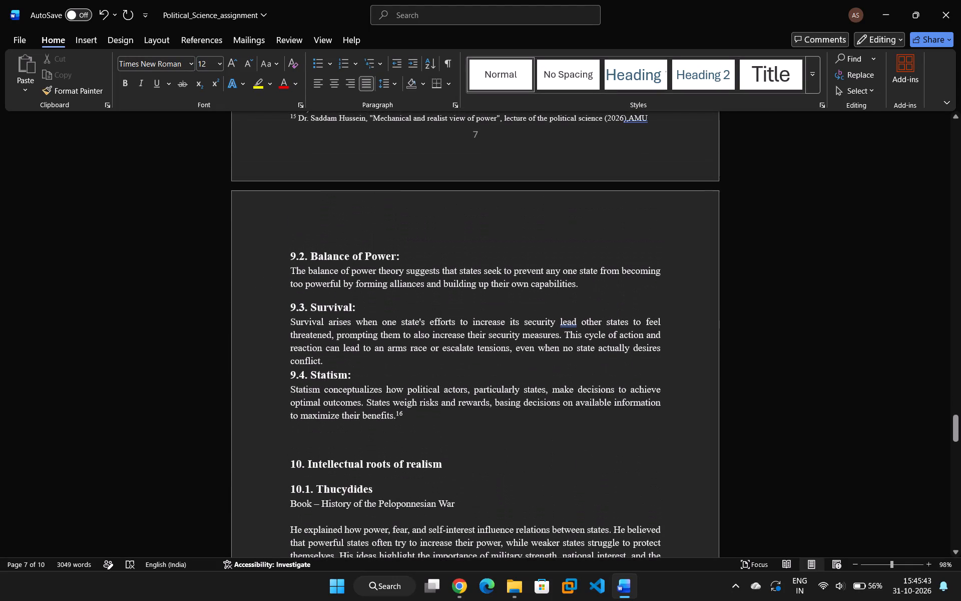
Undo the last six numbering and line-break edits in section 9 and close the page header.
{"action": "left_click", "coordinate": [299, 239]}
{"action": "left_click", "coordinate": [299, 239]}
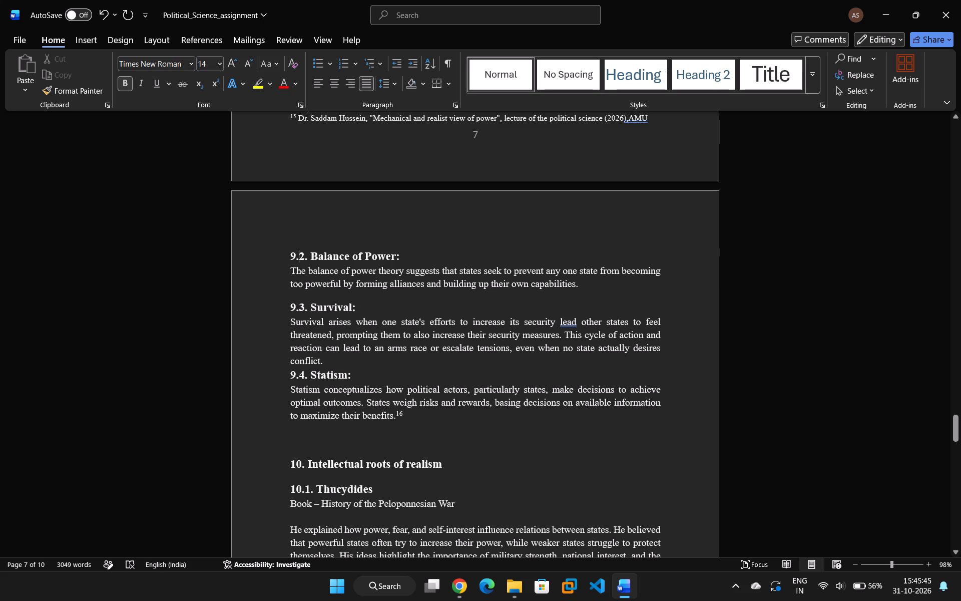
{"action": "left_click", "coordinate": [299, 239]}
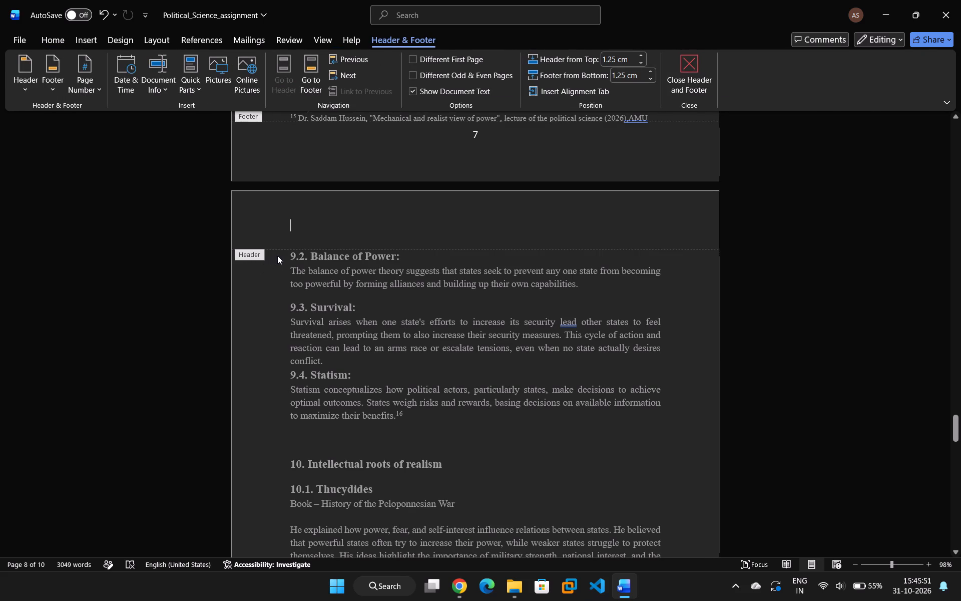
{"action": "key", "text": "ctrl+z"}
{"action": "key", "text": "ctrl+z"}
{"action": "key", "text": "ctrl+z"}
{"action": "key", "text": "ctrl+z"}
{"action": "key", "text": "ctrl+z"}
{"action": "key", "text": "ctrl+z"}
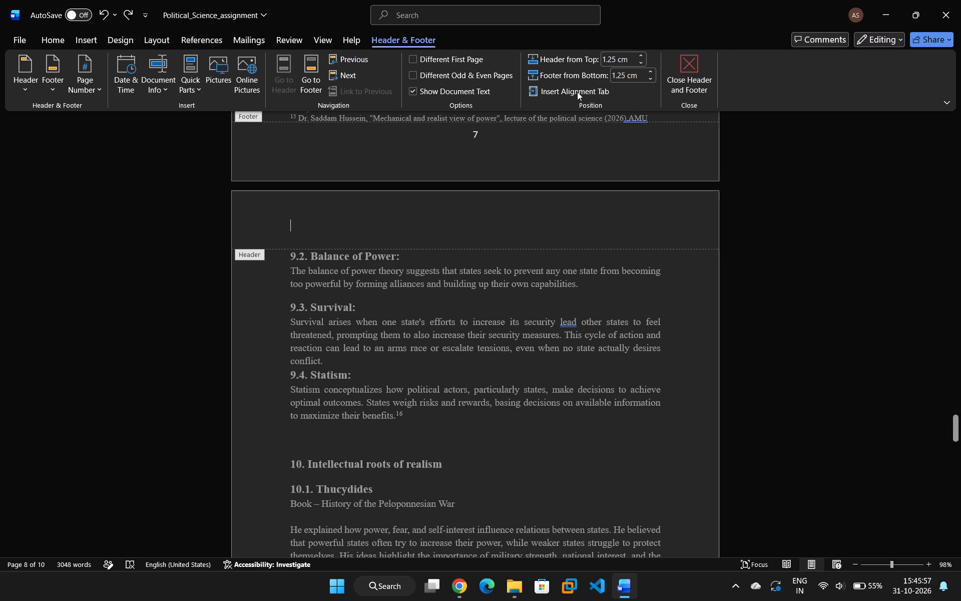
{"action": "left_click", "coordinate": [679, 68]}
Redo all the undone numbering and line-break edits in section 9, Key Concept of Realism.
{"action": "scroll", "coordinate": [619, 156], "scroll_direction": "up", "scroll_amount": 4}
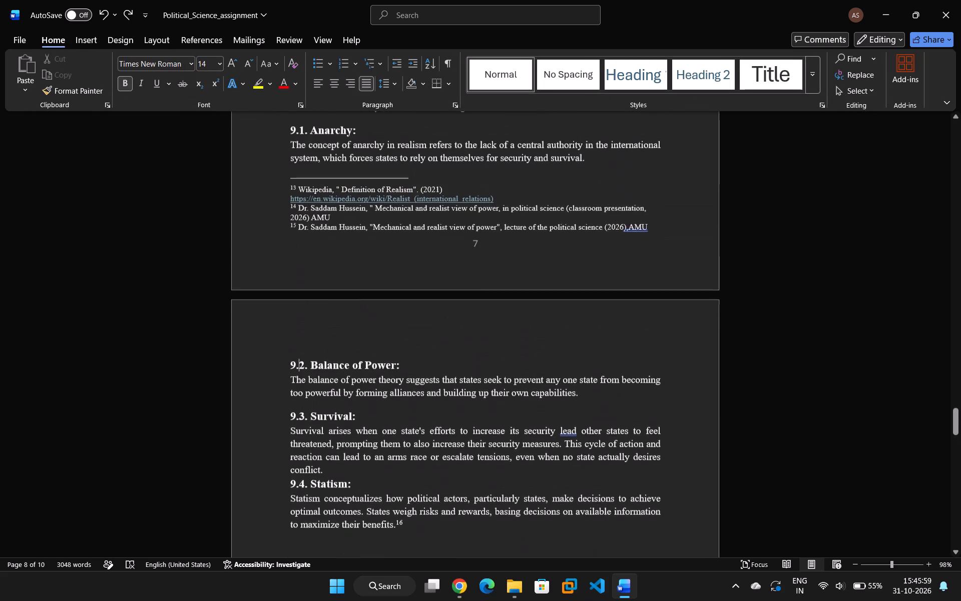
{"action": "scroll", "coordinate": [593, 179], "scroll_direction": "up", "scroll_amount": 7}
{"action": "scroll", "coordinate": [572, 187], "scroll_direction": "down", "scroll_amount": 2}
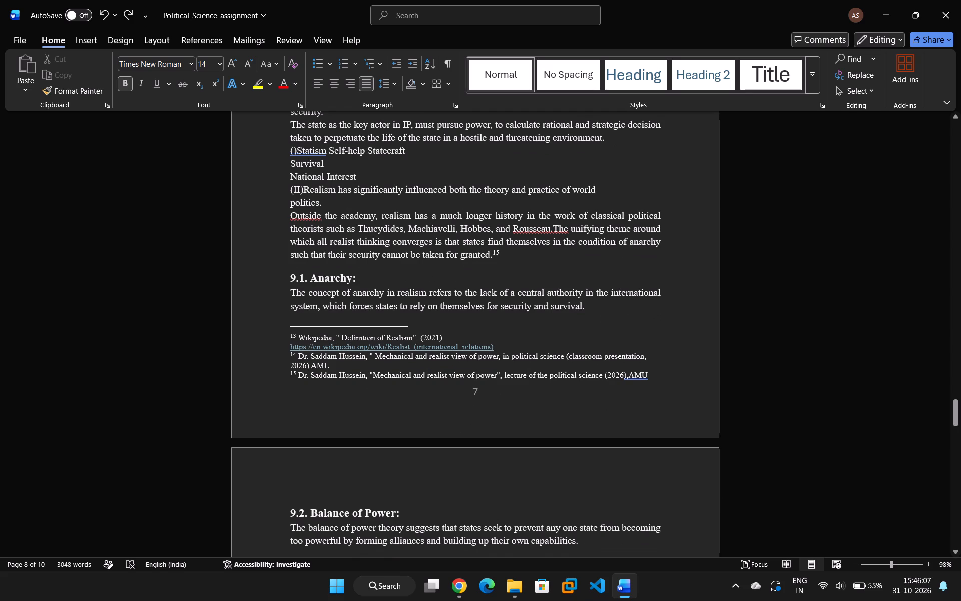
{"action": "key", "text": "ctrl+y"}
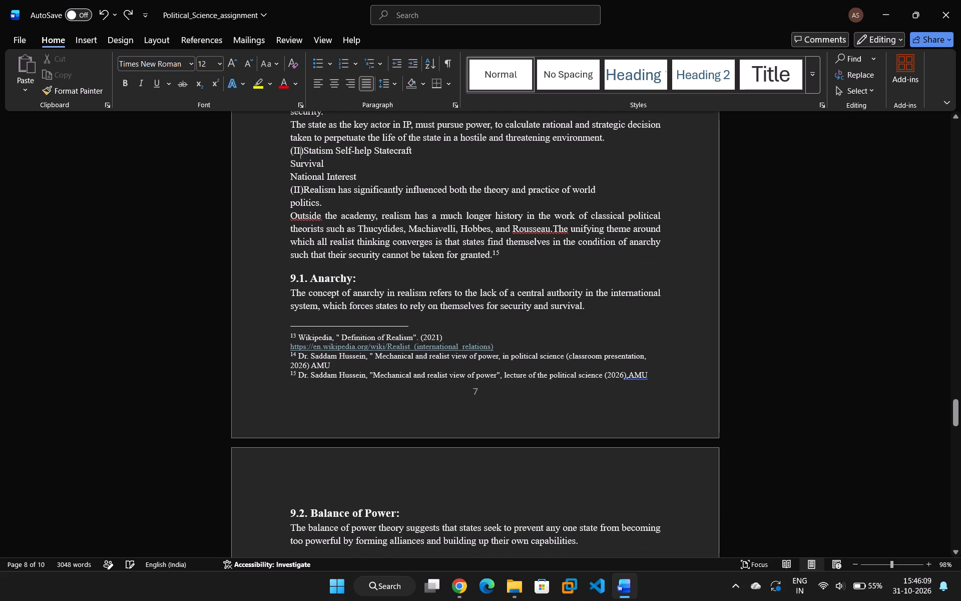
{"action": "key", "text": "ctrl+y"}
{"action": "key", "text": "ctrl+y"}
{"action": "key", "text": "ctrl+y"}
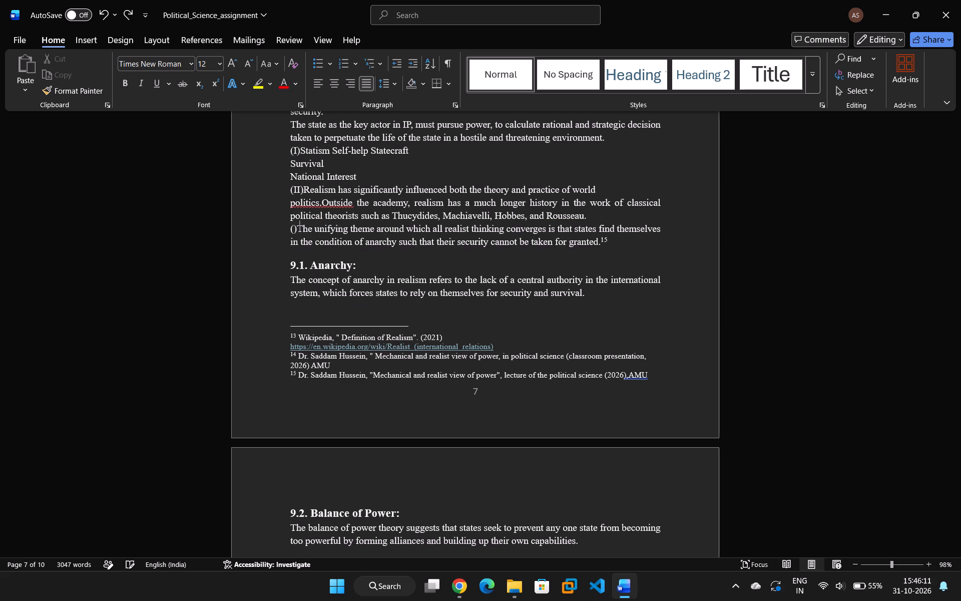
{"action": "key", "text": "ctrl+y"}
{"action": "key", "text": "ctrl+y"}
{"action": "key", "text": "ctrl+y"}
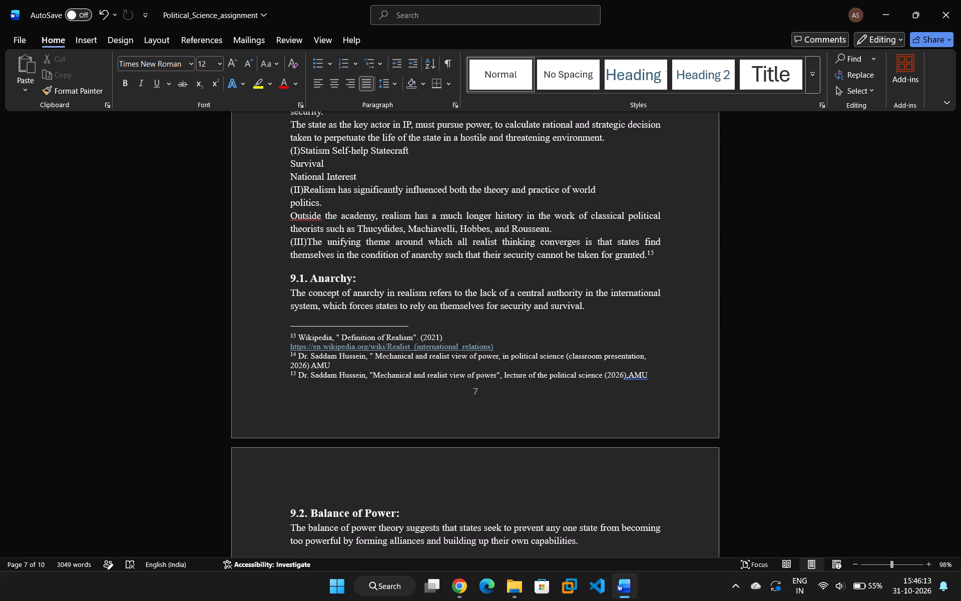
{"action": "key", "text": "ctrl+y"}
{"action": "key", "text": "ctrl+y"}
{"action": "key", "text": "ctrl+y"}
{"action": "key", "text": "ctrl+y"}
{"action": "key", "text": "ctrl+y"}
{"action": "key", "text": "ctrl+y"}
{"action": "key", "text": "ctrl+y"}
{"action": "key", "text": "ctrl+y"}
{"action": "key", "text": "ctrl+y"}
{"action": "key", "text": "ctrl+y"}
{"action": "key", "text": "ctrl+y"}
{"action": "key", "text": "ctrl+y"}
{"action": "key", "text": "ctrl+y"}
{"action": "key", "text": "ctrl+y"}
{"action": "key", "text": "ctrl+y"}
{"action": "key", "text": "ctrl+y"}
{"action": "key", "text": "ctrl+y"}
Retype the end of "Outside" in section 9 and insert "of" so the line begins "Outside of the academy".
{"action": "left_click", "coordinate": [319, 216]}
{"action": "key", "text": "BackSpace"}
{"action": "key", "text": "BackSpace"}
{"action": "key", "text": "BackSpace"}
{"action": "key", "text": "BackSpace"}
{"action": "key", "text": "BackSpace"}
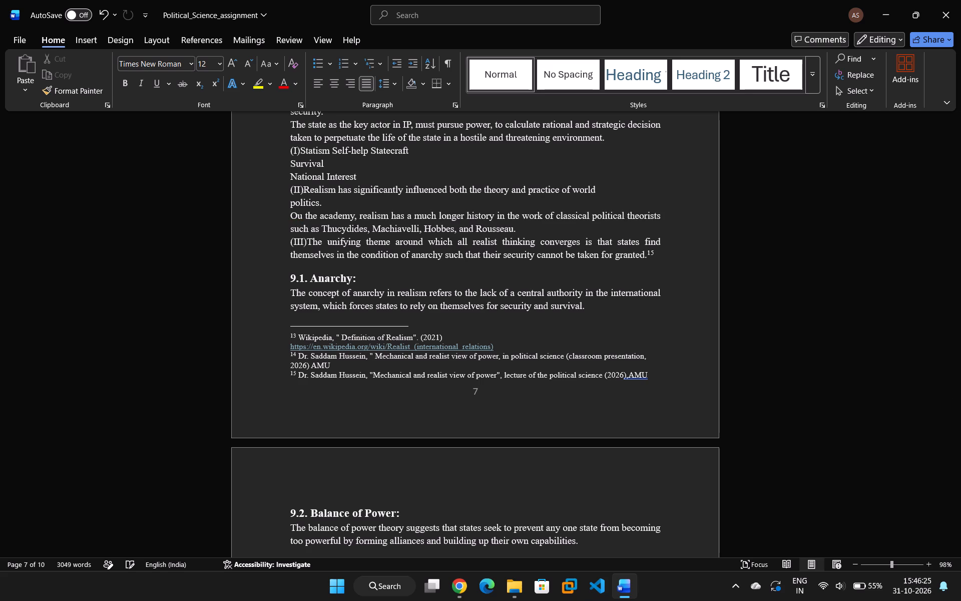
{"action": "type", "text": "tsi"}
{"action": "type", "text": "de"}
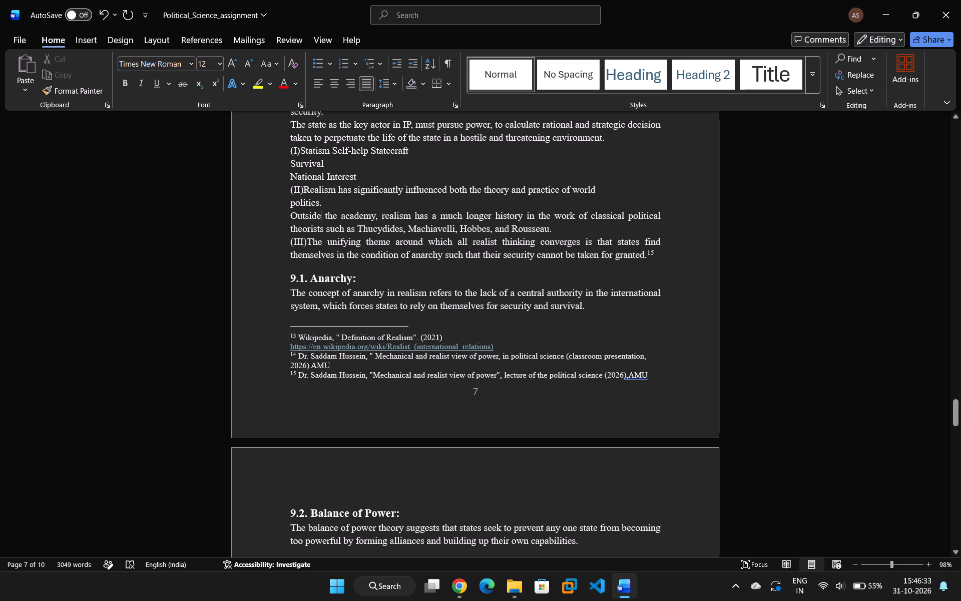
{"action": "key", "text": "Right"}
{"action": "type", "text": "of"}
{"action": "key", "text": "space"}
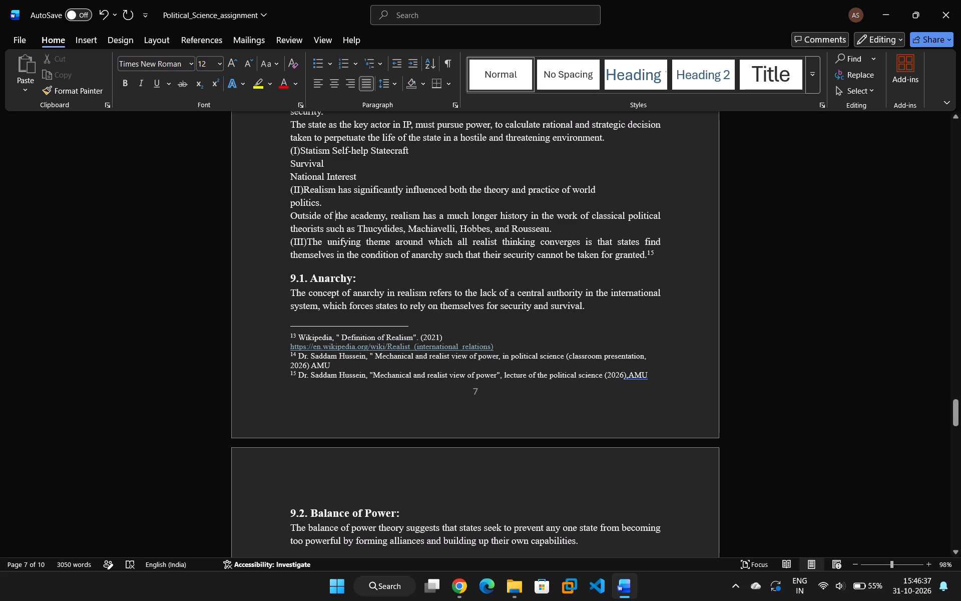
Join the Anarchy paragraph onto the same line as its "9.1. Anarchy:" heading, separated by a space.
{"action": "scroll", "coordinate": [414, 286], "scroll_direction": "down", "scroll_amount": 3}
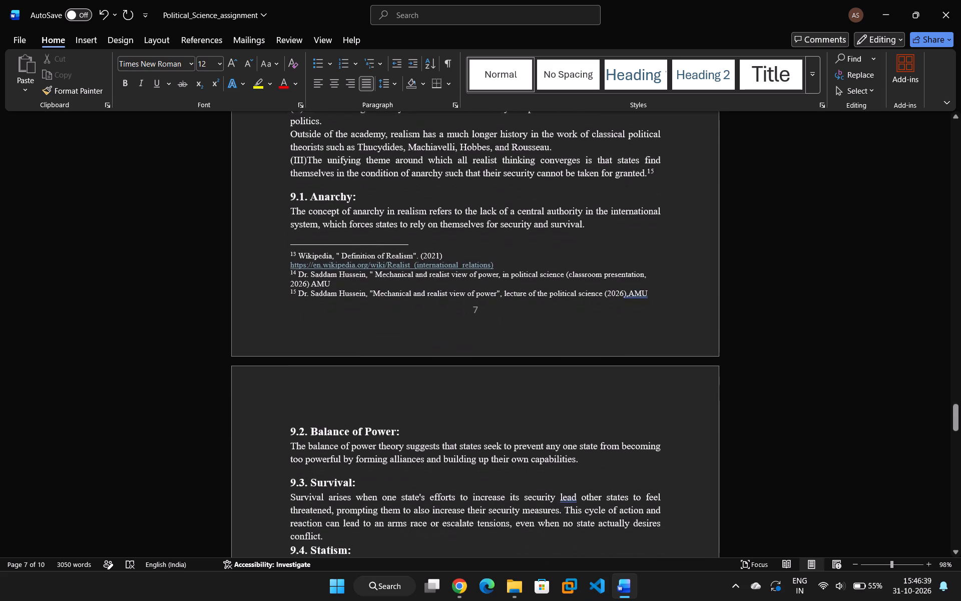
{"action": "scroll", "coordinate": [415, 289], "scroll_direction": "down", "scroll_amount": 1}
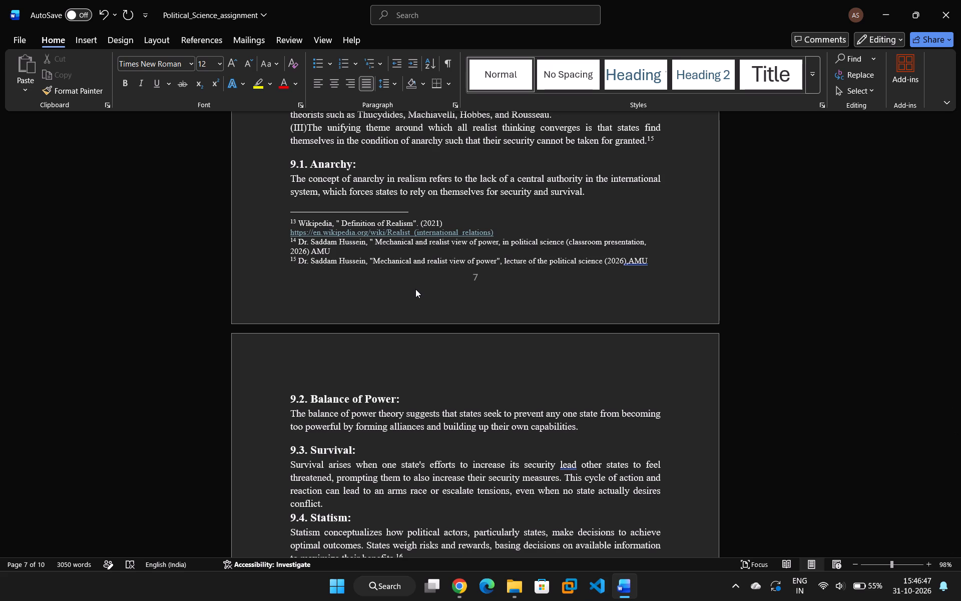
{"action": "scroll", "coordinate": [388, 350], "scroll_direction": "down", "scroll_amount": 1}
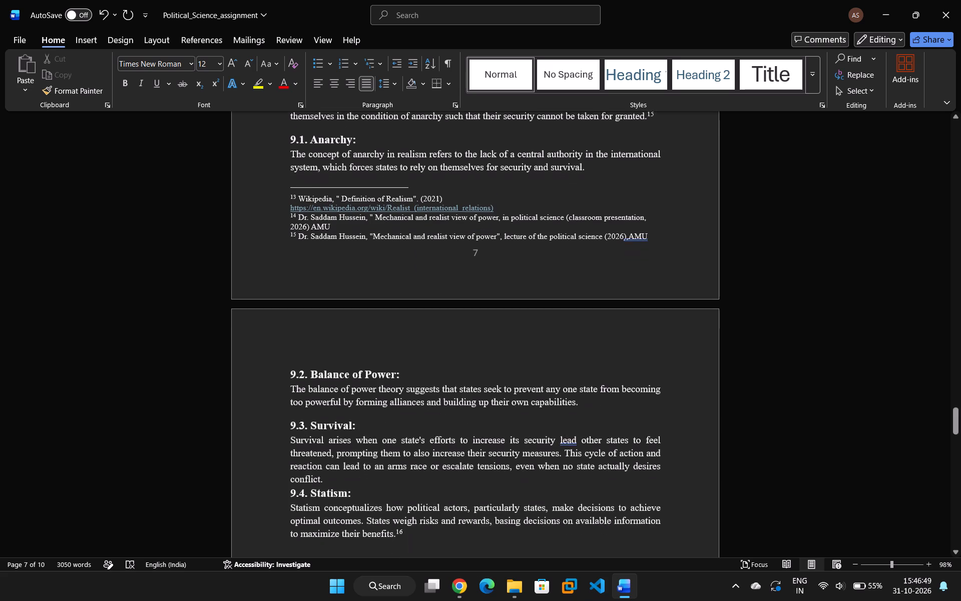
{"action": "scroll", "coordinate": [388, 350], "scroll_direction": "up", "scroll_amount": 6}
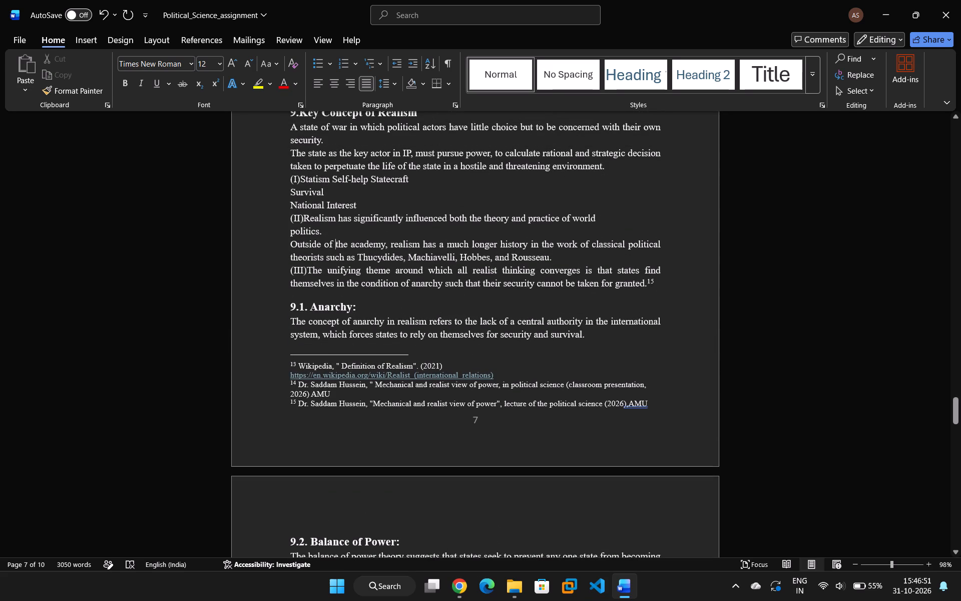
{"action": "left_click", "coordinate": [293, 323]}
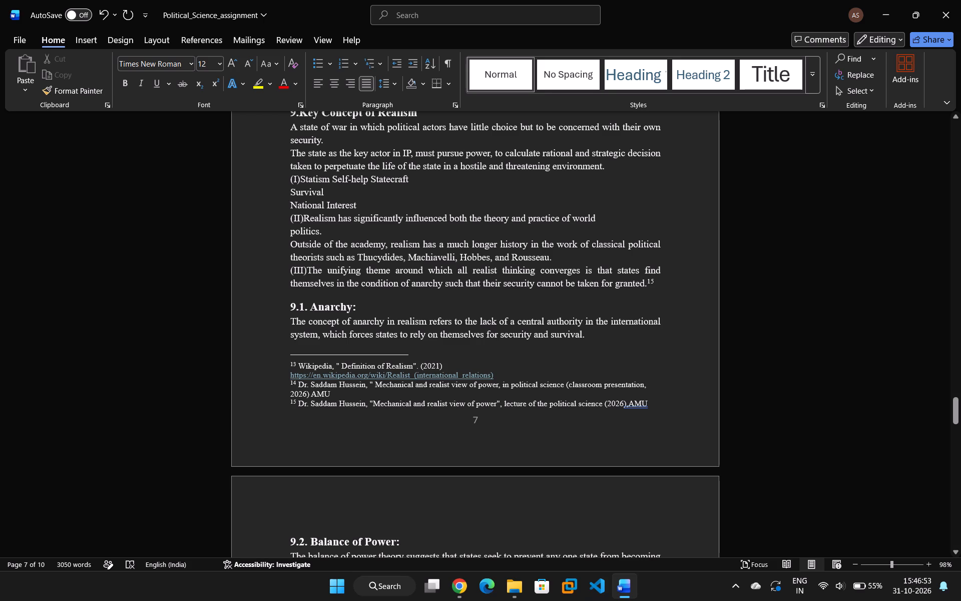
{"action": "key", "text": "BackSpace"}
{"action": "key", "text": "space"}
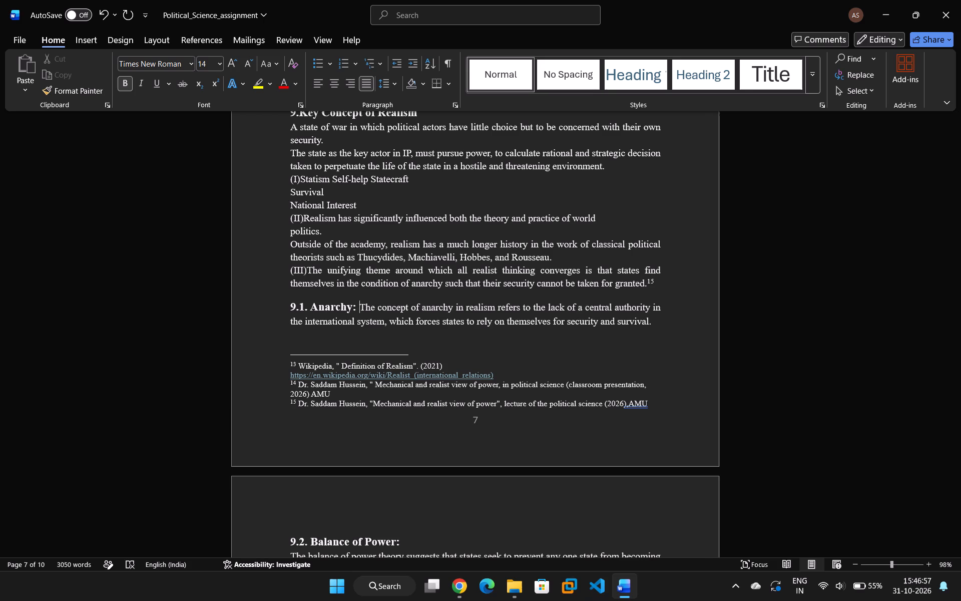
Join the Balance of Power paragraph onto its "9.2. Balance of Power:" heading line with a single space between them.
{"action": "scroll", "coordinate": [328, 363], "scroll_direction": "down", "scroll_amount": 5}
{"action": "scroll", "coordinate": [315, 404], "scroll_direction": "down", "scroll_amount": 2}
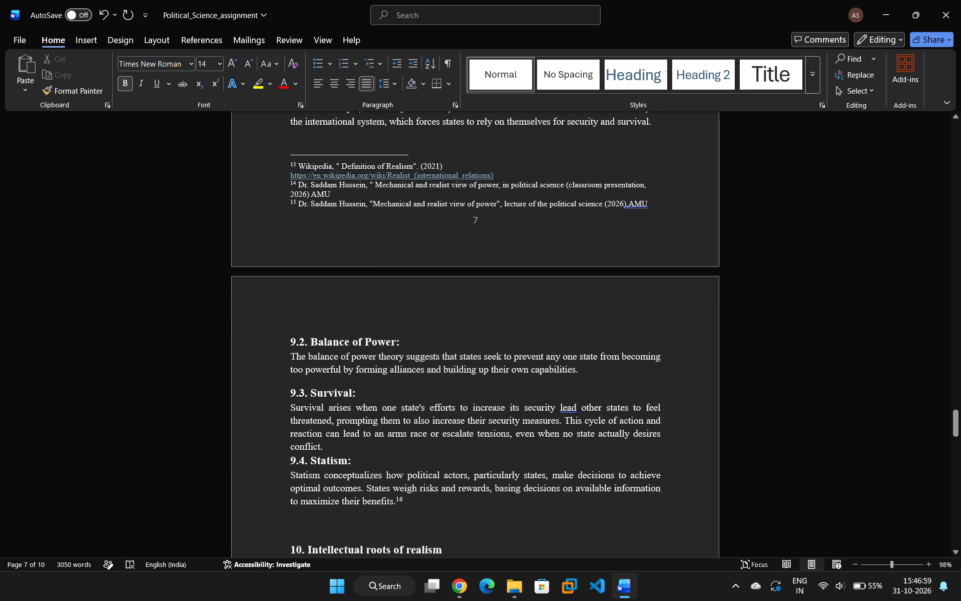
{"action": "left_click", "coordinate": [292, 358]}
{"action": "key", "text": "BackSpace"}
{"action": "key", "text": "space"}
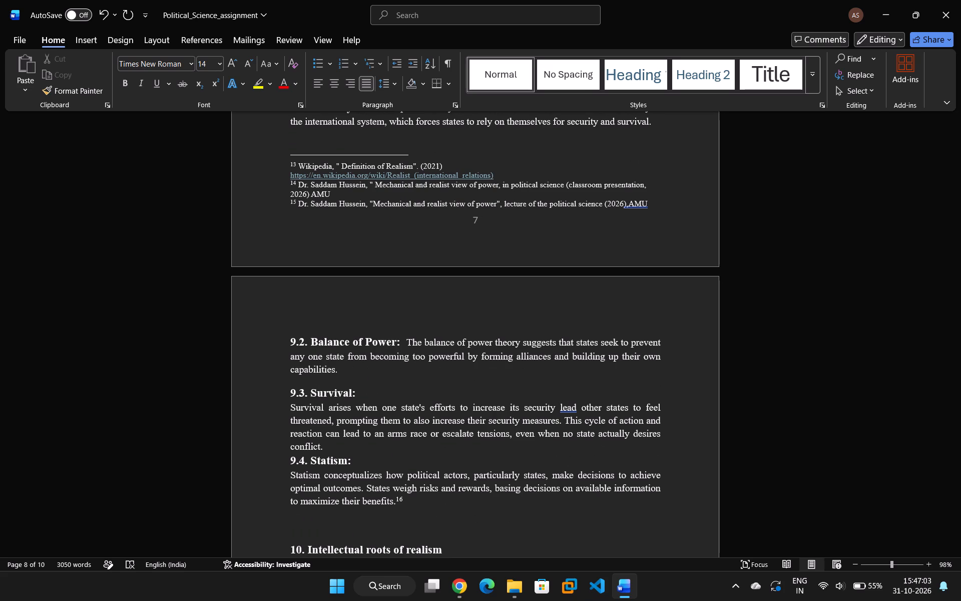
{"action": "key", "text": "BackSpace"}
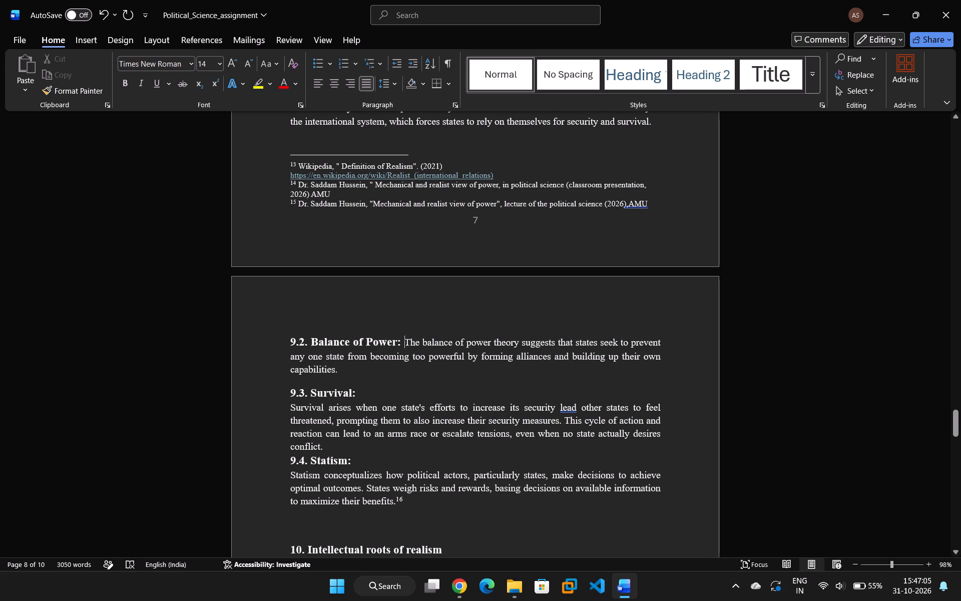
Join the Survival paragraph onto its "9.3. Survival:" heading line, leaving one space and no stray characters.
{"action": "scroll", "coordinate": [292, 384], "scroll_direction": "down", "scroll_amount": 1}
{"action": "left_click", "coordinate": [284, 380]}
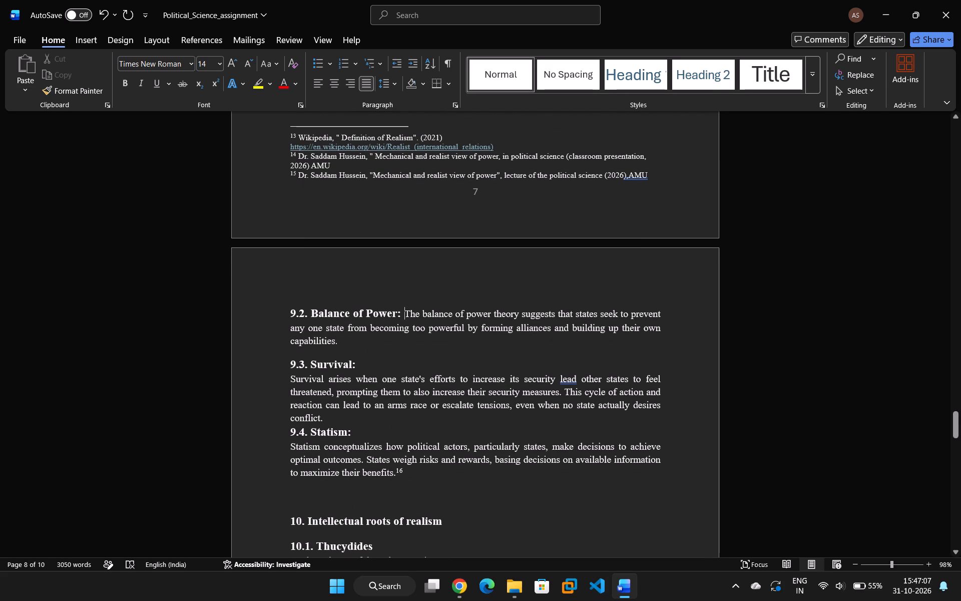
{"action": "key", "text": "BackSpace"}
{"action": "key", "text": "space"}
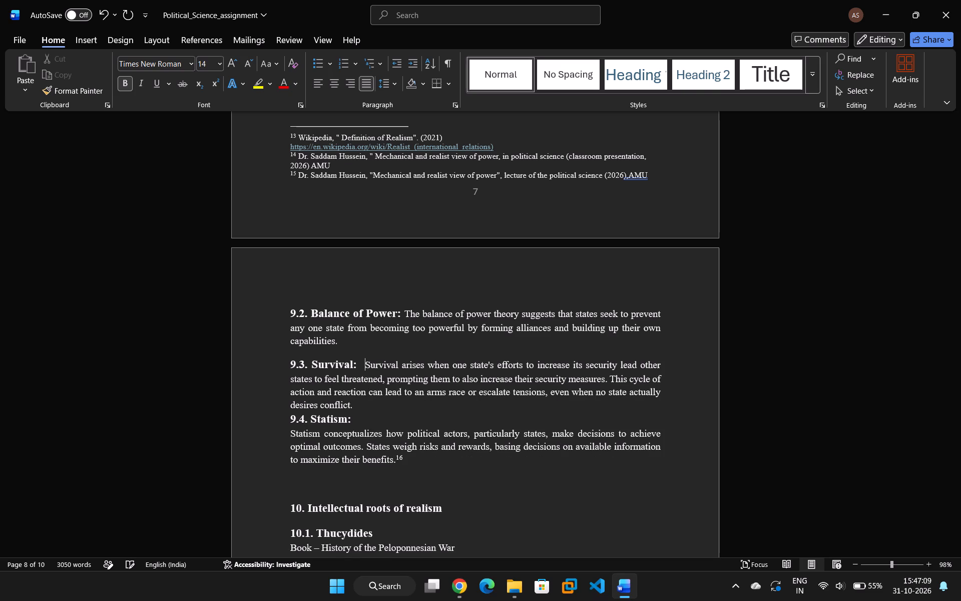
{"action": "key", "text": "backslash"}
{"action": "key", "text": "BackSpace"}
{"action": "key", "text": "BackSpace"}
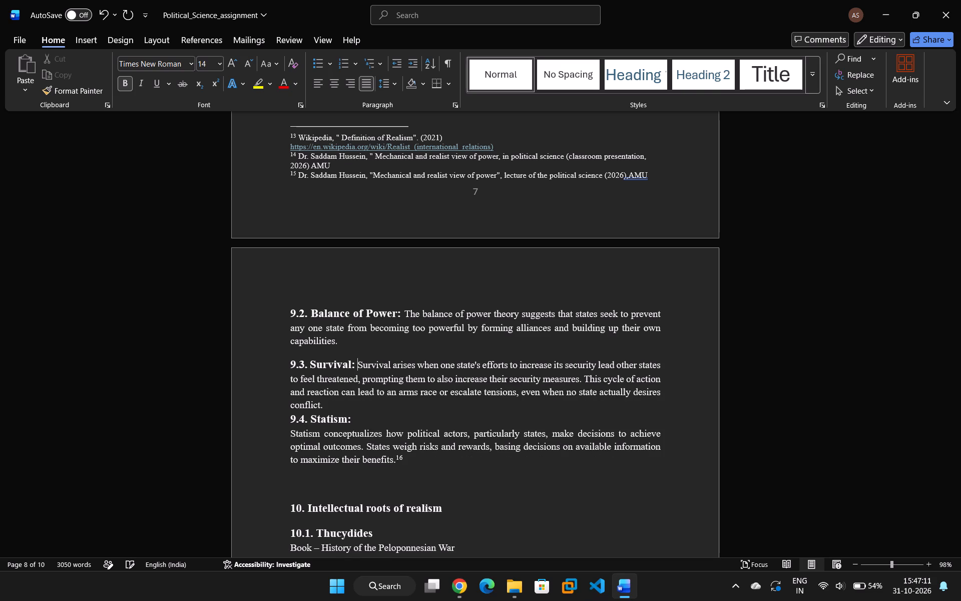
{"action": "key", "text": "ctrl+z"}
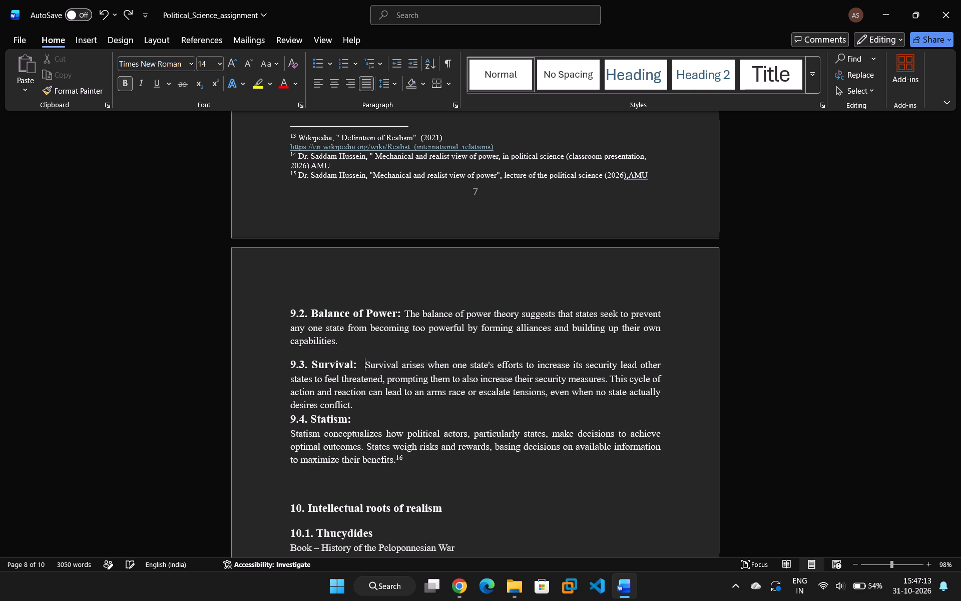
{"action": "key", "text": "ctrl+z"}
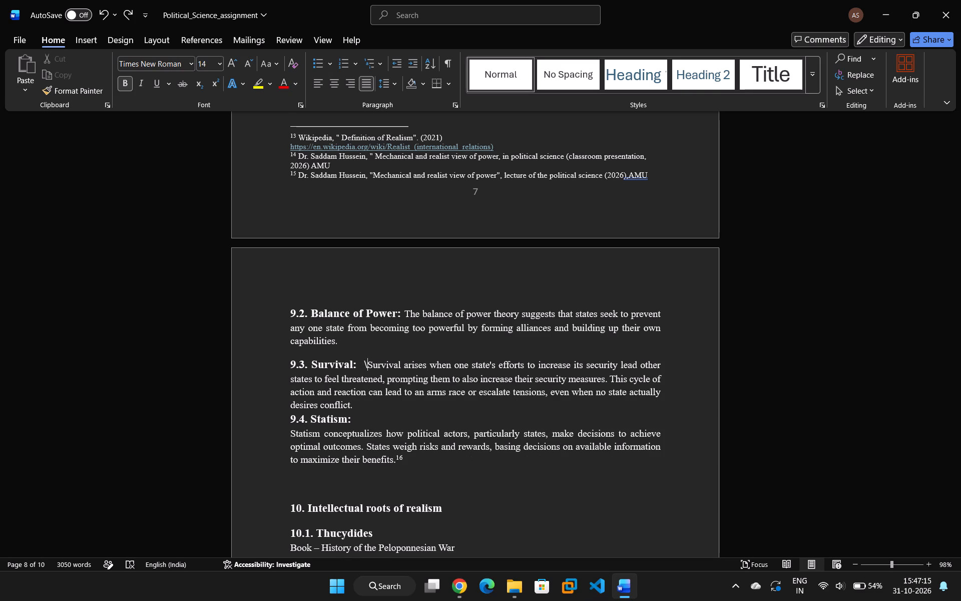
{"action": "key", "text": "ctrl+z"}
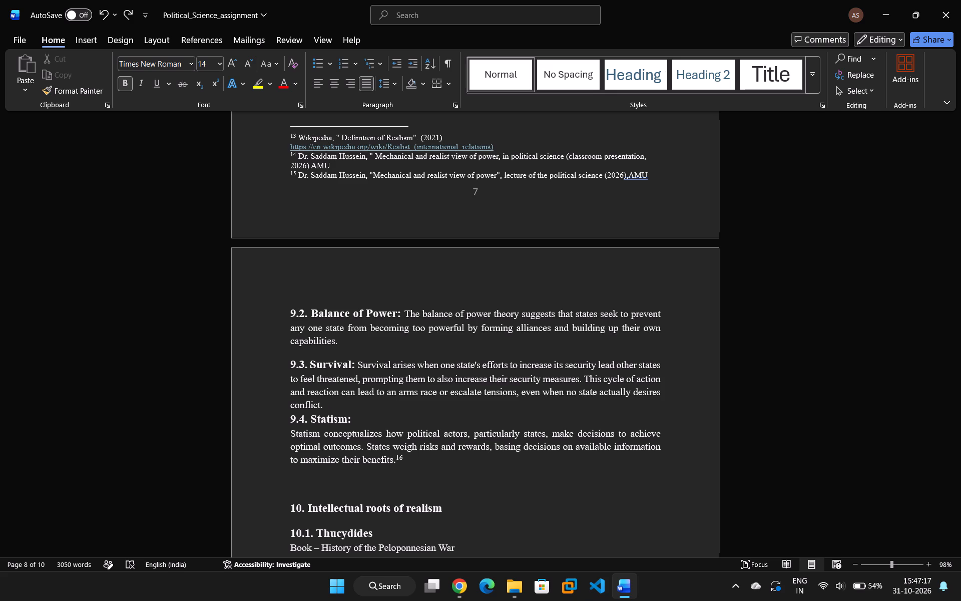
Join the Statism paragraph onto the same line as its "9.4. Statism:" heading.
{"action": "scroll", "coordinate": [284, 393], "scroll_direction": "down", "scroll_amount": 1}
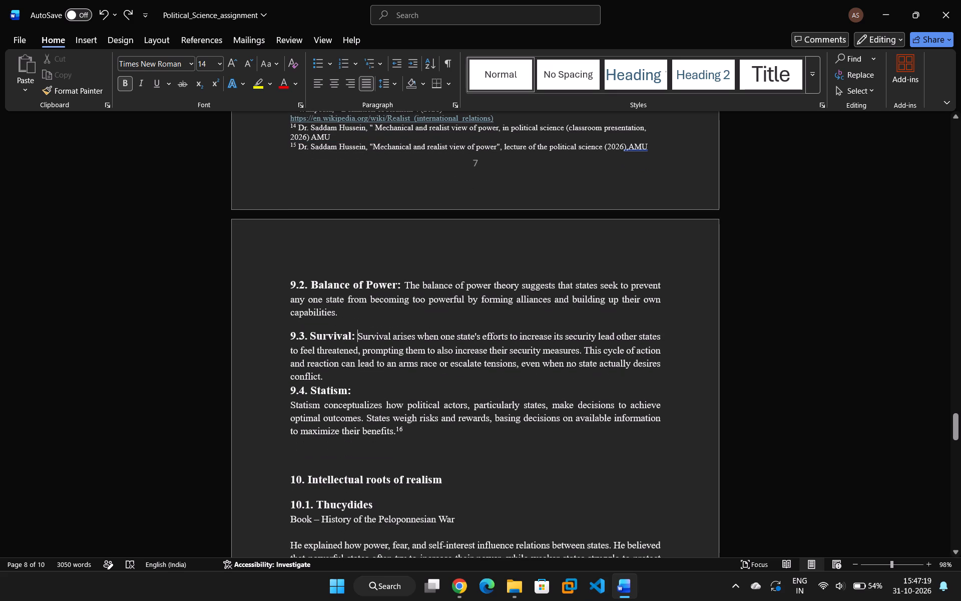
{"action": "left_click", "coordinate": [288, 402]}
{"action": "key", "text": "BackSpace"}
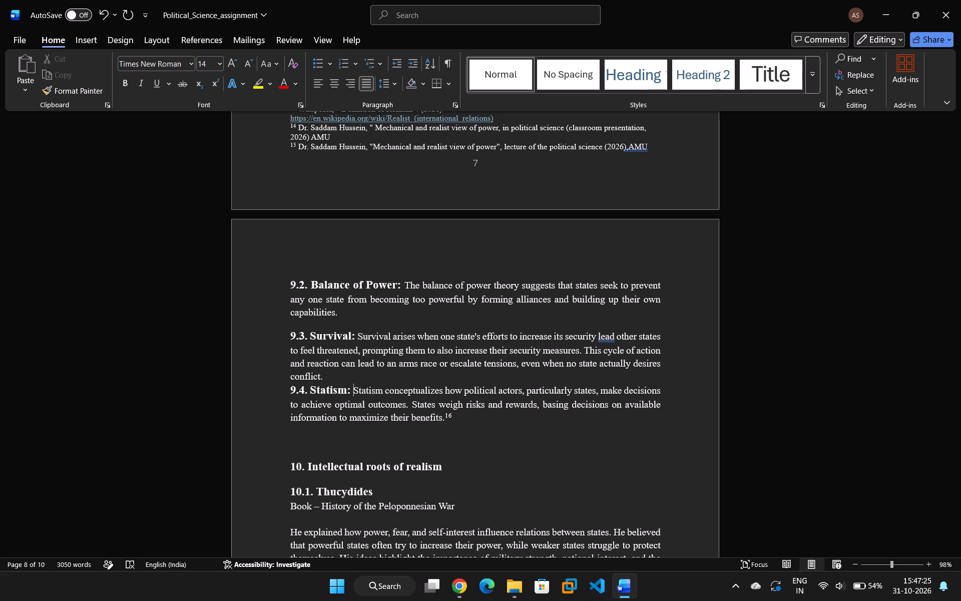
Delete the number "9.1." from the start of the Anarchy heading.
{"action": "scroll", "coordinate": [359, 491], "scroll_direction": "down", "scroll_amount": 2}
{"action": "scroll", "coordinate": [362, 491], "scroll_direction": "up", "scroll_amount": 1}
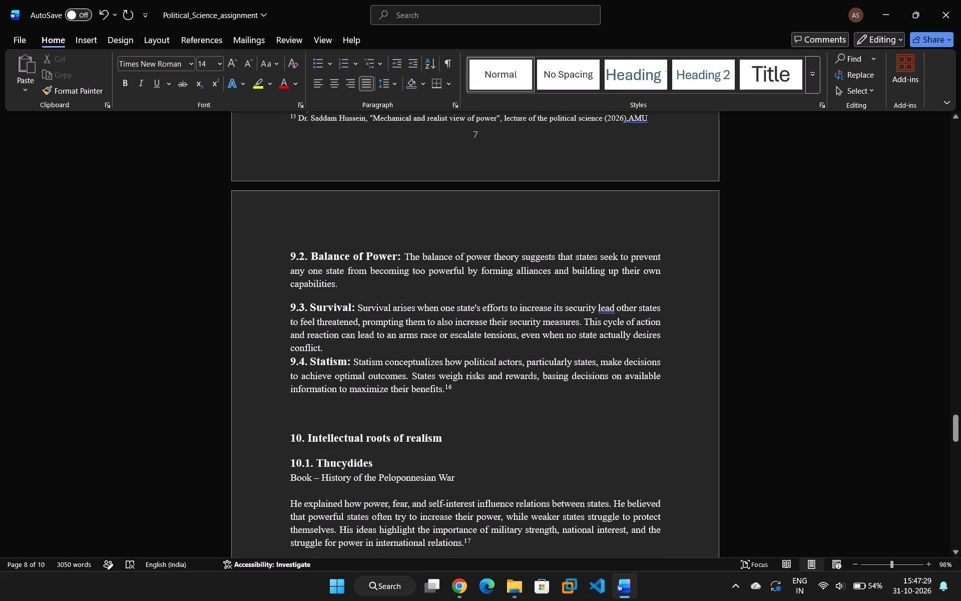
{"action": "scroll", "coordinate": [315, 369], "scroll_direction": "down", "scroll_amount": 1}
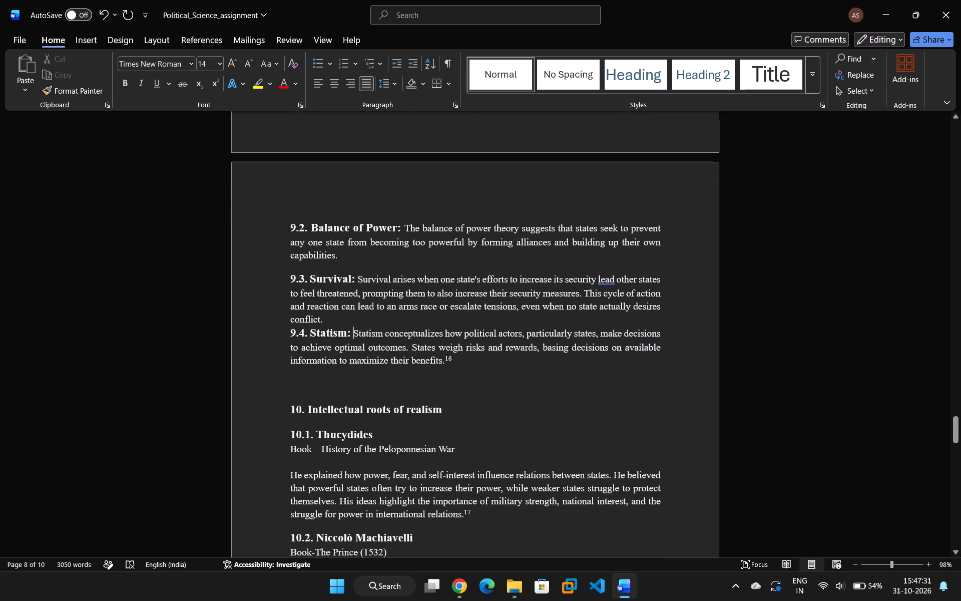
{"action": "scroll", "coordinate": [313, 371], "scroll_direction": "up", "scroll_amount": 5}
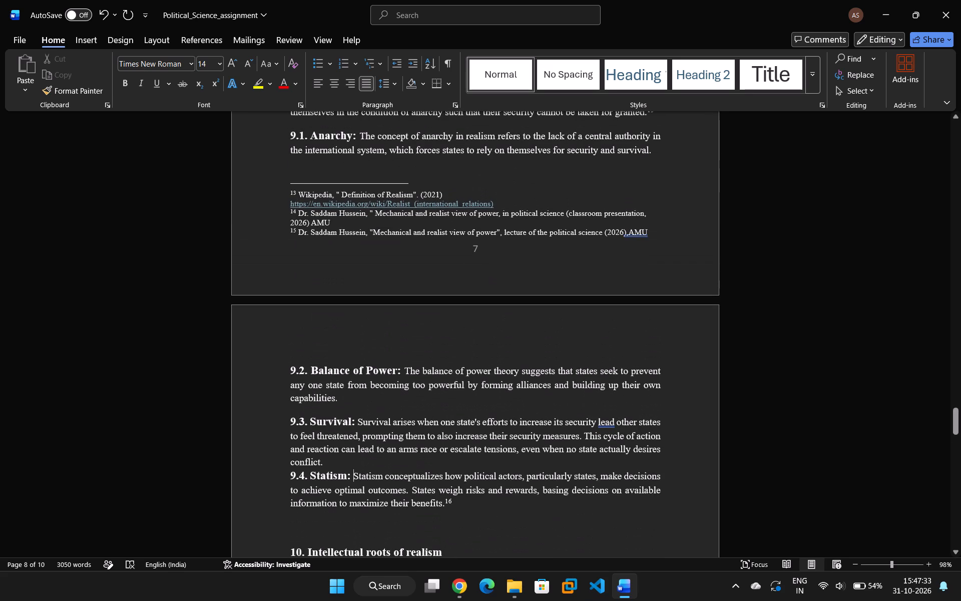
{"action": "scroll", "coordinate": [309, 381], "scroll_direction": "up", "scroll_amount": 2}
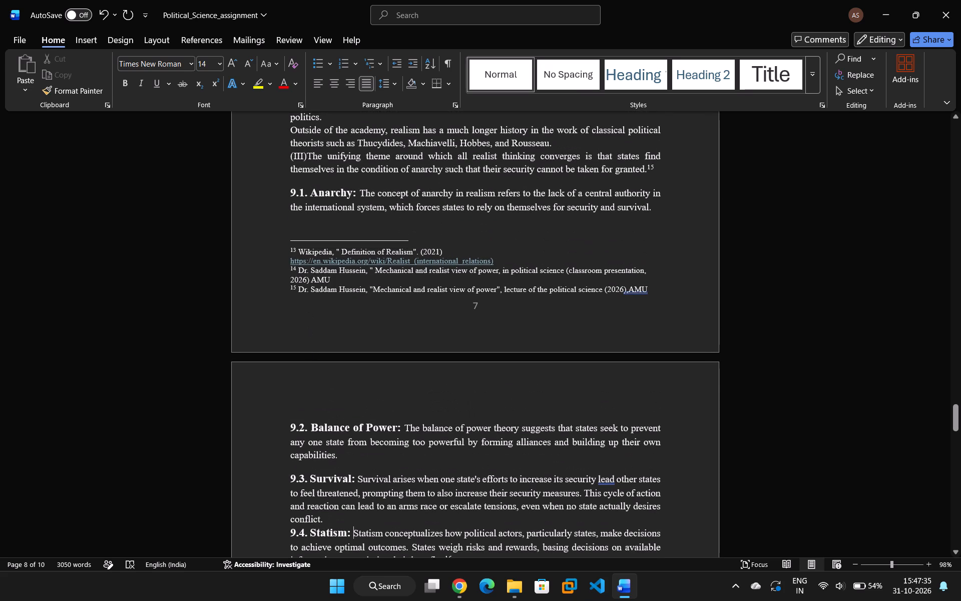
{"action": "left_click_drag", "start_coordinate": [308, 192], "coordinate": [291, 196]}
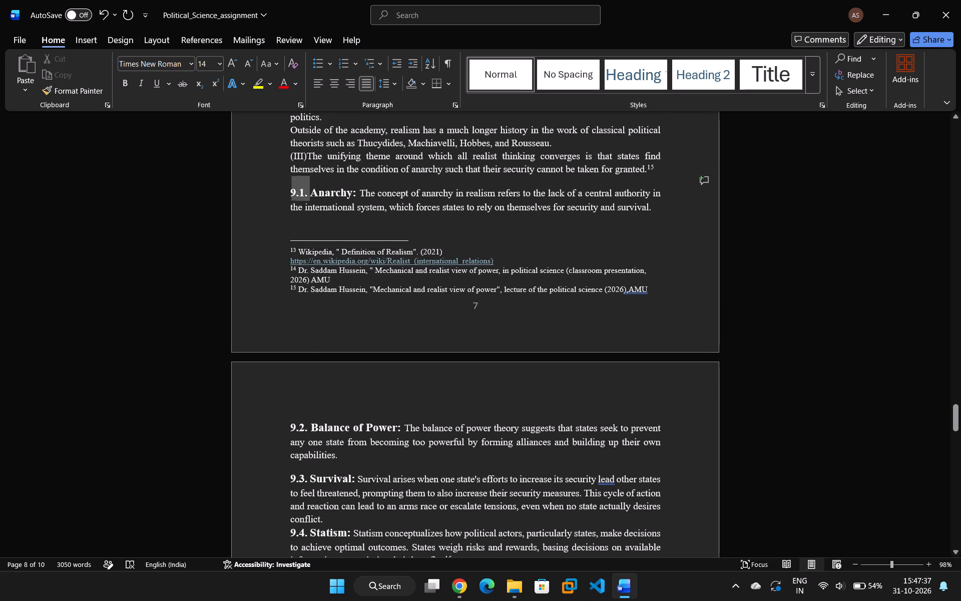
{"action": "left_click_drag", "start_coordinate": [291, 196], "coordinate": [290, 197]}
{"action": "key", "text": "BackSpace"}
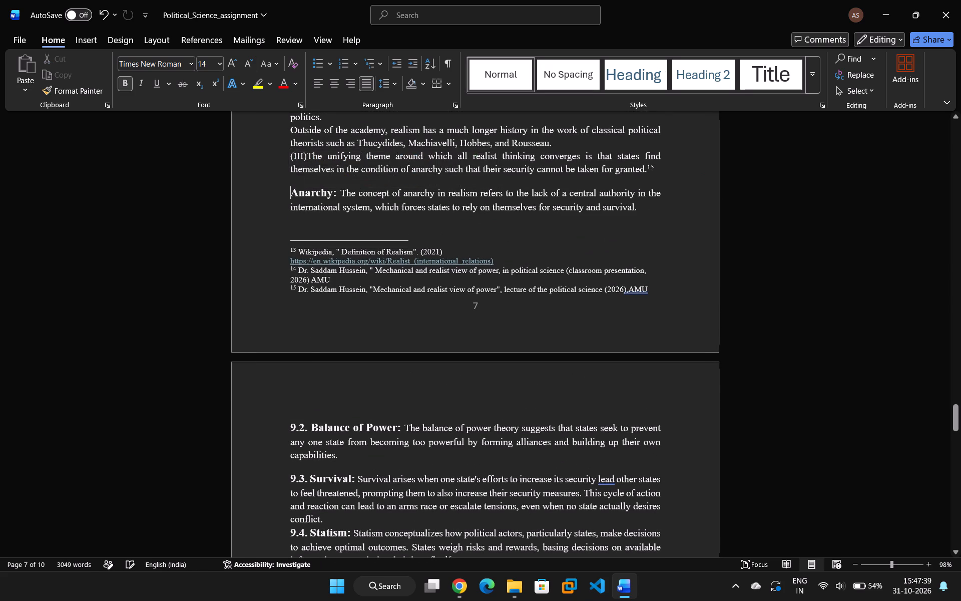
Delete the number "9.2." from the start of the Balance of Power heading.
{"action": "key", "text": "Down"}
{"action": "key", "text": "Down"}
{"action": "key", "text": "Down"}
{"action": "key", "text": "Down"}
{"action": "key", "text": "Down"}
{"action": "key", "text": "Down"}
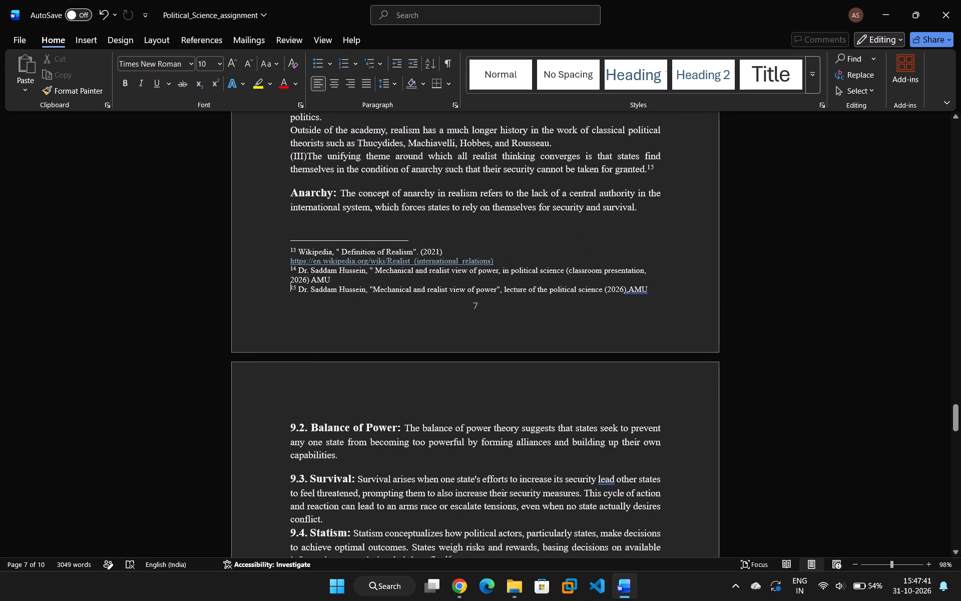
{"action": "key", "text": "Down"}
{"action": "key", "text": "Down"}
{"action": "key", "text": "Down"}
{"action": "key", "text": "Up"}
{"action": "key", "text": "Up"}
{"action": "key", "text": "Right"}
{"action": "key", "text": "Right"}
{"action": "key", "text": "Right"}
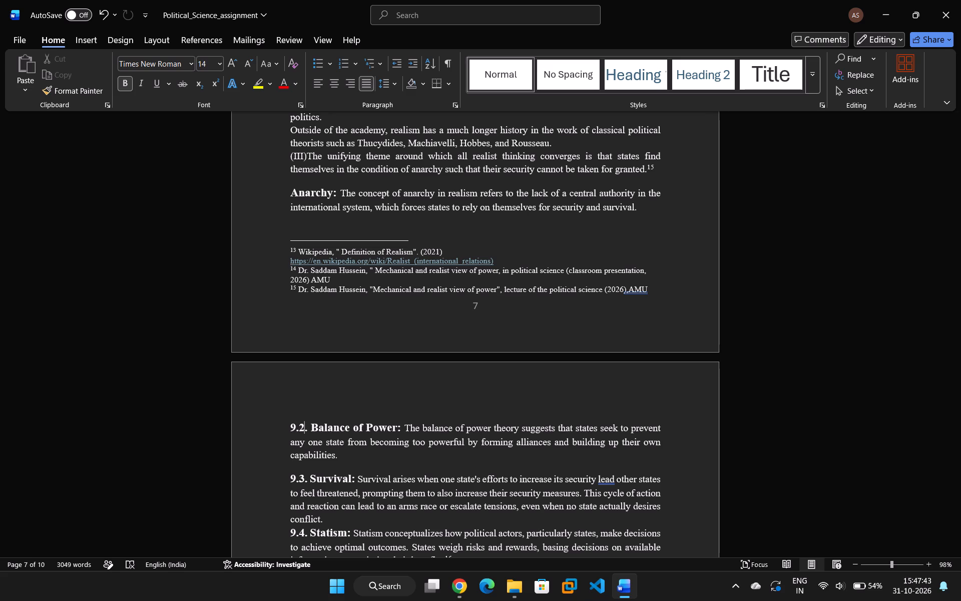
{"action": "key", "text": "Right"}
{"action": "key", "text": "Right"}
{"action": "key", "text": "BackSpace"}
{"action": "key", "text": "BackSpace"}
{"action": "key", "text": "BackSpace"}
{"action": "key", "text": "BackSpace"}
{"action": "key", "text": "BackSpace"}
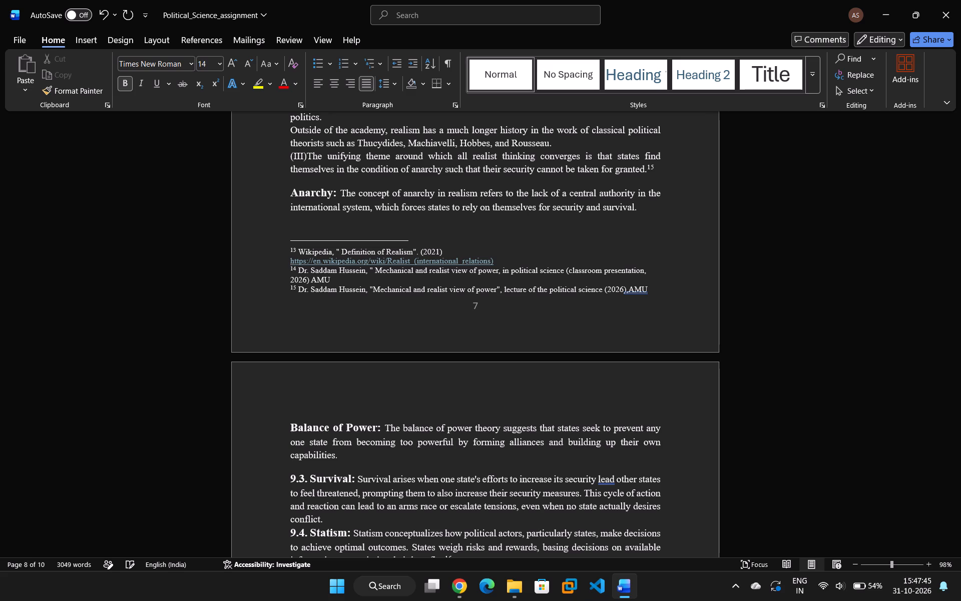
Delete the number "9.3." from the start of the Survival heading.
{"action": "key", "text": "Down"}
{"action": "key", "text": "Down"}
{"action": "key", "text": "Down"}
{"action": "key", "text": "Down"}
{"action": "key", "text": "Up"}
{"action": "key", "text": "Right"}
{"action": "key", "text": "Right"}
{"action": "key", "text": "Right"}
{"action": "key", "text": "Right"}
{"action": "key", "text": "Right"}
{"action": "key", "text": "BackSpace"}
{"action": "key", "text": "BackSpace"}
{"action": "key", "text": "BackSpace"}
{"action": "key", "text": "BackSpace"}
{"action": "key", "text": "BackSpace"}
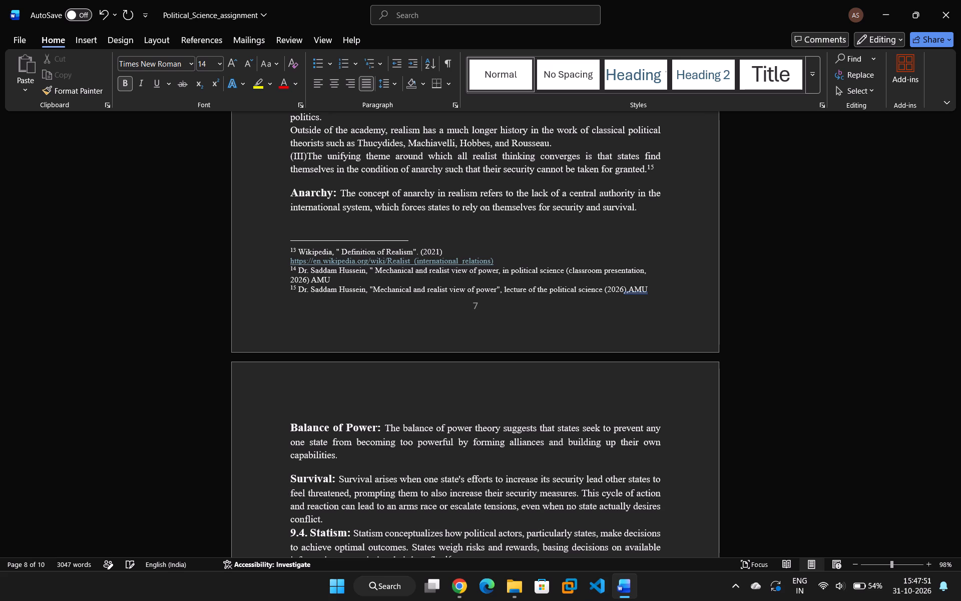
Delete the number "9.4." from the start of the Statism heading.
{"action": "key", "text": "Down"}
{"action": "key", "text": "Down"}
{"action": "key", "text": "Down"}
{"action": "key", "text": "Down"}
{"action": "key", "text": "Right"}
{"action": "key", "text": "Right"}
{"action": "key", "text": "Right"}
{"action": "key", "text": "Right"}
{"action": "key", "text": "Right"}
{"action": "key", "text": "BackSpace"}
{"action": "key", "text": "BackSpace"}
{"action": "key", "text": "BackSpace"}
{"action": "key", "text": "BackSpace"}
{"action": "key", "text": "BackSpace"}
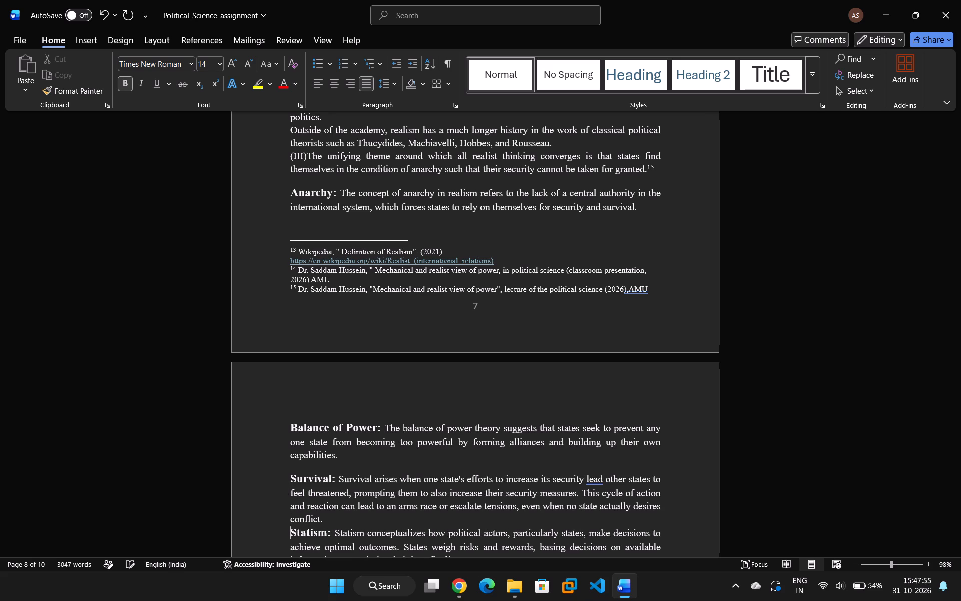
Remove bold from the run-in heading "Statism:" and set its font size to 12.
{"action": "key", "text": "Down"}
{"action": "key", "text": "Up"}
{"action": "key", "text": "Down"}
{"action": "key", "text": "Down"}
{"action": "key", "text": "Down"}
{"action": "key", "text": "Down"}
{"action": "key", "text": "Down"}
{"action": "key", "text": "Down"}
{"action": "key", "text": "Down"}
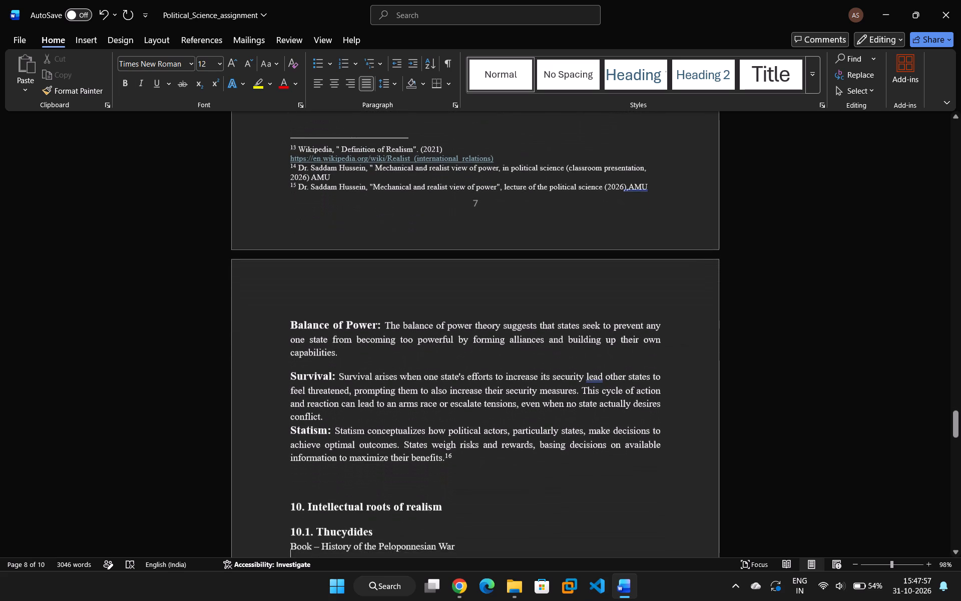
{"action": "key", "text": "Down"}
{"action": "key", "text": "Down"}
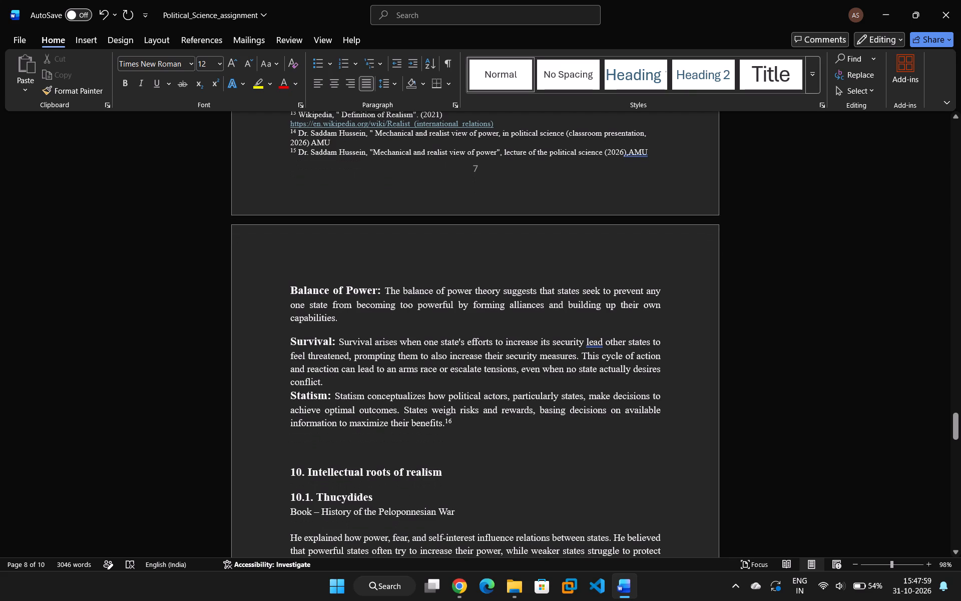
{"action": "left_click_drag", "start_coordinate": [335, 394], "coordinate": [310, 394]}
{"action": "left_click_drag", "start_coordinate": [310, 394], "coordinate": [287, 399]}
{"action": "left_click", "coordinate": [299, 380]}
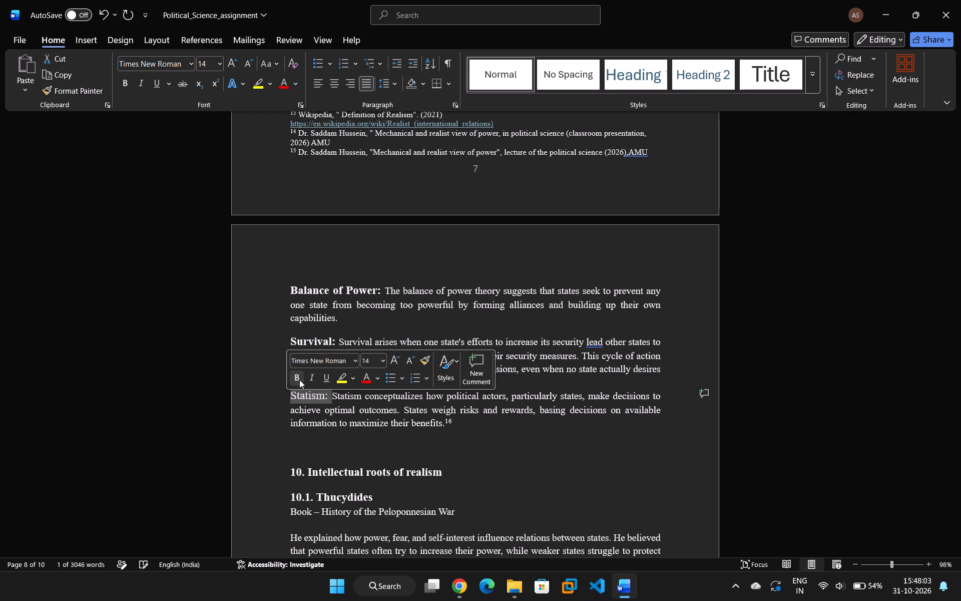
{"action": "left_click", "coordinate": [383, 367]}
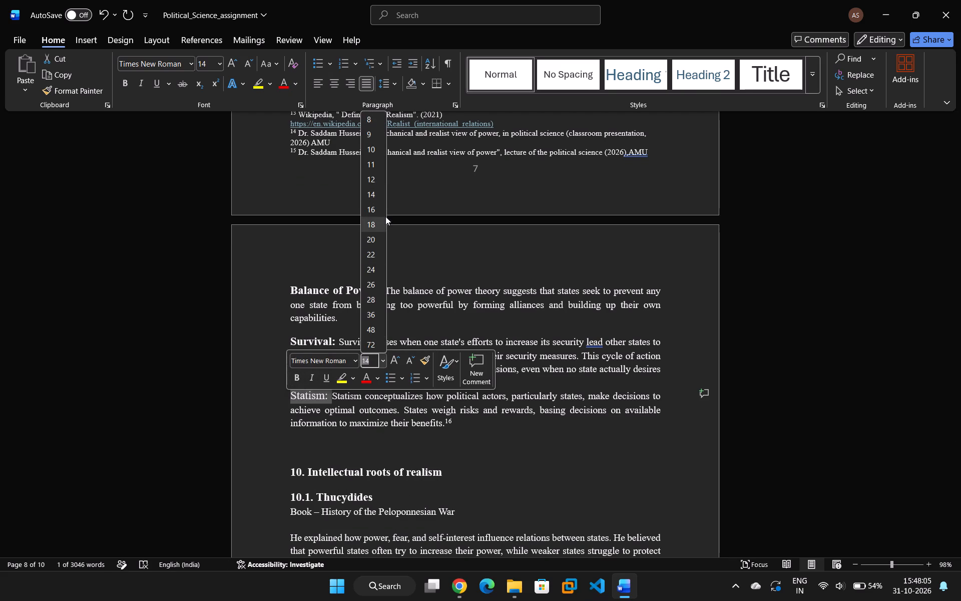
{"action": "left_click", "coordinate": [372, 179]}
{"action": "left_click", "coordinate": [453, 308]}
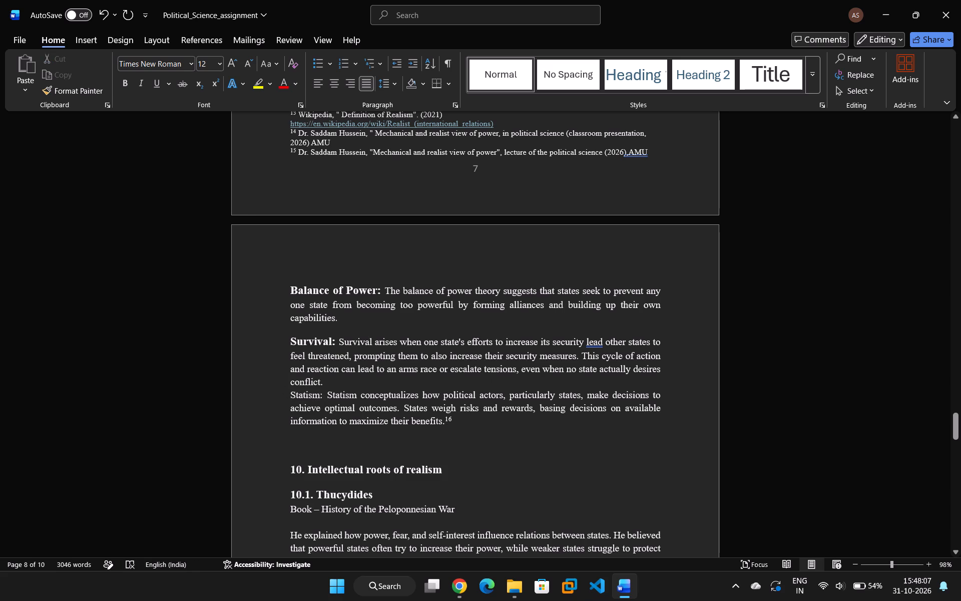
Set the font size of the run-in heading "Statism:" to 14.
{"action": "left_click_drag", "start_coordinate": [325, 396], "coordinate": [305, 394]}
{"action": "left_click_drag", "start_coordinate": [305, 394], "coordinate": [297, 396]}
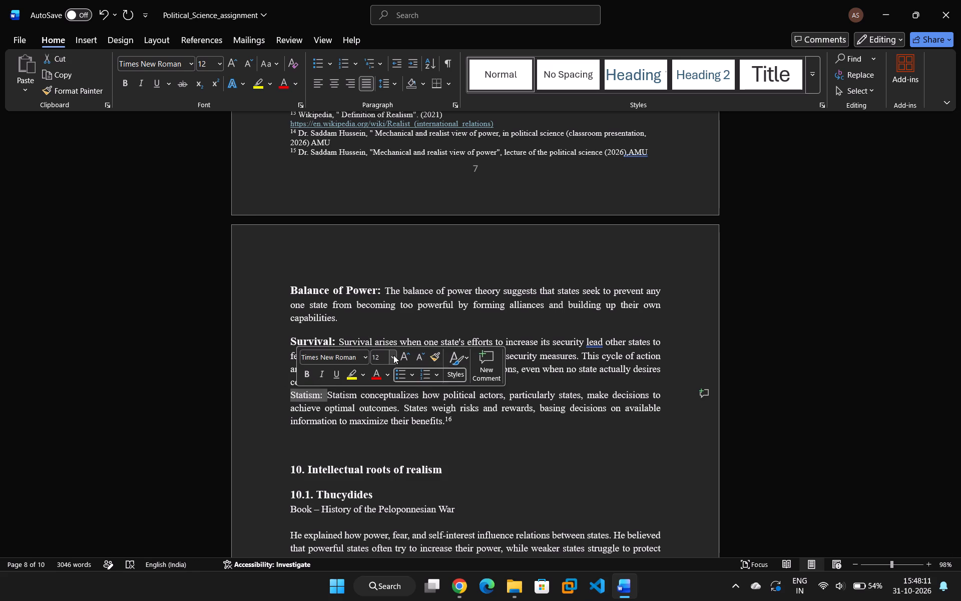
{"action": "left_click", "coordinate": [393, 355]}
{"action": "left_click", "coordinate": [382, 188]}
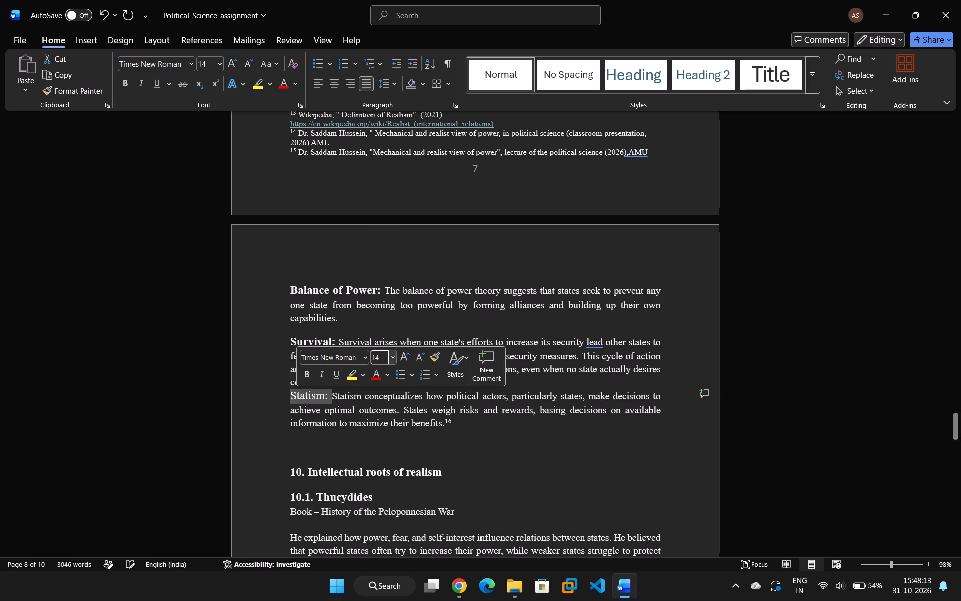
{"action": "left_click", "coordinate": [397, 409]}
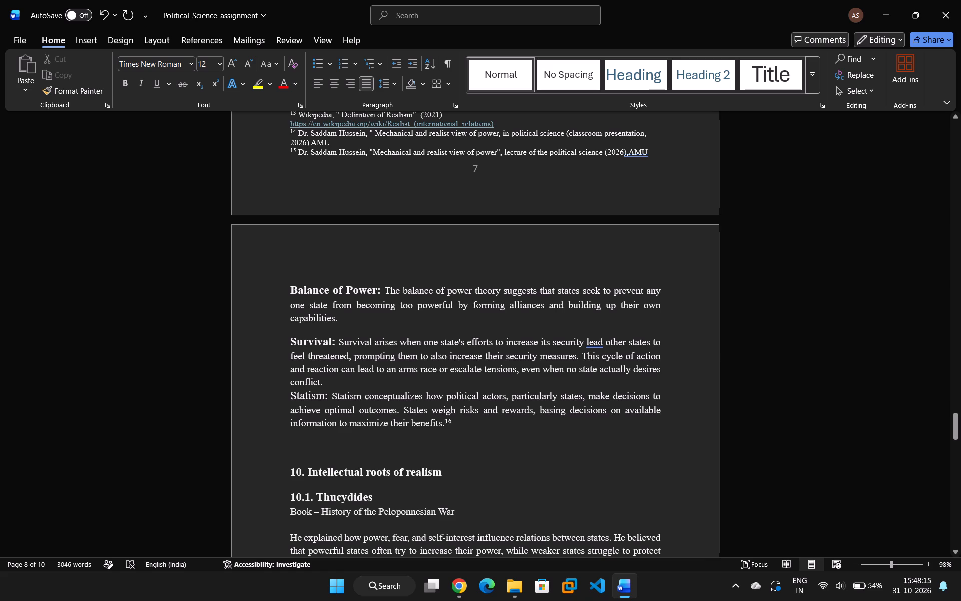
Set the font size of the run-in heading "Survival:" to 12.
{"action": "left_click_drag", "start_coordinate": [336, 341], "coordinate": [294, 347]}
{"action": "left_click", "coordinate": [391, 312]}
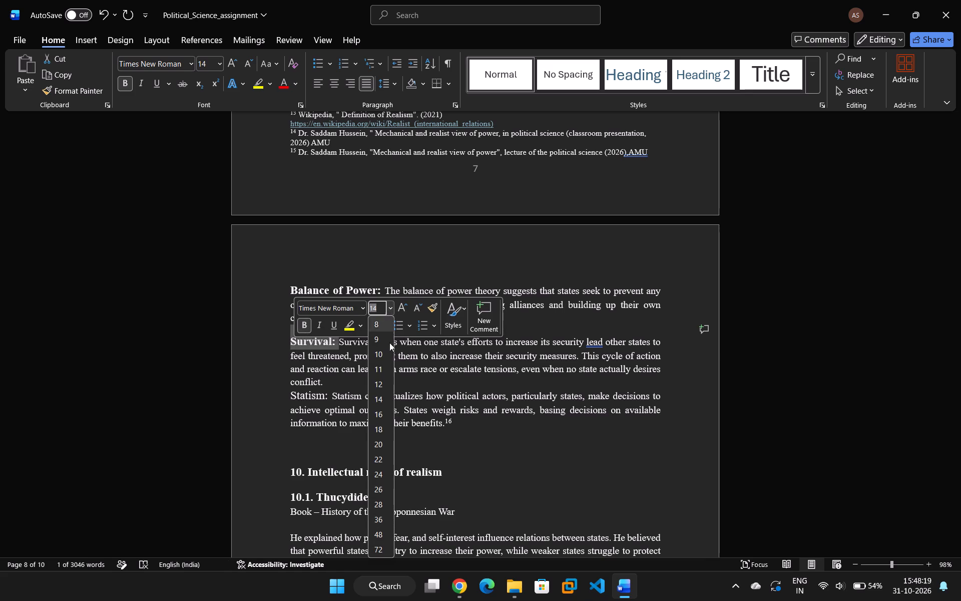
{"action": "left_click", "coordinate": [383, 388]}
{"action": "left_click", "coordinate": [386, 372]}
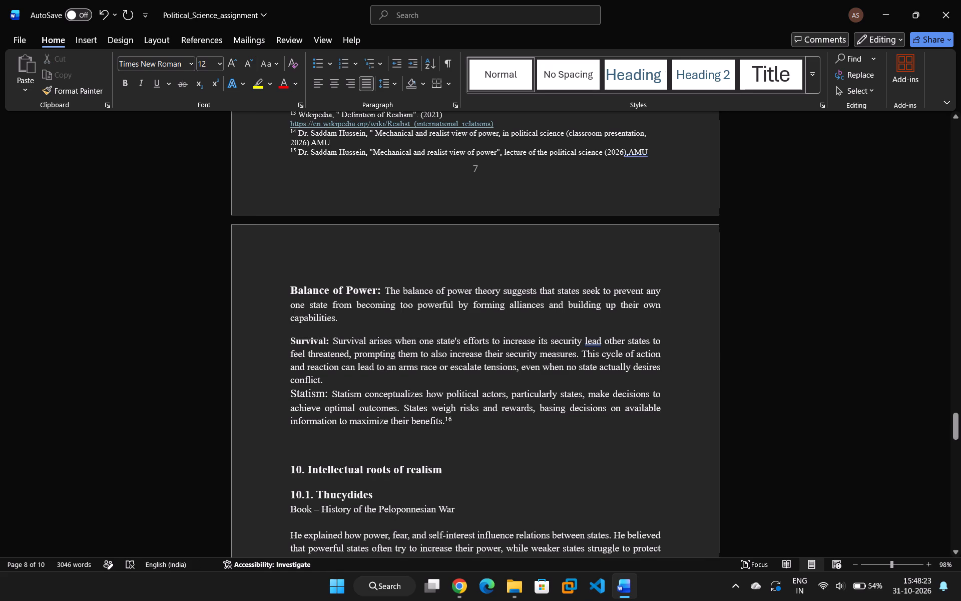
Remove bold from the run-in heading "Survival:" and set its font size to 14.
{"action": "left_click_drag", "start_coordinate": [330, 338], "coordinate": [303, 338]}
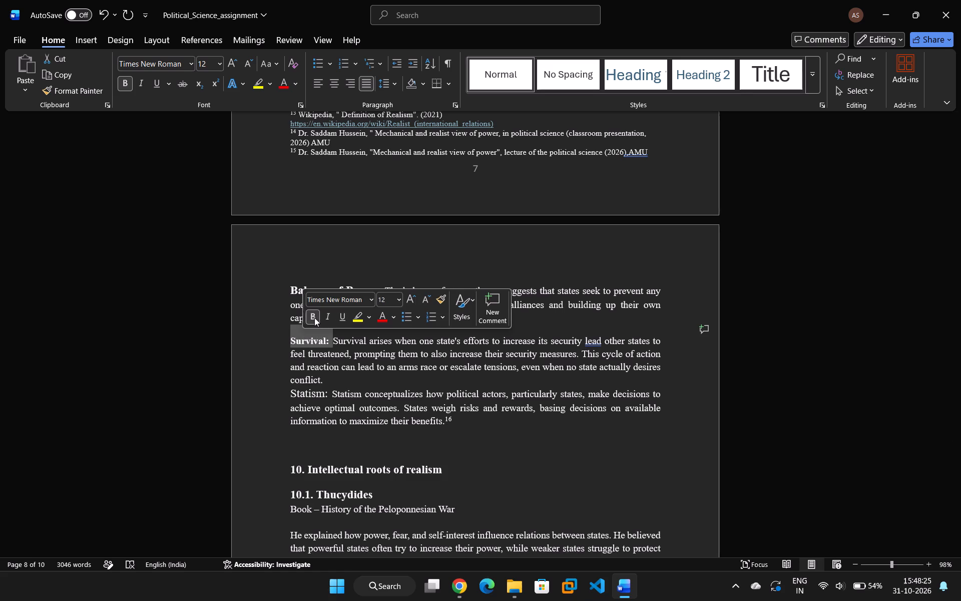
{"action": "left_click", "coordinate": [313, 318]}
{"action": "left_click", "coordinate": [396, 298]}
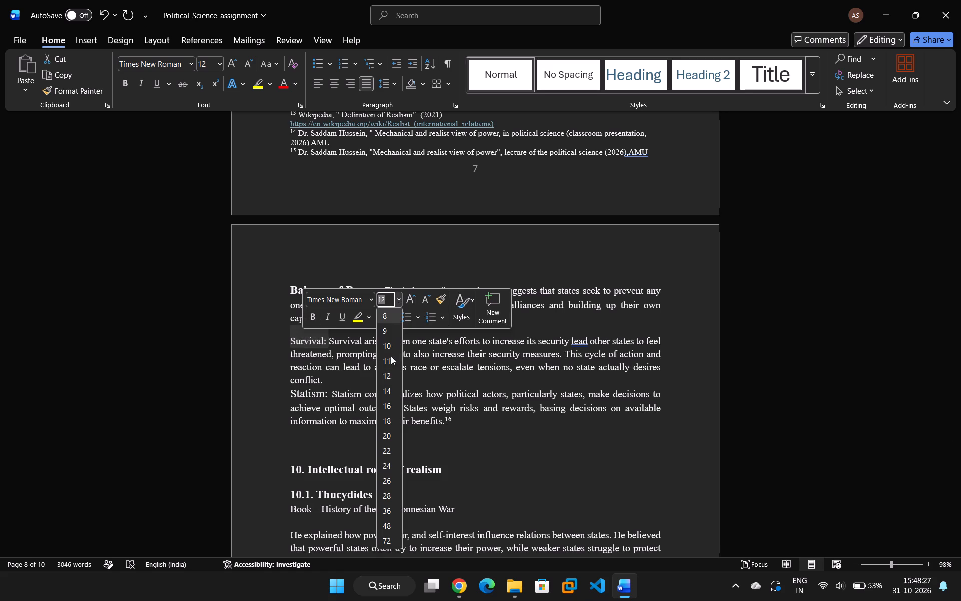
{"action": "left_click", "coordinate": [386, 381]}
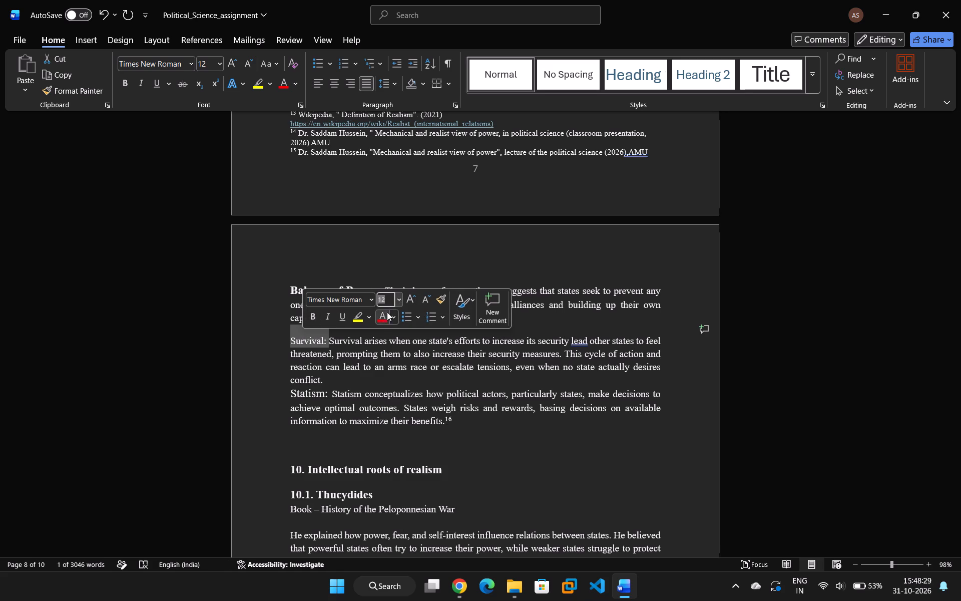
{"action": "left_click", "coordinate": [399, 298]}
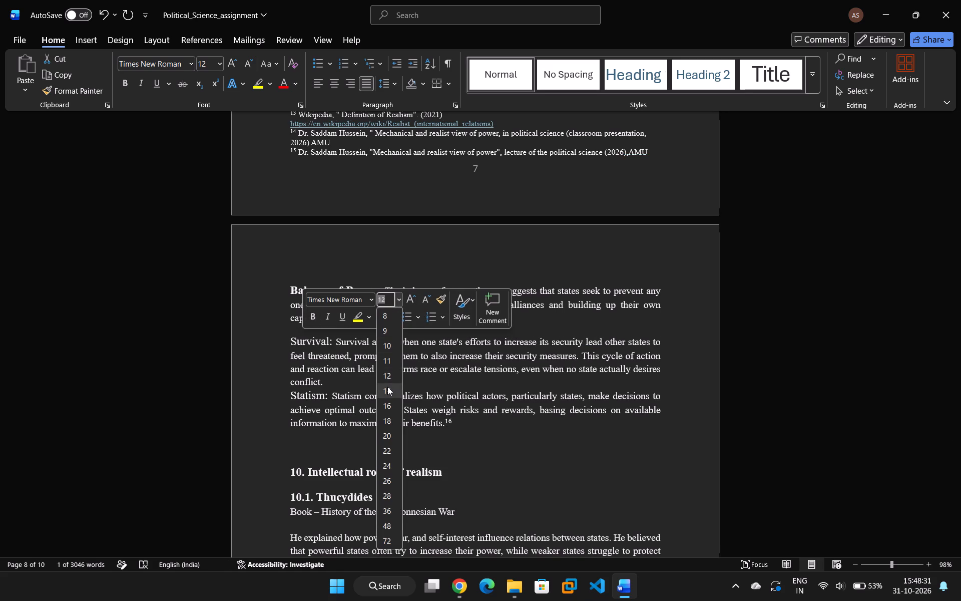
{"action": "left_click", "coordinate": [387, 388]}
{"action": "left_click", "coordinate": [376, 351]}
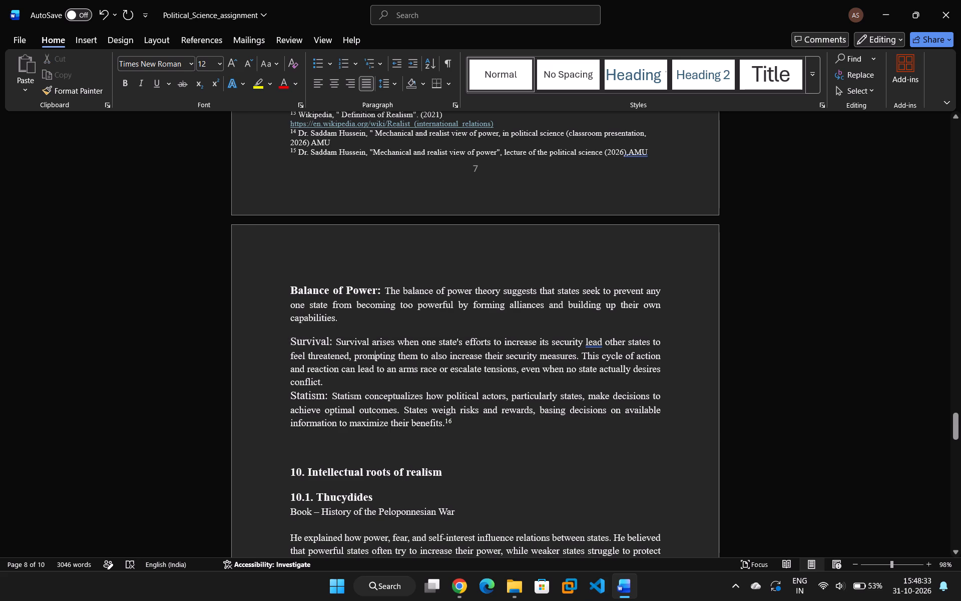
Remove bold from the run-in heading "Balance of Power:", keeping its font size at 14.
{"action": "left_click", "coordinate": [382, 291]}
{"action": "left_click_drag", "start_coordinate": [382, 291], "coordinate": [364, 291]}
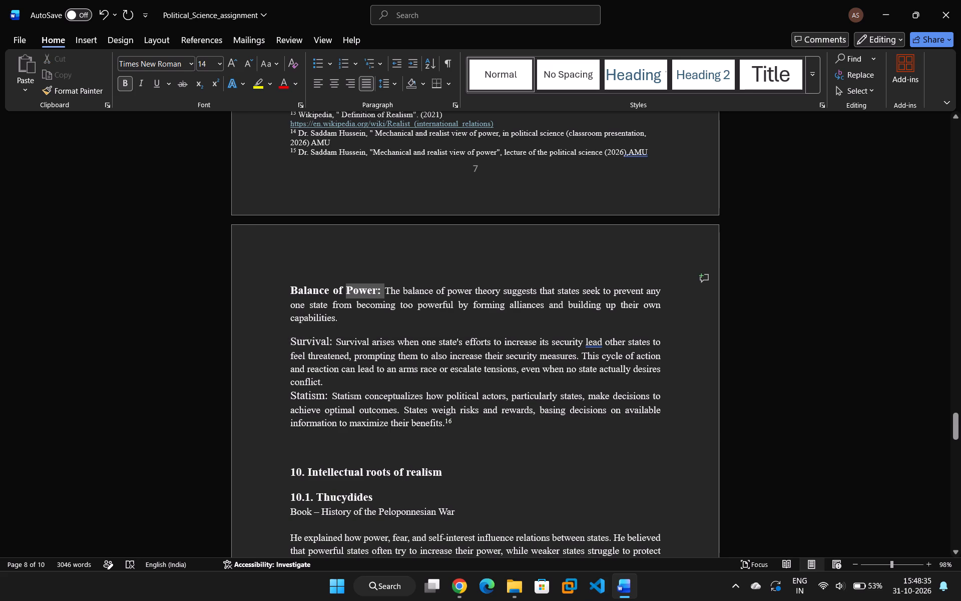
{"action": "left_click_drag", "start_coordinate": [364, 291], "coordinate": [290, 288]}
{"action": "left_click", "coordinate": [385, 251]}
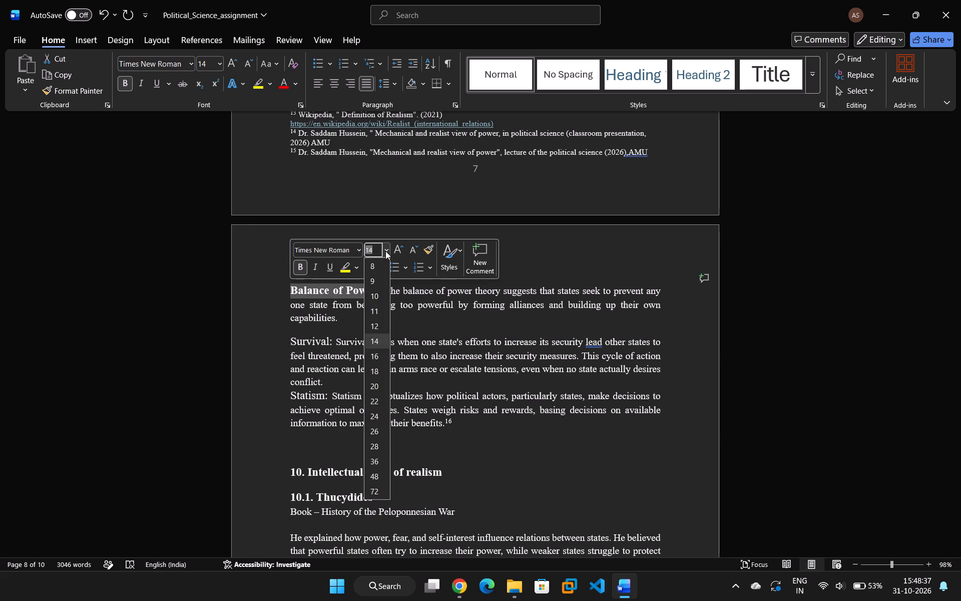
{"action": "left_click", "coordinate": [372, 340]}
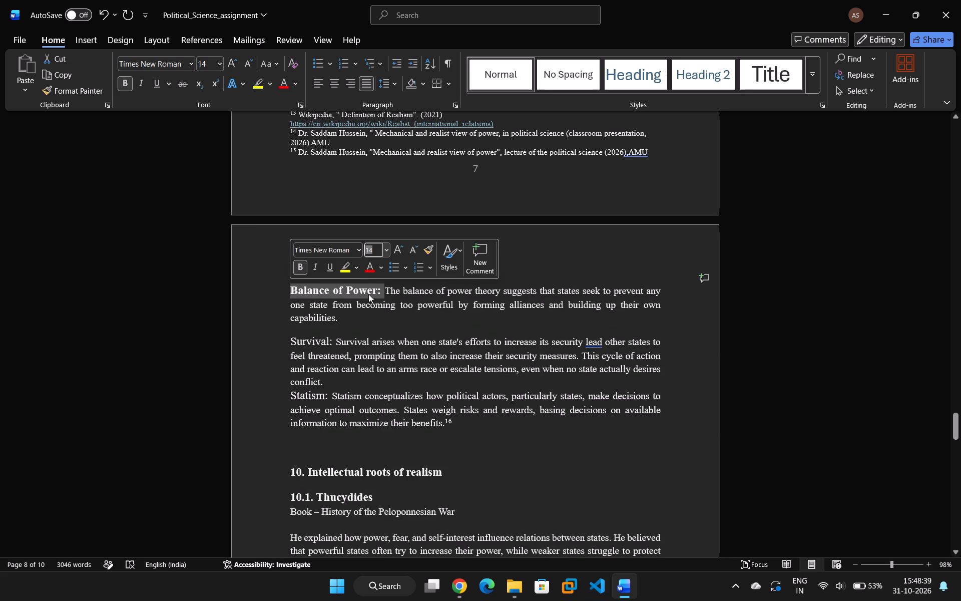
{"action": "left_click", "coordinate": [297, 268]}
{"action": "scroll", "coordinate": [348, 333], "scroll_direction": "down", "scroll_amount": 1}
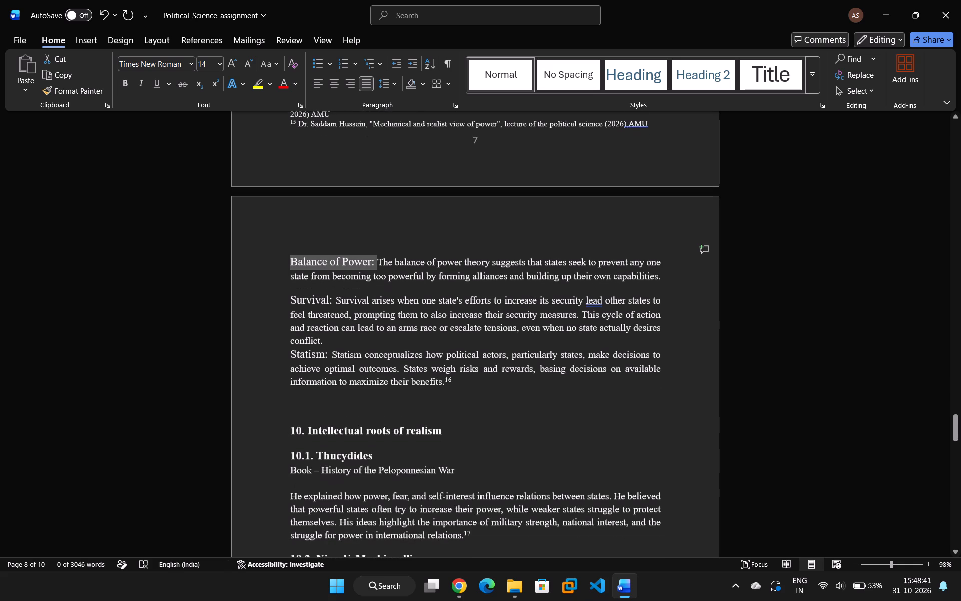
{"action": "left_click", "coordinate": [354, 281]}
{"action": "scroll", "coordinate": [356, 290], "scroll_direction": "down", "scroll_amount": 1}
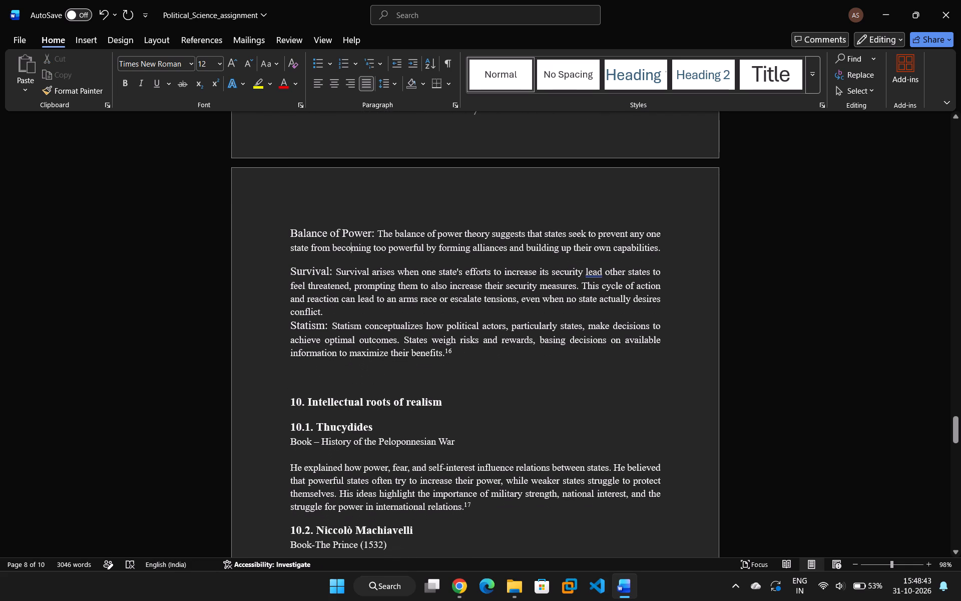
{"action": "left_click", "coordinate": [334, 311]}
Remove bold from the run-in heading "Anarchy:" at the end of page 7.
{"action": "scroll", "coordinate": [321, 274], "scroll_direction": "up", "scroll_amount": 10}
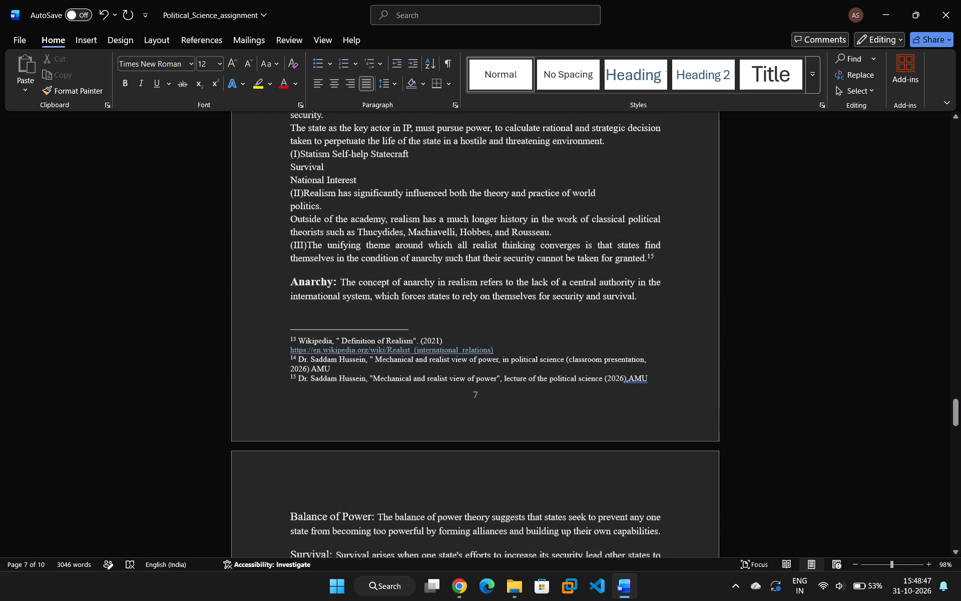
{"action": "left_click_drag", "start_coordinate": [337, 281], "coordinate": [289, 283]}
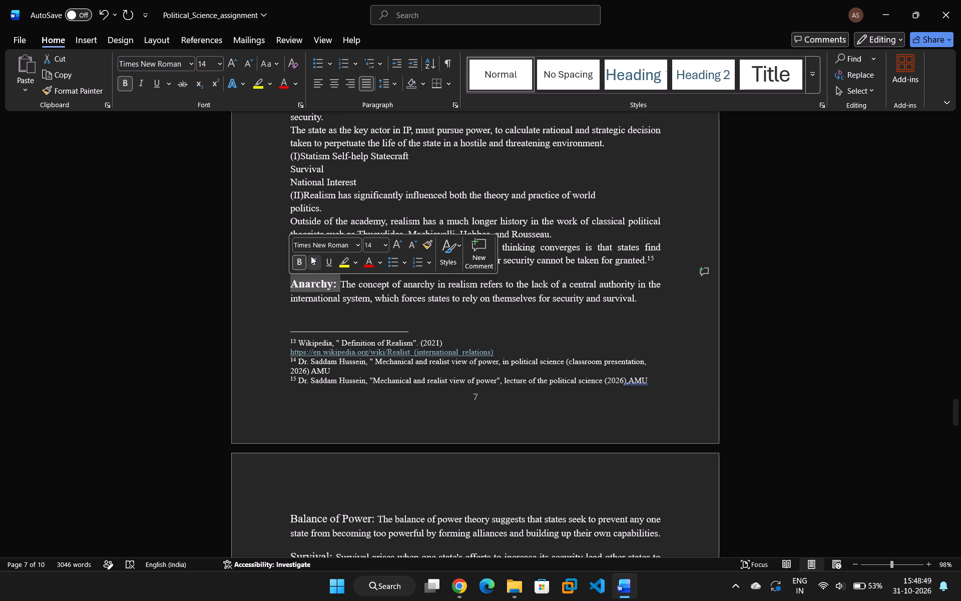
{"action": "left_click", "coordinate": [299, 259]}
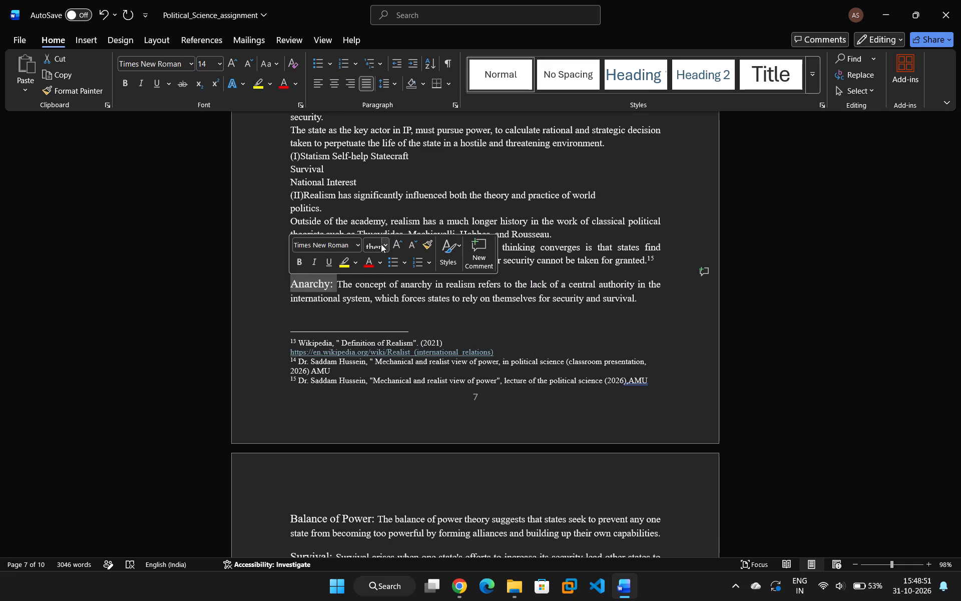
{"action": "left_click", "coordinate": [361, 298]}
{"action": "scroll", "coordinate": [357, 300], "scroll_direction": "down", "scroll_amount": 5}
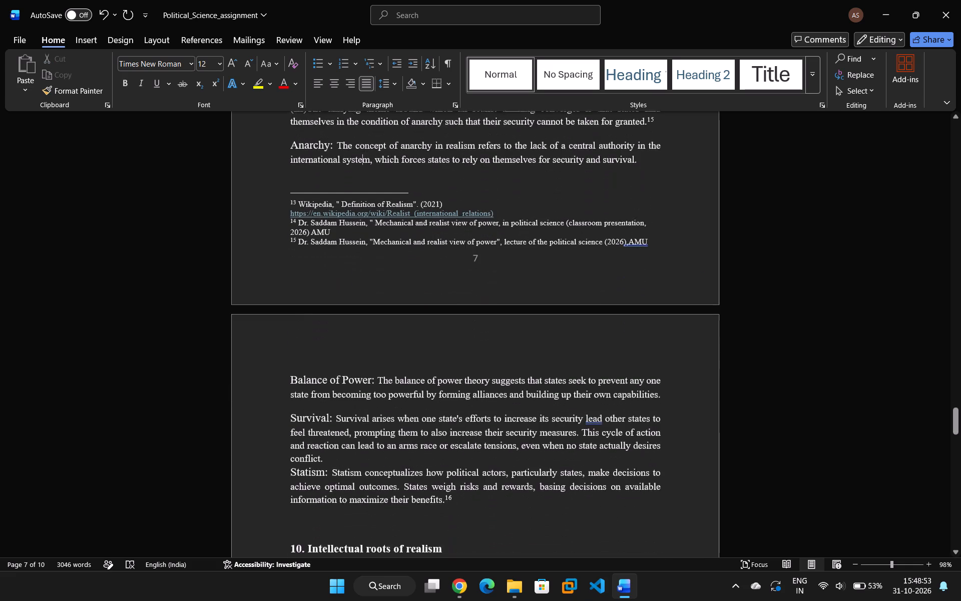
Review the spacing of the run-in subheadings in section 9 across pages 7 and 8.
{"action": "scroll", "coordinate": [351, 308], "scroll_direction": "down", "scroll_amount": 1}
{"action": "scroll", "coordinate": [316, 323], "scroll_direction": "up", "scroll_amount": 10}
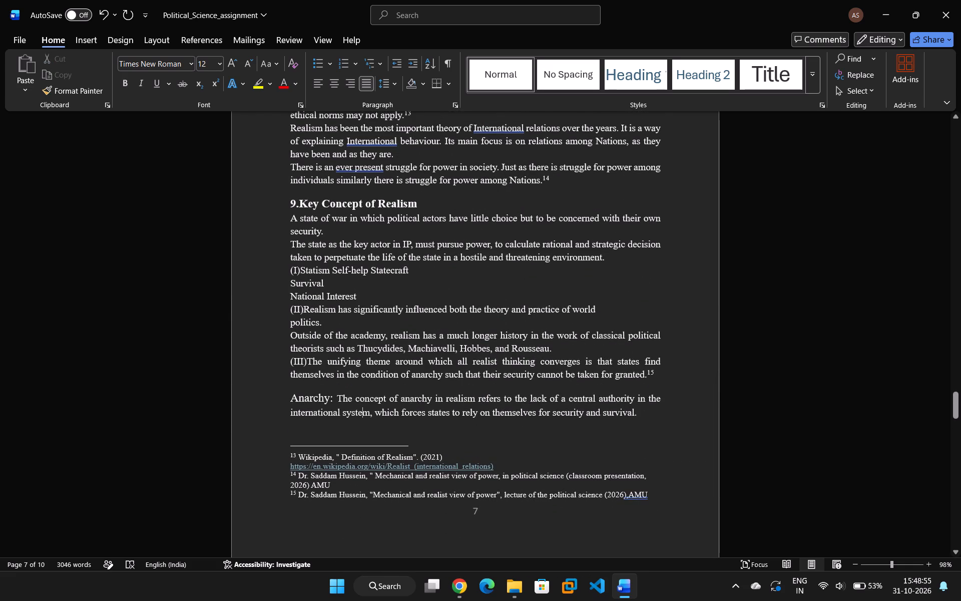
{"action": "scroll", "coordinate": [316, 323], "scroll_direction": "down", "scroll_amount": 8}
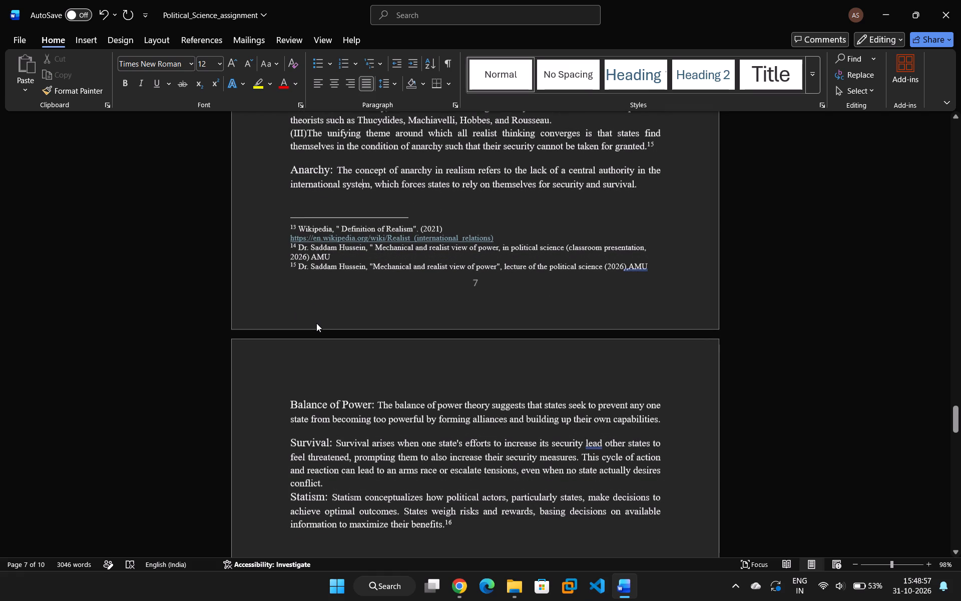
{"action": "scroll", "coordinate": [316, 323], "scroll_direction": "up", "scroll_amount": 9}
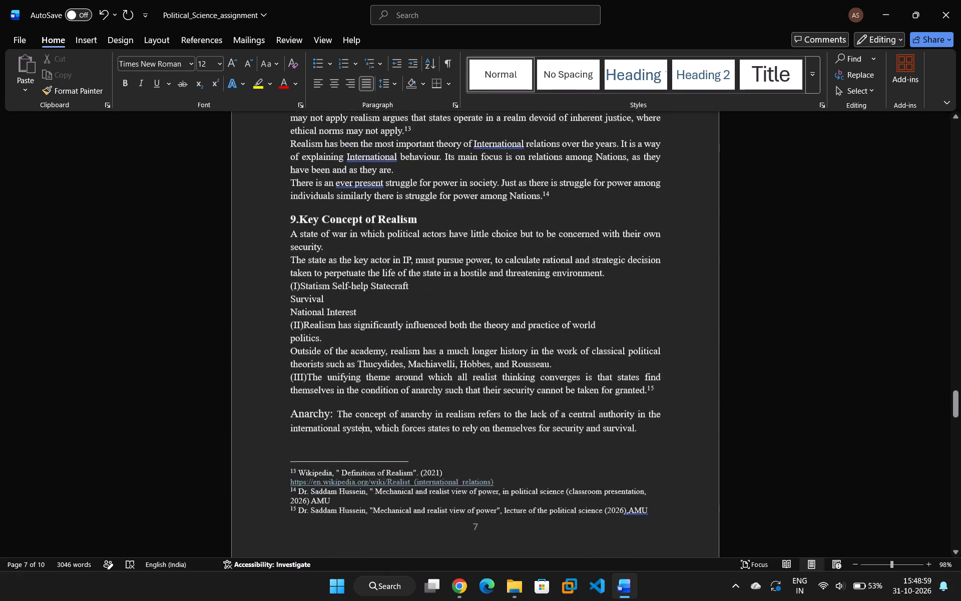
{"action": "scroll", "coordinate": [324, 319], "scroll_direction": "down", "scroll_amount": 10}
{"action": "scroll", "coordinate": [308, 368], "scroll_direction": "down", "scroll_amount": 3}
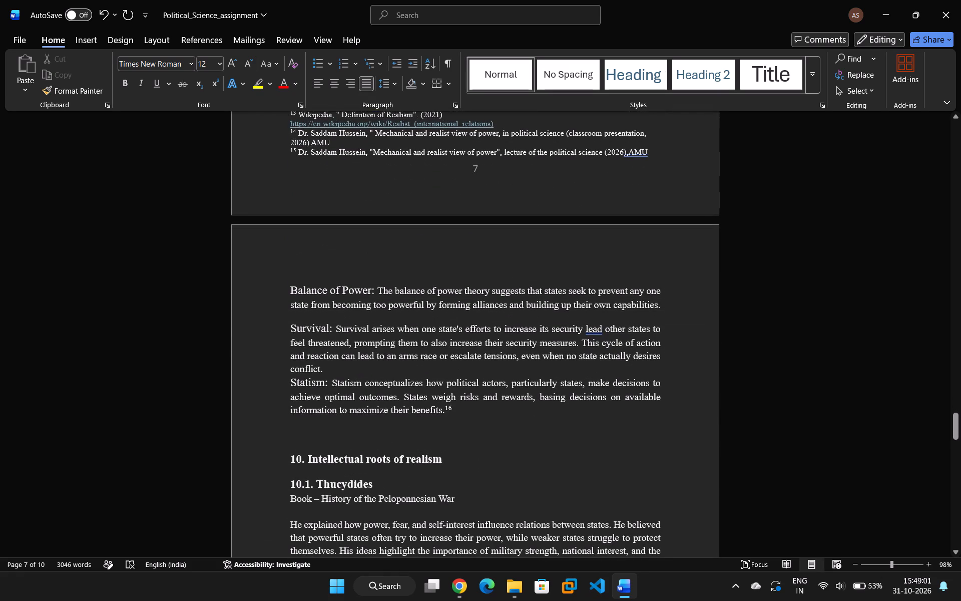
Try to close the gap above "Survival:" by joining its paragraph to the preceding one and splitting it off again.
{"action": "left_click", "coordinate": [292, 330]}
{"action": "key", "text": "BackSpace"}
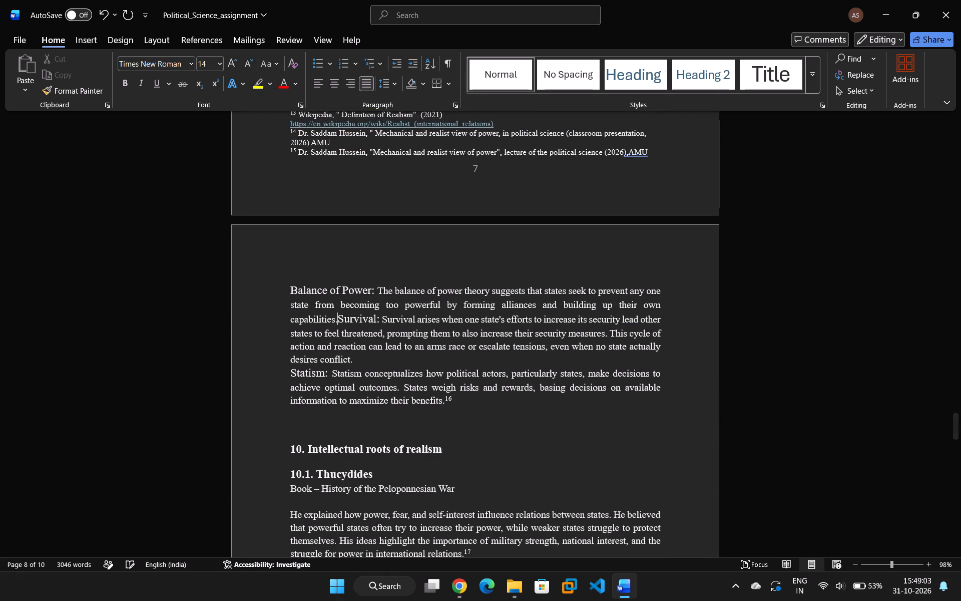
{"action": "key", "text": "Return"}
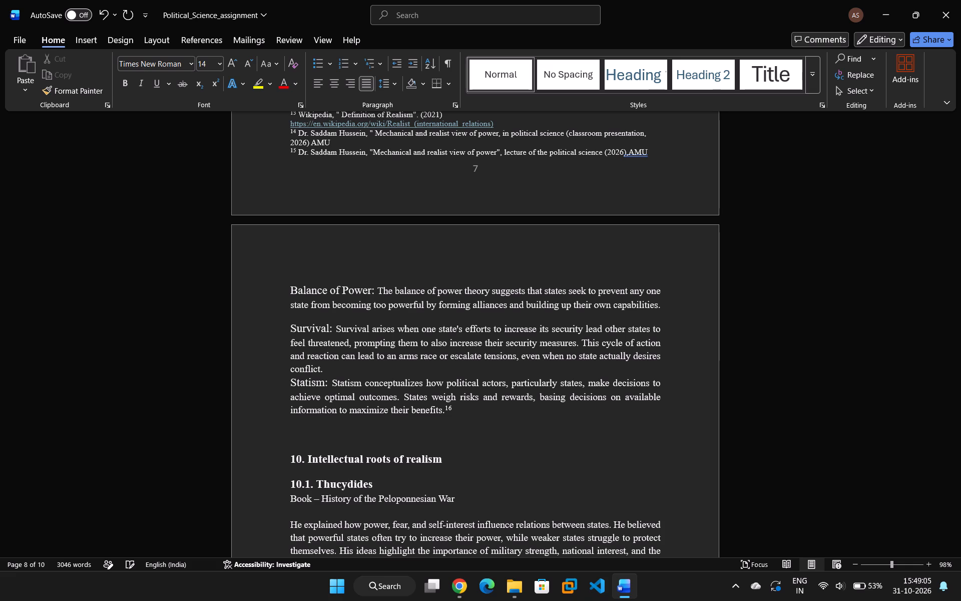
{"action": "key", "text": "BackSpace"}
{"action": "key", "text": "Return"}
Remove the space before the "Survival:" paragraph in section 9.
{"action": "left_click_drag", "start_coordinate": [346, 365], "coordinate": [338, 366]}
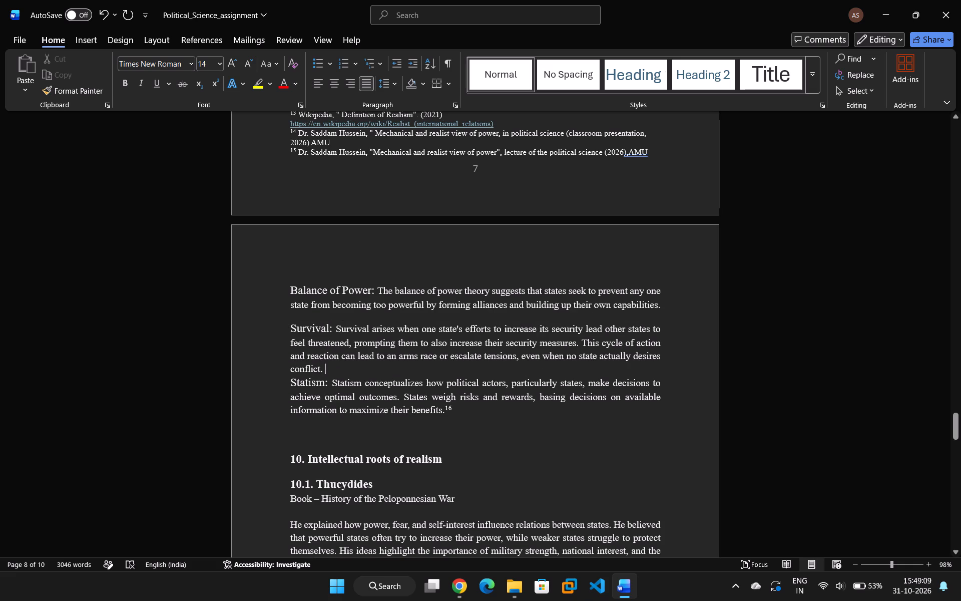
{"action": "left_click_drag", "start_coordinate": [338, 366], "coordinate": [275, 320]}
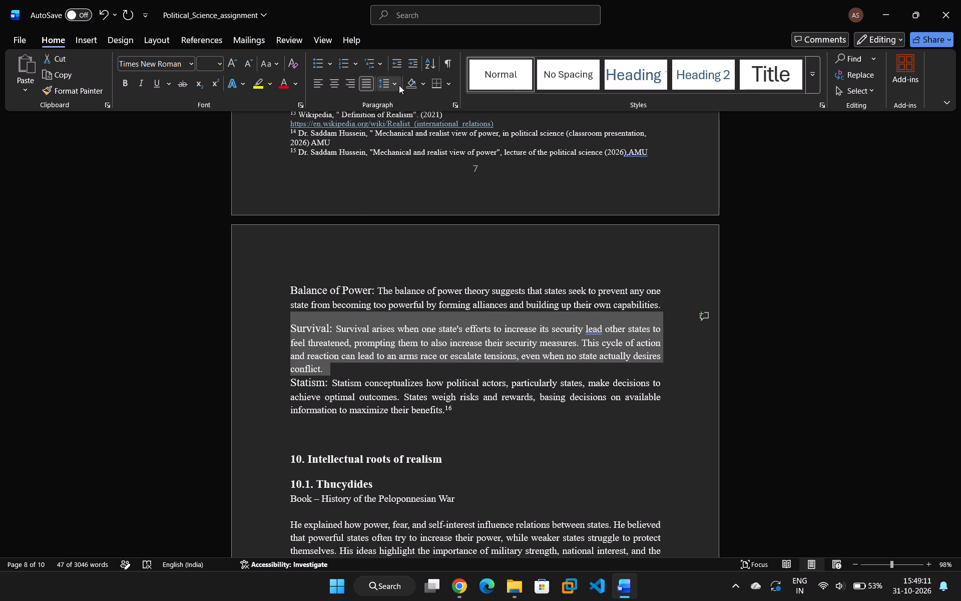
{"action": "left_click", "coordinate": [399, 85]}
{"action": "left_click", "coordinate": [417, 226]}
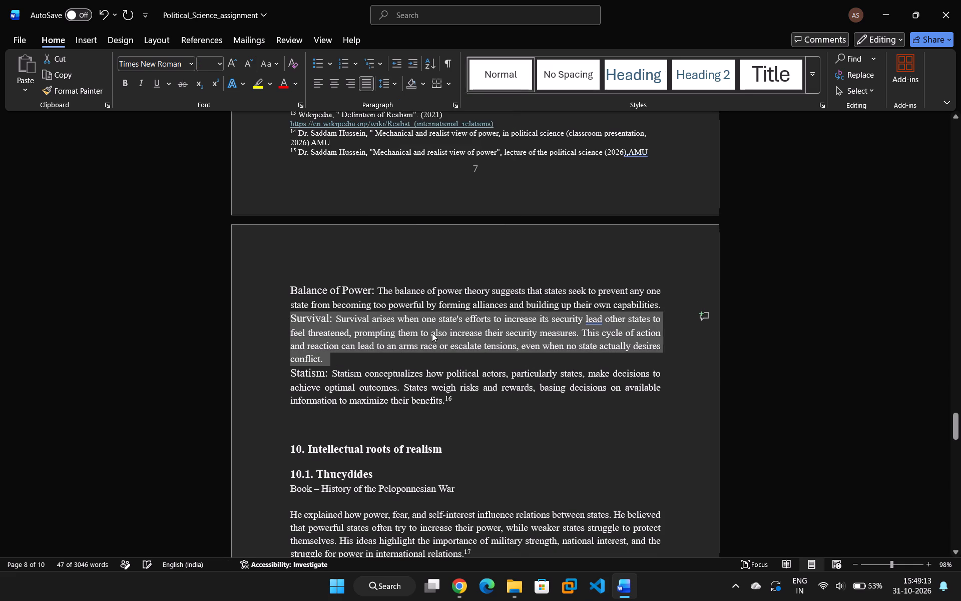
{"action": "left_click", "coordinate": [432, 333]}
Look through the headings and paragraphs from section 10 to section 12 for remaining formatting differences.
{"action": "scroll", "coordinate": [434, 332], "scroll_direction": "down", "scroll_amount": 4}
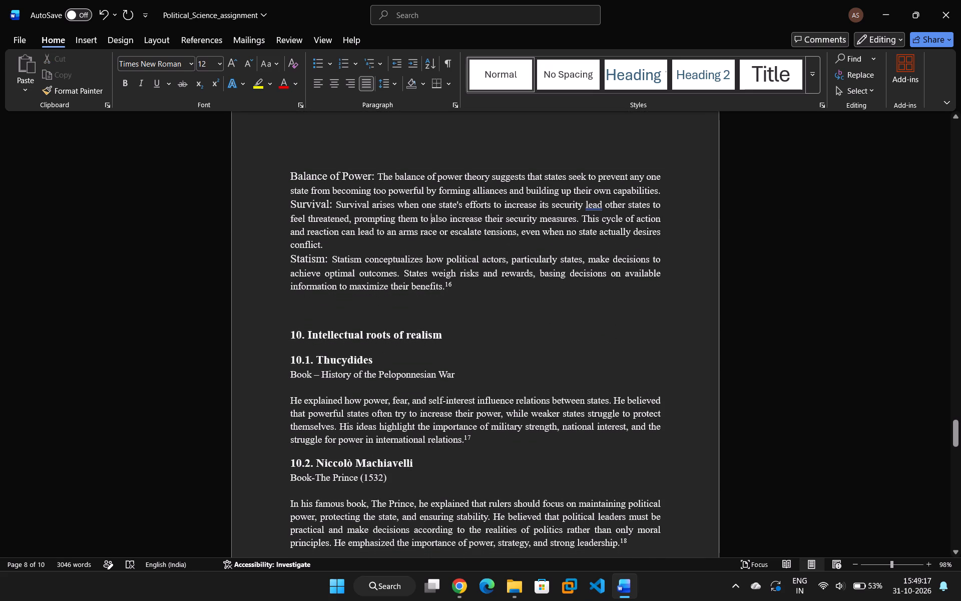
{"action": "scroll", "coordinate": [436, 348], "scroll_direction": "down", "scroll_amount": 7}
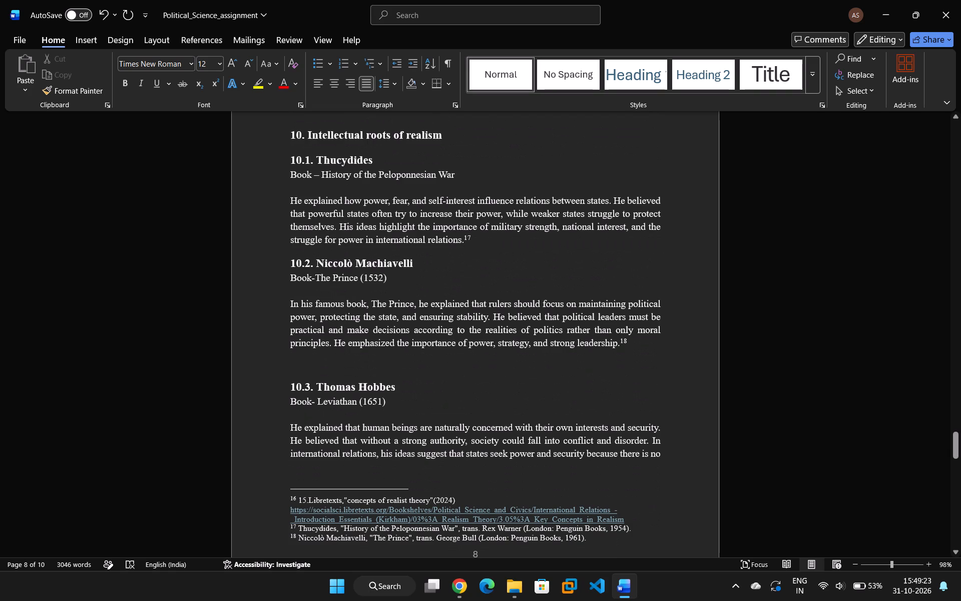
{"action": "scroll", "coordinate": [432, 348], "scroll_direction": "down", "scroll_amount": 5}
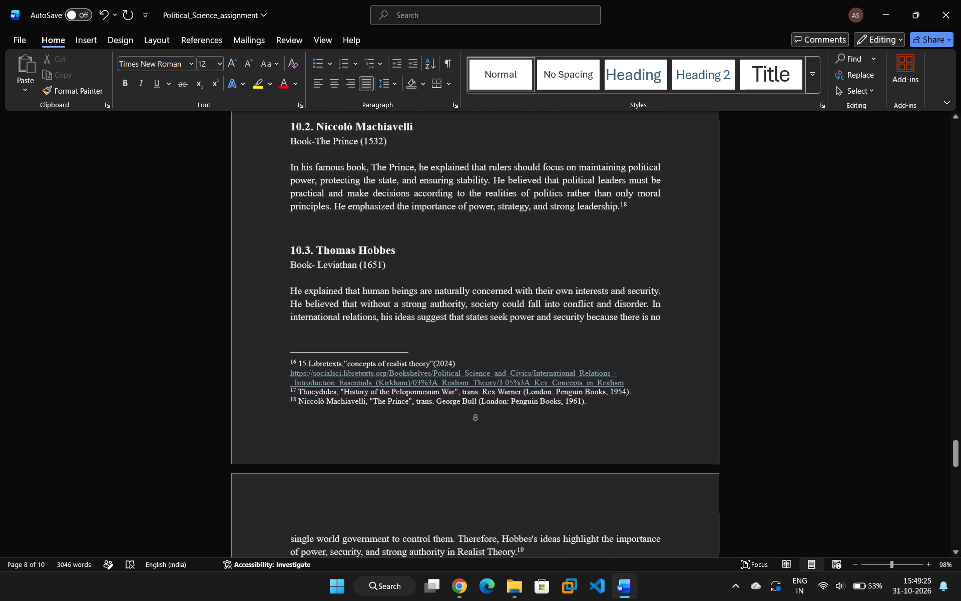
{"action": "scroll", "coordinate": [422, 361], "scroll_direction": "down", "scroll_amount": 15}
{"action": "scroll", "coordinate": [476, 316], "scroll_direction": "down", "scroll_amount": 10}
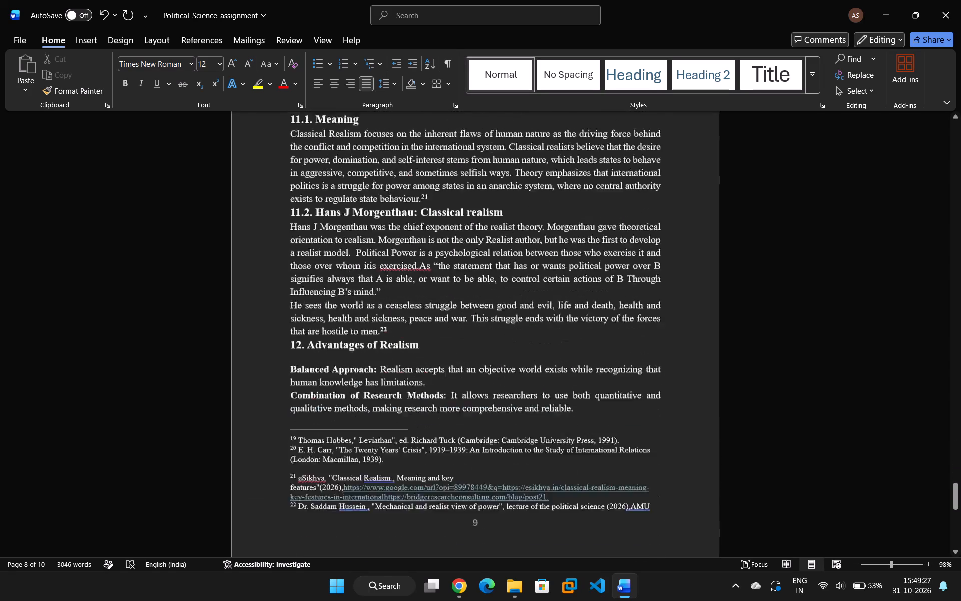
{"action": "scroll", "coordinate": [453, 332], "scroll_direction": "down", "scroll_amount": 4}
{"action": "scroll", "coordinate": [448, 336], "scroll_direction": "up", "scroll_amount": 4}
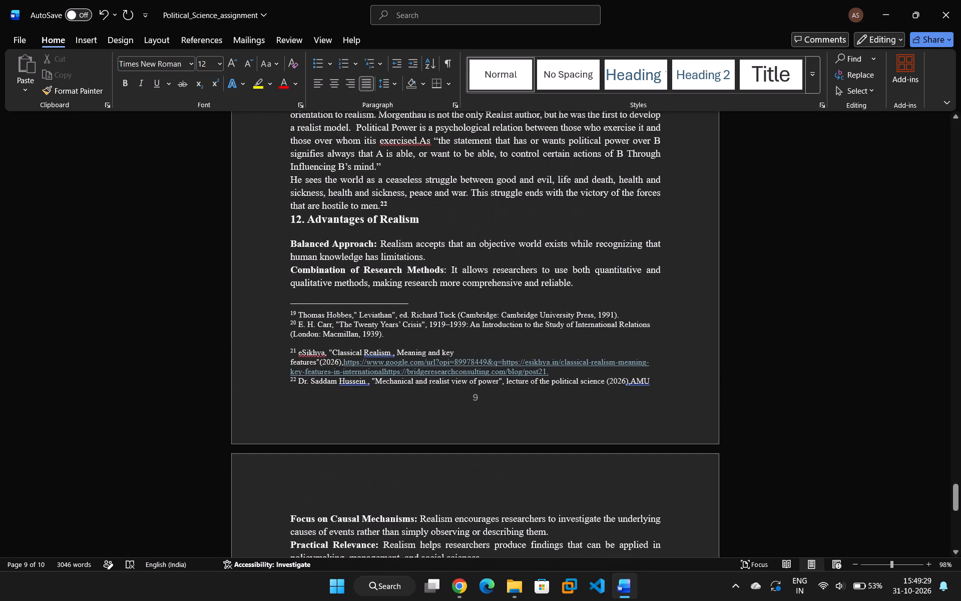
Remove bold from the run-in headings "Balanced Approach:" and "Combination of Research Methods:" in section 12.
{"action": "left_click_drag", "start_coordinate": [379, 245], "coordinate": [289, 246]}
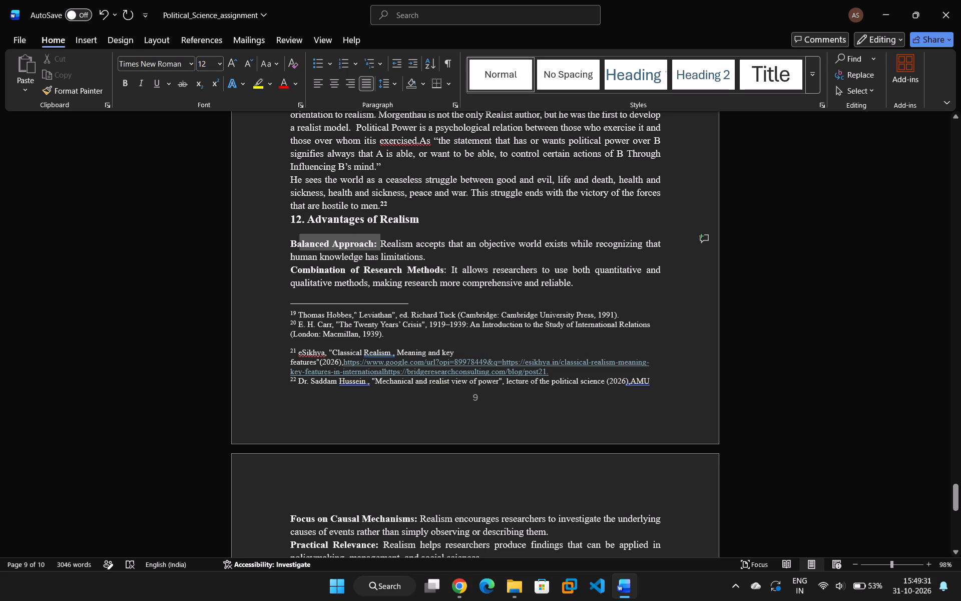
{"action": "left_click_drag", "start_coordinate": [289, 246], "coordinate": [284, 247]}
{"action": "left_click", "coordinate": [287, 223]}
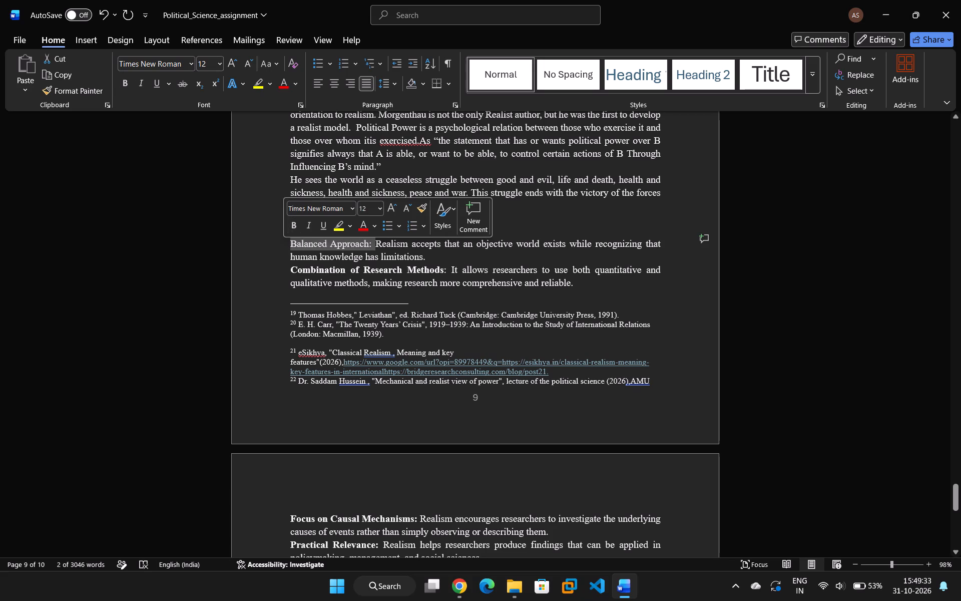
{"action": "left_click", "coordinate": [321, 267]}
{"action": "left_click_drag", "start_coordinate": [448, 270], "coordinate": [293, 274]}
{"action": "left_click", "coordinate": [301, 254]}
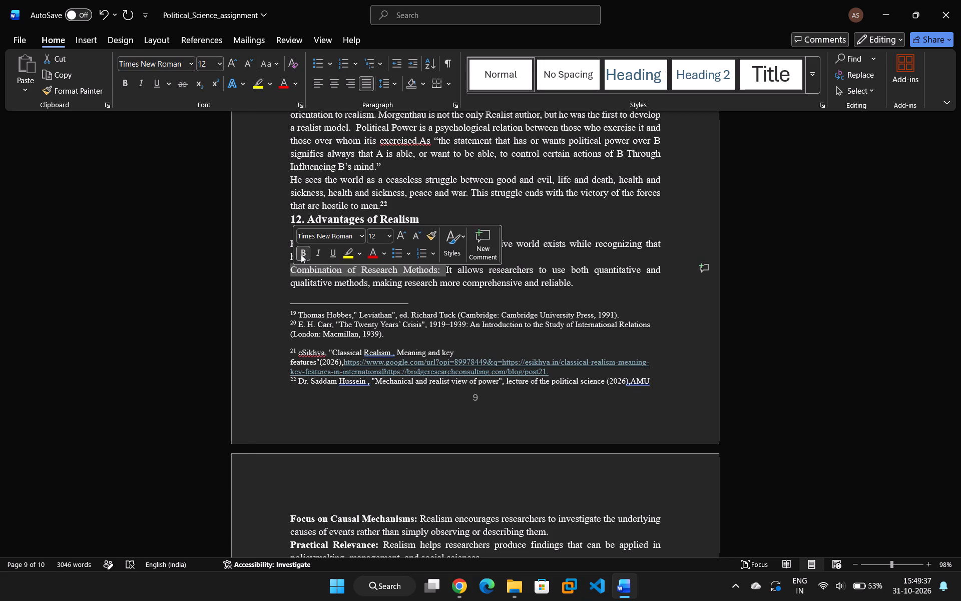
{"action": "left_click", "coordinate": [301, 254]}
{"action": "left_click", "coordinate": [305, 254]}
{"action": "scroll", "coordinate": [331, 277], "scroll_direction": "down", "scroll_amount": 1}
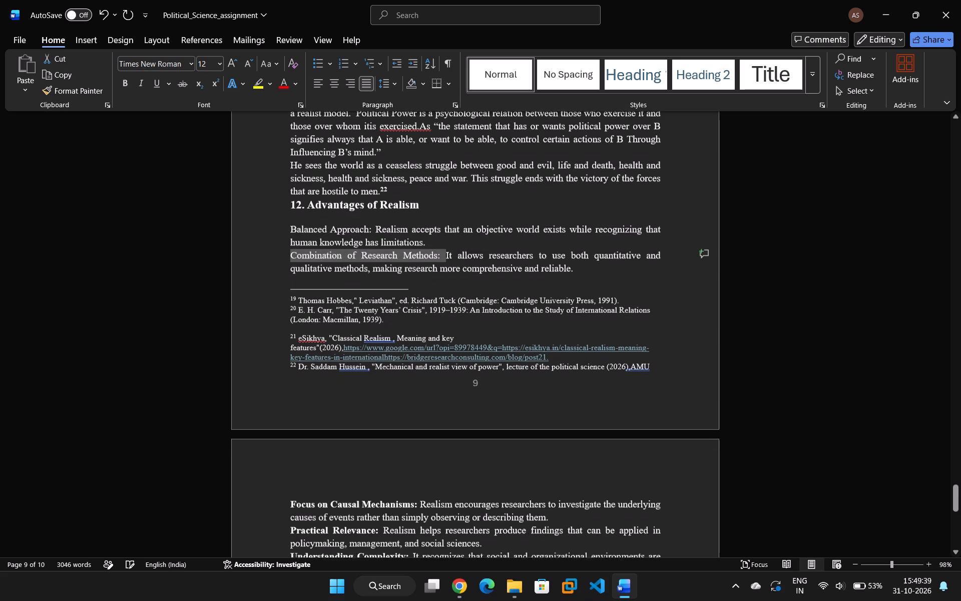
{"action": "left_click", "coordinate": [357, 268]}
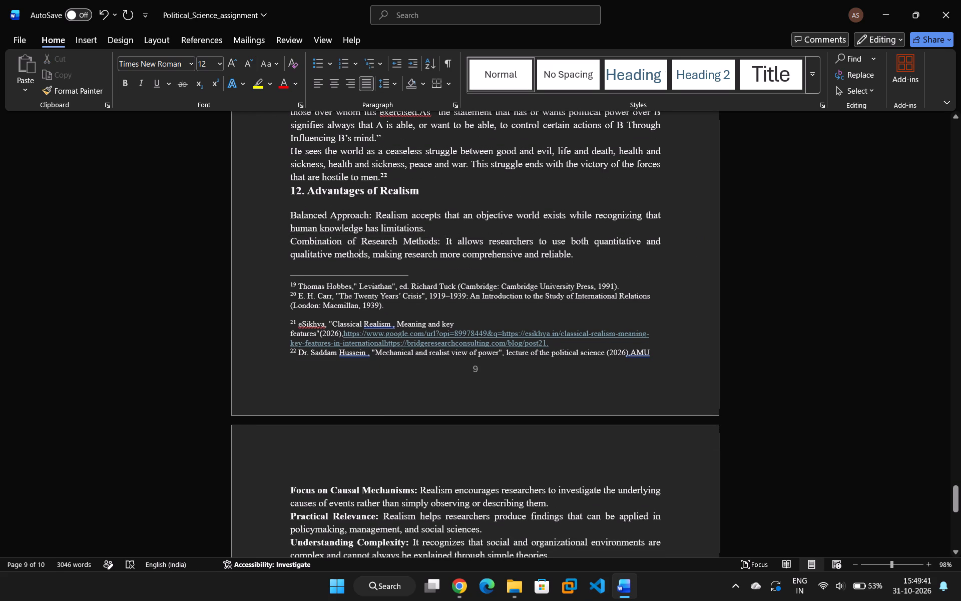
Remove bold from the remaining four run-in headings of section 12, from "Focus on Causal Mechanisms:" to "Better Policy Decisions:".
{"action": "scroll", "coordinate": [357, 269], "scroll_direction": "down", "scroll_amount": 8}
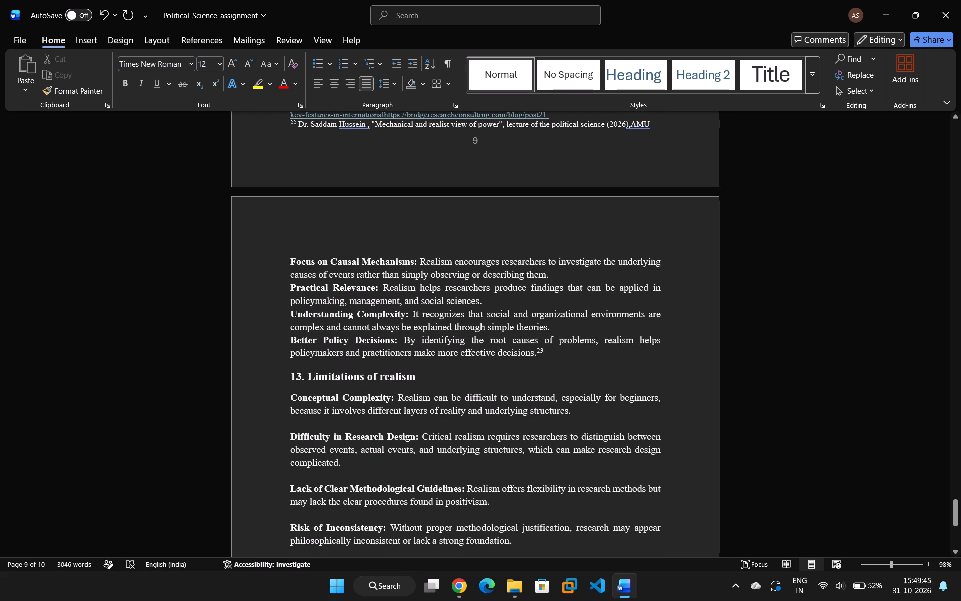
{"action": "left_click_drag", "start_coordinate": [417, 263], "coordinate": [287, 263]}
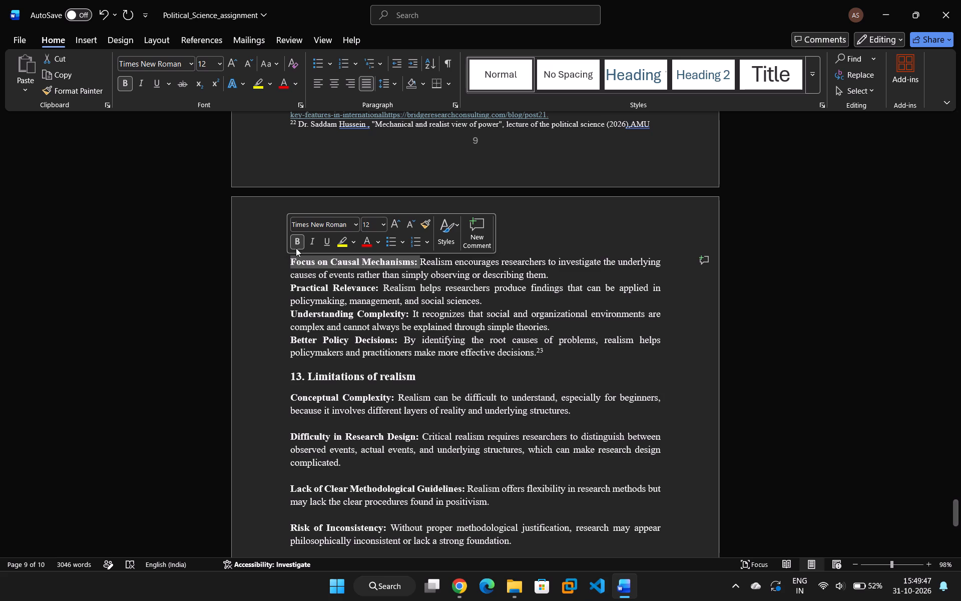
{"action": "left_click", "coordinate": [300, 244]}
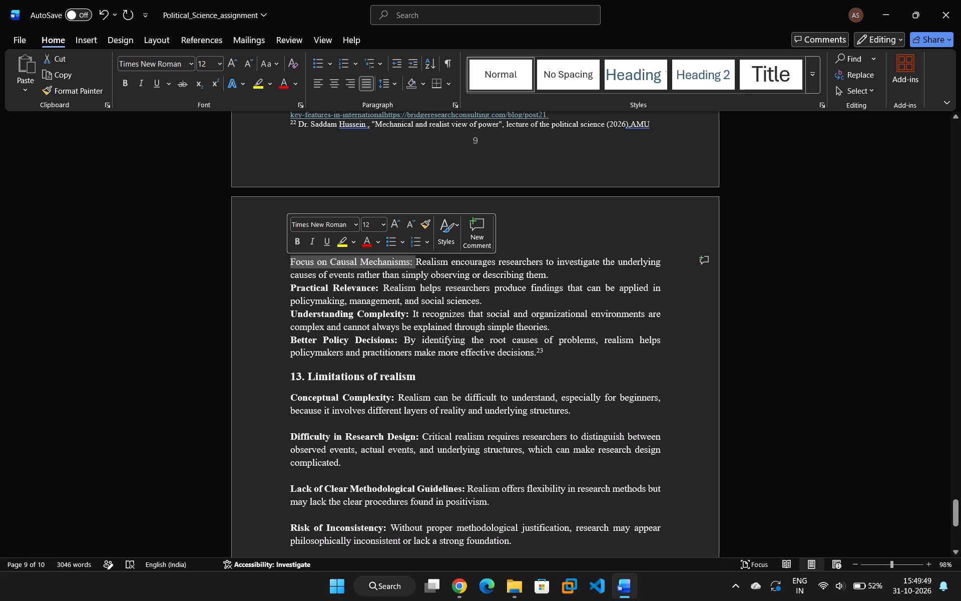
{"action": "left_click_drag", "start_coordinate": [379, 288], "coordinate": [281, 282]}
{"action": "left_click", "coordinate": [293, 260]}
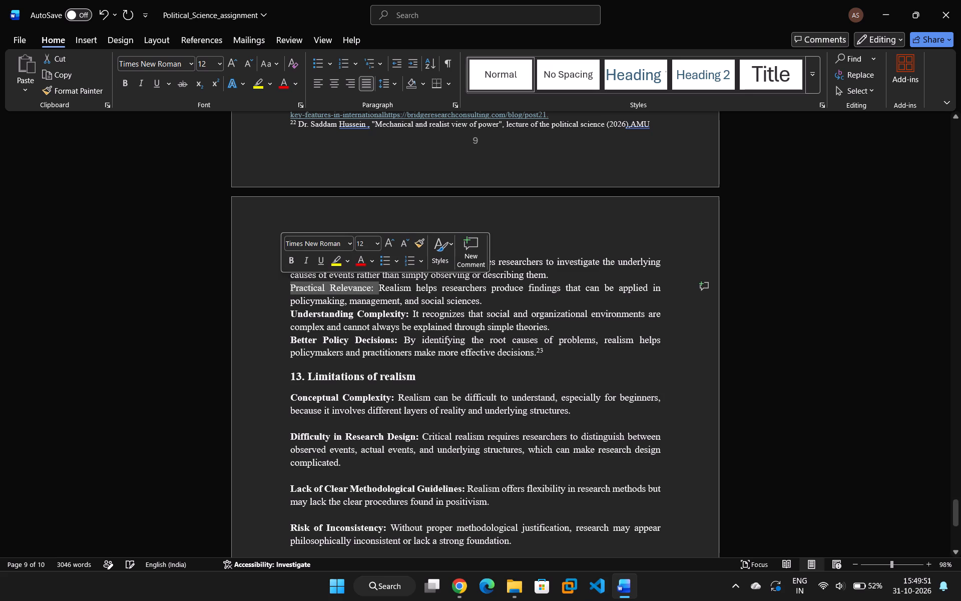
{"action": "left_click_drag", "start_coordinate": [408, 315], "coordinate": [306, 316]}
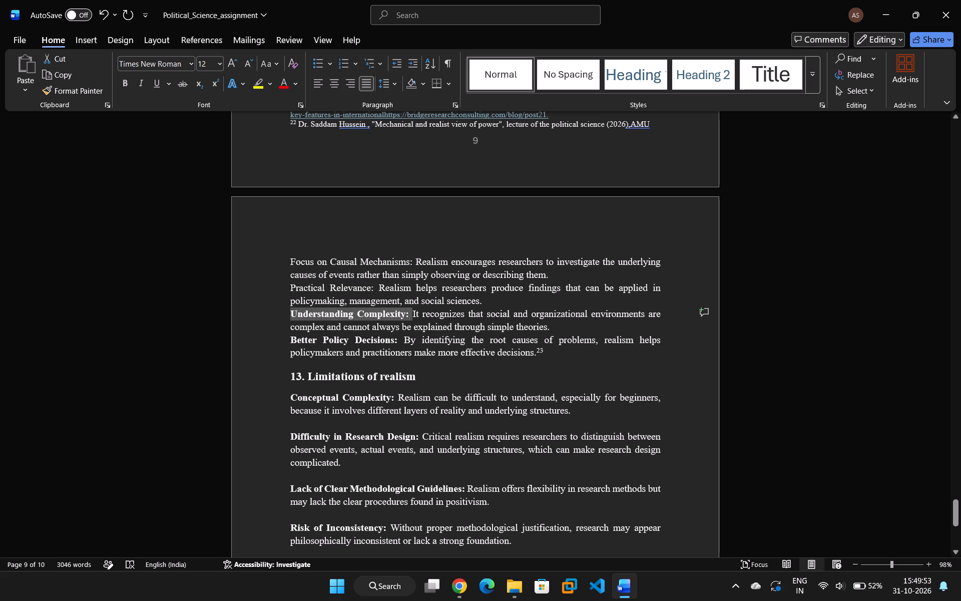
{"action": "left_click_drag", "start_coordinate": [306, 316], "coordinate": [305, 316]}
{"action": "left_click", "coordinate": [317, 296]}
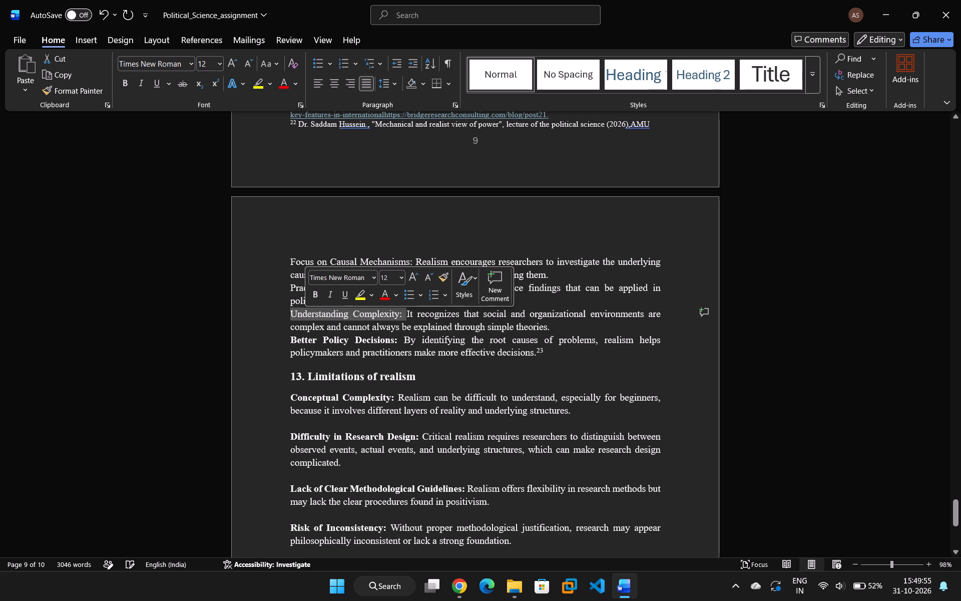
{"action": "left_click_drag", "start_coordinate": [396, 340], "coordinate": [302, 338]}
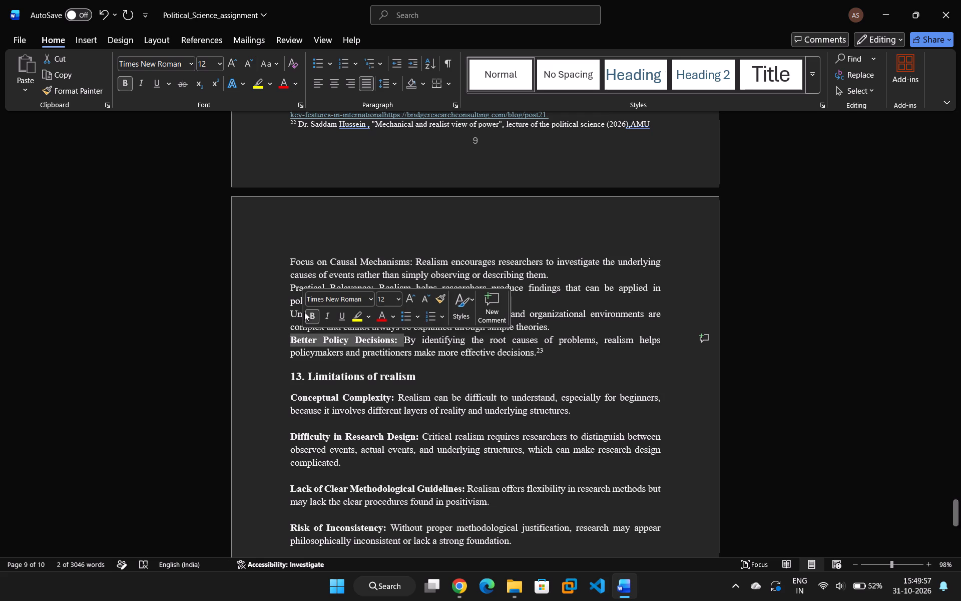
{"action": "left_click", "coordinate": [312, 313]}
Remove bold from the first three run-in headings of section 13, from "Conceptual Complexity:" to "Lack of Clear Methodological Guidelines:".
{"action": "scroll", "coordinate": [343, 342], "scroll_direction": "down", "scroll_amount": 3}
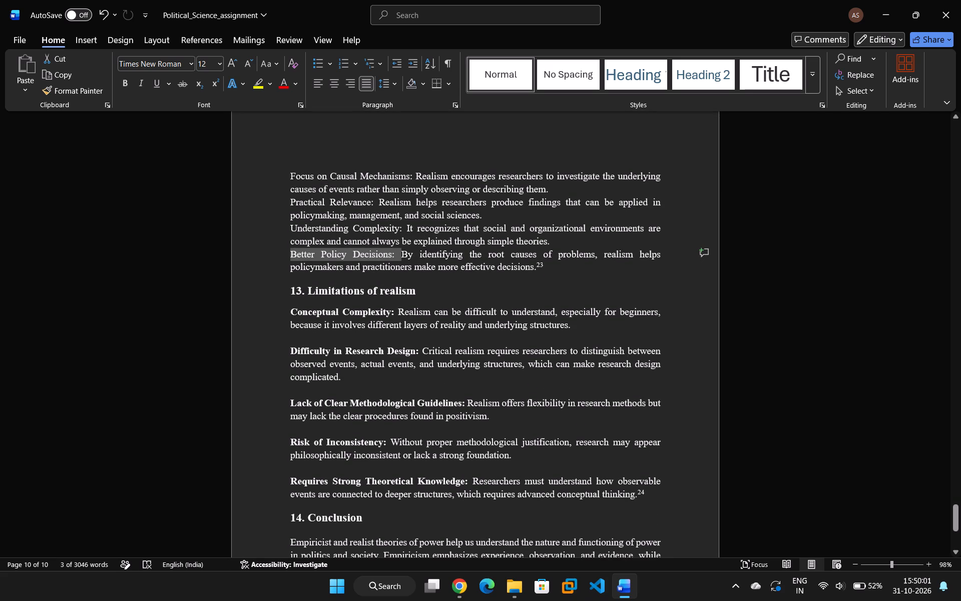
{"action": "left_click", "coordinate": [395, 311]}
{"action": "left_click_drag", "start_coordinate": [395, 311], "coordinate": [306, 316]}
{"action": "left_click", "coordinate": [315, 299]}
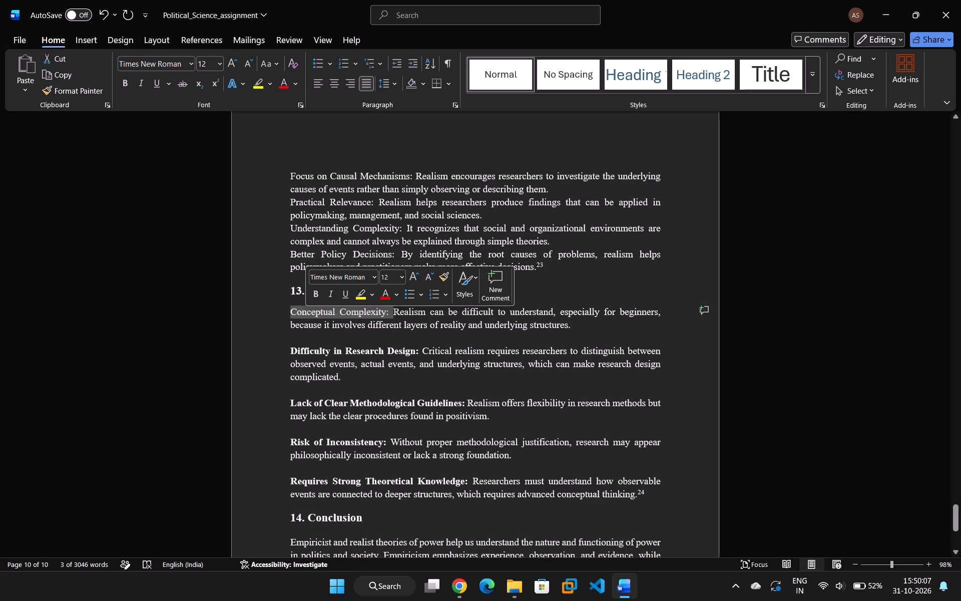
{"action": "left_click_drag", "start_coordinate": [419, 352], "coordinate": [307, 342]}
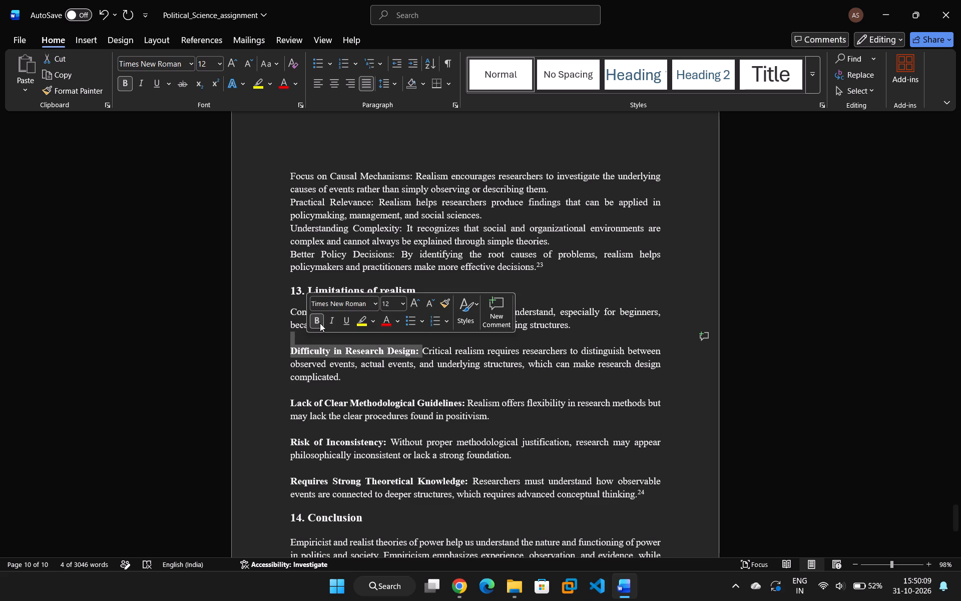
{"action": "left_click", "coordinate": [320, 323]}
{"action": "scroll", "coordinate": [329, 325], "scroll_direction": "down", "scroll_amount": 3}
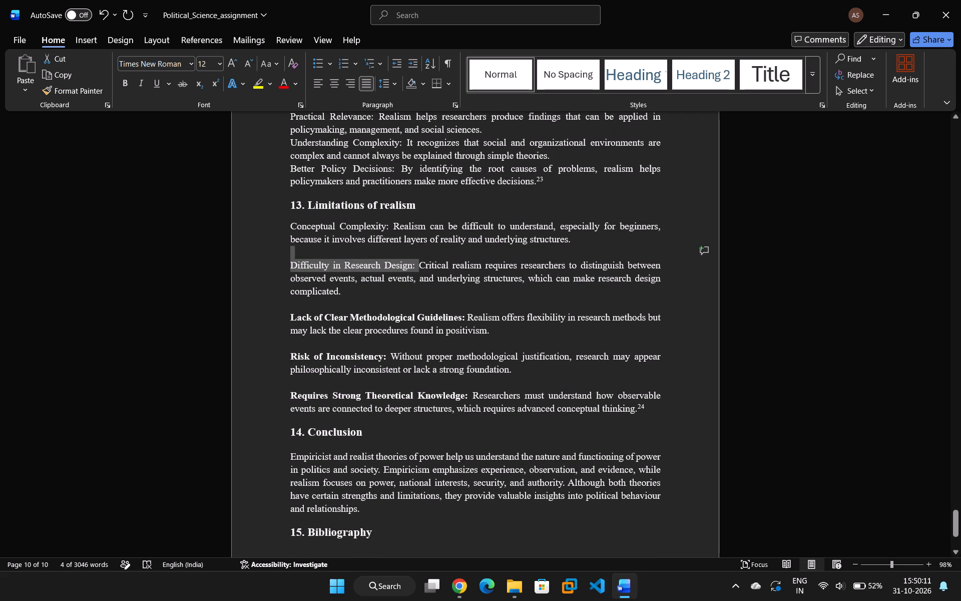
{"action": "left_click_drag", "start_coordinate": [465, 319], "coordinate": [286, 323]}
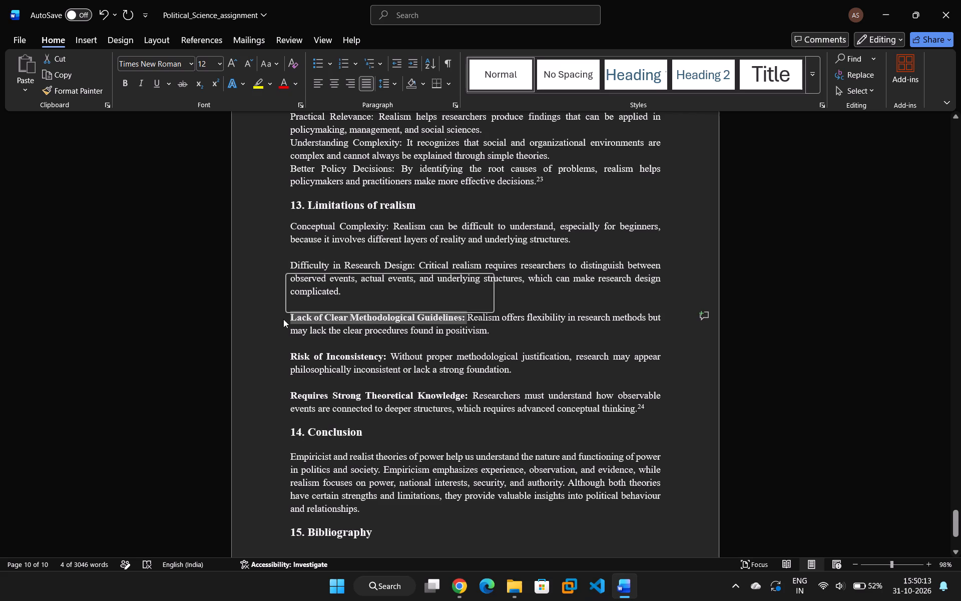
{"action": "left_click", "coordinate": [297, 300]}
Remove bold from the last two run-in headings of section 13, "Risk of Inconsistency" and "Requires Strong Theoretical Knowledge".
{"action": "scroll", "coordinate": [298, 300], "scroll_direction": "down", "scroll_amount": 3}
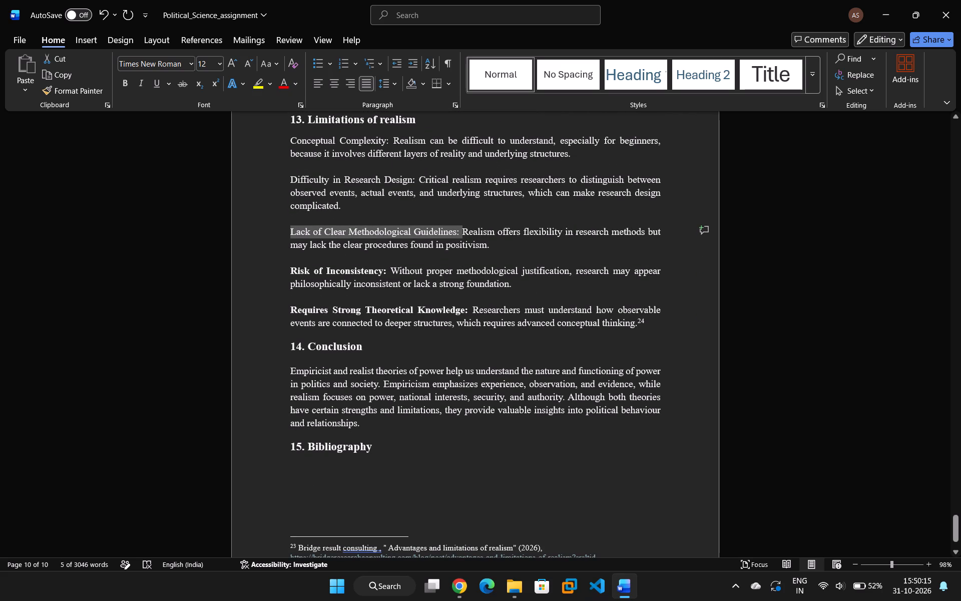
{"action": "left_click_drag", "start_coordinate": [386, 272], "coordinate": [289, 274]}
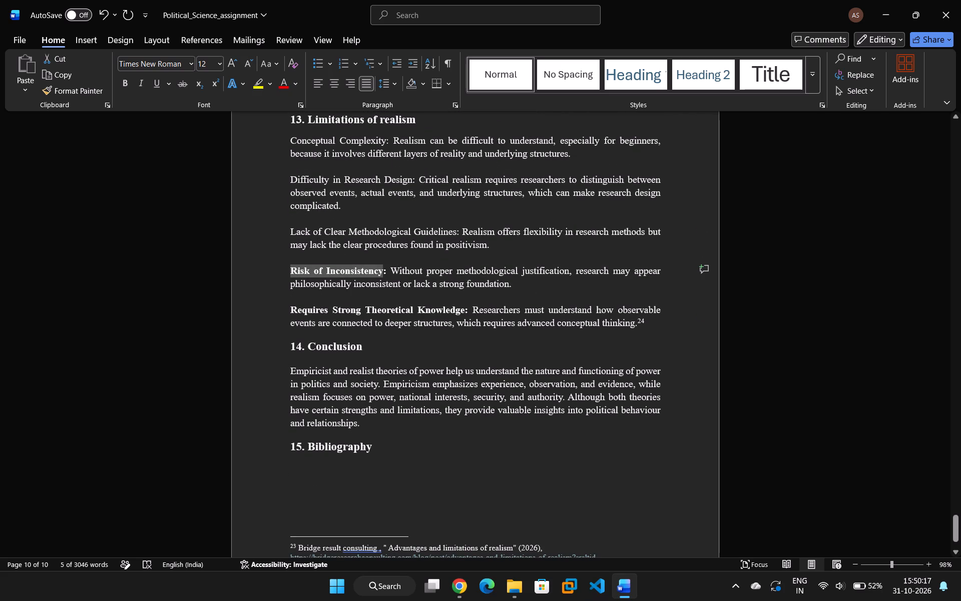
{"action": "left_click_drag", "start_coordinate": [289, 274], "coordinate": [287, 273]}
{"action": "left_click", "coordinate": [295, 252]}
{"action": "scroll", "coordinate": [313, 261], "scroll_direction": "down", "scroll_amount": 3}
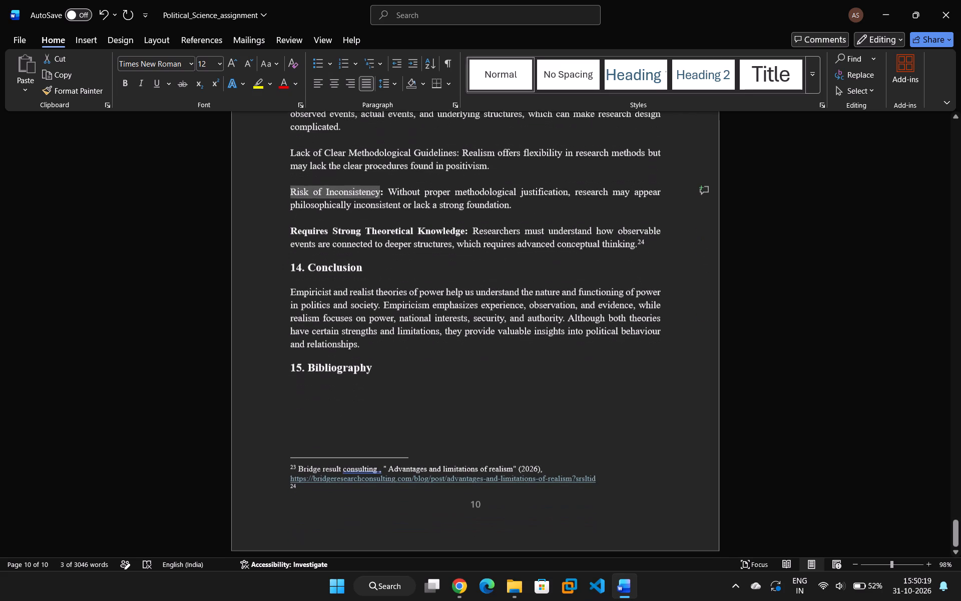
{"action": "left_click_drag", "start_coordinate": [467, 228], "coordinate": [286, 230]}
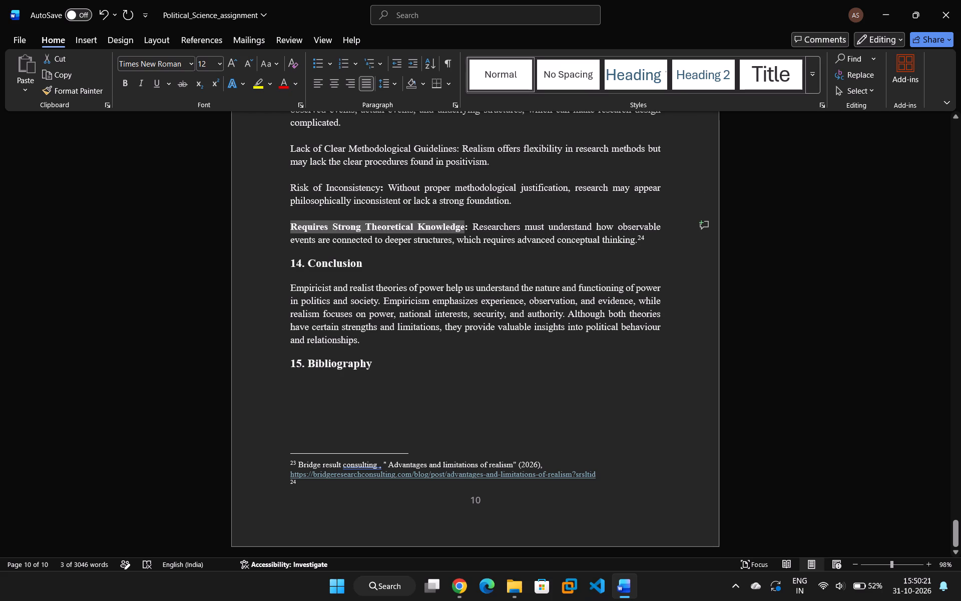
{"action": "left_click_drag", "start_coordinate": [286, 230], "coordinate": [284, 229]}
{"action": "left_click", "coordinate": [297, 208]}
{"action": "scroll", "coordinate": [297, 208], "scroll_direction": "down", "scroll_amount": 6}
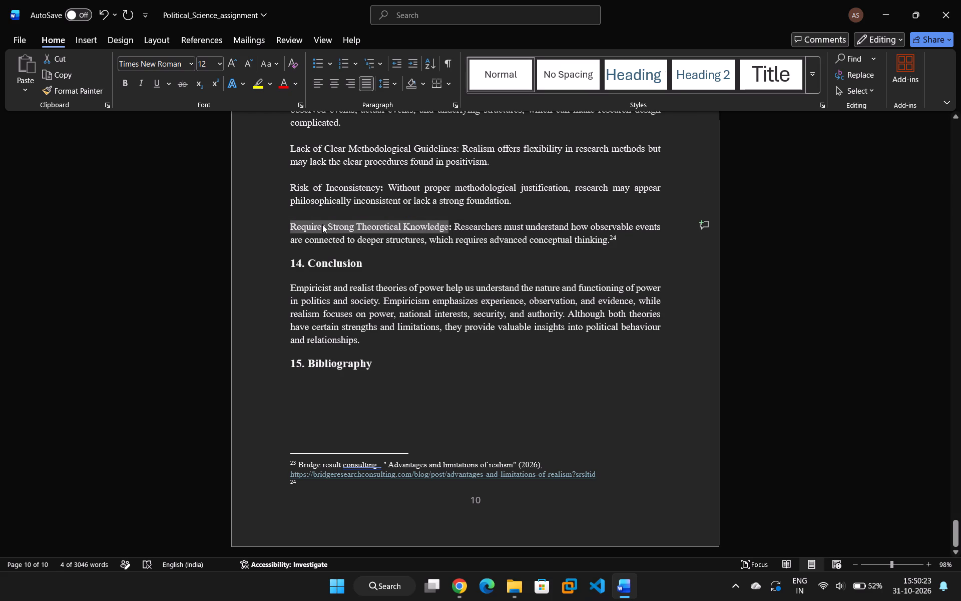
{"action": "scroll", "coordinate": [325, 229], "scroll_direction": "down", "scroll_amount": 10}
{"action": "left_click", "coordinate": [442, 275]}
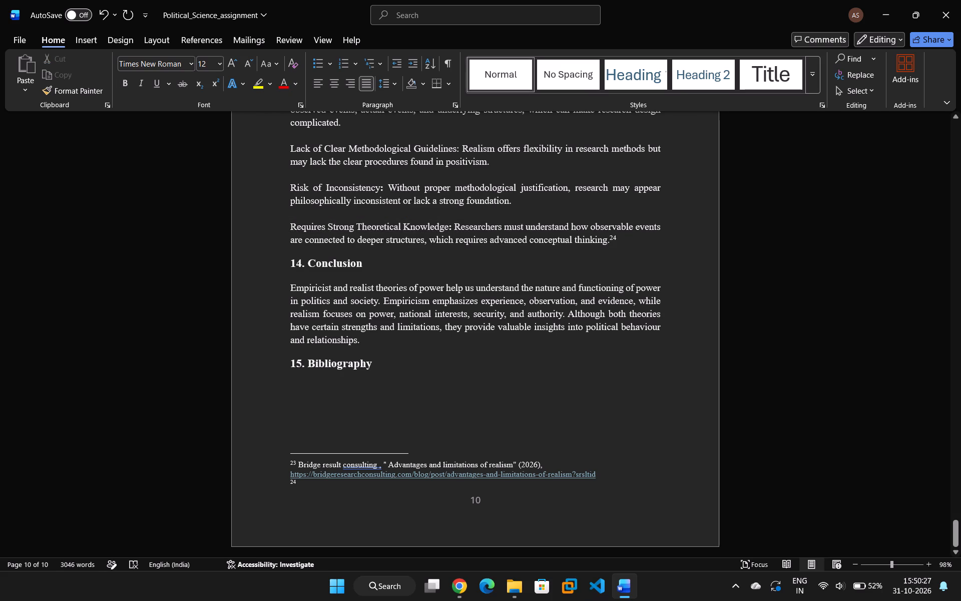
Look back through the document from section 14 to section 9 for remaining formatting differences.
{"action": "scroll", "coordinate": [424, 292], "scroll_direction": "up", "scroll_amount": 1}
{"action": "scroll", "coordinate": [426, 288], "scroll_direction": "down", "scroll_amount": 2}
{"action": "scroll", "coordinate": [375, 318], "scroll_direction": "up", "scroll_amount": 2}
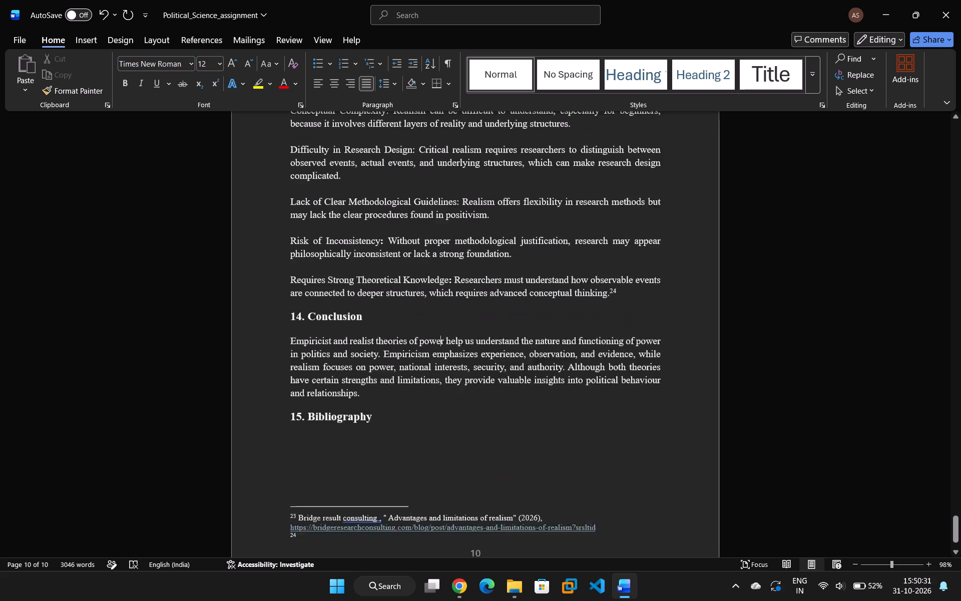
{"action": "scroll", "coordinate": [375, 318], "scroll_direction": "up", "scroll_amount": 20}
{"action": "scroll", "coordinate": [372, 319], "scroll_direction": "up", "scroll_amount": 15}
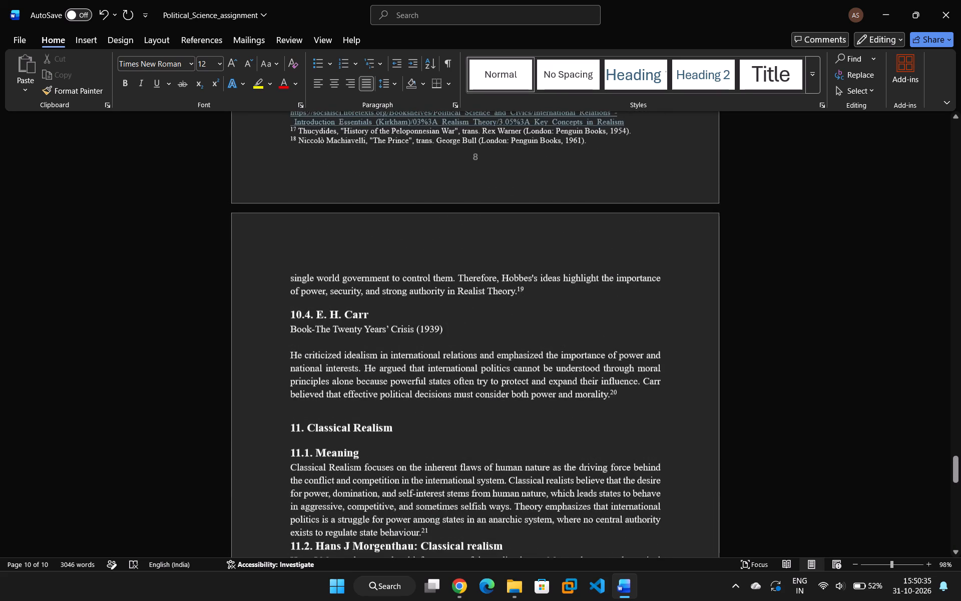
{"action": "scroll", "coordinate": [372, 319], "scroll_direction": "up", "scroll_amount": 12}
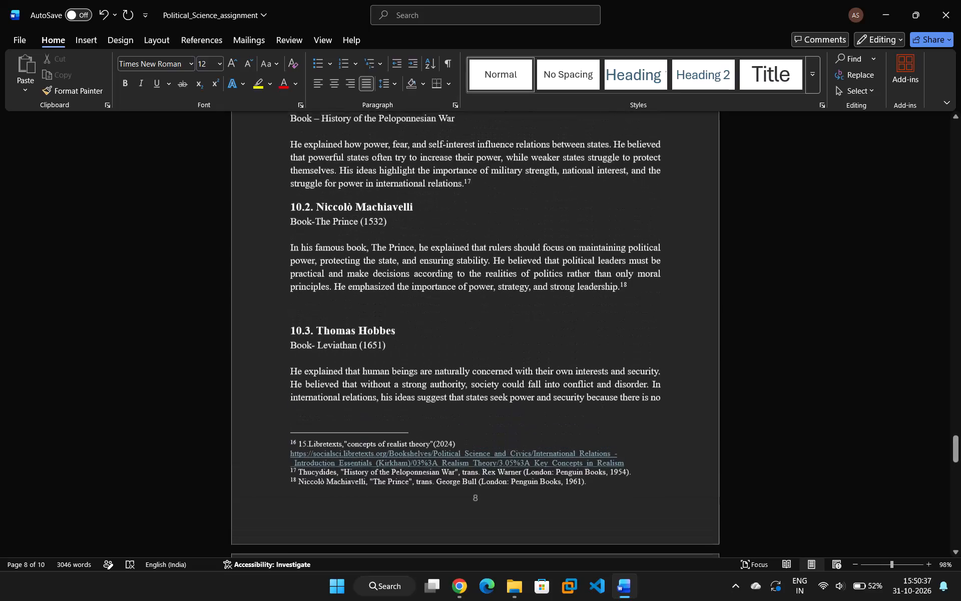
{"action": "scroll", "coordinate": [372, 319], "scroll_direction": "up", "scroll_amount": 19}
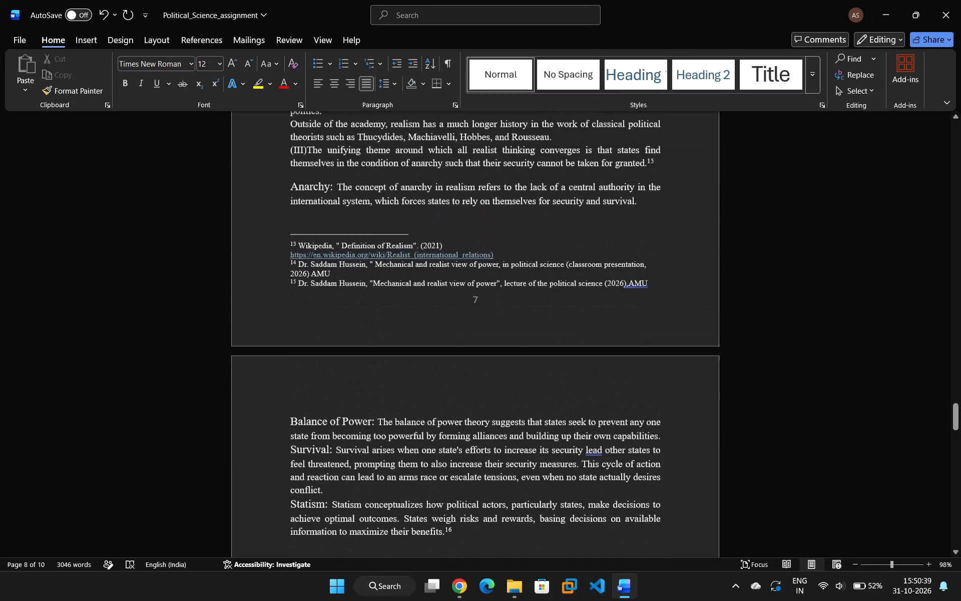
{"action": "scroll", "coordinate": [372, 319], "scroll_direction": "up", "scroll_amount": 4}
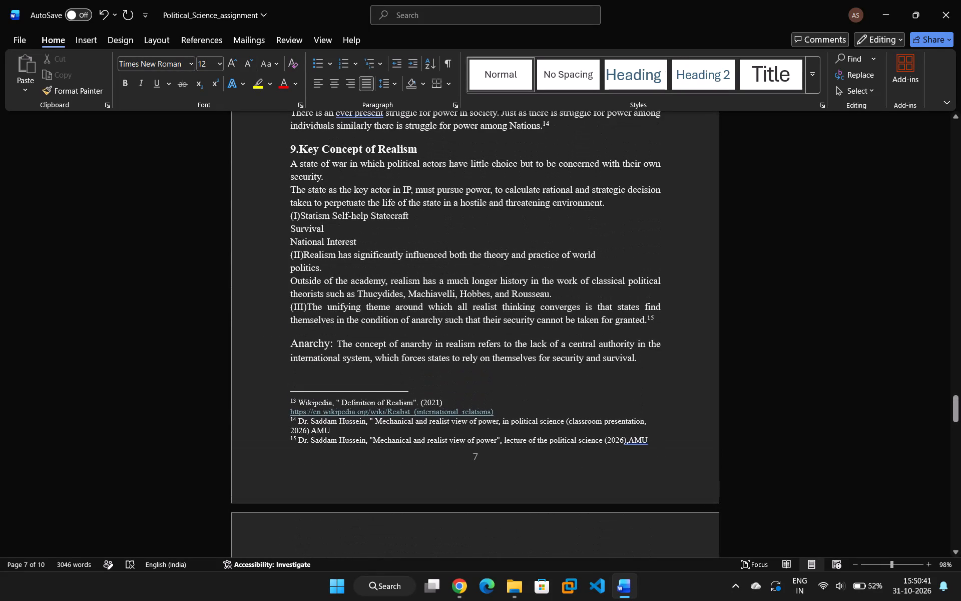
Set the font size of the section 9 run-in headings "Anarchy:" and "Balance of Power:" to 12.
{"action": "left_click_drag", "start_coordinate": [335, 341], "coordinate": [281, 346]}
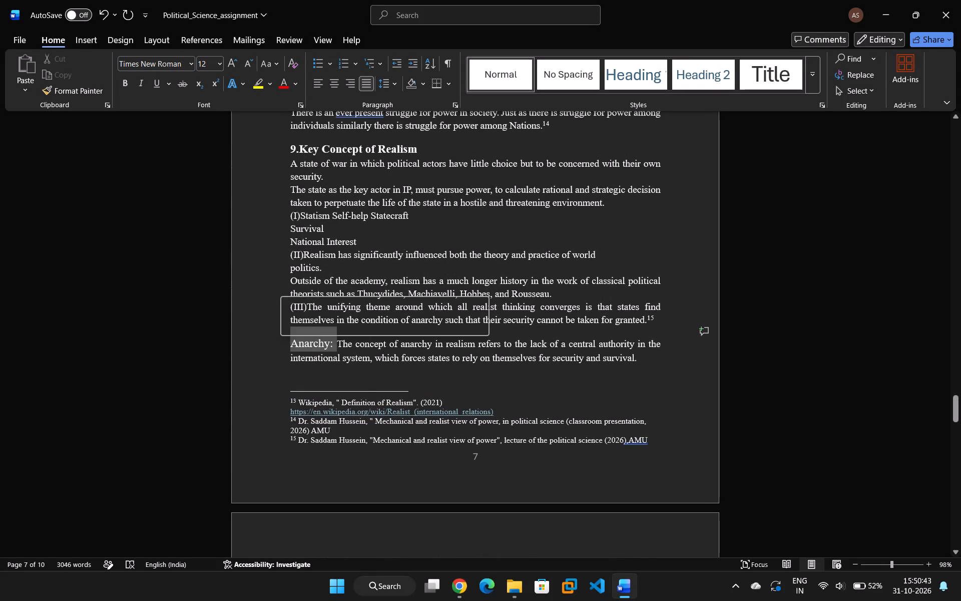
{"action": "left_click", "coordinate": [376, 306]}
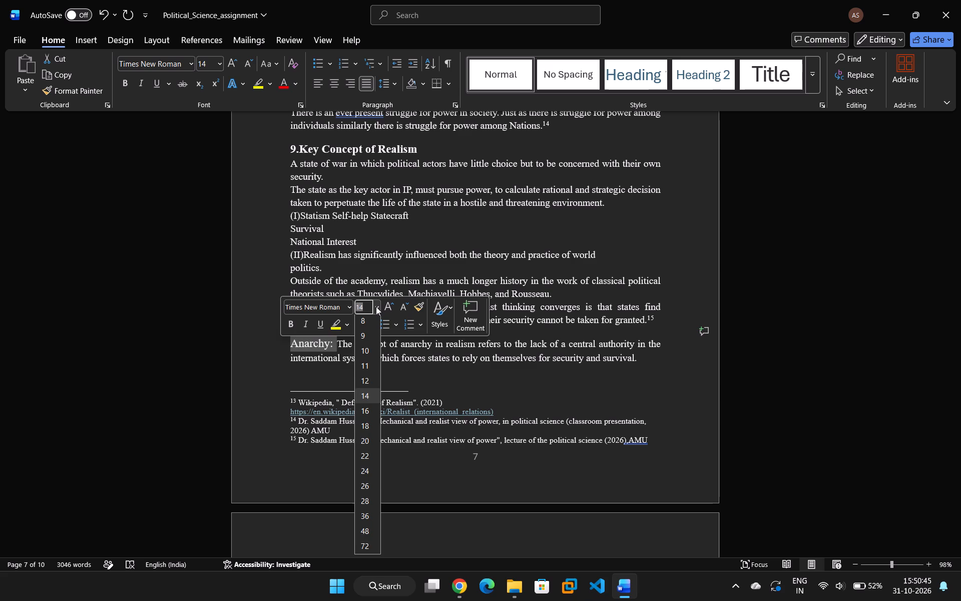
{"action": "left_click", "coordinate": [368, 377]}
{"action": "scroll", "coordinate": [371, 377], "scroll_direction": "down", "scroll_amount": 4}
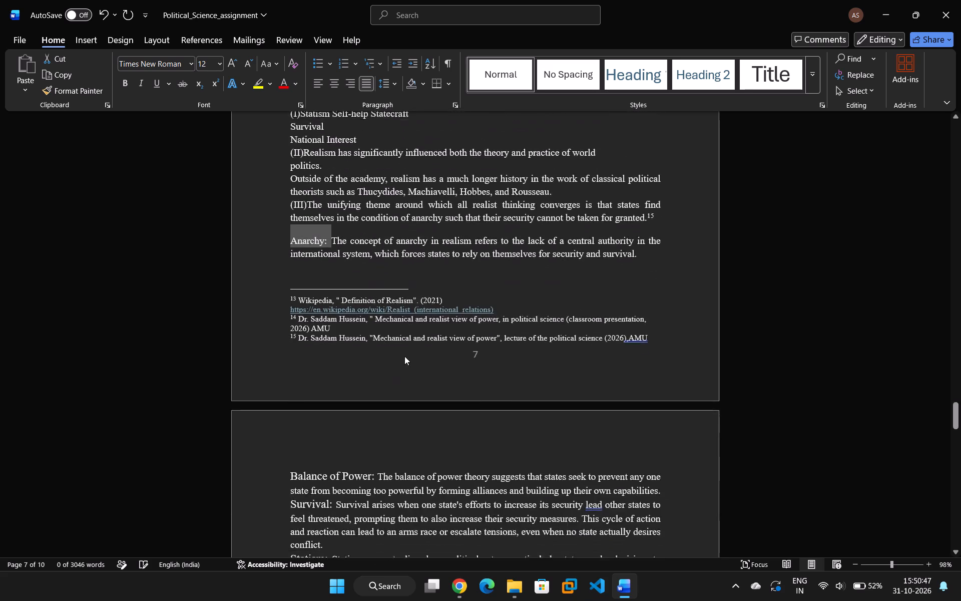
{"action": "scroll", "coordinate": [405, 356], "scroll_direction": "down", "scroll_amount": 6}
{"action": "left_click_drag", "start_coordinate": [377, 290], "coordinate": [278, 286]}
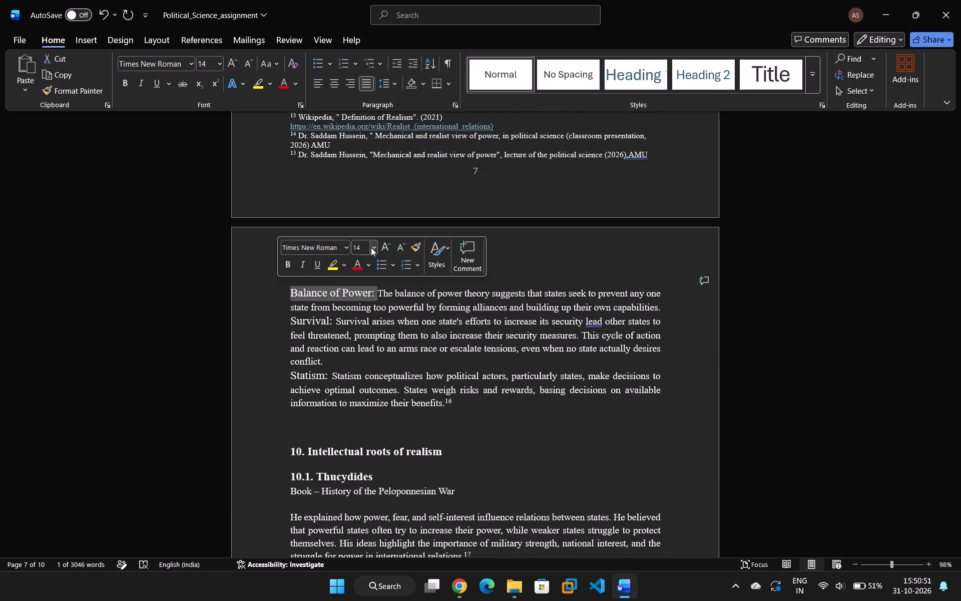
{"action": "left_click", "coordinate": [373, 246]}
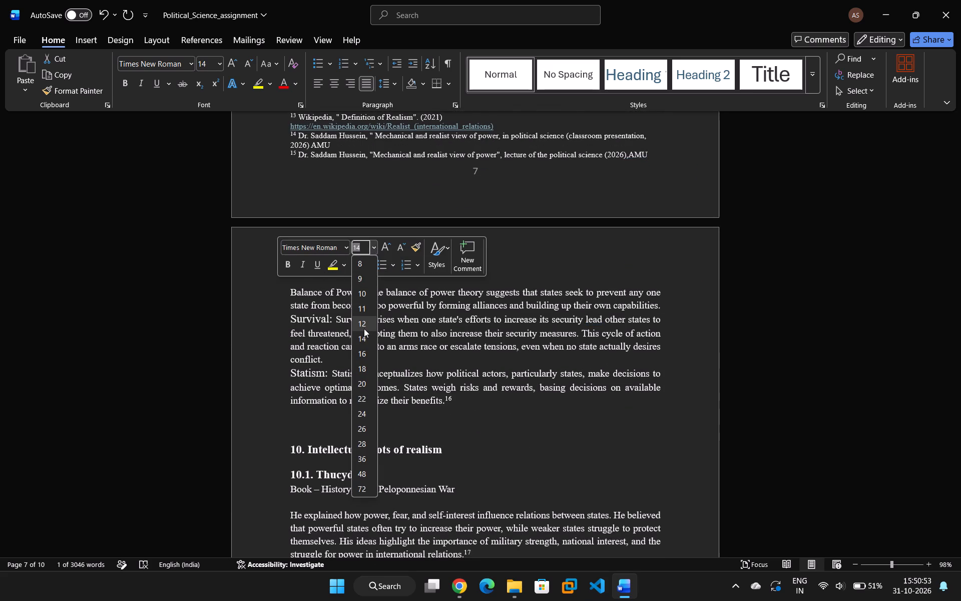
{"action": "left_click", "coordinate": [364, 329]}
Set the font size of the section 9 run-in headings "Survival:" and "Statism:" to 12.
{"action": "scroll", "coordinate": [367, 332], "scroll_direction": "down", "scroll_amount": 4}
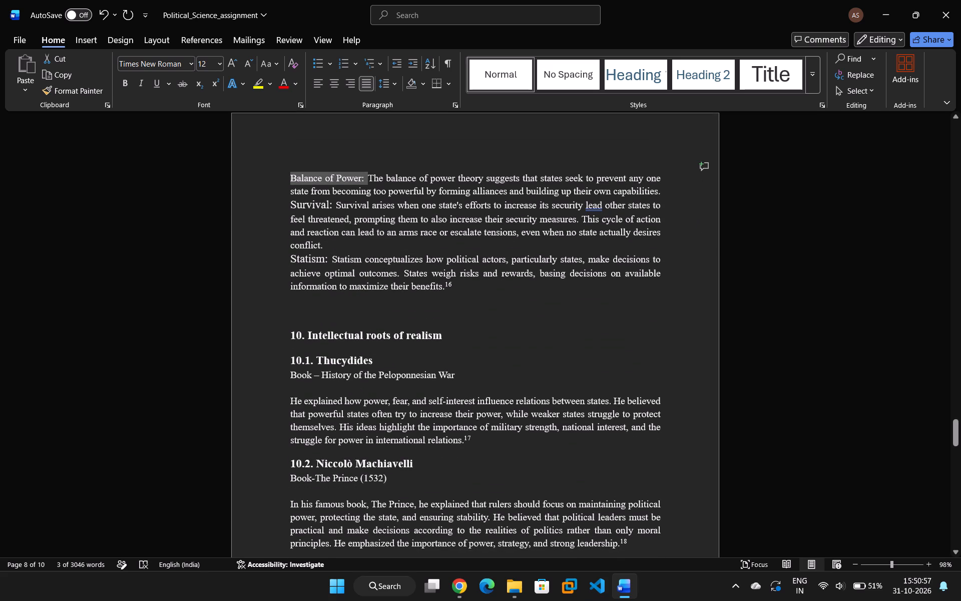
{"action": "left_click_drag", "start_coordinate": [332, 207], "coordinate": [294, 211]}
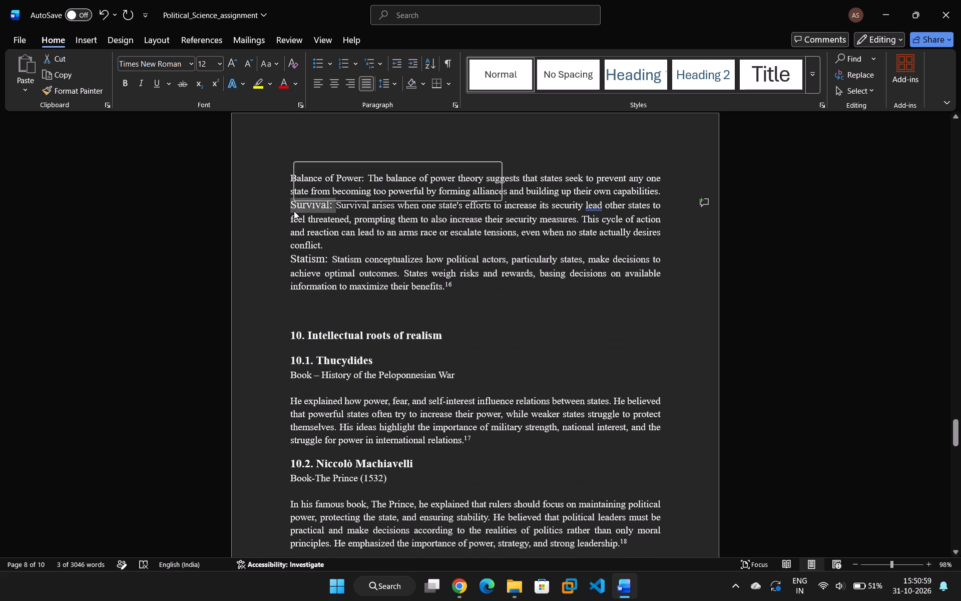
{"action": "left_click", "coordinate": [388, 172]}
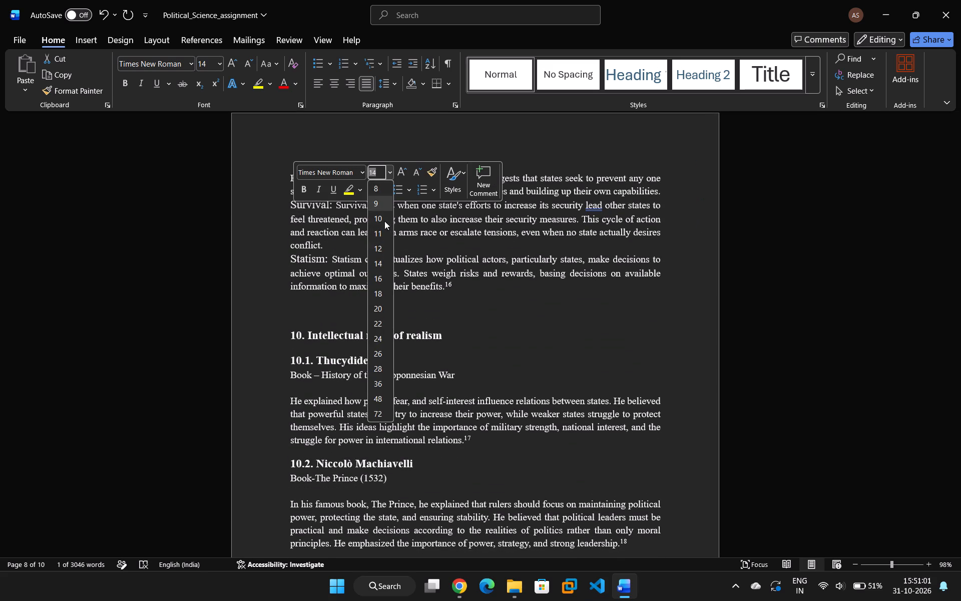
{"action": "left_click", "coordinate": [383, 248]}
{"action": "left_click", "coordinate": [383, 234]}
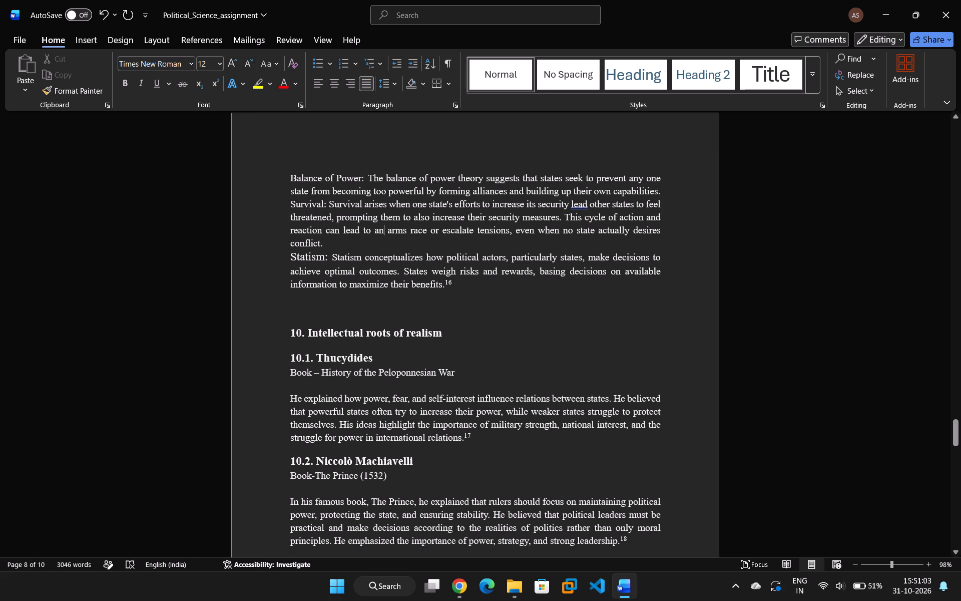
{"action": "scroll", "coordinate": [379, 238], "scroll_direction": "down", "scroll_amount": 1}
{"action": "left_click_drag", "start_coordinate": [365, 149], "coordinate": [290, 154]}
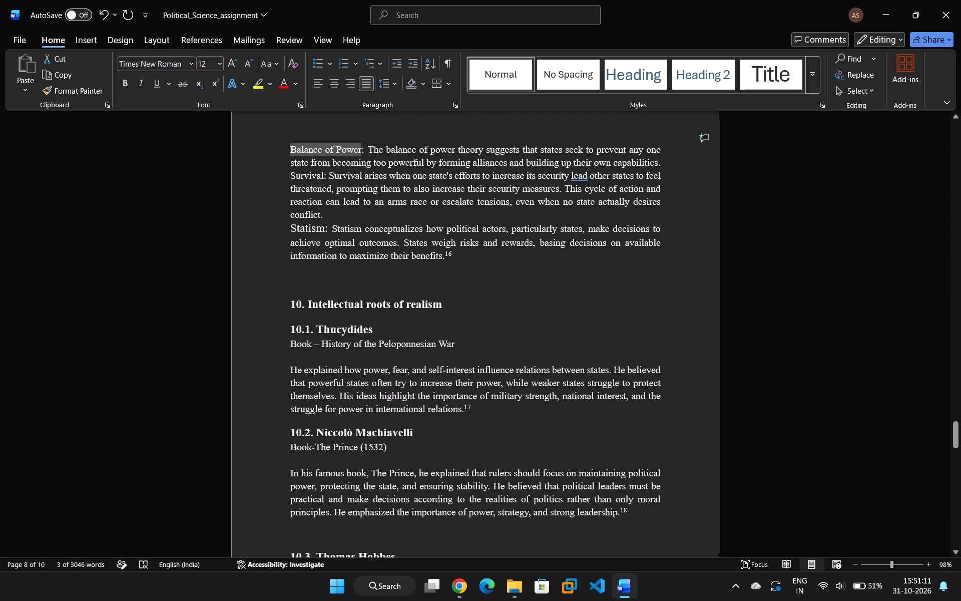
{"action": "left_click_drag", "start_coordinate": [328, 231], "coordinate": [293, 229]}
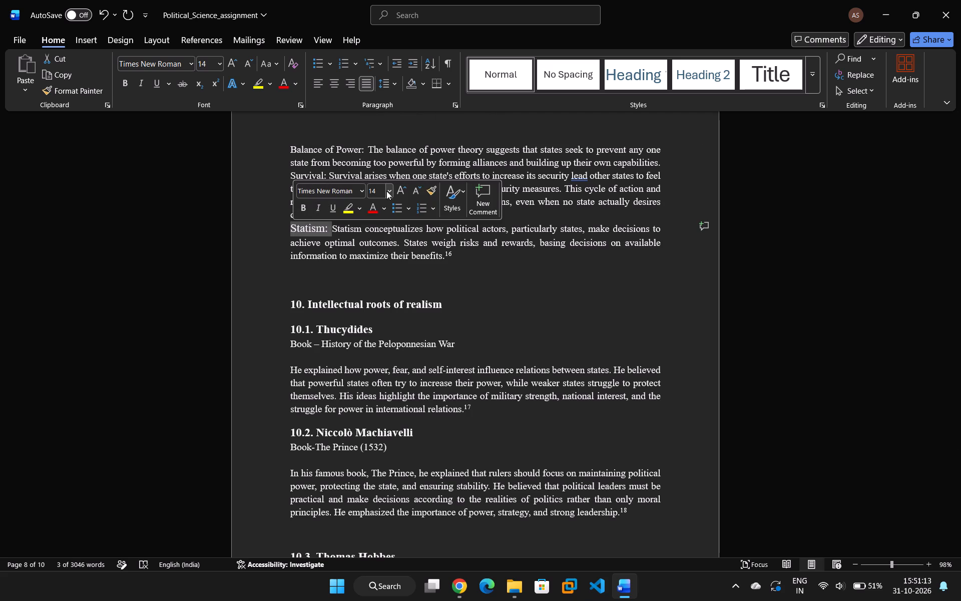
{"action": "left_click", "coordinate": [390, 190]}
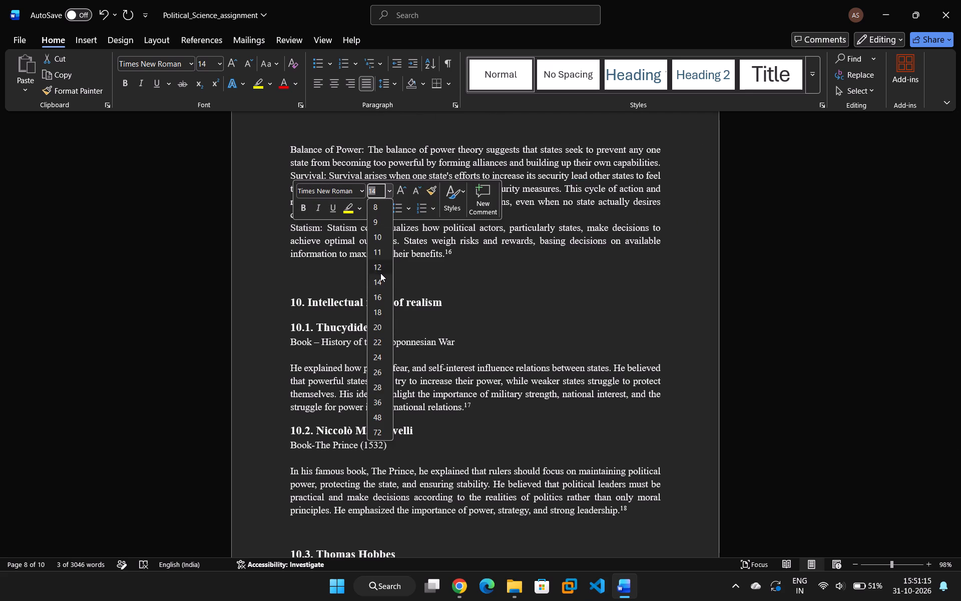
{"action": "left_click", "coordinate": [380, 273]}
{"action": "left_click", "coordinate": [337, 223]}
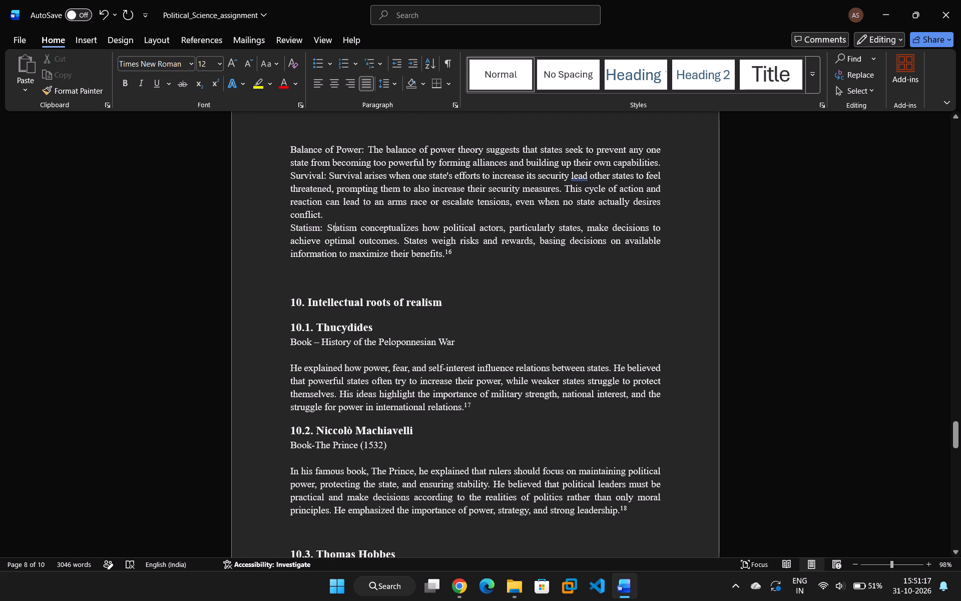
Insert a blank line before the "Statism:" paragraph and another before the "Survival:" paragraph in section 9.
{"action": "left_click", "coordinate": [291, 230]}
{"action": "key", "text": "Return"}
{"action": "key", "text": "Up"}
{"action": "key", "text": "Up"}
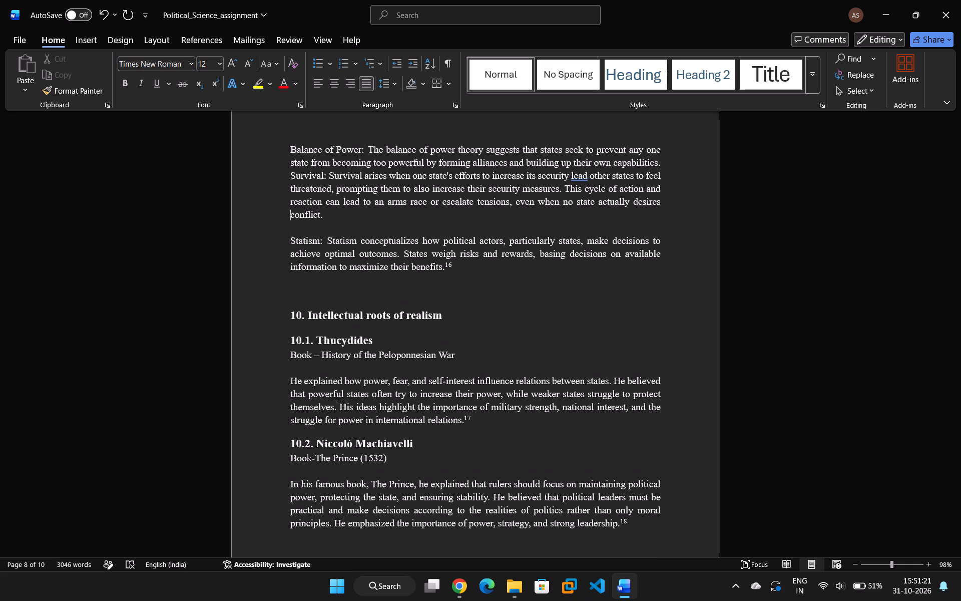
{"action": "key", "text": "Up"}
{"action": "key", "text": "Up"}
{"action": "key", "text": "Up"}
{"action": "key", "text": "Up"}
{"action": "key", "text": "Down"}
{"action": "key", "text": "Return"}
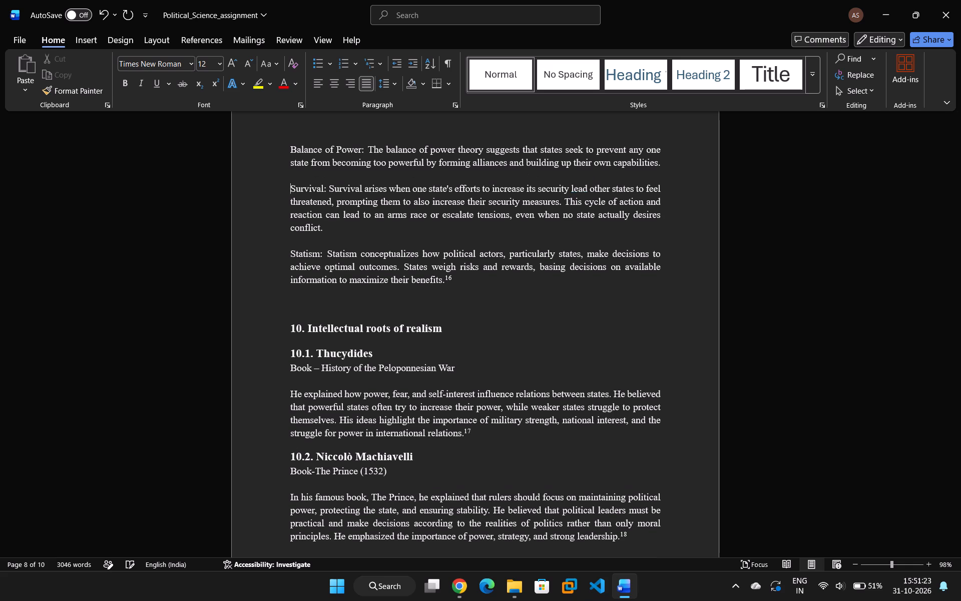
Go back through section 9 from the "Survival:" paragraph to the section heading, examining the paragraph spacing.
{"action": "key", "text": "Up"}
{"action": "key", "text": "Up"}
{"action": "key", "text": "Up"}
{"action": "key", "text": "Up"}
{"action": "key", "text": "Up"}
{"action": "key", "text": "Up"}
{"action": "key", "text": "Up"}
{"action": "key", "text": "Up"}
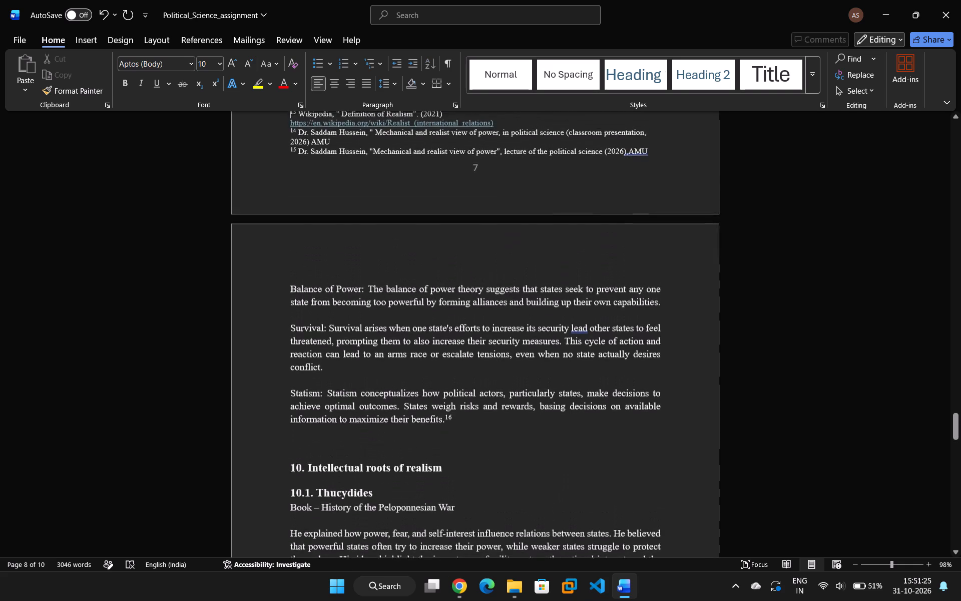
{"action": "key", "text": "Up"}
{"action": "key", "text": "Up"}
{"action": "key", "text": "Up"}
{"action": "key", "text": "Up"}
{"action": "key", "text": "Up"}
{"action": "key", "text": "Up"}
{"action": "key", "text": "Up"}
{"action": "key", "text": "Up"}
{"action": "key", "text": "Down"}
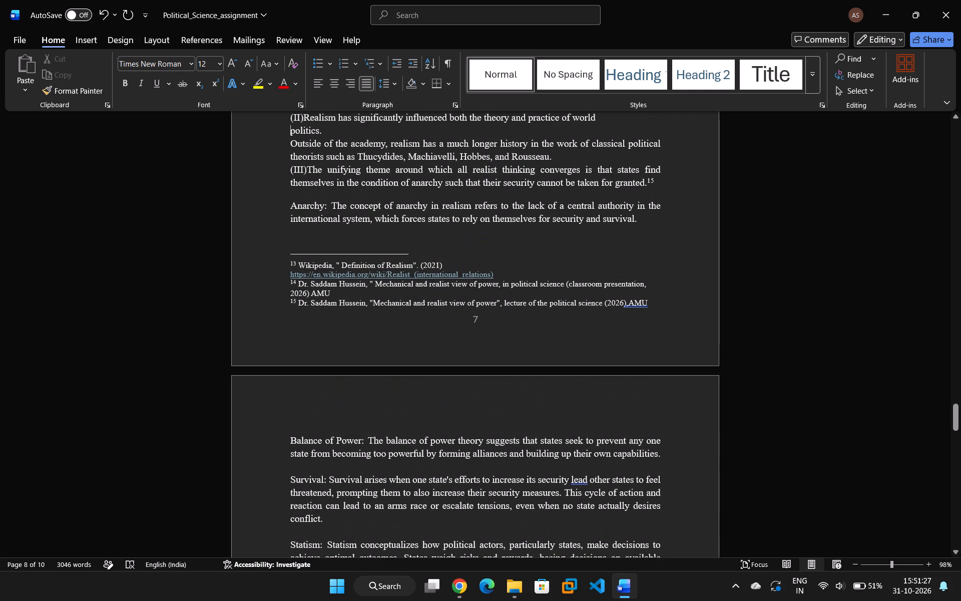
{"action": "key", "text": "Down"}
{"action": "key", "text": "Down"}
{"action": "key", "text": "Down"}
{"action": "key", "text": "Down"}
{"action": "key", "text": "Down"}
{"action": "key", "text": "Down"}
{"action": "key", "text": "Up"}
{"action": "key", "text": "Up"}
{"action": "key", "text": "Up"}
{"action": "key", "text": "Up"}
{"action": "key", "text": "Up"}
{"action": "key", "text": "Up"}
{"action": "key", "text": "Up"}
{"action": "key", "text": "Up"}
{"action": "key", "text": "Up"}
{"action": "key", "text": "Up"}
{"action": "key", "text": "Up"}
{"action": "key", "text": "Up"}
{"action": "key", "text": "Up"}
{"action": "key", "text": "Up"}
{"action": "key", "text": "Up"}
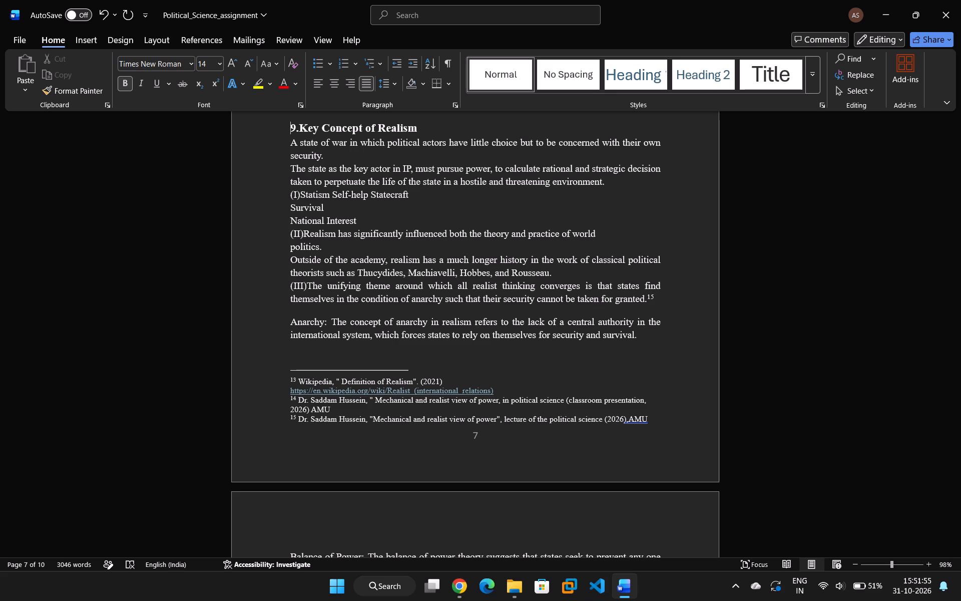
Look back through the document from section 9 to the table of contents, and on down to the footnotes on page 3.
{"action": "scroll", "coordinate": [316, 243], "scroll_direction": "up", "scroll_amount": 3}
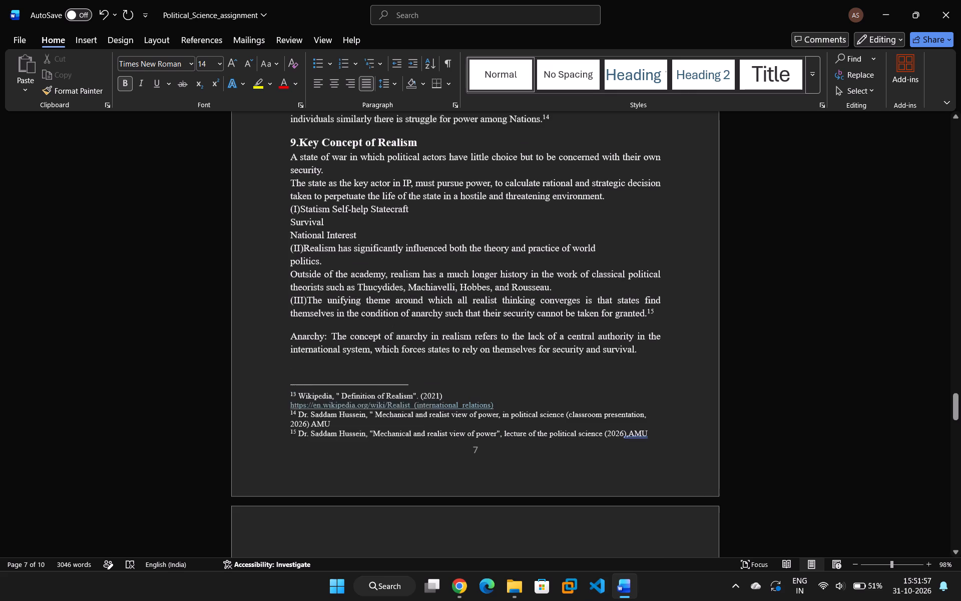
{"action": "scroll", "coordinate": [316, 243], "scroll_direction": "up", "scroll_amount": 11}
{"action": "scroll", "coordinate": [316, 243], "scroll_direction": "up", "scroll_amount": 20}
{"action": "scroll", "coordinate": [316, 243], "scroll_direction": "up", "scroll_amount": 3}
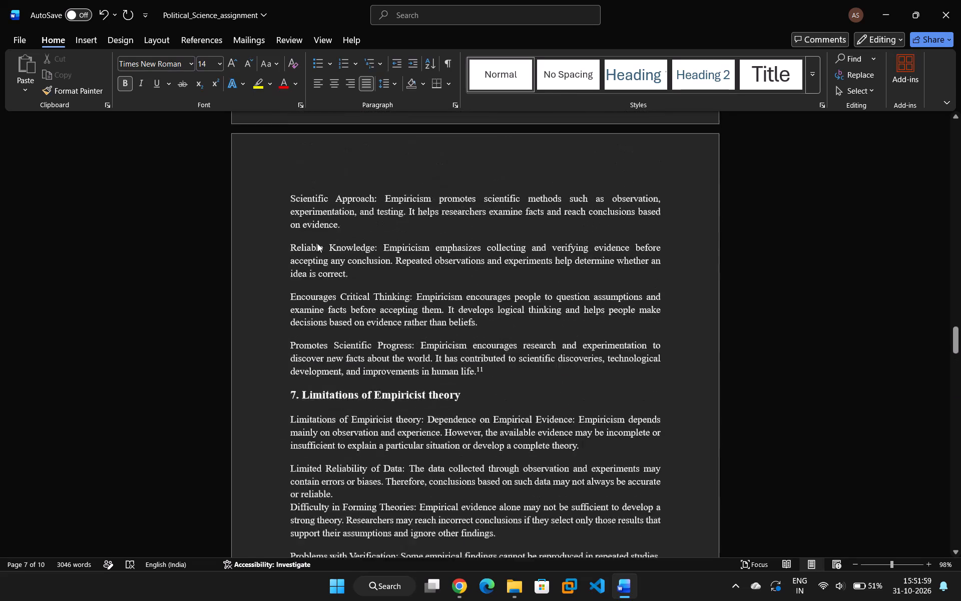
{"action": "scroll", "coordinate": [317, 243], "scroll_direction": "up", "scroll_amount": 20}
{"action": "scroll", "coordinate": [317, 243], "scroll_direction": "up", "scroll_amount": 20}
{"action": "scroll", "coordinate": [317, 243], "scroll_direction": "up", "scroll_amount": 3}
{"action": "scroll", "coordinate": [317, 243], "scroll_direction": "down", "scroll_amount": 1}
{"action": "scroll", "coordinate": [317, 243], "scroll_direction": "up", "scroll_amount": 6}
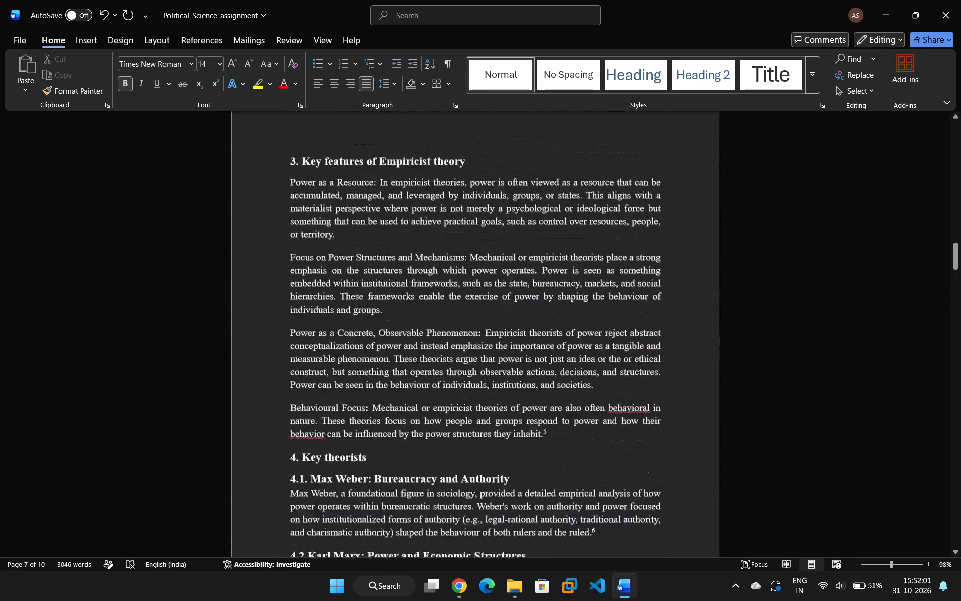
{"action": "scroll", "coordinate": [317, 243], "scroll_direction": "up", "scroll_amount": 20}
{"action": "scroll", "coordinate": [317, 243], "scroll_direction": "up", "scroll_amount": 20}
{"action": "scroll", "coordinate": [317, 243], "scroll_direction": "up", "scroll_amount": 16}
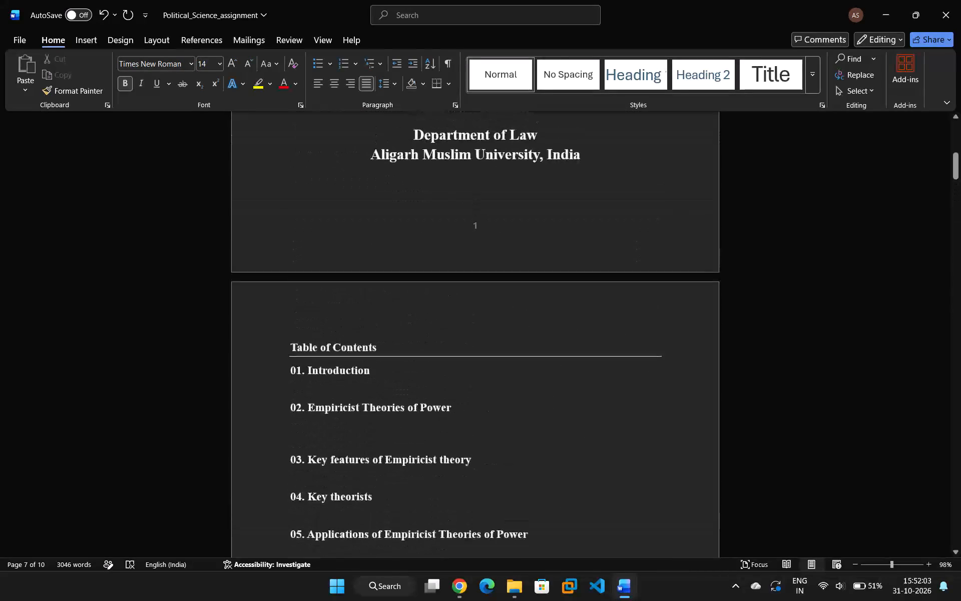
{"action": "scroll", "coordinate": [317, 243], "scroll_direction": "down", "scroll_amount": 2}
{"action": "scroll", "coordinate": [306, 251], "scroll_direction": "down", "scroll_amount": 20}
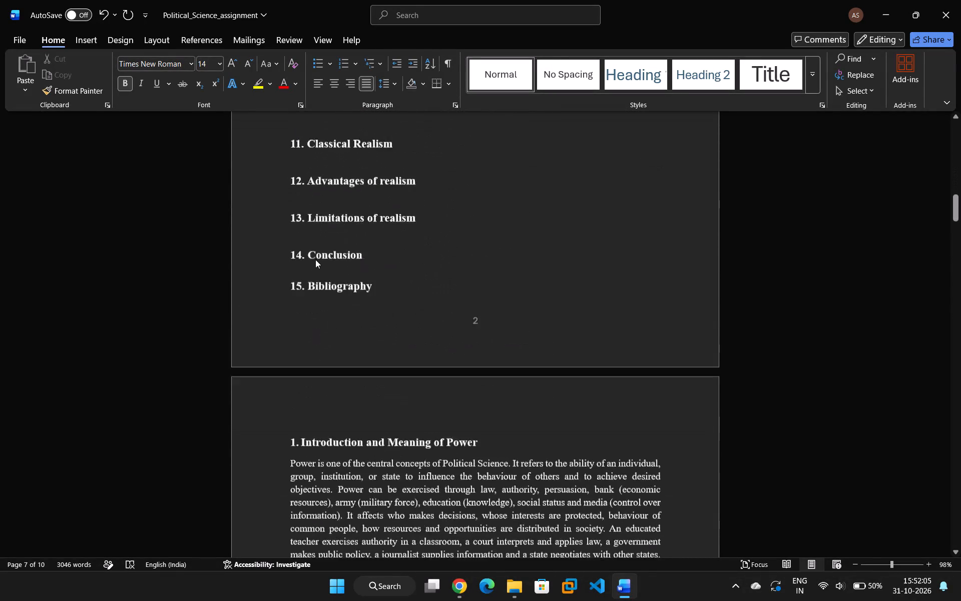
{"action": "scroll", "coordinate": [315, 259], "scroll_direction": "down", "scroll_amount": 15}
{"action": "scroll", "coordinate": [311, 262], "scroll_direction": "down", "scroll_amount": 12}
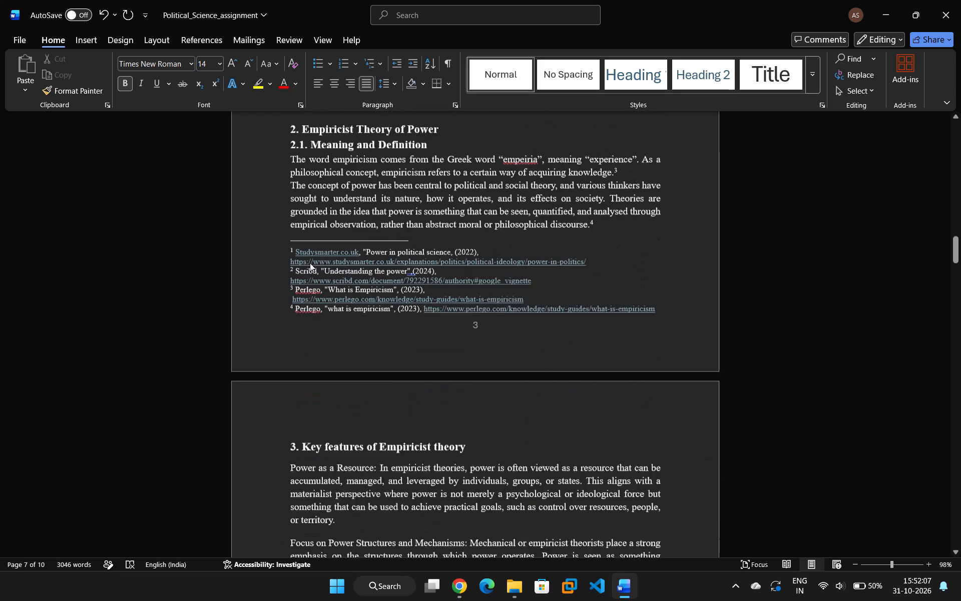
Change the font of all four footnotes on page 3 to Aptos (Body).
{"action": "left_click_drag", "start_coordinate": [671, 244], "coordinate": [572, 233]}
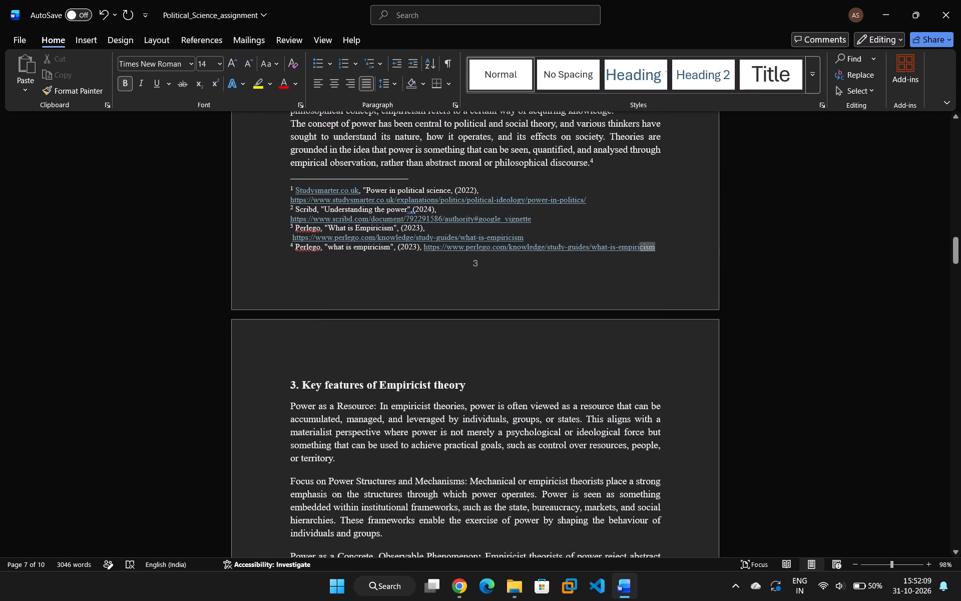
{"action": "left_click_drag", "start_coordinate": [572, 233], "coordinate": [270, 188]}
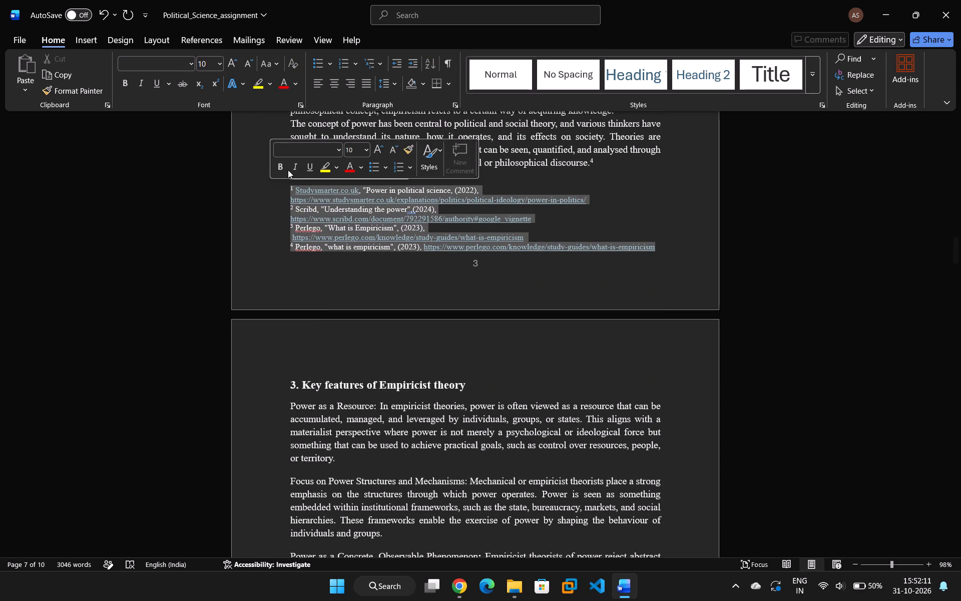
{"action": "left_click", "coordinate": [337, 149]}
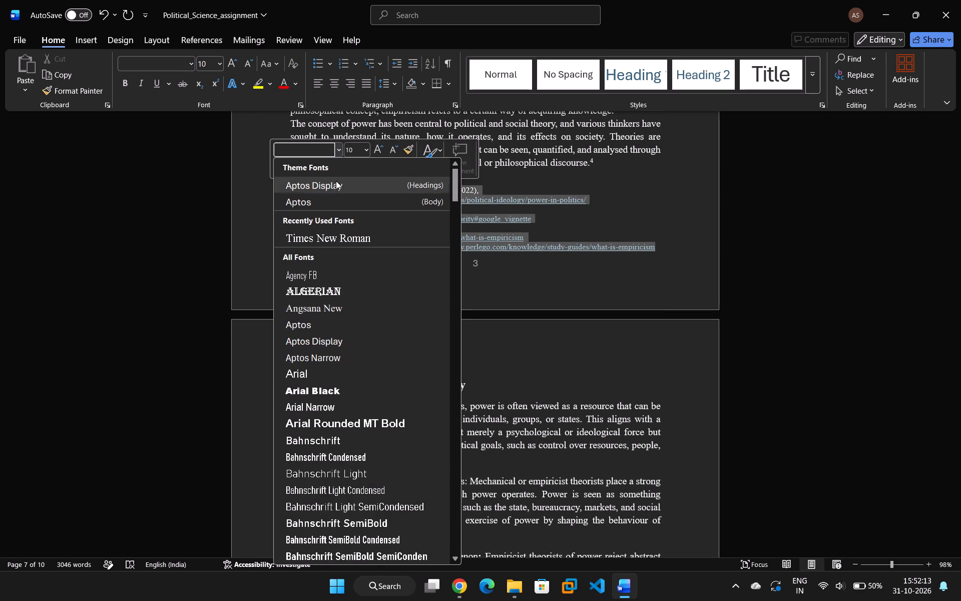
{"action": "left_click", "coordinate": [340, 203]}
{"action": "left_click", "coordinate": [353, 280]}
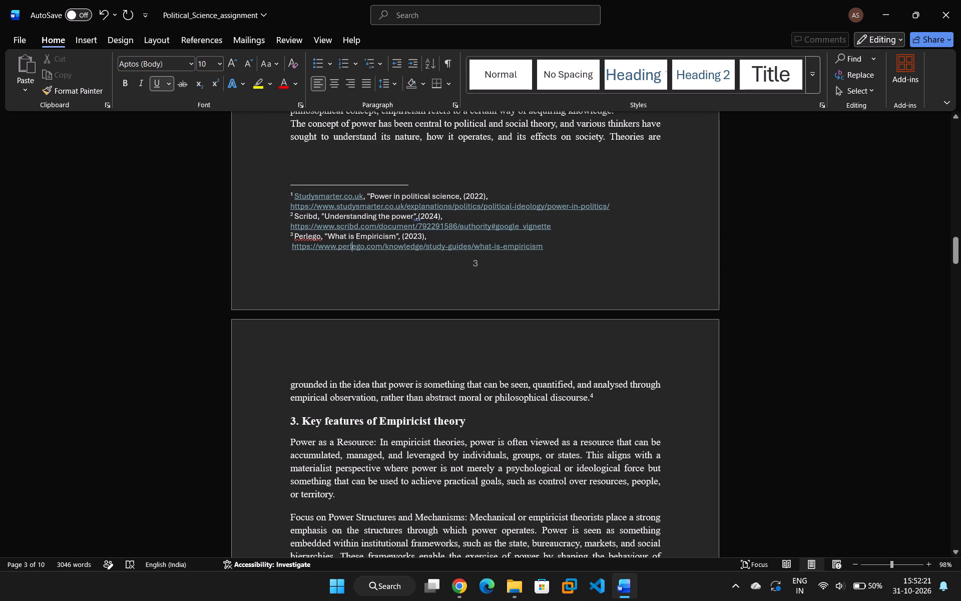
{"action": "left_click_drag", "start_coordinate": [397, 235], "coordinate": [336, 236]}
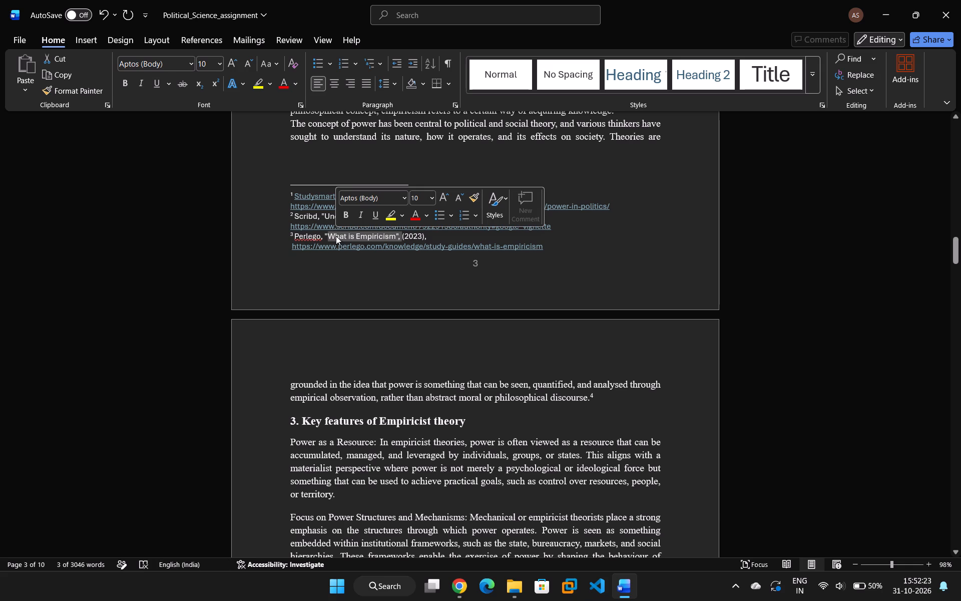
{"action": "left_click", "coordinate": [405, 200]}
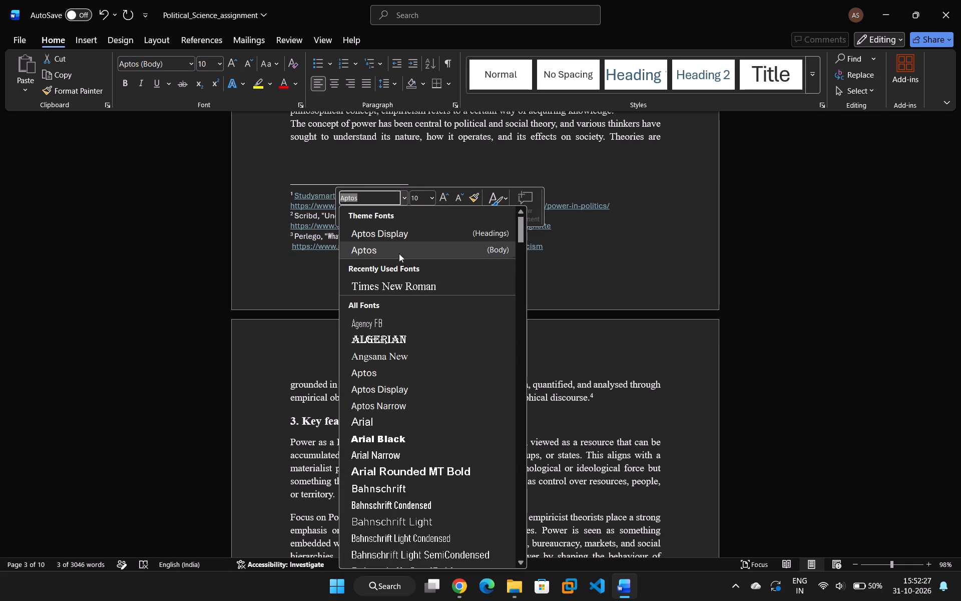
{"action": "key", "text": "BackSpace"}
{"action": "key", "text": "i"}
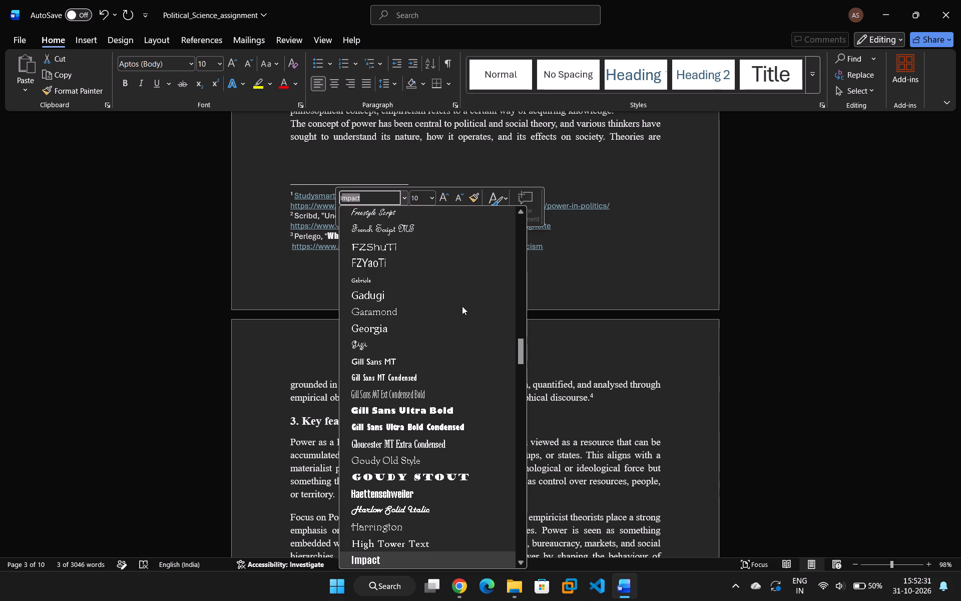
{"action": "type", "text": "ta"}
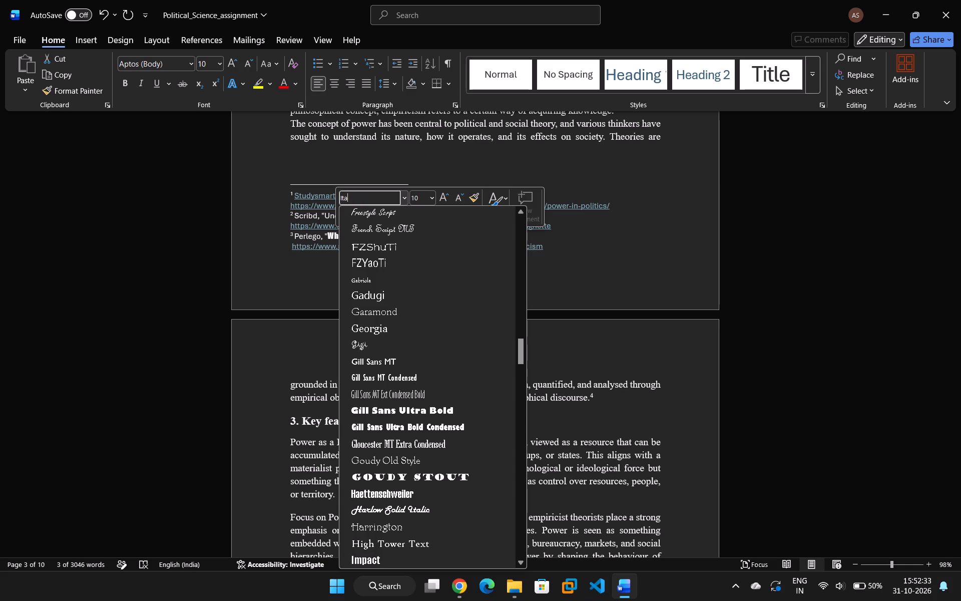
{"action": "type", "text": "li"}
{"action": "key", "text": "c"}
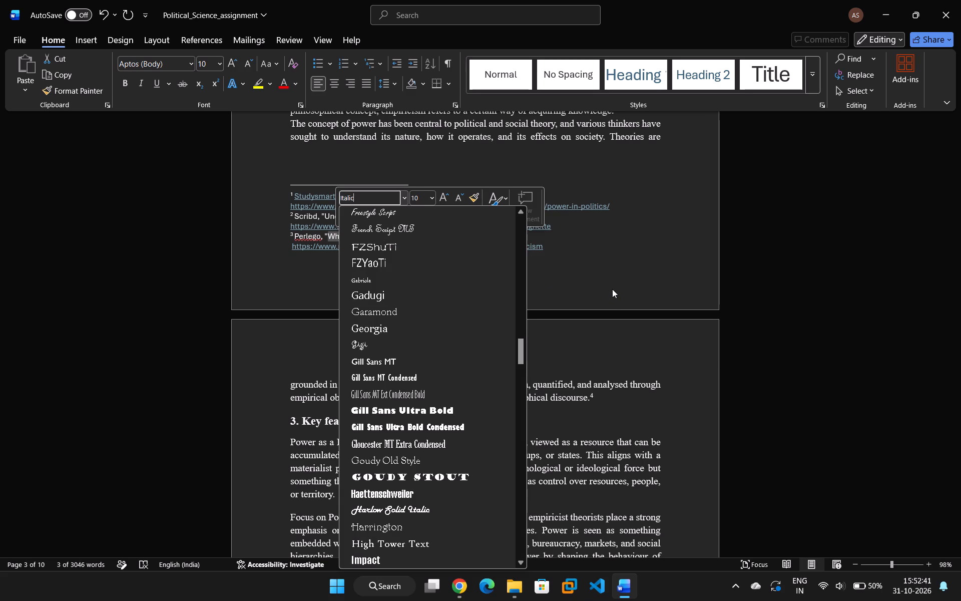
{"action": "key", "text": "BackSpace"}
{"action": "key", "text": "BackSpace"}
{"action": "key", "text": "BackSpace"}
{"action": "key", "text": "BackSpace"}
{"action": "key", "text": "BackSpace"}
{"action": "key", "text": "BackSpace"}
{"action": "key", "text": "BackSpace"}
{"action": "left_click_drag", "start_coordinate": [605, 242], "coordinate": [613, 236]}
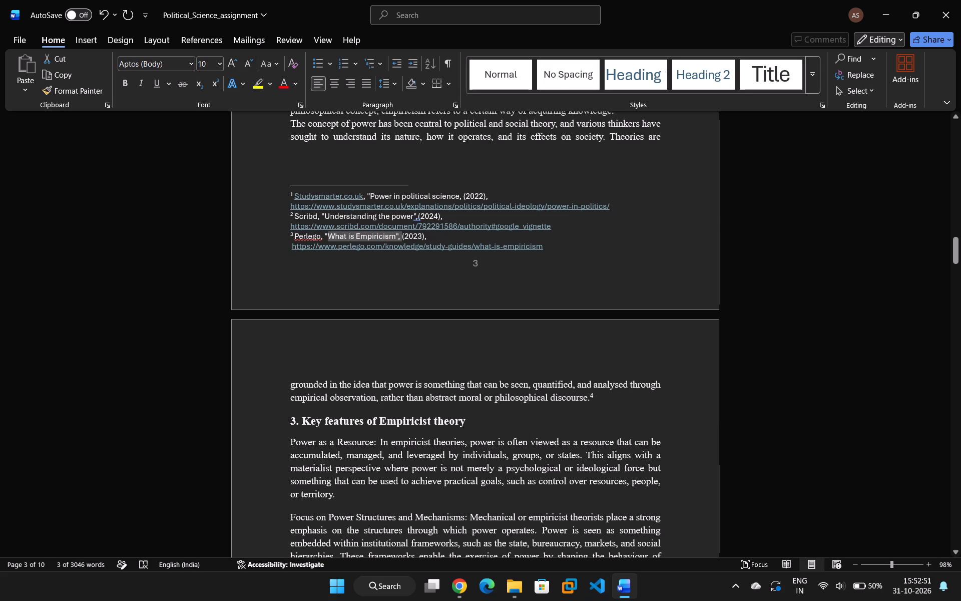
Set the word "document" in footnote 2's Scribd link to Times New Roman.
{"action": "right_click", "coordinate": [392, 228]}
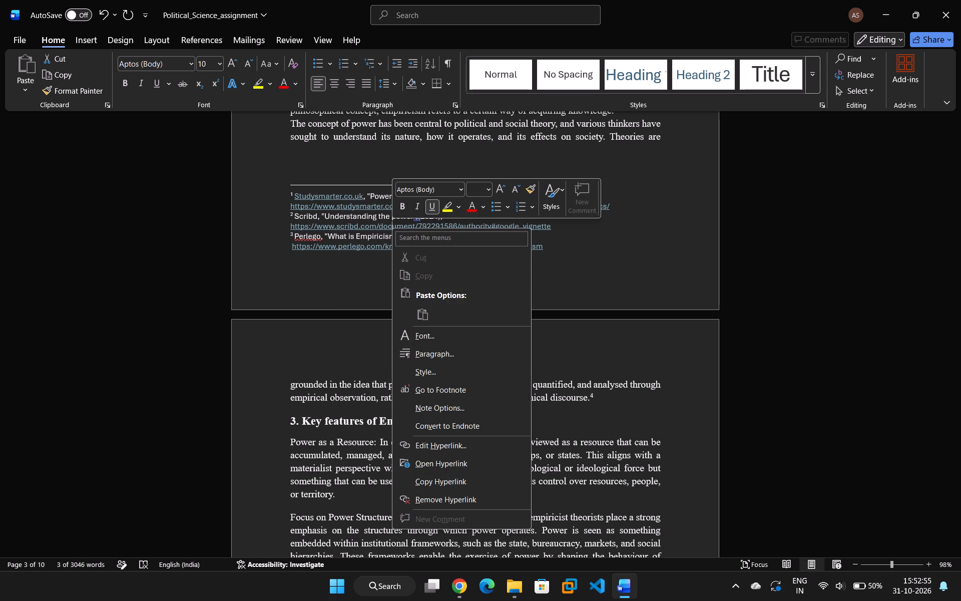
{"action": "left_click", "coordinate": [463, 191]}
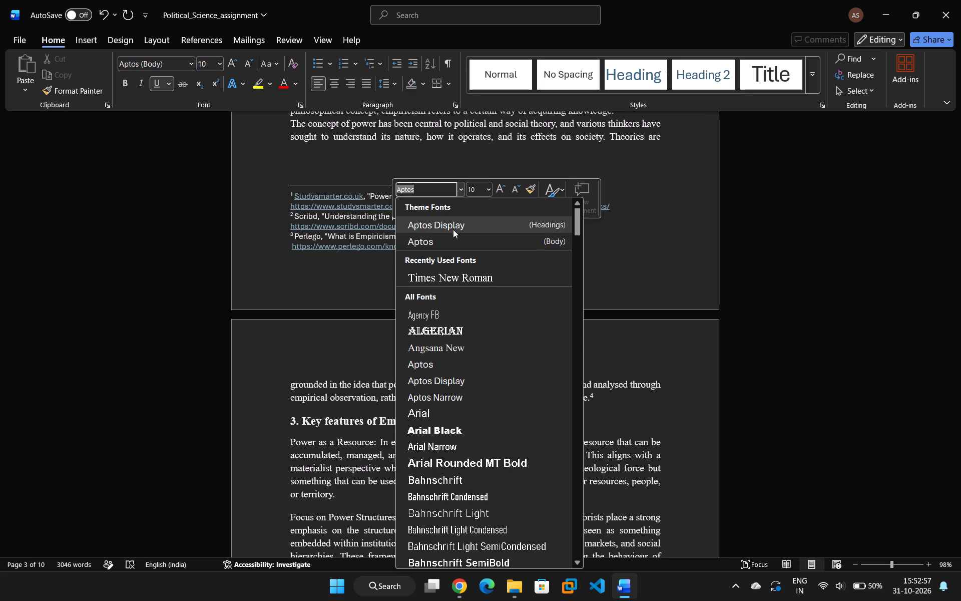
{"action": "left_click", "coordinate": [504, 273]}
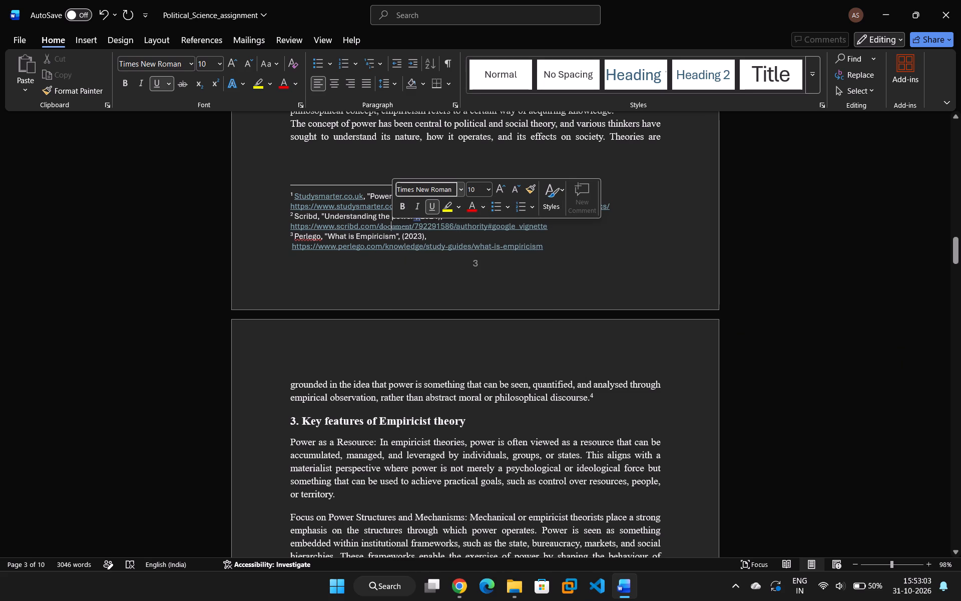
Set the title "What is Empiricism" in footnote 3 to Times New Roman.
{"action": "left_click_drag", "start_coordinate": [395, 238], "coordinate": [318, 235]}
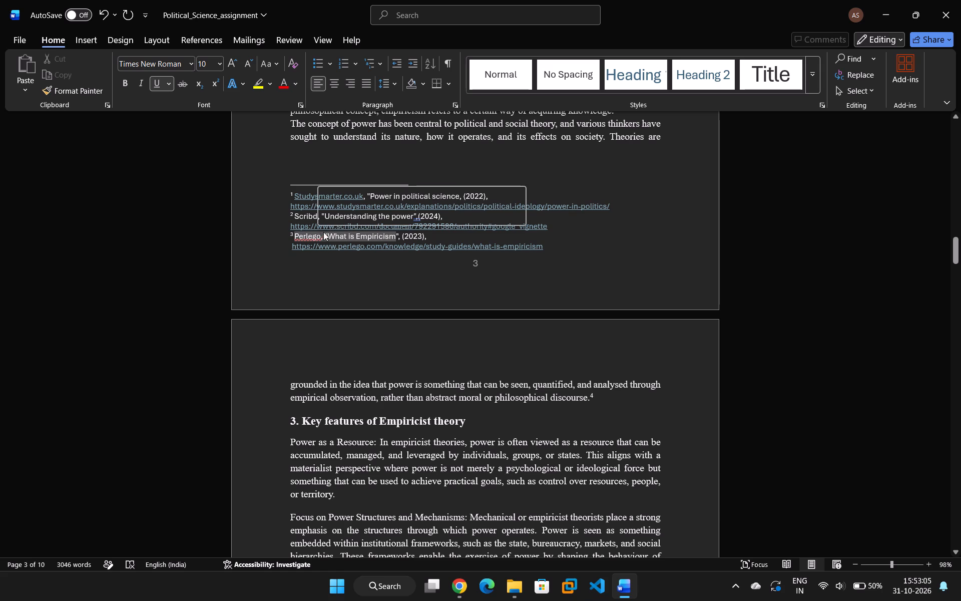
{"action": "left_click", "coordinate": [330, 233]}
{"action": "left_click_drag", "start_coordinate": [329, 233], "coordinate": [374, 239]}
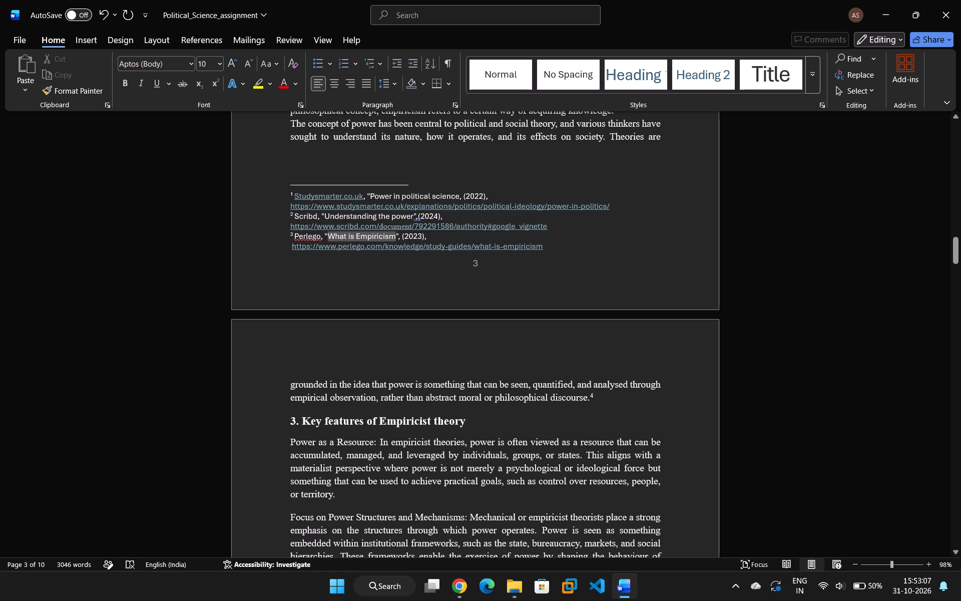
{"action": "left_click_drag", "start_coordinate": [374, 239], "coordinate": [377, 239]}
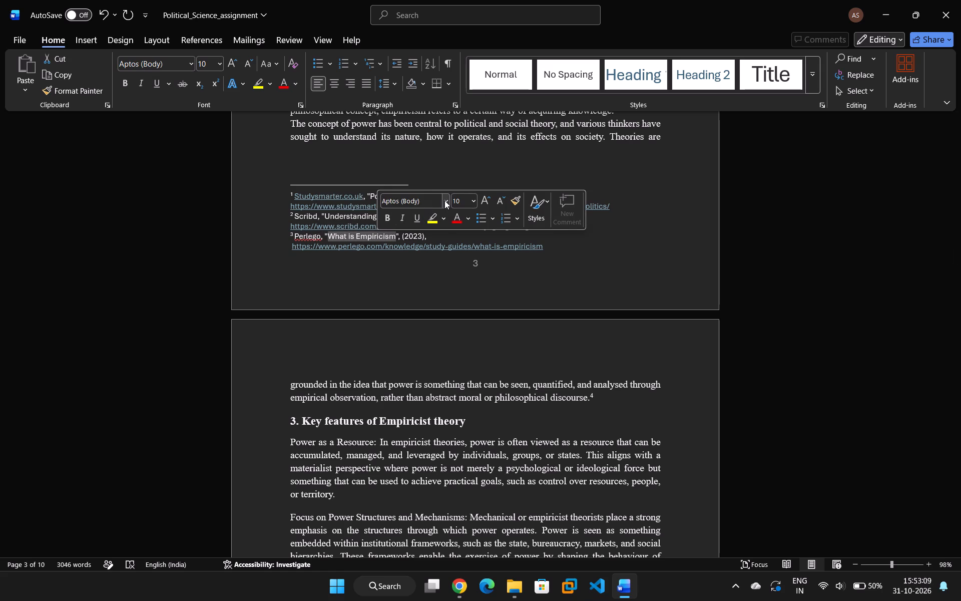
{"action": "left_click", "coordinate": [444, 200]}
{"action": "left_click", "coordinate": [429, 287]}
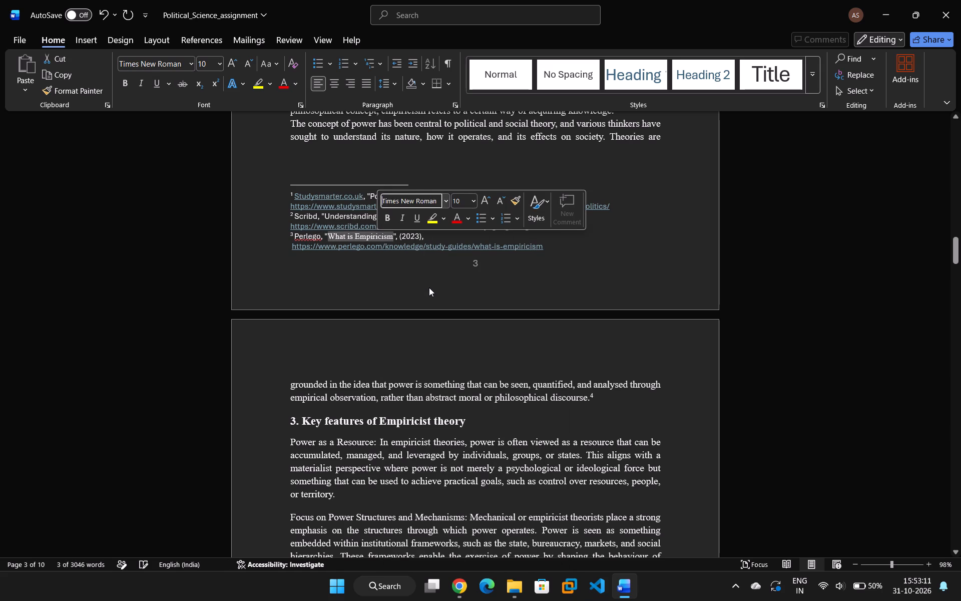
{"action": "left_click", "coordinate": [423, 280]}
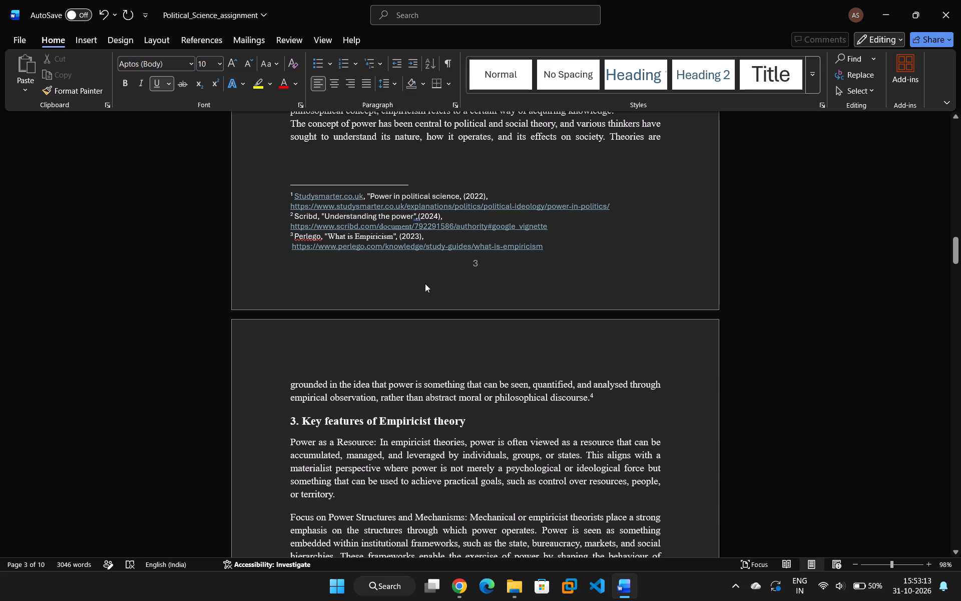
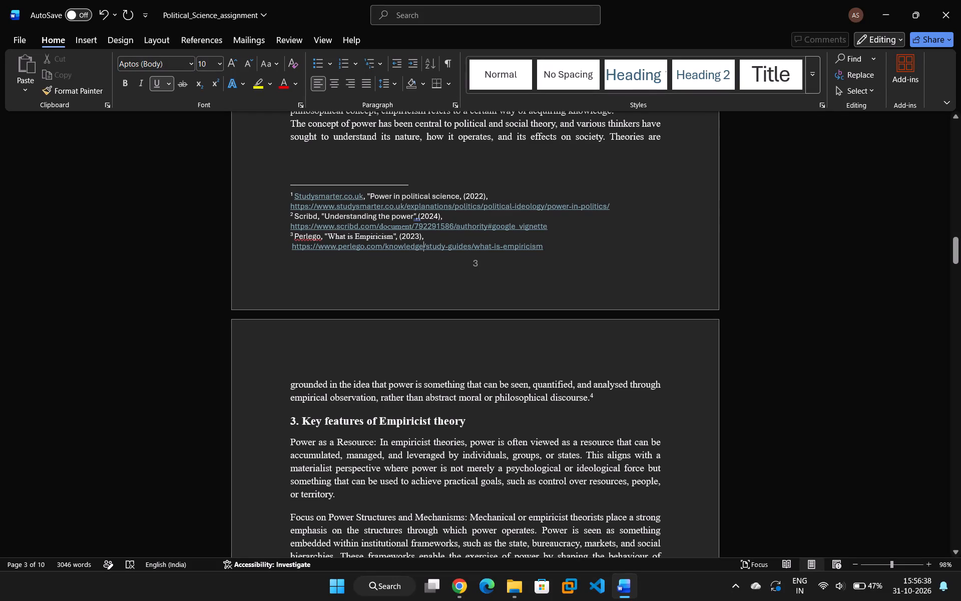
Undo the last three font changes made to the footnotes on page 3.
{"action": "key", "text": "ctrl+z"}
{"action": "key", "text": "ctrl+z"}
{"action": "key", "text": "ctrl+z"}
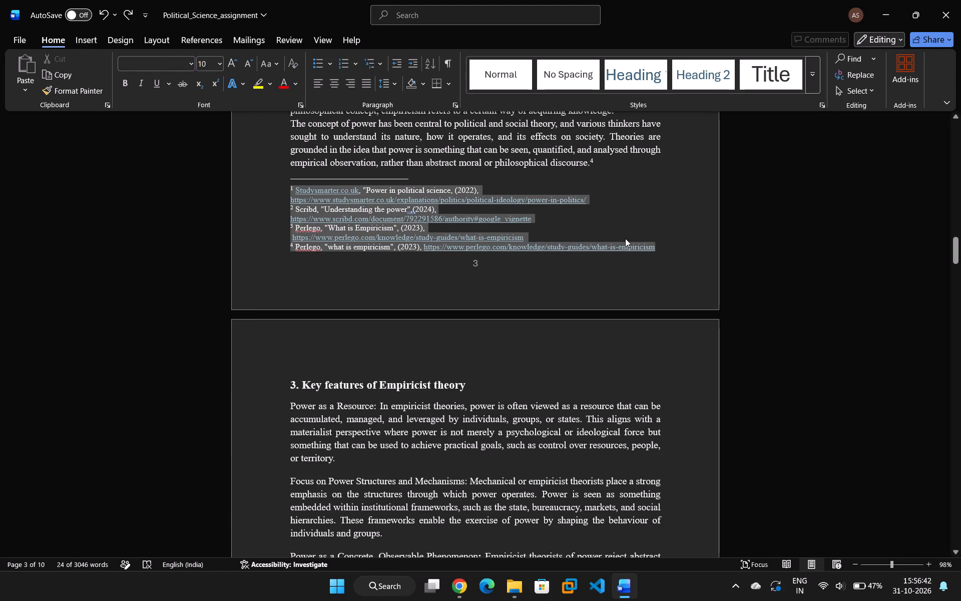
Change the font of all four footnotes on page 3, including their links, to Aptos (Body).
{"action": "left_click", "coordinate": [625, 238]}
{"action": "left_click_drag", "start_coordinate": [672, 249], "coordinate": [320, 206]}
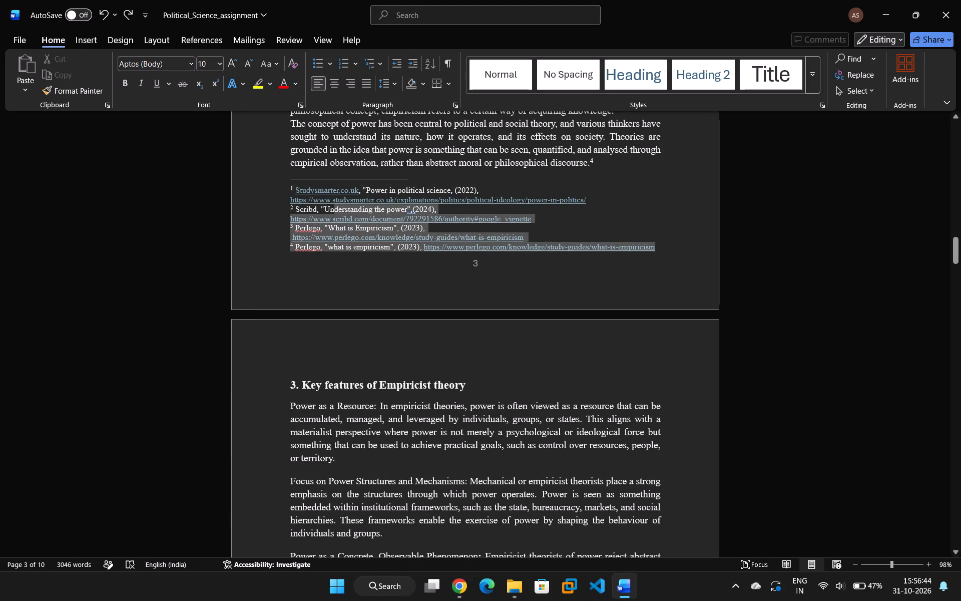
{"action": "left_click_drag", "start_coordinate": [320, 206], "coordinate": [284, 186]}
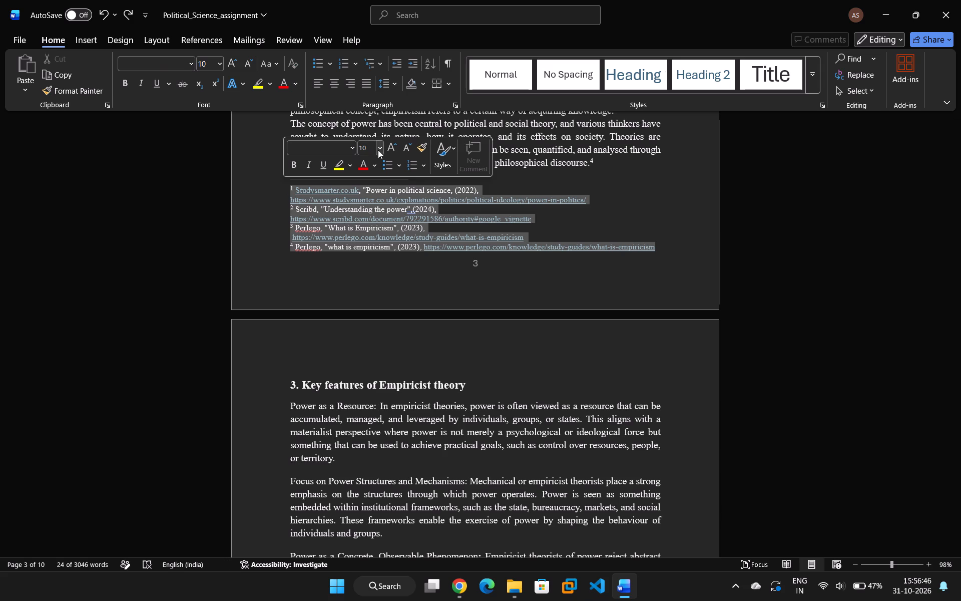
{"action": "left_click", "coordinate": [352, 150]}
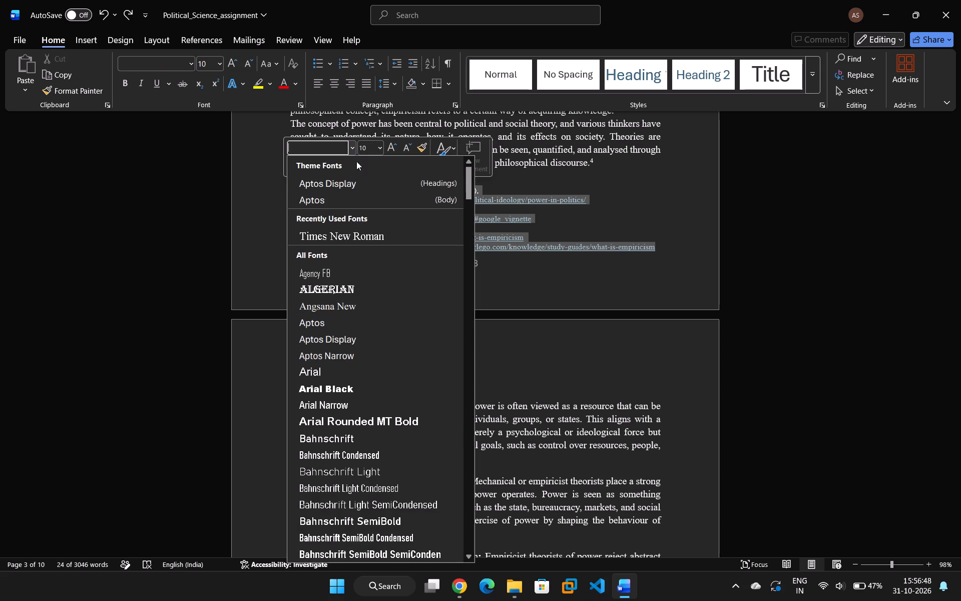
{"action": "left_click", "coordinate": [355, 192]}
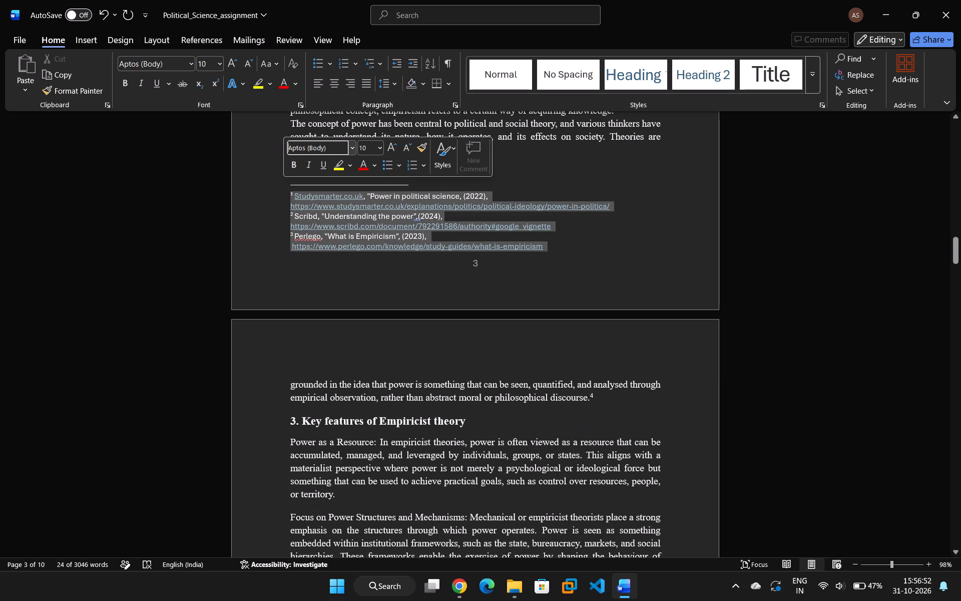
{"action": "left_click", "coordinate": [265, 216]}
{"action": "left_click", "coordinate": [398, 287]}
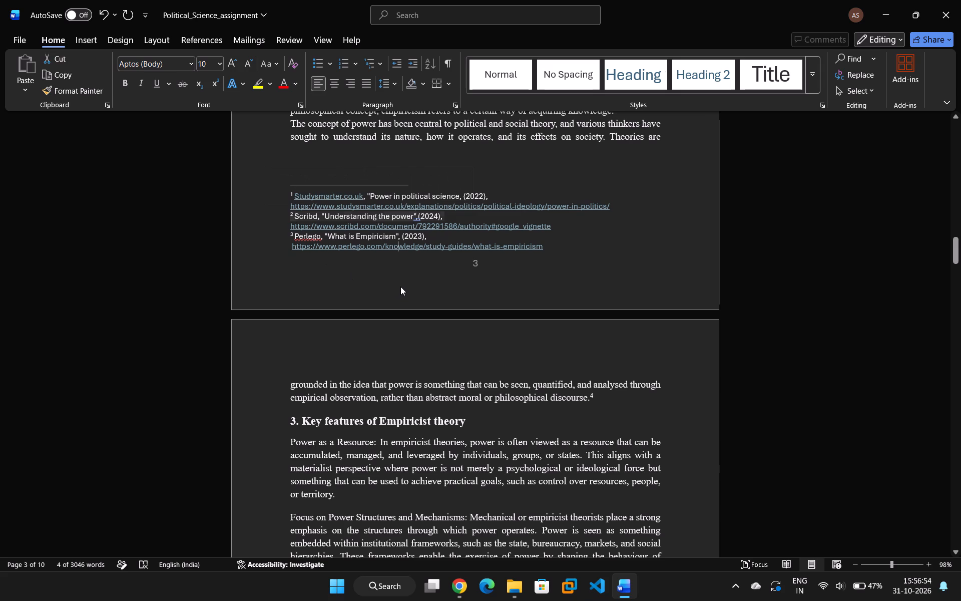
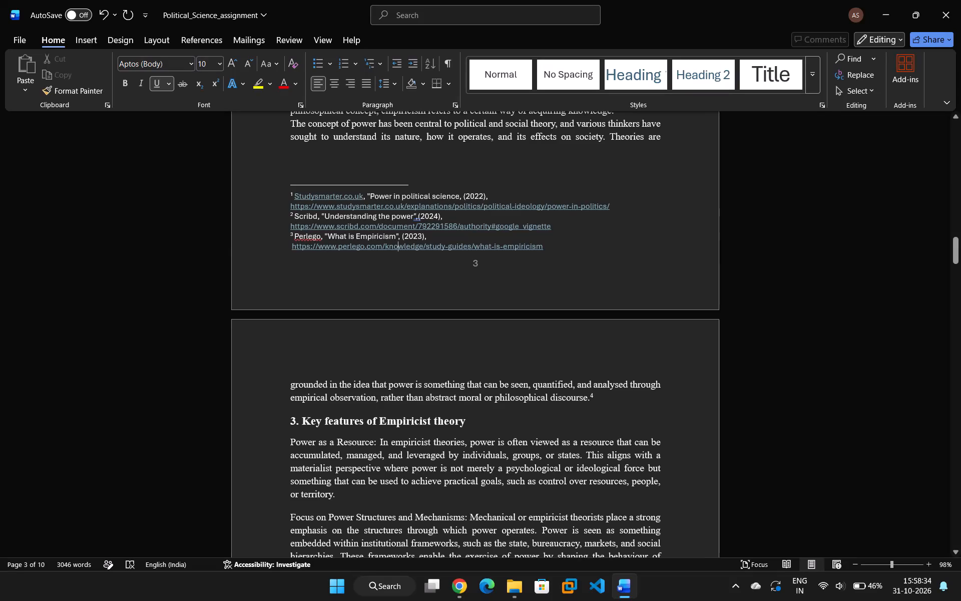
Clear the character formatting, including superscript numbers and link styling, from footnotes 1 to 3 on page 3.
{"action": "left_click_drag", "start_coordinate": [557, 247], "coordinate": [515, 249]}
{"action": "left_click_drag", "start_coordinate": [515, 249], "coordinate": [282, 199]}
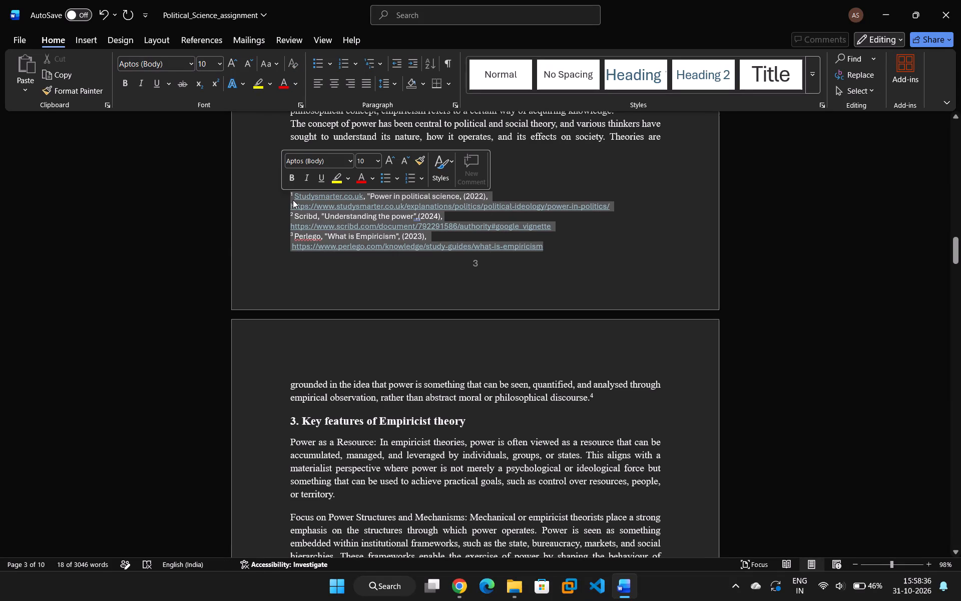
{"action": "key", "text": "ctrl+space"}
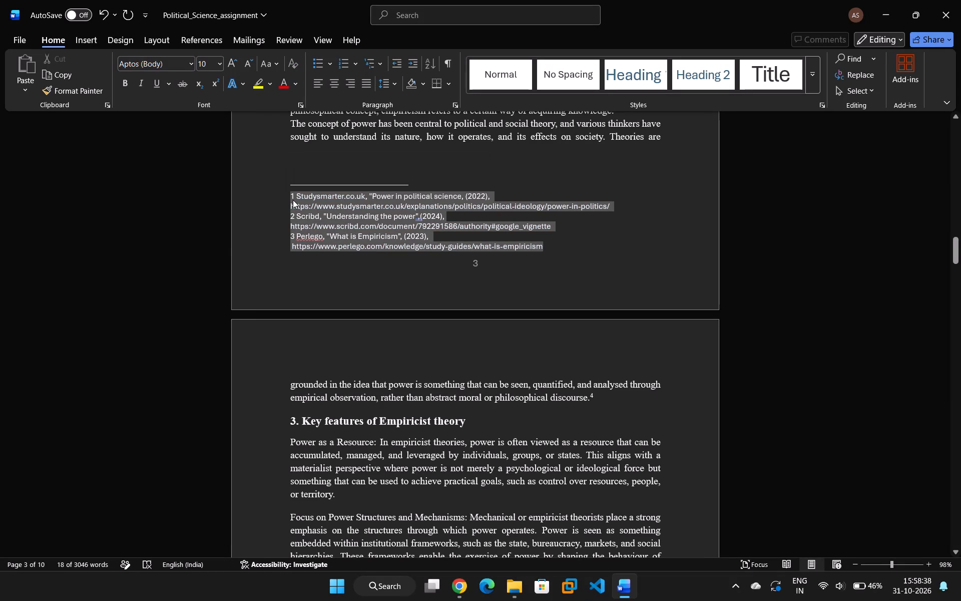
{"action": "left_click", "coordinate": [594, 251]}
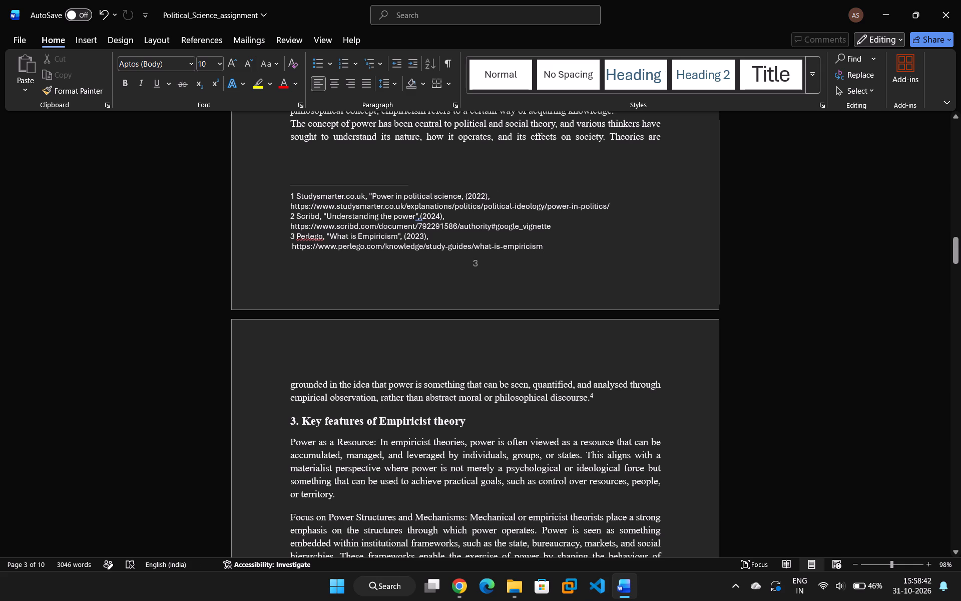
Insert a space before "(2024)" in the Scribd footnote on page 3.
{"action": "scroll", "coordinate": [554, 267], "scroll_direction": "down", "scroll_amount": 1}
{"action": "scroll", "coordinate": [554, 267], "scroll_direction": "up", "scroll_amount": 1}
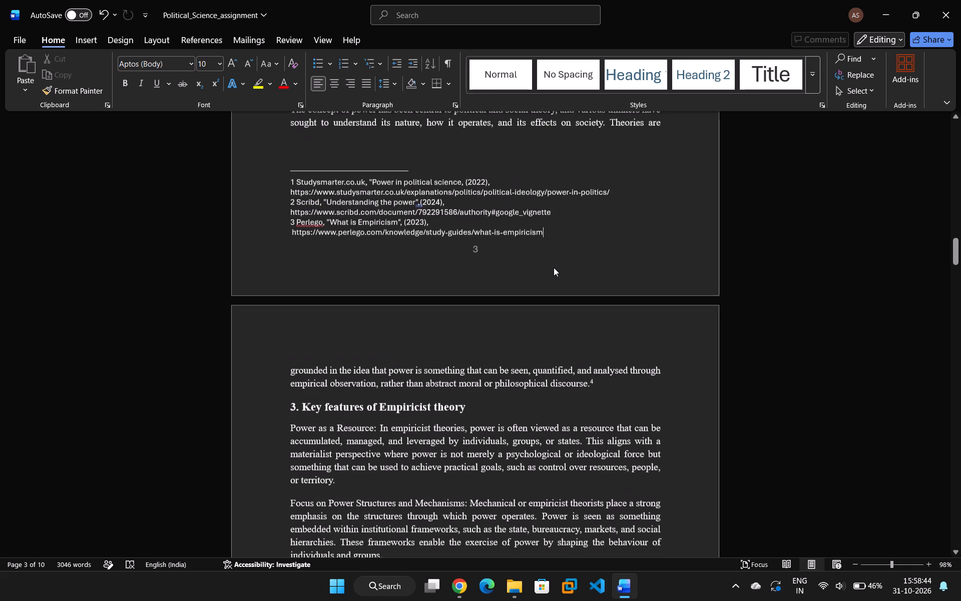
{"action": "scroll", "coordinate": [554, 267], "scroll_direction": "up", "scroll_amount": 1}
{"action": "scroll", "coordinate": [451, 255], "scroll_direction": "up", "scroll_amount": 1}
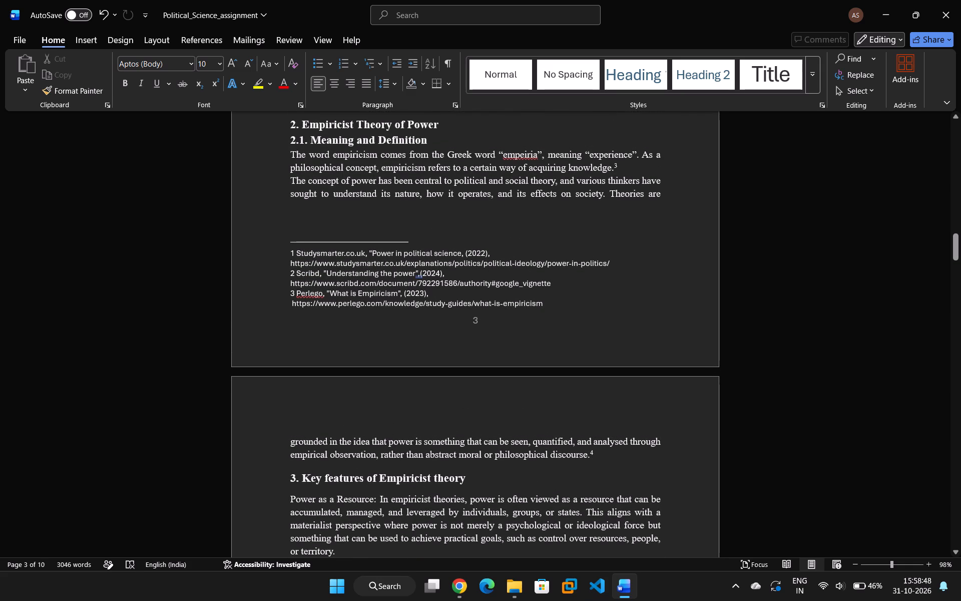
{"action": "scroll", "coordinate": [556, 308], "scroll_direction": "down", "scroll_amount": 1}
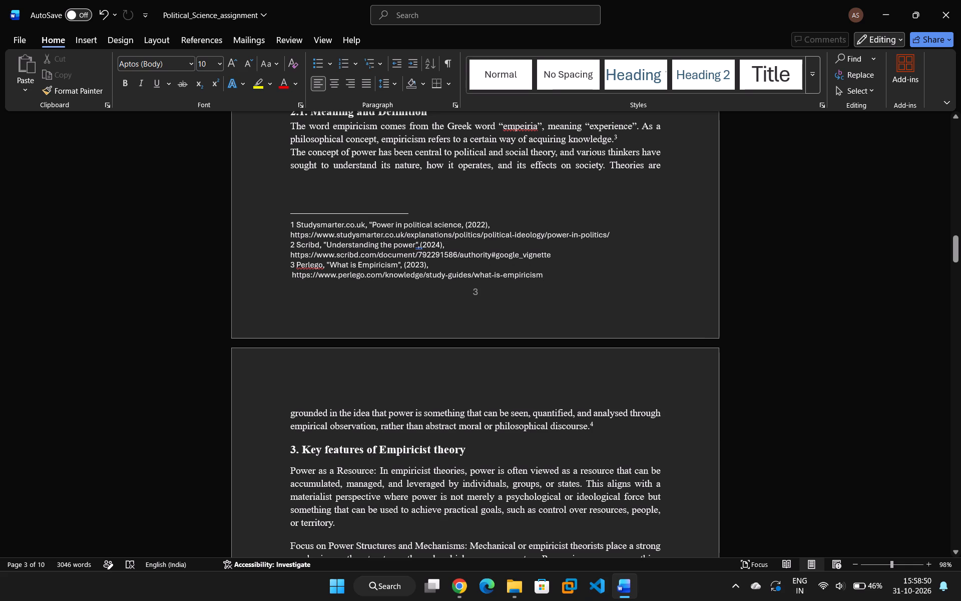
{"action": "left_click", "coordinate": [420, 246]}
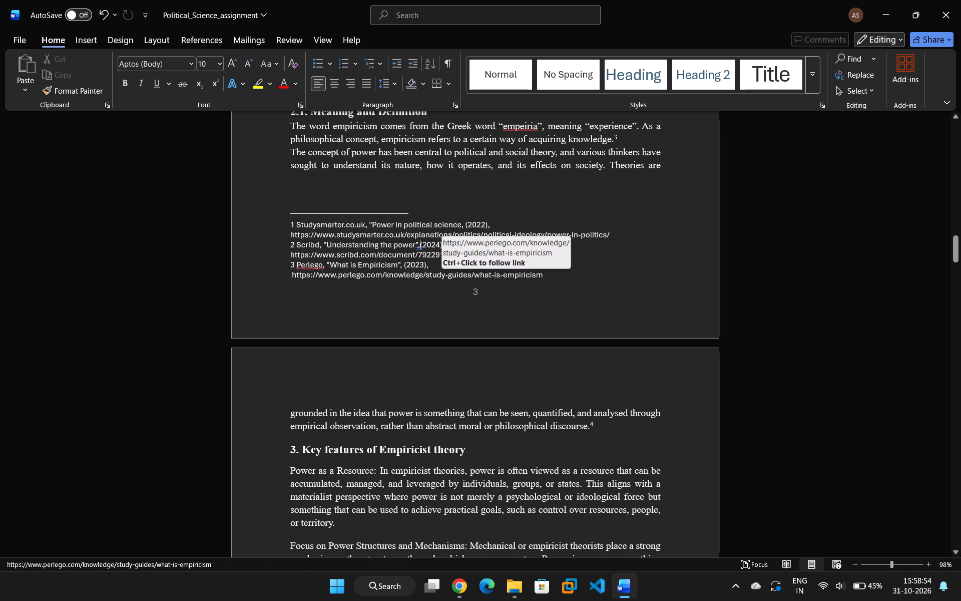
{"action": "key", "text": "space"}
Add the missing closing quotation mark after "Power in political science" in footnote 1 and retype its opening quotation mark.
{"action": "scroll", "coordinate": [446, 281], "scroll_direction": "down", "scroll_amount": 3}
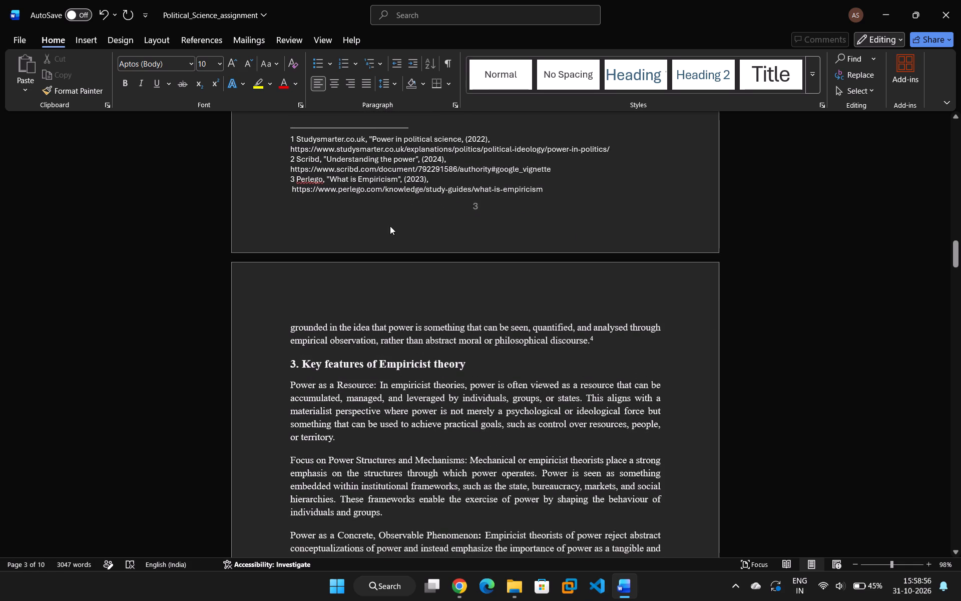
{"action": "scroll", "coordinate": [399, 220], "scroll_direction": "up", "scroll_amount": 2}
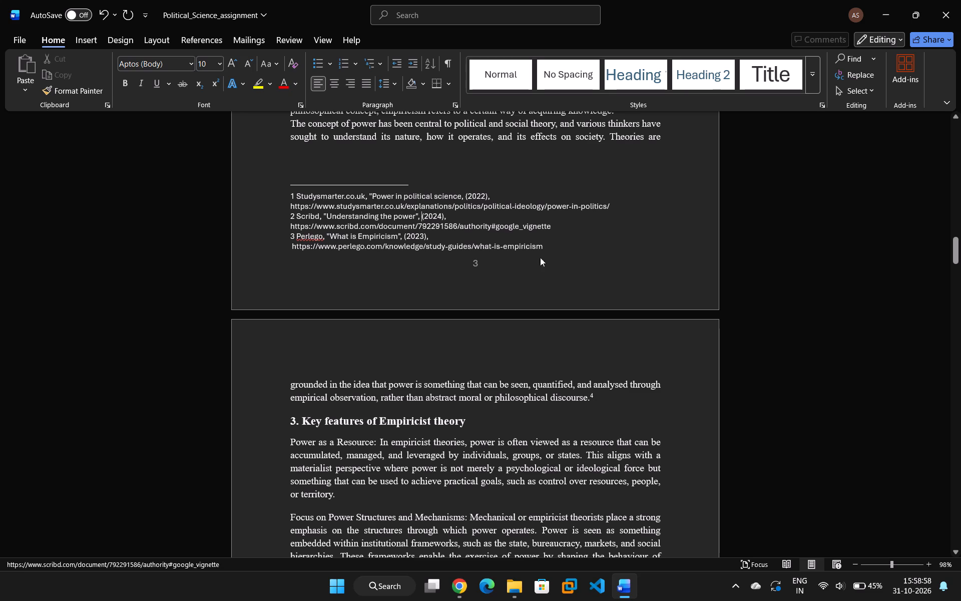
{"action": "left_click", "coordinate": [459, 197]}
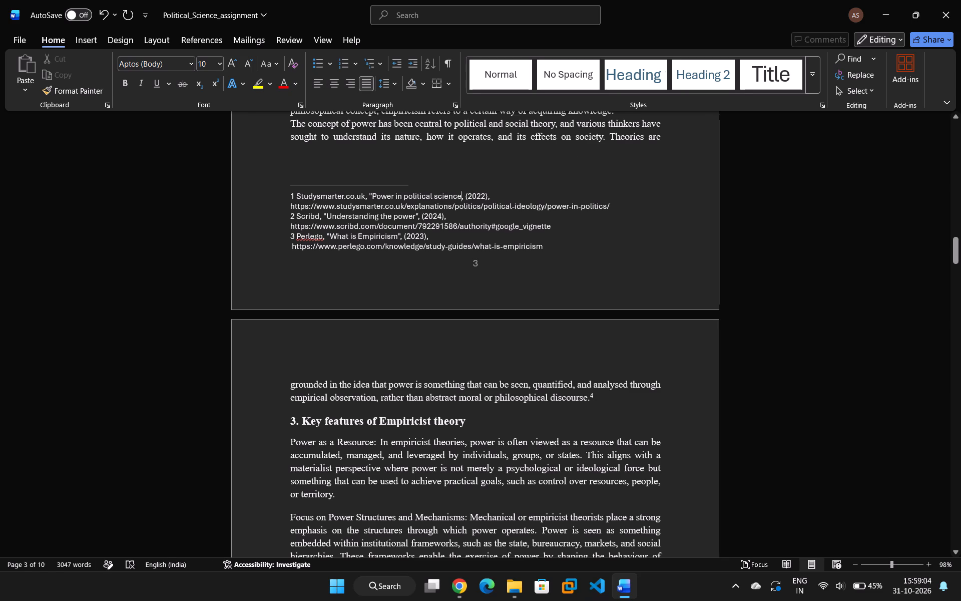
{"action": "key", "text": "shift+colon"}
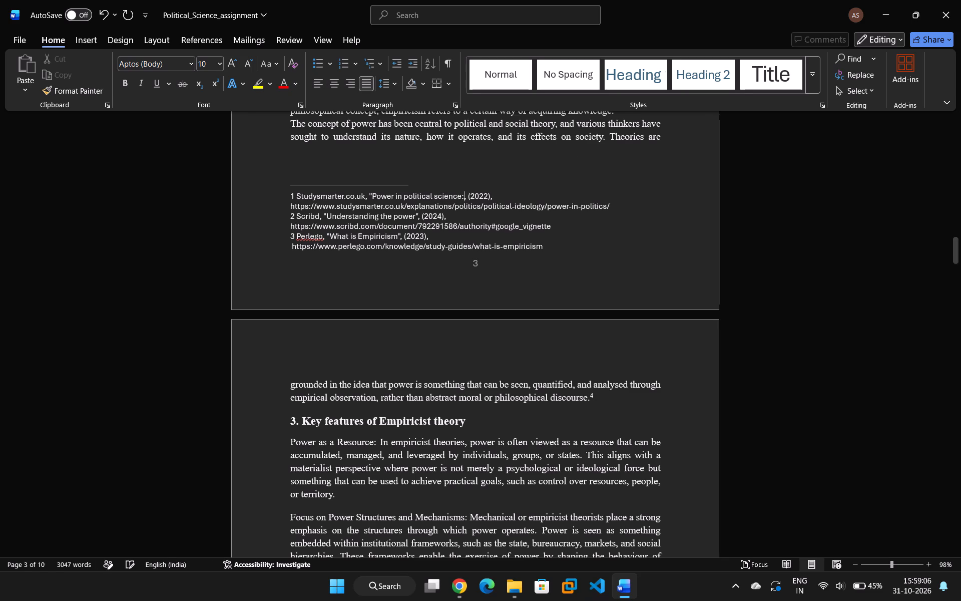
{"action": "key", "text": "BackSpace"}
{"action": "key", "text": "shift+quotedbl"}
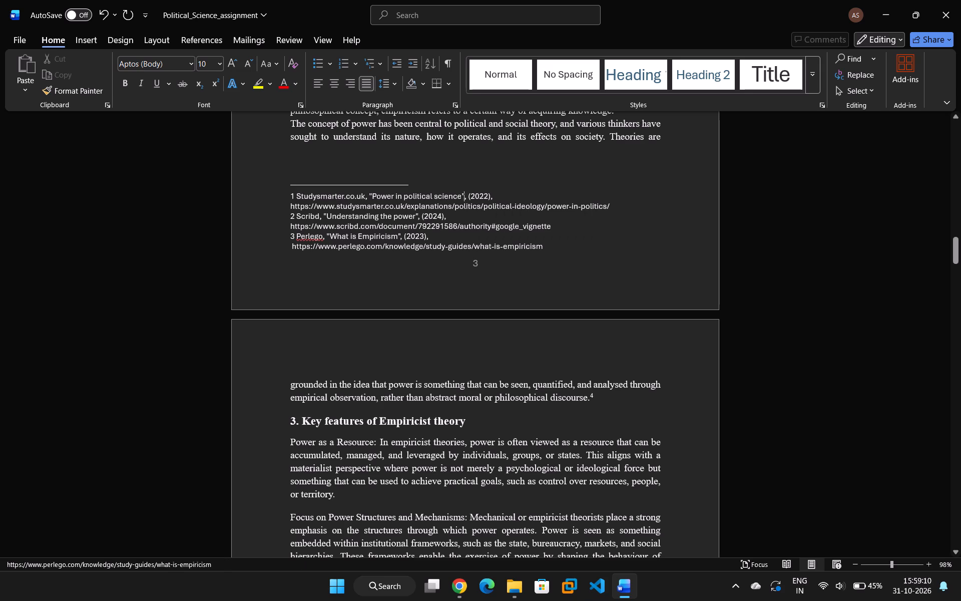
{"action": "scroll", "coordinate": [471, 253], "scroll_direction": "down", "scroll_amount": 1}
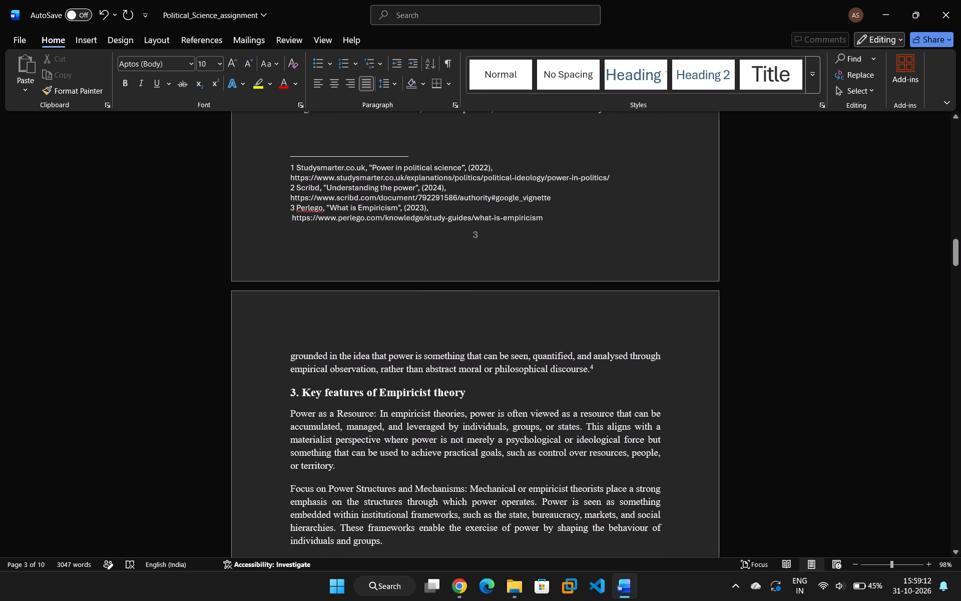
{"action": "left_click", "coordinate": [372, 168]}
{"action": "key", "text": "BackSpace"}
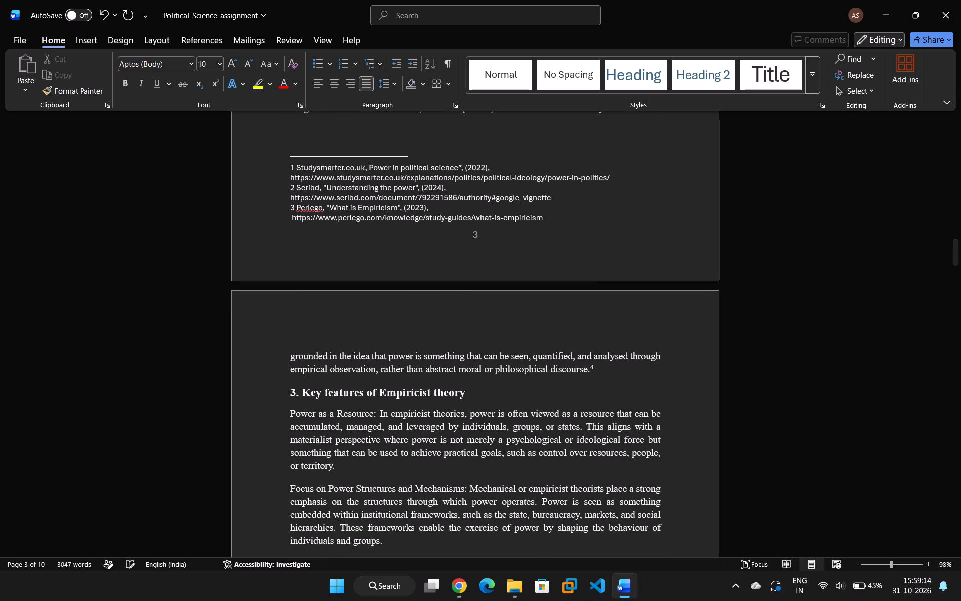
{"action": "key", "text": "shift+quotedbl"}
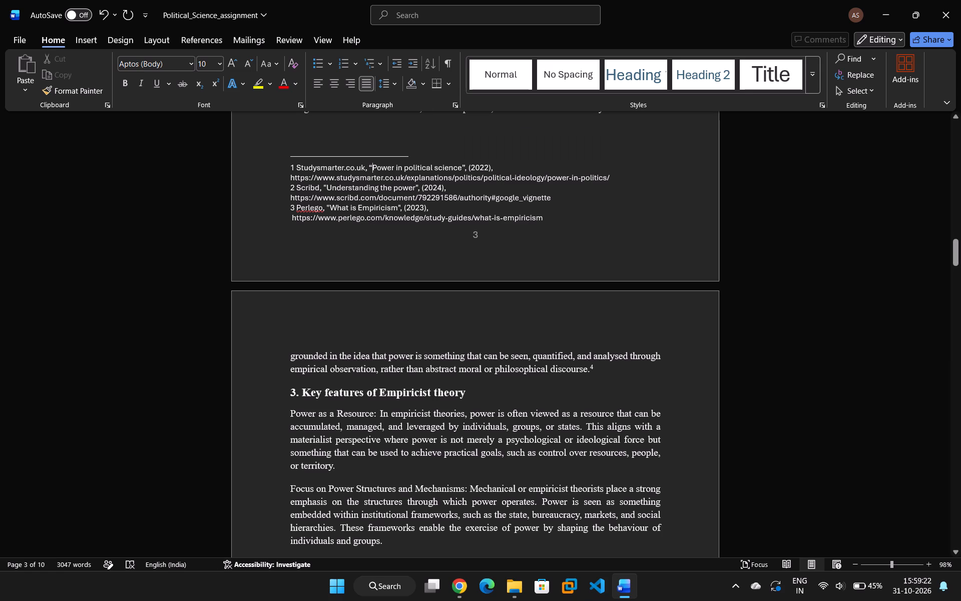
Italicize the titles "Power in political science", "Understanding the power" and "What is Empiricism" in the page 3 footnotes.
{"action": "left_click_drag", "start_coordinate": [461, 167], "coordinate": [455, 166]}
{"action": "left_click_drag", "start_coordinate": [455, 166], "coordinate": [369, 167]}
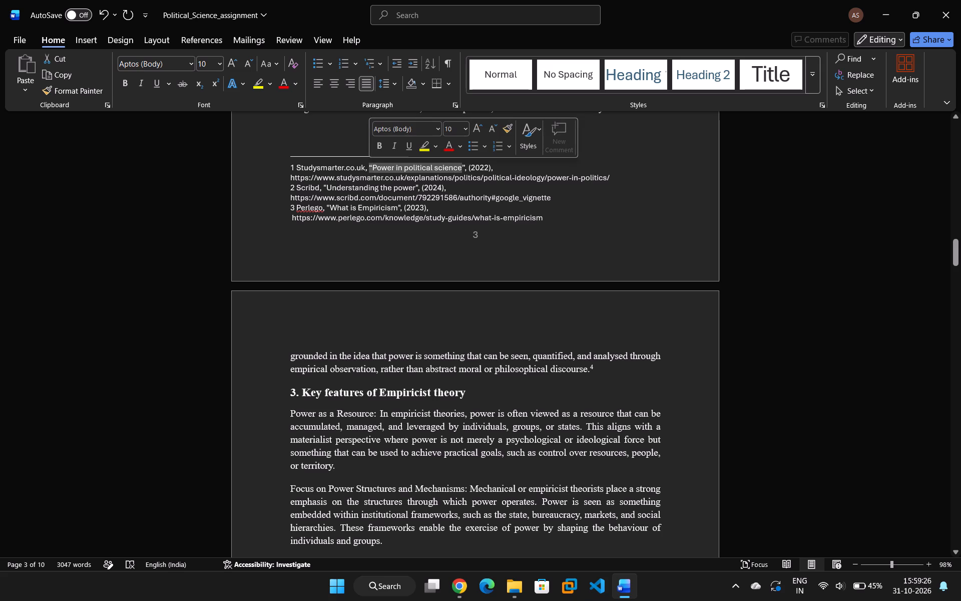
{"action": "left_click", "coordinate": [462, 168]}
{"action": "left_click_drag", "start_coordinate": [460, 167], "coordinate": [390, 170]}
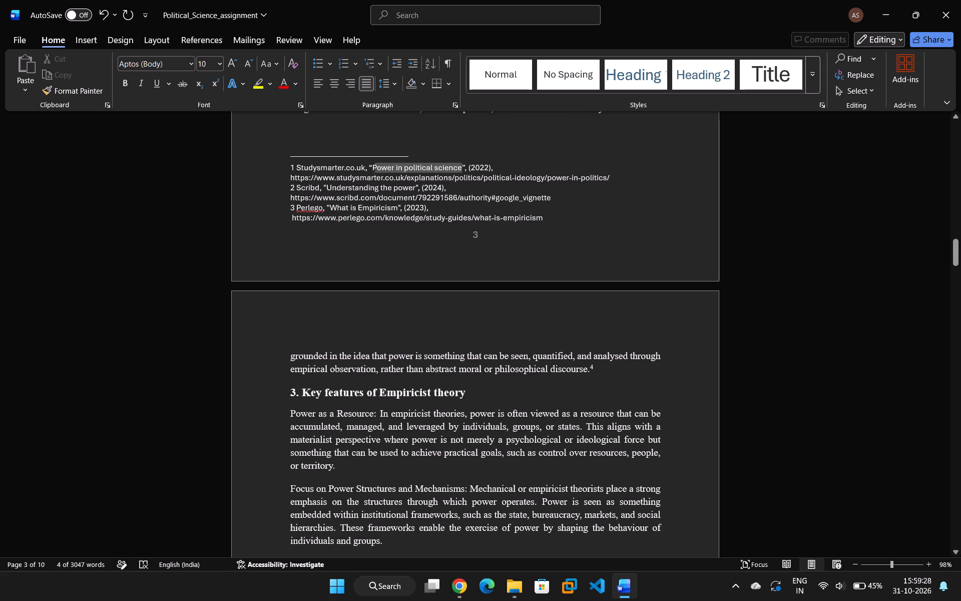
{"action": "left_click_drag", "start_coordinate": [390, 170], "coordinate": [378, 168]}
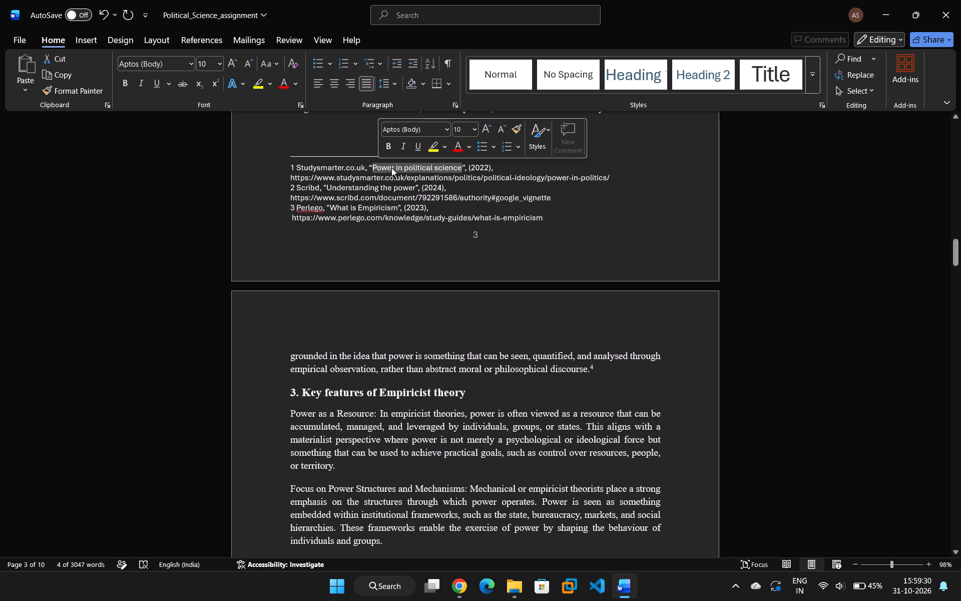
{"action": "key", "text": "ctrl+i"}
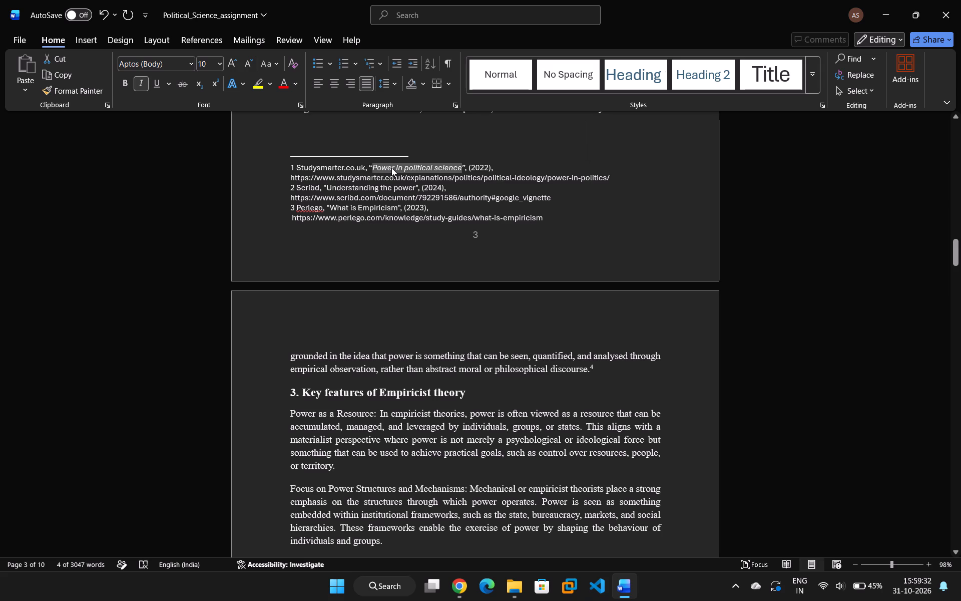
{"action": "left_click", "coordinate": [490, 200]}
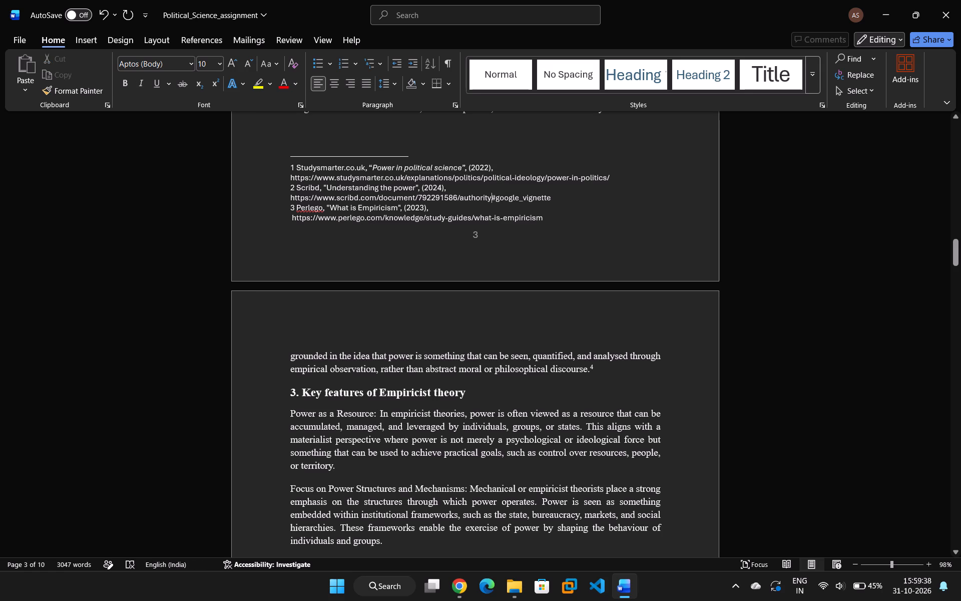
{"action": "left_click_drag", "start_coordinate": [413, 188], "coordinate": [325, 189]}
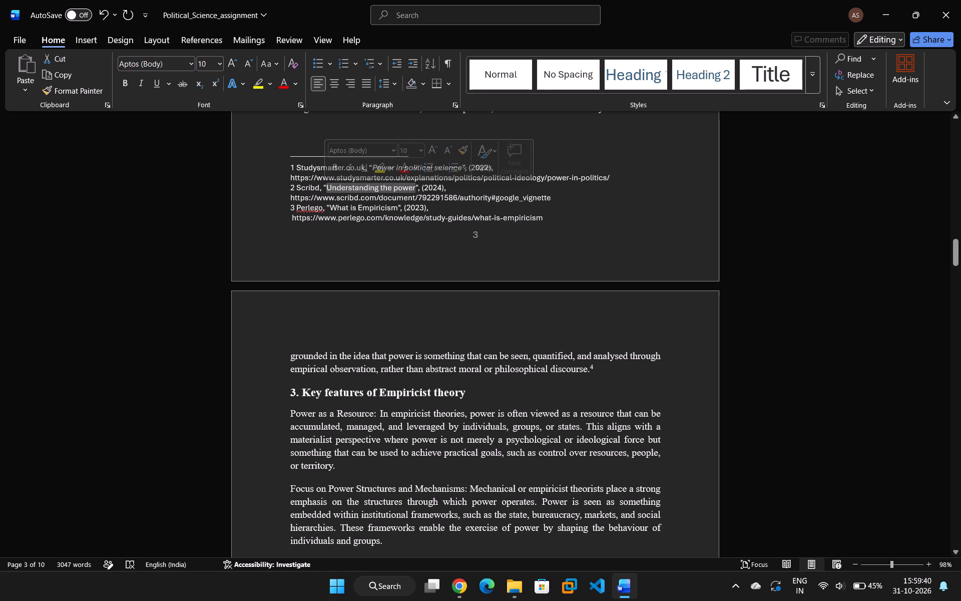
{"action": "key", "text": "ctrl+i"}
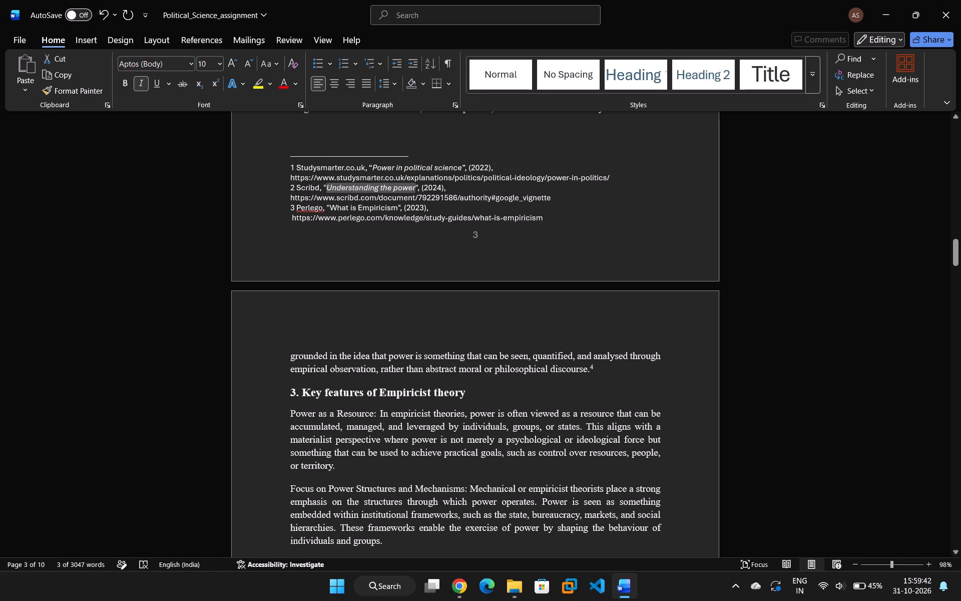
{"action": "scroll", "coordinate": [380, 211], "scroll_direction": "down", "scroll_amount": 1}
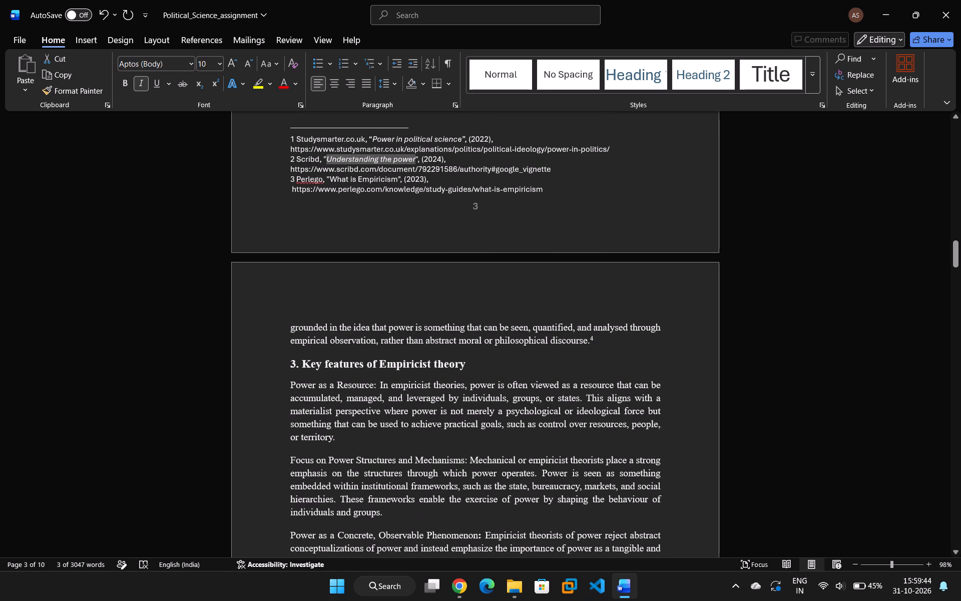
{"action": "left_click_drag", "start_coordinate": [397, 179], "coordinate": [330, 177]}
{"action": "key", "text": "ctrl+i"}
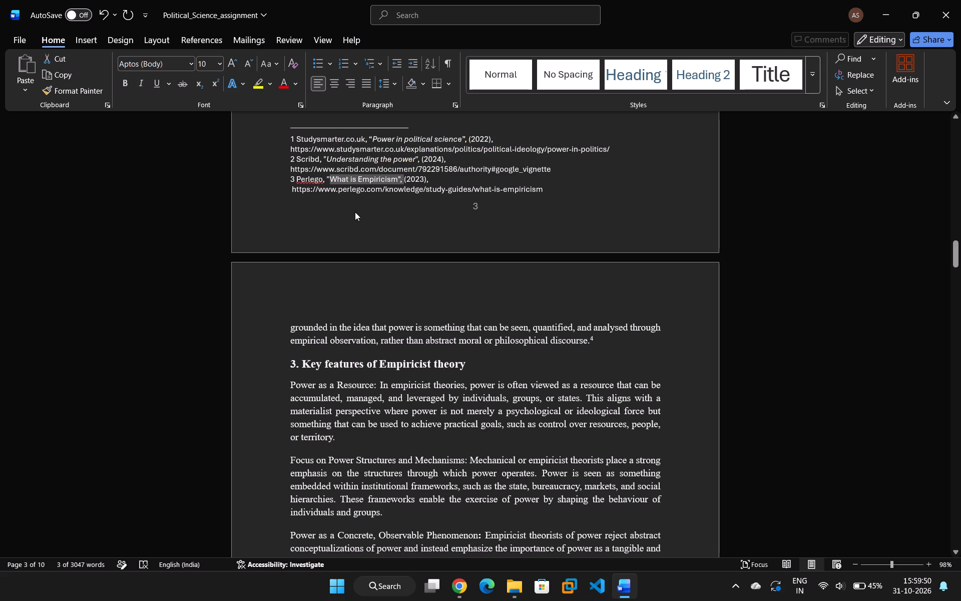
Clear the character formatting, including superscript numbers and link styling, from footnotes 4 to 6 on page 4.
{"action": "scroll", "coordinate": [395, 208], "scroll_direction": "down", "scroll_amount": 2}
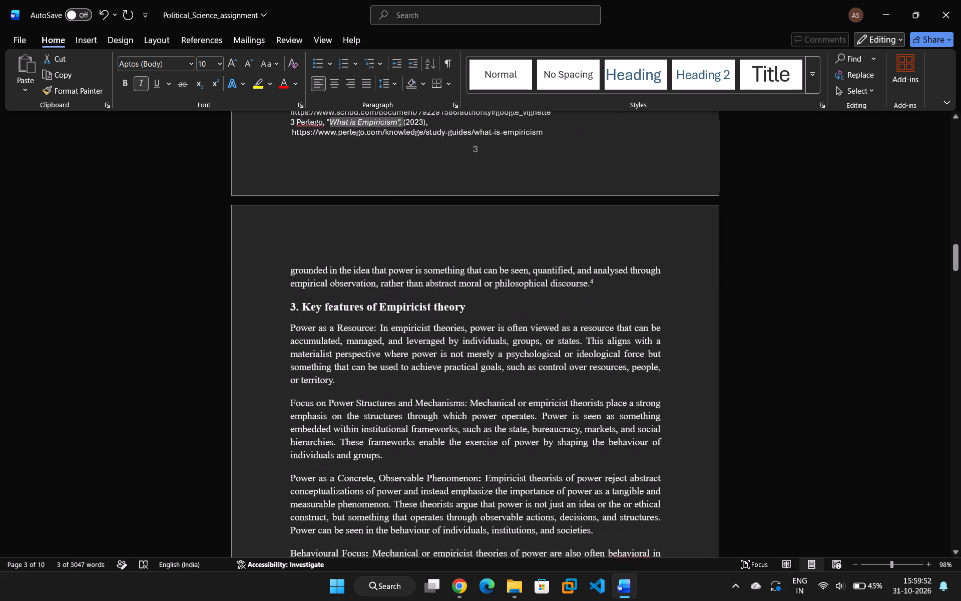
{"action": "scroll", "coordinate": [443, 211], "scroll_direction": "down", "scroll_amount": 20}
{"action": "scroll", "coordinate": [443, 211], "scroll_direction": "down", "scroll_amount": 1}
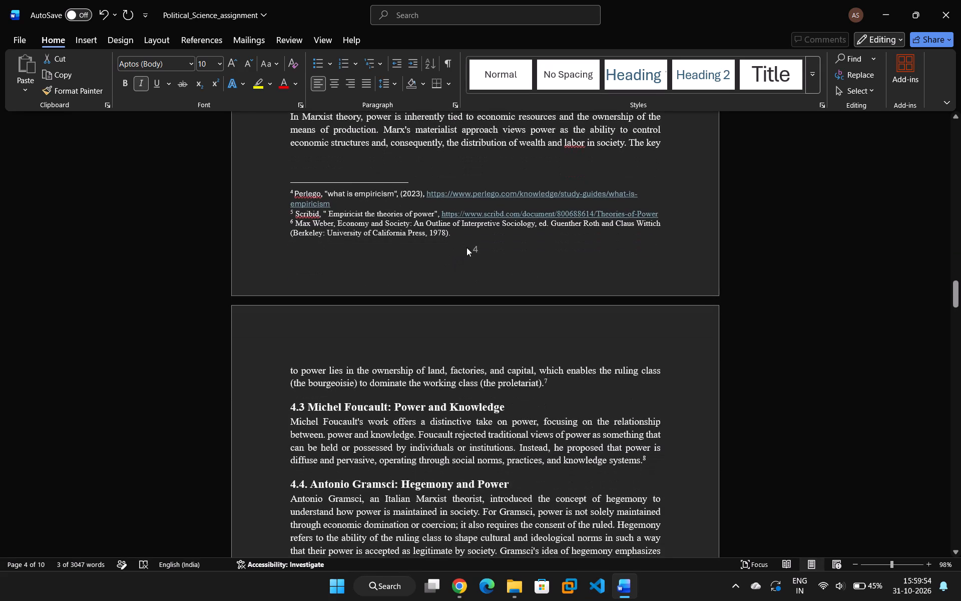
{"action": "left_click_drag", "start_coordinate": [461, 232], "coordinate": [289, 194]}
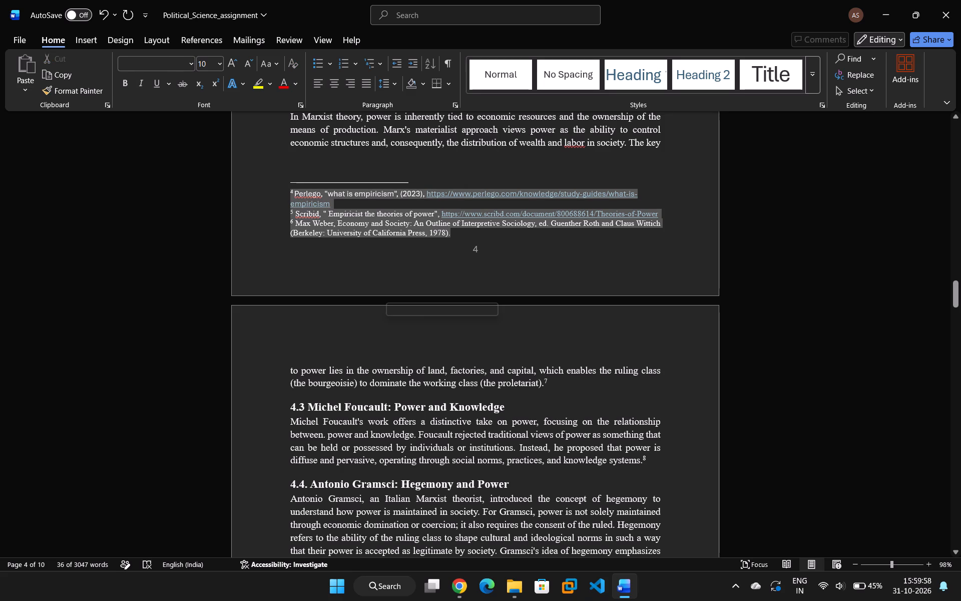
{"action": "key", "text": "ctrl+space"}
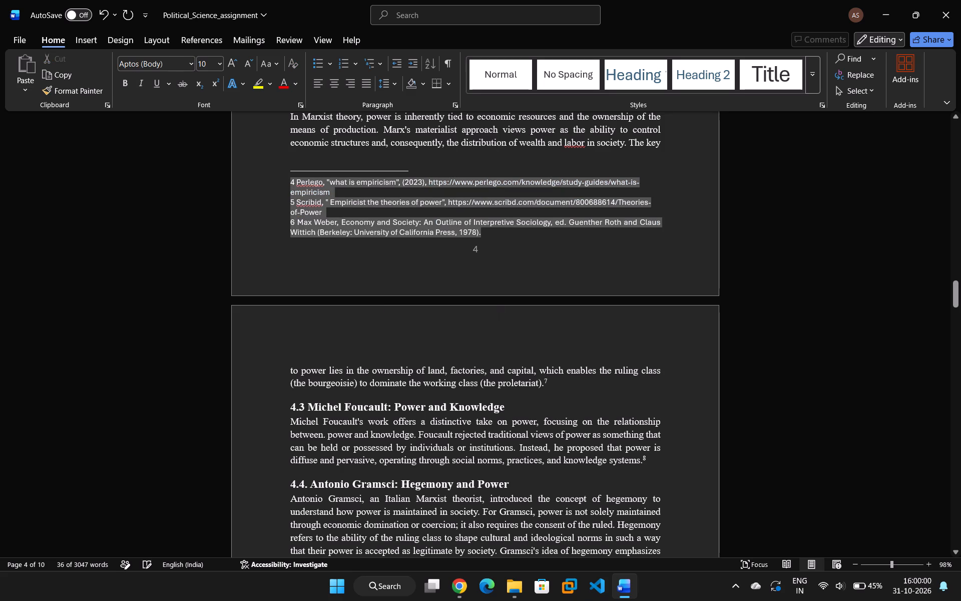
{"action": "left_click", "coordinate": [385, 267]}
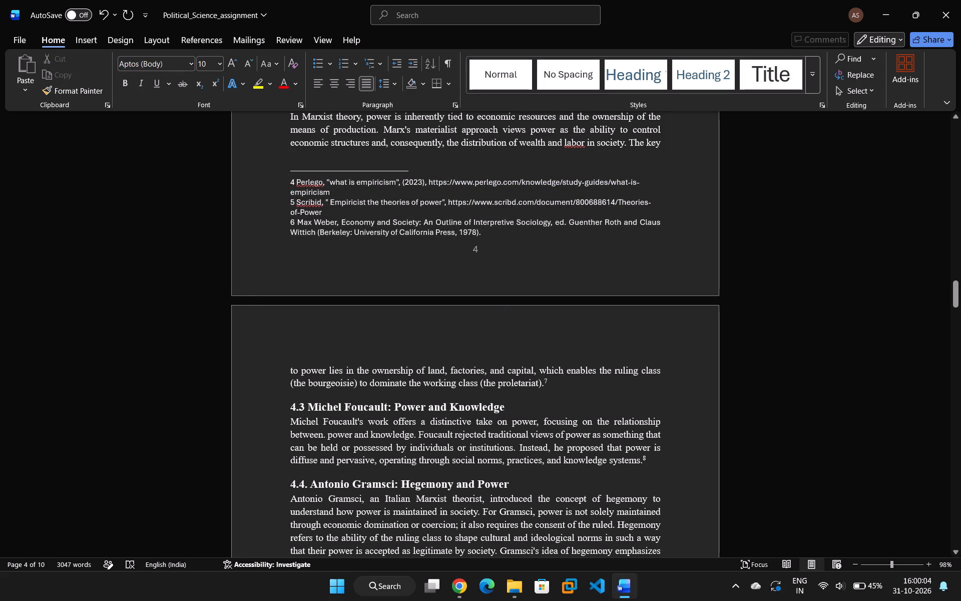
Italicize the titles "what is empiricism" in footnote 4 and "Empiricist the theories of power" in footnote 5.
{"action": "left_click_drag", "start_coordinate": [396, 183], "coordinate": [337, 183]}
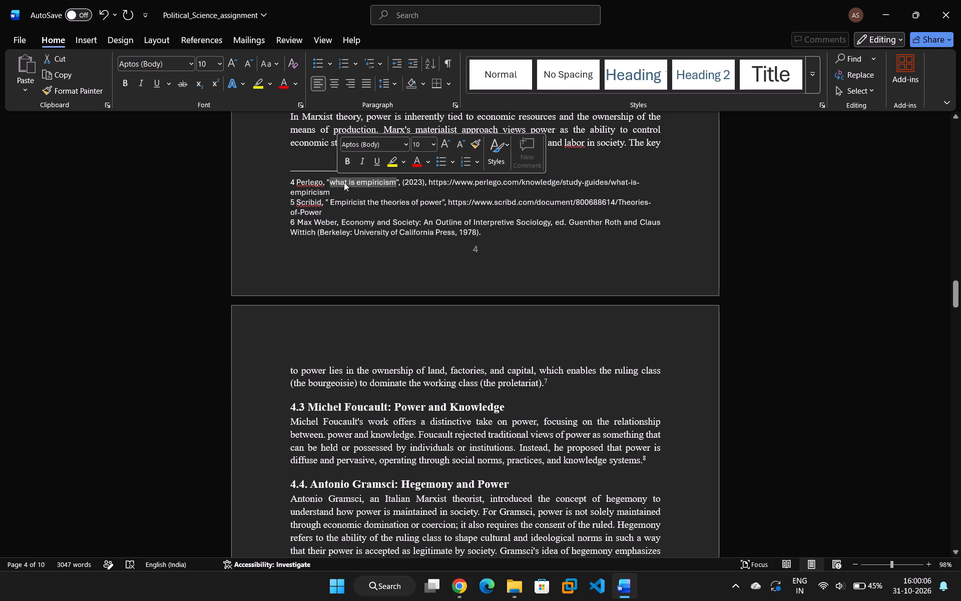
{"action": "key", "text": "ctrl+i"}
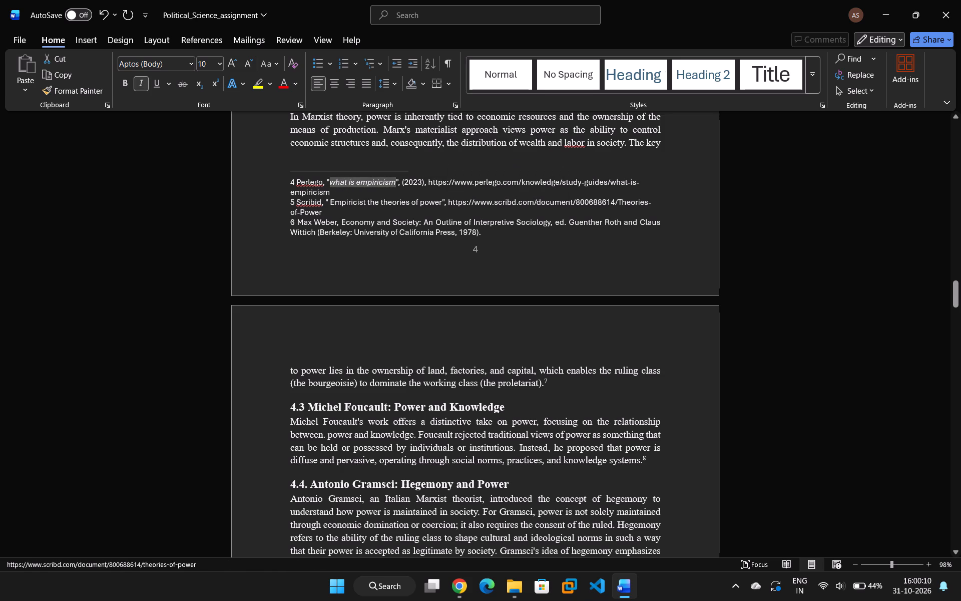
{"action": "left_click_drag", "start_coordinate": [441, 199], "coordinate": [338, 200]}
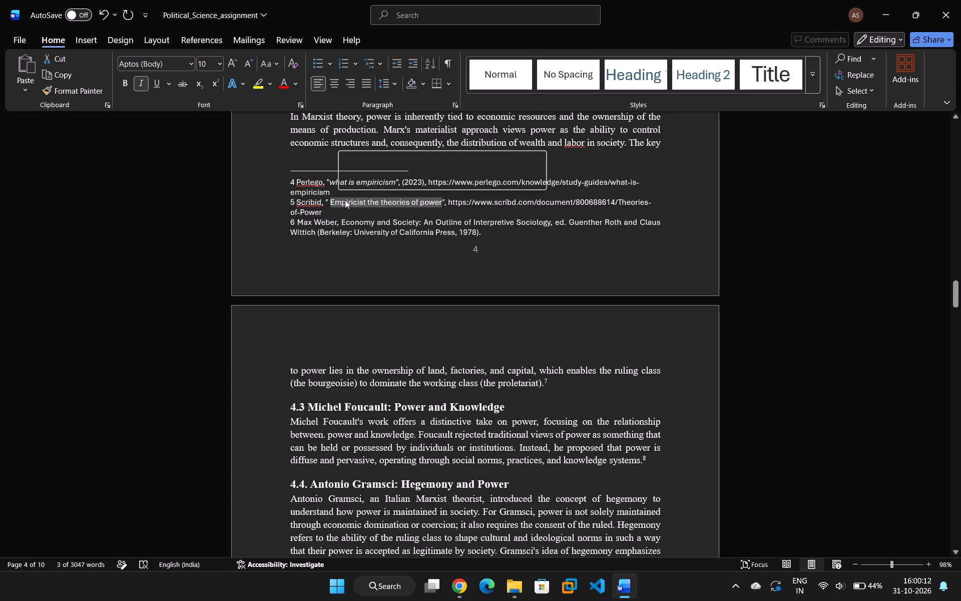
{"action": "key", "text": "ctrl+i"}
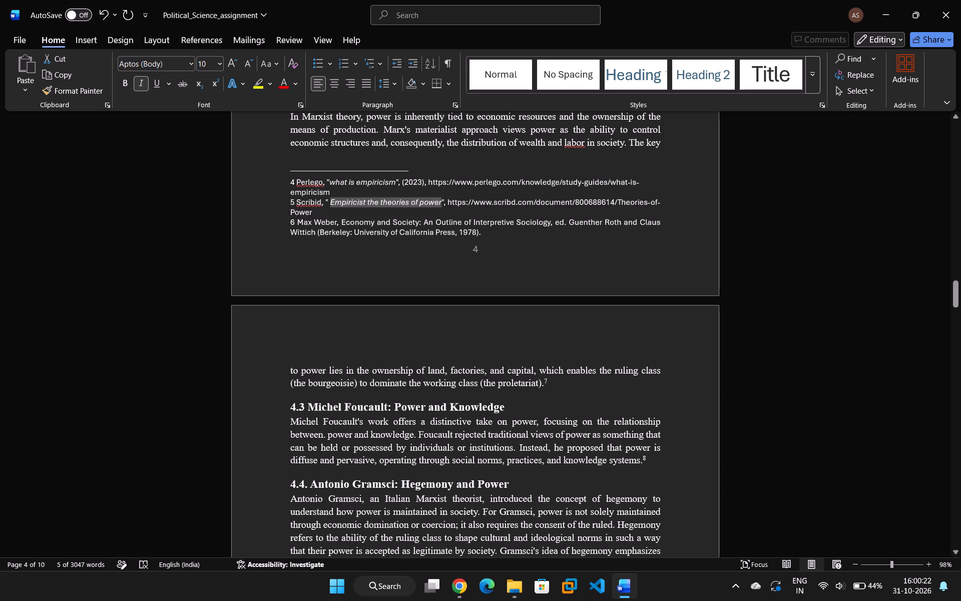
Clear the character formatting, including superscript numbers and link styling, from footnotes 7 to 10 on page 5.
{"action": "scroll", "coordinate": [436, 280], "scroll_direction": "down", "scroll_amount": 12}
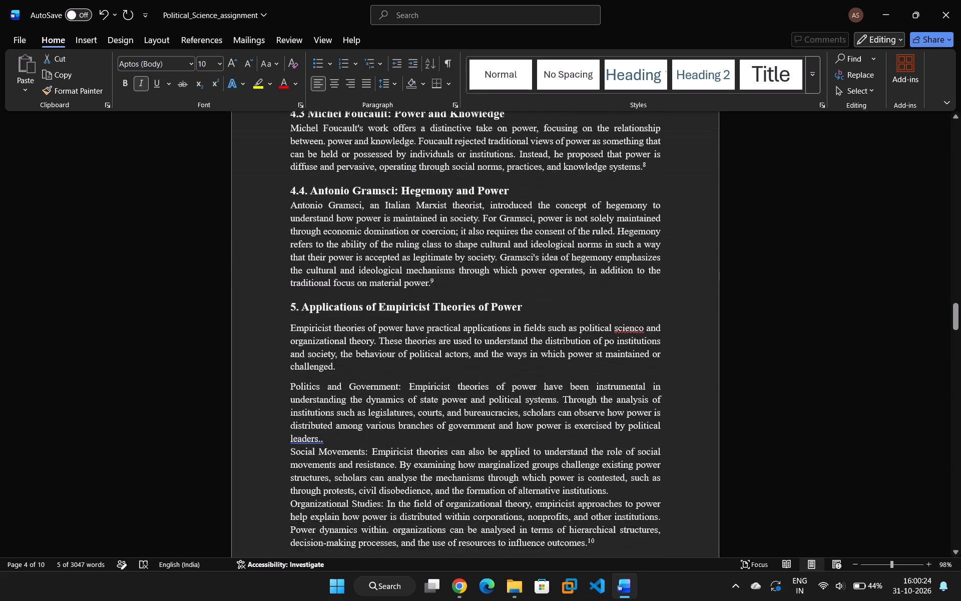
{"action": "scroll", "coordinate": [433, 281], "scroll_direction": "down", "scroll_amount": 9}
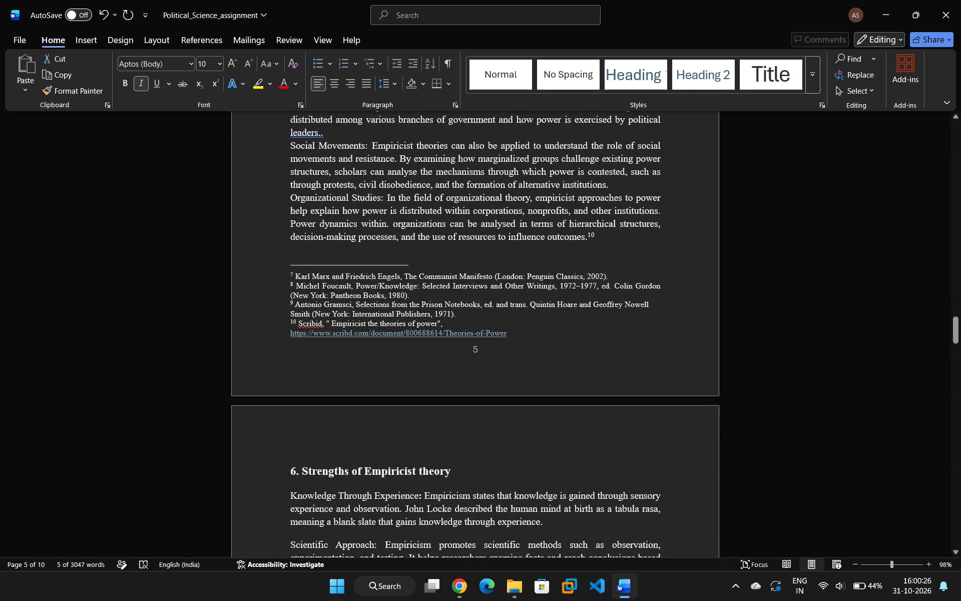
{"action": "left_click_drag", "start_coordinate": [513, 340], "coordinate": [285, 276]}
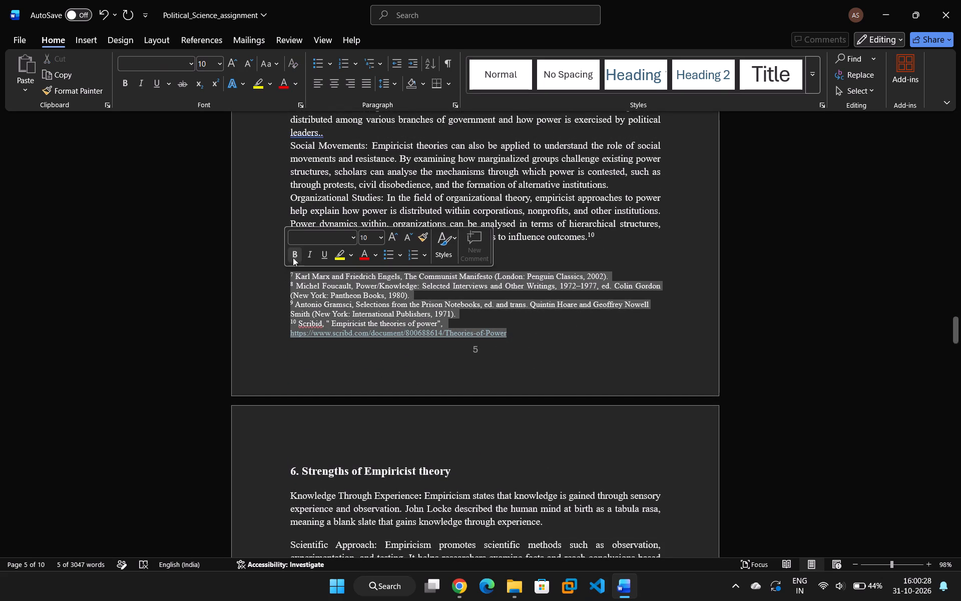
{"action": "key", "text": "ctrl+space"}
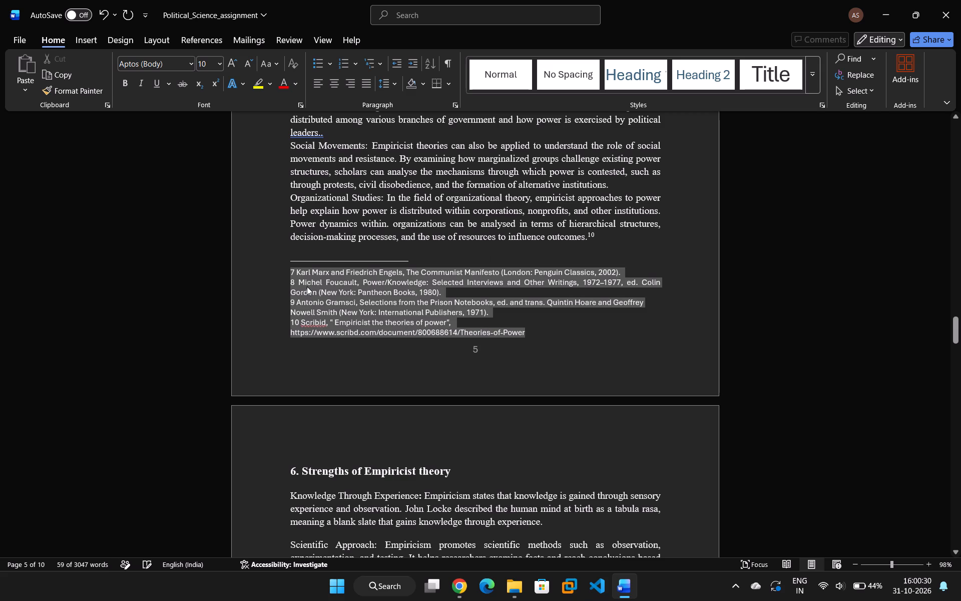
{"action": "left_click", "coordinate": [369, 272]}
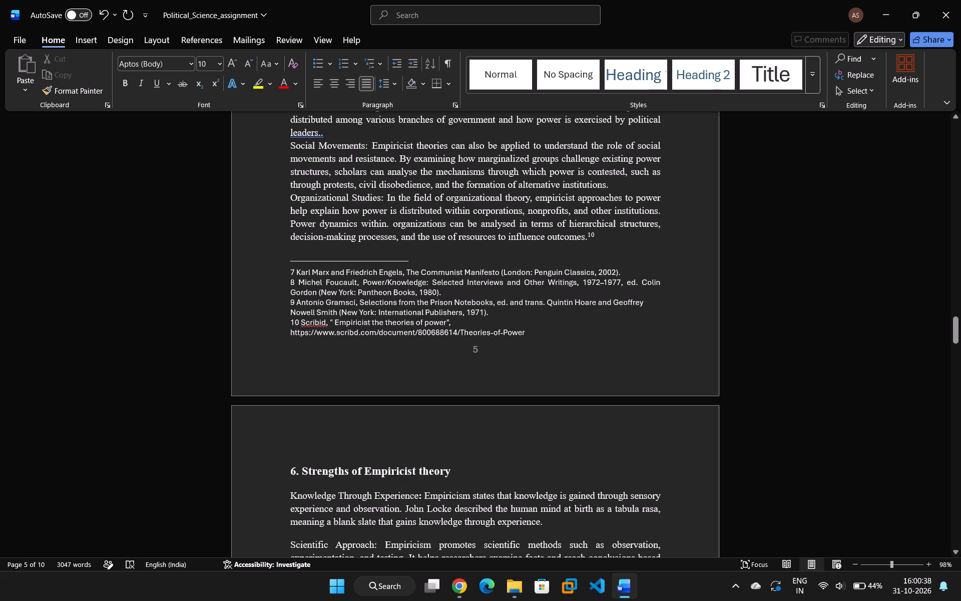
Italicize the title "Empiricist the theories of power" in footnote 10.
{"action": "scroll", "coordinate": [429, 295], "scroll_direction": "down", "scroll_amount": 1}
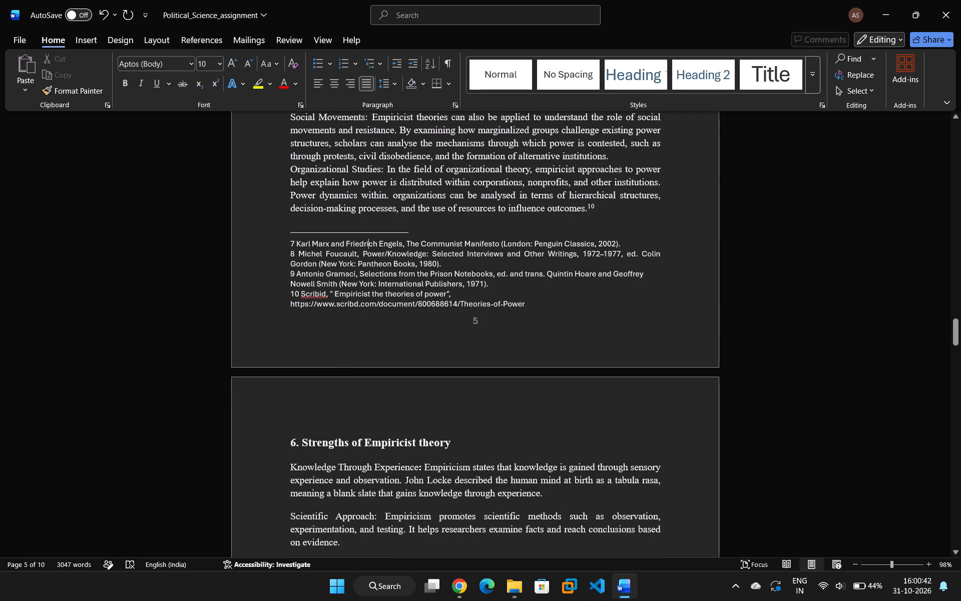
{"action": "left_click_drag", "start_coordinate": [333, 296], "coordinate": [365, 292]}
{"action": "left_click_drag", "start_coordinate": [365, 292], "coordinate": [431, 293]}
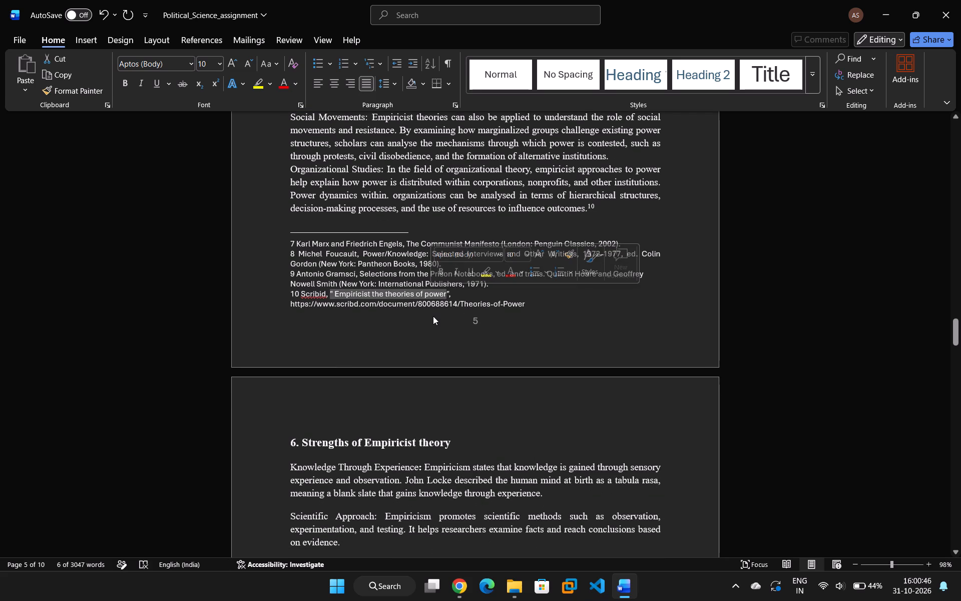
{"action": "key", "text": "ctrl+i"}
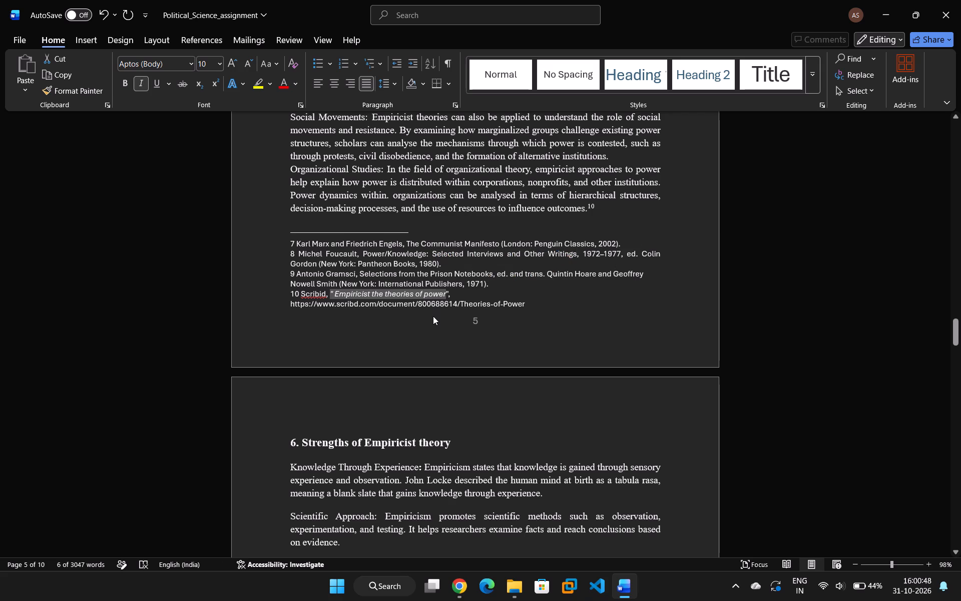
{"action": "scroll", "coordinate": [445, 329], "scroll_direction": "down", "scroll_amount": 2}
{"action": "left_click", "coordinate": [447, 306]}
Clear the character formatting, including superscript numbers and link styling, from footnotes 11 and 12 on page 6.
{"action": "scroll", "coordinate": [448, 303], "scroll_direction": "down", "scroll_amount": 2}
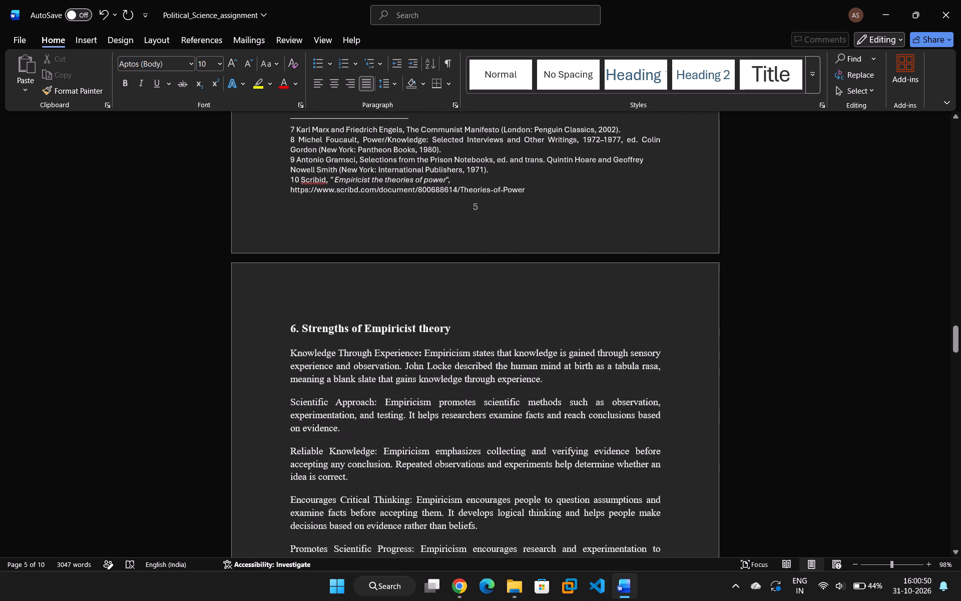
{"action": "scroll", "coordinate": [448, 303], "scroll_direction": "down", "scroll_amount": 15}
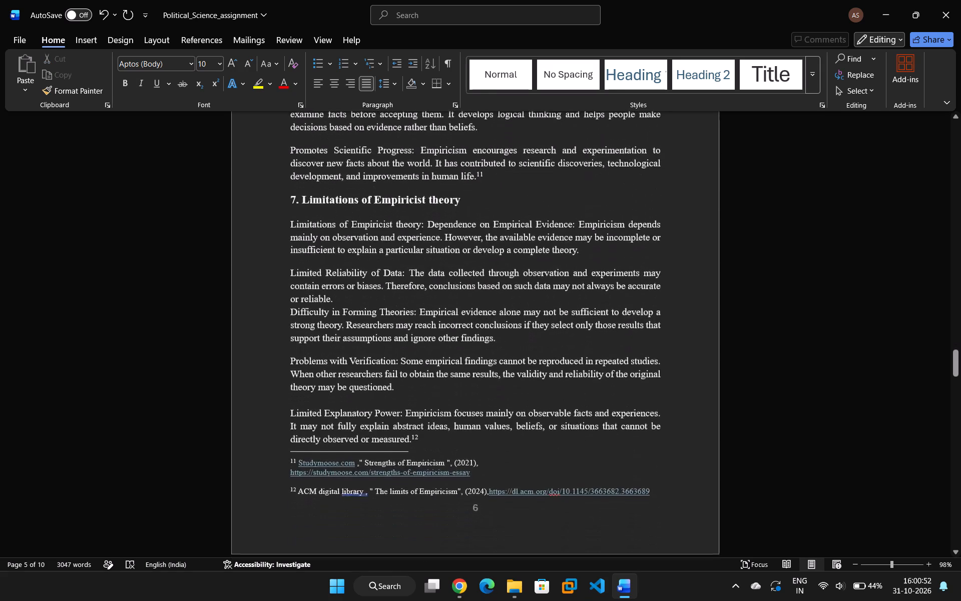
{"action": "scroll", "coordinate": [448, 303], "scroll_direction": "down", "scroll_amount": 6}
{"action": "scroll", "coordinate": [448, 303], "scroll_direction": "up", "scroll_amount": 20}
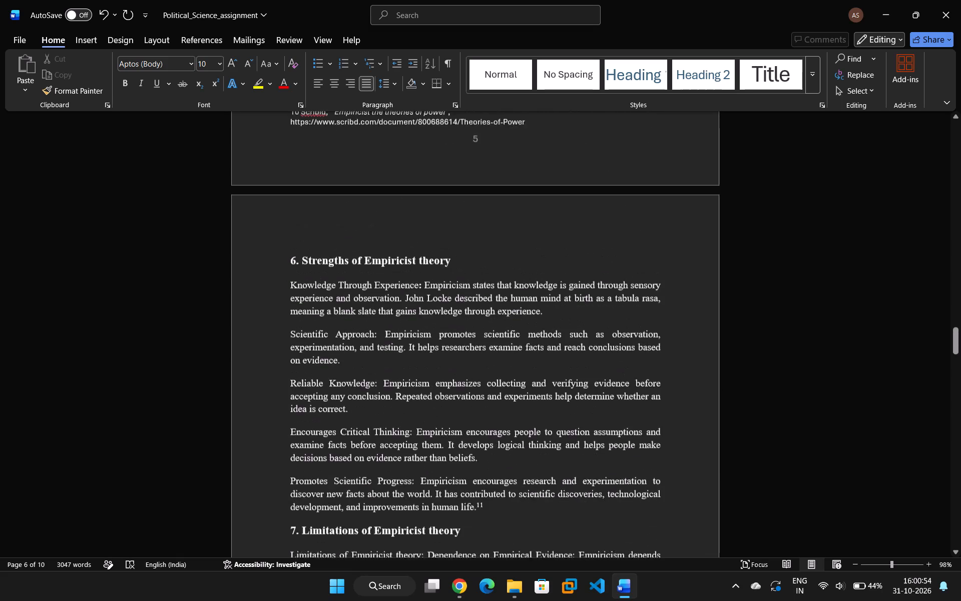
{"action": "scroll", "coordinate": [461, 293], "scroll_direction": "up", "scroll_amount": 1}
{"action": "scroll", "coordinate": [461, 293], "scroll_direction": "down", "scroll_amount": 20}
{"action": "scroll", "coordinate": [461, 293], "scroll_direction": "down", "scroll_amount": 2}
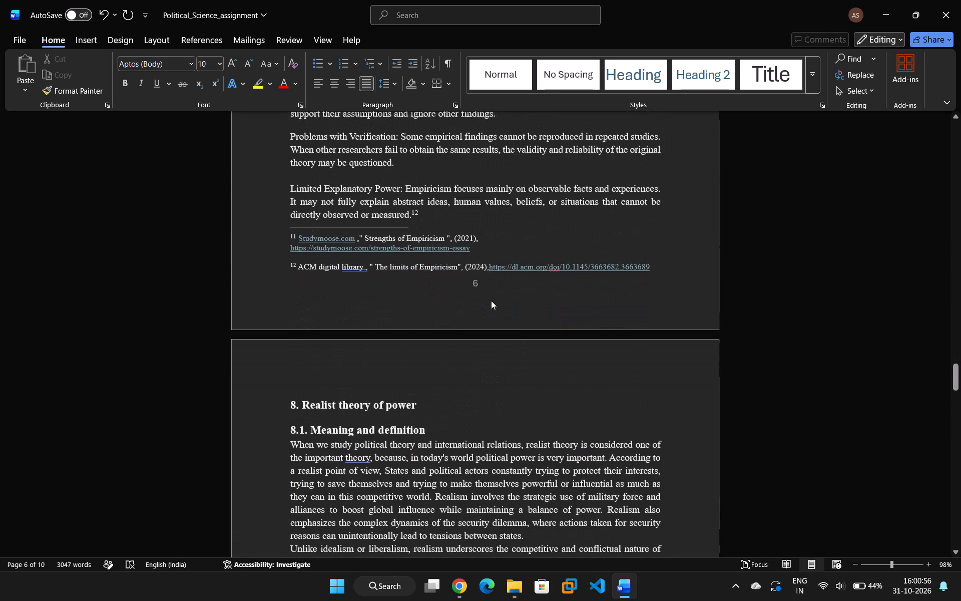
{"action": "left_click_drag", "start_coordinate": [672, 256], "coordinate": [322, 217]}
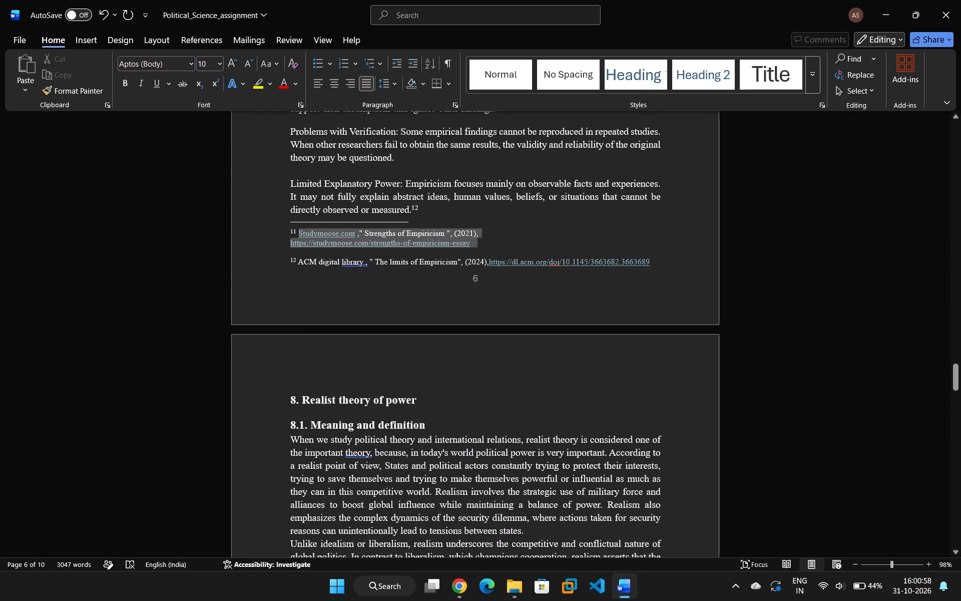
{"action": "left_click_drag", "start_coordinate": [322, 217], "coordinate": [307, 214]}
{"action": "left_click", "coordinate": [668, 266]}
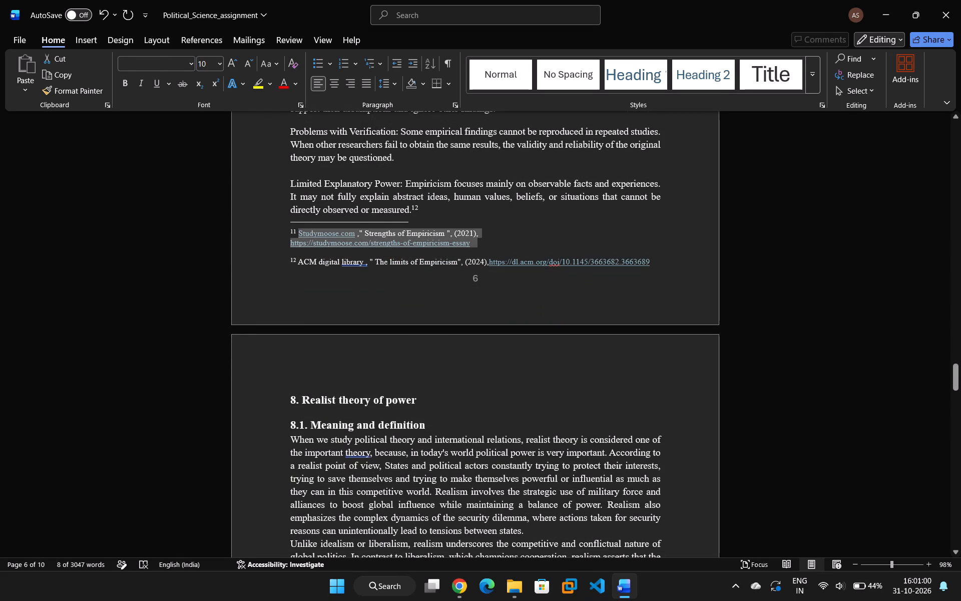
{"action": "left_click_drag", "start_coordinate": [668, 266], "coordinate": [278, 217]}
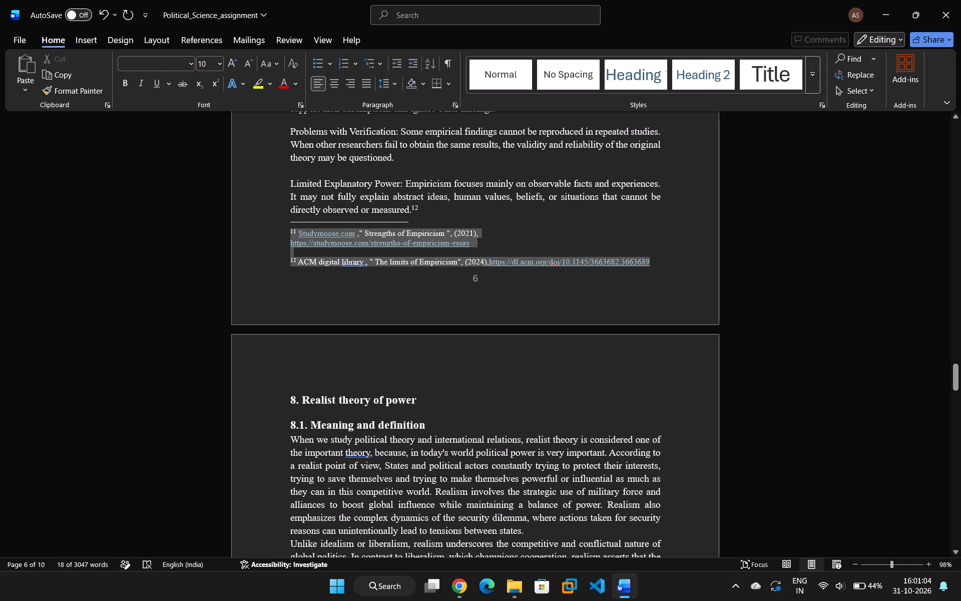
{"action": "key", "text": "ctrl+space"}
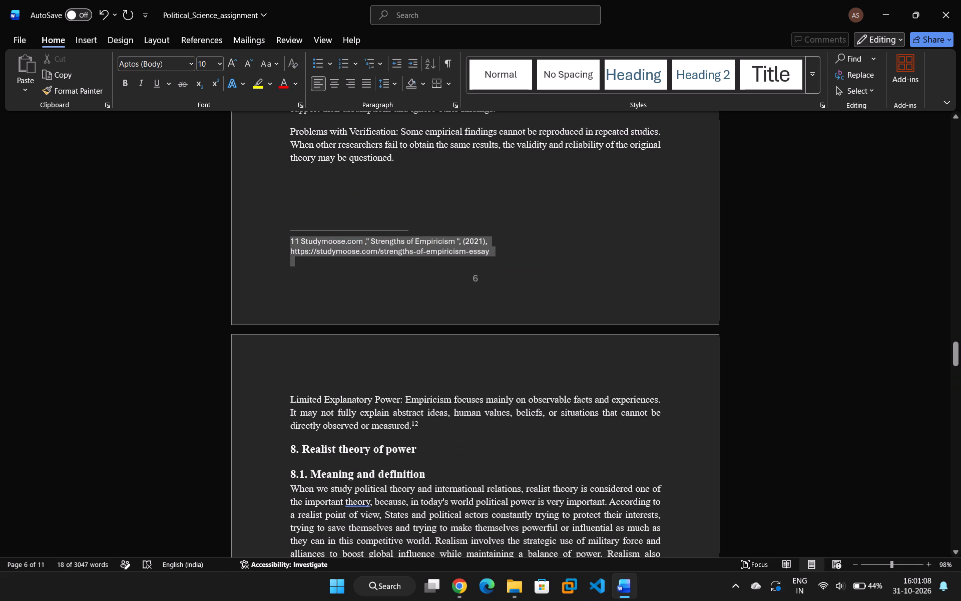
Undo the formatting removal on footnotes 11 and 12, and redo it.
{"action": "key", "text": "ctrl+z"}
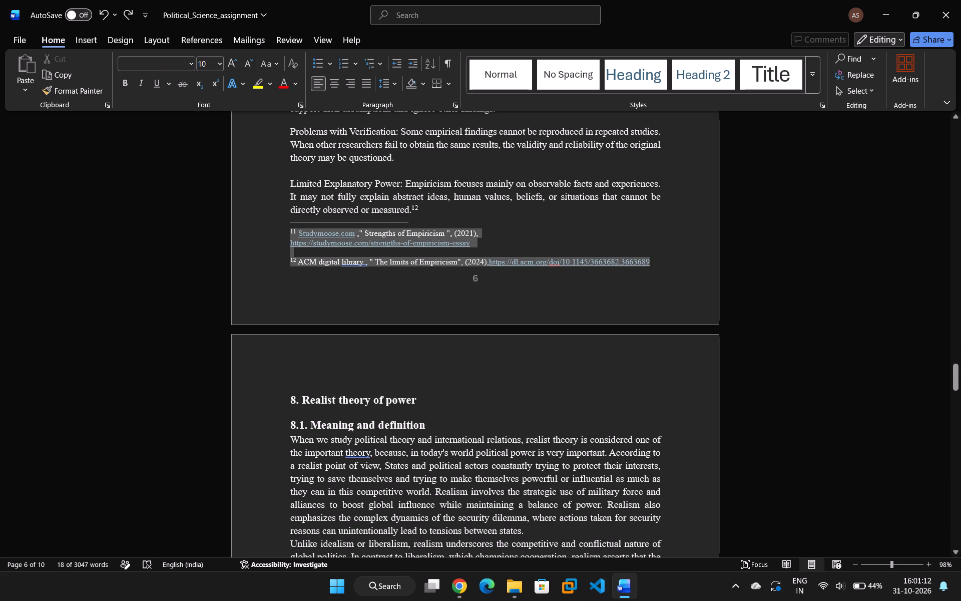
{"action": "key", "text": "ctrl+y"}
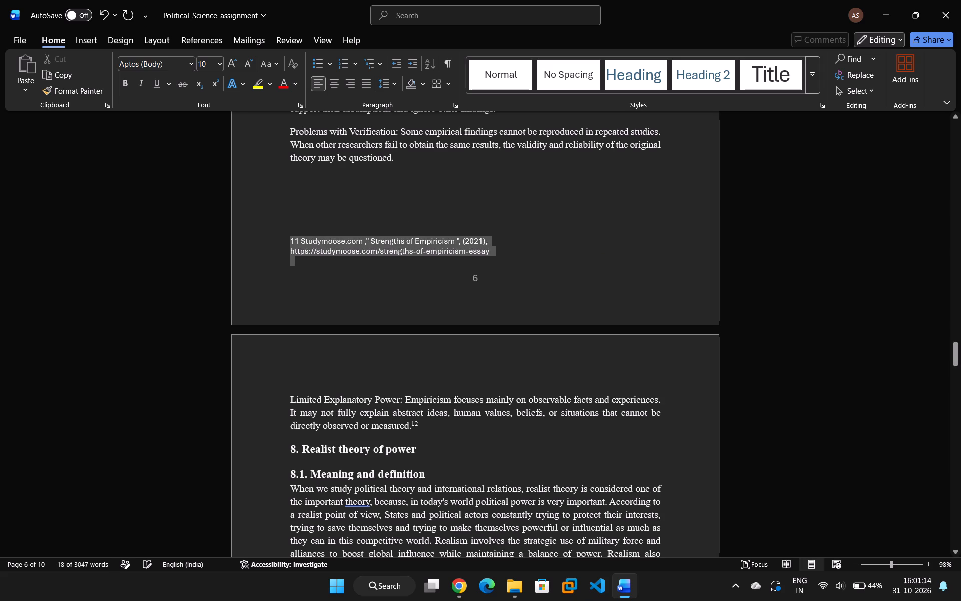
Italicize the title "Strengths of Empiricism" in footnote 11.
{"action": "left_click", "coordinate": [455, 240]}
{"action": "left_click_drag", "start_coordinate": [455, 240], "coordinate": [362, 236]}
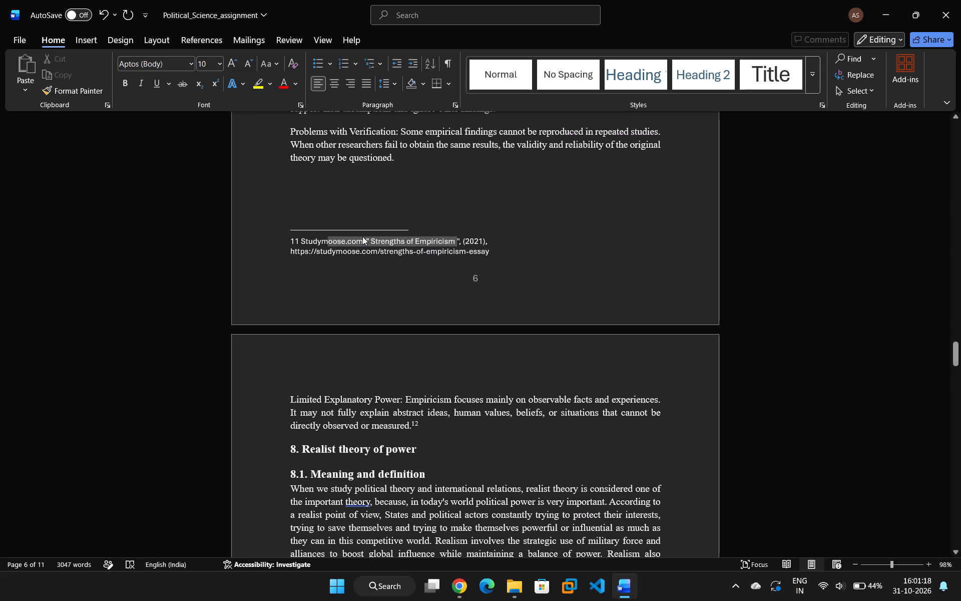
{"action": "left_click_drag", "start_coordinate": [362, 236], "coordinate": [373, 242]}
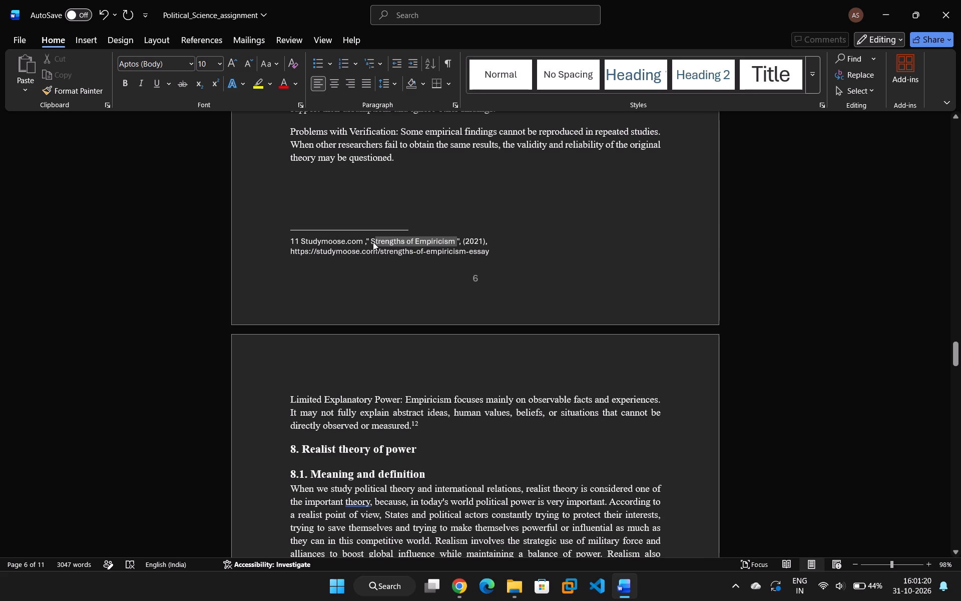
{"action": "left_click_drag", "start_coordinate": [373, 242], "coordinate": [371, 242]}
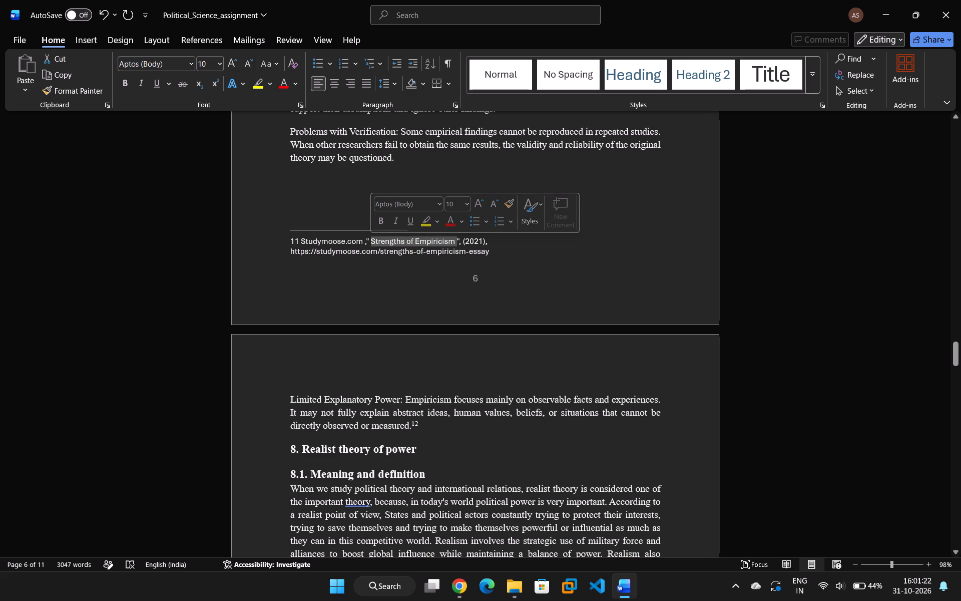
{"action": "key", "text": "ctrl+i"}
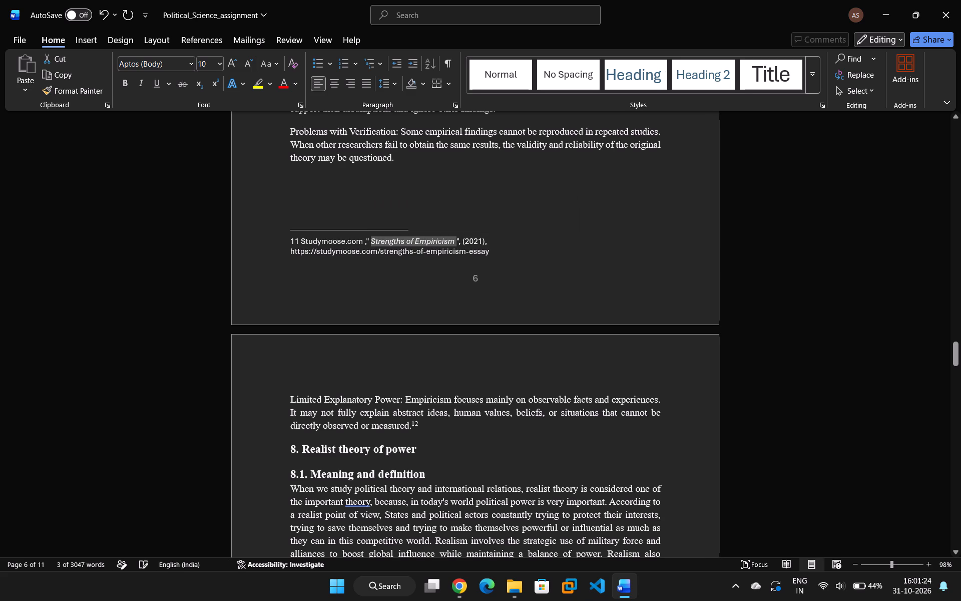
Clear the character formatting, including superscript numbers and link styling, from footnotes 12 to 14 on page 7.
{"action": "scroll", "coordinate": [397, 258], "scroll_direction": "down", "scroll_amount": 15}
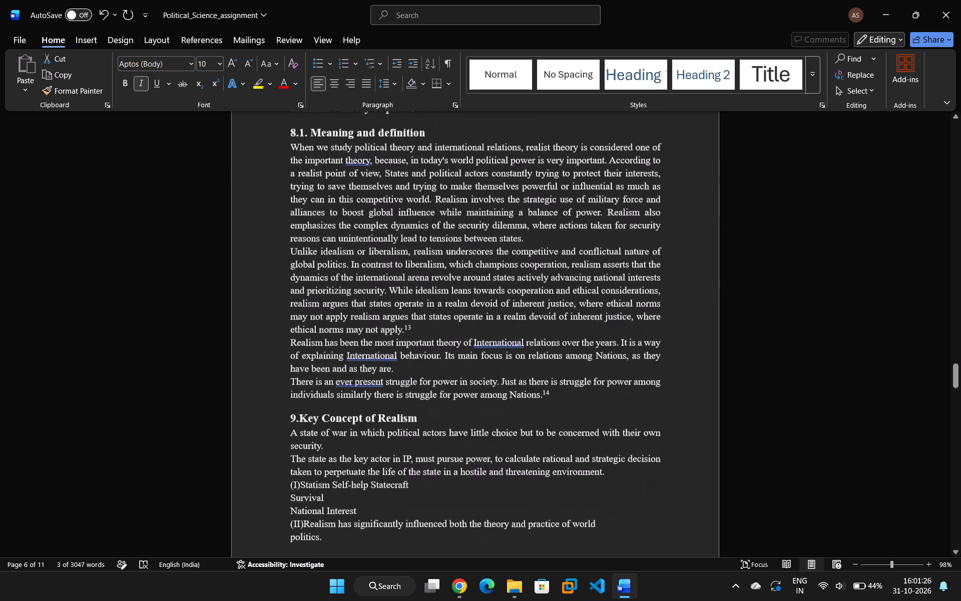
{"action": "scroll", "coordinate": [406, 275], "scroll_direction": "down", "scroll_amount": 8}
{"action": "left_click_drag", "start_coordinate": [357, 312], "coordinate": [320, 307]}
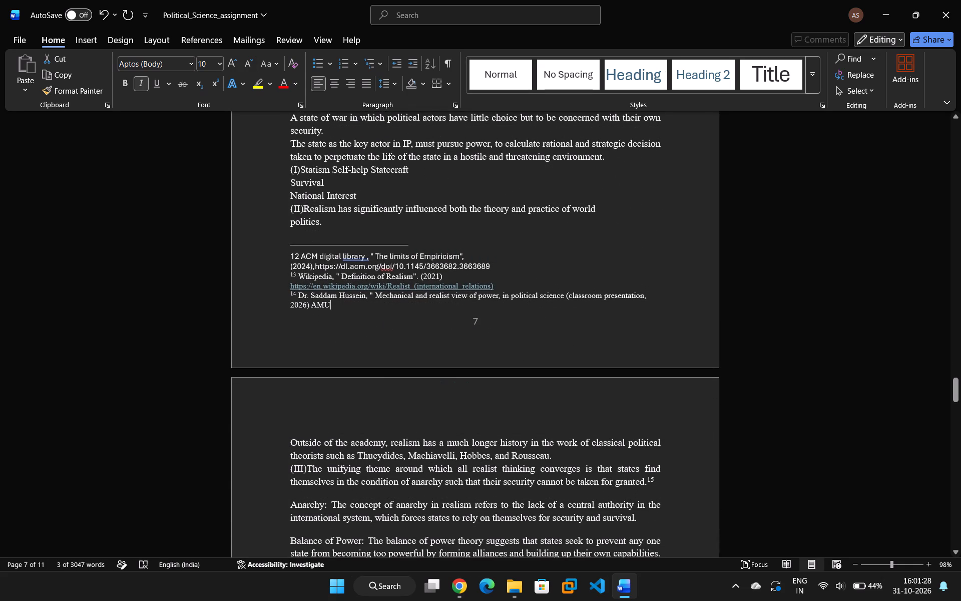
{"action": "left_click_drag", "start_coordinate": [320, 307], "coordinate": [277, 258]}
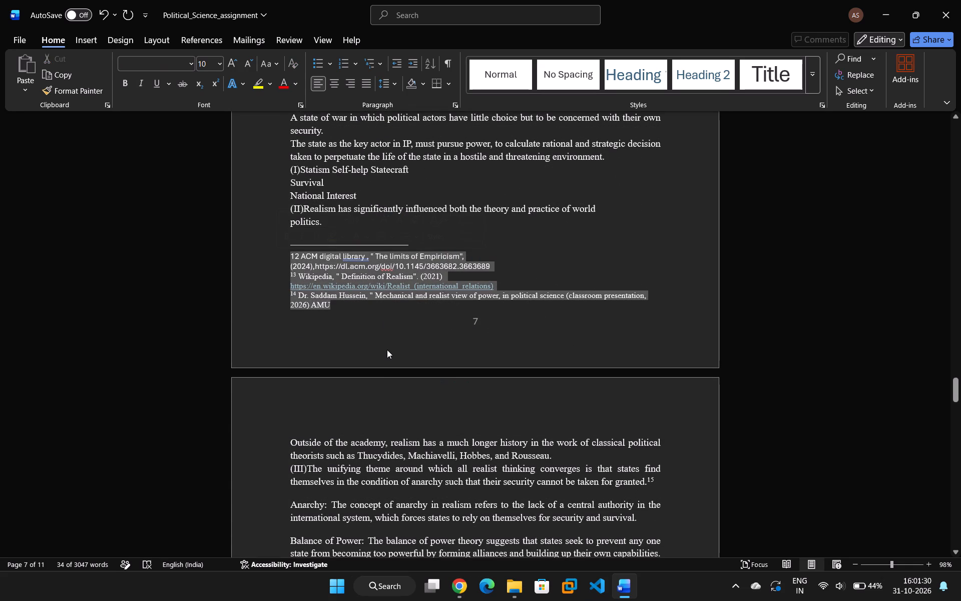
{"action": "key", "text": "ctrl+space"}
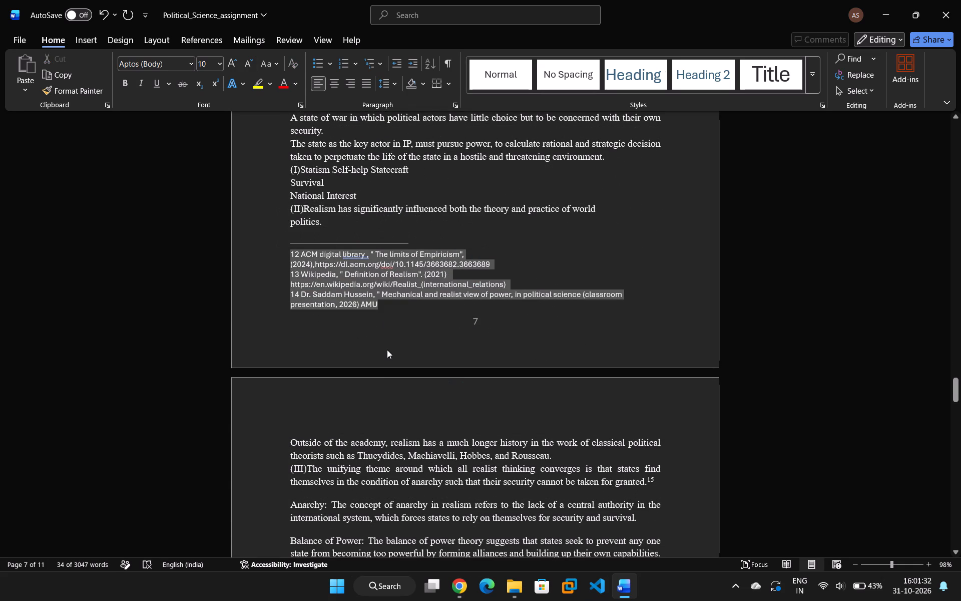
{"action": "left_click", "coordinate": [417, 323]}
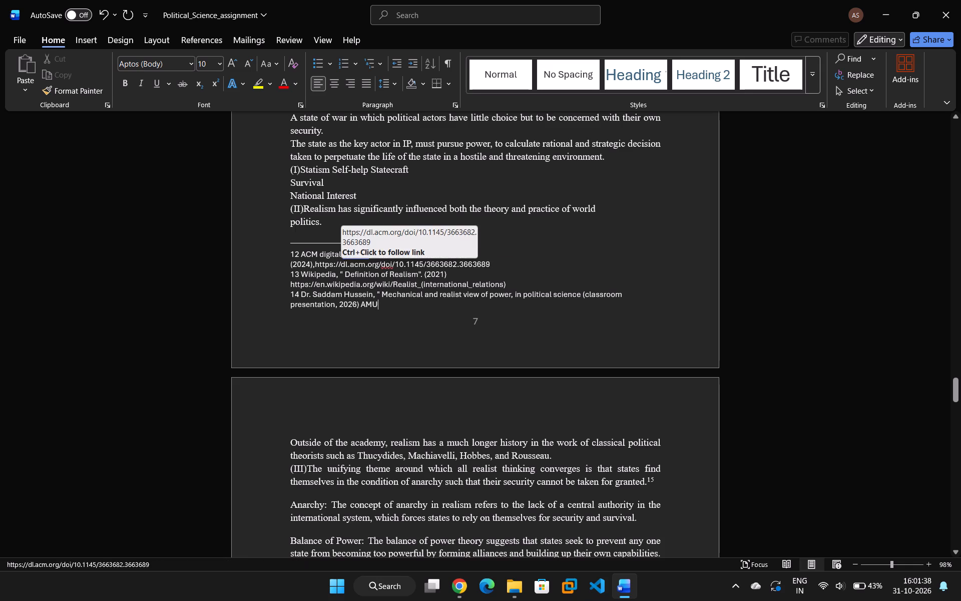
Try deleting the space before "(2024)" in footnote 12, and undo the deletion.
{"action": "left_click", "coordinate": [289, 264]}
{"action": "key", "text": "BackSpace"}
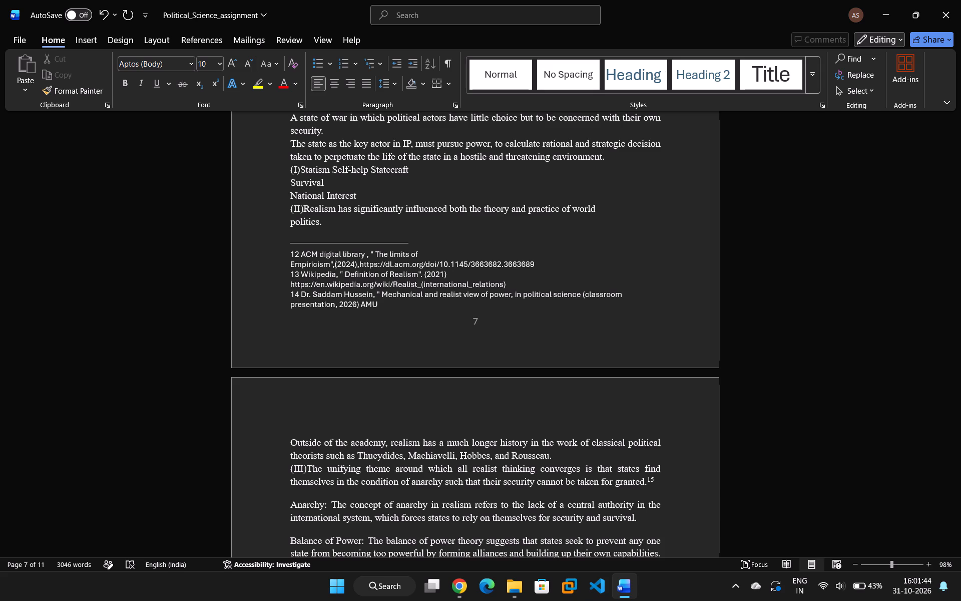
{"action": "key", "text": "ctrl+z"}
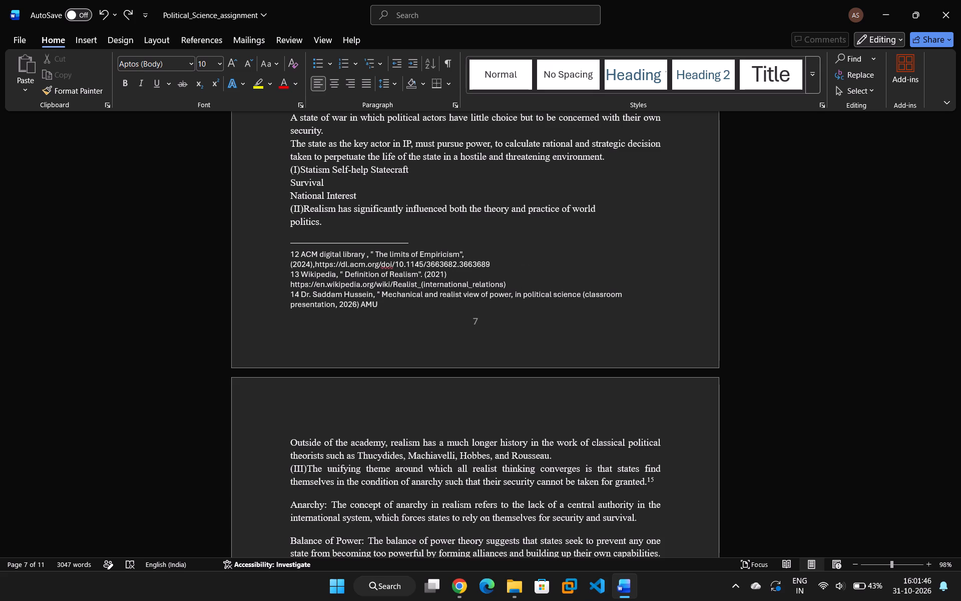
Italicize the title "The limits of Empiricism" in footnote 12.
{"action": "left_click_drag", "start_coordinate": [459, 254], "coordinate": [436, 251]}
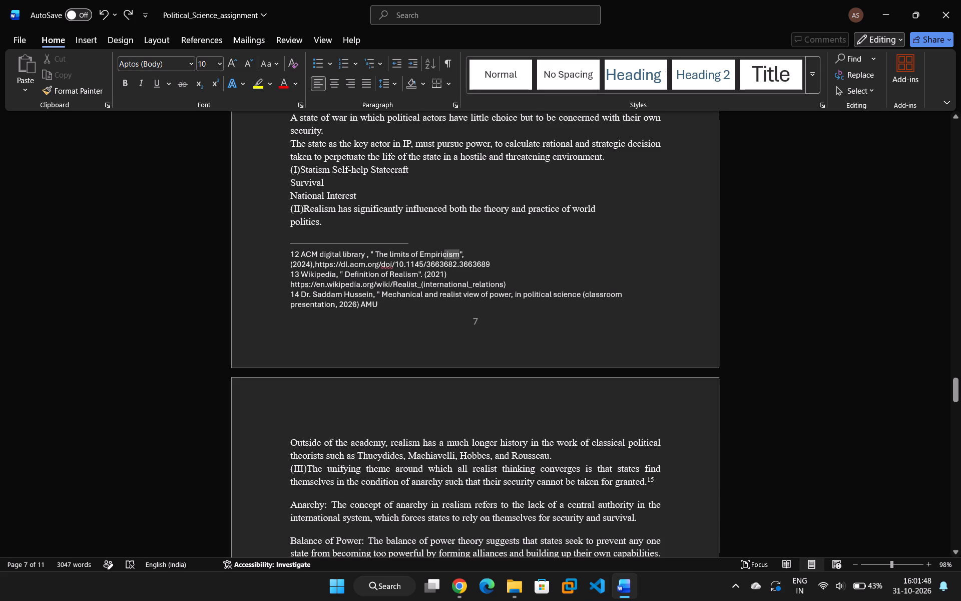
{"action": "left_click_drag", "start_coordinate": [436, 251], "coordinate": [373, 255]}
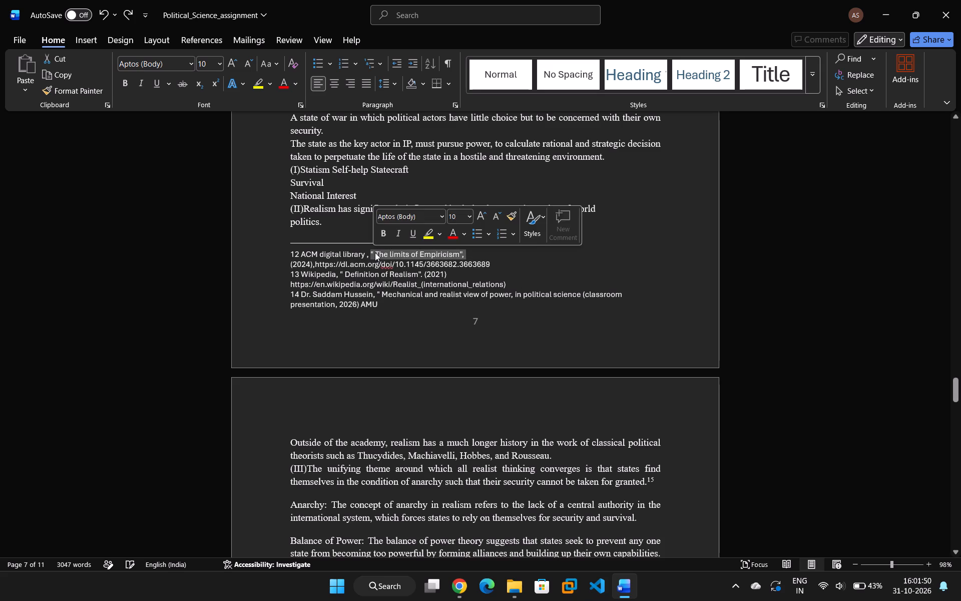
{"action": "left_click", "coordinate": [375, 252]}
{"action": "left_click_drag", "start_coordinate": [375, 252], "coordinate": [447, 251]}
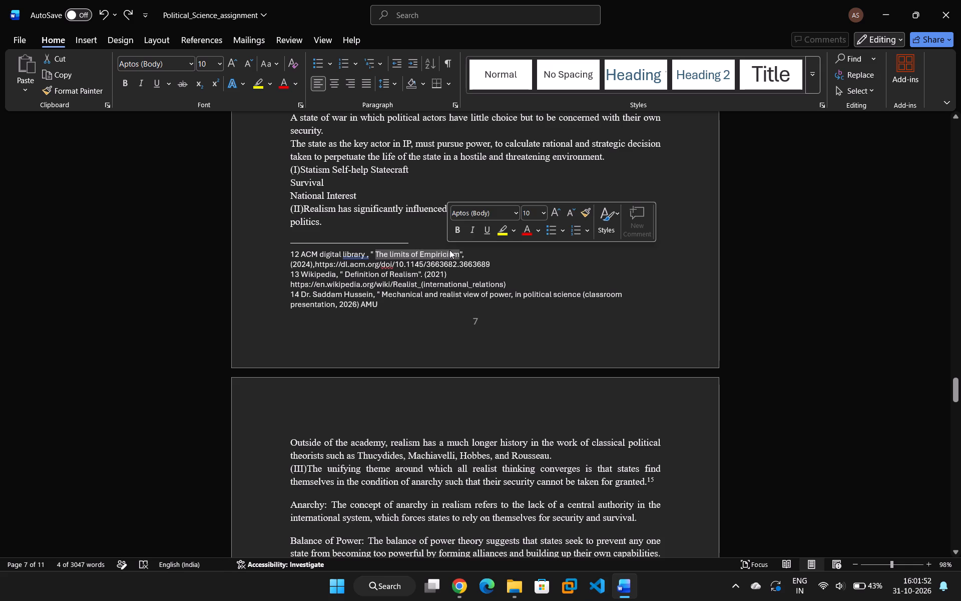
{"action": "key", "text": "ctrl+i"}
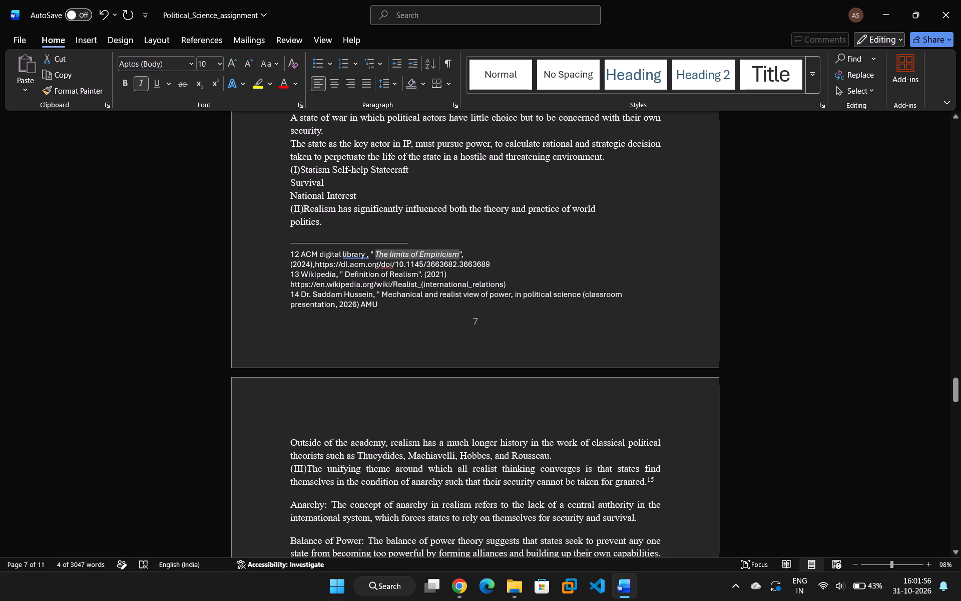
Italicize the title "Definition of Realism" in footnote 13.
{"action": "left_click_drag", "start_coordinate": [345, 274], "coordinate": [415, 273]}
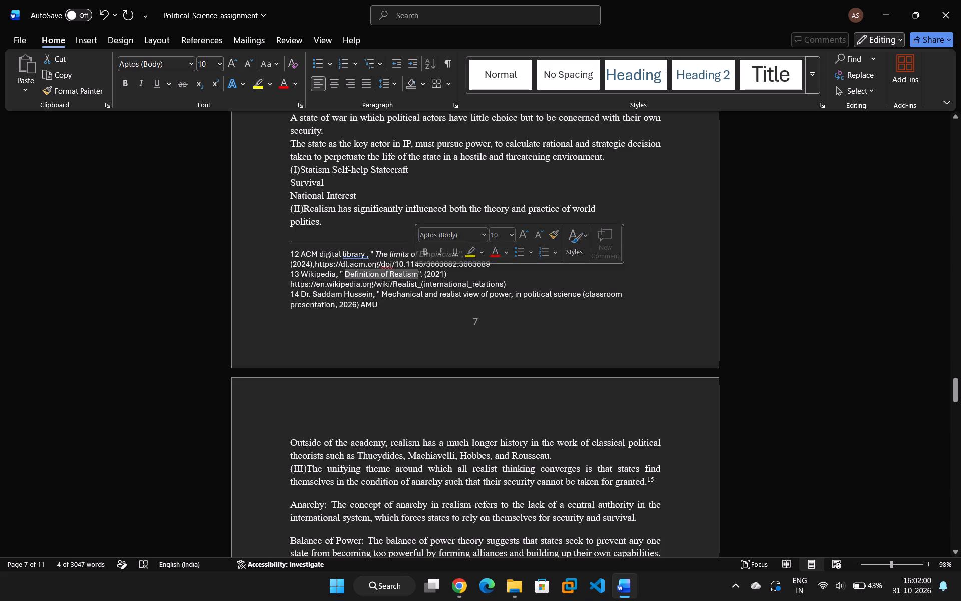
{"action": "key", "text": "ctrl+i"}
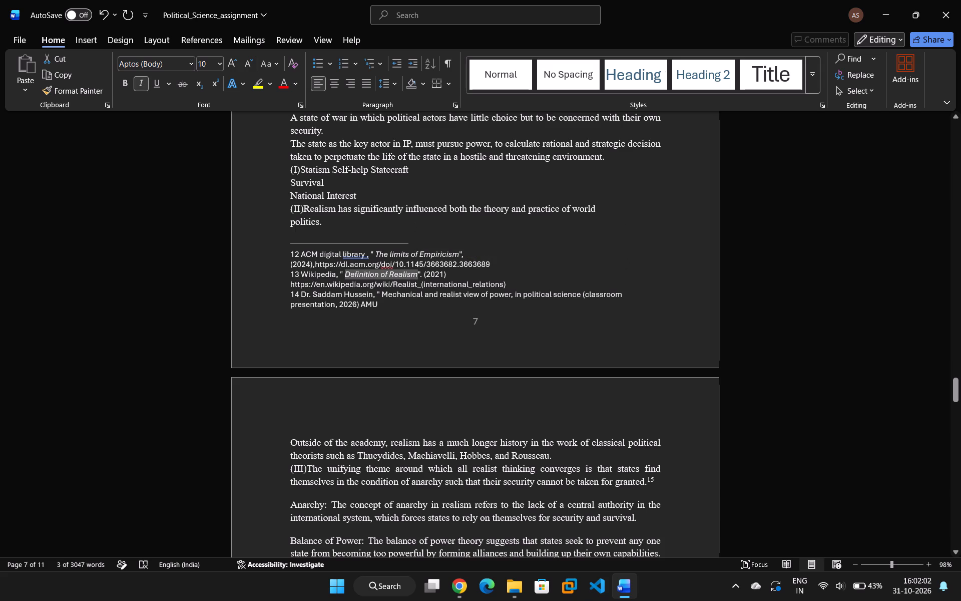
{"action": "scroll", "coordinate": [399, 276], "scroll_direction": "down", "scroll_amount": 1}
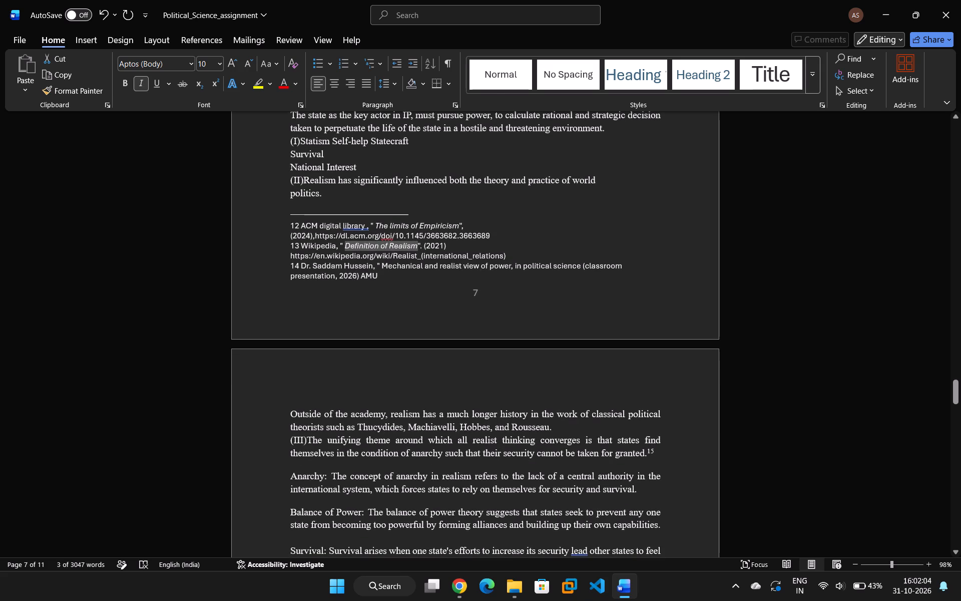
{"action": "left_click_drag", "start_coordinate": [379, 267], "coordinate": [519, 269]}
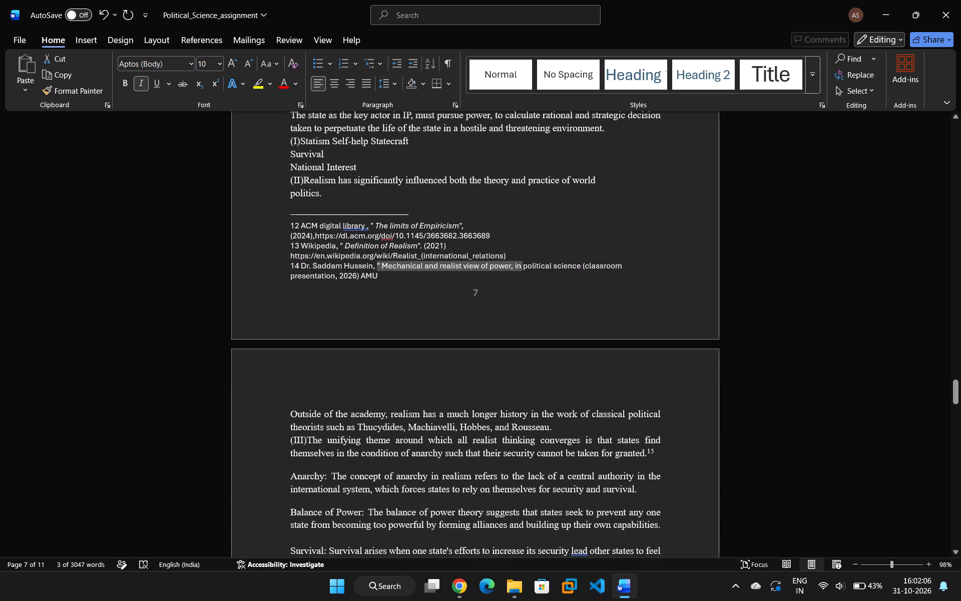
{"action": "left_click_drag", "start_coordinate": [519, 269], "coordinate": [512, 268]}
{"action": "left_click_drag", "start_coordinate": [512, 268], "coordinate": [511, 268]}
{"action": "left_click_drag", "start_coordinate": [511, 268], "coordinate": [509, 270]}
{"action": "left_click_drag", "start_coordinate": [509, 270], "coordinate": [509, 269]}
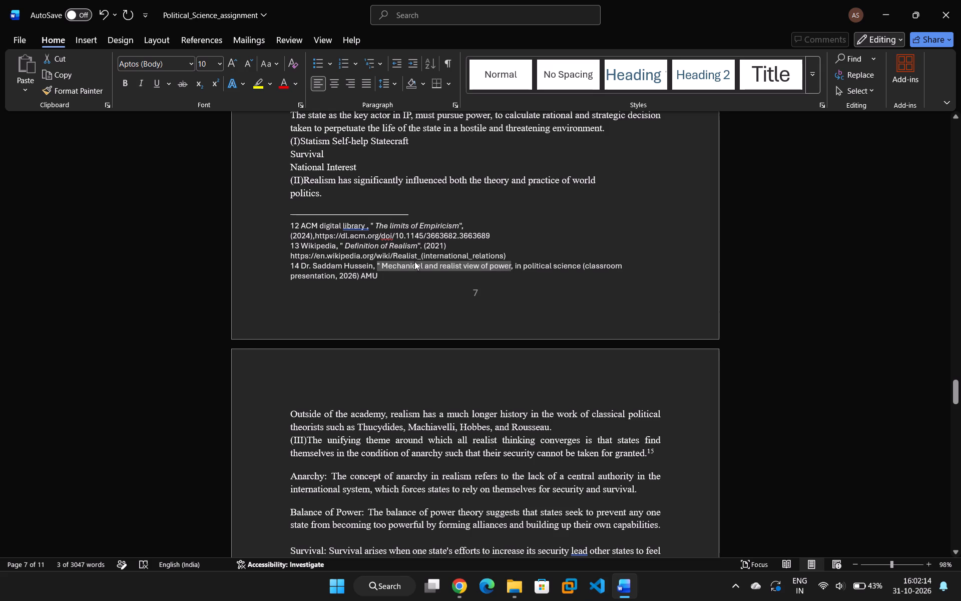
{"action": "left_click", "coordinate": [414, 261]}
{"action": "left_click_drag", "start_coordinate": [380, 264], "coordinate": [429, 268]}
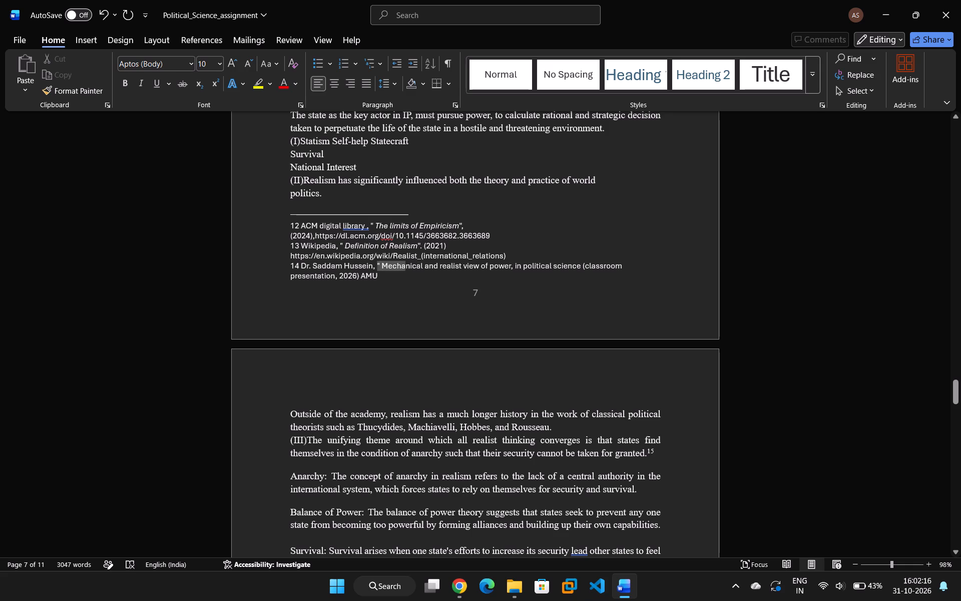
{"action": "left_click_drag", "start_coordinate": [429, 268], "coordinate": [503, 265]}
Add a closing quotation mark after "Mechanical and realist view of power" in footnote 14.
{"action": "left_click", "coordinate": [503, 265]}
{"action": "left_click", "coordinate": [510, 265]}
{"action": "key", "text": "shift+quotedbl"}
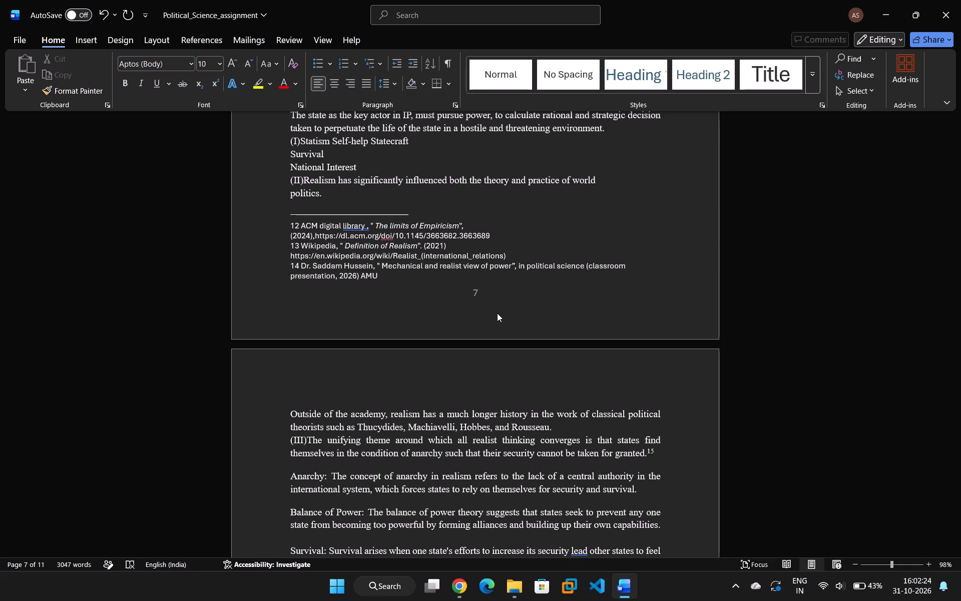
Delete the opening quotation mark before "Mechanical" in footnote 14 and enter a new one in its place.
{"action": "key", "text": "Down"}
{"action": "key", "text": "Up"}
{"action": "key", "text": "Left"}
{"action": "key", "text": "Left"}
{"action": "key", "text": "Left"}
{"action": "key", "text": "Left"}
{"action": "key", "text": "Left"}
{"action": "key", "text": "Left"}
{"action": "key", "text": "Left"}
{"action": "key", "text": "Left"}
{"action": "key", "text": "Left"}
{"action": "key", "text": "Left"}
{"action": "key", "text": "Left"}
{"action": "key", "text": "Left"}
{"action": "key", "text": "Left"}
{"action": "key", "text": "Left"}
{"action": "key", "text": "Left"}
{"action": "key", "text": "Left"}
{"action": "key", "text": "Left"}
{"action": "key", "text": "Left"}
{"action": "key", "text": "Left"}
{"action": "key", "text": "Left"}
{"action": "key", "text": "Right"}
{"action": "key", "text": "Right"}
{"action": "key", "text": "Right"}
{"action": "key", "text": "BackSpace"}
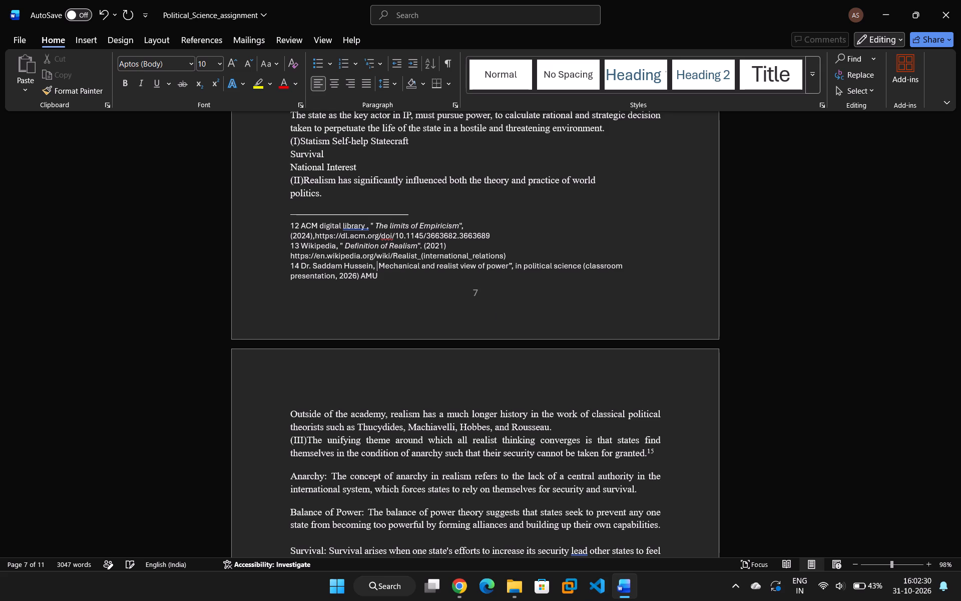
{"action": "key", "text": "shift+quotedbl"}
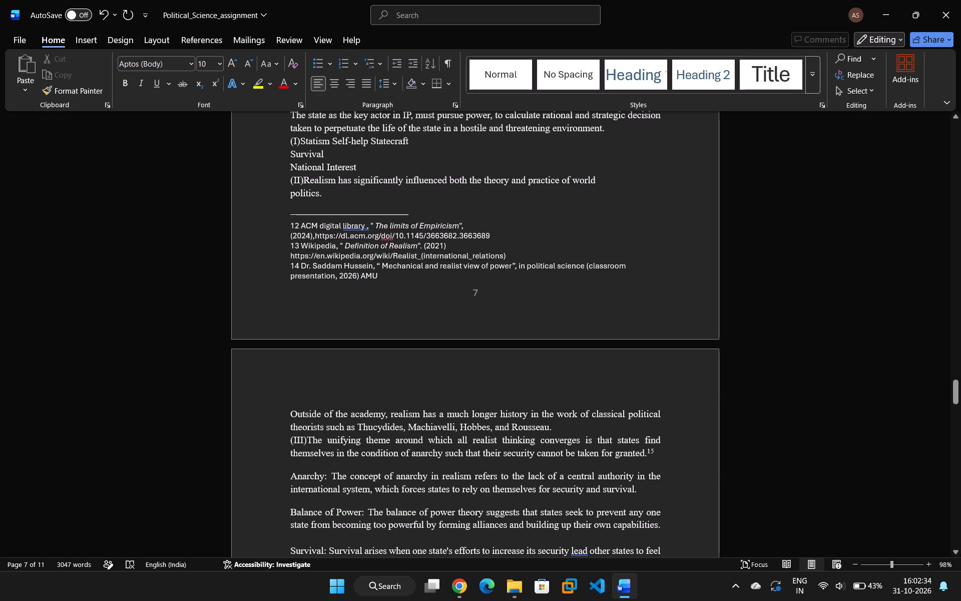
Italicize the title "Mechanical and realist view of power" in footnote 14.
{"action": "left_click_drag", "start_coordinate": [382, 263], "coordinate": [502, 264]}
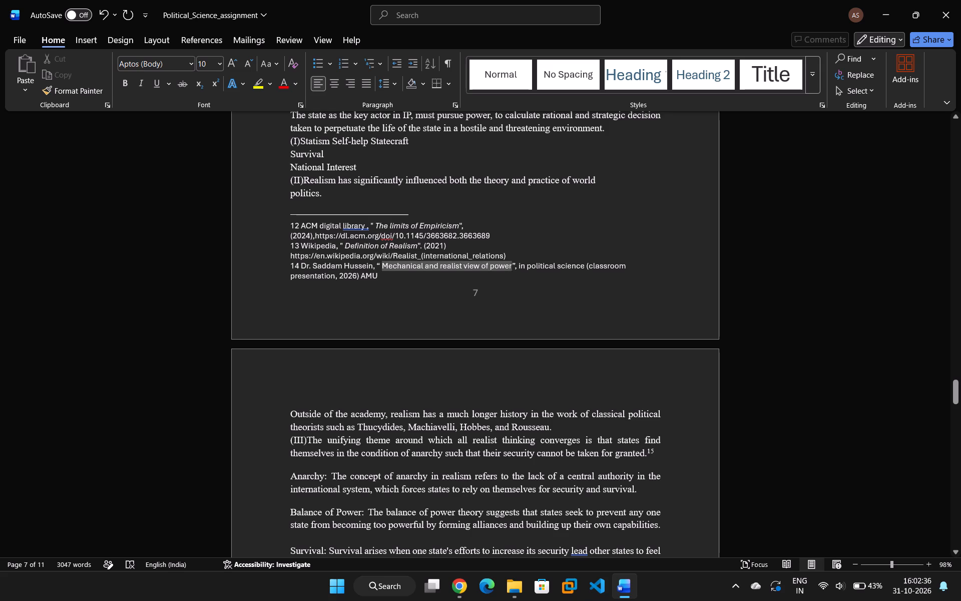
{"action": "left_click_drag", "start_coordinate": [502, 264], "coordinate": [505, 265]}
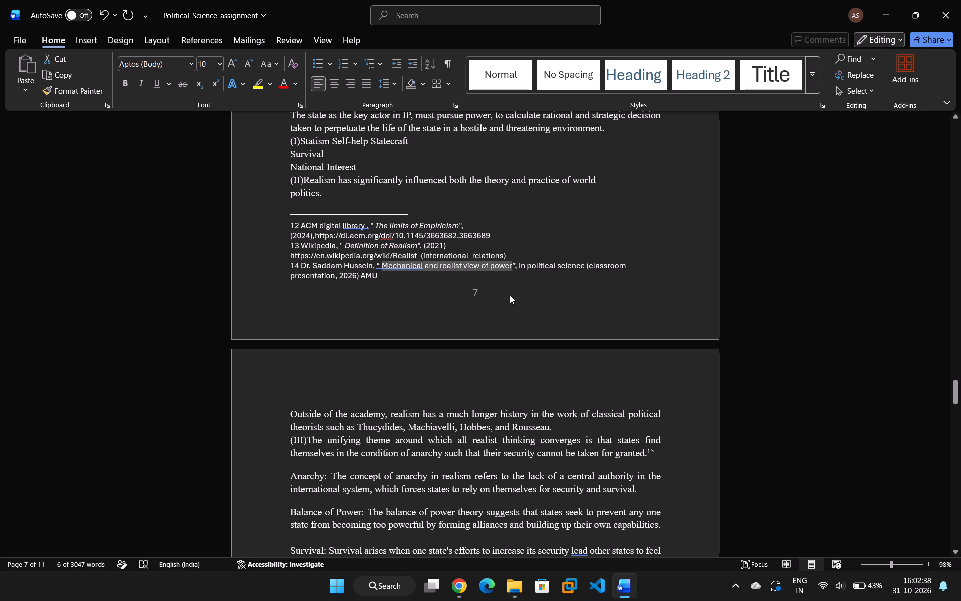
{"action": "key", "text": "ctrl+i"}
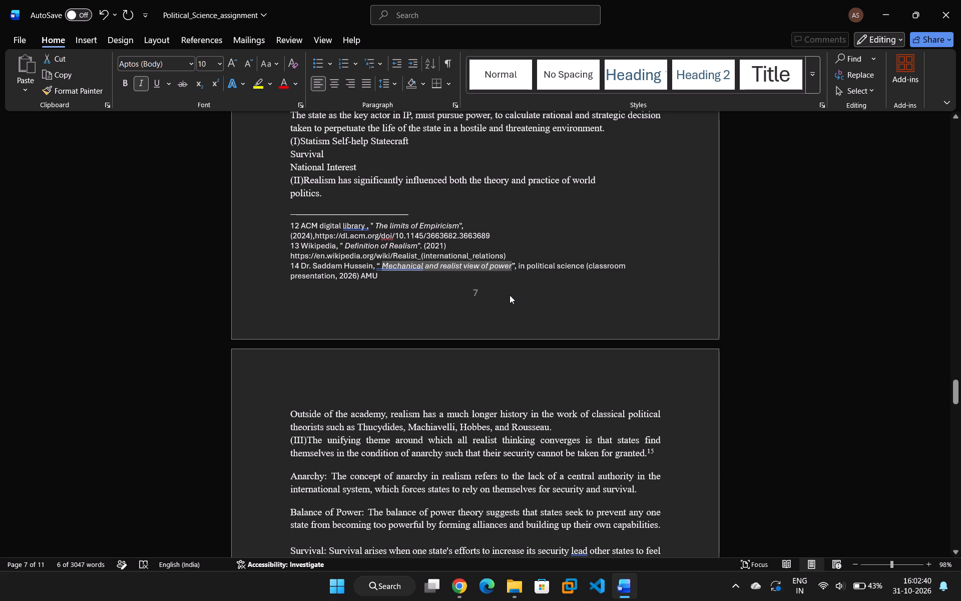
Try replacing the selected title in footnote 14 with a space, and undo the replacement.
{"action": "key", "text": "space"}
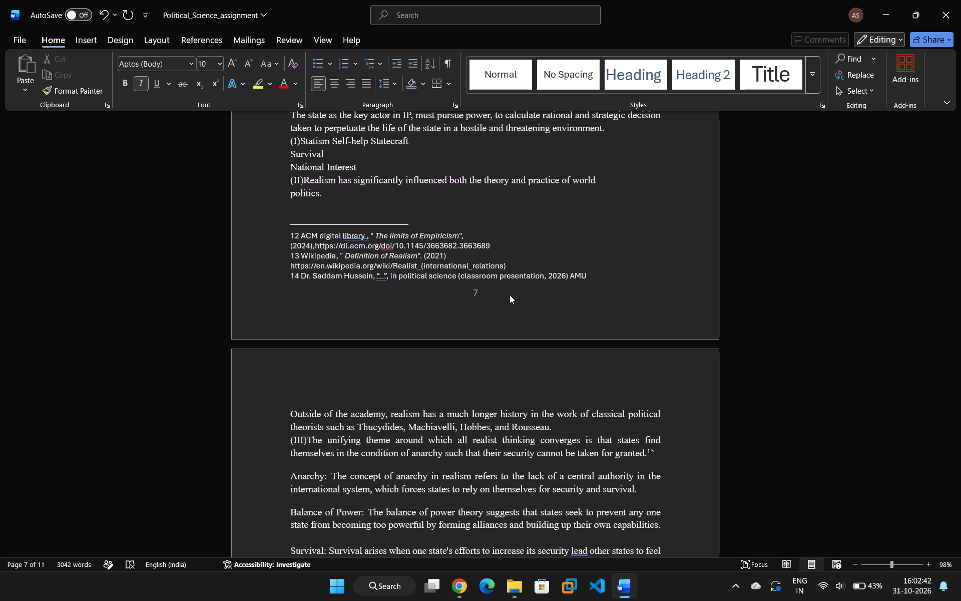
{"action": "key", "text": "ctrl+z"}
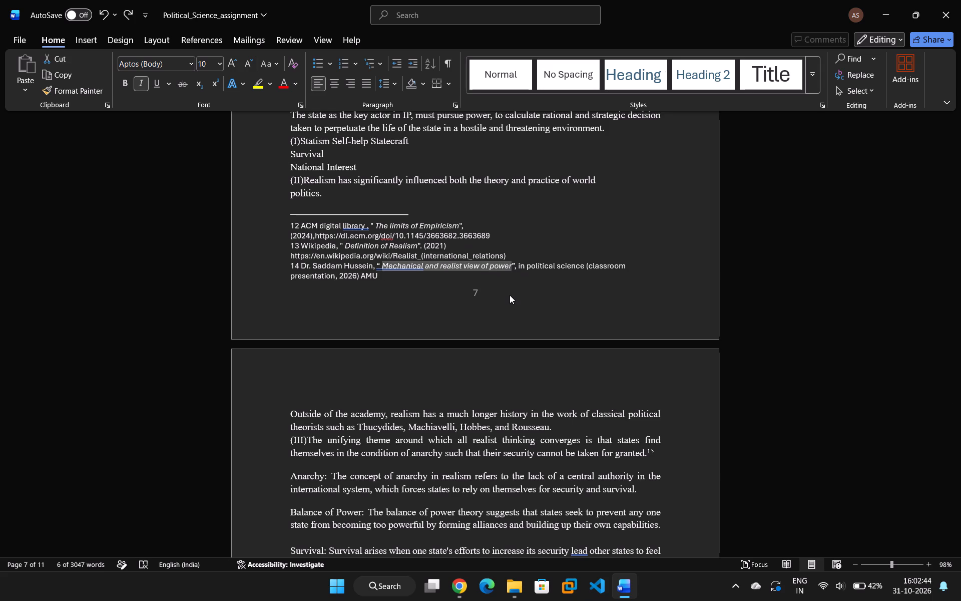
Delete the space between the opening quotation mark and the title in footnote 14.
{"action": "left_click", "coordinate": [382, 265]}
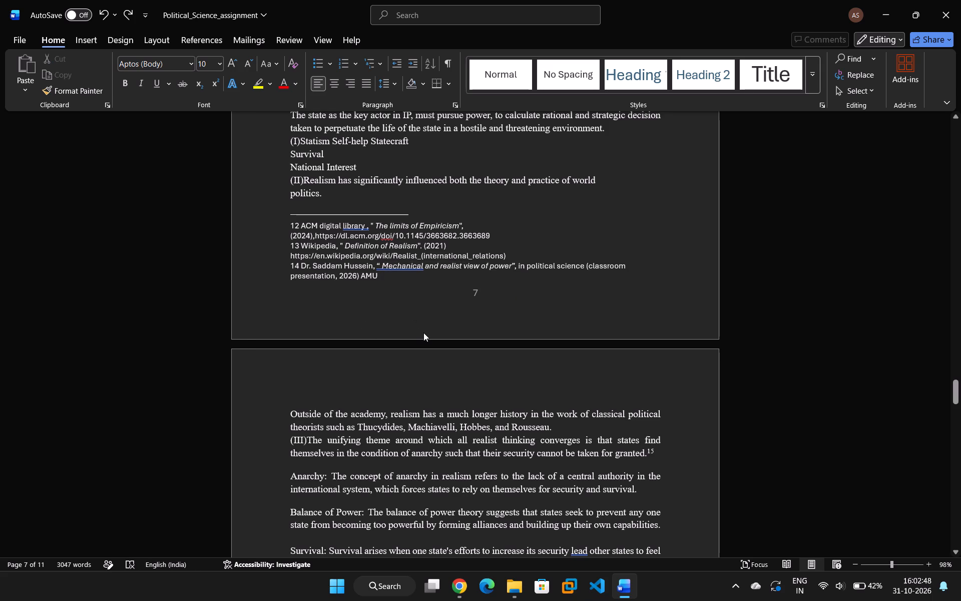
{"action": "key", "text": "BackSpace"}
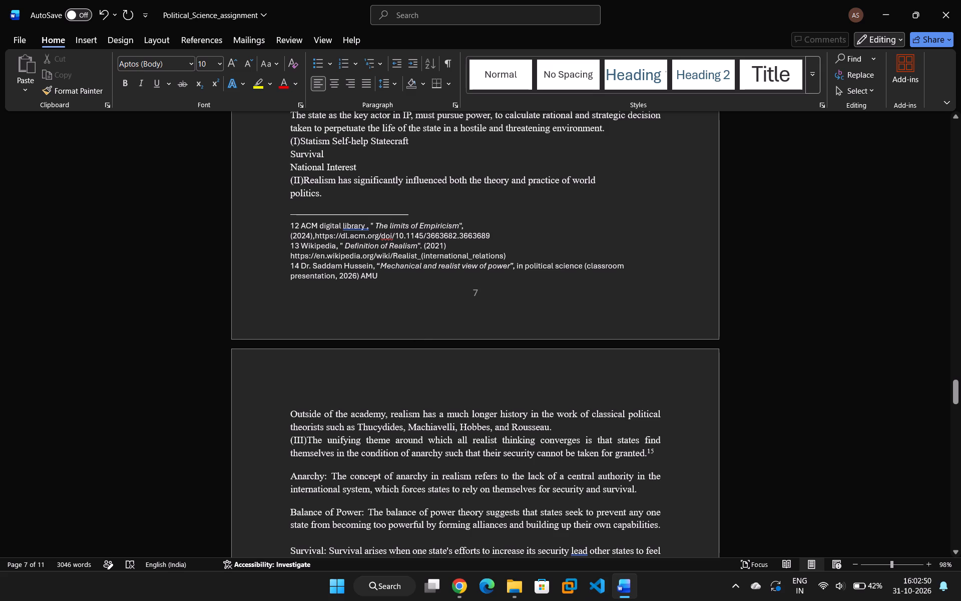
Delete the space before the comma after "ACM digital library" in footnote 12.
{"action": "left_click", "coordinate": [367, 225]}
{"action": "key", "text": "BackSpace"}
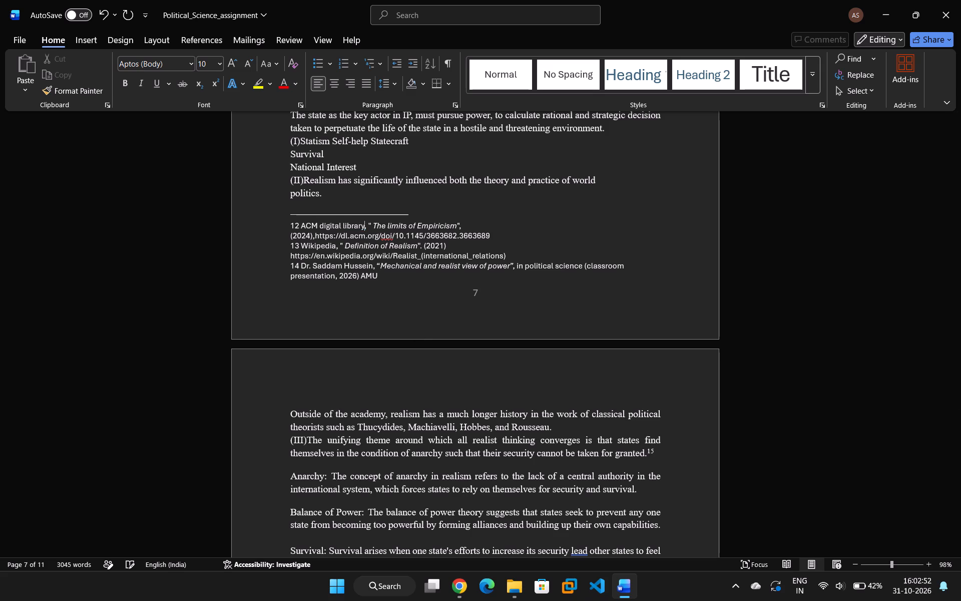
Clear the character formatting, including superscript numbers and link styling, from footnotes 15 to 18 on page 8.
{"action": "scroll", "coordinate": [386, 271], "scroll_direction": "down", "scroll_amount": 18}
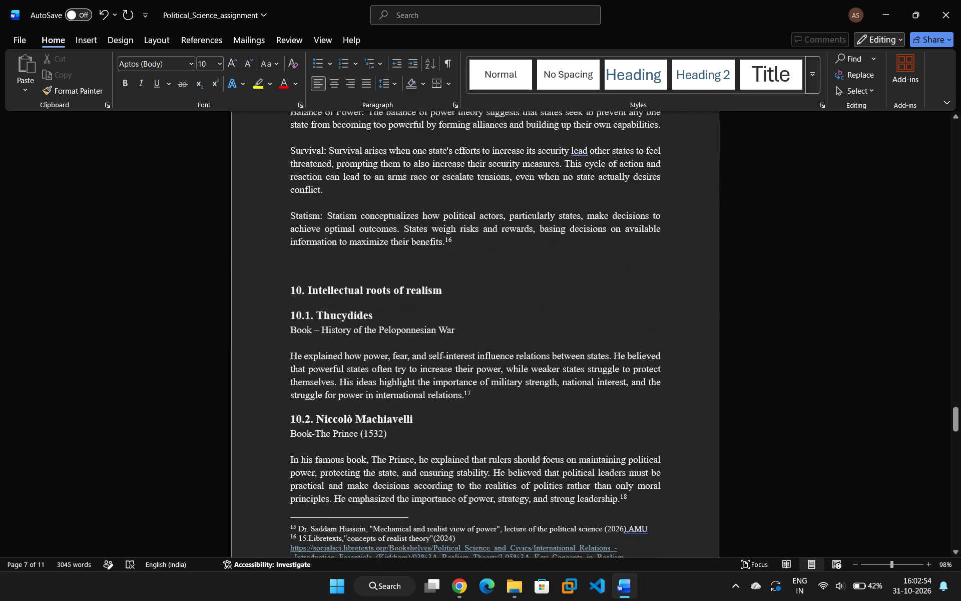
{"action": "scroll", "coordinate": [429, 261], "scroll_direction": "down", "scroll_amount": 6}
{"action": "left_click_drag", "start_coordinate": [602, 303], "coordinate": [603, 303]}
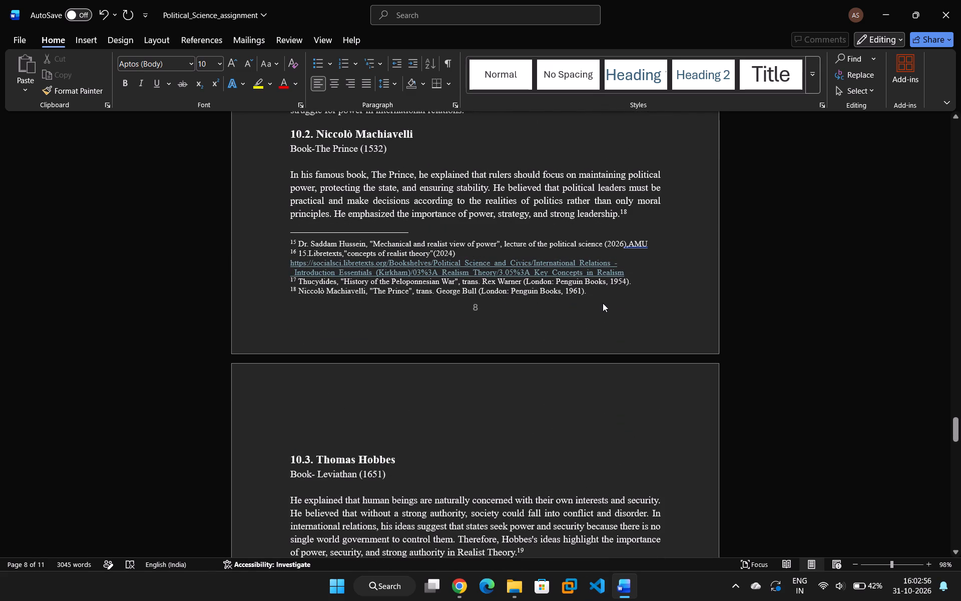
{"action": "left_click_drag", "start_coordinate": [603, 303], "coordinate": [279, 241]}
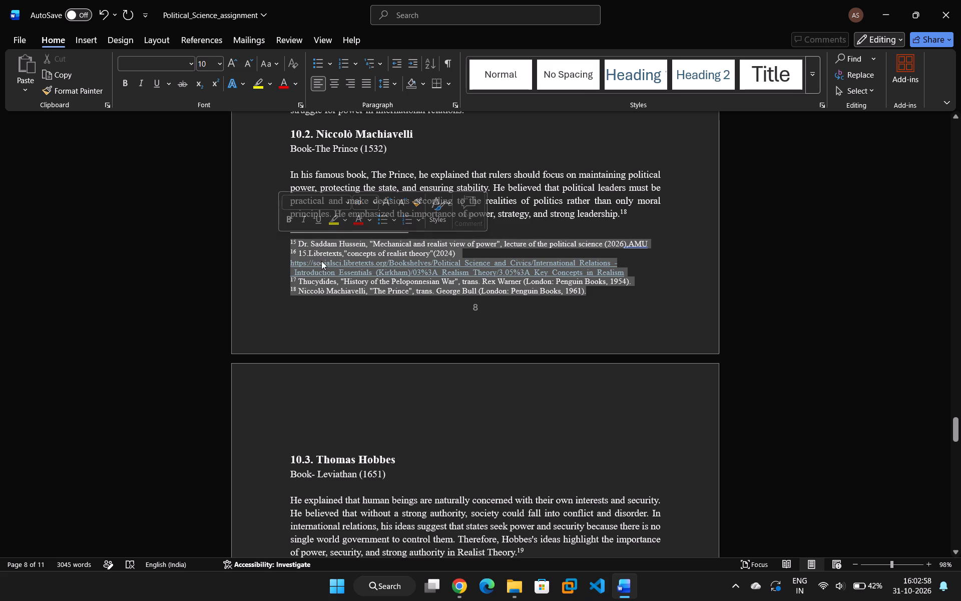
{"action": "key", "text": "ctrl+space"}
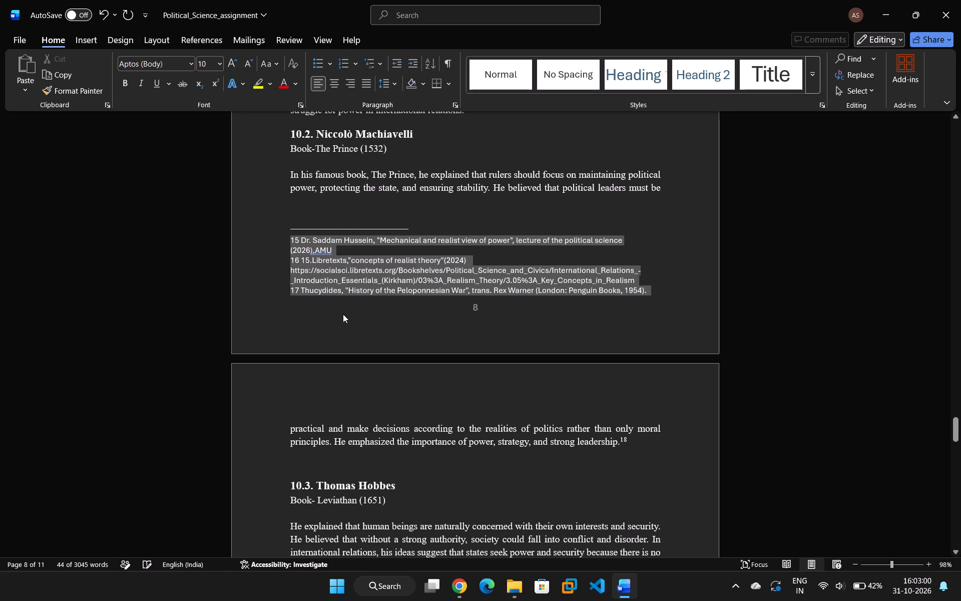
Italicize the title "Mechanical and realist view of power" in footnote 15.
{"action": "left_click", "coordinate": [381, 237]}
{"action": "left_click_drag", "start_coordinate": [381, 237], "coordinate": [511, 240]}
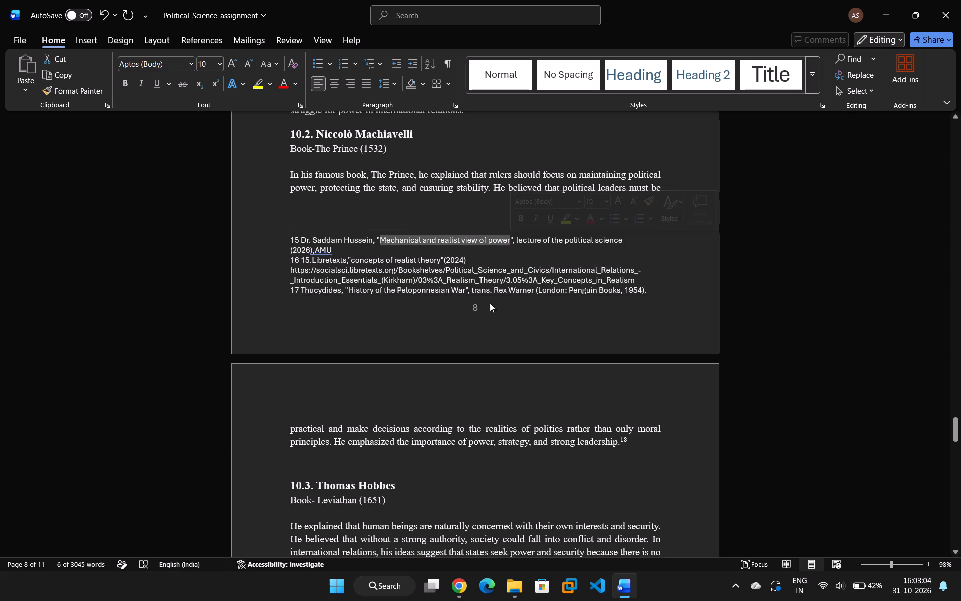
{"action": "key", "text": "ctrl+i"}
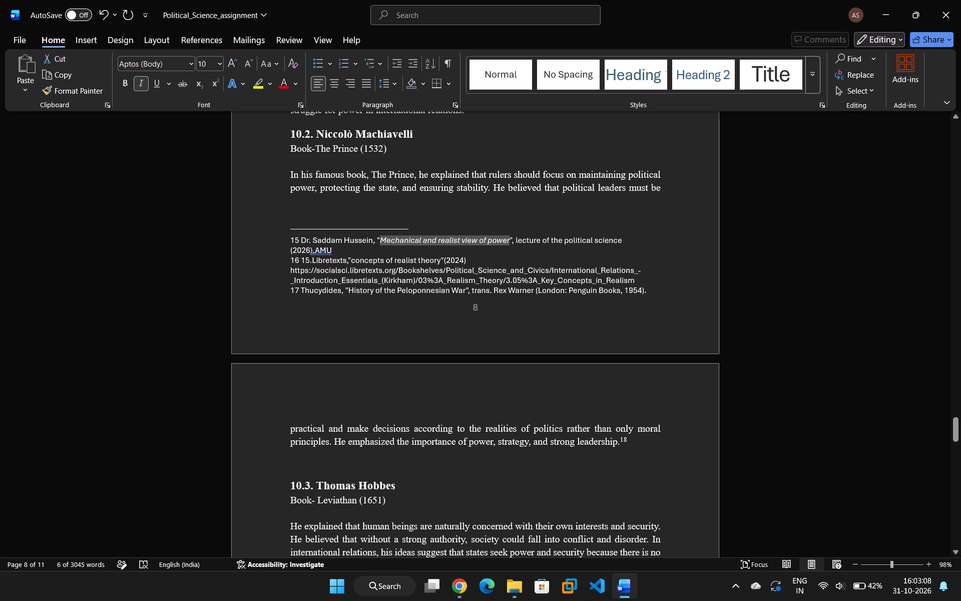
Italicize the title "concepts of realist theory" in footnote 16.
{"action": "left_click_drag", "start_coordinate": [351, 261], "coordinate": [440, 257]}
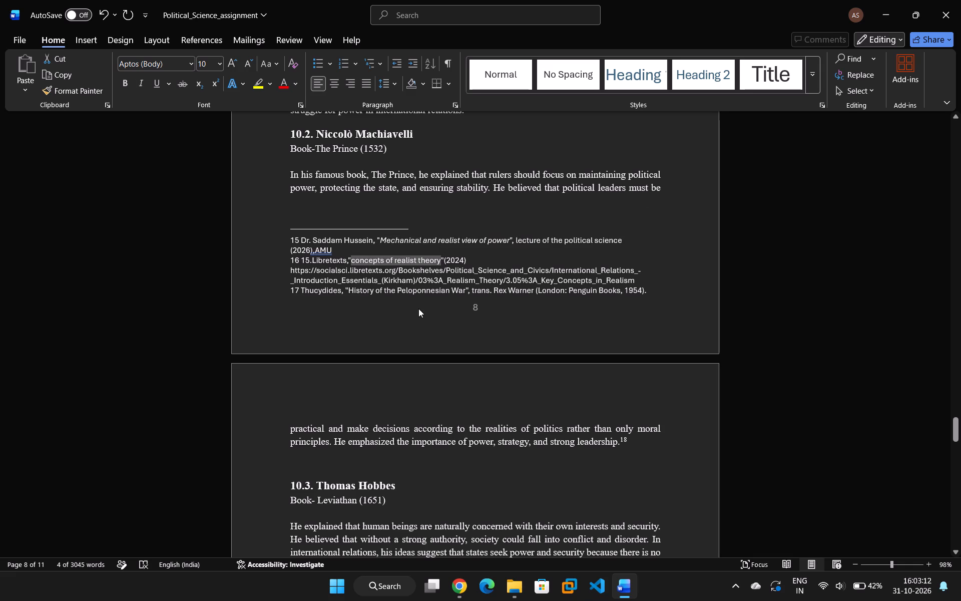
{"action": "key", "text": "ctrl+i"}
Italicize the title "History of the Peloponnesian War" in footnote 17.
{"action": "left_click_drag", "start_coordinate": [349, 292], "coordinate": [395, 292]}
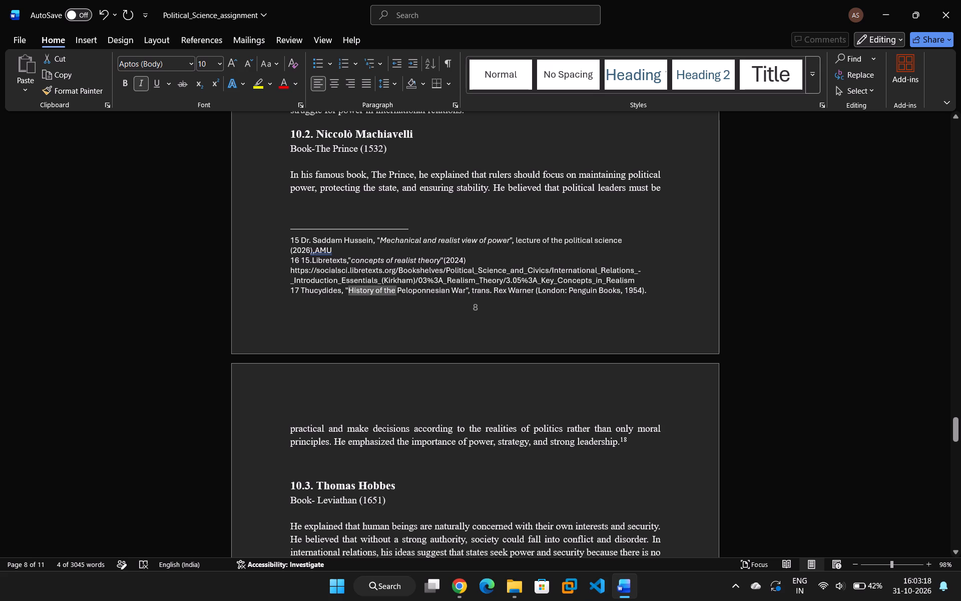
{"action": "left_click_drag", "start_coordinate": [395, 292], "coordinate": [463, 290]}
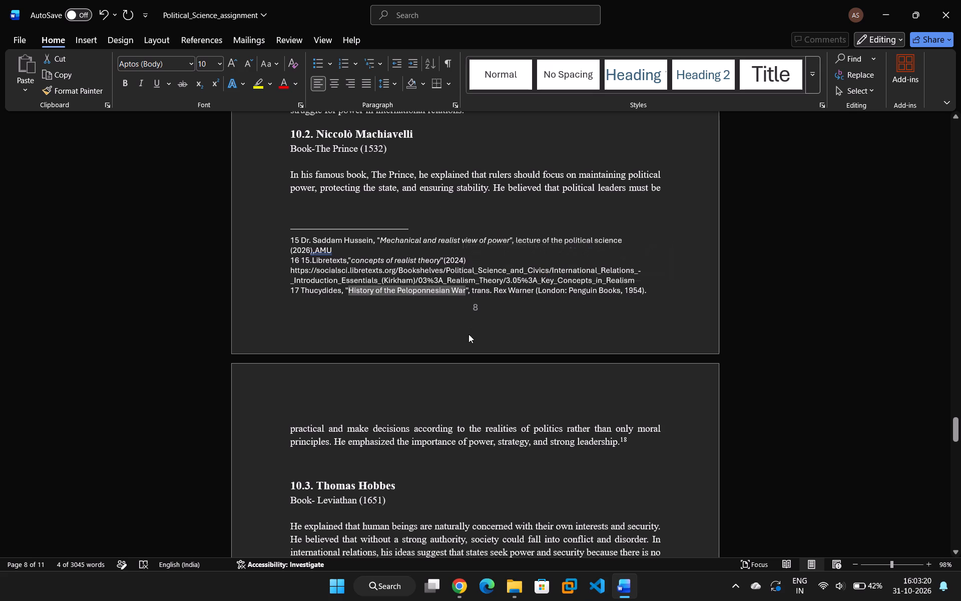
{"action": "key", "text": "ctrl+i"}
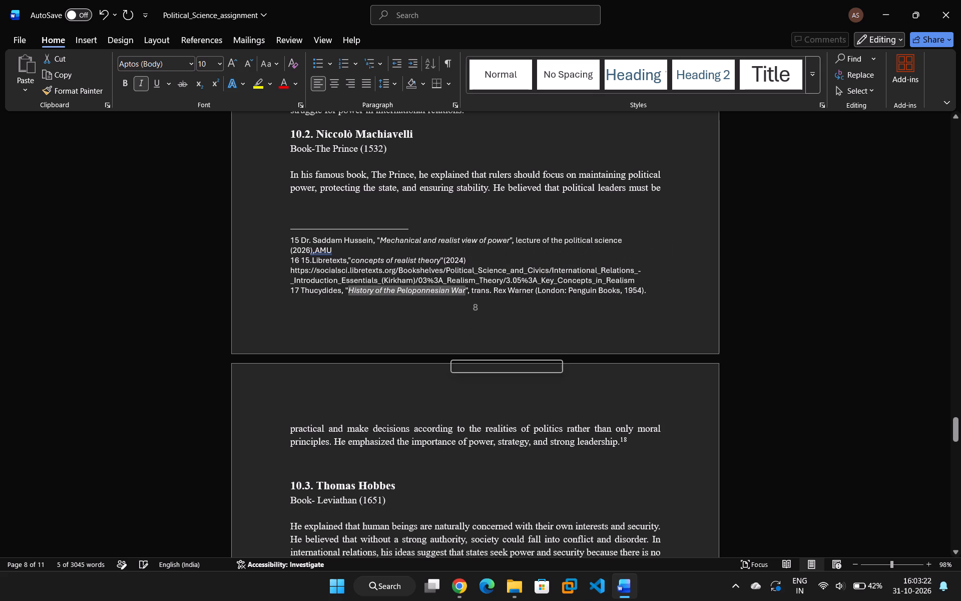
Clear the character formatting, including superscript numbers and link styling, from footnotes 18 to 21 on page 9.
{"action": "scroll", "coordinate": [455, 356], "scroll_direction": "down", "scroll_amount": 5}
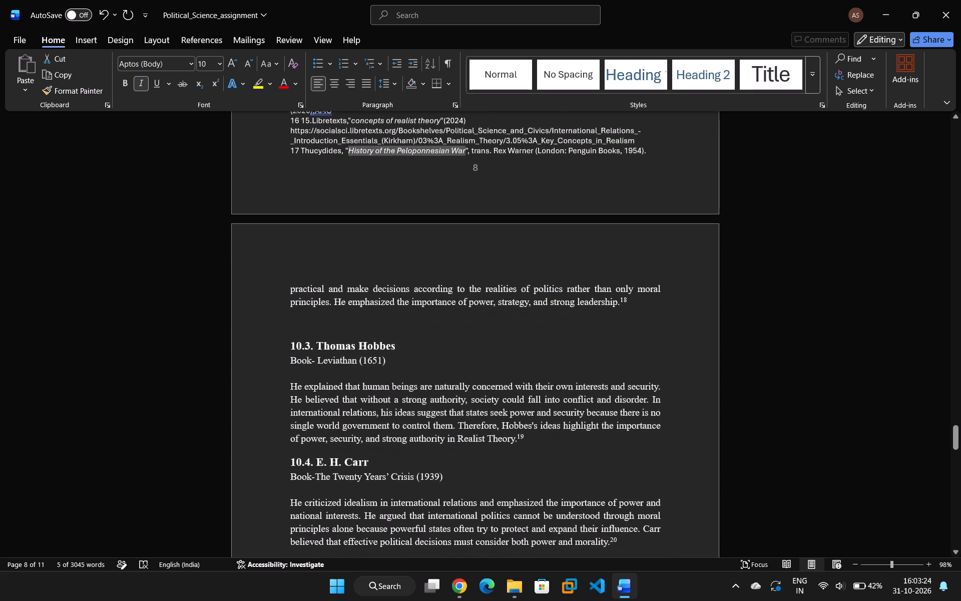
{"action": "scroll", "coordinate": [453, 358], "scroll_direction": "down", "scroll_amount": 15}
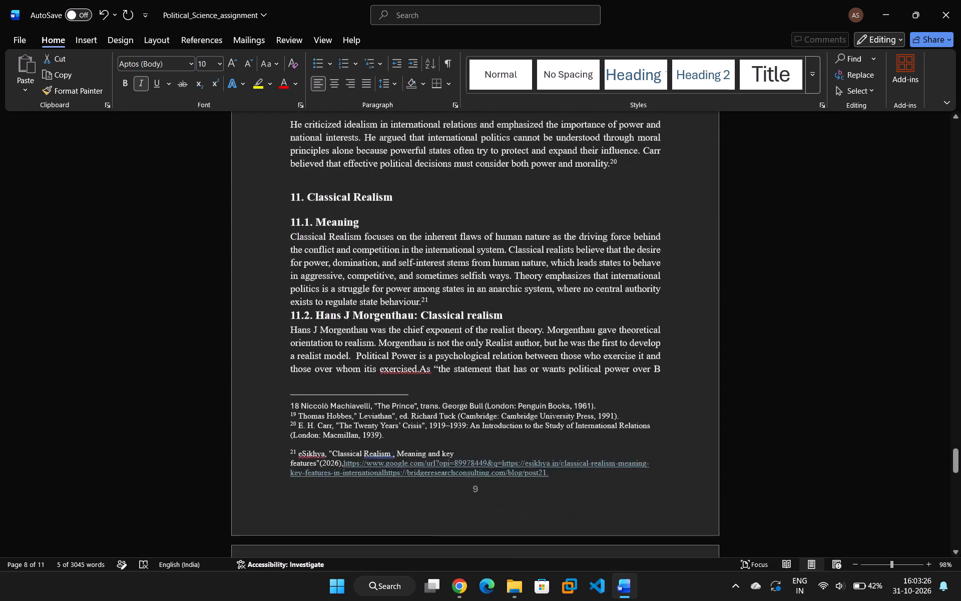
{"action": "scroll", "coordinate": [453, 358], "scroll_direction": "down", "scroll_amount": 4}
{"action": "left_click_drag", "start_coordinate": [578, 313], "coordinate": [266, 246]}
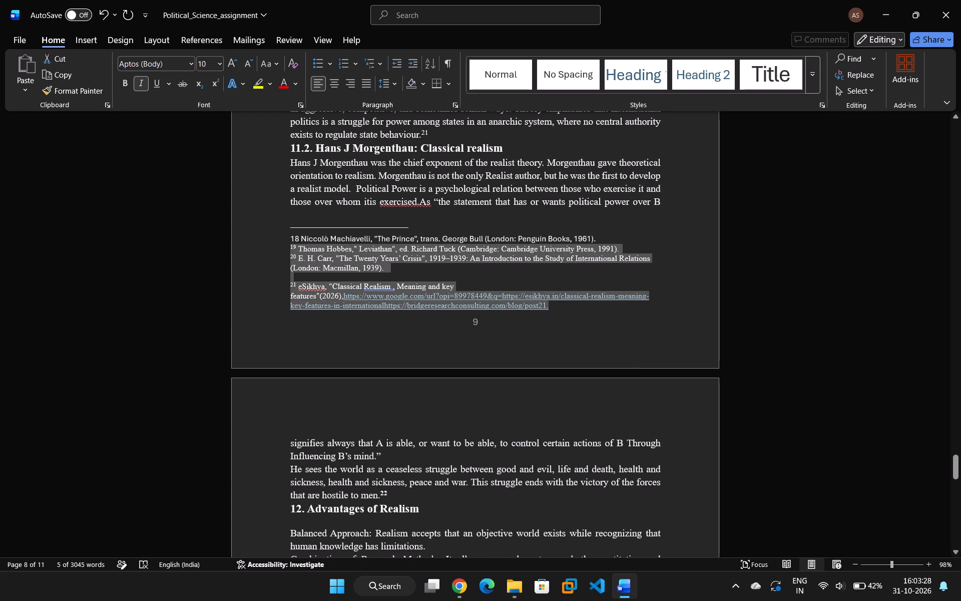
{"action": "left_click_drag", "start_coordinate": [266, 246], "coordinate": [277, 238]}
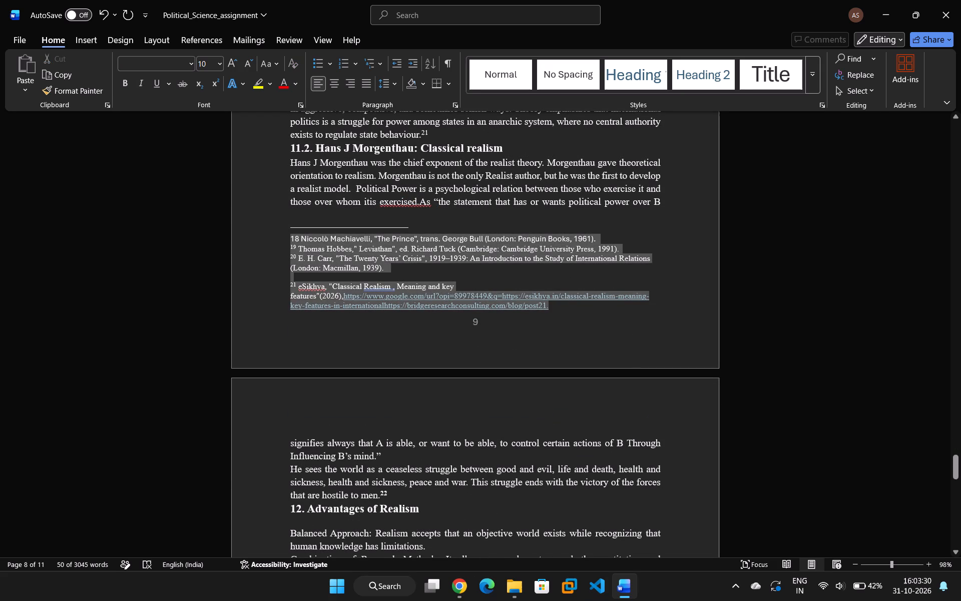
{"action": "key", "text": "ctrl+space"}
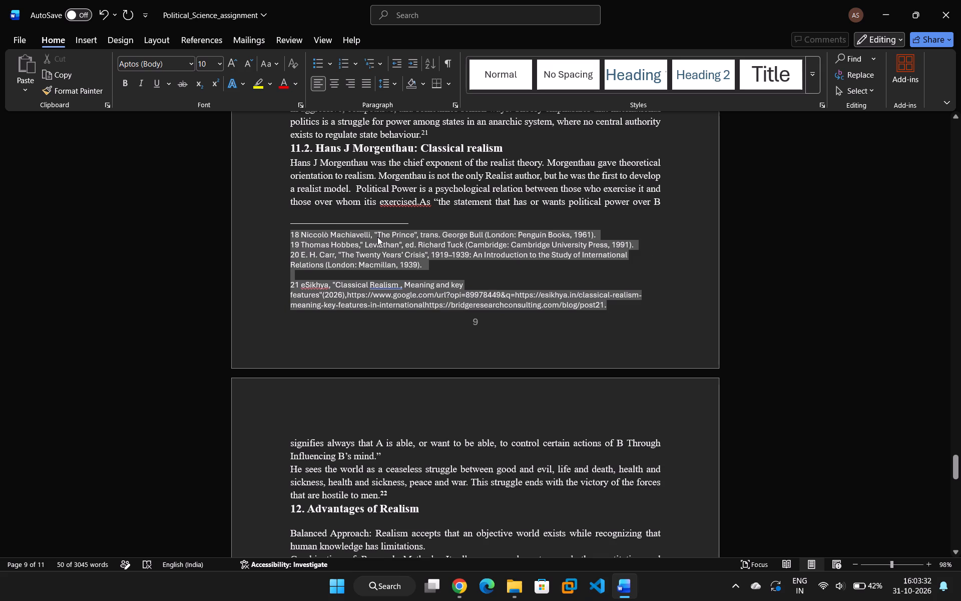
Italicize only the title "The Prince" in footnote 18.
{"action": "left_click", "coordinate": [378, 231]}
{"action": "left_click_drag", "start_coordinate": [378, 231], "coordinate": [486, 239]}
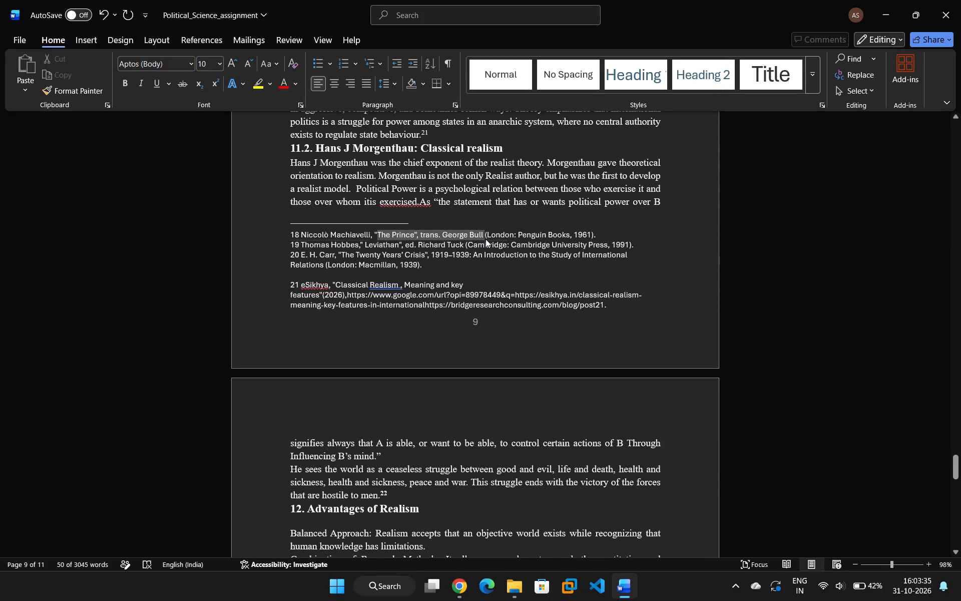
{"action": "left_click_drag", "start_coordinate": [486, 239], "coordinate": [485, 233]}
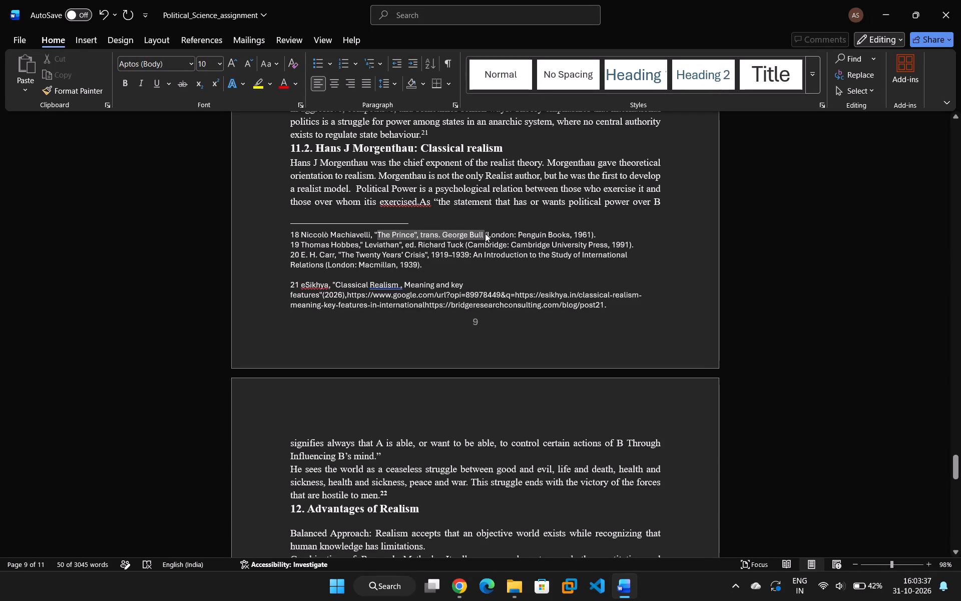
{"action": "left_click_drag", "start_coordinate": [485, 233], "coordinate": [411, 234]}
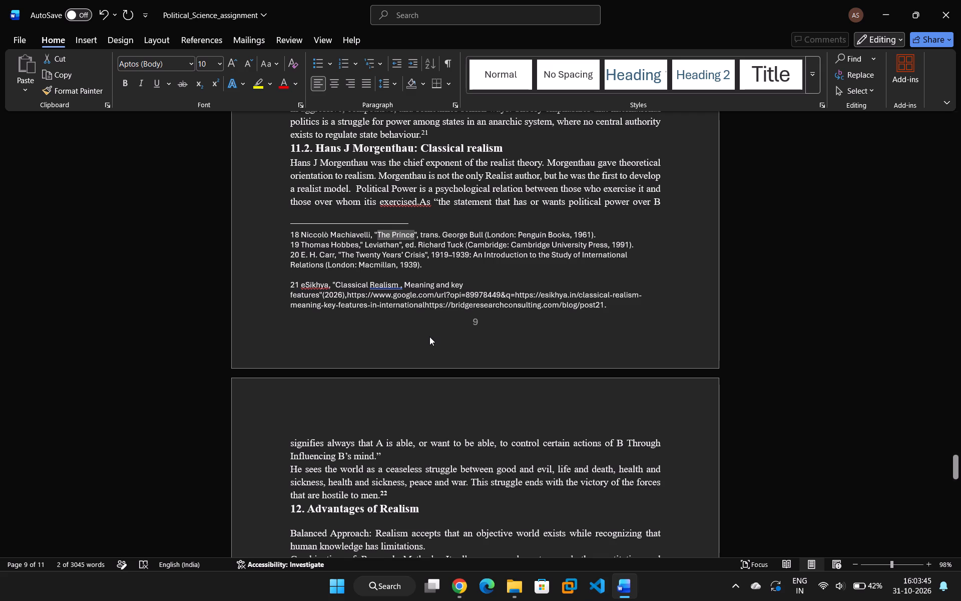
{"action": "key", "text": "ctrl+i"}
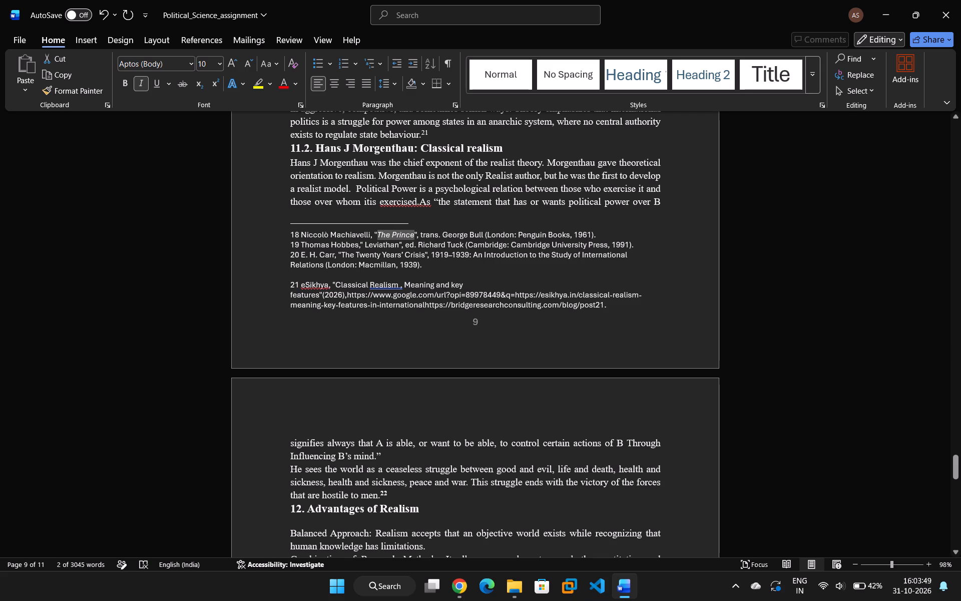
Italicize the title "Leviathan" in footnote 19.
{"action": "left_click_drag", "start_coordinate": [398, 244], "coordinate": [364, 244]}
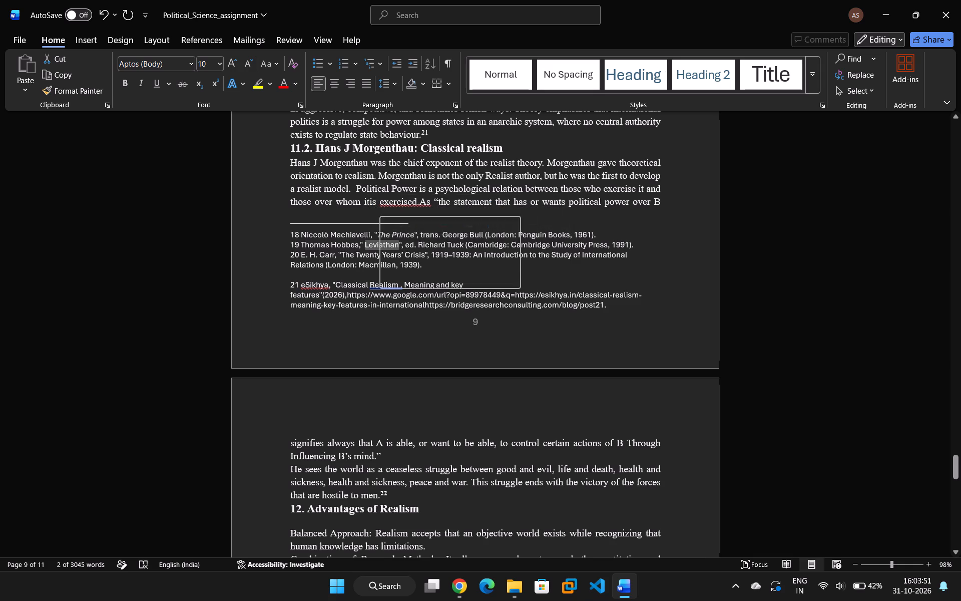
{"action": "key", "text": "ctrl+i"}
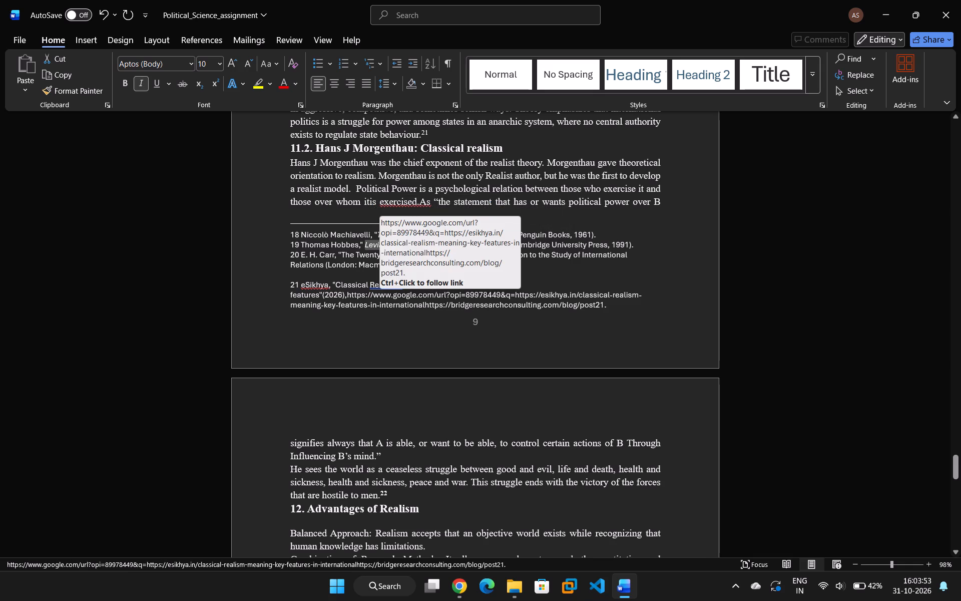
{"action": "left_click", "coordinate": [376, 331]}
{"action": "scroll", "coordinate": [416, 307], "scroll_direction": "down", "scroll_amount": 2}
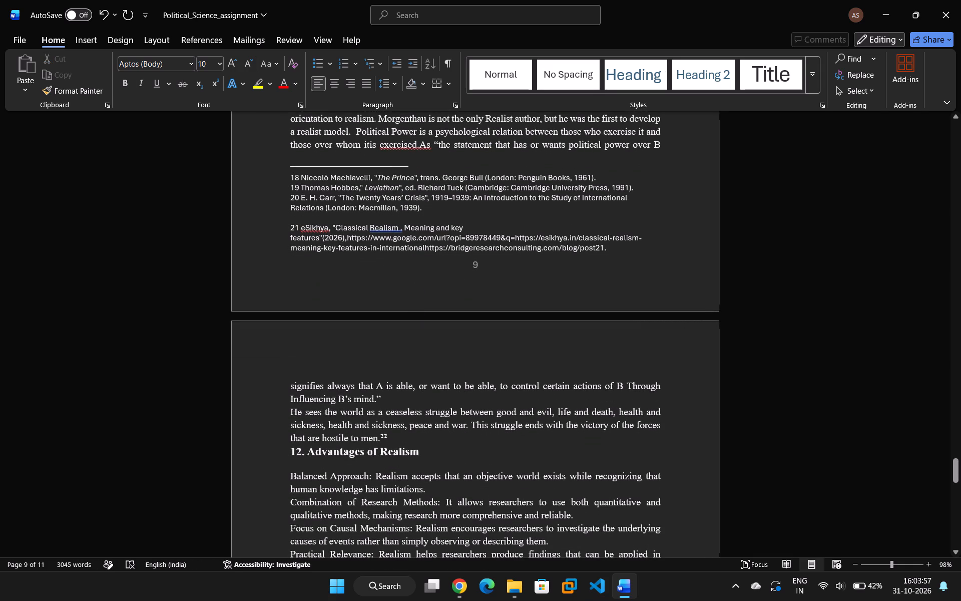
Italicize the title "The Twenty Years' Crisis" in footnote 20.
{"action": "left_click_drag", "start_coordinate": [341, 195], "coordinate": [423, 199]}
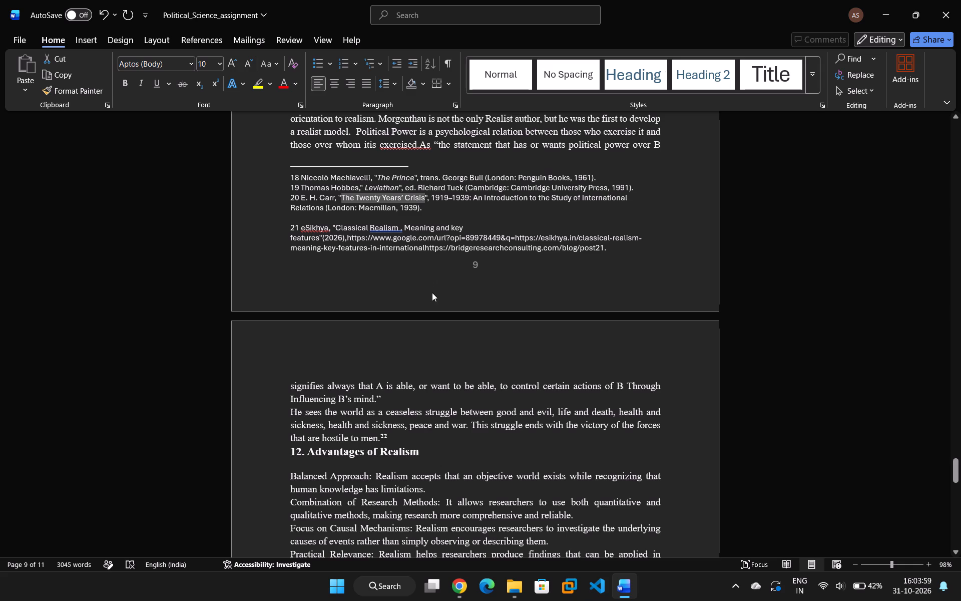
{"action": "key", "text": "ctrl+i"}
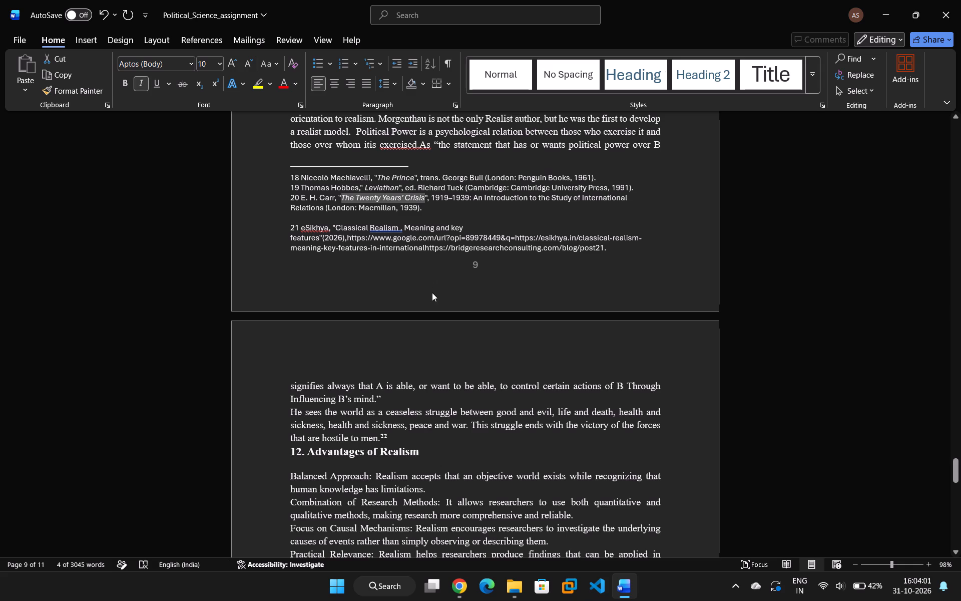
Add a closing quotation mark directly after "Classical Realism" in footnote 21 and remove the stray space before the comma.
{"action": "scroll", "coordinate": [432, 294], "scroll_direction": "down", "scroll_amount": 2}
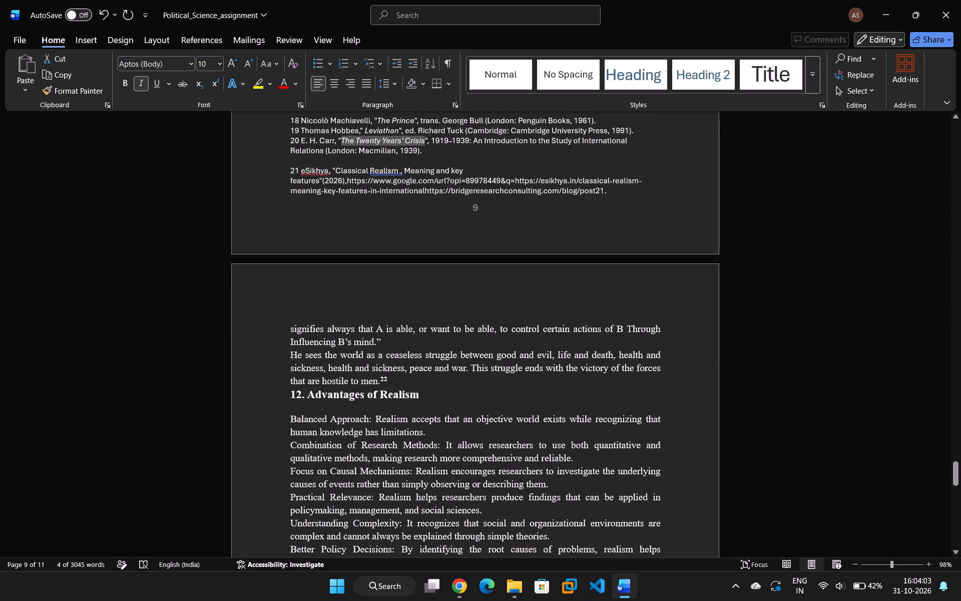
{"action": "left_click_drag", "start_coordinate": [331, 170], "coordinate": [341, 171]}
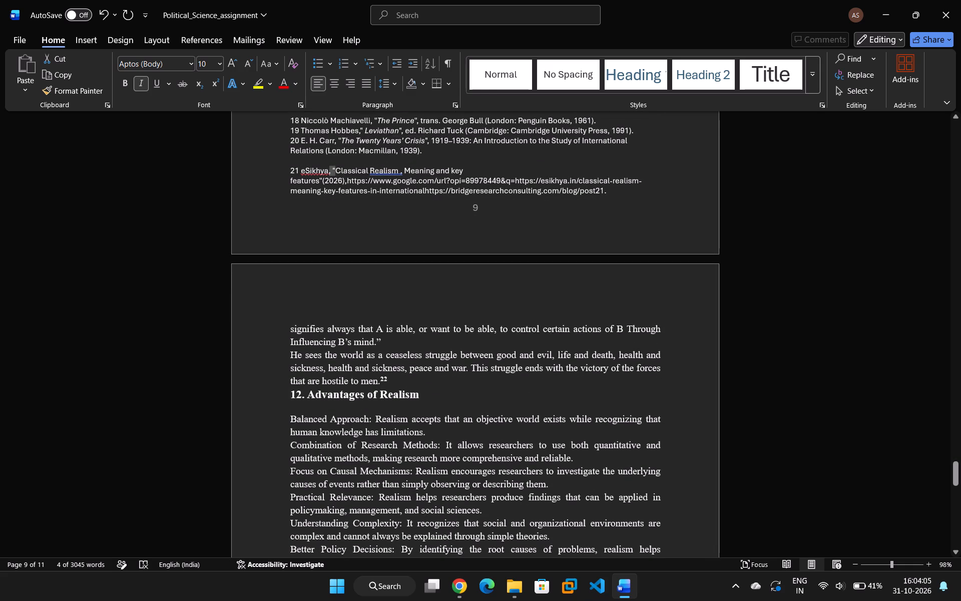
{"action": "left_click_drag", "start_coordinate": [341, 171], "coordinate": [352, 171]}
{"action": "left_click", "coordinate": [352, 171]}
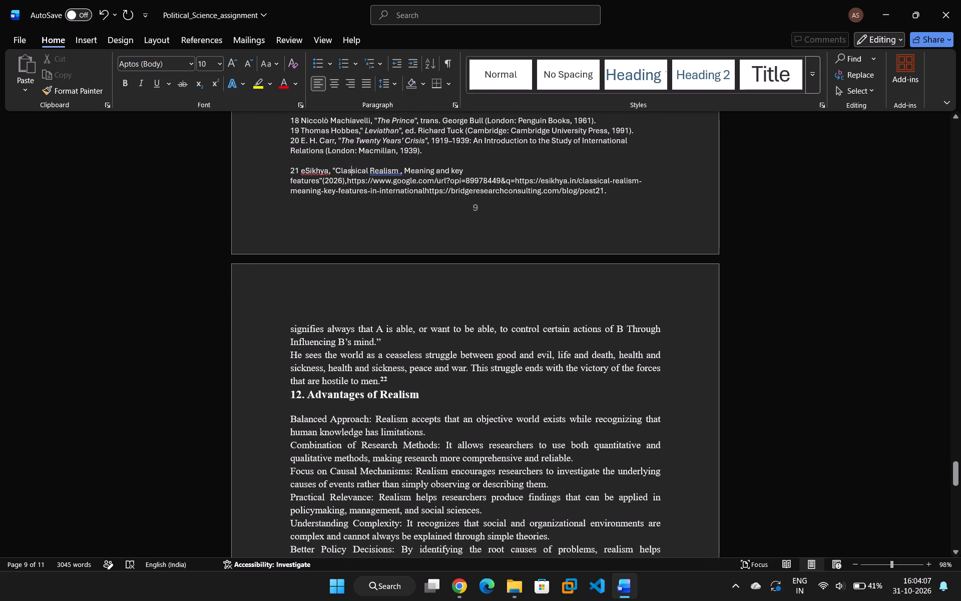
{"action": "left_click_drag", "start_coordinate": [335, 169], "coordinate": [404, 174]}
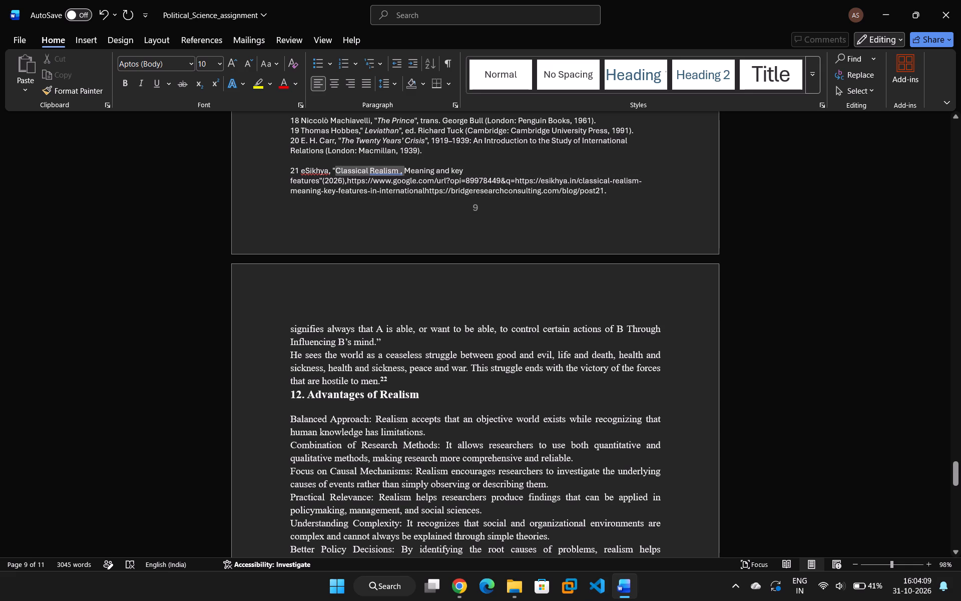
{"action": "left_click_drag", "start_coordinate": [404, 174], "coordinate": [400, 173]}
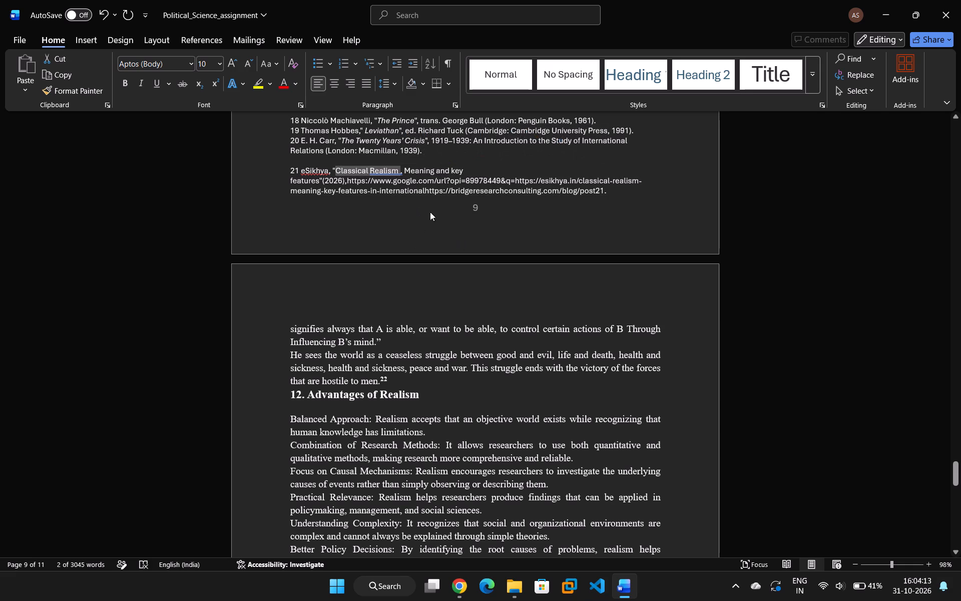
{"action": "left_click", "coordinate": [399, 175]}
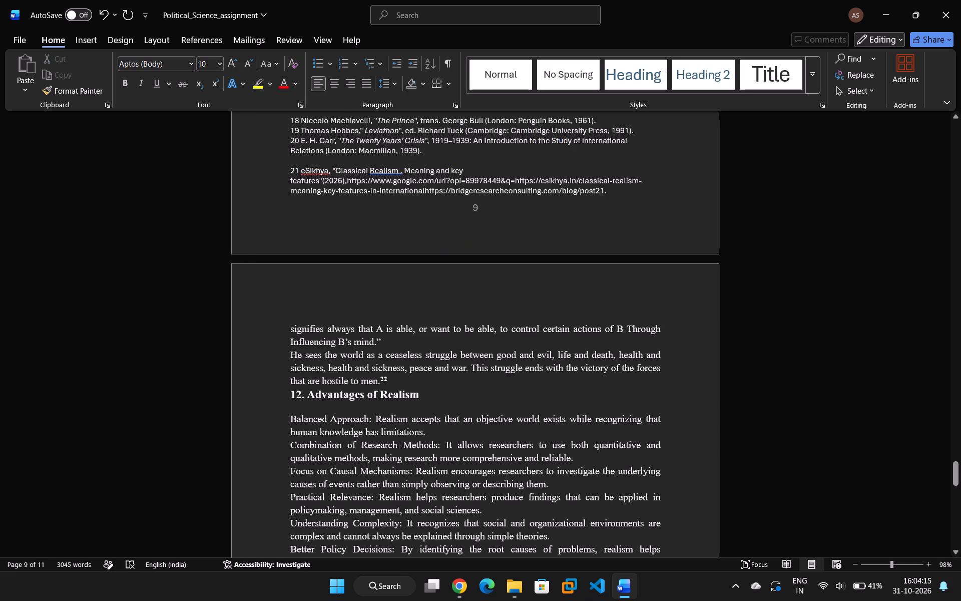
{"action": "key", "text": "shift+quotedbl"}
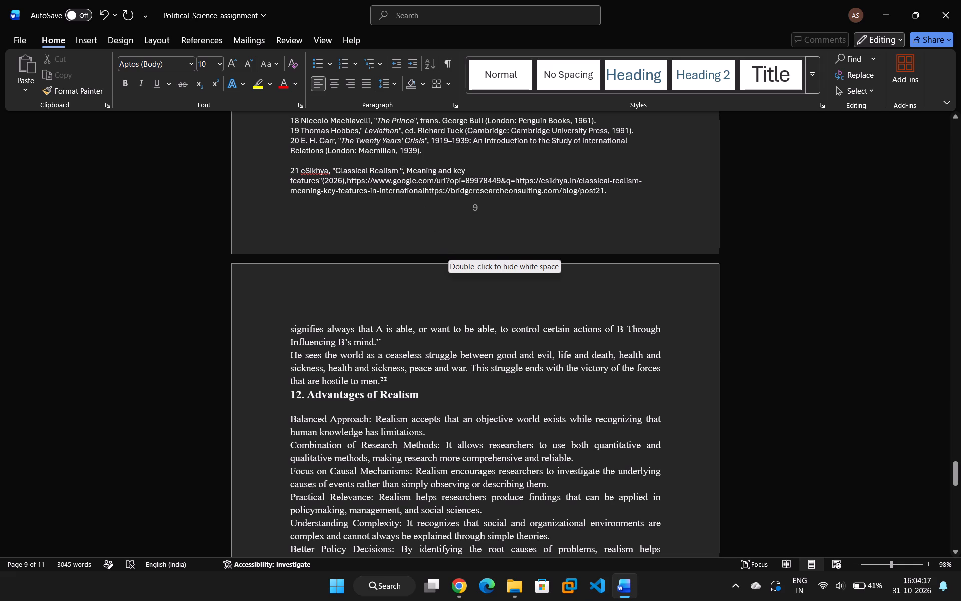
{"action": "key", "text": "backslash"}
{"action": "key", "text": "BackSpace"}
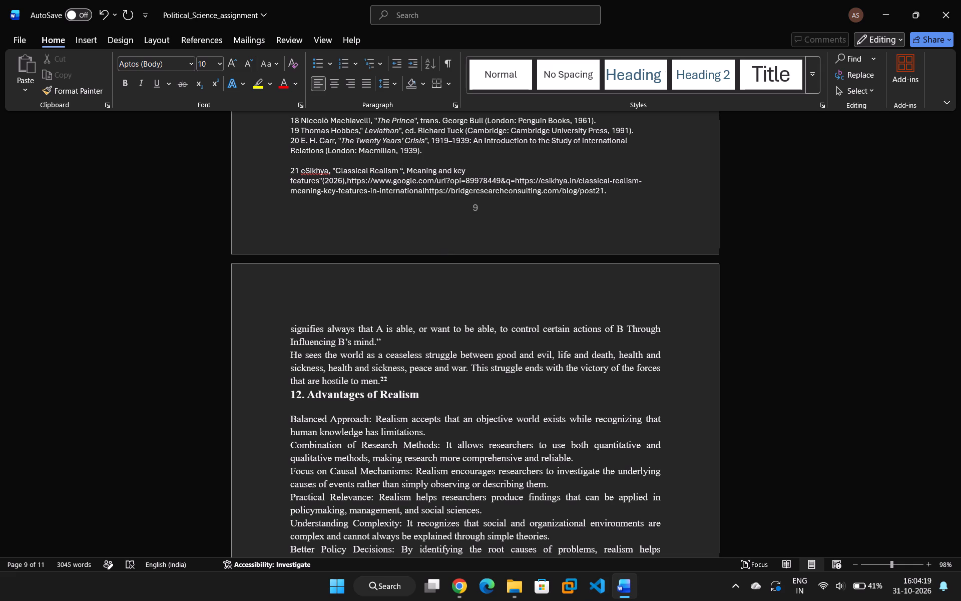
{"action": "key", "text": "shift+quotedbl"}
{"action": "key", "text": "Left"}
{"action": "key", "text": "BackSpace"}
{"action": "key", "text": "BackSpace"}
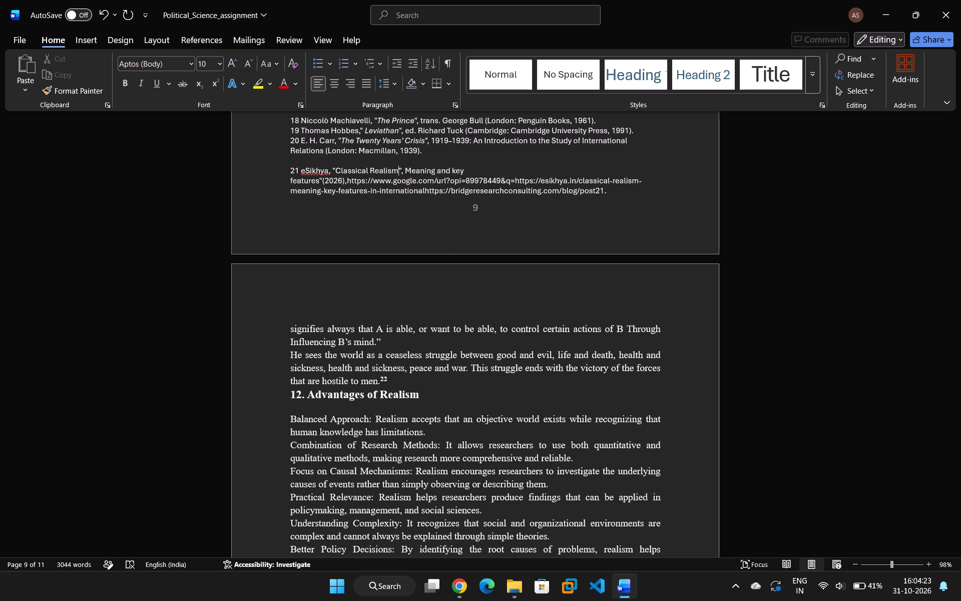
Retype the opening quotation mark before "Classical Realism" in footnote 21, saving the document under its current name along the way.
{"action": "key", "text": "Left"}
{"action": "key", "text": "Left"}
{"action": "key", "text": "Left"}
{"action": "key", "text": "Left"}
{"action": "key", "text": "Left"}
{"action": "key", "text": "Left"}
{"action": "key", "text": "Left"}
{"action": "key", "text": "Left"}
{"action": "key", "text": "Left"}
{"action": "key", "text": "Left"}
{"action": "key", "text": "Left"}
{"action": "key", "text": "Left"}
{"action": "key", "text": "Left"}
{"action": "key", "text": "Left"}
{"action": "key", "text": "Left"}
{"action": "key", "text": "Left"}
{"action": "key", "text": "Left"}
{"action": "key", "text": "Left"}
{"action": "key", "text": "Right"}
{"action": "key", "text": "BackSpace"}
{"action": "key", "text": "F12"}
{"action": "key", "text": "Return"}
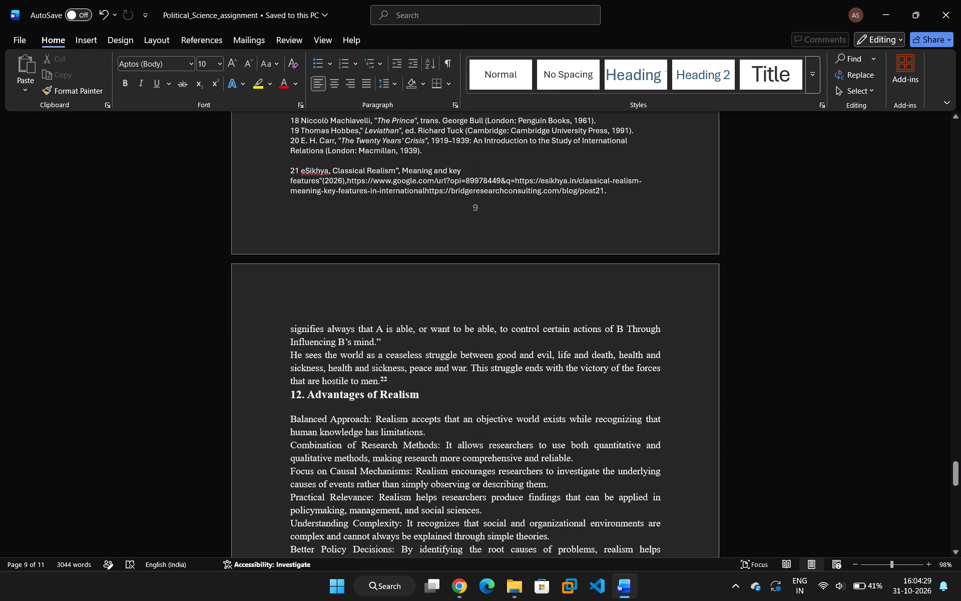
{"action": "key", "text": "ctrl+z"}
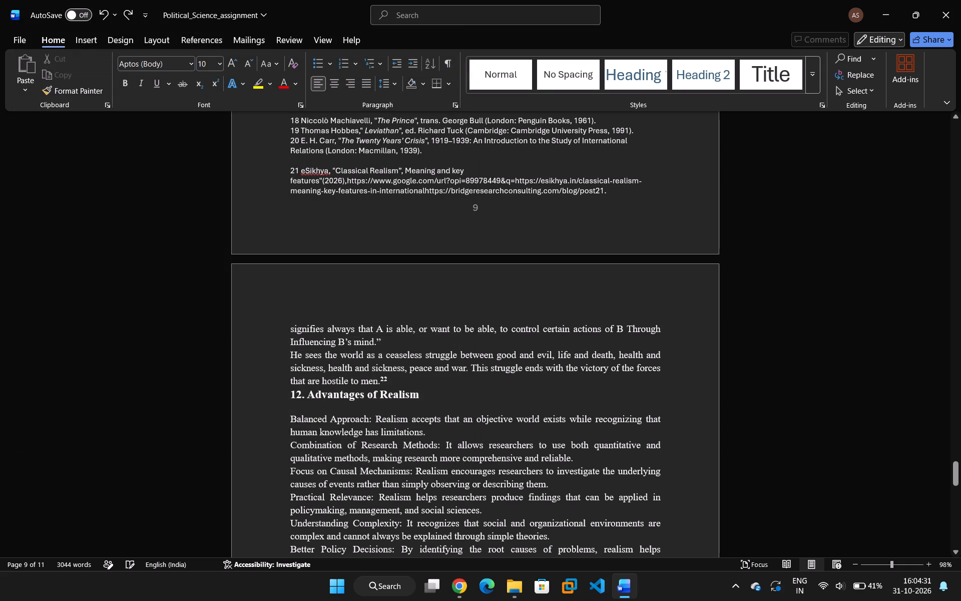
{"action": "key", "text": "BackSpace"}
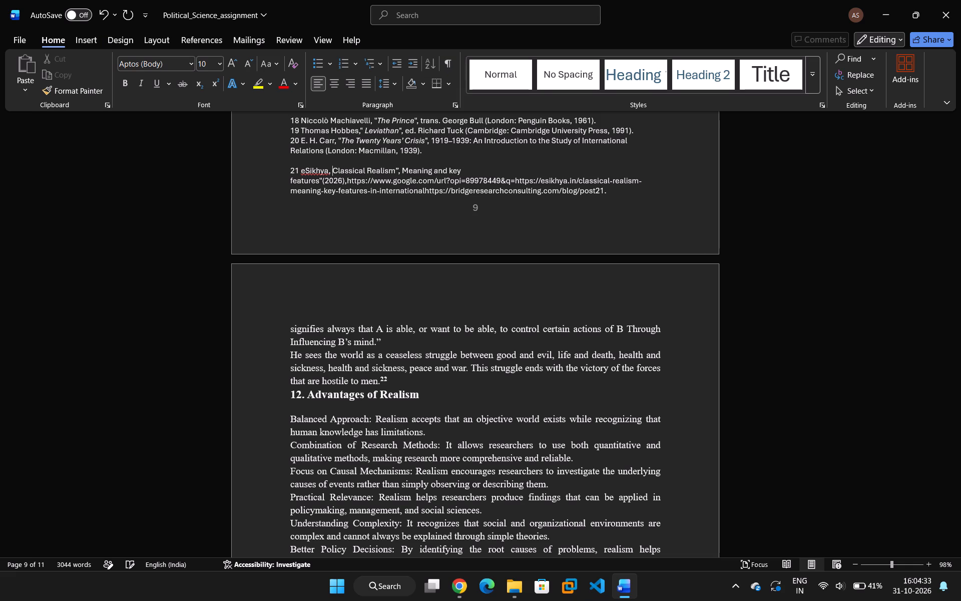
{"action": "key", "text": "shift+quotedbl"}
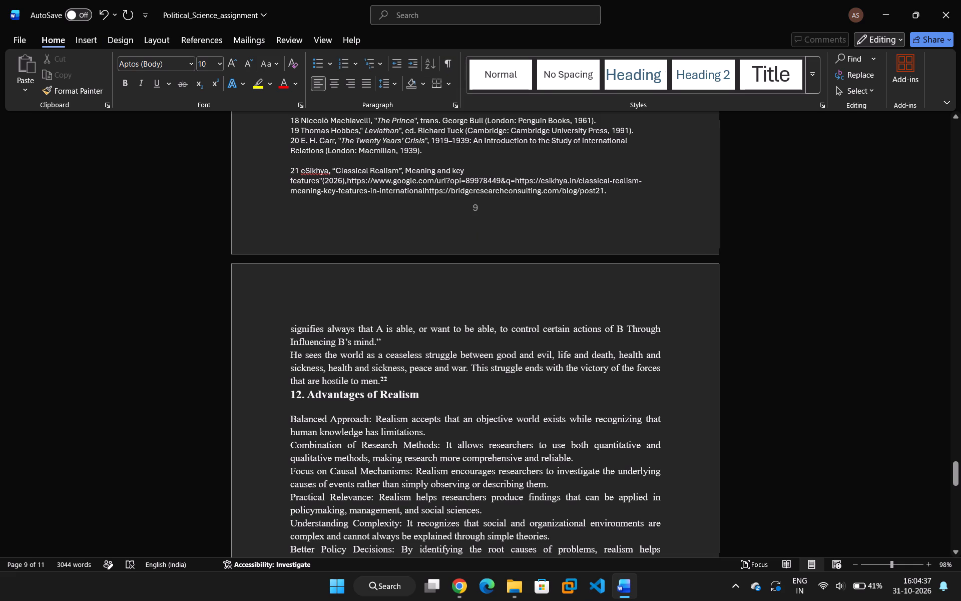
Italicize the title "Classical Realism" inside the quotation marks in footnote 21.
{"action": "left_click_drag", "start_coordinate": [337, 172], "coordinate": [392, 170]}
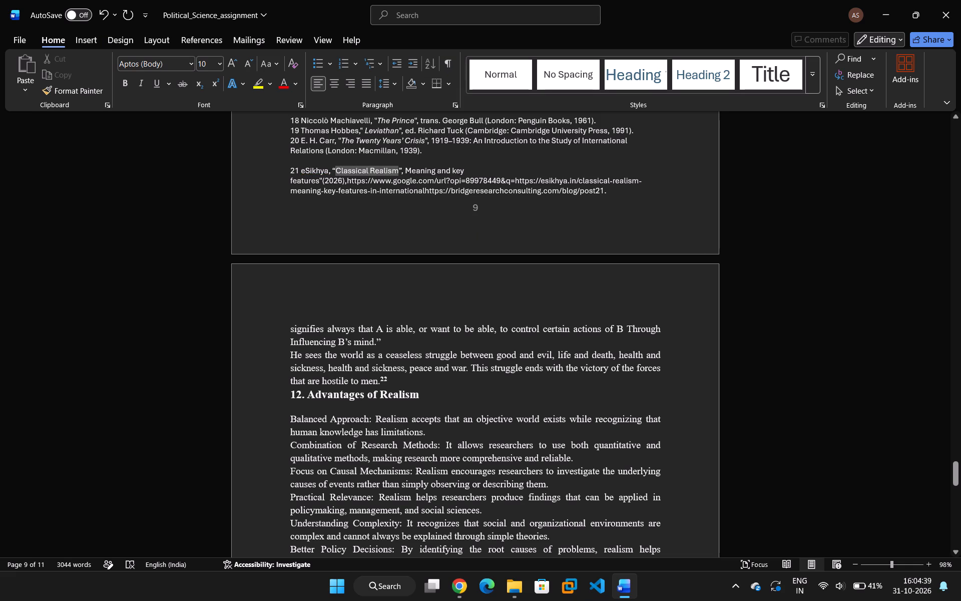
{"action": "left_click_drag", "start_coordinate": [392, 170], "coordinate": [395, 170]}
{"action": "key", "text": "ctrl+i"}
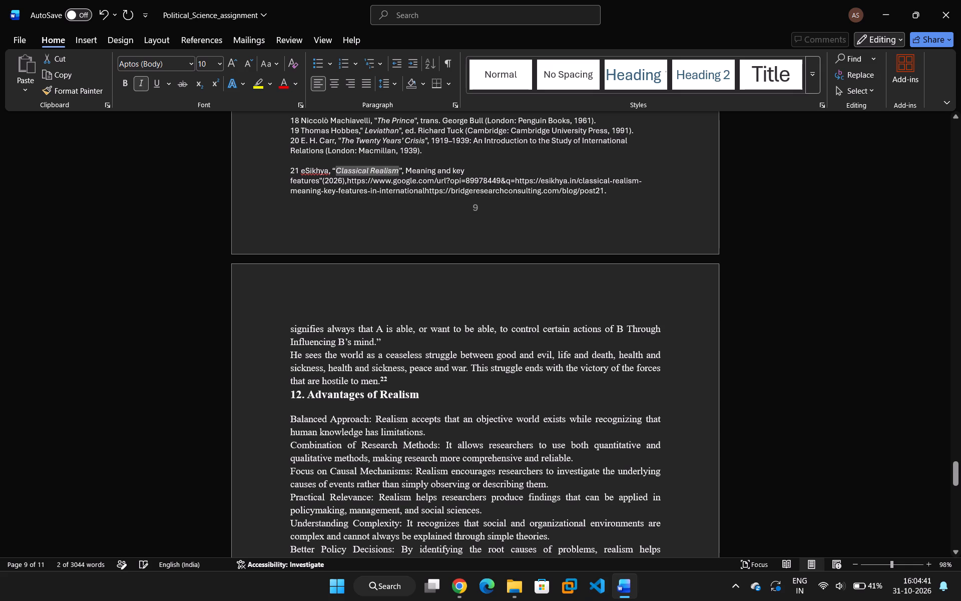
Clear the character formatting, including superscript numbers and link styling, from footnotes 22 to 24 on page 10.
{"action": "scroll", "coordinate": [395, 243], "scroll_direction": "down", "scroll_amount": 4}
{"action": "scroll", "coordinate": [426, 224], "scroll_direction": "up", "scroll_amount": 5}
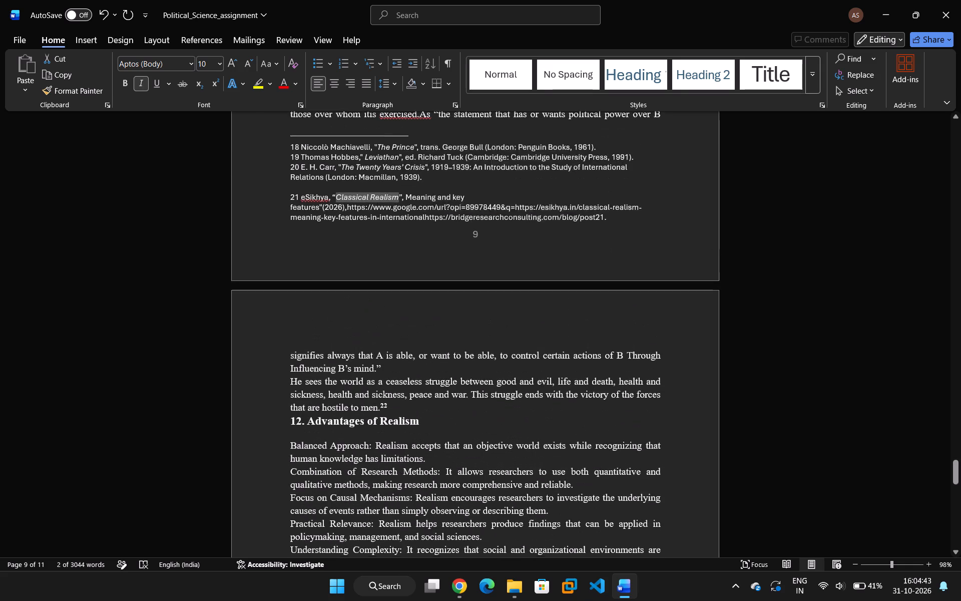
{"action": "scroll", "coordinate": [432, 221], "scroll_direction": "down", "scroll_amount": 20}
{"action": "scroll", "coordinate": [432, 221], "scroll_direction": "down", "scroll_amount": 4}
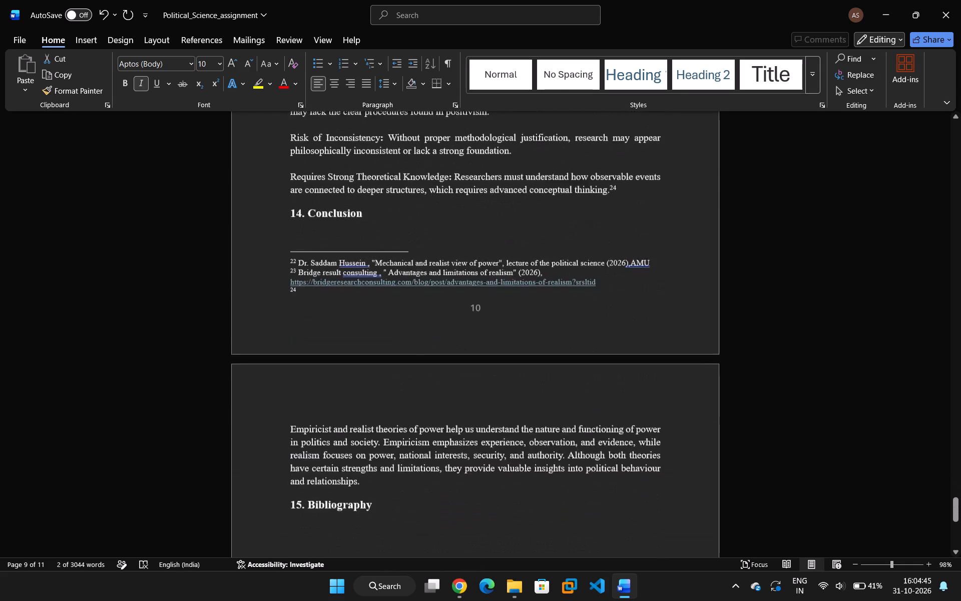
{"action": "left_click_drag", "start_coordinate": [316, 238], "coordinate": [284, 203]}
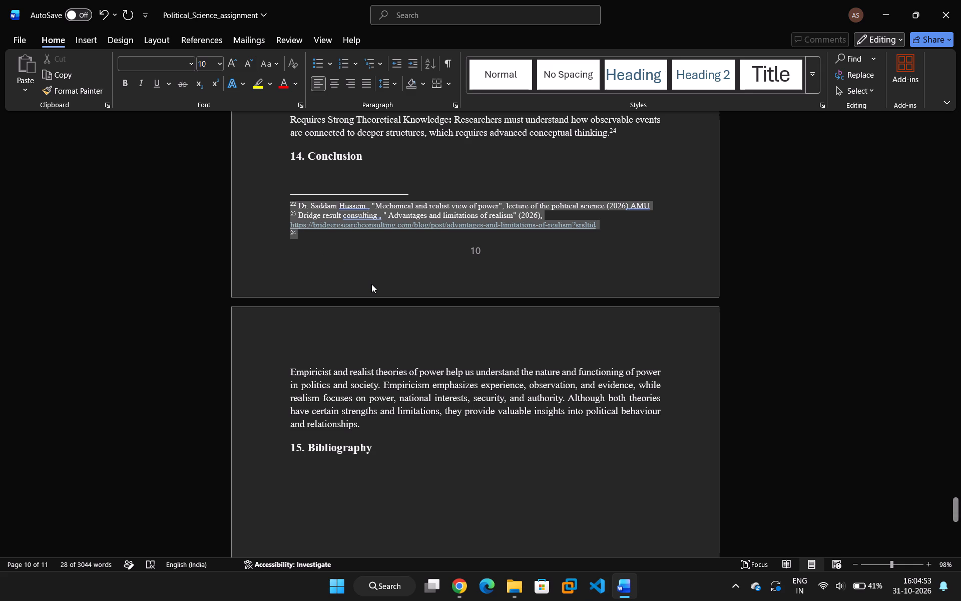
{"action": "key", "text": "ctrl+space"}
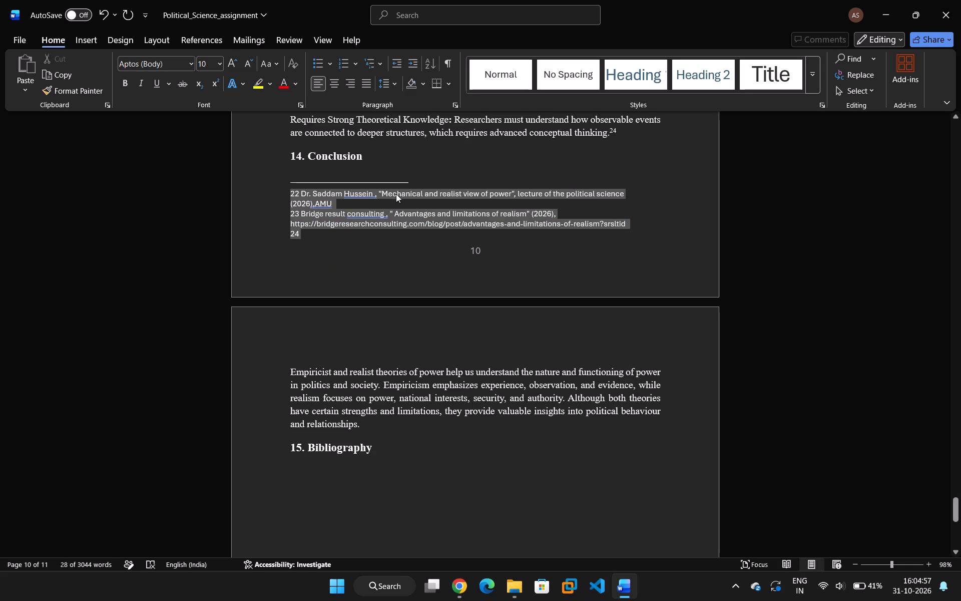
Italicize the title "Mechanical and realist view of power" in footnote 22.
{"action": "left_click", "coordinate": [381, 192]}
{"action": "left_click_drag", "start_coordinate": [381, 192], "coordinate": [497, 199]}
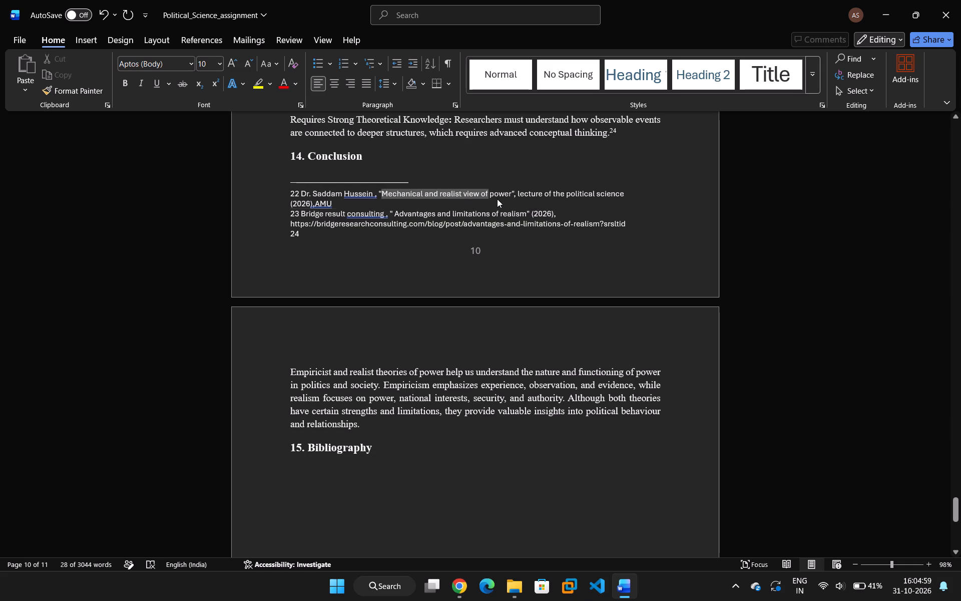
{"action": "left_click_drag", "start_coordinate": [497, 199], "coordinate": [512, 193]}
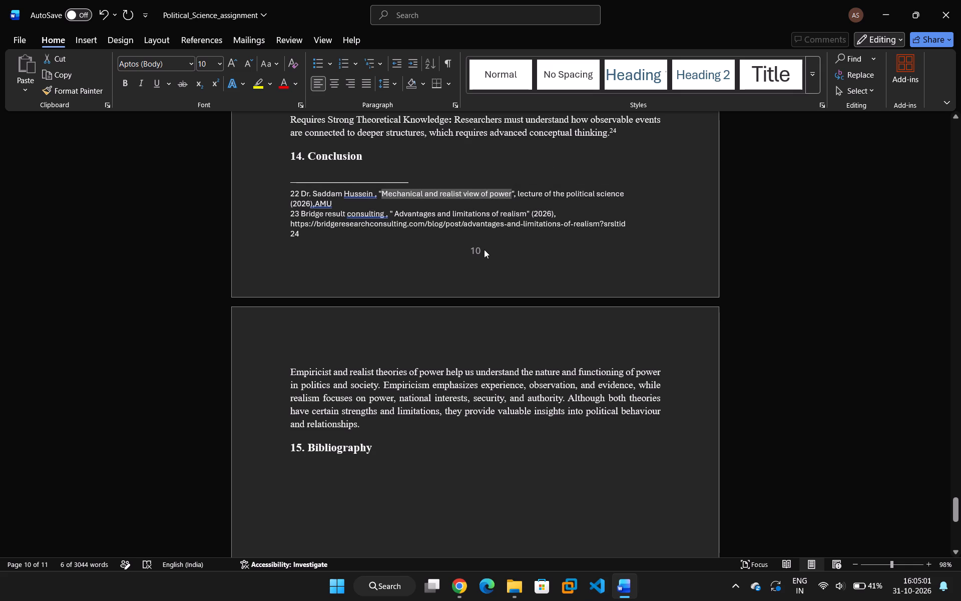
{"action": "key", "text": "ctrl+i"}
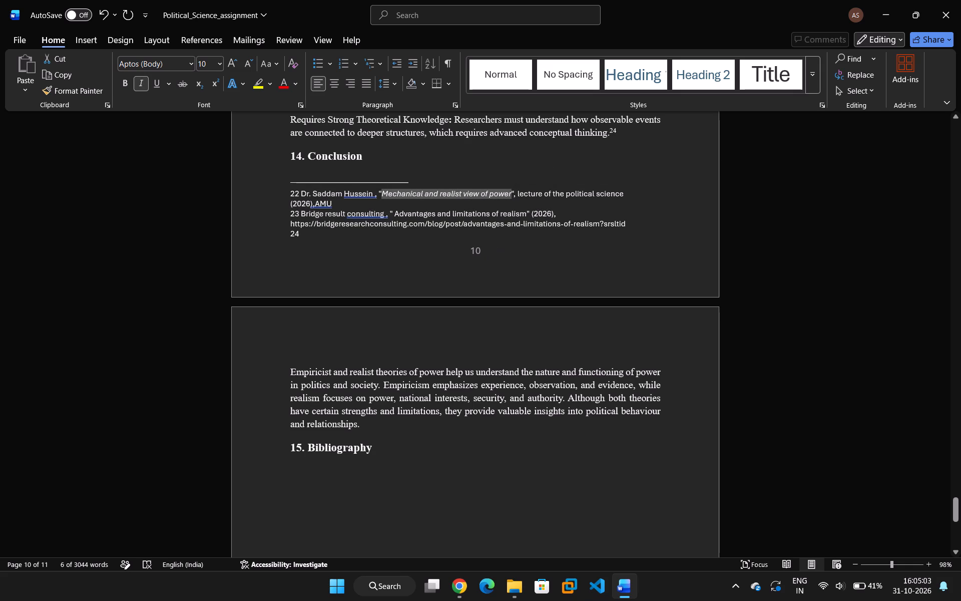
Italicize the title "Advantages and limitations of realism" together with its opening quotation mark in footnote 23.
{"action": "left_click_drag", "start_coordinate": [393, 213], "coordinate": [500, 227]}
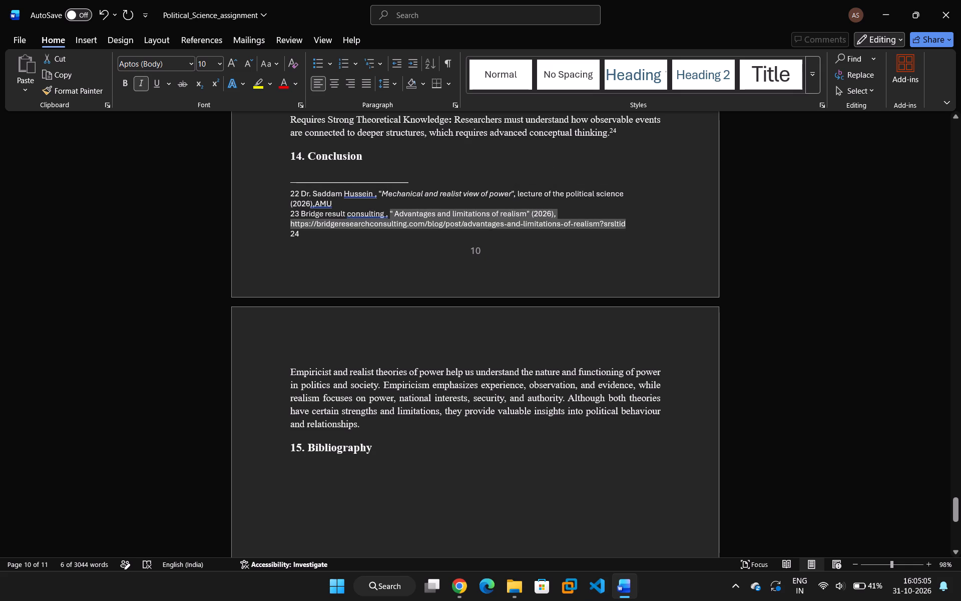
{"action": "left_click_drag", "start_coordinate": [500, 227], "coordinate": [528, 215]}
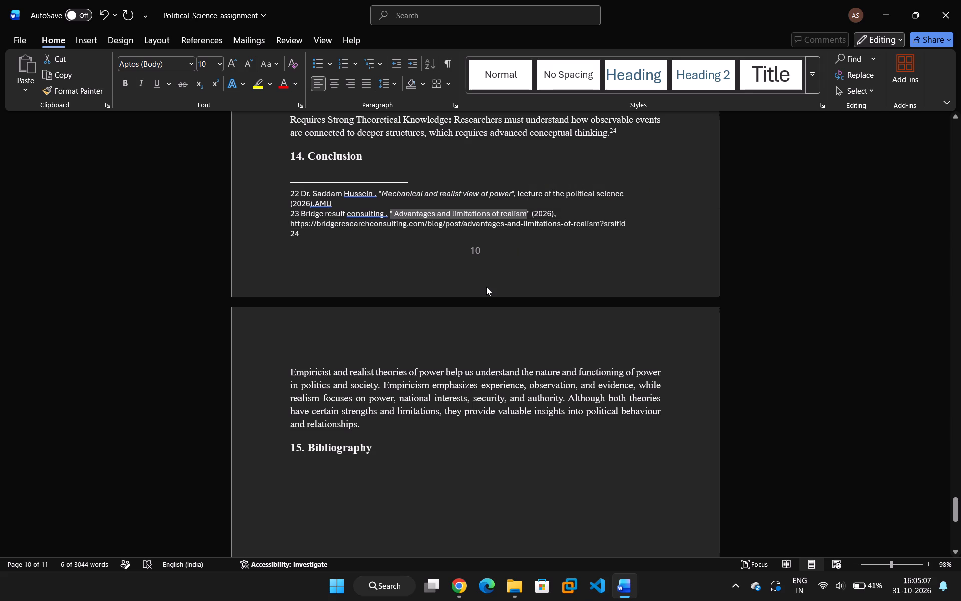
{"action": "key", "text": "ctrl+i"}
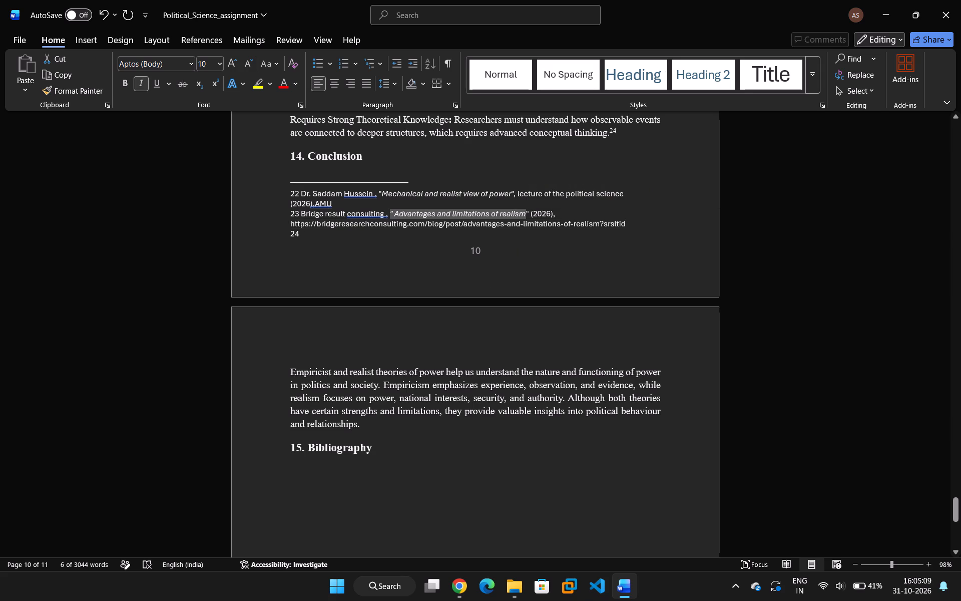
Review the document's formatting from the page 10 footnotes back to the table of contents and the introduction.
{"action": "scroll", "coordinate": [363, 252], "scroll_direction": "down", "scroll_amount": 3}
{"action": "scroll", "coordinate": [364, 257], "scroll_direction": "up", "scroll_amount": 10}
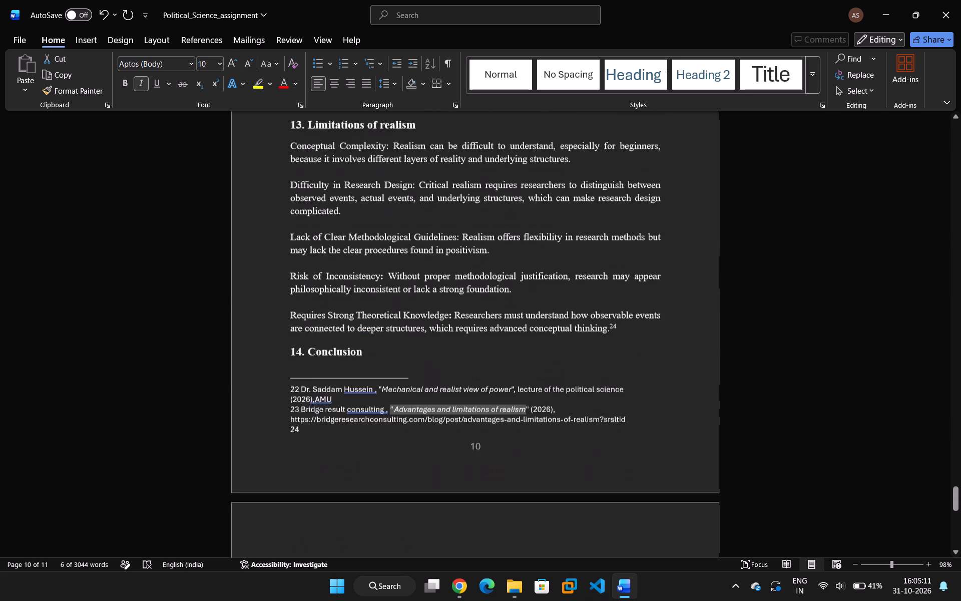
{"action": "scroll", "coordinate": [375, 323], "scroll_direction": "up", "scroll_amount": 20}
{"action": "scroll", "coordinate": [375, 323], "scroll_direction": "up", "scroll_amount": 20}
{"action": "scroll", "coordinate": [375, 323], "scroll_direction": "up", "scroll_amount": 5}
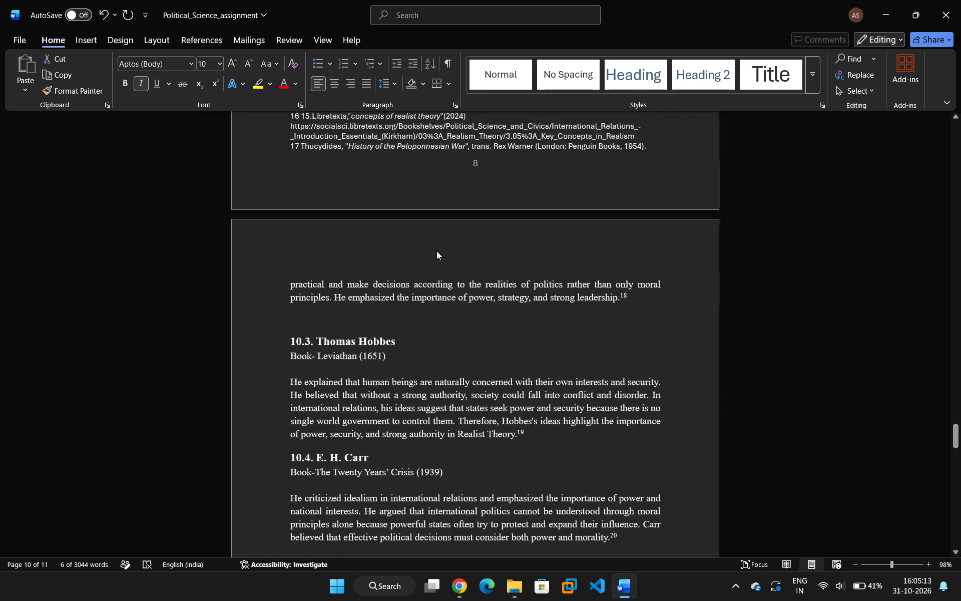
{"action": "scroll", "coordinate": [436, 251], "scroll_direction": "up", "scroll_amount": 14}
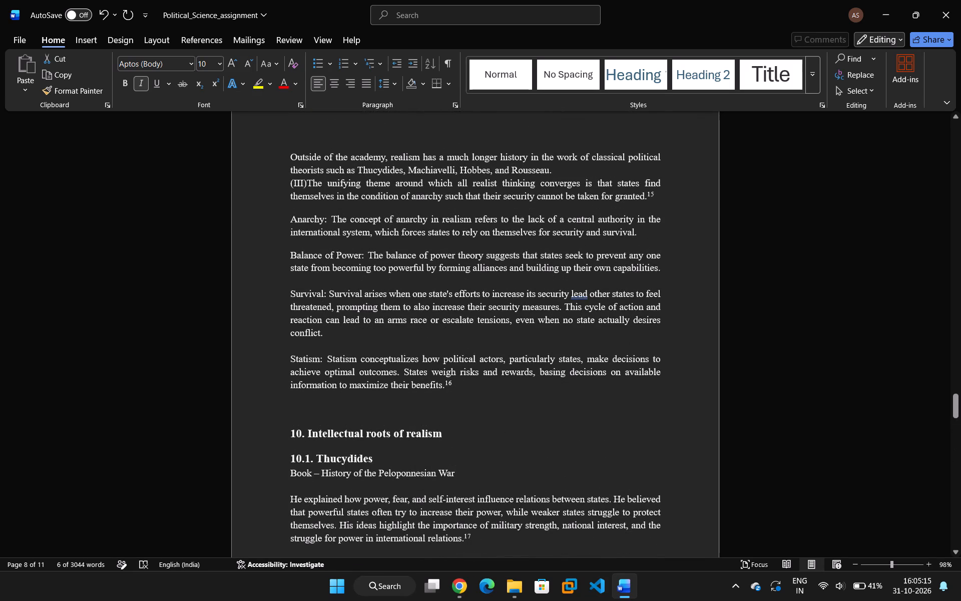
{"action": "left_click_drag", "start_coordinate": [958, 406], "coordinate": [911, 157]}
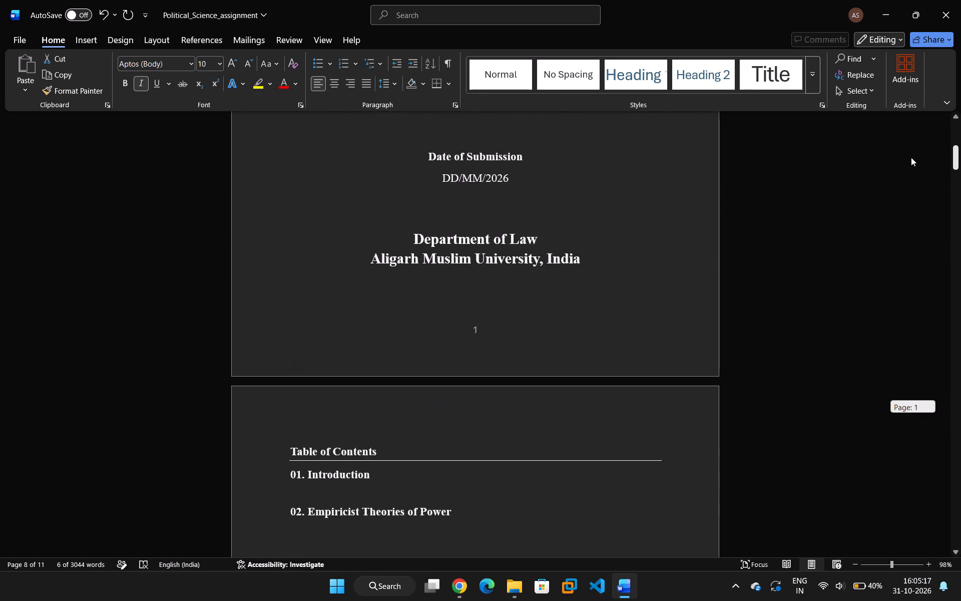
{"action": "left_click_drag", "start_coordinate": [911, 157], "coordinate": [918, 198]}
{"action": "scroll", "coordinate": [840, 318], "scroll_direction": "down", "scroll_amount": 1}
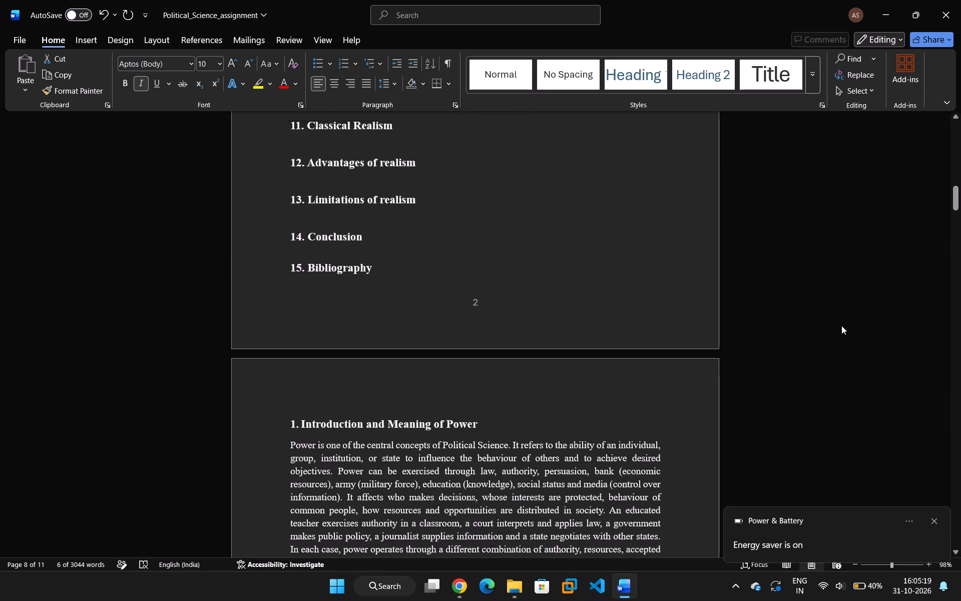
{"action": "scroll", "coordinate": [841, 326], "scroll_direction": "down", "scroll_amount": 1}
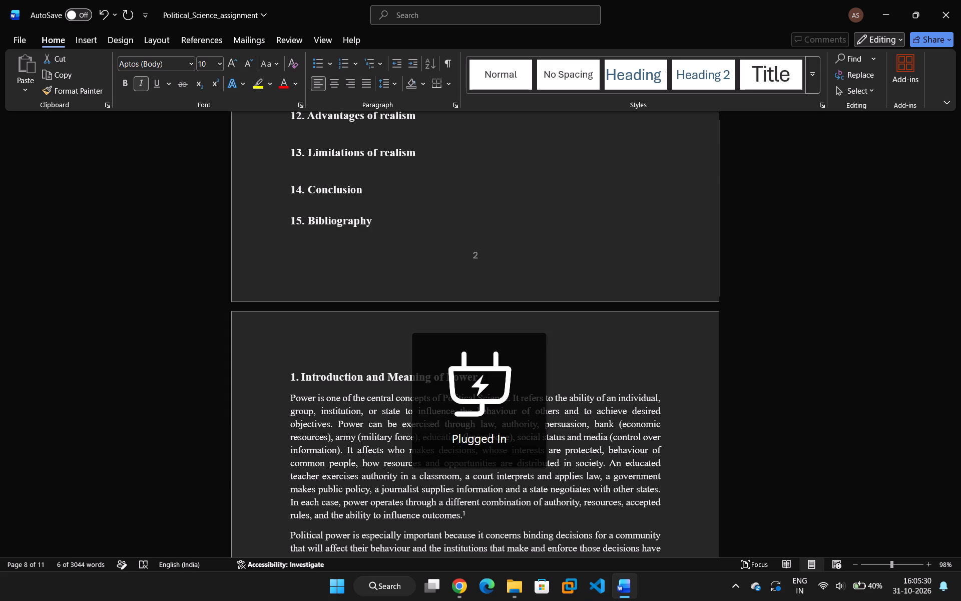
Remove the bold formatting from the line "Two approaches relevant to this discussion are:" and its items (i) and (ii) on page 3.
{"action": "scroll", "coordinate": [859, 423], "scroll_direction": "down", "scroll_amount": 6}
{"action": "scroll", "coordinate": [675, 457], "scroll_direction": "down", "scroll_amount": 8}
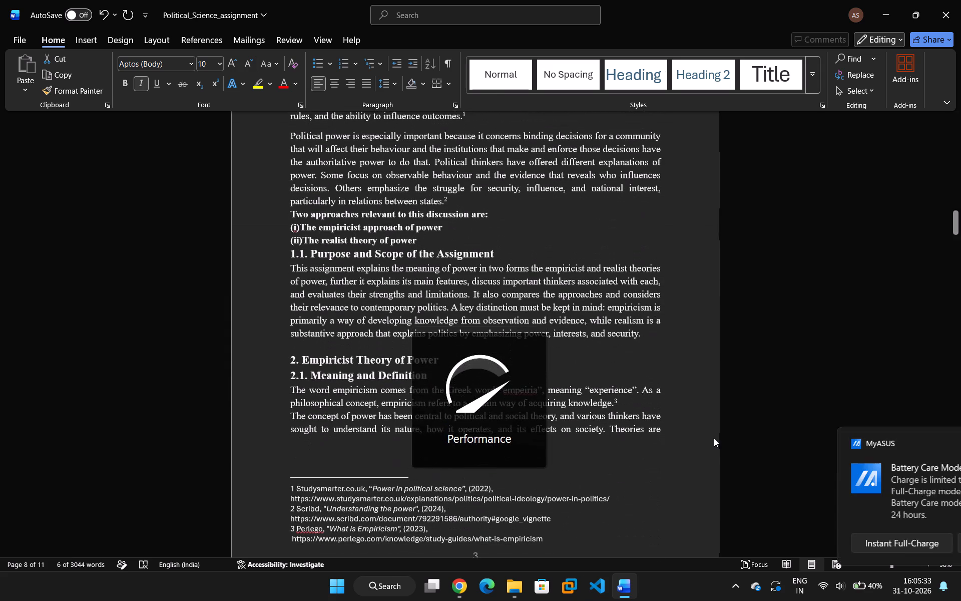
{"action": "scroll", "coordinate": [714, 438], "scroll_direction": "down", "scroll_amount": 6}
{"action": "scroll", "coordinate": [400, 419], "scroll_direction": "down", "scroll_amount": 4}
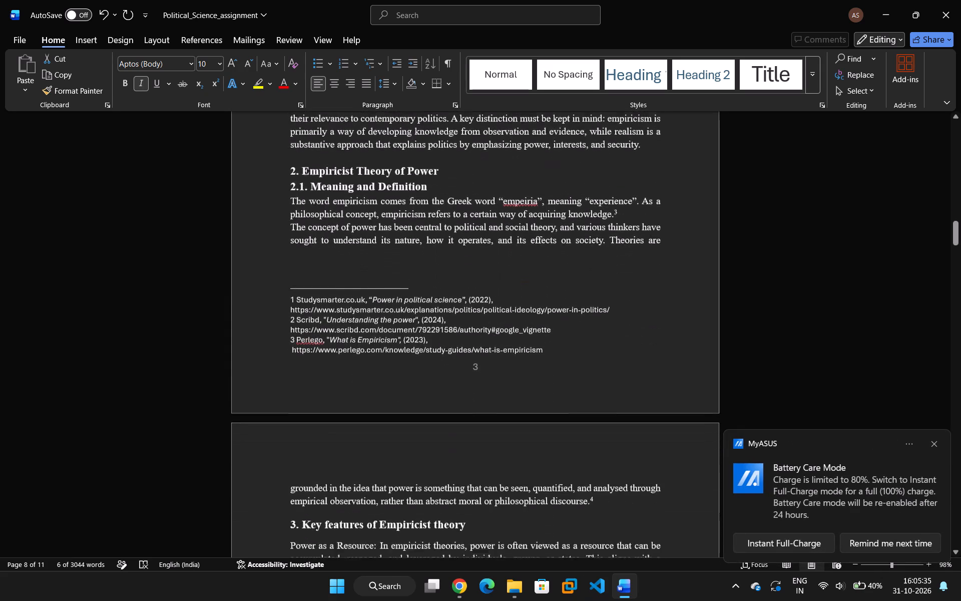
{"action": "scroll", "coordinate": [382, 413], "scroll_direction": "up", "scroll_amount": 13}
{"action": "scroll", "coordinate": [389, 410], "scroll_direction": "down", "scroll_amount": 2}
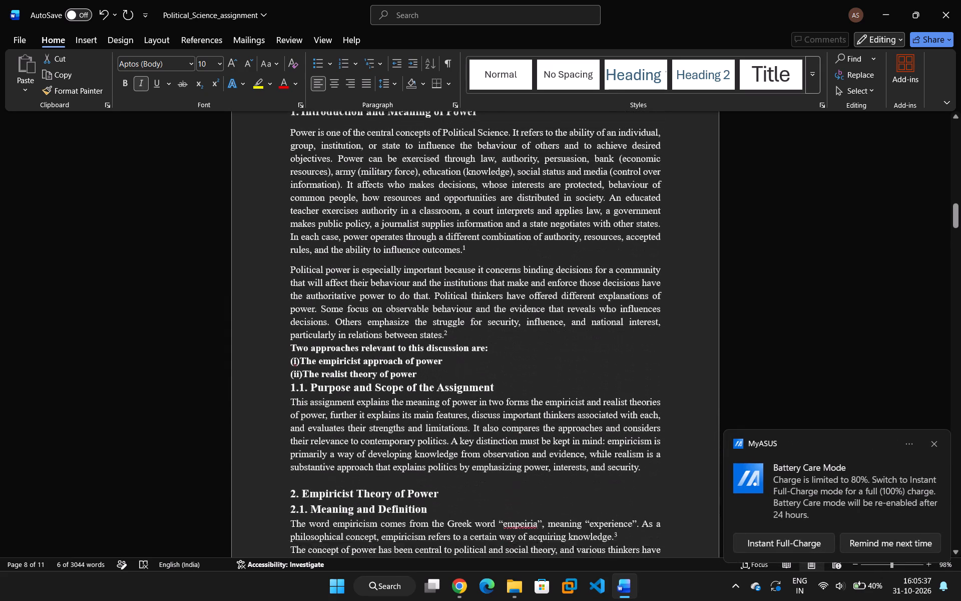
{"action": "scroll", "coordinate": [390, 410], "scroll_direction": "down", "scroll_amount": 2}
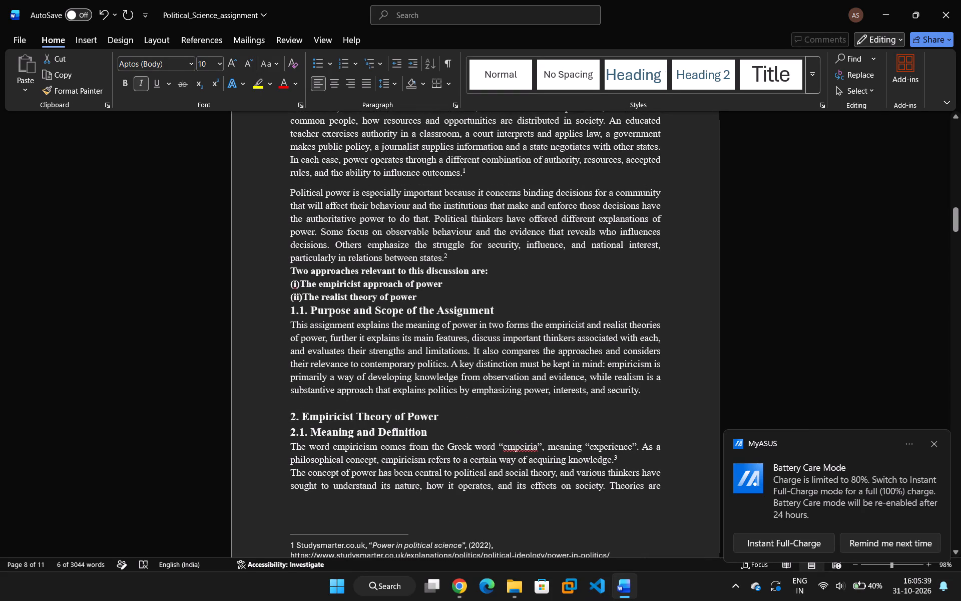
{"action": "left_click_drag", "start_coordinate": [425, 297], "coordinate": [294, 269]}
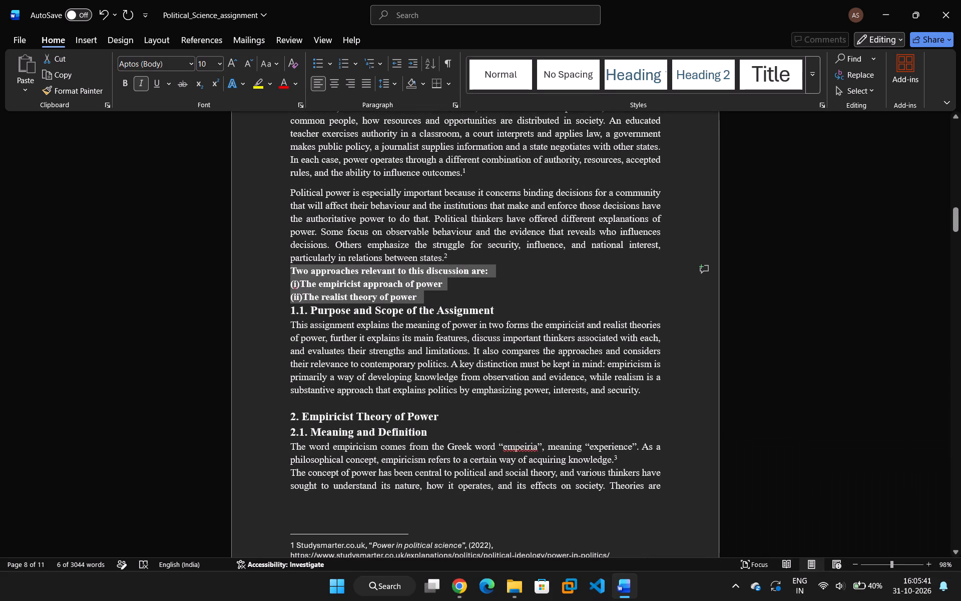
{"action": "left_click_drag", "start_coordinate": [294, 269], "coordinate": [293, 268]}
{"action": "left_click", "coordinate": [303, 247]}
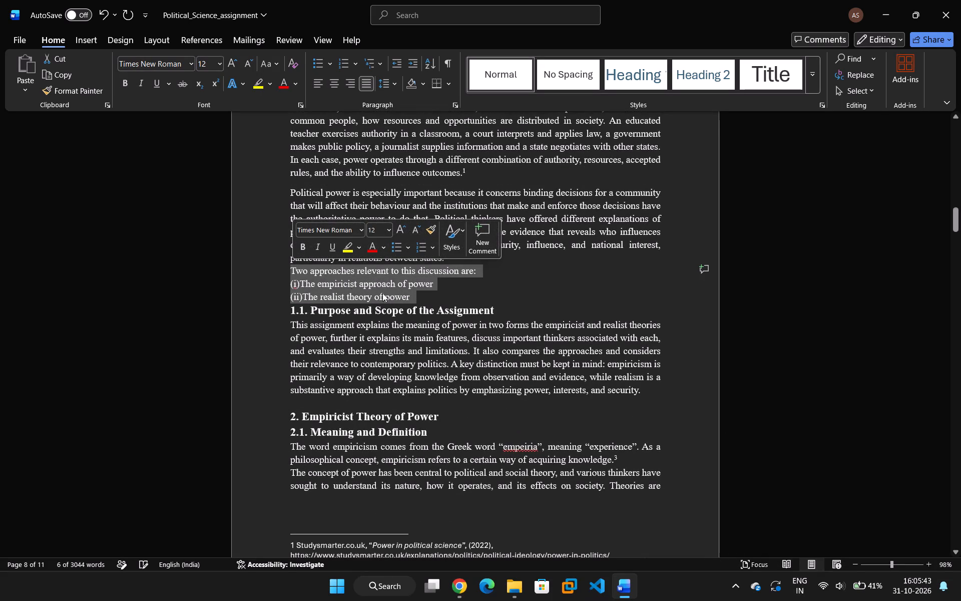
{"action": "left_click", "coordinate": [478, 295]}
Review the heading spacing and paragraph layout from the introduction on page 3 to the start of page 4.
{"action": "scroll", "coordinate": [477, 296], "scroll_direction": "down", "scroll_amount": 2}
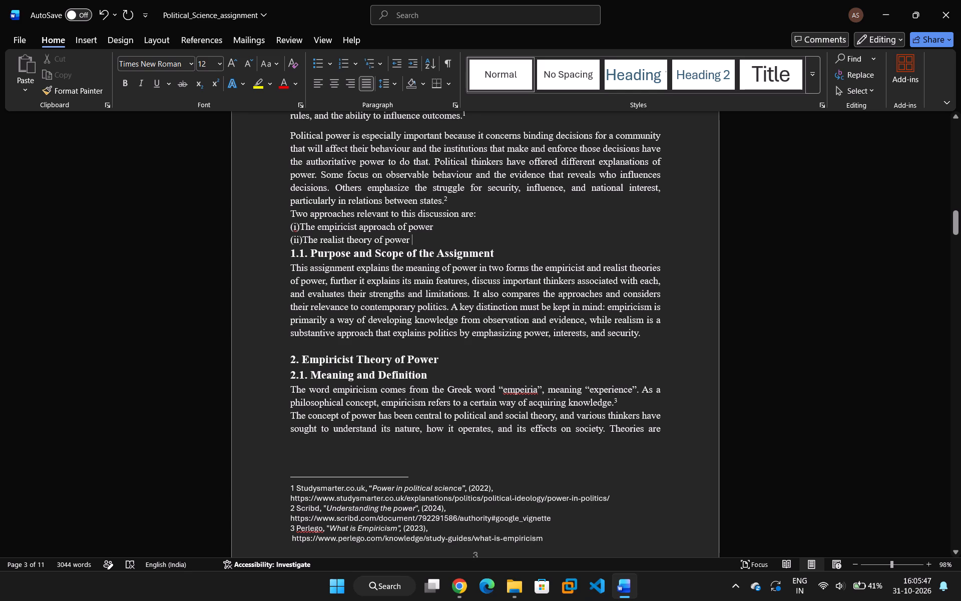
{"action": "scroll", "coordinate": [444, 251], "scroll_direction": "down", "scroll_amount": 8}
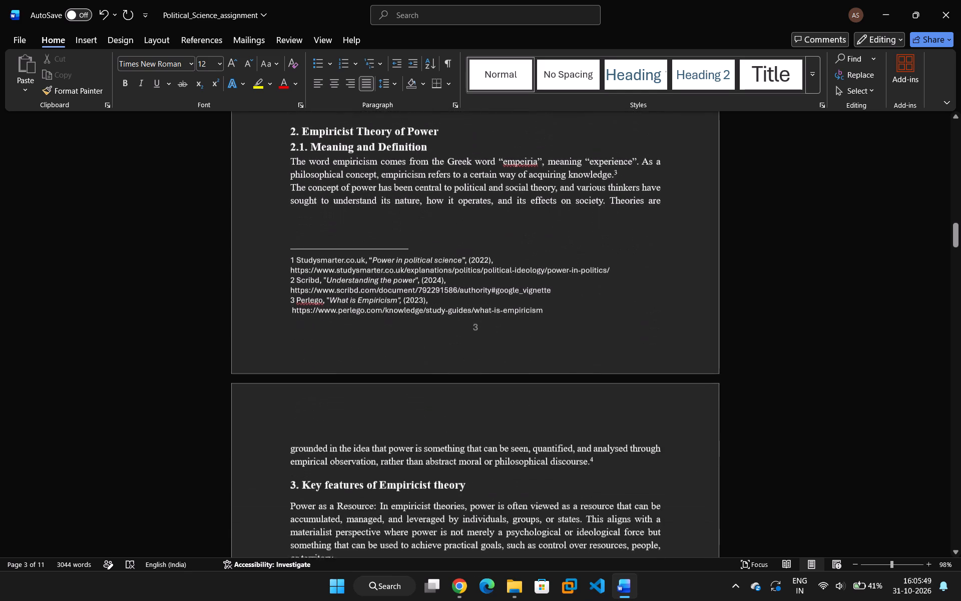
{"action": "scroll", "coordinate": [458, 250], "scroll_direction": "down", "scroll_amount": 7}
{"action": "scroll", "coordinate": [461, 253], "scroll_direction": "up", "scroll_amount": 14}
{"action": "scroll", "coordinate": [315, 347], "scroll_direction": "down", "scroll_amount": 2}
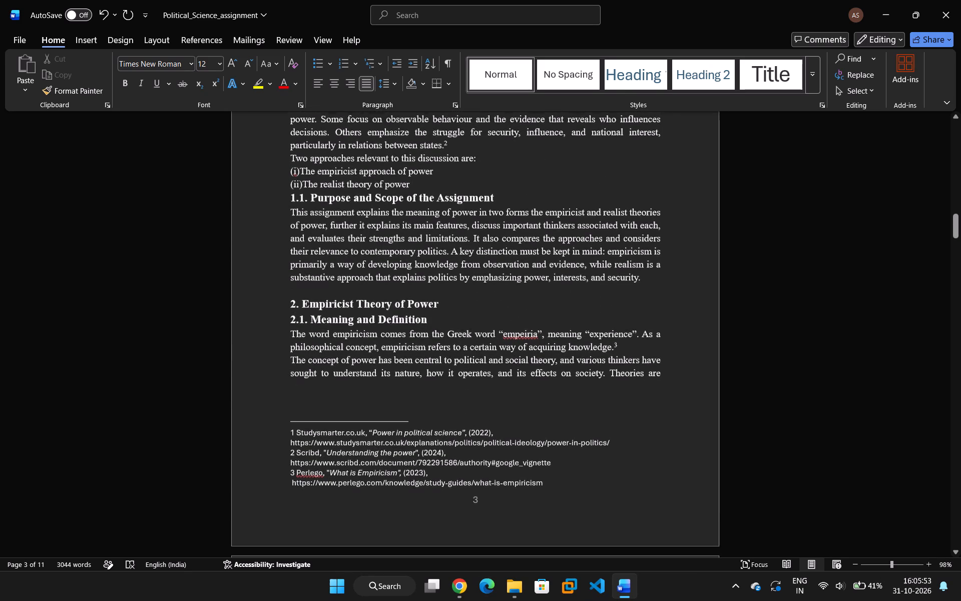
{"action": "scroll", "coordinate": [315, 347], "scroll_direction": "down", "scroll_amount": 2}
{"action": "left_click", "coordinate": [314, 309]}
{"action": "scroll", "coordinate": [330, 354], "scroll_direction": "down", "scroll_amount": 5}
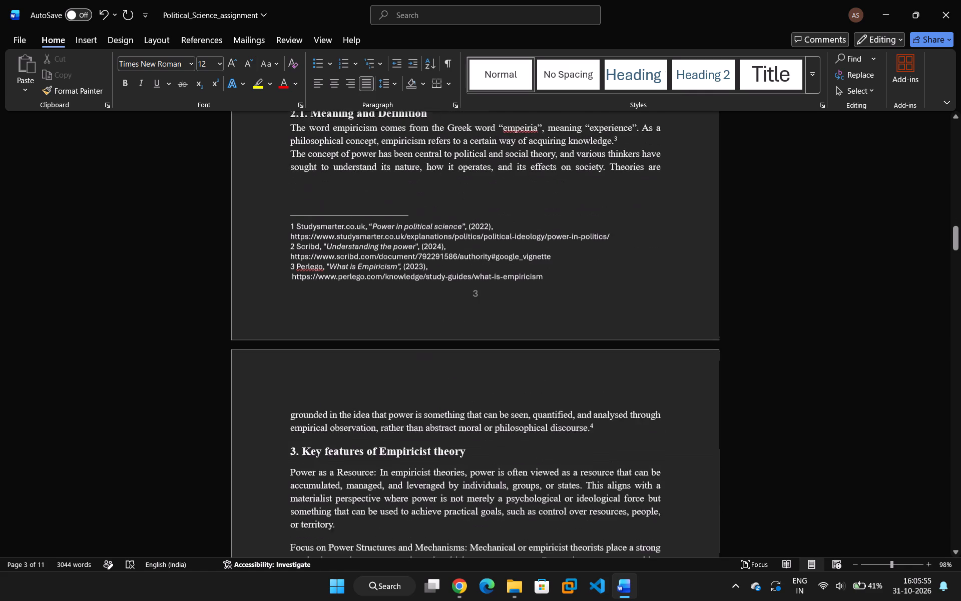
{"action": "scroll", "coordinate": [333, 355], "scroll_direction": "up", "scroll_amount": 10}
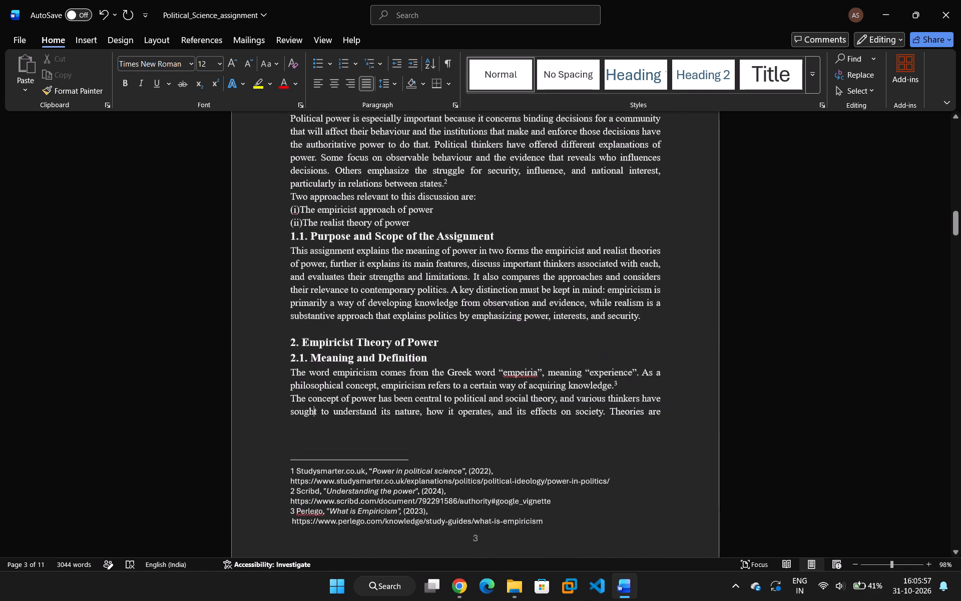
{"action": "scroll", "coordinate": [333, 355], "scroll_direction": "up", "scroll_amount": 8}
{"action": "scroll", "coordinate": [333, 355], "scroll_direction": "down", "scroll_amount": 2}
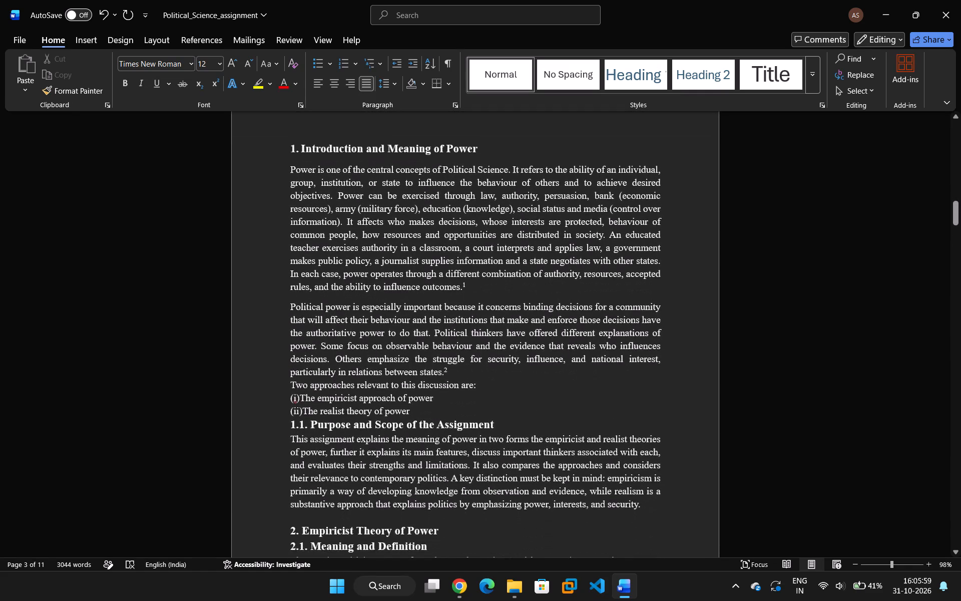
{"action": "scroll", "coordinate": [334, 363], "scroll_direction": "down", "scroll_amount": 8}
{"action": "scroll", "coordinate": [318, 407], "scroll_direction": "down", "scroll_amount": 3}
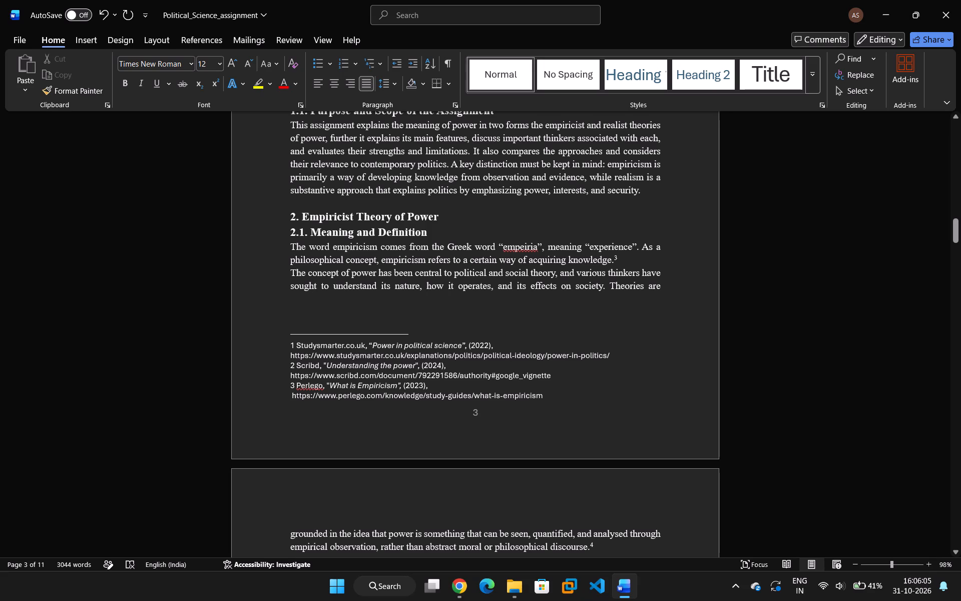
{"action": "scroll", "coordinate": [292, 240], "scroll_direction": "up", "scroll_amount": 11}
{"action": "scroll", "coordinate": [301, 240], "scroll_direction": "down", "scroll_amount": 1}
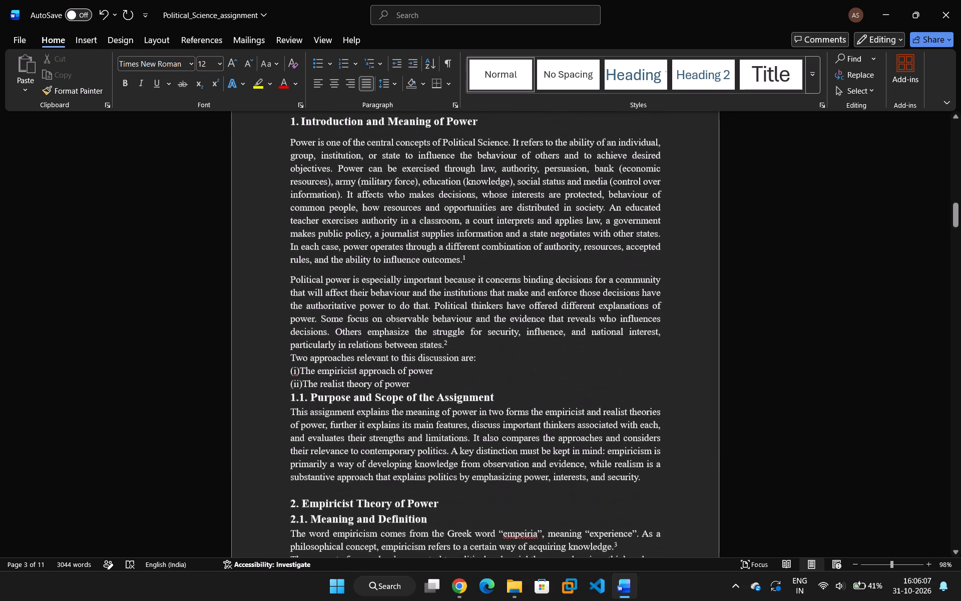
{"action": "scroll", "coordinate": [301, 240], "scroll_direction": "up", "scroll_amount": 9}
{"action": "scroll", "coordinate": [301, 268], "scroll_direction": "down", "scroll_amount": 15}
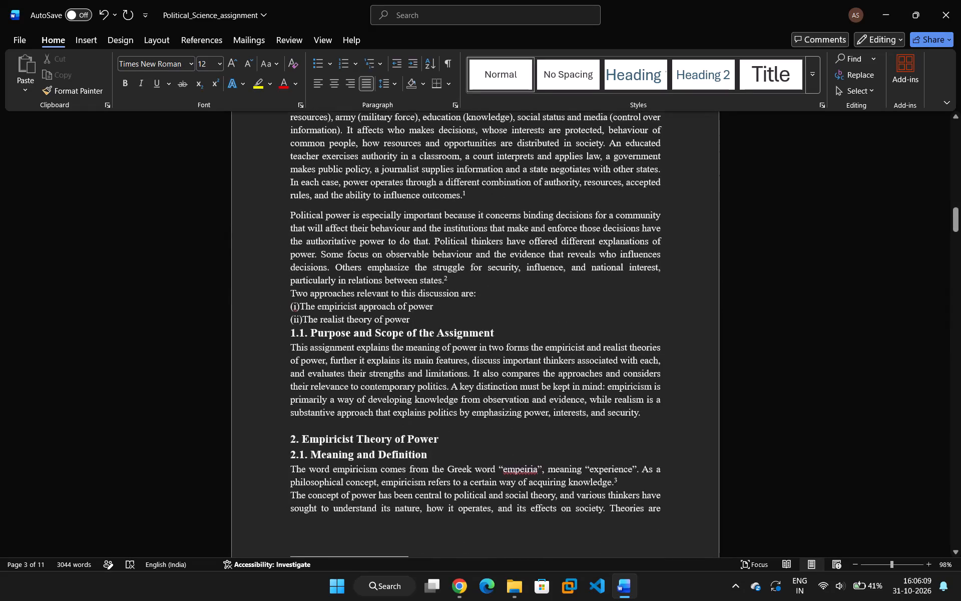
{"action": "scroll", "coordinate": [299, 274], "scroll_direction": "down", "scroll_amount": 7}
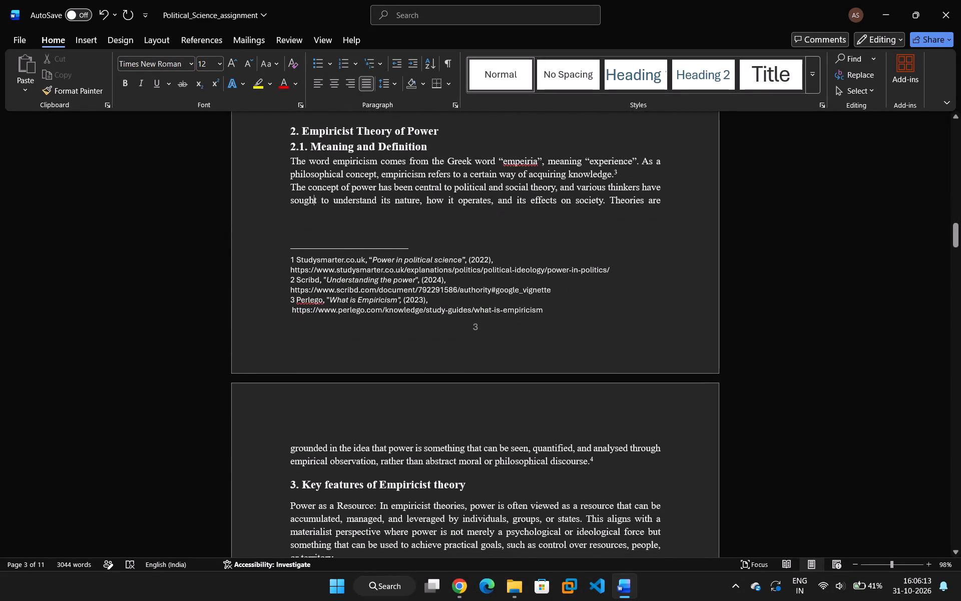
Insert three line breaks before the paragraph beginning "The concept of power has been central" to move it whole onto page 4.
{"action": "scroll", "coordinate": [309, 306], "scroll_direction": "down", "scroll_amount": 1}
{"action": "scroll", "coordinate": [312, 307], "scroll_direction": "up", "scroll_amount": 3}
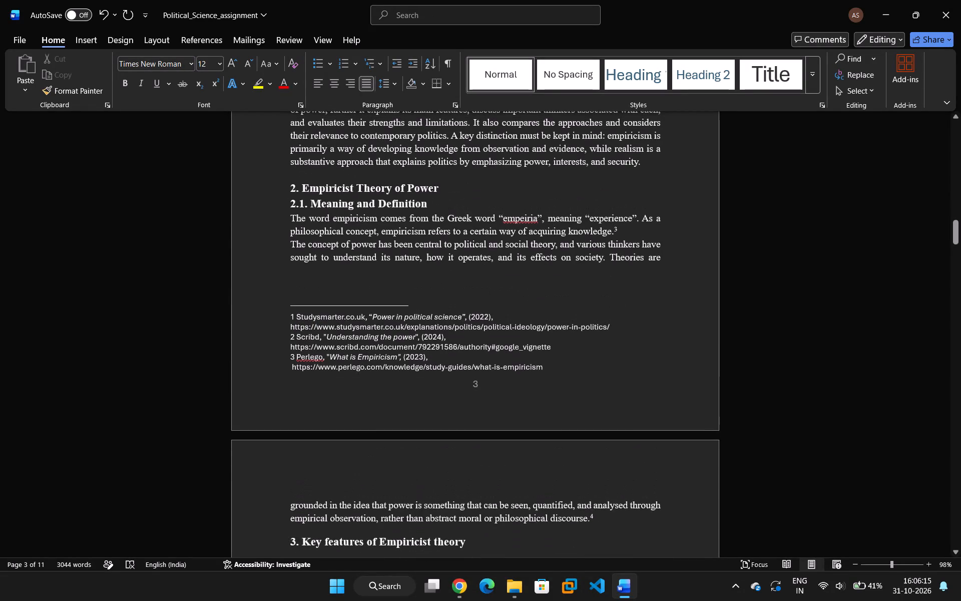
{"action": "scroll", "coordinate": [312, 307], "scroll_direction": "up", "scroll_amount": 2}
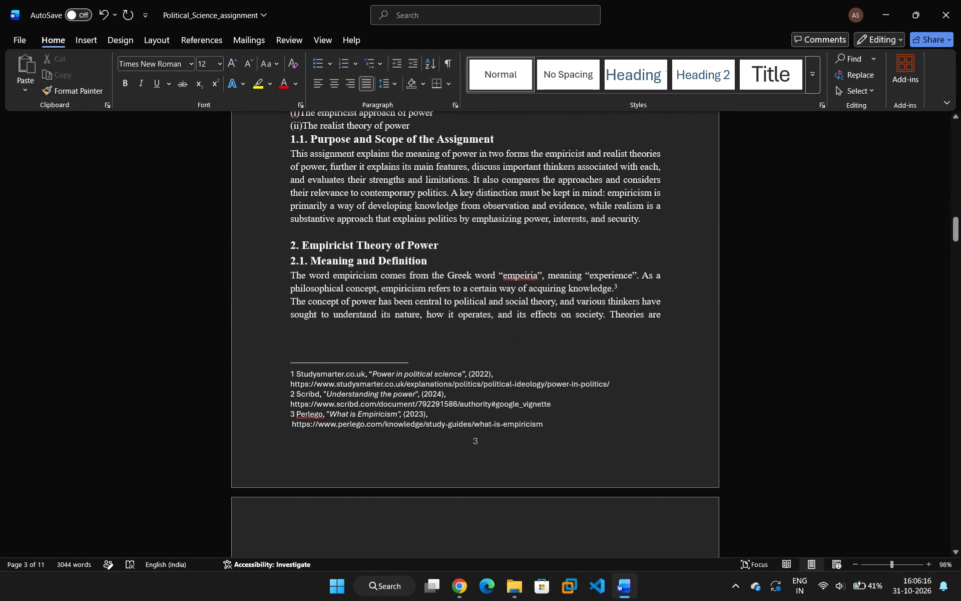
{"action": "left_click", "coordinate": [292, 299]}
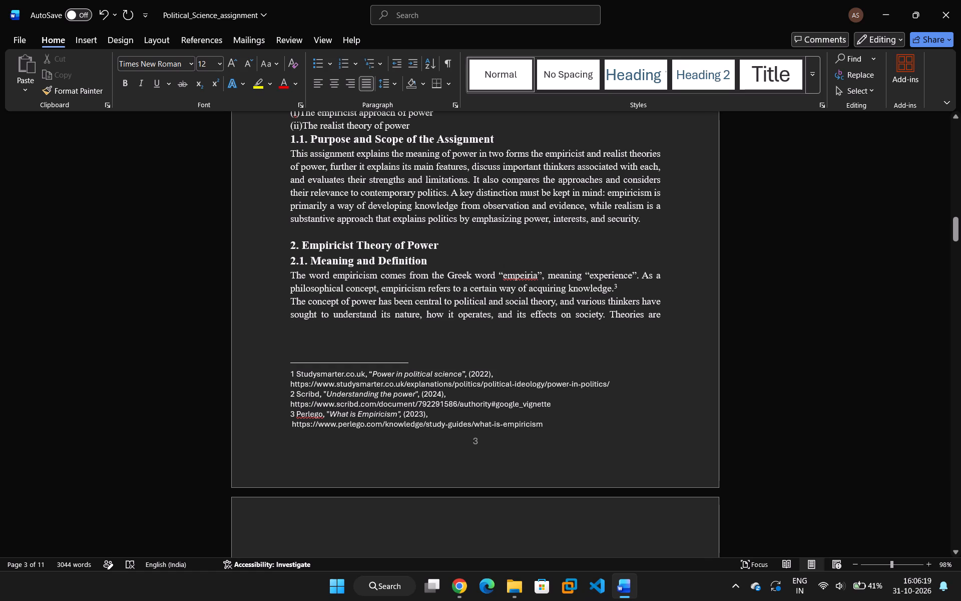
{"action": "key", "text": "Return"}
{"action": "key", "text": "Return"}
{"action": "key", "text": "Return"}
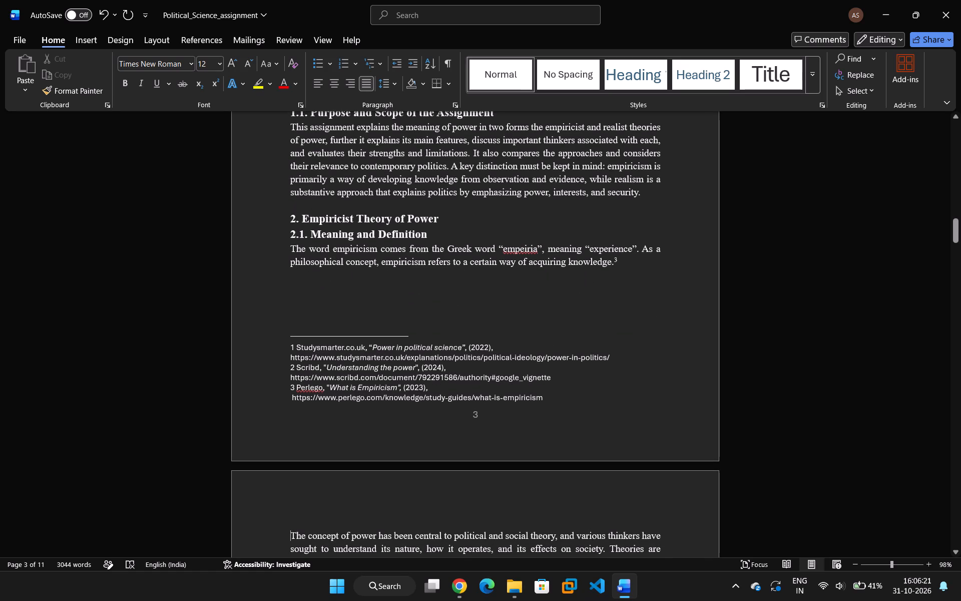
Review the layout of sections 3 and 4 on page 4, comparing the spacing around headings and subheadings.
{"action": "scroll", "coordinate": [283, 403], "scroll_direction": "down", "scroll_amount": 6}
{"action": "scroll", "coordinate": [333, 389], "scroll_direction": "down", "scroll_amount": 2}
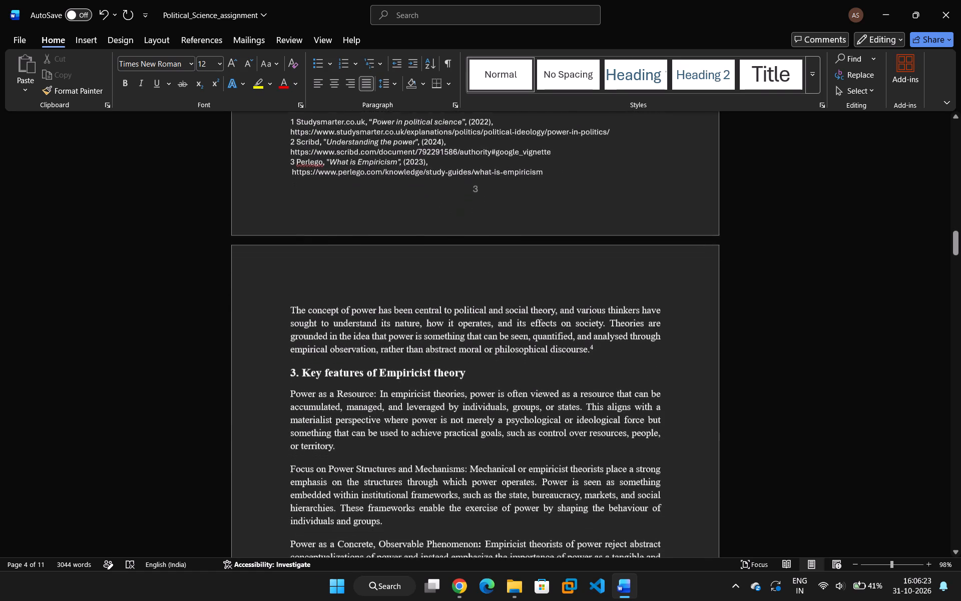
{"action": "scroll", "coordinate": [336, 390], "scroll_direction": "down", "scroll_amount": 9}
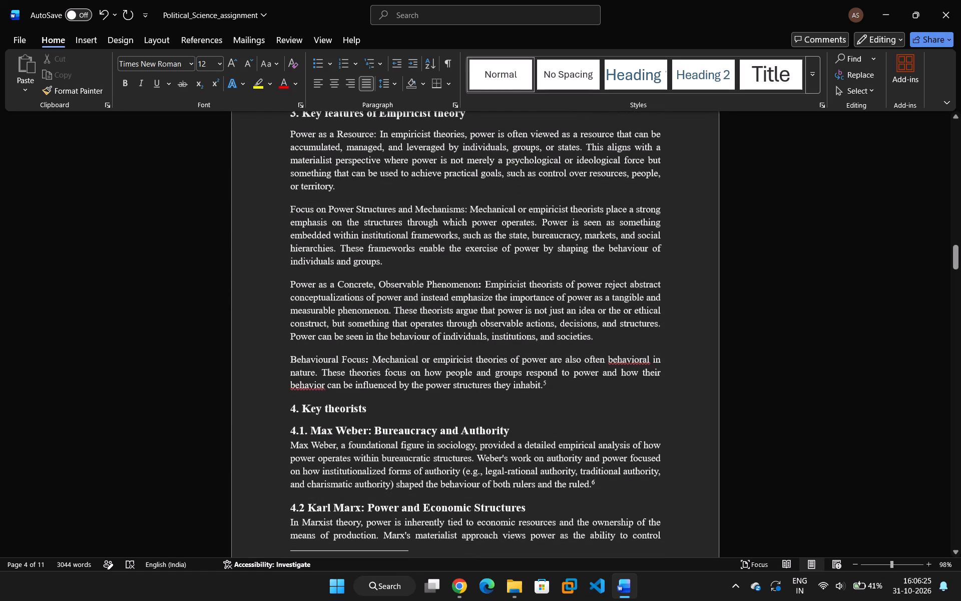
{"action": "scroll", "coordinate": [338, 391], "scroll_direction": "down", "scroll_amount": 1}
{"action": "scroll", "coordinate": [338, 391], "scroll_direction": "up", "scroll_amount": 4}
{"action": "scroll", "coordinate": [344, 390], "scroll_direction": "down", "scroll_amount": 8}
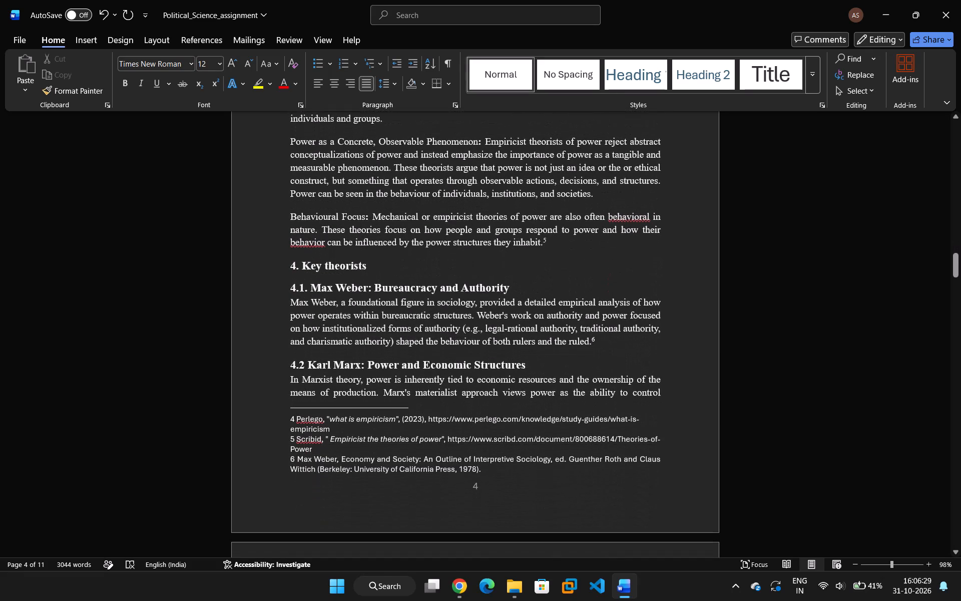
{"action": "scroll", "coordinate": [344, 390], "scroll_direction": "down", "scroll_amount": 1}
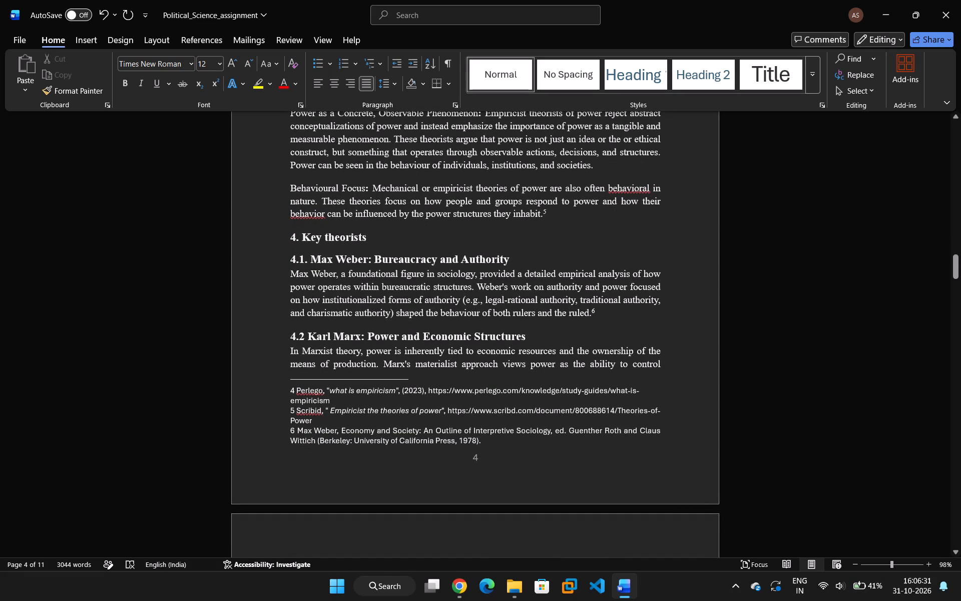
{"action": "scroll", "coordinate": [287, 339], "scroll_direction": "down", "scroll_amount": 3}
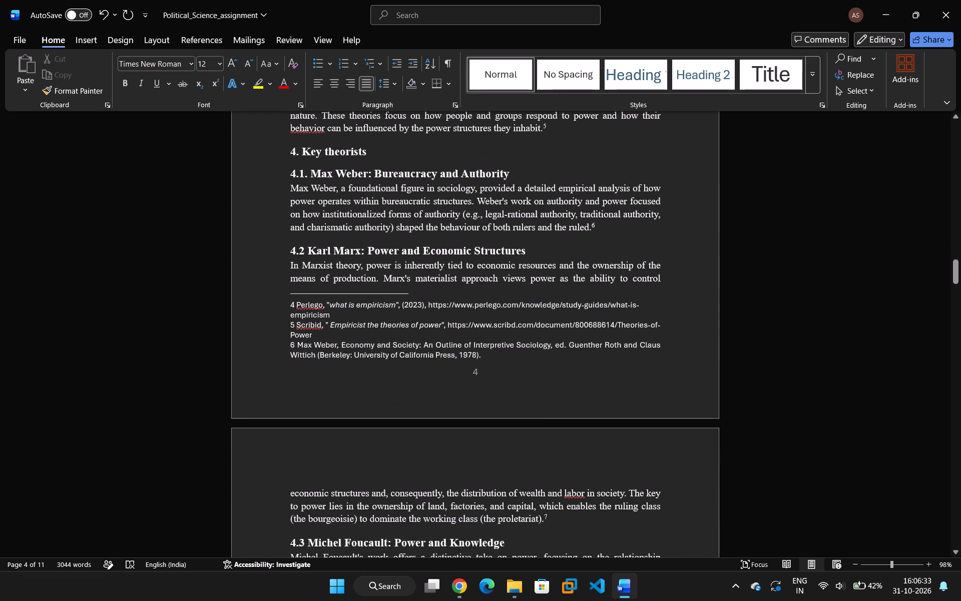
{"action": "scroll", "coordinate": [285, 190], "scroll_direction": "down", "scroll_amount": 2}
{"action": "scroll", "coordinate": [291, 195], "scroll_direction": "up", "scroll_amount": 3}
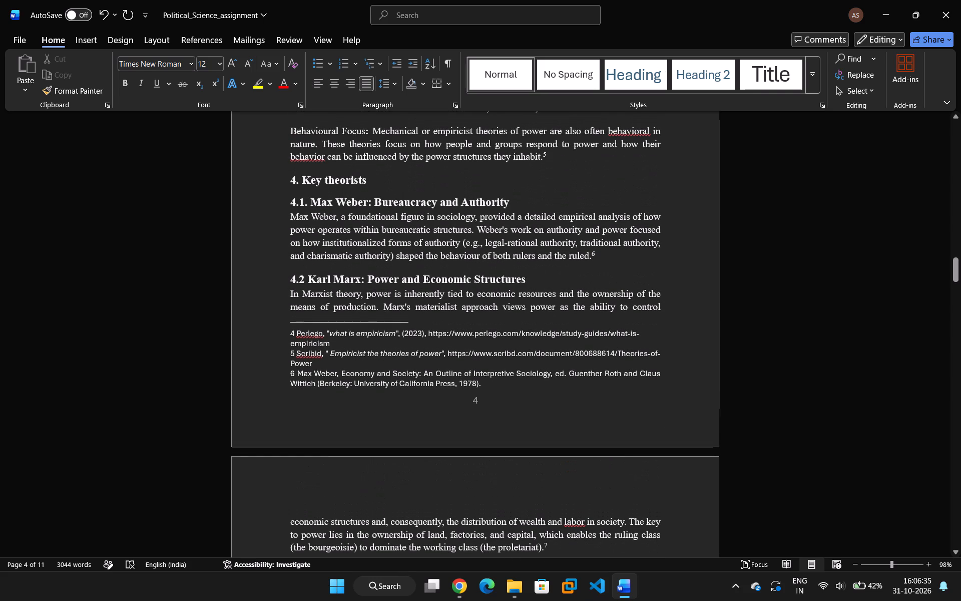
Insert a blank line between the headings "2. Empiricist Theory of Power" and "2.1. Meaning and Definition" on page 3.
{"action": "left_click", "coordinate": [290, 200]}
{"action": "scroll", "coordinate": [294, 240], "scroll_direction": "up", "scroll_amount": 20}
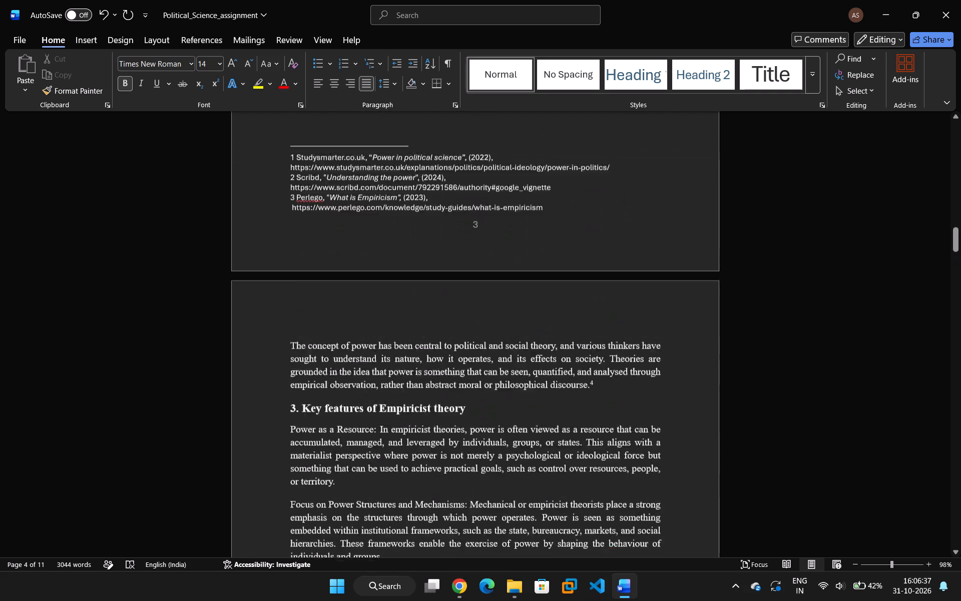
{"action": "scroll", "coordinate": [301, 231], "scroll_direction": "up", "scroll_amount": 5}
{"action": "left_click", "coordinate": [290, 233]}
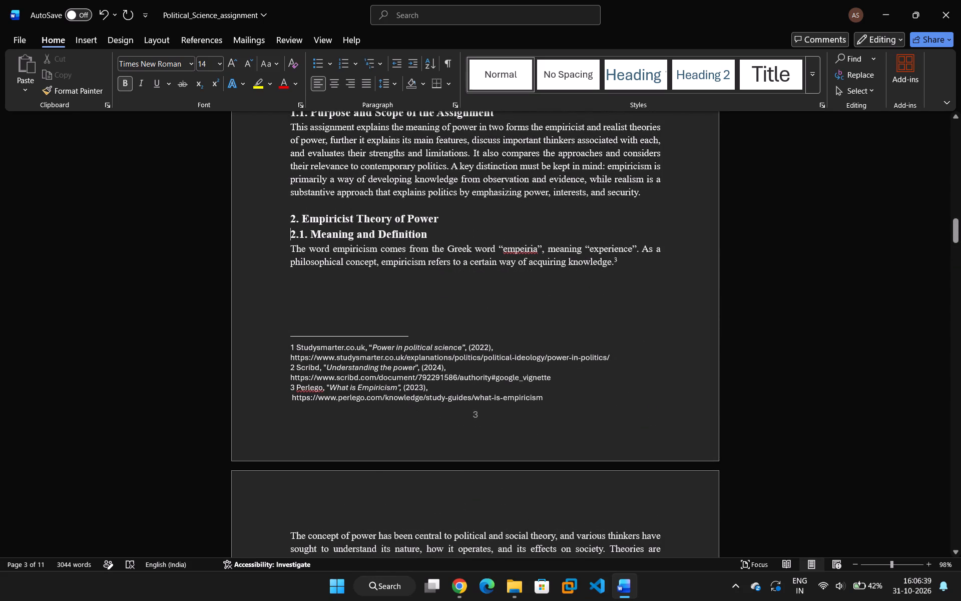
{"action": "key", "text": "Return"}
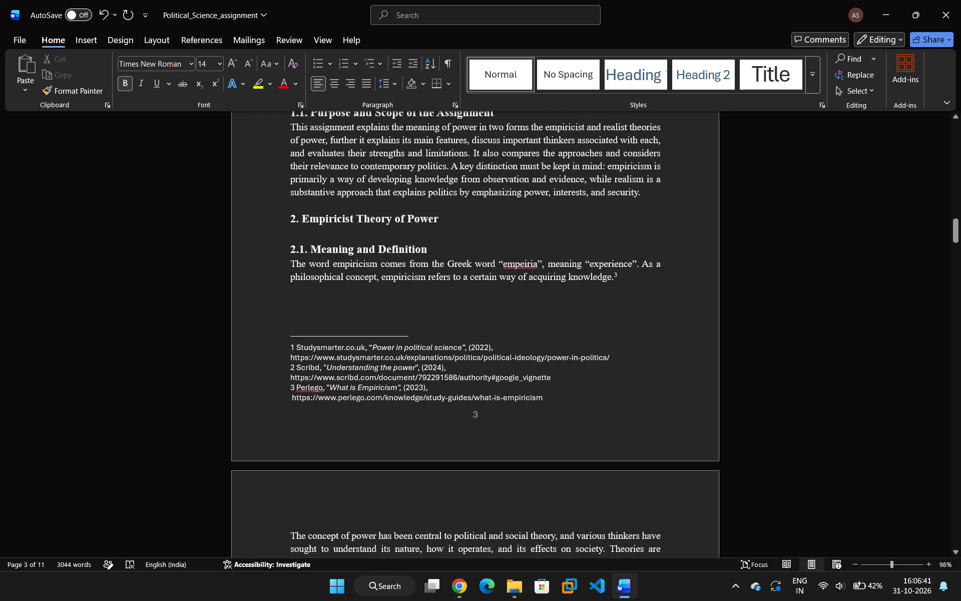
Review the headings, subheadings and footnotes across pages 4 and 5, from the key features through the key theorists.
{"action": "scroll", "coordinate": [436, 307], "scroll_direction": "down", "scroll_amount": 12}
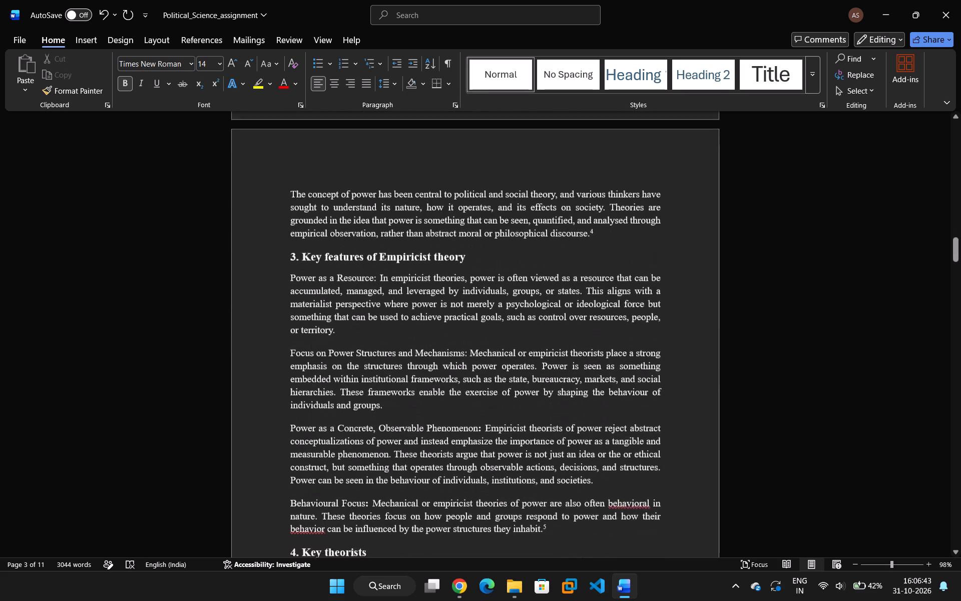
{"action": "scroll", "coordinate": [480, 296], "scroll_direction": "down", "scroll_amount": 12}
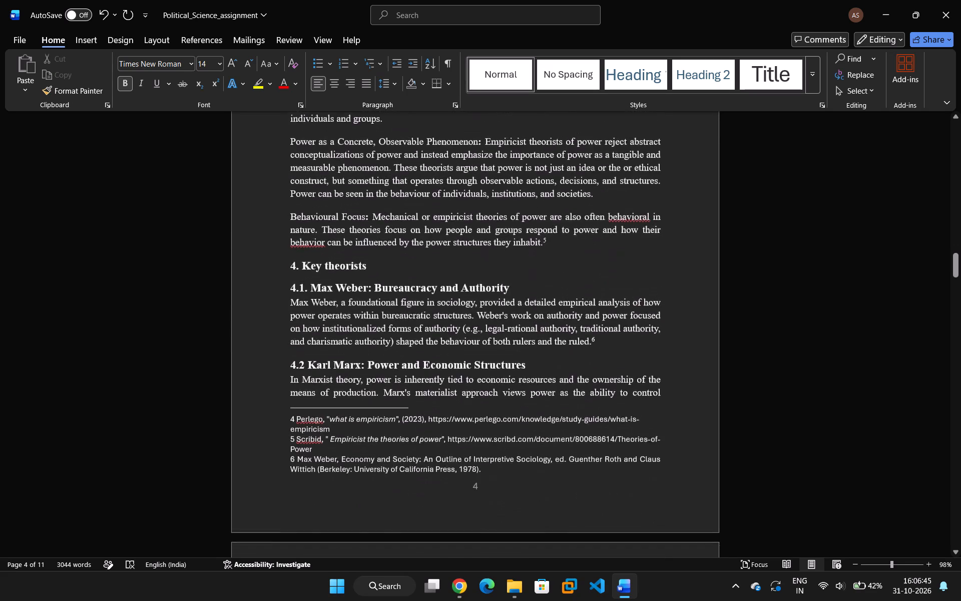
{"action": "scroll", "coordinate": [506, 294], "scroll_direction": "down", "scroll_amount": 1}
{"action": "scroll", "coordinate": [368, 268], "scroll_direction": "down", "scroll_amount": 7}
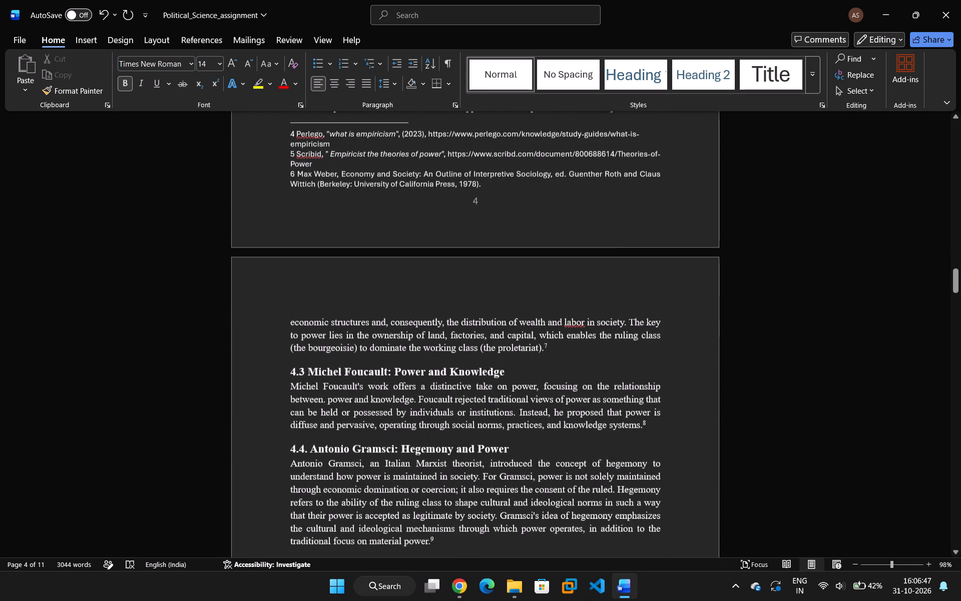
{"action": "scroll", "coordinate": [378, 264], "scroll_direction": "down", "scroll_amount": 1}
{"action": "scroll", "coordinate": [379, 265], "scroll_direction": "up", "scroll_amount": 7}
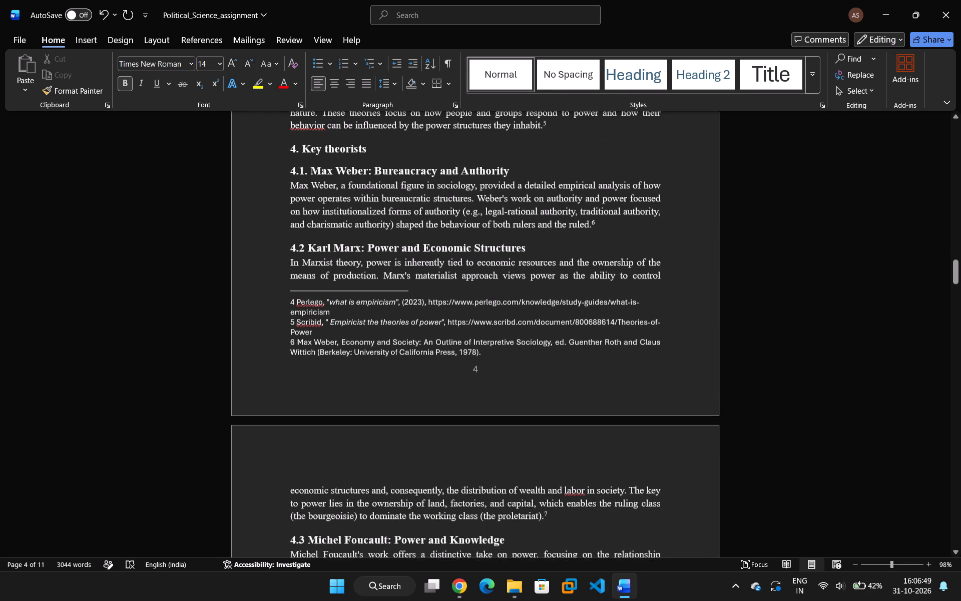
{"action": "scroll", "coordinate": [379, 265], "scroll_direction": "up", "scroll_amount": 8}
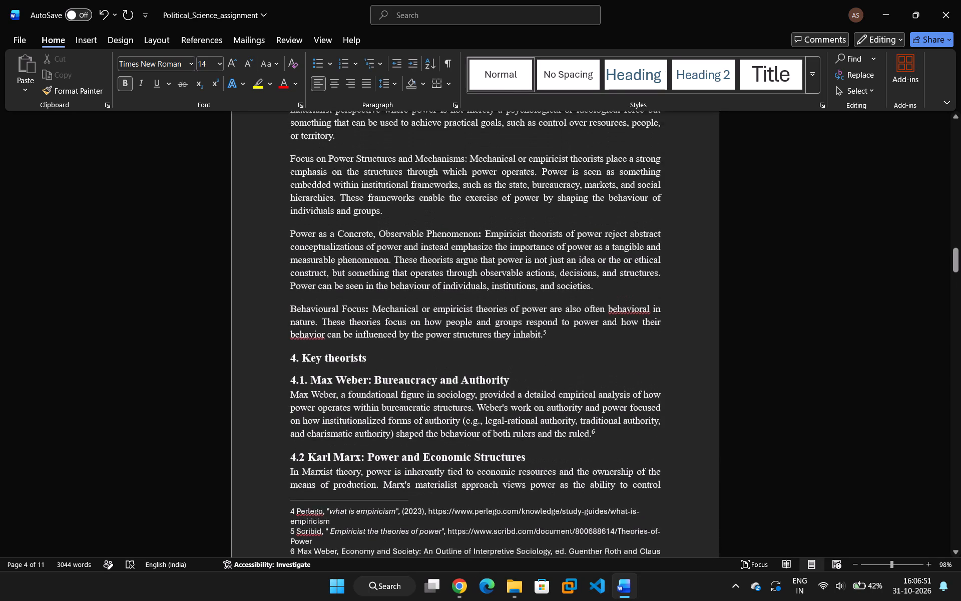
{"action": "scroll", "coordinate": [379, 265], "scroll_direction": "down", "scroll_amount": 9}
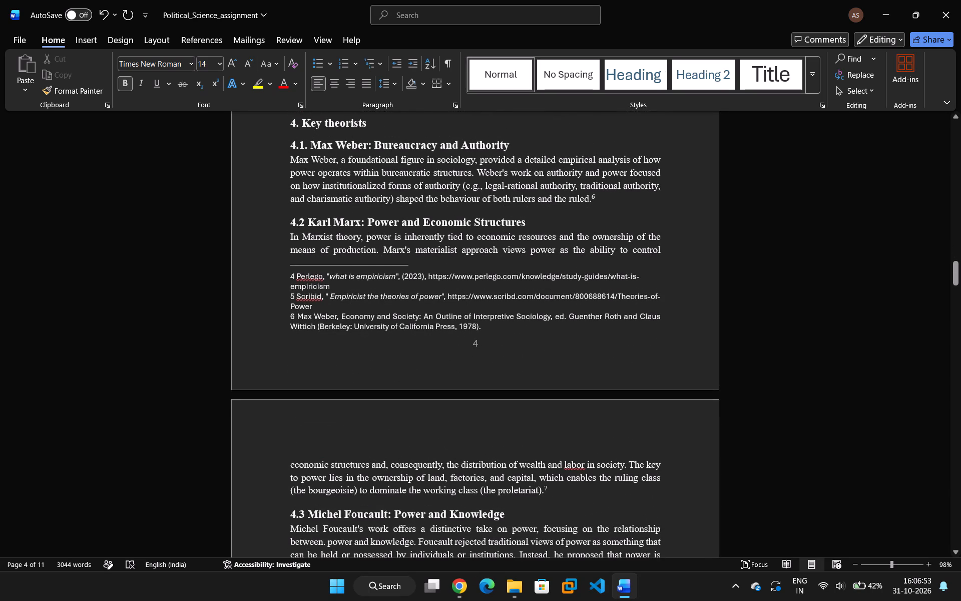
Insert two line breaks before the heading "4.2 Karl Marx: Power and Economic Structures" to move it to the top of page 5.
{"action": "left_click", "coordinate": [291, 221]}
{"action": "key", "text": "Return"}
{"action": "key", "text": "Return"}
Review the layout of pages 4 and 5, checking the spacing around the key theorists and applications headings, paragraphs and footnotes.
{"action": "scroll", "coordinate": [308, 285], "scroll_direction": "down", "scroll_amount": 7}
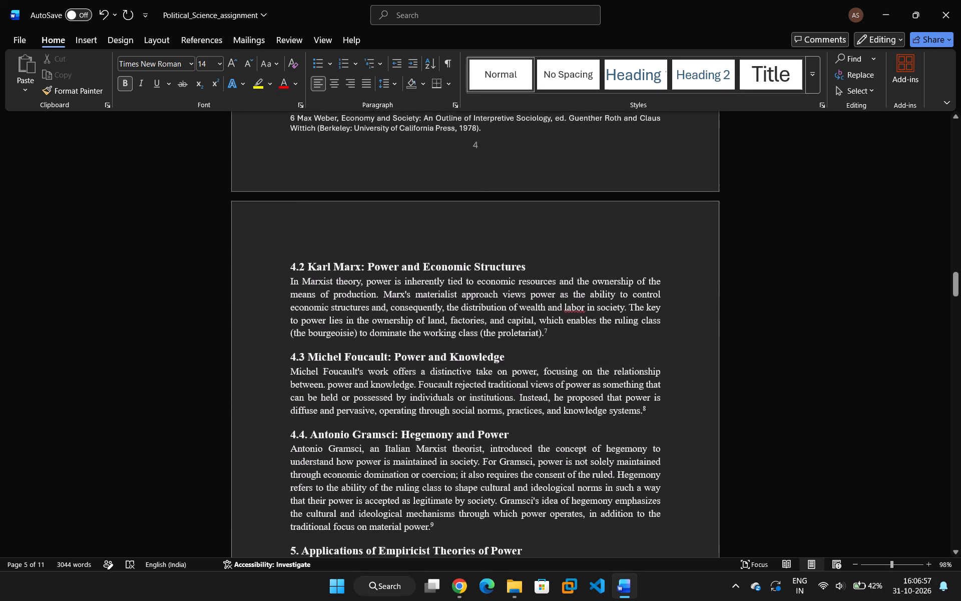
{"action": "scroll", "coordinate": [334, 284], "scroll_direction": "down", "scroll_amount": 9}
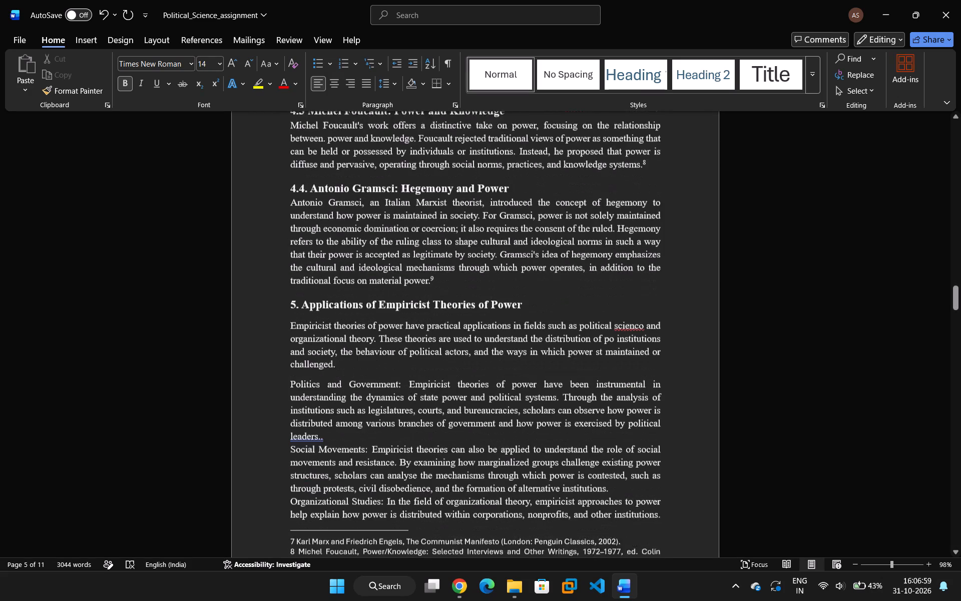
{"action": "scroll", "coordinate": [345, 293], "scroll_direction": "down", "scroll_amount": 4}
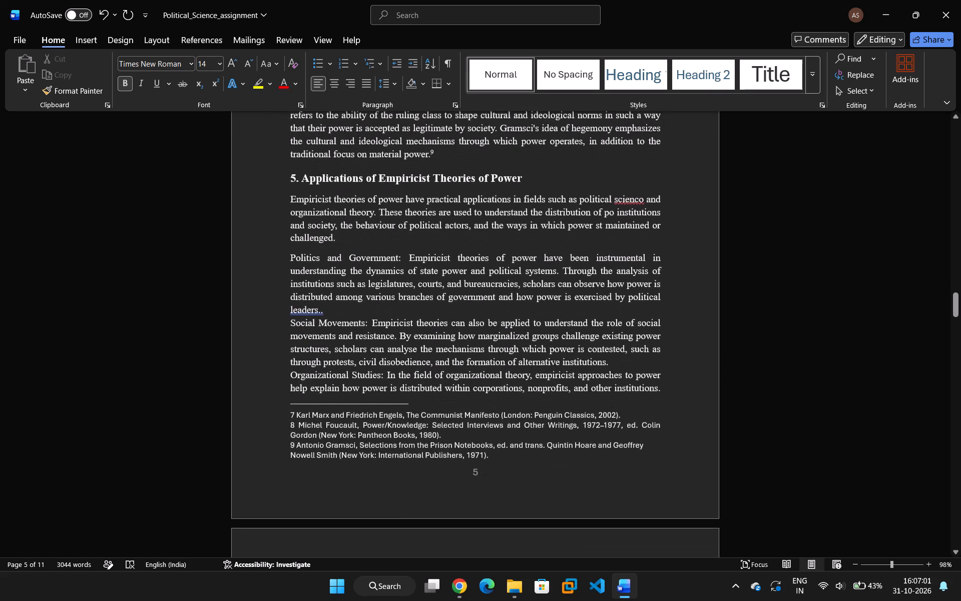
{"action": "scroll", "coordinate": [345, 293], "scroll_direction": "down", "scroll_amount": 5}
{"action": "scroll", "coordinate": [345, 293], "scroll_direction": "up", "scroll_amount": 6}
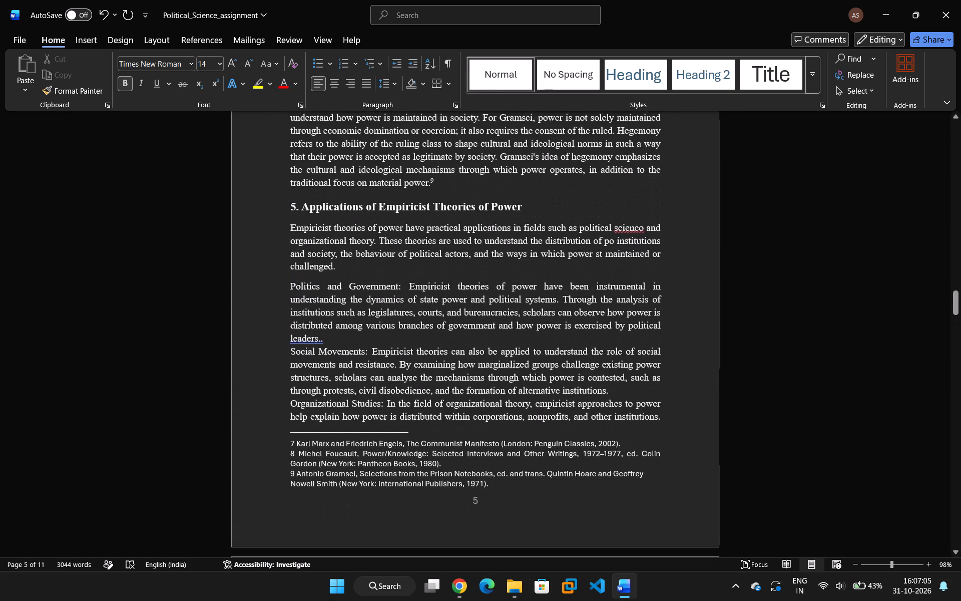
{"action": "scroll", "coordinate": [356, 308], "scroll_direction": "up", "scroll_amount": 3}
{"action": "scroll", "coordinate": [377, 306], "scroll_direction": "down", "scroll_amount": 3}
{"action": "scroll", "coordinate": [377, 306], "scroll_direction": "up", "scroll_amount": 7}
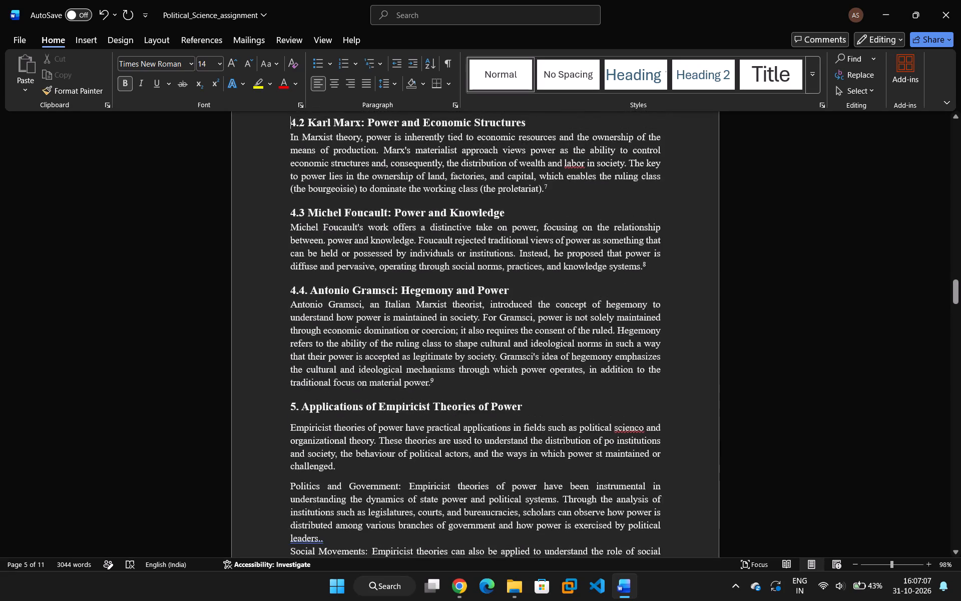
{"action": "scroll", "coordinate": [378, 306], "scroll_direction": "up", "scroll_amount": 11}
{"action": "scroll", "coordinate": [377, 310], "scroll_direction": "down", "scroll_amount": 2}
{"action": "scroll", "coordinate": [377, 310], "scroll_direction": "up", "scroll_amount": 18}
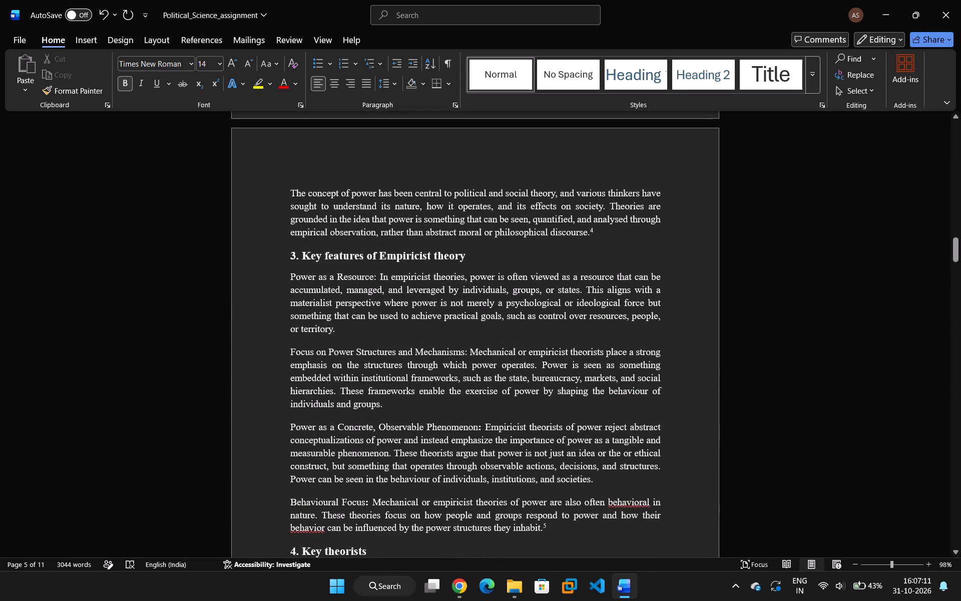
Insert a blank line before "Two approaches relevant to this discussion are:" on page 3.
{"action": "scroll", "coordinate": [323, 294], "scroll_direction": "up", "scroll_amount": 18}
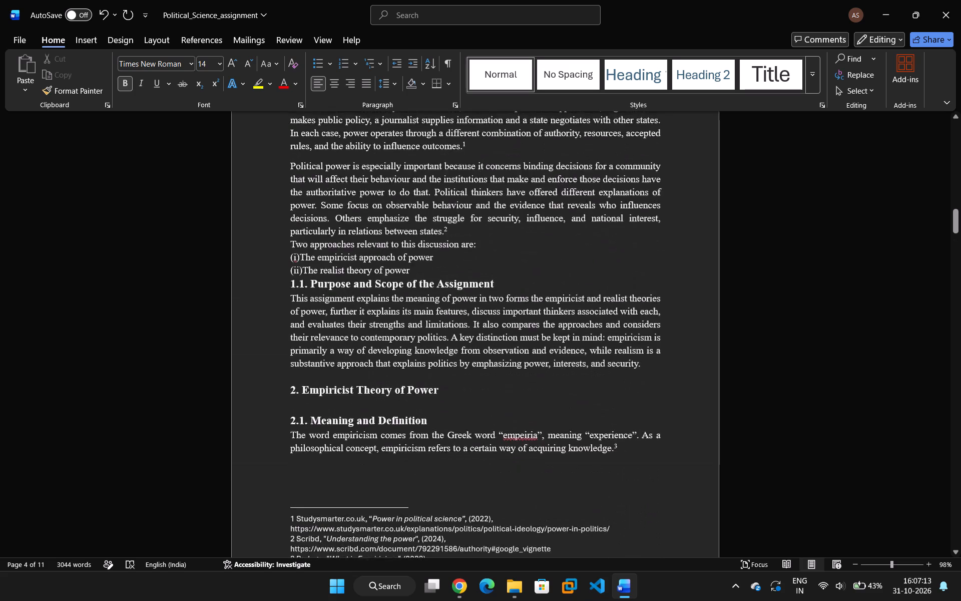
{"action": "scroll", "coordinate": [323, 294], "scroll_direction": "up", "scroll_amount": 7}
{"action": "scroll", "coordinate": [307, 329], "scroll_direction": "down", "scroll_amount": 2}
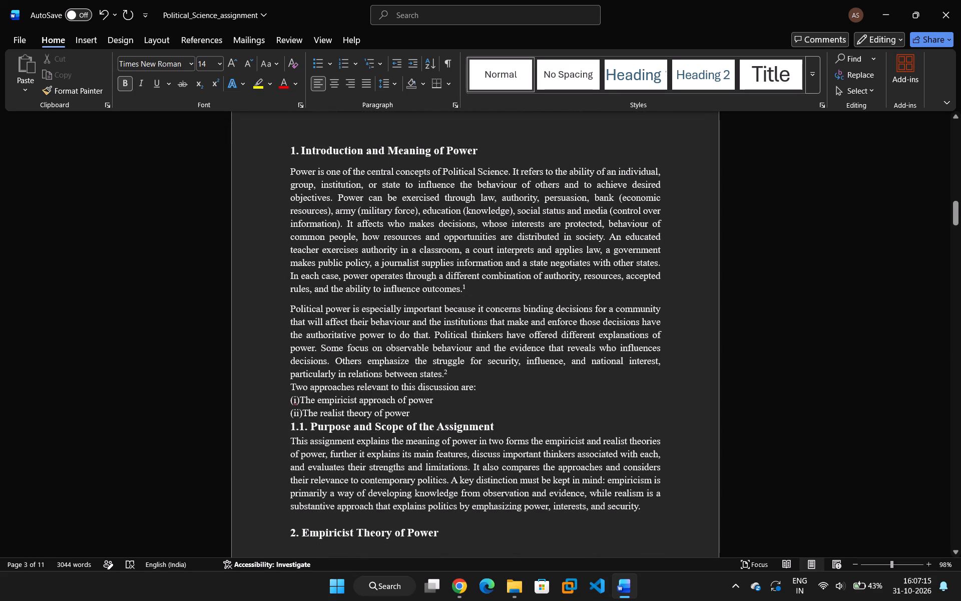
{"action": "scroll", "coordinate": [374, 316], "scroll_direction": "up", "scroll_amount": 1}
{"action": "scroll", "coordinate": [374, 316], "scroll_direction": "down", "scroll_amount": 1}
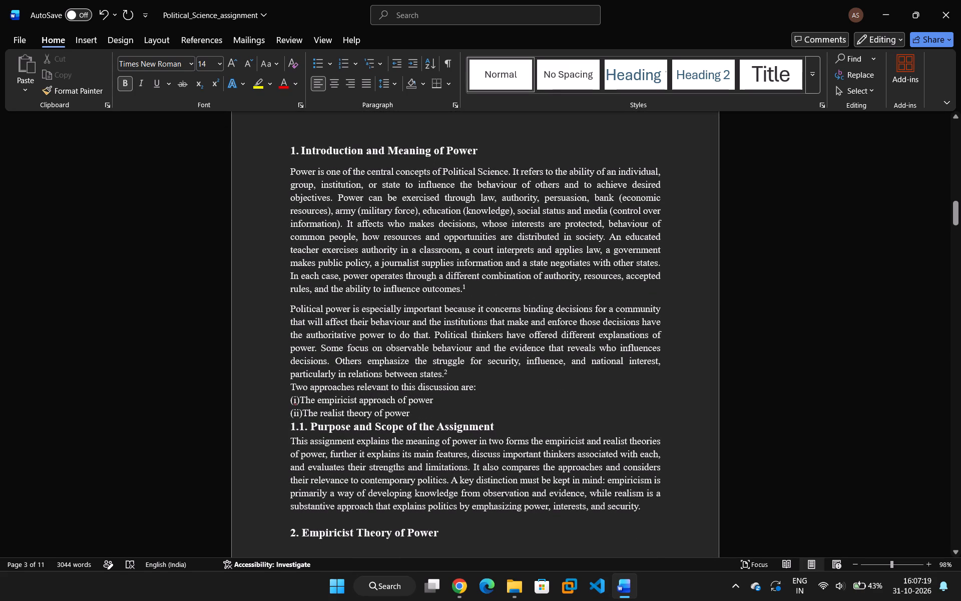
{"action": "scroll", "coordinate": [291, 340], "scroll_direction": "down", "scroll_amount": 2}
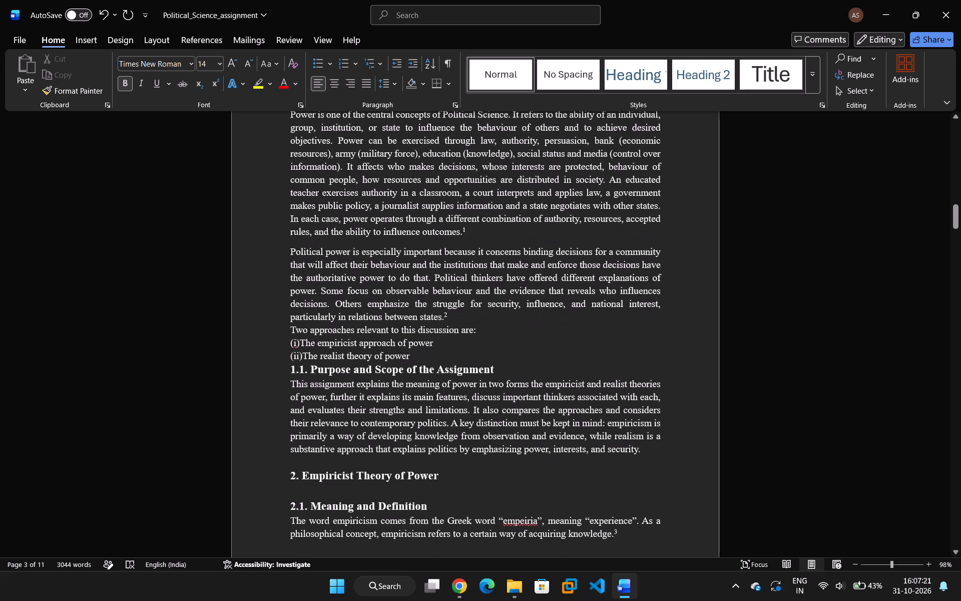
{"action": "scroll", "coordinate": [345, 258], "scroll_direction": "down", "scroll_amount": 2}
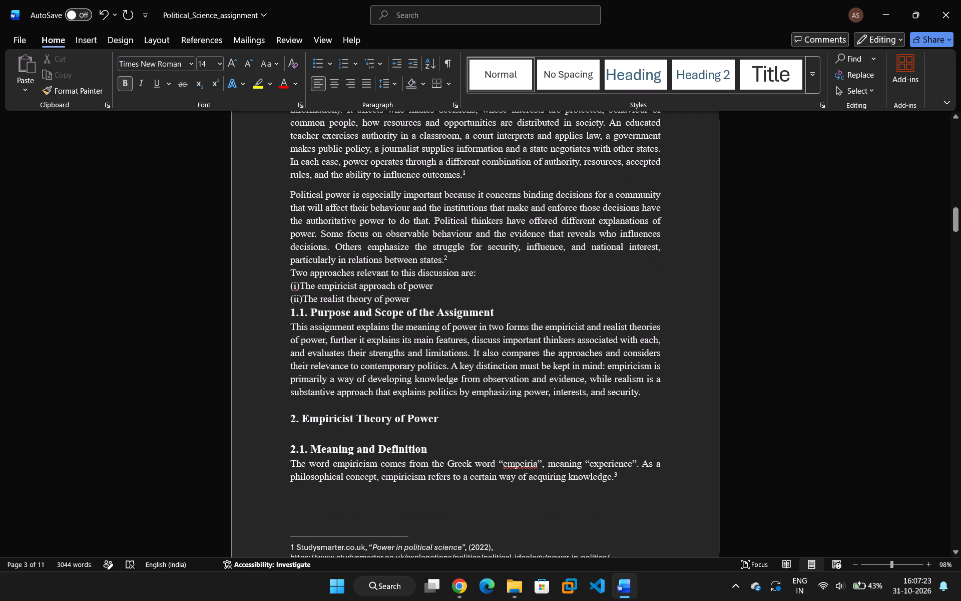
{"action": "left_click", "coordinate": [447, 261]}
{"action": "left_click", "coordinate": [288, 273]}
{"action": "key", "text": "Return"}
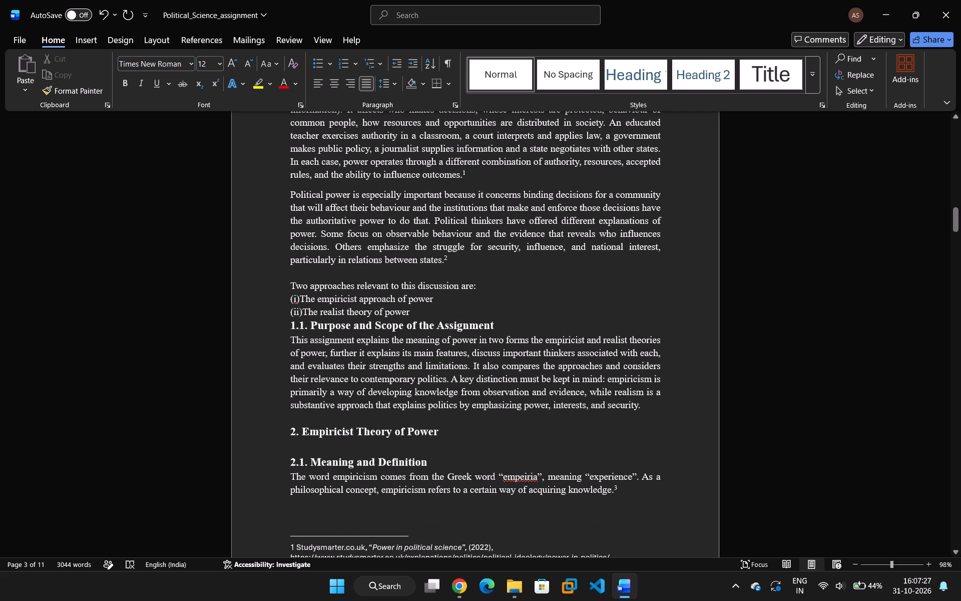
Insert a blank line between "(ii)The realist theory of power" and the heading "1.1. Purpose and Scope of the Assignment".
{"action": "scroll", "coordinate": [377, 336], "scroll_direction": "down", "scroll_amount": 1}
{"action": "left_click", "coordinate": [418, 285]}
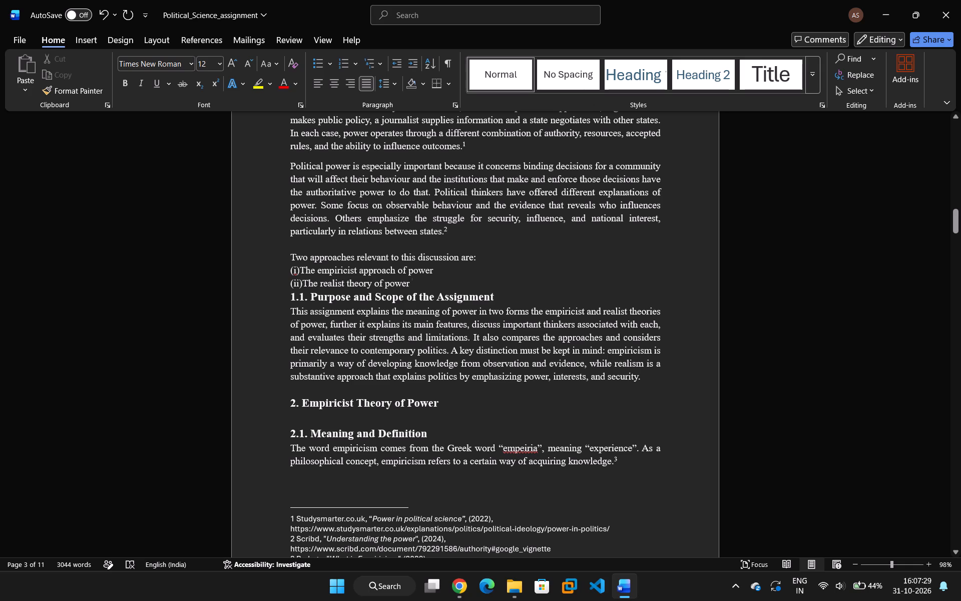
{"action": "key", "text": "Return"}
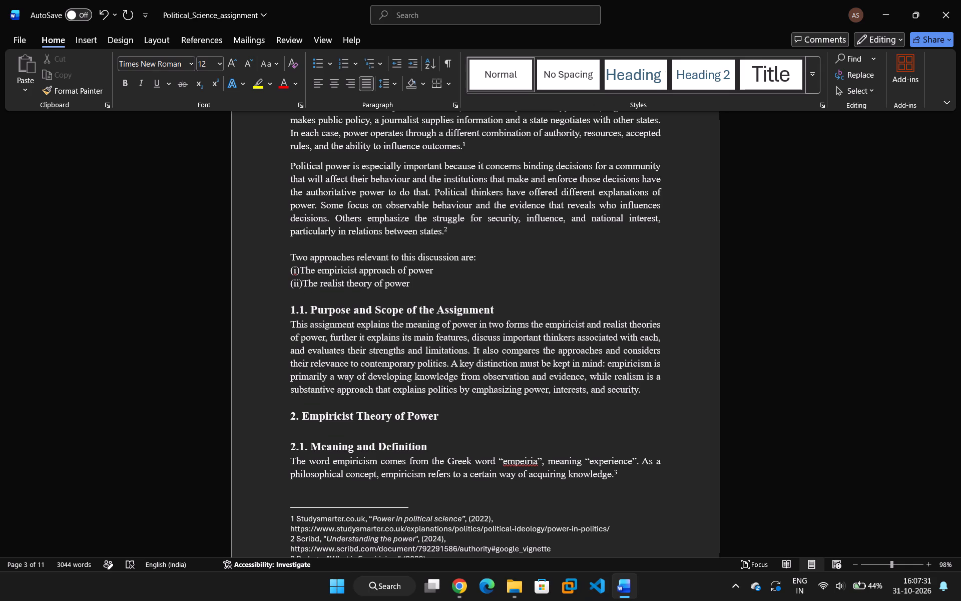
Review the spacing on page 3, from the introduction heading down to the footnotes.
{"action": "scroll", "coordinate": [477, 301], "scroll_direction": "down", "scroll_amount": 4}
{"action": "scroll", "coordinate": [480, 296], "scroll_direction": "up", "scroll_amount": 2}
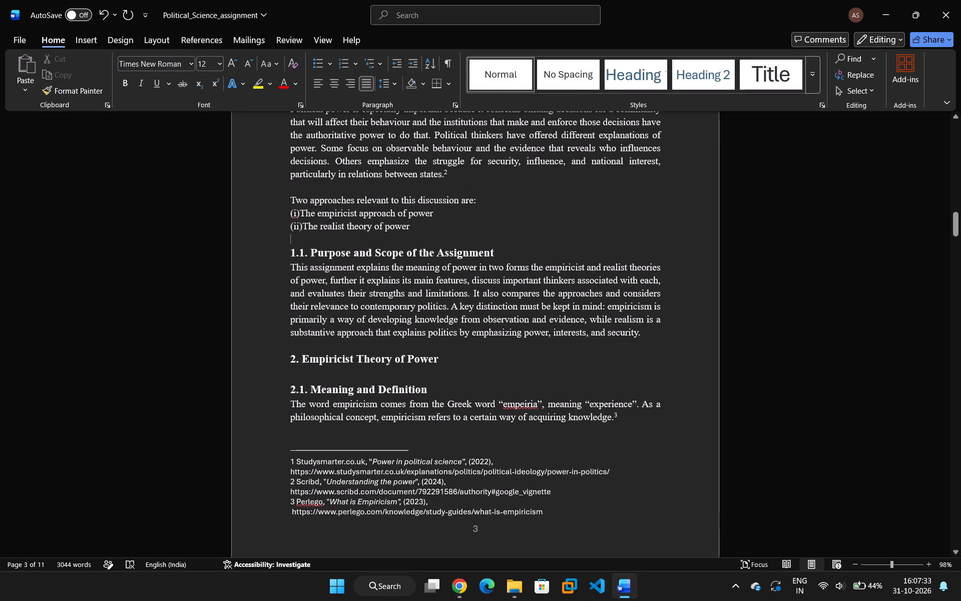
{"action": "scroll", "coordinate": [480, 296], "scroll_direction": "down", "scroll_amount": 2}
{"action": "scroll", "coordinate": [480, 296], "scroll_direction": "up", "scroll_amount": 2}
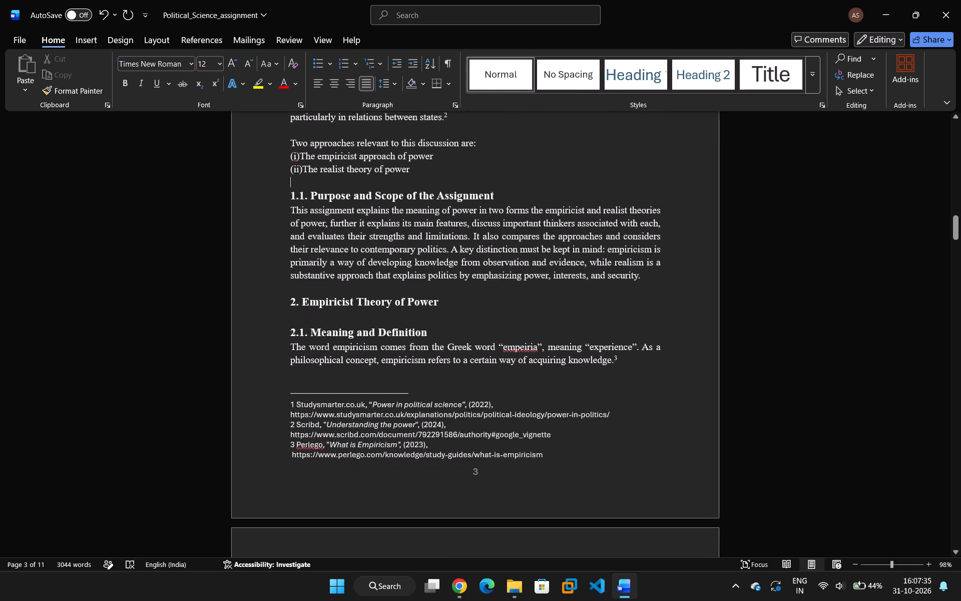
{"action": "scroll", "coordinate": [480, 296], "scroll_direction": "up", "scroll_amount": 16}
{"action": "scroll", "coordinate": [480, 296], "scroll_direction": "down", "scroll_amount": 7}
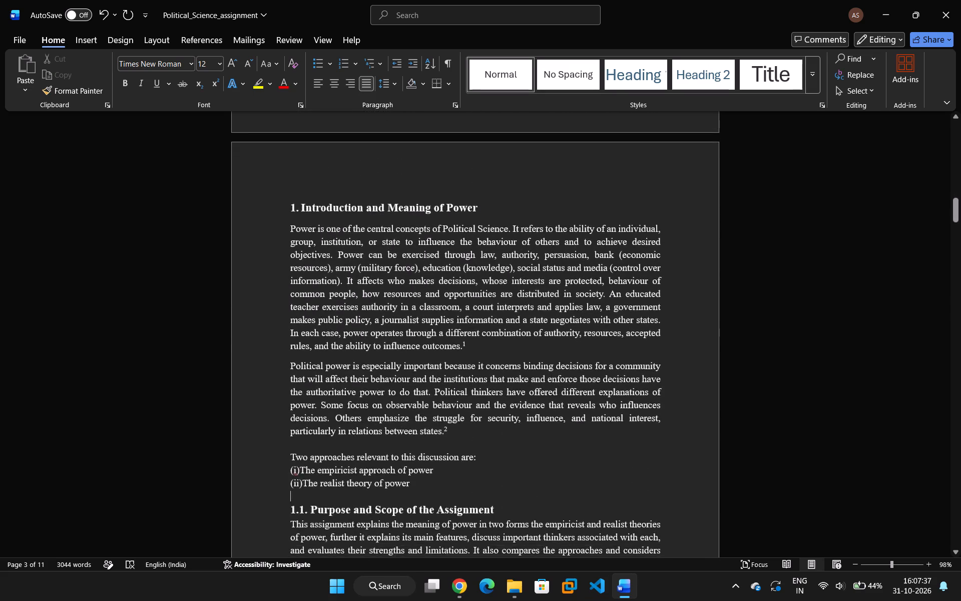
{"action": "scroll", "coordinate": [488, 396], "scroll_direction": "down", "scroll_amount": 15}
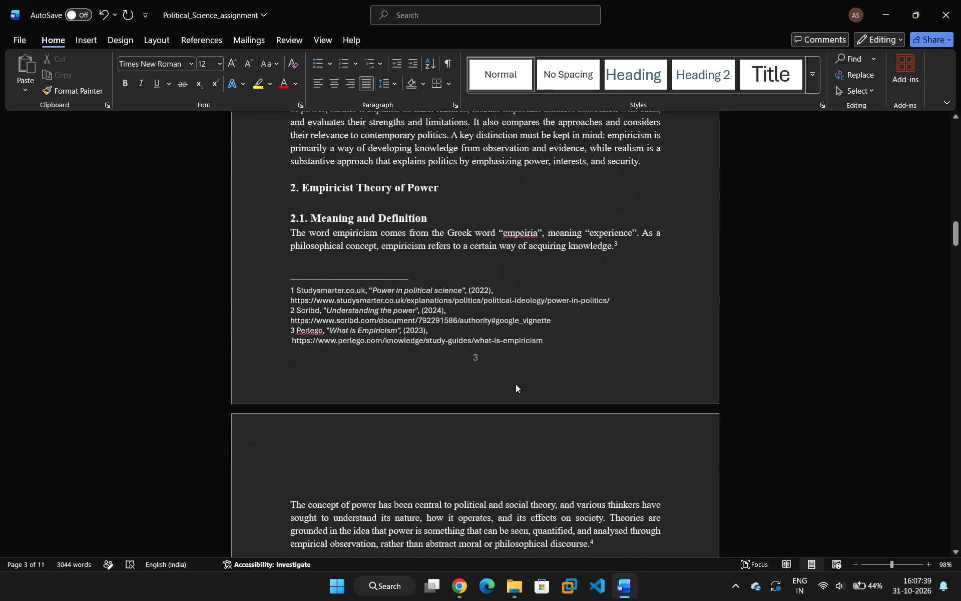
Remove the extra blank lines above "The concept of power has been central", keeping it a separate paragraph at the top of page 4.
{"action": "scroll", "coordinate": [516, 382], "scroll_direction": "down", "scroll_amount": 9}
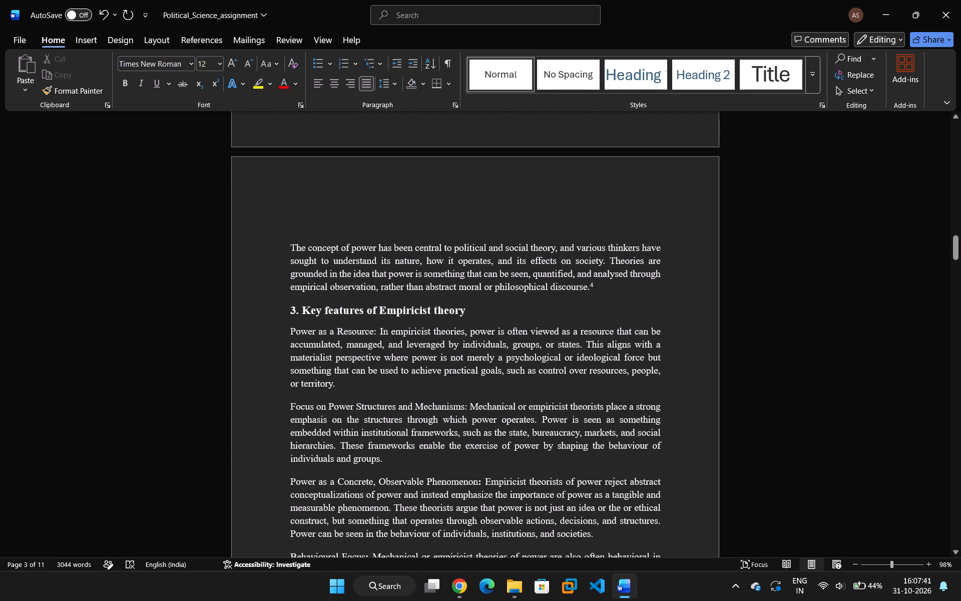
{"action": "left_click", "coordinate": [296, 227]}
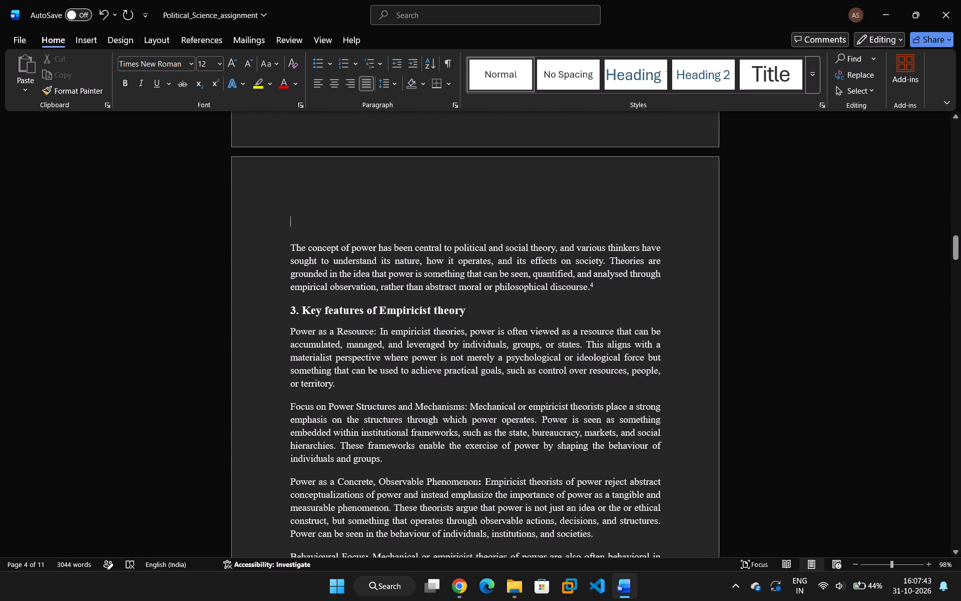
{"action": "left_click", "coordinate": [289, 244]}
{"action": "key", "text": "BackSpace"}
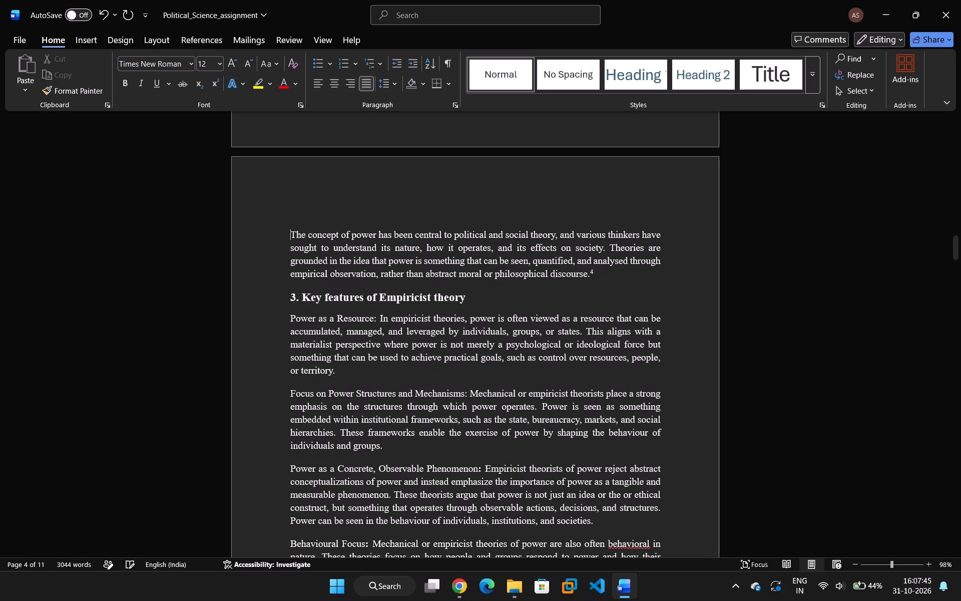
{"action": "key", "text": "BackSpace"}
{"action": "key", "text": "BackSpace"}
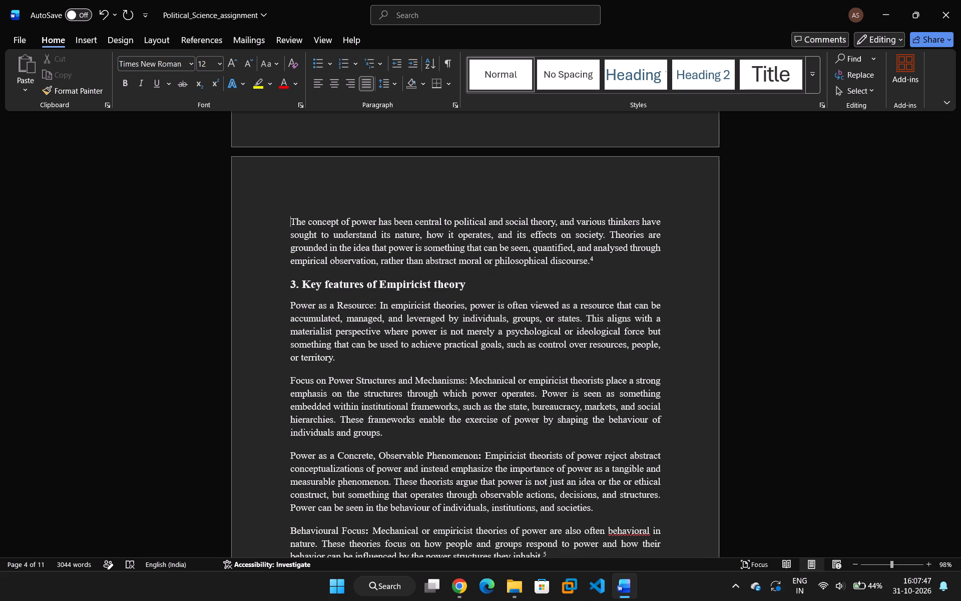
{"action": "key", "text": "BackSpace"}
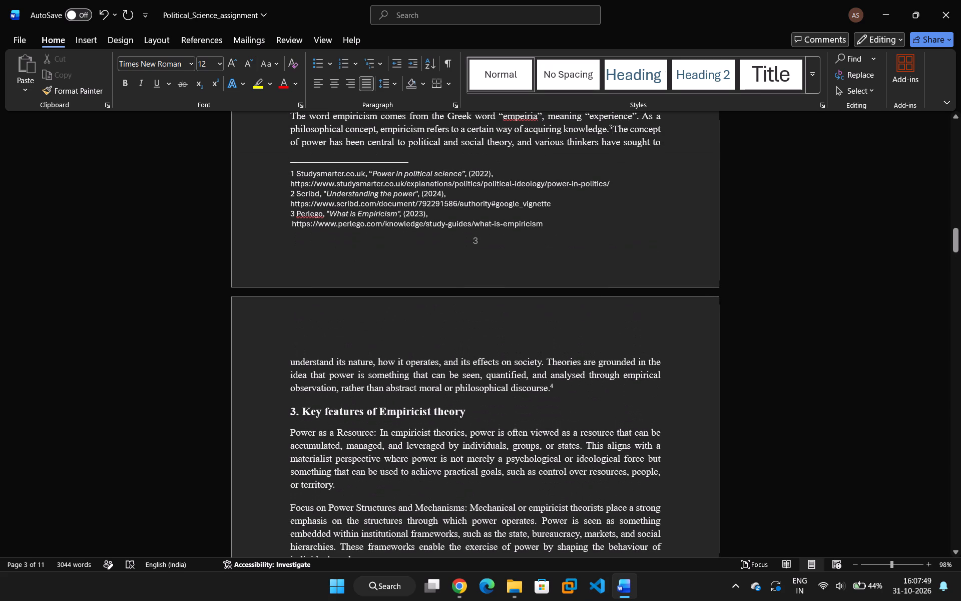
{"action": "key", "text": "ctrl+z"}
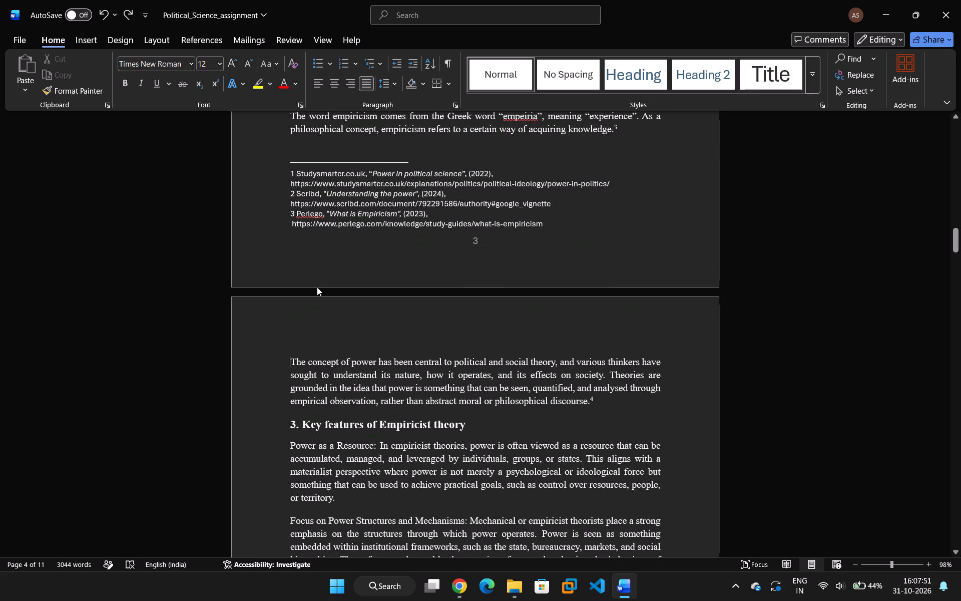
Review the layout of page 4 and the start of page 5, comparing heading spacing, paragraph gaps and the page break before section 4.2.
{"action": "scroll", "coordinate": [292, 372], "scroll_direction": "down", "scroll_amount": 6}
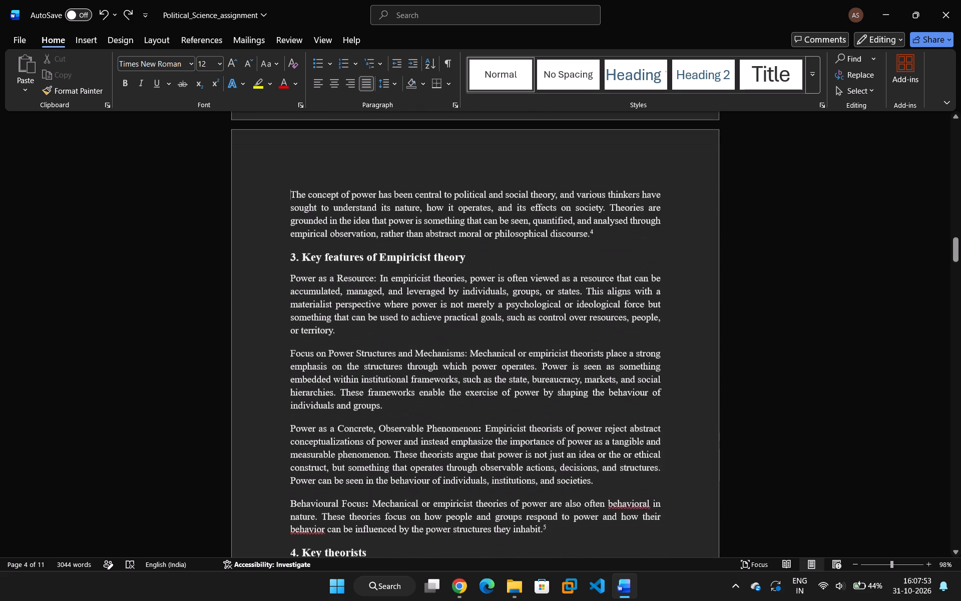
{"action": "scroll", "coordinate": [431, 427], "scroll_direction": "down", "scroll_amount": 5}
{"action": "scroll", "coordinate": [428, 445], "scroll_direction": "up", "scroll_amount": 3}
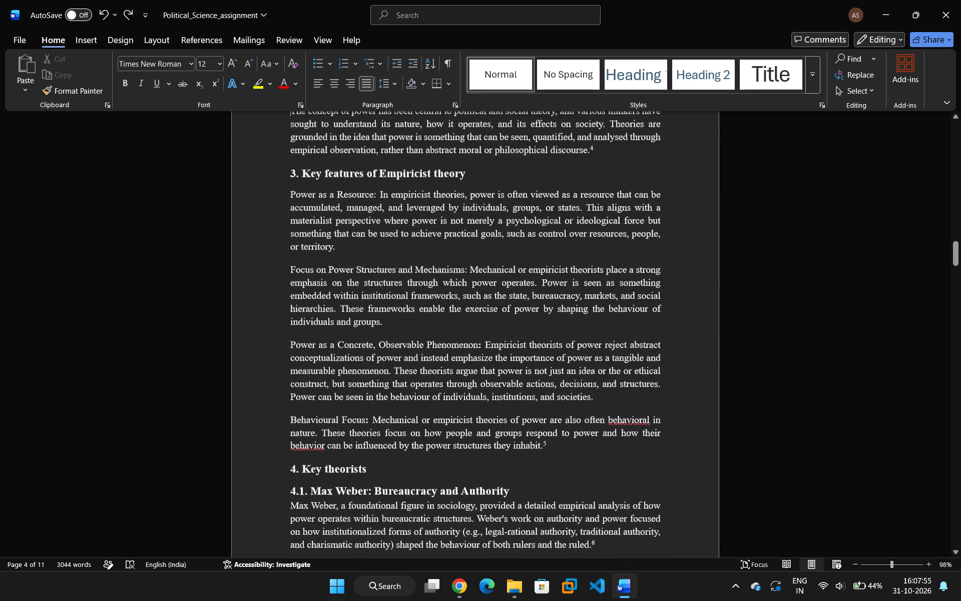
{"action": "scroll", "coordinate": [432, 444], "scroll_direction": "up", "scroll_amount": 1}
{"action": "scroll", "coordinate": [454, 422], "scroll_direction": "down", "scroll_amount": 6}
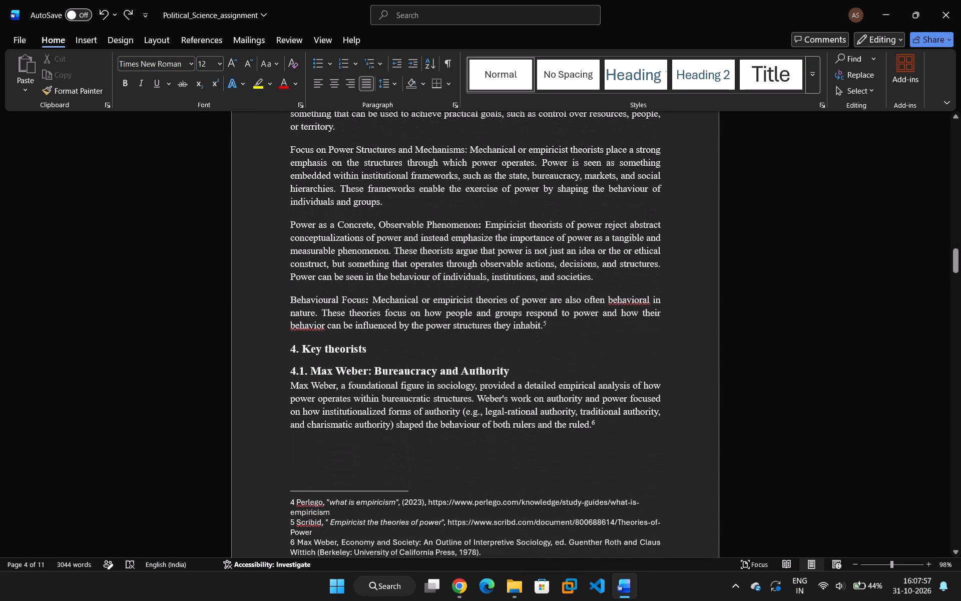
{"action": "scroll", "coordinate": [458, 417], "scroll_direction": "down", "scroll_amount": 4}
{"action": "scroll", "coordinate": [461, 415], "scroll_direction": "up", "scroll_amount": 2}
{"action": "scroll", "coordinate": [460, 418], "scroll_direction": "down", "scroll_amount": 11}
{"action": "scroll", "coordinate": [459, 408], "scroll_direction": "up", "scroll_amount": 4}
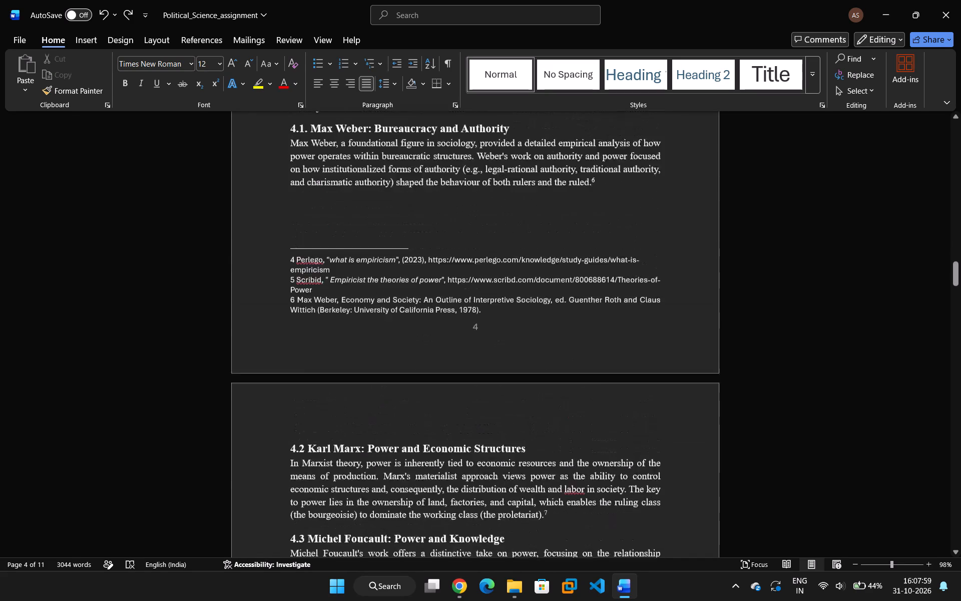
{"action": "scroll", "coordinate": [459, 408], "scroll_direction": "up", "scroll_amount": 18}
{"action": "scroll", "coordinate": [459, 408], "scroll_direction": "down", "scroll_amount": 4}
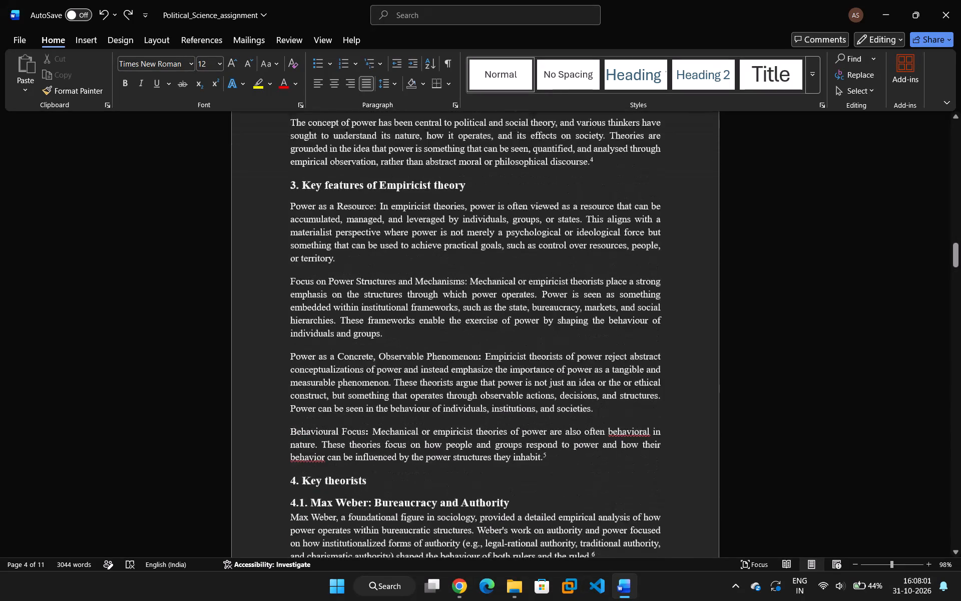
{"action": "scroll", "coordinate": [458, 409], "scroll_direction": "down", "scroll_amount": 7}
{"action": "scroll", "coordinate": [456, 408], "scroll_direction": "up", "scroll_amount": 8}
{"action": "scroll", "coordinate": [456, 408], "scroll_direction": "down", "scroll_amount": 9}
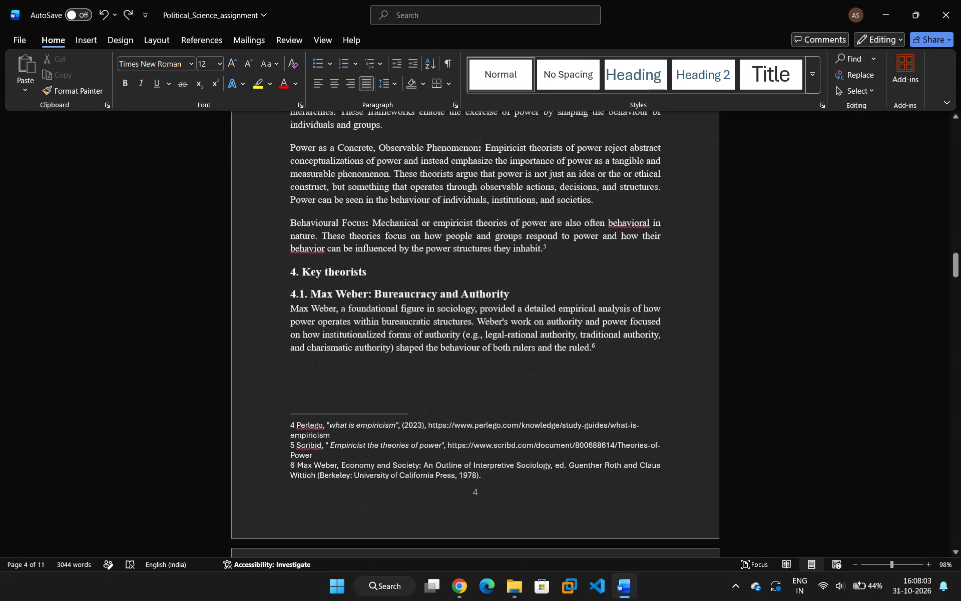
{"action": "scroll", "coordinate": [457, 408], "scroll_direction": "down", "scroll_amount": 7}
{"action": "scroll", "coordinate": [459, 410], "scroll_direction": "up", "scroll_amount": 10}
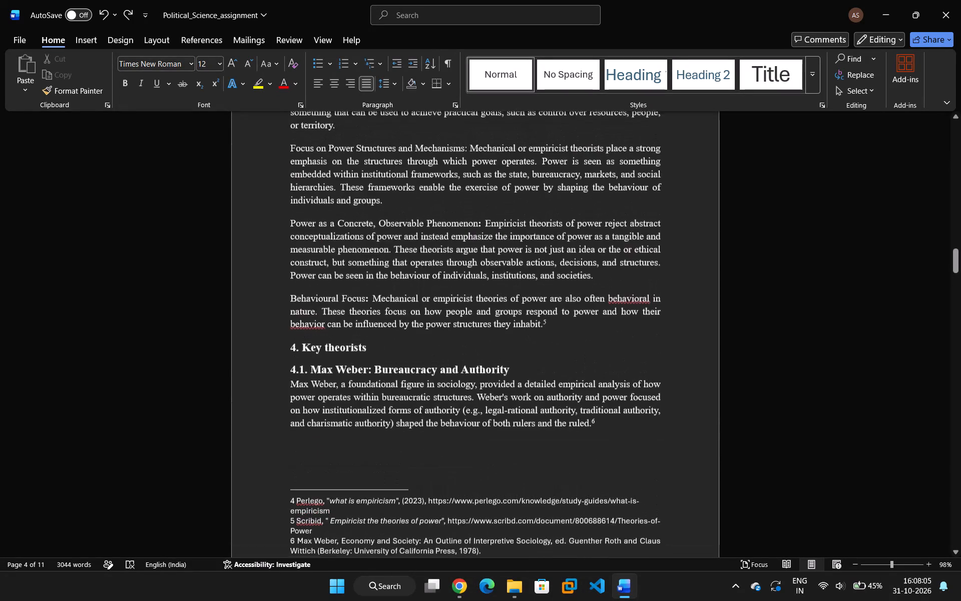
{"action": "scroll", "coordinate": [459, 405], "scroll_direction": "up", "scroll_amount": 5}
{"action": "scroll", "coordinate": [459, 405], "scroll_direction": "down", "scroll_amount": 2}
{"action": "scroll", "coordinate": [459, 405], "scroll_direction": "up", "scroll_amount": 3}
{"action": "scroll", "coordinate": [459, 405], "scroll_direction": "down", "scroll_amount": 12}
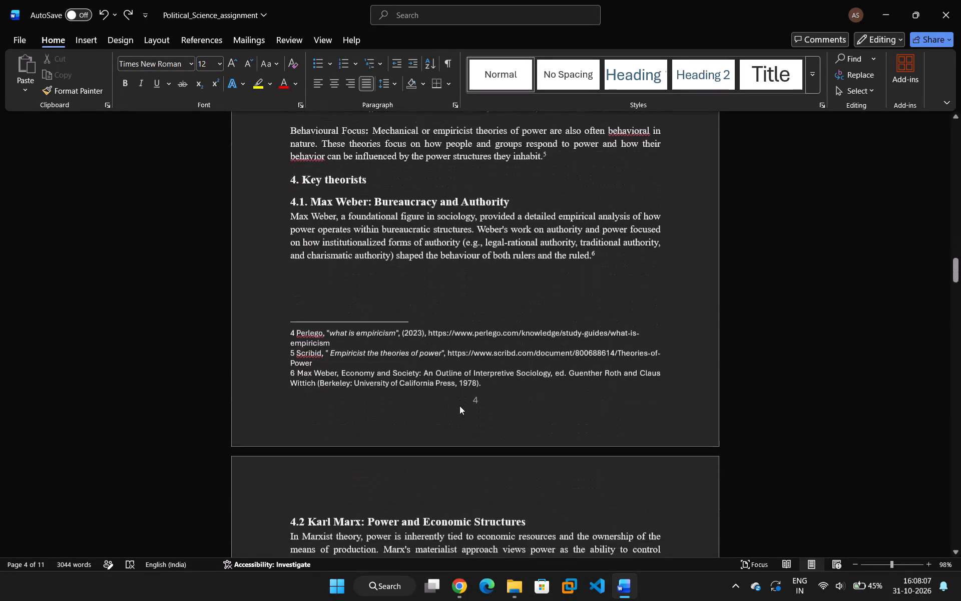
{"action": "scroll", "coordinate": [459, 406], "scroll_direction": "down", "scroll_amount": 12}
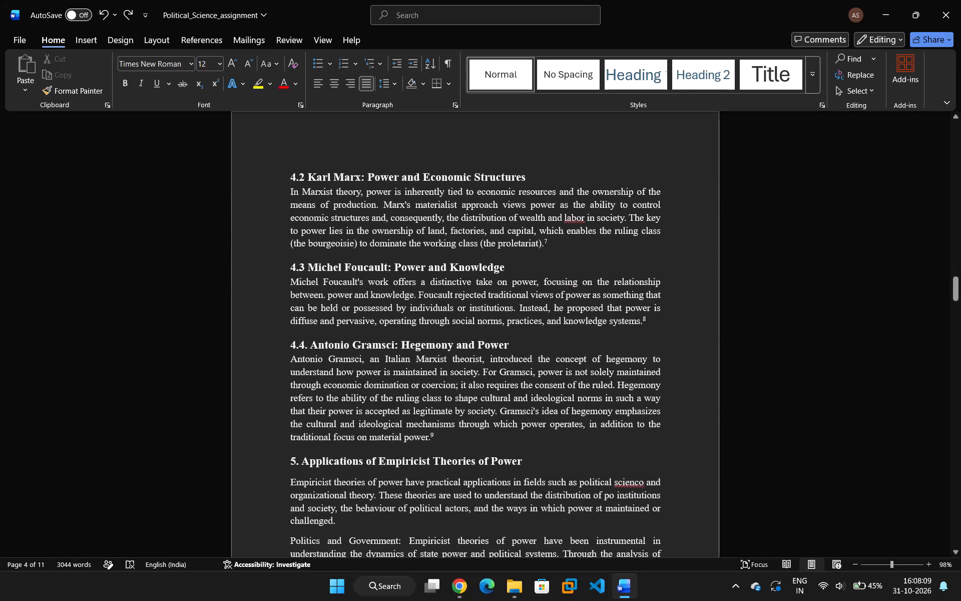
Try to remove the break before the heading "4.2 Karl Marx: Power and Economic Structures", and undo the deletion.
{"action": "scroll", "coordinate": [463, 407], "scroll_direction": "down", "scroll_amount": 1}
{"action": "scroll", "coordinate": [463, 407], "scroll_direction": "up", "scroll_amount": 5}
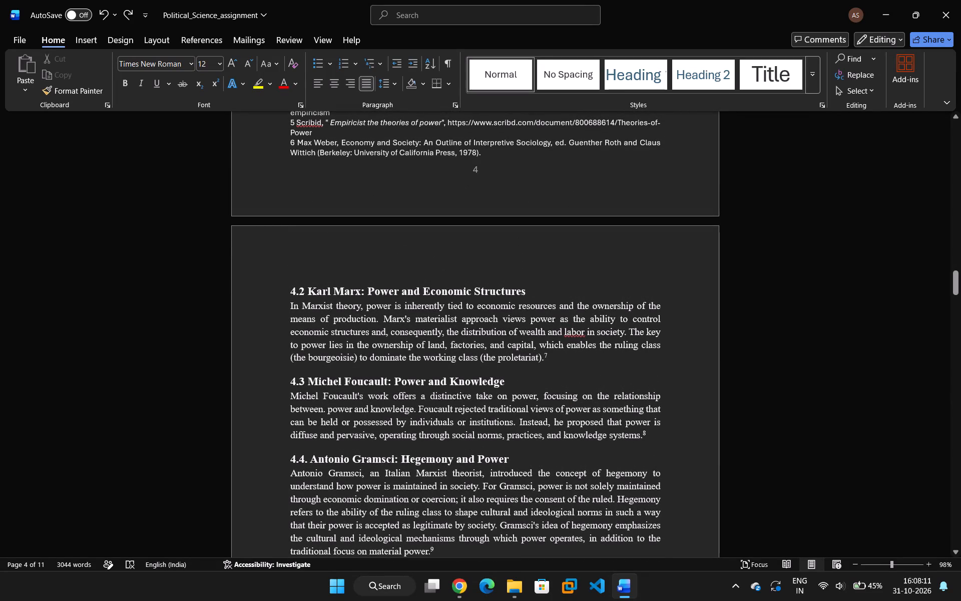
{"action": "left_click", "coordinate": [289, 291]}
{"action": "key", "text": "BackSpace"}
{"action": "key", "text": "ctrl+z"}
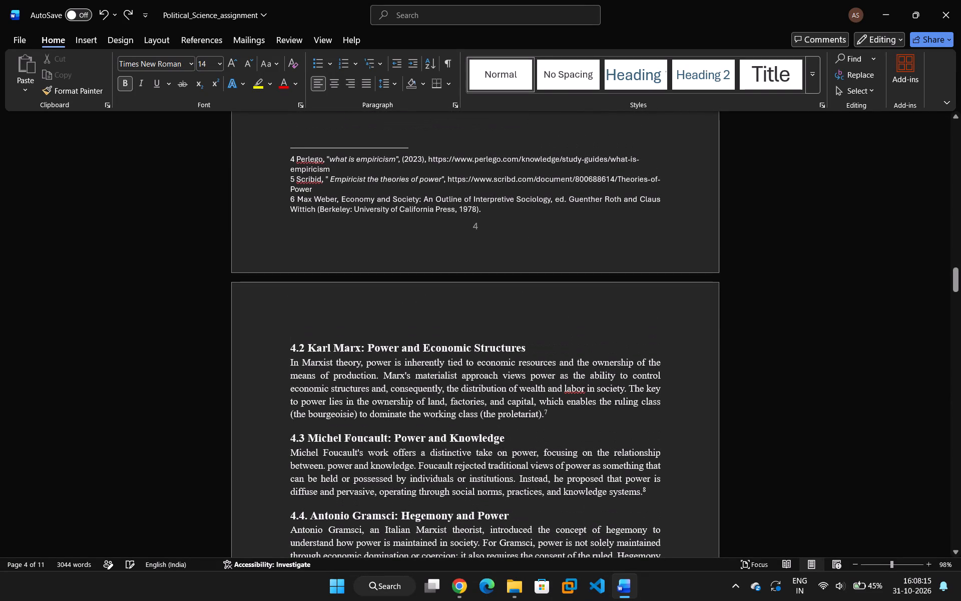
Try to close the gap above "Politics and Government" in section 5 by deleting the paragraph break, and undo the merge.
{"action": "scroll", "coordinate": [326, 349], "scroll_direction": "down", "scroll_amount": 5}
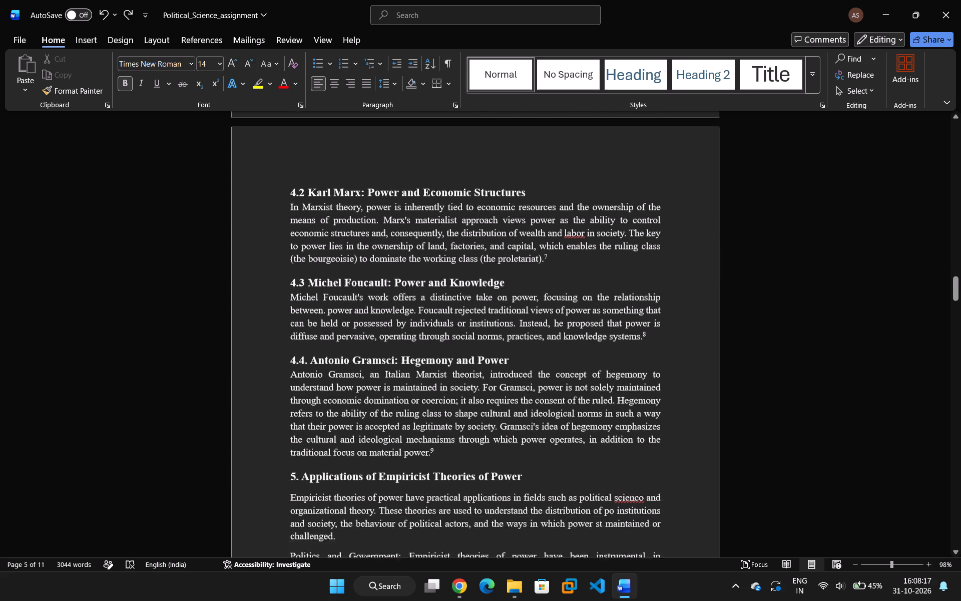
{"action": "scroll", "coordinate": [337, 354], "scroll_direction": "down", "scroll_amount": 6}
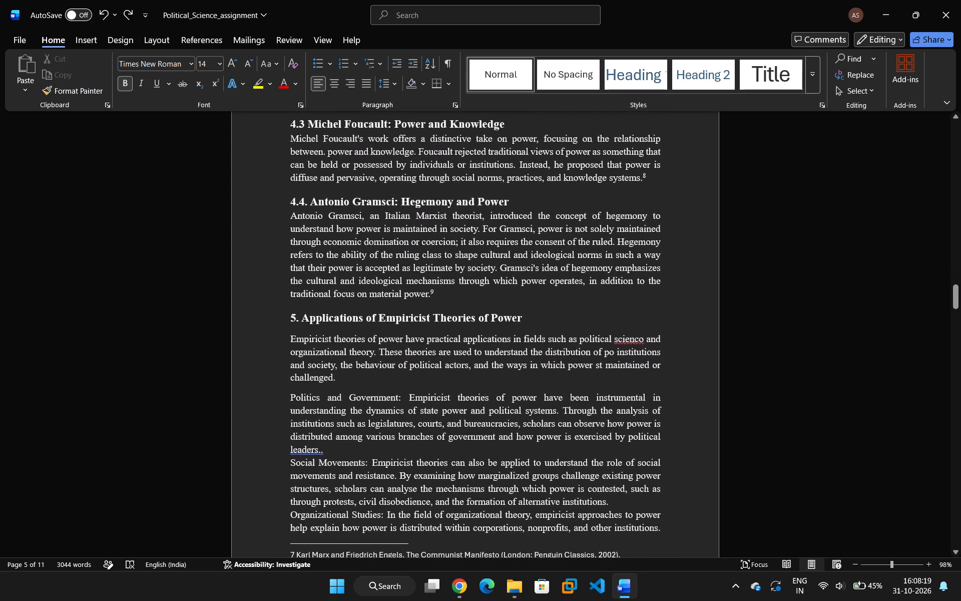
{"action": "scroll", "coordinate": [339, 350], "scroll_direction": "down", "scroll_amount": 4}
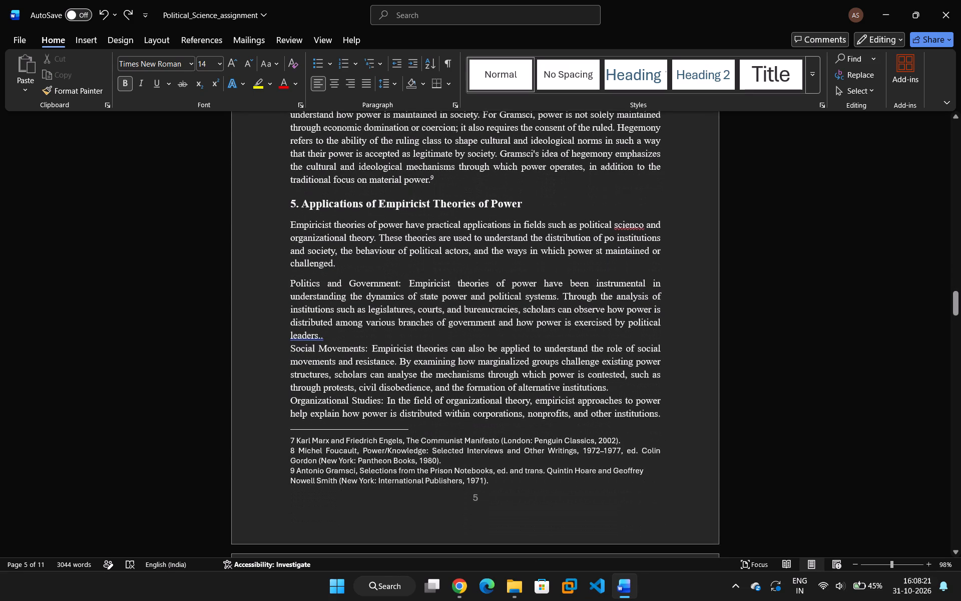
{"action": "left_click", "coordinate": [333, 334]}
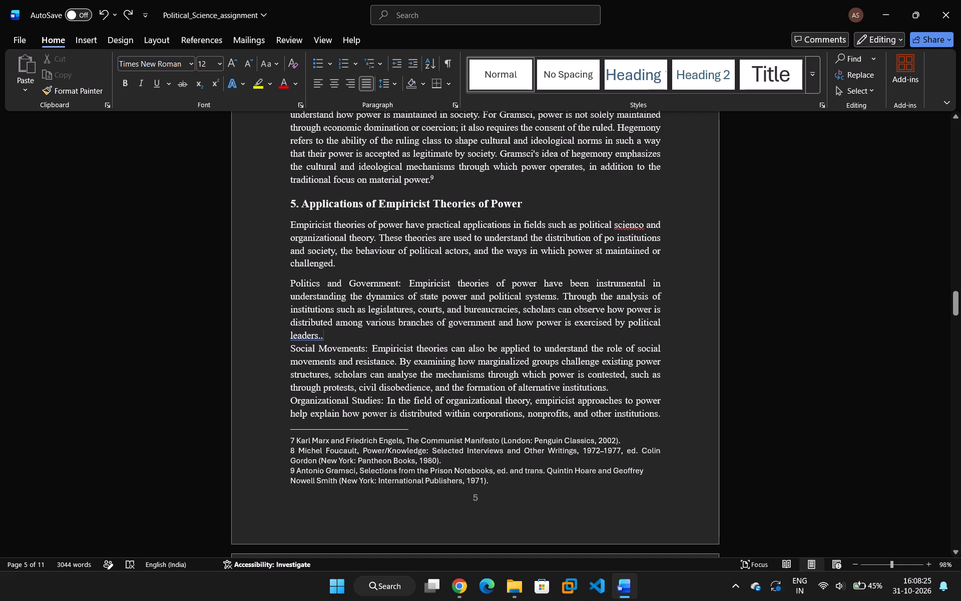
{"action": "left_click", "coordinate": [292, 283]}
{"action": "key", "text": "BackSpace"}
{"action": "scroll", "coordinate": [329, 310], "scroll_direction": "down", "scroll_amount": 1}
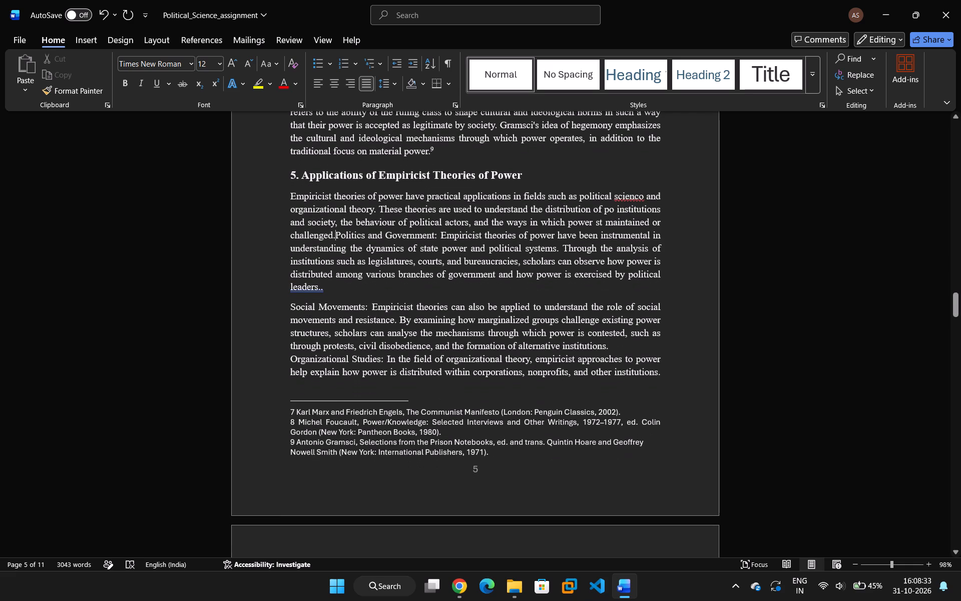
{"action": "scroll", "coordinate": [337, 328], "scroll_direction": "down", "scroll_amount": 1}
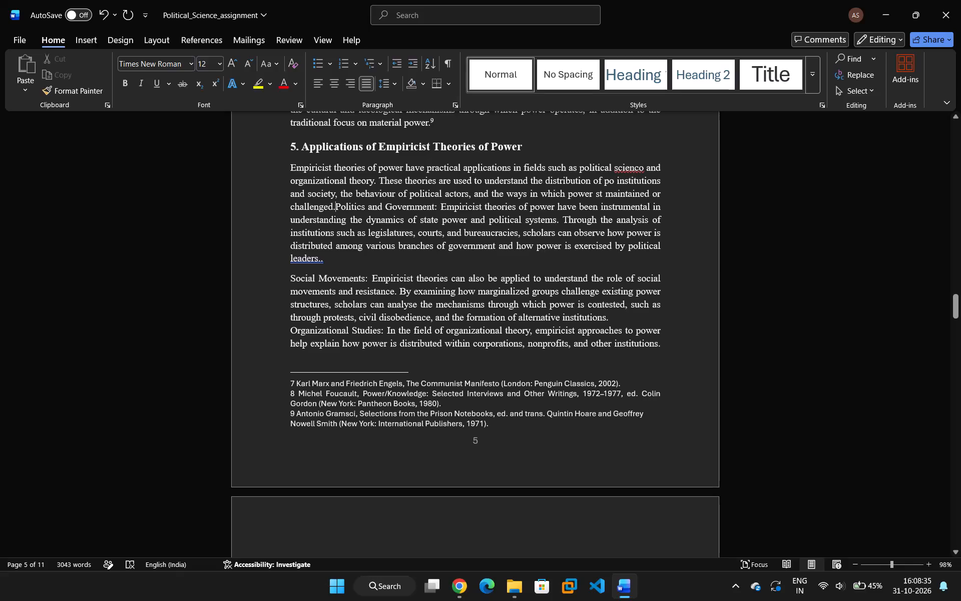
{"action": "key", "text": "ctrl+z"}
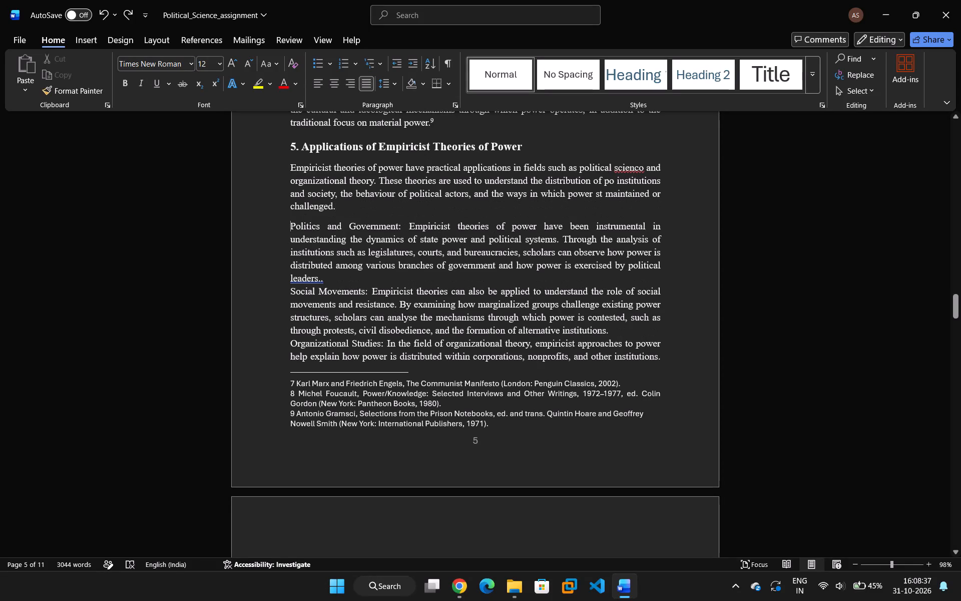
Delete the duplicate full stop after "leaders" at the end of the "Politics and Government" paragraph.
{"action": "left_click", "coordinate": [357, 280]}
{"action": "key", "text": "BackSpace"}
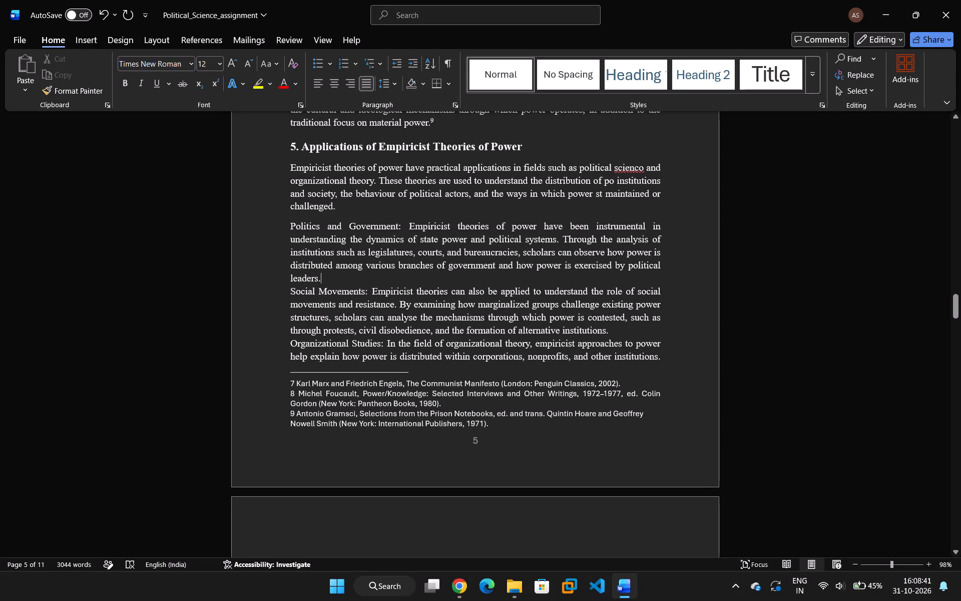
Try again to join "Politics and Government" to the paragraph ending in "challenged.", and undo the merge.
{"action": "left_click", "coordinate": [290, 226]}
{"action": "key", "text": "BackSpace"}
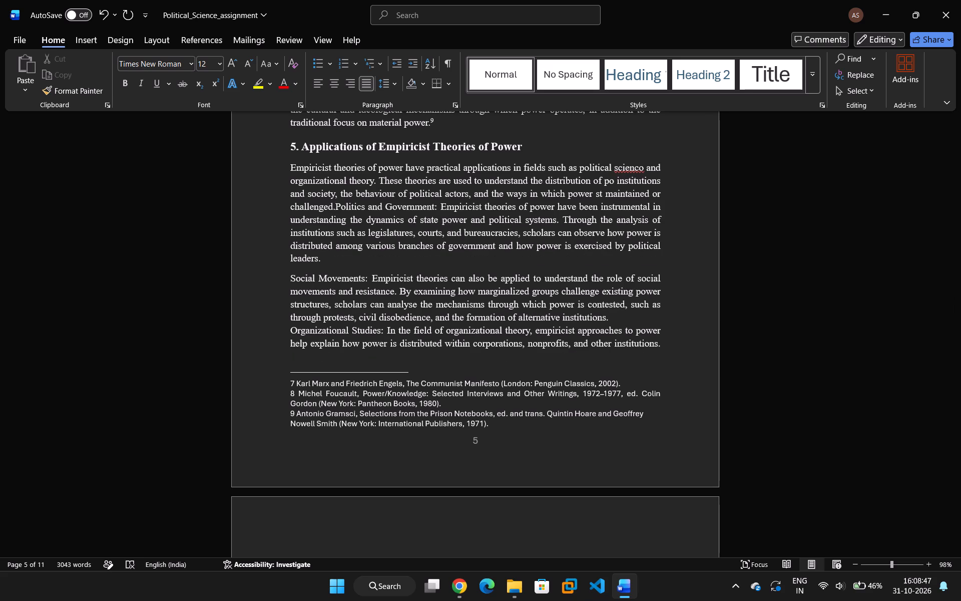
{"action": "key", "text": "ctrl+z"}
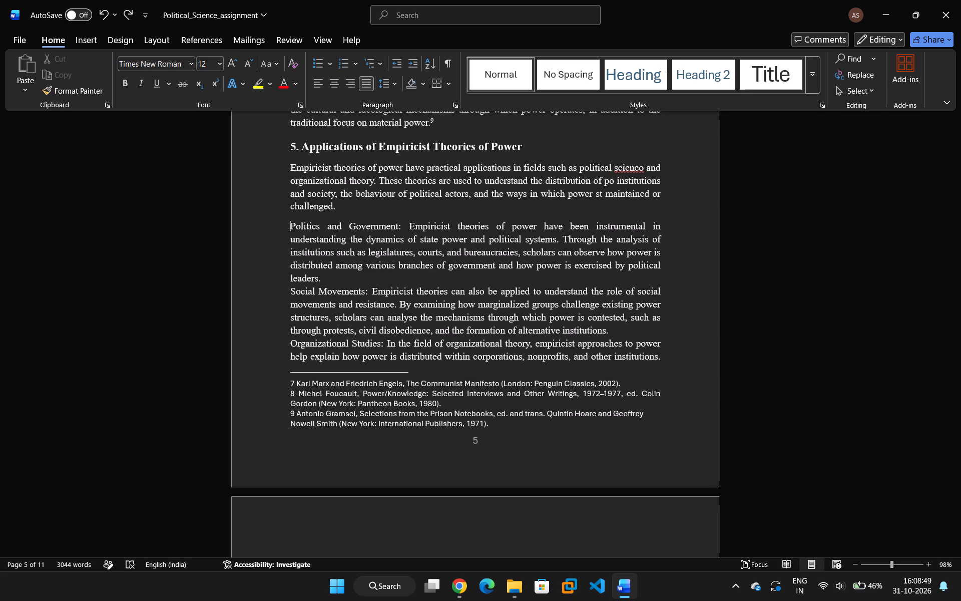
Remove the space after section 5's opening paragraph, "Empiricist theories of power have practical applications".
{"action": "left_click_drag", "start_coordinate": [332, 275], "coordinate": [285, 226]}
{"action": "left_click", "coordinate": [552, 210]}
{"action": "left_click_drag", "start_coordinate": [541, 205], "coordinate": [455, 210]}
{"action": "left_click_drag", "start_coordinate": [455, 210], "coordinate": [306, 163]}
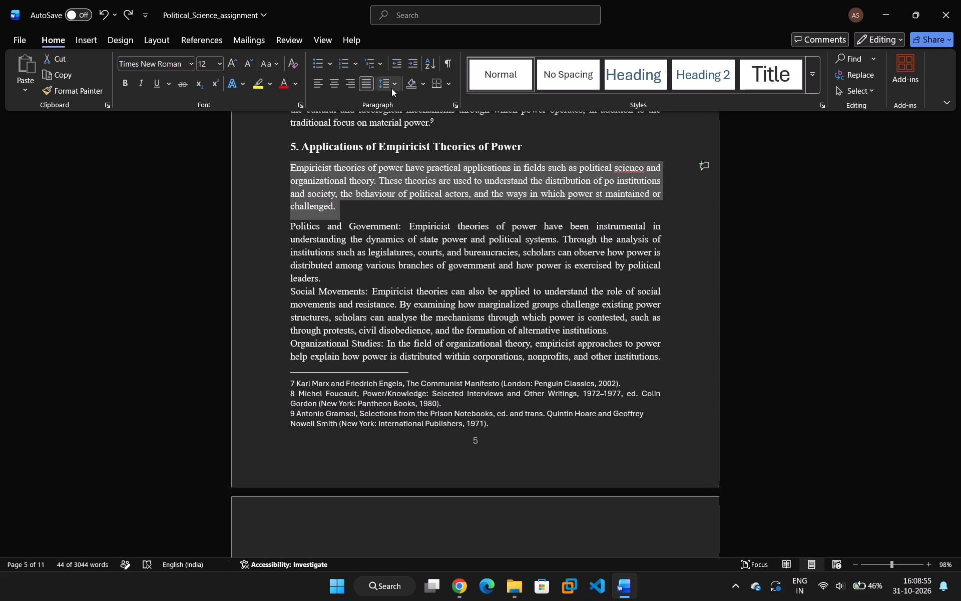
{"action": "left_click", "coordinate": [392, 86]}
{"action": "left_click", "coordinate": [424, 232]}
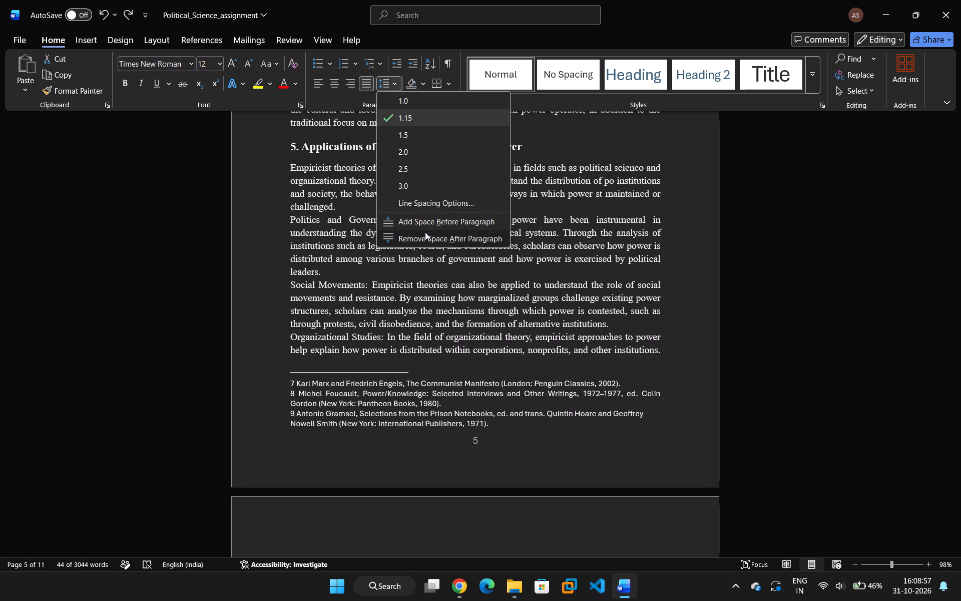
{"action": "left_click", "coordinate": [411, 248]}
Review the spacing across pages 4 to 6, comparing the gaps around headings and between paragraphs.
{"action": "scroll", "coordinate": [411, 257], "scroll_direction": "down", "scroll_amount": 2}
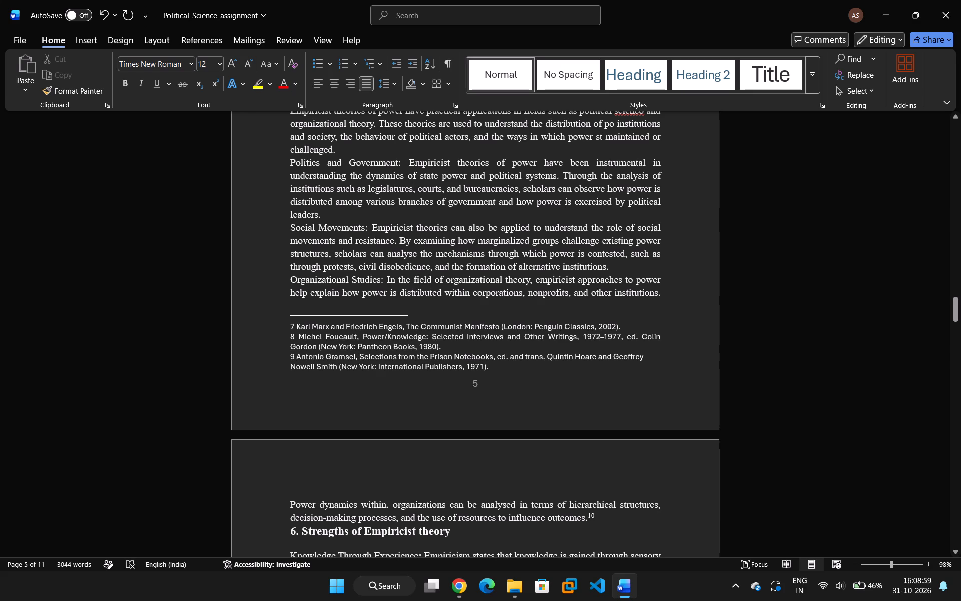
{"action": "scroll", "coordinate": [373, 306], "scroll_direction": "down", "scroll_amount": 1}
{"action": "scroll", "coordinate": [296, 270], "scroll_direction": "down", "scroll_amount": 3}
{"action": "scroll", "coordinate": [457, 341], "scroll_direction": "down", "scroll_amount": 3}
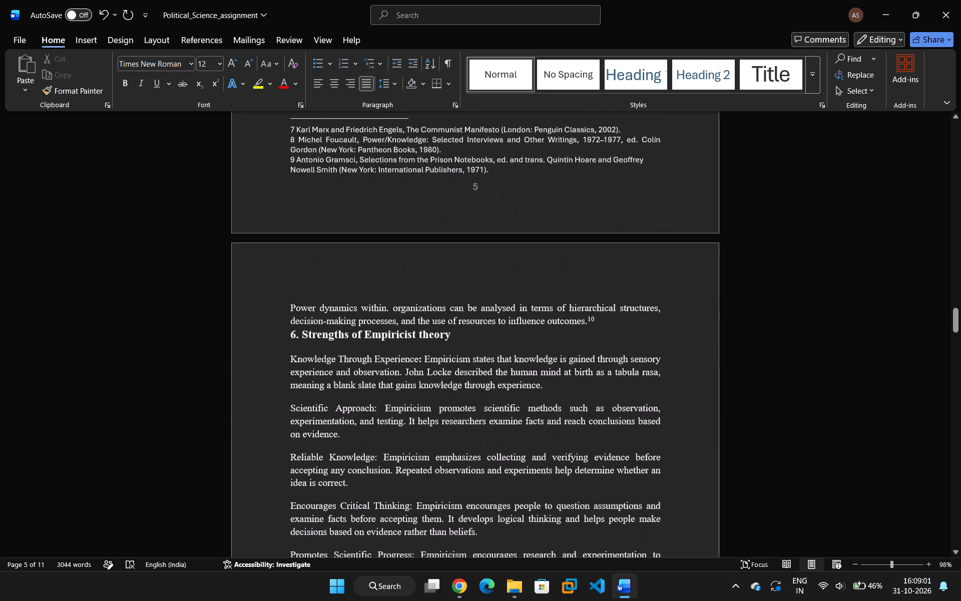
{"action": "scroll", "coordinate": [445, 337], "scroll_direction": "up", "scroll_amount": 17}
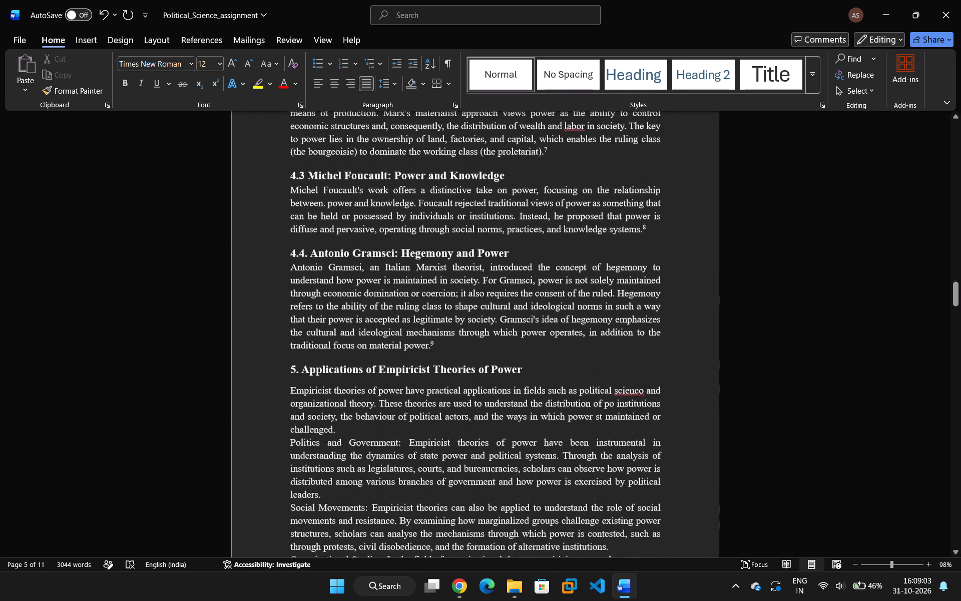
{"action": "scroll", "coordinate": [437, 335], "scroll_direction": "up", "scroll_amount": 6}
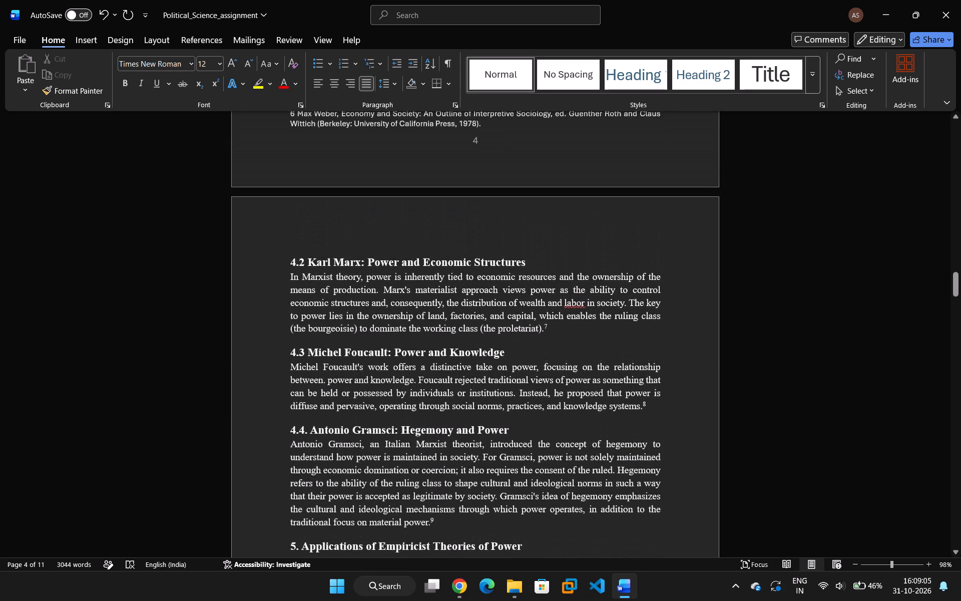
{"action": "scroll", "coordinate": [418, 338], "scroll_direction": "up", "scroll_amount": 11}
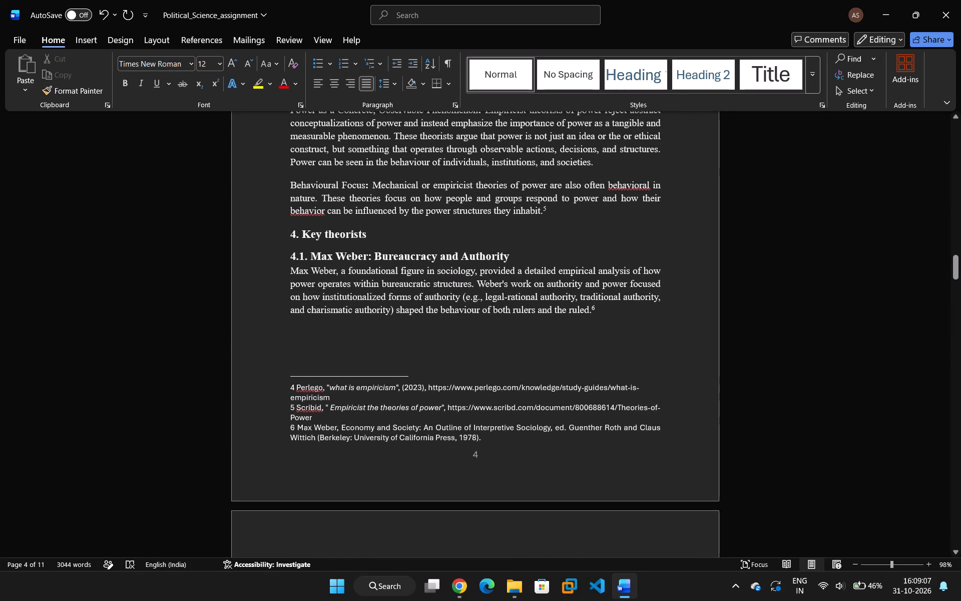
{"action": "scroll", "coordinate": [418, 338], "scroll_direction": "down", "scroll_amount": 3}
{"action": "scroll", "coordinate": [418, 338], "scroll_direction": "up", "scroll_amount": 15}
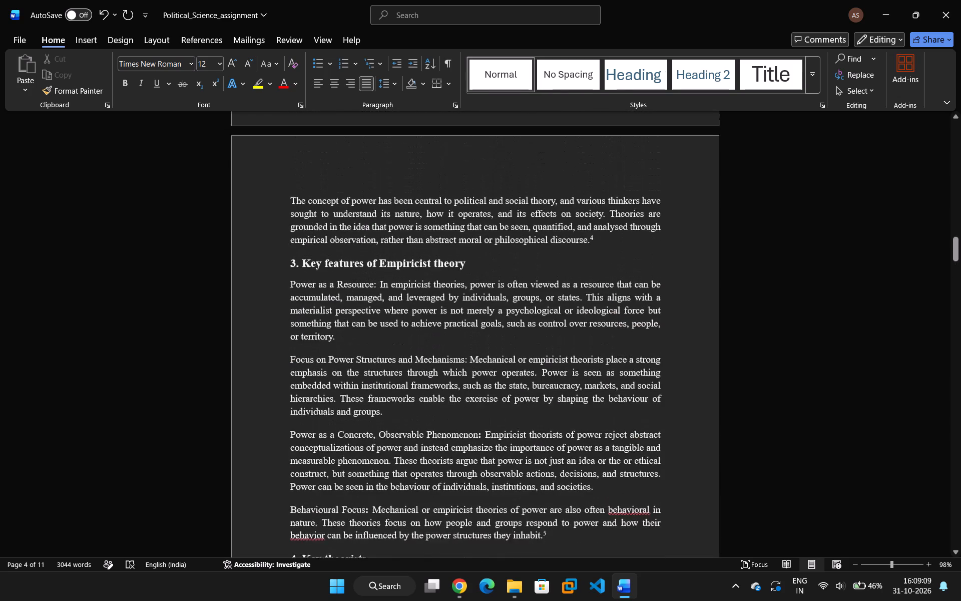
{"action": "scroll", "coordinate": [416, 338], "scroll_direction": "down", "scroll_amount": 20}
{"action": "scroll", "coordinate": [416, 338], "scroll_direction": "down", "scroll_amount": 11}
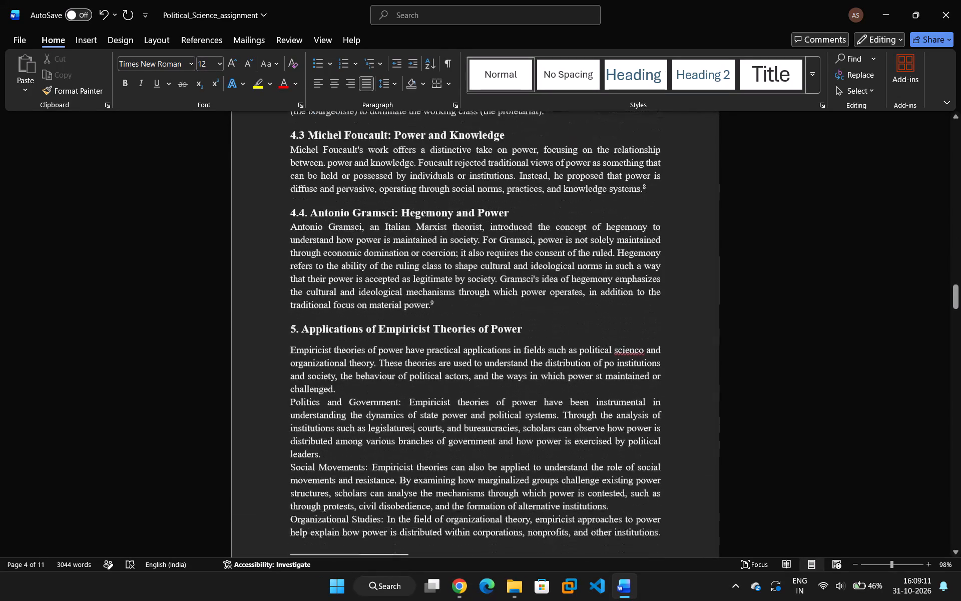
{"action": "scroll", "coordinate": [415, 338], "scroll_direction": "down", "scroll_amount": 8}
{"action": "scroll", "coordinate": [414, 338], "scroll_direction": "up", "scroll_amount": 5}
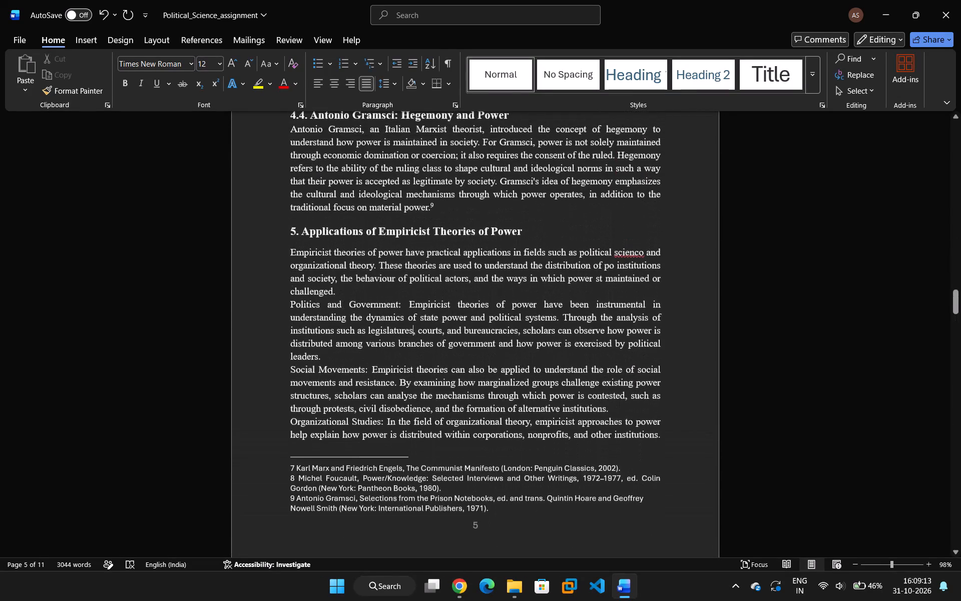
{"action": "scroll", "coordinate": [414, 338], "scroll_direction": "up", "scroll_amount": 12}
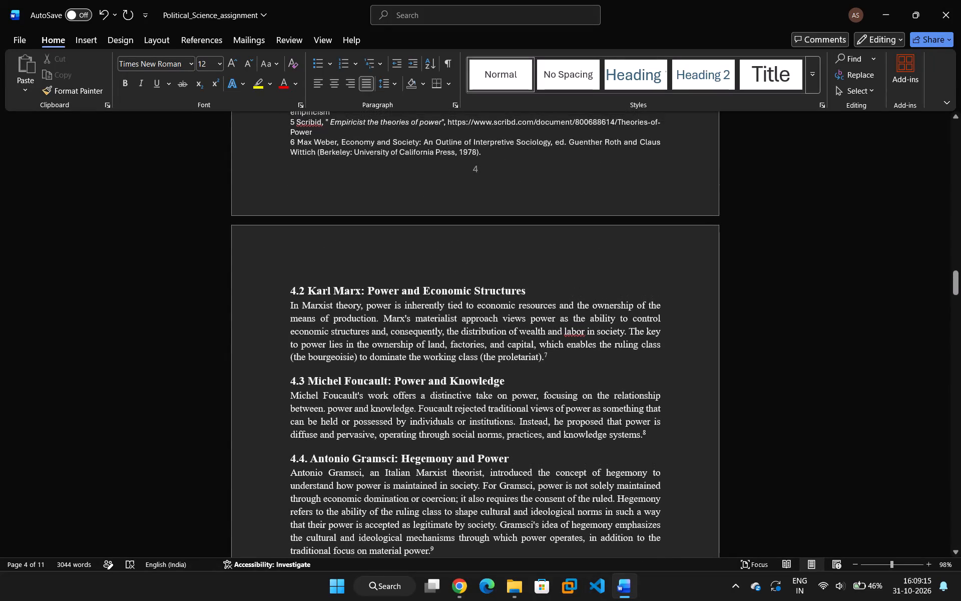
Look over the remaining sections through the Conclusion and Bibliography on the last pages, and return to the contents list on page 2.
{"action": "scroll", "coordinate": [411, 339], "scroll_direction": "down", "scroll_amount": 20}
{"action": "scroll", "coordinate": [411, 339], "scroll_direction": "down", "scroll_amount": 10}
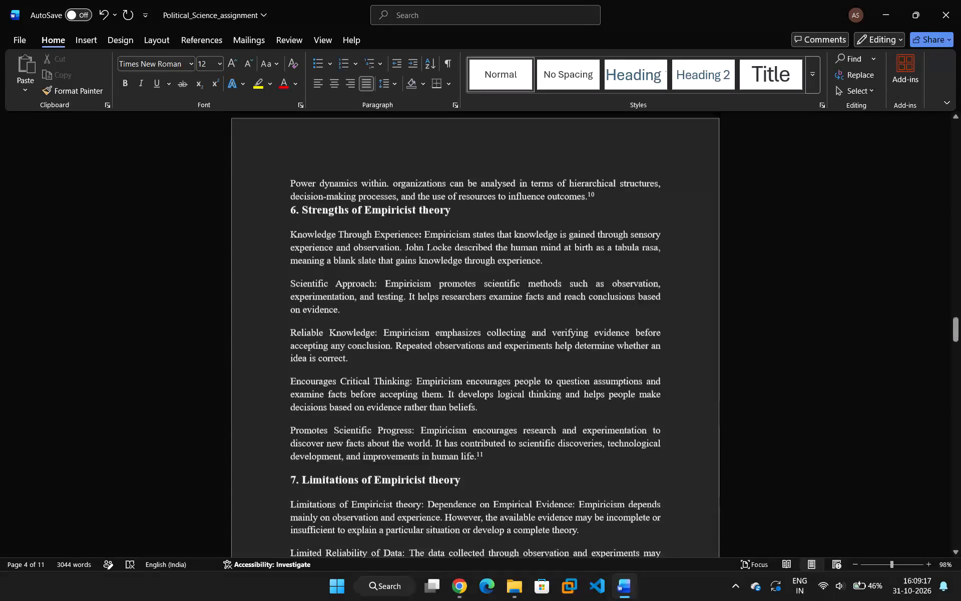
{"action": "scroll", "coordinate": [412, 333], "scroll_direction": "down", "scroll_amount": 20}
{"action": "scroll", "coordinate": [412, 333], "scroll_direction": "down", "scroll_amount": 2}
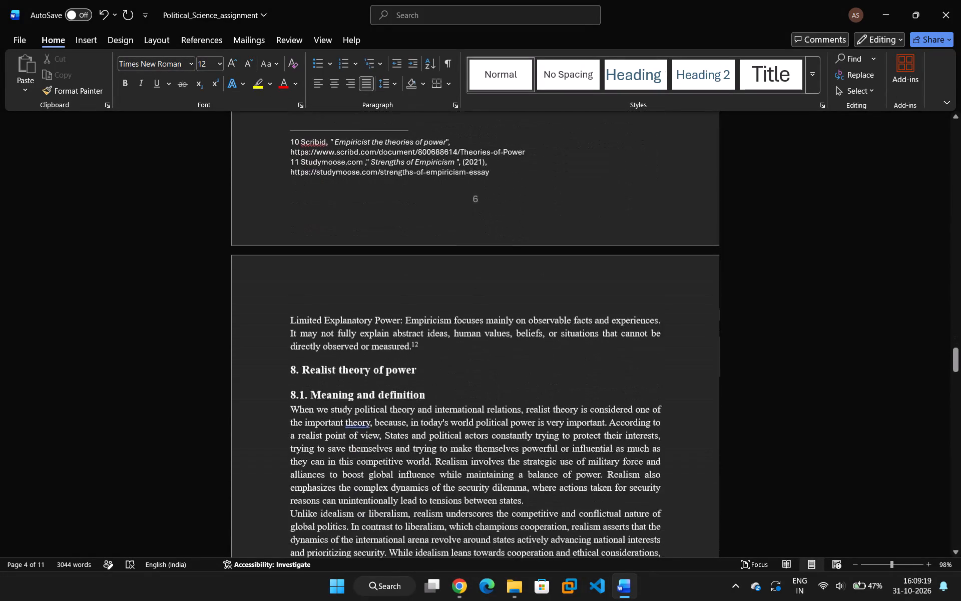
{"action": "scroll", "coordinate": [412, 332], "scroll_direction": "down", "scroll_amount": 7}
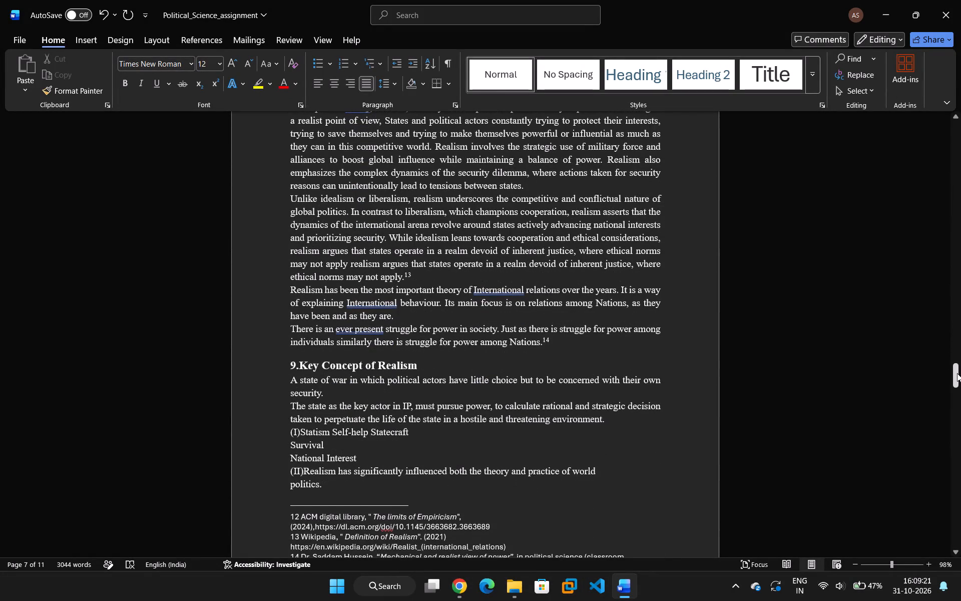
{"action": "left_click_drag", "start_coordinate": [957, 373], "coordinate": [938, 519]}
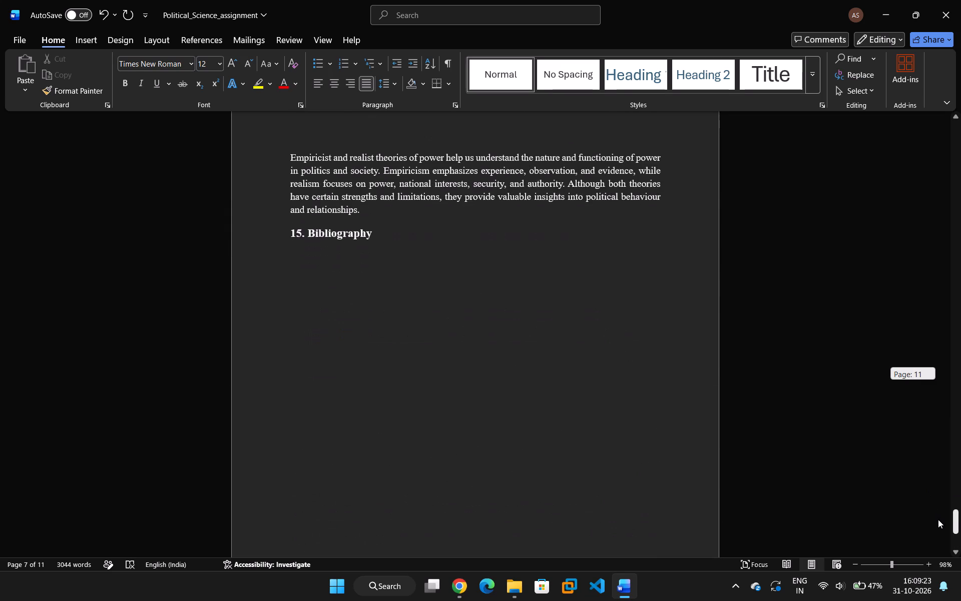
{"action": "left_click_drag", "start_coordinate": [938, 519], "coordinate": [944, 502]}
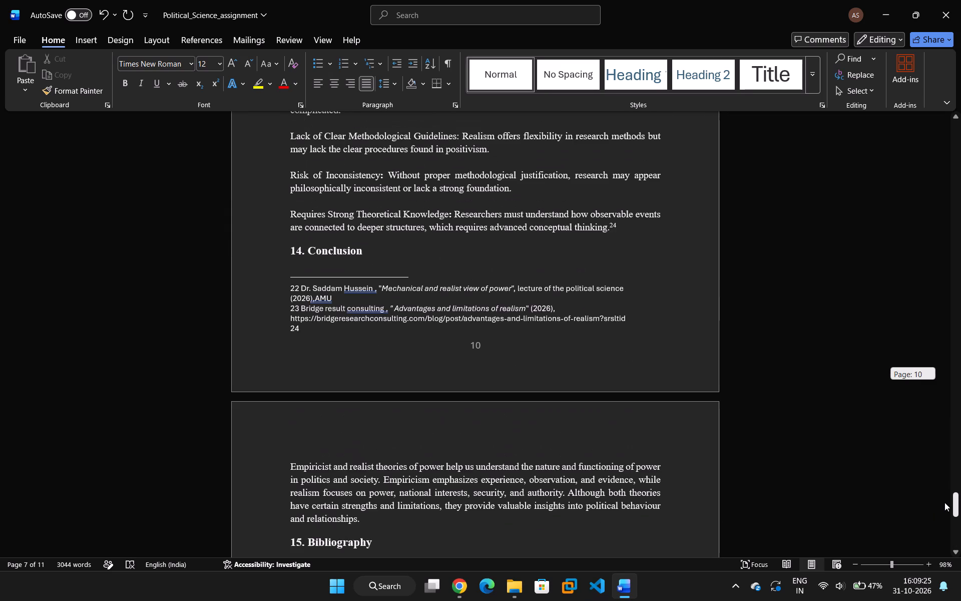
{"action": "left_click_drag", "start_coordinate": [944, 502], "coordinate": [947, 496]}
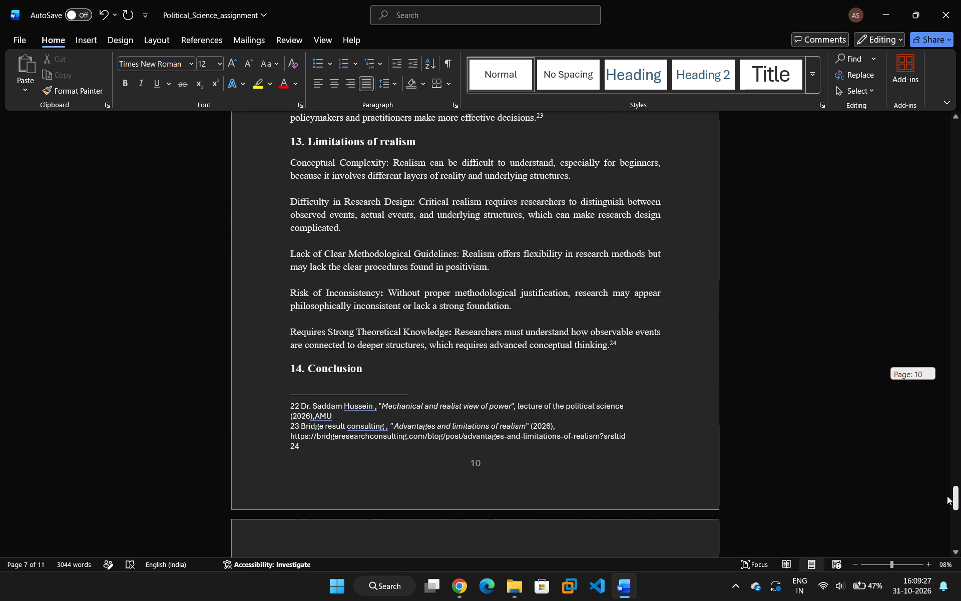
{"action": "left_click_drag", "start_coordinate": [947, 496], "coordinate": [959, 175]}
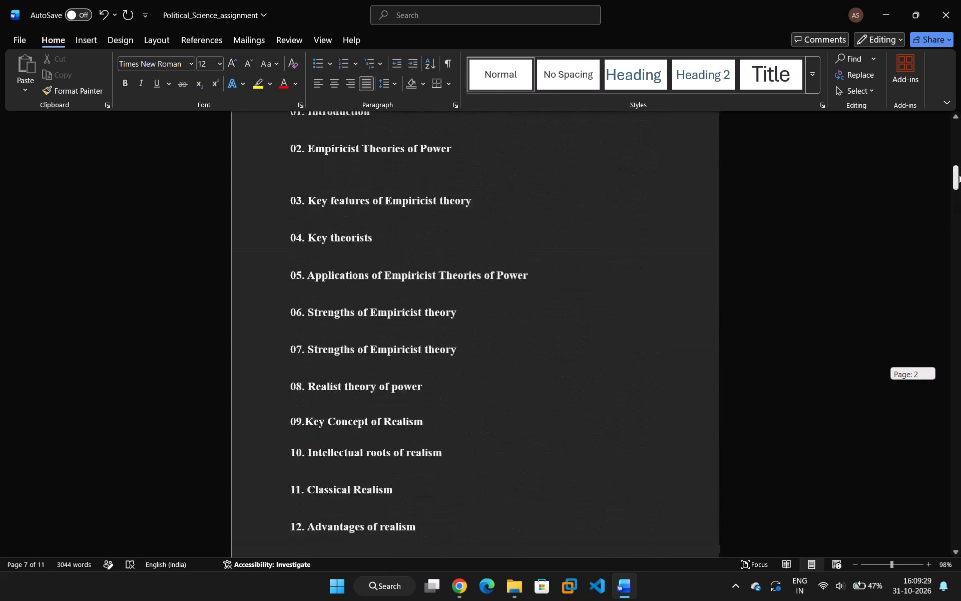
In section 3, close the gap before "Focus on Power Structures and Mechanisms" by joining it to the previous paragraph and splitting it off again.
{"action": "left_click_drag", "start_coordinate": [959, 175], "coordinate": [955, 224]}
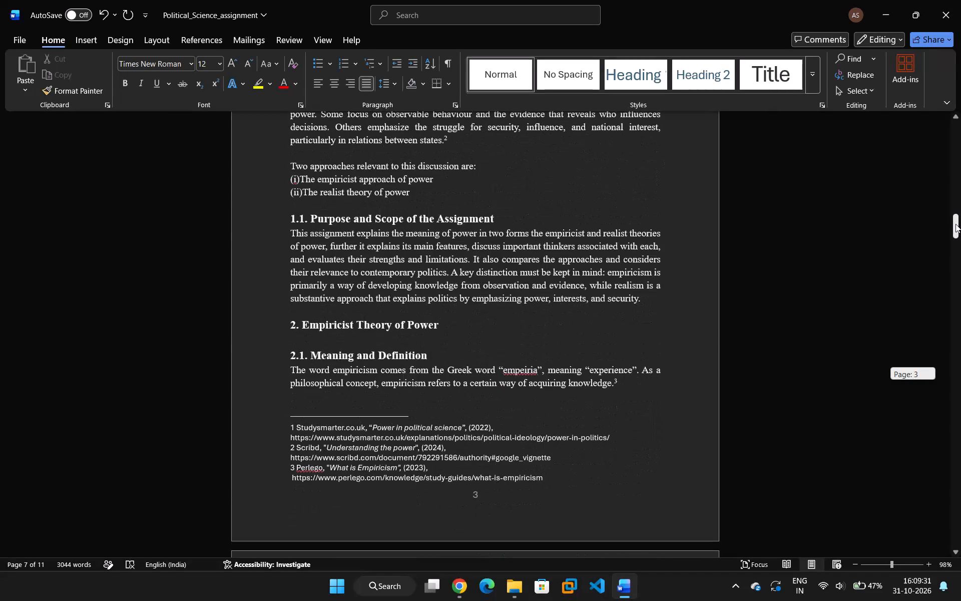
{"action": "left_click_drag", "start_coordinate": [955, 224], "coordinate": [956, 229]}
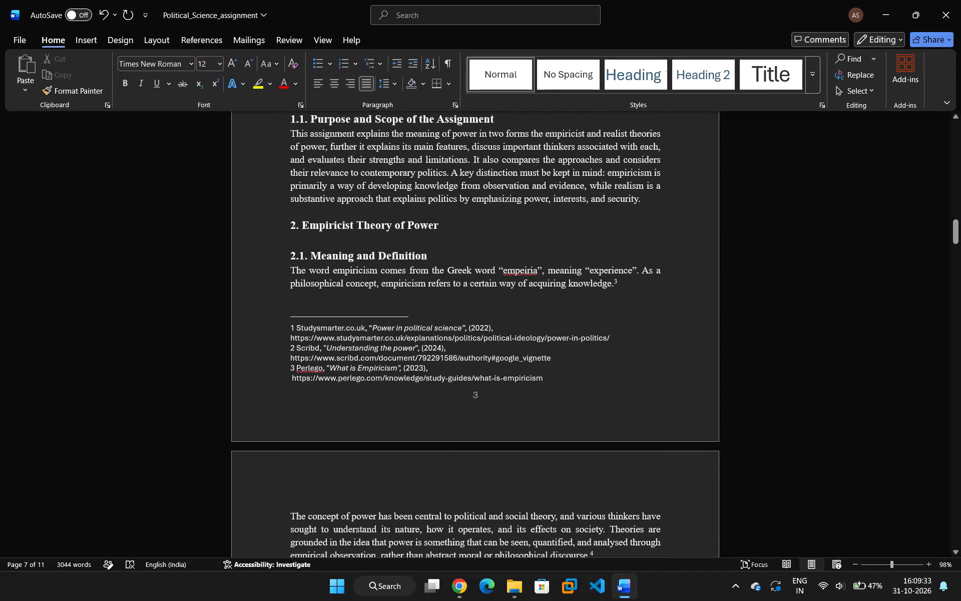
{"action": "scroll", "coordinate": [685, 322], "scroll_direction": "down", "scroll_amount": 3}
{"action": "scroll", "coordinate": [603, 297], "scroll_direction": "down", "scroll_amount": 2}
{"action": "scroll", "coordinate": [590, 306], "scroll_direction": "up", "scroll_amount": 2}
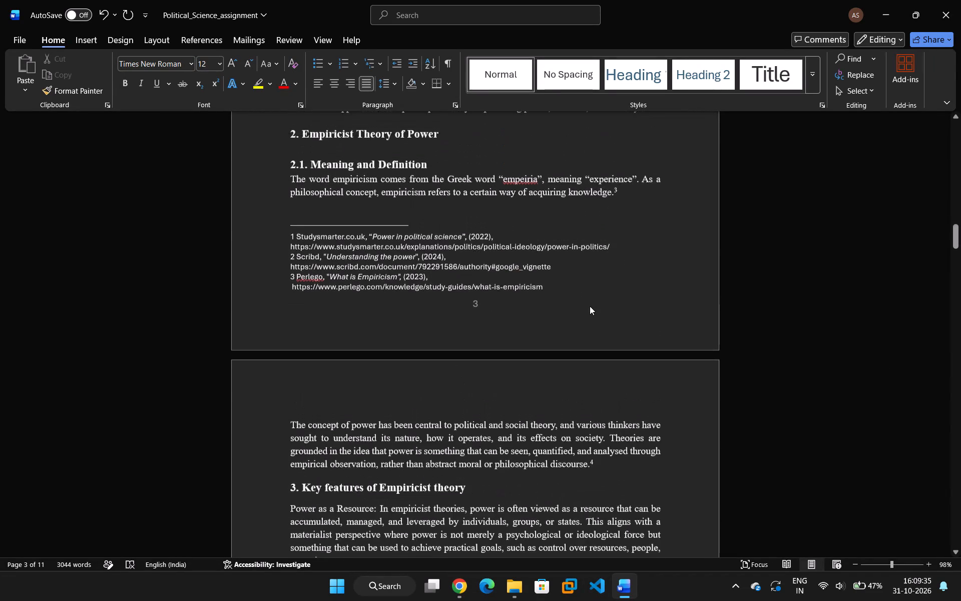
{"action": "scroll", "coordinate": [590, 306], "scroll_direction": "up", "scroll_amount": 3}
{"action": "scroll", "coordinate": [583, 317], "scroll_direction": "down", "scroll_amount": 11}
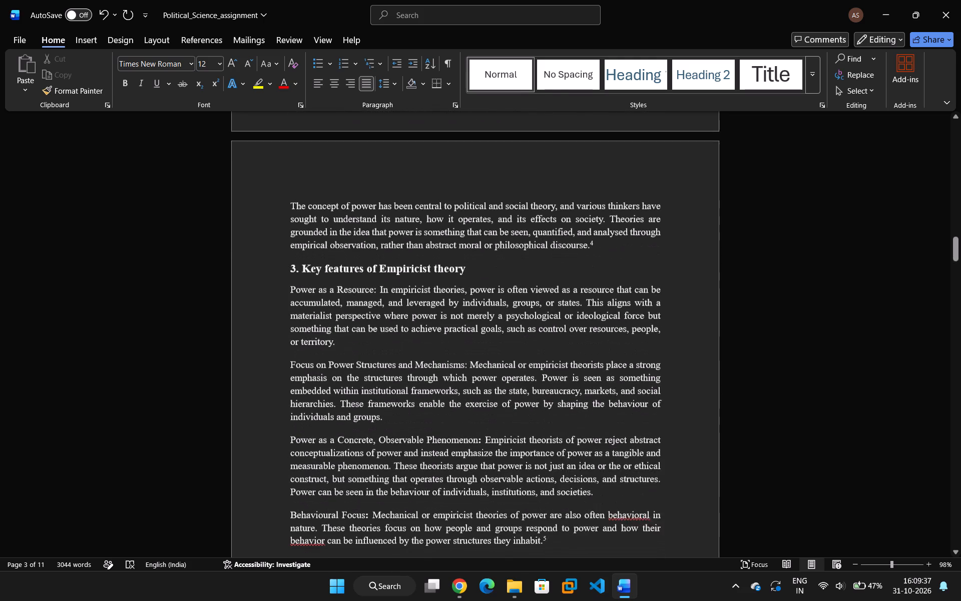
{"action": "scroll", "coordinate": [580, 307], "scroll_direction": "down", "scroll_amount": 2}
{"action": "left_click", "coordinate": [290, 298]}
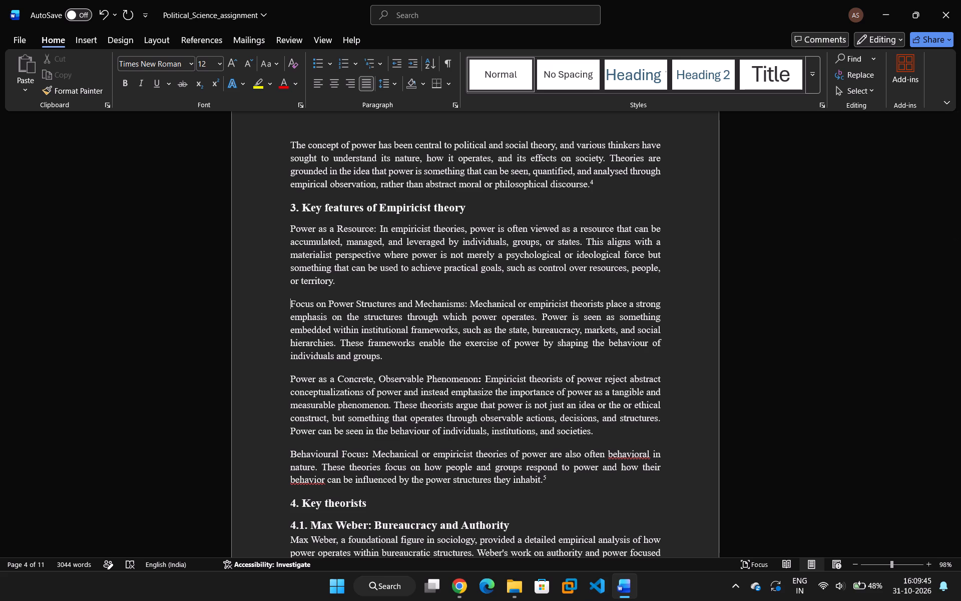
{"action": "scroll", "coordinate": [323, 400], "scroll_direction": "down", "scroll_amount": 5}
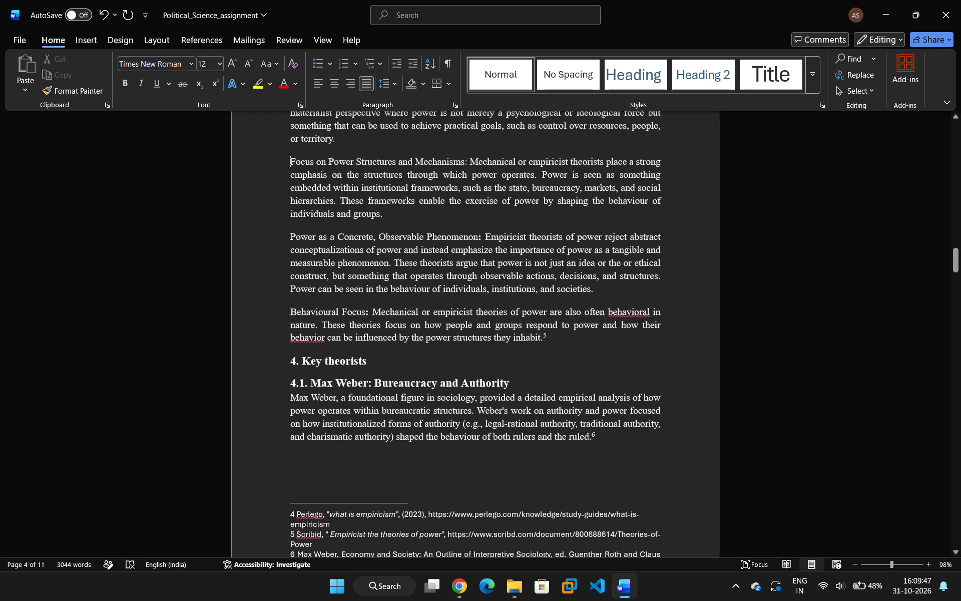
{"action": "key", "text": "F11"}
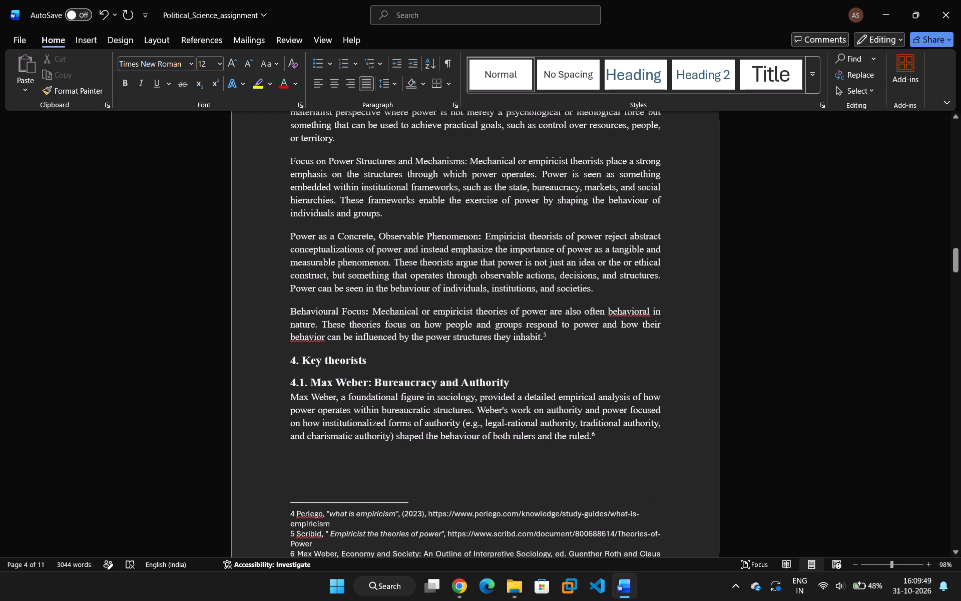
{"action": "key", "text": "F11"}
{"action": "key", "text": "BackSpace"}
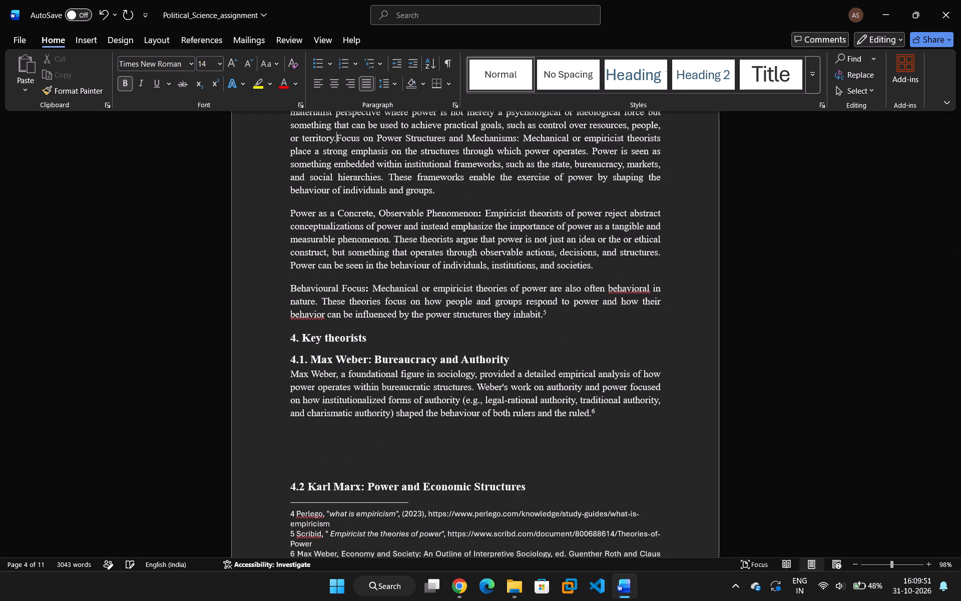
{"action": "key", "text": "Return"}
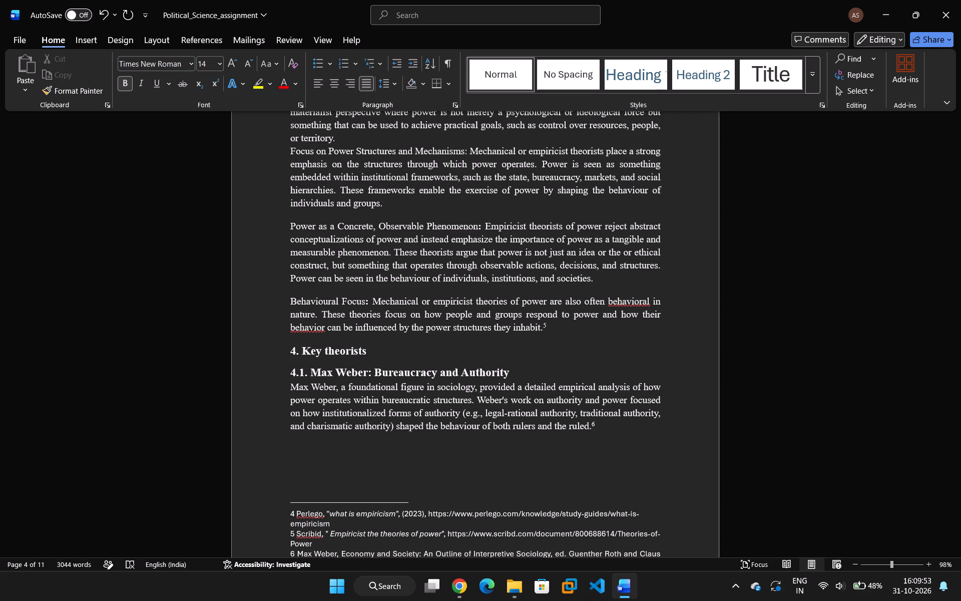
Close the gap before the "Power as a Concrete, Observable Phenomenon" paragraph by rejoining and re-splitting it from the one above.
{"action": "key", "text": "Down"}
{"action": "key", "text": "Down"}
{"action": "key", "text": "Down"}
{"action": "key", "text": "Down"}
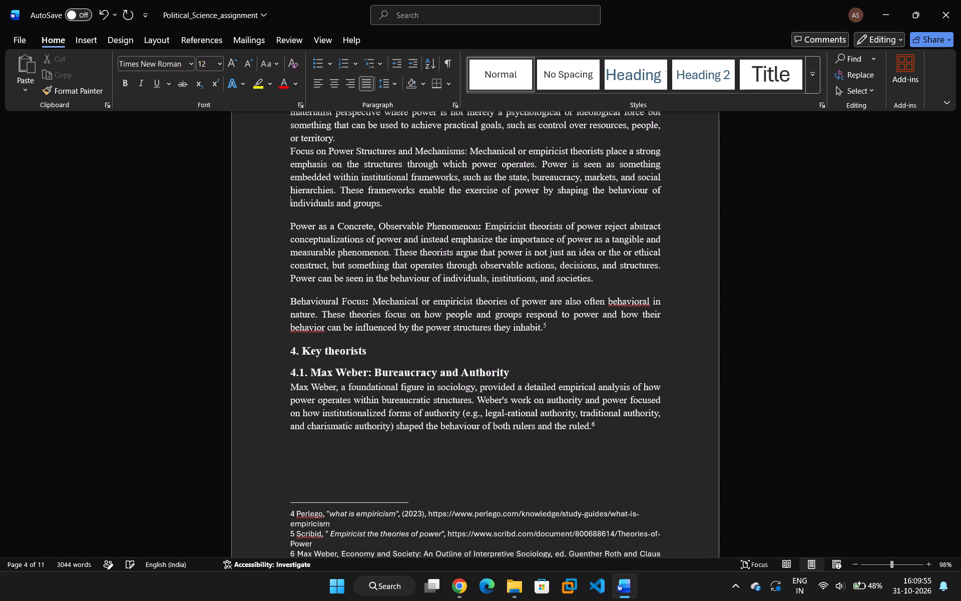
{"action": "key", "text": "Down"}
{"action": "key", "text": "BackSpace"}
{"action": "key", "text": "Return"}
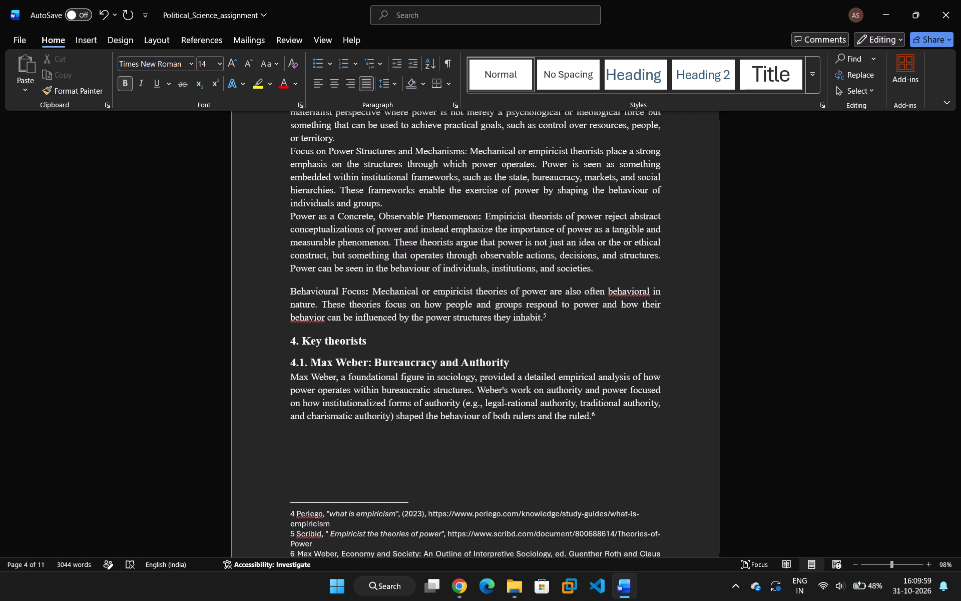
Close the gap before the "Behavioural Focus" paragraph in section 3 by rejoining and re-splitting it from the paragraph above.
{"action": "key", "text": "Down"}
{"action": "key", "text": "Down"}
{"action": "key", "text": "Down"}
{"action": "key", "text": "Down"}
{"action": "key", "text": "Down"}
{"action": "key", "text": "Down"}
{"action": "key", "text": "Up"}
{"action": "key", "text": "BackSpace"}
{"action": "key", "text": "Return"}
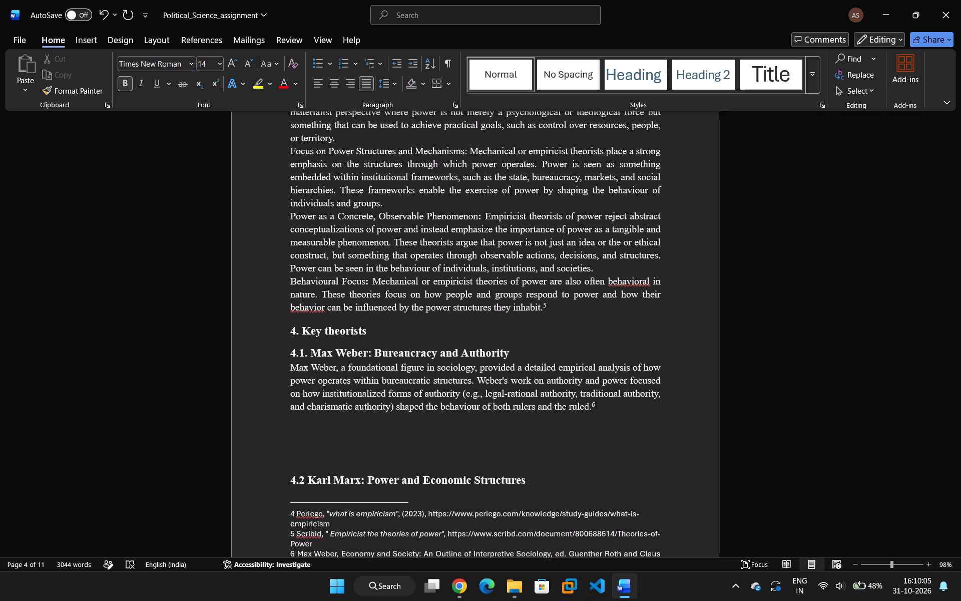
Delete the two blank lines above the heading "4.2 Karl Marx: Power and Economic Structures" on page 4.
{"action": "scroll", "coordinate": [355, 376], "scroll_direction": "down", "scroll_amount": 4}
{"action": "scroll", "coordinate": [298, 378], "scroll_direction": "up", "scroll_amount": 6}
{"action": "scroll", "coordinate": [297, 309], "scroll_direction": "up", "scroll_amount": 3}
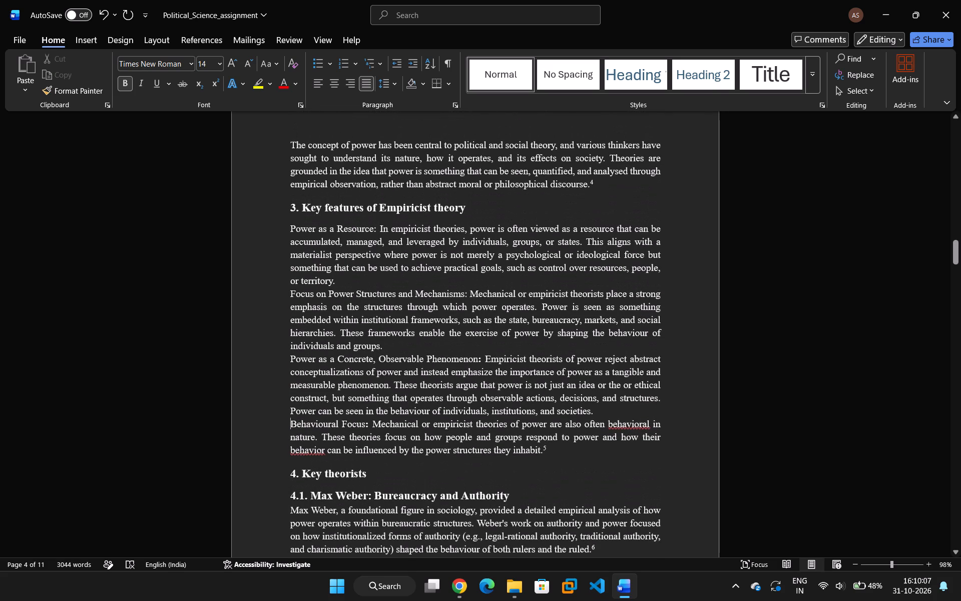
{"action": "scroll", "coordinate": [307, 295], "scroll_direction": "down", "scroll_amount": 9}
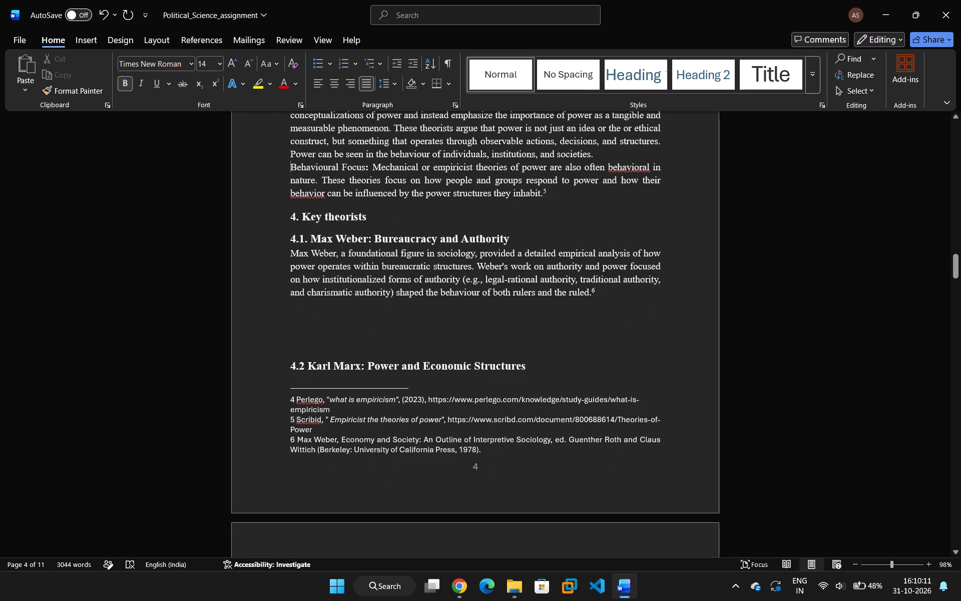
{"action": "left_click", "coordinate": [291, 217]}
{"action": "scroll", "coordinate": [291, 224], "scroll_direction": "down", "scroll_amount": 1}
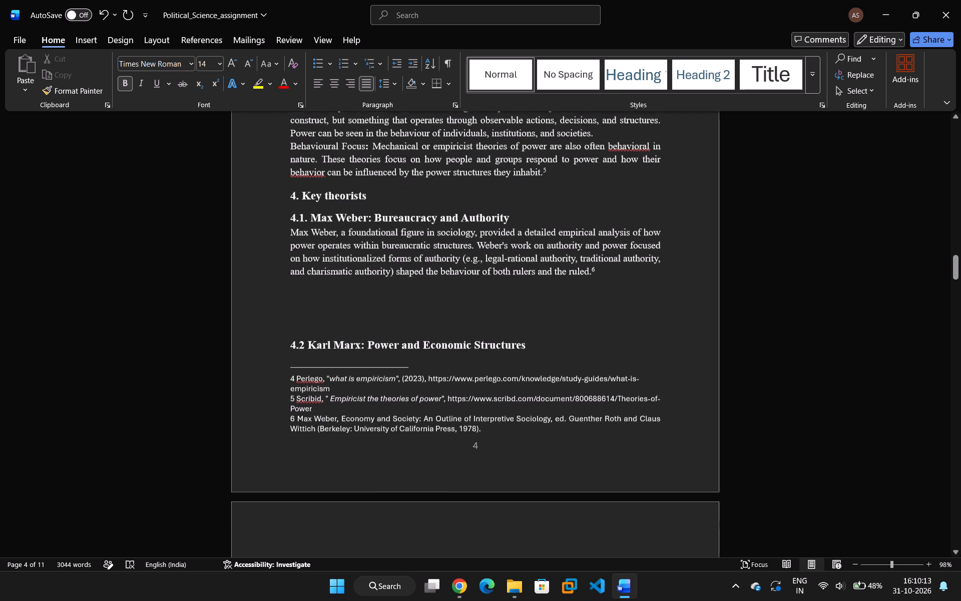
{"action": "scroll", "coordinate": [291, 227], "scroll_direction": "down", "scroll_amount": 5}
{"action": "scroll", "coordinate": [291, 228], "scroll_direction": "up", "scroll_amount": 3}
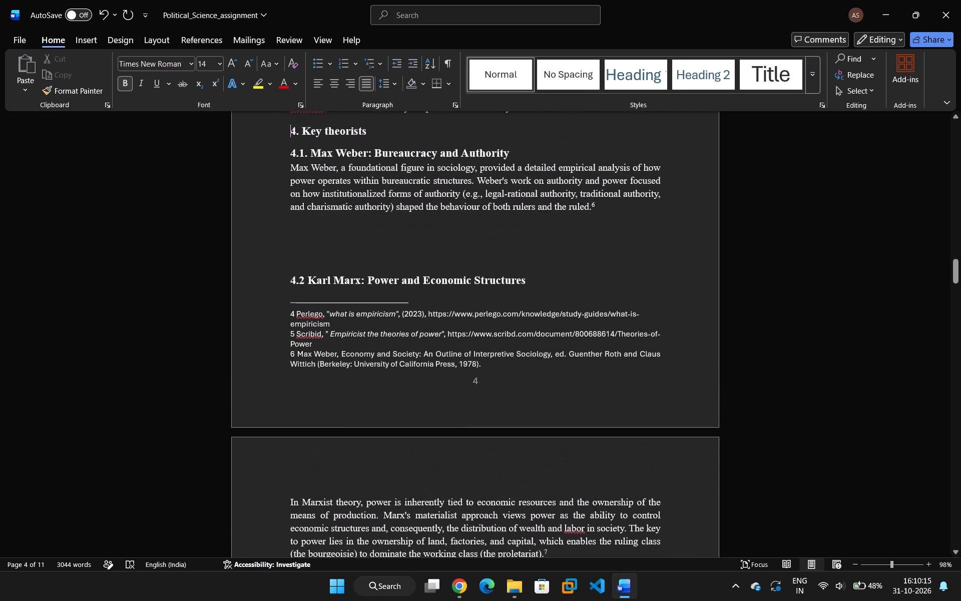
{"action": "left_click", "coordinate": [290, 277]}
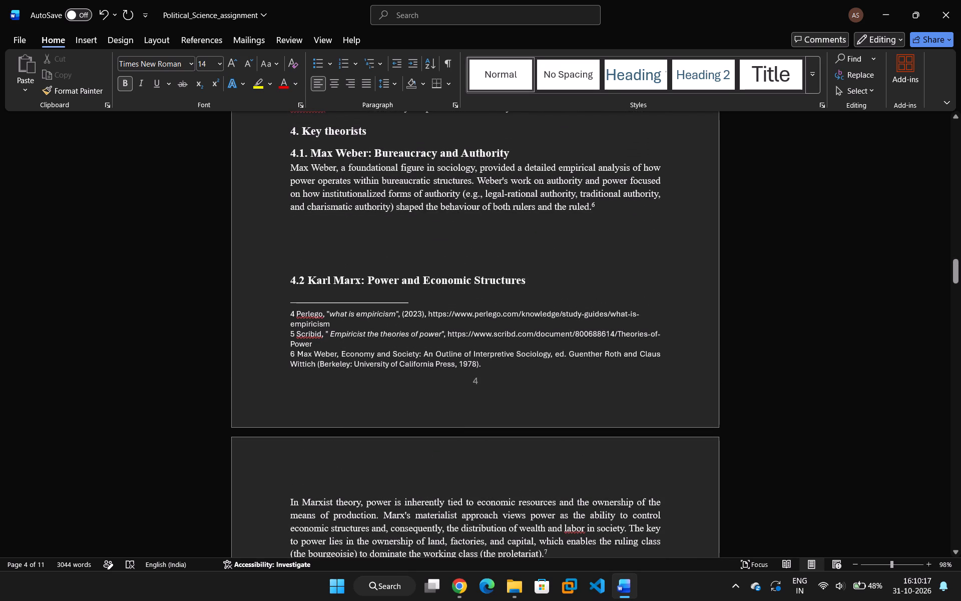
{"action": "key", "text": "BackSpace"}
{"action": "key", "text": "BackSpace"}
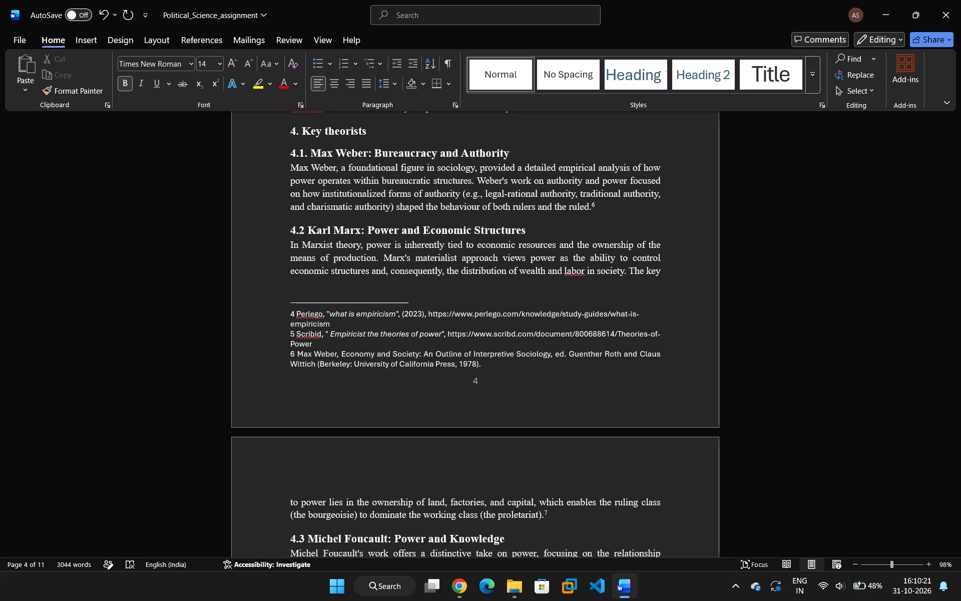
{"action": "key", "text": "Up"}
Correct "behavior" to "behaviour" in the last line of the Behavioural Focus paragraph.
{"action": "scroll", "coordinate": [284, 299], "scroll_direction": "up", "scroll_amount": 4}
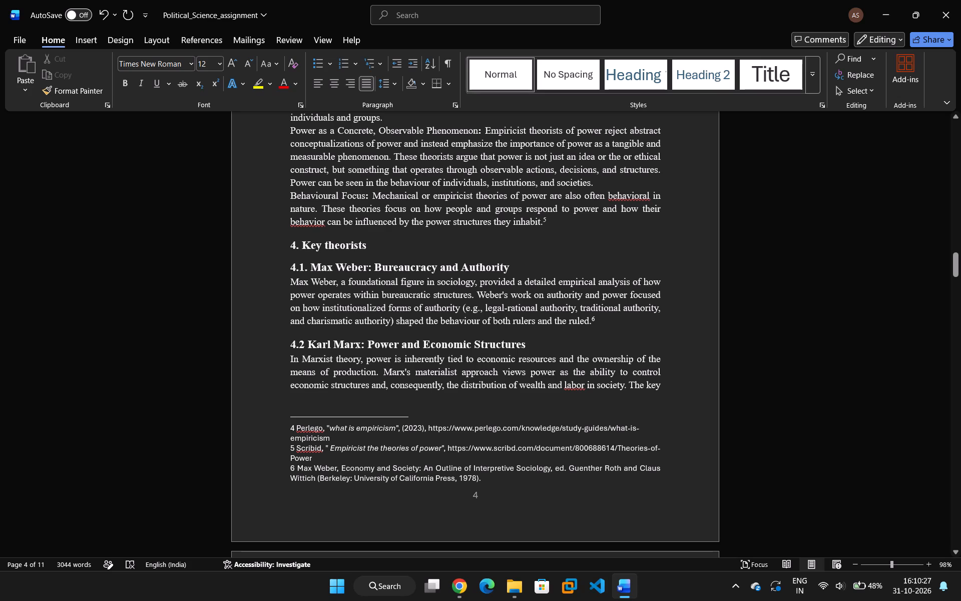
{"action": "left_click", "coordinate": [322, 221]}
{"action": "key", "text": "u"}
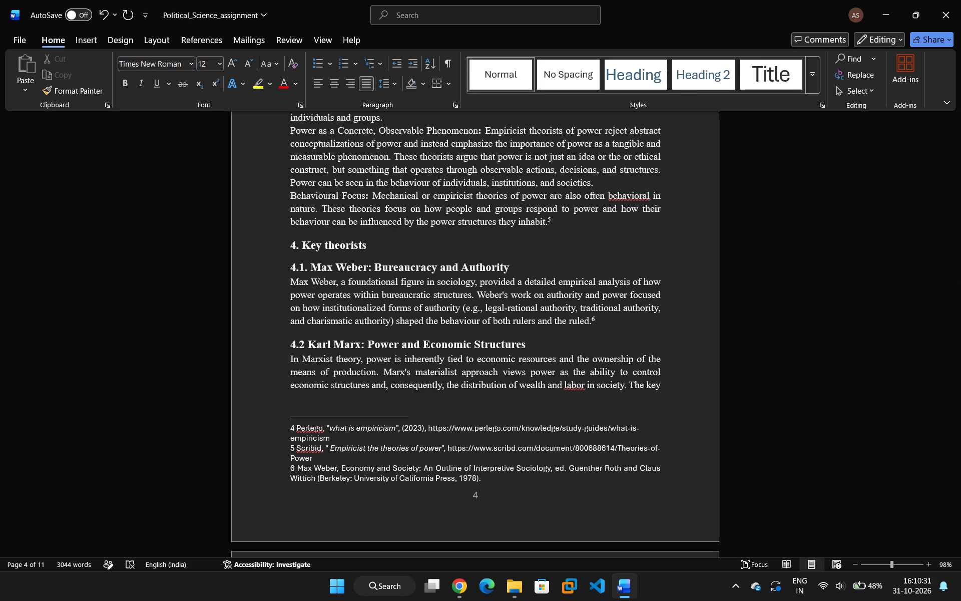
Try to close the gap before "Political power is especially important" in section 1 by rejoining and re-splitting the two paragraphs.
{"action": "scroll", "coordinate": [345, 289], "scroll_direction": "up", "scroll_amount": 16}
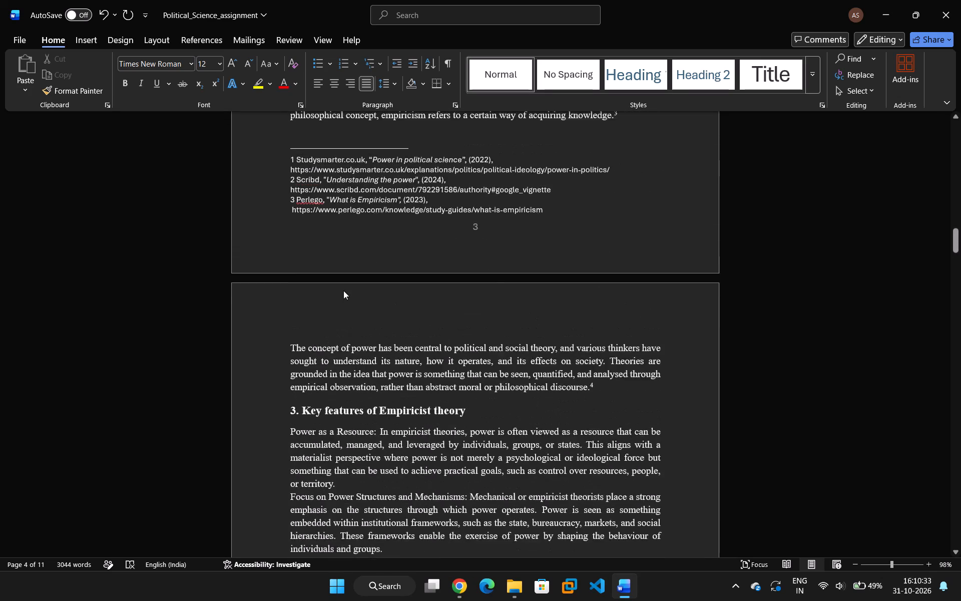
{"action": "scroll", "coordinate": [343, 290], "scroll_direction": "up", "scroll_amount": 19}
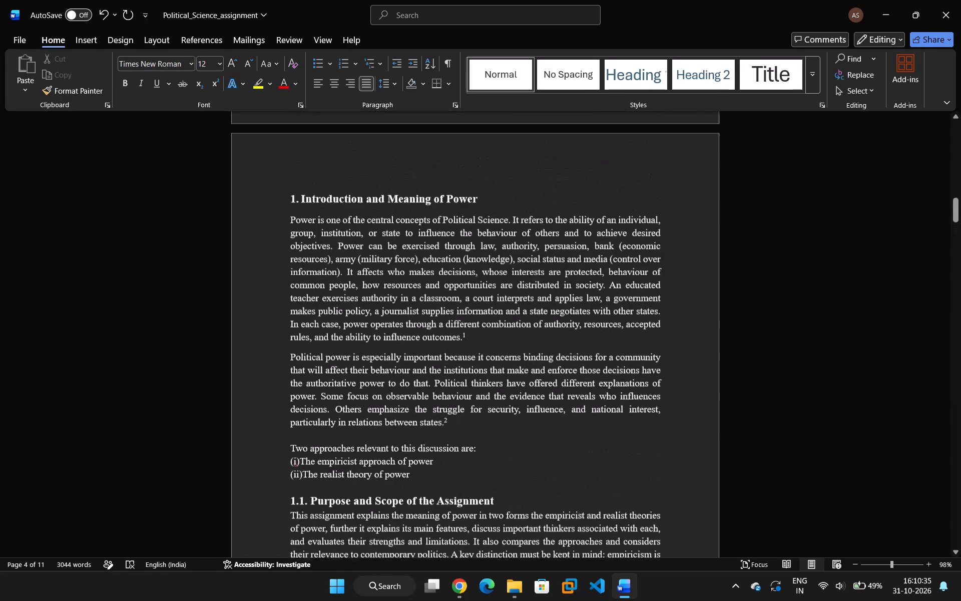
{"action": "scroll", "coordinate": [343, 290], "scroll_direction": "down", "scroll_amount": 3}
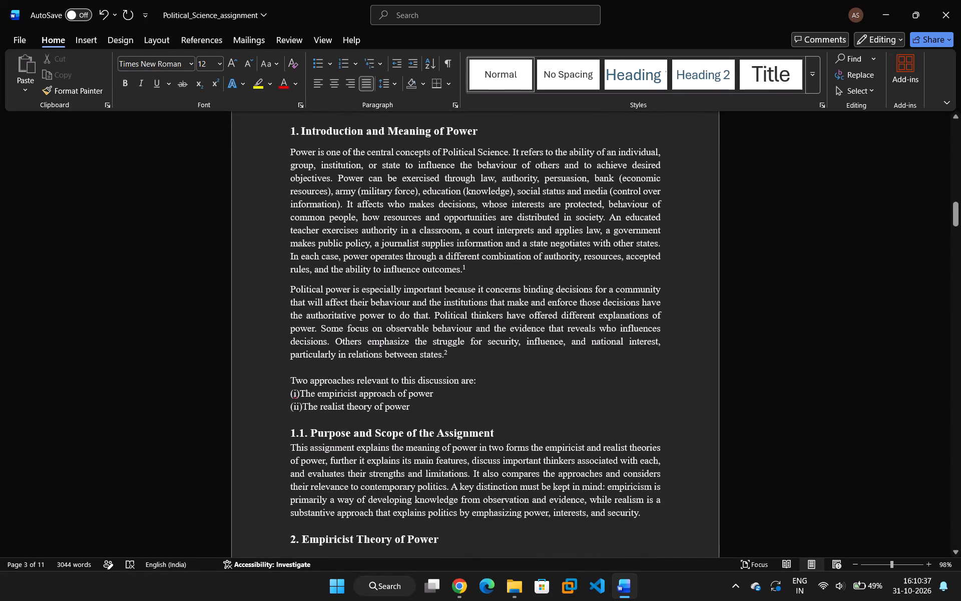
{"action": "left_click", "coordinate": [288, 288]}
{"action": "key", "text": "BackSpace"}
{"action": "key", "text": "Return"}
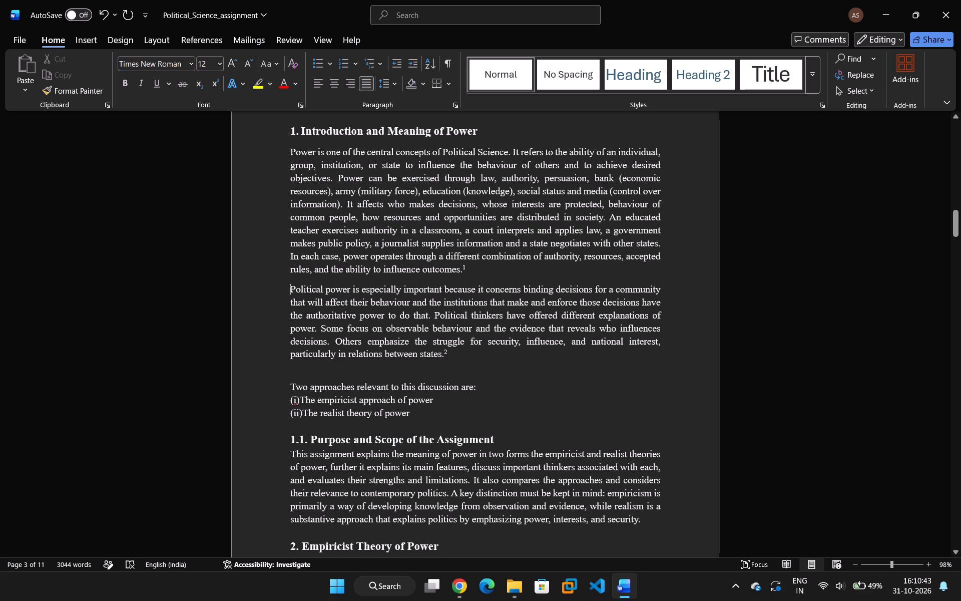
Remove the space after section 1's opening paragraph, "Power is one of the central concepts of Political Science".
{"action": "left_click_drag", "start_coordinate": [475, 277], "coordinate": [297, 158]}
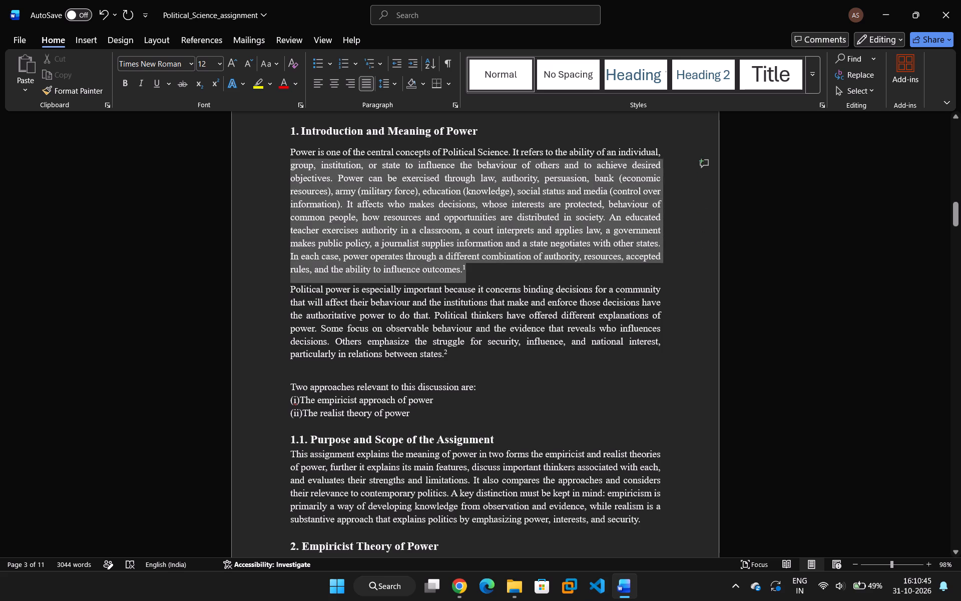
{"action": "left_click_drag", "start_coordinate": [297, 158], "coordinate": [292, 156]}
{"action": "left_click", "coordinate": [396, 79]}
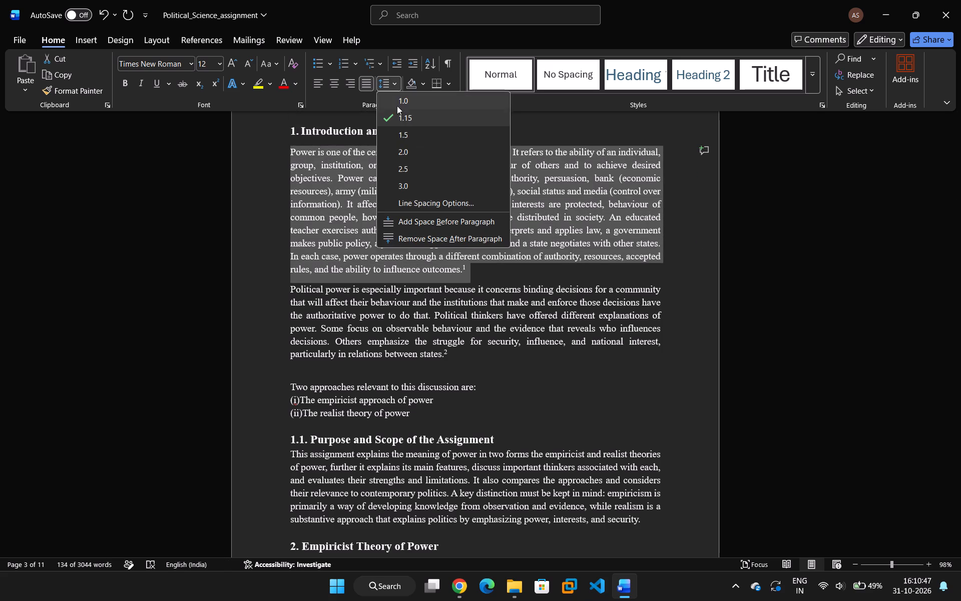
{"action": "left_click", "coordinate": [412, 236]}
{"action": "left_click", "coordinate": [474, 277]}
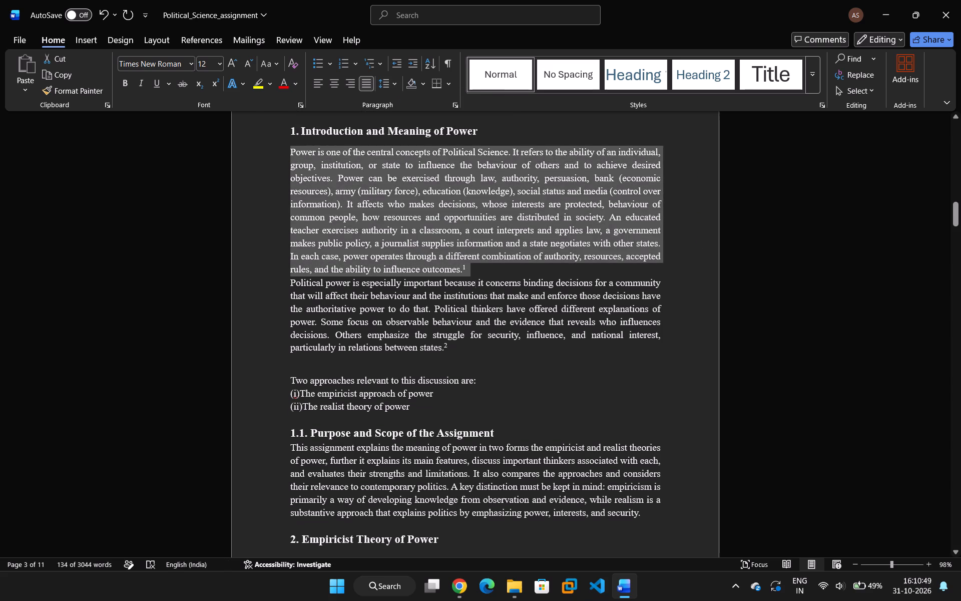
Remove the space after the second paragraph of section 1, "Political power is especially important".
{"action": "scroll", "coordinate": [432, 365], "scroll_direction": "down", "scroll_amount": 1}
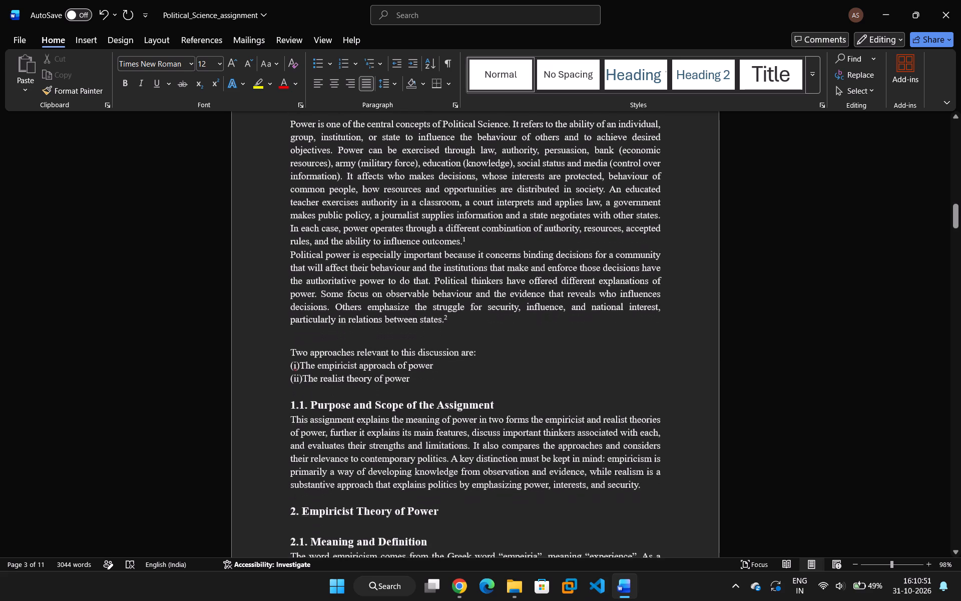
{"action": "left_click_drag", "start_coordinate": [485, 322], "coordinate": [270, 251]}
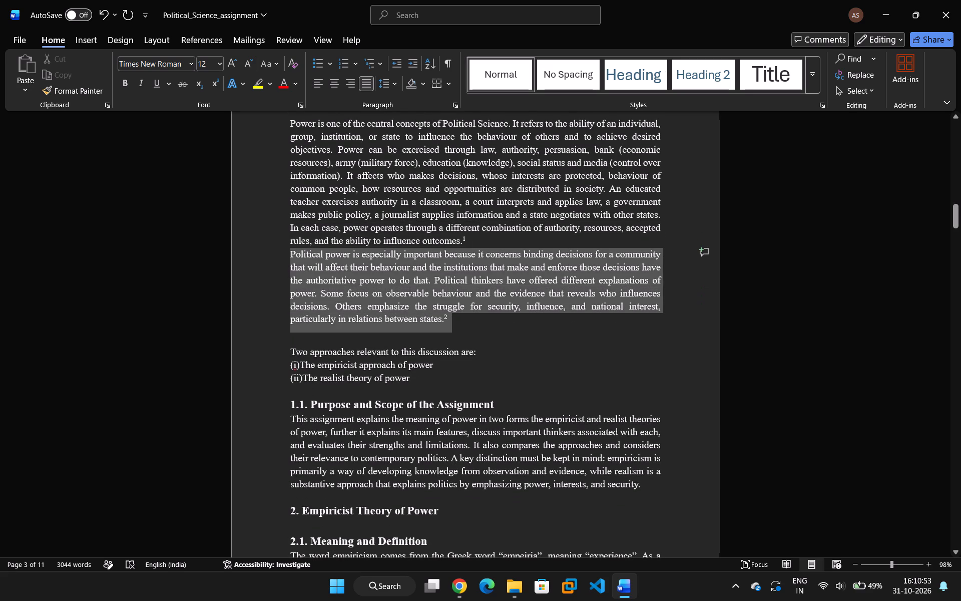
{"action": "left_click_drag", "start_coordinate": [270, 251], "coordinate": [271, 253]}
{"action": "left_click", "coordinate": [398, 86]}
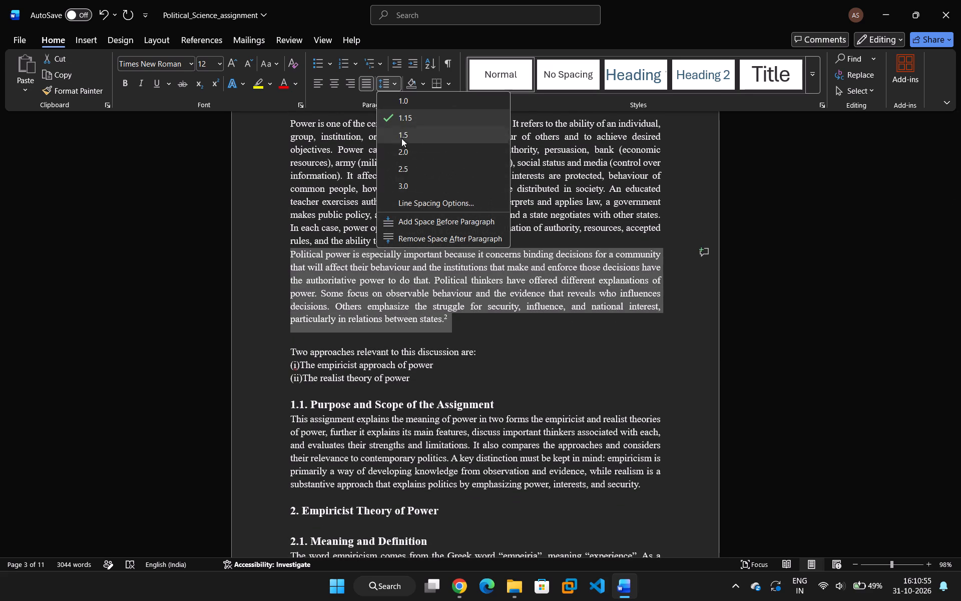
{"action": "left_click", "coordinate": [418, 238]}
{"action": "left_click", "coordinate": [486, 333]}
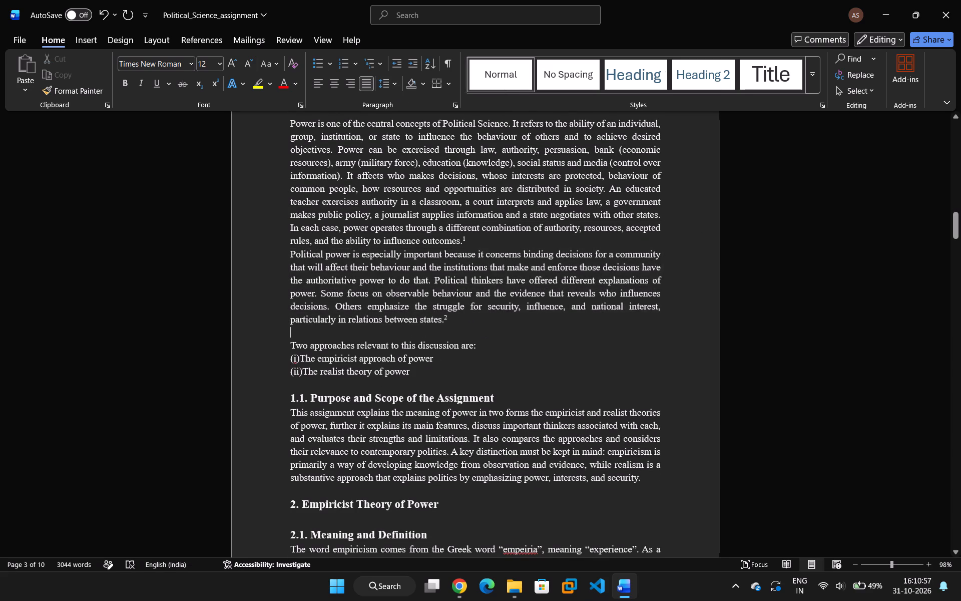
Remove the empty line above "Two approaches relevant to this discussion are:" in section 1.
{"action": "scroll", "coordinate": [484, 333], "scroll_direction": "down", "scroll_amount": 3}
{"action": "scroll", "coordinate": [390, 329], "scroll_direction": "down", "scroll_amount": 2}
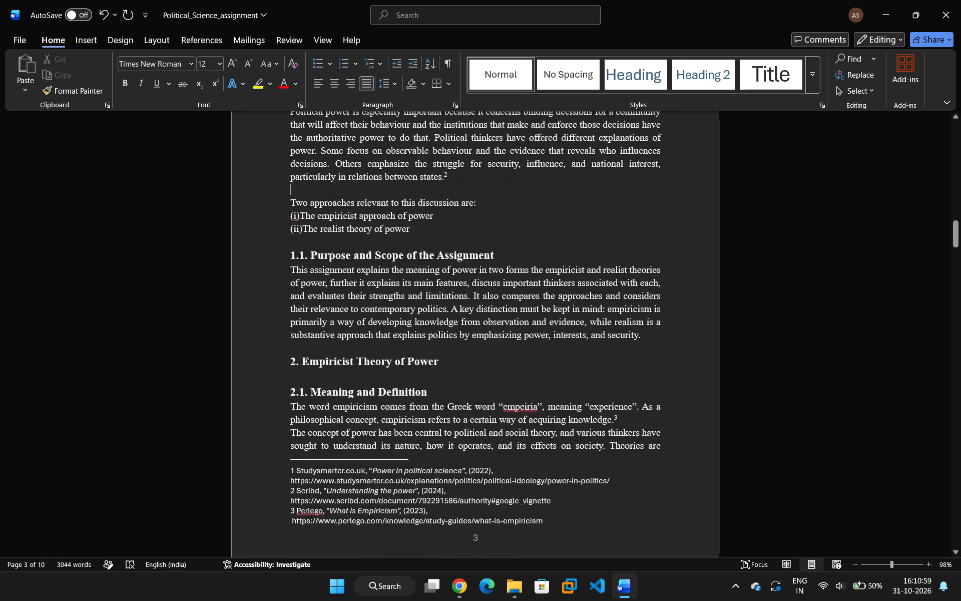
{"action": "scroll", "coordinate": [390, 329], "scroll_direction": "down", "scroll_amount": 1}
{"action": "scroll", "coordinate": [390, 329], "scroll_direction": "up", "scroll_amount": 2}
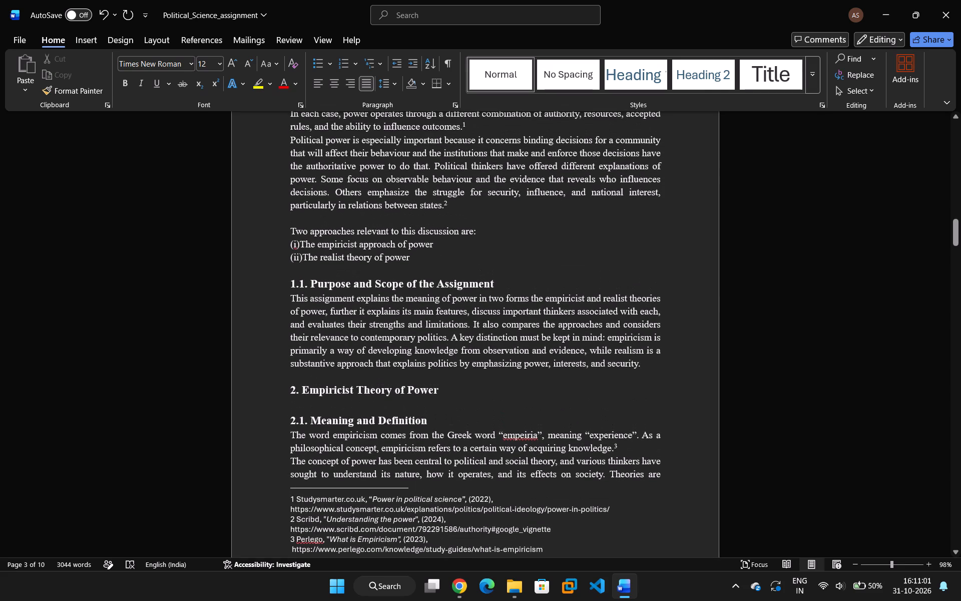
{"action": "key", "text": "BackSpace"}
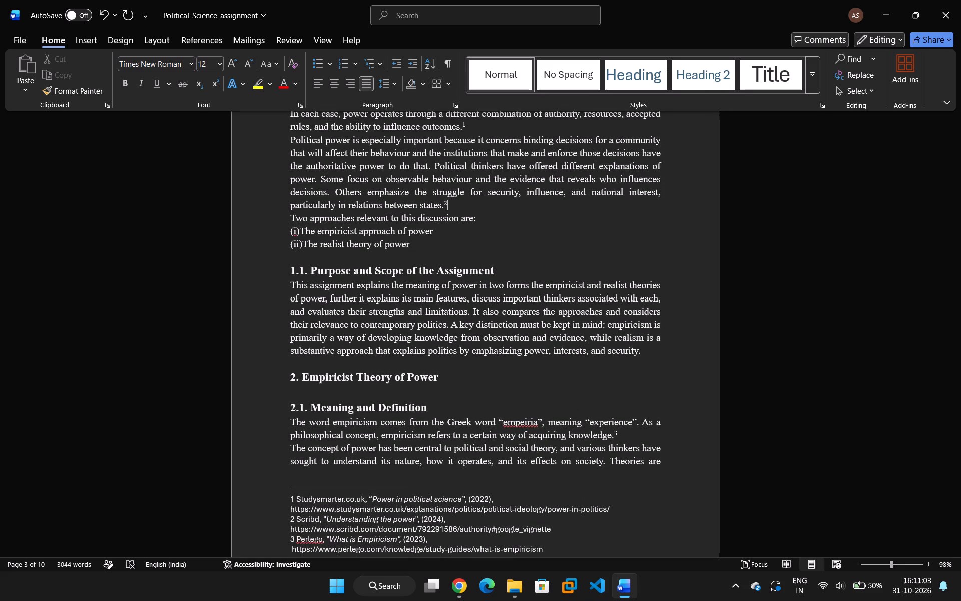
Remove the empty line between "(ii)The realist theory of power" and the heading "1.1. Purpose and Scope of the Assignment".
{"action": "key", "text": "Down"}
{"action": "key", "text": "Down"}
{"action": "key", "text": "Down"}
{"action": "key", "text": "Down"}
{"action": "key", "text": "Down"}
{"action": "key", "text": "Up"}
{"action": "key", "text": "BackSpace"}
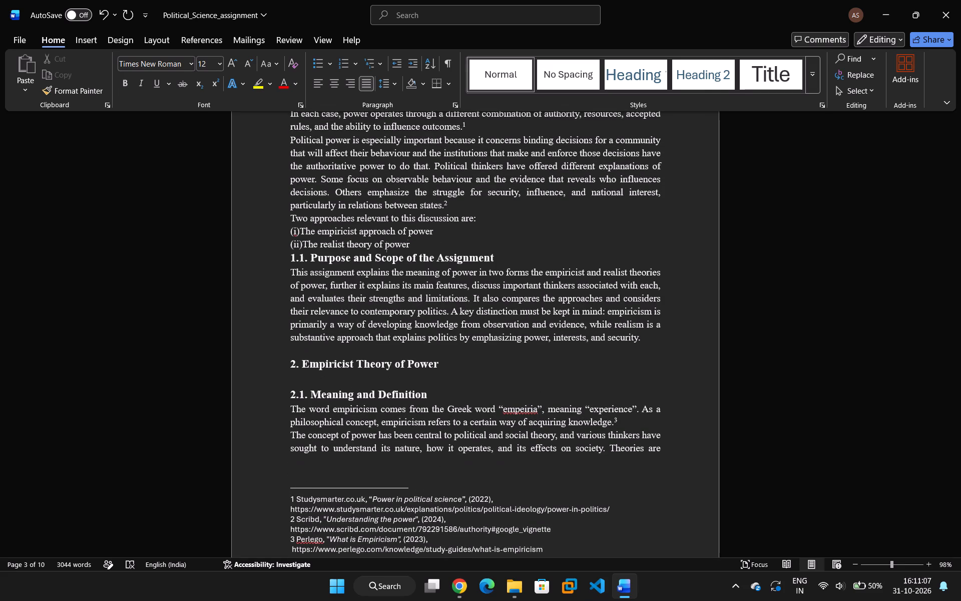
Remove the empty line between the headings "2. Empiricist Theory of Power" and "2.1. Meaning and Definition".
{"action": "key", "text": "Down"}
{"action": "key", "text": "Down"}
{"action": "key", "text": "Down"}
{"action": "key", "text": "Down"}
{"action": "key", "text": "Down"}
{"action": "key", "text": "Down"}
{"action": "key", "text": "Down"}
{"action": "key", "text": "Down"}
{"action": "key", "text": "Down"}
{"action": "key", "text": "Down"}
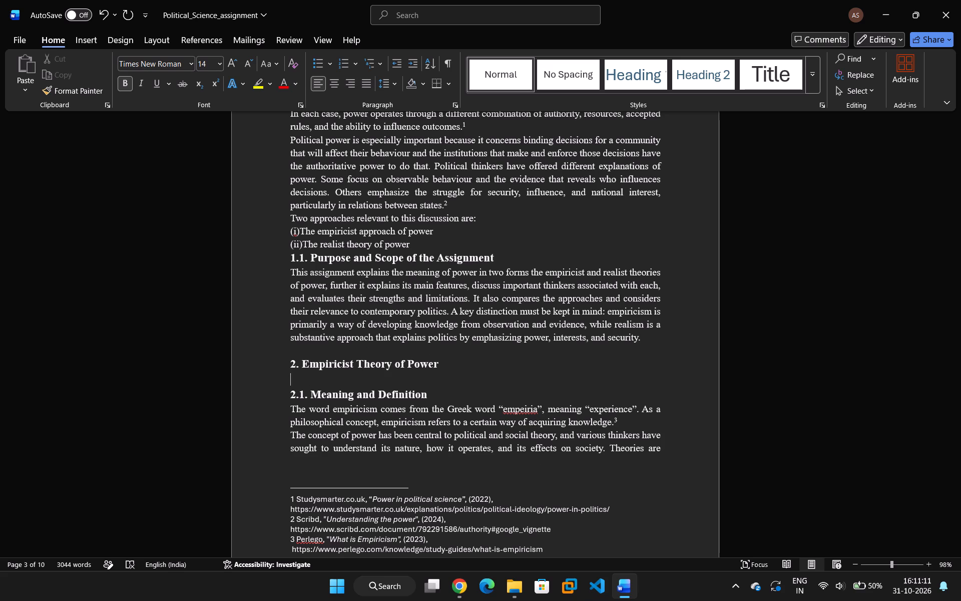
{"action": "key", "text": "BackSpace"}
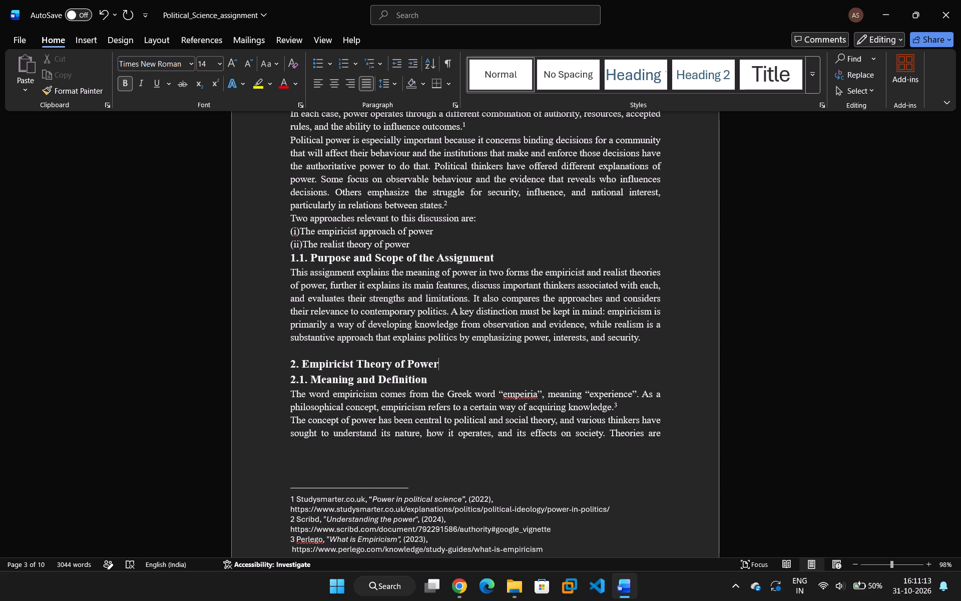
Examine the heading and paragraph spacing across sections 1 to 3, including the page break after section 2.1.
{"action": "key", "text": "Down"}
{"action": "key", "text": "Down"}
{"action": "key", "text": "Down"}
{"action": "key", "text": "Down"}
{"action": "key", "text": "Down"}
{"action": "key", "text": "Down"}
{"action": "key", "text": "Down"}
{"action": "key", "text": "Down"}
{"action": "key", "text": "Down"}
{"action": "key", "text": "Down"}
{"action": "key", "text": "Down"}
{"action": "key", "text": "Down"}
{"action": "key", "text": "Down"}
{"action": "key", "text": "Down"}
{"action": "key", "text": "Down"}
{"action": "key", "text": "Down"}
{"action": "key", "text": "Down"}
{"action": "key", "text": "Down"}
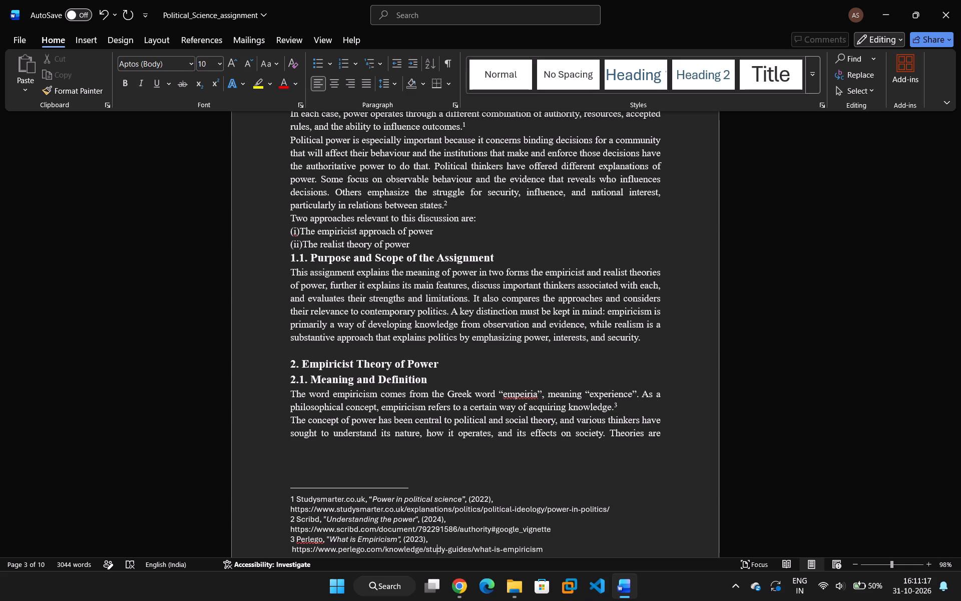
{"action": "key", "text": "Down"}
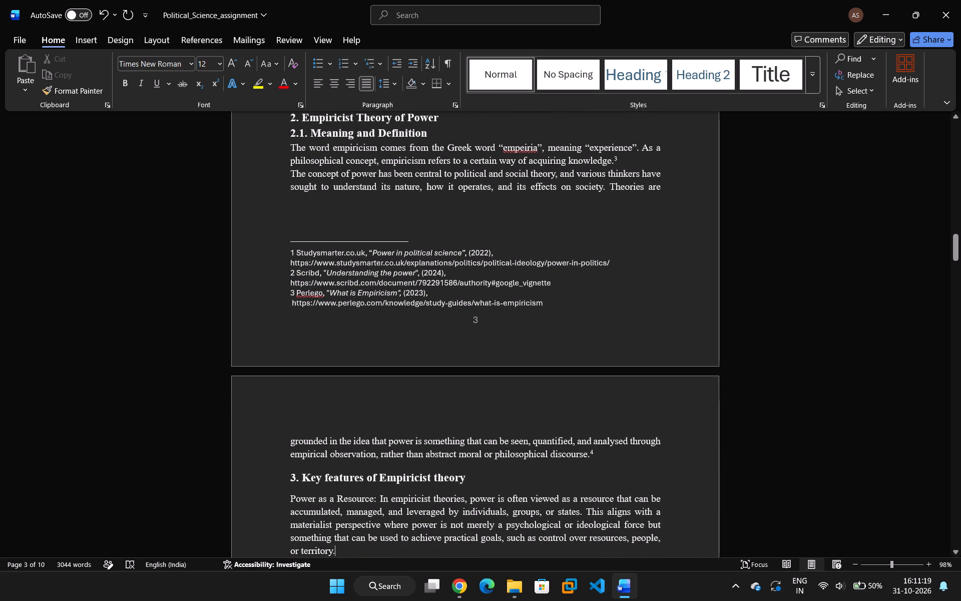
{"action": "key", "text": "Down"}
{"action": "key", "text": "Up"}
{"action": "key", "text": "Up"}
{"action": "key", "text": "Up"}
{"action": "key", "text": "Up"}
{"action": "key", "text": "Up"}
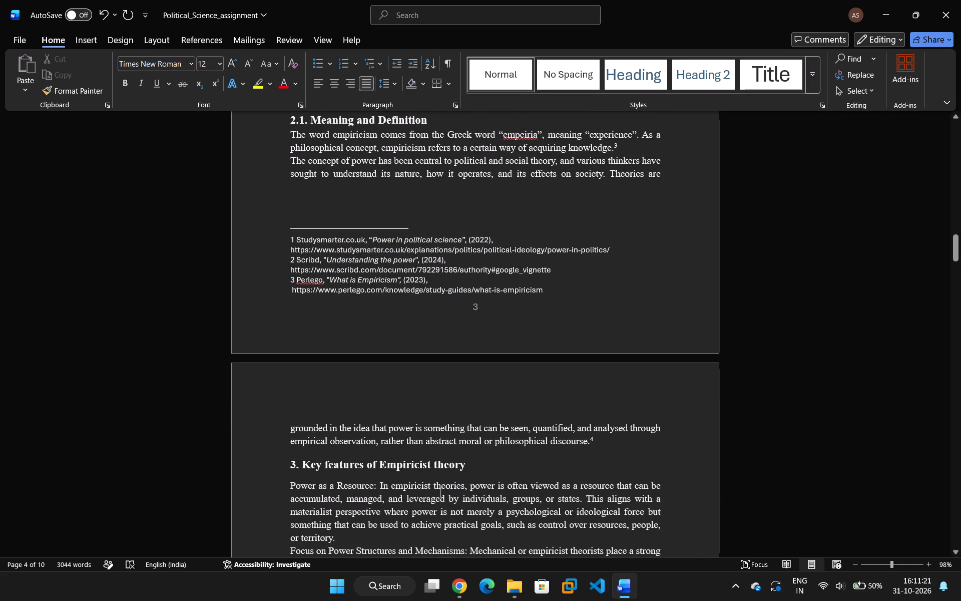
{"action": "key", "text": "Up"}
{"action": "key", "text": "Up"}
{"action": "scroll", "coordinate": [390, 329], "scroll_direction": "up", "scroll_amount": 4}
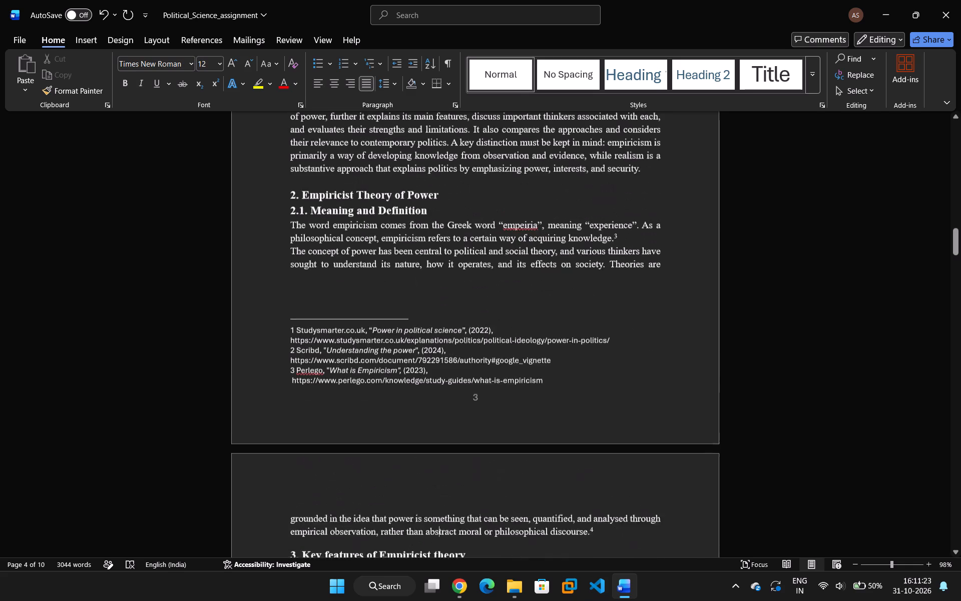
{"action": "scroll", "coordinate": [390, 329], "scroll_direction": "up", "scroll_amount": 11}
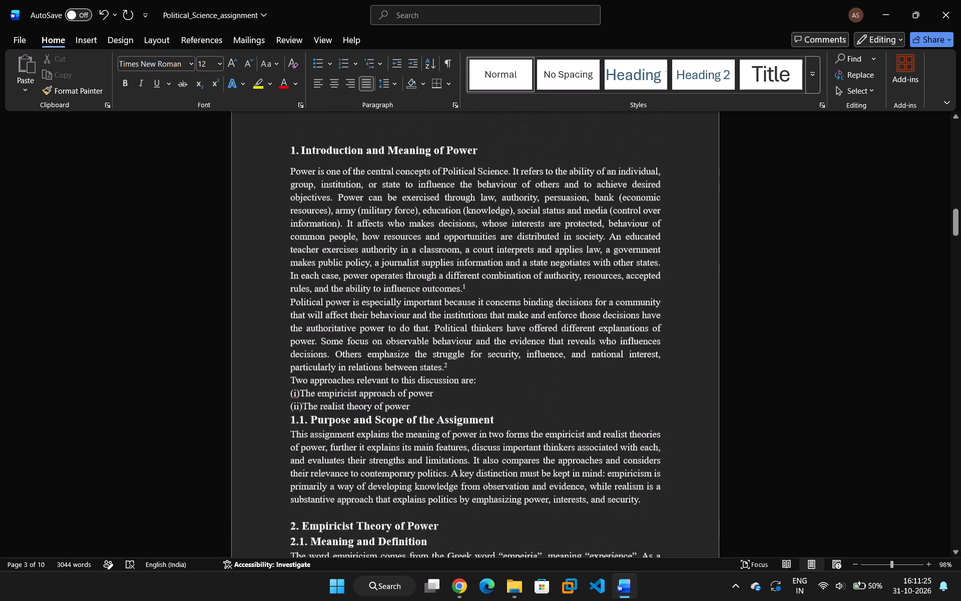
{"action": "scroll", "coordinate": [390, 329], "scroll_direction": "up", "scroll_amount": 2}
{"action": "scroll", "coordinate": [390, 329], "scroll_direction": "down", "scroll_amount": 5}
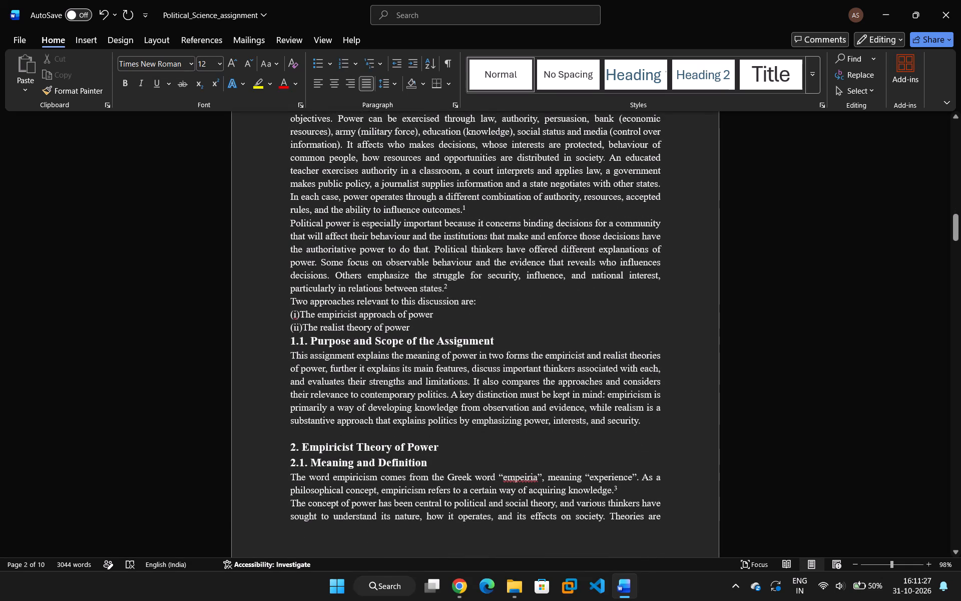
{"action": "scroll", "coordinate": [350, 333], "scroll_direction": "down", "scroll_amount": 1}
{"action": "scroll", "coordinate": [350, 333], "scroll_direction": "up", "scroll_amount": 7}
{"action": "scroll", "coordinate": [350, 333], "scroll_direction": "down", "scroll_amount": 2}
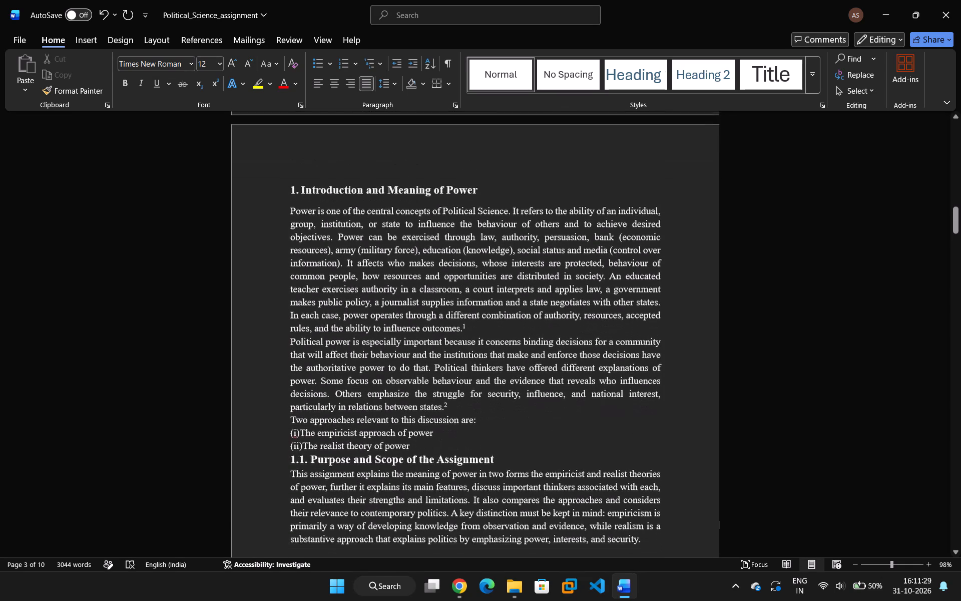
{"action": "scroll", "coordinate": [350, 333], "scroll_direction": "down", "scroll_amount": 3}
{"action": "scroll", "coordinate": [350, 336], "scroll_direction": "up", "scroll_amount": 2}
{"action": "scroll", "coordinate": [347, 341], "scroll_direction": "down", "scroll_amount": 2}
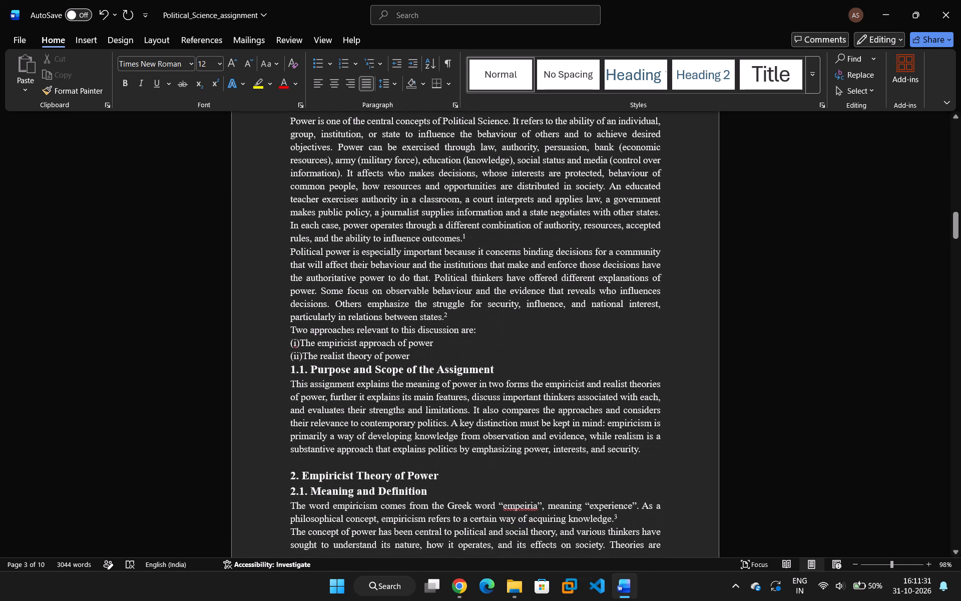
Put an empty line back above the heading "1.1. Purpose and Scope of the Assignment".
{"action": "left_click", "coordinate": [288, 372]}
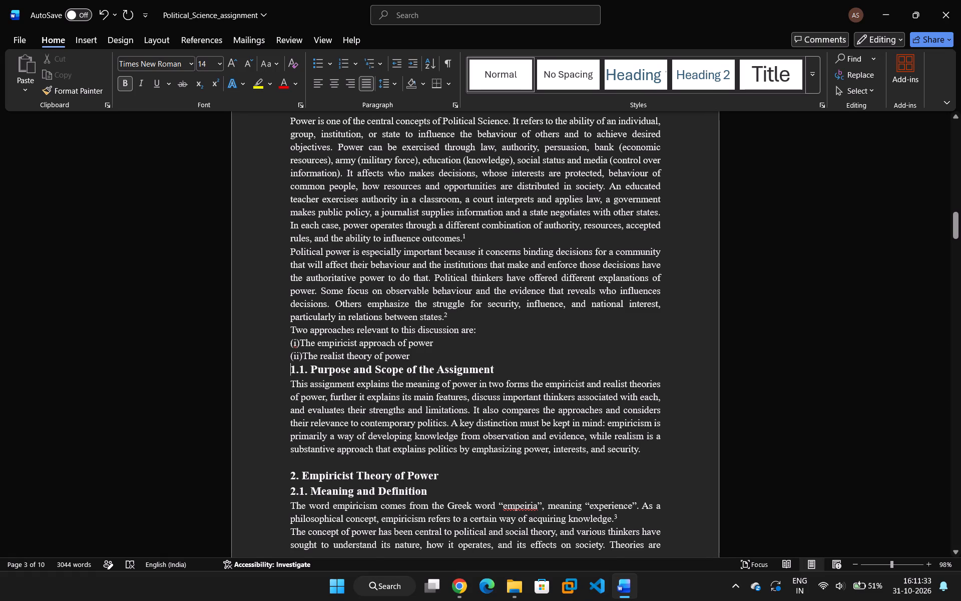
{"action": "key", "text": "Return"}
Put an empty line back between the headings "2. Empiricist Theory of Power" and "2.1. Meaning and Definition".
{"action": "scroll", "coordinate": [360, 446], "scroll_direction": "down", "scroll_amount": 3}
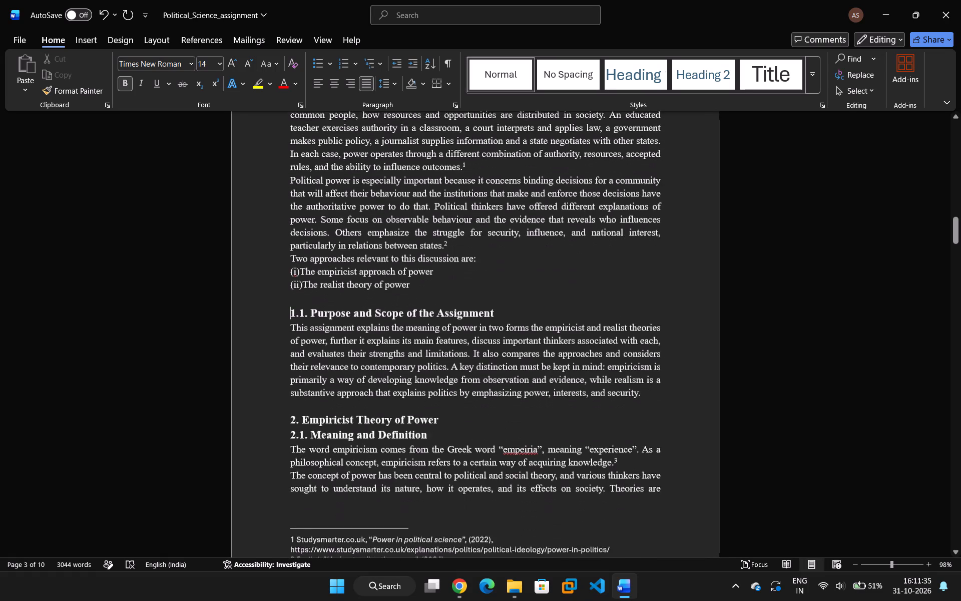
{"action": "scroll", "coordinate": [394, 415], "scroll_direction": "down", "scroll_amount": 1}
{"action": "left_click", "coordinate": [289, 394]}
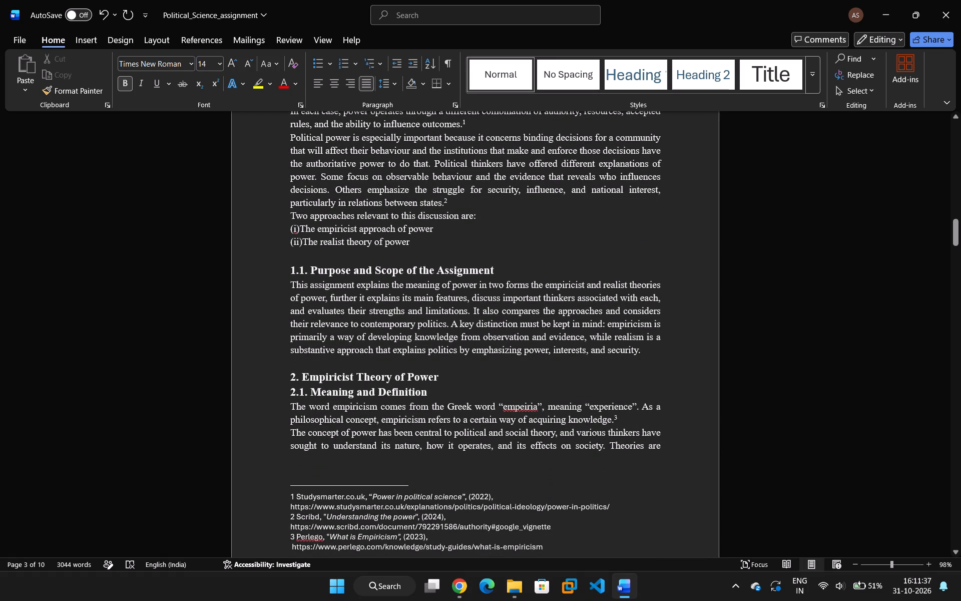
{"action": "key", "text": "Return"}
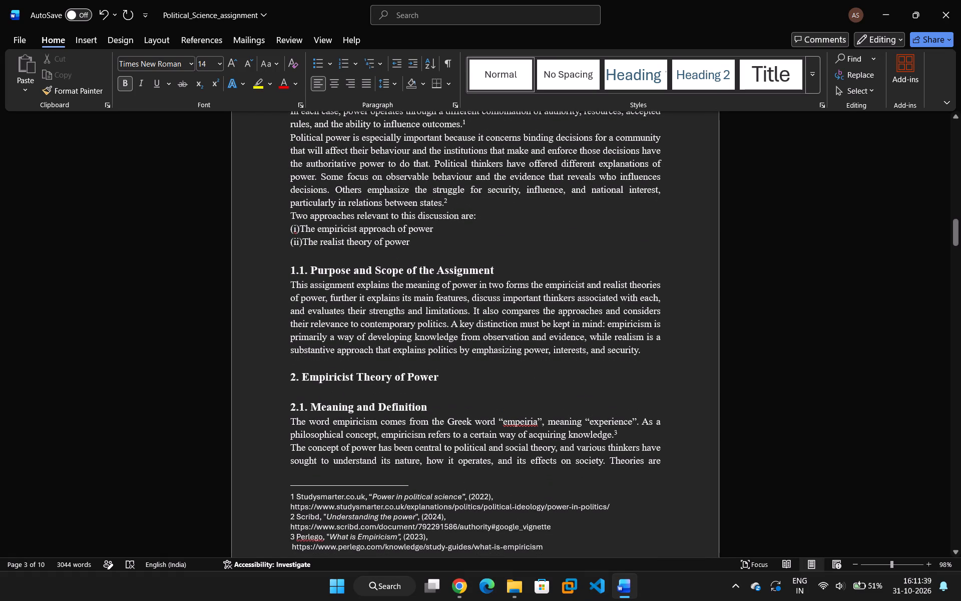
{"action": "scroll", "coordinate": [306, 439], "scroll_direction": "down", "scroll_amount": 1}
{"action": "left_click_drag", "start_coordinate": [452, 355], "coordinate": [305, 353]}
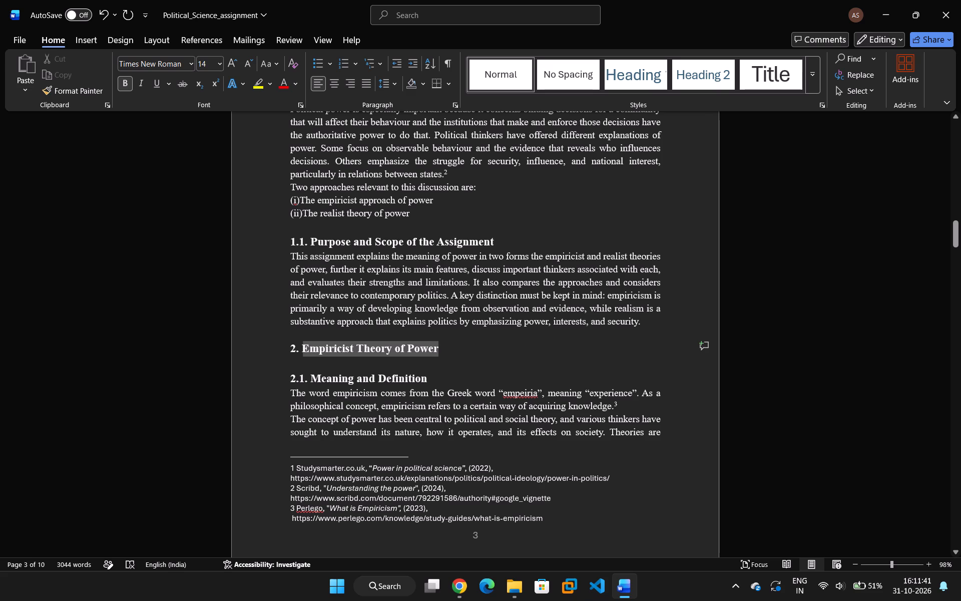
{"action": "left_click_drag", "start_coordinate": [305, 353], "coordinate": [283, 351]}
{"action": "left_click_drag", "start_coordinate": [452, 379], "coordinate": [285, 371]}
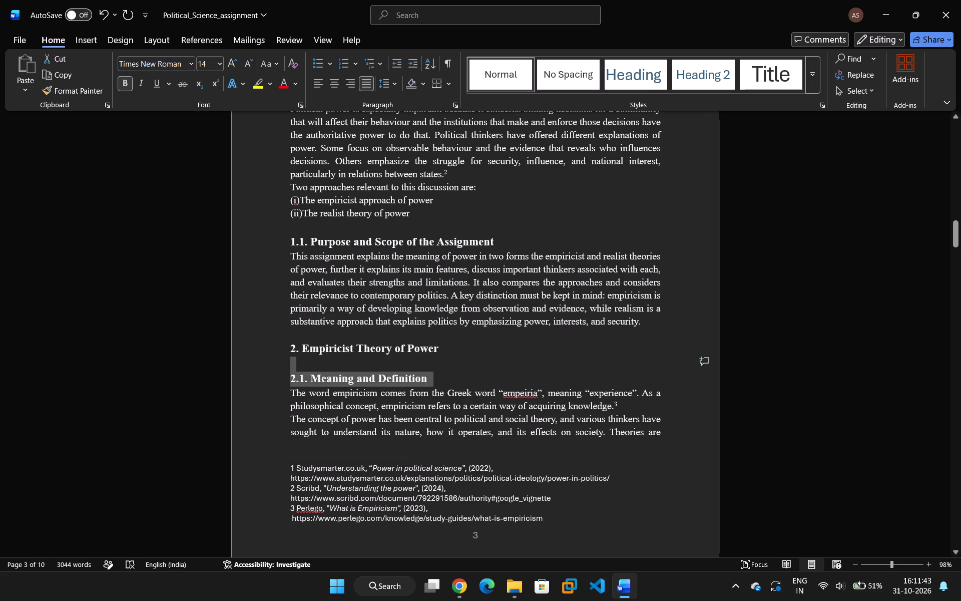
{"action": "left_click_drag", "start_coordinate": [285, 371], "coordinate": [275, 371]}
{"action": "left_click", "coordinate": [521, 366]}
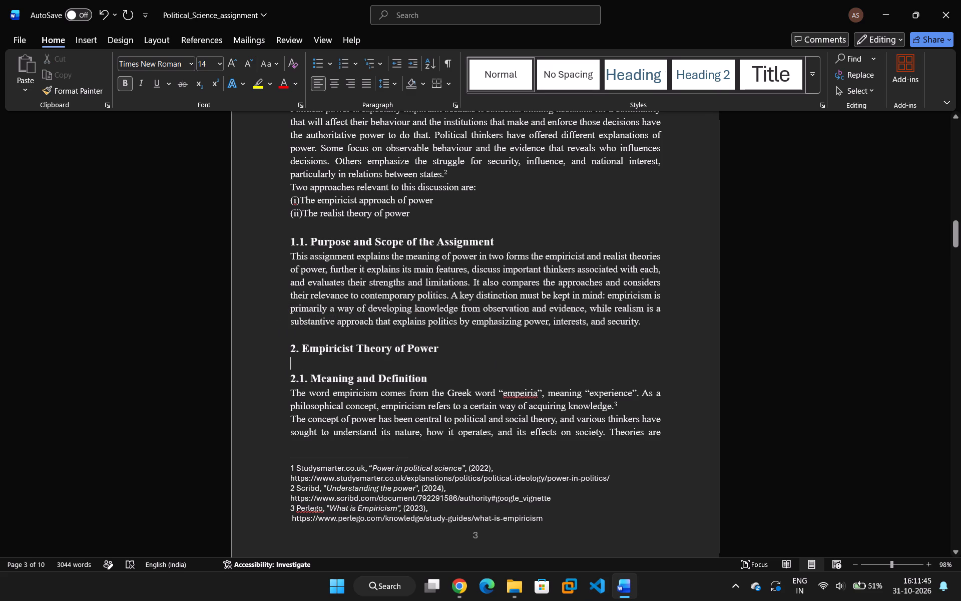
Examine the heading spacing, body text and footnotes from section 3 through the start of section 6.
{"action": "scroll", "coordinate": [432, 365], "scroll_direction": "down", "scroll_amount": 2}
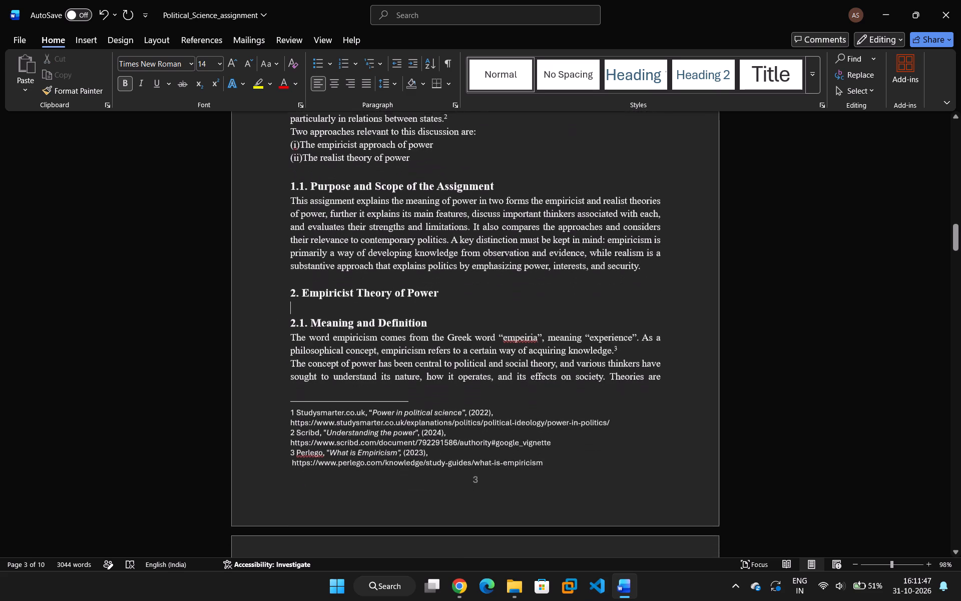
{"action": "scroll", "coordinate": [432, 365], "scroll_direction": "down", "scroll_amount": 14}
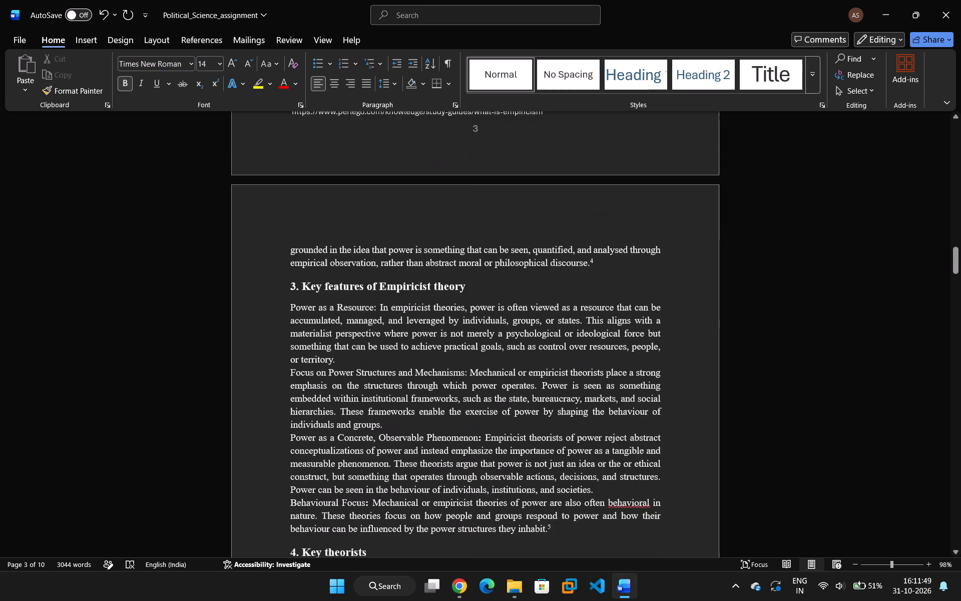
{"action": "scroll", "coordinate": [424, 388], "scroll_direction": "down", "scroll_amount": 4}
{"action": "scroll", "coordinate": [421, 389], "scroll_direction": "up", "scroll_amount": 2}
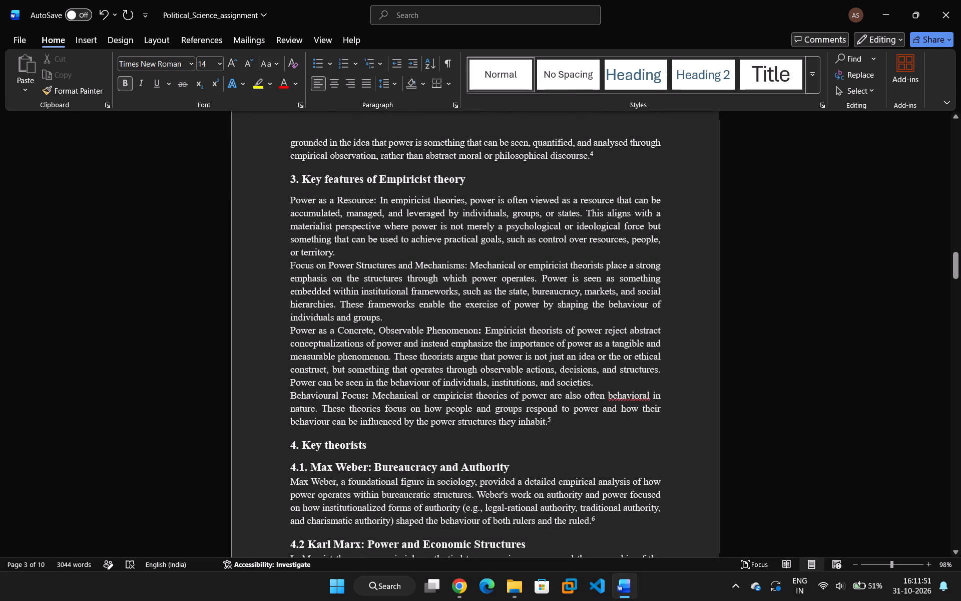
{"action": "scroll", "coordinate": [422, 389], "scroll_direction": "up", "scroll_amount": 5}
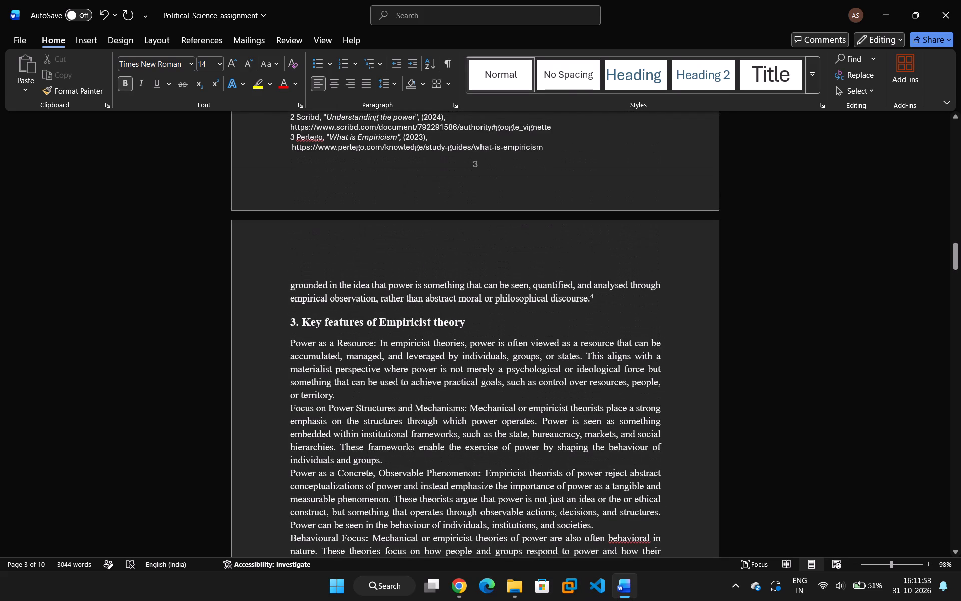
{"action": "scroll", "coordinate": [418, 386], "scroll_direction": "down", "scroll_amount": 3}
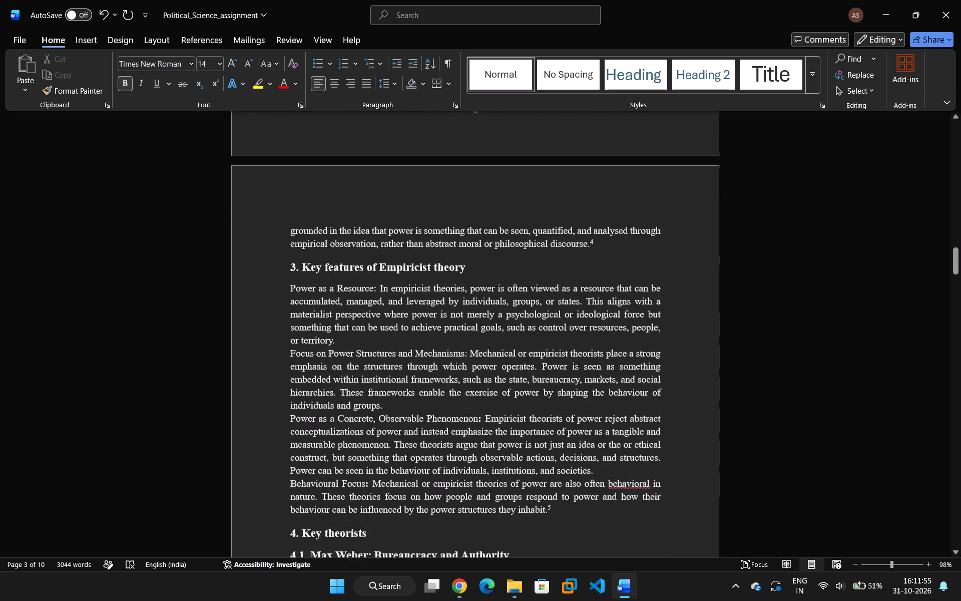
{"action": "scroll", "coordinate": [433, 375], "scroll_direction": "down", "scroll_amount": 4}
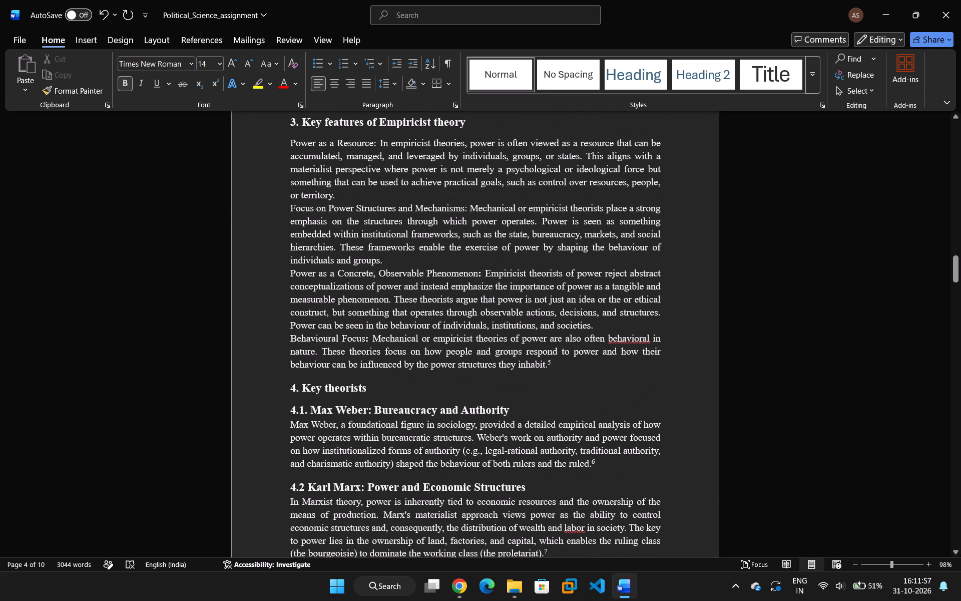
{"action": "scroll", "coordinate": [428, 403], "scroll_direction": "up", "scroll_amount": 1}
{"action": "scroll", "coordinate": [435, 400], "scroll_direction": "down", "scroll_amount": 3}
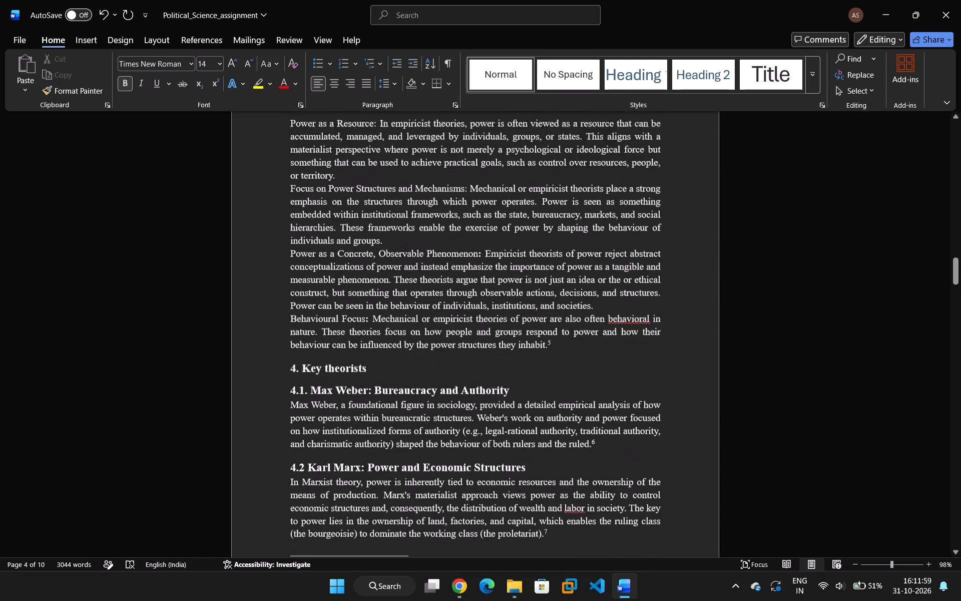
{"action": "scroll", "coordinate": [435, 400], "scroll_direction": "down", "scroll_amount": 5}
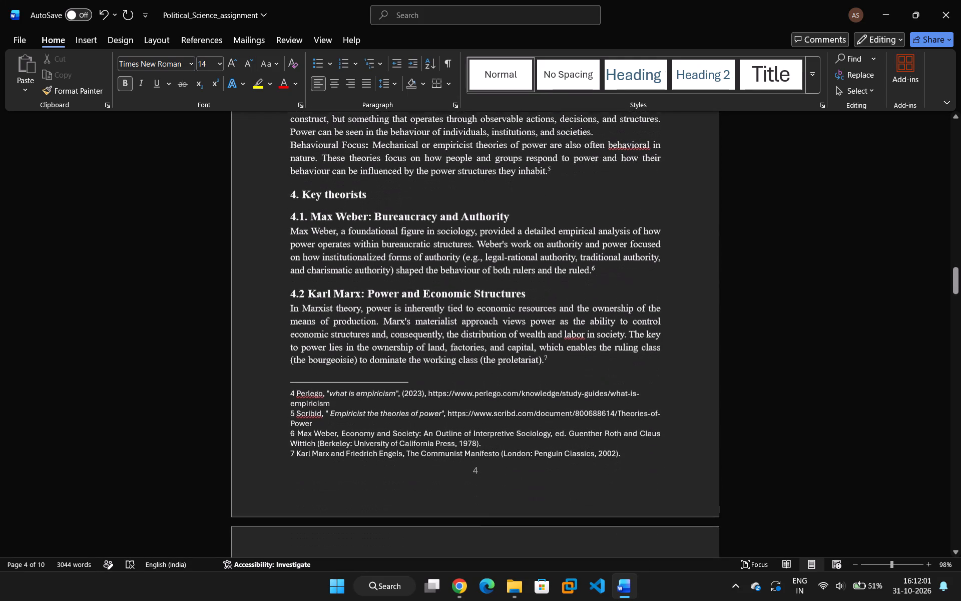
{"action": "scroll", "coordinate": [433, 402], "scroll_direction": "down", "scroll_amount": 8}
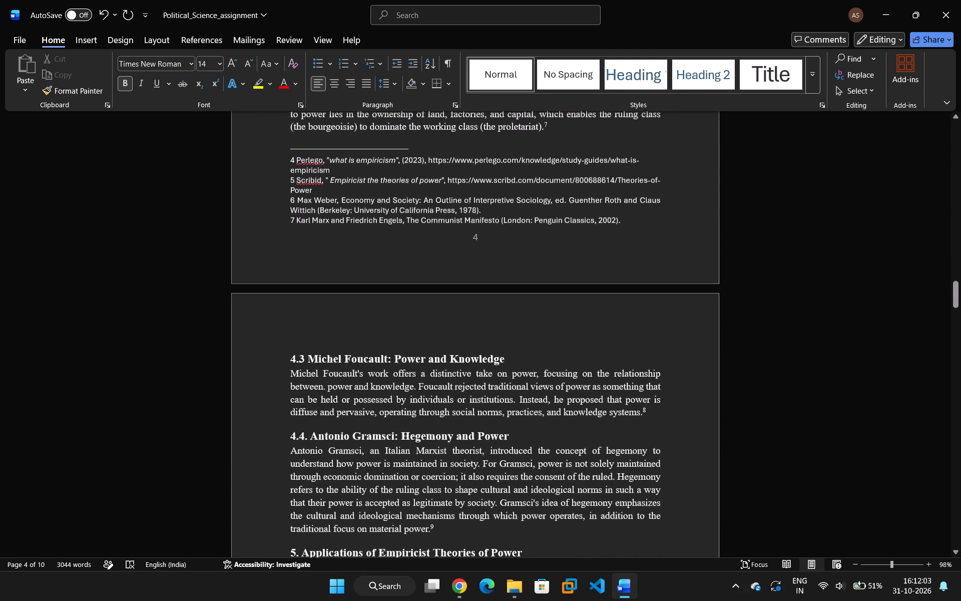
{"action": "scroll", "coordinate": [428, 401], "scroll_direction": "down", "scroll_amount": 8}
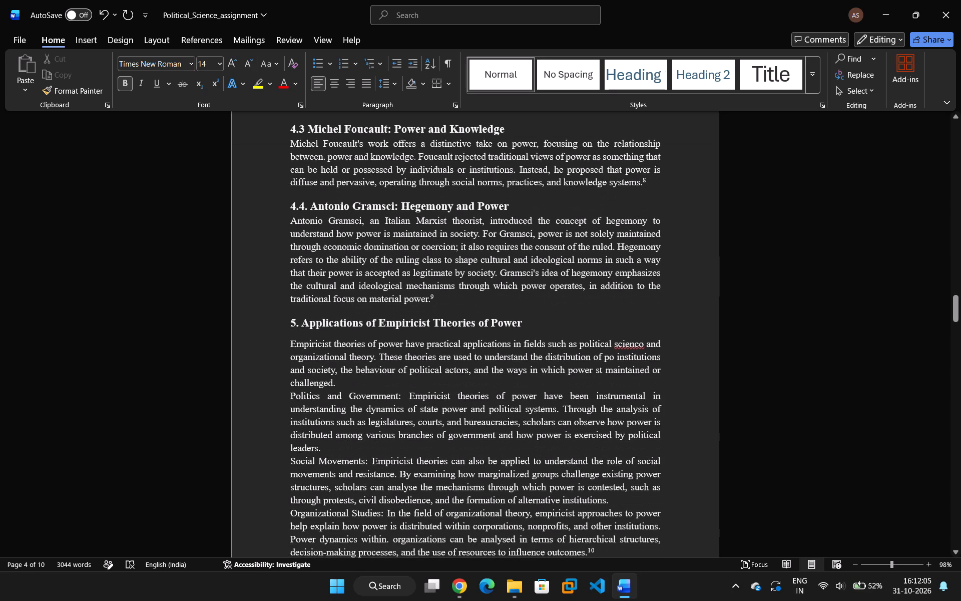
{"action": "scroll", "coordinate": [428, 401], "scroll_direction": "down", "scroll_amount": 7}
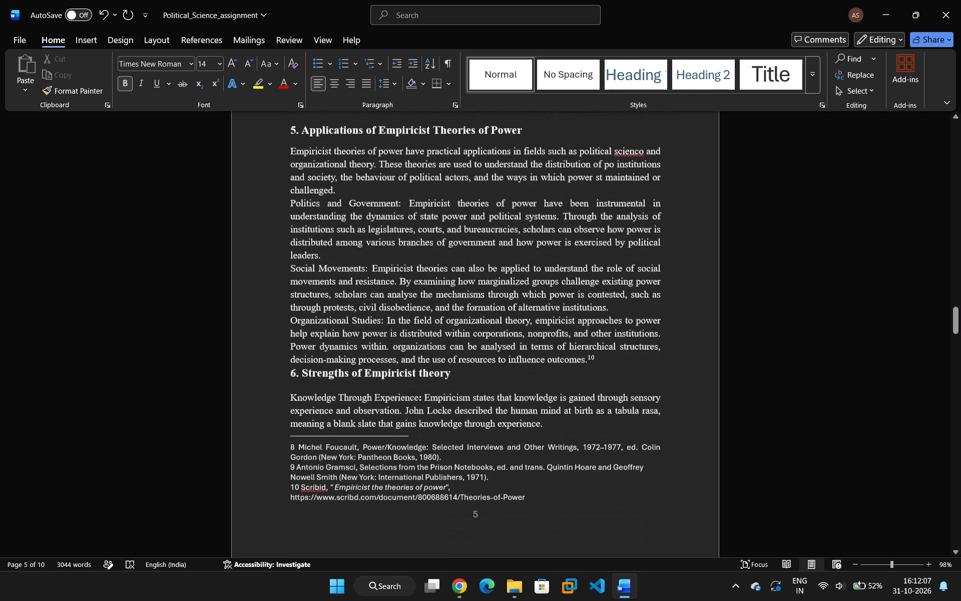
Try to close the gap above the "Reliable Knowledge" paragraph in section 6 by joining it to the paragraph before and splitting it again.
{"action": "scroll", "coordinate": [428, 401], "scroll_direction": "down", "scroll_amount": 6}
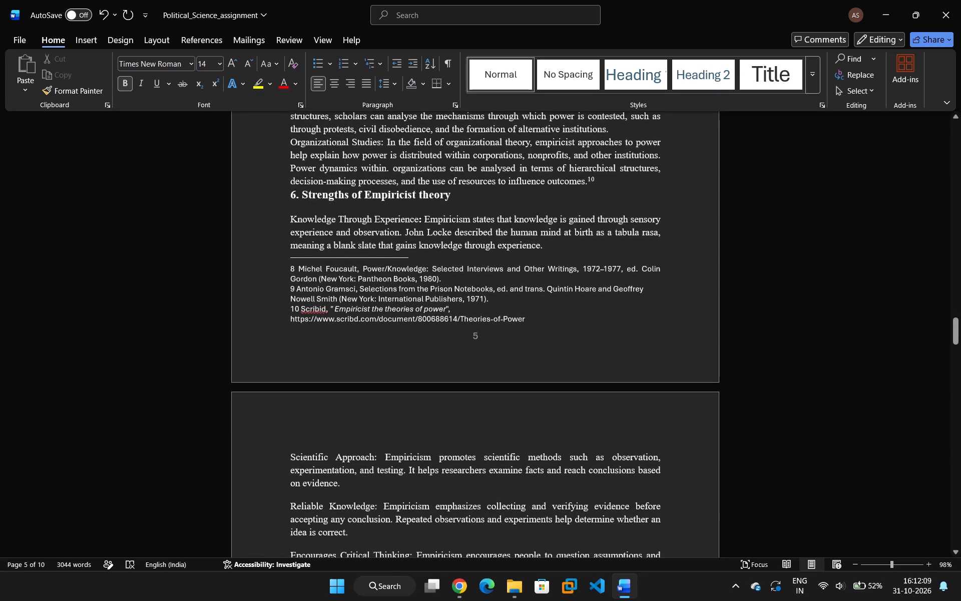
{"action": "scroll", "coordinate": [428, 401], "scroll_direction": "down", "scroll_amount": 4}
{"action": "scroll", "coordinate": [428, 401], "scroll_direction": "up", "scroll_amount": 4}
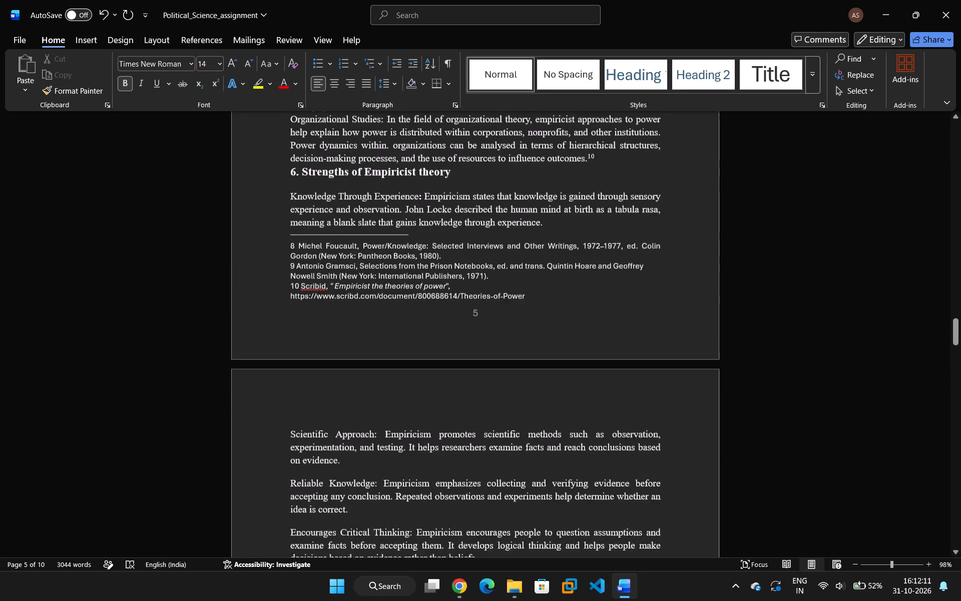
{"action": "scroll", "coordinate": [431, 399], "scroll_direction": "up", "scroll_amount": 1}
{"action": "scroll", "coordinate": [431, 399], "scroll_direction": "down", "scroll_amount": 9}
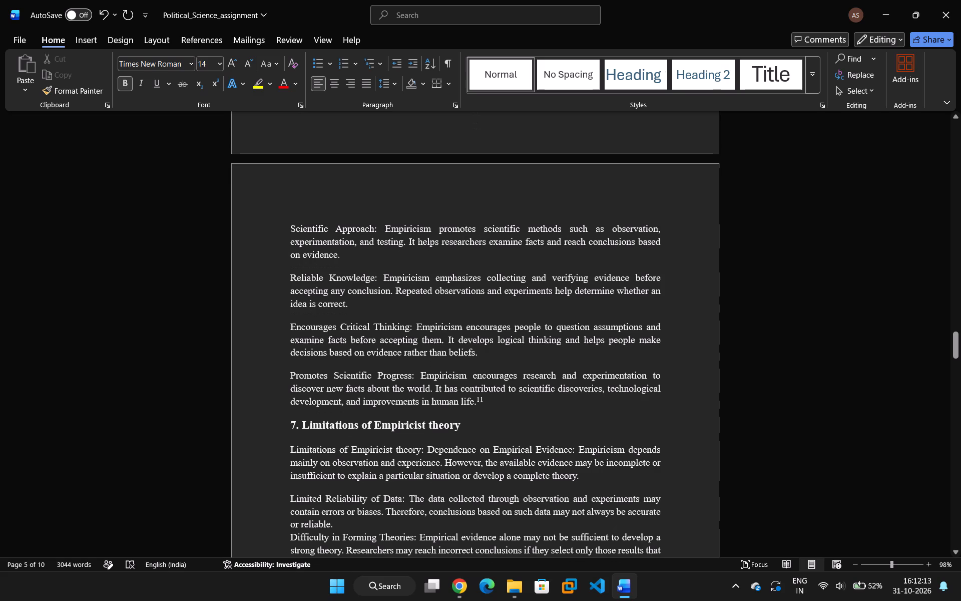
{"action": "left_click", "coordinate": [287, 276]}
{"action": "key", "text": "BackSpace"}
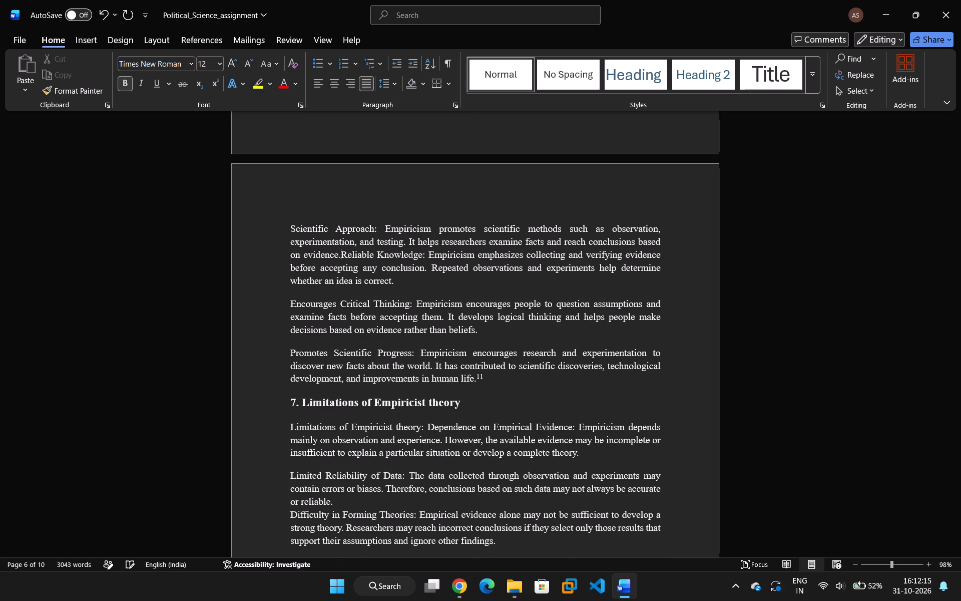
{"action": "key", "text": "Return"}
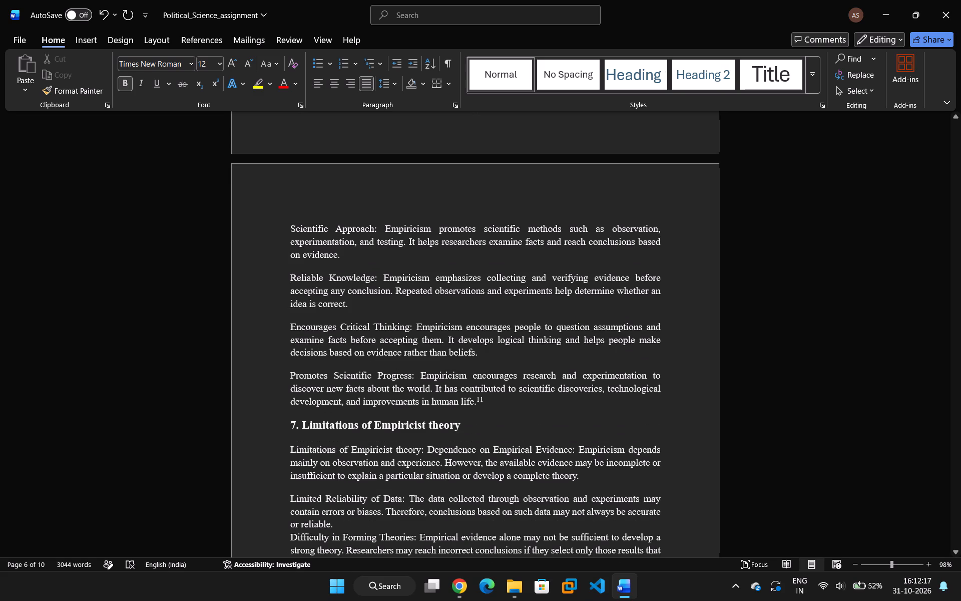
Remove the space before the "Reliable Knowledge" paragraph in section 6.
{"action": "left_click_drag", "start_coordinate": [353, 258], "coordinate": [291, 235]}
{"action": "left_click_drag", "start_coordinate": [349, 272], "coordinate": [298, 291]}
{"action": "left_click", "coordinate": [292, 279]}
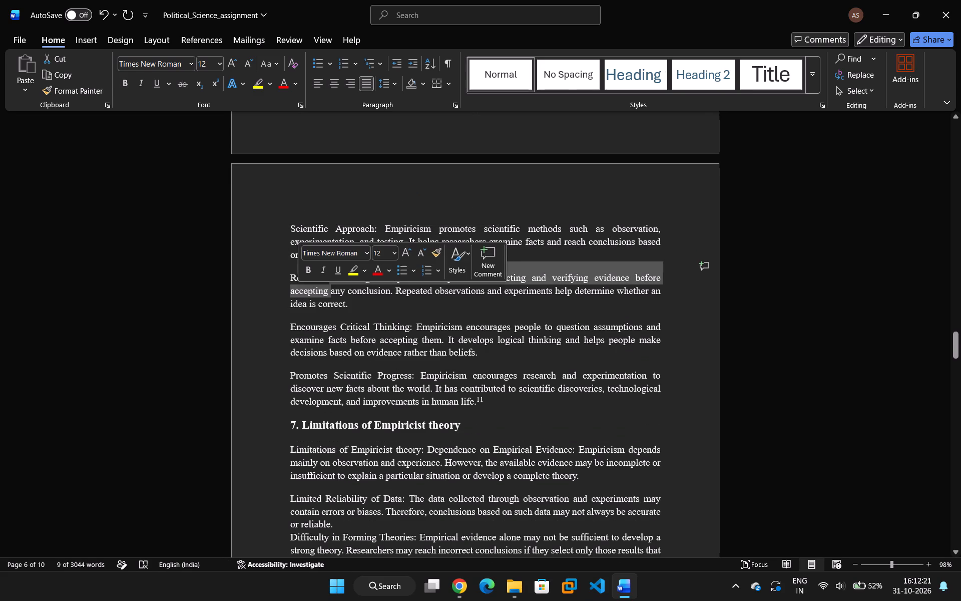
{"action": "left_click_drag", "start_coordinate": [292, 279], "coordinate": [347, 307]}
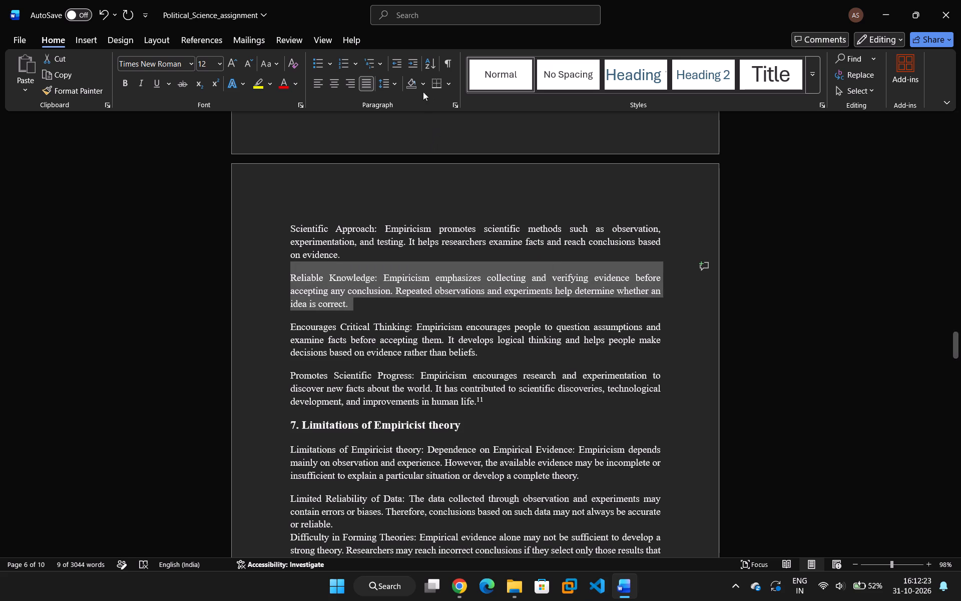
{"action": "left_click", "coordinate": [397, 83]}
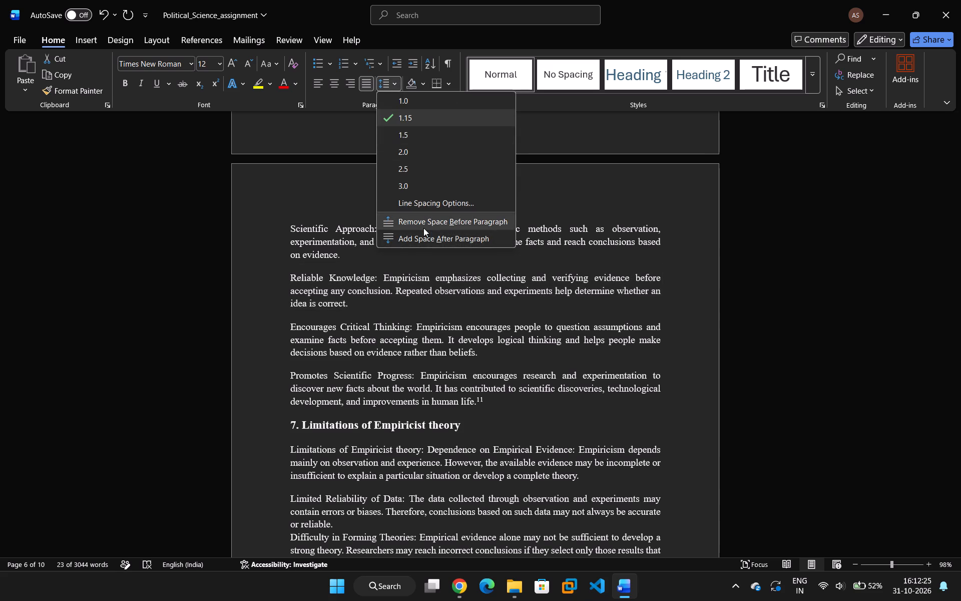
{"action": "left_click", "coordinate": [423, 225]}
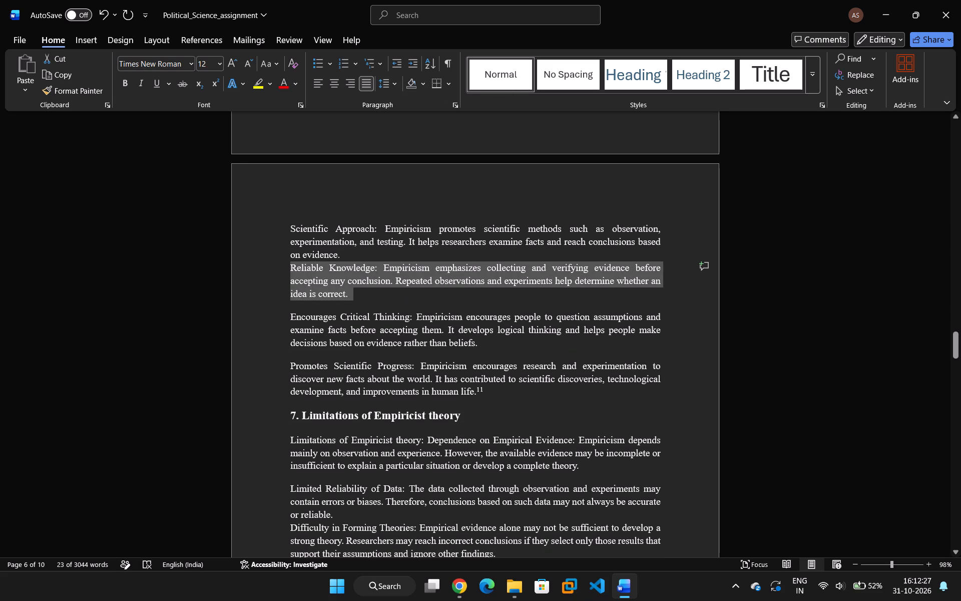
Remove the space before the "Encourages Critical Thinking" paragraph in section 6.
{"action": "left_click_drag", "start_coordinate": [494, 345], "coordinate": [294, 302]}
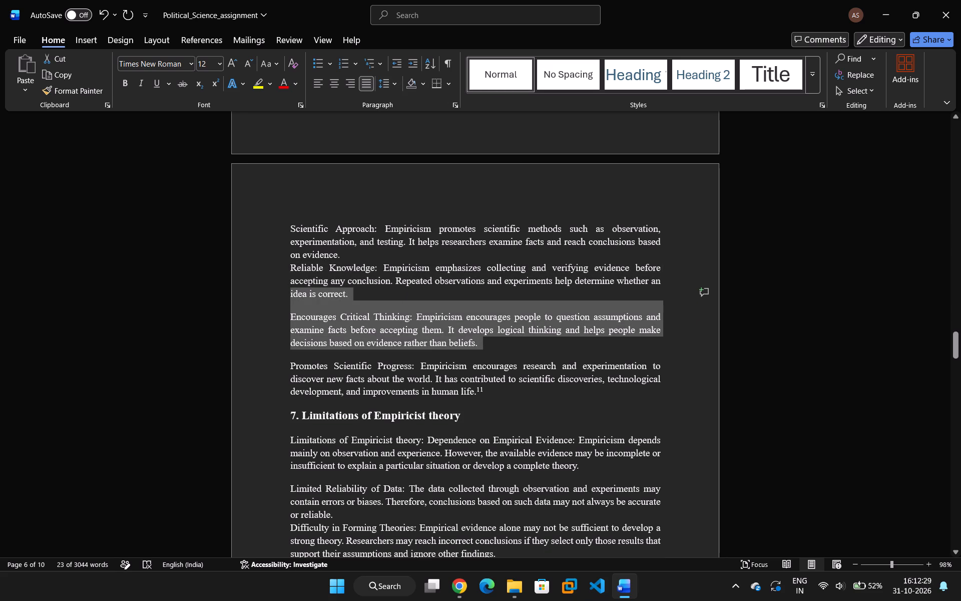
{"action": "left_click_drag", "start_coordinate": [294, 302], "coordinate": [294, 304]}
{"action": "left_click", "coordinate": [394, 91]}
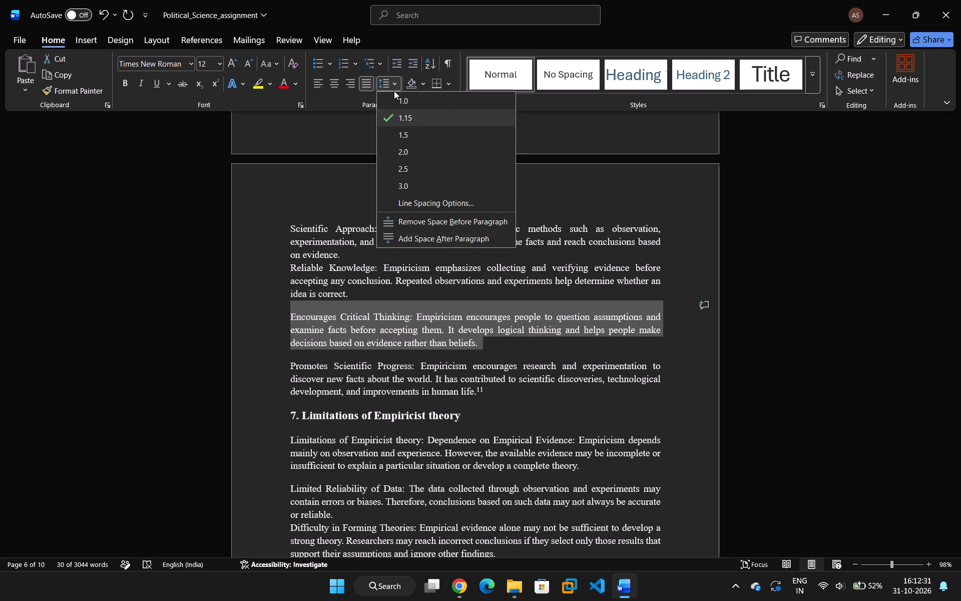
{"action": "left_click", "coordinate": [441, 224]}
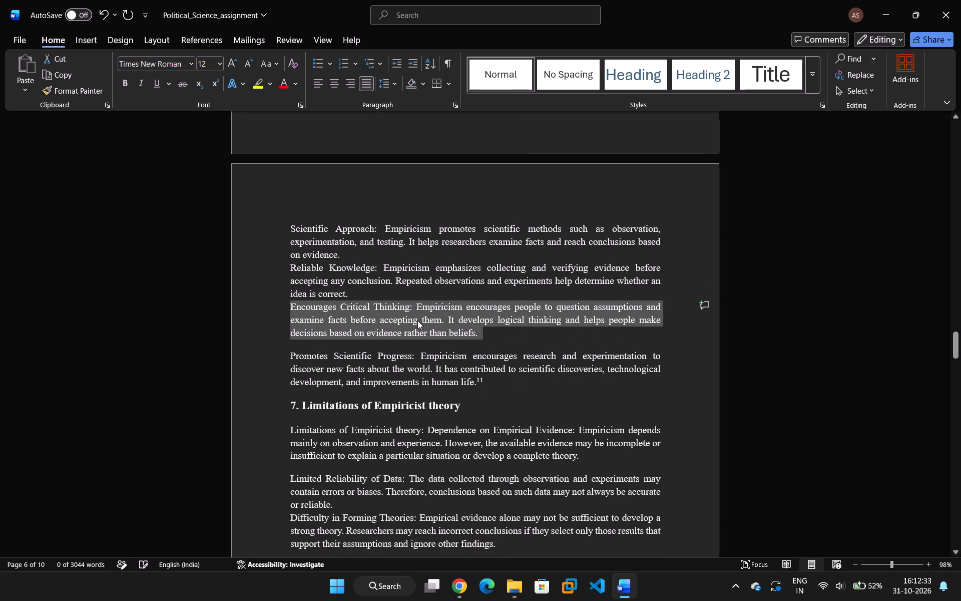
Remove the space before the "Promotes Scientific Progress" paragraph at the end of section 6.
{"action": "left_click_drag", "start_coordinate": [497, 388], "coordinate": [286, 344]}
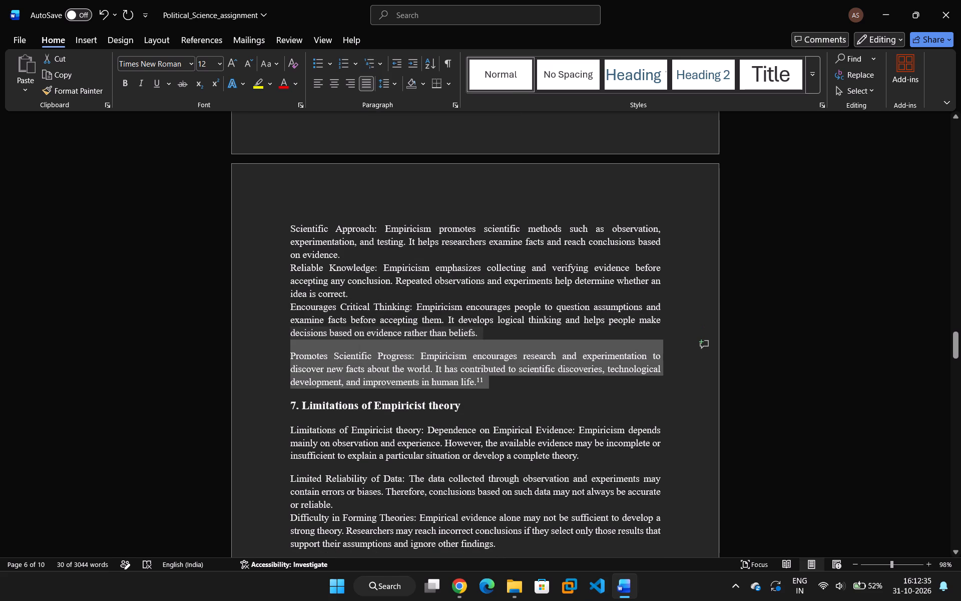
{"action": "left_click_drag", "start_coordinate": [286, 344], "coordinate": [286, 344]}
{"action": "left_click", "coordinate": [400, 80]}
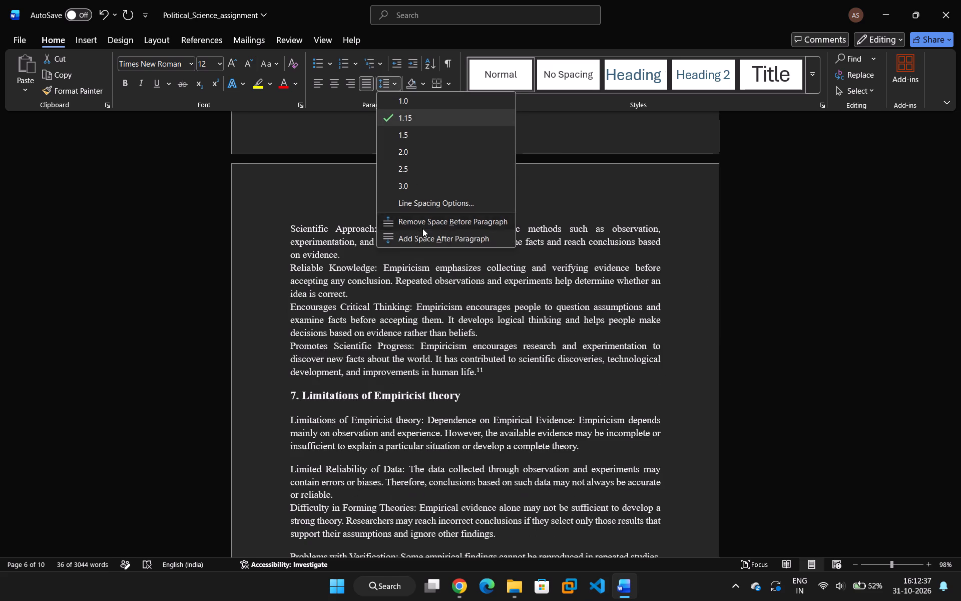
{"action": "left_click", "coordinate": [422, 228]}
Remove the space before the "Limited Reliability of Data" paragraph in section 7, Limitations of Empiricist theory.
{"action": "scroll", "coordinate": [441, 306], "scroll_direction": "down", "scroll_amount": 3}
{"action": "left_click_drag", "start_coordinate": [551, 273], "coordinate": [571, 280]}
{"action": "scroll", "coordinate": [573, 288], "scroll_direction": "down", "scroll_amount": 1}
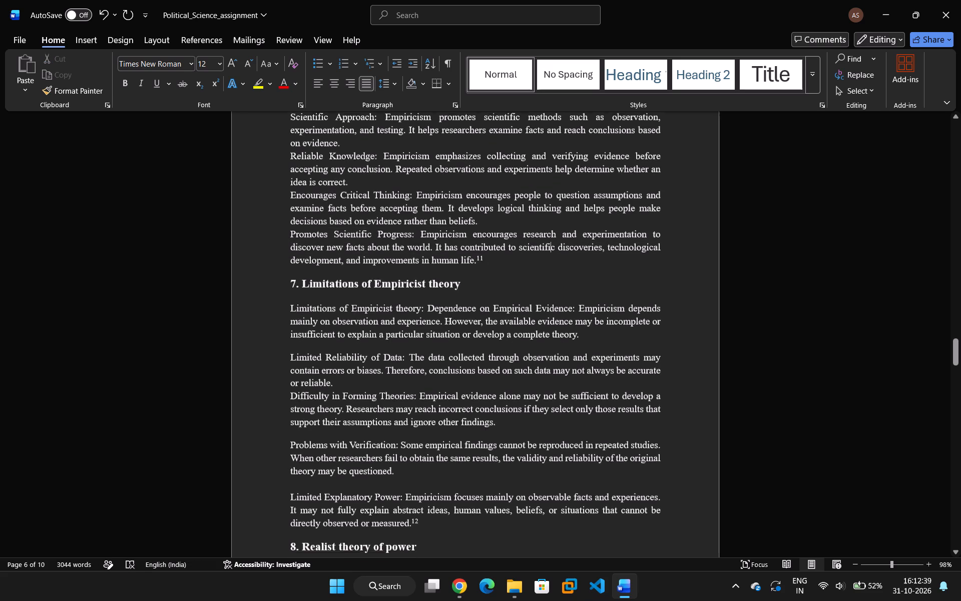
{"action": "scroll", "coordinate": [539, 283], "scroll_direction": "down", "scroll_amount": 1}
{"action": "scroll", "coordinate": [538, 284], "scroll_direction": "up", "scroll_amount": 4}
{"action": "scroll", "coordinate": [497, 287], "scroll_direction": "down", "scroll_amount": 4}
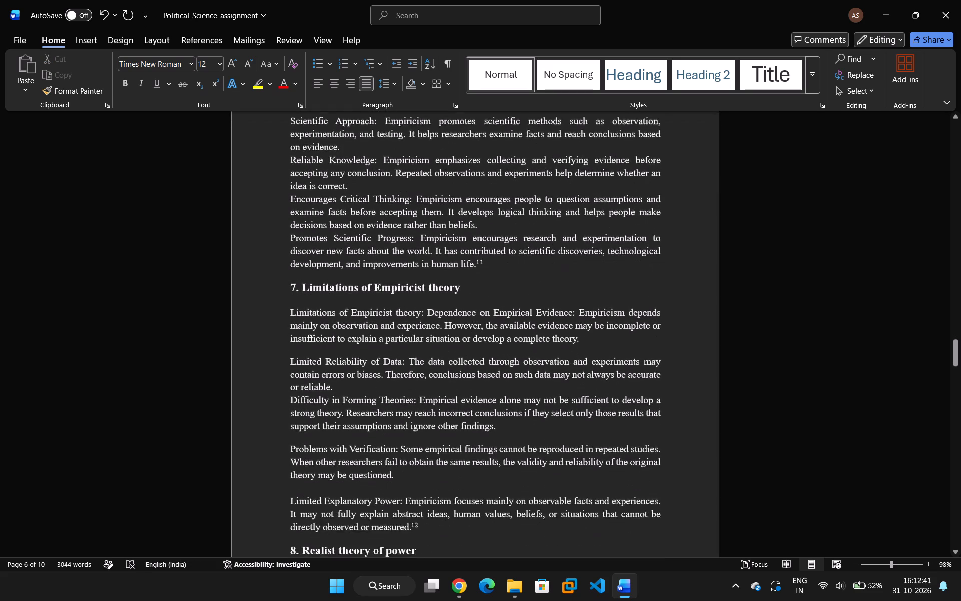
{"action": "scroll", "coordinate": [496, 287], "scroll_direction": "down", "scroll_amount": 3}
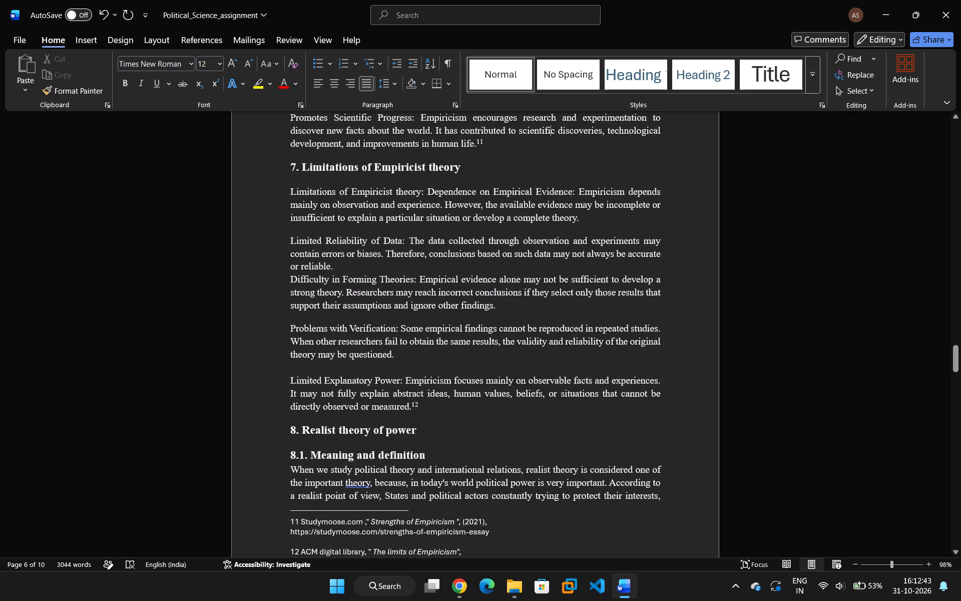
{"action": "left_click_drag", "start_coordinate": [365, 267], "coordinate": [304, 230]}
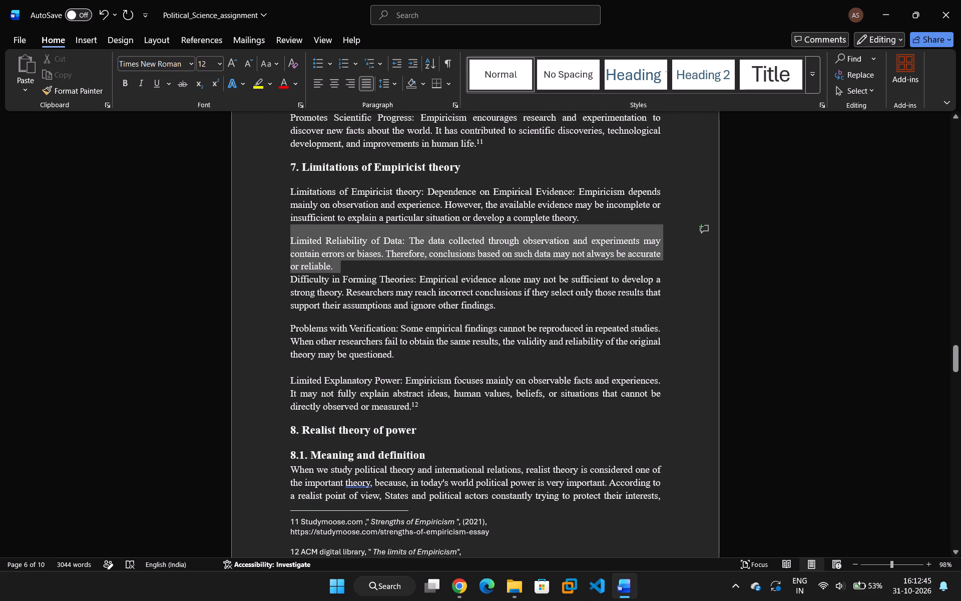
{"action": "left_click_drag", "start_coordinate": [304, 230], "coordinate": [303, 230]}
{"action": "left_click", "coordinate": [396, 85]}
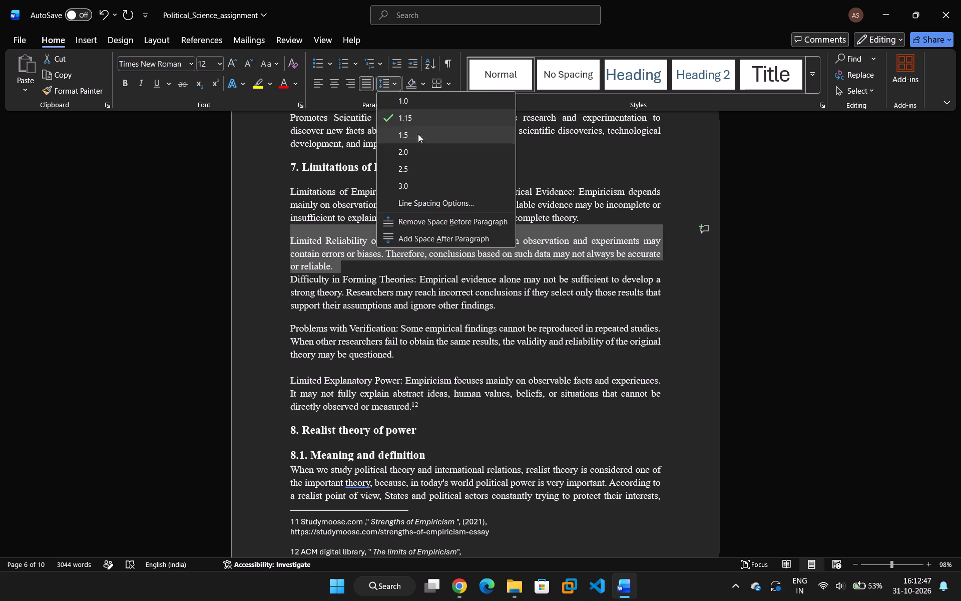
{"action": "left_click", "coordinate": [422, 223]}
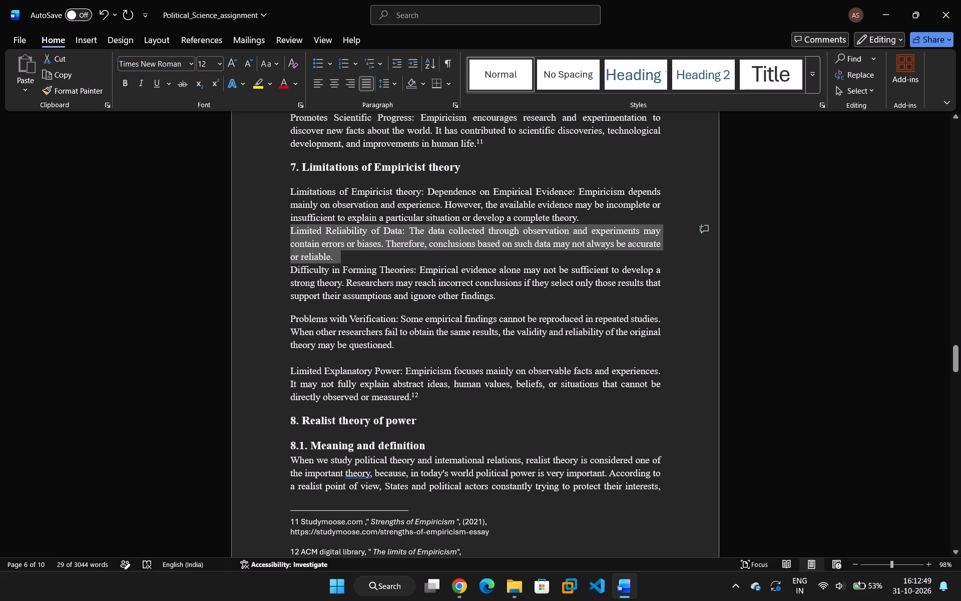
Remove the space before the "Problems with Verification" paragraph in section 7.
{"action": "left_click_drag", "start_coordinate": [415, 347], "coordinate": [258, 278]}
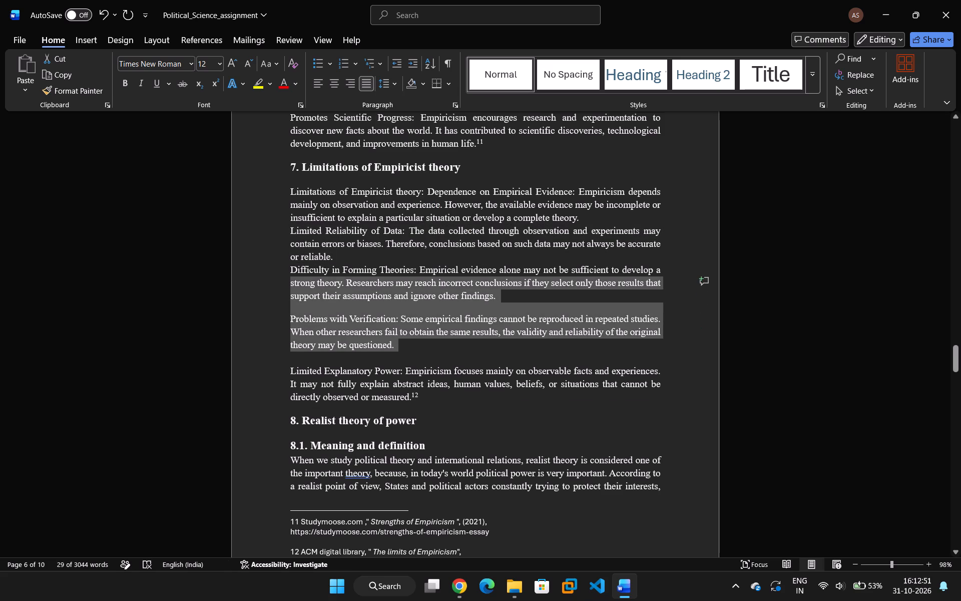
{"action": "left_click_drag", "start_coordinate": [258, 278], "coordinate": [287, 307]}
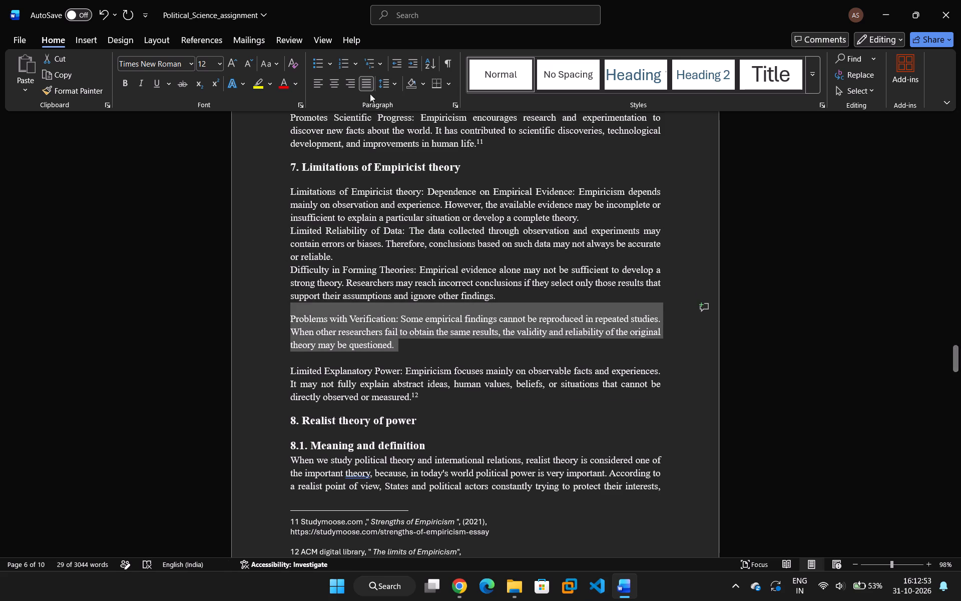
{"action": "left_click", "coordinate": [394, 82]}
{"action": "left_click", "coordinate": [430, 223]}
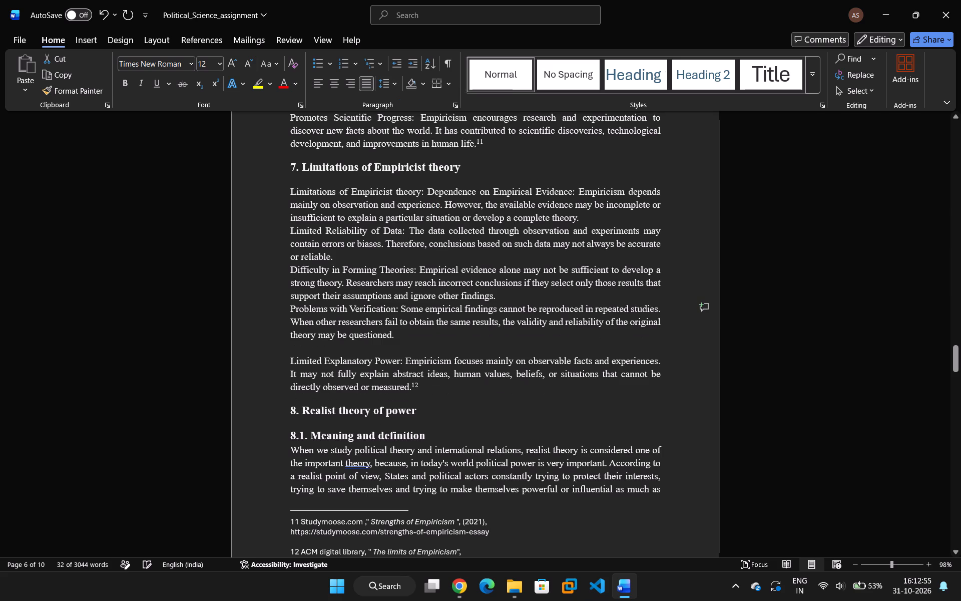
Delete the empty line above the "Limited Explanatory Power" paragraph in section 7.
{"action": "left_click_drag", "start_coordinate": [441, 388], "coordinate": [295, 336]}
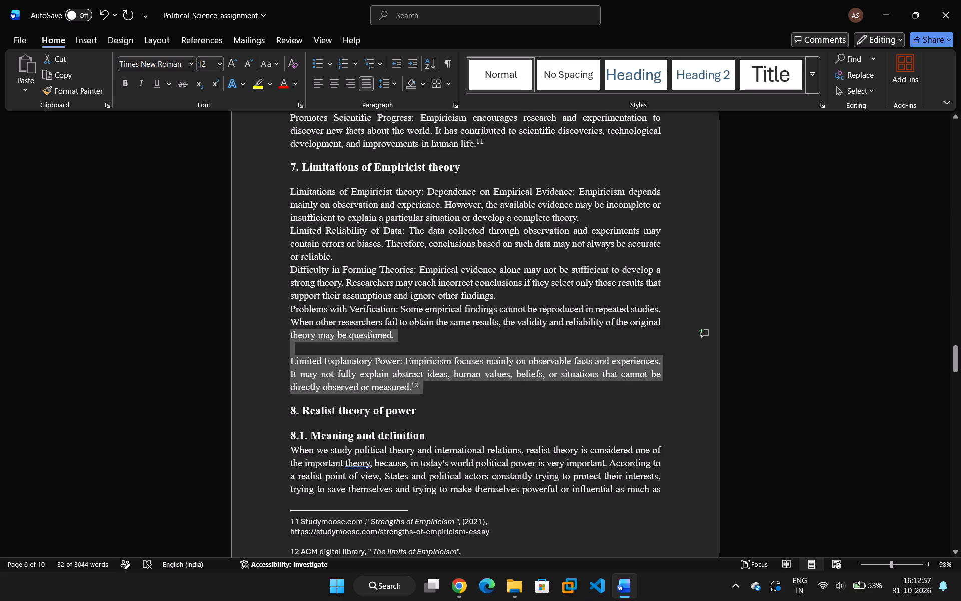
{"action": "left_click_drag", "start_coordinate": [295, 336], "coordinate": [292, 351]}
{"action": "left_click", "coordinate": [293, 351]}
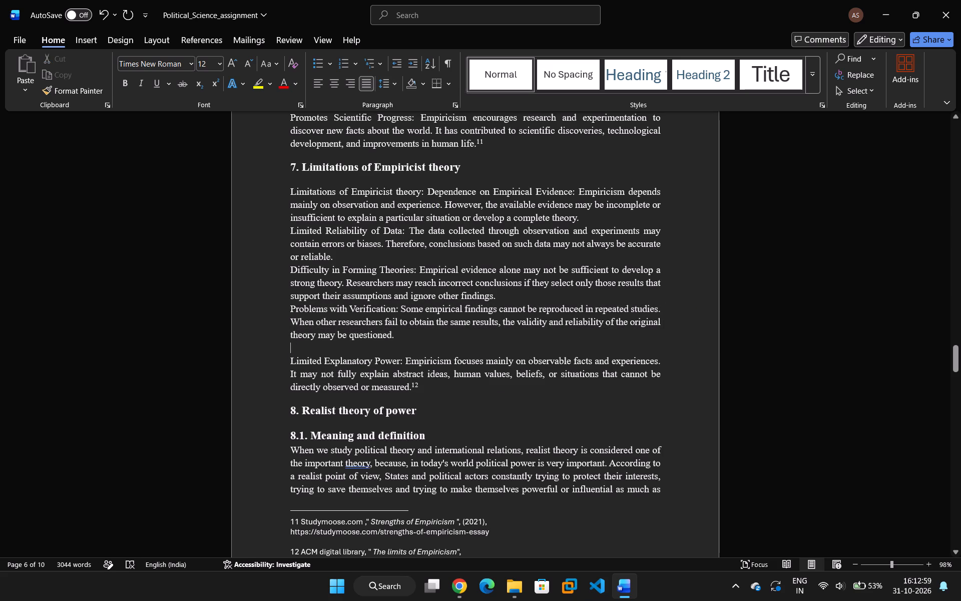
{"action": "left_click", "coordinate": [289, 362]}
{"action": "key", "text": "BackSpace"}
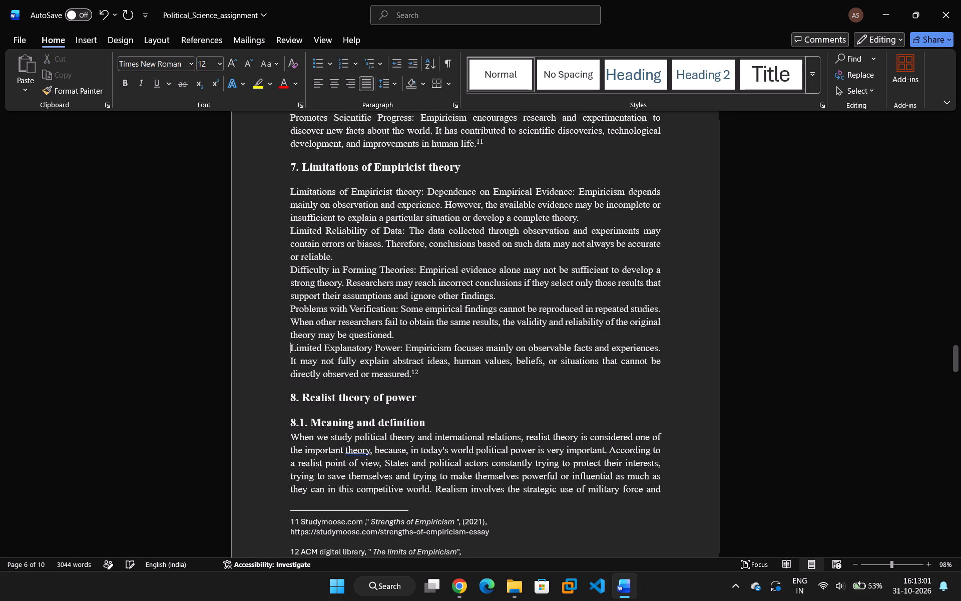
Examine the heading spacing, paragraph spacing and footnotes from section 7 through section 8 to the start of section 9.
{"action": "scroll", "coordinate": [425, 369], "scroll_direction": "down", "scroll_amount": 4}
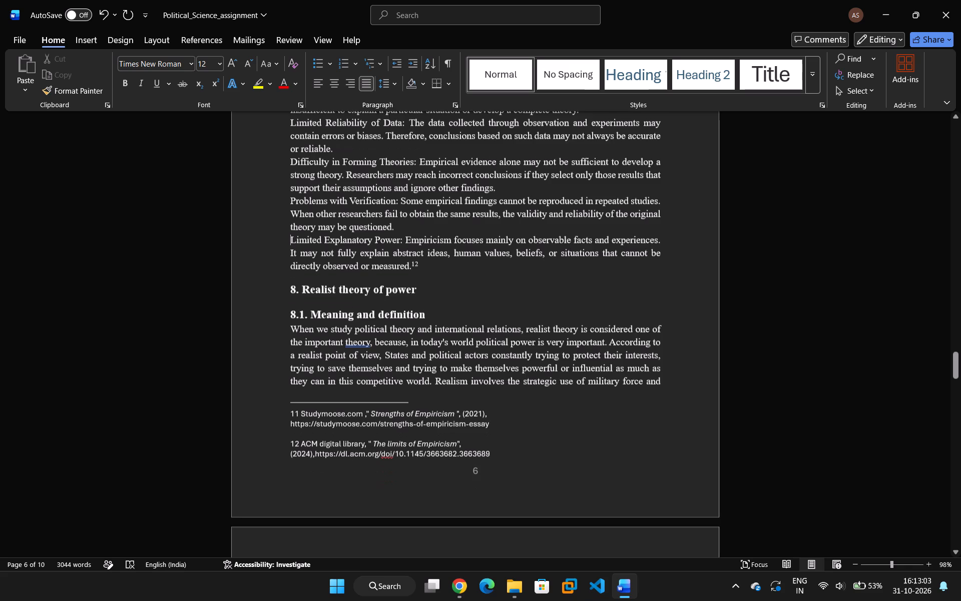
{"action": "scroll", "coordinate": [473, 381], "scroll_direction": "down", "scroll_amount": 5}
{"action": "scroll", "coordinate": [498, 360], "scroll_direction": "up", "scroll_amount": 4}
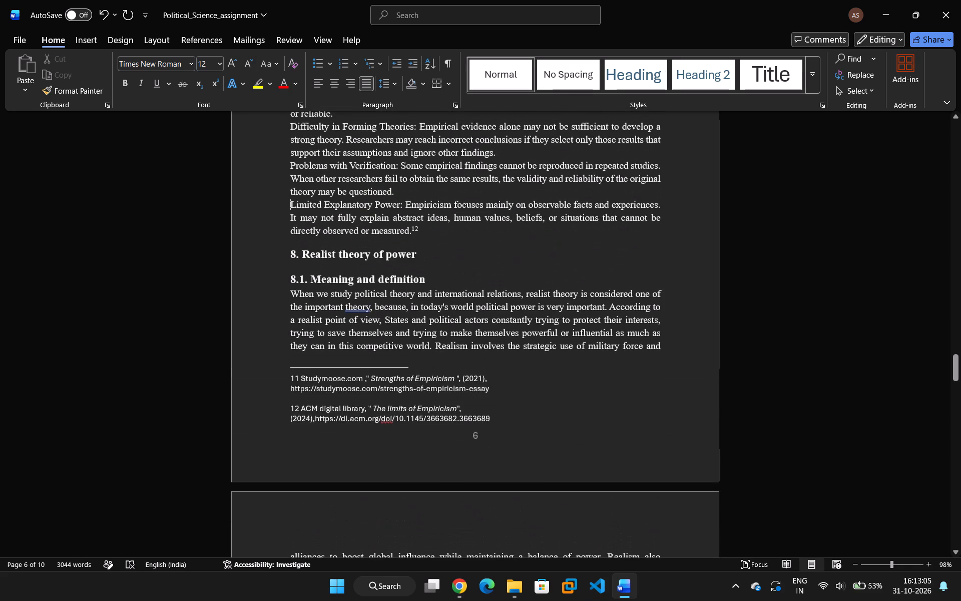
{"action": "scroll", "coordinate": [478, 364], "scroll_direction": "up", "scroll_amount": 5}
{"action": "scroll", "coordinate": [477, 367], "scroll_direction": "down", "scroll_amount": 3}
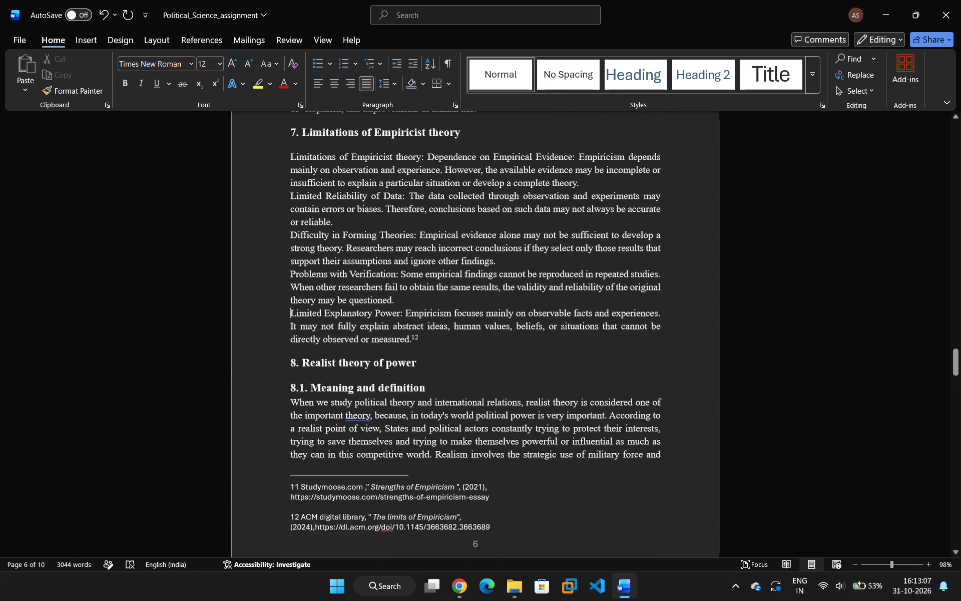
{"action": "scroll", "coordinate": [477, 369], "scroll_direction": "down", "scroll_amount": 13}
{"action": "scroll", "coordinate": [477, 369], "scroll_direction": "up", "scroll_amount": 4}
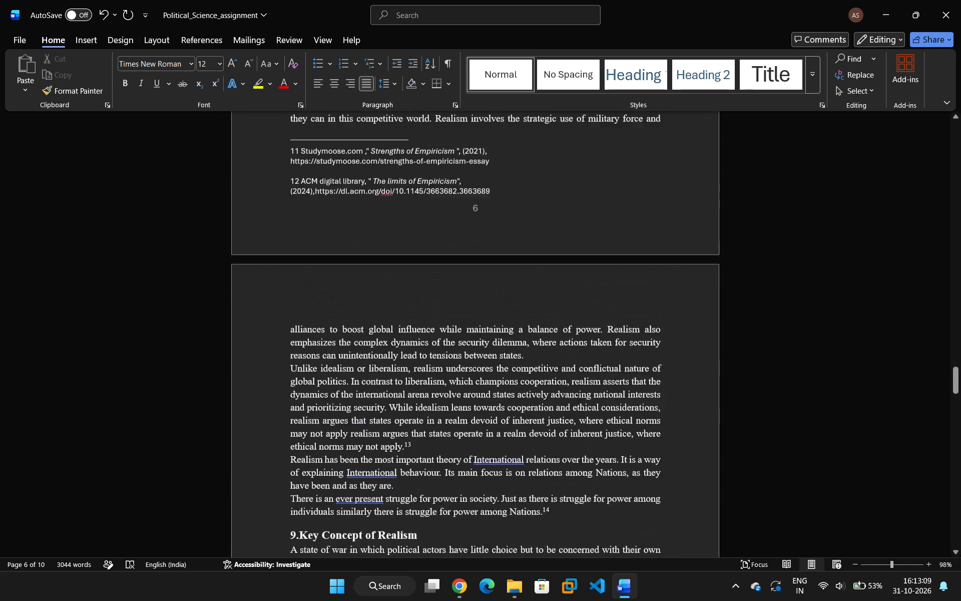
{"action": "scroll", "coordinate": [477, 369], "scroll_direction": "up", "scroll_amount": 5}
{"action": "scroll", "coordinate": [477, 369], "scroll_direction": "down", "scroll_amount": 10}
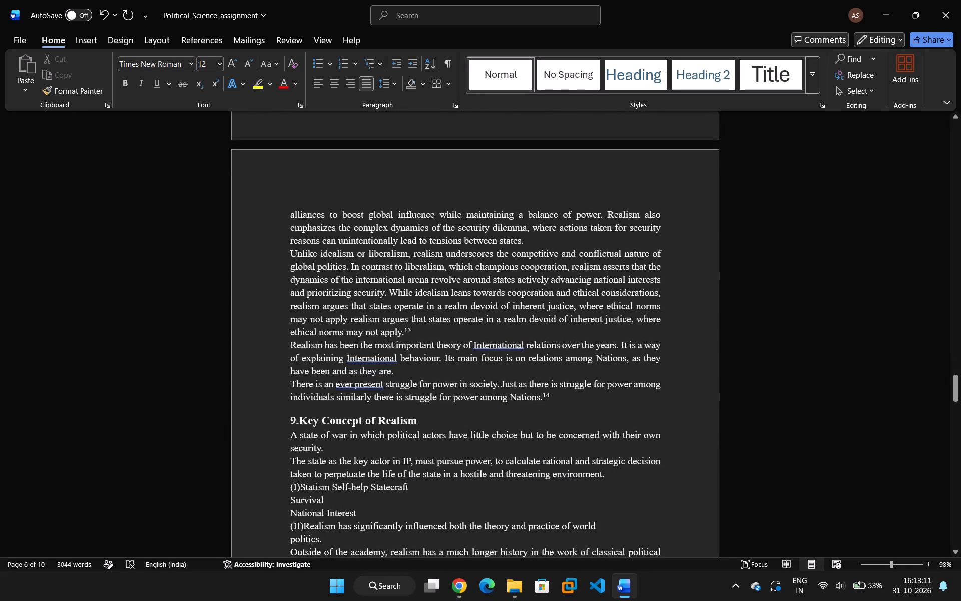
{"action": "scroll", "coordinate": [477, 369], "scroll_direction": "down", "scroll_amount": 1}
{"action": "scroll", "coordinate": [477, 369], "scroll_direction": "up", "scroll_amount": 9}
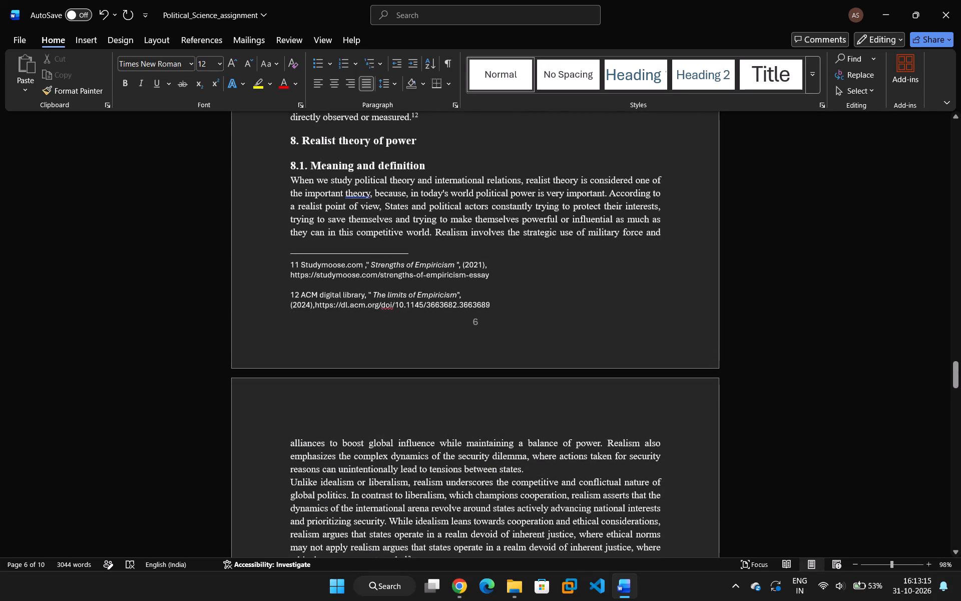
{"action": "scroll", "coordinate": [476, 370], "scroll_direction": "up", "scroll_amount": 1}
{"action": "scroll", "coordinate": [476, 370], "scroll_direction": "down", "scroll_amount": 7}
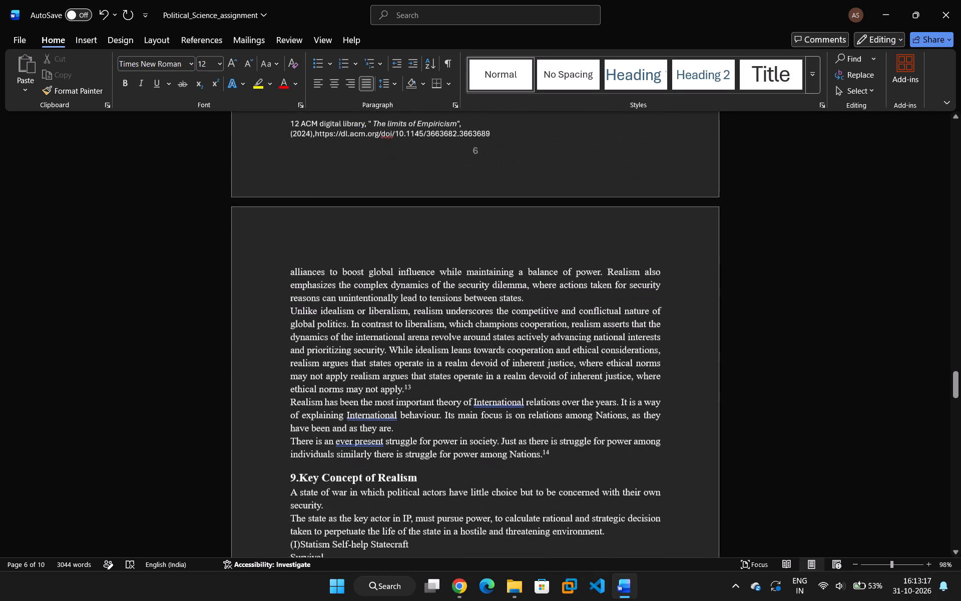
{"action": "scroll", "coordinate": [476, 370], "scroll_direction": "down", "scroll_amount": 3}
{"action": "scroll", "coordinate": [476, 370], "scroll_direction": "up", "scroll_amount": 11}
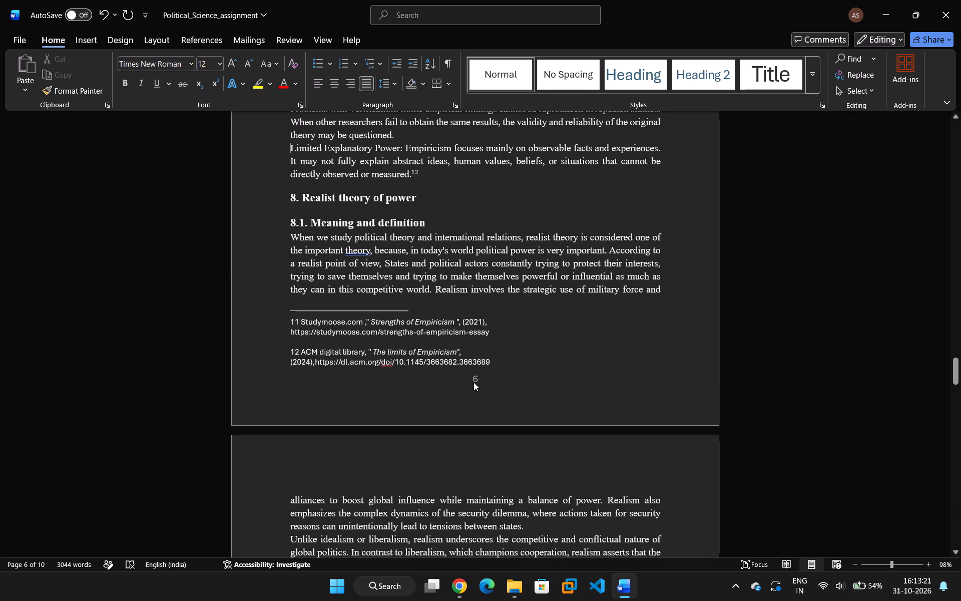
{"action": "scroll", "coordinate": [461, 392], "scroll_direction": "up", "scroll_amount": 1}
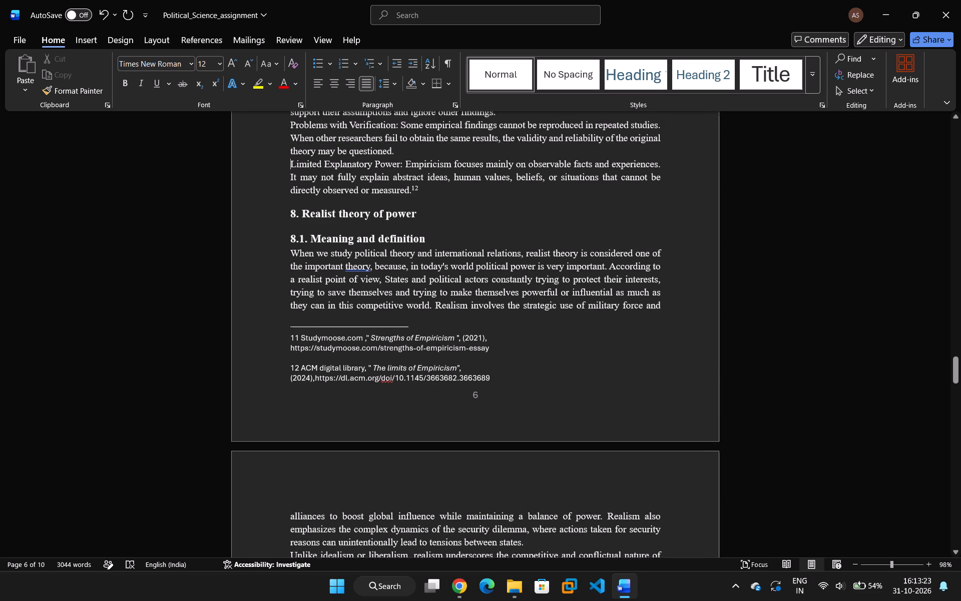
Split the section 8.1 paragraph before "Realism involves the strategic use of military force" and delete the new paragraph's leading space.
{"action": "scroll", "coordinate": [461, 392], "scroll_direction": "up", "scroll_amount": 1}
{"action": "scroll", "coordinate": [466, 393], "scroll_direction": "down", "scroll_amount": 10}
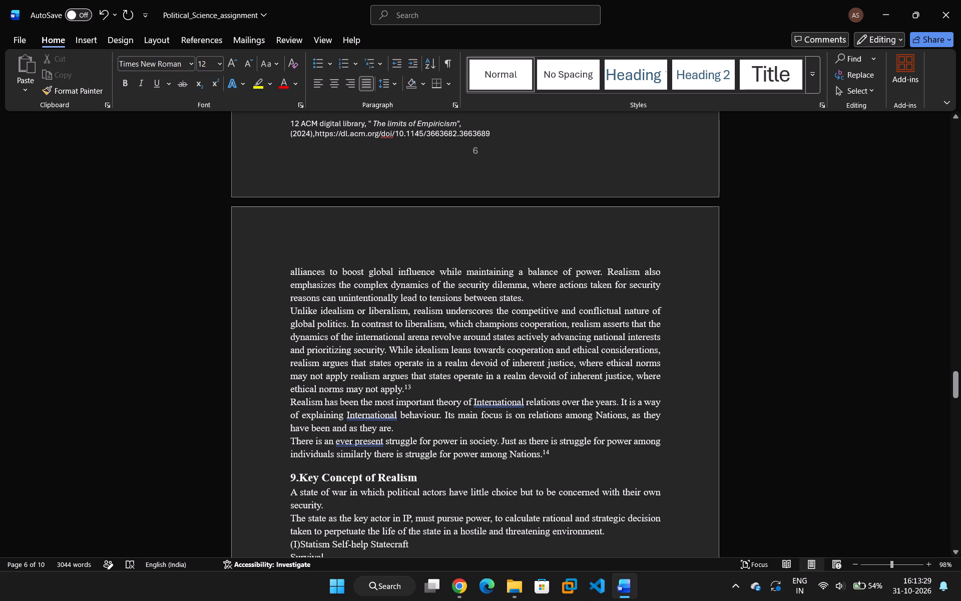
{"action": "scroll", "coordinate": [496, 339], "scroll_direction": "up", "scroll_amount": 5}
{"action": "scroll", "coordinate": [496, 338], "scroll_direction": "down", "scroll_amount": 3}
{"action": "scroll", "coordinate": [496, 338], "scroll_direction": "up", "scroll_amount": 6}
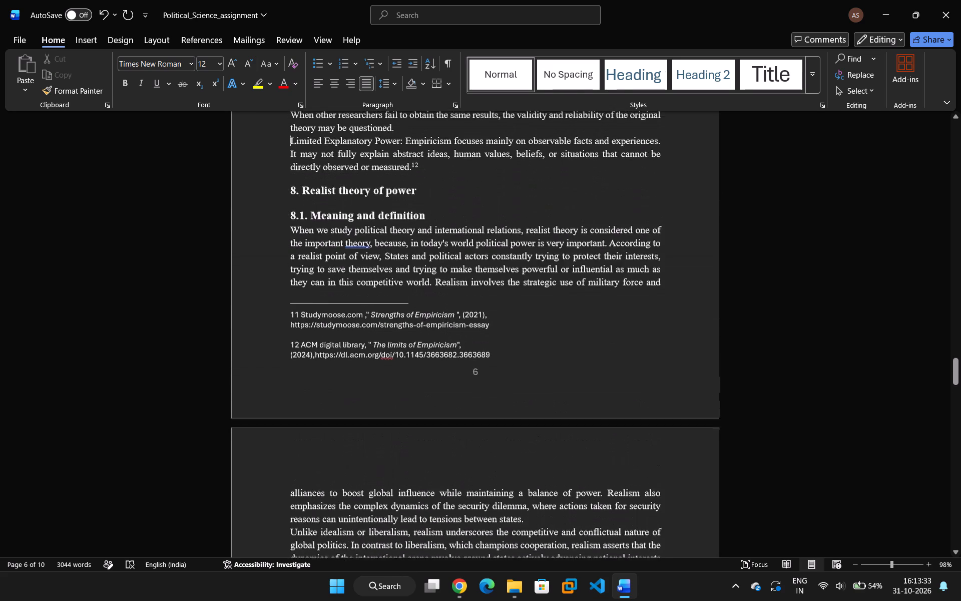
{"action": "scroll", "coordinate": [496, 338], "scroll_direction": "up", "scroll_amount": 2}
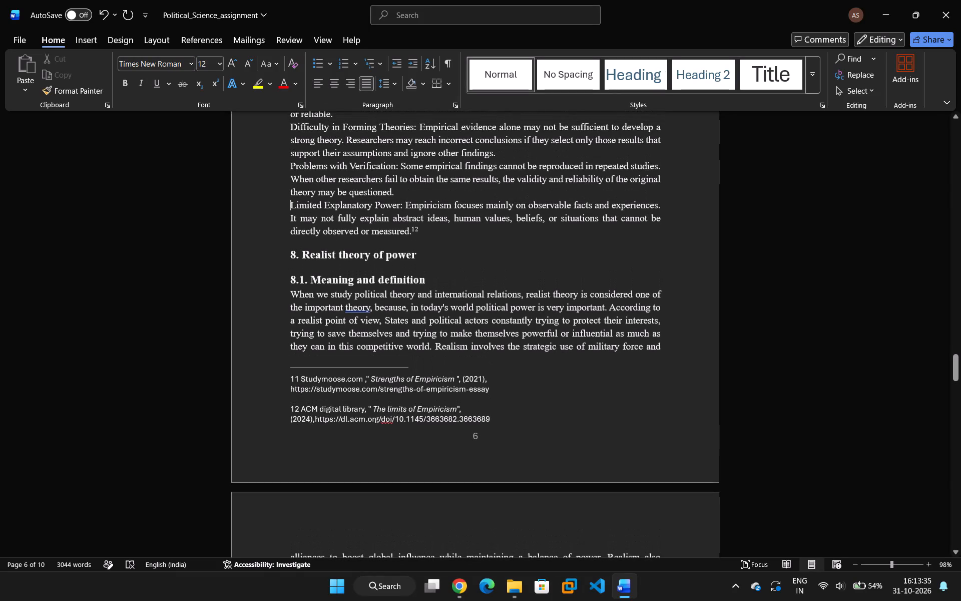
{"action": "left_click", "coordinate": [430, 349]}
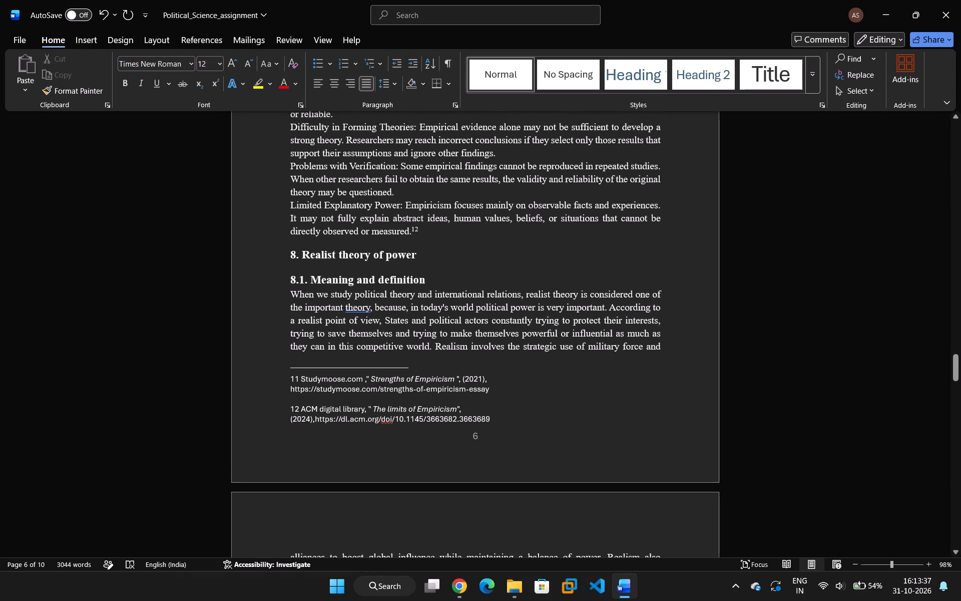
{"action": "left_click", "coordinate": [432, 348]}
{"action": "key", "text": "Return"}
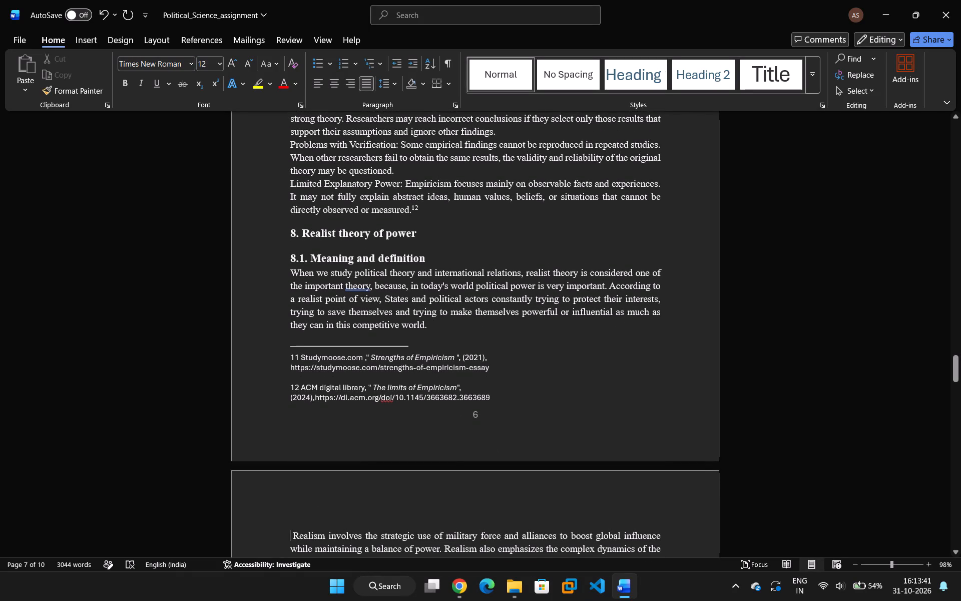
{"action": "scroll", "coordinate": [480, 465], "scroll_direction": "down", "scroll_amount": 3}
{"action": "scroll", "coordinate": [480, 465], "scroll_direction": "up", "scroll_amount": 4}
{"action": "scroll", "coordinate": [480, 465], "scroll_direction": "down", "scroll_amount": 9}
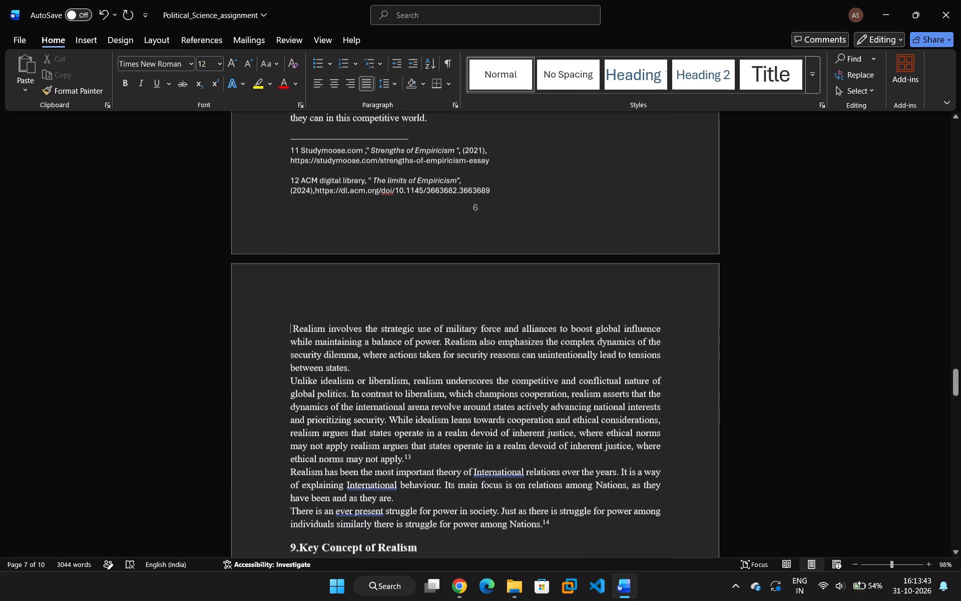
{"action": "key", "text": "Right"}
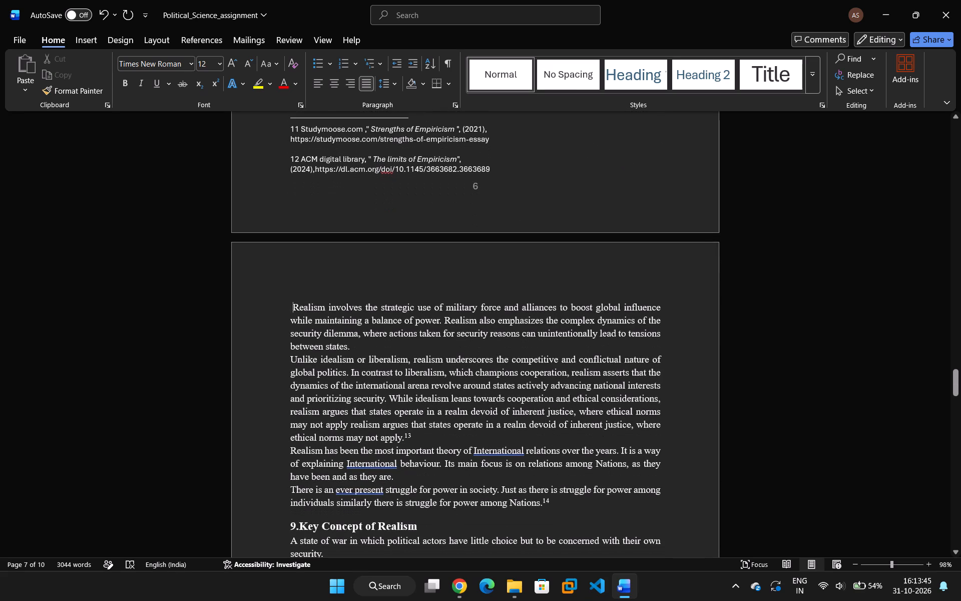
{"action": "key", "text": "BackSpace"}
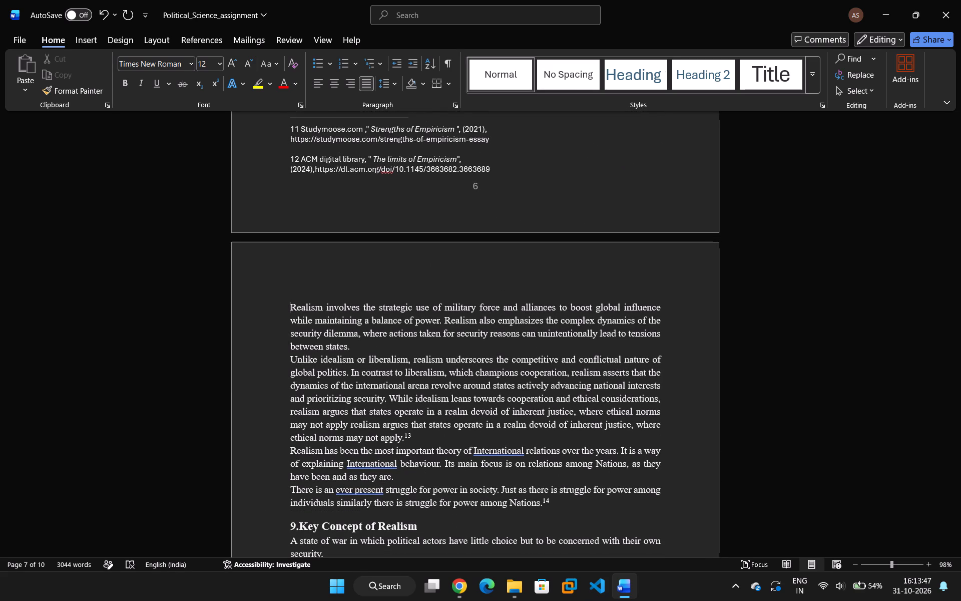
Join the stray line "politics." to the end of the "(II)Realism has significantly influenced" line in section 9, Key Concept of Realism.
{"action": "scroll", "coordinate": [478, 460], "scroll_direction": "down", "scroll_amount": 9}
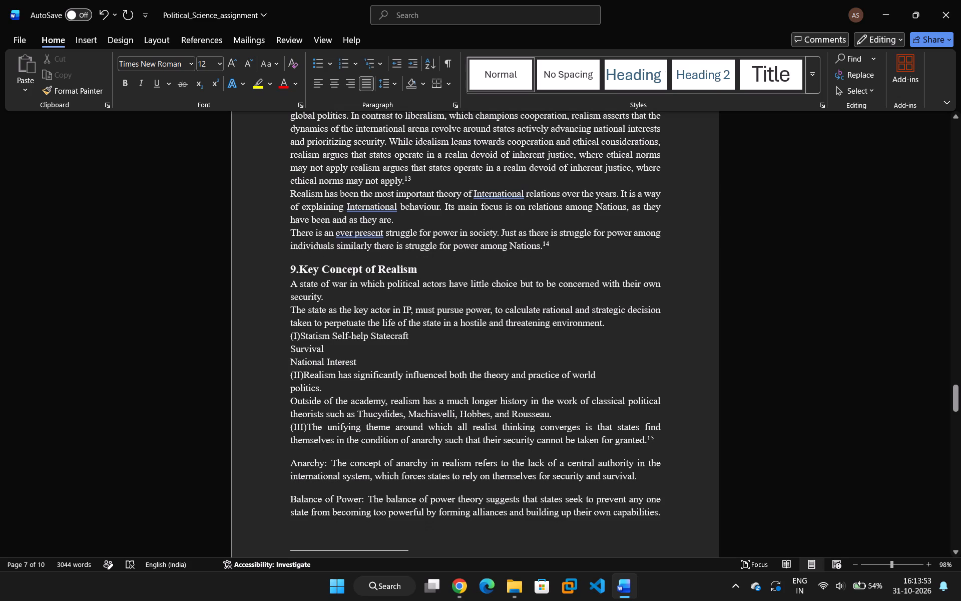
{"action": "scroll", "coordinate": [455, 467], "scroll_direction": "down", "scroll_amount": 1}
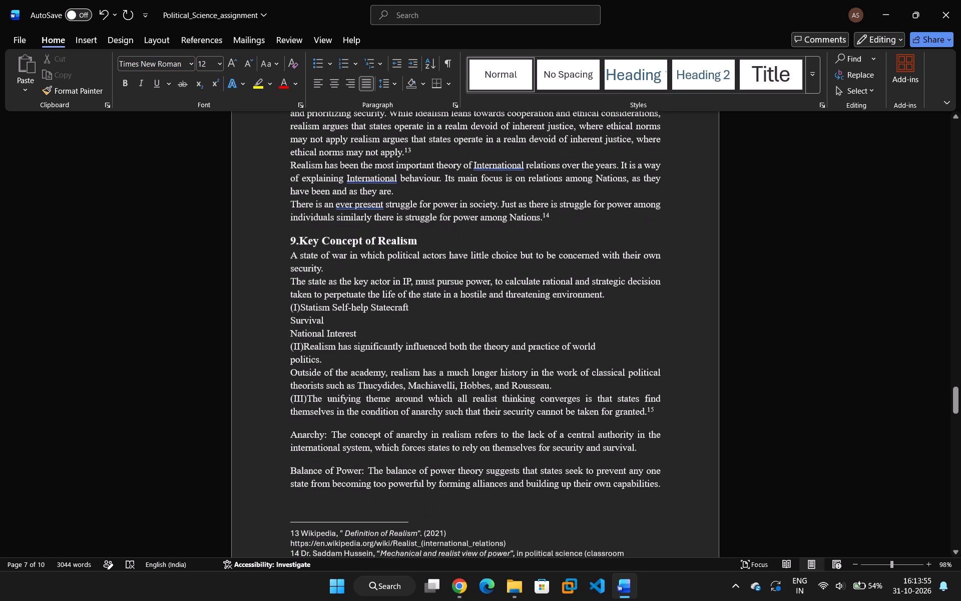
{"action": "scroll", "coordinate": [455, 467], "scroll_direction": "down", "scroll_amount": 1}
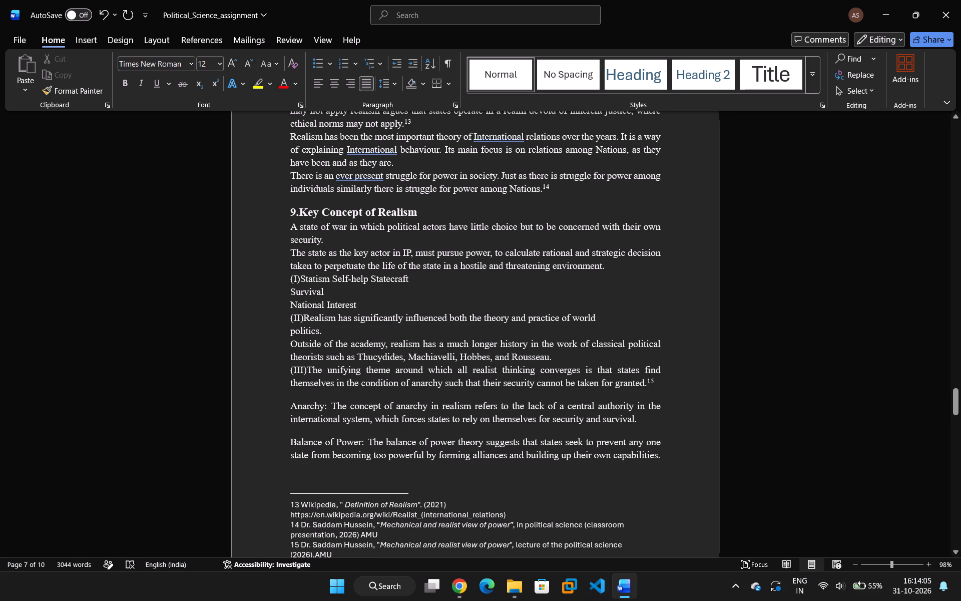
{"action": "left_click", "coordinate": [292, 334]}
{"action": "key", "text": "BackSpace"}
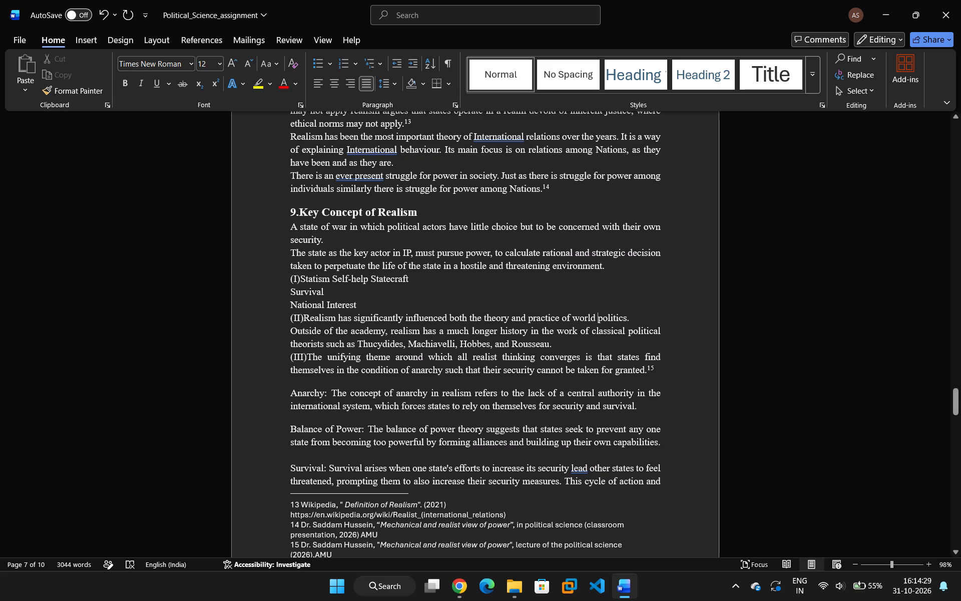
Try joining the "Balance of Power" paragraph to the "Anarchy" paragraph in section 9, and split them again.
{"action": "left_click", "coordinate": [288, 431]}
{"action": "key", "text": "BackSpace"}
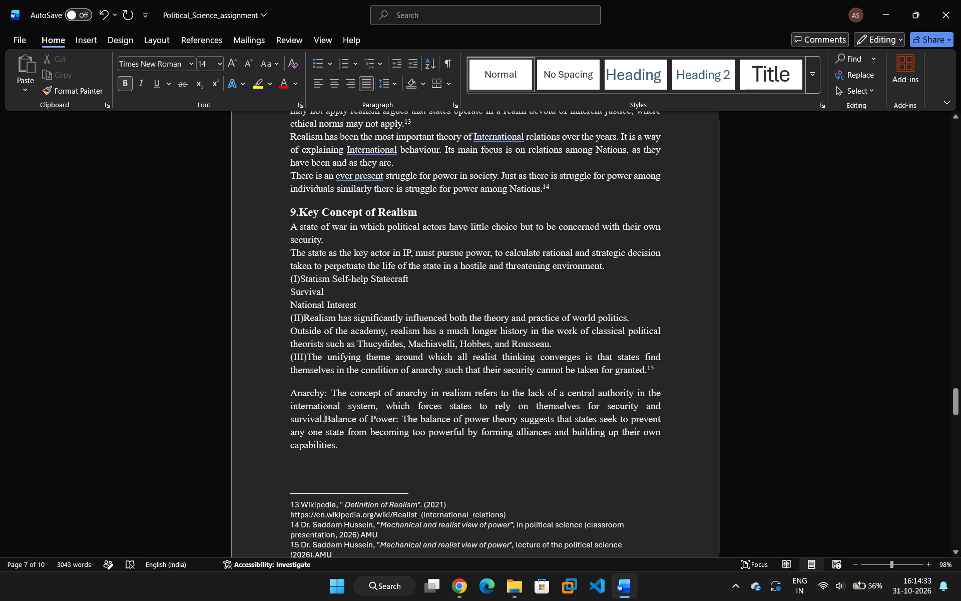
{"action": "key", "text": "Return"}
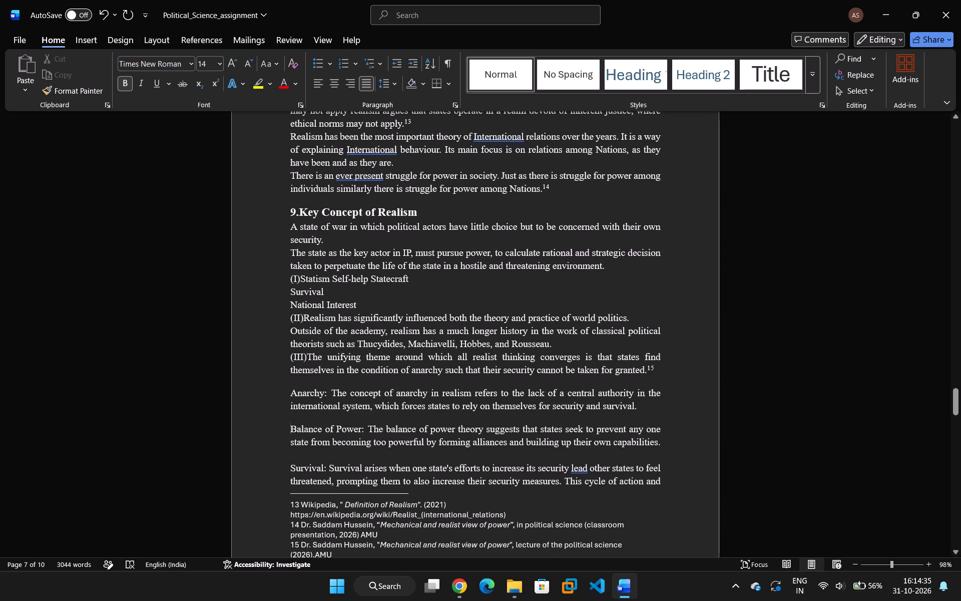
Remove the space before the "Balance of Power" paragraph in section 9.
{"action": "left_click_drag", "start_coordinate": [662, 444], "coordinate": [531, 449]}
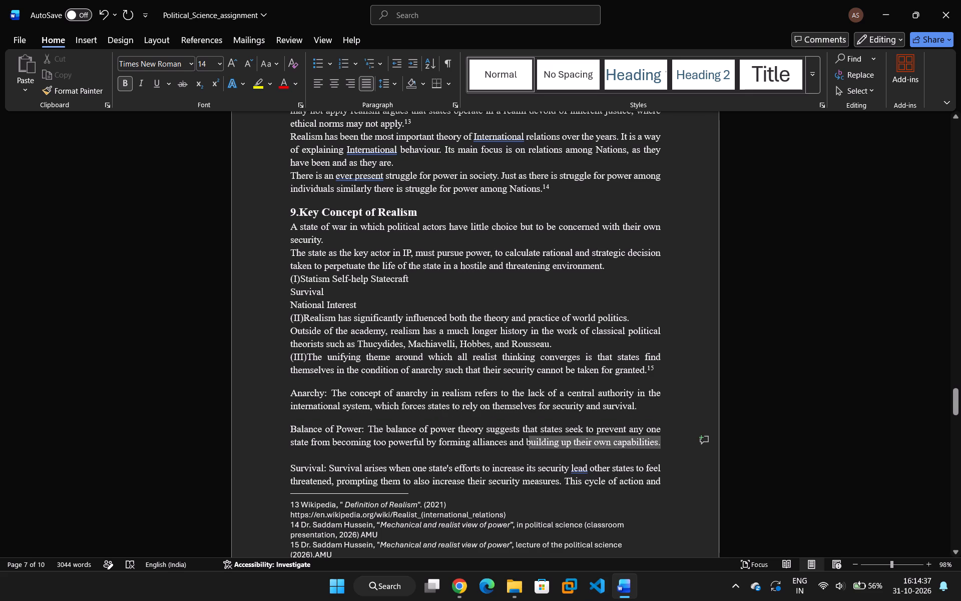
{"action": "left_click_drag", "start_coordinate": [531, 449], "coordinate": [529, 449]}
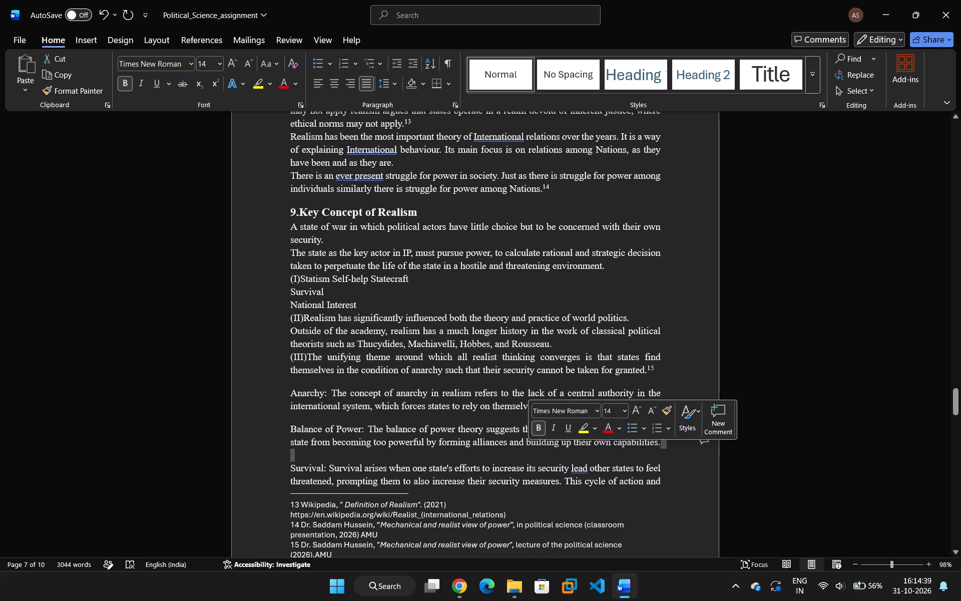
{"action": "left_click_drag", "start_coordinate": [287, 393], "coordinate": [481, 421]}
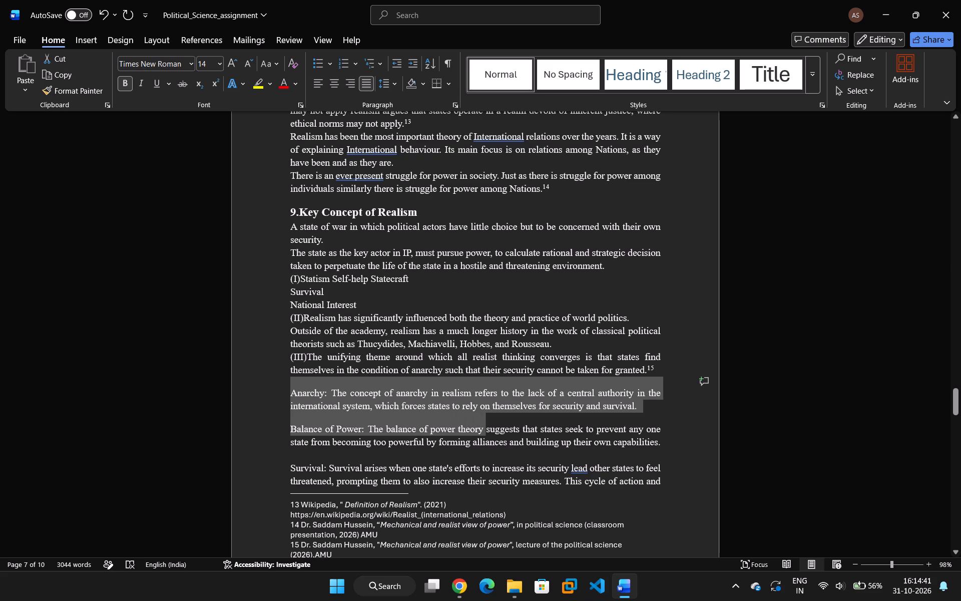
{"action": "left_click_drag", "start_coordinate": [481, 421], "coordinate": [626, 404]}
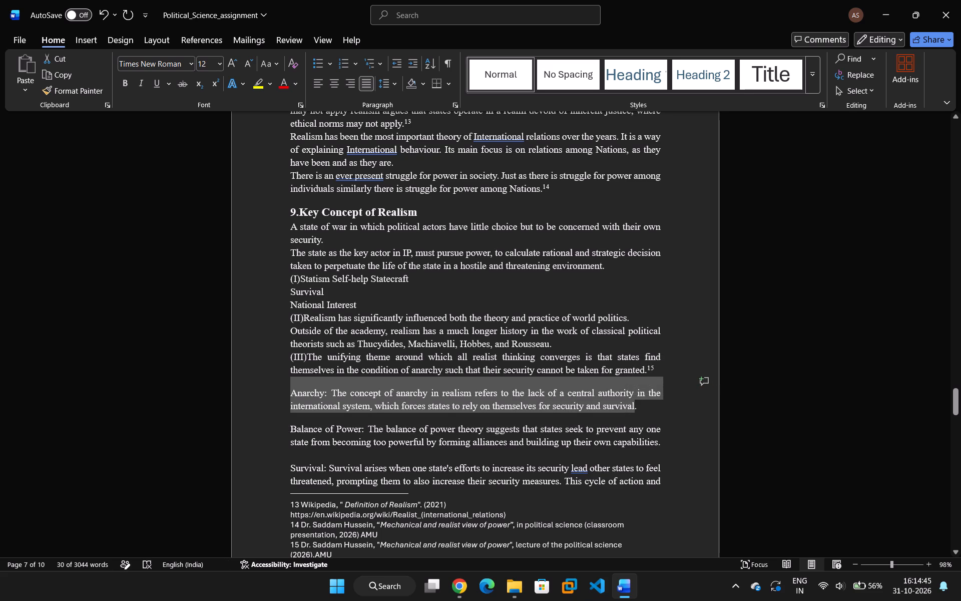
{"action": "left_click_drag", "start_coordinate": [664, 447], "coordinate": [292, 431]}
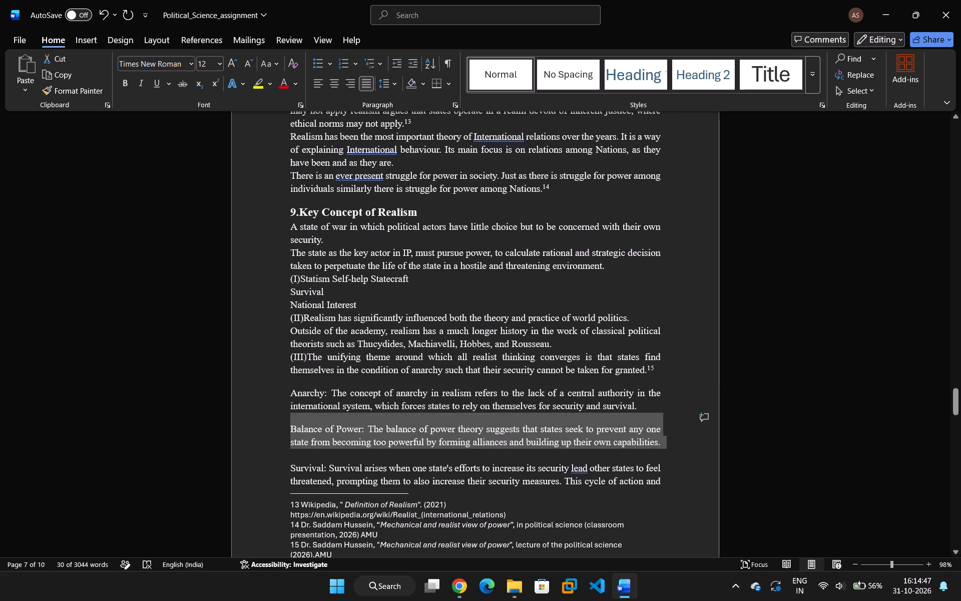
{"action": "left_click_drag", "start_coordinate": [292, 431], "coordinate": [292, 428]}
{"action": "left_click", "coordinate": [394, 84]}
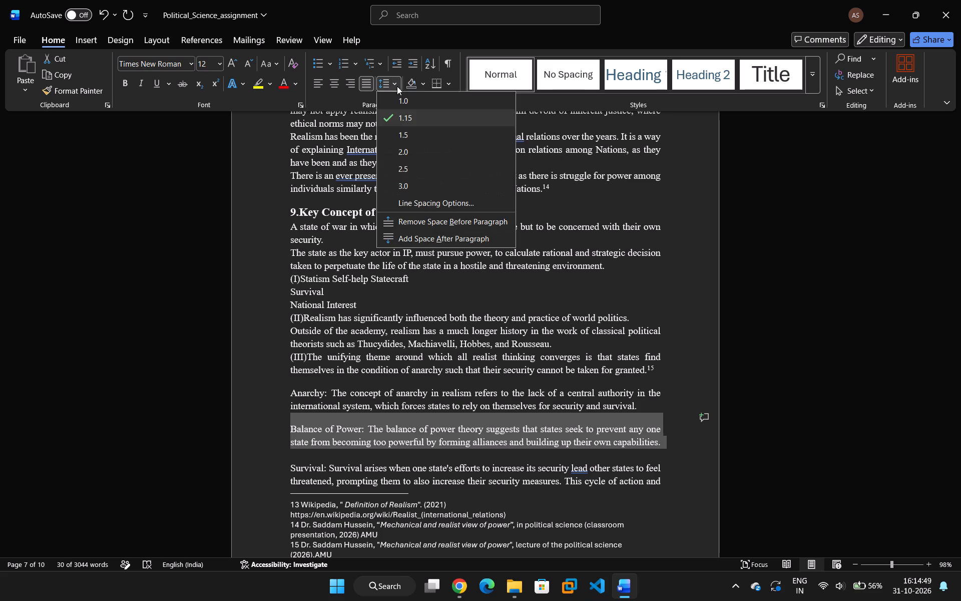
{"action": "left_click", "coordinate": [431, 226]}
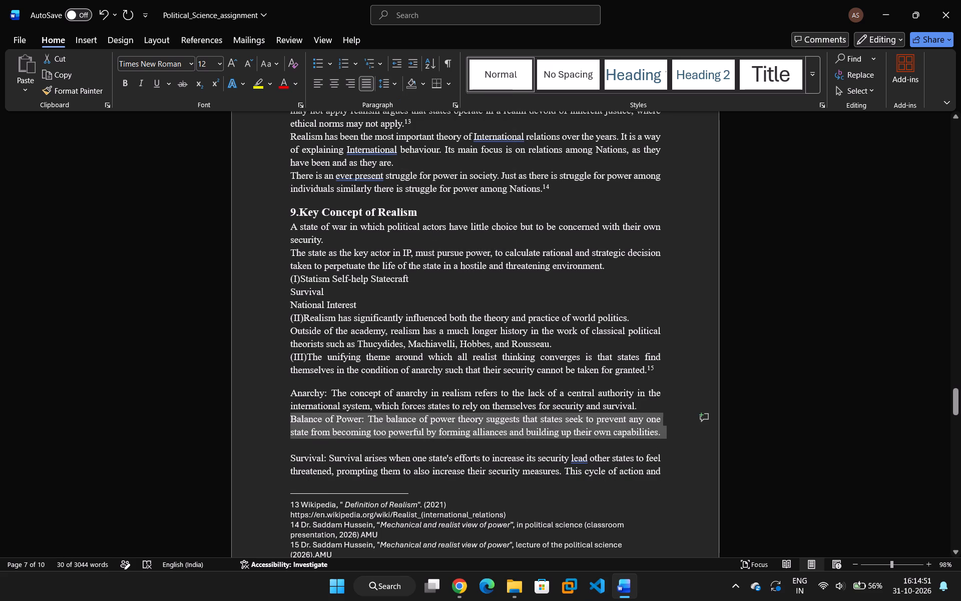
Delete the empty line between the "Balance of Power" and "Survival" paragraphs in section 9.
{"action": "left_click_drag", "start_coordinate": [671, 477], "coordinate": [578, 466]}
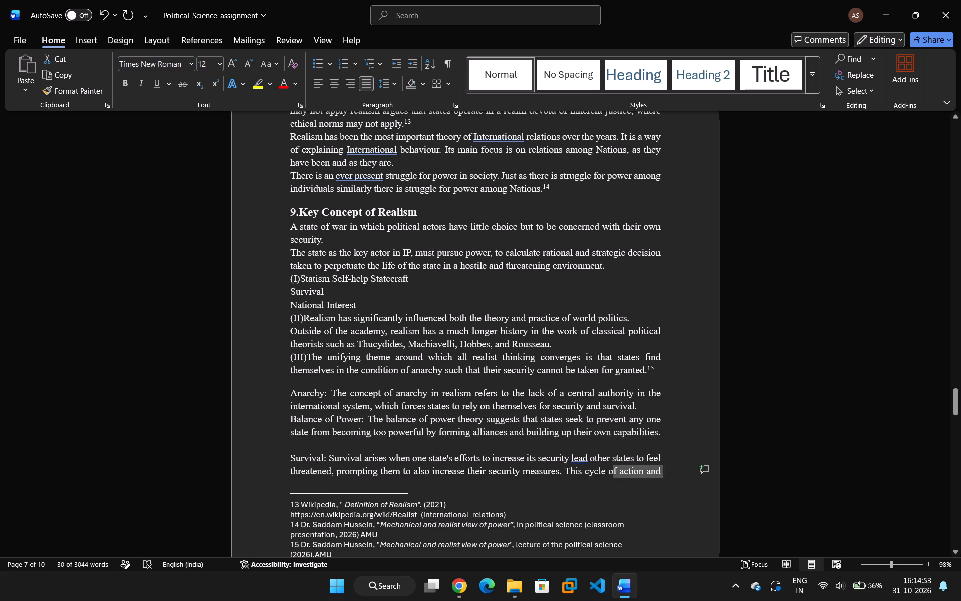
{"action": "left_click_drag", "start_coordinate": [578, 466], "coordinate": [294, 457]}
{"action": "left_click", "coordinate": [294, 450]}
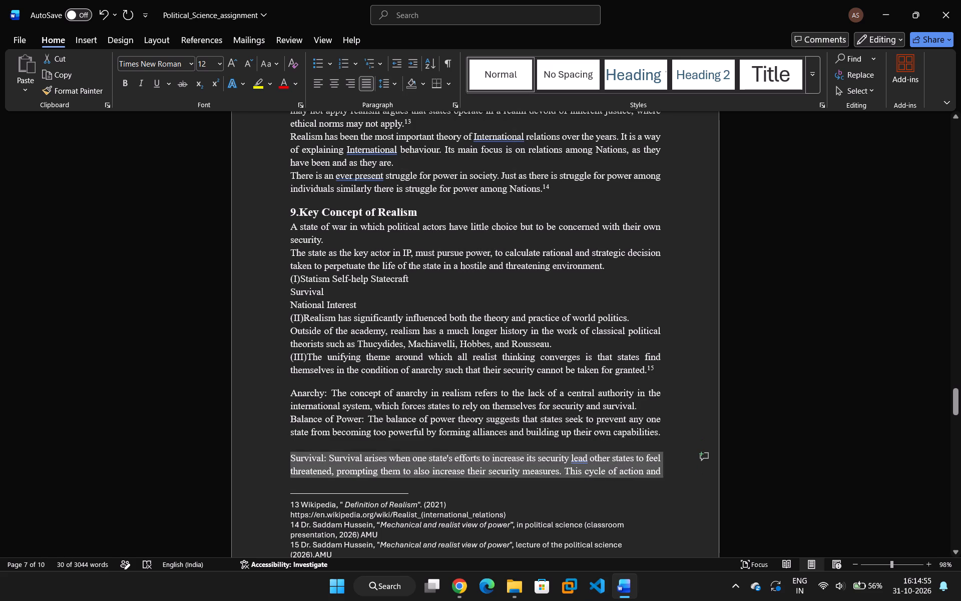
{"action": "key", "text": "backslash"}
{"action": "key", "text": "BackSpace"}
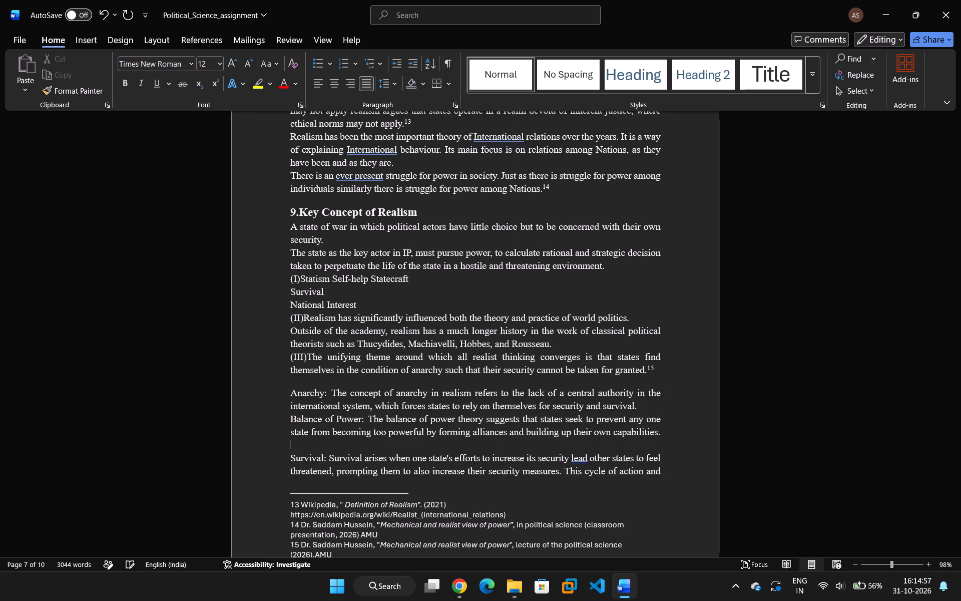
{"action": "key", "text": "BackSpace"}
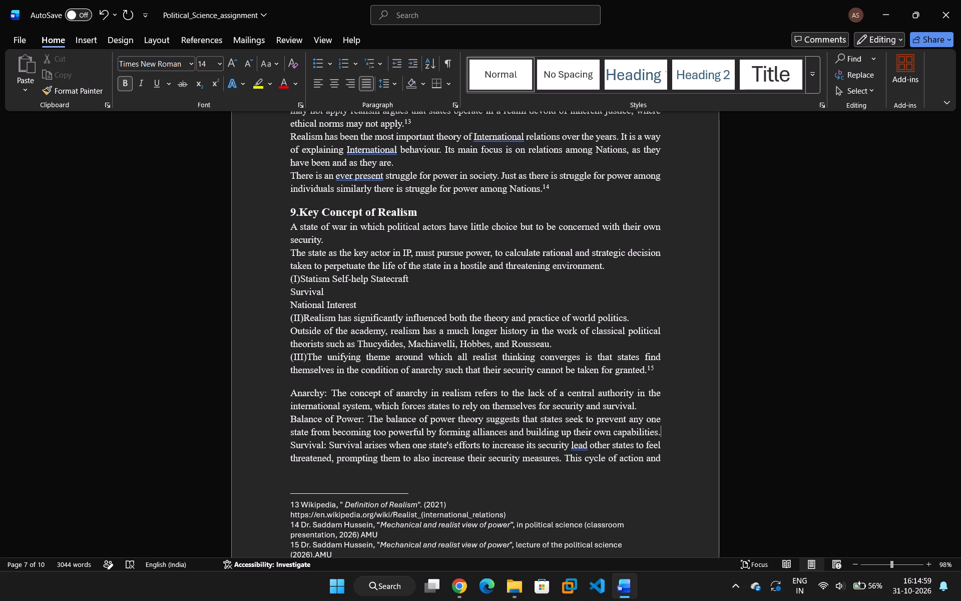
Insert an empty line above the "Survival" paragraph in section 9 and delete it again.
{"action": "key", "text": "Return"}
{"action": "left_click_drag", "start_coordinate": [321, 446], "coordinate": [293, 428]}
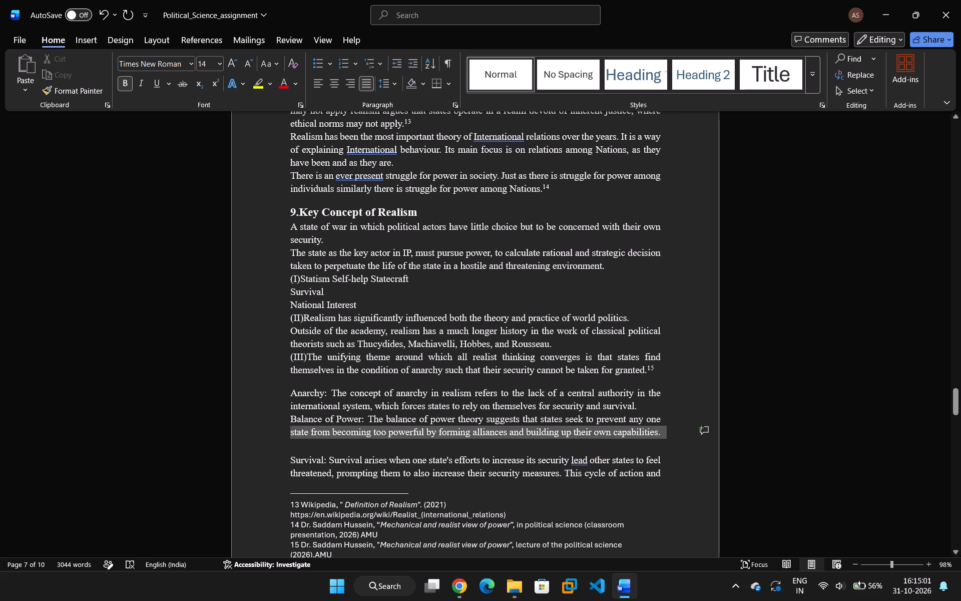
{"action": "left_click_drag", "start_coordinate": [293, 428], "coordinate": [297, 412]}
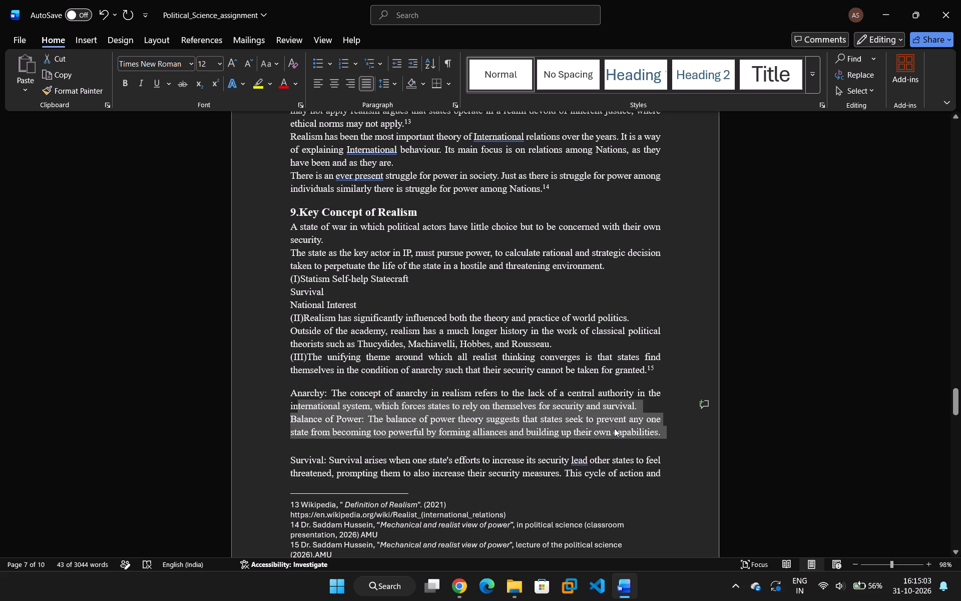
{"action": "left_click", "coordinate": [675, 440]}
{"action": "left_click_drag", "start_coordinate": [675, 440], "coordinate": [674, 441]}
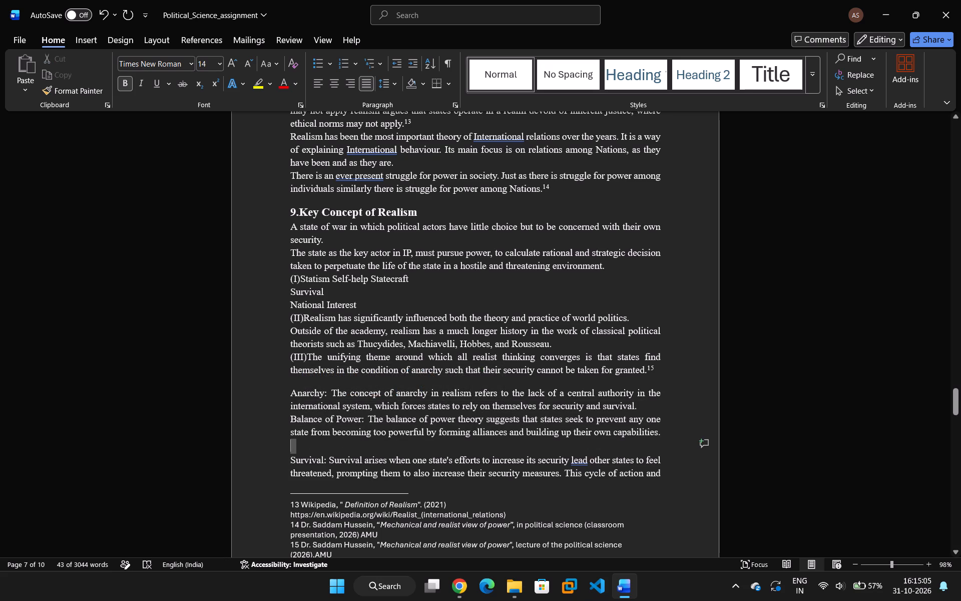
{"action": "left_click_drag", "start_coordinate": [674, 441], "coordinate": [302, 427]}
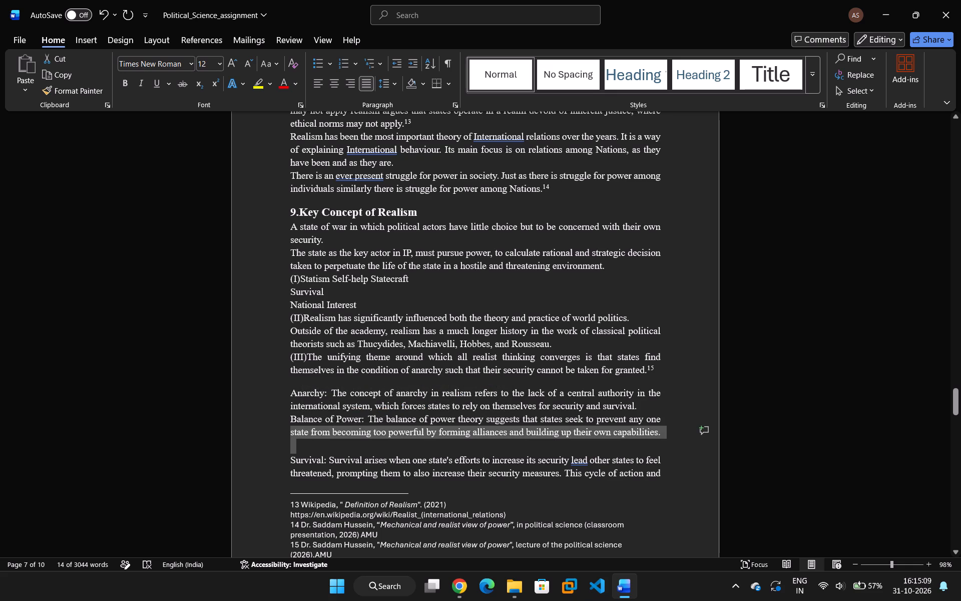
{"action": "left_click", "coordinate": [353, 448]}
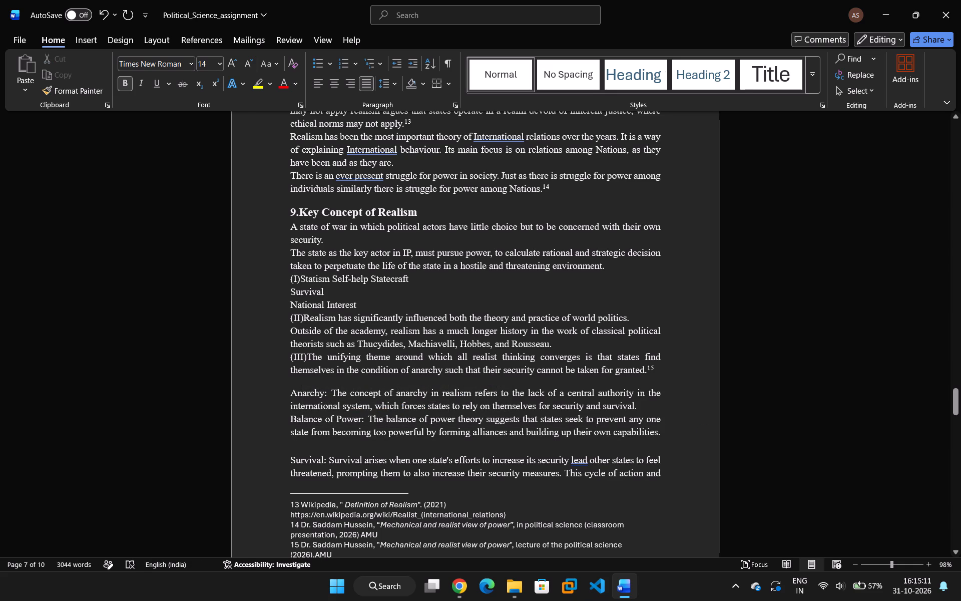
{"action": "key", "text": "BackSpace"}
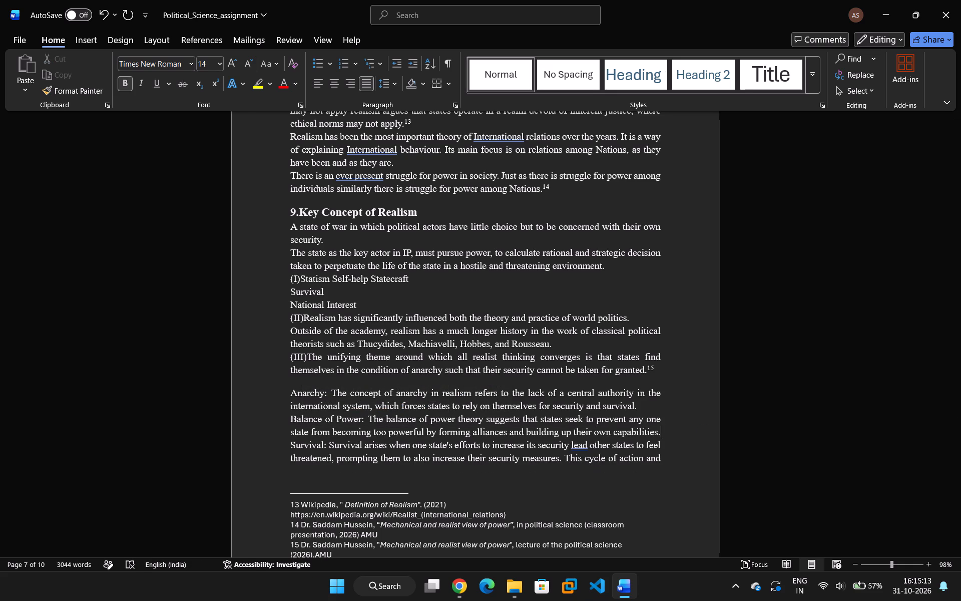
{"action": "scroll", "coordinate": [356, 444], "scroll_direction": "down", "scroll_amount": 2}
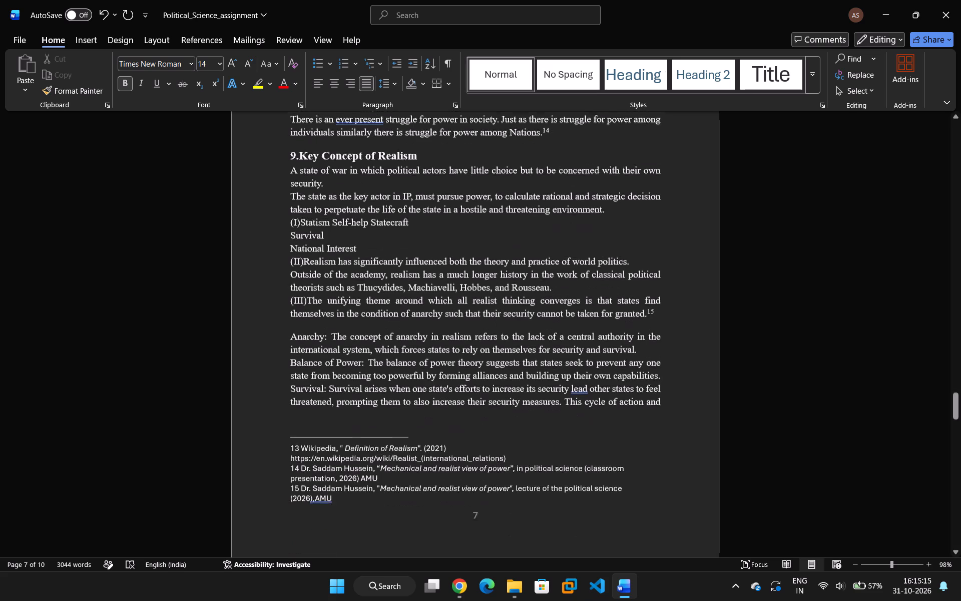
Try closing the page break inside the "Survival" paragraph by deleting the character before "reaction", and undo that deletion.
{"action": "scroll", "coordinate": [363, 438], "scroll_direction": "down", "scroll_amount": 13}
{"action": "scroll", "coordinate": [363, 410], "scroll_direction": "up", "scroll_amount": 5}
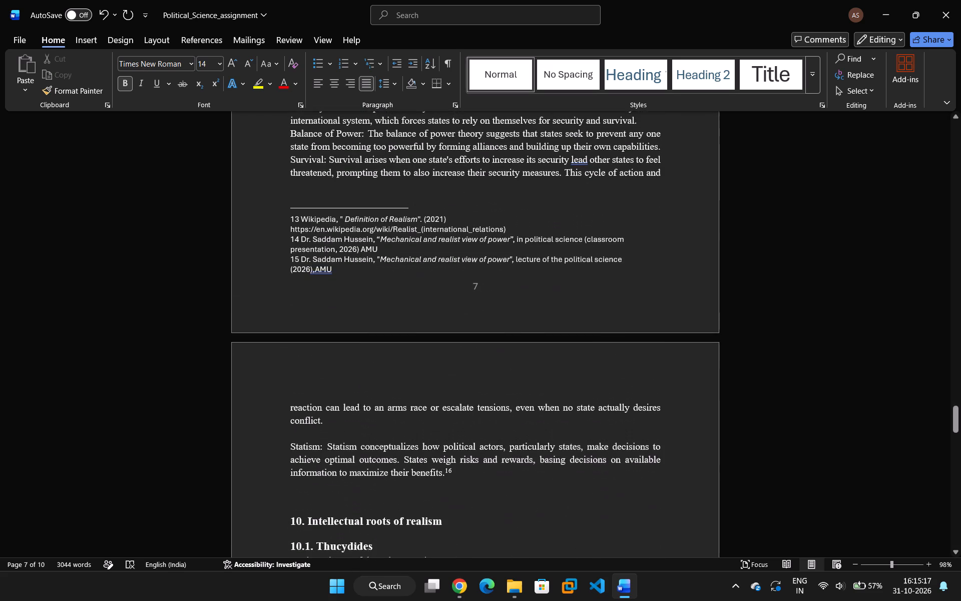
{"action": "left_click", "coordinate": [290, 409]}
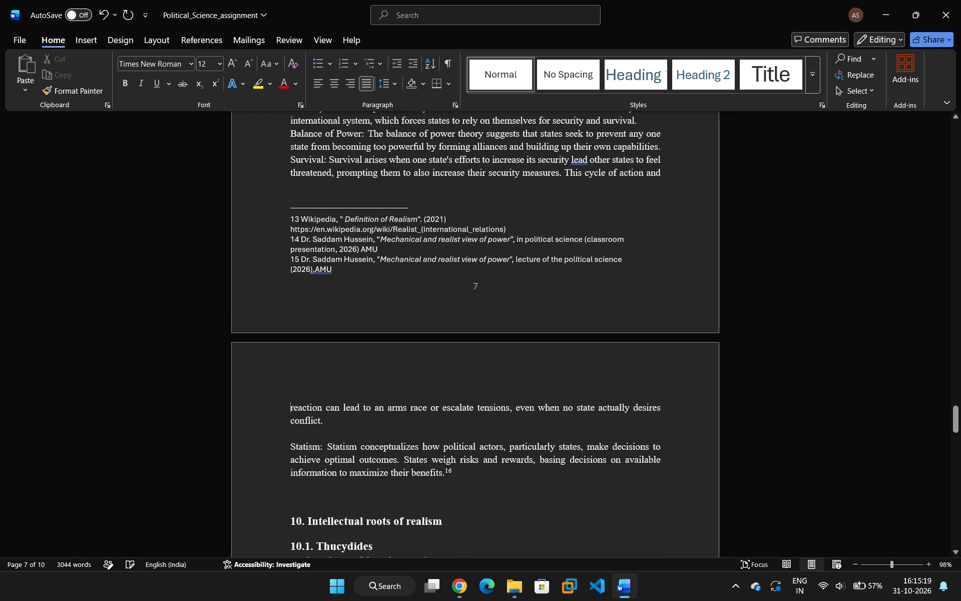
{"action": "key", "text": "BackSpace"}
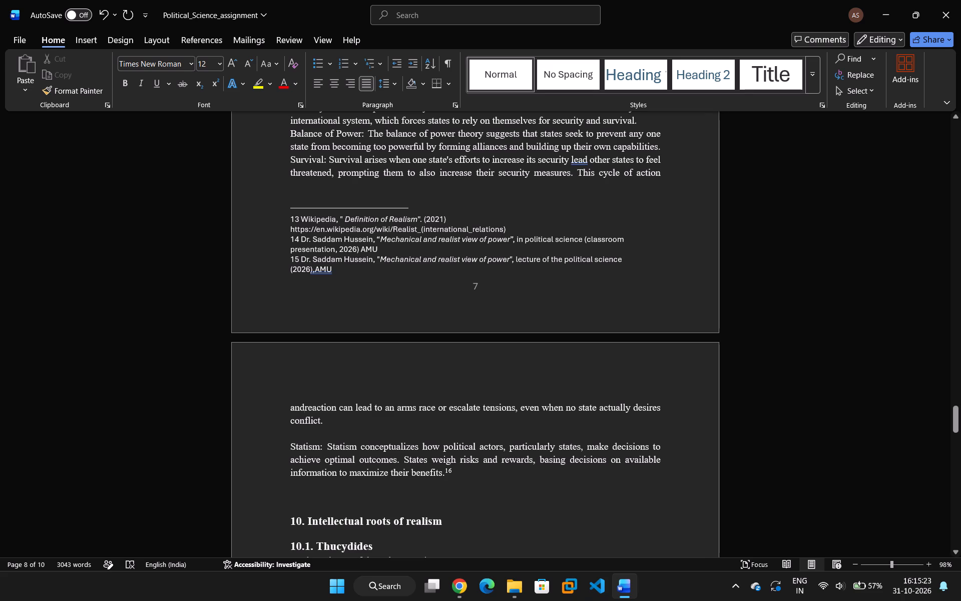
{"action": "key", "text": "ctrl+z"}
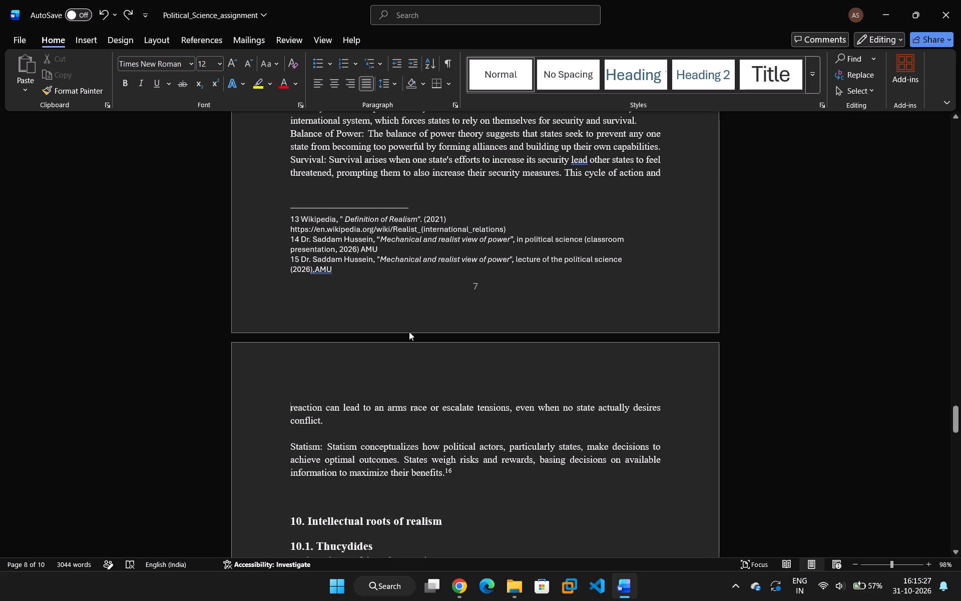
Show the formatting marks, examine the paragraph marks and spacing in section 9, and hide the marks again.
{"action": "scroll", "coordinate": [409, 332], "scroll_direction": "up", "scroll_amount": 2}
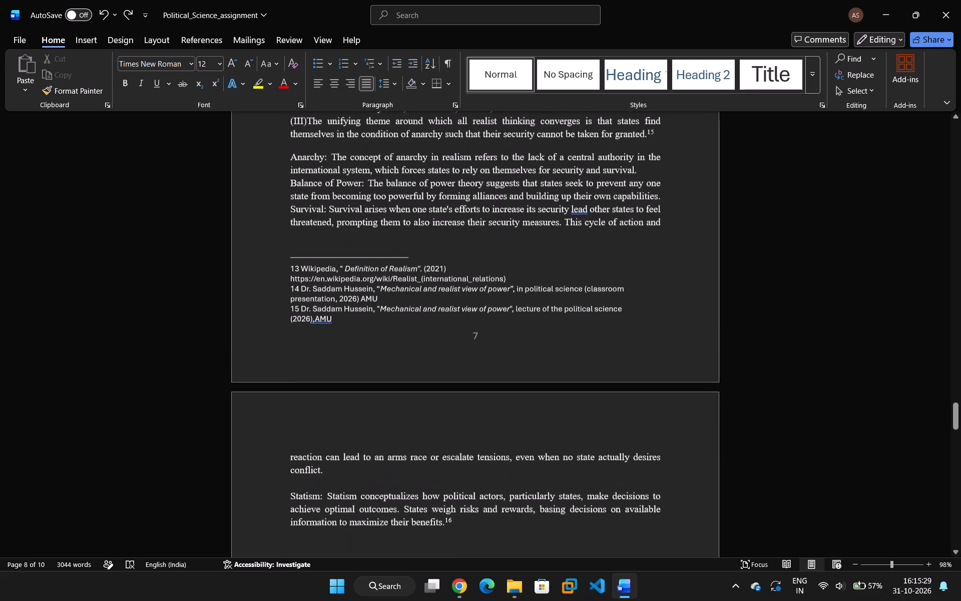
{"action": "scroll", "coordinate": [409, 332], "scroll_direction": "up", "scroll_amount": 2}
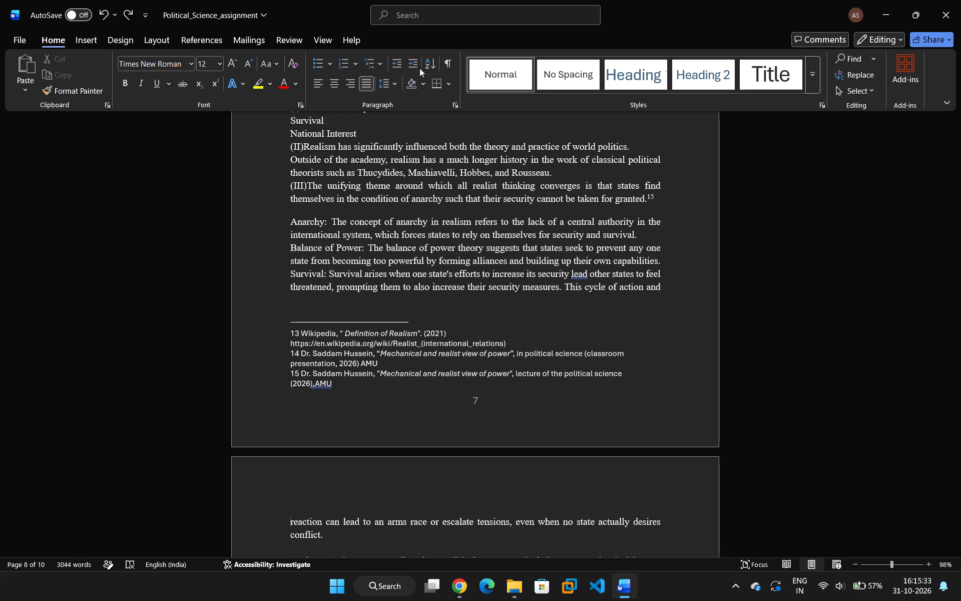
{"action": "left_click", "coordinate": [449, 57]}
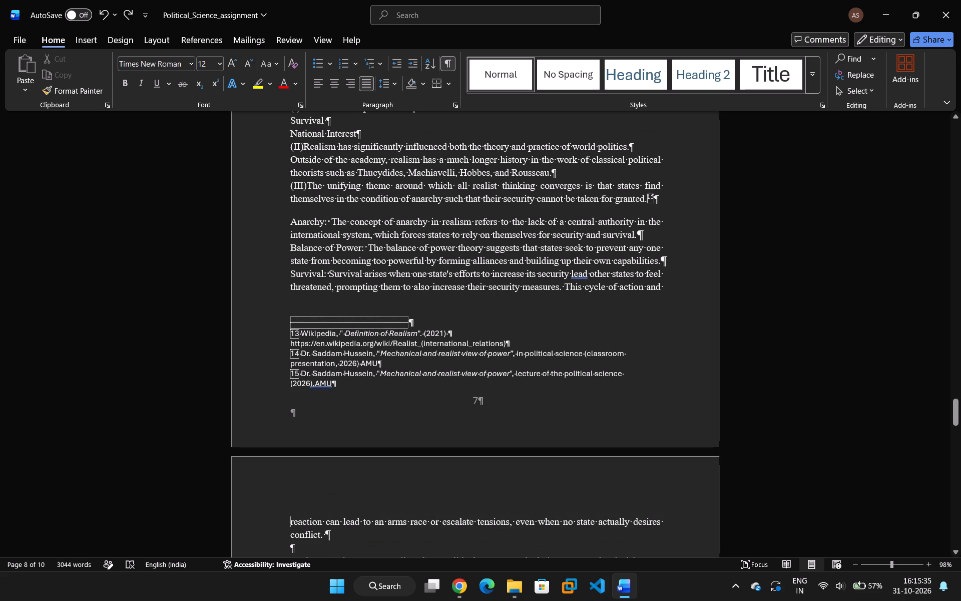
{"action": "scroll", "coordinate": [491, 362], "scroll_direction": "down", "scroll_amount": 1}
{"action": "scroll", "coordinate": [491, 362], "scroll_direction": "up", "scroll_amount": 5}
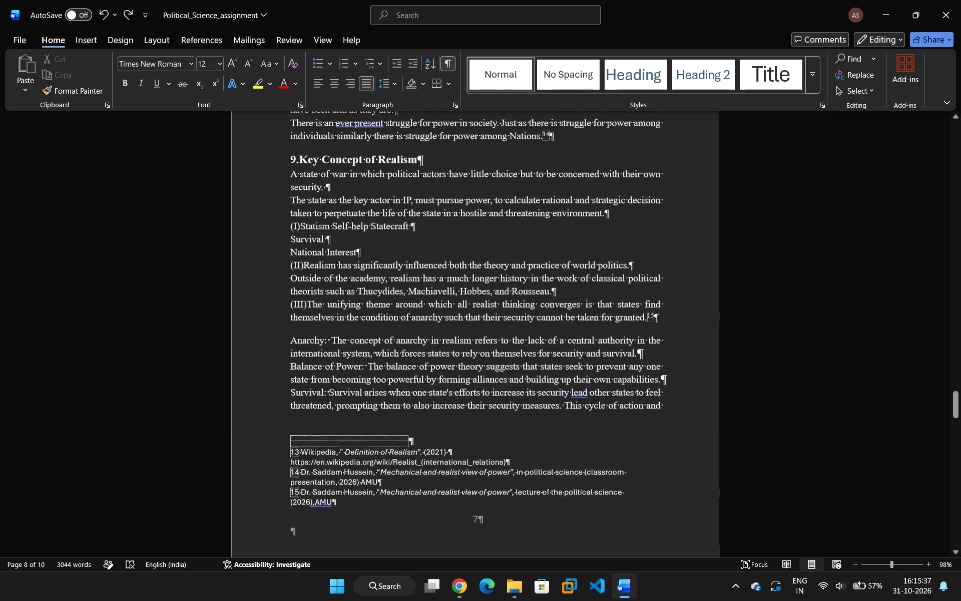
{"action": "scroll", "coordinate": [444, 315], "scroll_direction": "up", "scroll_amount": 4}
{"action": "scroll", "coordinate": [424, 316], "scroll_direction": "down", "scroll_amount": 6}
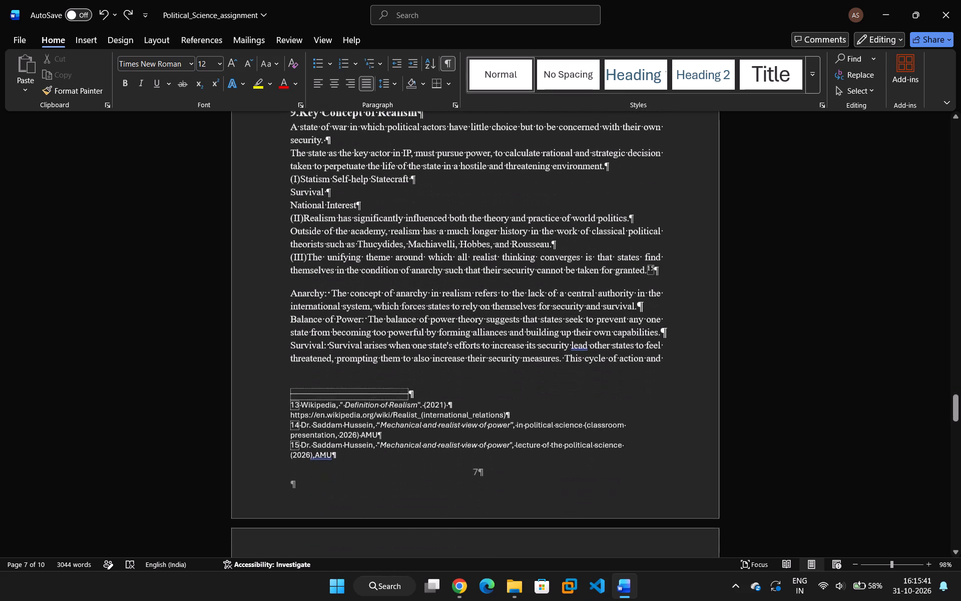
{"action": "scroll", "coordinate": [421, 319], "scroll_direction": "up", "scroll_amount": 1}
{"action": "left_click", "coordinate": [446, 63]}
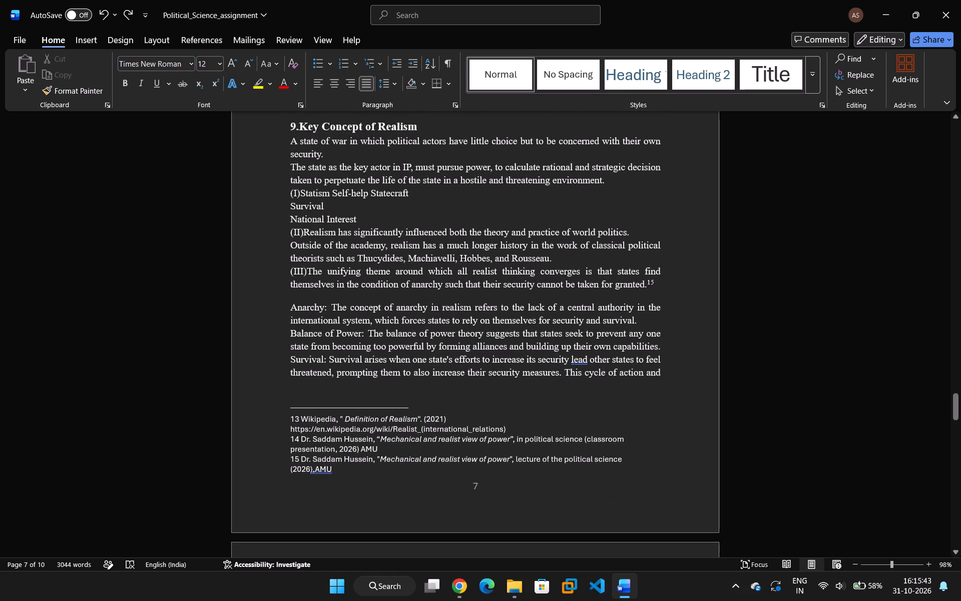
Insert two line breaks before the "Survival" paragraph in section 9 to move it onto page 8.
{"action": "scroll", "coordinate": [600, 382], "scroll_direction": "up", "scroll_amount": 1}
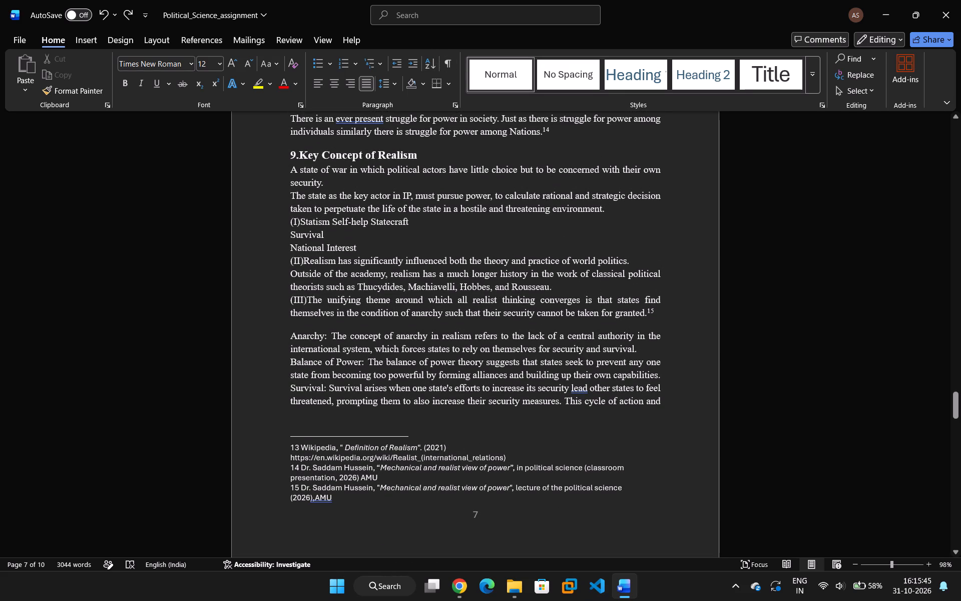
{"action": "left_click", "coordinate": [292, 390]}
{"action": "key", "text": "Return"}
{"action": "key", "text": "Return"}
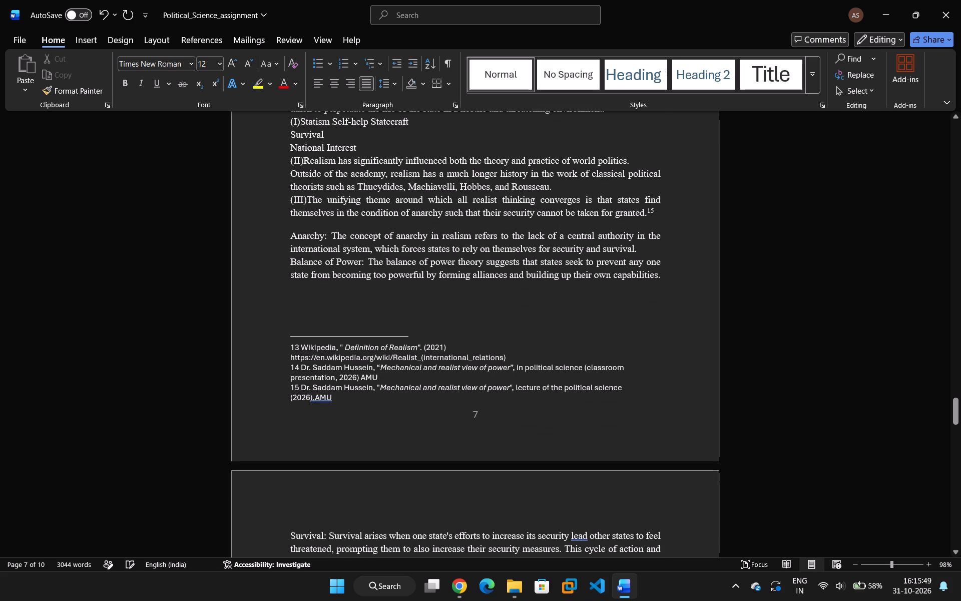
Insert an empty line above "(I)Statism Self-help Statecraft" in section 9.
{"action": "scroll", "coordinate": [339, 284], "scroll_direction": "up", "scroll_amount": 2}
{"action": "scroll", "coordinate": [288, 298], "scroll_direction": "up", "scroll_amount": 3}
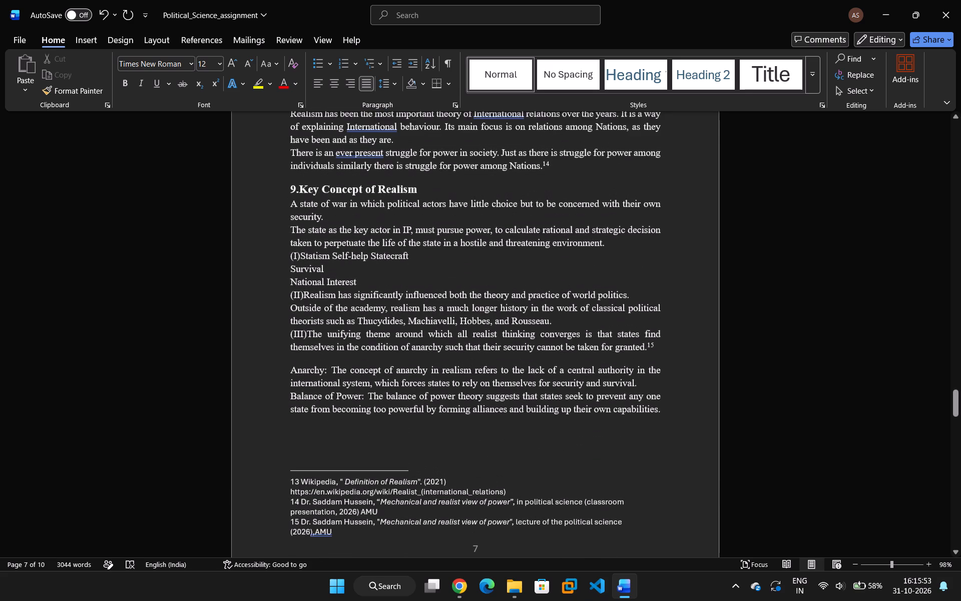
{"action": "scroll", "coordinate": [294, 279], "scroll_direction": "up", "scroll_amount": 1}
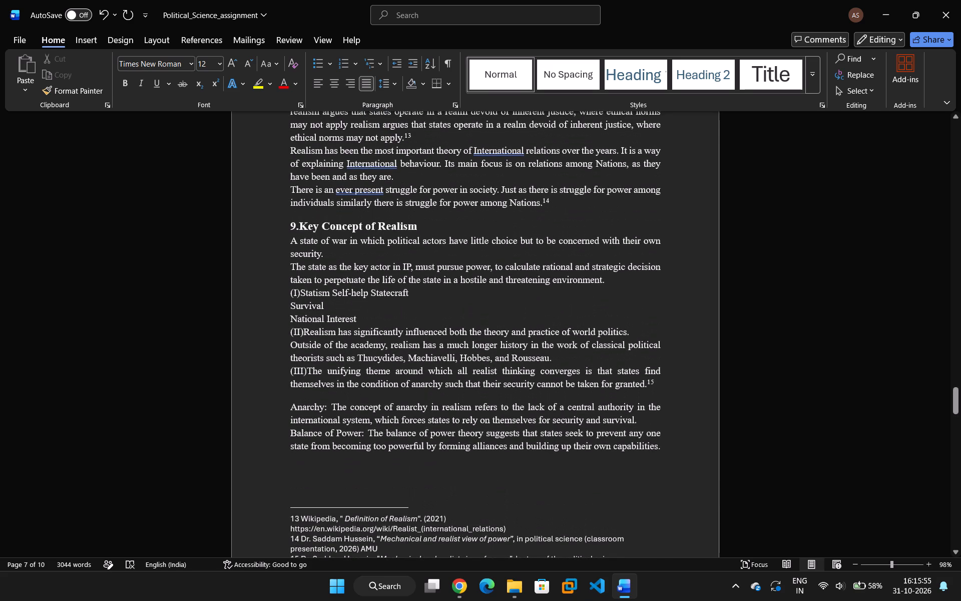
{"action": "scroll", "coordinate": [294, 279], "scroll_direction": "up", "scroll_amount": 1}
{"action": "left_click", "coordinate": [287, 320]}
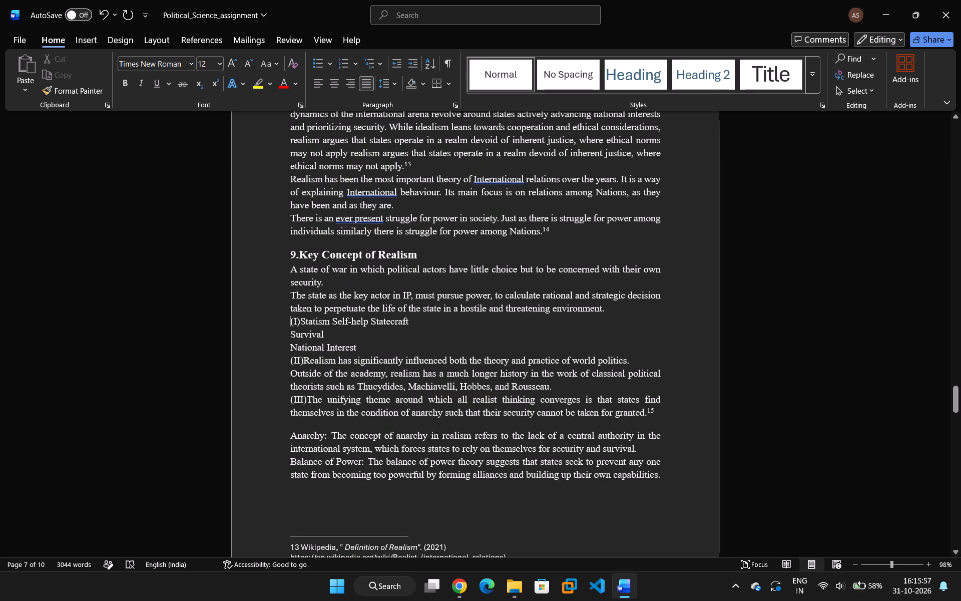
{"action": "key", "text": "Return"}
Delete the empty line between the "Survival" and "Statism" paragraphs at the end of section 9.
{"action": "scroll", "coordinate": [367, 444], "scroll_direction": "down", "scroll_amount": 2}
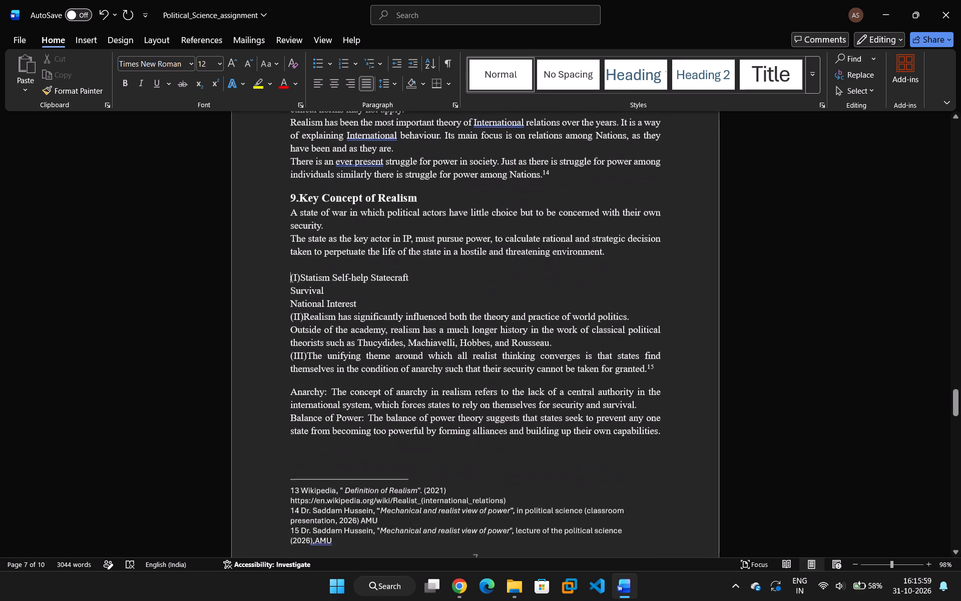
{"action": "scroll", "coordinate": [391, 451], "scroll_direction": "down", "scroll_amount": 8}
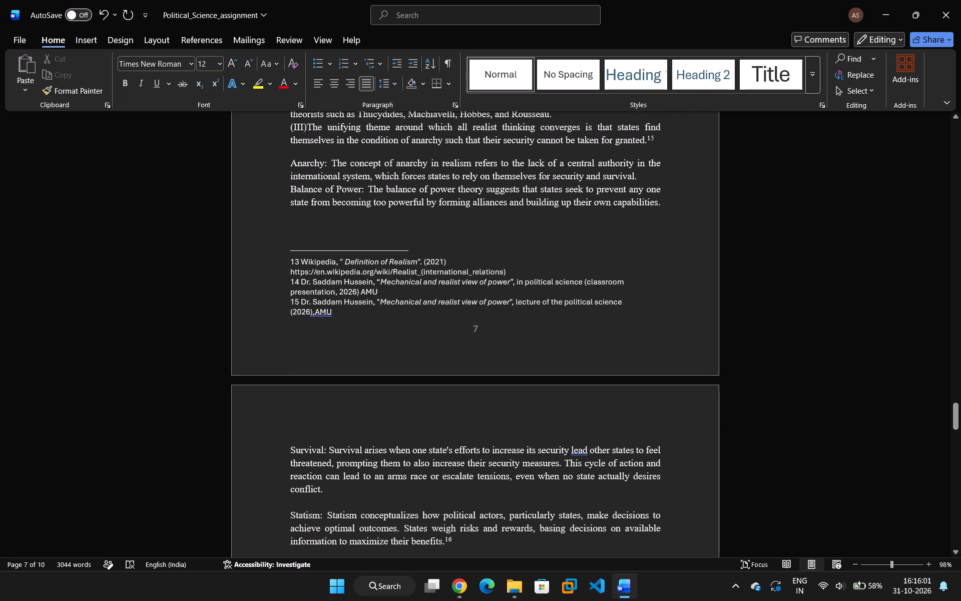
{"action": "scroll", "coordinate": [465, 314], "scroll_direction": "down", "scroll_amount": 1}
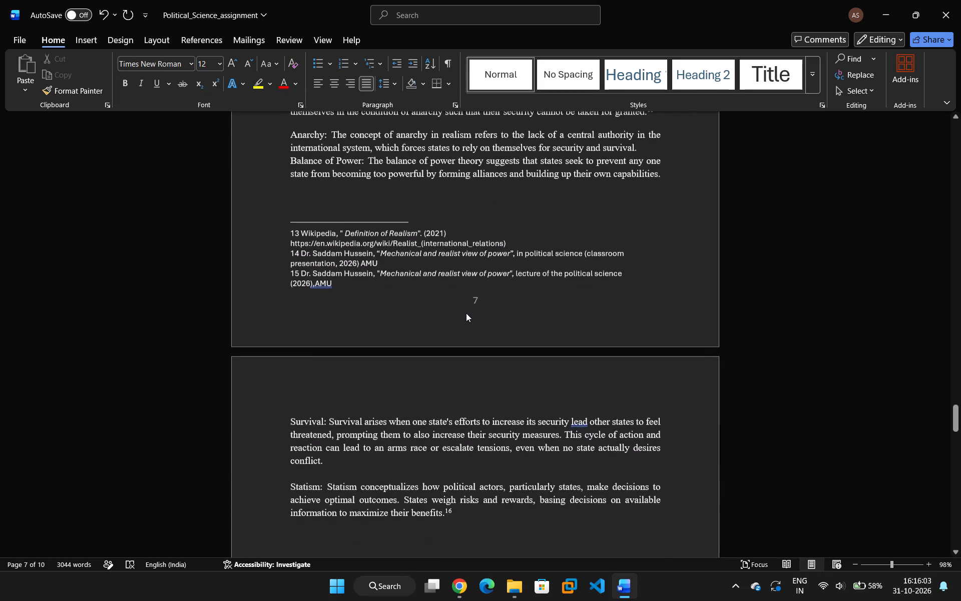
{"action": "scroll", "coordinate": [466, 314], "scroll_direction": "down", "scroll_amount": 3}
{"action": "left_click", "coordinate": [290, 398]}
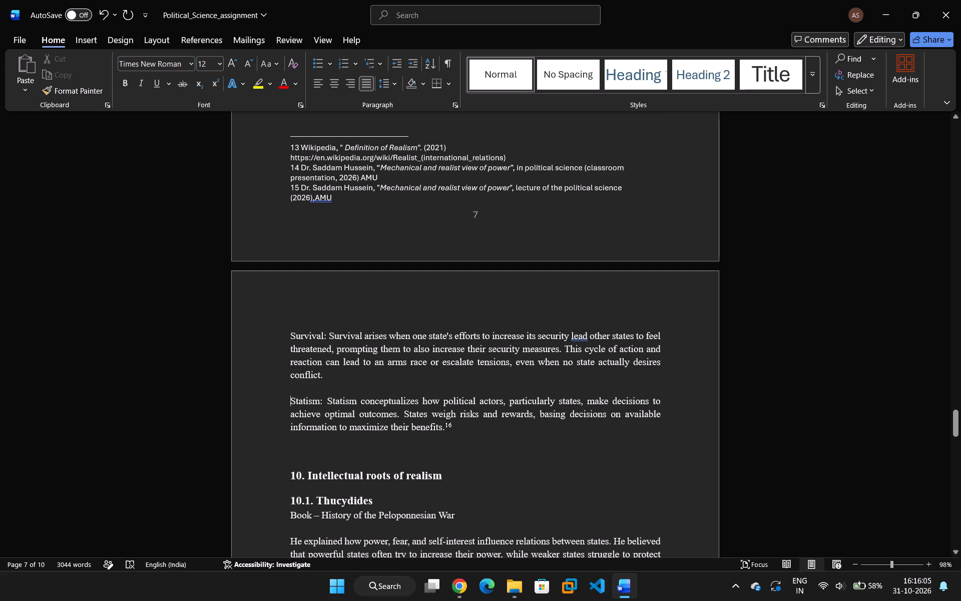
{"action": "key", "text": "BackSpace"}
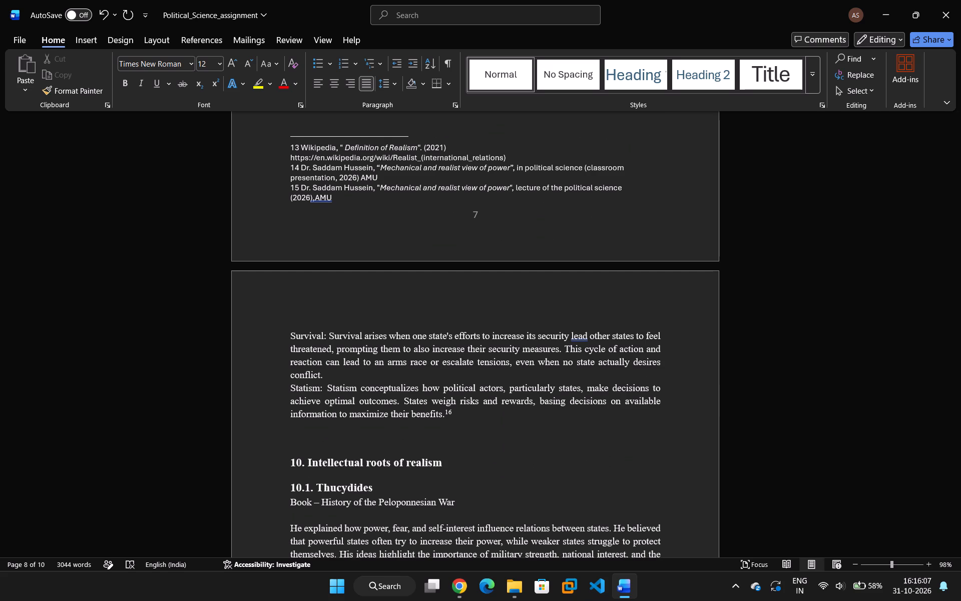
Reduce the gap above the heading "10. Intellectual roots of realism" to a single empty line.
{"action": "left_click", "coordinate": [289, 462]}
{"action": "key", "text": "BackSpace"}
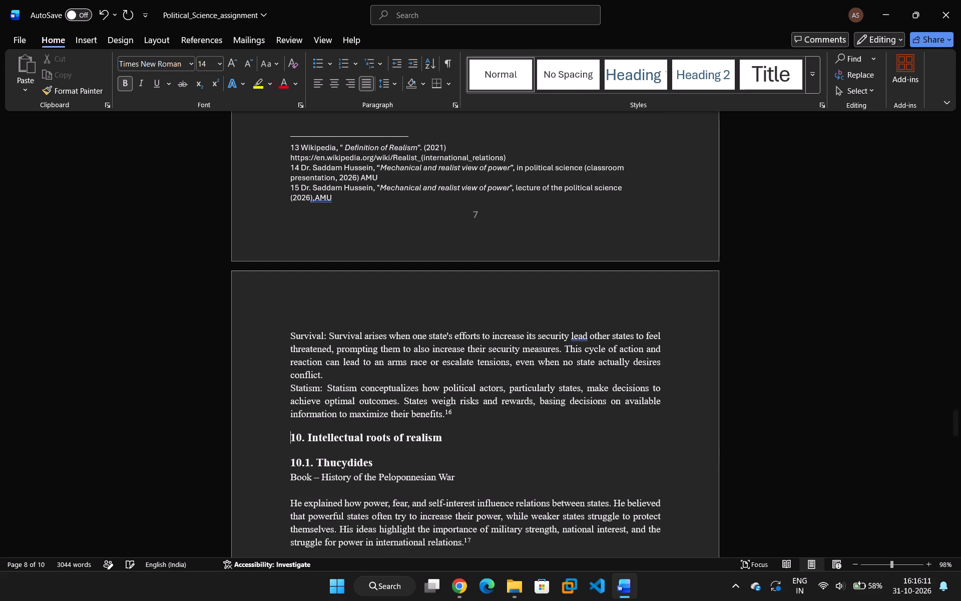
{"action": "key", "text": "BackSpace"}
{"action": "key", "text": "Return"}
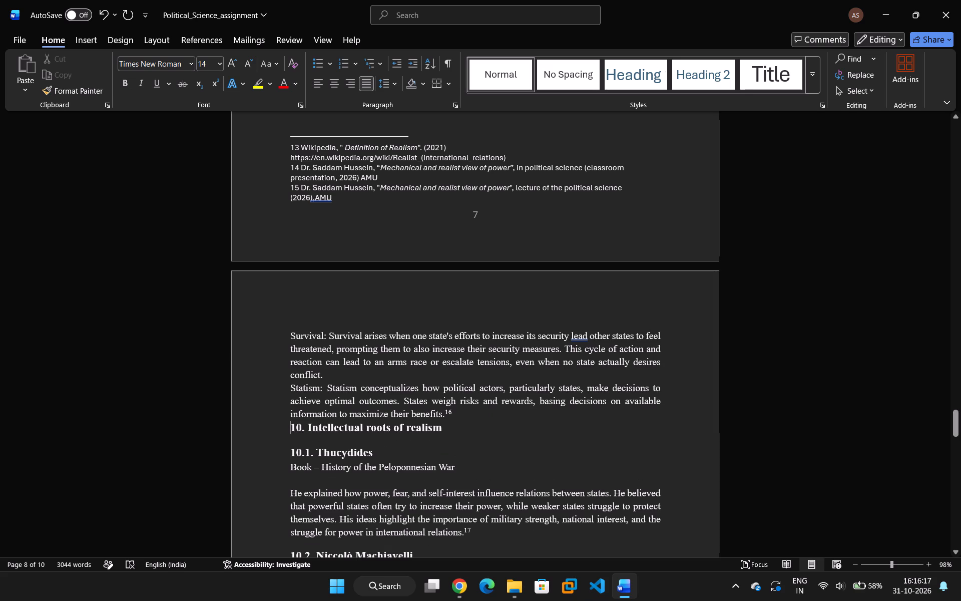
{"action": "key", "text": "Return"}
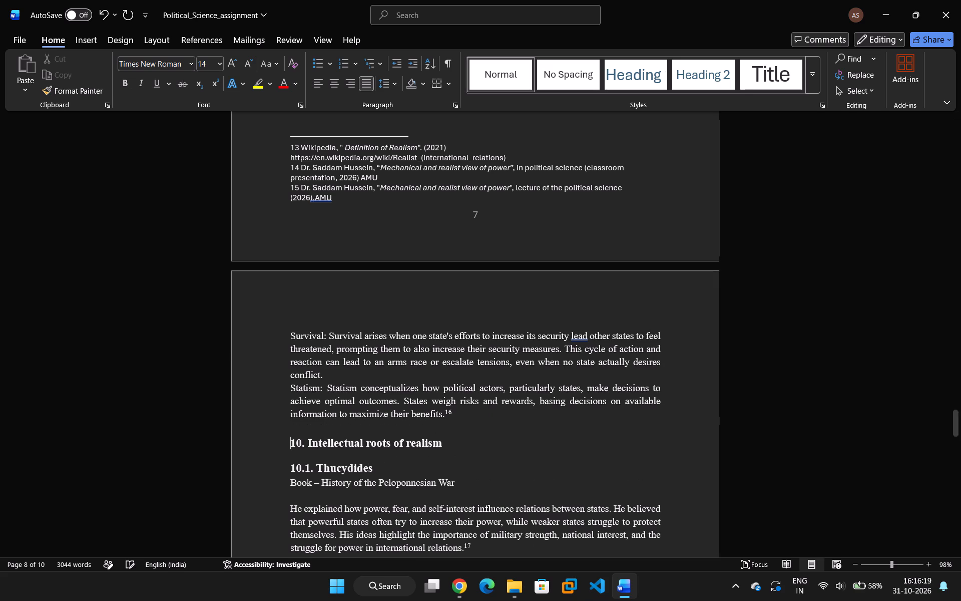
Reduce the gap above the heading "10.3. Thomas Hobbes" to a single empty line.
{"action": "scroll", "coordinate": [290, 474], "scroll_direction": "down", "scroll_amount": 13}
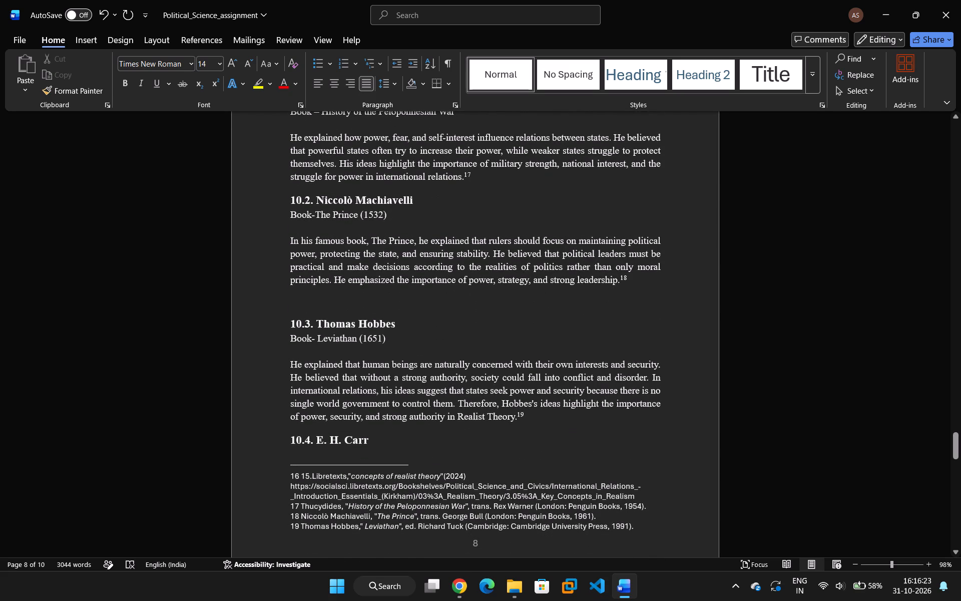
{"action": "left_click", "coordinate": [292, 321]}
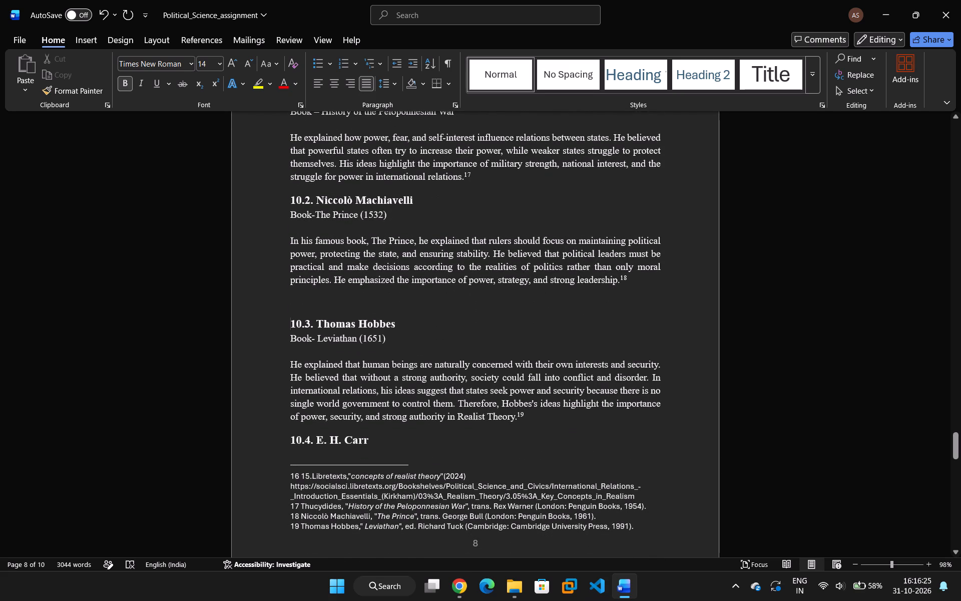
{"action": "key", "text": "BackSpace"}
{"action": "key", "text": "BackSpace"}
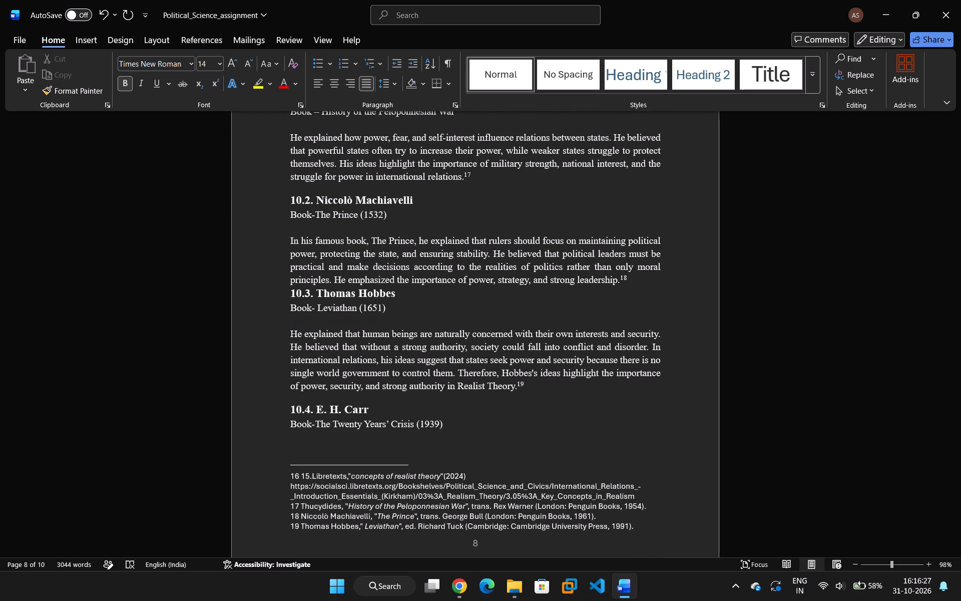
{"action": "key", "text": "Return"}
Insert two line breaks before the heading "10.4. E. H. Carr" to move it onto page 9 with its text.
{"action": "scroll", "coordinate": [310, 421], "scroll_direction": "down", "scroll_amount": 2}
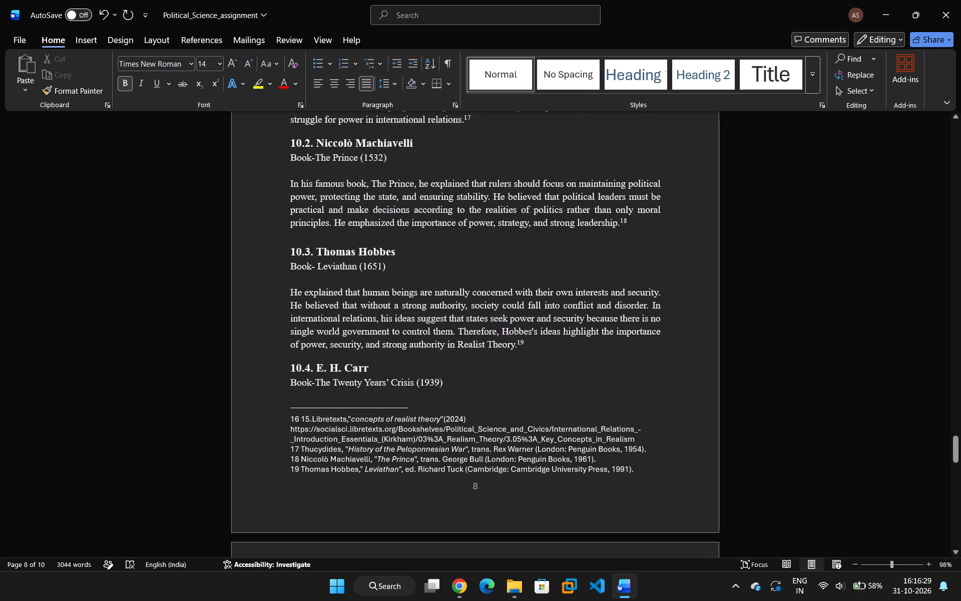
{"action": "scroll", "coordinate": [295, 307], "scroll_direction": "down", "scroll_amount": 2}
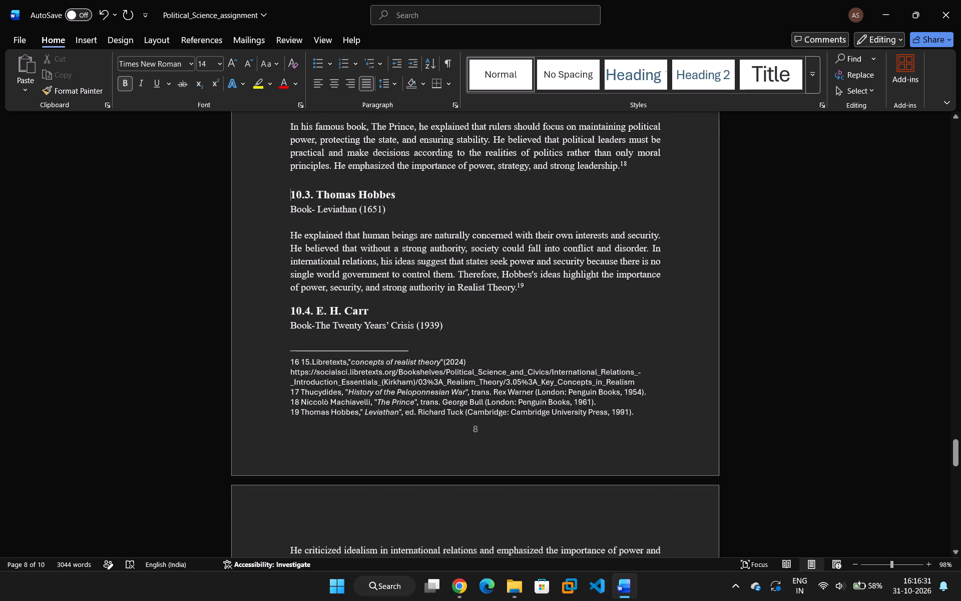
{"action": "scroll", "coordinate": [293, 313], "scroll_direction": "down", "scroll_amount": 7}
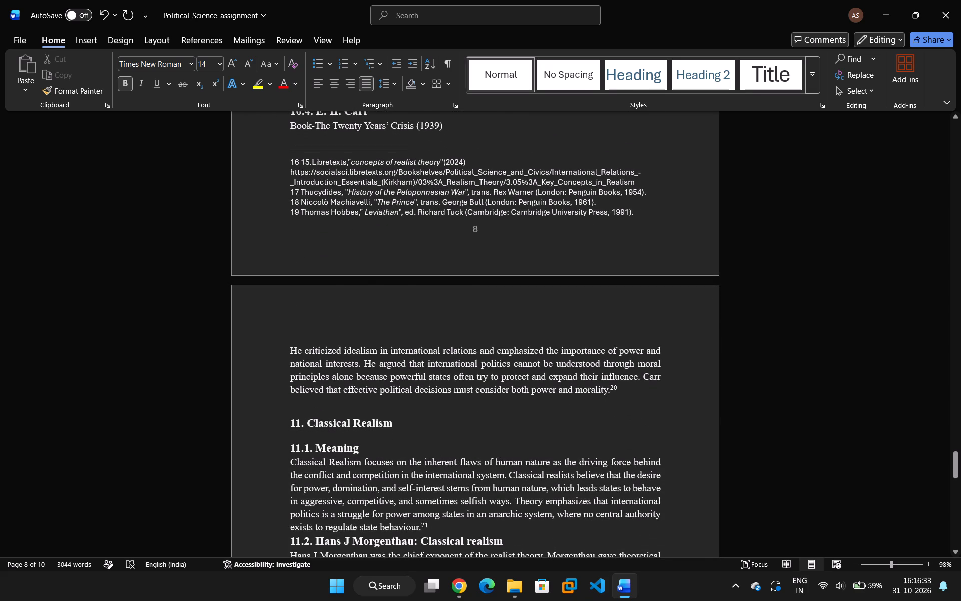
{"action": "scroll", "coordinate": [294, 316], "scroll_direction": "up", "scroll_amount": 3}
{"action": "left_click", "coordinate": [288, 195]}
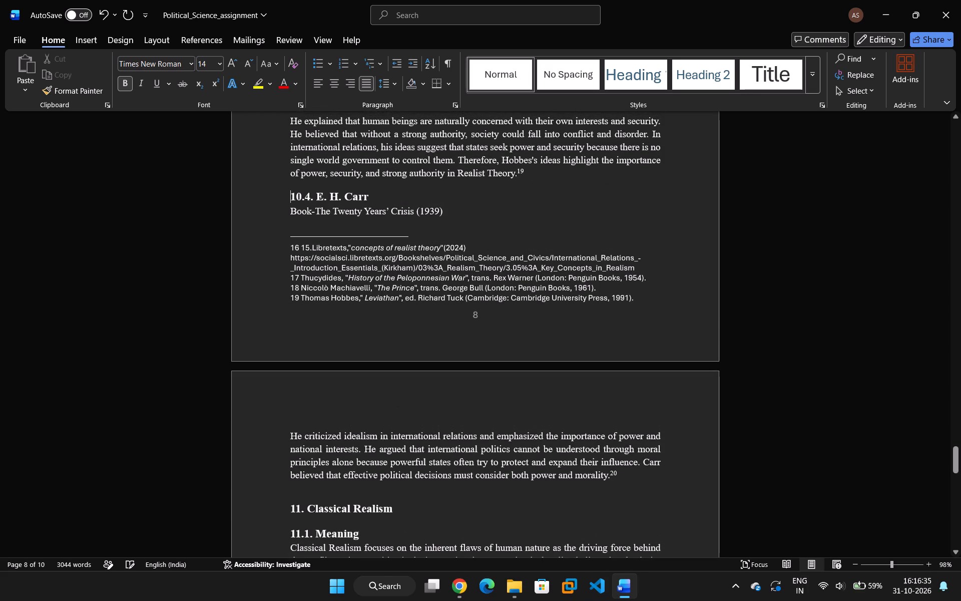
{"action": "key", "text": "Return"}
{"action": "key", "text": "Return"}
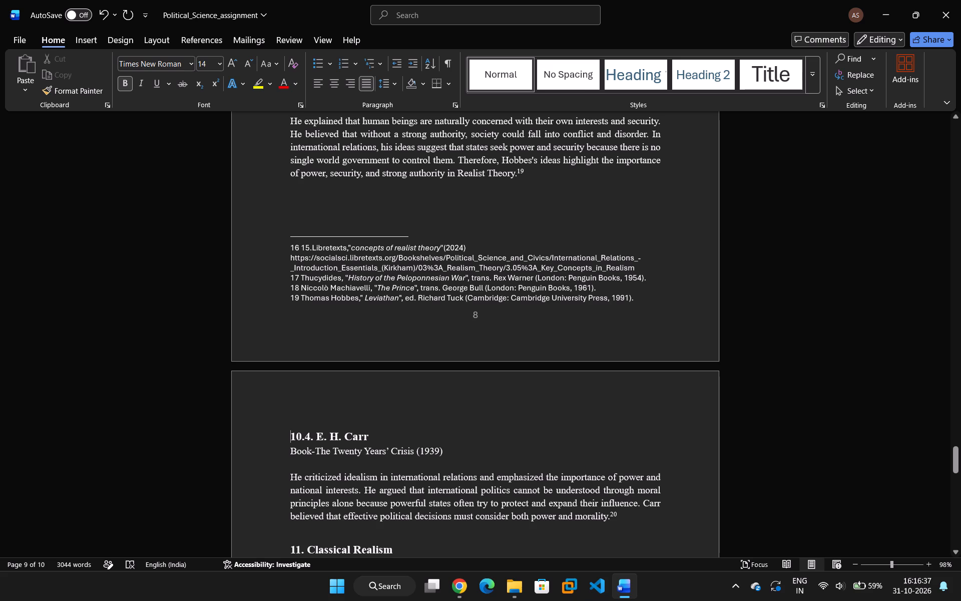
Insert an empty line above the heading "11.2. Hans J Morgenthau: Classical realism".
{"action": "scroll", "coordinate": [335, 250], "scroll_direction": "down", "scroll_amount": 12}
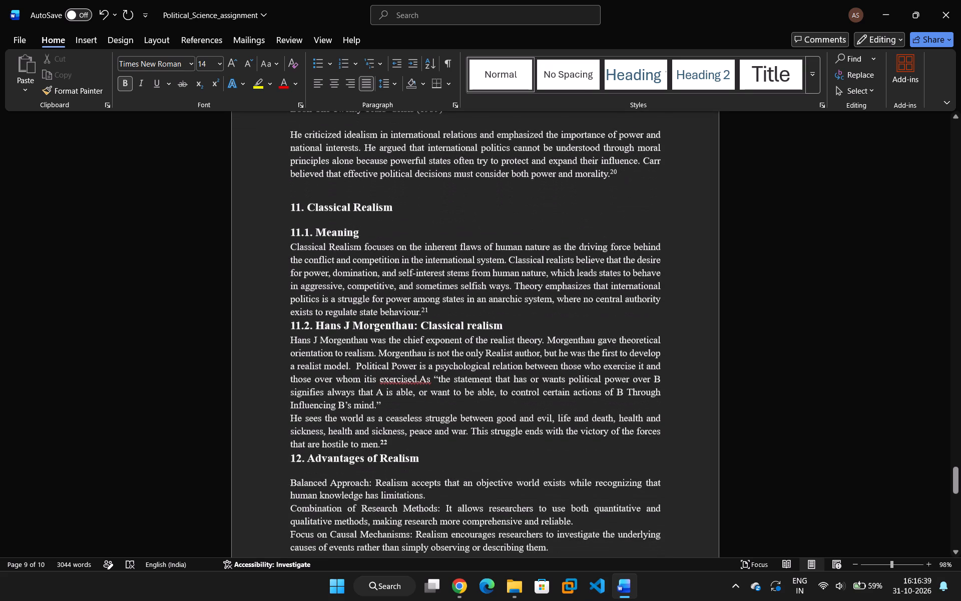
{"action": "scroll", "coordinate": [337, 245], "scroll_direction": "down", "scroll_amount": 4}
{"action": "scroll", "coordinate": [337, 249], "scroll_direction": "up", "scroll_amount": 2}
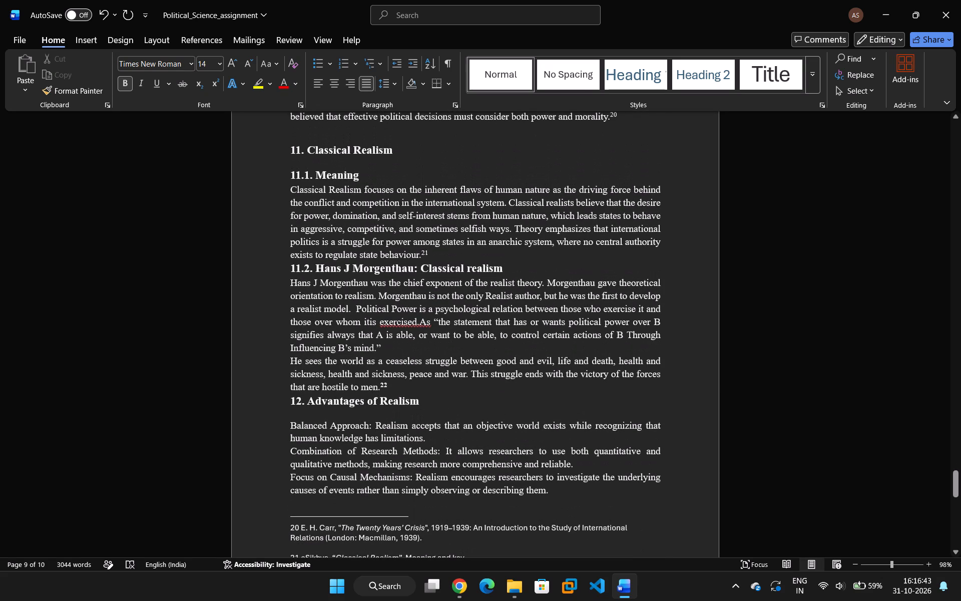
{"action": "left_click", "coordinate": [288, 269]}
{"action": "key", "text": "Return"}
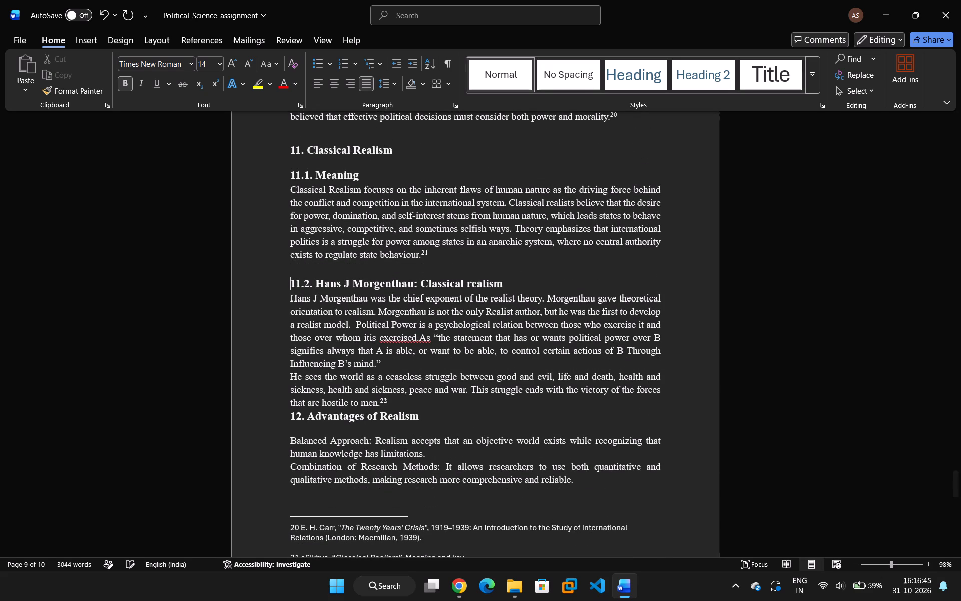
Insert an empty line above the heading "12. Advantages of Realism".
{"action": "scroll", "coordinate": [319, 300], "scroll_direction": "down", "scroll_amount": 4}
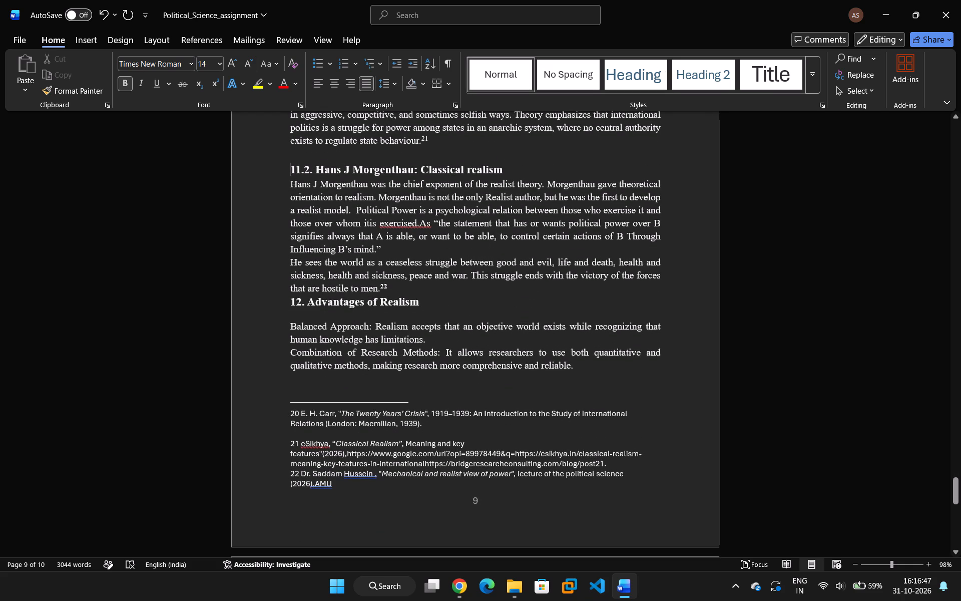
{"action": "left_click", "coordinate": [292, 299]}
{"action": "key", "text": "Return"}
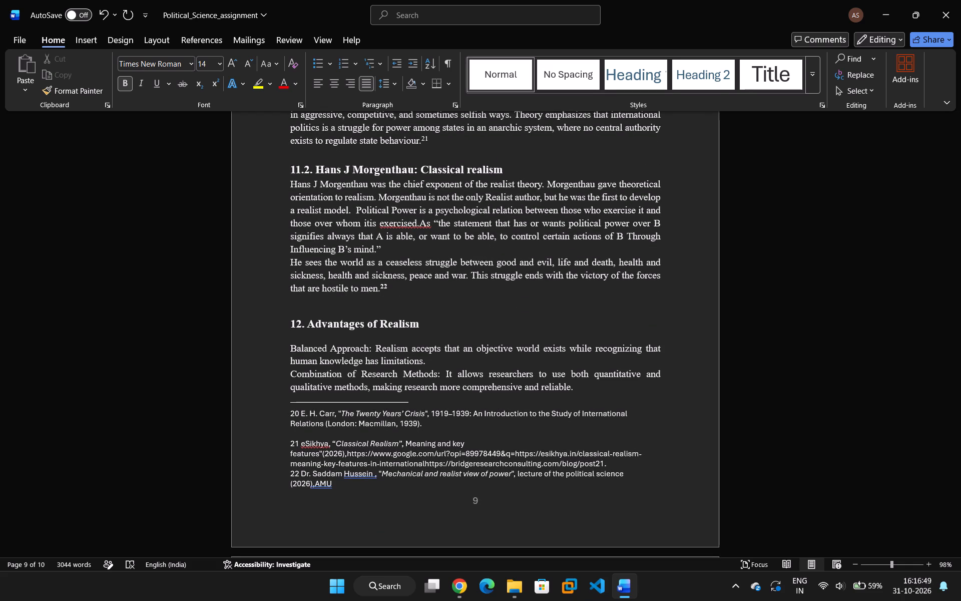
Remove the empty line above the "Difficulty in Research Design" paragraph in section 13, Limitations of realism.
{"action": "scroll", "coordinate": [344, 360], "scroll_direction": "down", "scroll_amount": 12}
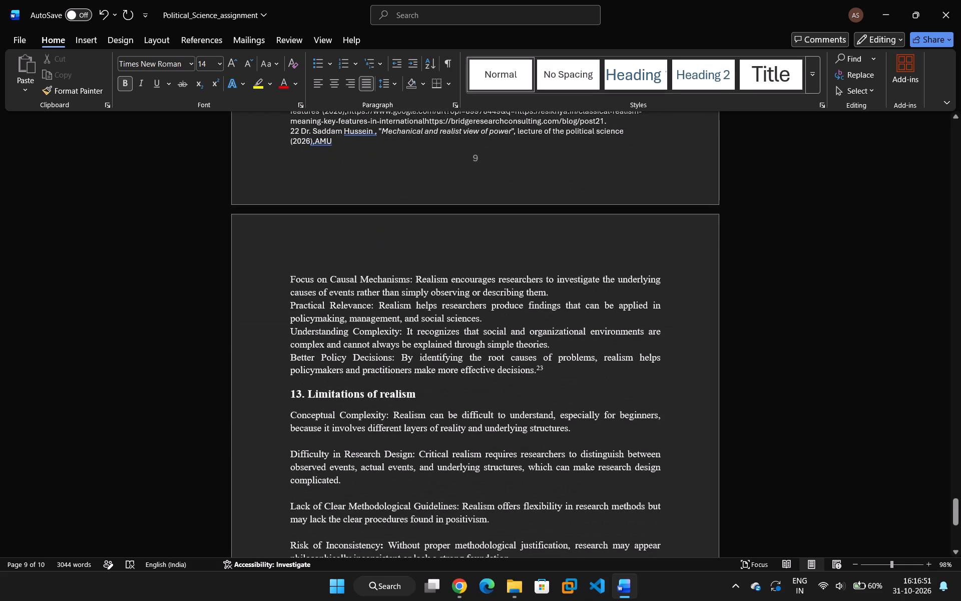
{"action": "scroll", "coordinate": [347, 351], "scroll_direction": "up", "scroll_amount": 6}
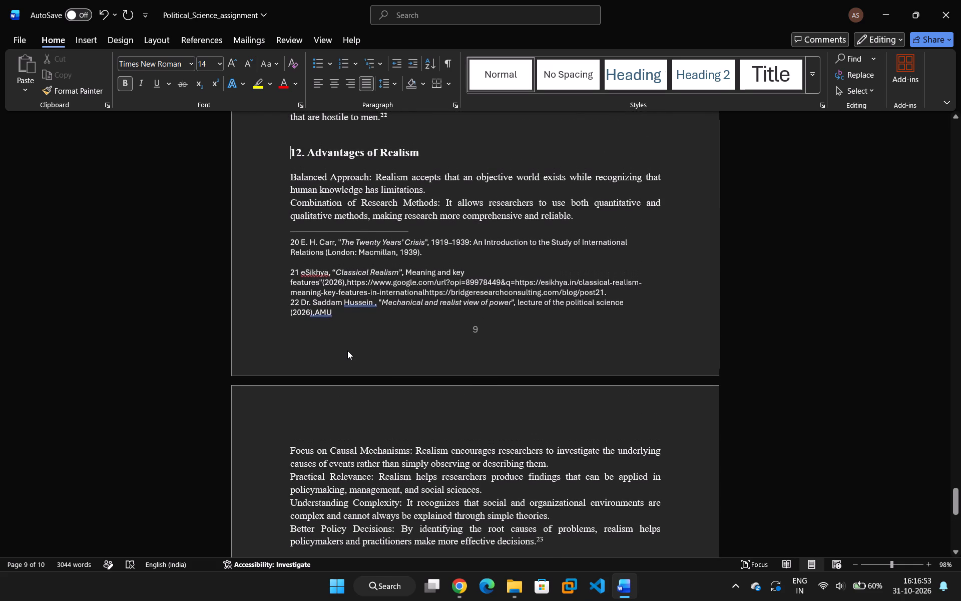
{"action": "scroll", "coordinate": [349, 349], "scroll_direction": "down", "scroll_amount": 2}
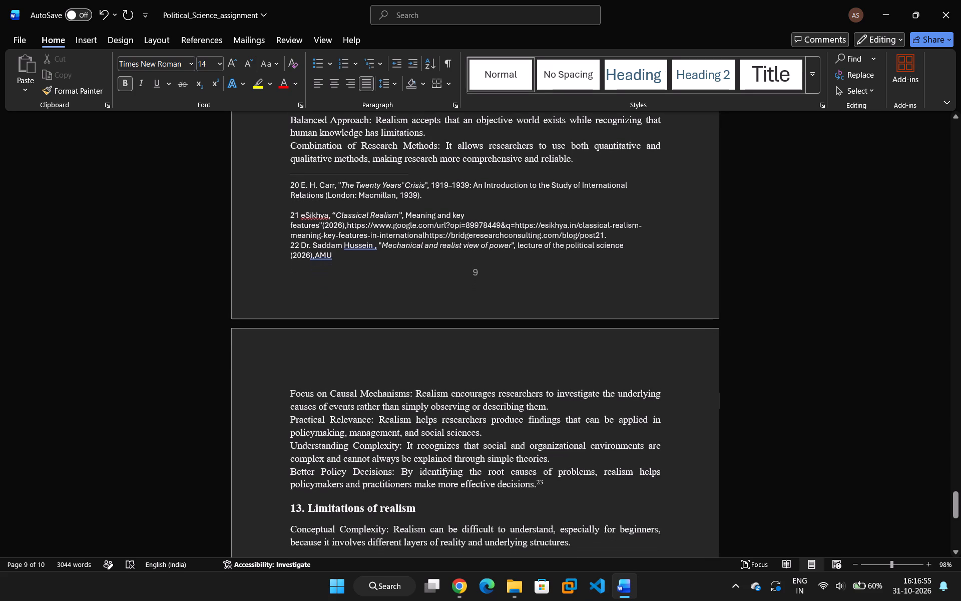
{"action": "scroll", "coordinate": [351, 360], "scroll_direction": "down", "scroll_amount": 8}
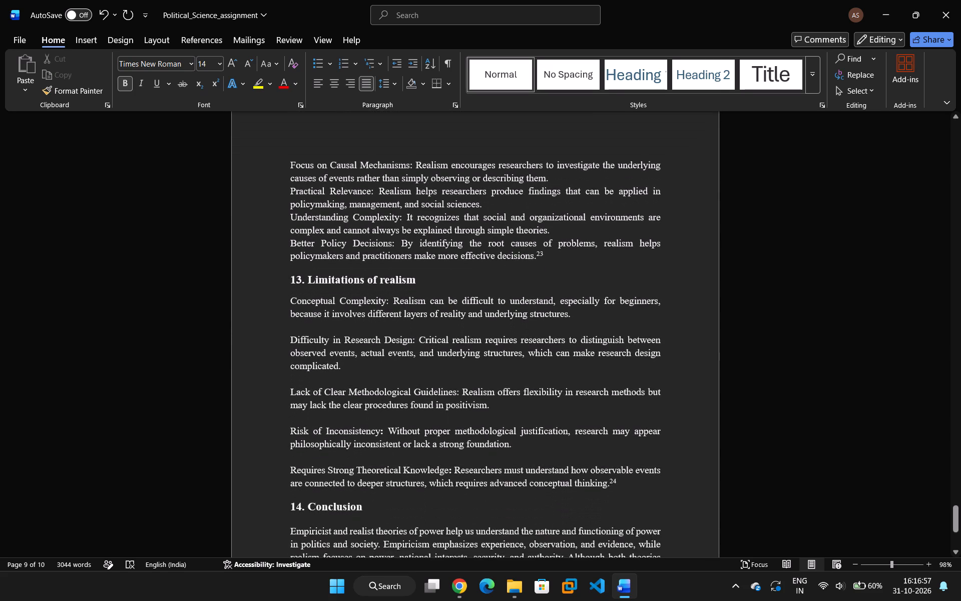
{"action": "scroll", "coordinate": [357, 360], "scroll_direction": "down", "scroll_amount": 3}
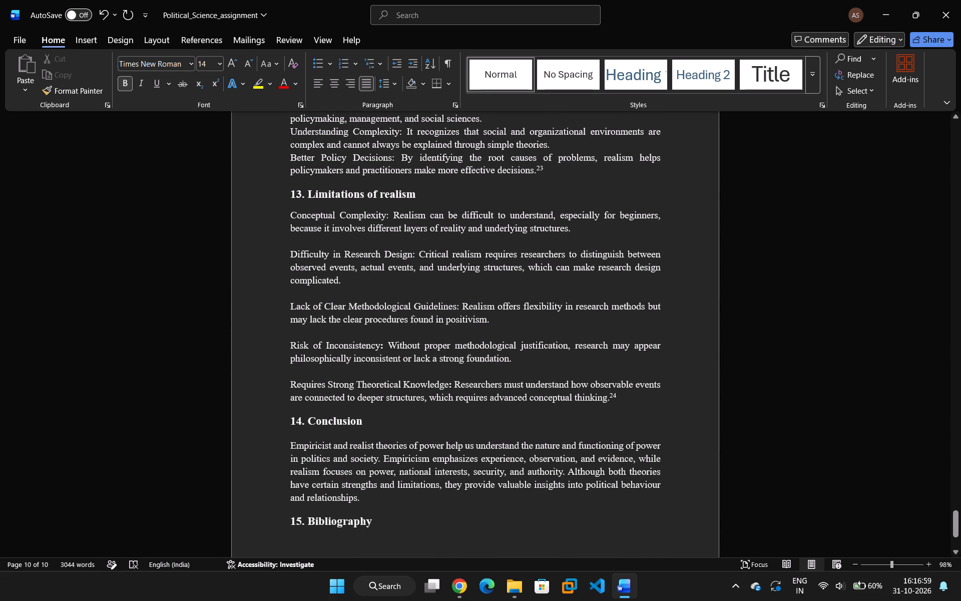
{"action": "left_click", "coordinate": [288, 250]}
{"action": "key", "text": "BackSpace"}
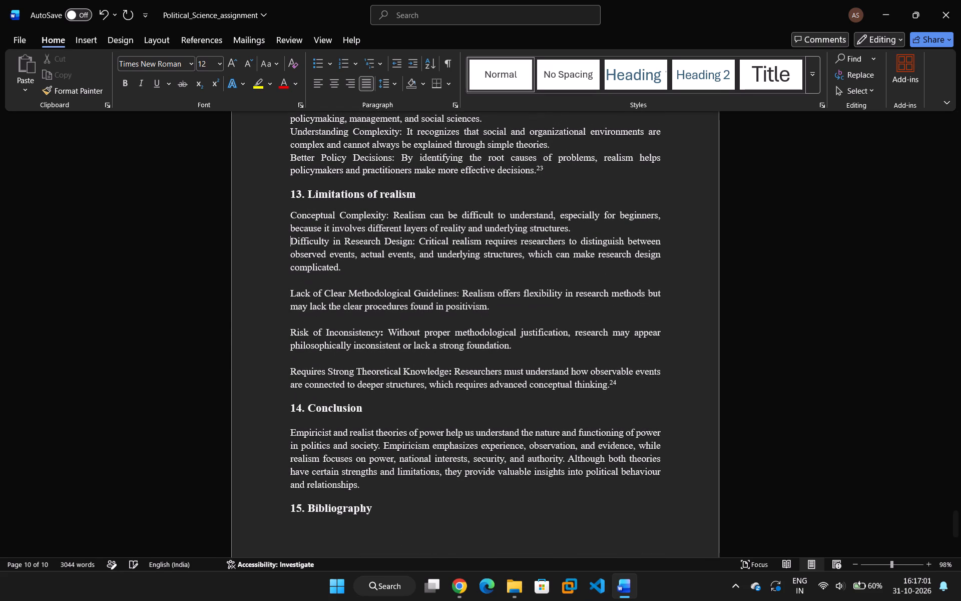
Remove the empty line above the "Lack of Clear Methodological Guidelines" paragraph in section 13.
{"action": "key", "text": "Right"}
{"action": "key", "text": "Down"}
{"action": "key", "text": "Down"}
{"action": "key", "text": "Down"}
{"action": "key", "text": "Down"}
{"action": "key", "text": "Down"}
{"action": "key", "text": "Up"}
{"action": "key", "text": "Left"}
{"action": "key", "text": "BackSpace"}
Remove the empty lines above the "Risk of Inconsistency" and "Requires Strong Theoretical Knowledge" paragraphs in section 13.
{"action": "key", "text": "Down"}
{"action": "key", "text": "Down"}
{"action": "key", "text": "Down"}
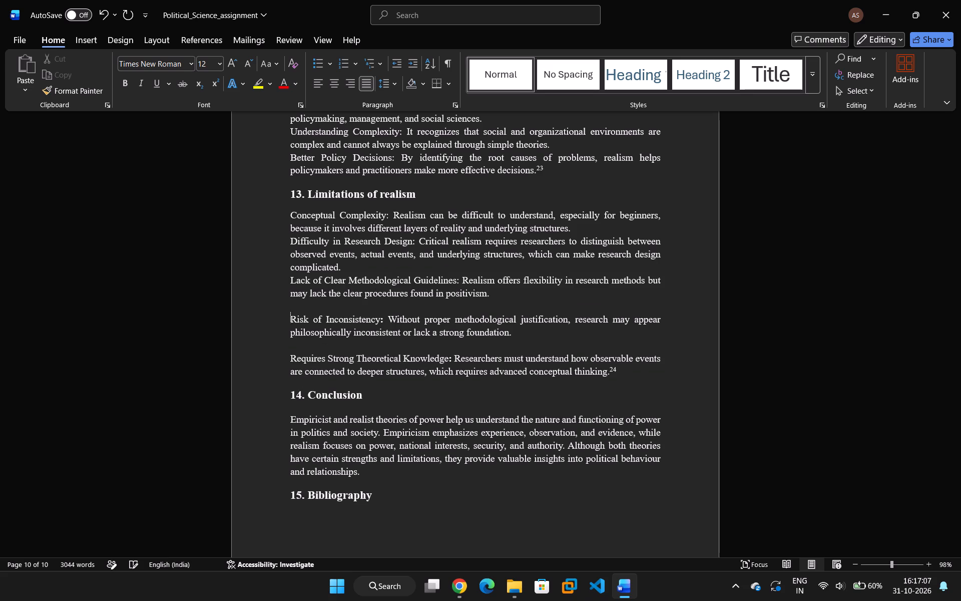
{"action": "key", "text": "BackSpace"}
{"action": "key", "text": "Down"}
{"action": "key", "text": "Down"}
{"action": "key", "text": "Down"}
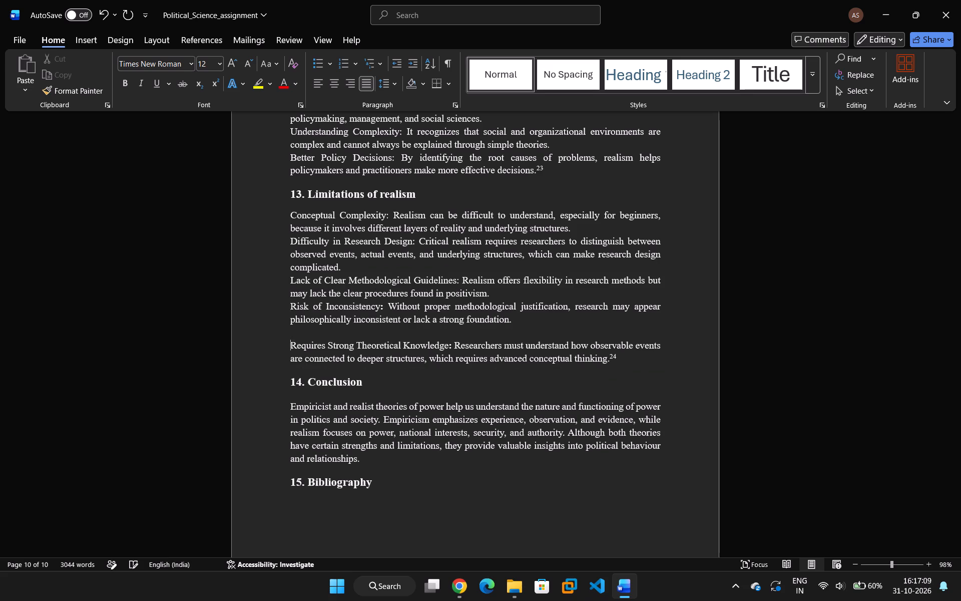
{"action": "key", "text": "BackSpace"}
Check the spacing and layout of the final page, from section 13 through the conclusion, bibliography heading and footnotes.
{"action": "key", "text": "Down"}
{"action": "key", "text": "Down"}
{"action": "key", "text": "Down"}
{"action": "key", "text": "Down"}
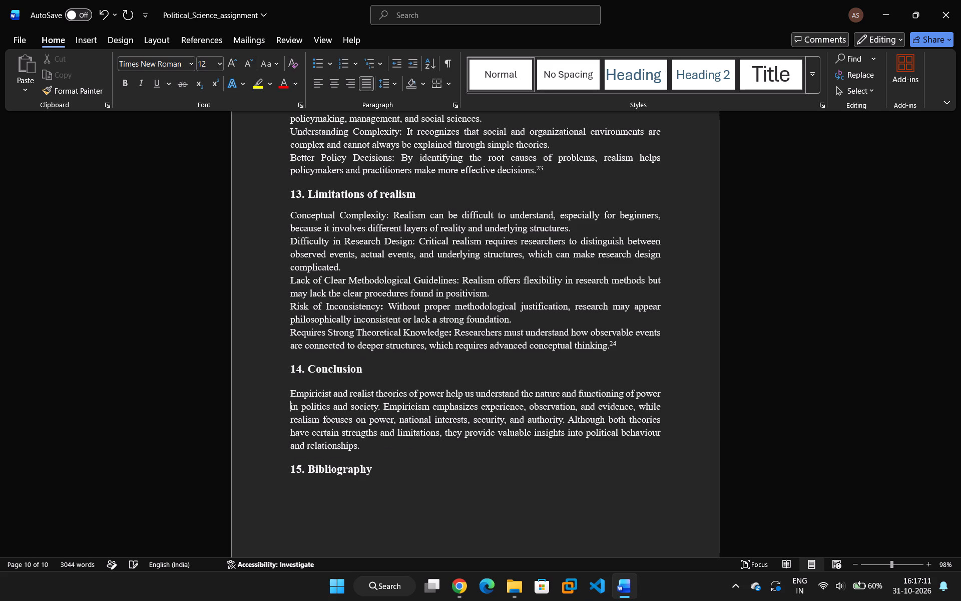
{"action": "key", "text": "Down"}
{"action": "key", "text": "Down"}
{"action": "key", "text": "Down"}
{"action": "key", "text": "Down"}
{"action": "key", "text": "Down"}
{"action": "key", "text": "Down"}
{"action": "key", "text": "Down"}
{"action": "key", "text": "Down"}
{"action": "key", "text": "Down"}
{"action": "key", "text": "Down"}
{"action": "key", "text": "Down"}
{"action": "key", "text": "Down"}
{"action": "key", "text": "Down"}
{"action": "key", "text": "Down"}
{"action": "key", "text": "Down"}
{"action": "key", "text": "Down"}
{"action": "key", "text": "Down"}
{"action": "key", "text": "Up"}
{"action": "key", "text": "Up"}
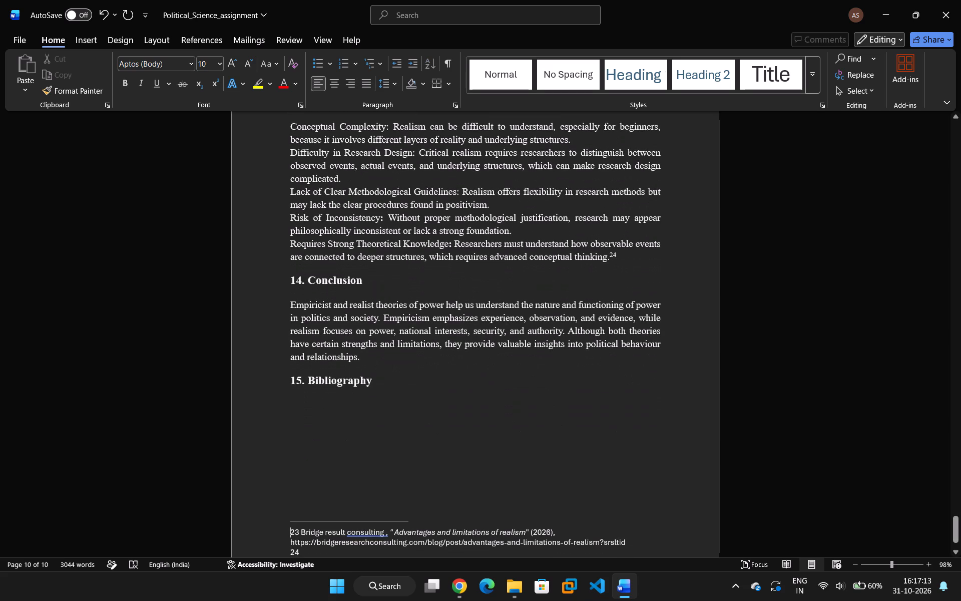
{"action": "scroll", "coordinate": [80, 2], "scroll_direction": "down", "scroll_amount": 3}
{"action": "scroll", "coordinate": [702, 443], "scroll_direction": "down", "scroll_amount": 3}
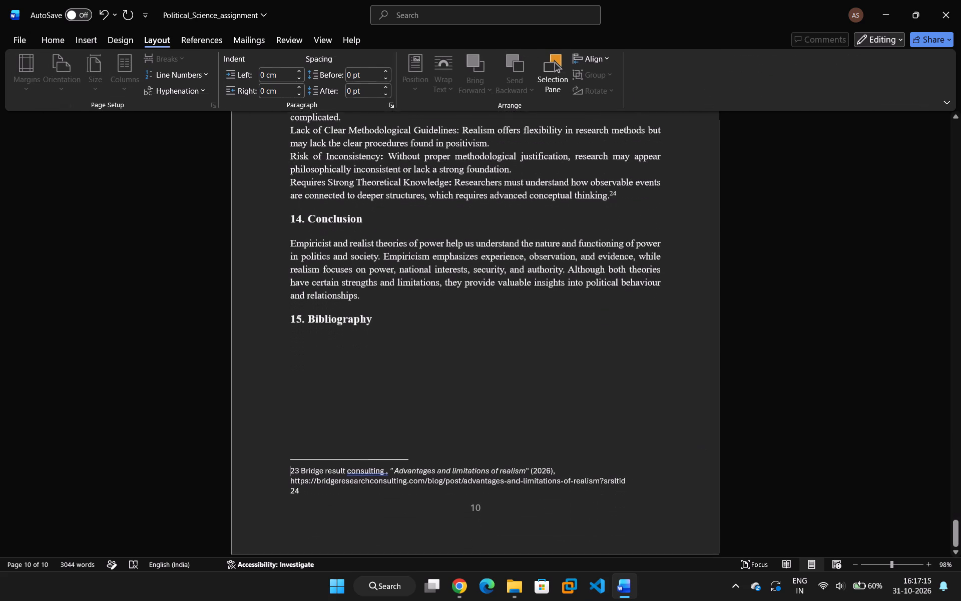
{"action": "scroll", "coordinate": [678, 445], "scroll_direction": "down", "scroll_amount": 2}
{"action": "scroll", "coordinate": [149, 86], "scroll_direction": "up", "scroll_amount": 7}
{"action": "scroll", "coordinate": [520, 314], "scroll_direction": "up", "scroll_amount": 2}
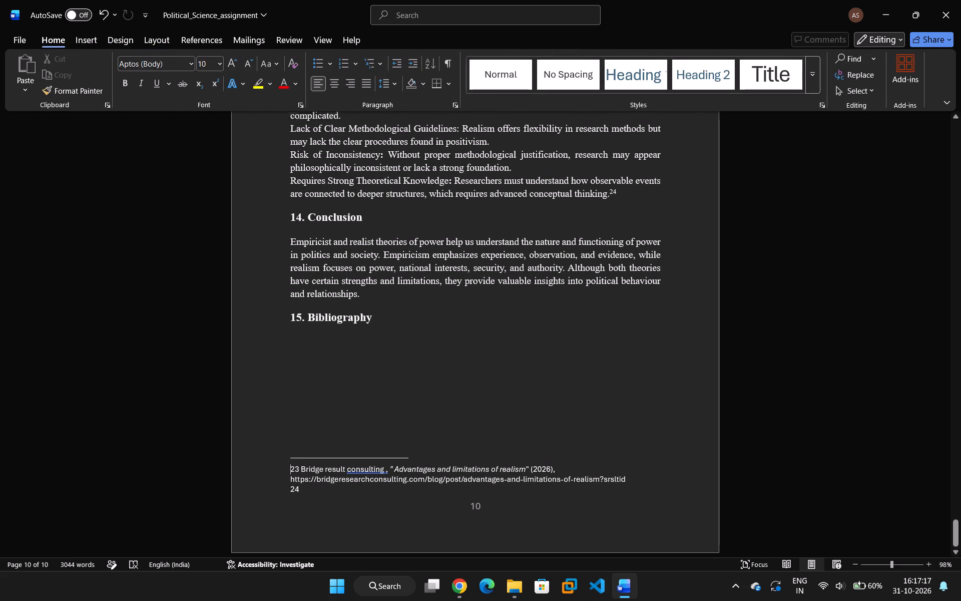
{"action": "scroll", "coordinate": [520, 314], "scroll_direction": "up", "scroll_amount": 4}
{"action": "scroll", "coordinate": [534, 320], "scroll_direction": "down", "scroll_amount": 8}
{"action": "scroll", "coordinate": [607, 369], "scroll_direction": "up", "scroll_amount": 14}
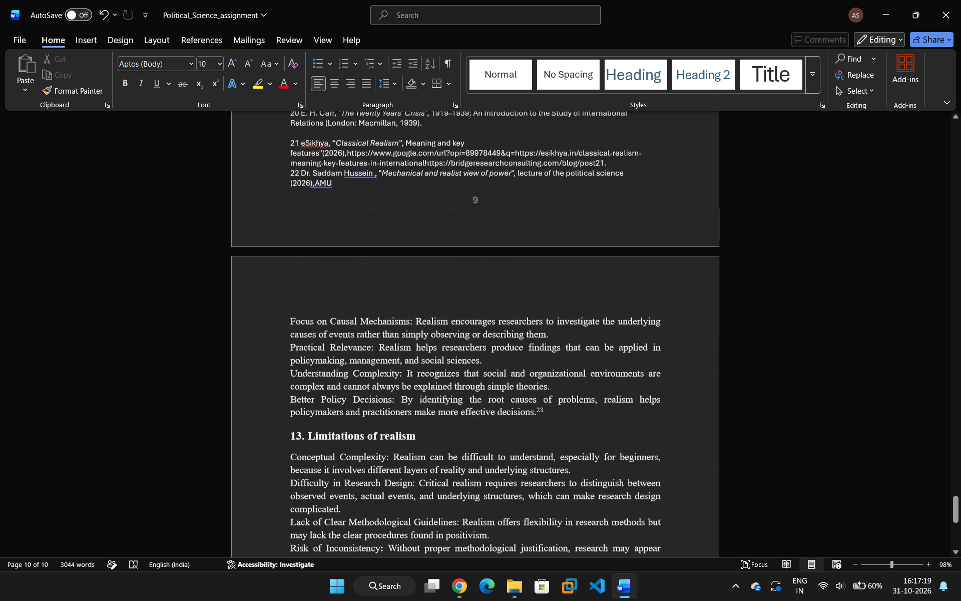
{"action": "scroll", "coordinate": [611, 359], "scroll_direction": "down", "scroll_amount": 12}
{"action": "scroll", "coordinate": [660, 370], "scroll_direction": "up", "scroll_amount": 3}
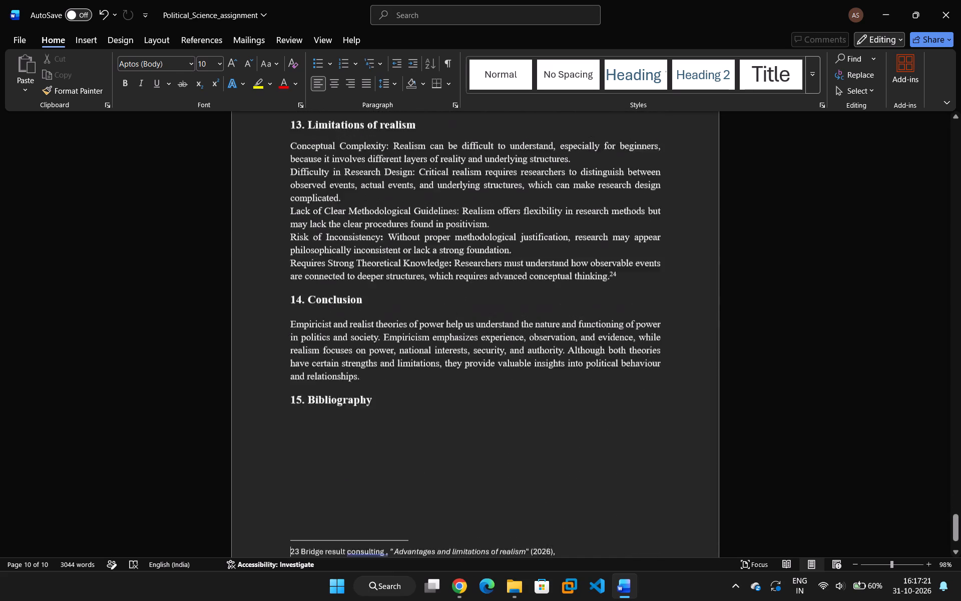
Review the layout of the whole assignment from the last page back to the cover page, including the table of contents.
{"action": "scroll", "coordinate": [658, 373], "scroll_direction": "up", "scroll_amount": 3}
{"action": "scroll", "coordinate": [638, 401], "scroll_direction": "up", "scroll_amount": 20}
{"action": "scroll", "coordinate": [638, 401], "scroll_direction": "up", "scroll_amount": 20}
{"action": "scroll", "coordinate": [638, 401], "scroll_direction": "up", "scroll_amount": 3}
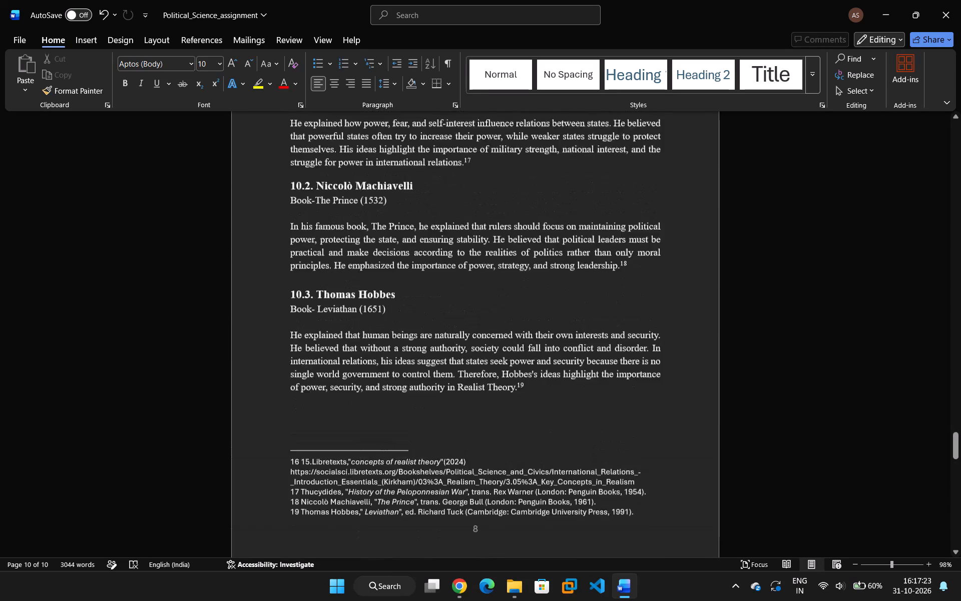
{"action": "scroll", "coordinate": [638, 400], "scroll_direction": "up", "scroll_amount": 20}
{"action": "scroll", "coordinate": [638, 400], "scroll_direction": "up", "scroll_amount": 9}
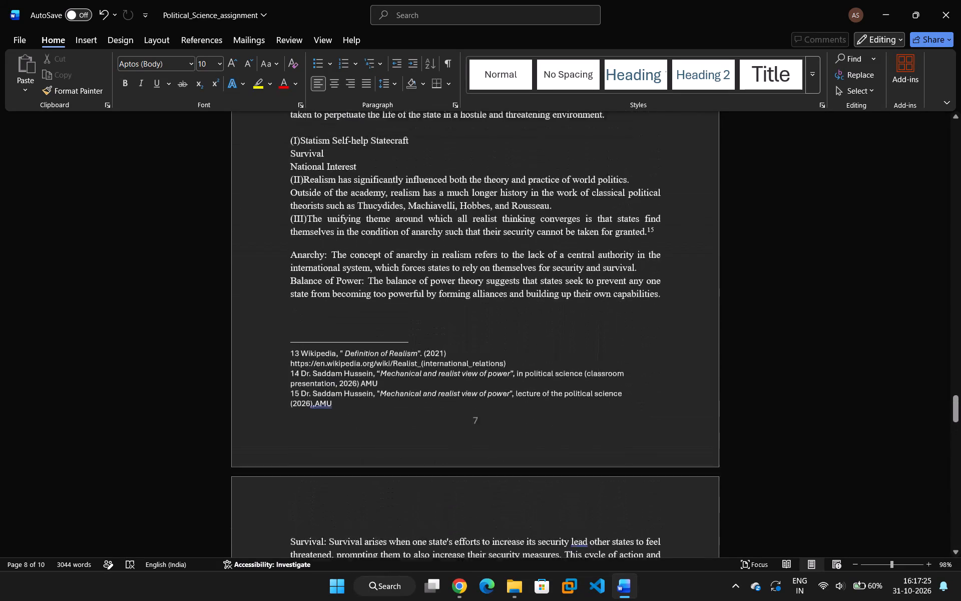
{"action": "scroll", "coordinate": [638, 400], "scroll_direction": "up", "scroll_amount": 20}
{"action": "scroll", "coordinate": [638, 400], "scroll_direction": "up", "scroll_amount": 20}
{"action": "scroll", "coordinate": [638, 400], "scroll_direction": "up", "scroll_amount": 5}
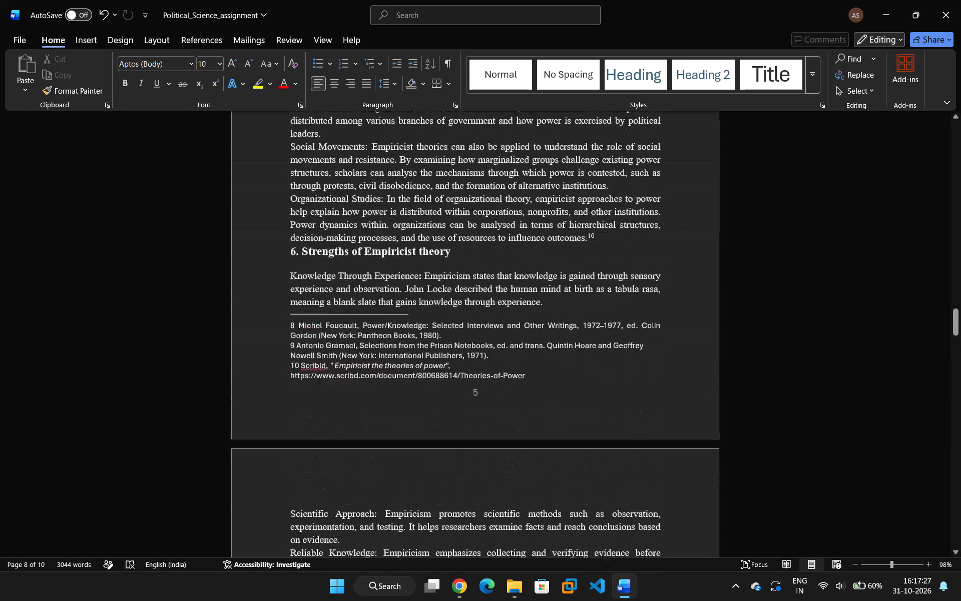
{"action": "scroll", "coordinate": [638, 400], "scroll_direction": "up", "scroll_amount": 9}
{"action": "scroll", "coordinate": [638, 400], "scroll_direction": "up", "scroll_amount": 18}
{"action": "scroll", "coordinate": [638, 400], "scroll_direction": "up", "scroll_amount": 11}
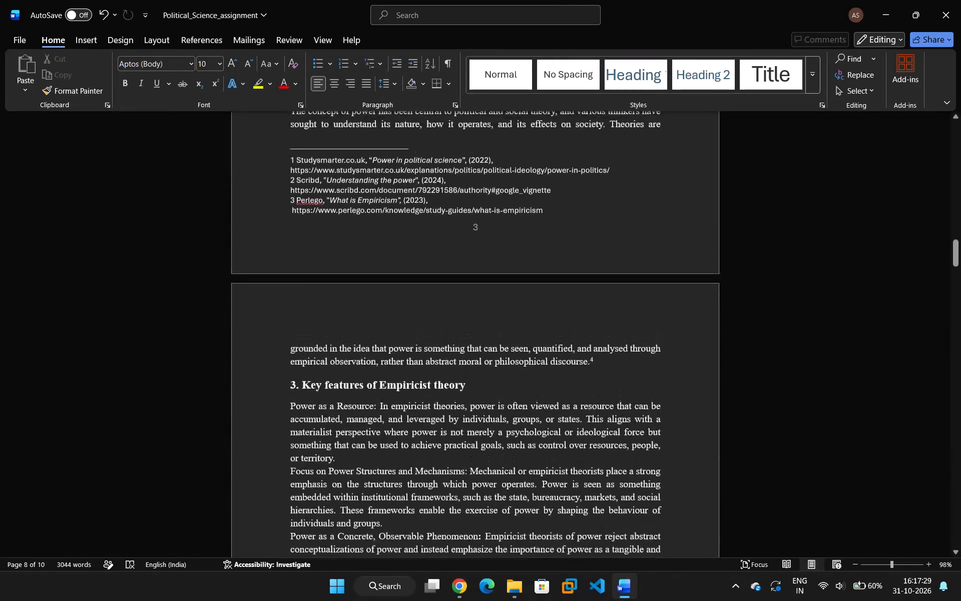
{"action": "scroll", "coordinate": [638, 400], "scroll_direction": "up", "scroll_amount": 20}
{"action": "scroll", "coordinate": [638, 400], "scroll_direction": "up", "scroll_amount": 14}
{"action": "scroll", "coordinate": [638, 400], "scroll_direction": "up", "scroll_amount": 12}
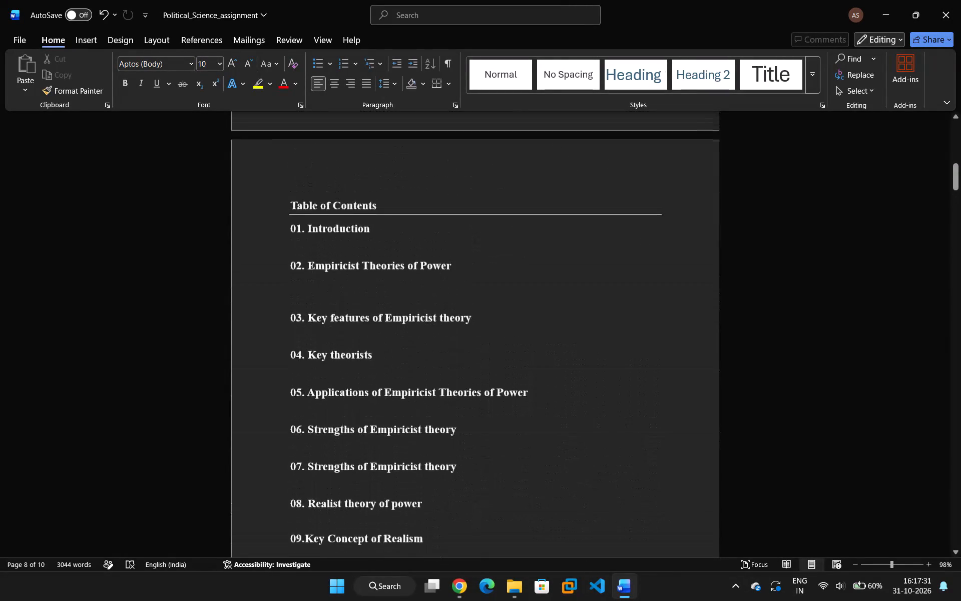
{"action": "scroll", "coordinate": [638, 400], "scroll_direction": "up", "scroll_amount": 20}
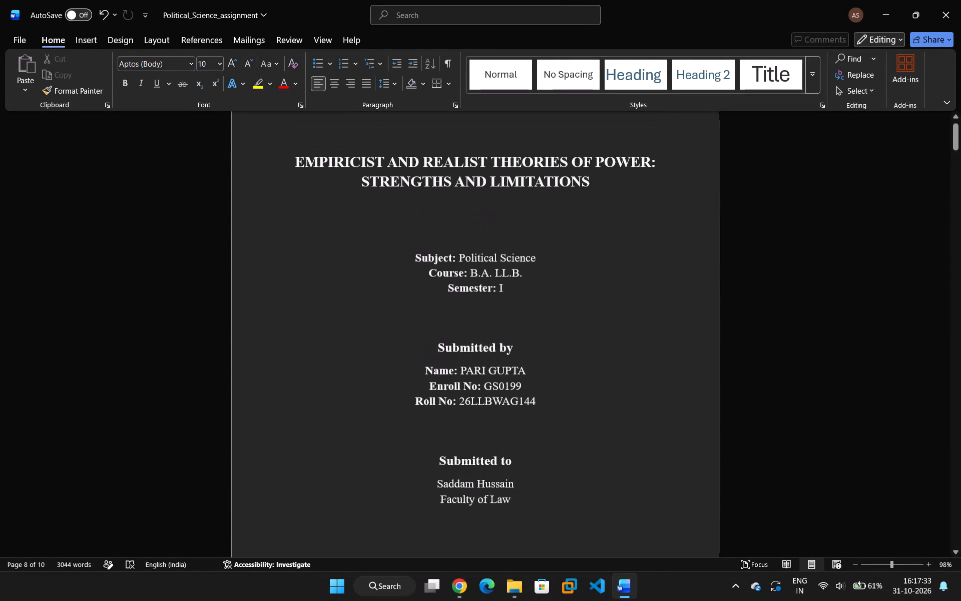
Examine the cover page's title, submission details and date of submission.
{"action": "scroll", "coordinate": [638, 400], "scroll_direction": "down", "scroll_amount": 4}
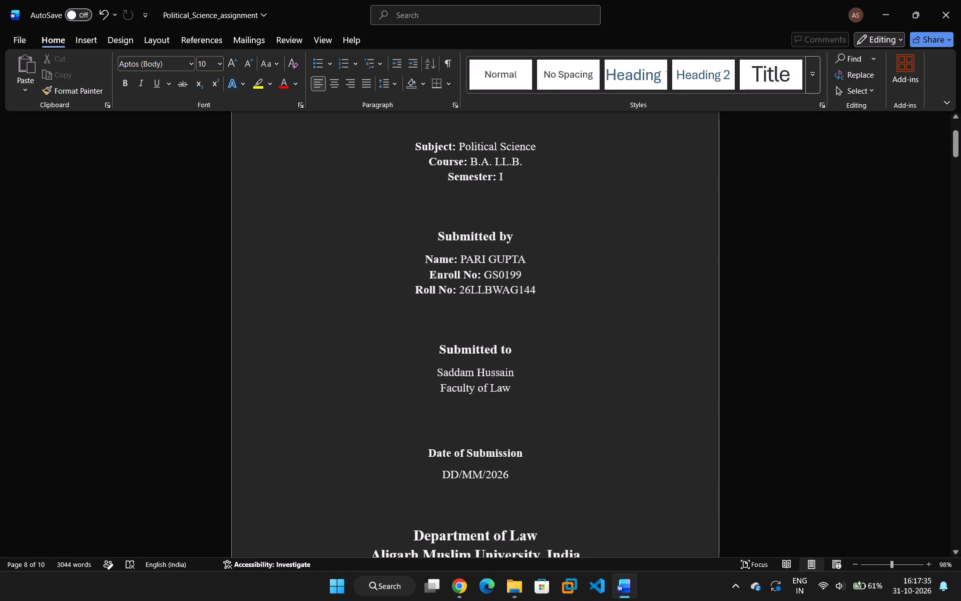
{"action": "scroll", "coordinate": [638, 400], "scroll_direction": "down", "scroll_amount": 7}
{"action": "scroll", "coordinate": [638, 400], "scroll_direction": "up", "scroll_amount": 13}
{"action": "scroll", "coordinate": [638, 400], "scroll_direction": "down", "scroll_amount": 9}
{"action": "scroll", "coordinate": [638, 400], "scroll_direction": "up", "scroll_amount": 15}
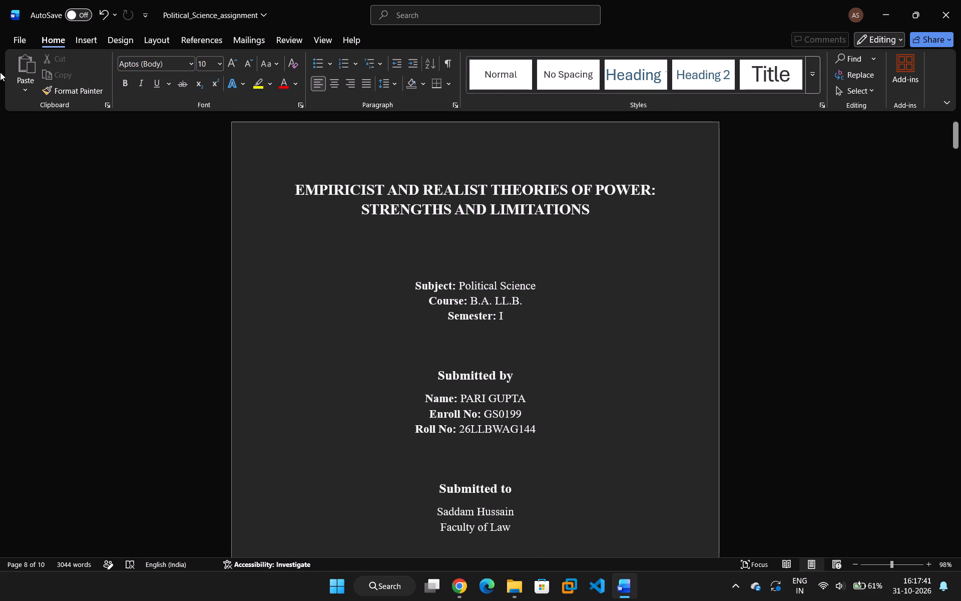
Open the export options for the assignment document.
{"action": "left_click", "coordinate": [23, 36]}
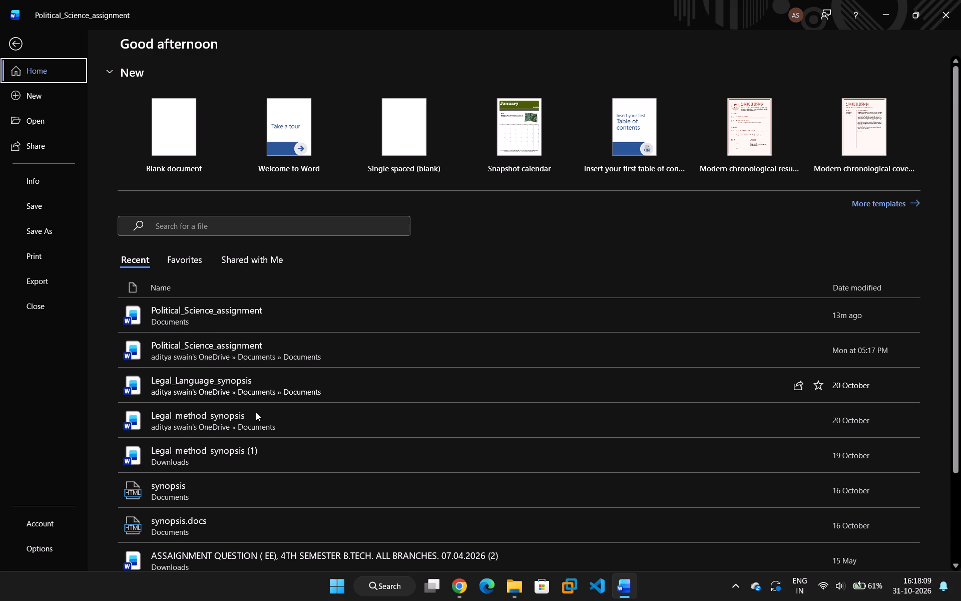
{"action": "left_click", "coordinate": [42, 286]}
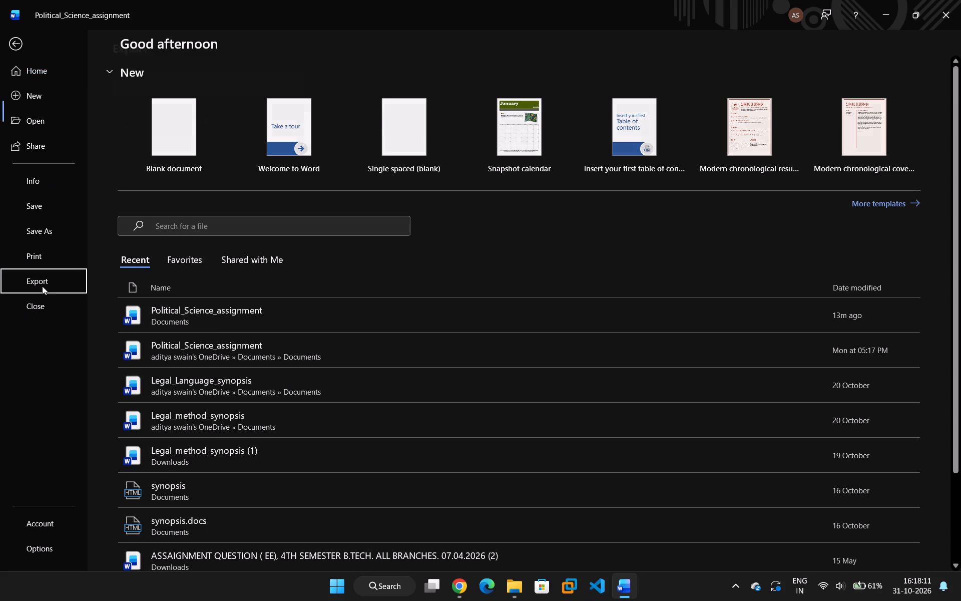
Publish the assignment as the PDF Political_Science_assignment in the OneDrive Documents folder, replacing the existing file.
{"action": "left_click", "coordinate": [336, 171]}
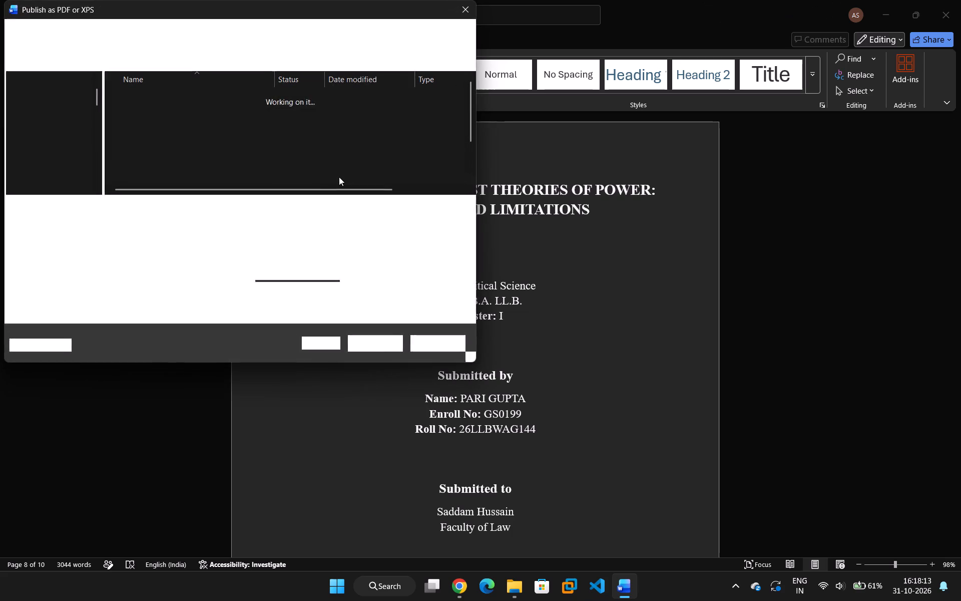
{"action": "left_click", "coordinate": [366, 339]}
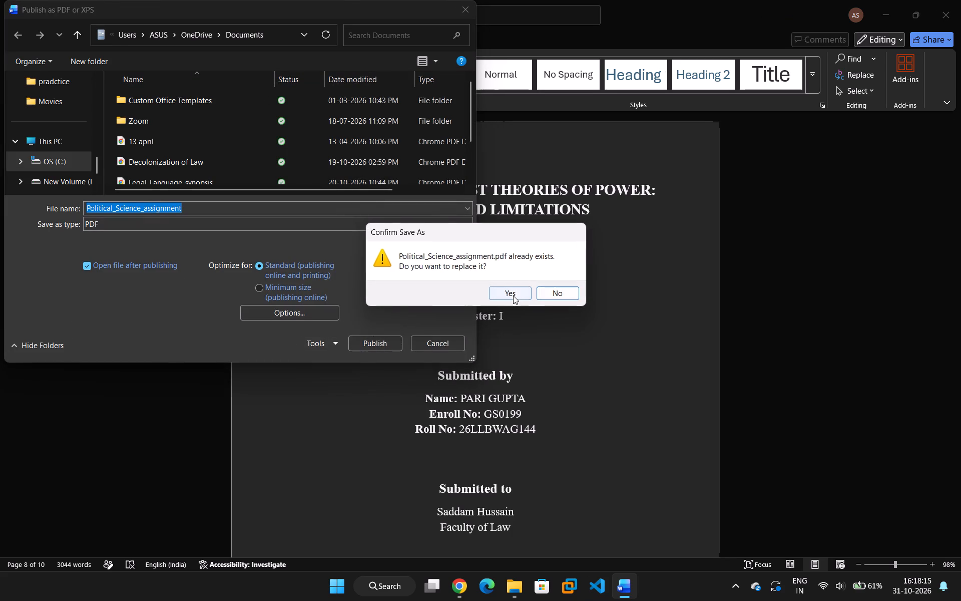
{"action": "left_click", "coordinate": [515, 295]}
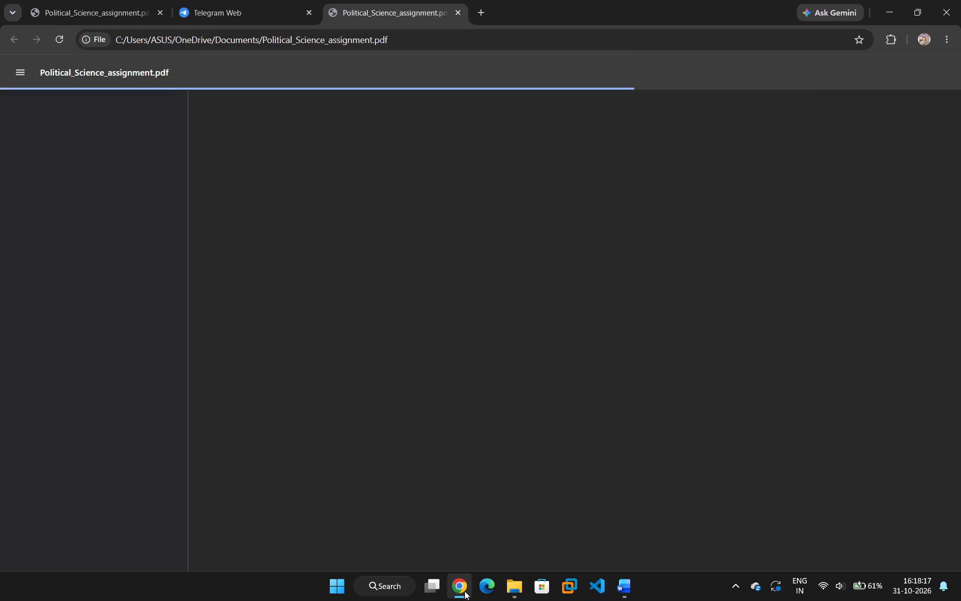
{"action": "left_click", "coordinate": [464, 592]}
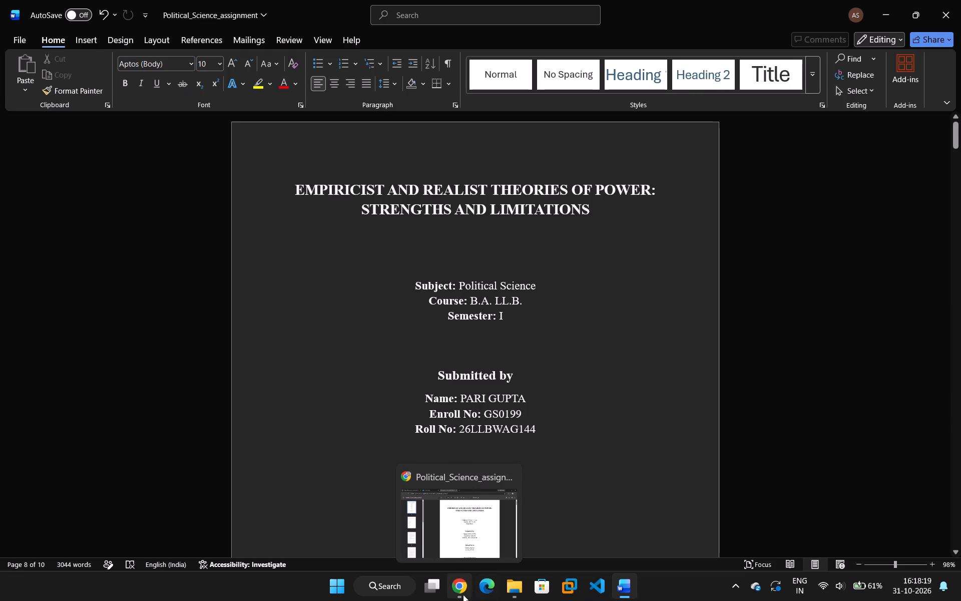
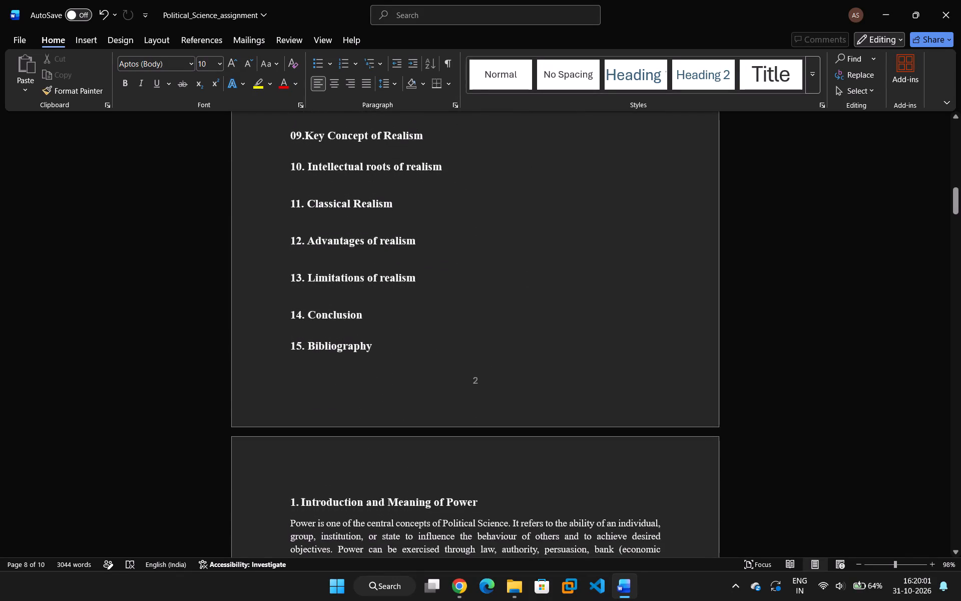
Insert a blank line before "Two approaches relevant to this discussion are:" in section 1, Introduction and Meaning of Power.
{"action": "scroll", "coordinate": [412, 227], "scroll_direction": "down", "scroll_amount": 10}
{"action": "scroll", "coordinate": [423, 369], "scroll_direction": "down", "scroll_amount": 5}
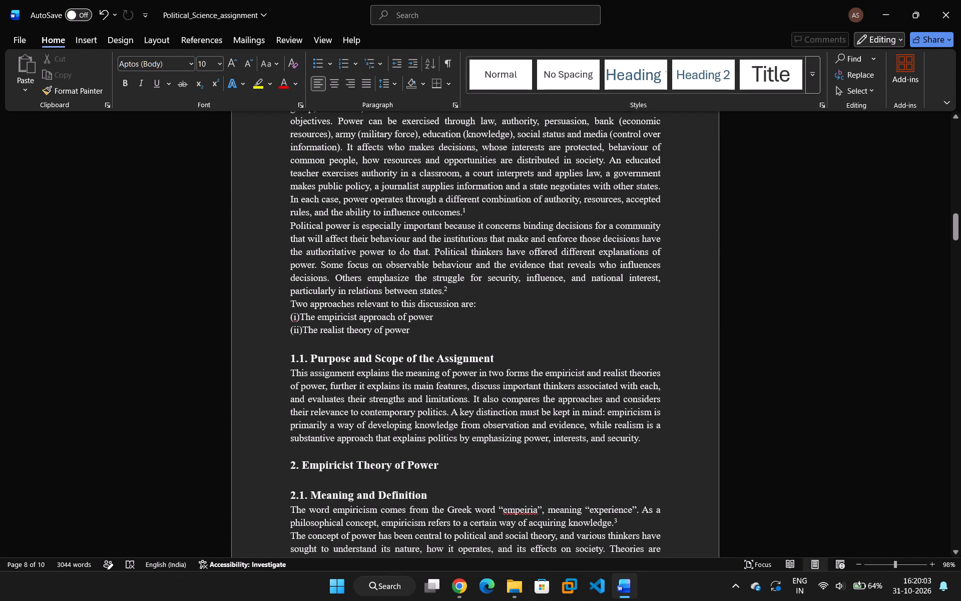
{"action": "left_click", "coordinate": [290, 299]}
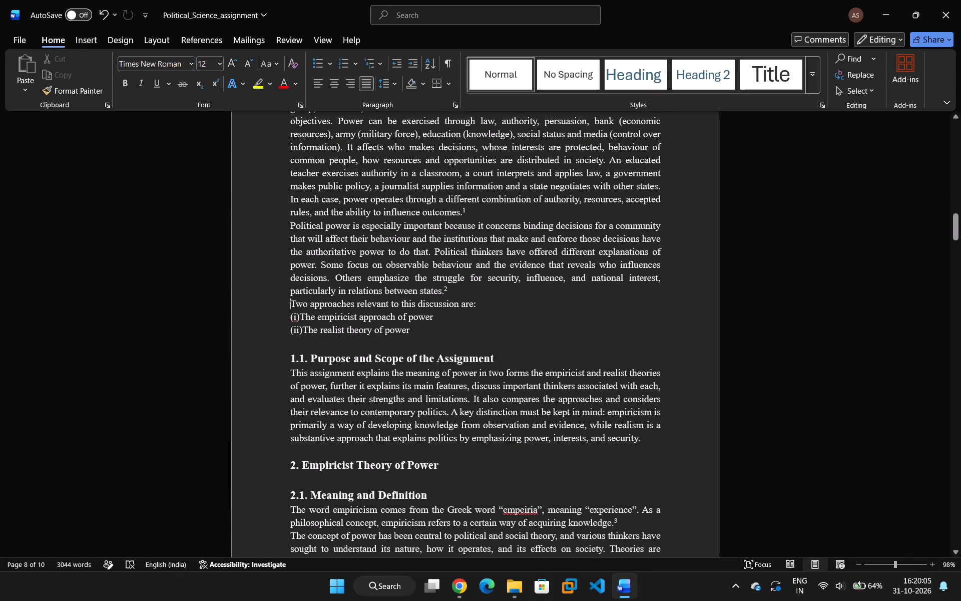
{"action": "key", "text": "Return"}
{"action": "scroll", "coordinate": [343, 339], "scroll_direction": "down", "scroll_amount": 6}
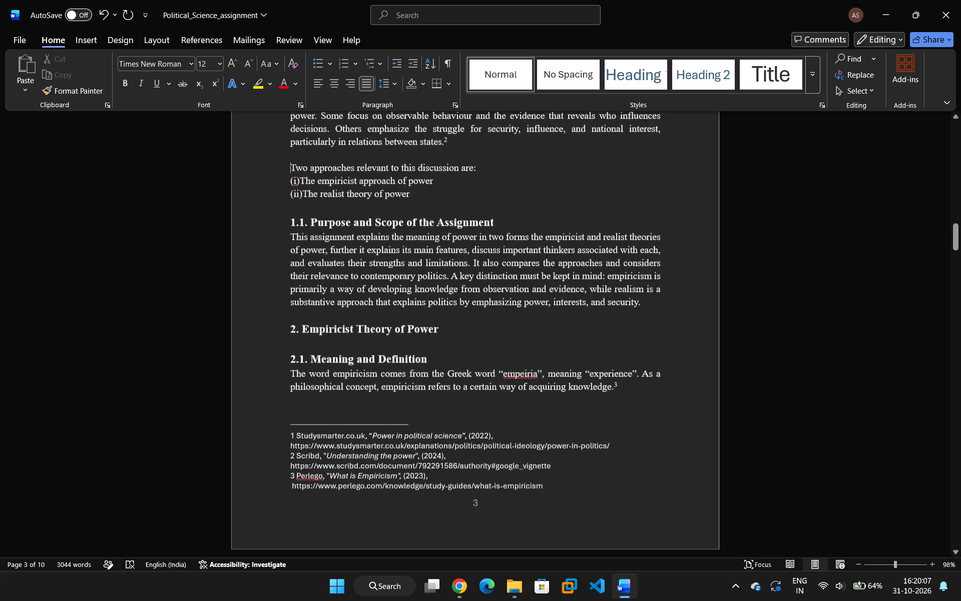
Review the assignment's body text and footnotes from the purpose and scope section through the limitations of empiricist theory.
{"action": "scroll", "coordinate": [335, 361], "scroll_direction": "down", "scroll_amount": 7}
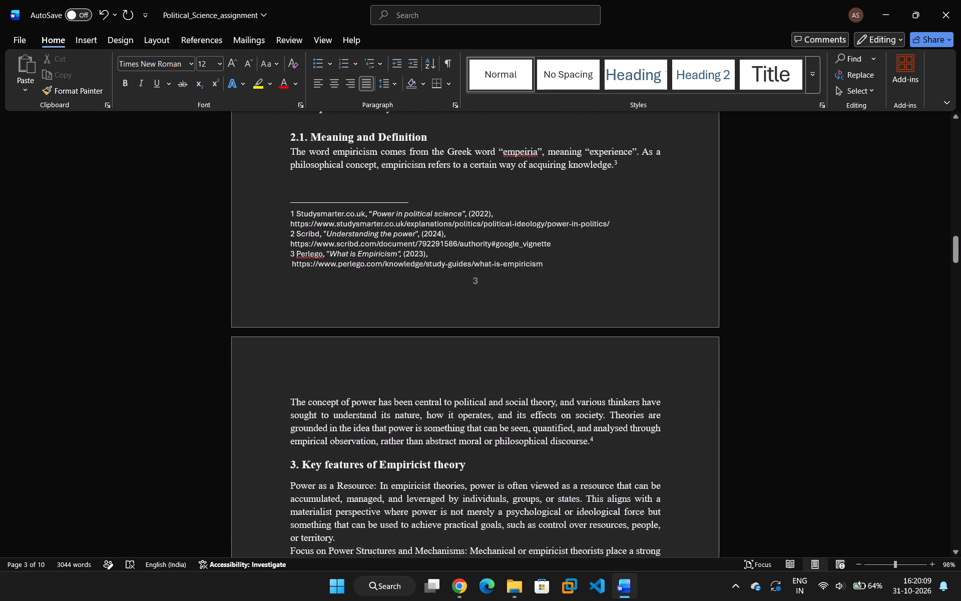
{"action": "scroll", "coordinate": [337, 380], "scroll_direction": "down", "scroll_amount": 5}
{"action": "scroll", "coordinate": [337, 381], "scroll_direction": "down", "scroll_amount": 16}
{"action": "scroll", "coordinate": [338, 389], "scroll_direction": "down", "scroll_amount": 8}
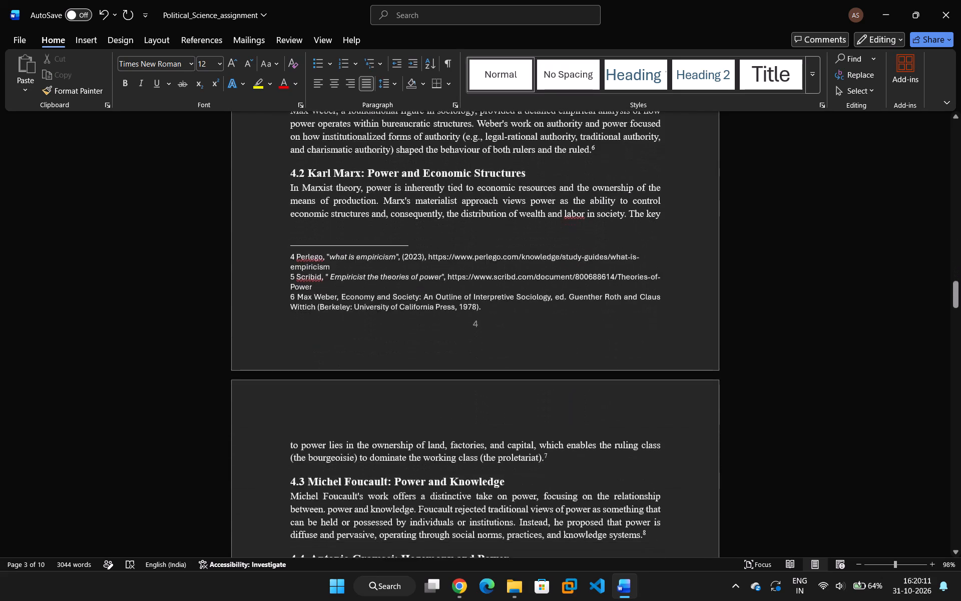
{"action": "scroll", "coordinate": [338, 391], "scroll_direction": "down", "scroll_amount": 17}
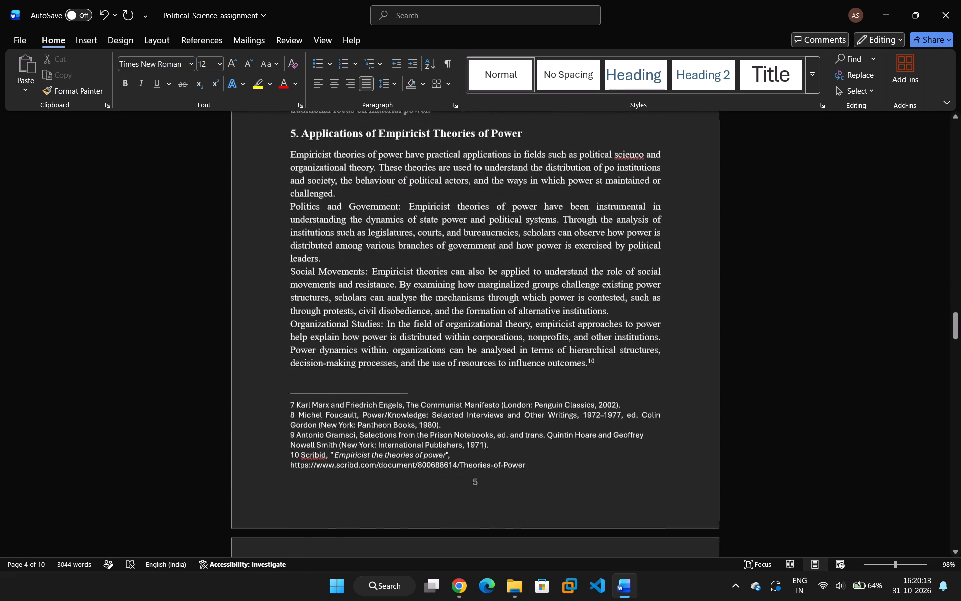
{"action": "scroll", "coordinate": [347, 407], "scroll_direction": "down", "scroll_amount": 12}
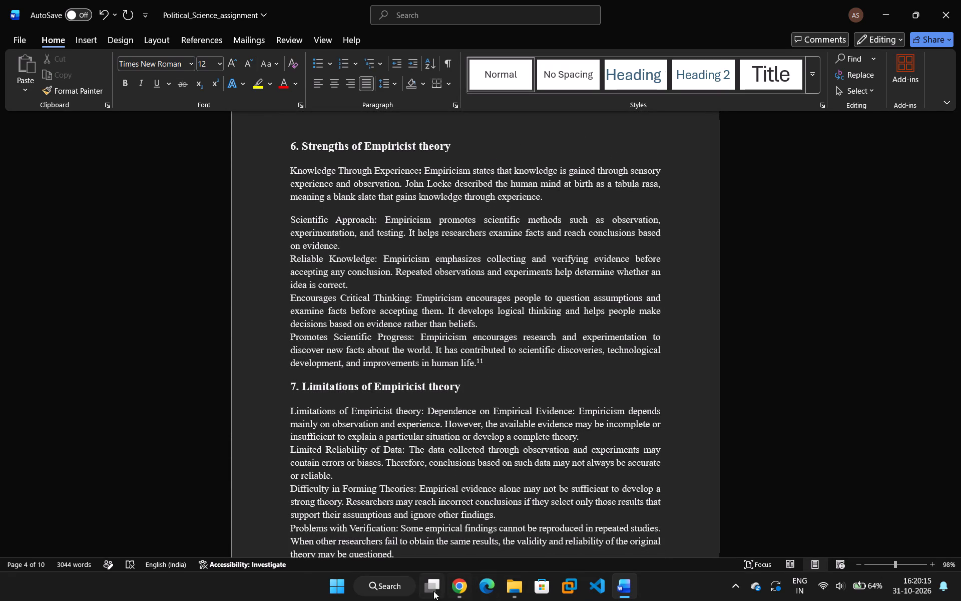
Export the political science assignment as a PDF document.
{"action": "left_click", "coordinate": [10, 34]}
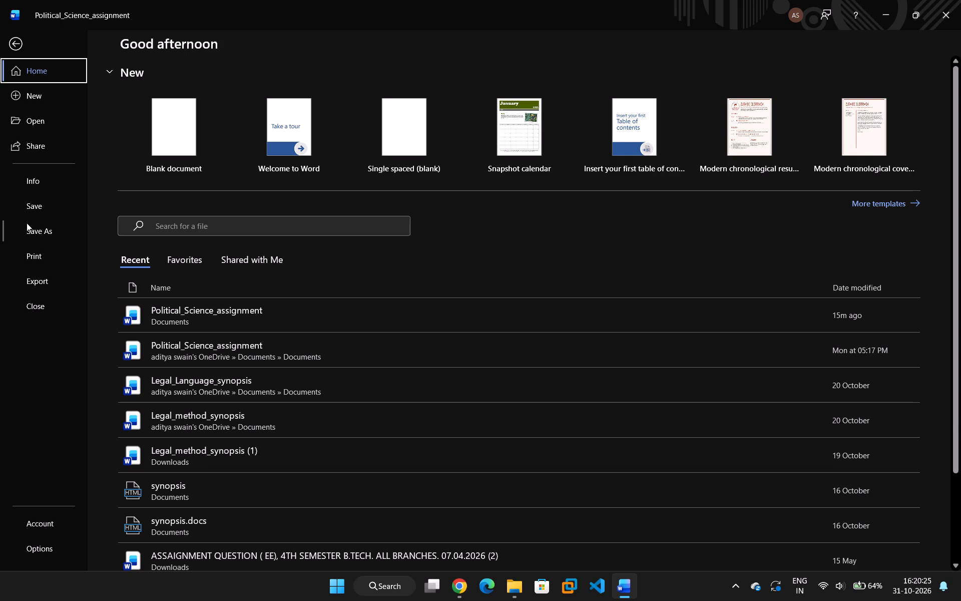
{"action": "left_click", "coordinate": [30, 282]}
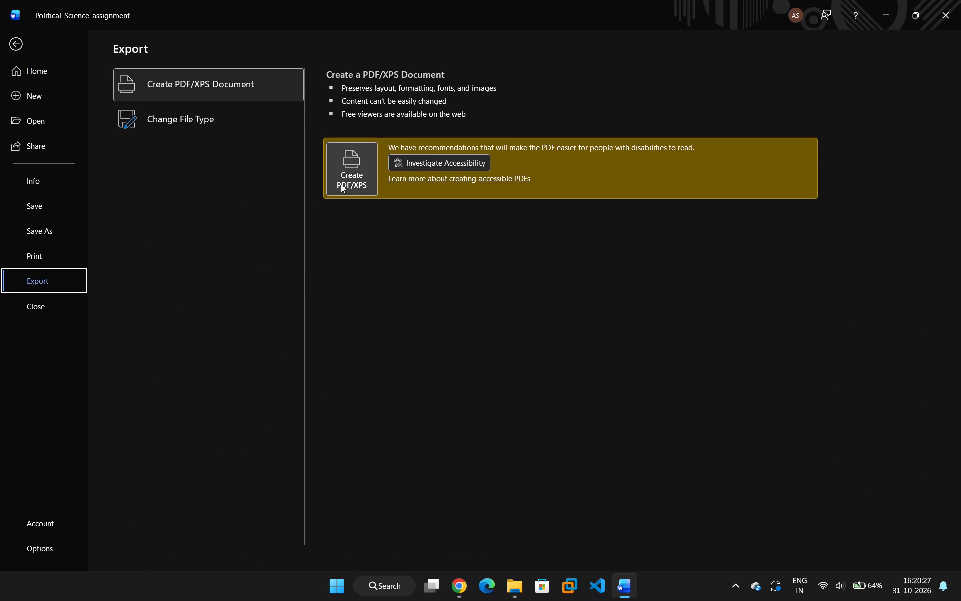
{"action": "left_click", "coordinate": [354, 178]}
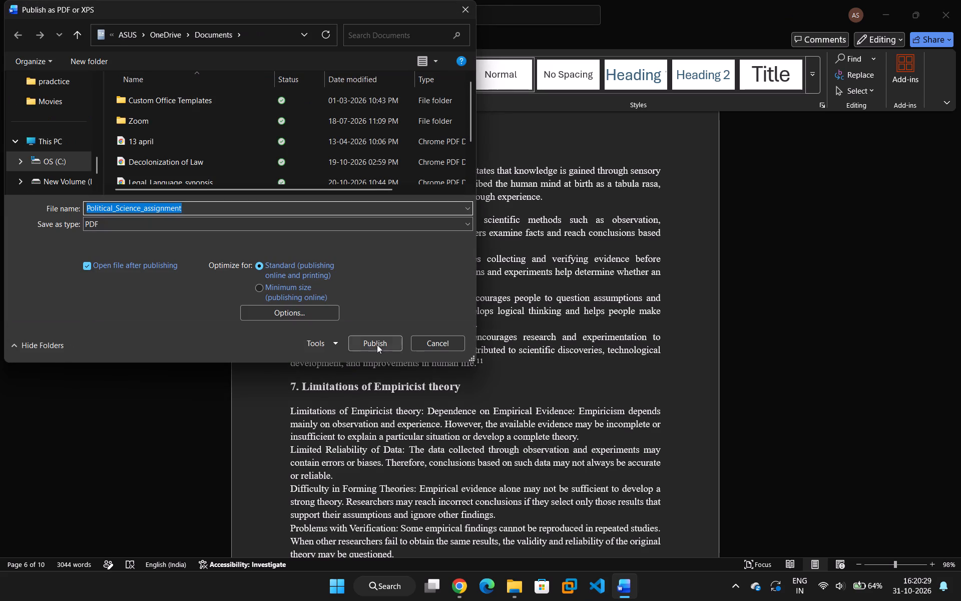
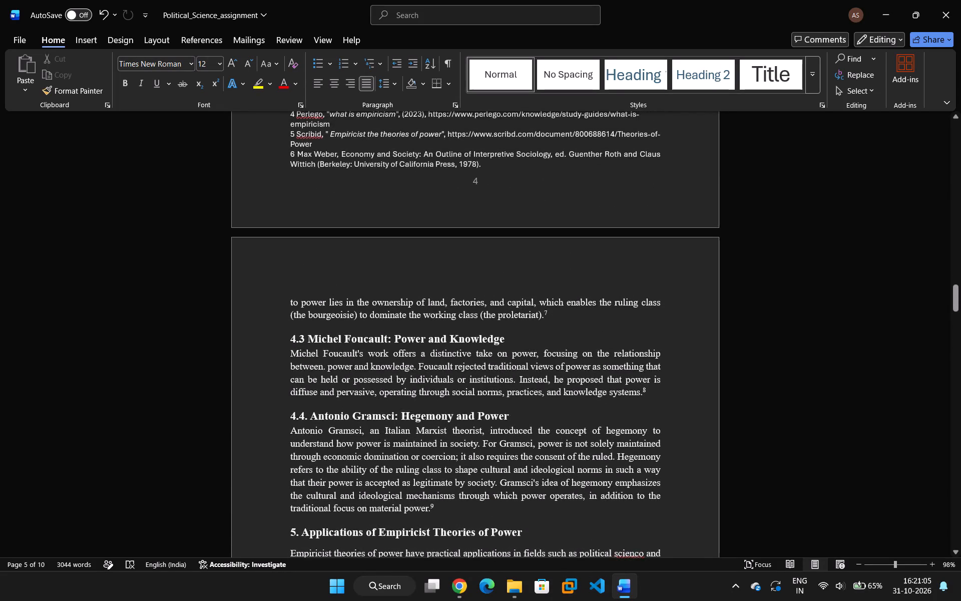
Check the text and footnotes around the break between pages 4 and 5, in the Key theorists section.
{"action": "scroll", "coordinate": [504, 520], "scroll_direction": "up", "scroll_amount": 5}
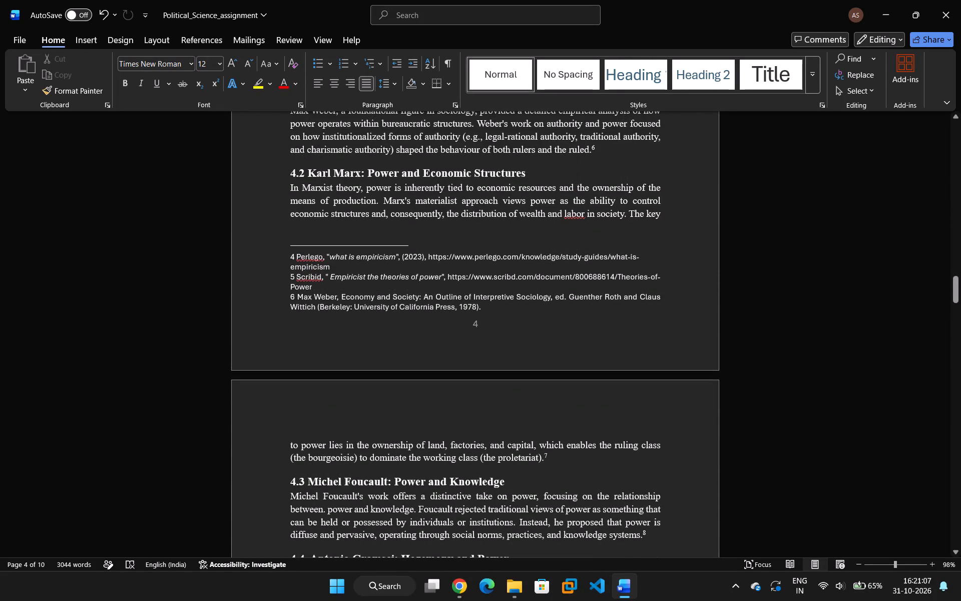
{"action": "scroll", "coordinate": [504, 520], "scroll_direction": "up", "scroll_amount": 3}
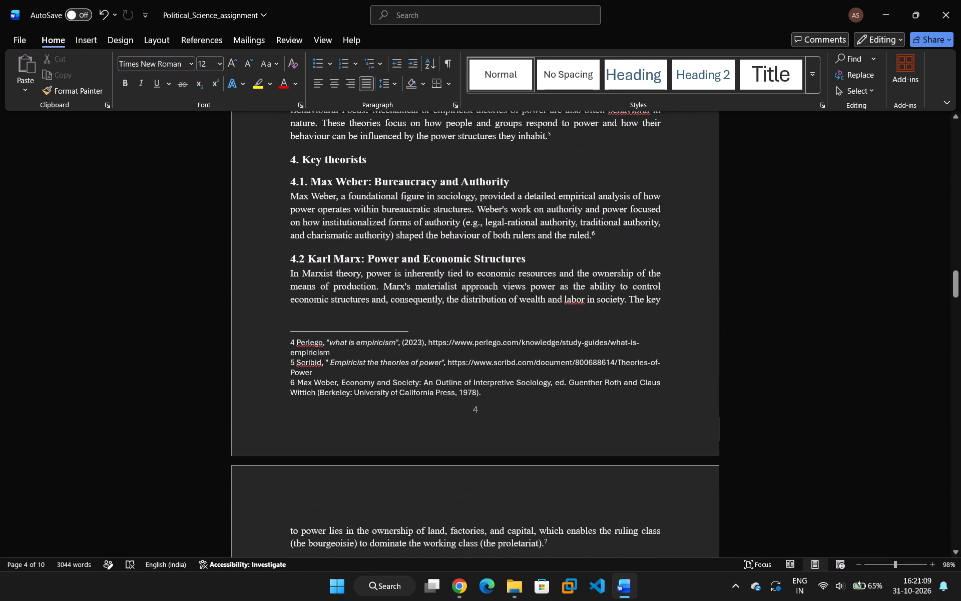
{"action": "scroll", "coordinate": [504, 520], "scroll_direction": "down", "scroll_amount": 7}
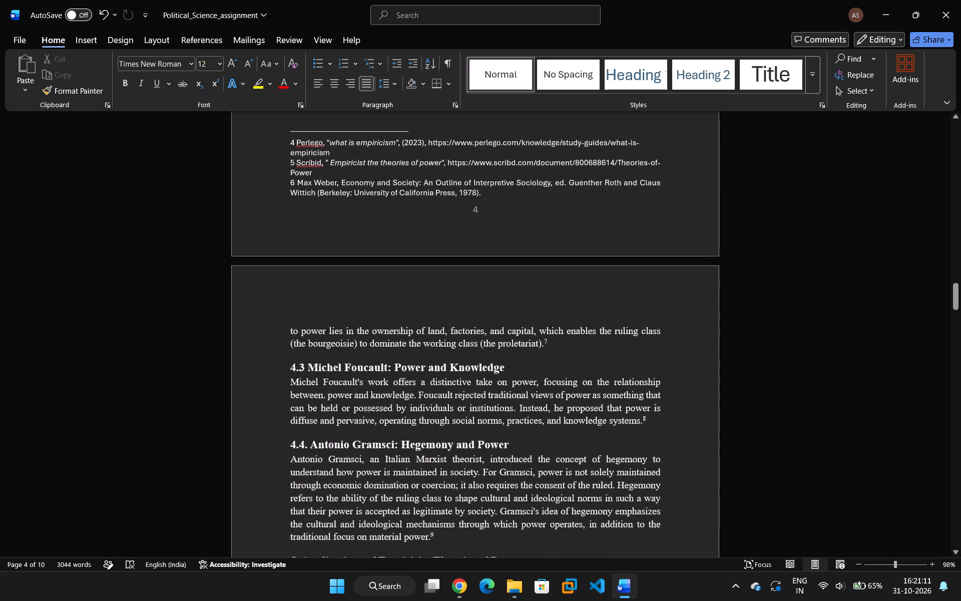
{"action": "scroll", "coordinate": [503, 520], "scroll_direction": "up", "scroll_amount": 6}
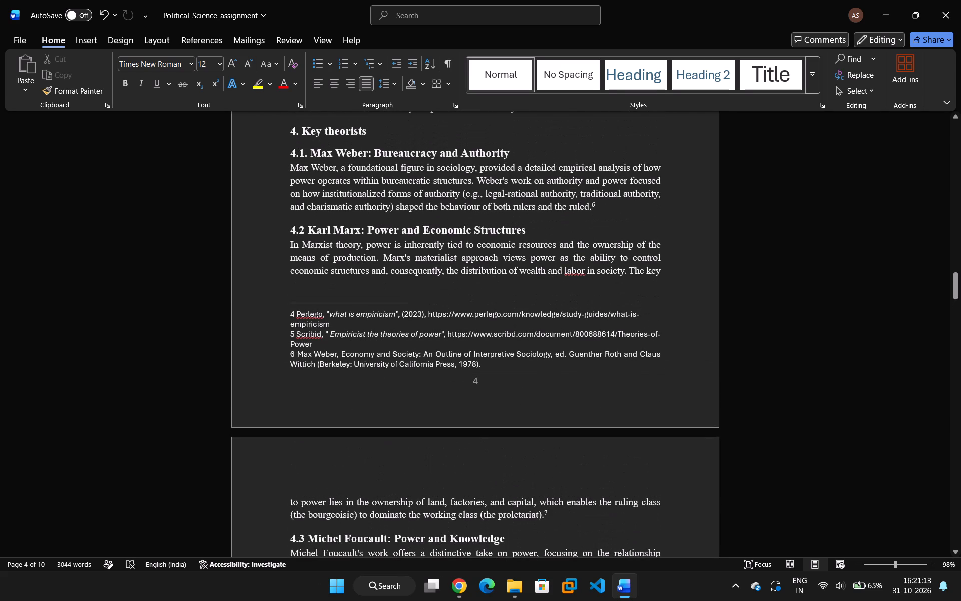
{"action": "scroll", "coordinate": [503, 520], "scroll_direction": "up", "scroll_amount": 1}
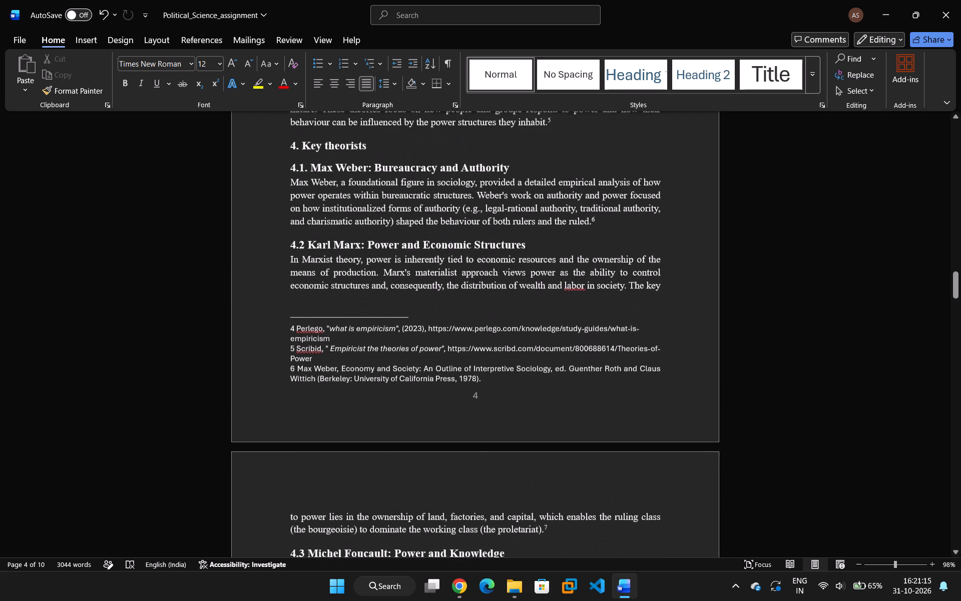
Review sections 1.1 to 3 and the footnotes, checking how the text runs from page 3 to page 4.
{"action": "scroll", "coordinate": [503, 520], "scroll_direction": "up", "scroll_amount": 10}
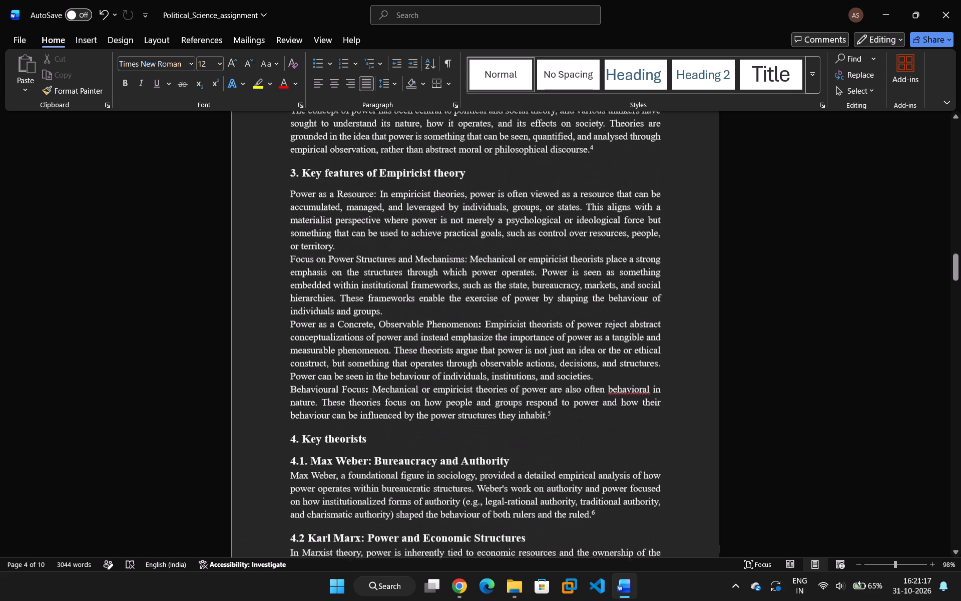
{"action": "scroll", "coordinate": [503, 521], "scroll_direction": "up", "scroll_amount": 15}
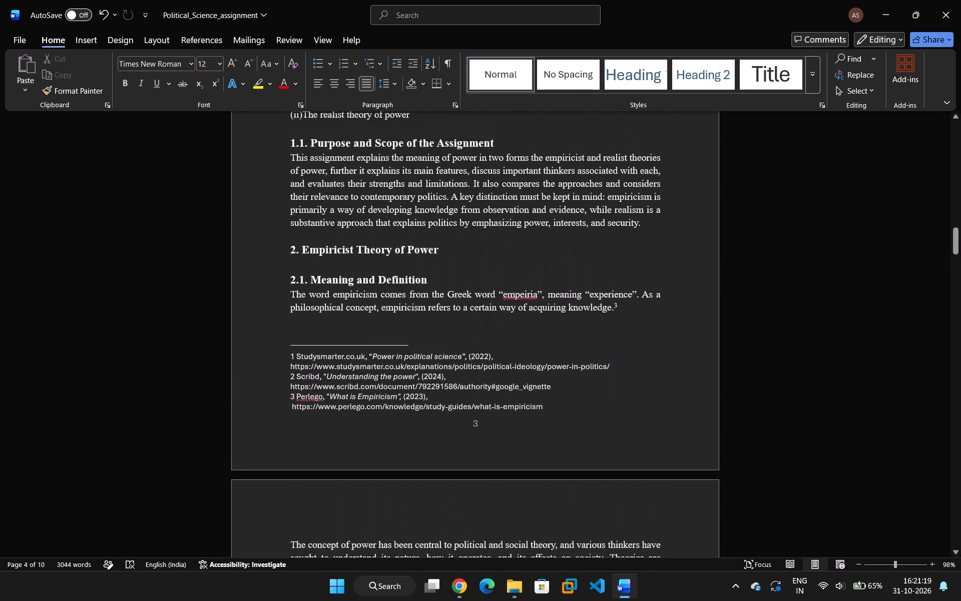
{"action": "scroll", "coordinate": [503, 521], "scroll_direction": "up", "scroll_amount": 3}
{"action": "scroll", "coordinate": [503, 521], "scroll_direction": "down", "scroll_amount": 8}
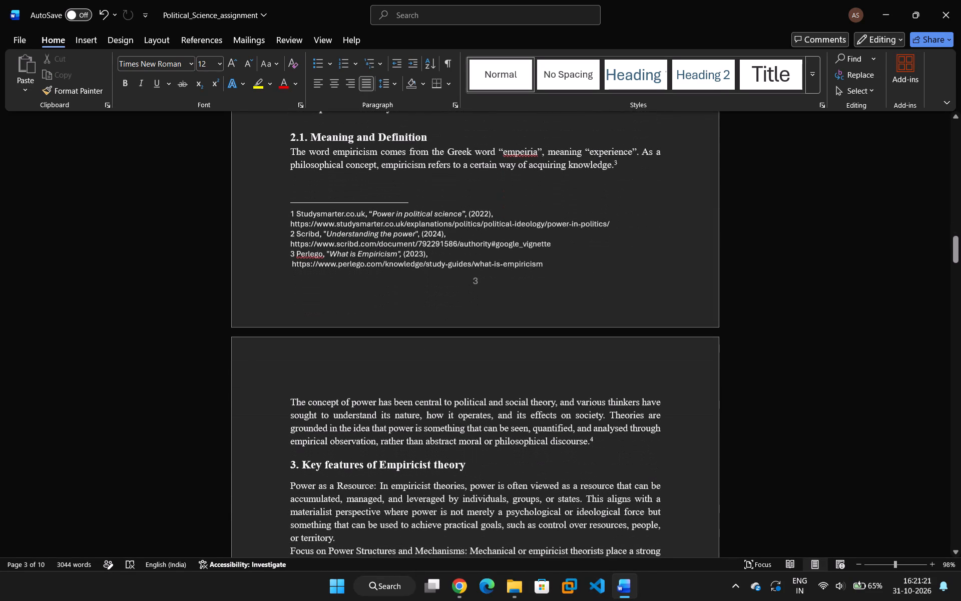
{"action": "scroll", "coordinate": [503, 521], "scroll_direction": "down", "scroll_amount": 2}
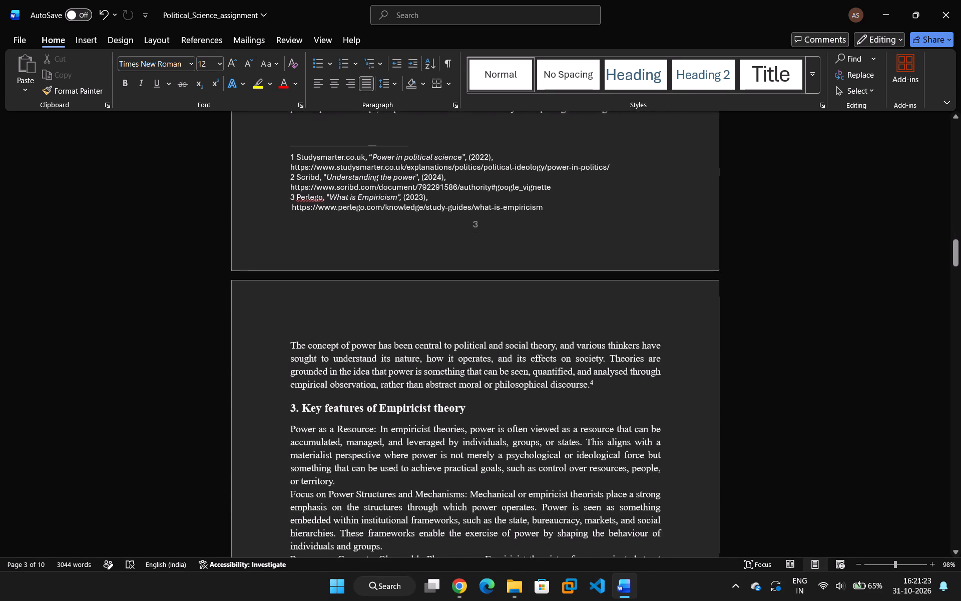
{"action": "scroll", "coordinate": [503, 522], "scroll_direction": "down", "scroll_amount": 2}
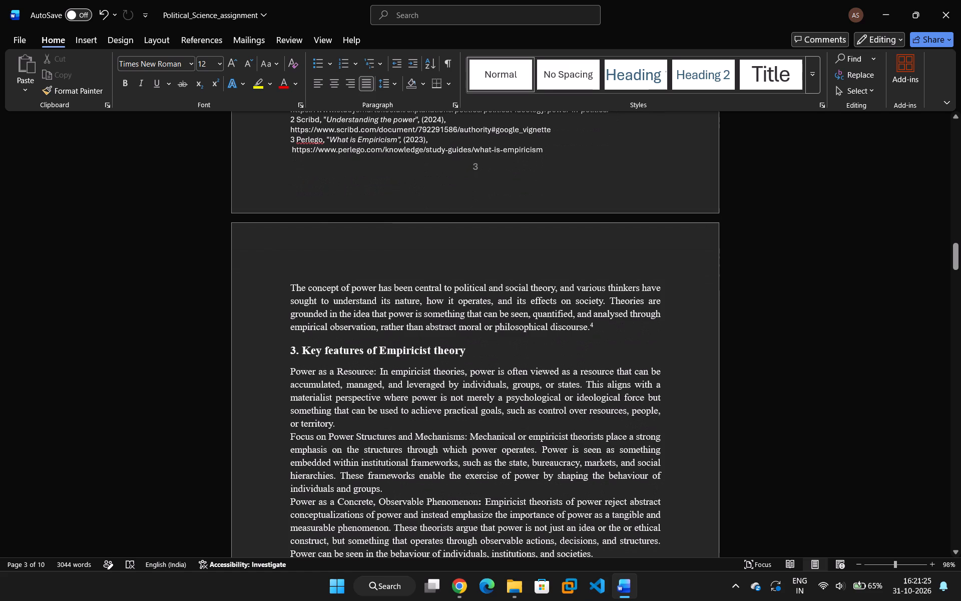
{"action": "scroll", "coordinate": [503, 522], "scroll_direction": "up", "scroll_amount": 16}
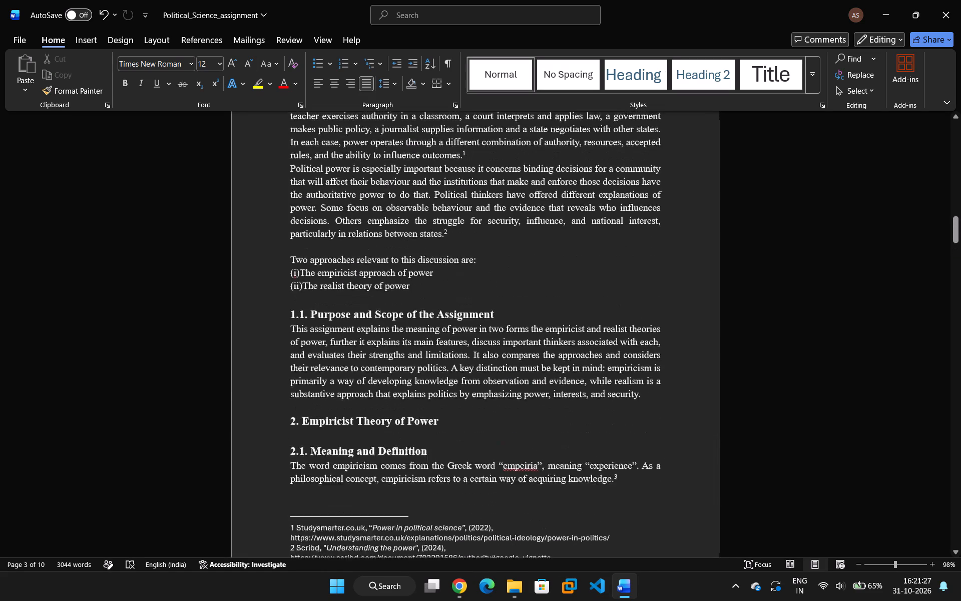
{"action": "scroll", "coordinate": [503, 522], "scroll_direction": "down", "scroll_amount": 11}
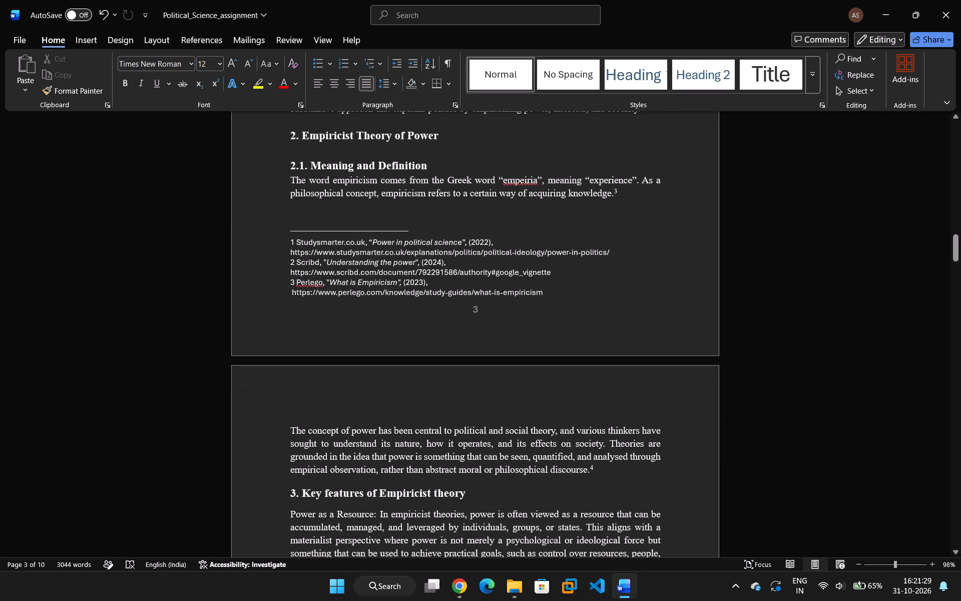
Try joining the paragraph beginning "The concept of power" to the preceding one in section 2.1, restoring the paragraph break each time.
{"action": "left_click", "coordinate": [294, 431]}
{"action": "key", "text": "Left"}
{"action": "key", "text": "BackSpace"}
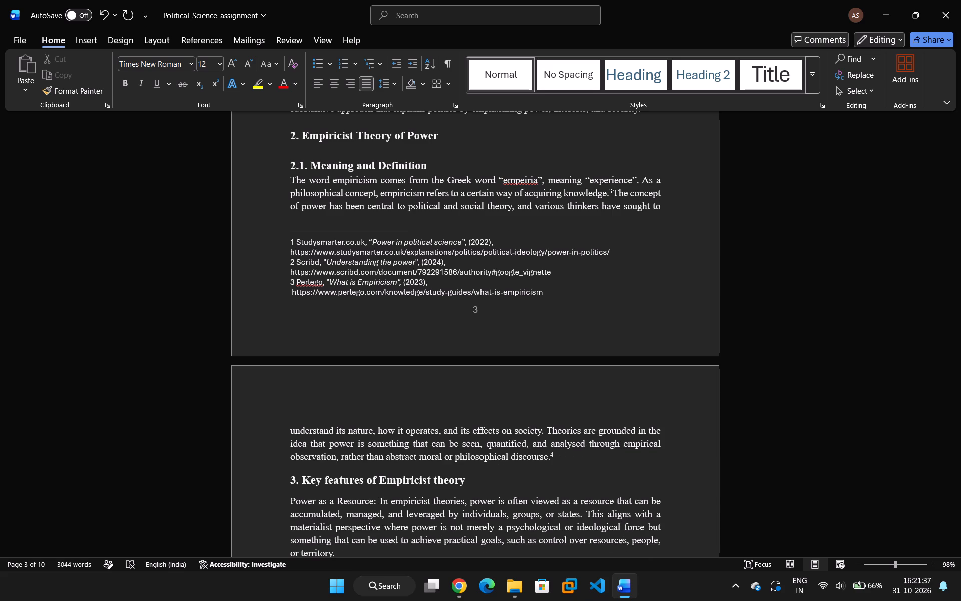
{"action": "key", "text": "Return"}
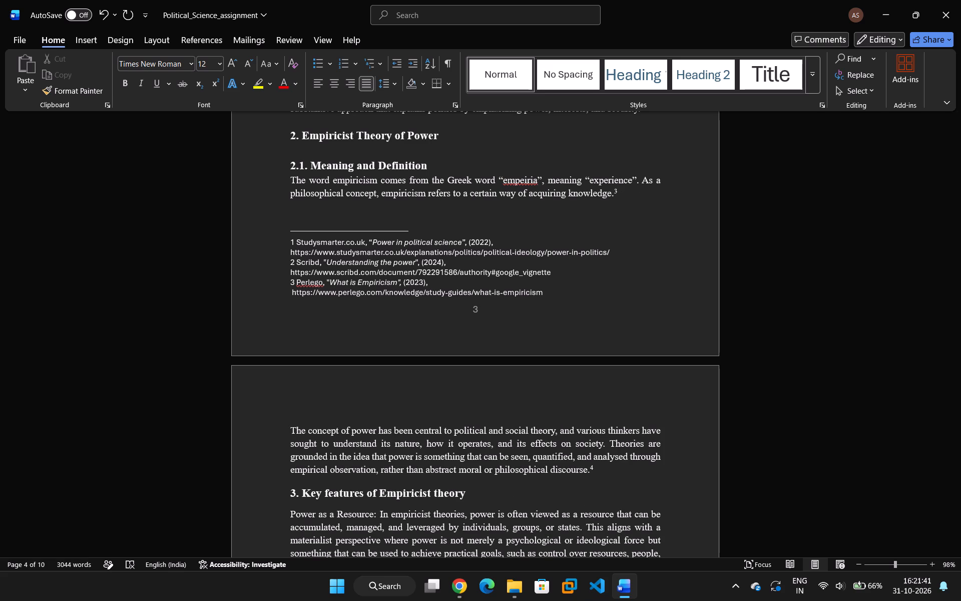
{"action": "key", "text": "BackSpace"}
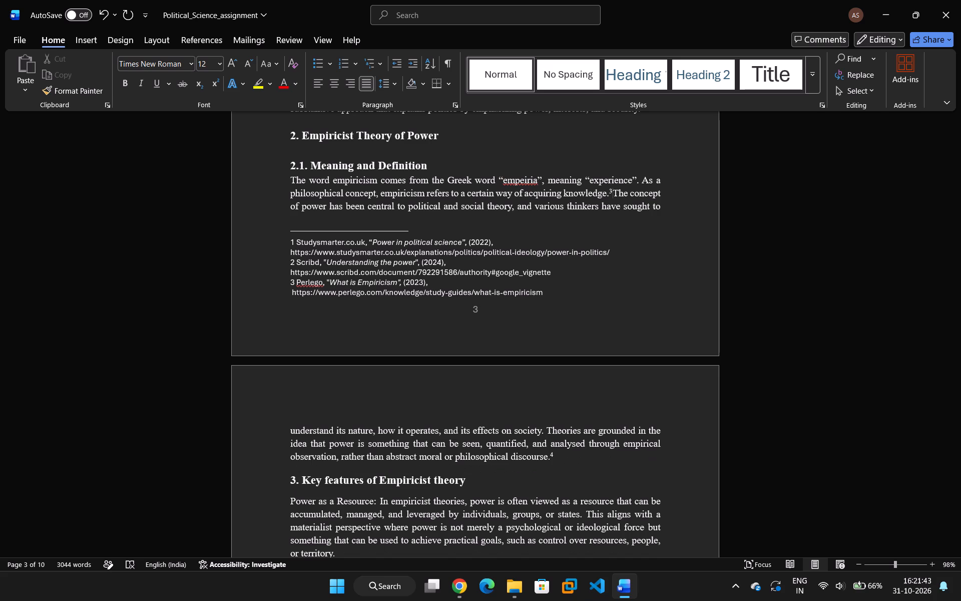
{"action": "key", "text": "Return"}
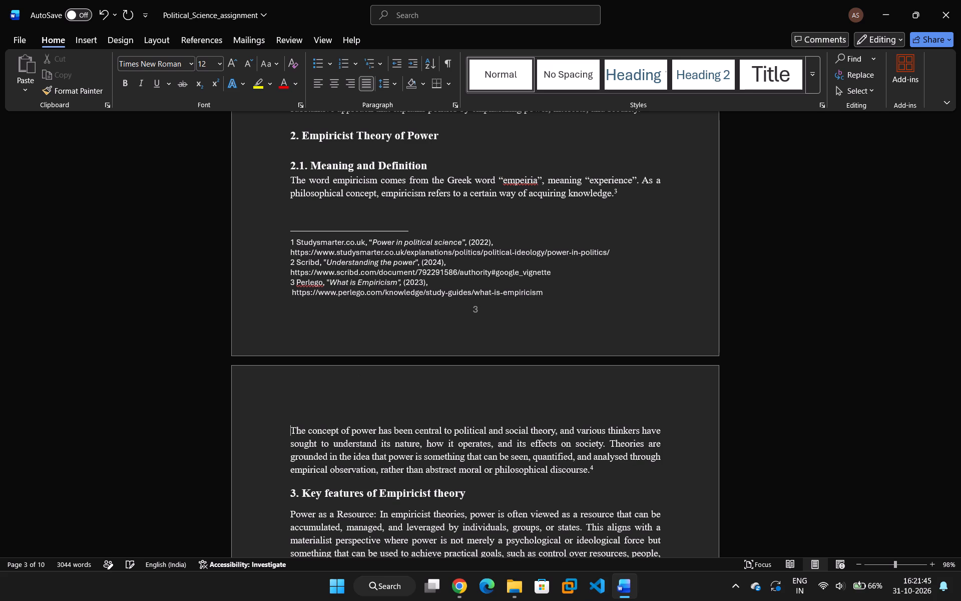
Review the text flow and footnotes on pages 3 and 4, from section 2.1 through section 4.2.
{"action": "scroll", "coordinate": [377, 515], "scroll_direction": "down", "scroll_amount": 1}
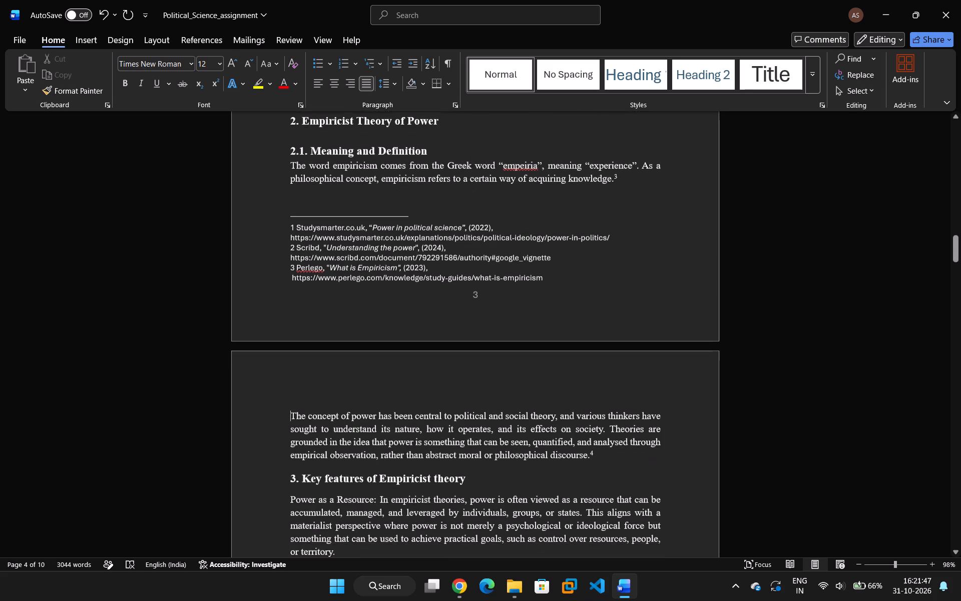
{"action": "scroll", "coordinate": [377, 515], "scroll_direction": "down", "scroll_amount": 1}
{"action": "scroll", "coordinate": [377, 515], "scroll_direction": "up", "scroll_amount": 3}
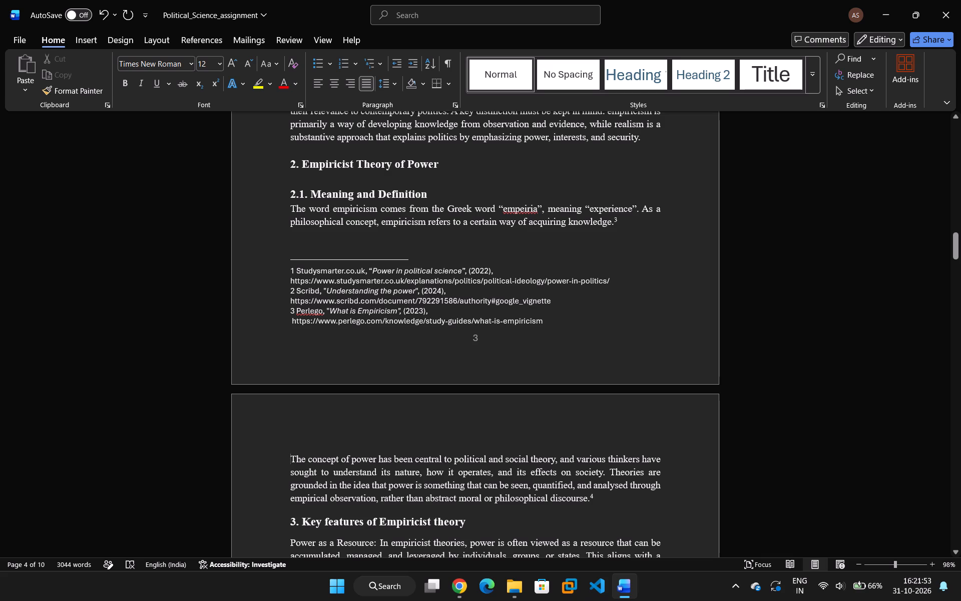
{"action": "scroll", "coordinate": [359, 494], "scroll_direction": "down", "scroll_amount": 1}
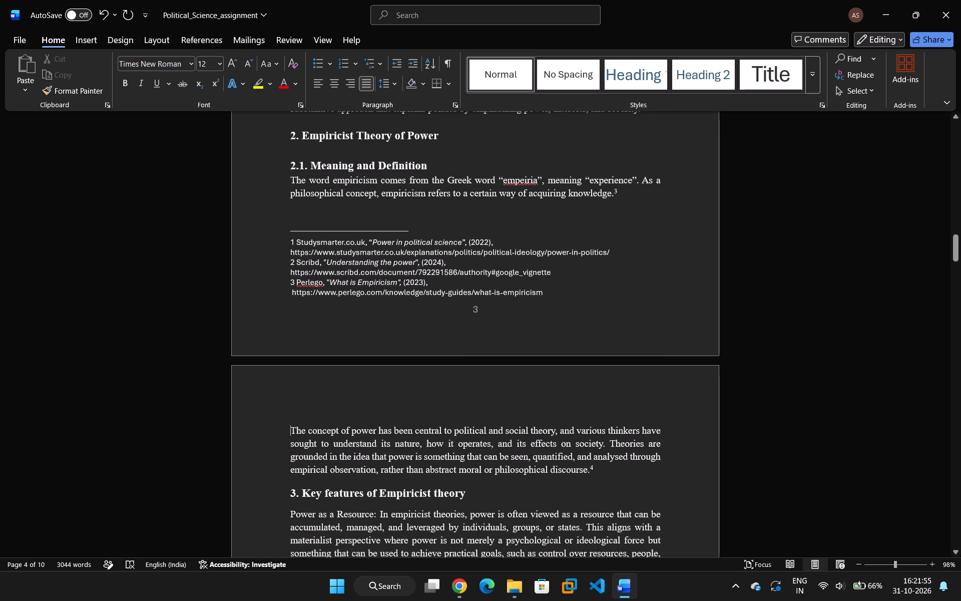
{"action": "scroll", "coordinate": [350, 501], "scroll_direction": "down", "scroll_amount": 14}
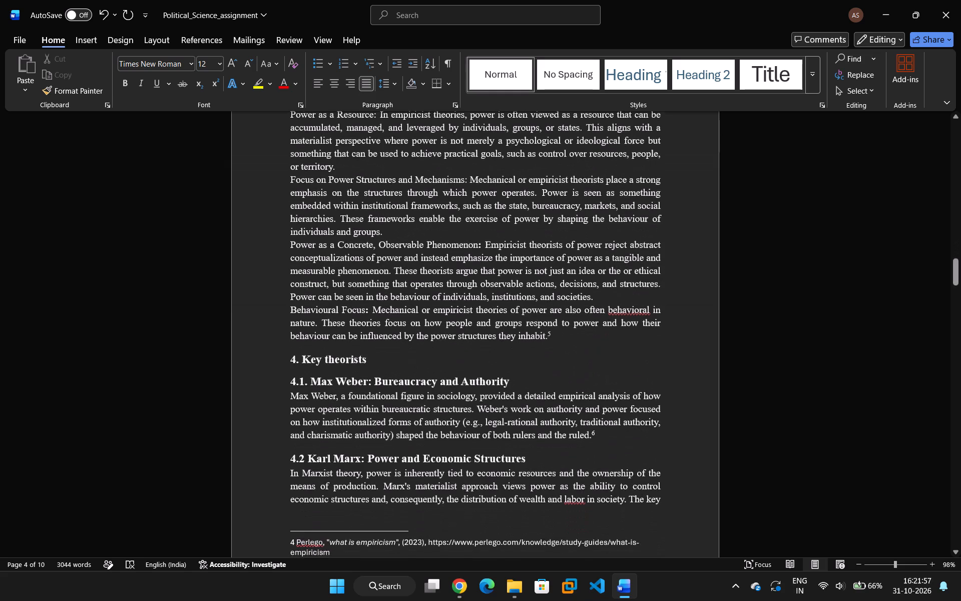
{"action": "scroll", "coordinate": [342, 540], "scroll_direction": "down", "scroll_amount": 5}
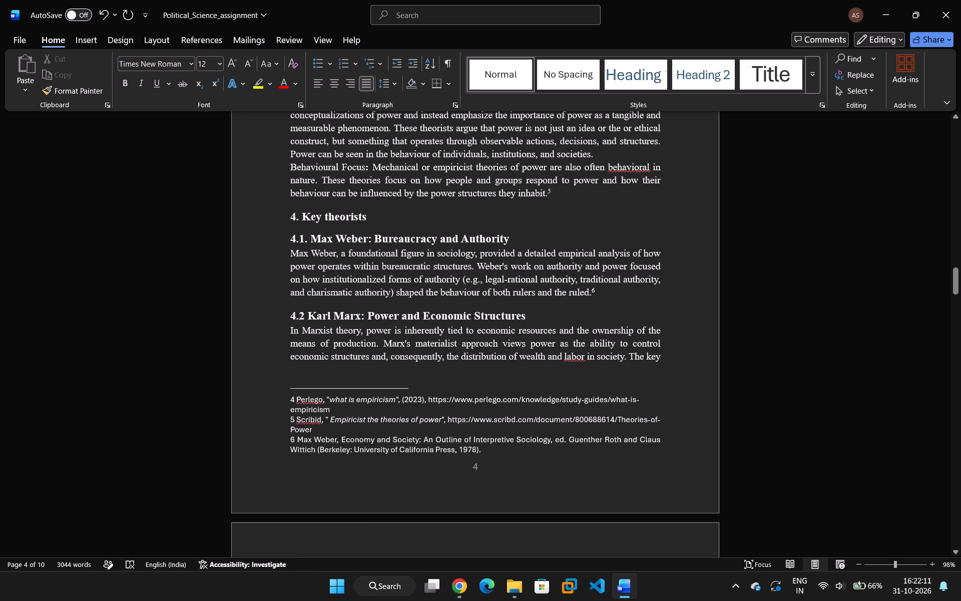
{"action": "scroll", "coordinate": [331, 419], "scroll_direction": "down", "scroll_amount": 4}
{"action": "scroll", "coordinate": [410, 384], "scroll_direction": "up", "scroll_amount": 9}
{"action": "scroll", "coordinate": [448, 349], "scroll_direction": "up", "scroll_amount": 7}
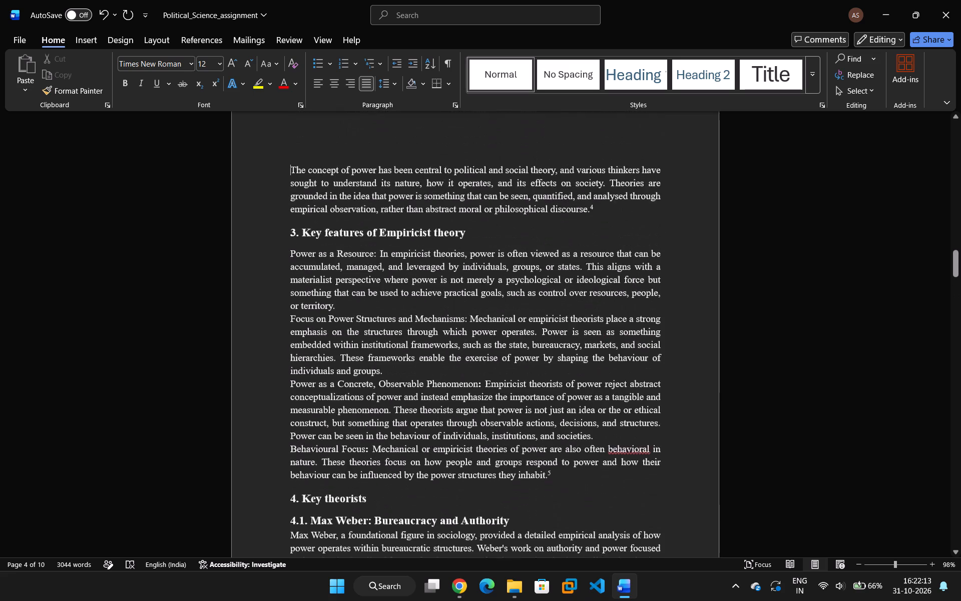
{"action": "scroll", "coordinate": [448, 349], "scroll_direction": "up", "scroll_amount": 9}
{"action": "scroll", "coordinate": [474, 358], "scroll_direction": "down", "scroll_amount": 2}
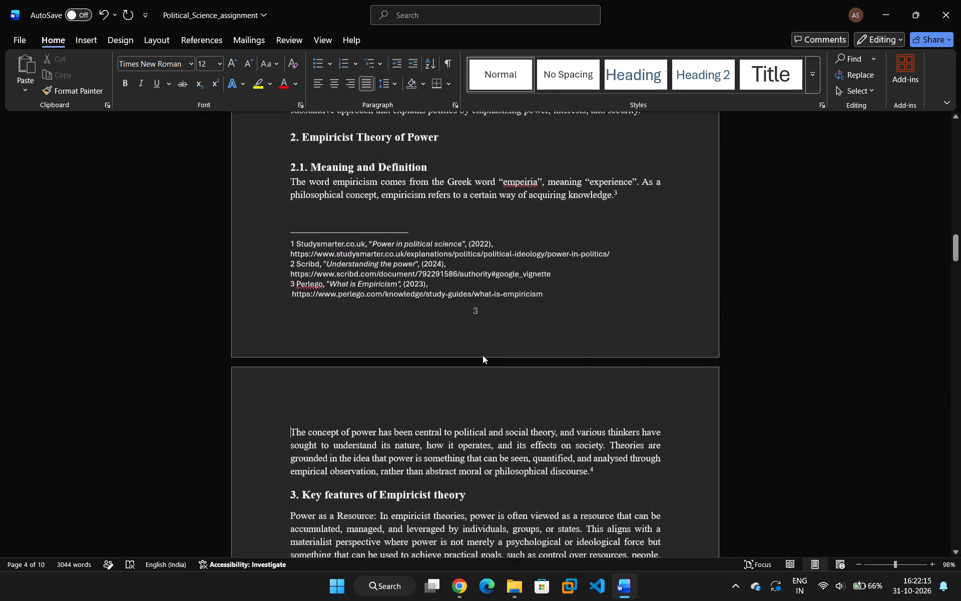
{"action": "scroll", "coordinate": [483, 355], "scroll_direction": "up", "scroll_amount": 17}
{"action": "scroll", "coordinate": [486, 361], "scroll_direction": "down", "scroll_amount": 18}
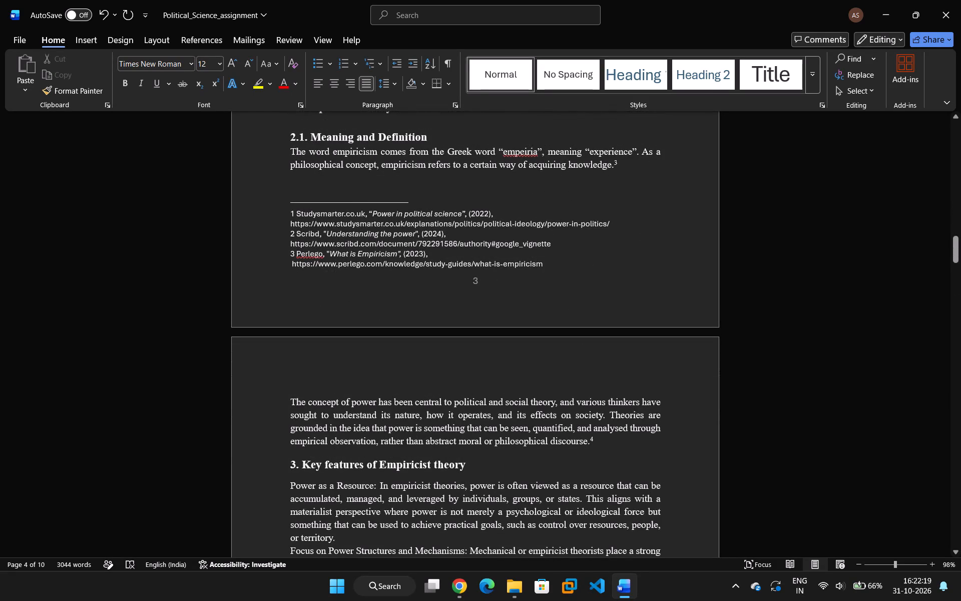
Undo the recent paragraph-break edits back through the blank line added above "Two approaches relevant to this discussion are:".
{"action": "key", "text": "BackSpace"}
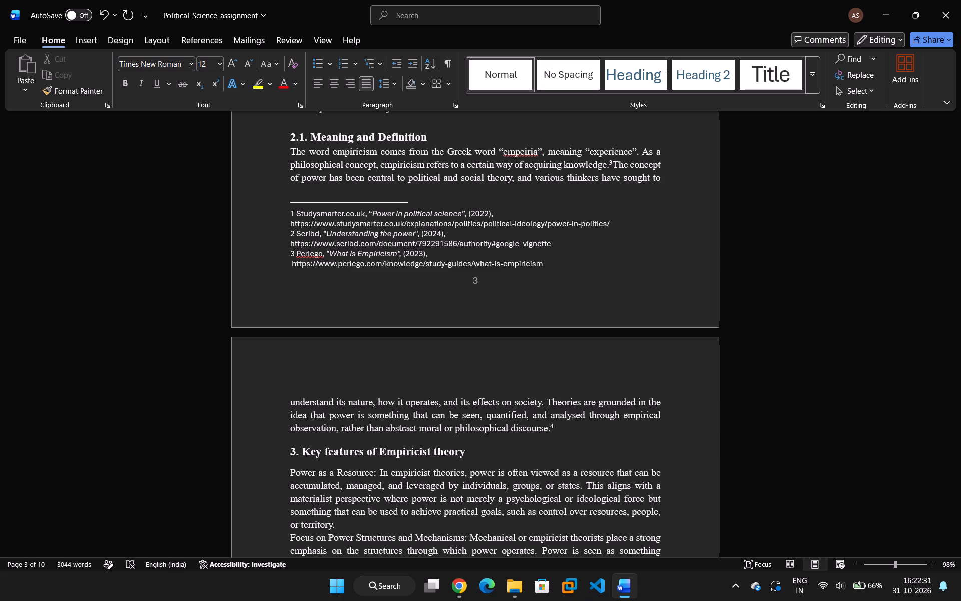
{"action": "key", "text": "ctrl+z"}
{"action": "key", "text": "ctrl+z"}
{"action": "key", "text": "ctrl+z"}
{"action": "key", "text": "ctrl+z"}
{"action": "key", "text": "ctrl+z"}
{"action": "key", "text": "ctrl+z"}
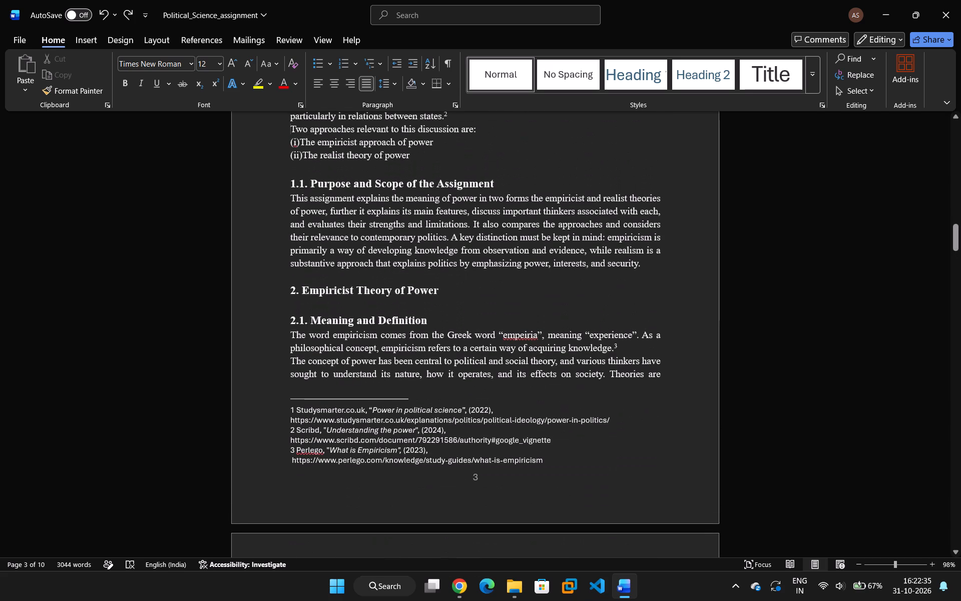
{"action": "key", "text": "ctrl+z"}
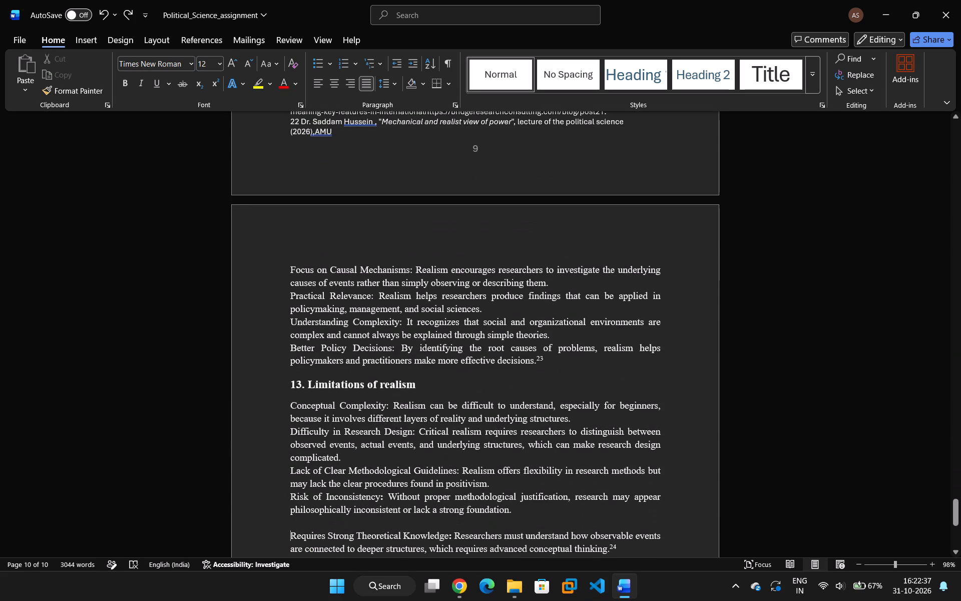
{"action": "key", "text": "ctrl+y"}
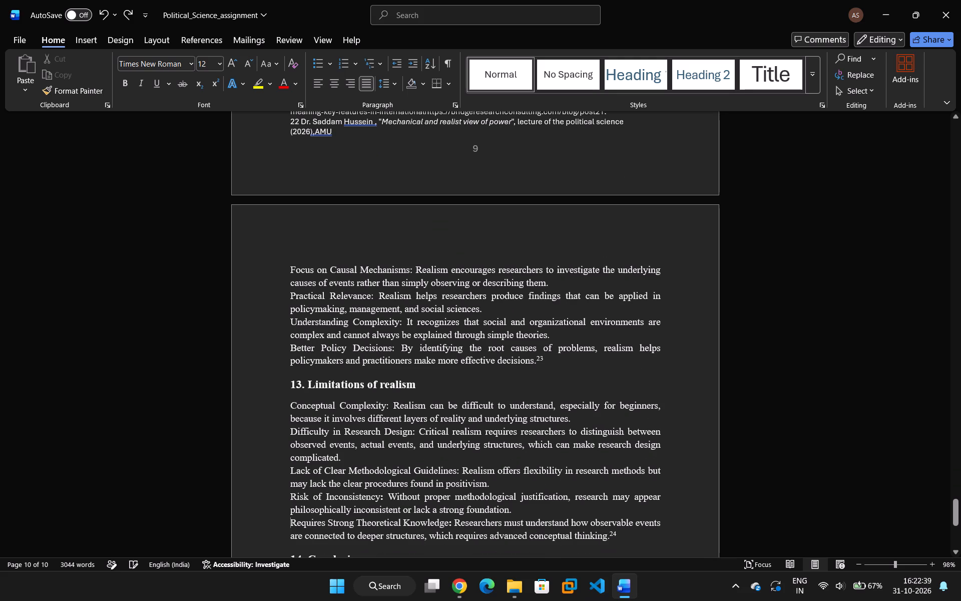
{"action": "key", "text": "ctrl+y"}
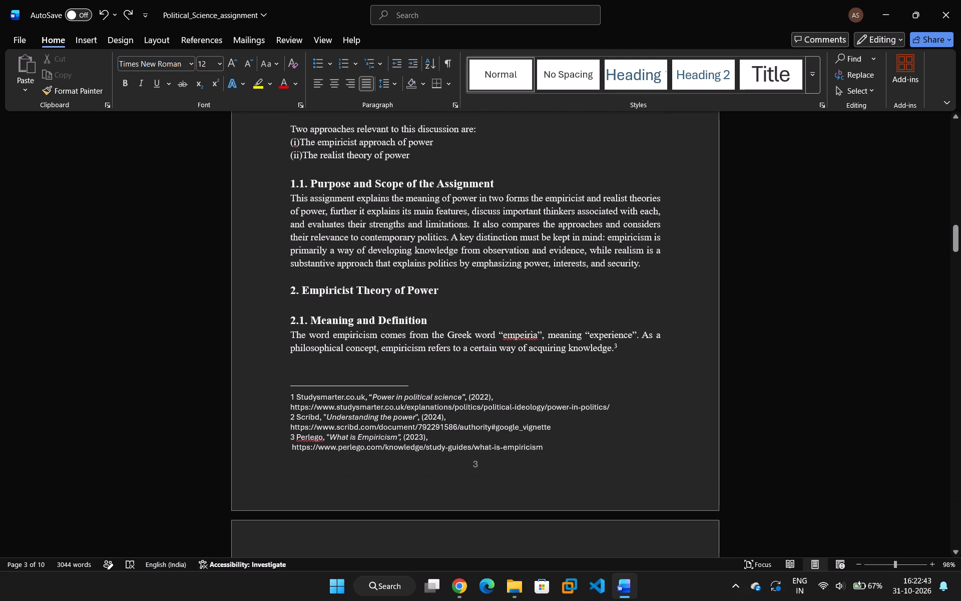
{"action": "key", "text": "ctrl+z"}
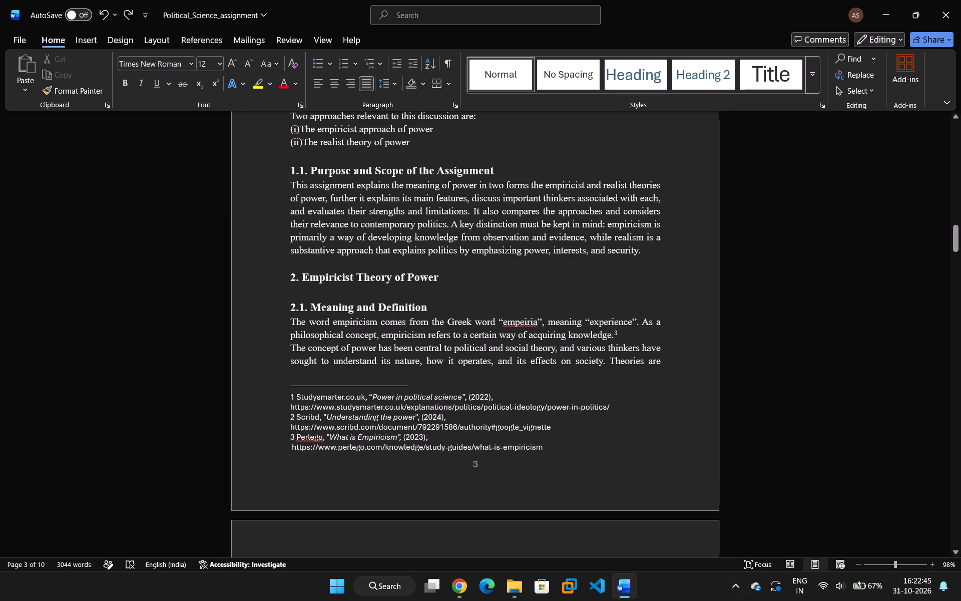
Split the section 2.1 paragraph so that "Theories are grounded in the idea" starts a new paragraph.
{"action": "left_click", "coordinate": [609, 362]}
{"action": "key", "text": "Return"}
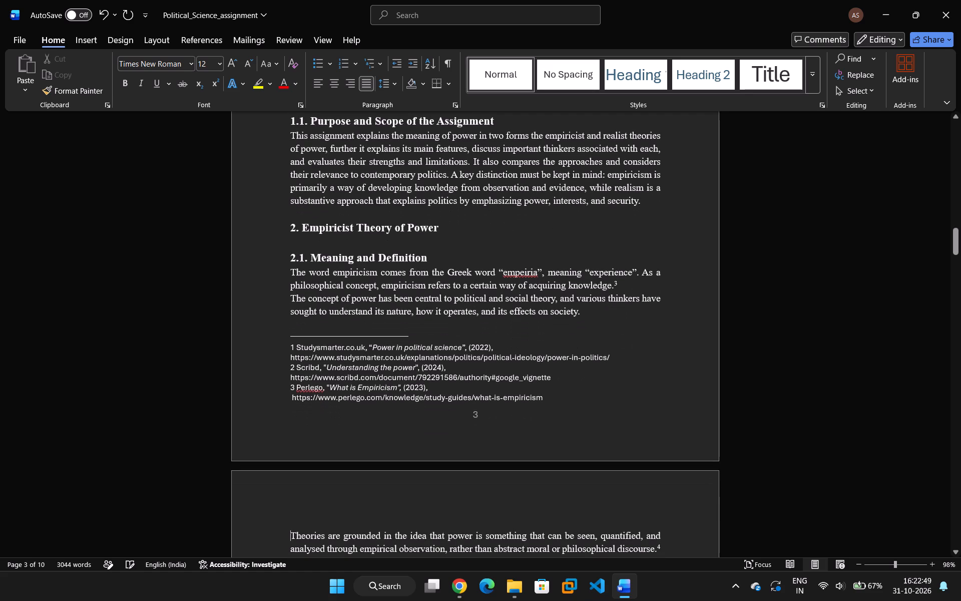
Review the page breaks, paragraph flow and footnotes from section 1.1 on page 3 through section 5 on page 5.
{"action": "scroll", "coordinate": [586, 360], "scroll_direction": "down", "scroll_amount": 8}
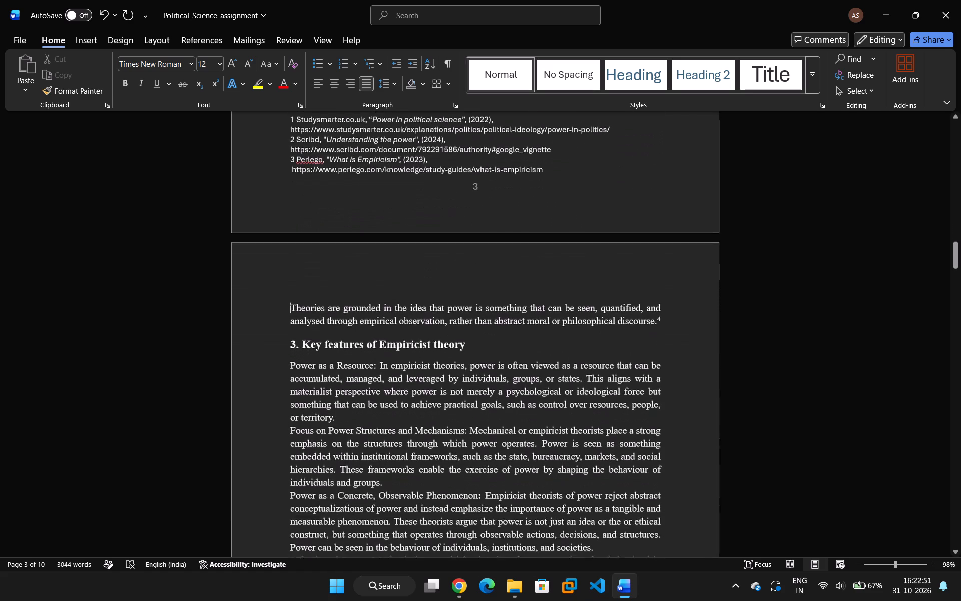
{"action": "scroll", "coordinate": [590, 366], "scroll_direction": "down", "scroll_amount": 14}
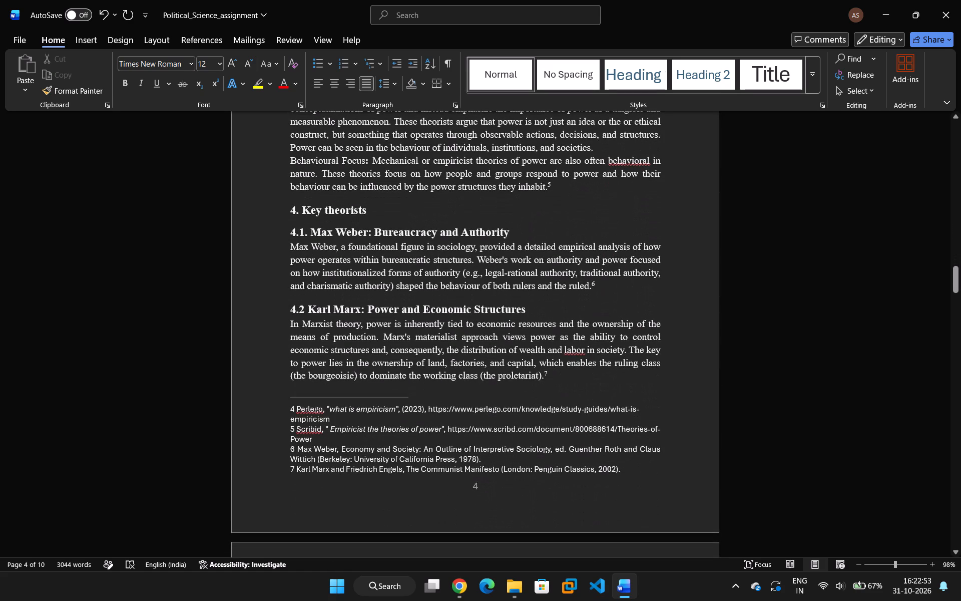
{"action": "scroll", "coordinate": [593, 367], "scroll_direction": "down", "scroll_amount": 15}
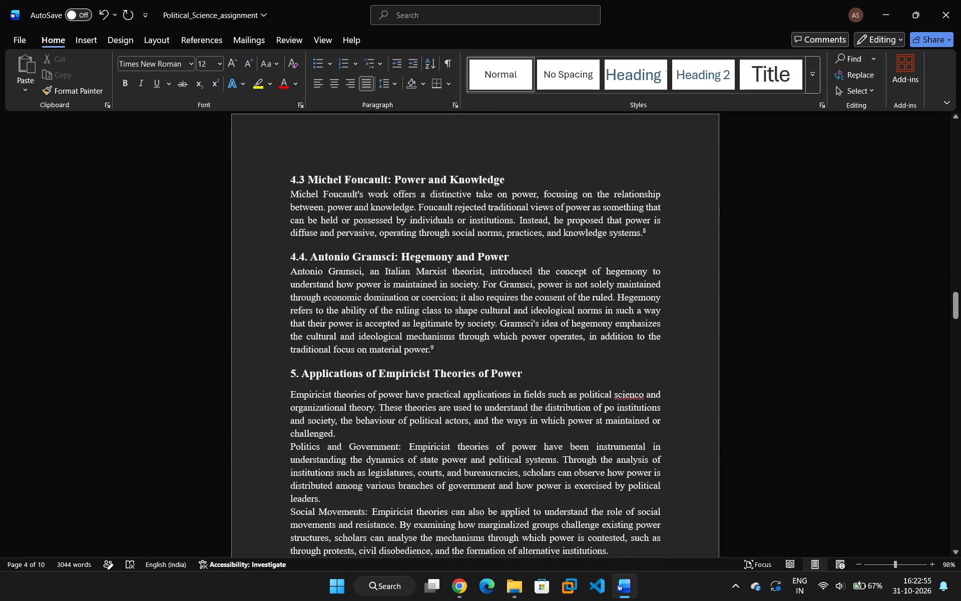
{"action": "scroll", "coordinate": [607, 362], "scroll_direction": "up", "scroll_amount": 18}
{"action": "scroll", "coordinate": [602, 364], "scroll_direction": "up", "scroll_amount": 19}
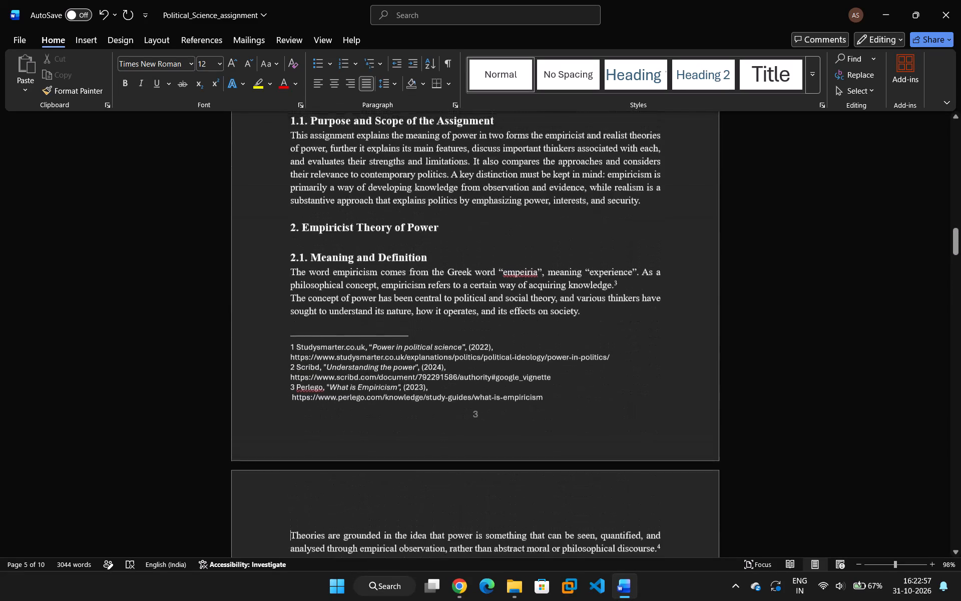
{"action": "scroll", "coordinate": [642, 349], "scroll_direction": "up", "scroll_amount": 4}
{"action": "scroll", "coordinate": [667, 351], "scroll_direction": "down", "scroll_amount": 1}
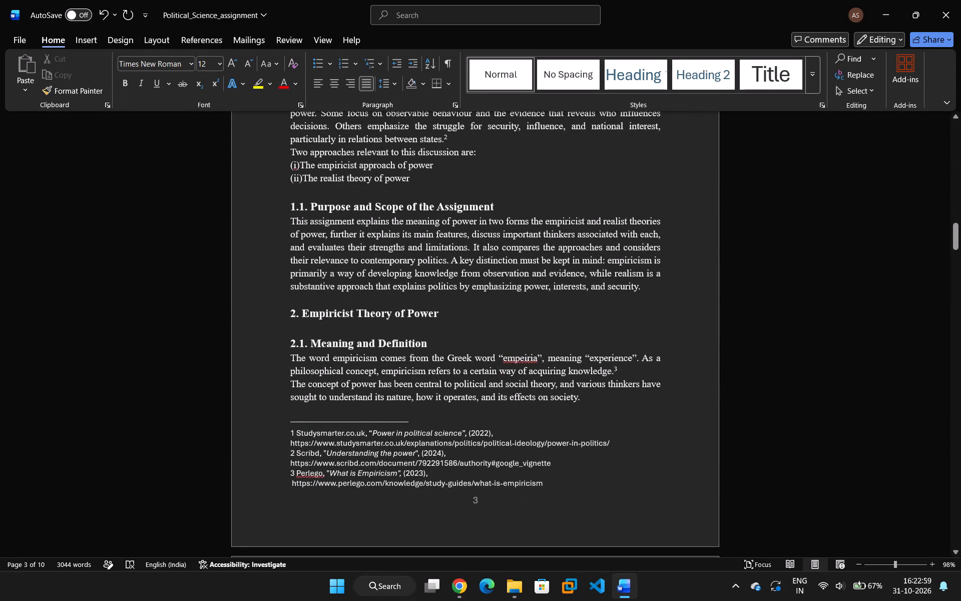
{"action": "scroll", "coordinate": [699, 383], "scroll_direction": "down", "scroll_amount": 4}
{"action": "scroll", "coordinate": [892, 327], "scroll_direction": "down", "scroll_amount": 2}
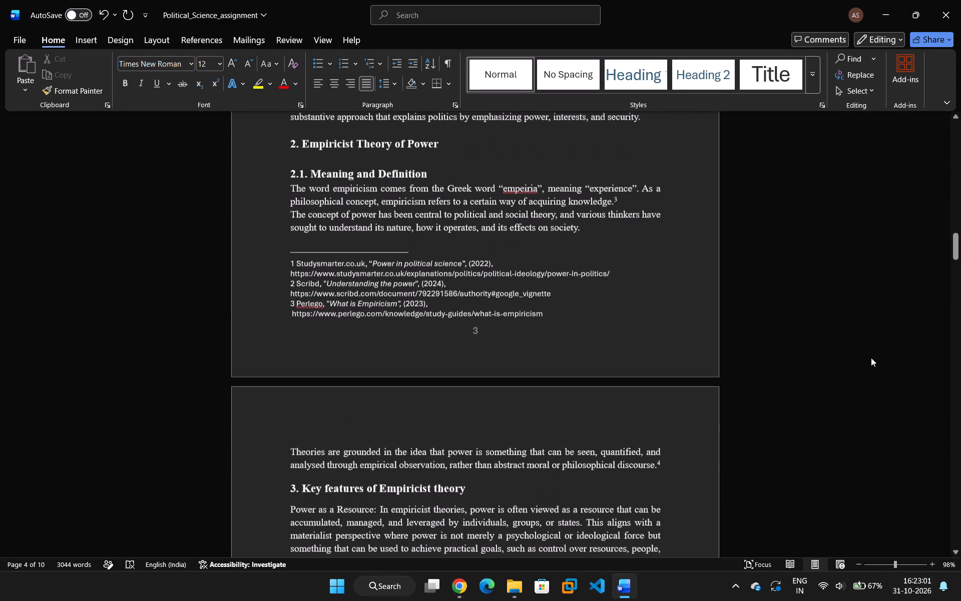
{"action": "scroll", "coordinate": [702, 405], "scroll_direction": "down", "scroll_amount": 4}
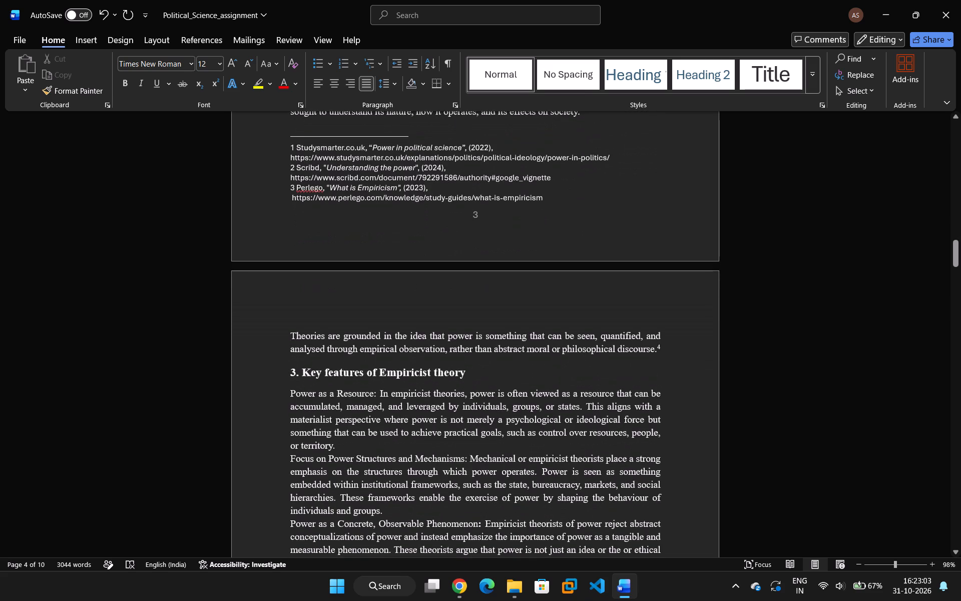
Export the document as a PDF named Political_Science_assignment in the OneDrive Documents folder, optimized for standard publishing.
{"action": "scroll", "coordinate": [707, 406], "scroll_direction": "up", "scroll_amount": 7}
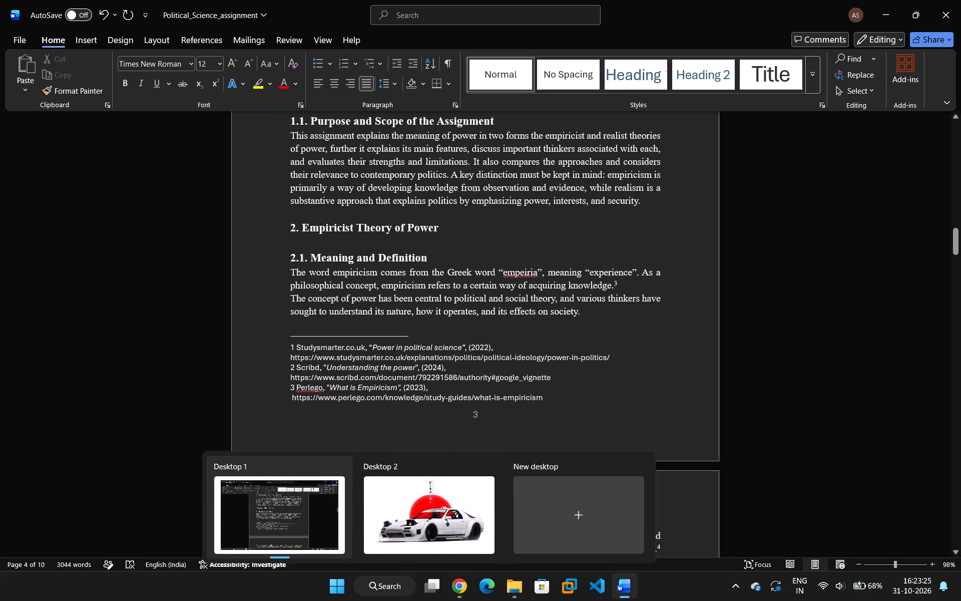
{"action": "left_click", "coordinate": [18, 42]}
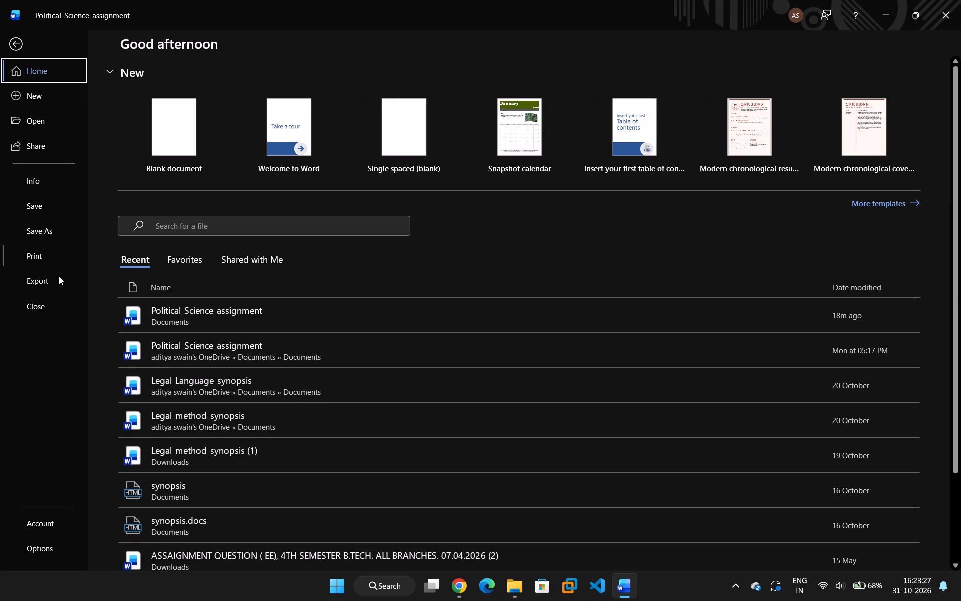
{"action": "left_click", "coordinate": [56, 282]}
{"action": "left_click", "coordinate": [342, 173]}
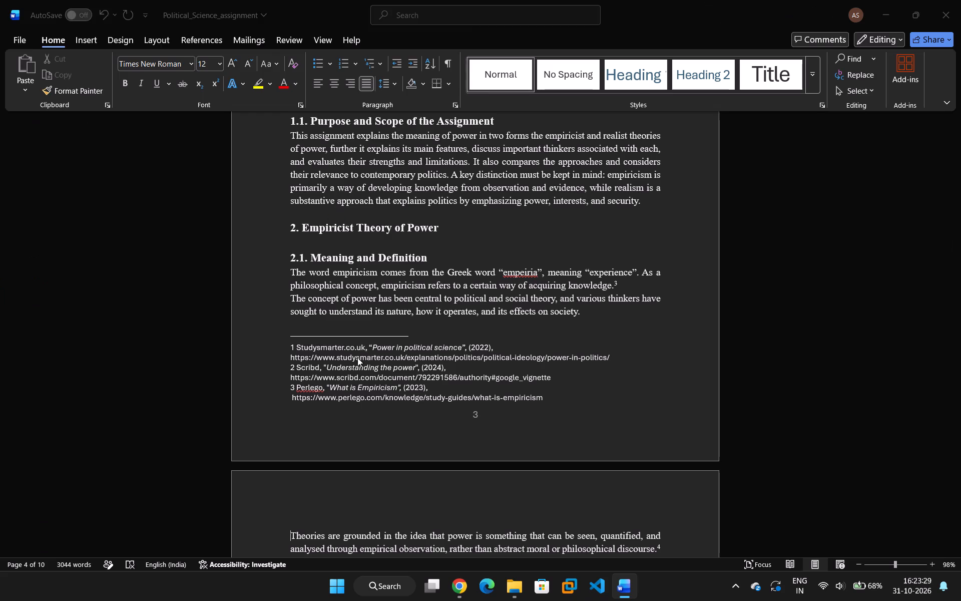
{"action": "left_click", "coordinate": [365, 341]}
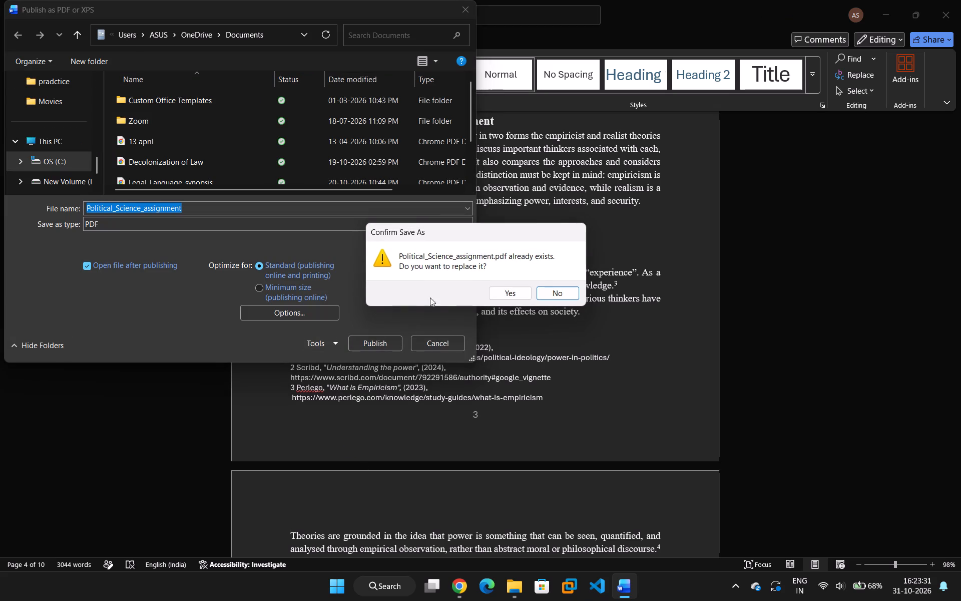
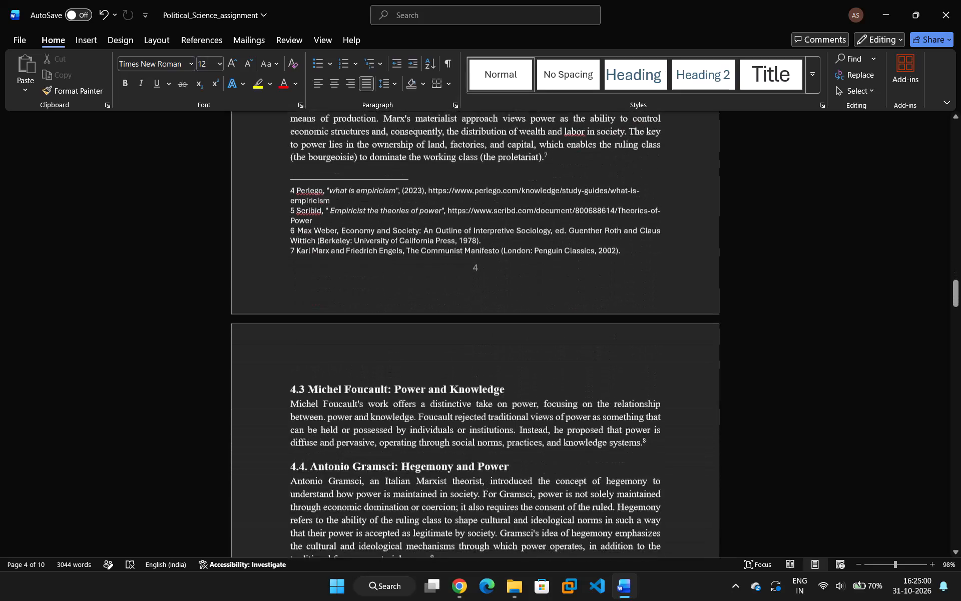
Open the line and paragraph spacing choices for the heading "6. Strengths of Empiricist theory" on page 5.
{"action": "scroll", "coordinate": [393, 453], "scroll_direction": "down", "scroll_amount": 16}
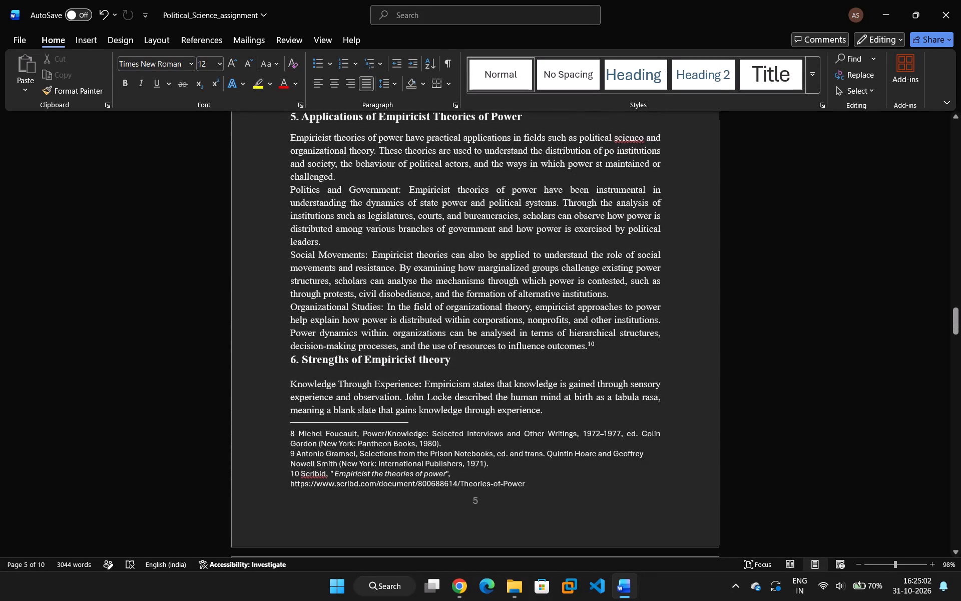
{"action": "left_click_drag", "start_coordinate": [491, 357], "coordinate": [273, 357]}
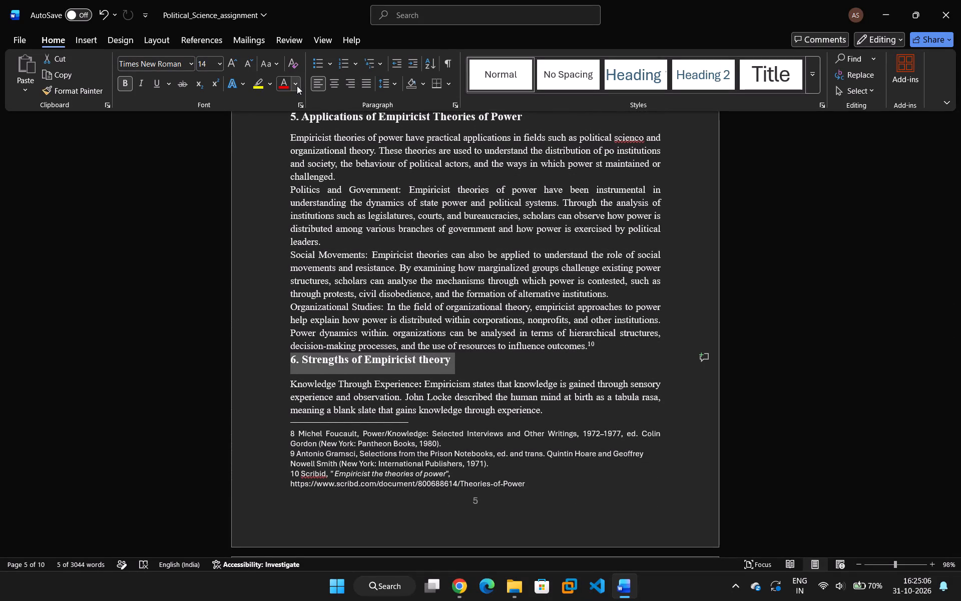
{"action": "left_click", "coordinate": [399, 83]}
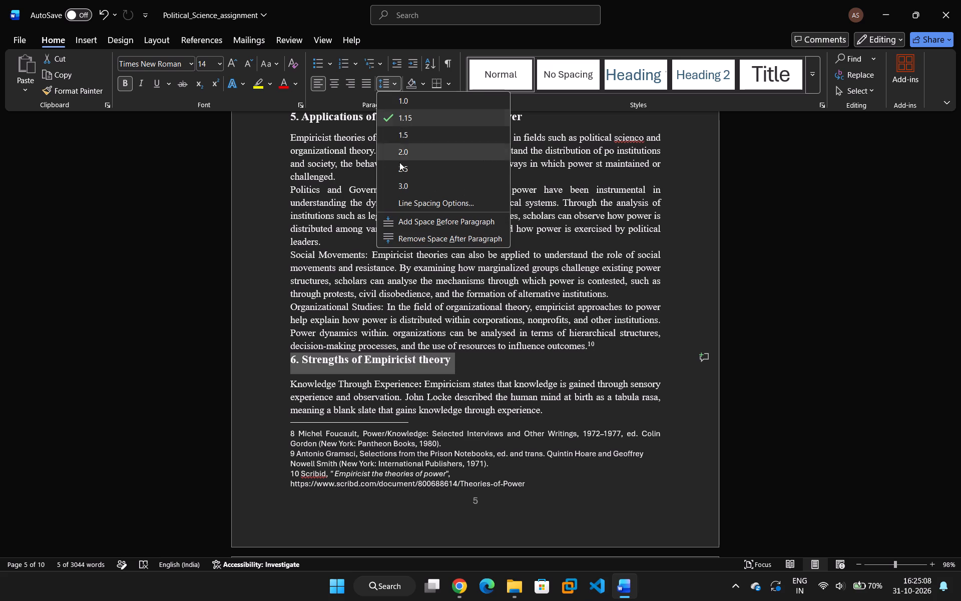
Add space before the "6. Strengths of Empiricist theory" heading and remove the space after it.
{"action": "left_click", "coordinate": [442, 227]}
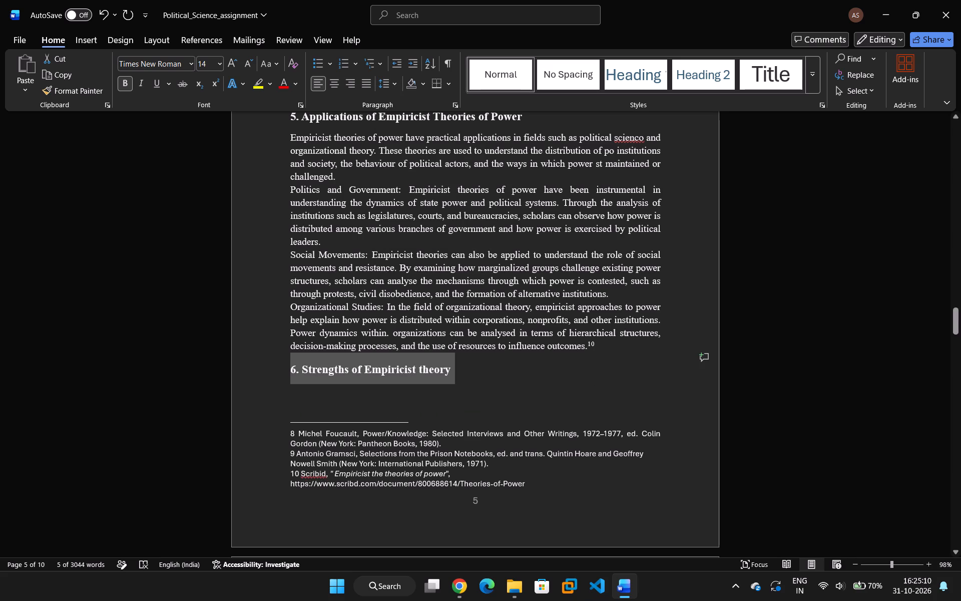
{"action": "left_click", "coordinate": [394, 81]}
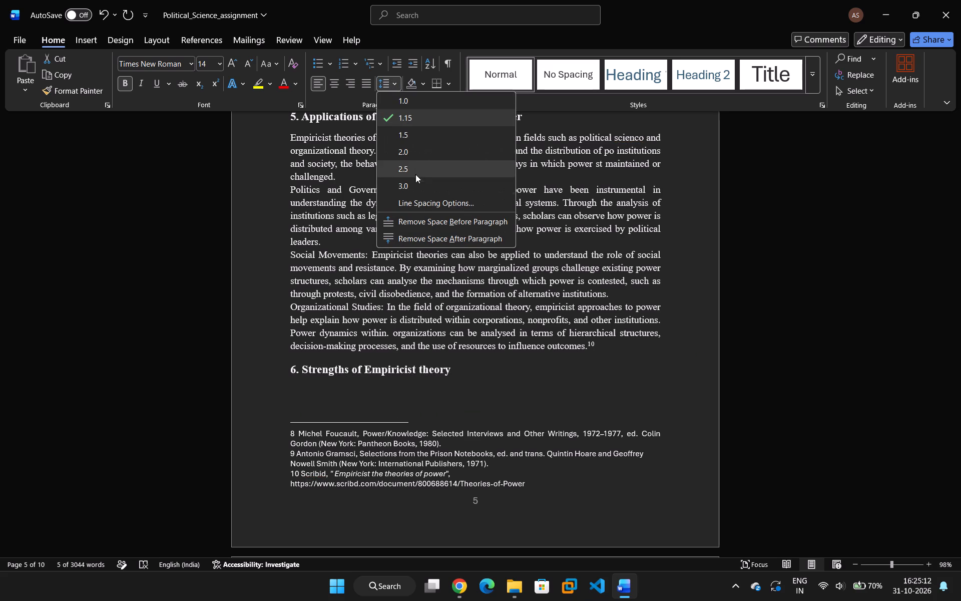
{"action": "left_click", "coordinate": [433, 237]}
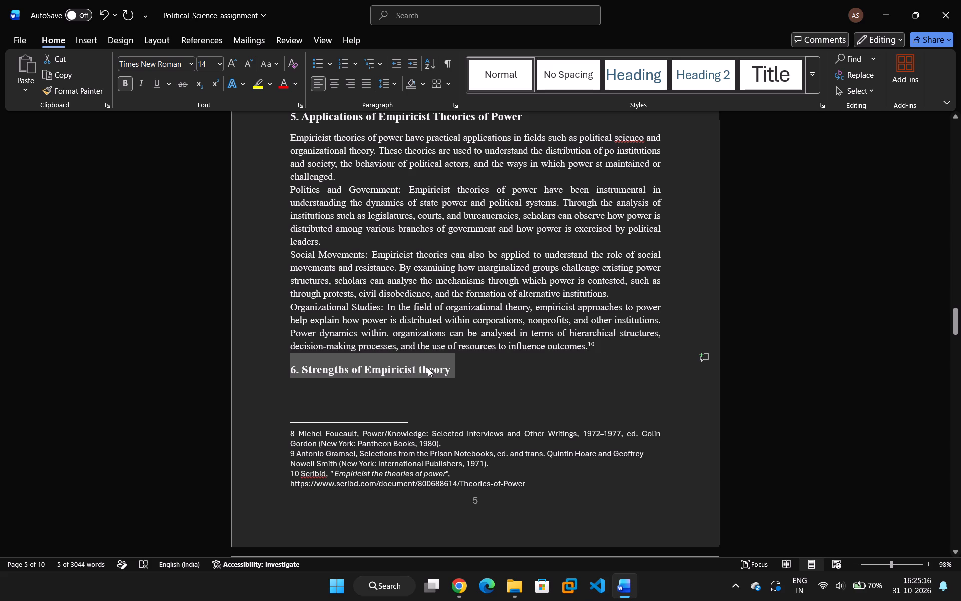
Review the page breaks, headings and footnotes from section 5 on page 5 through section 9 on page 7.
{"action": "scroll", "coordinate": [451, 367], "scroll_direction": "down", "scroll_amount": 9}
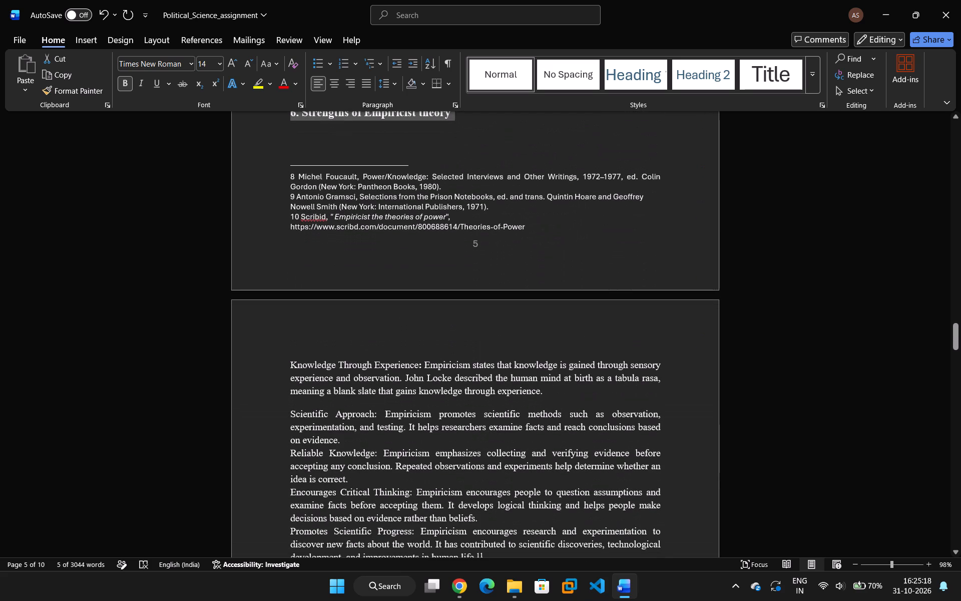
{"action": "scroll", "coordinate": [450, 373], "scroll_direction": "up", "scroll_amount": 12}
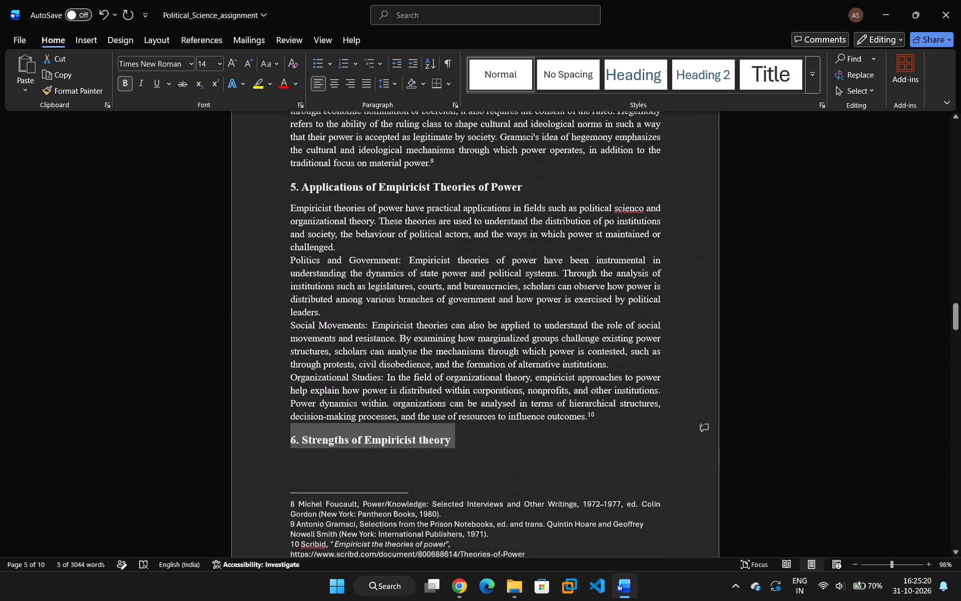
{"action": "scroll", "coordinate": [447, 360], "scroll_direction": "up", "scroll_amount": 6}
{"action": "scroll", "coordinate": [444, 359], "scroll_direction": "down", "scroll_amount": 18}
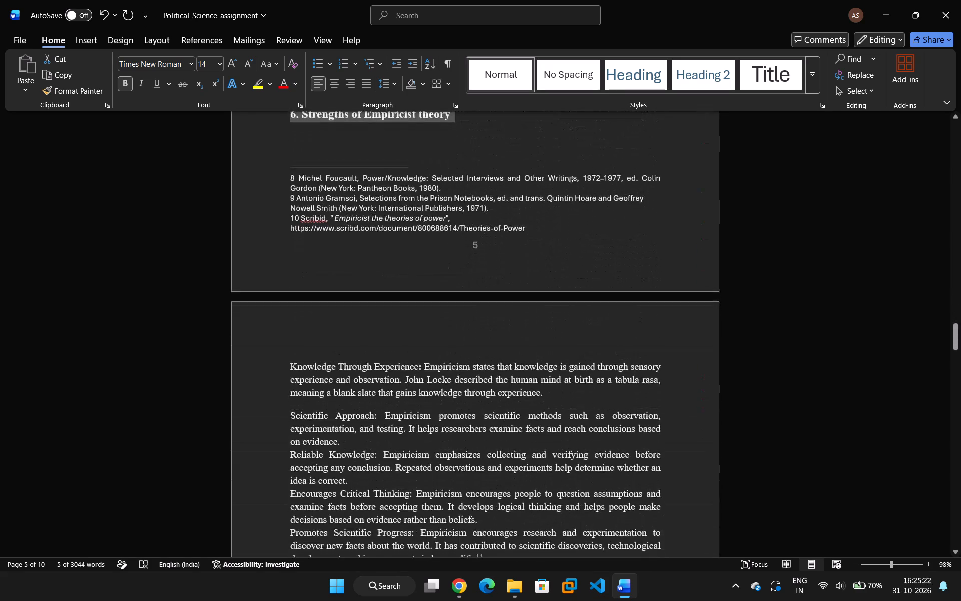
{"action": "scroll", "coordinate": [442, 362], "scroll_direction": "down", "scroll_amount": 10}
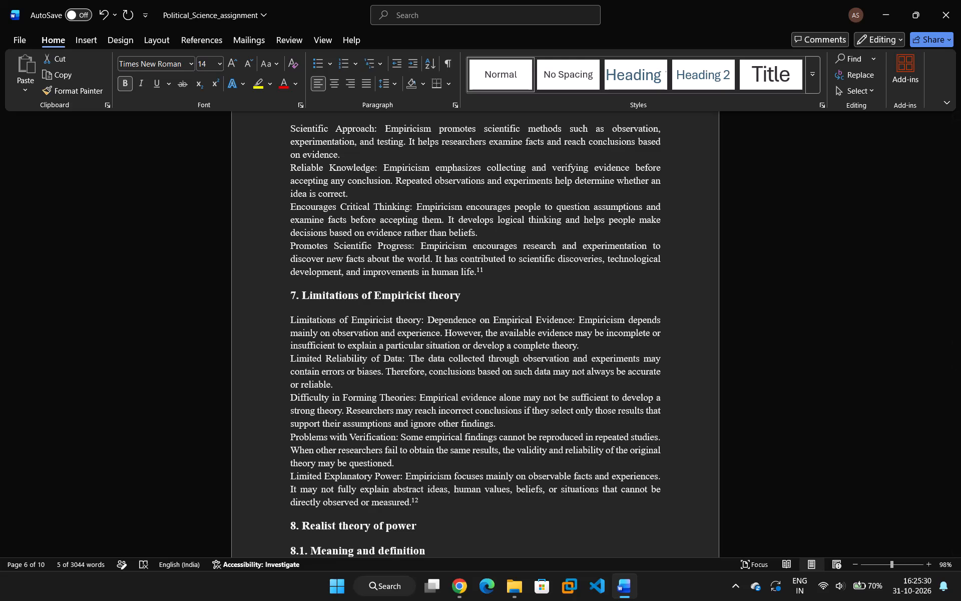
{"action": "scroll", "coordinate": [442, 362], "scroll_direction": "down", "scroll_amount": 3}
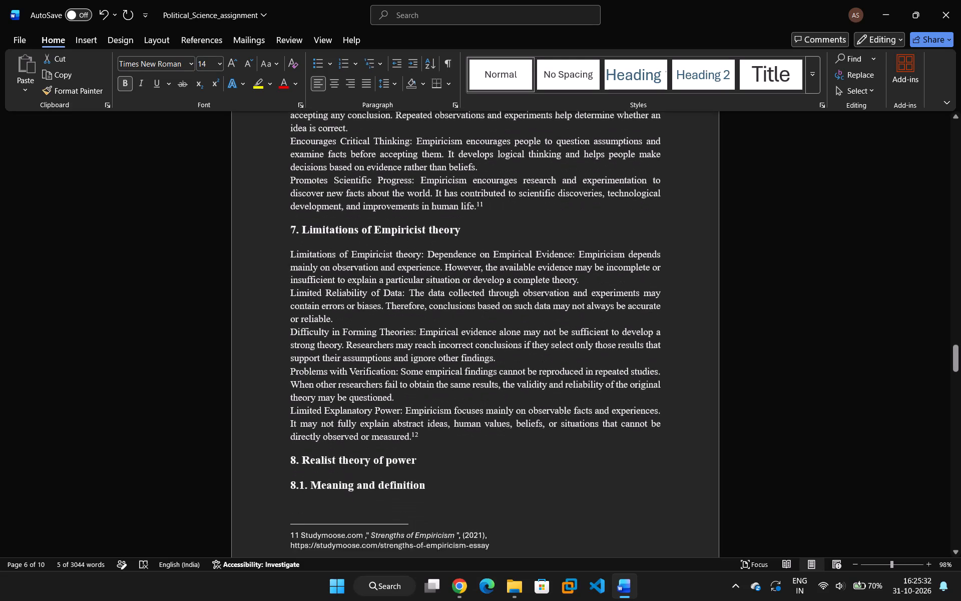
{"action": "scroll", "coordinate": [442, 365], "scroll_direction": "down", "scroll_amount": 12}
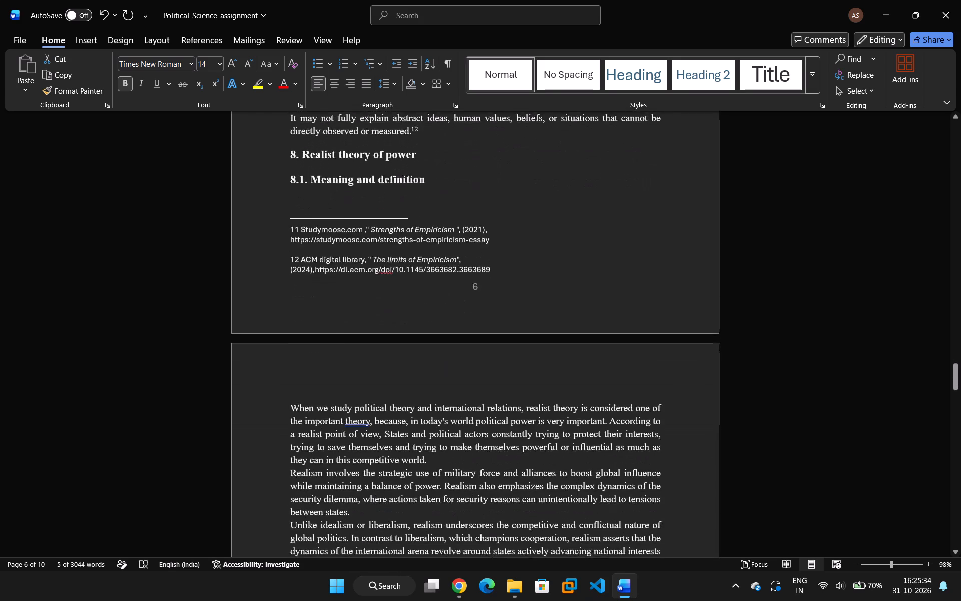
{"action": "scroll", "coordinate": [448, 368], "scroll_direction": "down", "scroll_amount": 8}
{"action": "scroll", "coordinate": [450, 363], "scroll_direction": "up", "scroll_amount": 4}
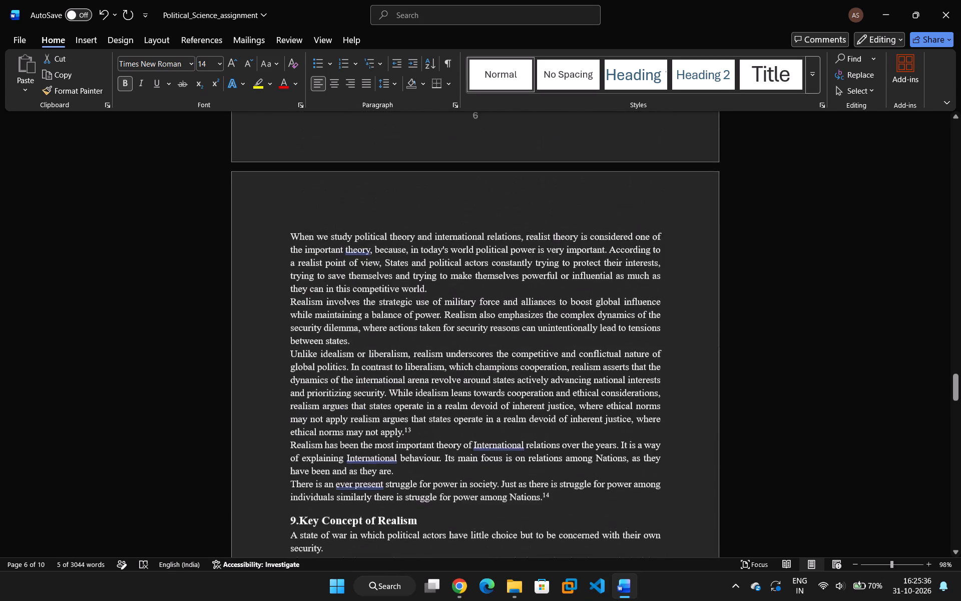
{"action": "scroll", "coordinate": [445, 342], "scroll_direction": "up", "scroll_amount": 15}
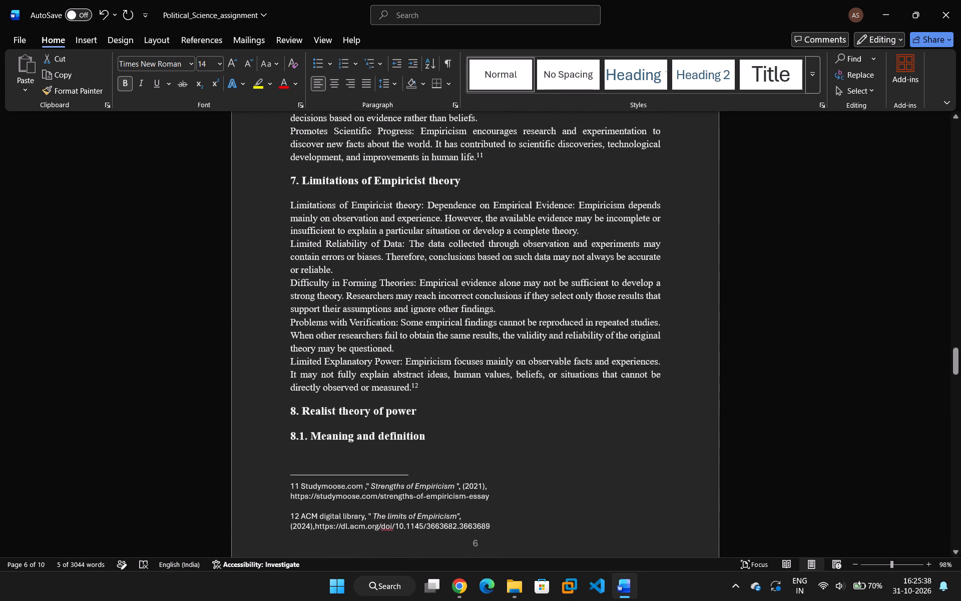
{"action": "scroll", "coordinate": [420, 355], "scroll_direction": "up", "scroll_amount": 7}
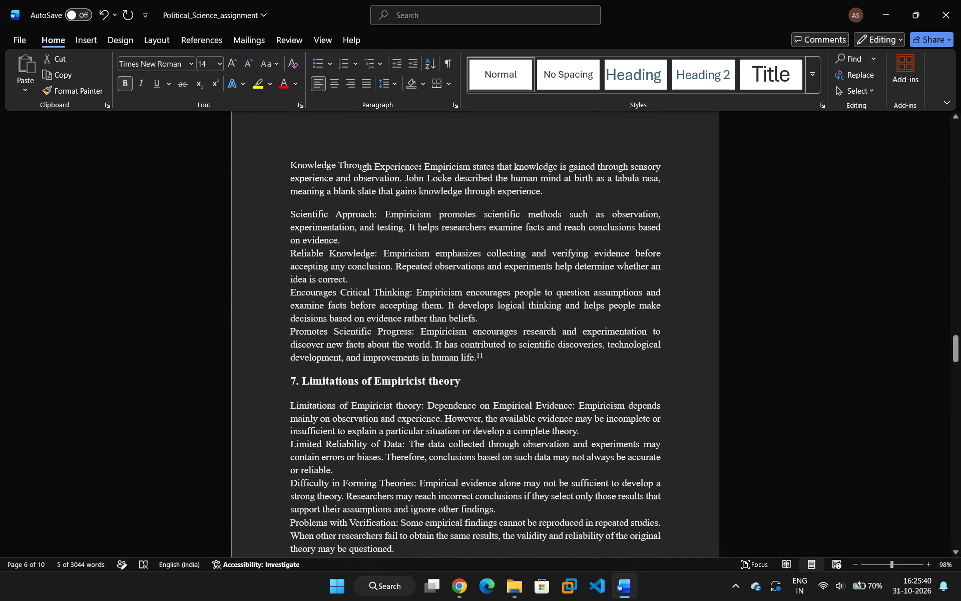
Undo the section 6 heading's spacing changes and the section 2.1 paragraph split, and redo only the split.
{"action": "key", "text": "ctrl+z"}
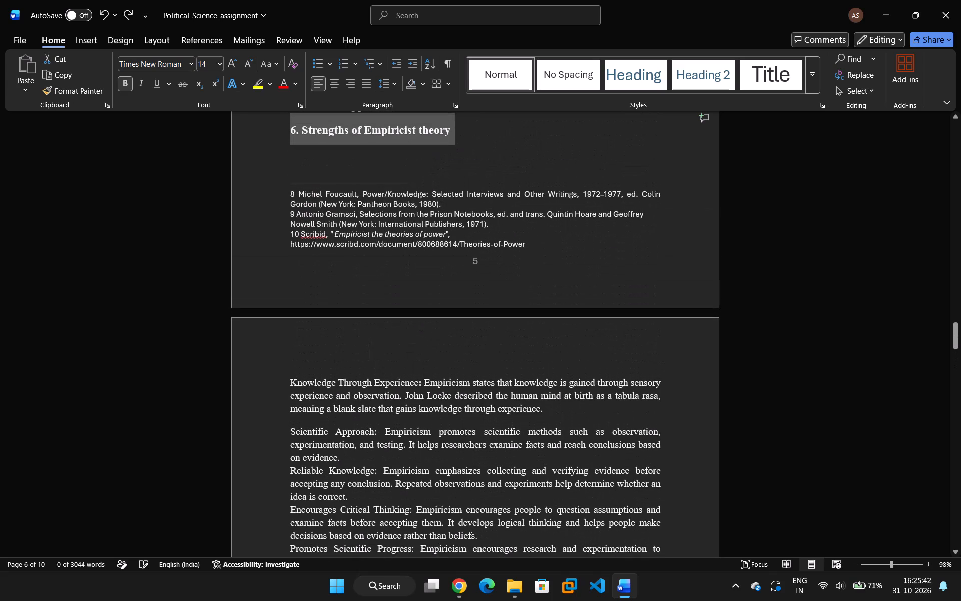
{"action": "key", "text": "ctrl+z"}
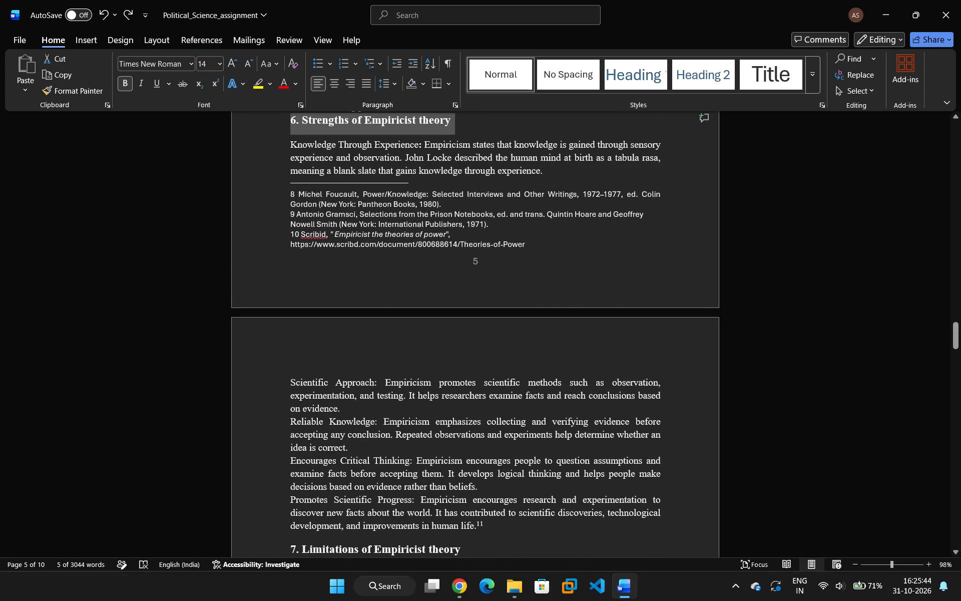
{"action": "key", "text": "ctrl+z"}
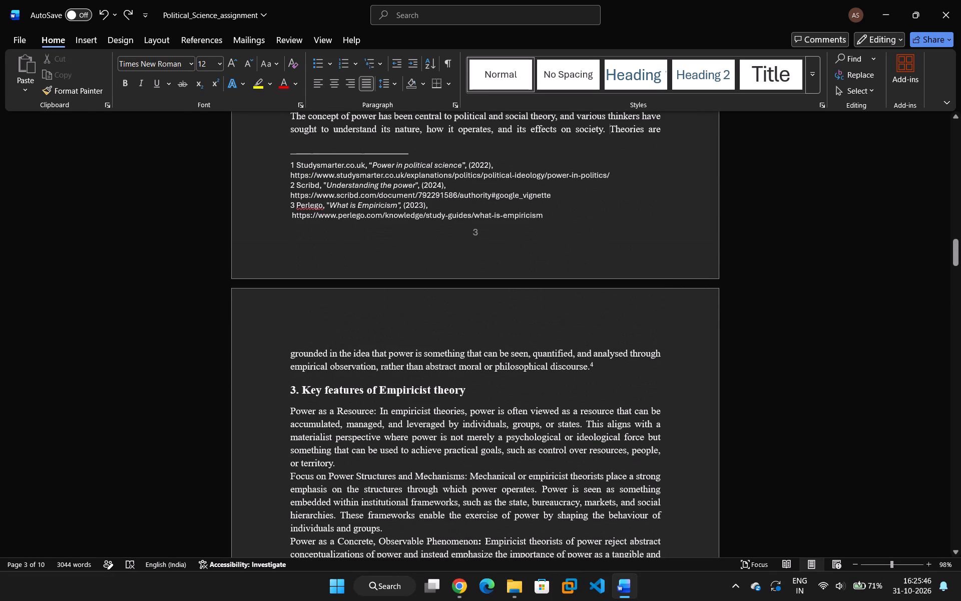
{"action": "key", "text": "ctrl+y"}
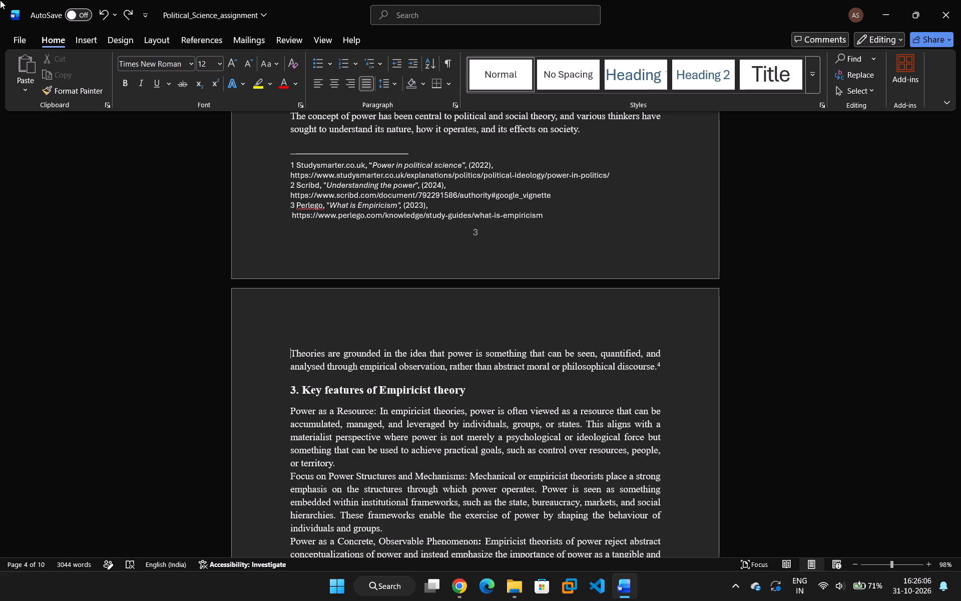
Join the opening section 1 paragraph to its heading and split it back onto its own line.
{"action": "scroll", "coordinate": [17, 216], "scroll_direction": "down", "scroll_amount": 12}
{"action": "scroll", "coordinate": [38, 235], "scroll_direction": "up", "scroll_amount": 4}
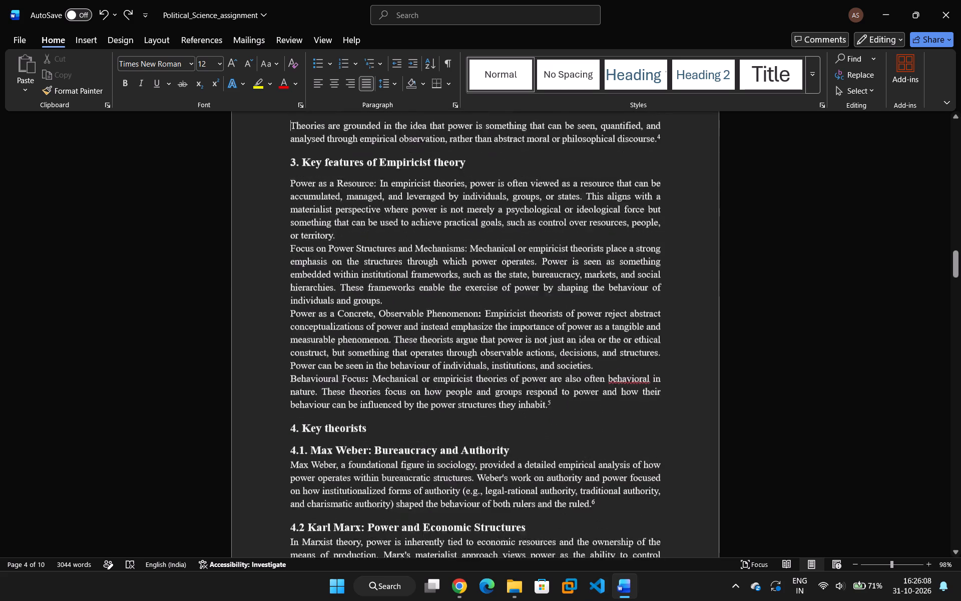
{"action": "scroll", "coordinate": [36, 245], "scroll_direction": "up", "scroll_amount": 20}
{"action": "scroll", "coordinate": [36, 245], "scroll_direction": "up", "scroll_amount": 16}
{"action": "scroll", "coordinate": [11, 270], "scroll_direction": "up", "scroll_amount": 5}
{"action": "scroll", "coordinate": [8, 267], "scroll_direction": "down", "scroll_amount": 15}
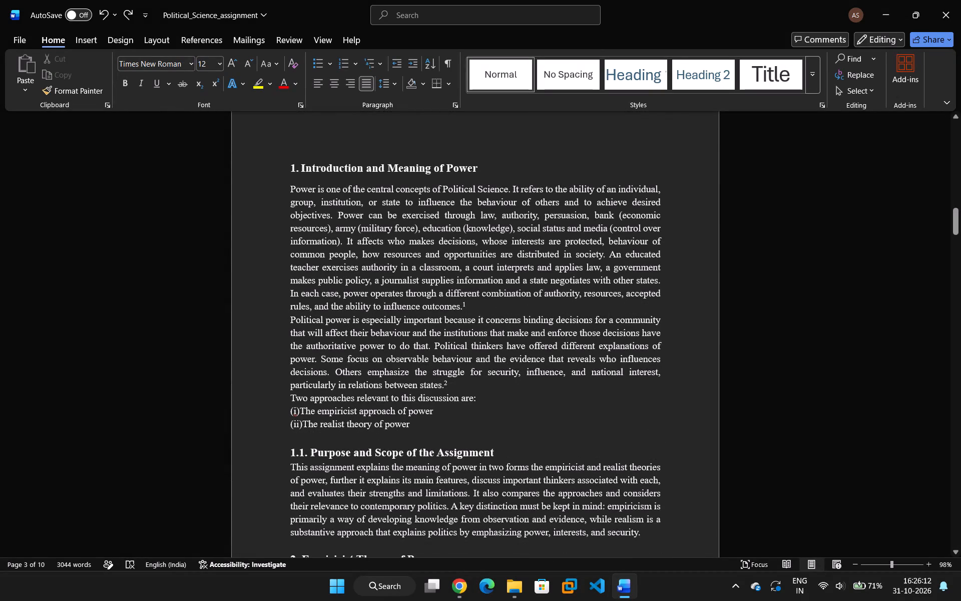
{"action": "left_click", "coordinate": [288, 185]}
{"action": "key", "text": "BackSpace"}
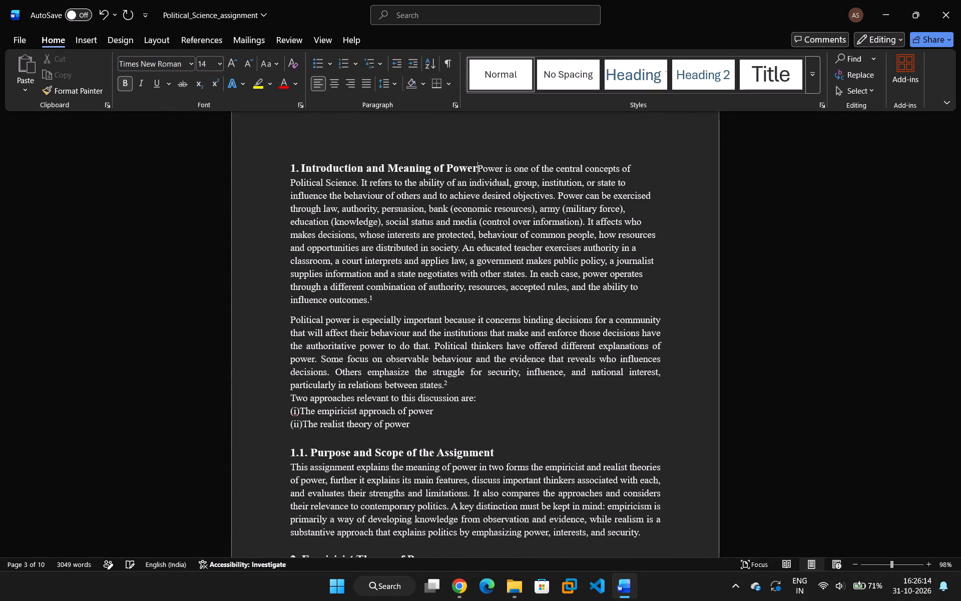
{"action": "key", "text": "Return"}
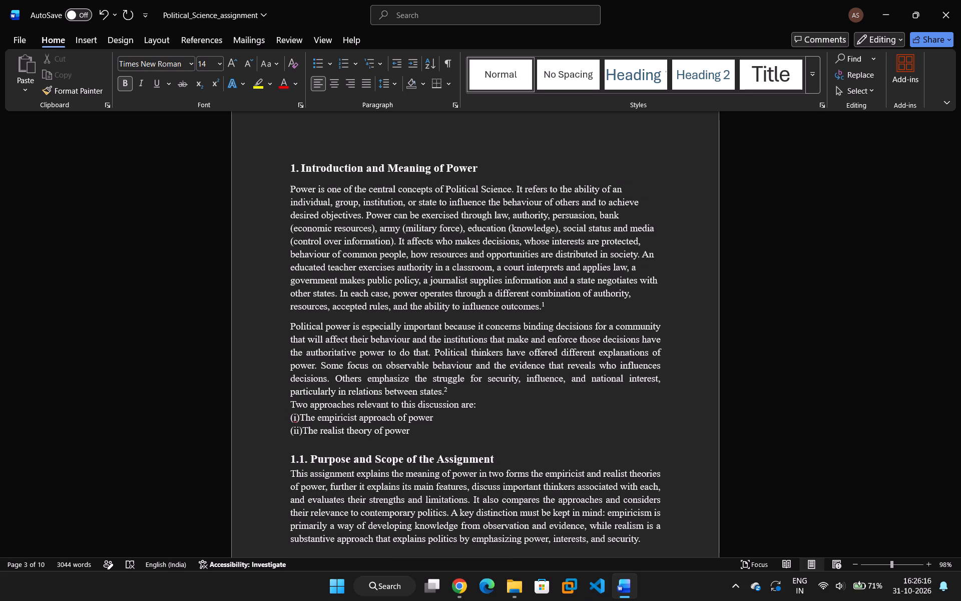
Remove the space after the "1. Introduction and Meaning of Power" heading.
{"action": "left_click_drag", "start_coordinate": [495, 165], "coordinate": [330, 179]}
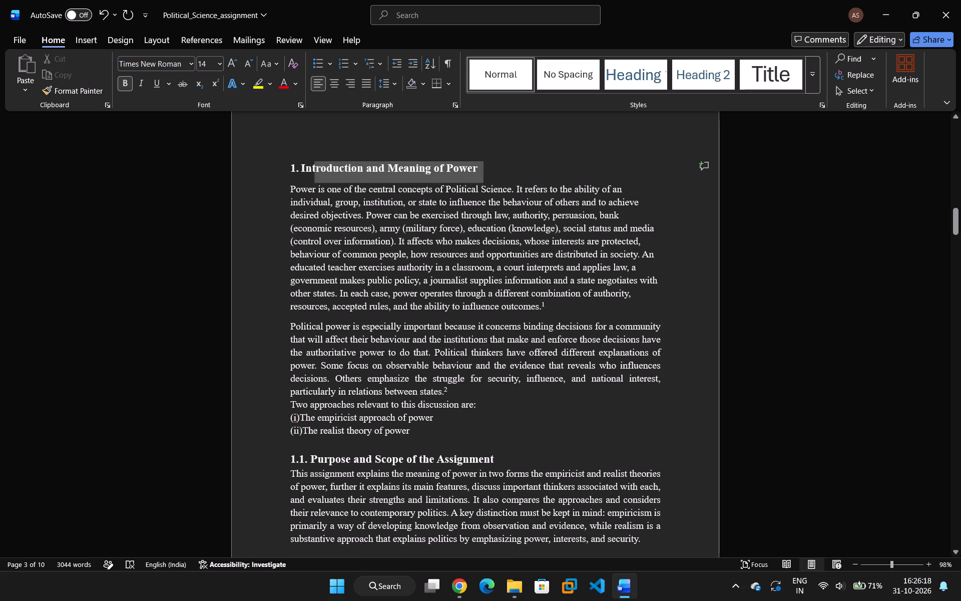
{"action": "left_click_drag", "start_coordinate": [330, 179], "coordinate": [282, 177]}
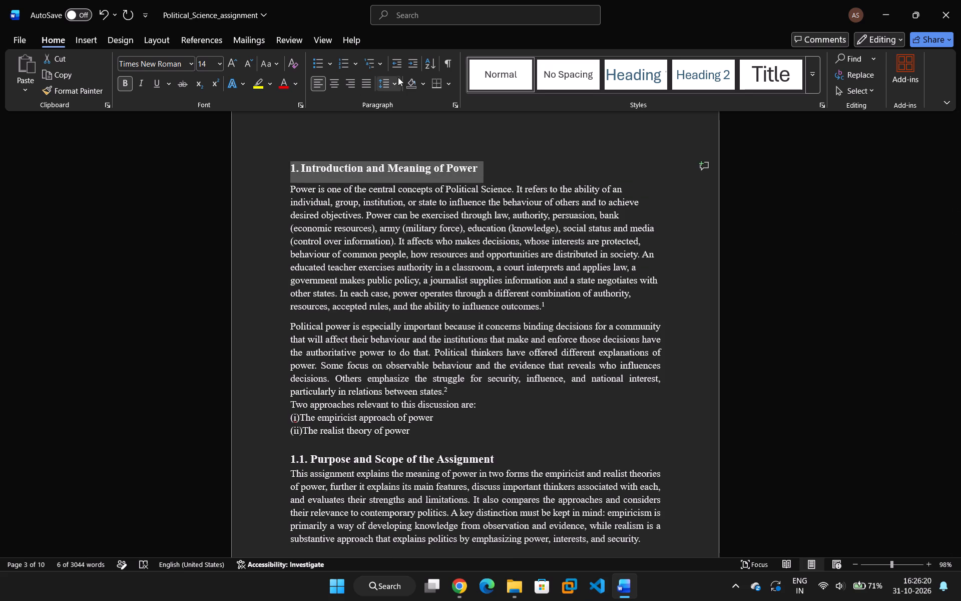
{"action": "left_click", "coordinate": [397, 82]}
{"action": "left_click", "coordinate": [440, 238]}
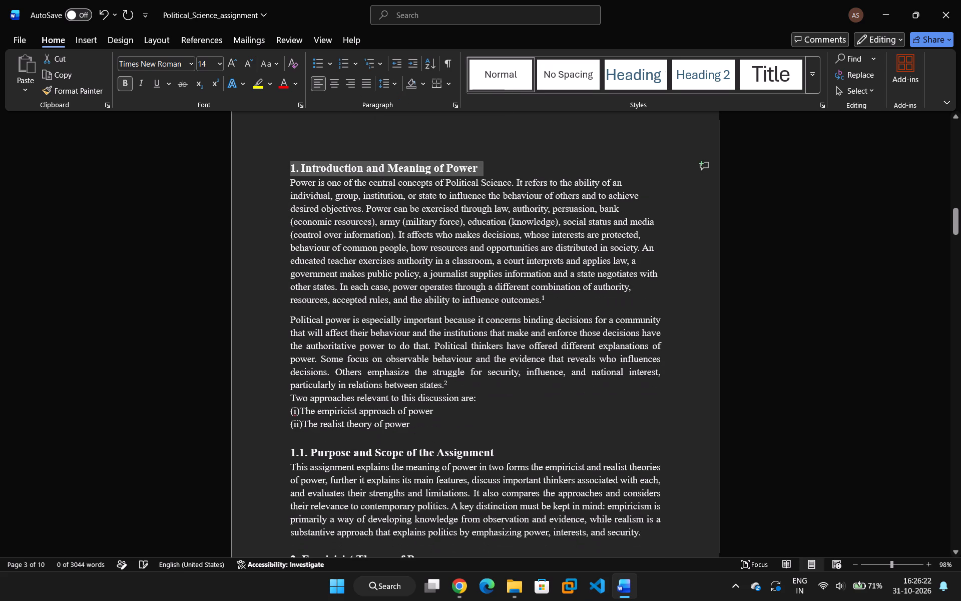
{"action": "left_click", "coordinate": [453, 224]}
Delete the blank line between the "2. Empiricist Theory of Power" and "2.1. Meaning and Definition" headings.
{"action": "scroll", "coordinate": [452, 230], "scroll_direction": "down", "scroll_amount": 3}
{"action": "scroll", "coordinate": [466, 268], "scroll_direction": "down", "scroll_amount": 2}
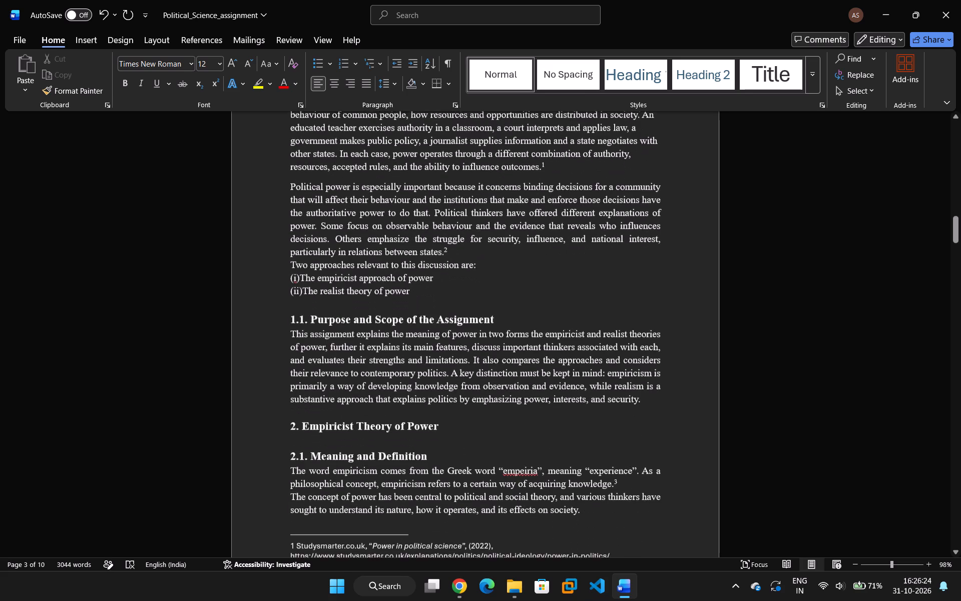
{"action": "scroll", "coordinate": [497, 309], "scroll_direction": "down", "scroll_amount": 2}
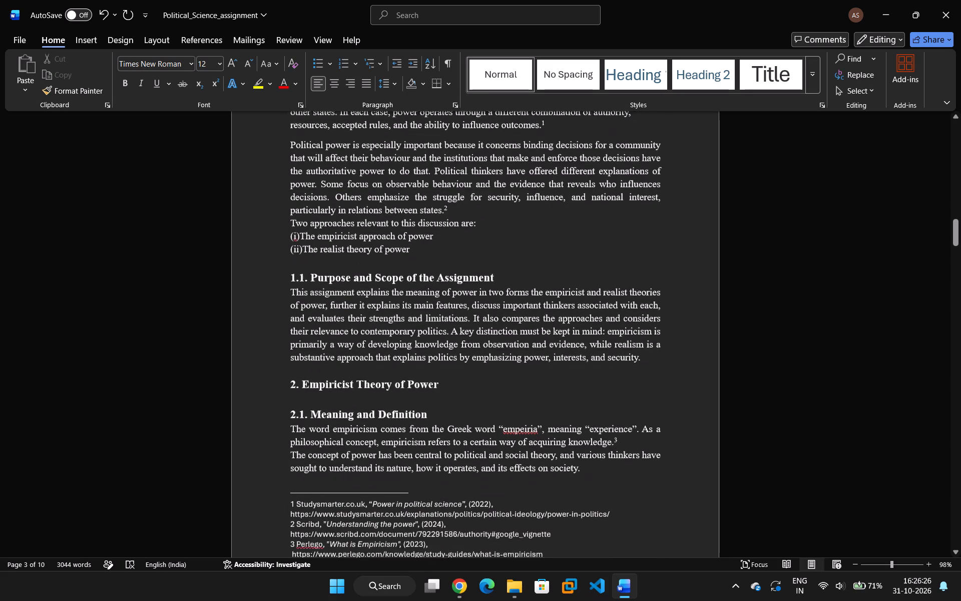
{"action": "scroll", "coordinate": [485, 331], "scroll_direction": "down", "scroll_amount": 3}
{"action": "left_click_drag", "start_coordinate": [445, 273], "coordinate": [294, 298]}
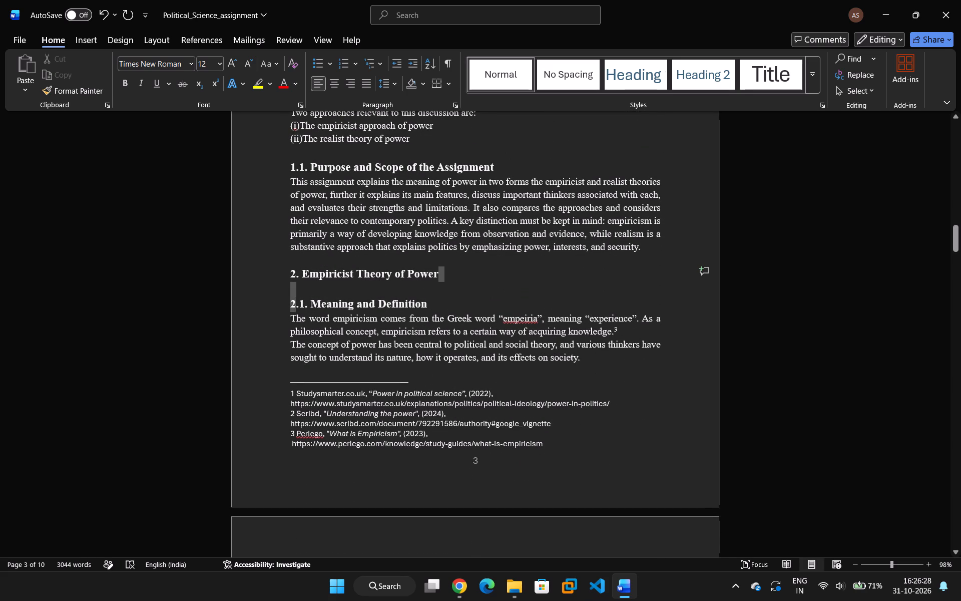
{"action": "left_click_drag", "start_coordinate": [294, 298], "coordinate": [286, 282]}
{"action": "left_click", "coordinate": [296, 291]}
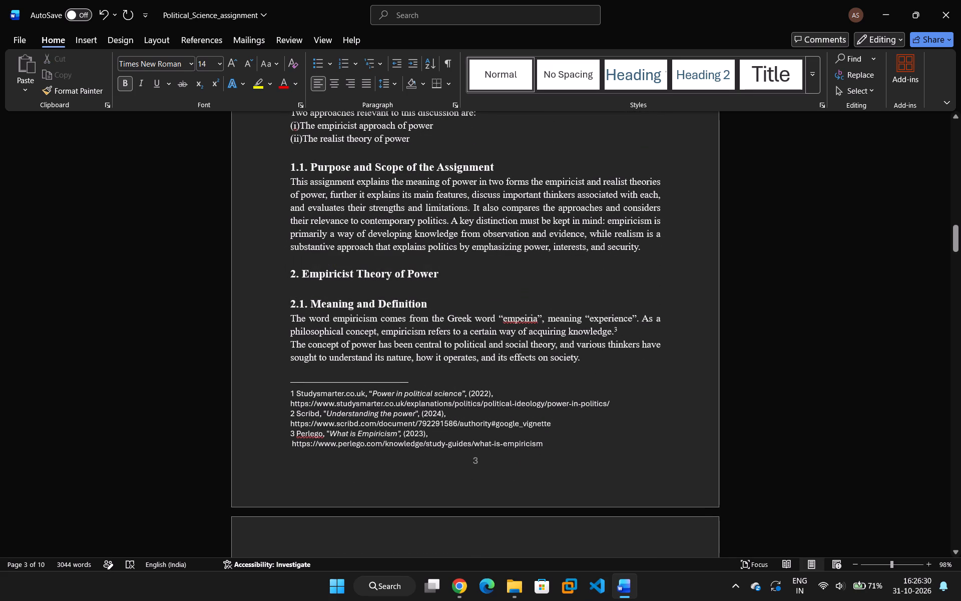
{"action": "key", "text": "BackSpace"}
Remove the space after the "3. Key features of Empiricist theory" heading on page 4.
{"action": "scroll", "coordinate": [300, 304], "scroll_direction": "down", "scroll_amount": 1}
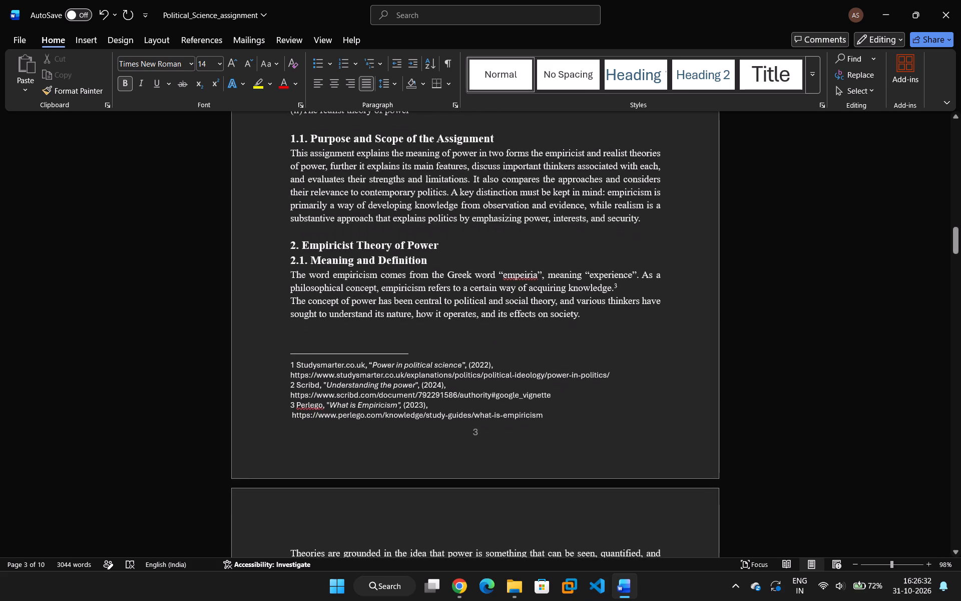
{"action": "scroll", "coordinate": [324, 320], "scroll_direction": "down", "scroll_amount": 11}
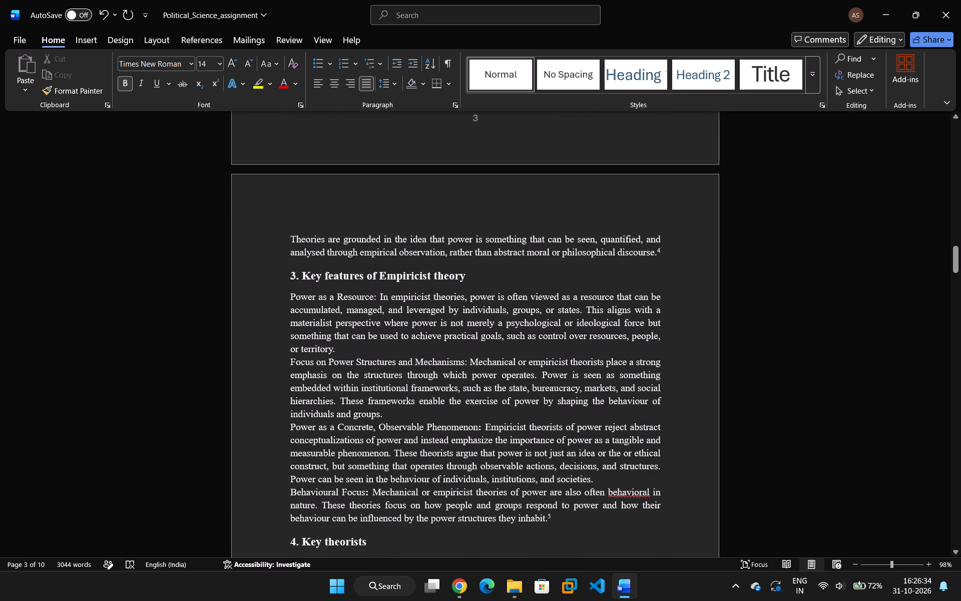
{"action": "left_click", "coordinate": [294, 289]}
{"action": "key", "text": "Down"}
{"action": "key", "text": "Left"}
{"action": "left_click_drag", "start_coordinate": [511, 278], "coordinate": [289, 274]}
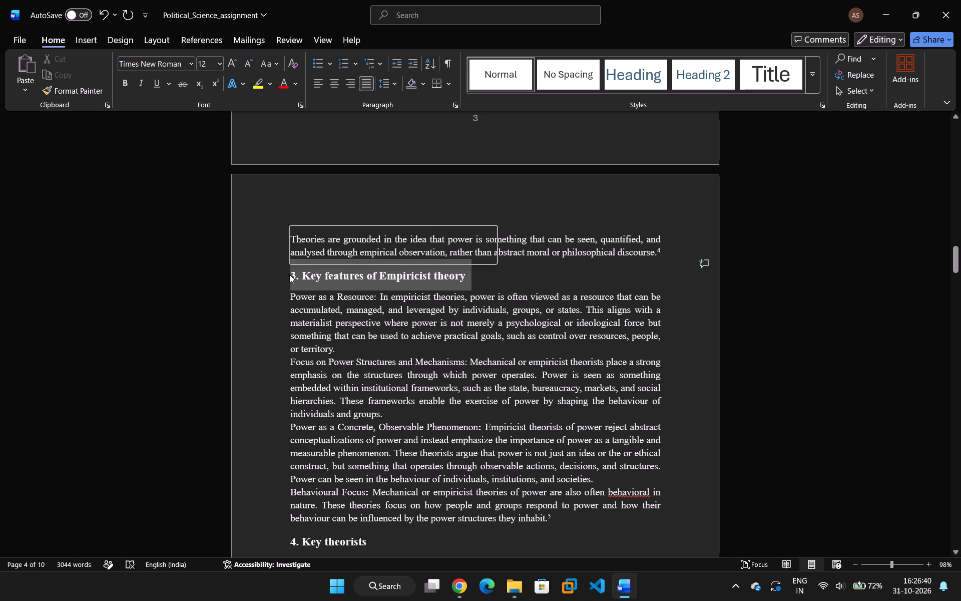
{"action": "left_click", "coordinate": [396, 85]}
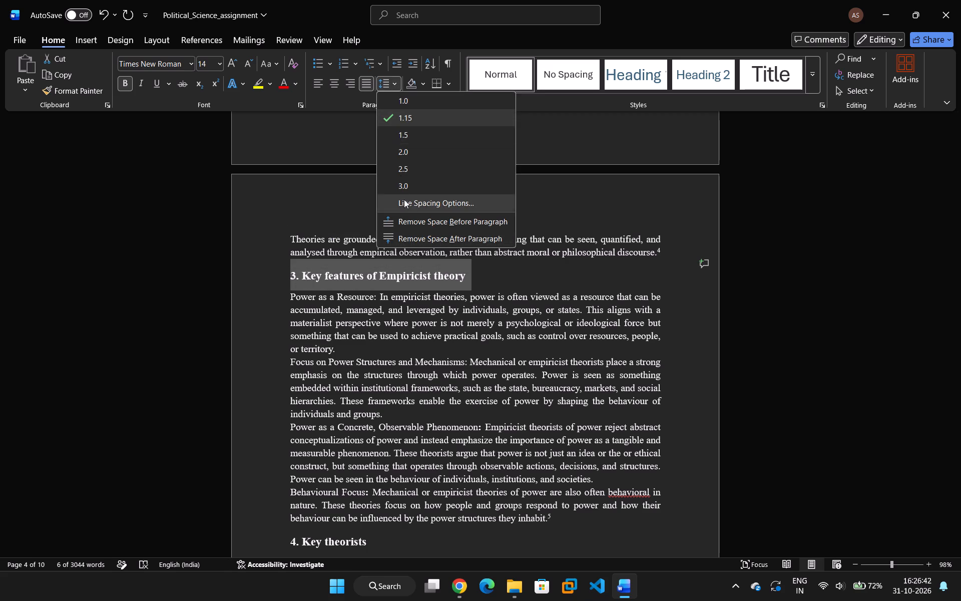
{"action": "left_click", "coordinate": [405, 240]}
{"action": "left_click", "coordinate": [435, 293]}
Remove the space after the "4. Key theorists" heading.
{"action": "scroll", "coordinate": [435, 293], "scroll_direction": "down", "scroll_amount": 7}
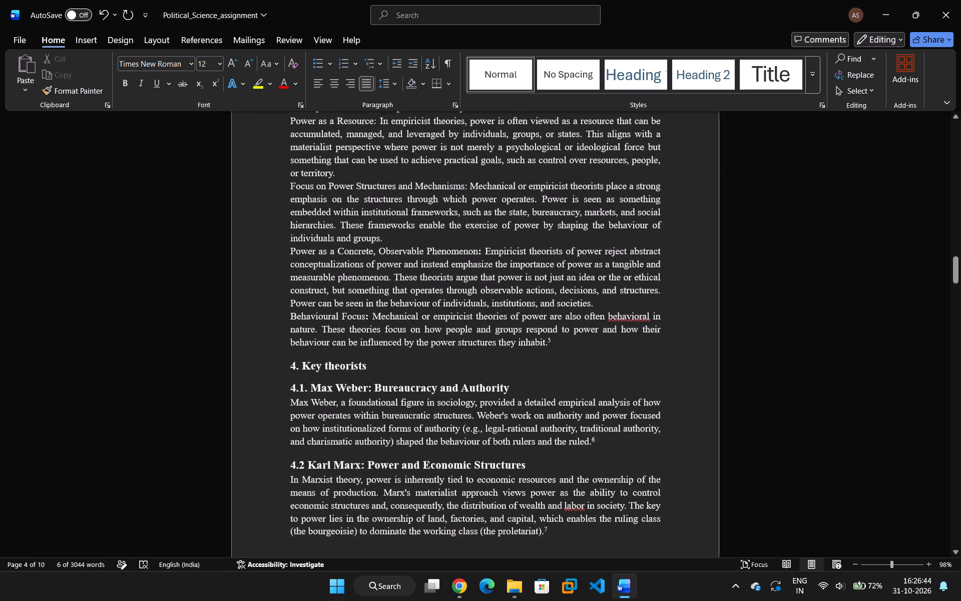
{"action": "scroll", "coordinate": [435, 293], "scroll_direction": "down", "scroll_amount": 2}
{"action": "left_click_drag", "start_coordinate": [387, 275], "coordinate": [273, 278]}
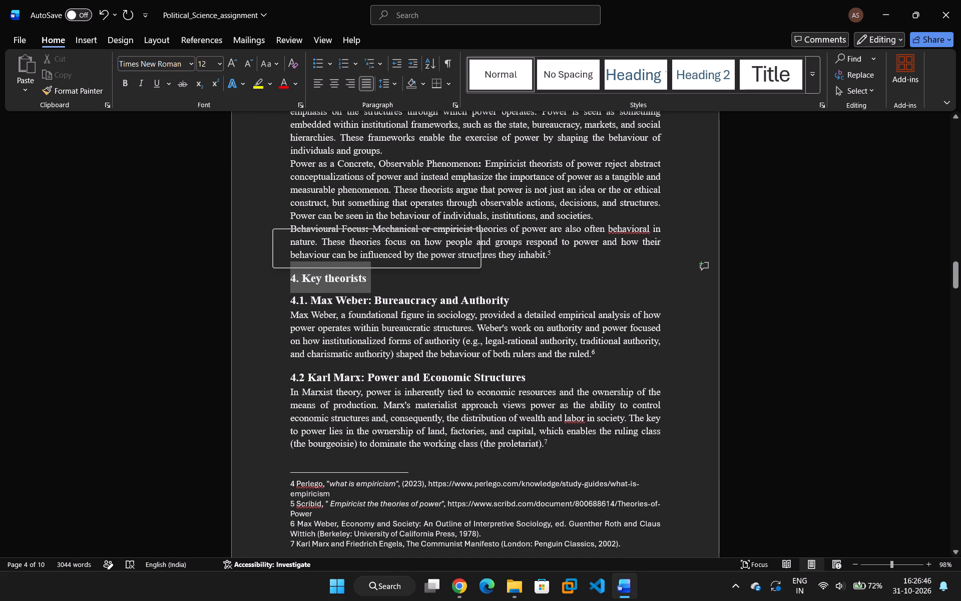
{"action": "left_click", "coordinate": [395, 78]}
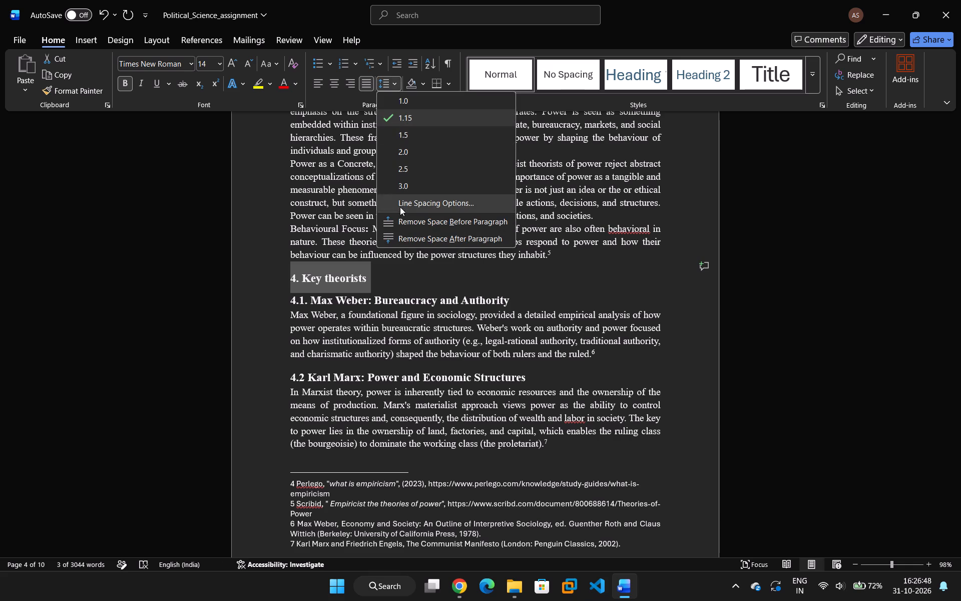
{"action": "left_click", "coordinate": [403, 239]}
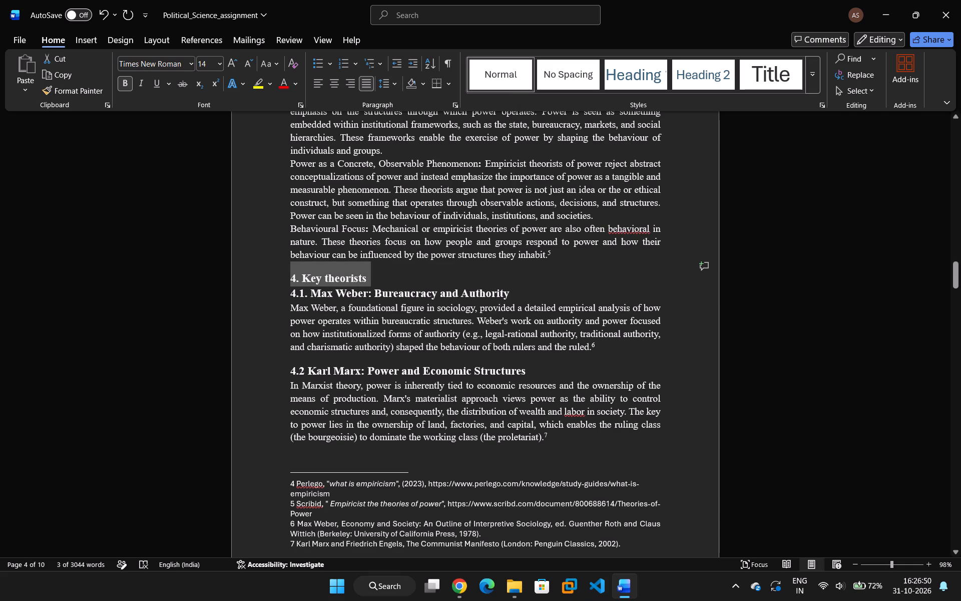
Remove the space before the "4.2 Karl Marx: Power and Economic Structures" heading.
{"action": "left_click_drag", "start_coordinate": [533, 370], "coordinate": [281, 365]}
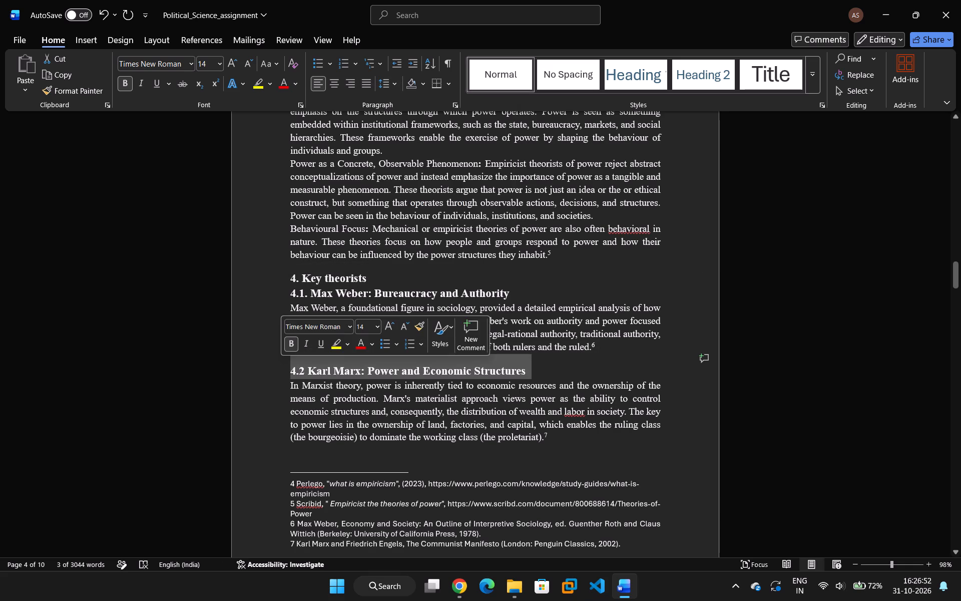
{"action": "left_click", "coordinate": [389, 85]}
{"action": "left_click", "coordinate": [409, 221]}
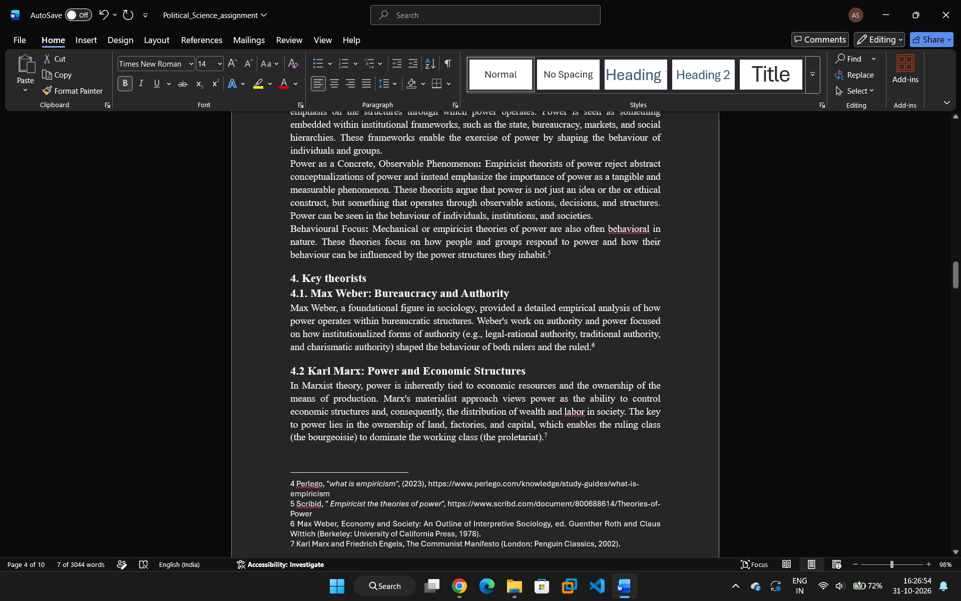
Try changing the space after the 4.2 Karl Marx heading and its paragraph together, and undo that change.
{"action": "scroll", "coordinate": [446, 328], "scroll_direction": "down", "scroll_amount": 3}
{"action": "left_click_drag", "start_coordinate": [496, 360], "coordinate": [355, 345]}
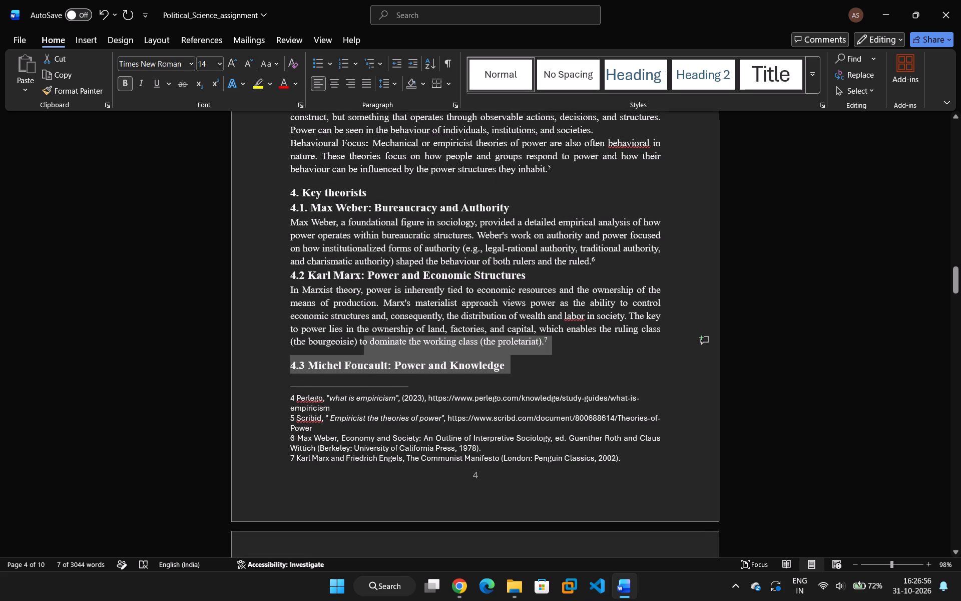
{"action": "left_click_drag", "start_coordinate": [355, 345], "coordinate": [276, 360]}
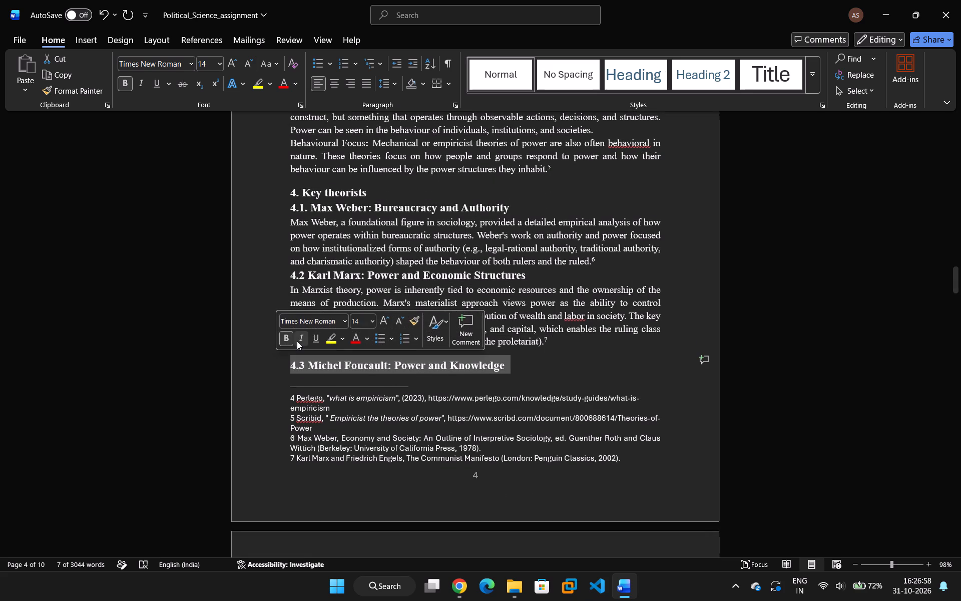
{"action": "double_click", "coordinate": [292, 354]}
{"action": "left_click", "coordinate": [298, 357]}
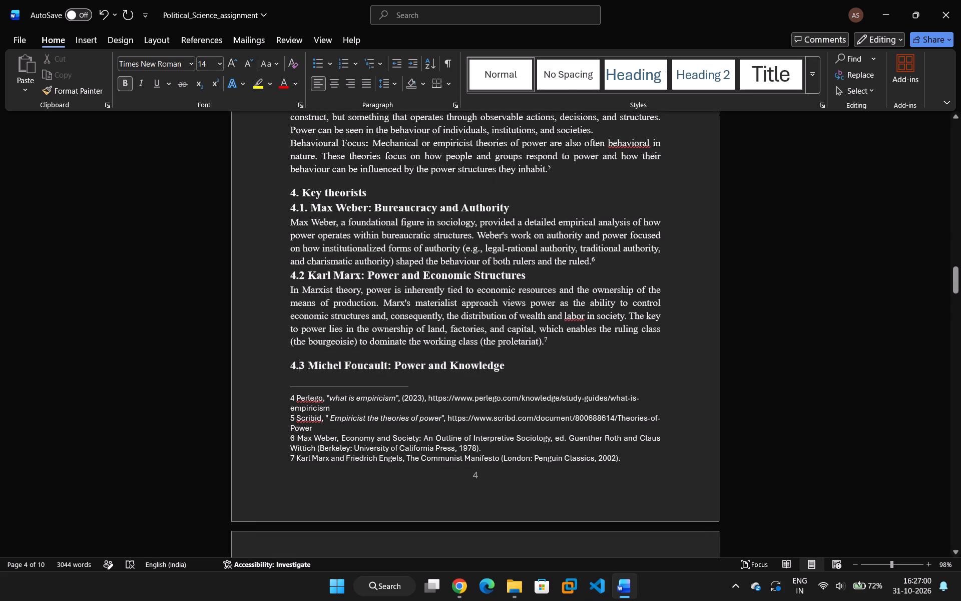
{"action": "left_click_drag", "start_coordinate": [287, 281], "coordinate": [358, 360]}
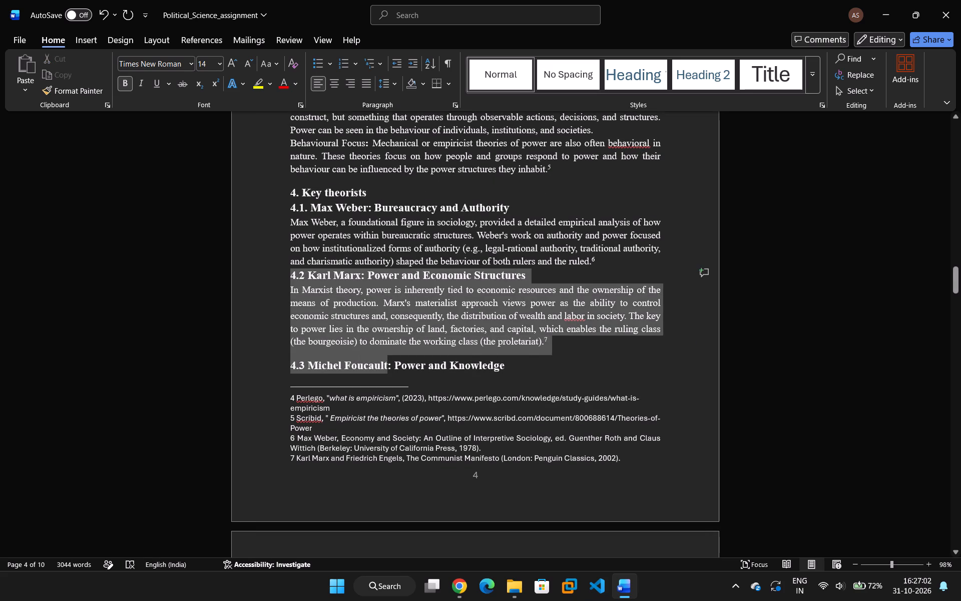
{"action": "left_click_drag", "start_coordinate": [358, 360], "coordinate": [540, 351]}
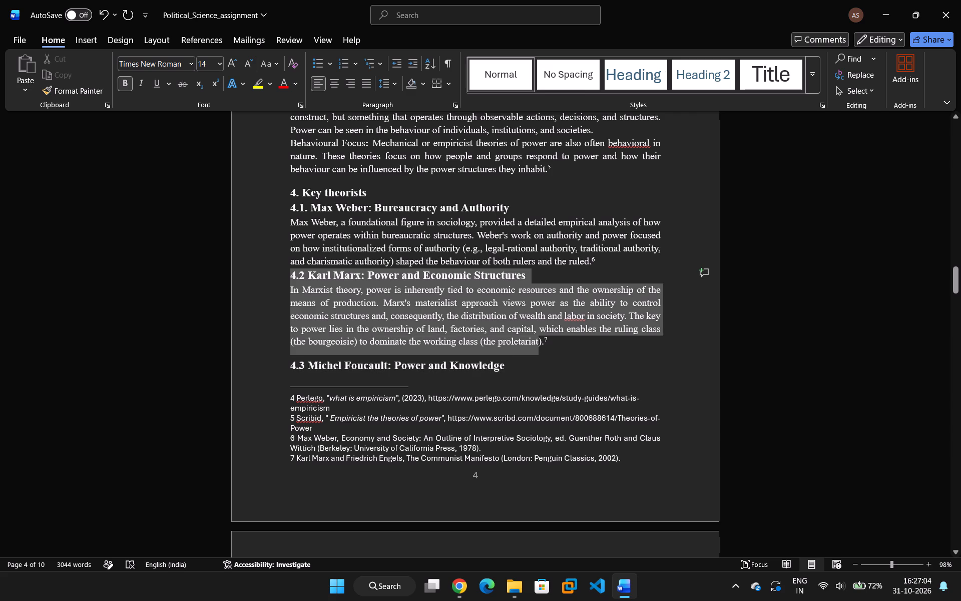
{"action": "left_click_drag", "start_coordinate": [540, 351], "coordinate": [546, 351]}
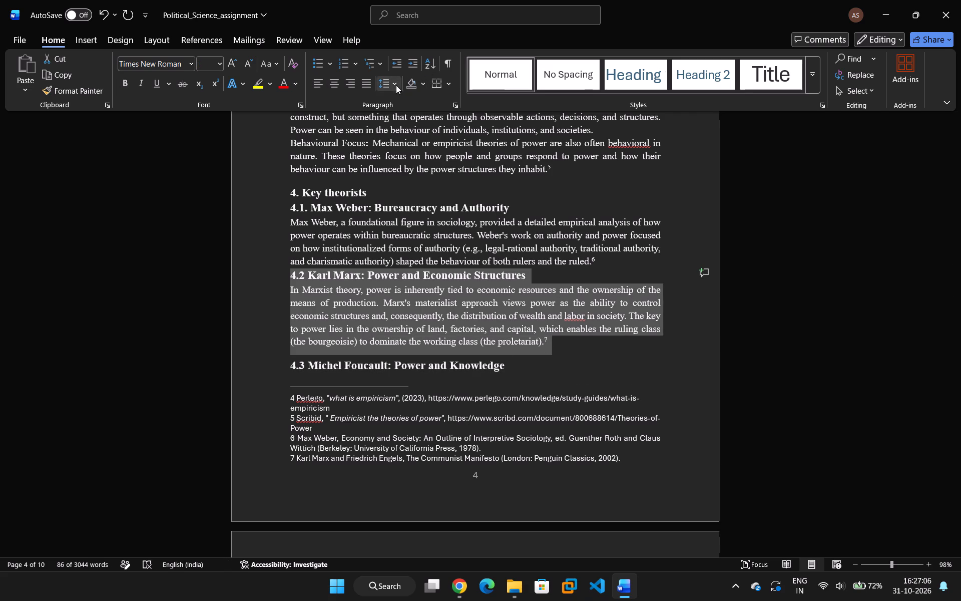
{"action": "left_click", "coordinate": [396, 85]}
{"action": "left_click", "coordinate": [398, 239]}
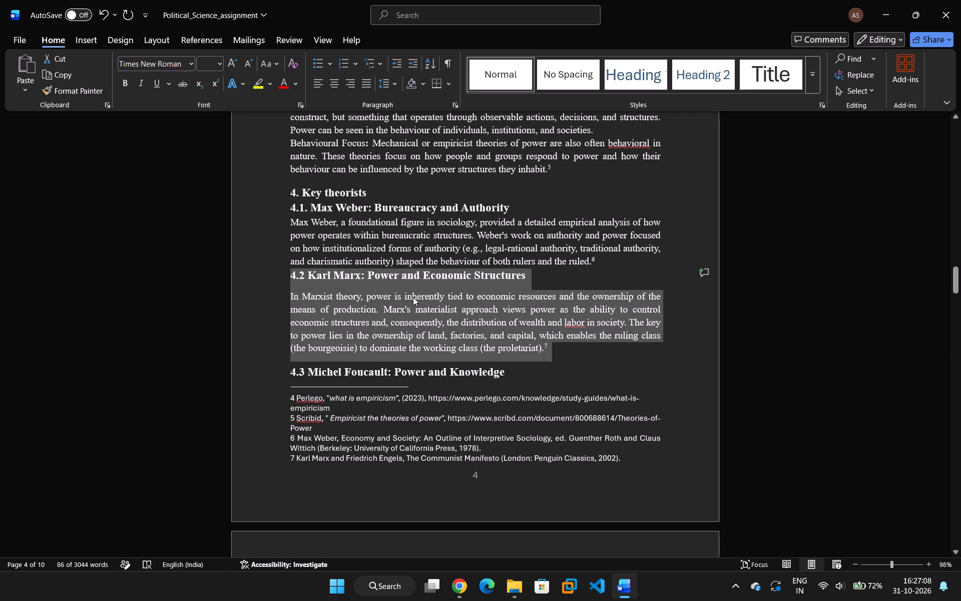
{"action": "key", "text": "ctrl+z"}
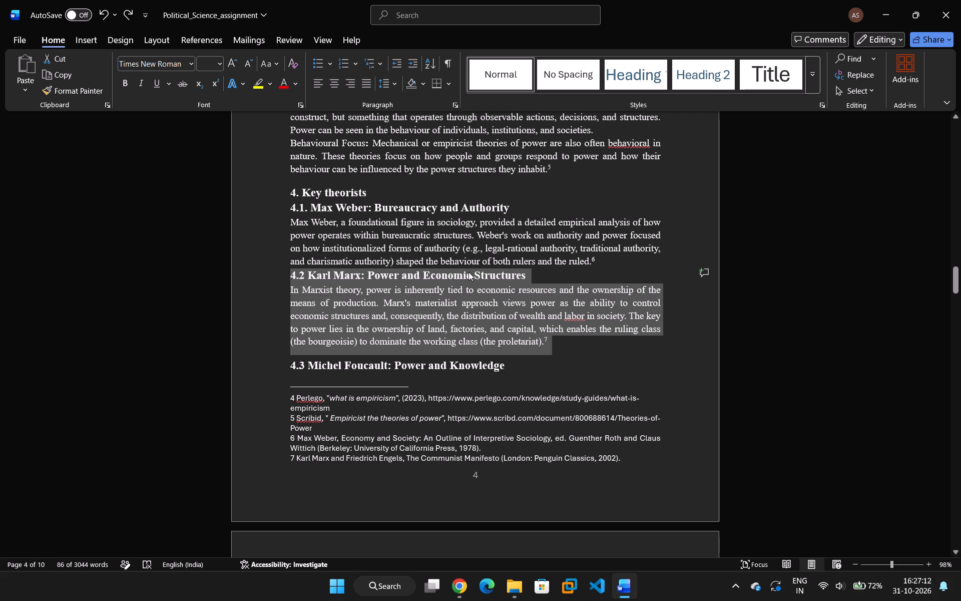
Remove the space after the section 4.2 body paragraph, just above the 4.3 Michel Foucault heading.
{"action": "left_click", "coordinate": [293, 288]}
{"action": "left_click_drag", "start_coordinate": [289, 286], "coordinate": [433, 344]}
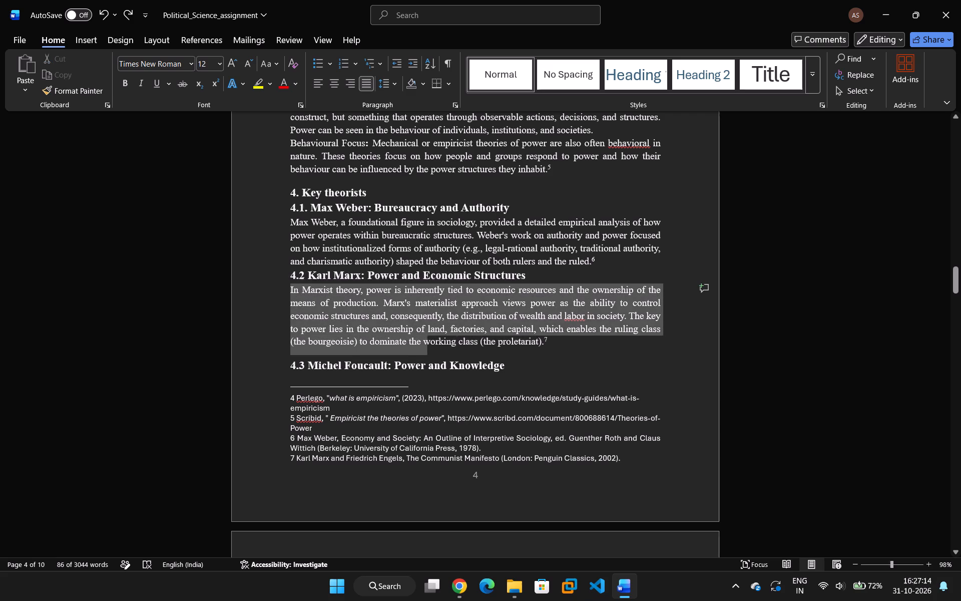
{"action": "left_click_drag", "start_coordinate": [433, 344], "coordinate": [544, 352]}
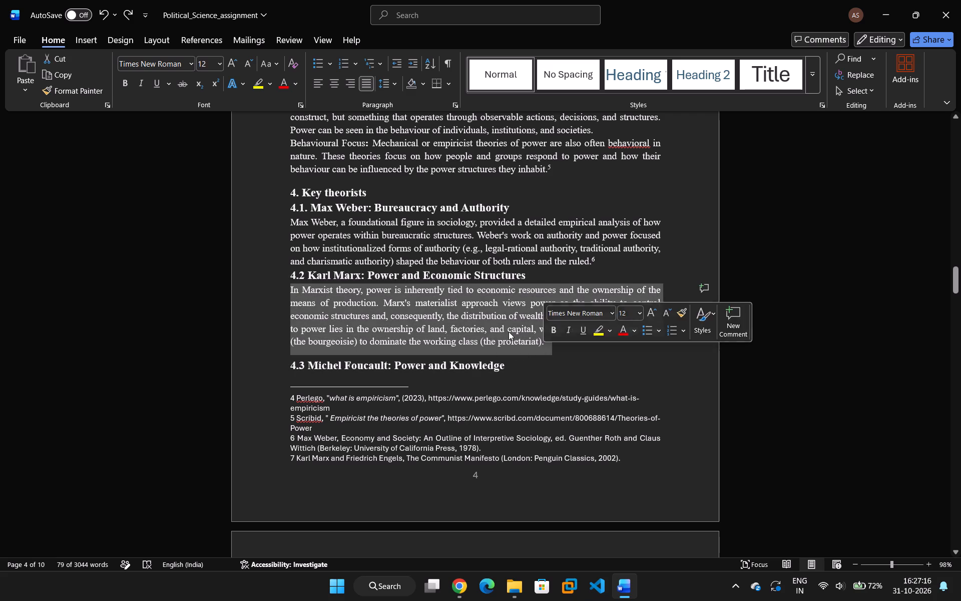
{"action": "left_click", "coordinate": [397, 89]}
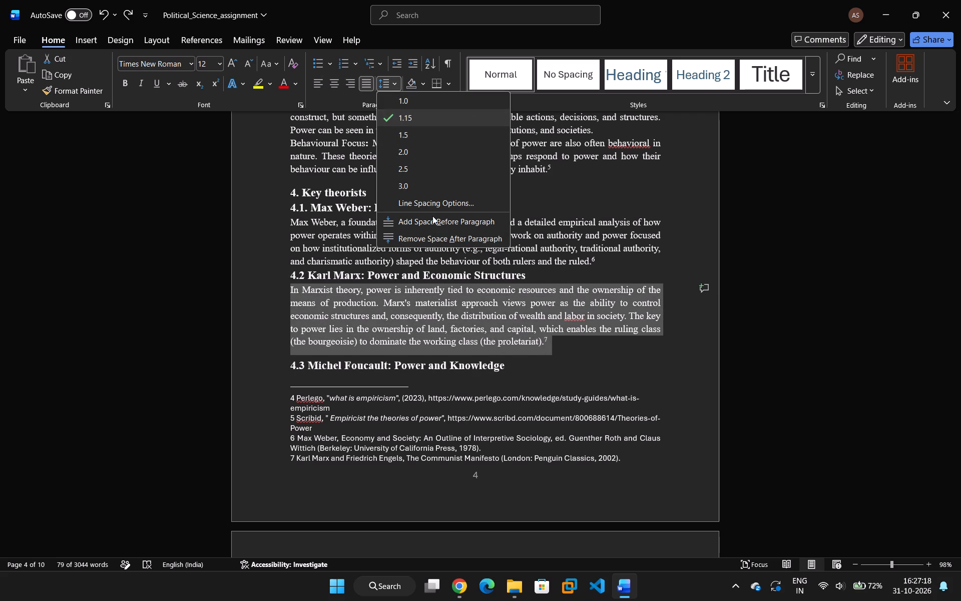
{"action": "left_click", "coordinate": [431, 240]}
{"action": "left_click", "coordinate": [539, 354]}
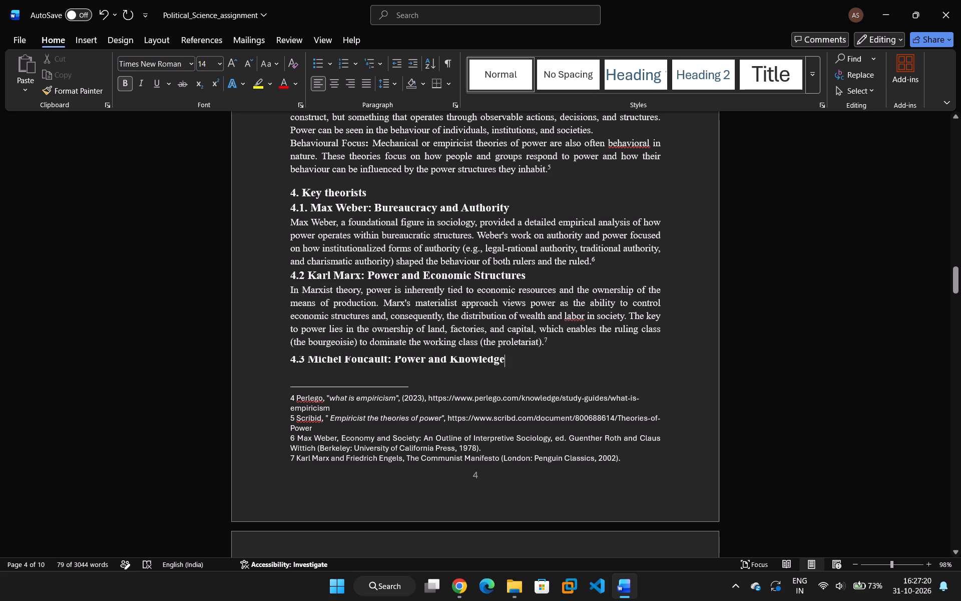
Review heading spacing and page flow on pages 3 and 4, from the Introduction heading to the 4.3 heading.
{"action": "scroll", "coordinate": [516, 366], "scroll_direction": "down", "scroll_amount": 1}
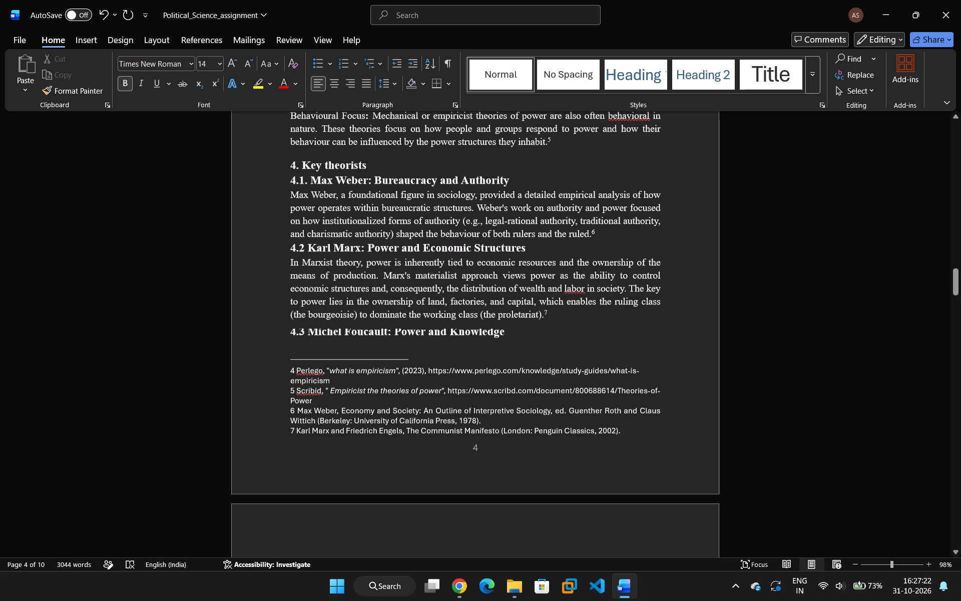
{"action": "scroll", "coordinate": [516, 363], "scroll_direction": "down", "scroll_amount": 1}
{"action": "scroll", "coordinate": [516, 363], "scroll_direction": "up", "scroll_amount": 11}
{"action": "scroll", "coordinate": [564, 385], "scroll_direction": "up", "scroll_amount": 3}
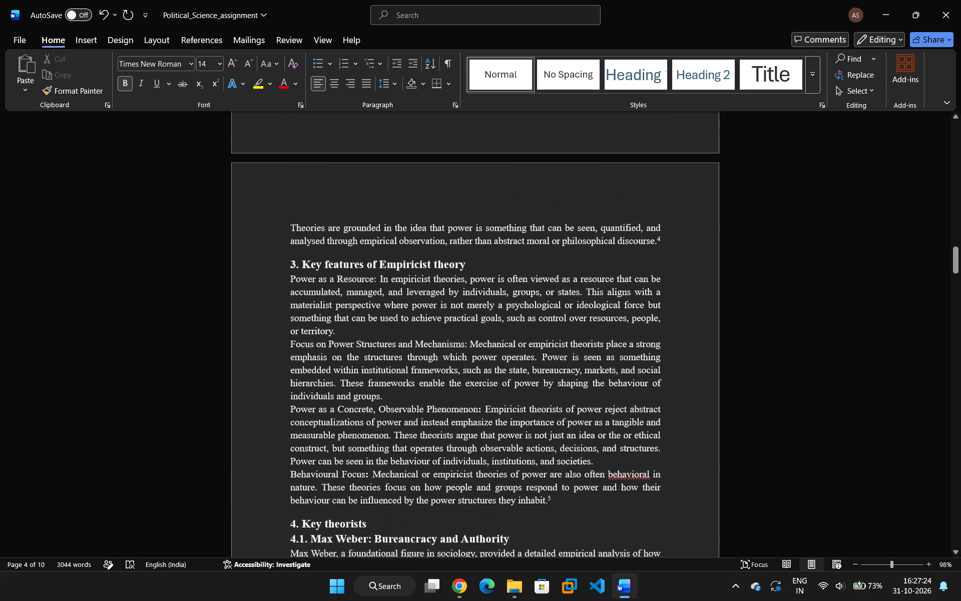
{"action": "scroll", "coordinate": [558, 384], "scroll_direction": "up", "scroll_amount": 1}
{"action": "scroll", "coordinate": [593, 406], "scroll_direction": "down", "scroll_amount": 2}
{"action": "scroll", "coordinate": [545, 335], "scroll_direction": "down", "scroll_amount": 1}
{"action": "scroll", "coordinate": [544, 335], "scroll_direction": "up", "scroll_amount": 10}
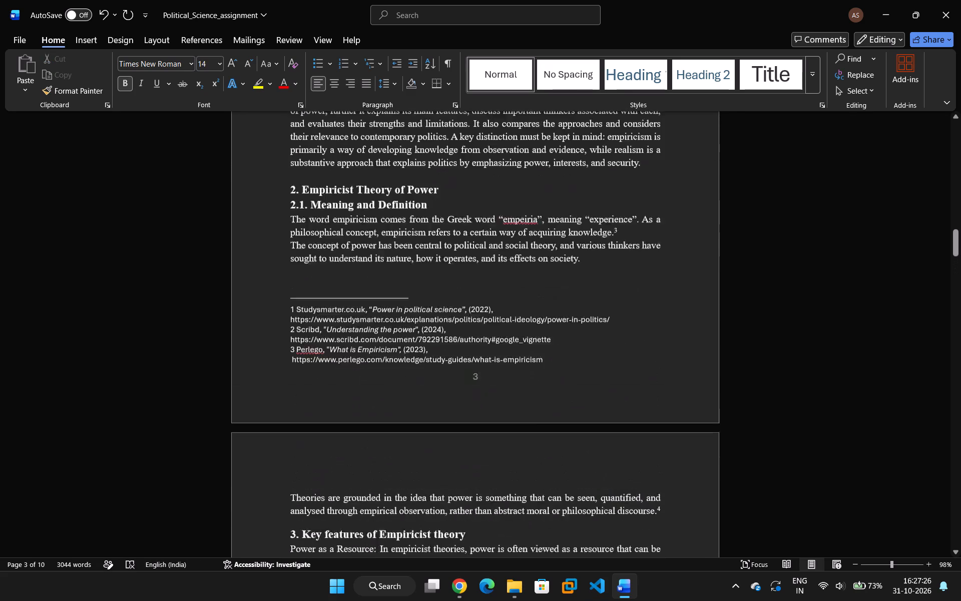
{"action": "scroll", "coordinate": [476, 299], "scroll_direction": "up", "scroll_amount": 17}
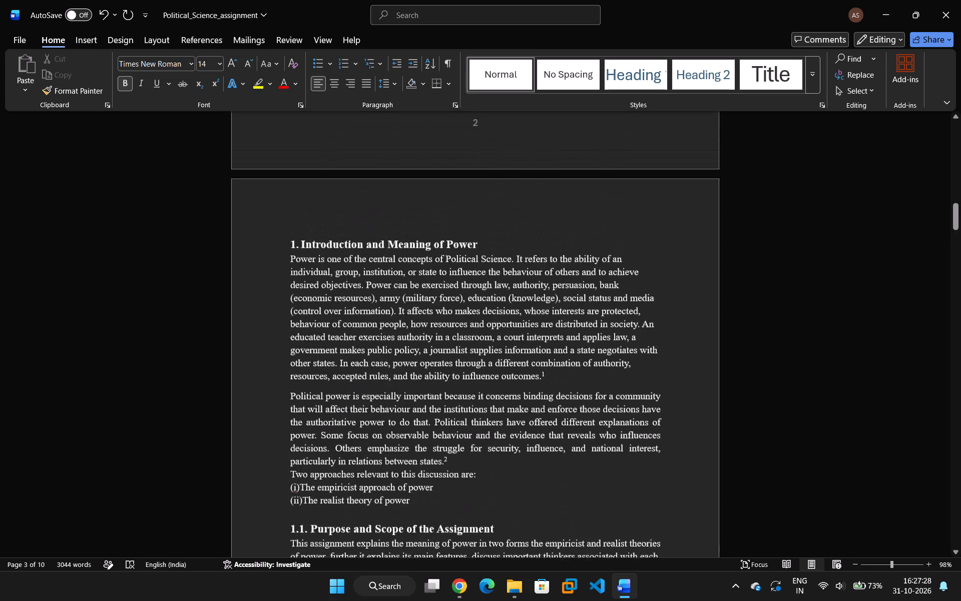
{"action": "scroll", "coordinate": [493, 320], "scroll_direction": "up", "scroll_amount": 2}
{"action": "scroll", "coordinate": [496, 327], "scroll_direction": "down", "scroll_amount": 6}
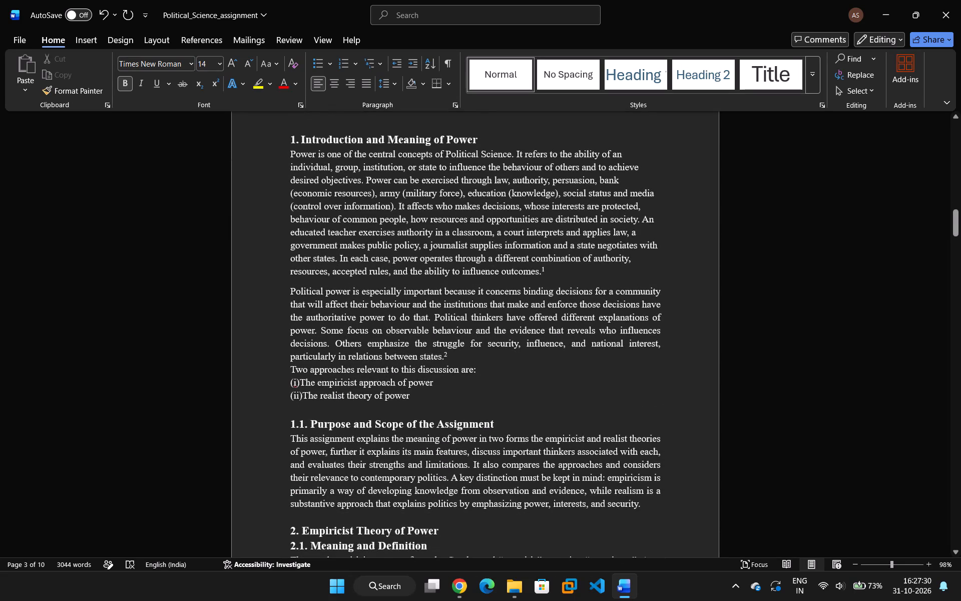
{"action": "scroll", "coordinate": [461, 393], "scroll_direction": "up", "scroll_amount": 3}
{"action": "scroll", "coordinate": [471, 395], "scroll_direction": "down", "scroll_amount": 13}
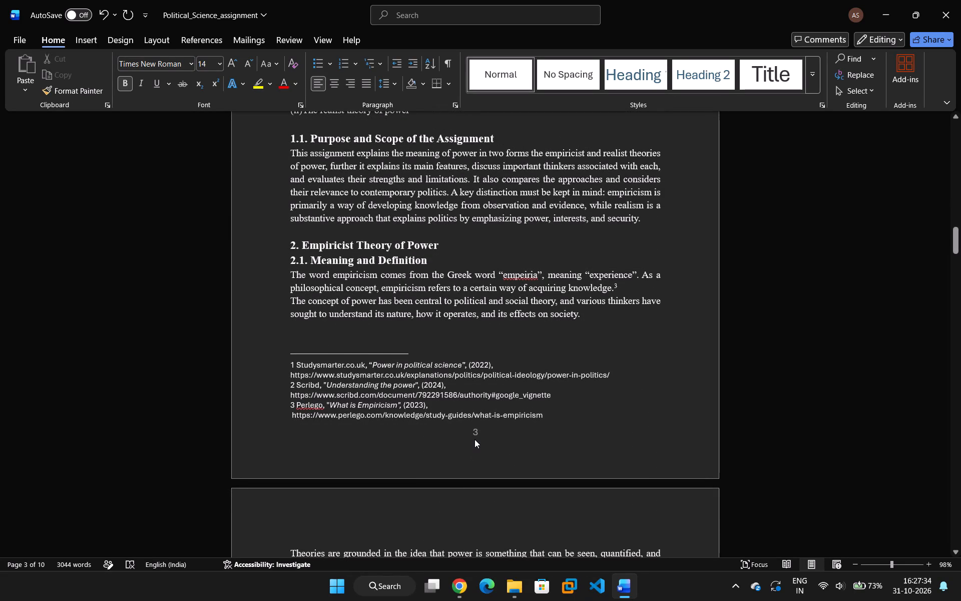
{"action": "scroll", "coordinate": [474, 439], "scroll_direction": "down", "scroll_amount": 12}
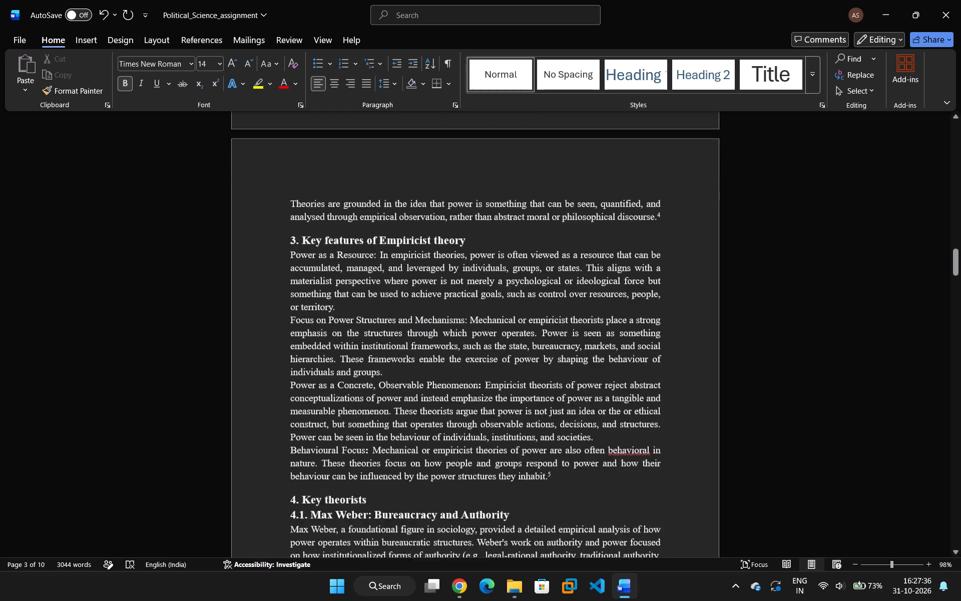
{"action": "scroll", "coordinate": [472, 434], "scroll_direction": "down", "scroll_amount": 6}
{"action": "scroll", "coordinate": [469, 434], "scroll_direction": "up", "scroll_amount": 6}
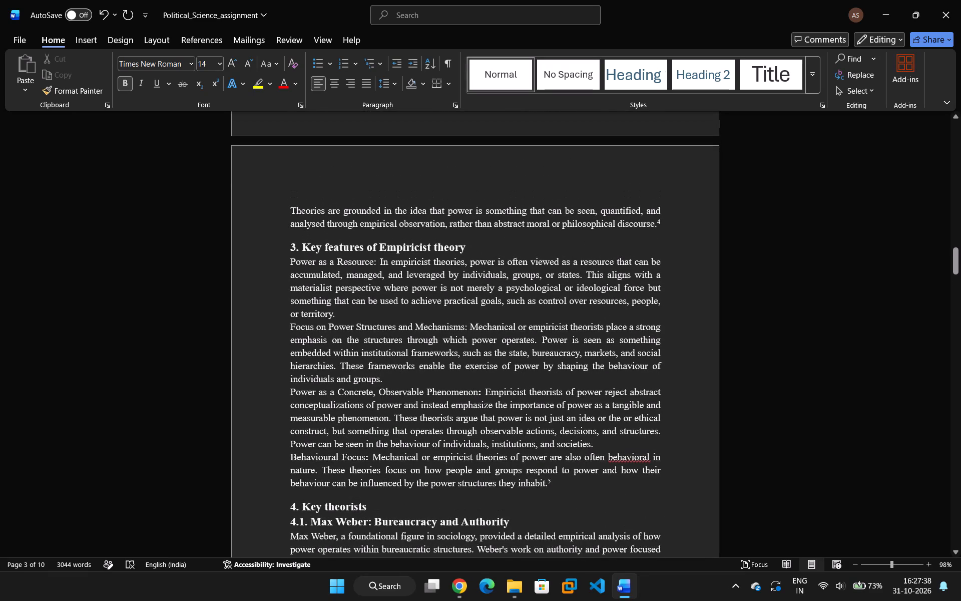
{"action": "scroll", "coordinate": [469, 434], "scroll_direction": "down", "scroll_amount": 9}
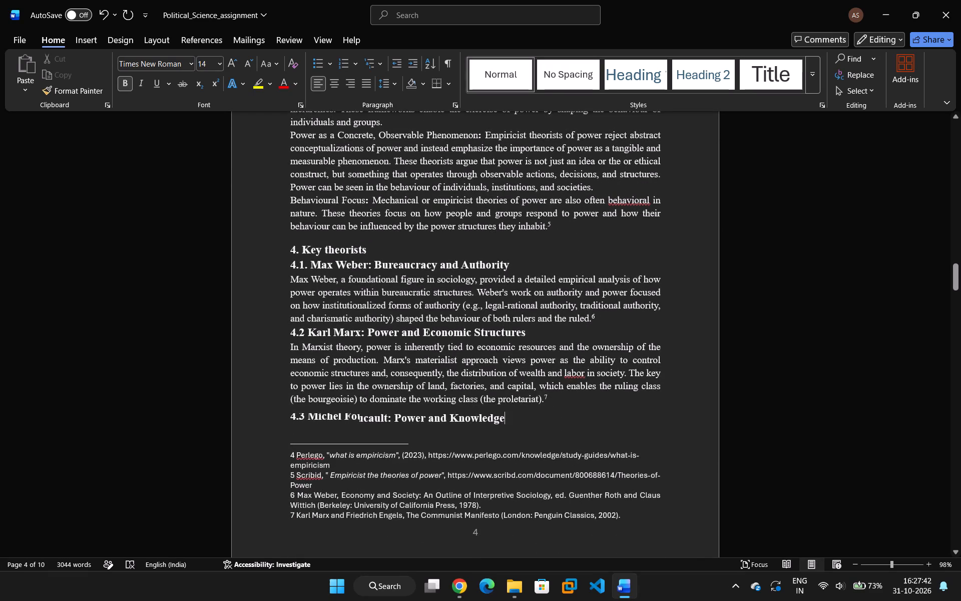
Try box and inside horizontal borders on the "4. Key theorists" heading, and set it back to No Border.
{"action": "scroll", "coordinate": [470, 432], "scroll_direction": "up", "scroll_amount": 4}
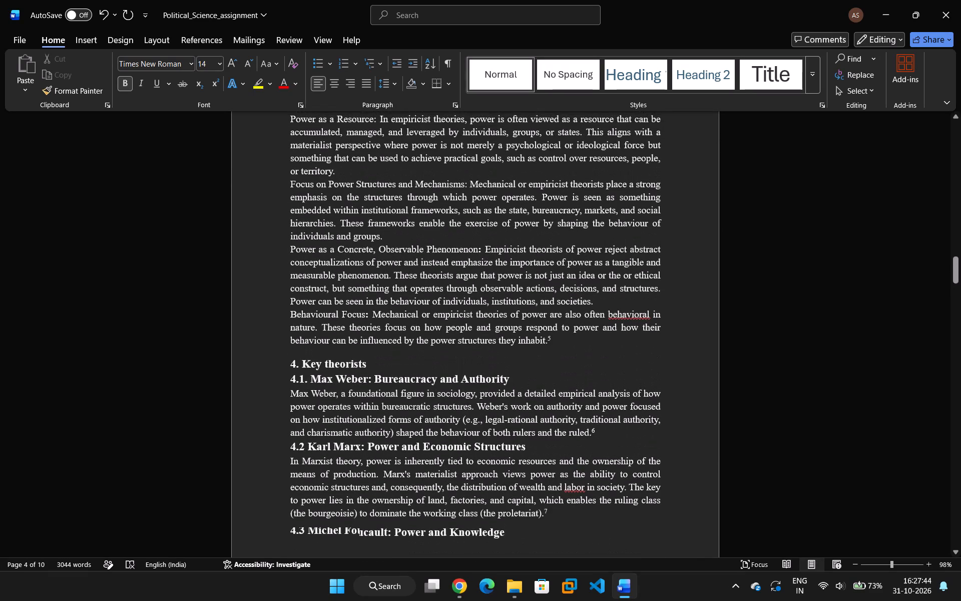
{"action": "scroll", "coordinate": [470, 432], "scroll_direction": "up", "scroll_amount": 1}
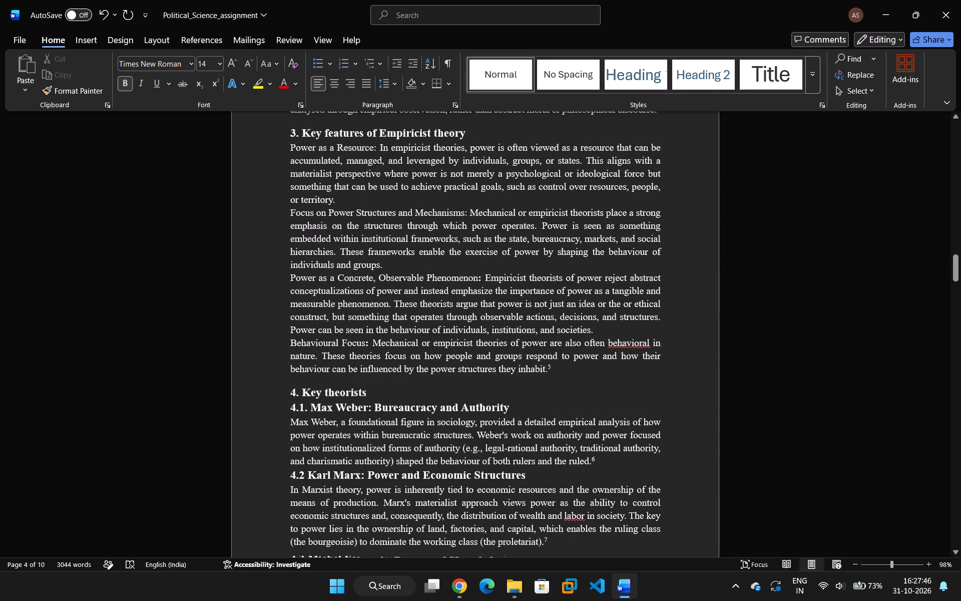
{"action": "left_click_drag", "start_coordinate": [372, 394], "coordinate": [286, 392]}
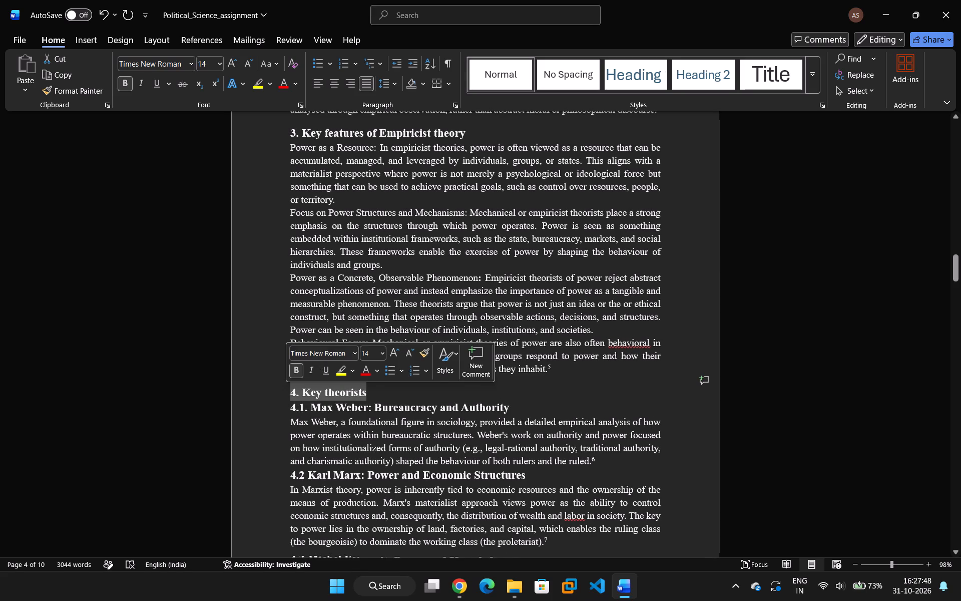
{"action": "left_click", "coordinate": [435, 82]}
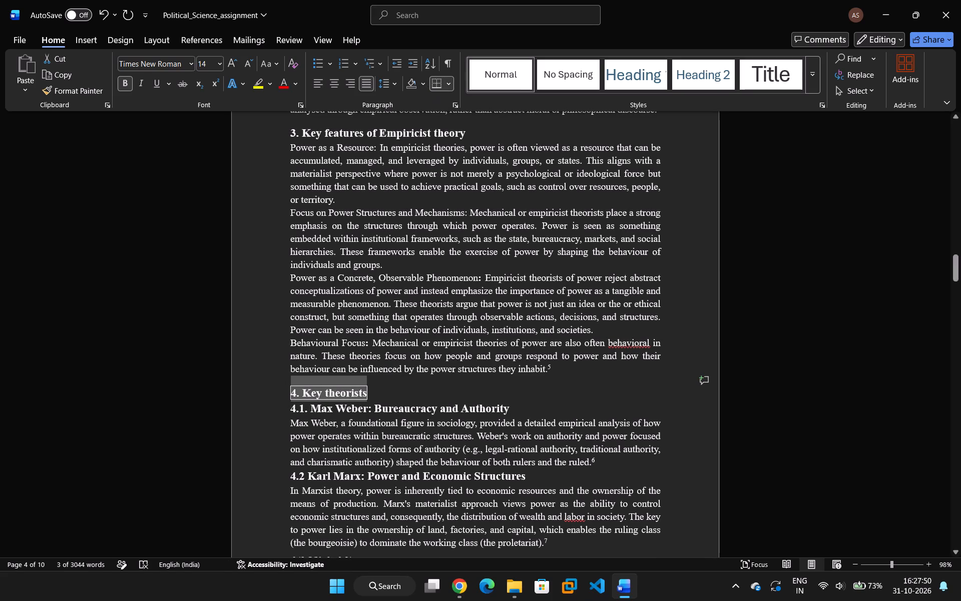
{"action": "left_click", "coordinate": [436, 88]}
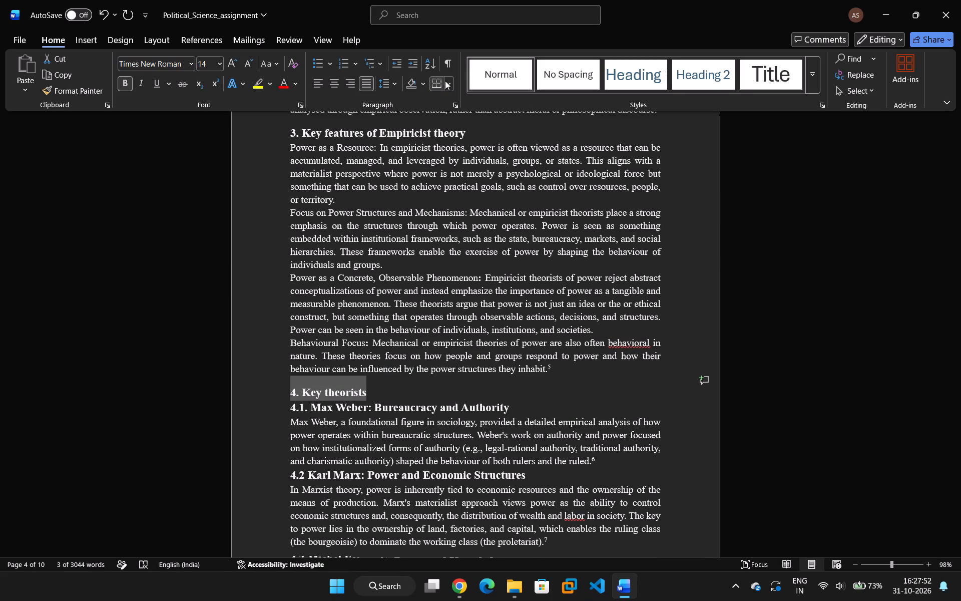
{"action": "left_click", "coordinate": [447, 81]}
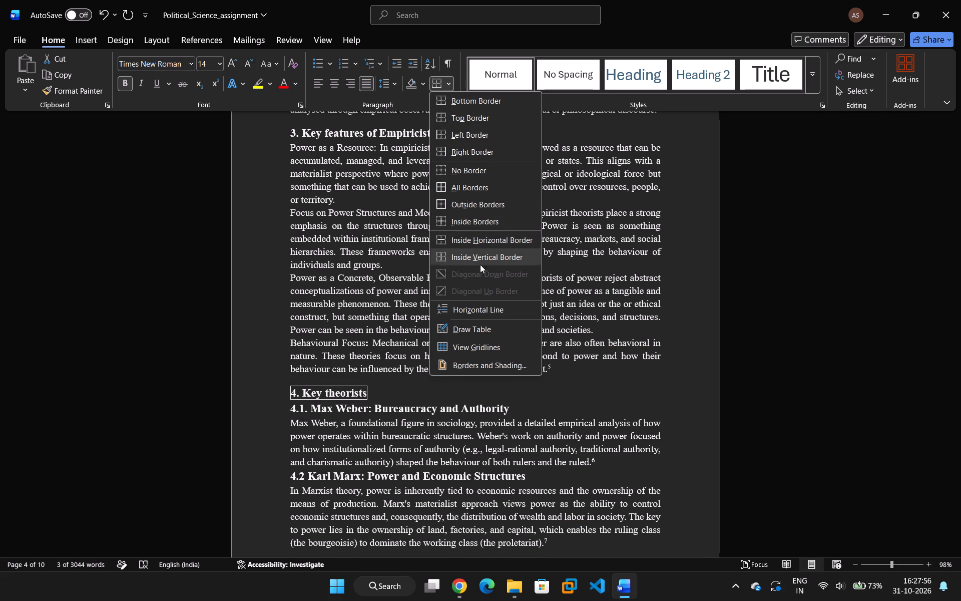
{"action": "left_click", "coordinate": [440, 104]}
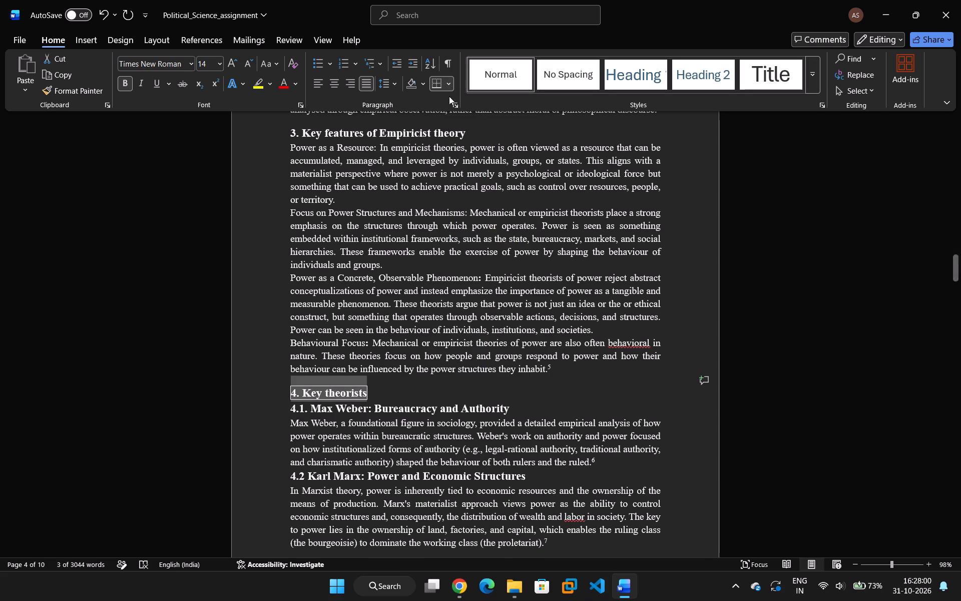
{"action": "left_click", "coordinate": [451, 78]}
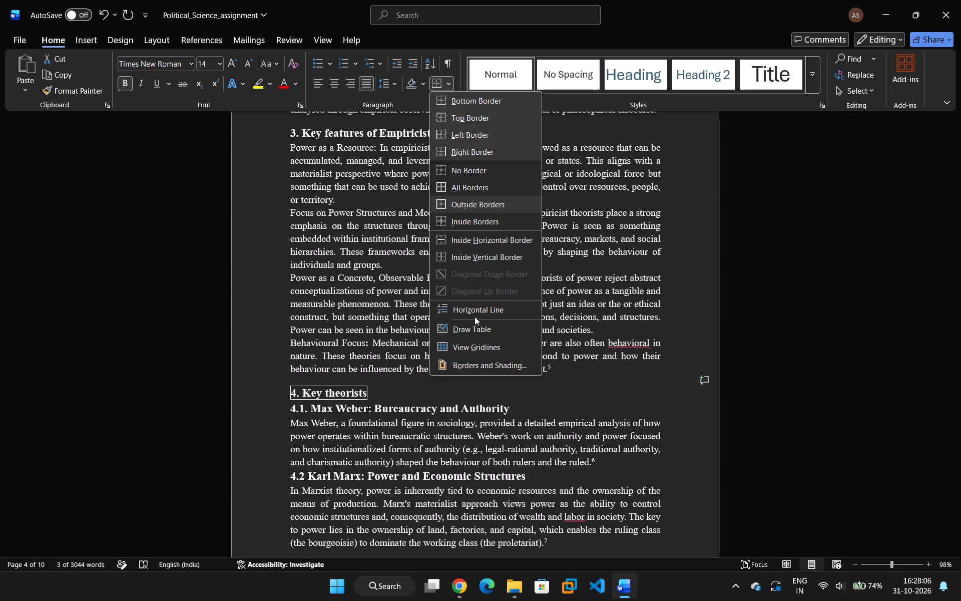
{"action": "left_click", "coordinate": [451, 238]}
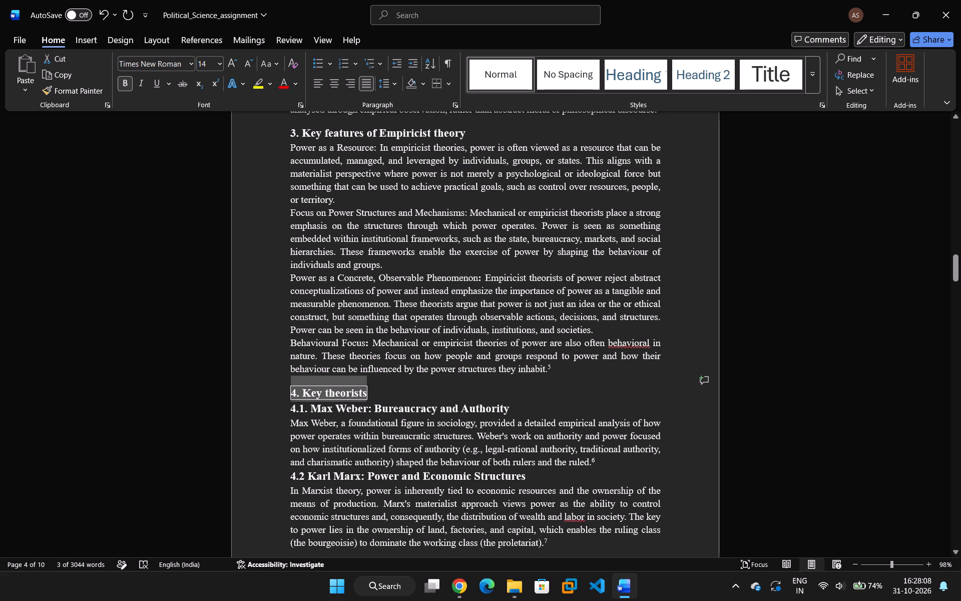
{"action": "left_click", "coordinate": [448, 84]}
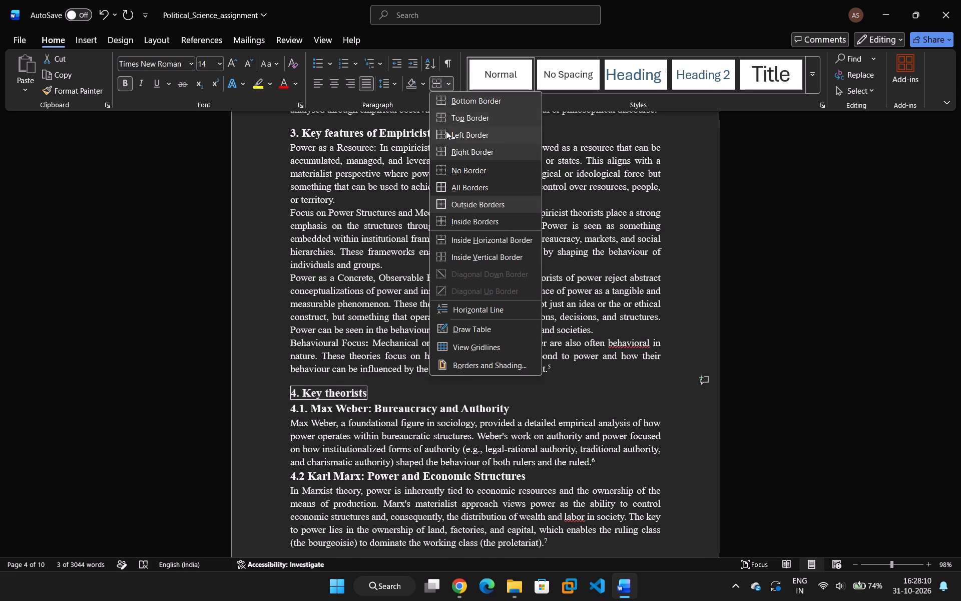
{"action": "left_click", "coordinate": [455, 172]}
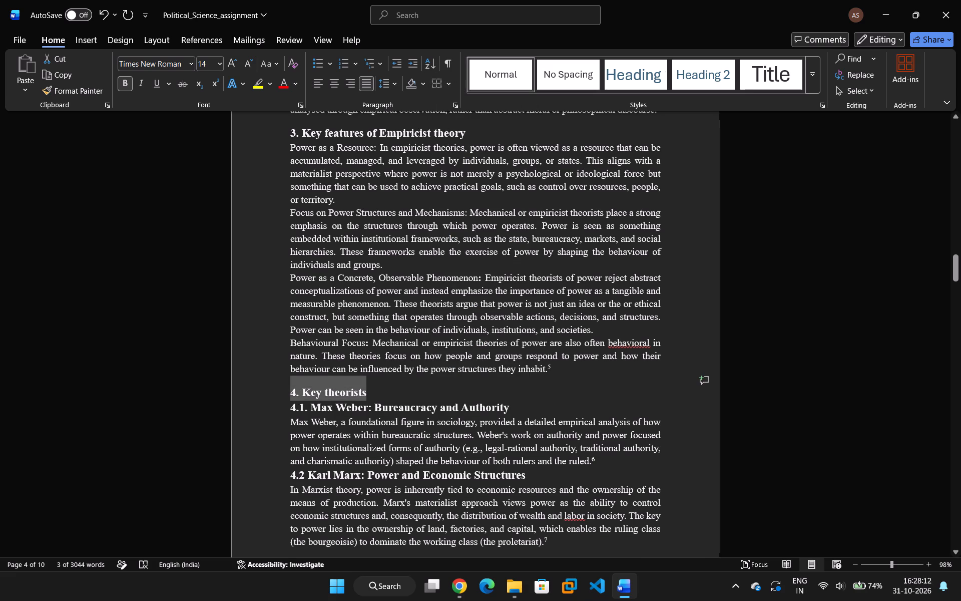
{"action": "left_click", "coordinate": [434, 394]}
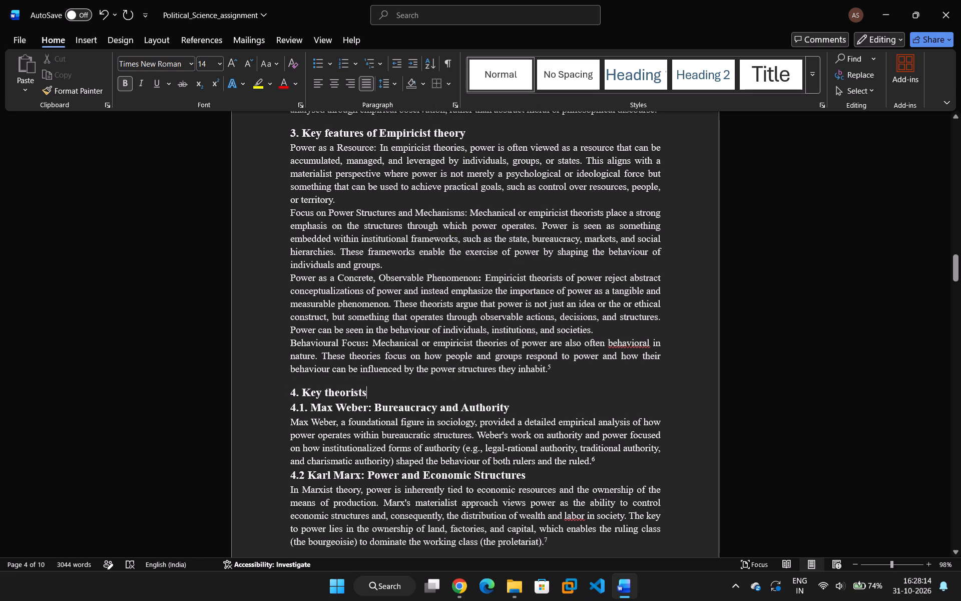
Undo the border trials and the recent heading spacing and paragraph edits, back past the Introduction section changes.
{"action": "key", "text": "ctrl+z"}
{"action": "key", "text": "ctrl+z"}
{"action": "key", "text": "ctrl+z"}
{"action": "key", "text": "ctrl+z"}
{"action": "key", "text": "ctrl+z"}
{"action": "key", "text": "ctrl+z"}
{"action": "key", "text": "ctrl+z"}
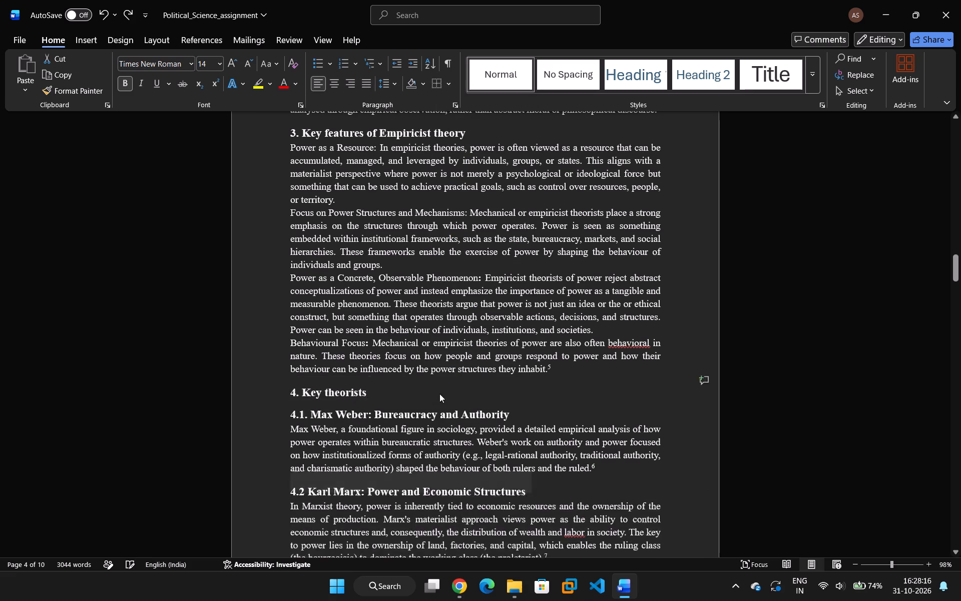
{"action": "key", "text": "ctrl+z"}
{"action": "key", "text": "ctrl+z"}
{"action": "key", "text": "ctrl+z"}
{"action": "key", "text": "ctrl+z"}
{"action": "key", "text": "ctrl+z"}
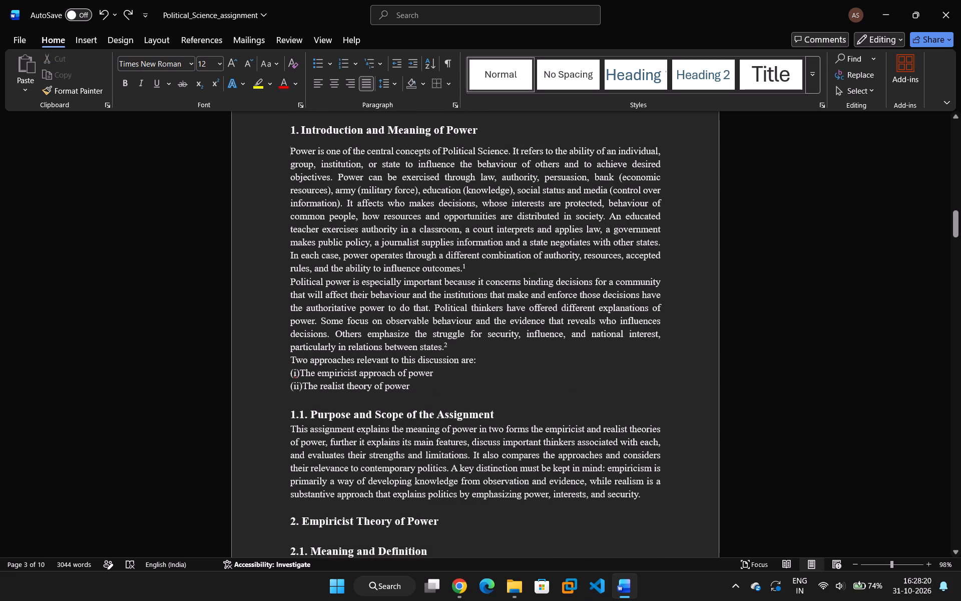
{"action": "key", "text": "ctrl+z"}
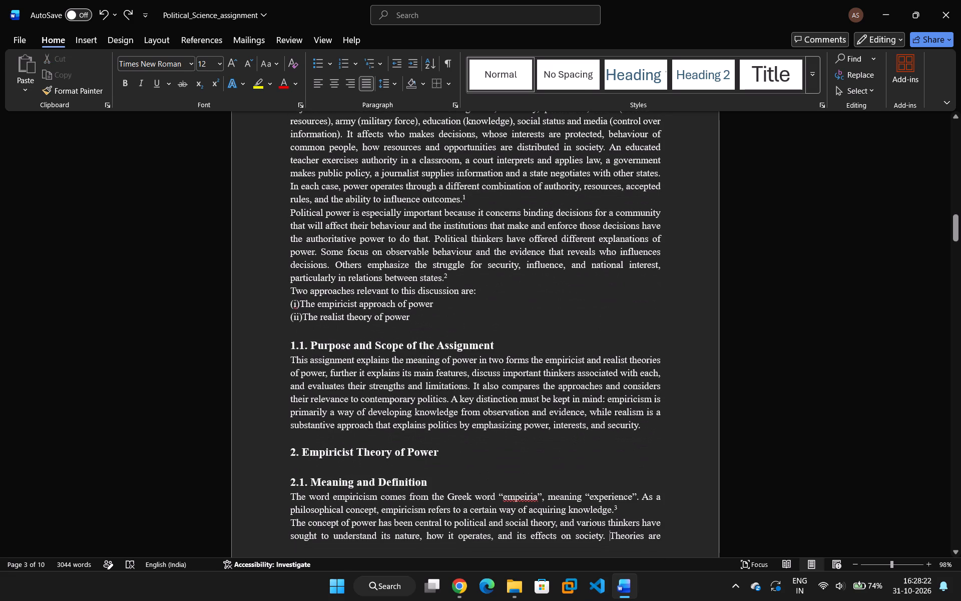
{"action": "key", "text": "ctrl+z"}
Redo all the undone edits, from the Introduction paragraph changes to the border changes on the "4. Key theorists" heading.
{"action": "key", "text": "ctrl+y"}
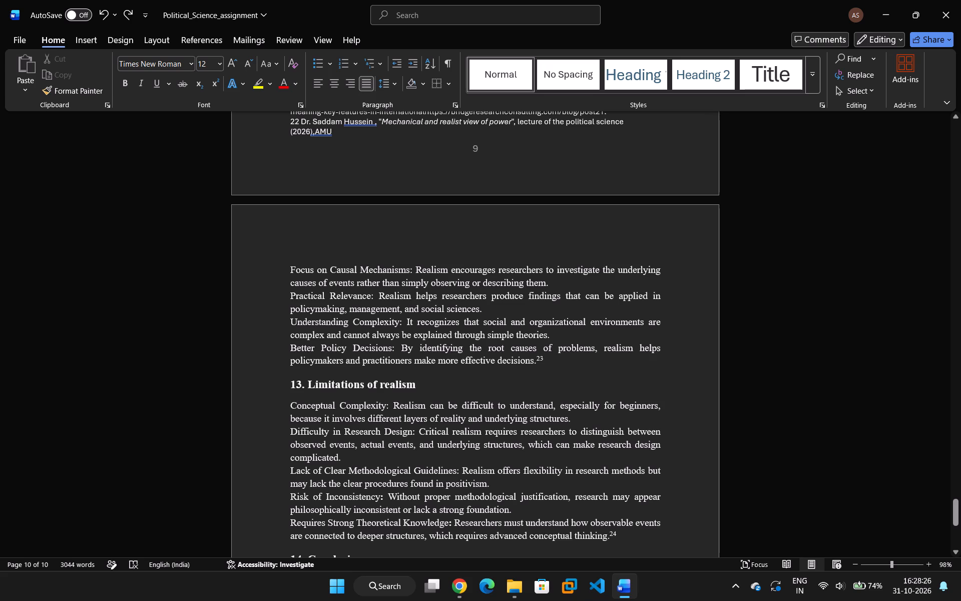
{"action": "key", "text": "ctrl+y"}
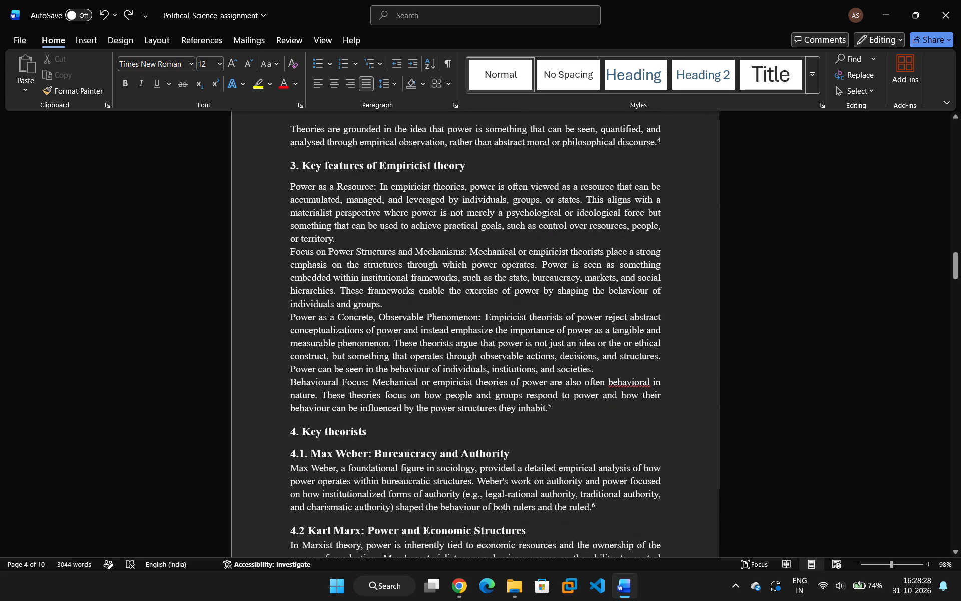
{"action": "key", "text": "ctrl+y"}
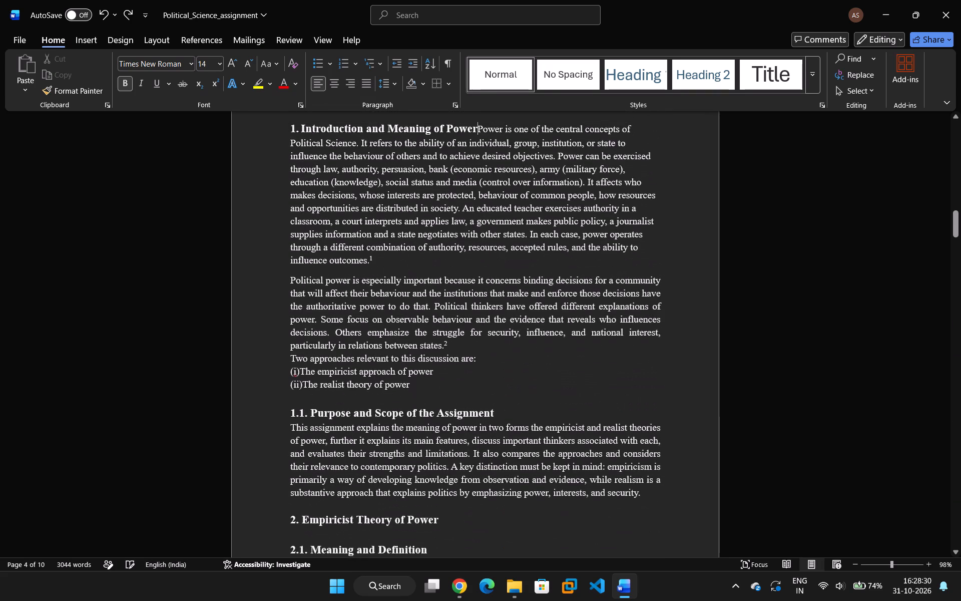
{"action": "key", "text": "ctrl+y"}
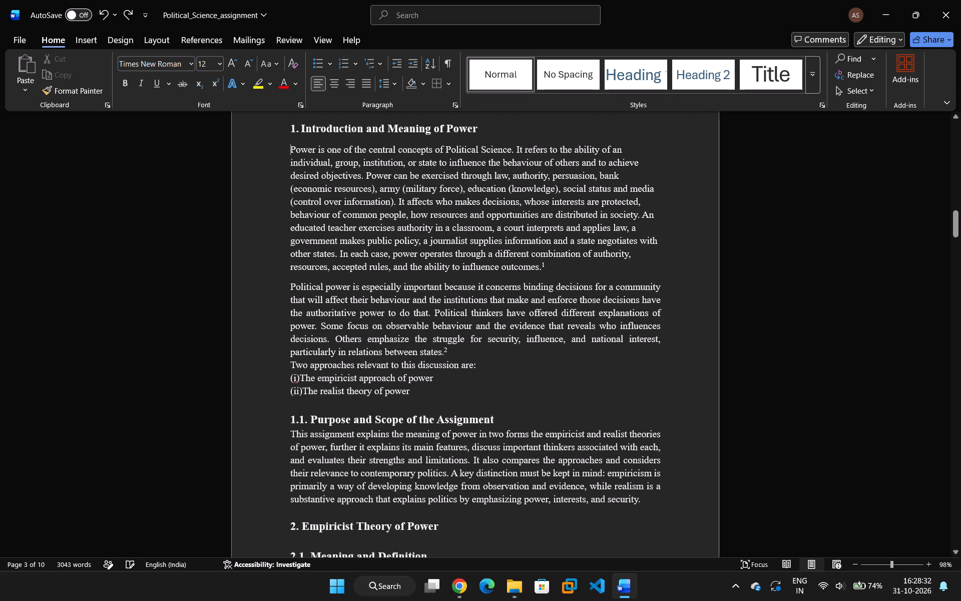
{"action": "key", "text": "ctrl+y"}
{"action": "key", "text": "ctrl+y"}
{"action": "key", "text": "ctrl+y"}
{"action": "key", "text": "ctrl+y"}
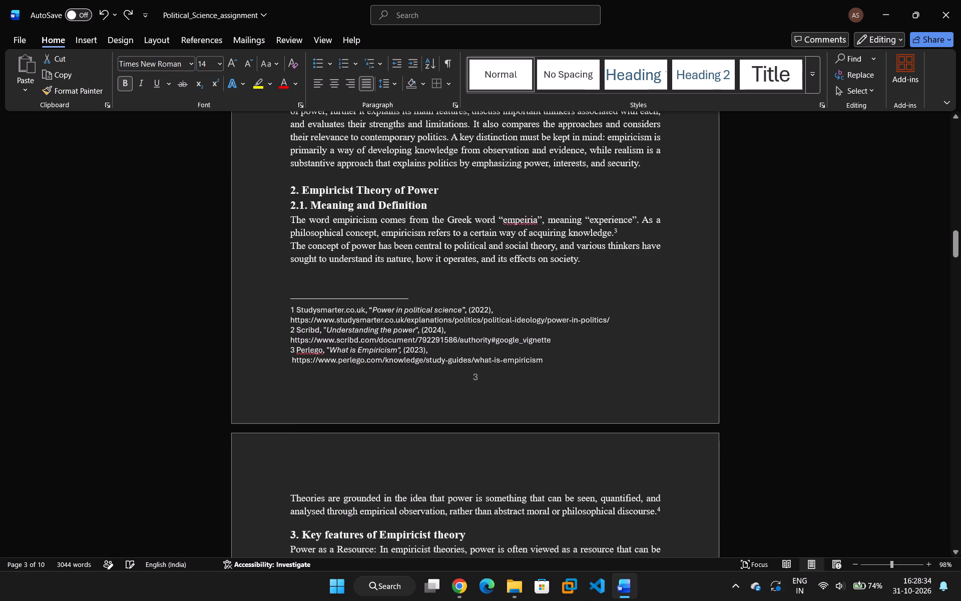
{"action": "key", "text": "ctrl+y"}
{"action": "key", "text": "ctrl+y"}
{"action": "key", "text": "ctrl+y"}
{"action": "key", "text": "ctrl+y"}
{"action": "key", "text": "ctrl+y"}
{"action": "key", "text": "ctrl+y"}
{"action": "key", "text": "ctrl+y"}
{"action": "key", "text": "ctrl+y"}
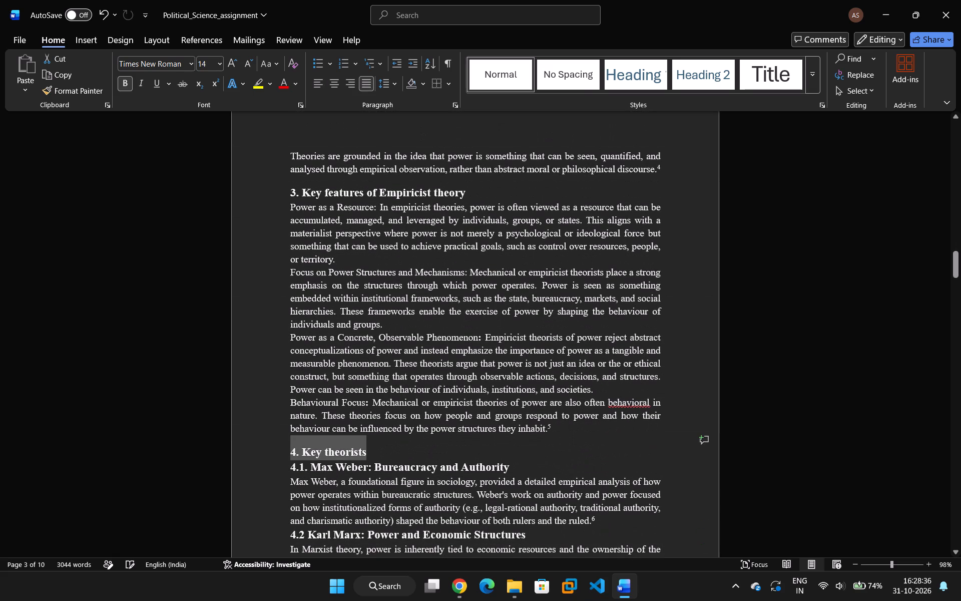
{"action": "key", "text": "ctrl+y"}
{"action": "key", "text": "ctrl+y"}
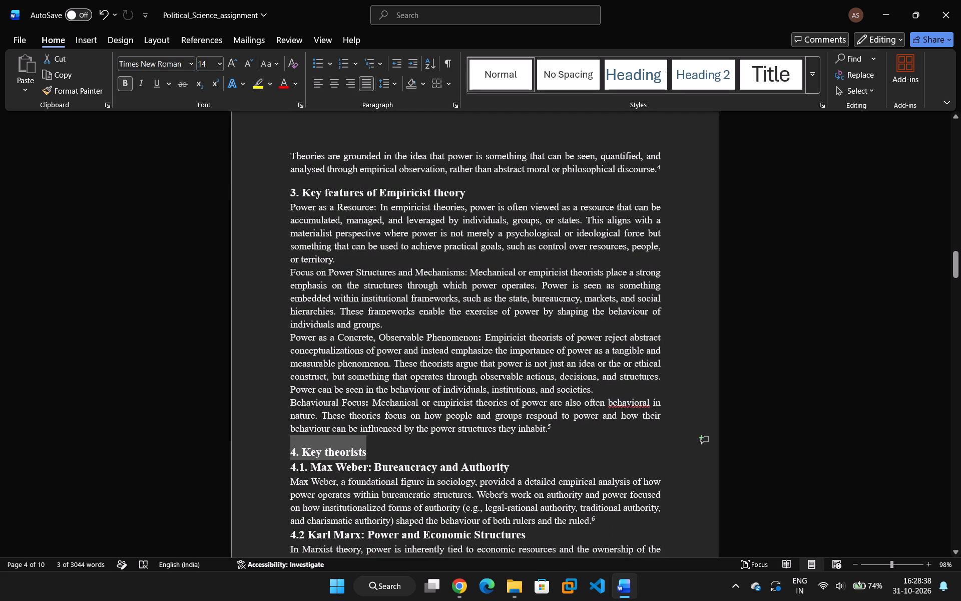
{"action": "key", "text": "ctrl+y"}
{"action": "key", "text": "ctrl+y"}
Undo the border, heading spacing and paragraph edits back to the separate, justified paragraph under "1. Introduction and Meaning of Power".
{"action": "key", "text": "ctrl+z"}
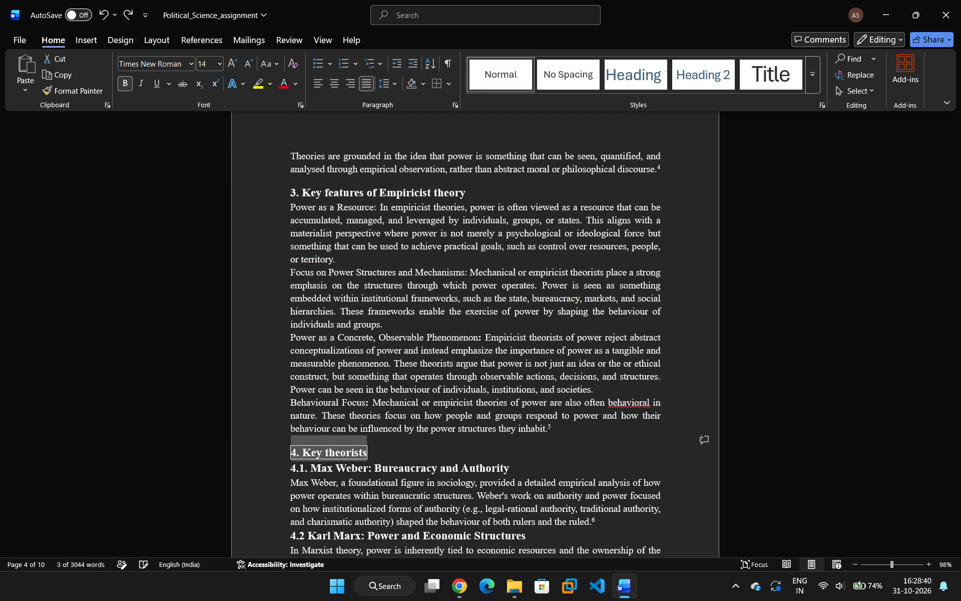
{"action": "key", "text": "ctrl+z"}
{"action": "key", "text": "ctrl+z"}
{"action": "key", "text": "ctrl+z"}
{"action": "key", "text": "ctrl+z"}
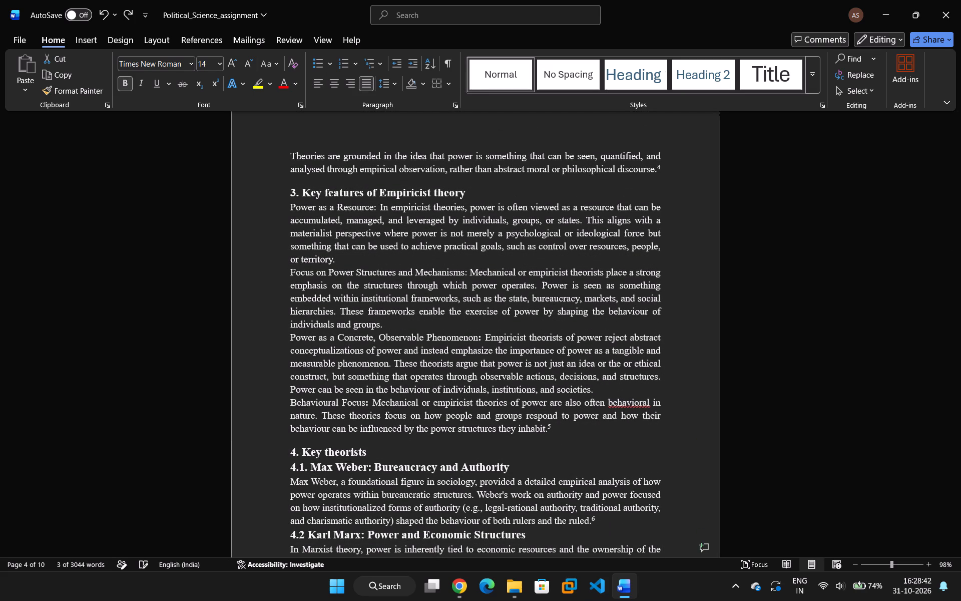
{"action": "key", "text": "ctrl+z"}
{"action": "key", "text": "ctrl+z"}
{"action": "key", "text": "ctrl+z"}
{"action": "key", "text": "ctrl+z"}
{"action": "key", "text": "ctrl+z"}
{"action": "key", "text": "ctrl+z"}
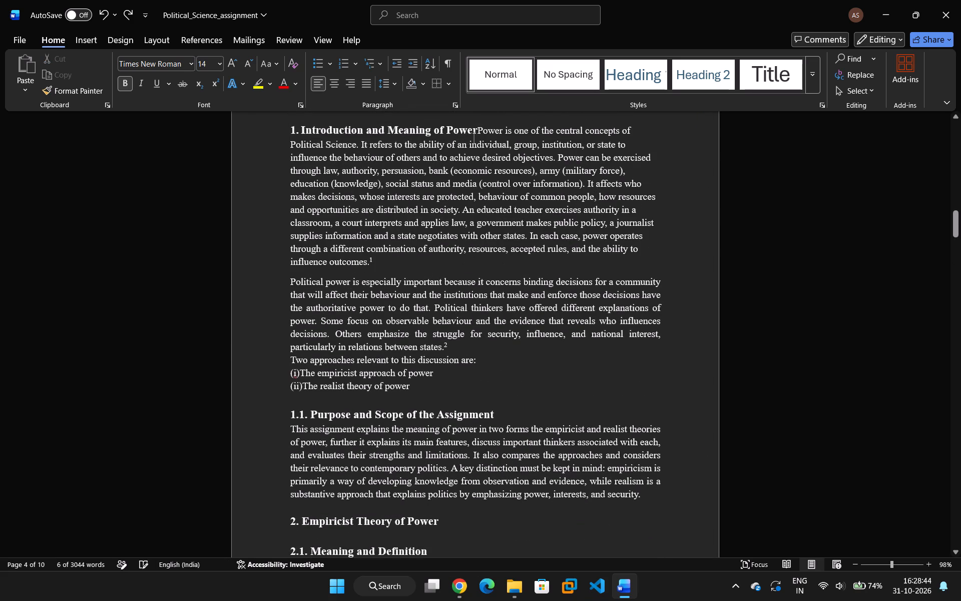
{"action": "key", "text": "ctrl+z"}
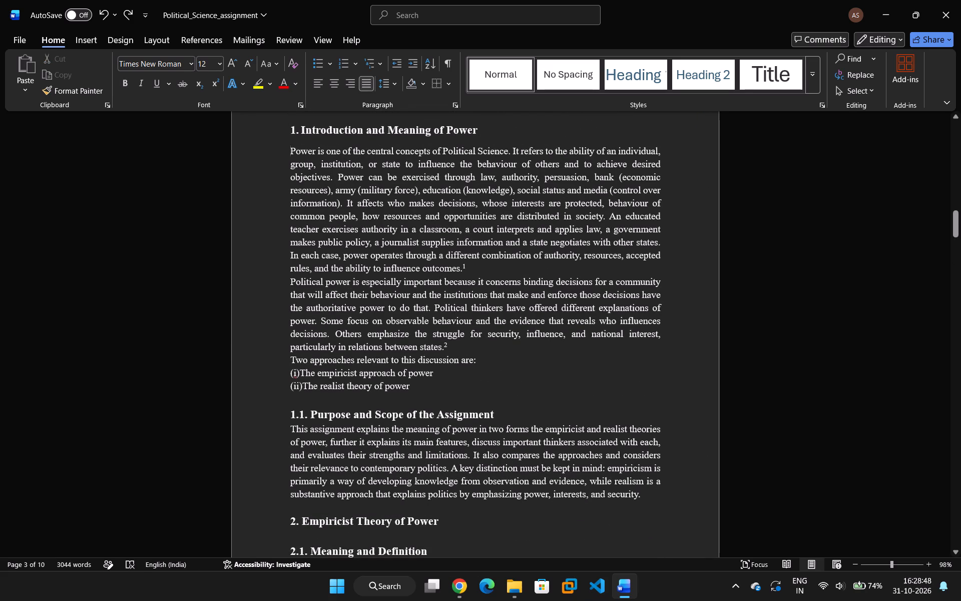
Review heading spacing and page flow from the Introduction section on page 3 to the 4.1 Max Weber heading.
{"action": "scroll", "coordinate": [607, 432], "scroll_direction": "down", "scroll_amount": 9}
{"action": "scroll", "coordinate": [609, 479], "scroll_direction": "down", "scroll_amount": 1}
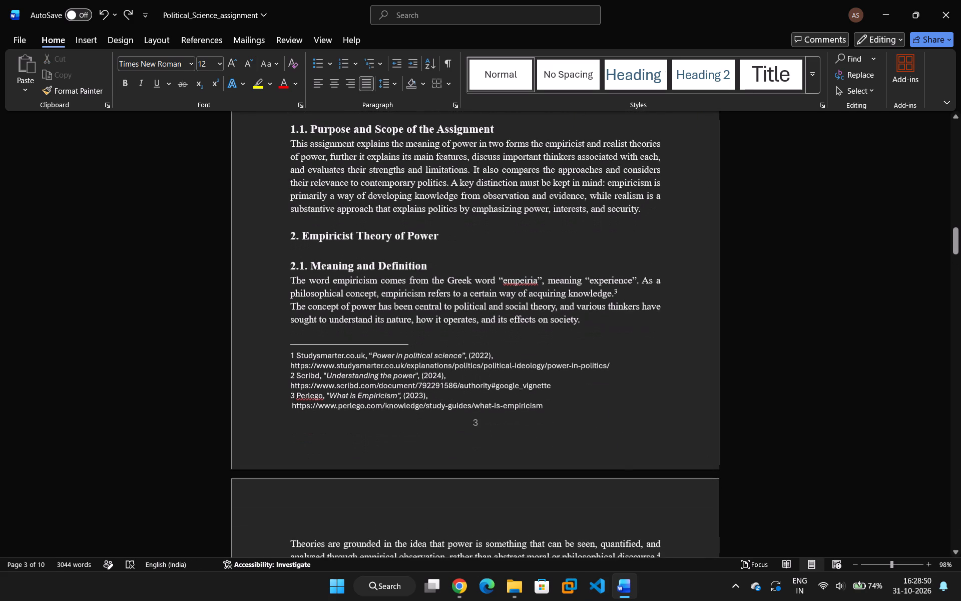
{"action": "scroll", "coordinate": [635, 470], "scroll_direction": "down", "scroll_amount": 12}
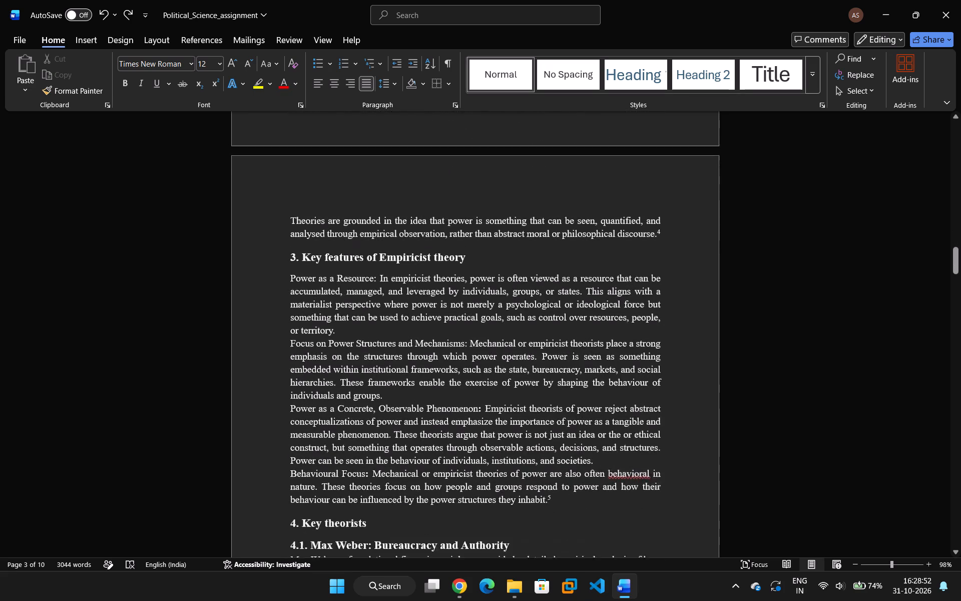
{"action": "scroll", "coordinate": [662, 438], "scroll_direction": "down", "scroll_amount": 1}
{"action": "right_click", "coordinate": [661, 445]}
{"action": "left_click", "coordinate": [860, 353]}
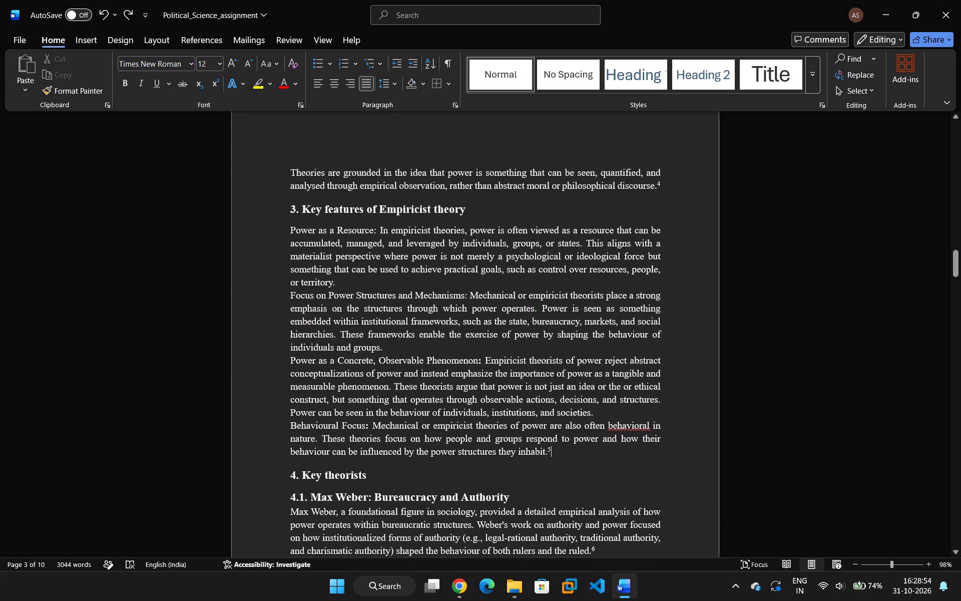
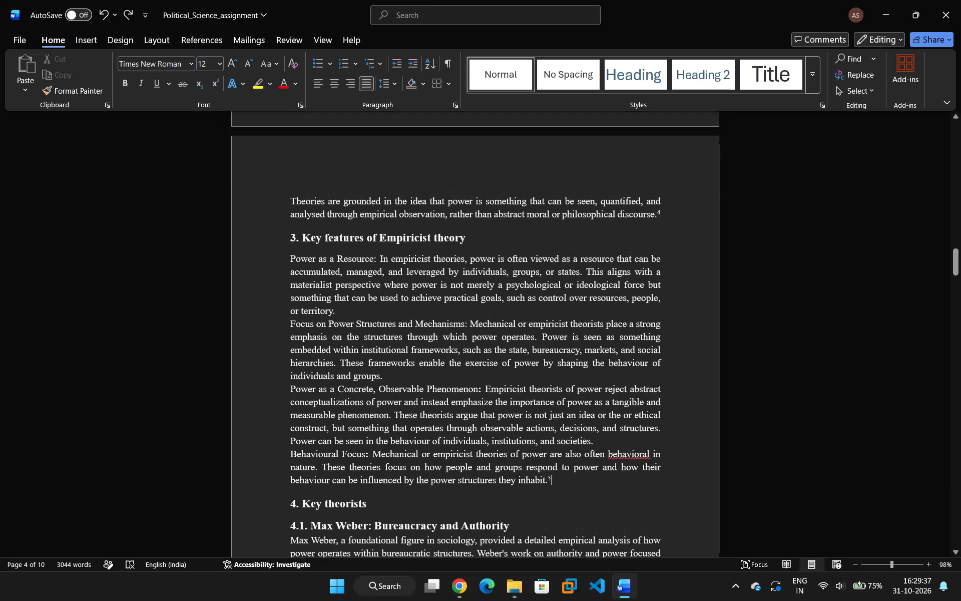
Review heading spacing and page flow across page 3 and the start of page 4.
{"action": "scroll", "coordinate": [688, 483], "scroll_direction": "up", "scroll_amount": 10}
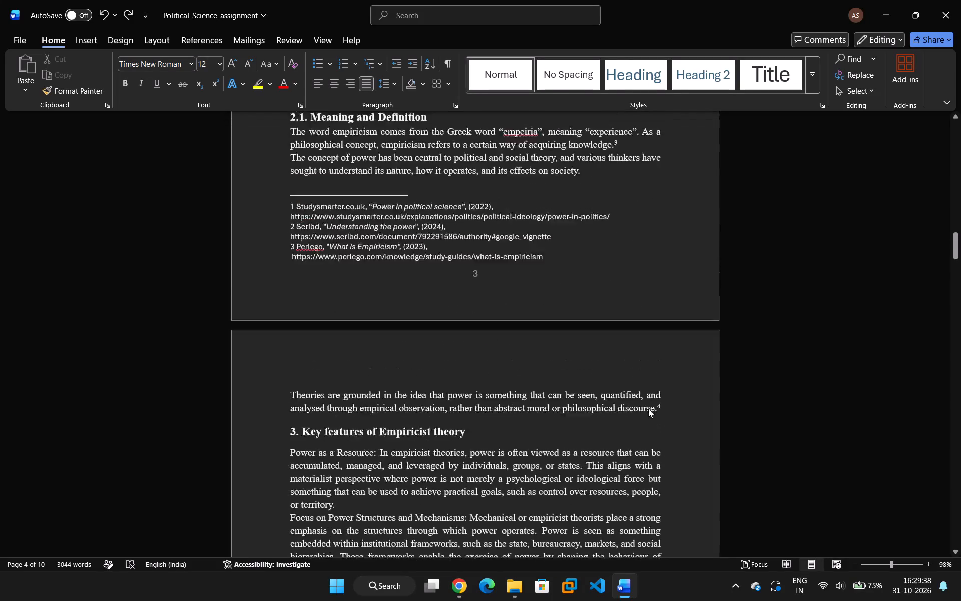
{"action": "scroll", "coordinate": [648, 409], "scroll_direction": "up", "scroll_amount": 17}
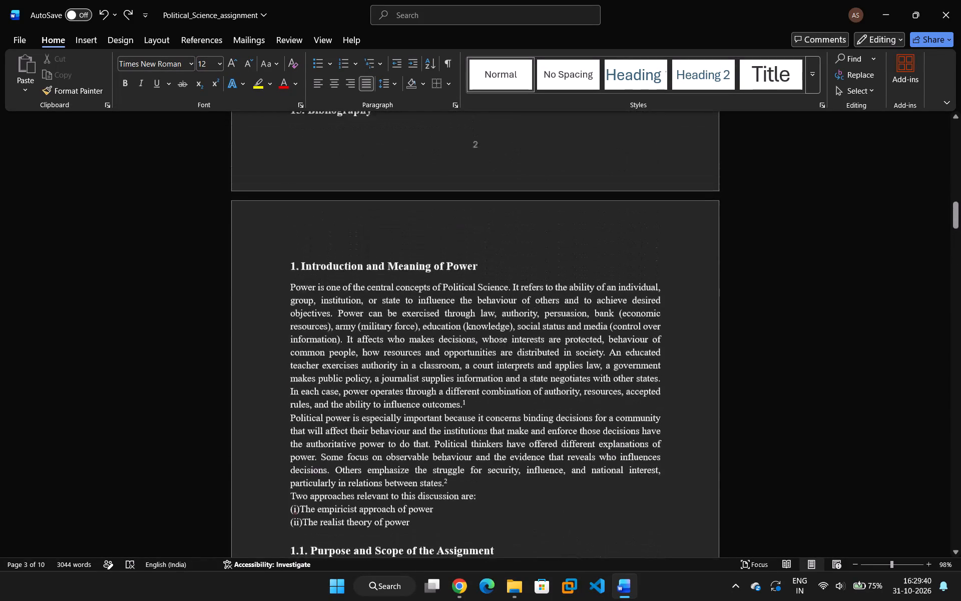
{"action": "scroll", "coordinate": [637, 410], "scroll_direction": "down", "scroll_amount": 11}
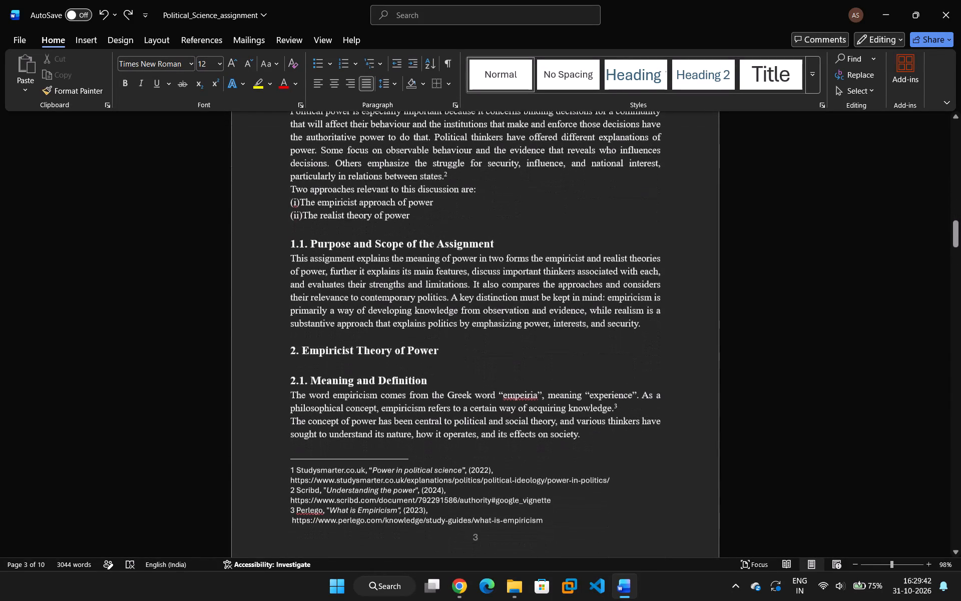
{"action": "scroll", "coordinate": [638, 411], "scroll_direction": "down", "scroll_amount": 7}
{"action": "scroll", "coordinate": [631, 412], "scroll_direction": "up", "scroll_amount": 3}
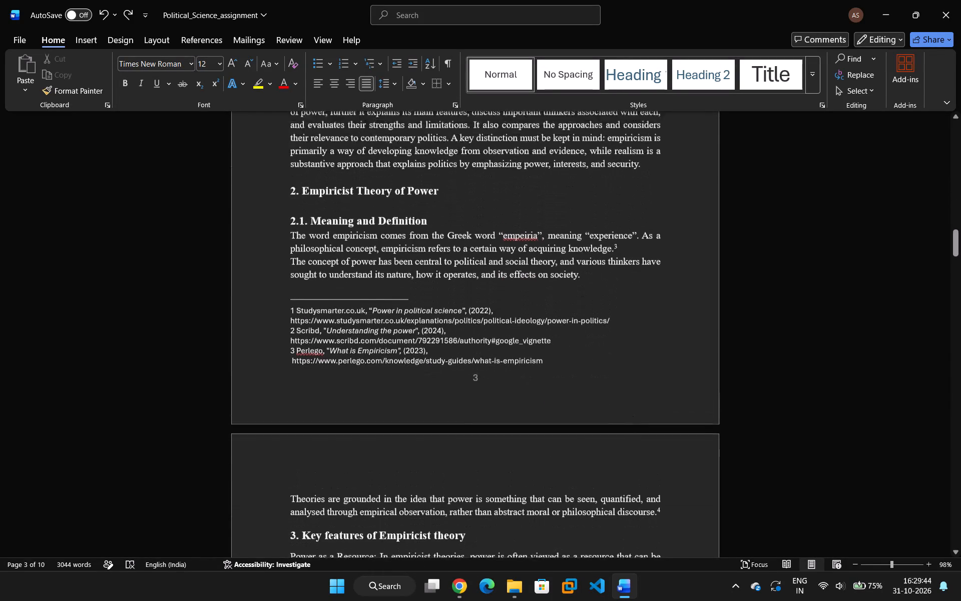
{"action": "scroll", "coordinate": [631, 412], "scroll_direction": "up", "scroll_amount": 10}
Remove the blank line between the "2. Empiricist Theory of Power" and "2.1. Meaning and Definition" headings.
{"action": "scroll", "coordinate": [631, 412], "scroll_direction": "down", "scroll_amount": 1}
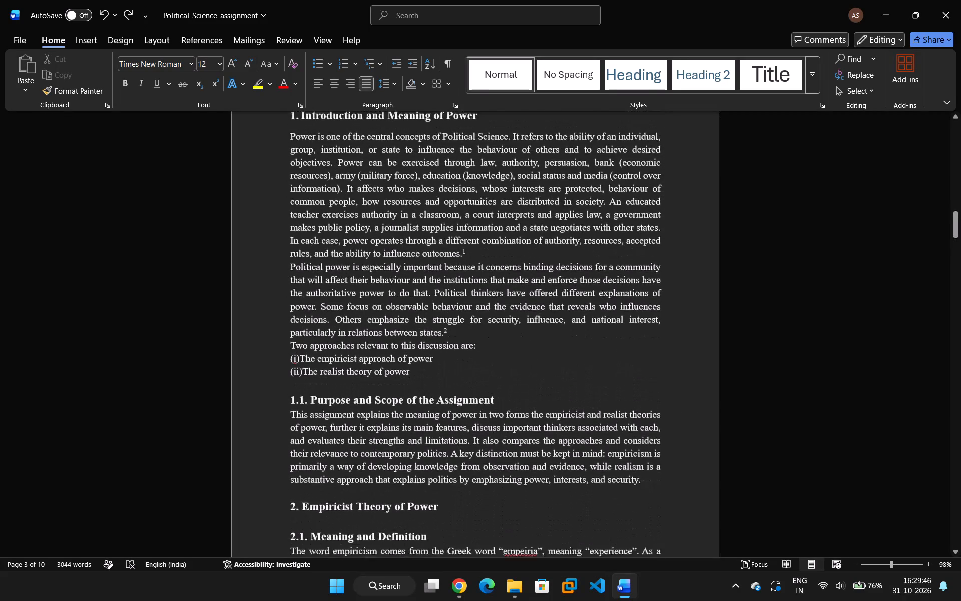
{"action": "scroll", "coordinate": [631, 412], "scroll_direction": "down", "scroll_amount": 5}
{"action": "left_click", "coordinate": [297, 366]}
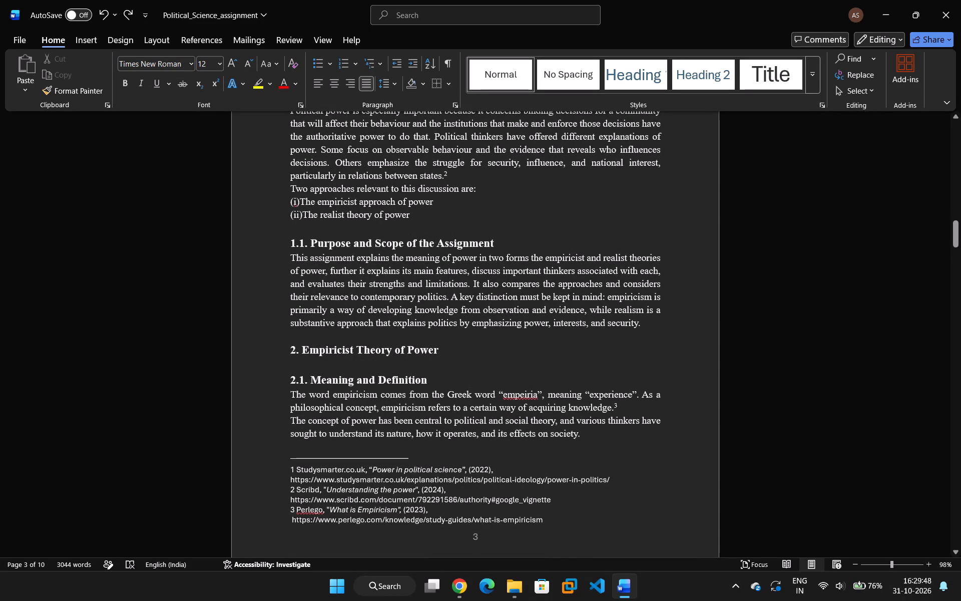
{"action": "key", "text": "BackSpace"}
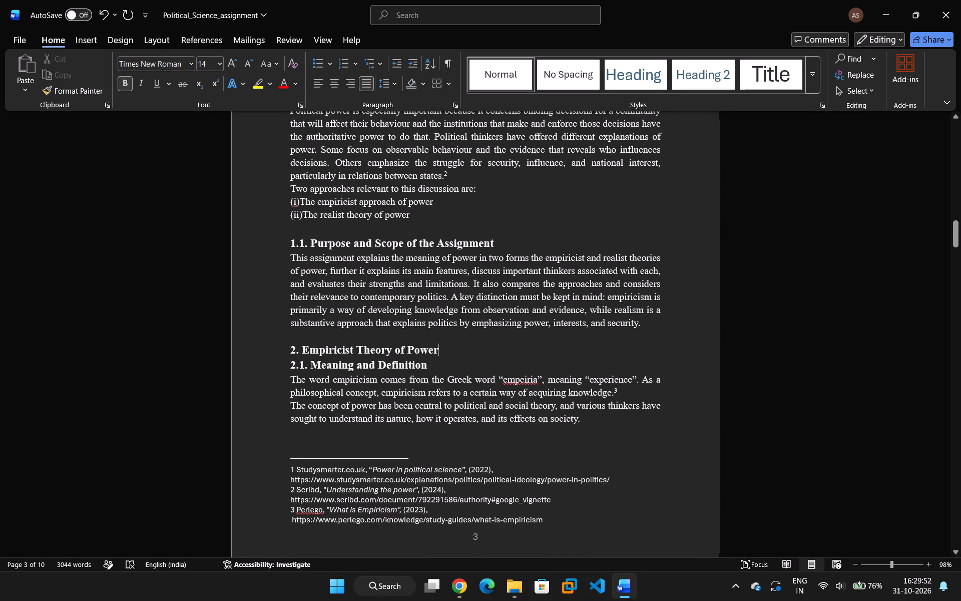
Remove the space after the "4. Key theorists" heading on page 4.
{"action": "scroll", "coordinate": [315, 423], "scroll_direction": "down", "scroll_amount": 12}
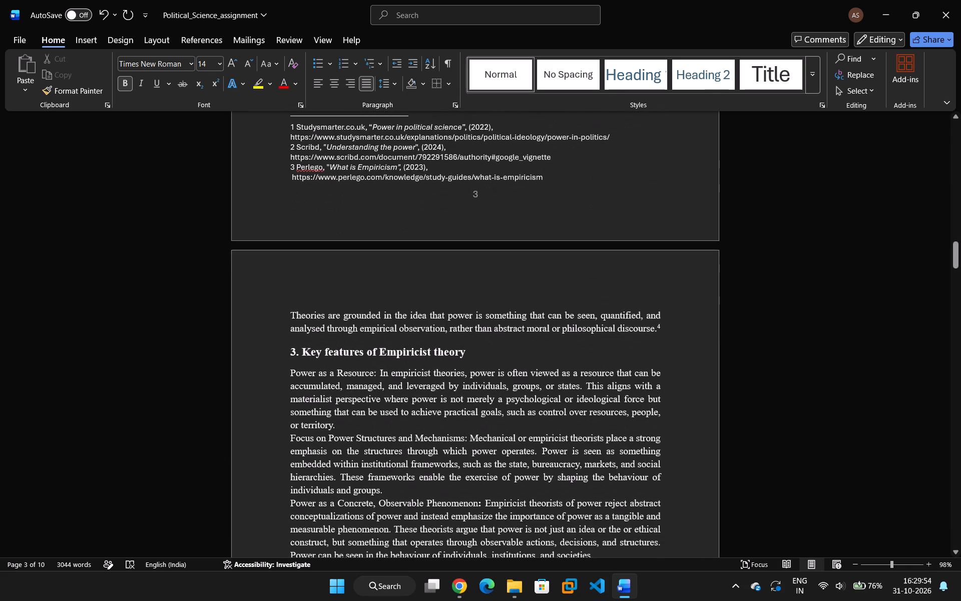
{"action": "scroll", "coordinate": [317, 417], "scroll_direction": "down", "scroll_amount": 11}
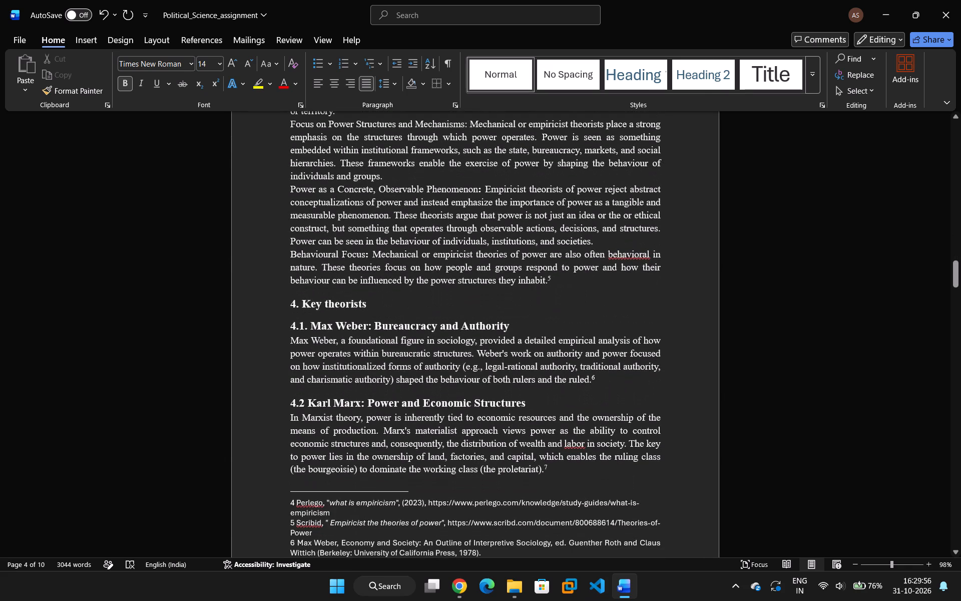
{"action": "left_click", "coordinate": [293, 315]}
{"action": "key", "text": "Down"}
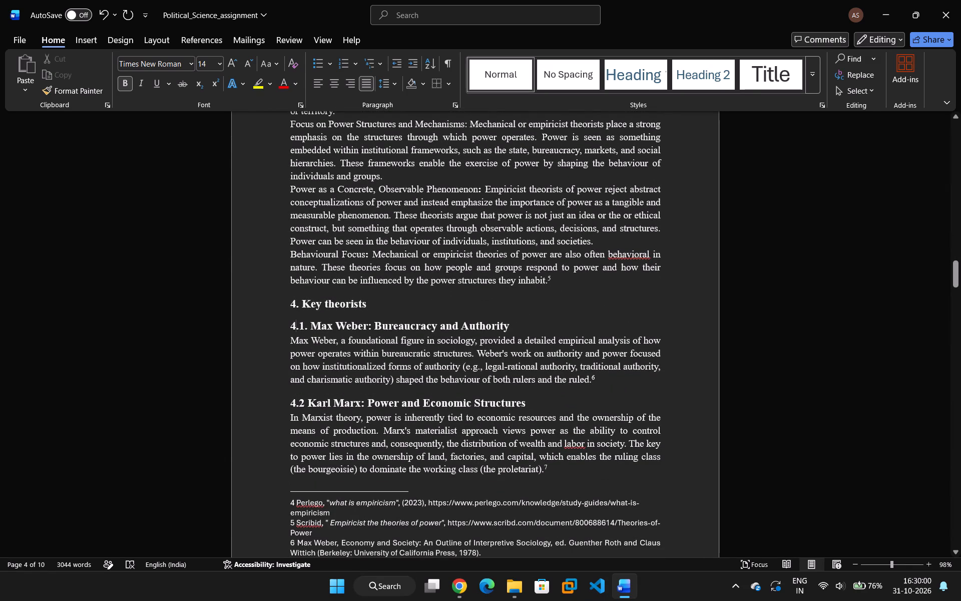
{"action": "left_click_drag", "start_coordinate": [523, 326], "coordinate": [351, 350]}
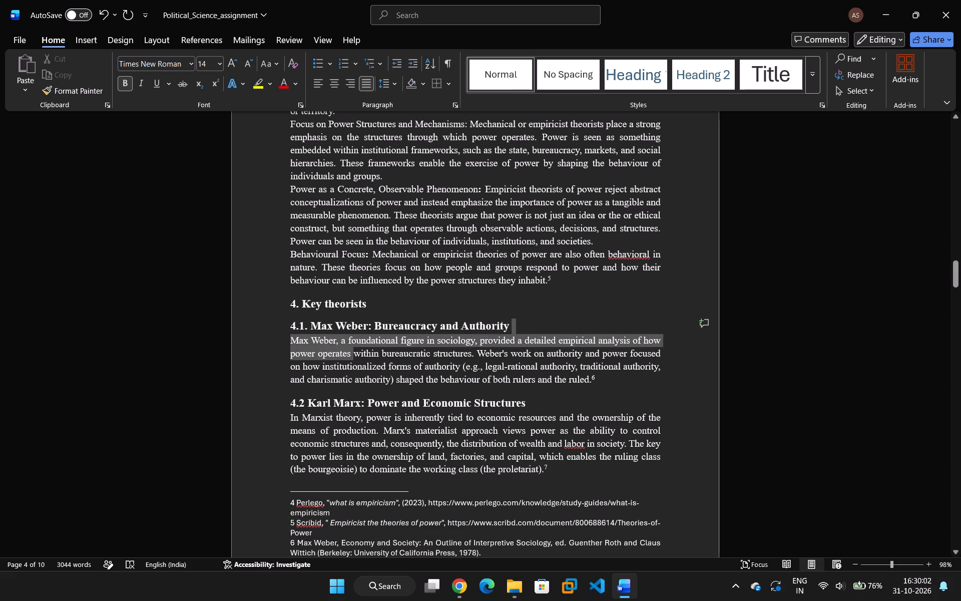
{"action": "left_click_drag", "start_coordinate": [351, 350], "coordinate": [355, 332]}
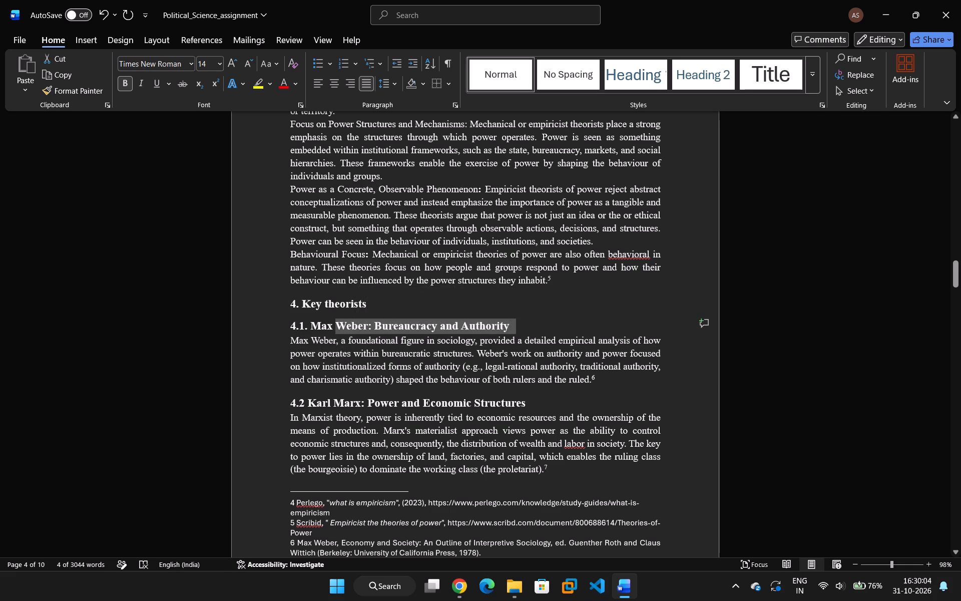
{"action": "left_click_drag", "start_coordinate": [284, 297], "coordinate": [366, 299]}
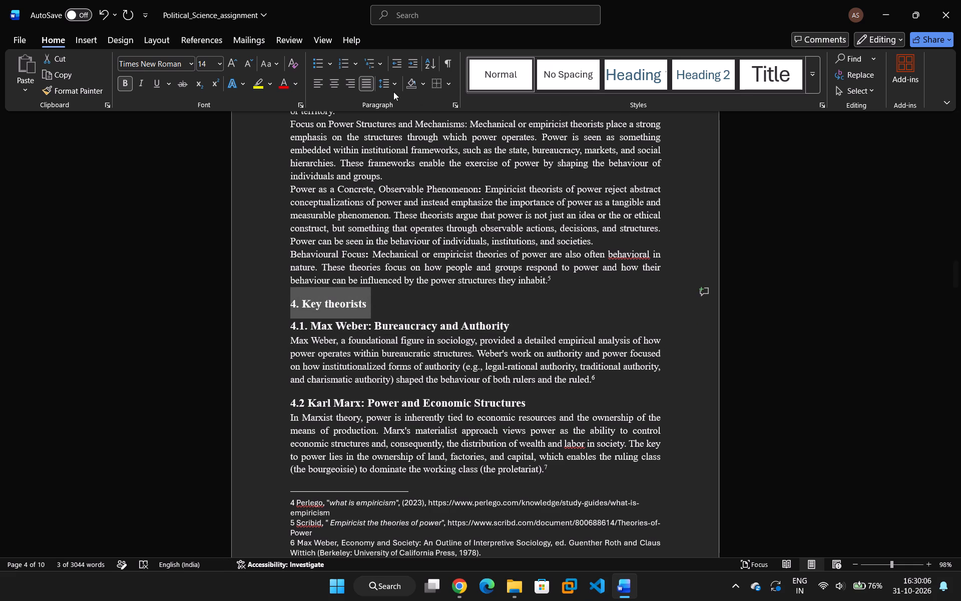
{"action": "left_click", "coordinate": [391, 85]}
{"action": "left_click", "coordinate": [408, 236]}
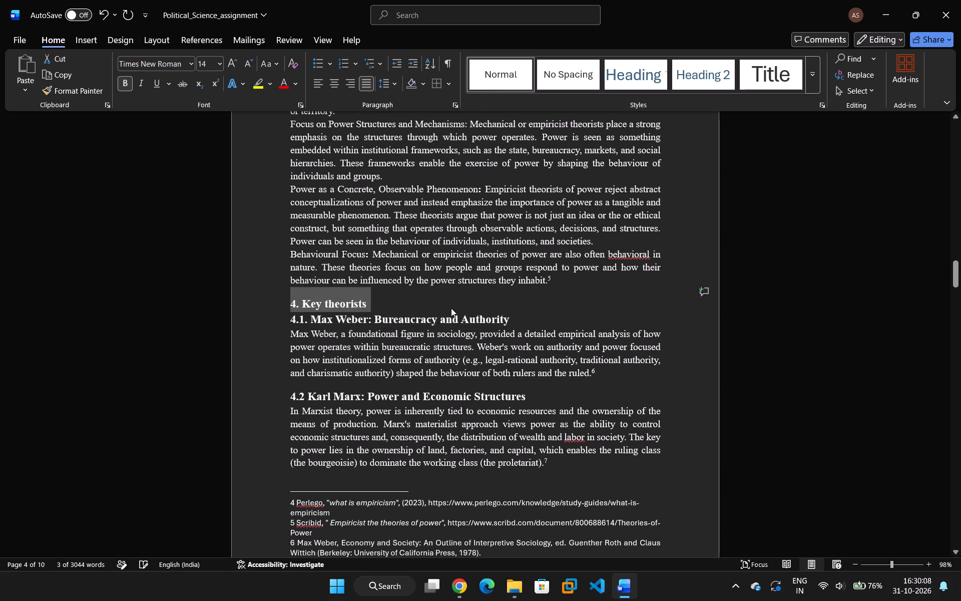
{"action": "left_click", "coordinate": [450, 305]}
Remove the space after the "5. Applications of Empiricist Theories of Power" heading on page 5.
{"action": "scroll", "coordinate": [450, 303], "scroll_direction": "down", "scroll_amount": 12}
{"action": "scroll", "coordinate": [409, 317], "scroll_direction": "down", "scroll_amount": 6}
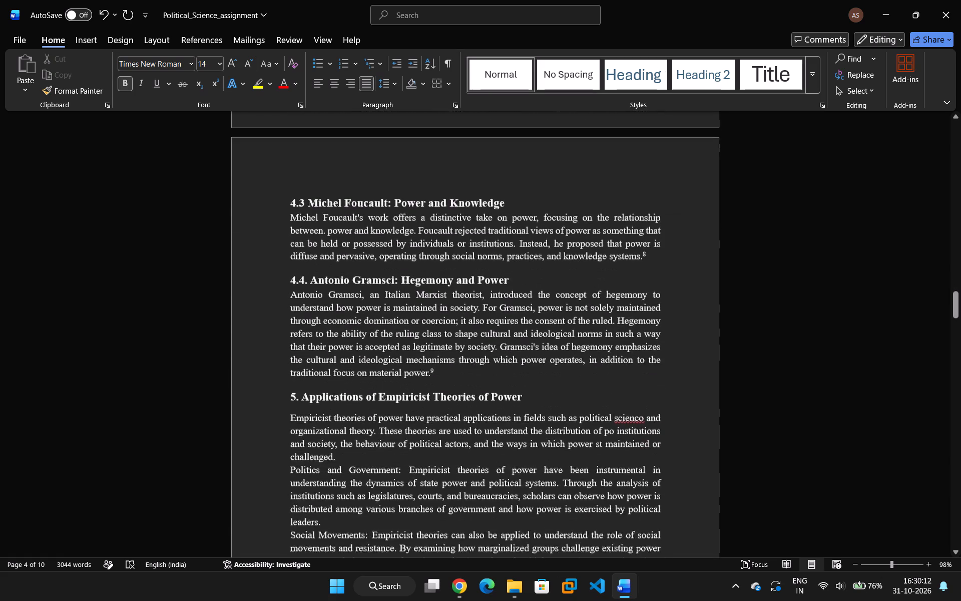
{"action": "scroll", "coordinate": [407, 320], "scroll_direction": "down", "scroll_amount": 3}
{"action": "left_click_drag", "start_coordinate": [529, 292], "coordinate": [265, 304]}
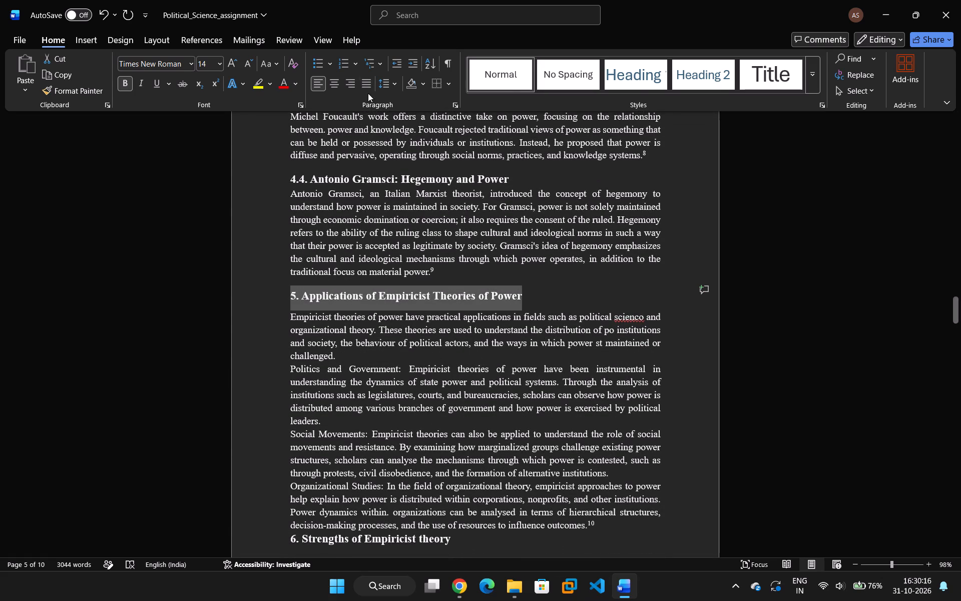
{"action": "left_click_drag", "start_coordinate": [396, 81], "coordinate": [401, 88]}
{"action": "left_click", "coordinate": [398, 234]}
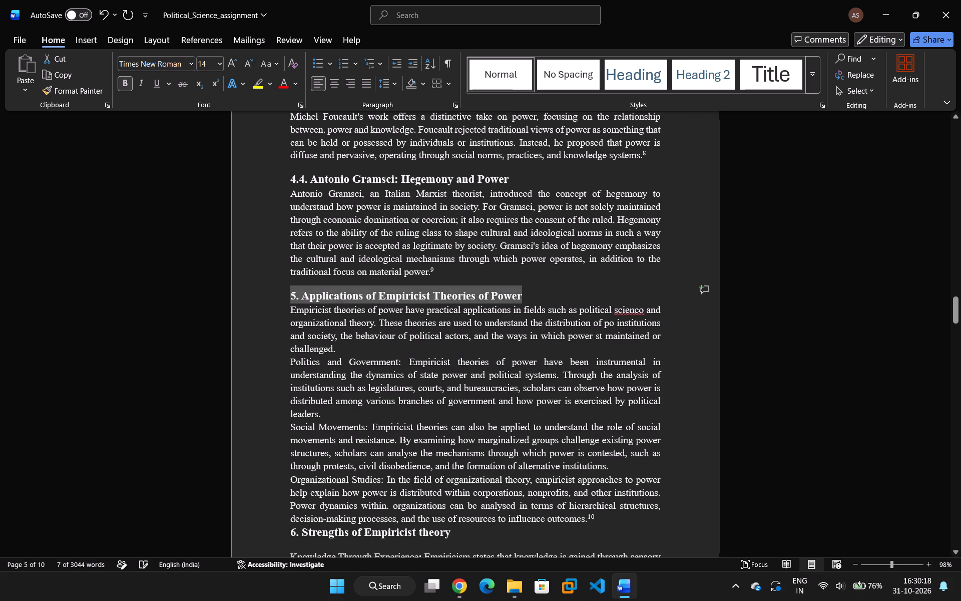
{"action": "left_click", "coordinate": [427, 281]}
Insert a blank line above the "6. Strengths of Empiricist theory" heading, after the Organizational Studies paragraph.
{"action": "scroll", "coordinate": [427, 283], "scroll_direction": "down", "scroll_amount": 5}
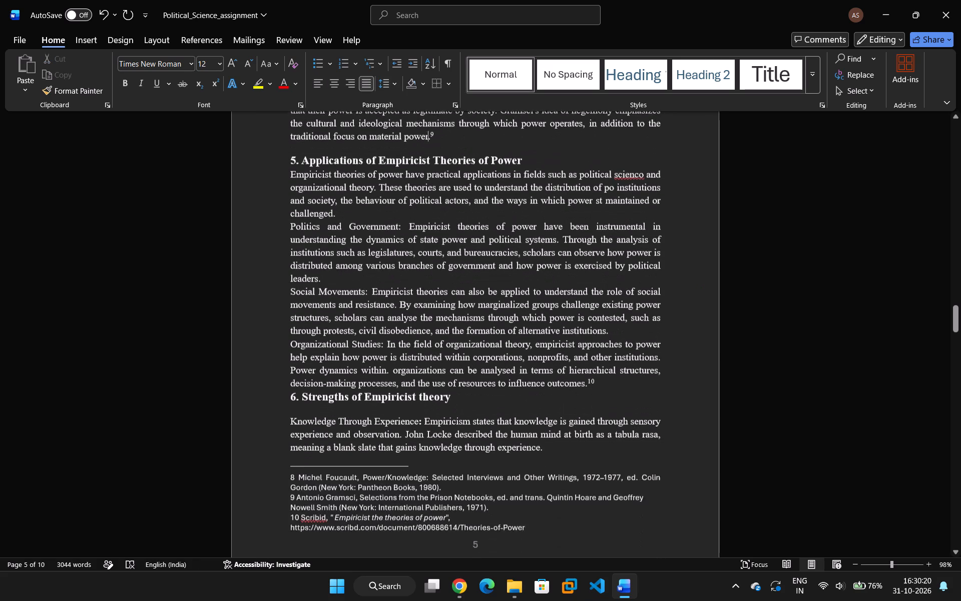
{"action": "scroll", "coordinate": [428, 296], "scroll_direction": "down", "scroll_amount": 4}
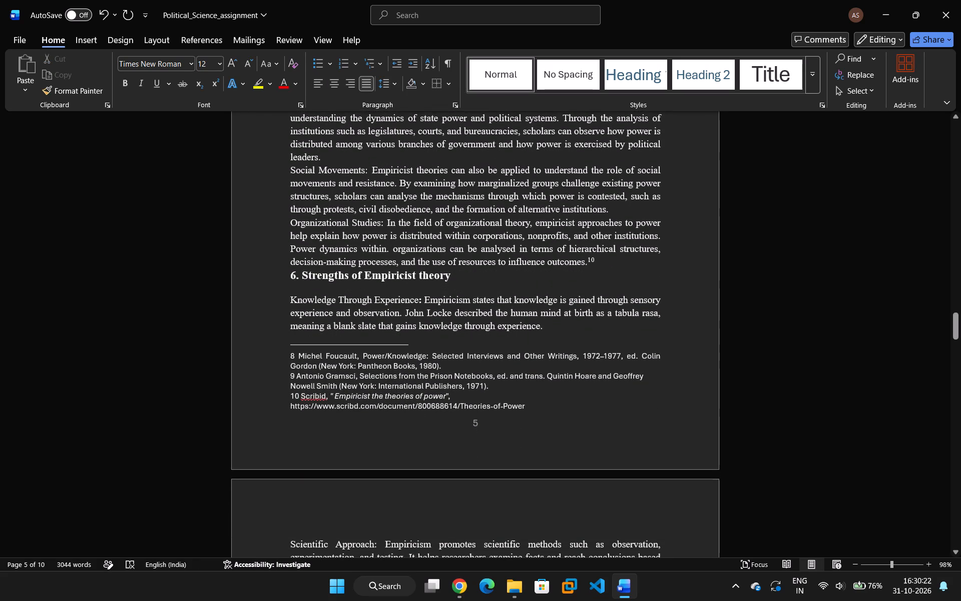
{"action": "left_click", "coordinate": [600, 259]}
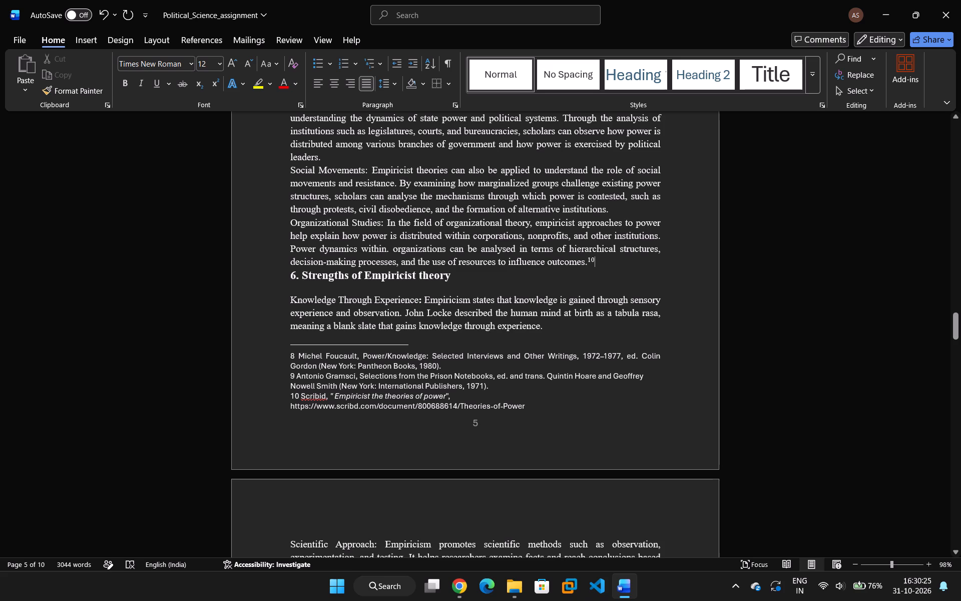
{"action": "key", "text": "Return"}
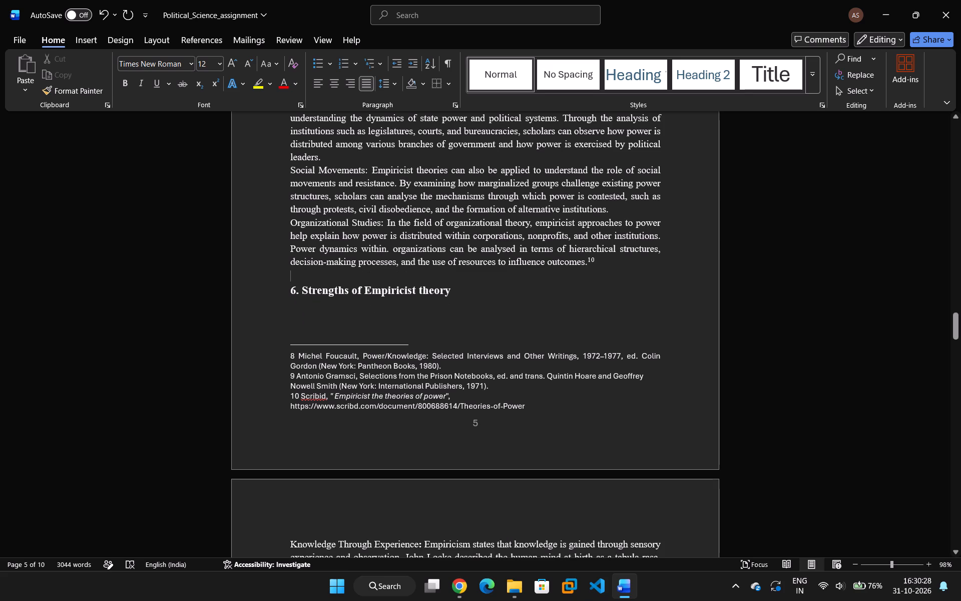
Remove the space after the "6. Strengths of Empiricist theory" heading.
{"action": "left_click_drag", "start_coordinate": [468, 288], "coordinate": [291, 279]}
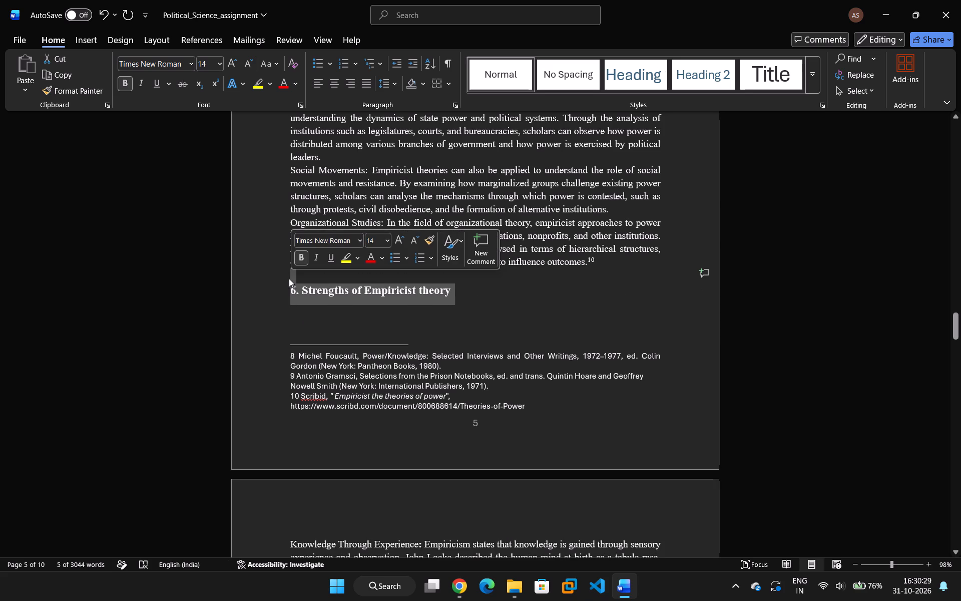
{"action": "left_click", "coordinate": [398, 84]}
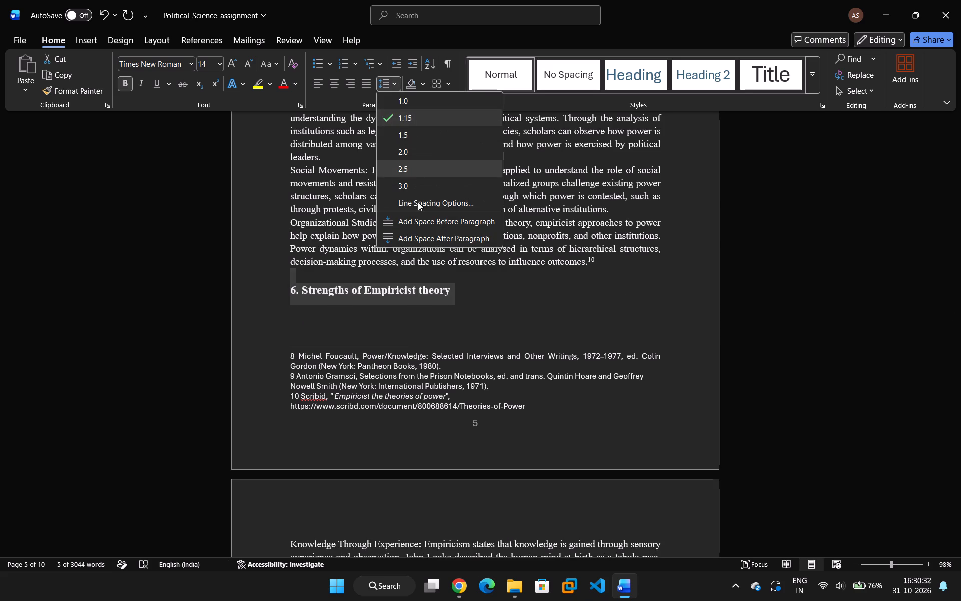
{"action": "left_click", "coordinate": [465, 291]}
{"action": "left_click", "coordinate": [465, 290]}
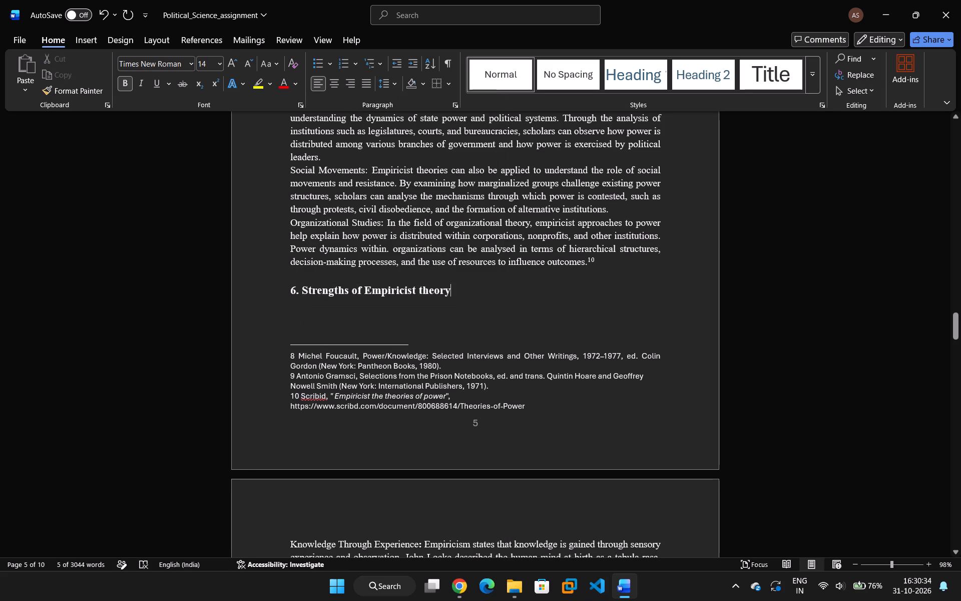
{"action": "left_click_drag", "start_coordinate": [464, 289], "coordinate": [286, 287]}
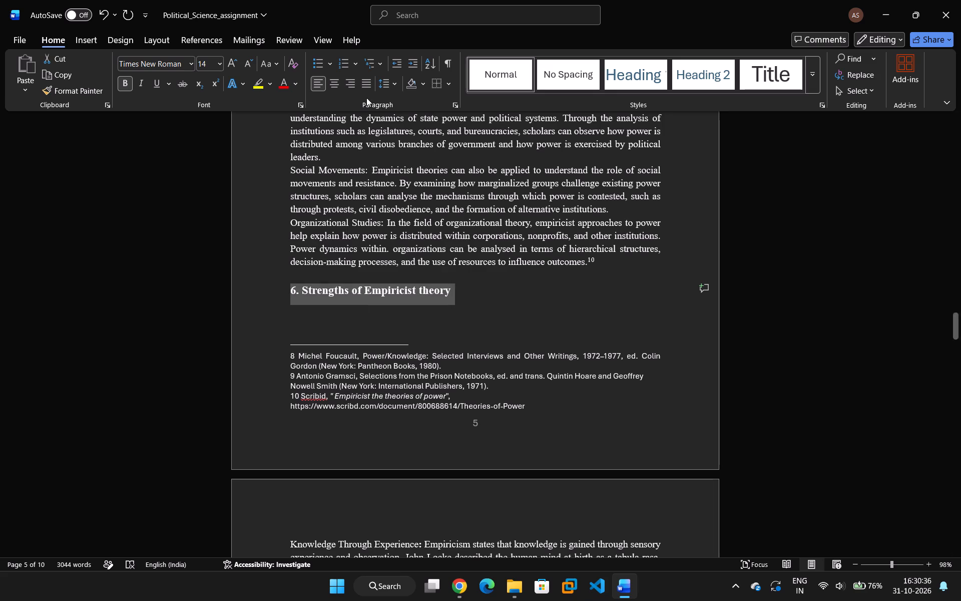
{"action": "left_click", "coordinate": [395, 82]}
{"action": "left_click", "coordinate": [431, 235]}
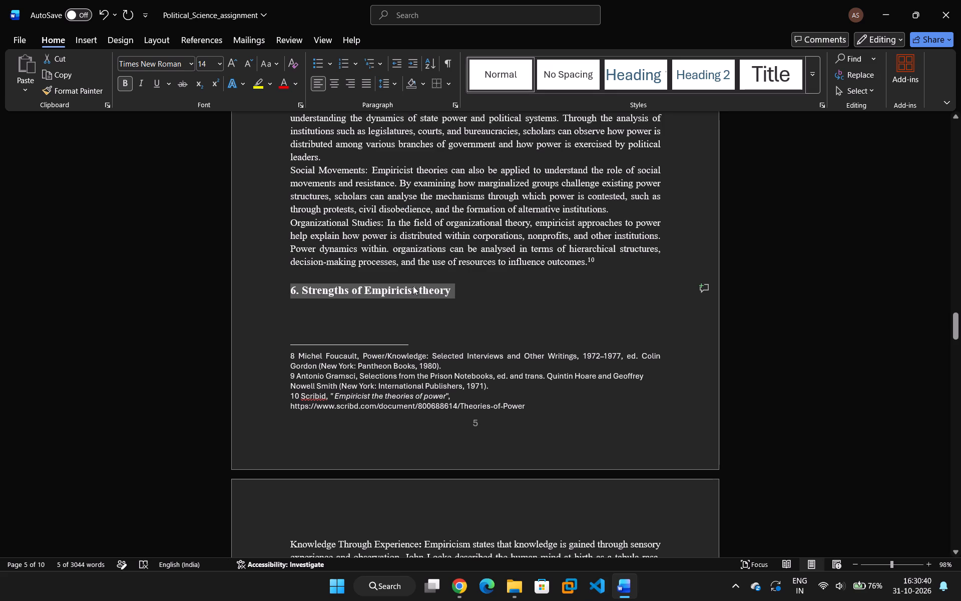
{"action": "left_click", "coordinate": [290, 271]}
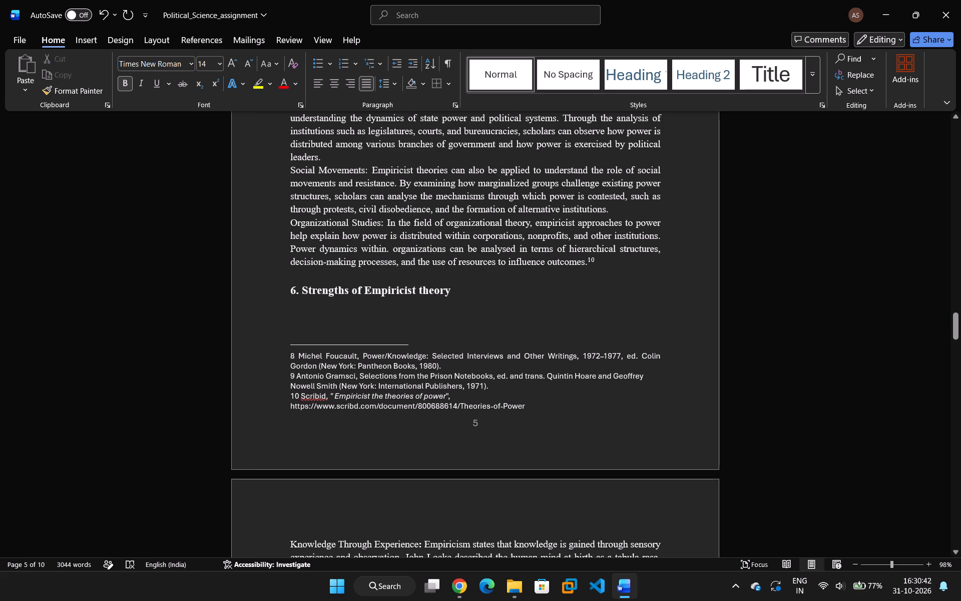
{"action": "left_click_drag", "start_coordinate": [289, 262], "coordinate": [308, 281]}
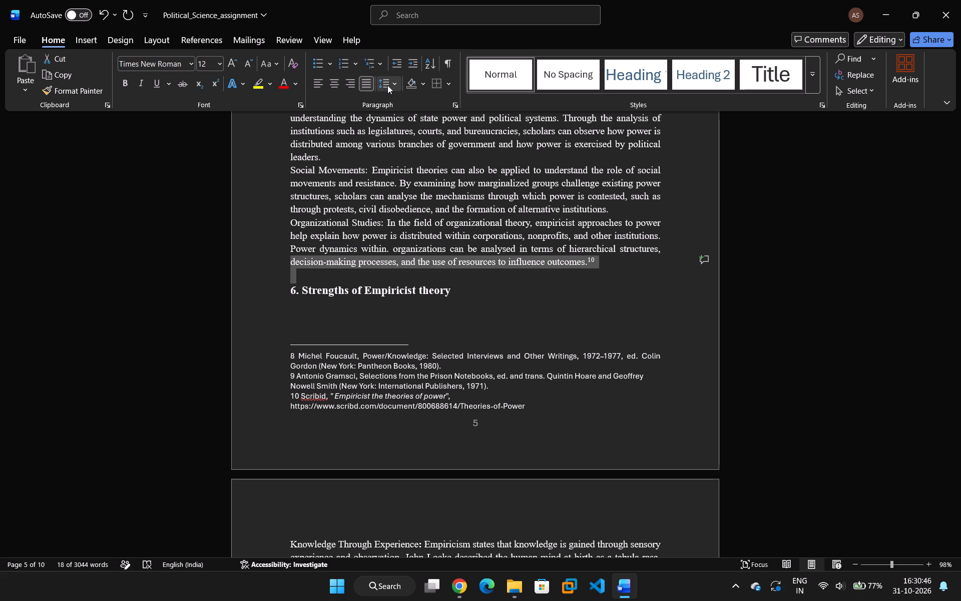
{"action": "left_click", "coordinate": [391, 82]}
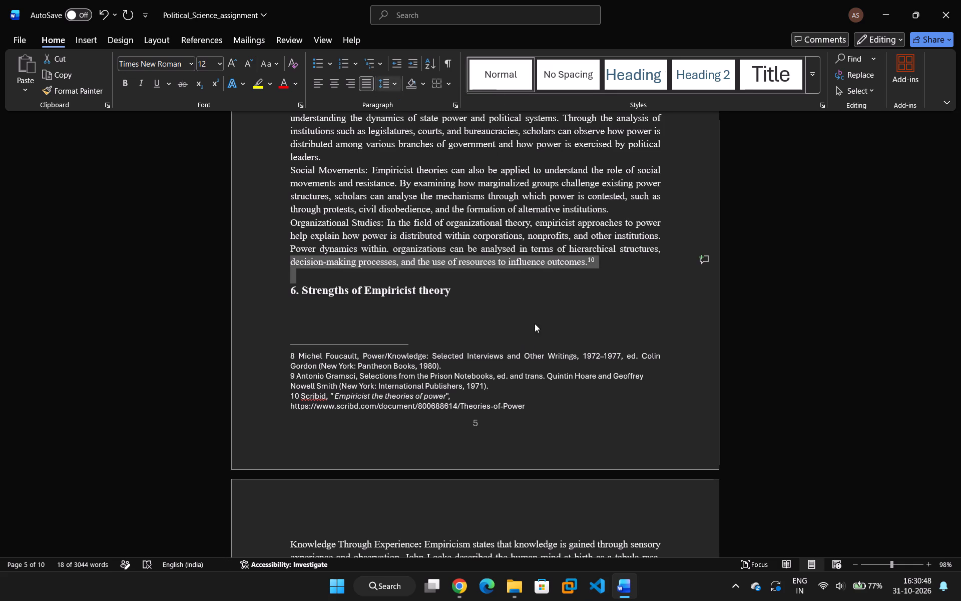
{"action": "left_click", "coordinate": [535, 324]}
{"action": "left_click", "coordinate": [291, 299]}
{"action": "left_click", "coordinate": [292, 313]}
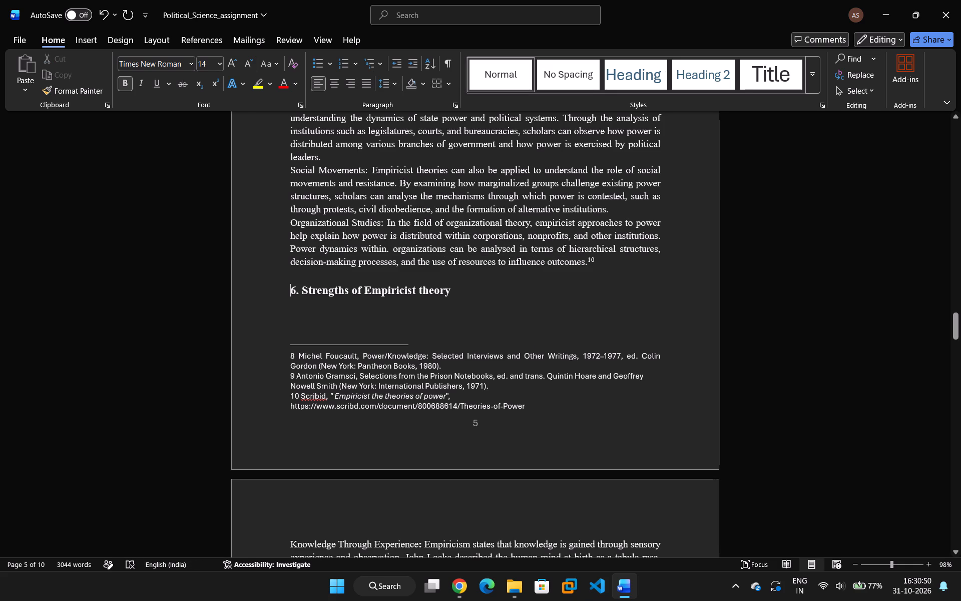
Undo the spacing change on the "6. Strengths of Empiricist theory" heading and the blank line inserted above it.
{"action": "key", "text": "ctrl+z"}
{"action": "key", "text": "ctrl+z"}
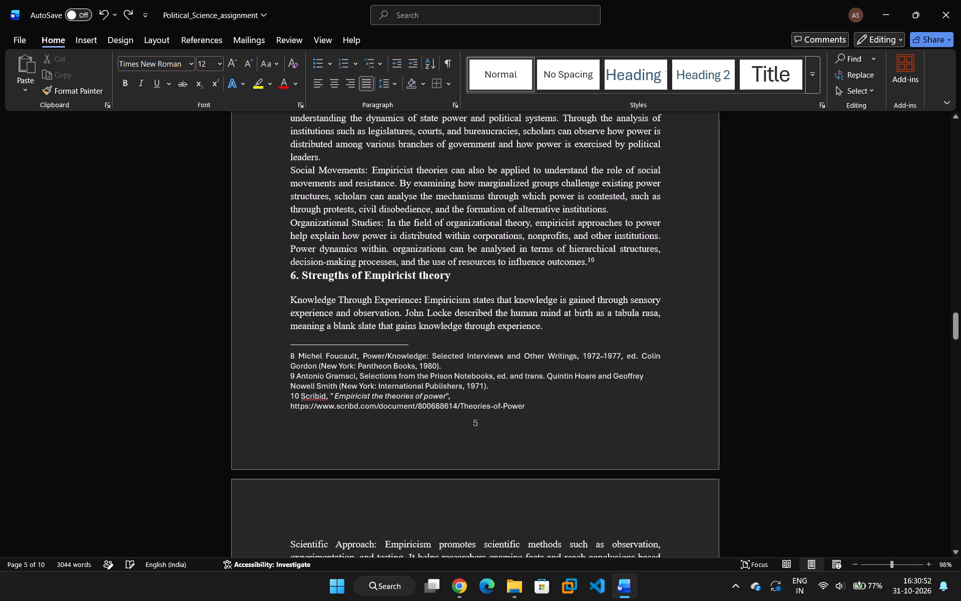
Remove the space after the "6. Strengths of Empiricist theory" heading on page 5.
{"action": "scroll", "coordinate": [352, 353], "scroll_direction": "down", "scroll_amount": 8}
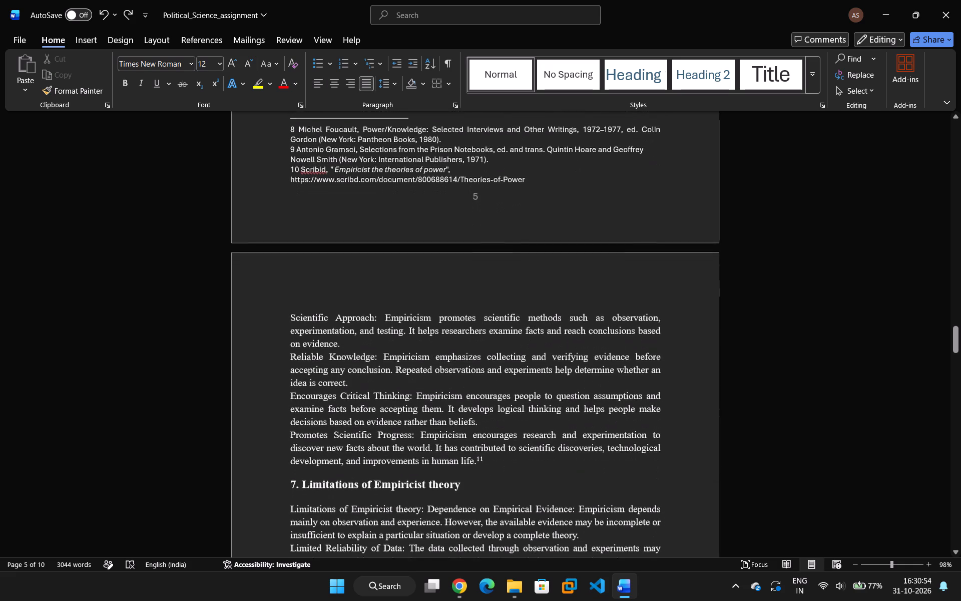
{"action": "scroll", "coordinate": [413, 349], "scroll_direction": "up", "scroll_amount": 6}
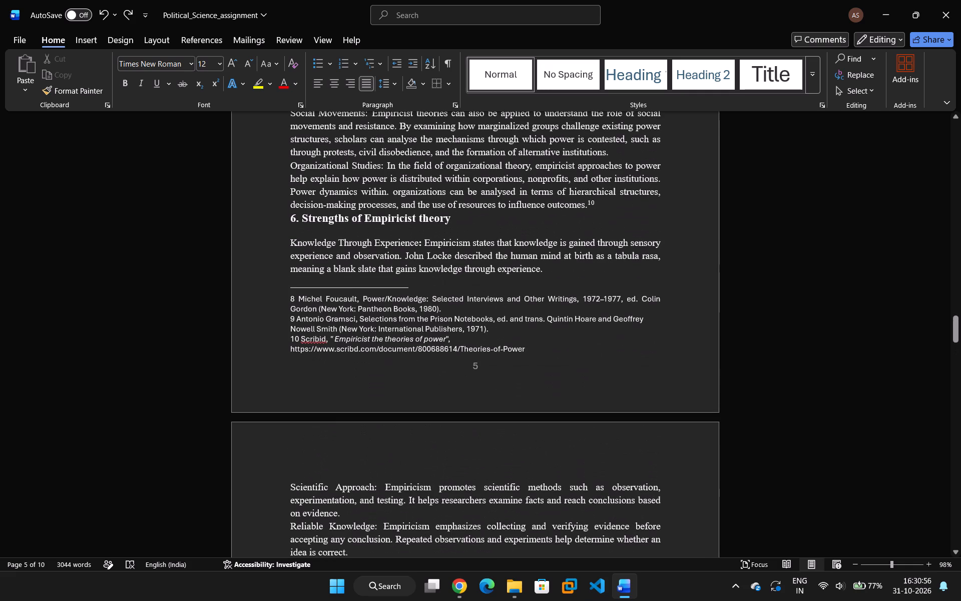
{"action": "left_click", "coordinate": [300, 232]}
{"action": "left_click", "coordinate": [299, 234]}
{"action": "left_click_drag", "start_coordinate": [286, 221], "coordinate": [441, 222]}
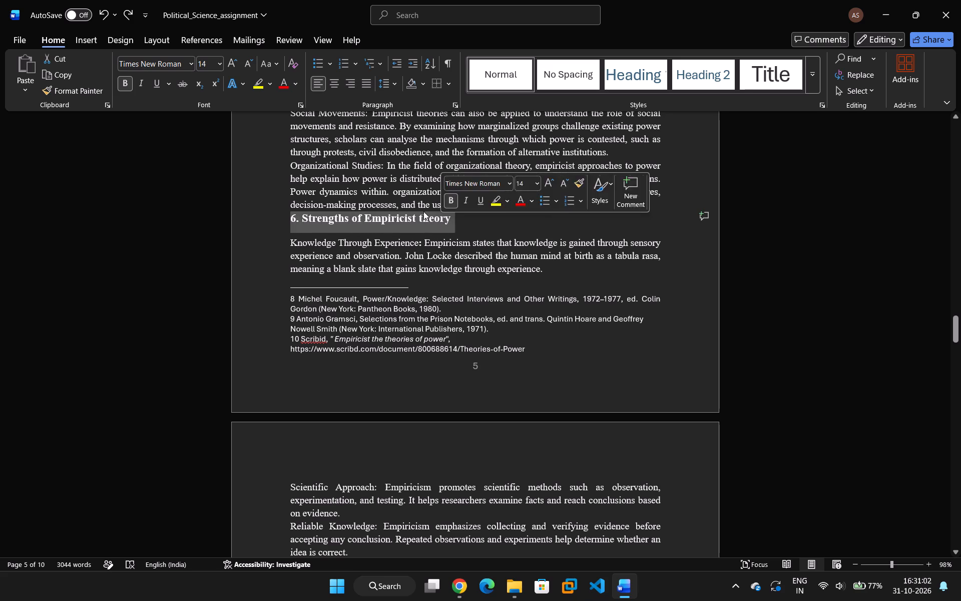
{"action": "left_click", "coordinate": [392, 84]}
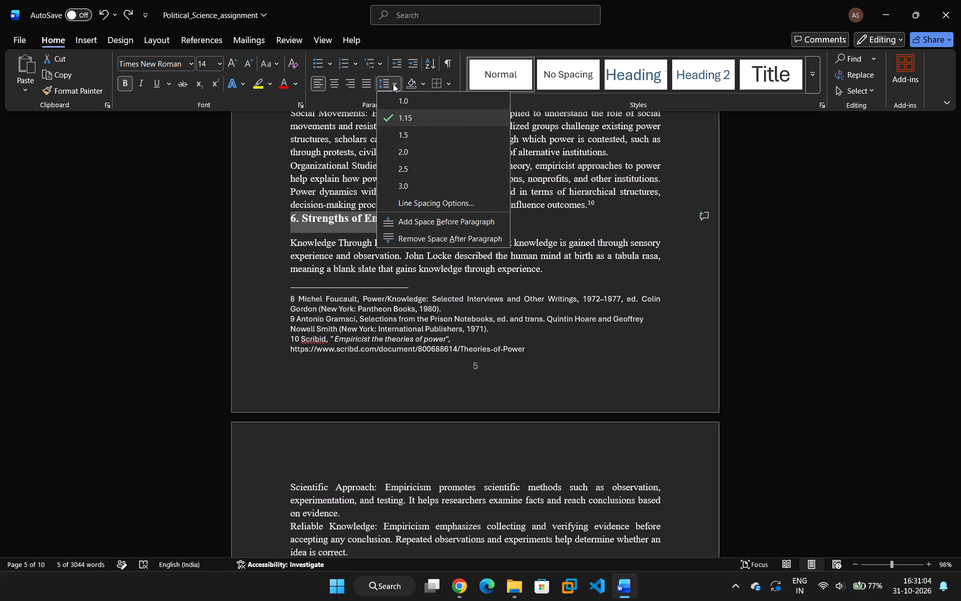
{"action": "left_click", "coordinate": [445, 240]}
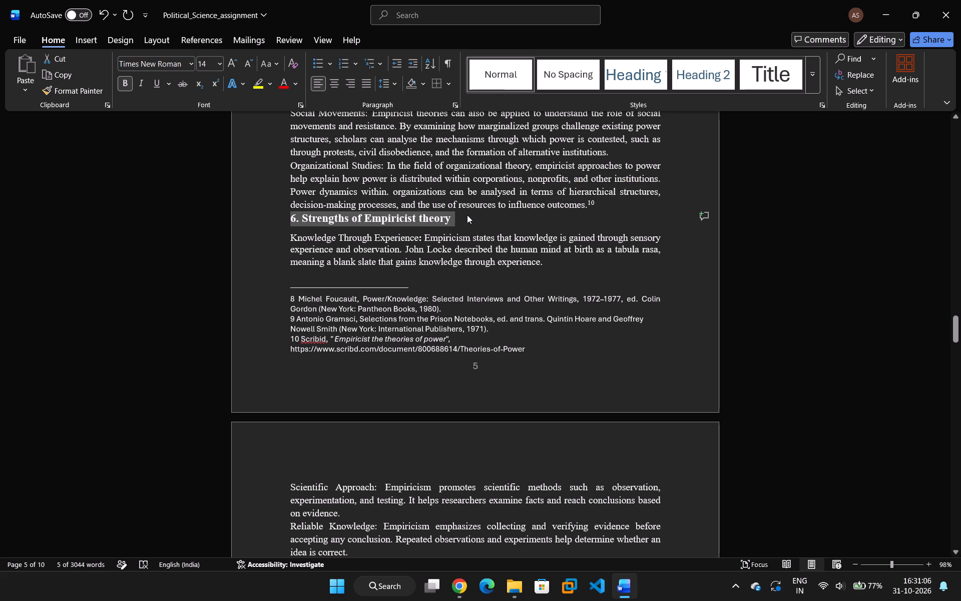
{"action": "left_click", "coordinate": [467, 215]}
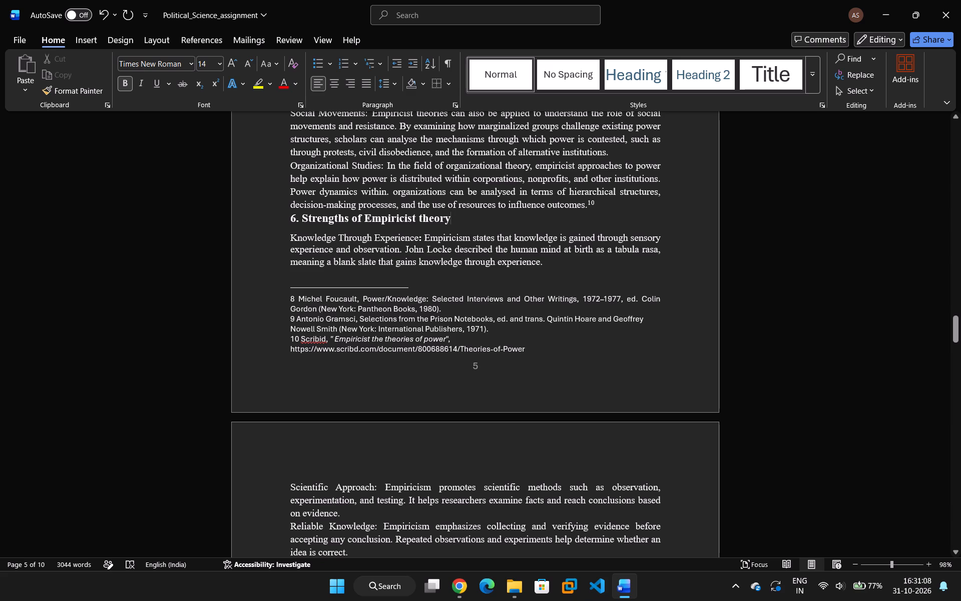
Remove the space before the "Knowledge Through Experience" paragraph under the section 6 heading.
{"action": "left_click_drag", "start_coordinate": [291, 236], "coordinate": [315, 251]}
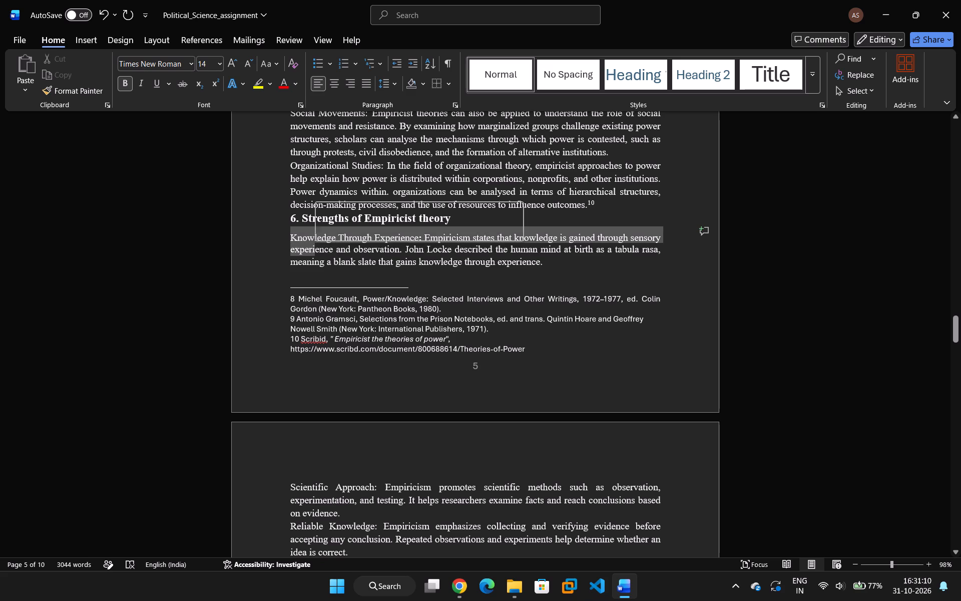
{"action": "left_click", "coordinate": [393, 86]}
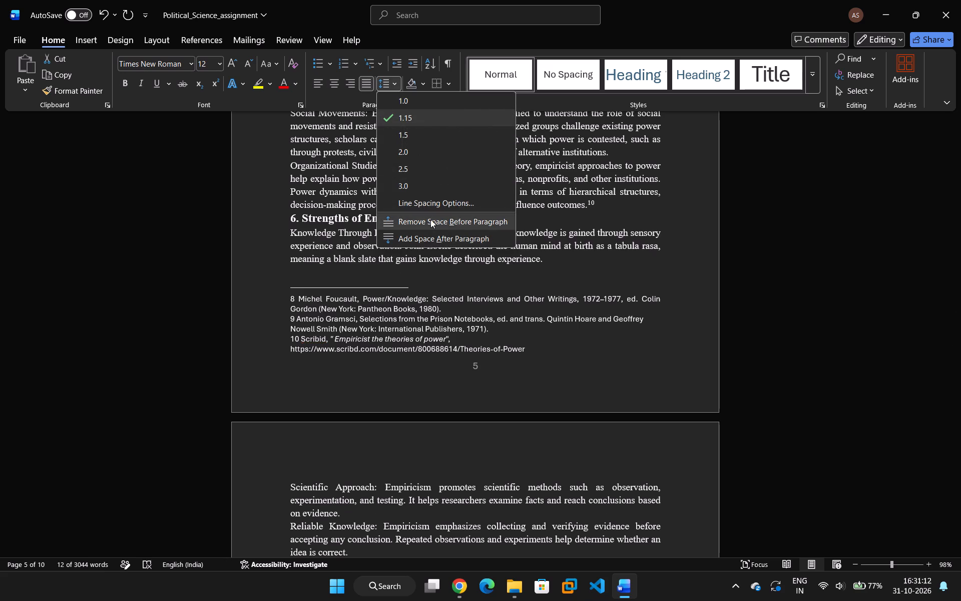
{"action": "left_click", "coordinate": [430, 220]}
{"action": "left_click", "coordinate": [435, 247]}
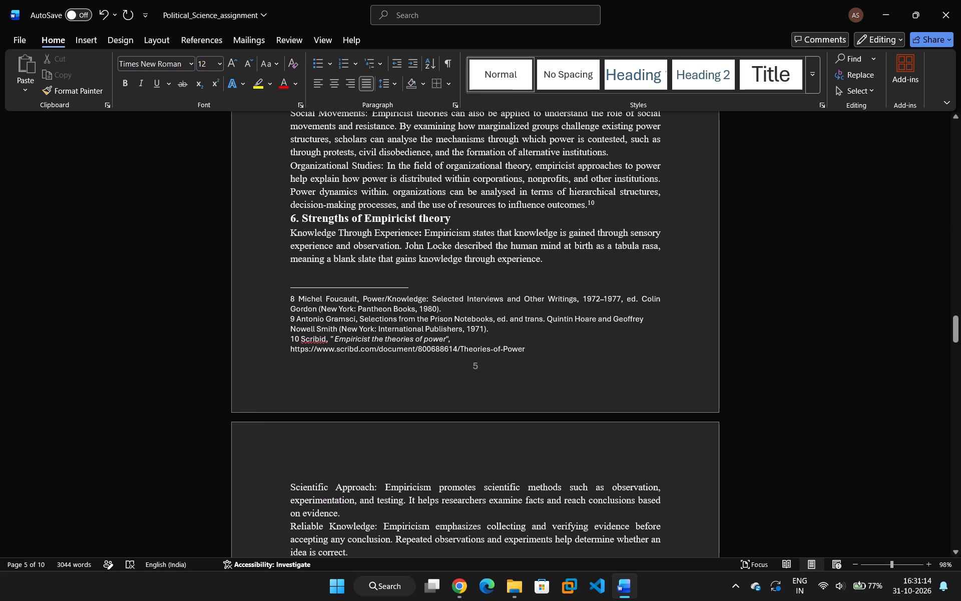
Insert a blank line after the Organizational Studies paragraph, above the "6. Strengths of Empiricist theory" heading.
{"action": "scroll", "coordinate": [432, 248], "scroll_direction": "up", "scroll_amount": 2}
{"action": "left_click", "coordinate": [611, 261]}
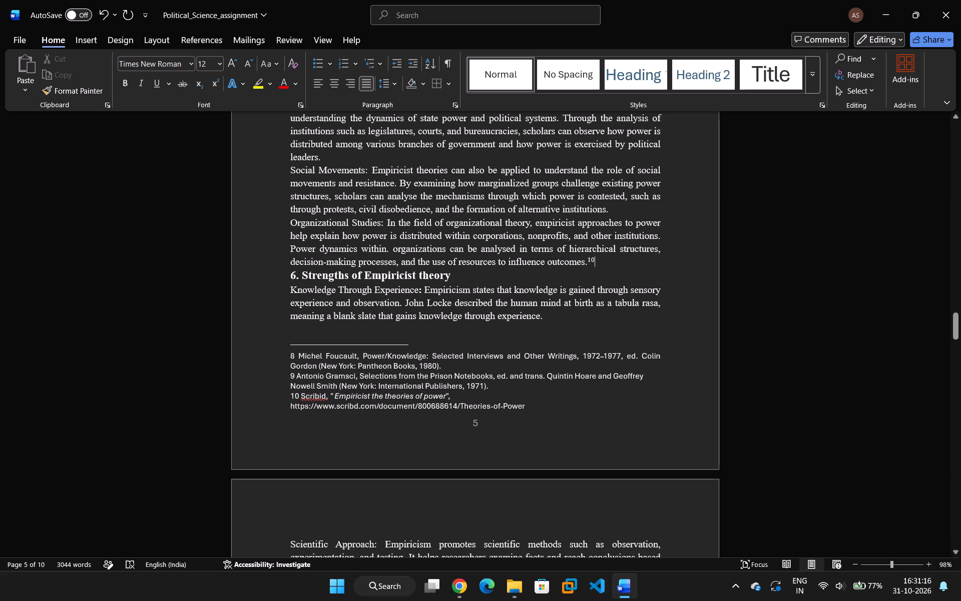
{"action": "key", "text": "Return"}
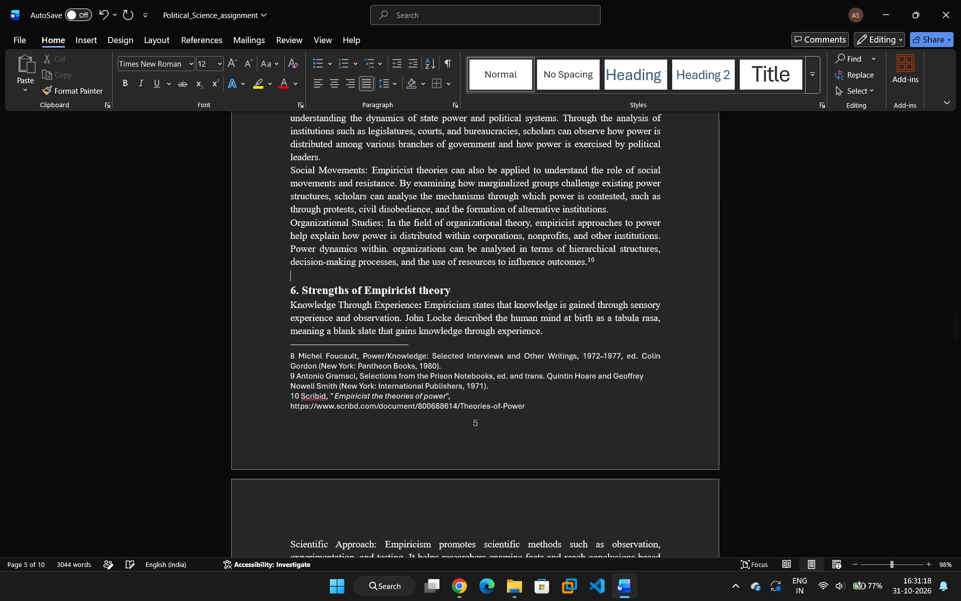
Check how section 6 flows around the page 5 footnotes and onto page 6.
{"action": "scroll", "coordinate": [547, 302], "scroll_direction": "down", "scroll_amount": 8}
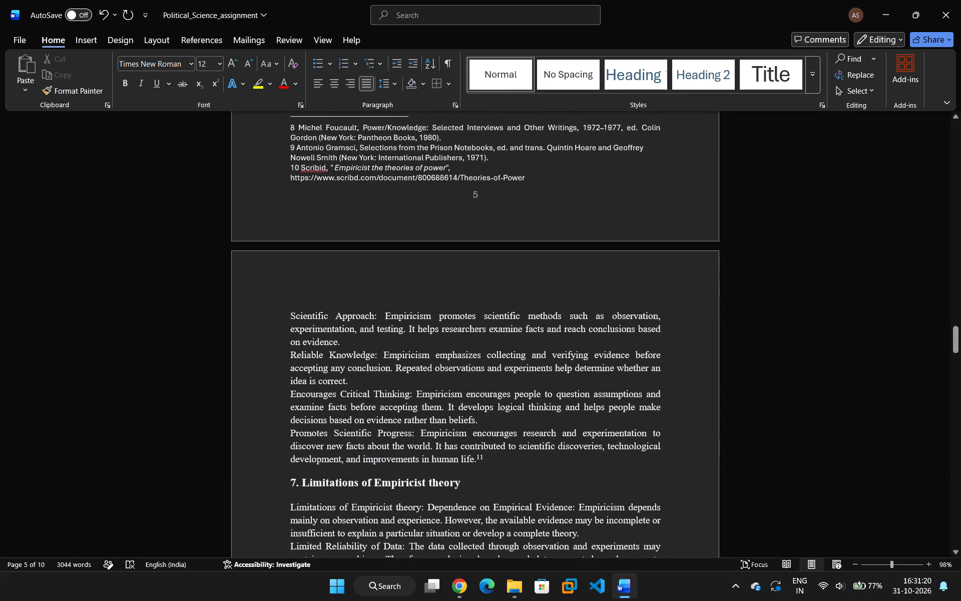
{"action": "scroll", "coordinate": [569, 296], "scroll_direction": "down", "scroll_amount": 5}
{"action": "scroll", "coordinate": [572, 287], "scroll_direction": "up", "scroll_amount": 3}
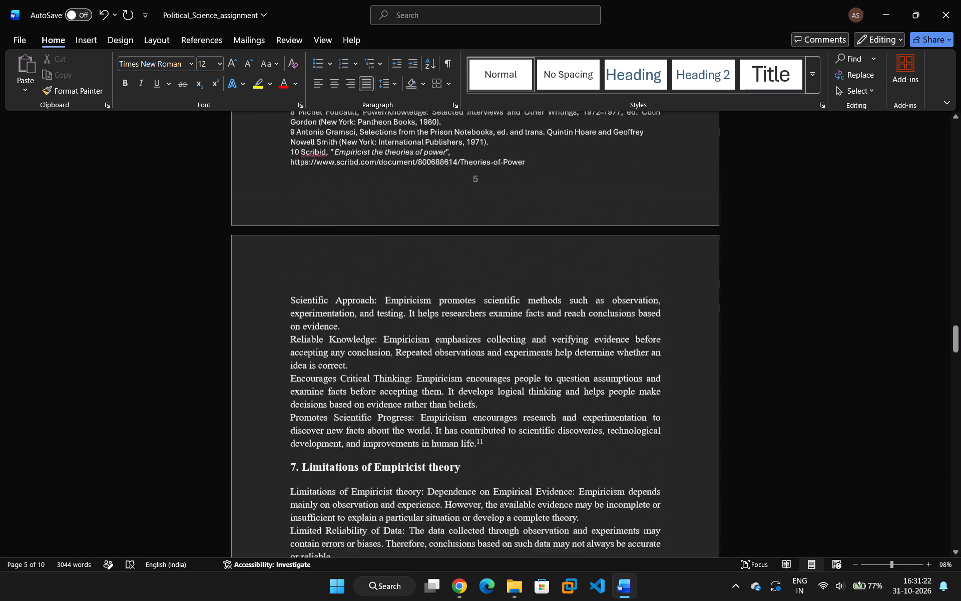
{"action": "scroll", "coordinate": [569, 290], "scroll_direction": "up", "scroll_amount": 8}
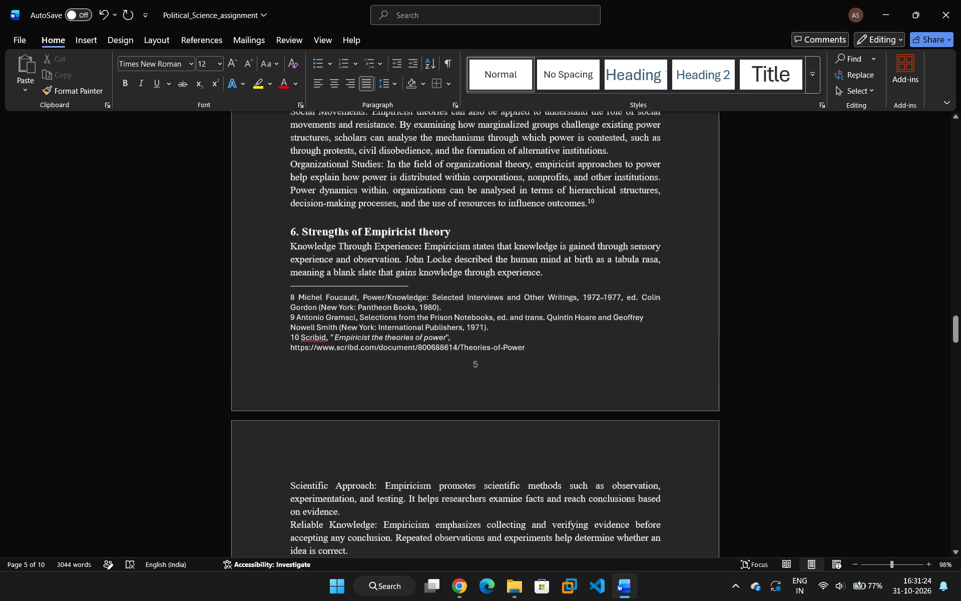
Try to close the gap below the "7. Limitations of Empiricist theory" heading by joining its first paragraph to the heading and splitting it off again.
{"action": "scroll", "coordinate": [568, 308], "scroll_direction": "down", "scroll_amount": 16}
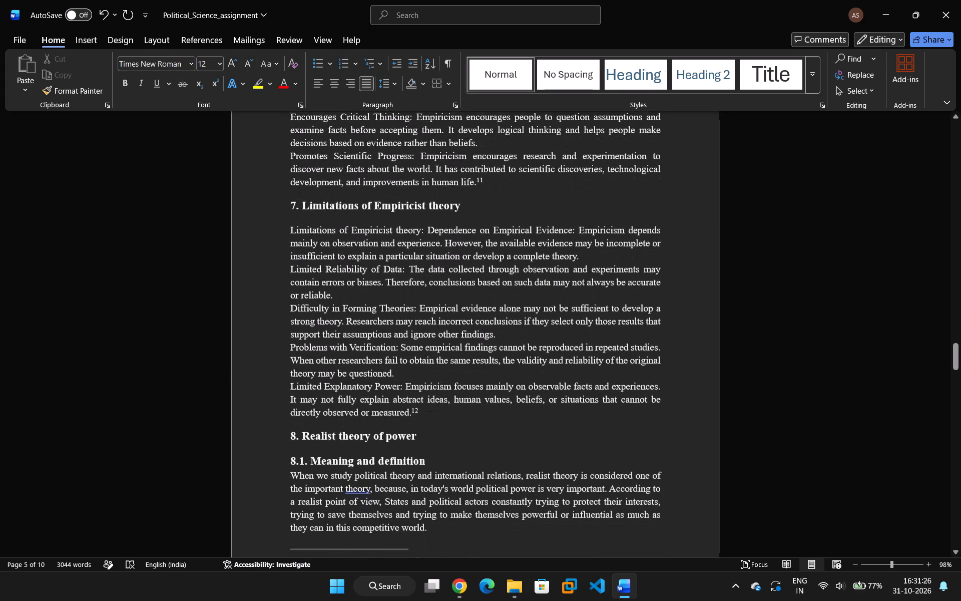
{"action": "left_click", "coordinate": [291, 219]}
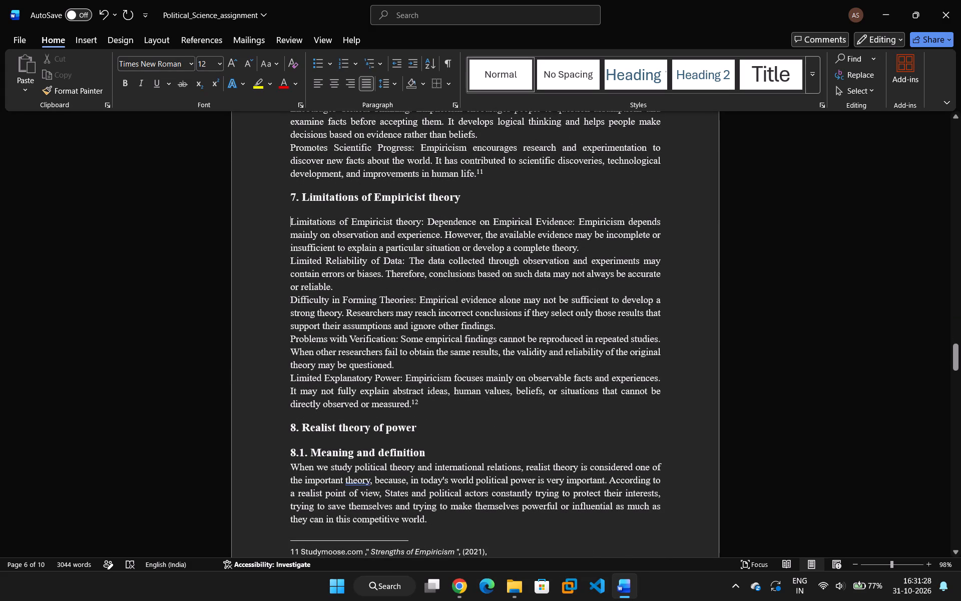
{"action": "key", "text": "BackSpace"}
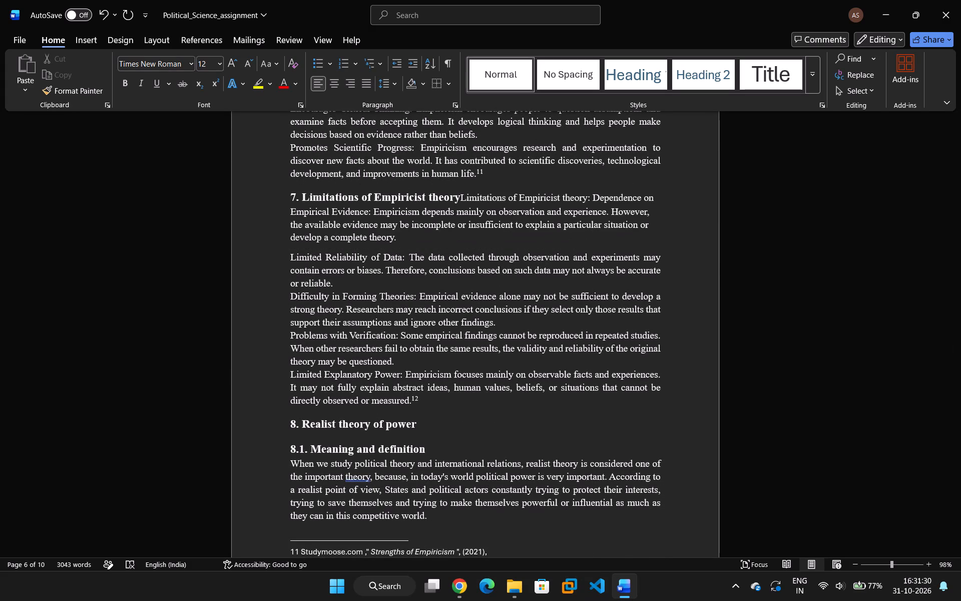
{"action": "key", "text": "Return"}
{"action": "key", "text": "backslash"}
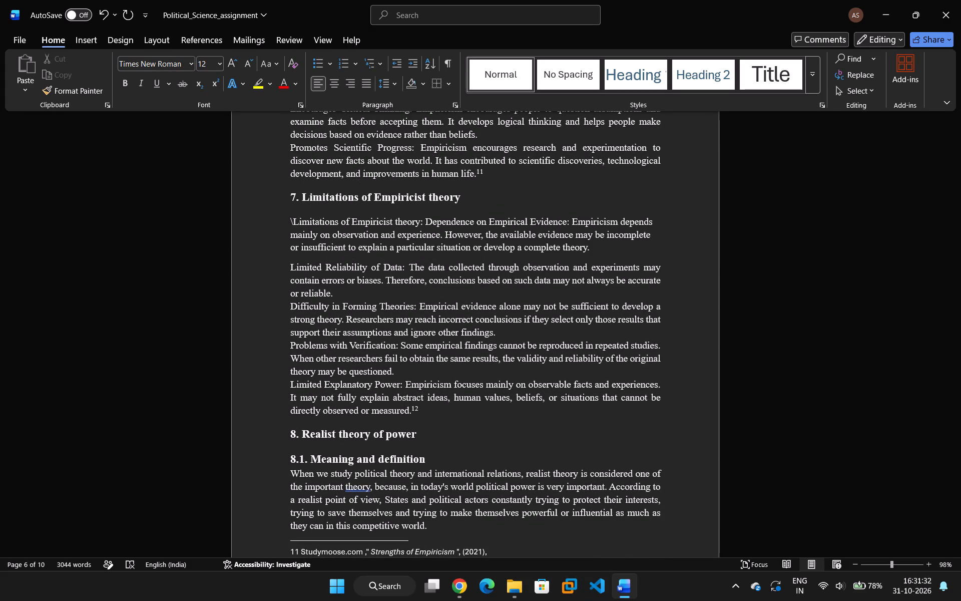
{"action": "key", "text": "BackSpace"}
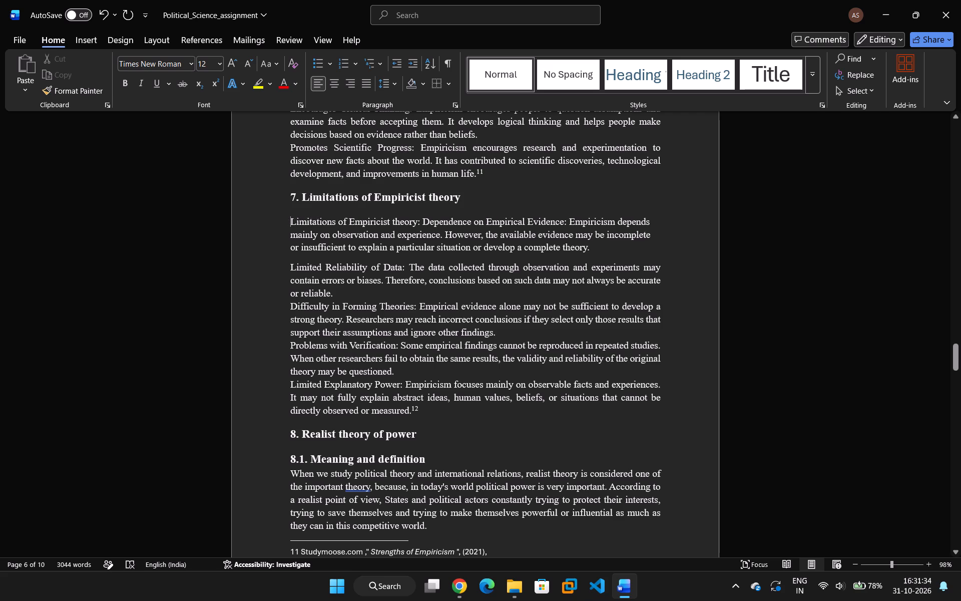
Remove the space after the "7. Limitations of Empiricist theory" heading on page 6.
{"action": "left_click_drag", "start_coordinate": [471, 193], "coordinate": [278, 201]}
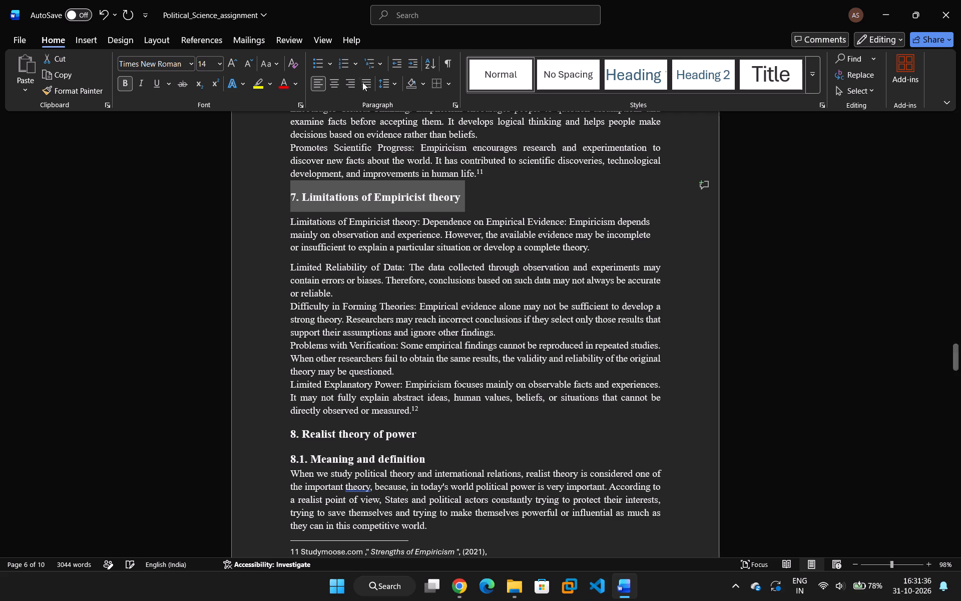
{"action": "left_click", "coordinate": [395, 84]}
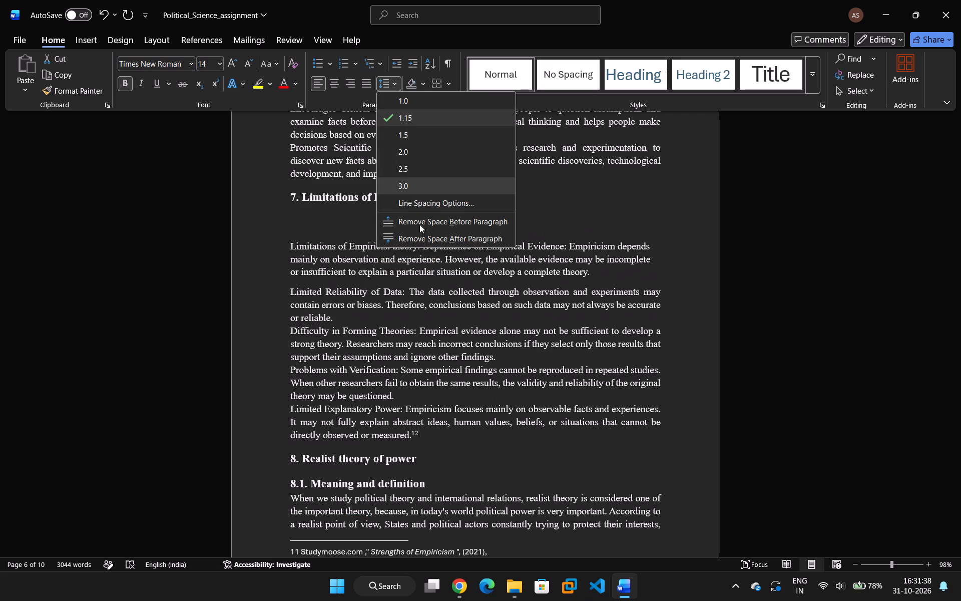
{"action": "left_click", "coordinate": [420, 234]}
{"action": "left_click", "coordinate": [458, 187]}
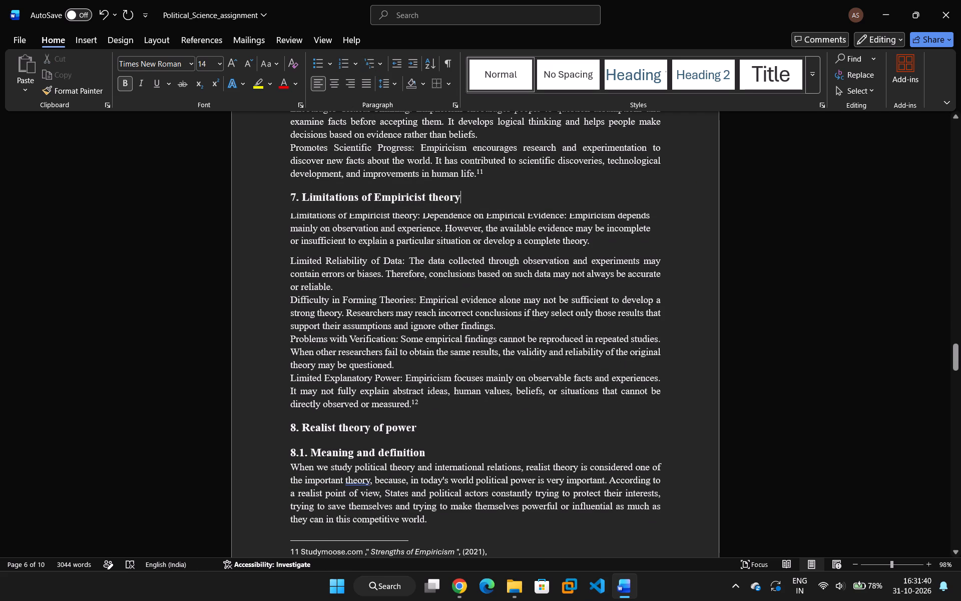
Remove the space before the "Dependence on Empirical Evidence" paragraph directly under the section 7 heading.
{"action": "left_click_drag", "start_coordinate": [285, 206], "coordinate": [316, 226]}
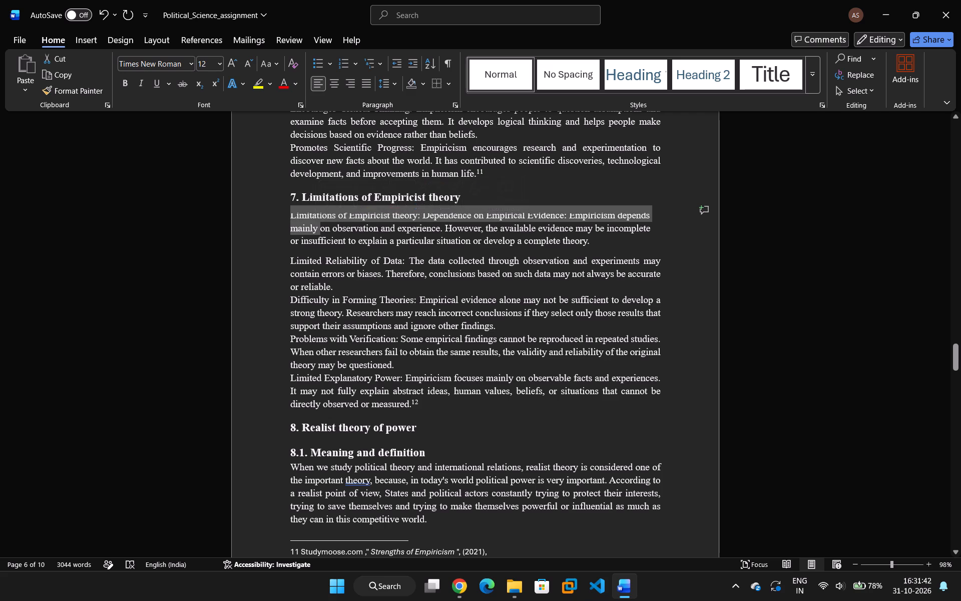
{"action": "left_click", "coordinate": [397, 81]}
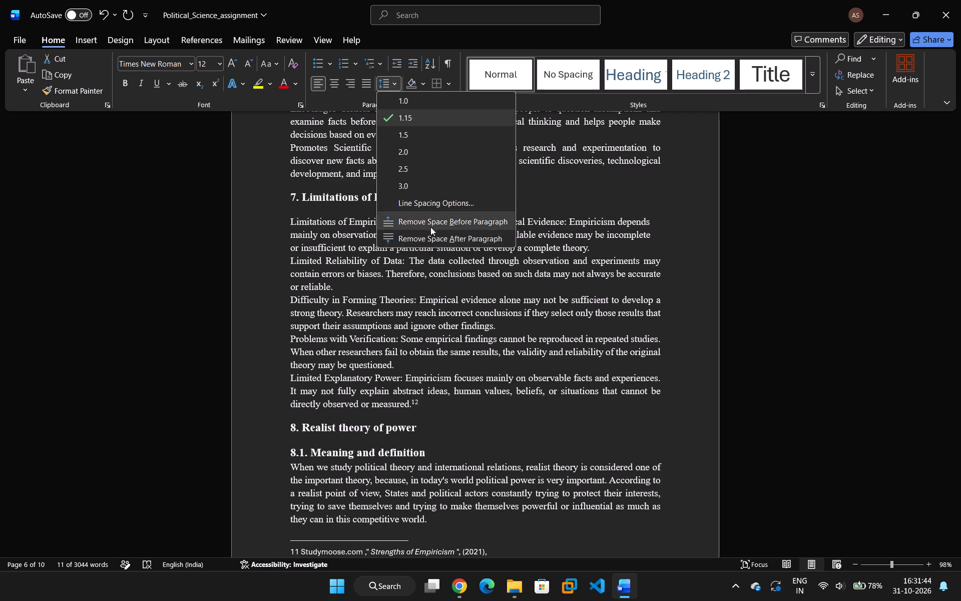
{"action": "left_click", "coordinate": [430, 221]}
{"action": "left_click", "coordinate": [420, 254]}
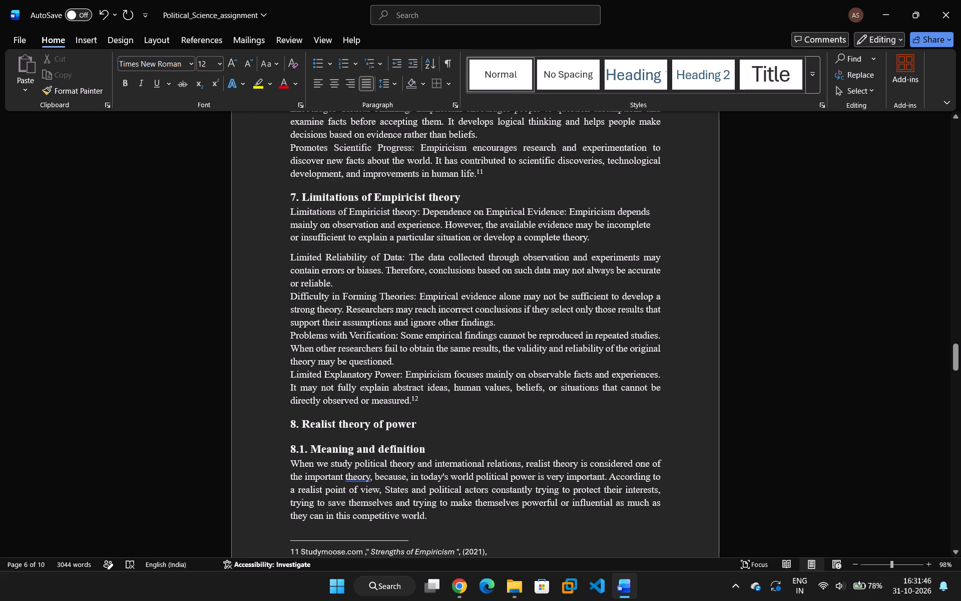
Remove the space after the "Dependence on Empirical Evidence" paragraph, above the "Limited Reliability of Data" paragraph.
{"action": "left_click_drag", "start_coordinate": [288, 247], "coordinate": [299, 263]}
{"action": "left_click", "coordinate": [282, 240]}
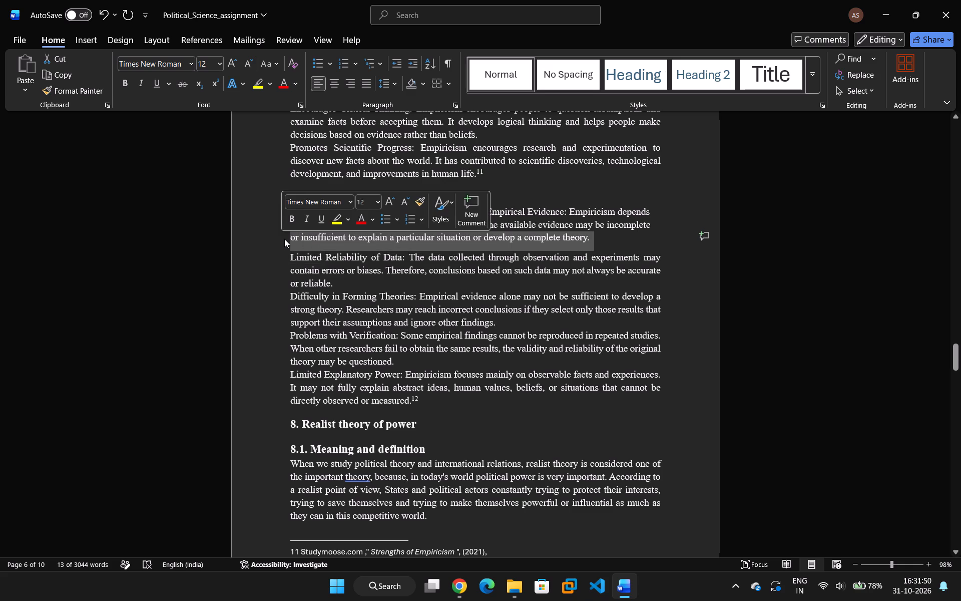
{"action": "left_click", "coordinate": [284, 232]}
{"action": "left_click_drag", "start_coordinate": [288, 222], "coordinate": [313, 245]}
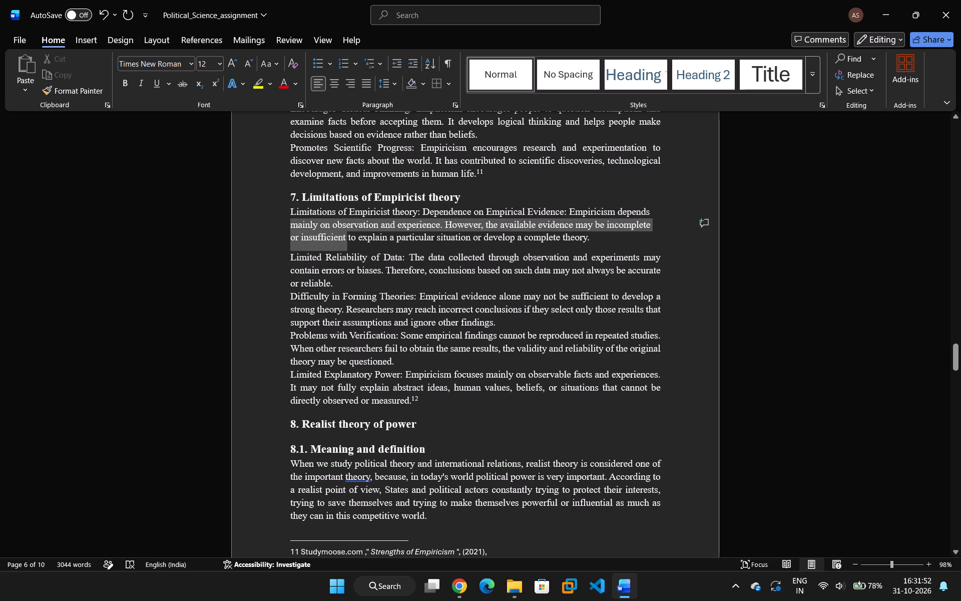
{"action": "left_click_drag", "start_coordinate": [313, 245], "coordinate": [586, 238]}
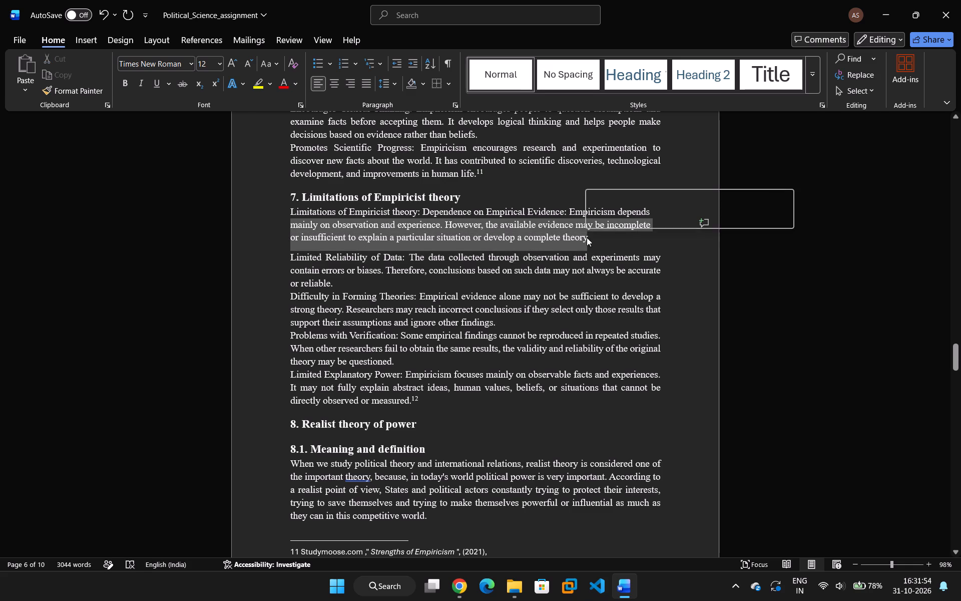
{"action": "left_click", "coordinate": [394, 87]}
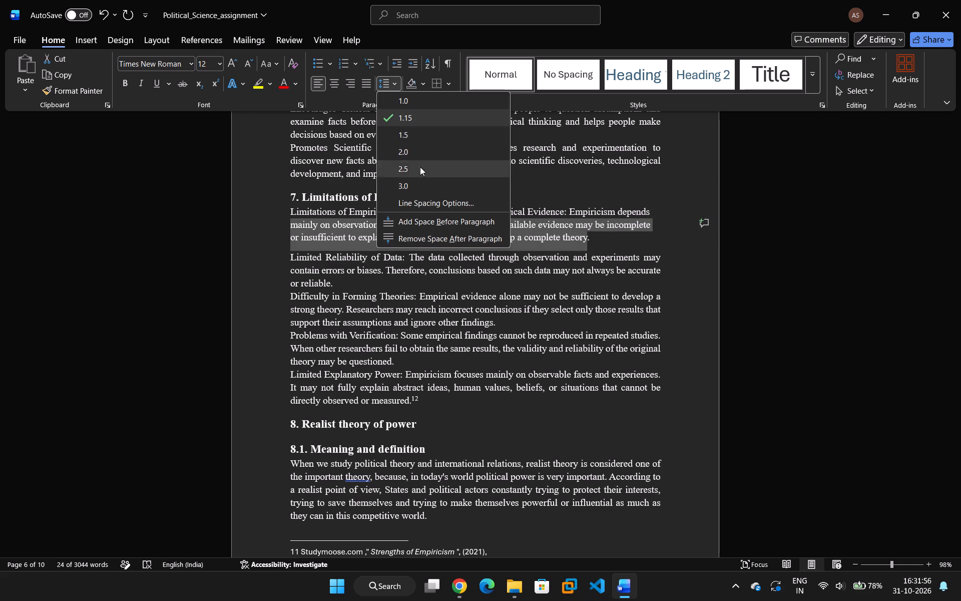
{"action": "left_click", "coordinate": [427, 237]}
{"action": "left_click", "coordinate": [440, 243]}
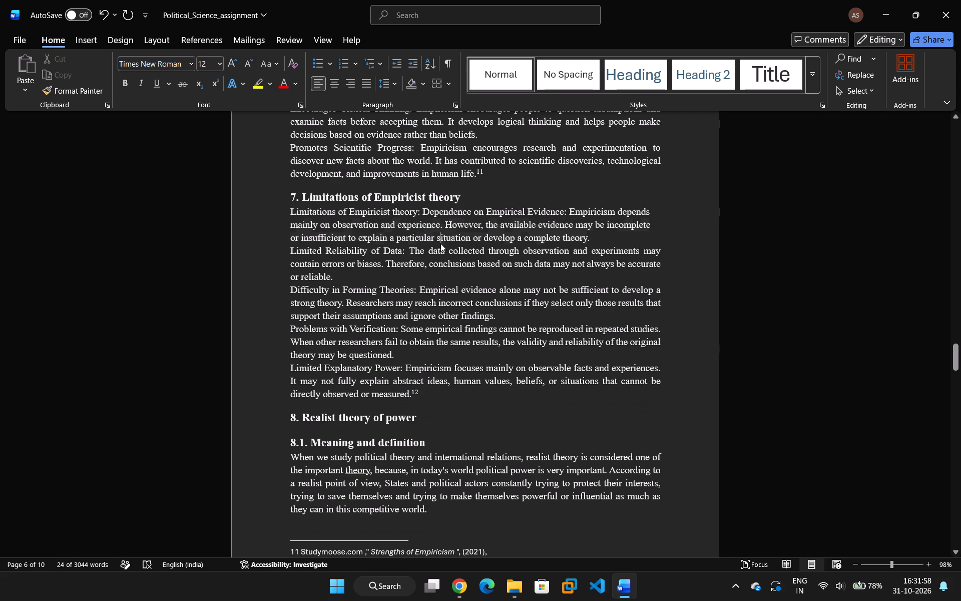
Remove the space before the "8.1. Meaning and definition" heading so it sits directly under the section 8 heading.
{"action": "scroll", "coordinate": [426, 246], "scroll_direction": "down", "scroll_amount": 6}
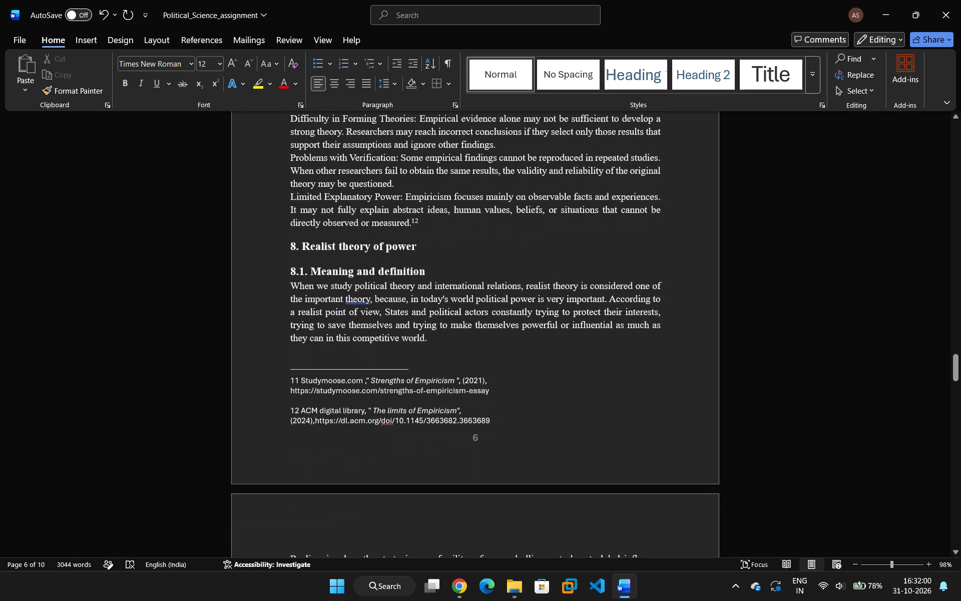
{"action": "left_click", "coordinate": [287, 269]}
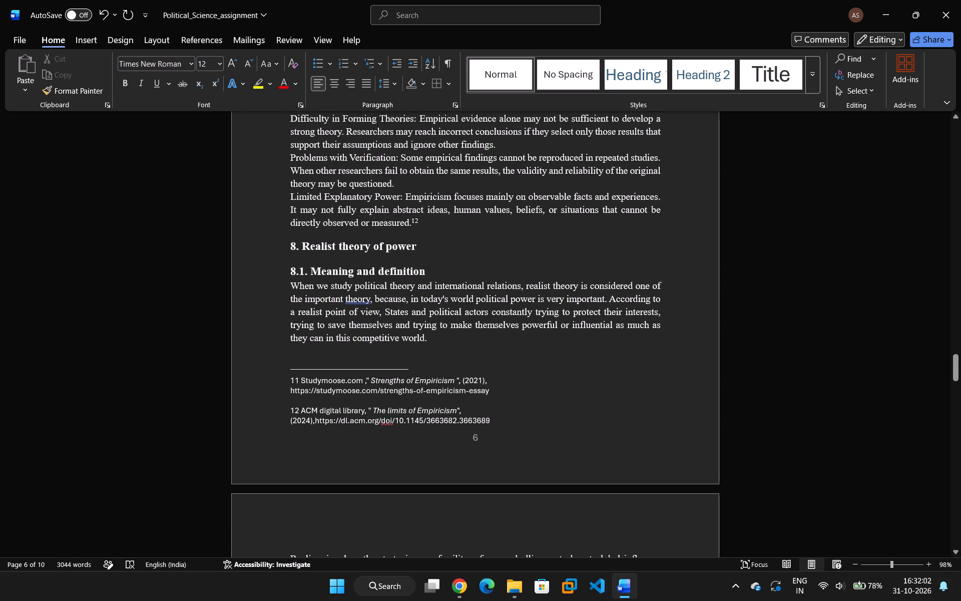
{"action": "left_click_drag", "start_coordinate": [294, 240], "coordinate": [344, 254]}
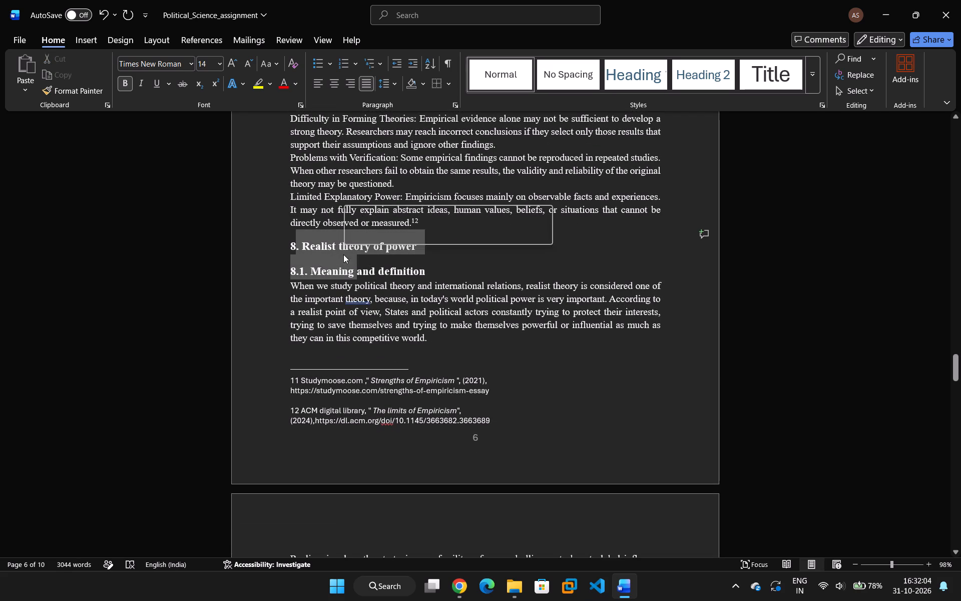
{"action": "left_click", "coordinate": [288, 261]}
{"action": "left_click_drag", "start_coordinate": [285, 259], "coordinate": [411, 268]}
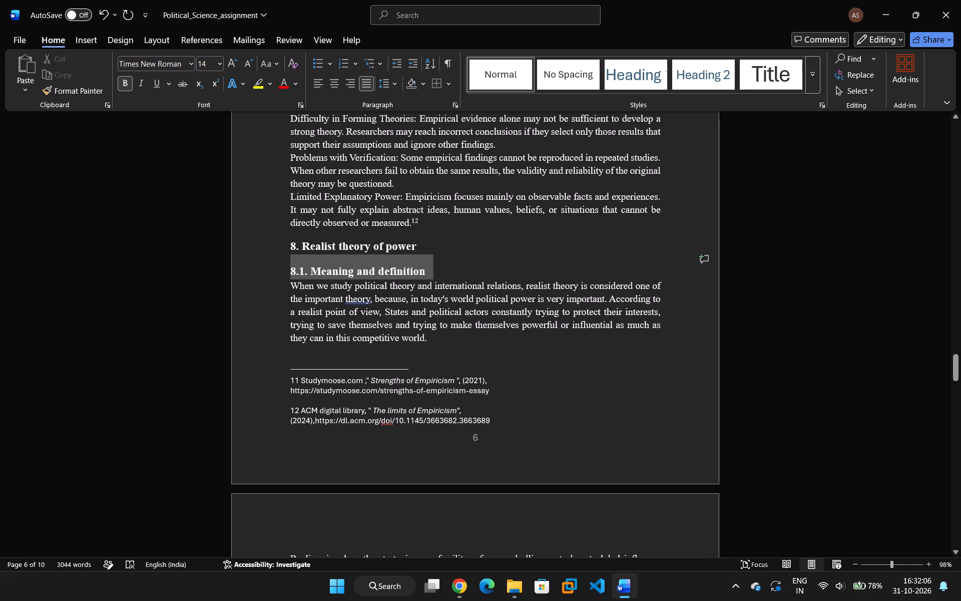
{"action": "left_click_drag", "start_coordinate": [411, 268], "coordinate": [423, 270]}
{"action": "left_click", "coordinate": [391, 86]}
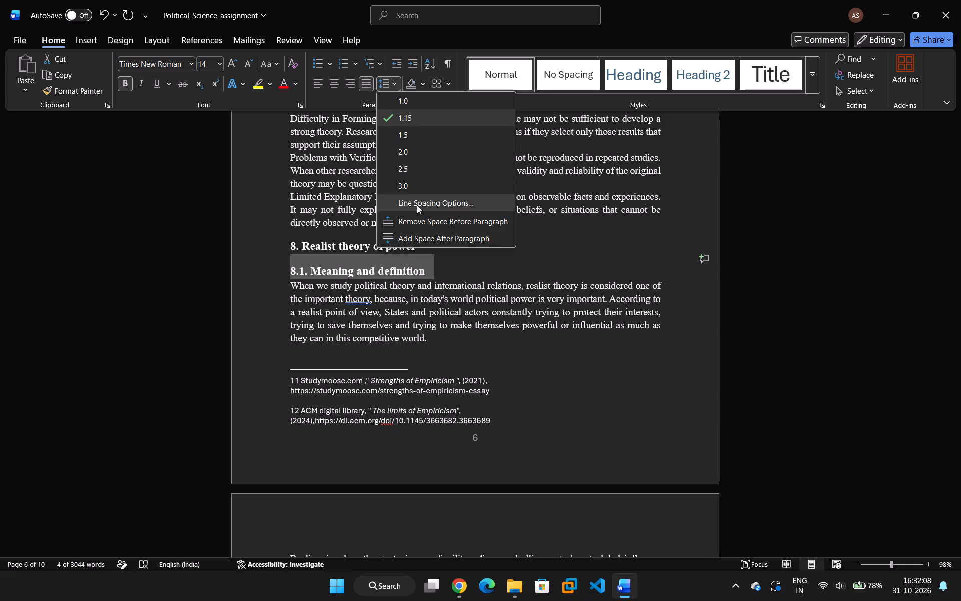
{"action": "left_click", "coordinate": [417, 225]}
{"action": "left_click", "coordinate": [447, 247]}
Delete the blank line above "(I)Statism Self-help Statecraft" in section 9, Key Concept of Realism.
{"action": "scroll", "coordinate": [449, 247], "scroll_direction": "down", "scroll_amount": 4}
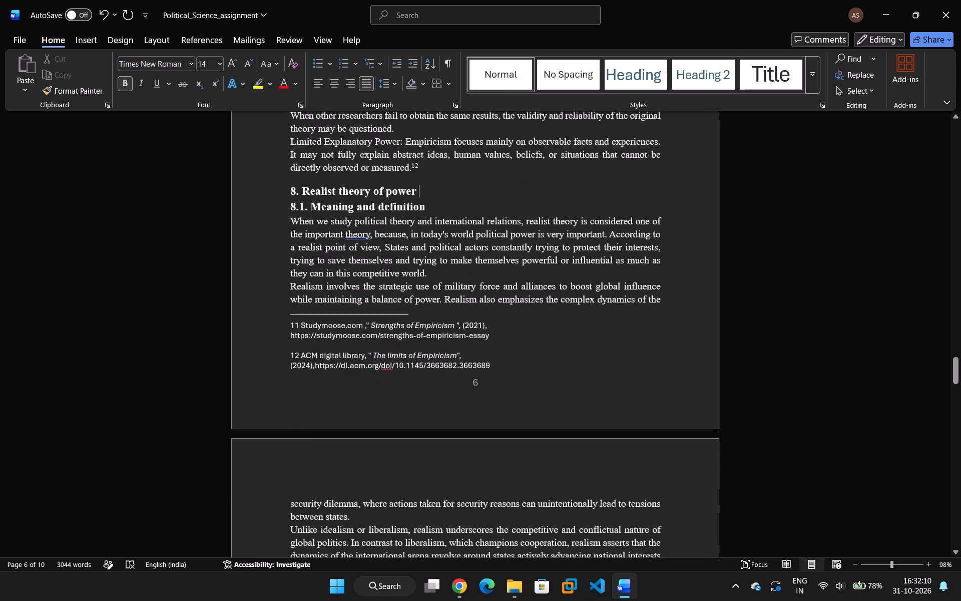
{"action": "scroll", "coordinate": [449, 248], "scroll_direction": "down", "scroll_amount": 8}
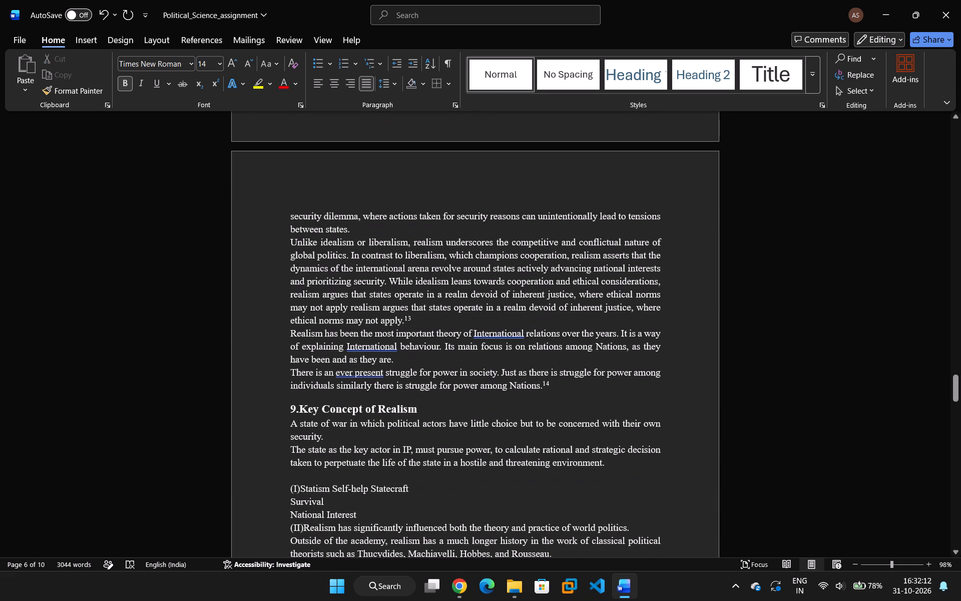
{"action": "scroll", "coordinate": [441, 253], "scroll_direction": "down", "scroll_amount": 7}
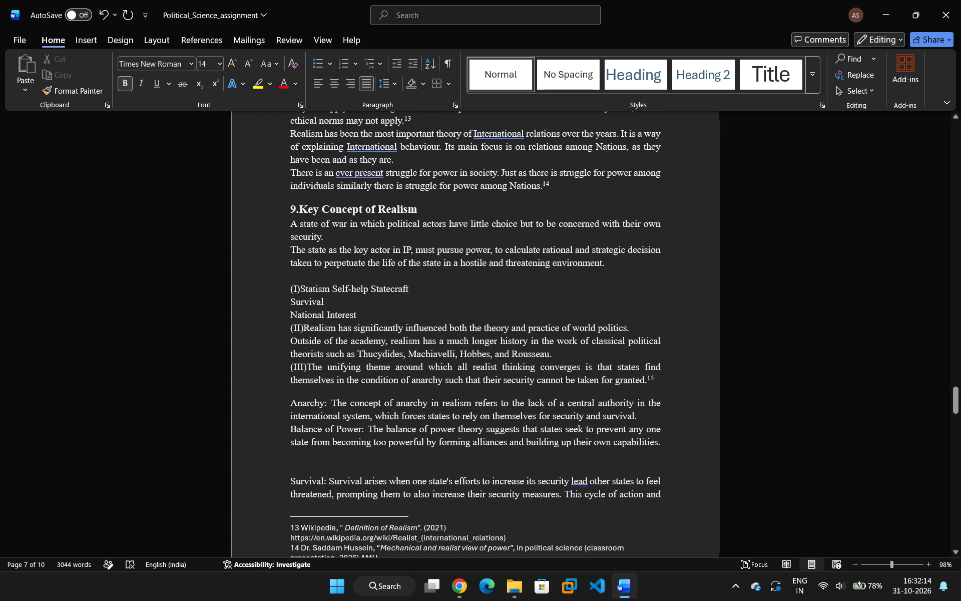
{"action": "scroll", "coordinate": [385, 256], "scroll_direction": "down", "scroll_amount": 1}
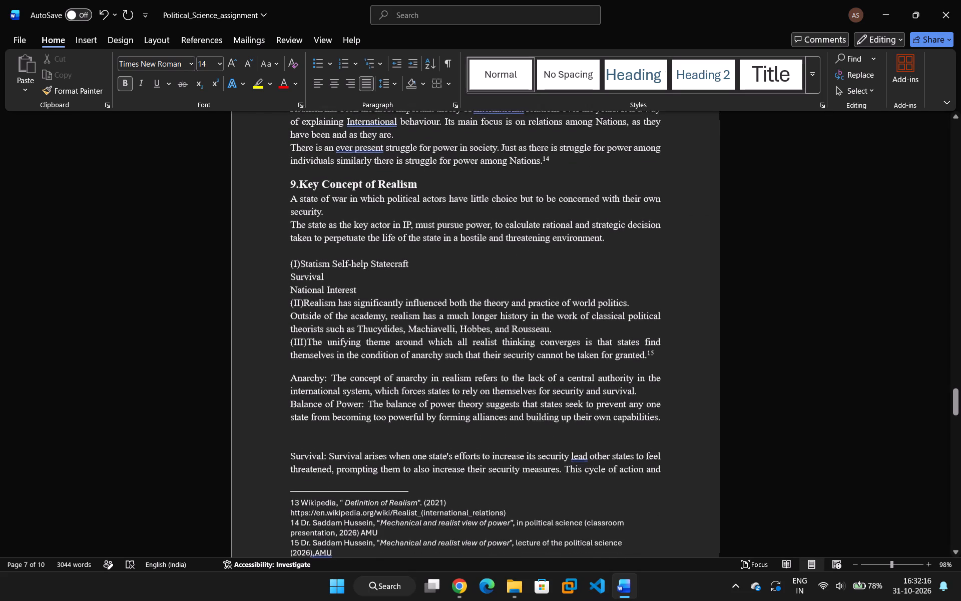
{"action": "scroll", "coordinate": [383, 248], "scroll_direction": "up", "scroll_amount": 1}
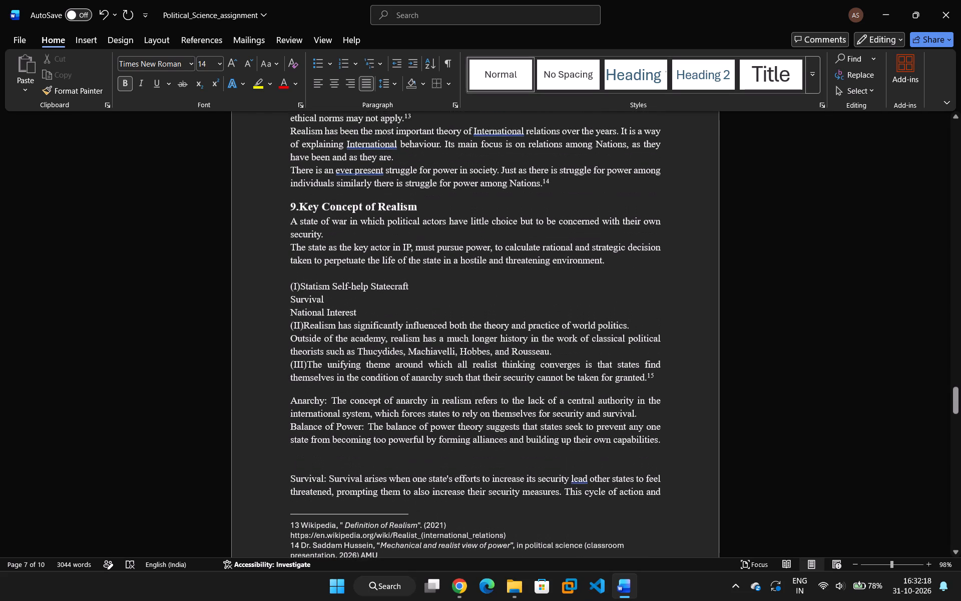
{"action": "left_click", "coordinate": [285, 292]}
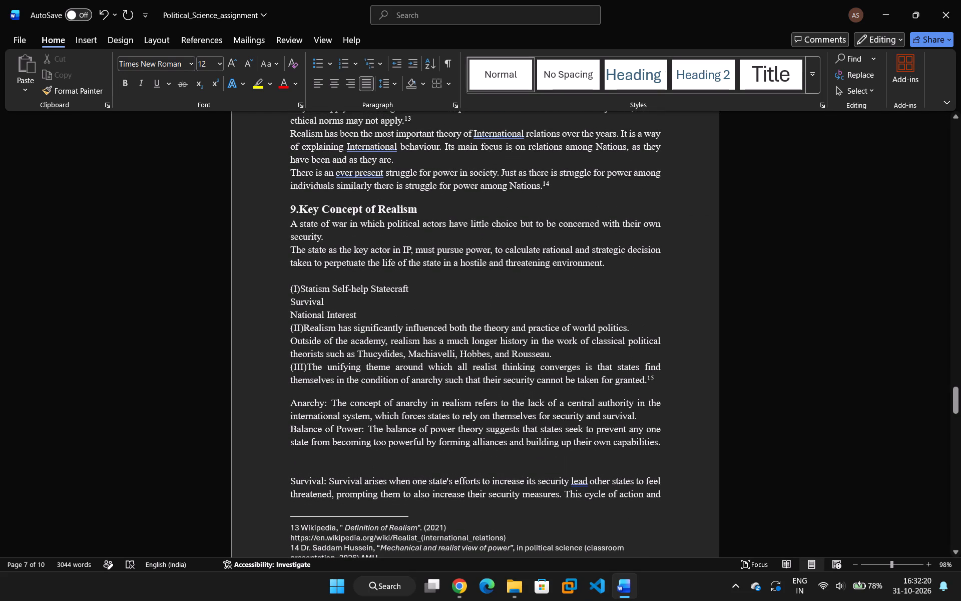
{"action": "key", "text": "BackSpace"}
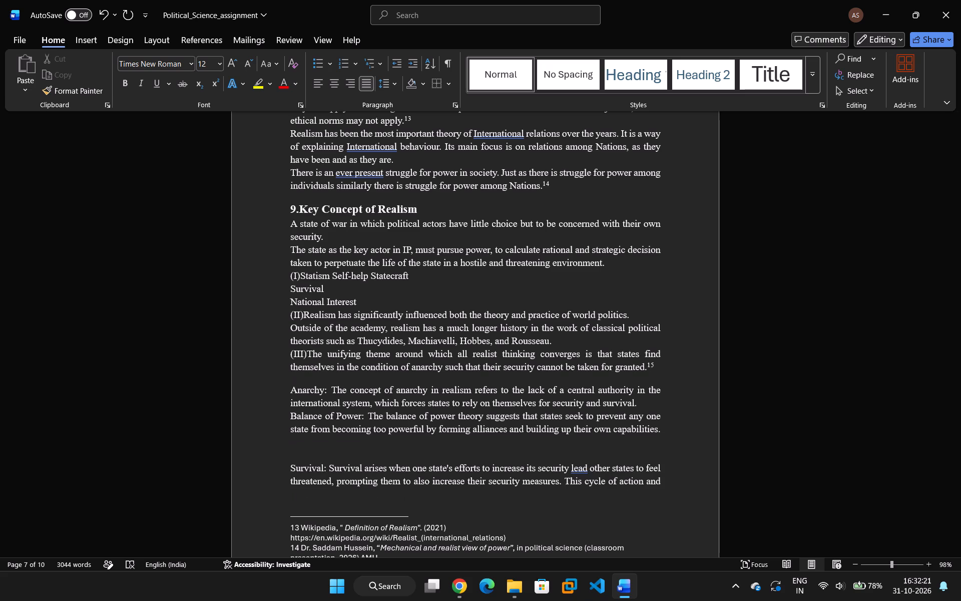
Delete the blank lines between the "Balance of Power" and "Survival" paragraphs in section 9.
{"action": "scroll", "coordinate": [429, 371], "scroll_direction": "down", "scroll_amount": 2}
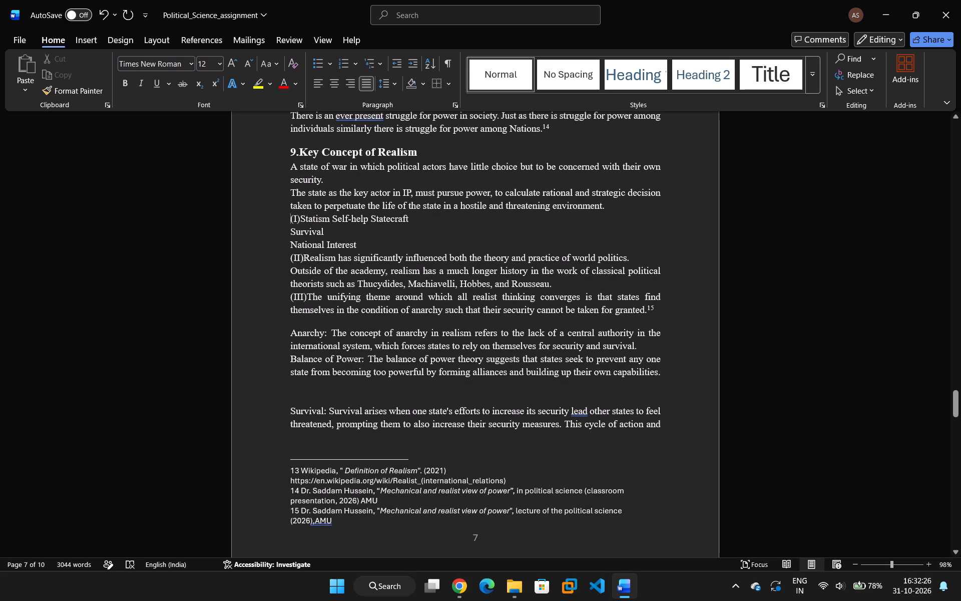
{"action": "left_click", "coordinate": [290, 415]}
{"action": "key", "text": "BackSpace"}
{"action": "key", "text": "BackSpace"}
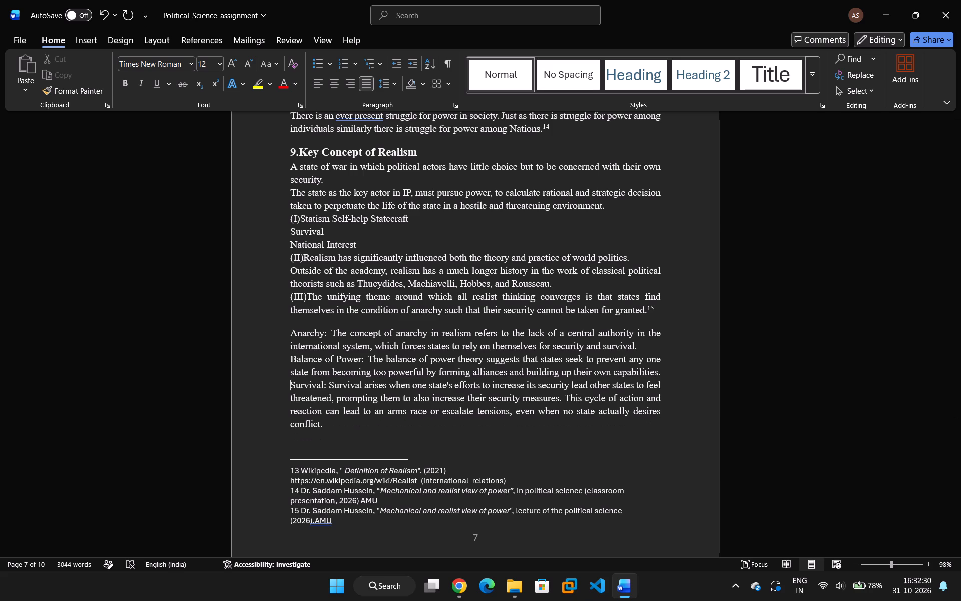
Close the gap between the "10. Intellectual roots of realism" and "10.1. Thucydides" headings by joining them and splitting them again.
{"action": "scroll", "coordinate": [325, 446], "scroll_direction": "down", "scroll_amount": 3}
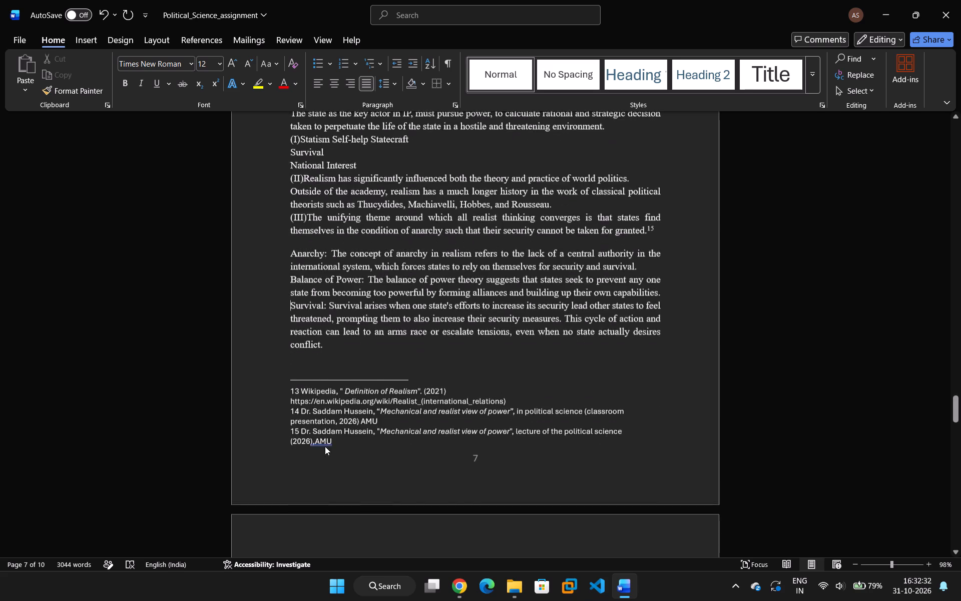
{"action": "scroll", "coordinate": [325, 446], "scroll_direction": "down", "scroll_amount": 9}
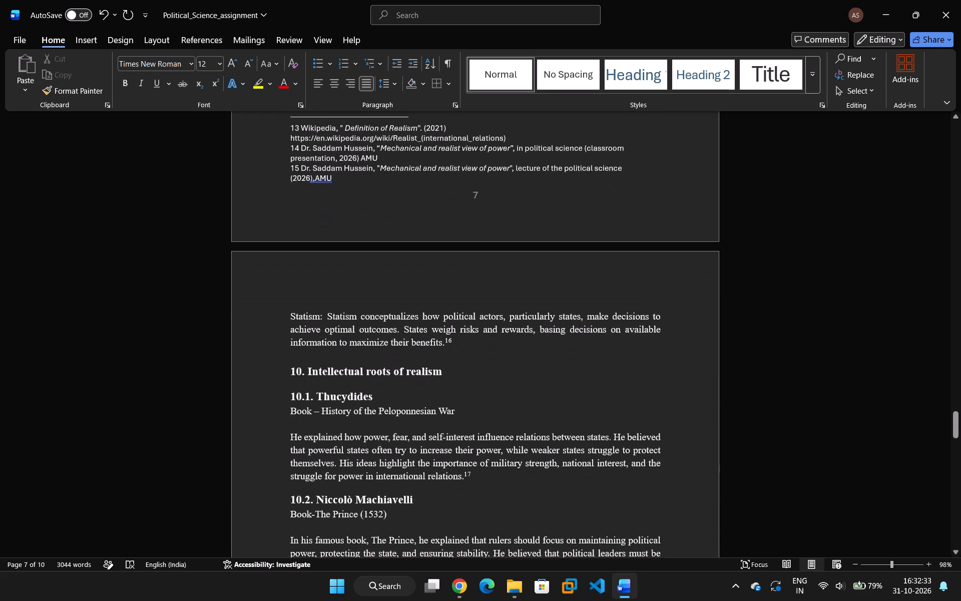
{"action": "scroll", "coordinate": [325, 446], "scroll_direction": "down", "scroll_amount": 2}
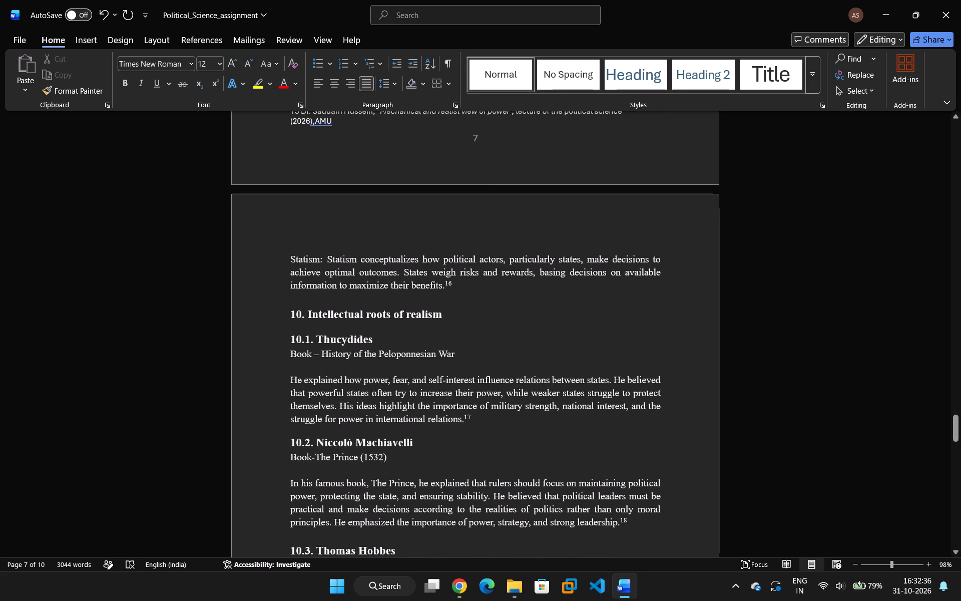
{"action": "left_click", "coordinate": [290, 341]}
{"action": "key", "text": "BackSpace"}
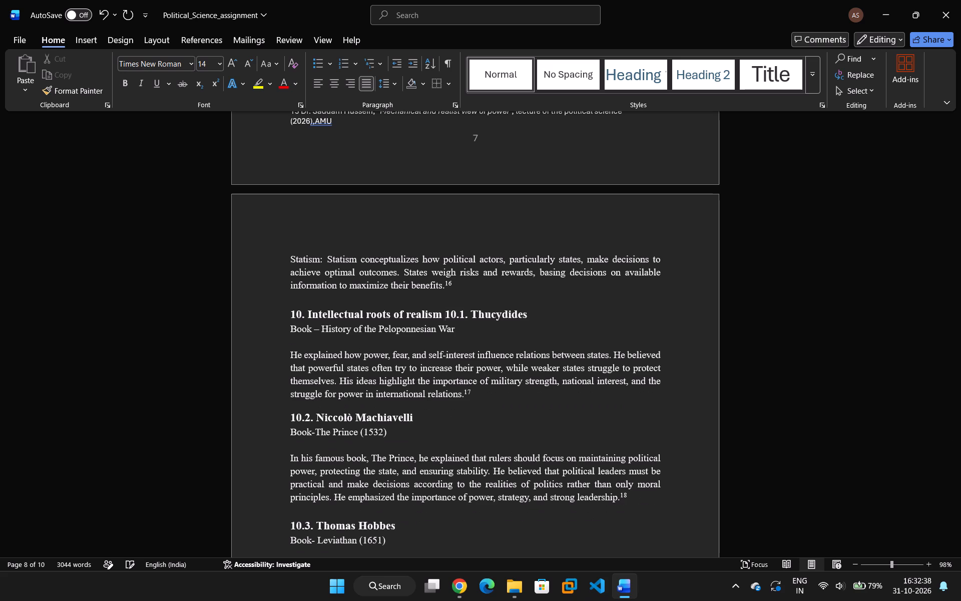
{"action": "key", "text": "Return"}
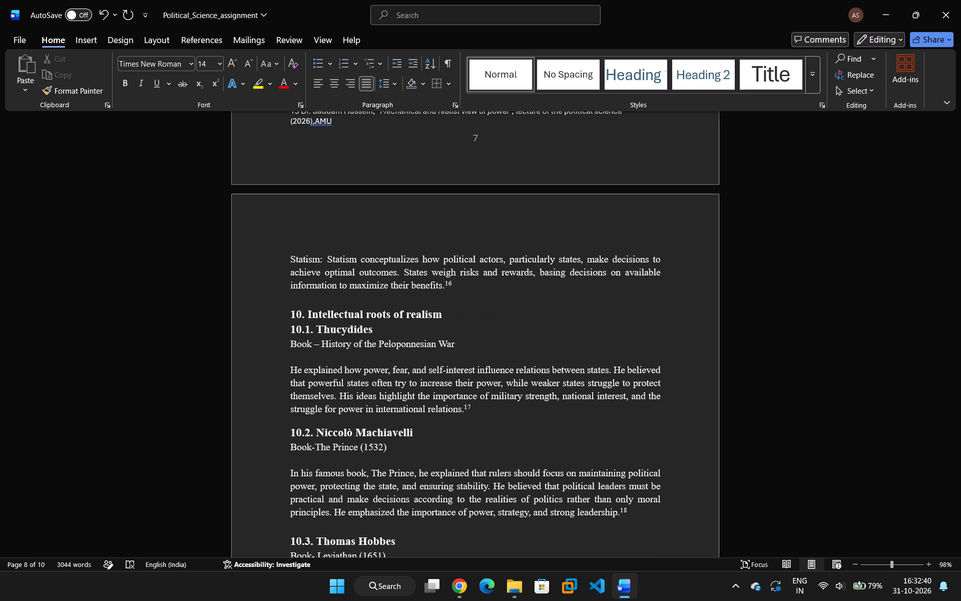
Delete the blank lines above the "10.4. E. H. Carr" heading on page 8.
{"action": "scroll", "coordinate": [378, 403], "scroll_direction": "down", "scroll_amount": 1}
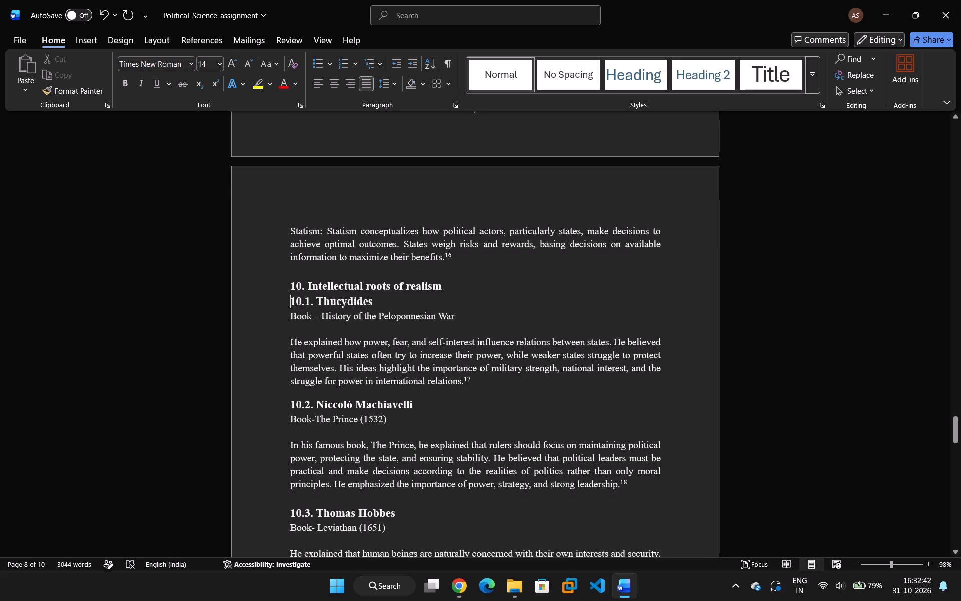
{"action": "scroll", "coordinate": [440, 419], "scroll_direction": "down", "scroll_amount": 6}
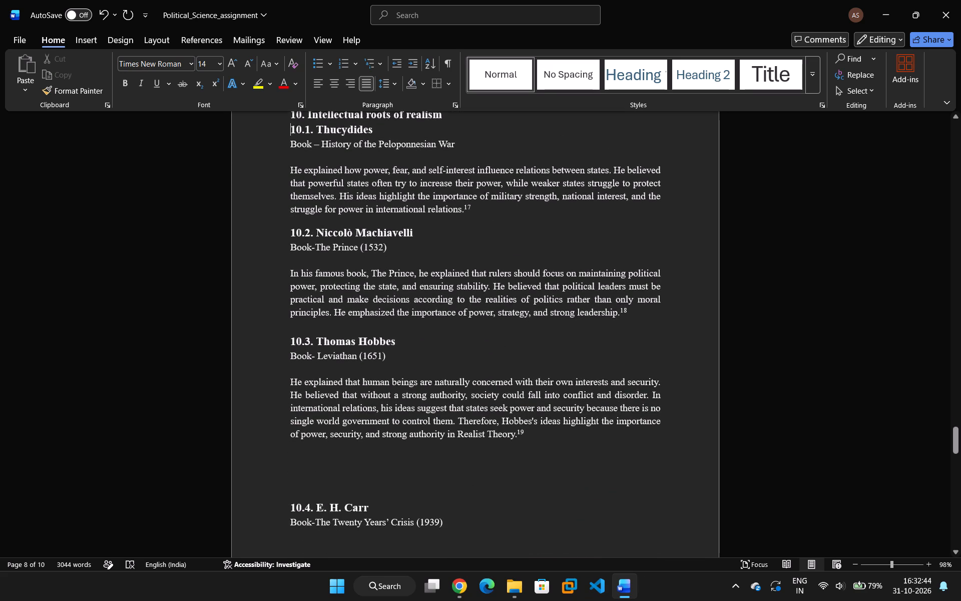
{"action": "scroll", "coordinate": [445, 438], "scroll_direction": "down", "scroll_amount": 4}
{"action": "left_click", "coordinate": [290, 395]}
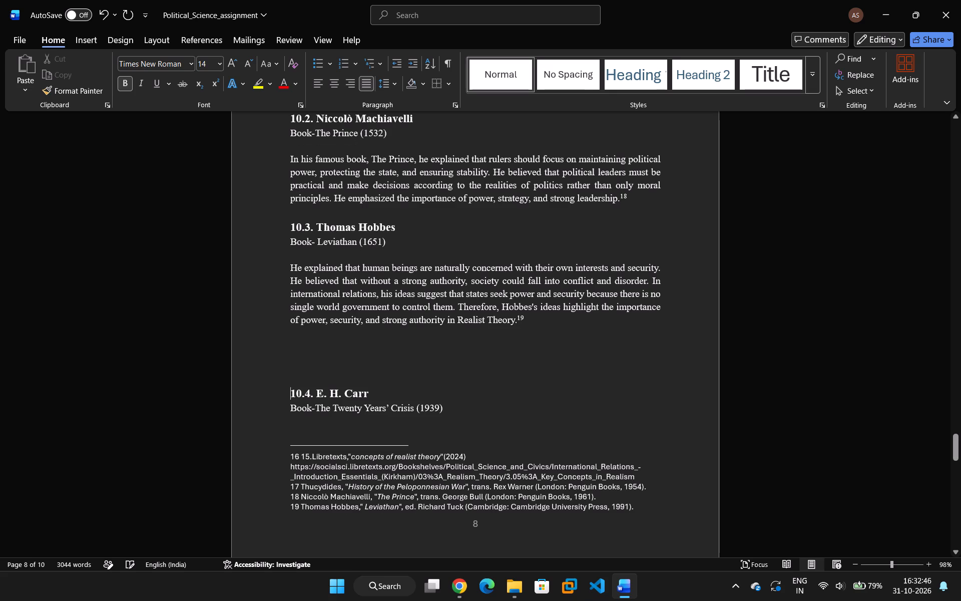
{"action": "key", "text": "BackSpace"}
{"action": "key", "text": "BackSpace"}
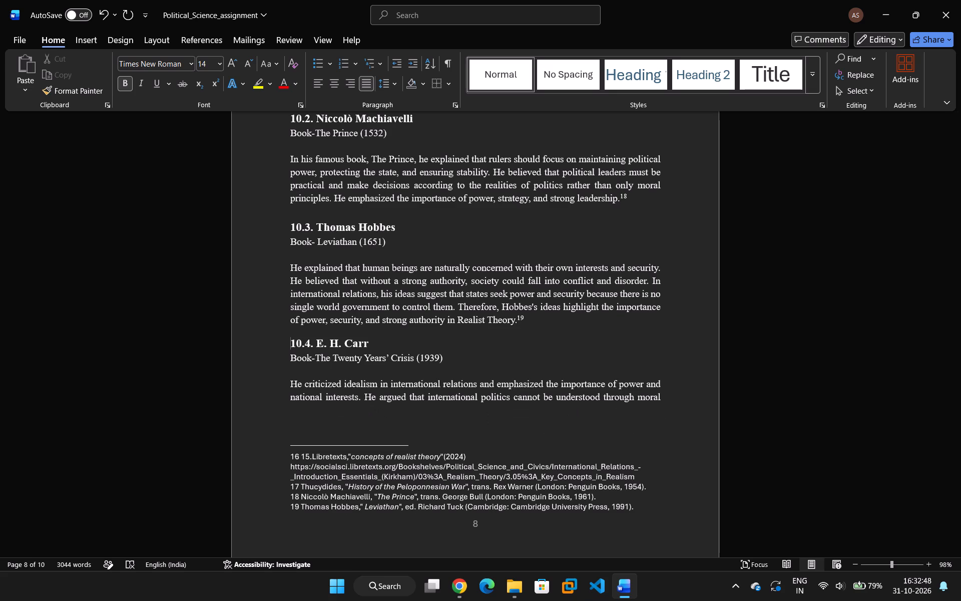
Close the gap above the "Anarchy" paragraph in section 9 by joining it to the preceding paragraph and splitting it off again.
{"action": "scroll", "coordinate": [383, 445], "scroll_direction": "down", "scroll_amount": 8}
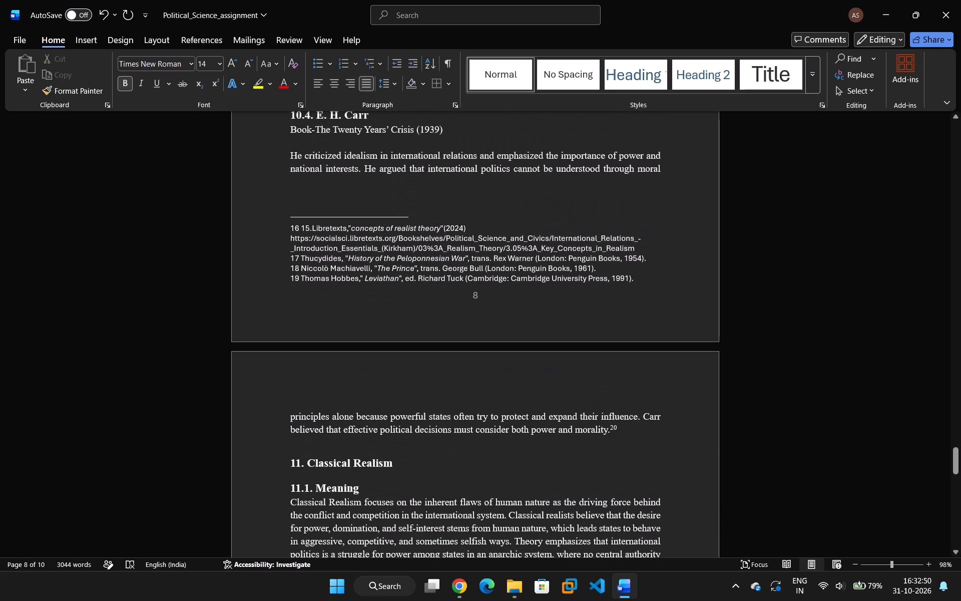
{"action": "scroll", "coordinate": [426, 440], "scroll_direction": "up", "scroll_amount": 11}
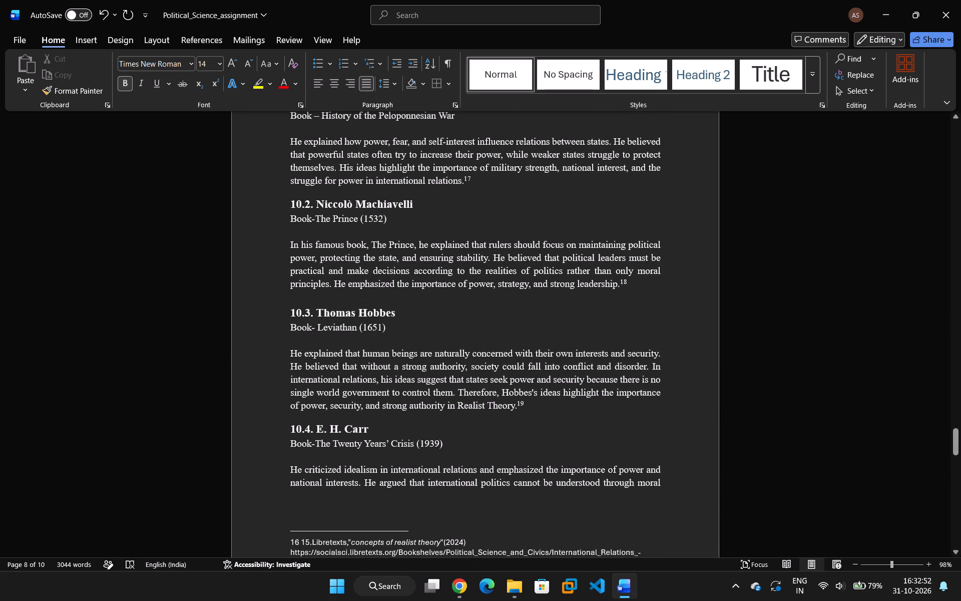
{"action": "scroll", "coordinate": [321, 252], "scroll_direction": "up", "scroll_amount": 5}
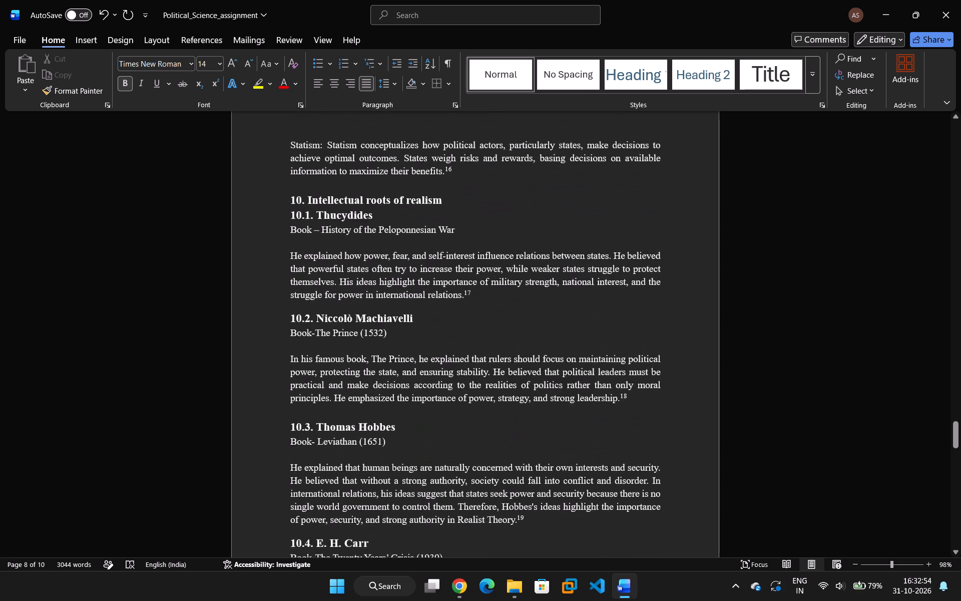
{"action": "scroll", "coordinate": [320, 254], "scroll_direction": "up", "scroll_amount": 2}
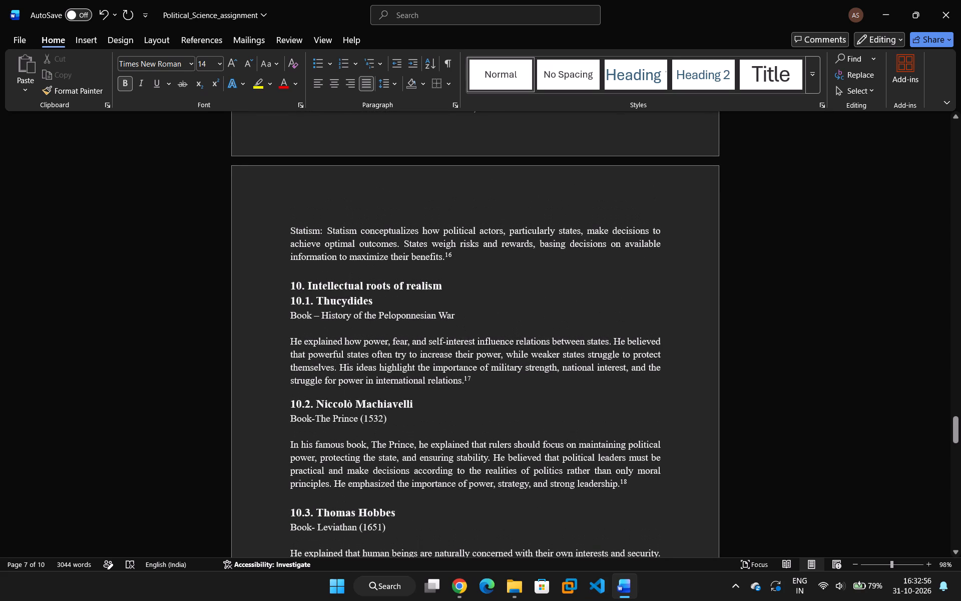
{"action": "scroll", "coordinate": [307, 291], "scroll_direction": "down", "scroll_amount": 1}
{"action": "scroll", "coordinate": [308, 291], "scroll_direction": "up", "scroll_amount": 9}
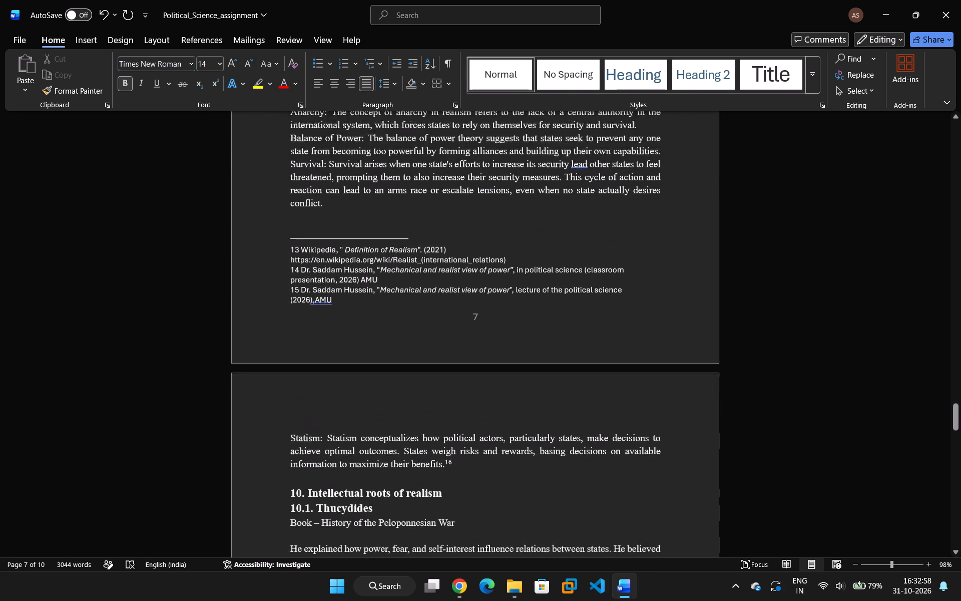
{"action": "scroll", "coordinate": [308, 286], "scroll_direction": "up", "scroll_amount": 8}
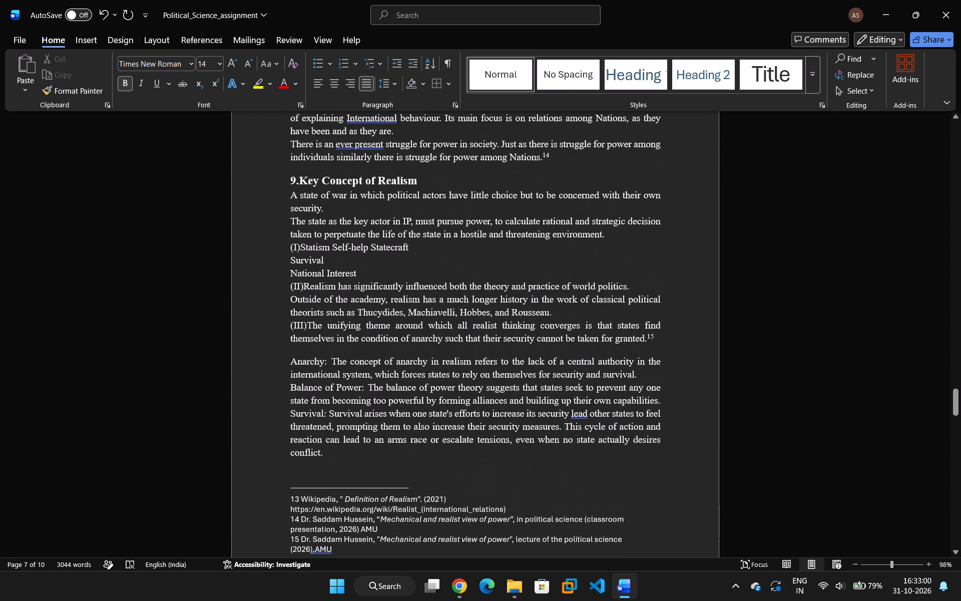
{"action": "left_click", "coordinate": [294, 363]}
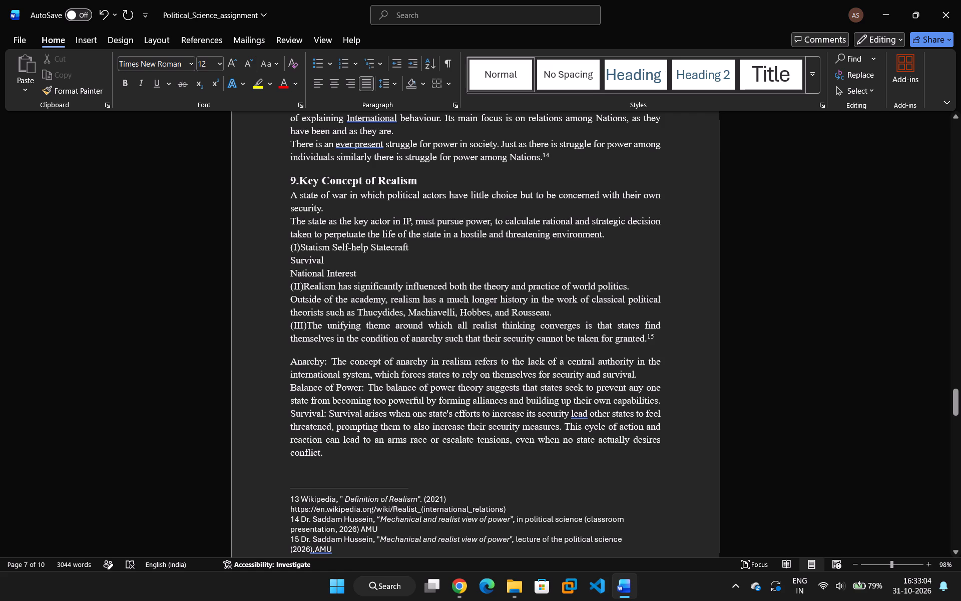
{"action": "key", "text": "Left"}
{"action": "key", "text": "BackSpace"}
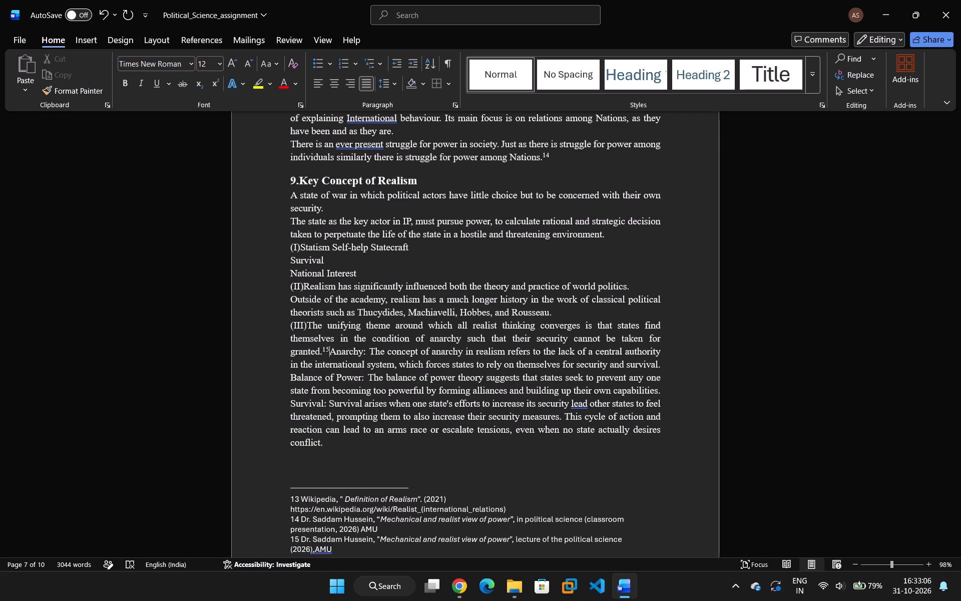
{"action": "key", "text": "Return"}
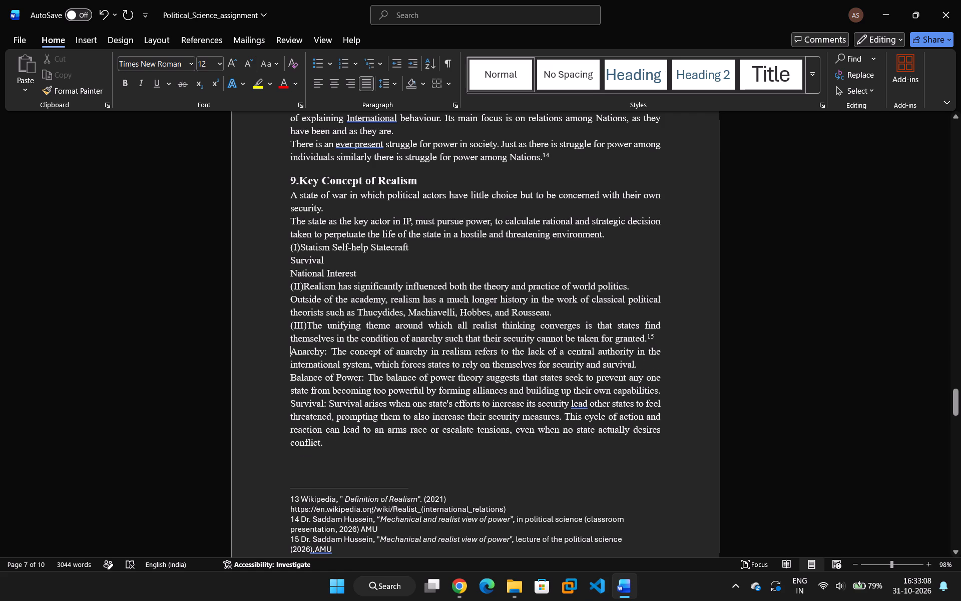
Review the page flow, heading spacing and footnotes from section 7 on page 6 through the "15. Bibliography" heading.
{"action": "scroll", "coordinate": [450, 451], "scroll_direction": "down", "scroll_amount": 13}
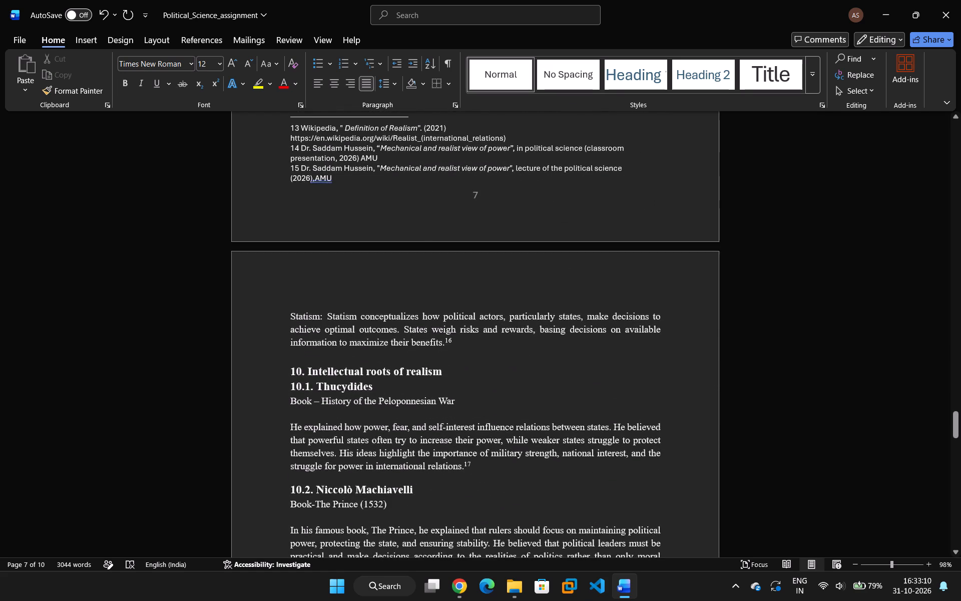
{"action": "scroll", "coordinate": [439, 453], "scroll_direction": "up", "scroll_amount": 7}
{"action": "scroll", "coordinate": [465, 384], "scroll_direction": "up", "scroll_amount": 4}
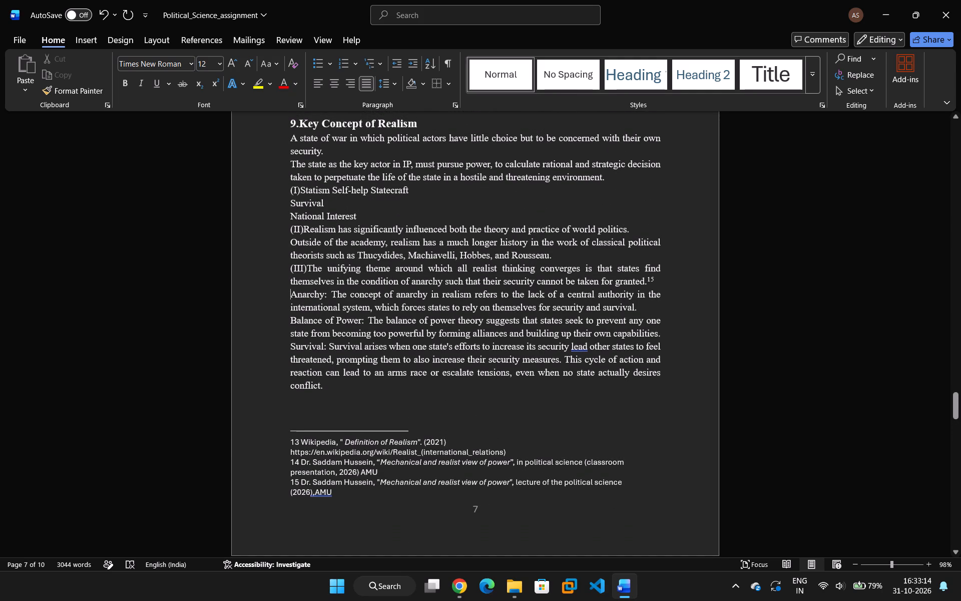
{"action": "scroll", "coordinate": [407, 328], "scroll_direction": "up", "scroll_amount": 16}
{"action": "scroll", "coordinate": [416, 330], "scroll_direction": "up", "scroll_amount": 8}
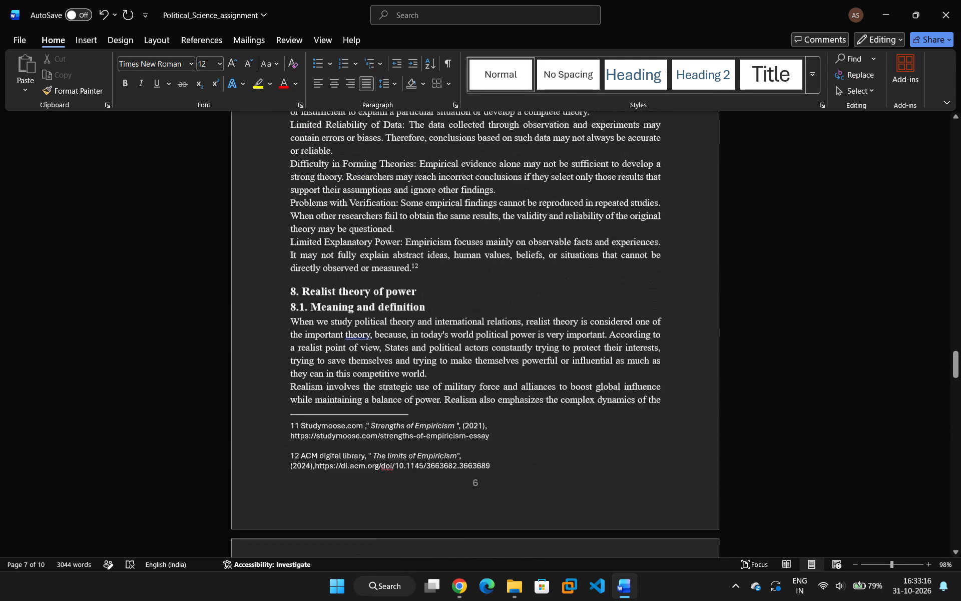
{"action": "scroll", "coordinate": [481, 513], "scroll_direction": "down", "scroll_amount": 5}
{"action": "scroll", "coordinate": [482, 487], "scroll_direction": "up", "scroll_amount": 1}
{"action": "scroll", "coordinate": [480, 495], "scroll_direction": "down", "scroll_amount": 5}
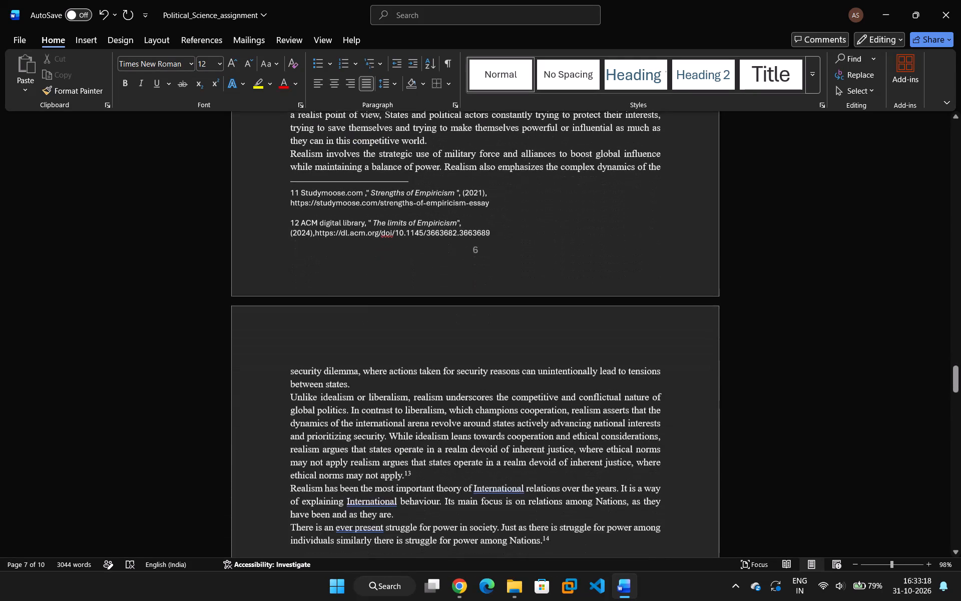
{"action": "scroll", "coordinate": [489, 475], "scroll_direction": "down", "scroll_amount": 15}
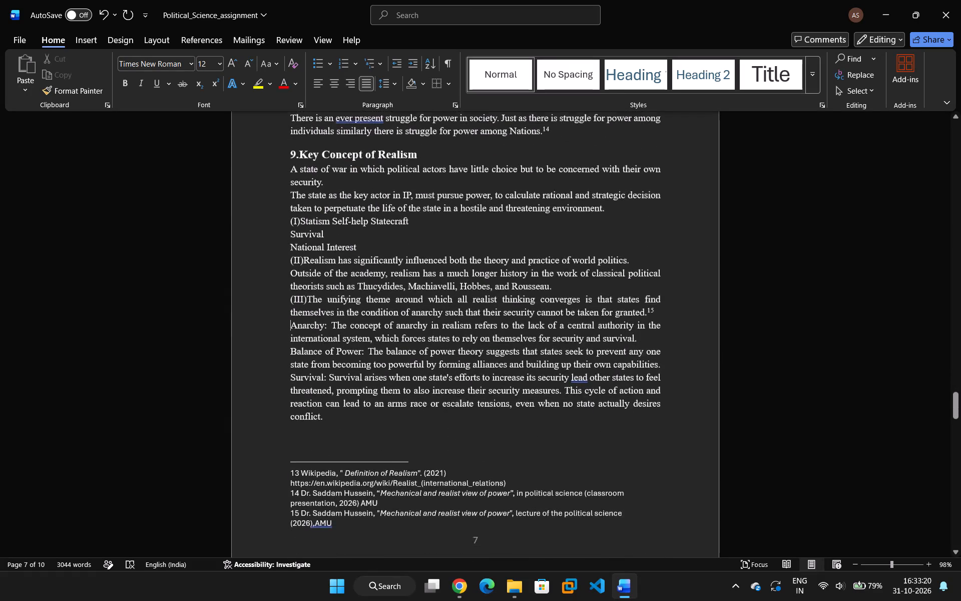
{"action": "scroll", "coordinate": [493, 461], "scroll_direction": "down", "scroll_amount": 17}
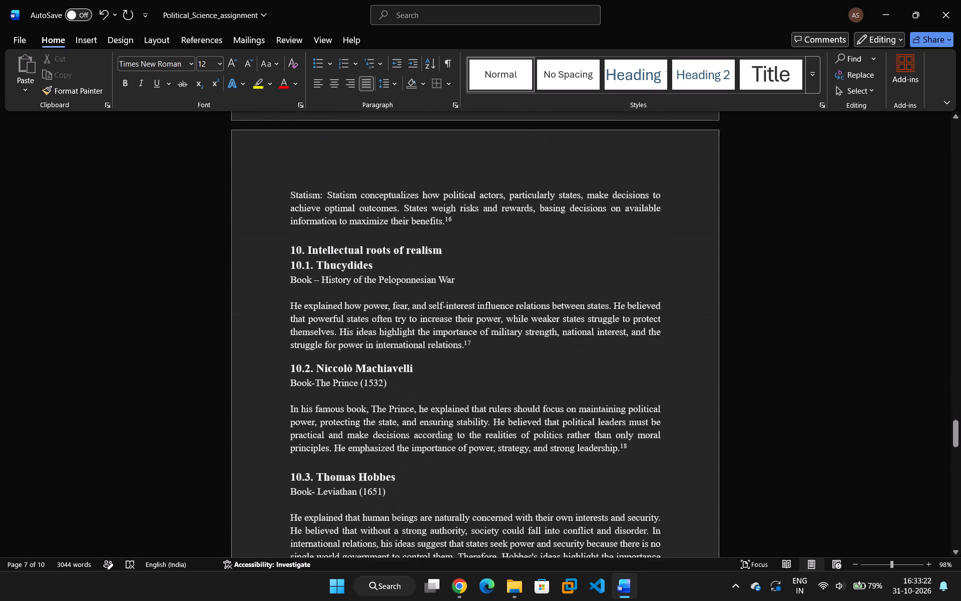
{"action": "scroll", "coordinate": [492, 458], "scroll_direction": "down", "scroll_amount": 19}
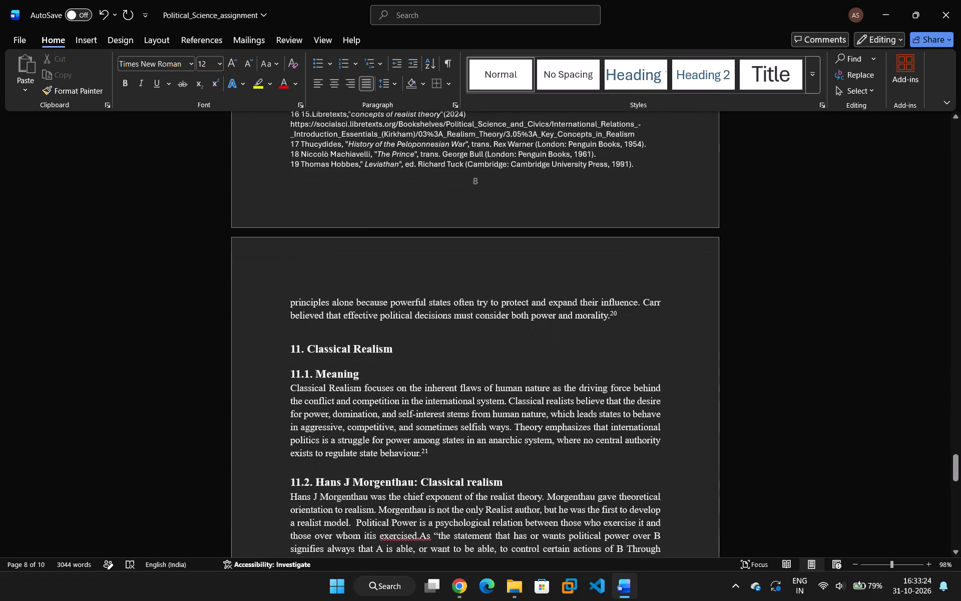
{"action": "scroll", "coordinate": [502, 462], "scroll_direction": "down", "scroll_amount": 10}
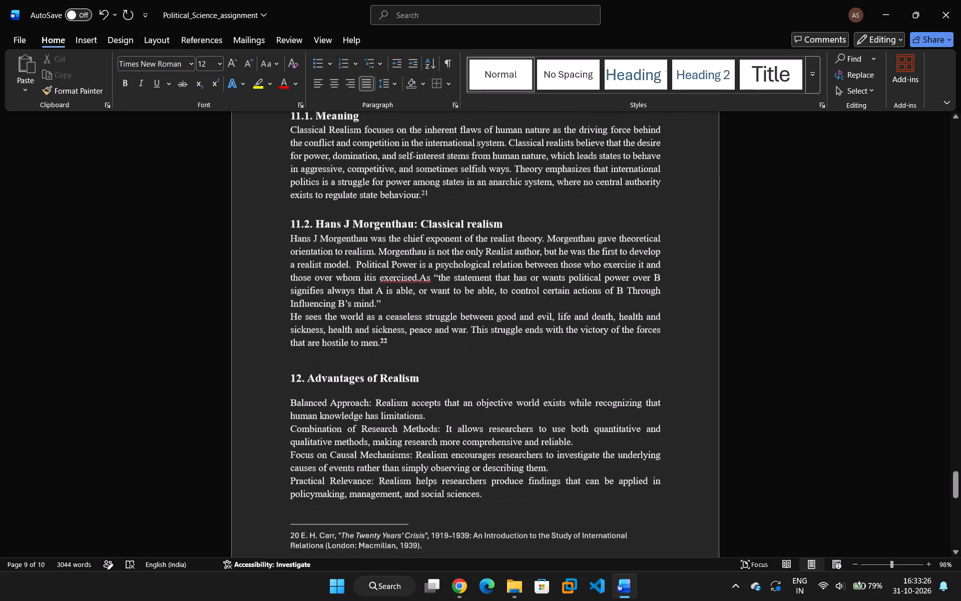
{"action": "scroll", "coordinate": [496, 462], "scroll_direction": "down", "scroll_amount": 15}
{"action": "scroll", "coordinate": [497, 467], "scroll_direction": "down", "scroll_amount": 7}
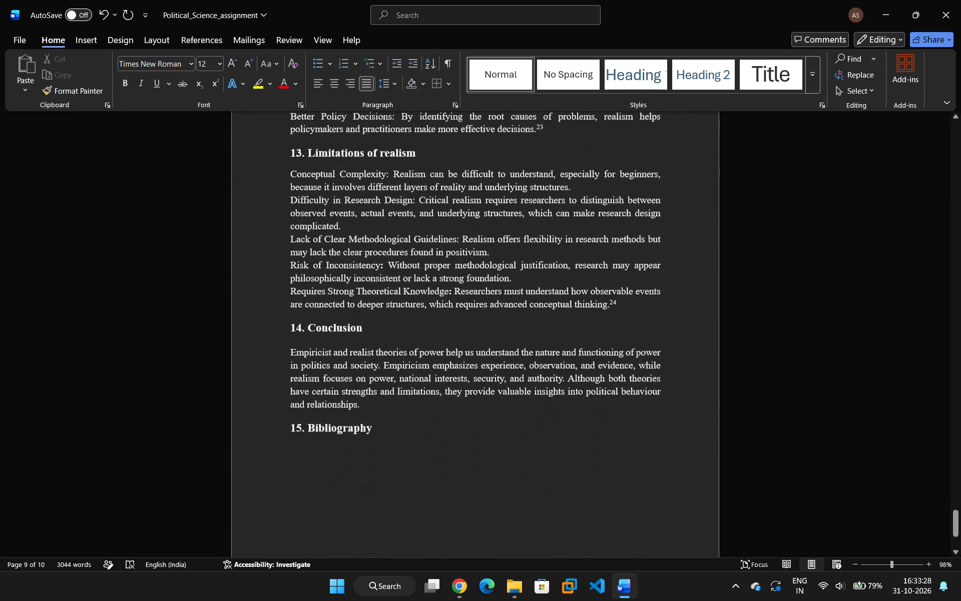
{"action": "scroll", "coordinate": [497, 468], "scroll_direction": "down", "scroll_amount": 15}
{"action": "scroll", "coordinate": [502, 477], "scroll_direction": "up", "scroll_amount": 6}
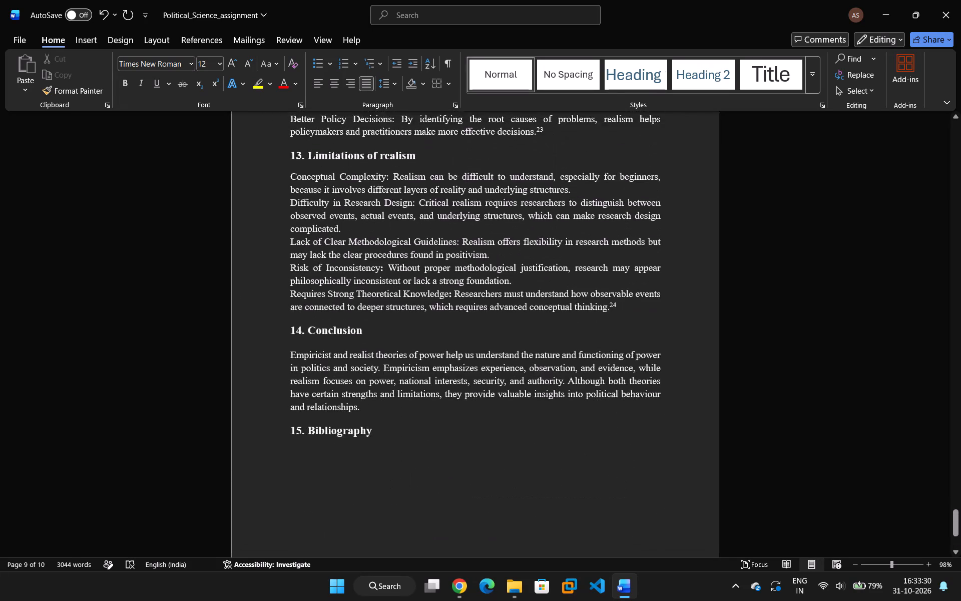
{"action": "scroll", "coordinate": [502, 475], "scroll_direction": "up", "scroll_amount": 10}
{"action": "scroll", "coordinate": [500, 477], "scroll_direction": "down", "scroll_amount": 6}
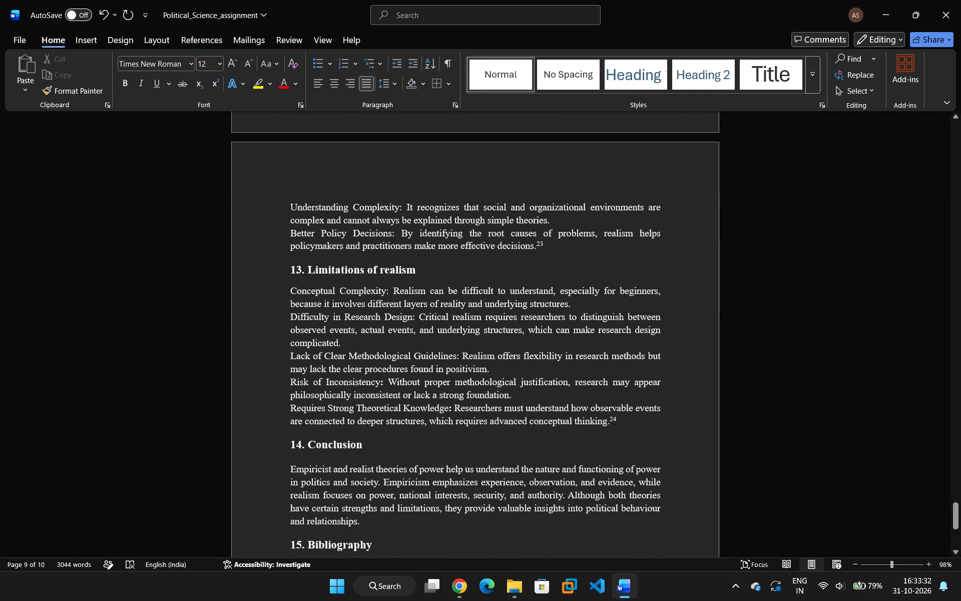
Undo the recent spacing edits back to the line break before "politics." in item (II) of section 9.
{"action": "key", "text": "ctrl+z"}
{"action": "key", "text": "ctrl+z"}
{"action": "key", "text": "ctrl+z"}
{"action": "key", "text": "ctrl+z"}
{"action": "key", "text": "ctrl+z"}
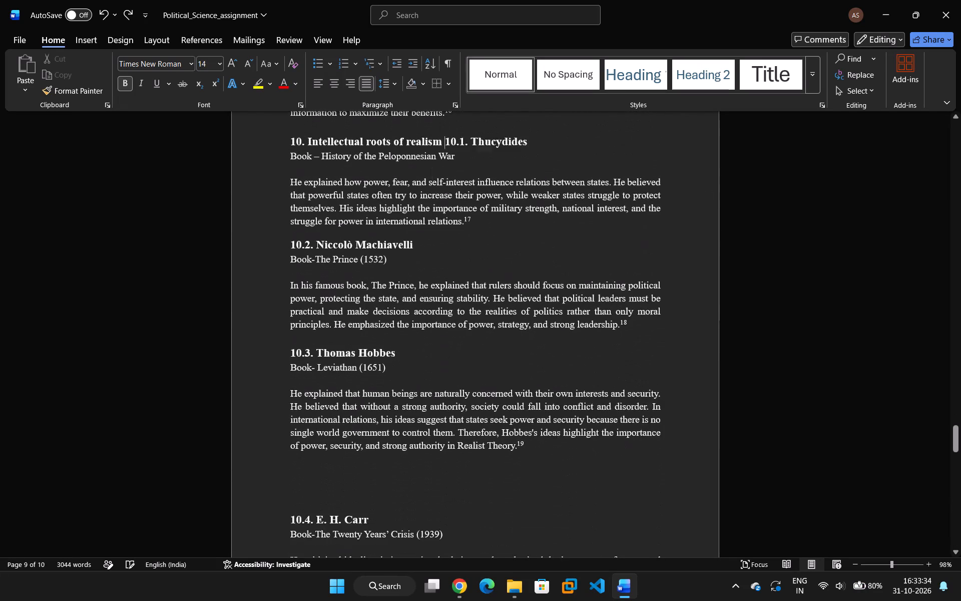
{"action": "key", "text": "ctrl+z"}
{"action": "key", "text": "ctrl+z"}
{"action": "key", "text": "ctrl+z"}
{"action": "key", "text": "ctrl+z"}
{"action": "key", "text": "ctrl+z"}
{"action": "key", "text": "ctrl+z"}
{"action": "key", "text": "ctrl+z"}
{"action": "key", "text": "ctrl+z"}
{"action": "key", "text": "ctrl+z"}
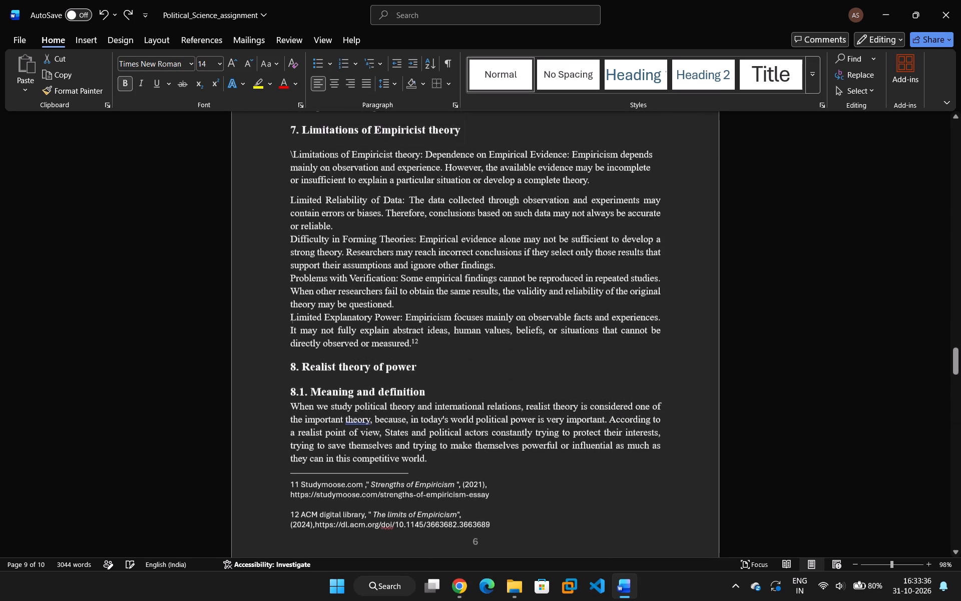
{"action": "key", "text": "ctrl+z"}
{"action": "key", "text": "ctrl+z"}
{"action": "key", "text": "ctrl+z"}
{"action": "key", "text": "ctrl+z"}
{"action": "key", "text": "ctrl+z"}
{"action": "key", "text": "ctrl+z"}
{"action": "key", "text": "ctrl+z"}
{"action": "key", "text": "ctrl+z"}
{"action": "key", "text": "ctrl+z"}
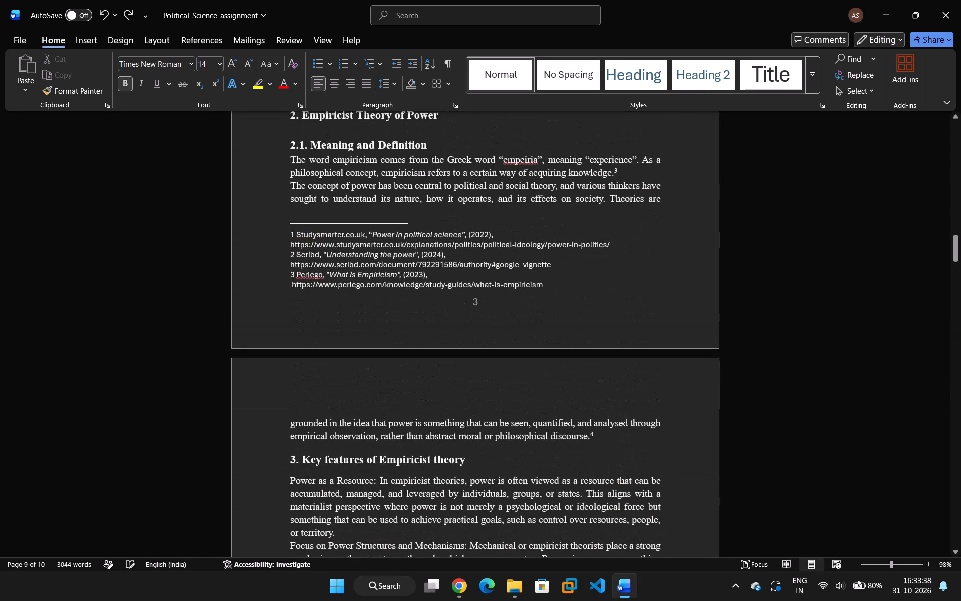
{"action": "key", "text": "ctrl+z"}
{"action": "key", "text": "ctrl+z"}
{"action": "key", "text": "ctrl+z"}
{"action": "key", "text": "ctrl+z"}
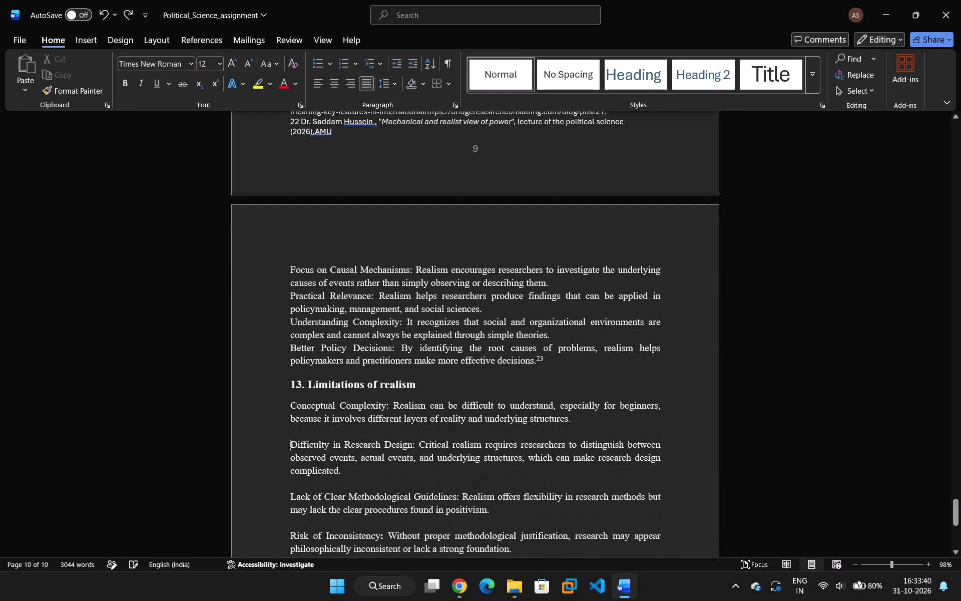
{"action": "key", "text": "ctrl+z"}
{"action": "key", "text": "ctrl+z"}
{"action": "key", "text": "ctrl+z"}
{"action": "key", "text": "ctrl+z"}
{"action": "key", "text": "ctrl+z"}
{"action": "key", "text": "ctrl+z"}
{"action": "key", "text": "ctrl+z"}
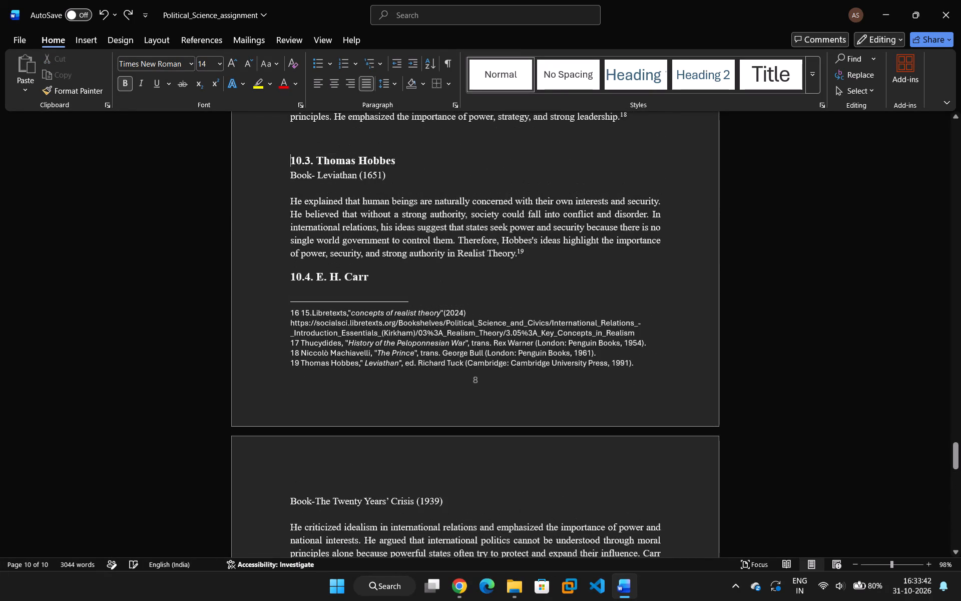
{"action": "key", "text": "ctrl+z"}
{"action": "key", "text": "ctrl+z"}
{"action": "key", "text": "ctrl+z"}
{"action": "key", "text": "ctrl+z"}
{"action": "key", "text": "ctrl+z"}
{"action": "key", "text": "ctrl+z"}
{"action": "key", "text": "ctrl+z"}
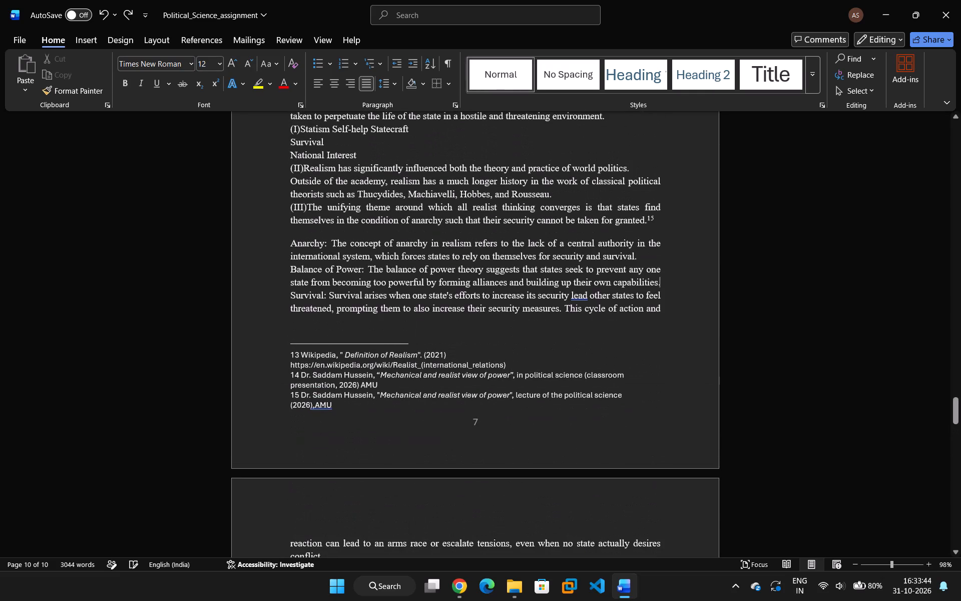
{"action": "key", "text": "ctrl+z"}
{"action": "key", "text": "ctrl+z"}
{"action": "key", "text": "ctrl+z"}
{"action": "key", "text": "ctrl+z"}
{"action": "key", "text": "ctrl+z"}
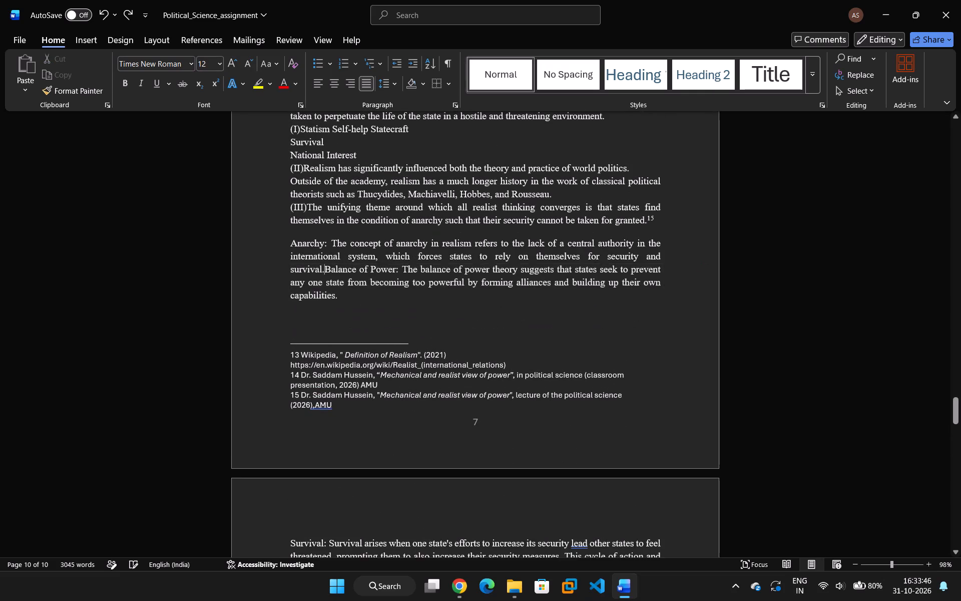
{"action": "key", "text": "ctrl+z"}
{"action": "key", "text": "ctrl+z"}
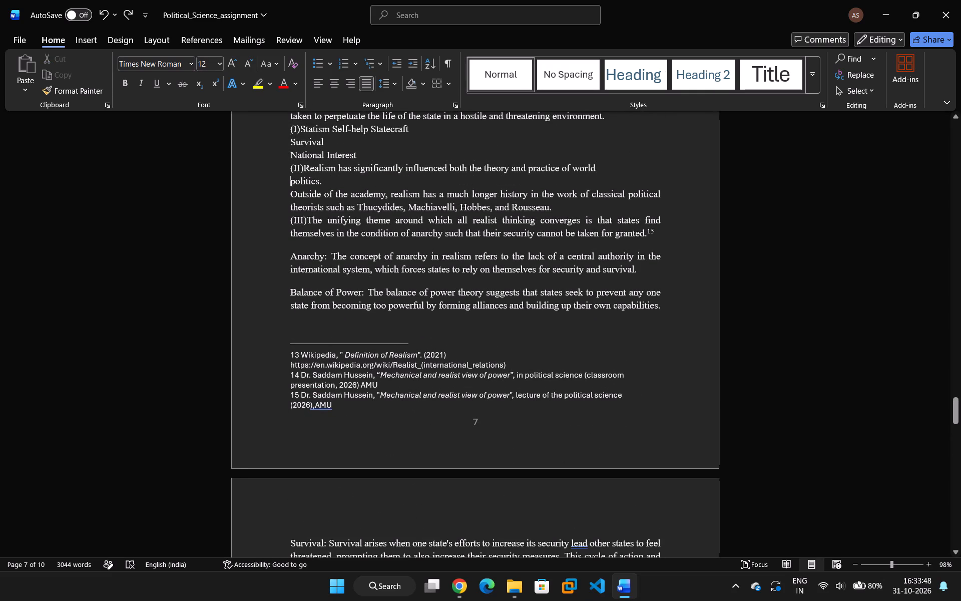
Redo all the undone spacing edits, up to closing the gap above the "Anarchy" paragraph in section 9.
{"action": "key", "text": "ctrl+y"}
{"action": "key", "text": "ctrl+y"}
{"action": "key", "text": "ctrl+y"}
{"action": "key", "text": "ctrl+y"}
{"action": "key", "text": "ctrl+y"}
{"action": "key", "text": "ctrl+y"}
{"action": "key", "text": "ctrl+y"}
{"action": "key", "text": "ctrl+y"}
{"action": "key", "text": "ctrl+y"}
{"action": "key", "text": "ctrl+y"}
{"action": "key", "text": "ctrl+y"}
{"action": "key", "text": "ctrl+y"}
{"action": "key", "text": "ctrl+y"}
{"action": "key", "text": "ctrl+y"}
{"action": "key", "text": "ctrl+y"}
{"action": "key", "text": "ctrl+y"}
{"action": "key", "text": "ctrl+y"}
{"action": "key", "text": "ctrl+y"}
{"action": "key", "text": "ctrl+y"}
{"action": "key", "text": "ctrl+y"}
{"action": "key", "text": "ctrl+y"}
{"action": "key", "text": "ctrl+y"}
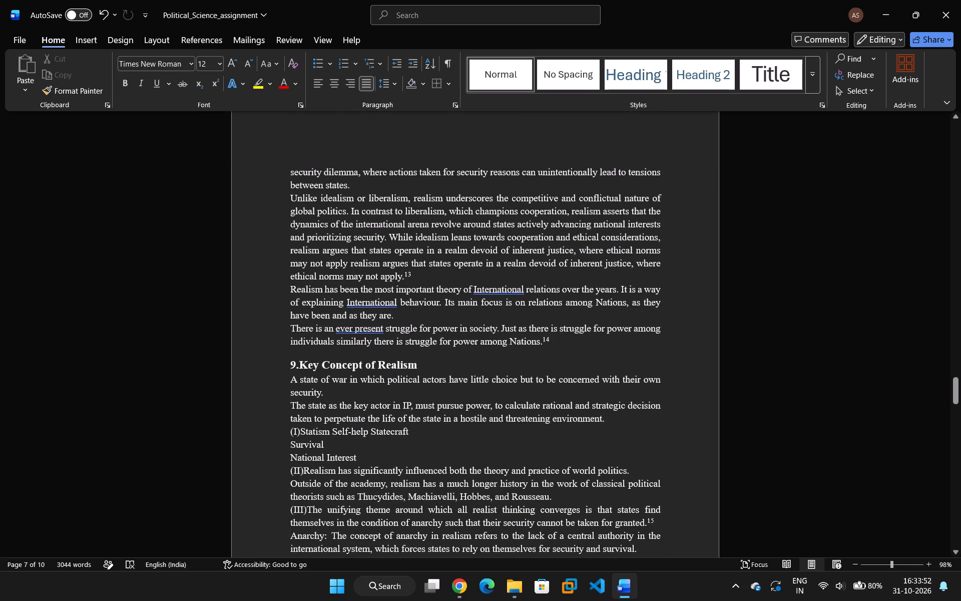
Undo the gap and blank-line edits around "Anarchy", "Survival", "10.1. Thucydides" and "10.4. E. H. Carr" in sections 9 and 10.
{"action": "key", "text": "ctrl+z"}
{"action": "key", "text": "ctrl+z"}
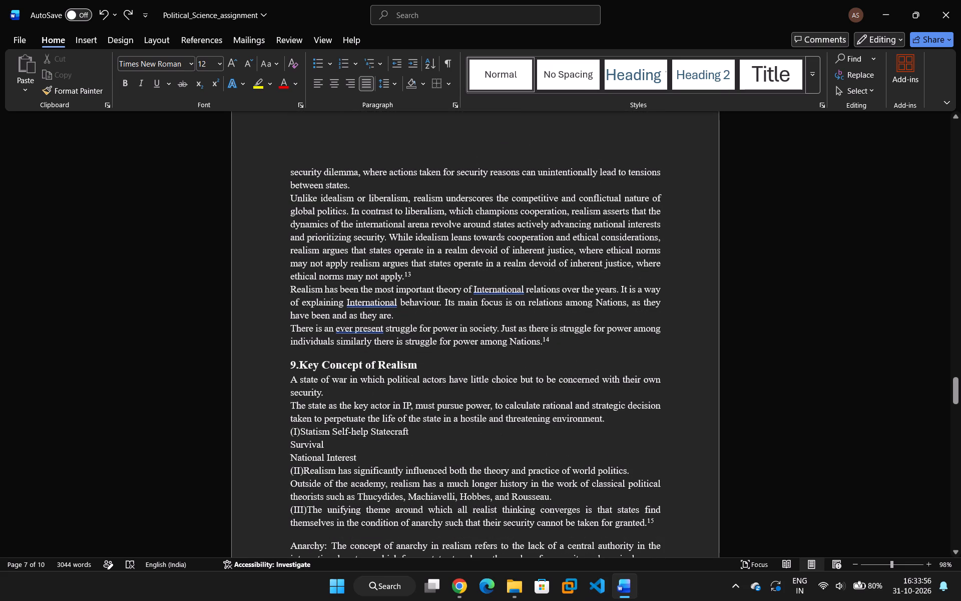
{"action": "key", "text": "ctrl+z"}
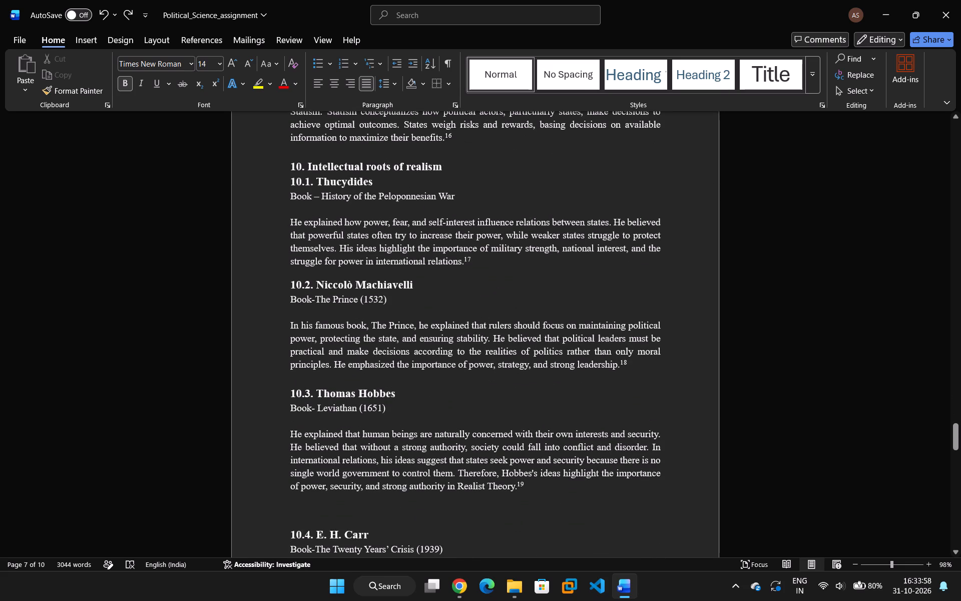
{"action": "key", "text": "ctrl+z"}
{"action": "key", "text": "ctrl+z"}
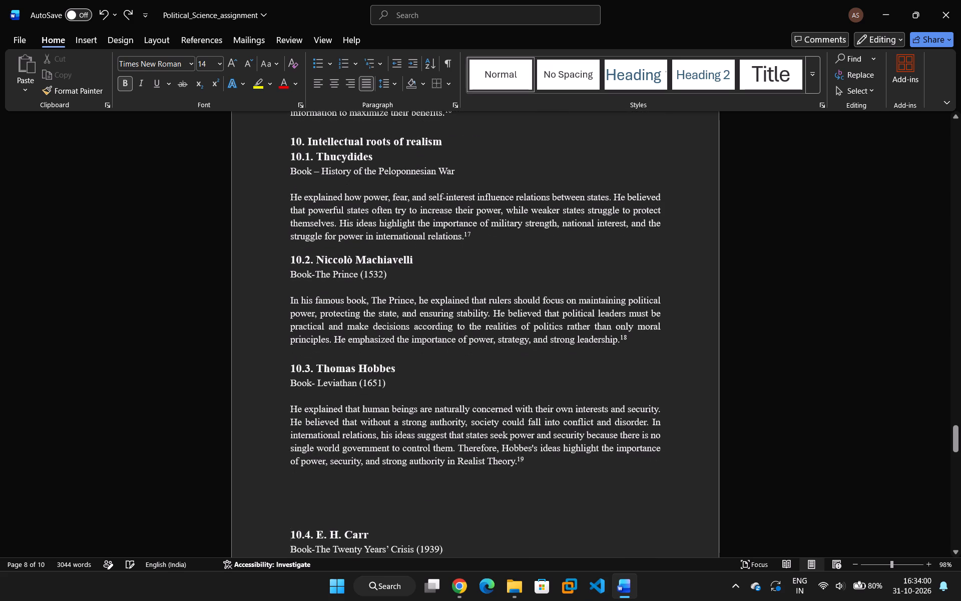
{"action": "key", "text": "ctrl+z"}
{"action": "key", "text": "ctrl+z"}
{"action": "key", "text": "ctrl+z"}
{"action": "key", "text": "ctrl+z"}
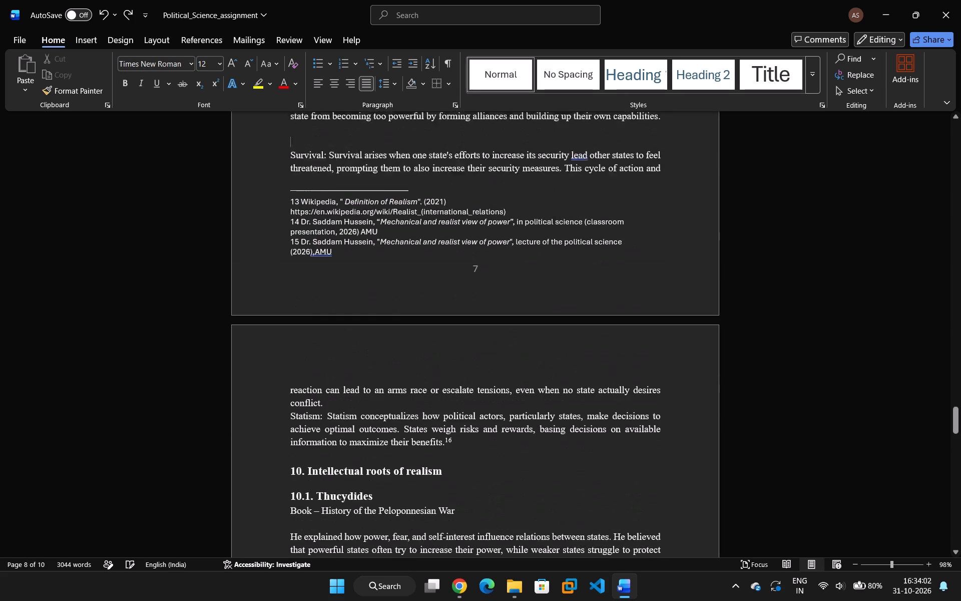
Undo the edits around sections 7 and 8, back to the justified first paragraph of section 7 without the stray backslash.
{"action": "key", "text": "ctrl+z"}
{"action": "key", "text": "ctrl+z"}
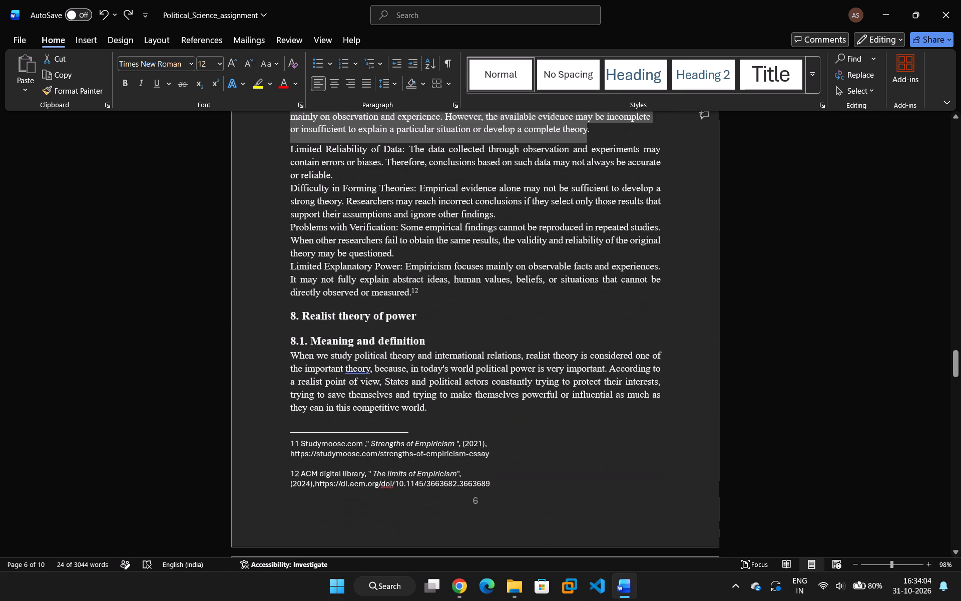
{"action": "key", "text": "ctrl+z"}
{"action": "key", "text": "ctrl+z"}
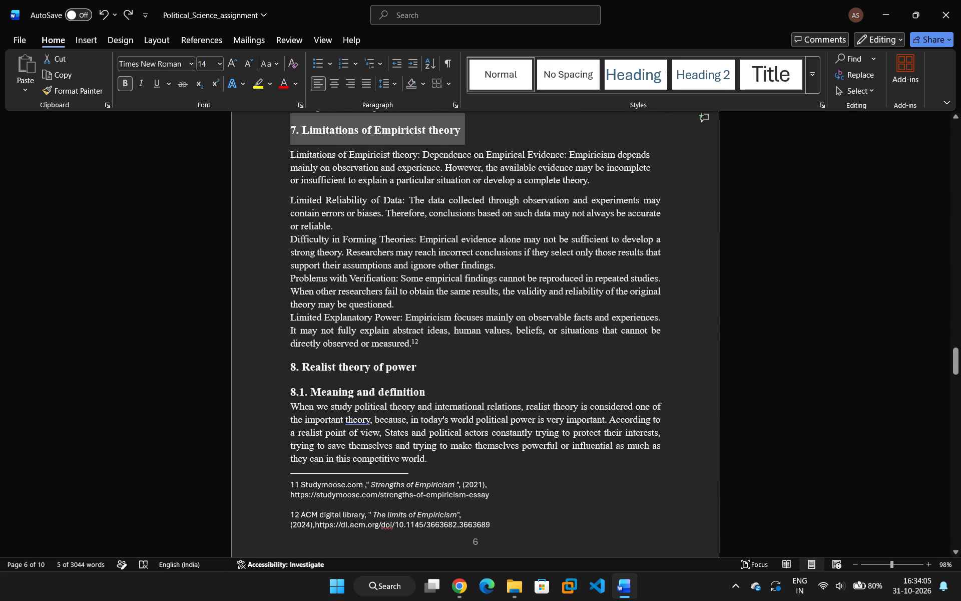
{"action": "key", "text": "ctrl+z"}
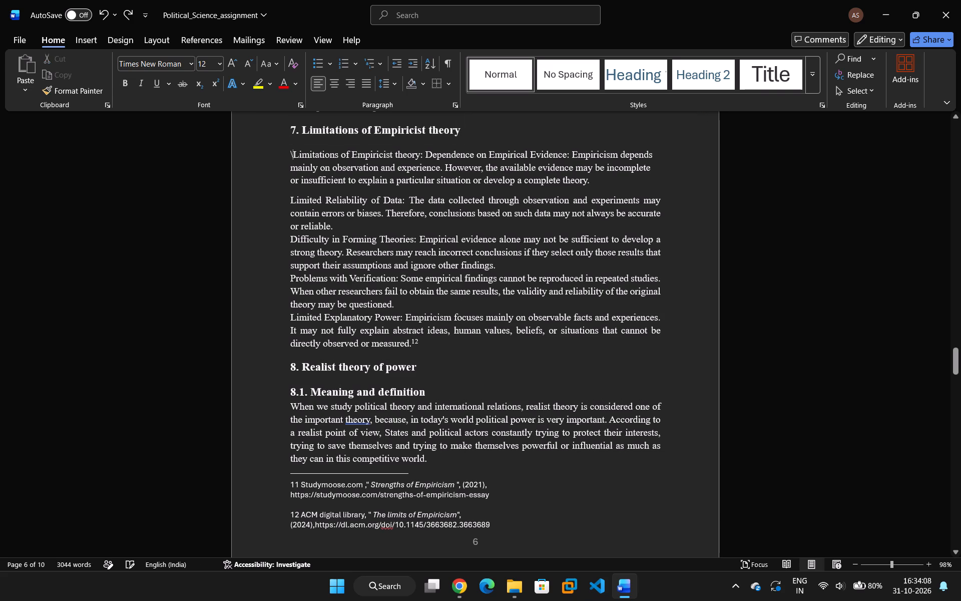
{"action": "key", "text": "ctrl+z"}
{"action": "key", "text": "ctrl+z"}
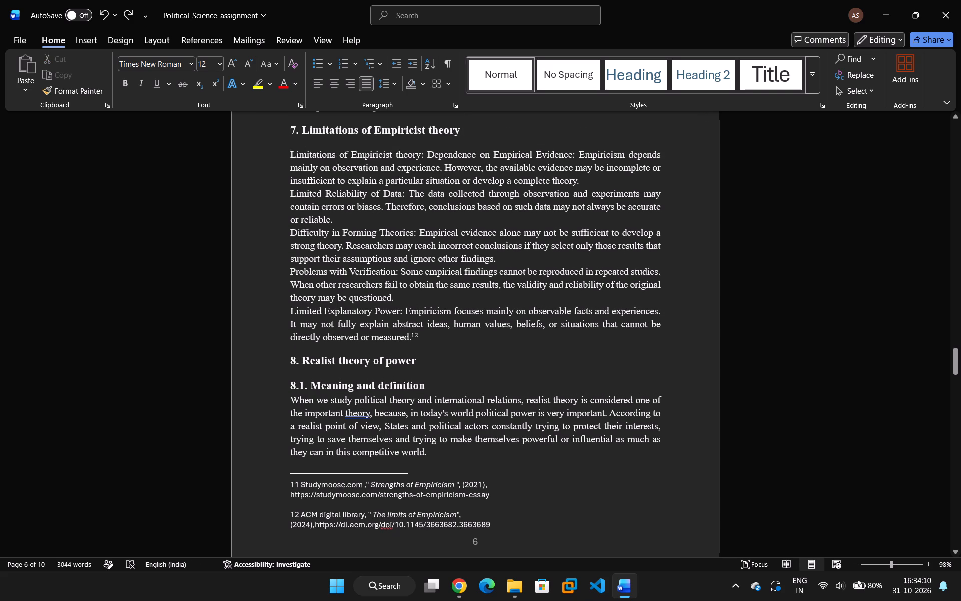
Undo the remaining edits in sections 6, 4 and 2, keeping the break before "Theories are grounded" in section 2.1, and check page 3.
{"action": "key", "text": "ctrl+z"}
{"action": "key", "text": "ctrl+z"}
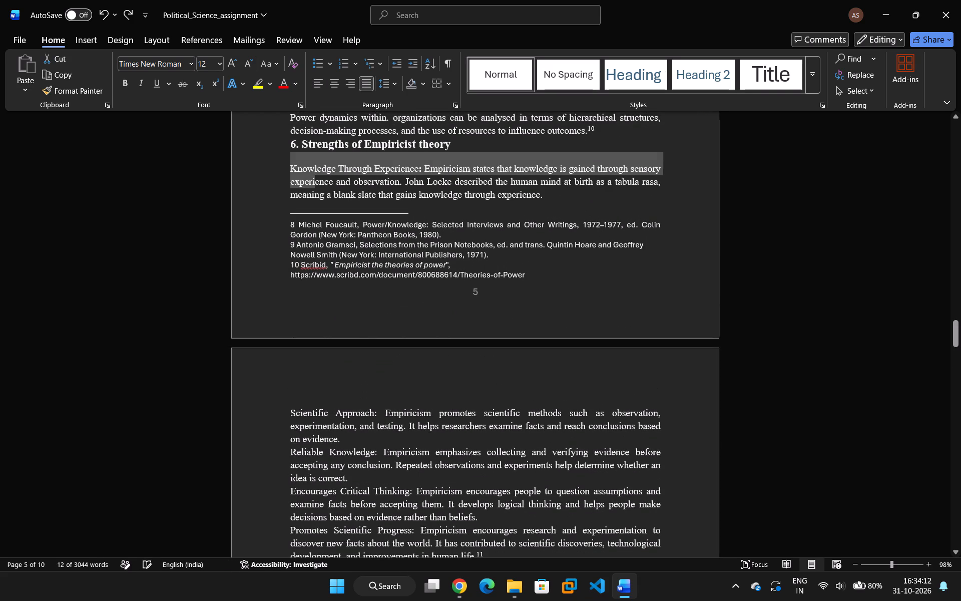
{"action": "key", "text": "ctrl+z"}
{"action": "key", "text": "ctrl+z"}
{"action": "key", "text": "ctrl+z"}
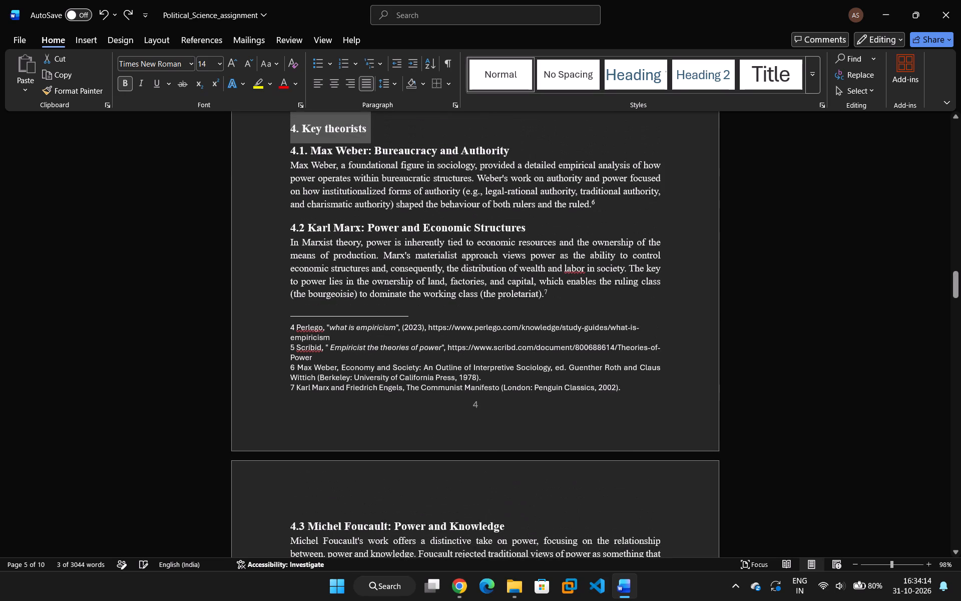
{"action": "key", "text": "ctrl+z"}
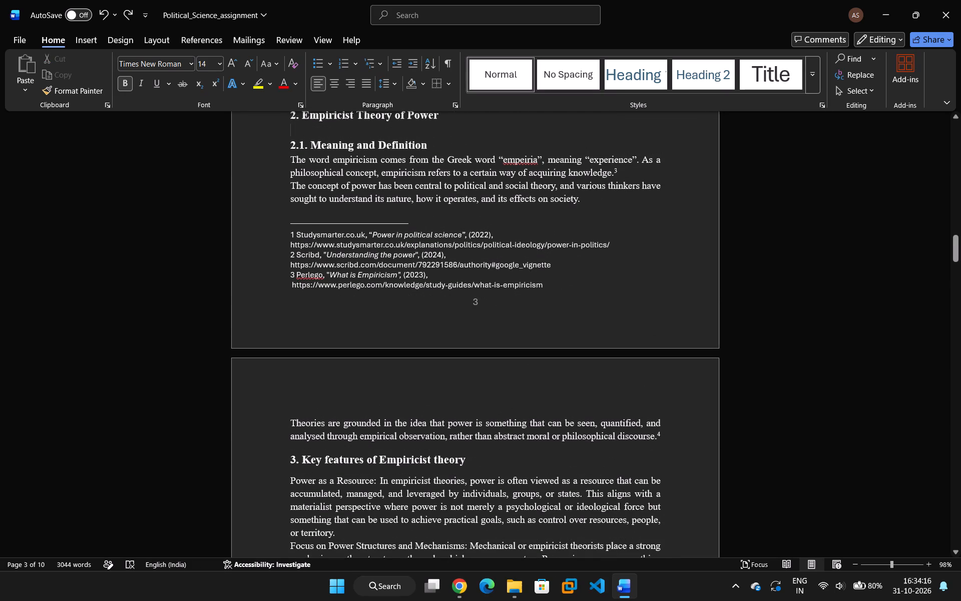
{"action": "key", "text": "ctrl+z"}
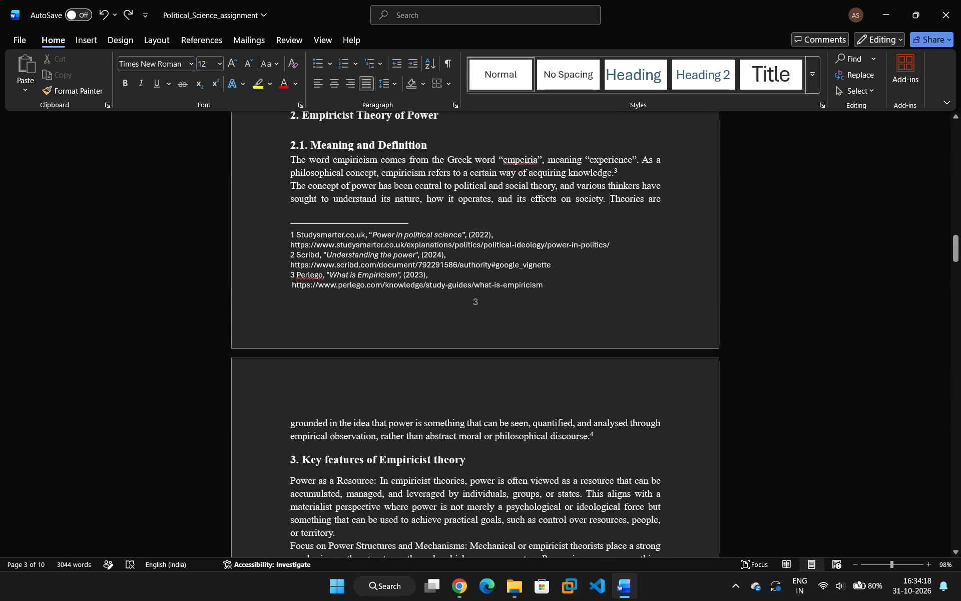
{"action": "key", "text": "ctrl+y"}
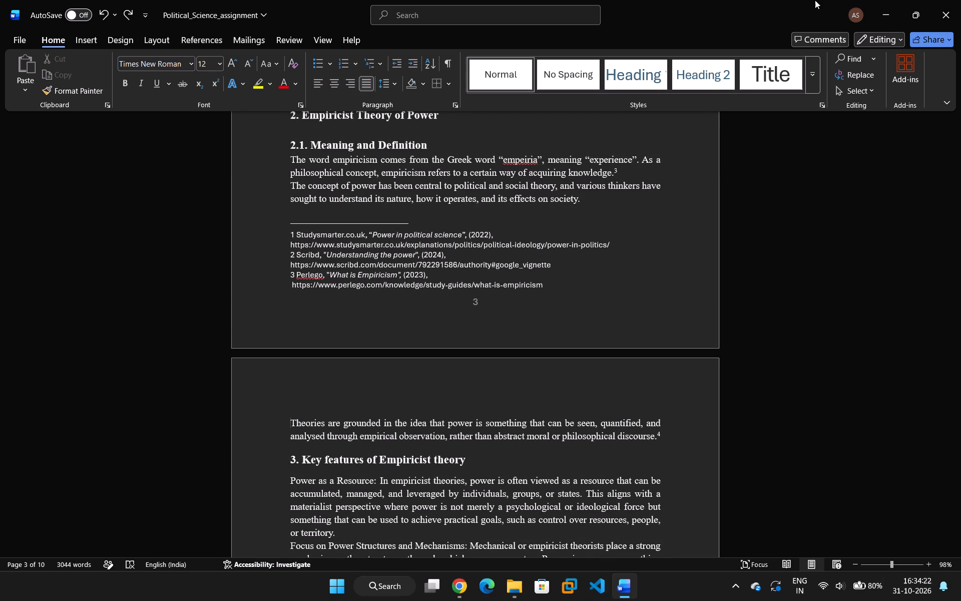
{"action": "scroll", "coordinate": [725, 222], "scroll_direction": "up", "scroll_amount": 18}
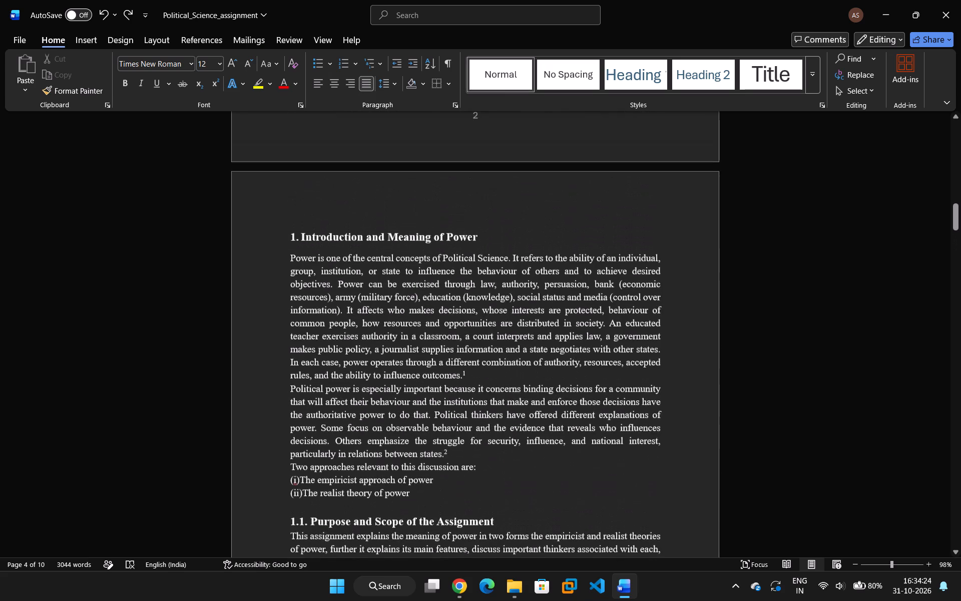
{"action": "scroll", "coordinate": [738, 236], "scroll_direction": "up", "scroll_amount": 7}
{"action": "scroll", "coordinate": [757, 226], "scroll_direction": "down", "scroll_amount": 17}
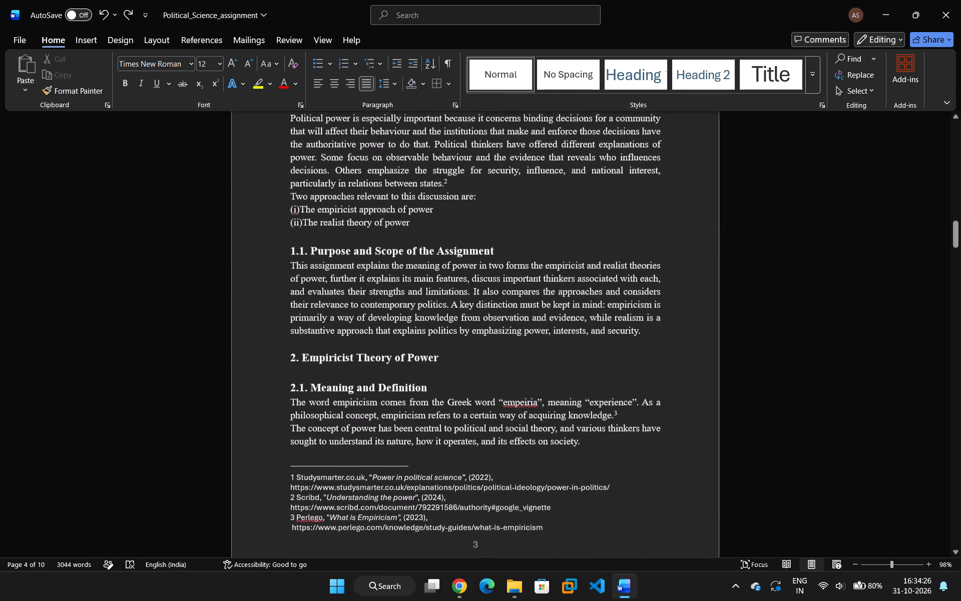
Review the page flow, heading spacing and footnotes from the Bibliography heading on page 10 back to section 6 on page 5.
{"action": "scroll", "coordinate": [749, 232], "scroll_direction": "down", "scroll_amount": 9}
{"action": "scroll", "coordinate": [749, 218], "scroll_direction": "down", "scroll_amount": 13}
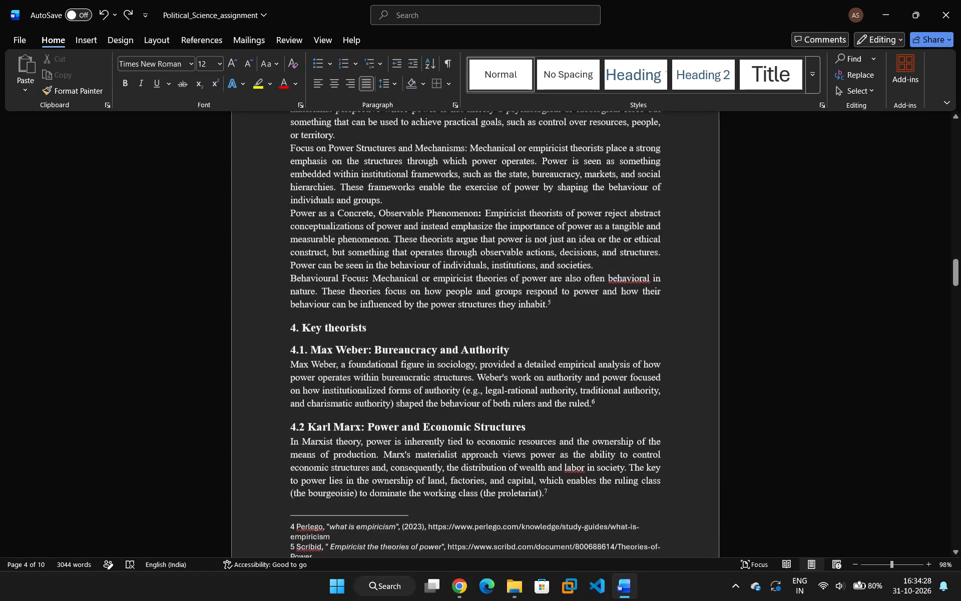
{"action": "left_click_drag", "start_coordinate": [955, 273], "coordinate": [941, 570]}
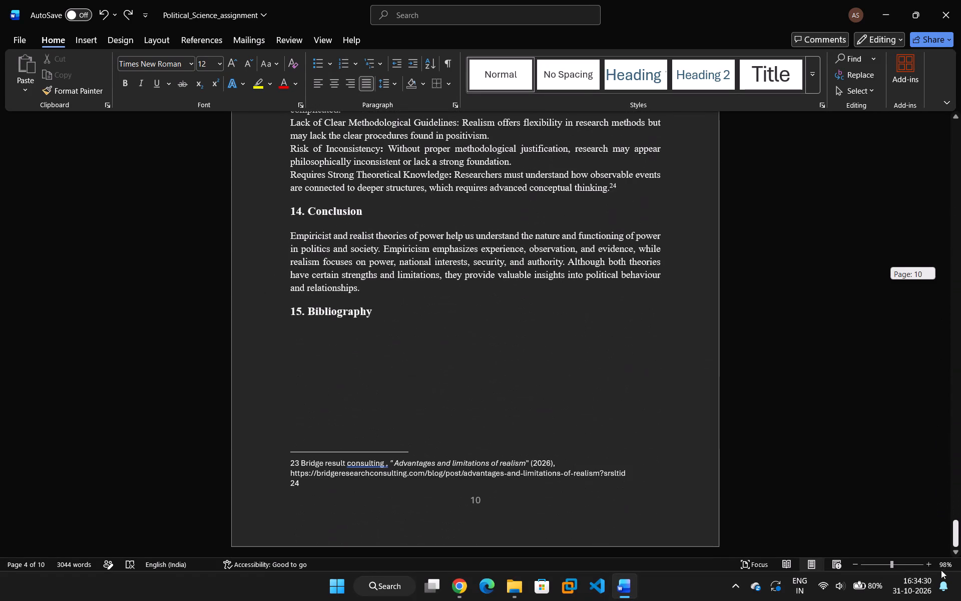
{"action": "left_click_drag", "start_coordinate": [941, 570], "coordinate": [940, 575]}
{"action": "scroll", "coordinate": [586, 356], "scroll_direction": "up", "scroll_amount": 10}
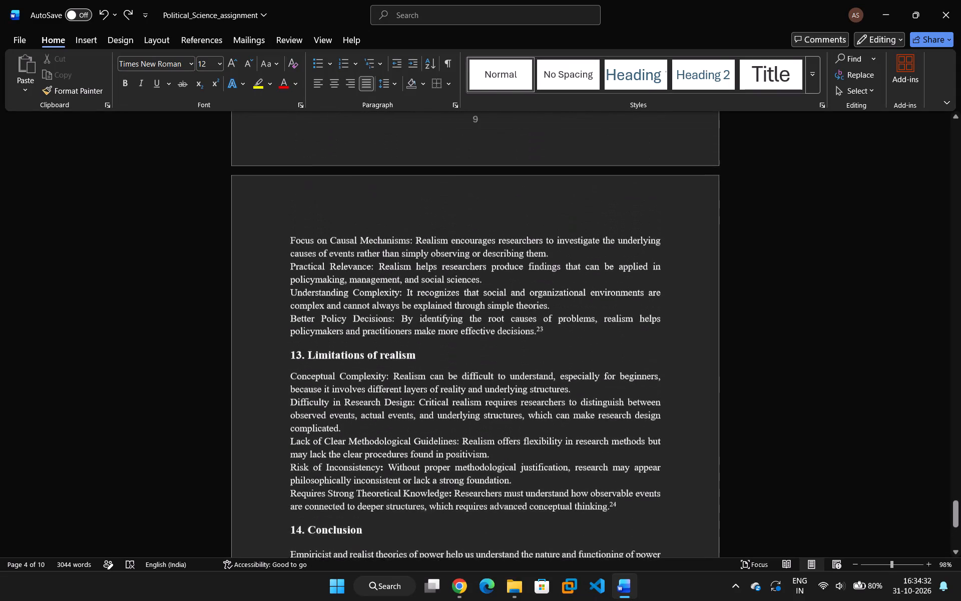
{"action": "scroll", "coordinate": [601, 349], "scroll_direction": "up", "scroll_amount": 10}
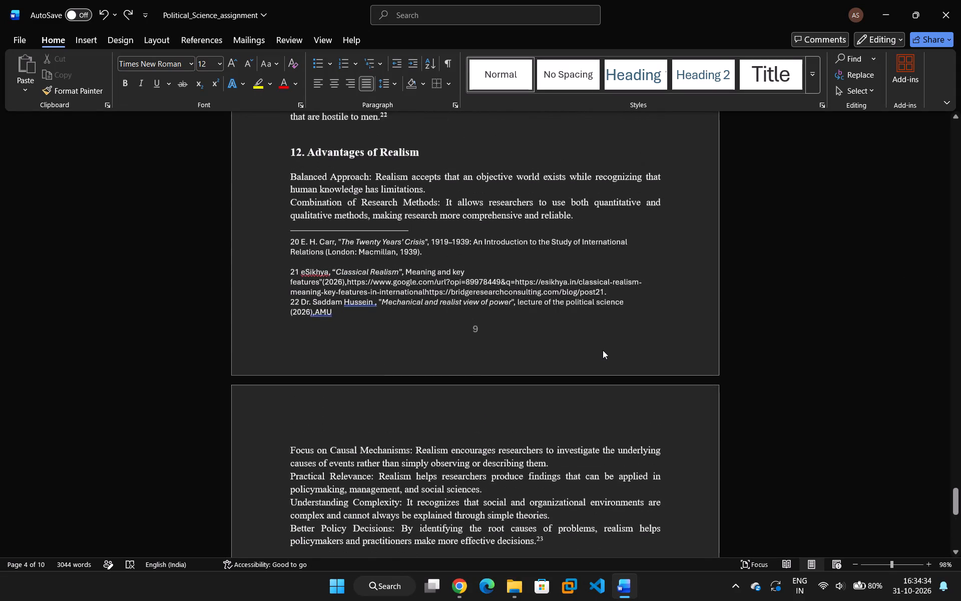
{"action": "scroll", "coordinate": [603, 350], "scroll_direction": "up", "scroll_amount": 18}
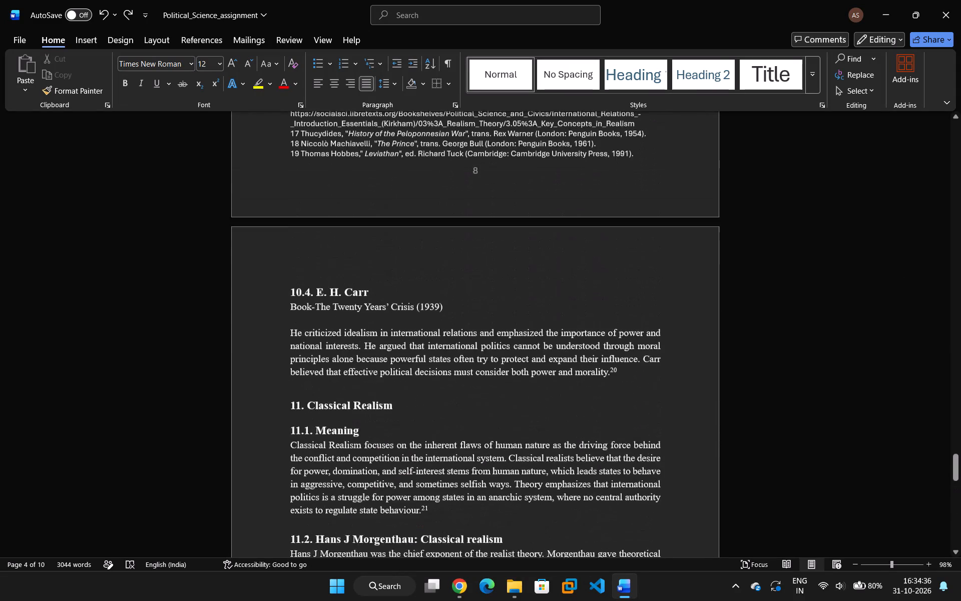
{"action": "scroll", "coordinate": [607, 345], "scroll_direction": "up", "scroll_amount": 17}
{"action": "scroll", "coordinate": [611, 341], "scroll_direction": "up", "scroll_amount": 8}
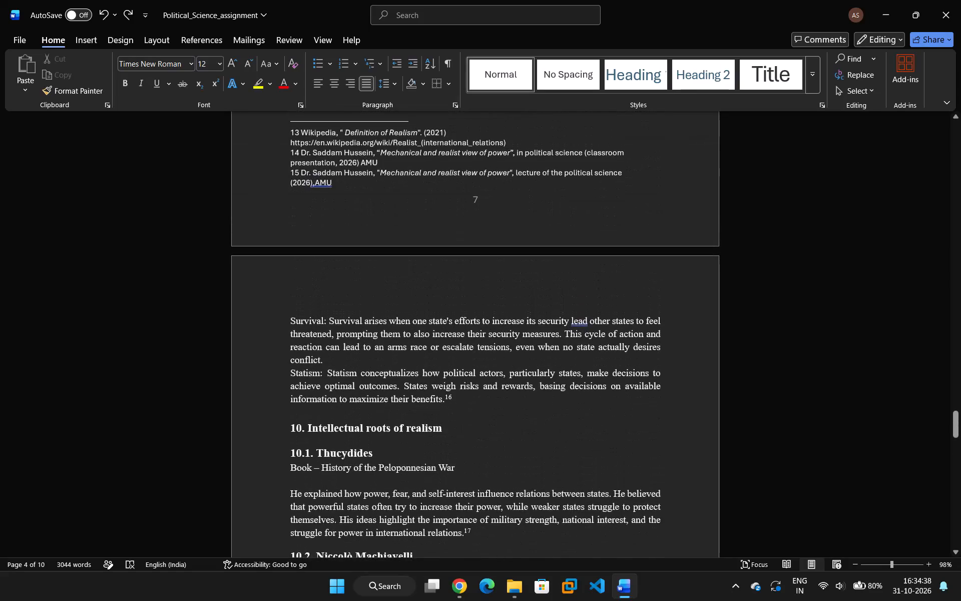
{"action": "scroll", "coordinate": [613, 336], "scroll_direction": "up", "scroll_amount": 16}
{"action": "scroll", "coordinate": [620, 318], "scroll_direction": "up", "scroll_amount": 8}
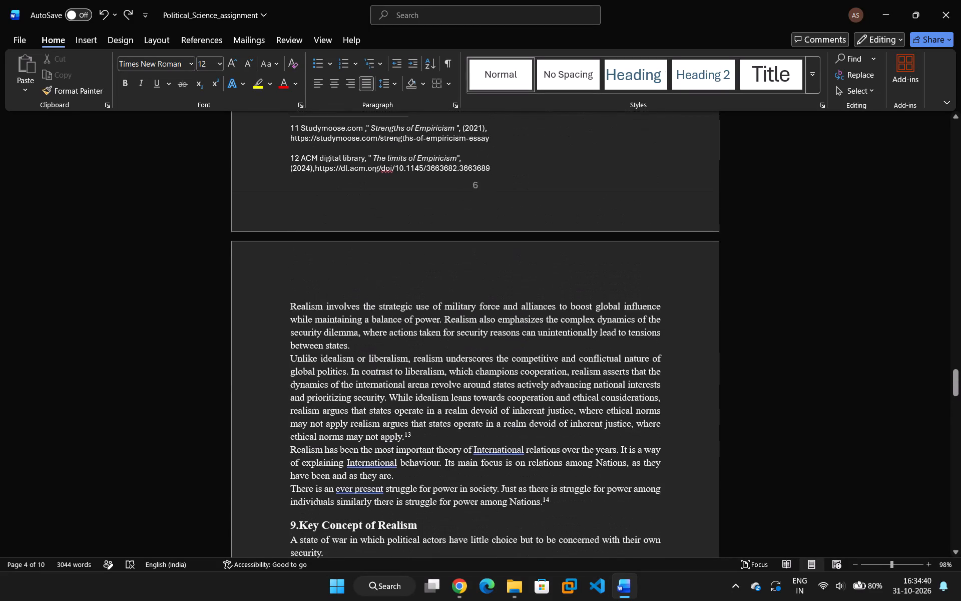
{"action": "scroll", "coordinate": [621, 317], "scroll_direction": "up", "scroll_amount": 18}
{"action": "scroll", "coordinate": [621, 317], "scroll_direction": "up", "scroll_amount": 9}
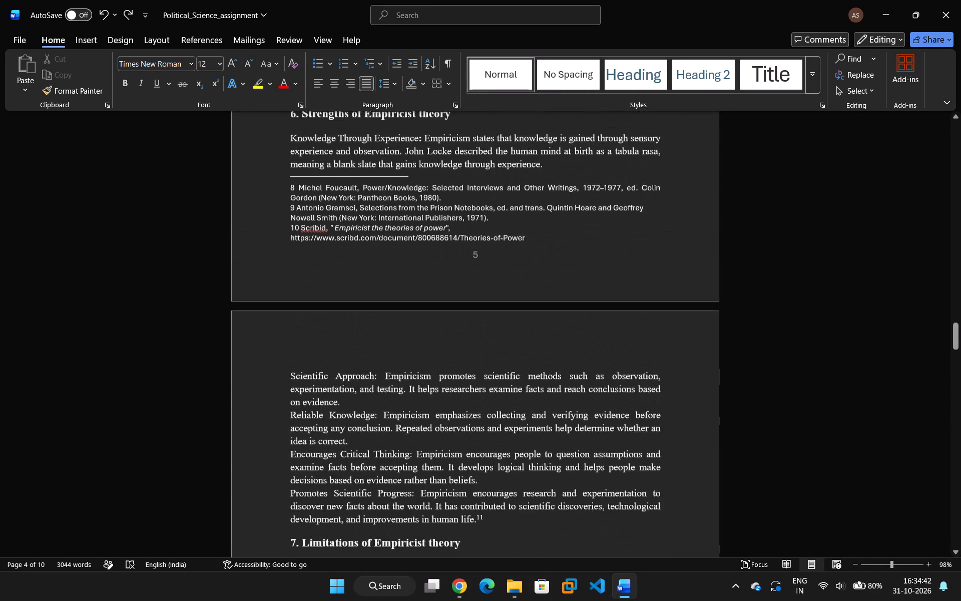
Examine the section 4 headings and footnotes 4 to 7 on page 4, and the page break before section 4.3.
{"action": "scroll", "coordinate": [623, 315], "scroll_direction": "up", "scroll_amount": 6}
{"action": "scroll", "coordinate": [626, 309], "scroll_direction": "up", "scroll_amount": 20}
{"action": "scroll", "coordinate": [626, 309], "scroll_direction": "up", "scroll_amount": 8}
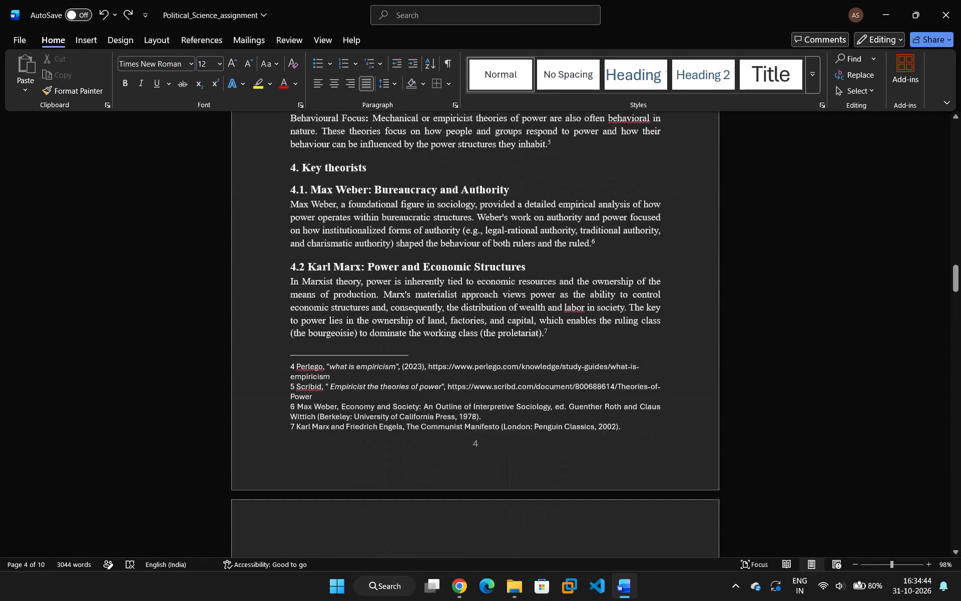
{"action": "scroll", "coordinate": [626, 317], "scroll_direction": "up", "scroll_amount": 2}
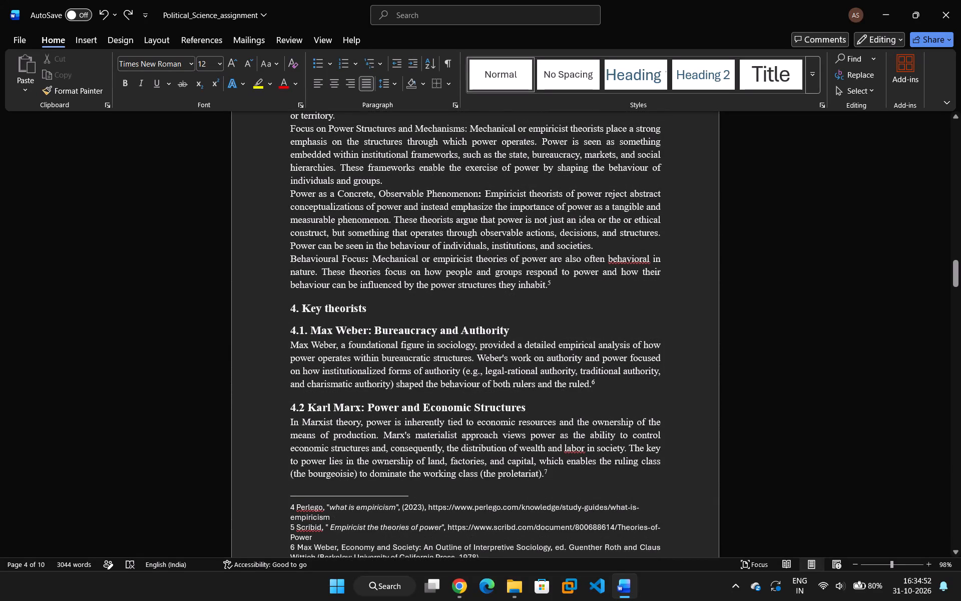
{"action": "scroll", "coordinate": [798, 240], "scroll_direction": "down", "scroll_amount": 9}
{"action": "scroll", "coordinate": [815, 257], "scroll_direction": "up", "scroll_amount": 6}
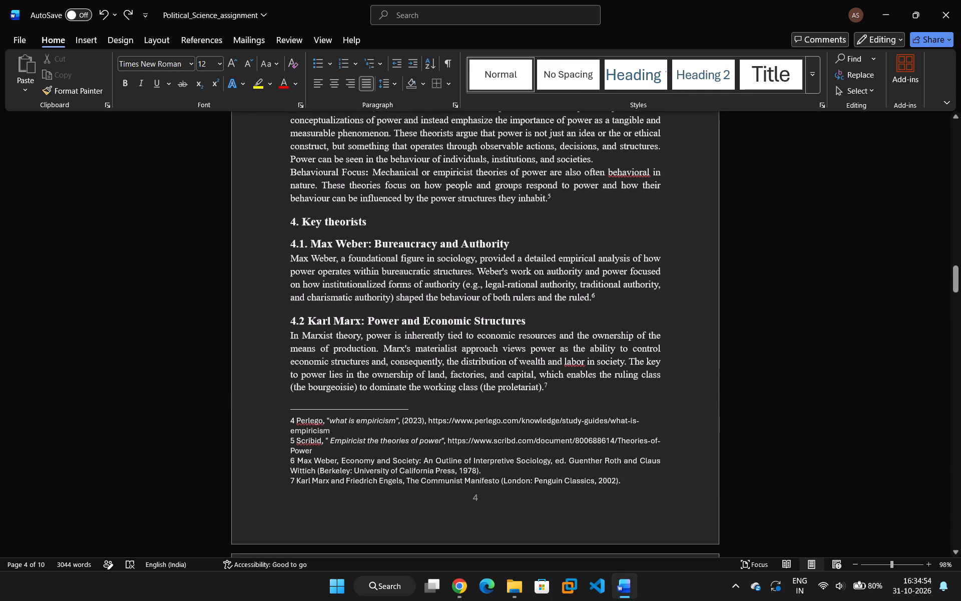
{"action": "scroll", "coordinate": [825, 259], "scroll_direction": "down", "scroll_amount": 6}
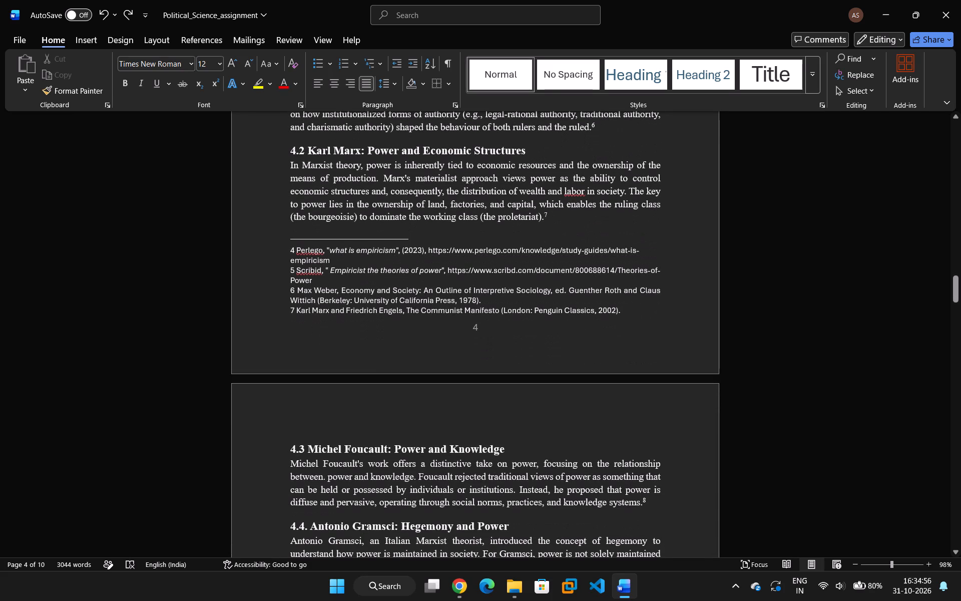
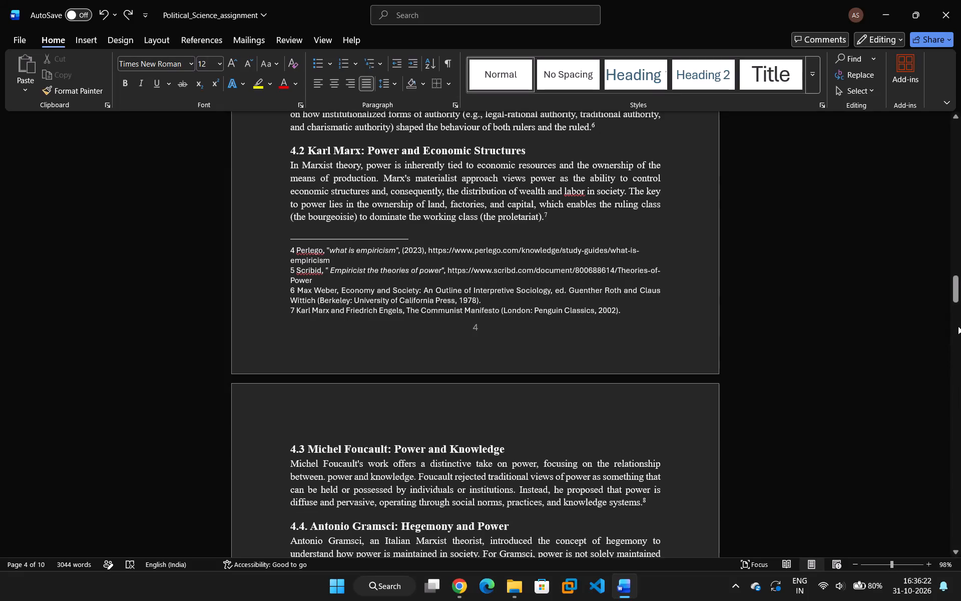
Remove the extra space before the comma after "Bridge result consulting" in footnote 23 on page 10.
{"action": "left_click_drag", "start_coordinate": [957, 295], "coordinate": [960, 486]}
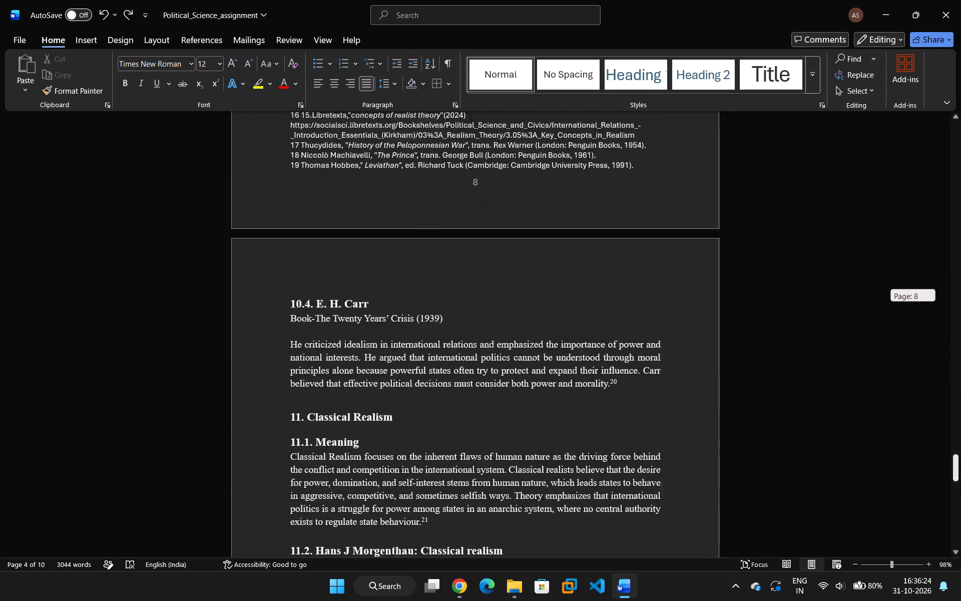
{"action": "left_click_drag", "start_coordinate": [960, 486], "coordinate": [949, 557]}
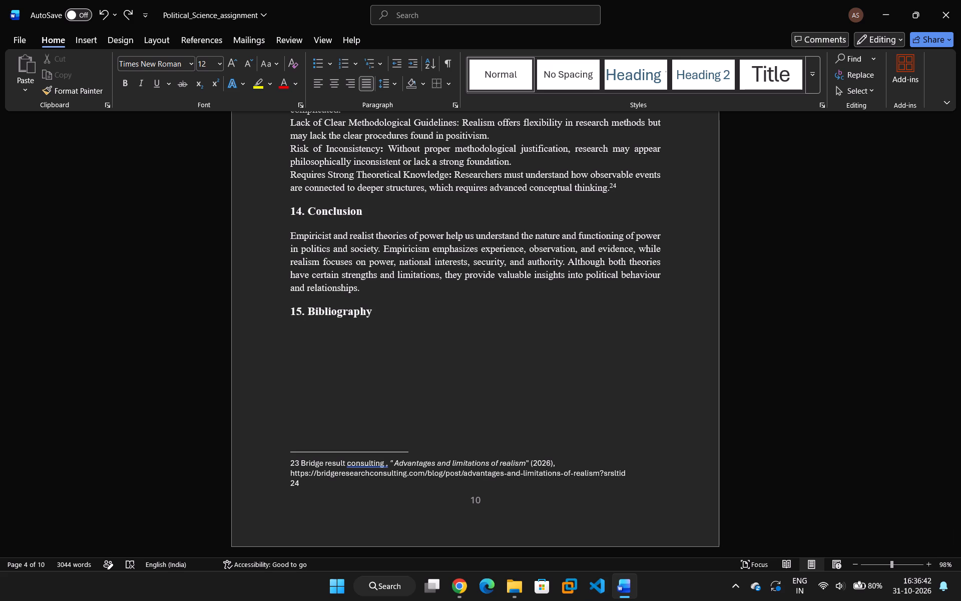
{"action": "left_click", "coordinate": [386, 465]}
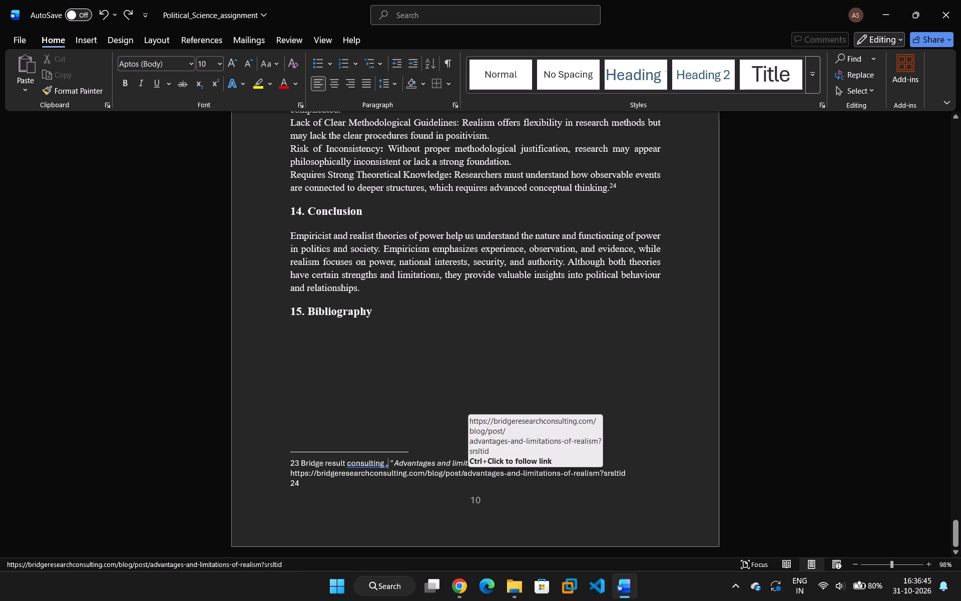
{"action": "key", "text": "Left"}
{"action": "key", "text": "BackSpace"}
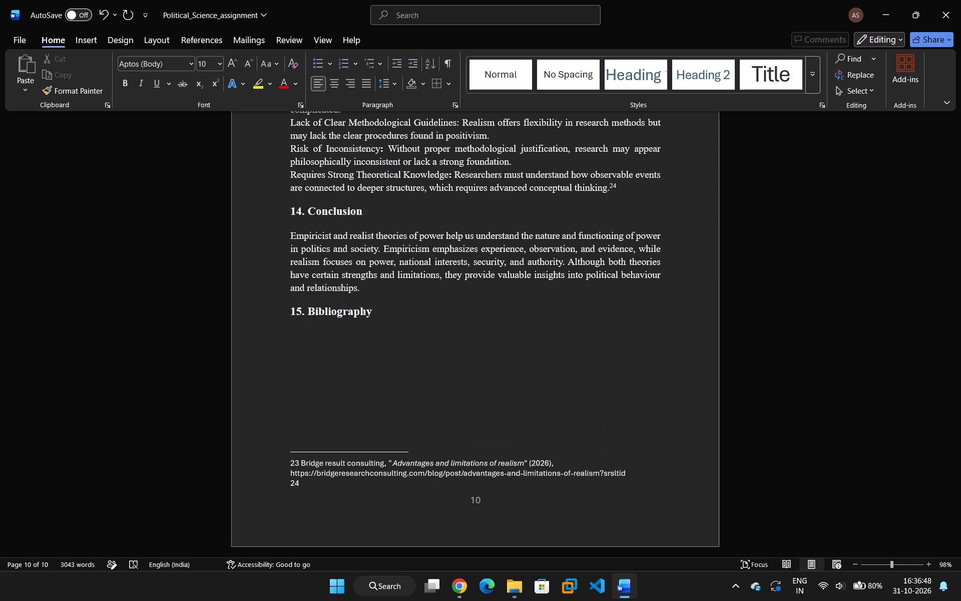
In footnote 22 on page 9, remove the space before the comma after the lecturer's name and add a space before "AMU".
{"action": "scroll", "coordinate": [467, 475], "scroll_direction": "up", "scroll_amount": 6}
{"action": "scroll", "coordinate": [478, 324], "scroll_direction": "up", "scroll_amount": 13}
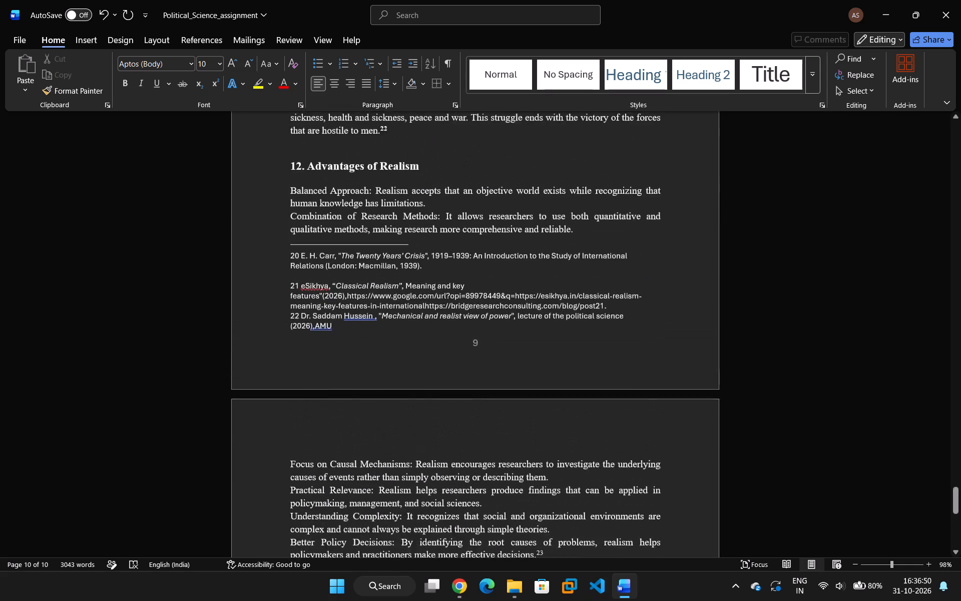
{"action": "scroll", "coordinate": [483, 317], "scroll_direction": "up", "scroll_amount": 2}
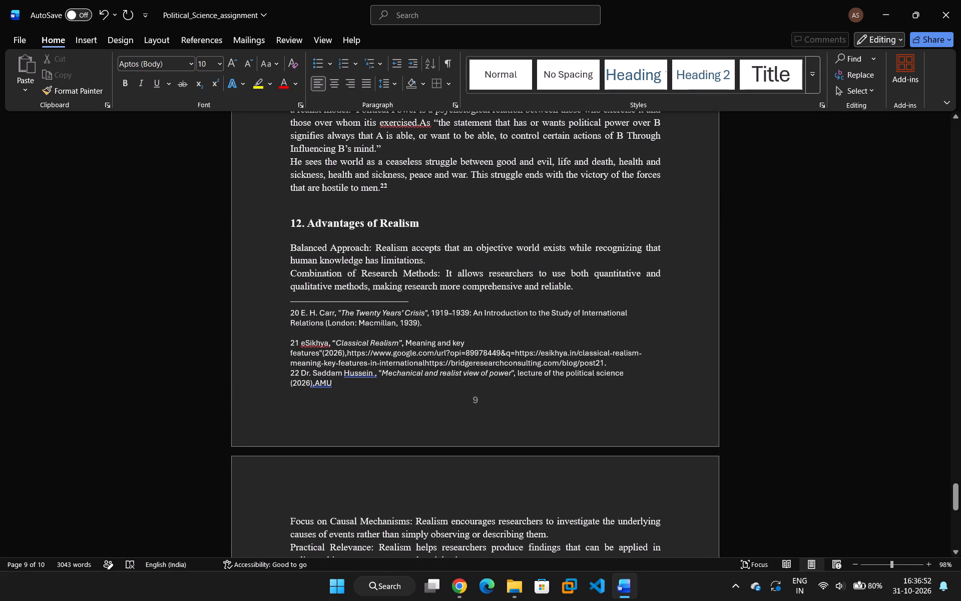
{"action": "left_click", "coordinate": [374, 375]}
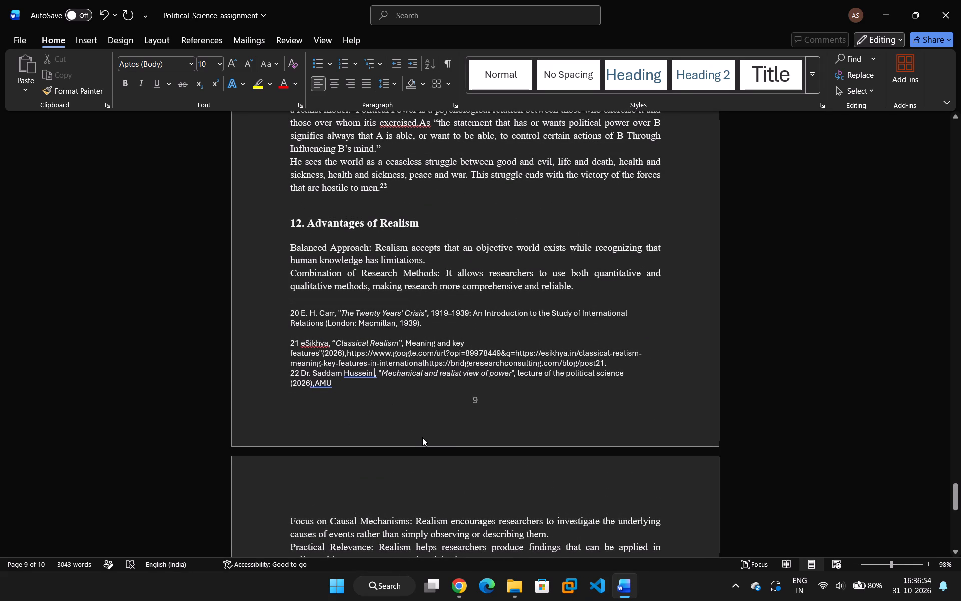
{"action": "key", "text": "BackSpace"}
{"action": "key", "text": "Down"}
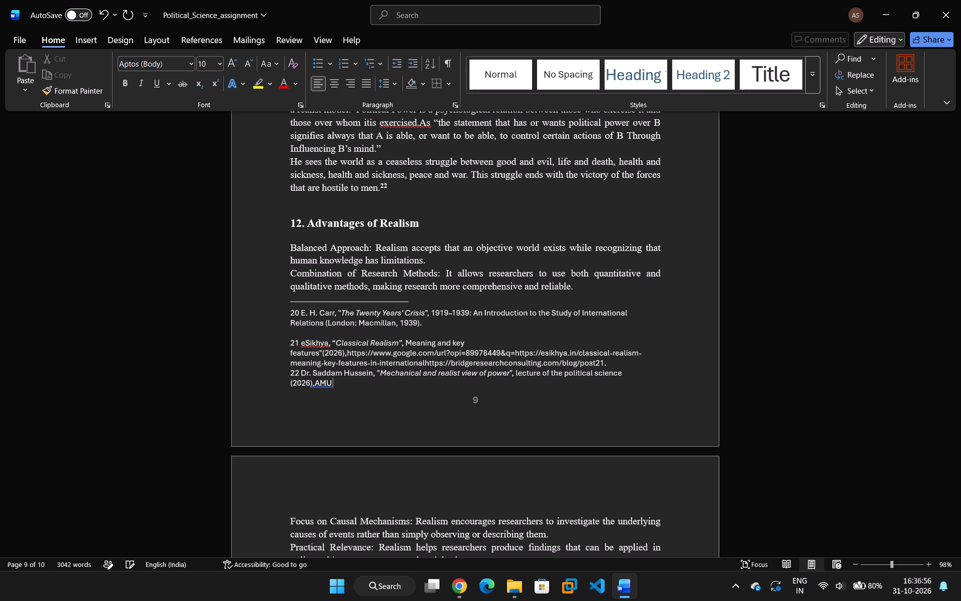
{"action": "key", "text": "Down"}
{"action": "key", "text": "Up"}
{"action": "key", "text": "Left"}
{"action": "key", "text": "Left"}
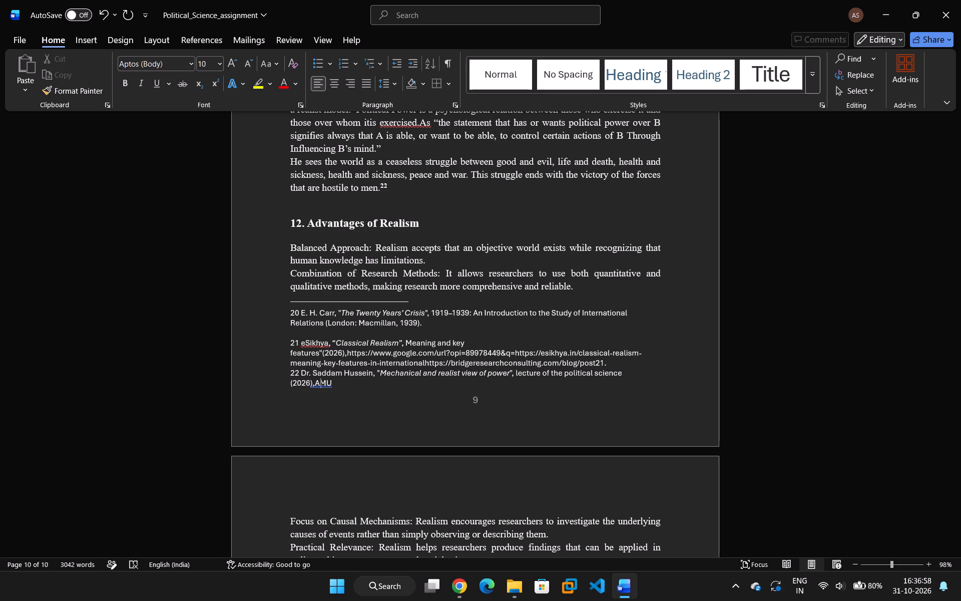
{"action": "key", "text": "Left"}
{"action": "key", "text": "space"}
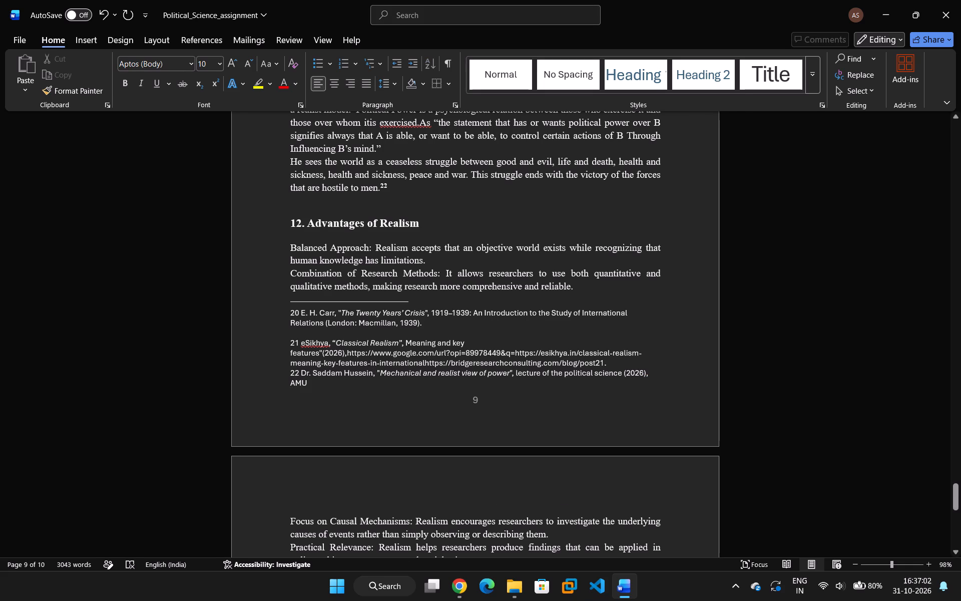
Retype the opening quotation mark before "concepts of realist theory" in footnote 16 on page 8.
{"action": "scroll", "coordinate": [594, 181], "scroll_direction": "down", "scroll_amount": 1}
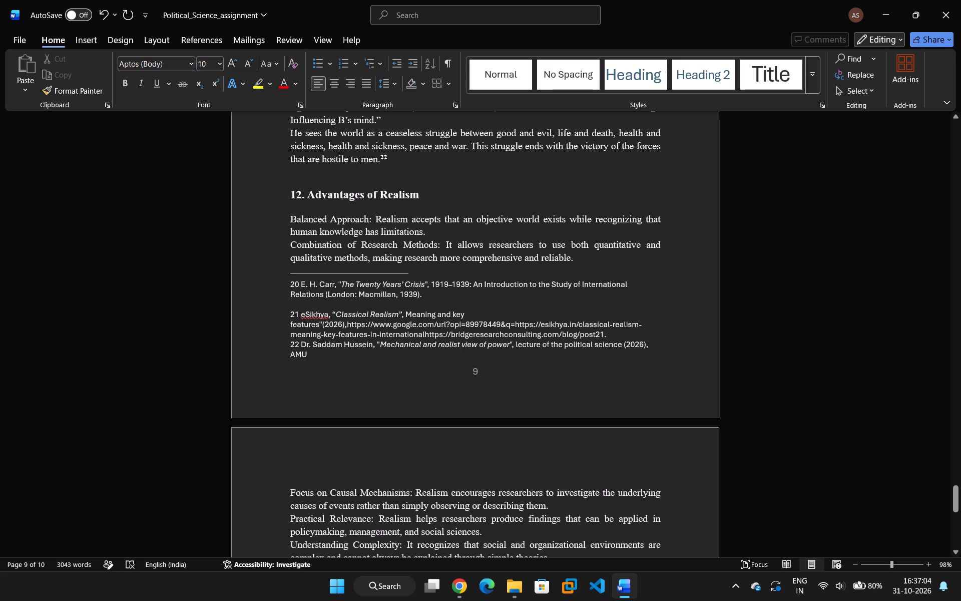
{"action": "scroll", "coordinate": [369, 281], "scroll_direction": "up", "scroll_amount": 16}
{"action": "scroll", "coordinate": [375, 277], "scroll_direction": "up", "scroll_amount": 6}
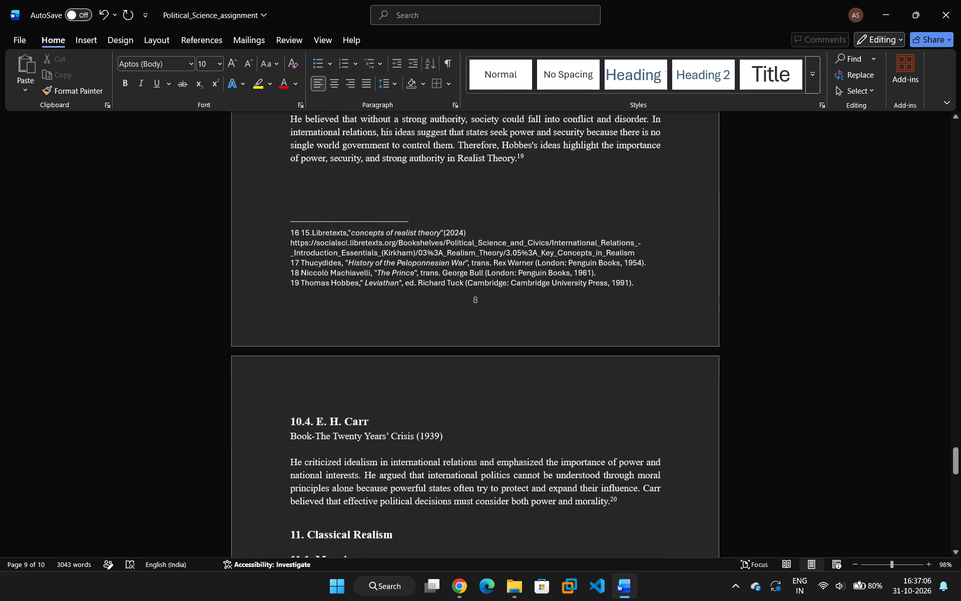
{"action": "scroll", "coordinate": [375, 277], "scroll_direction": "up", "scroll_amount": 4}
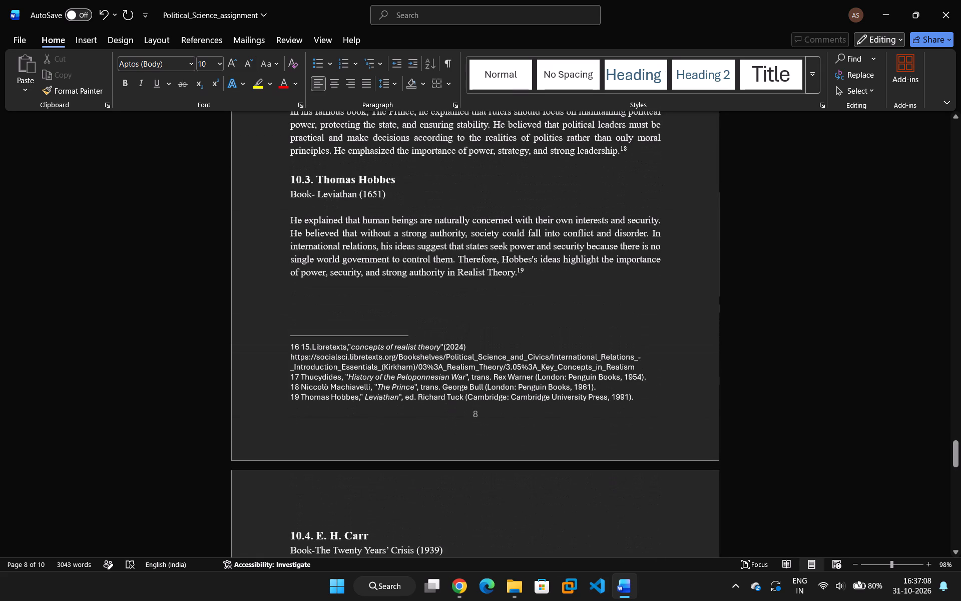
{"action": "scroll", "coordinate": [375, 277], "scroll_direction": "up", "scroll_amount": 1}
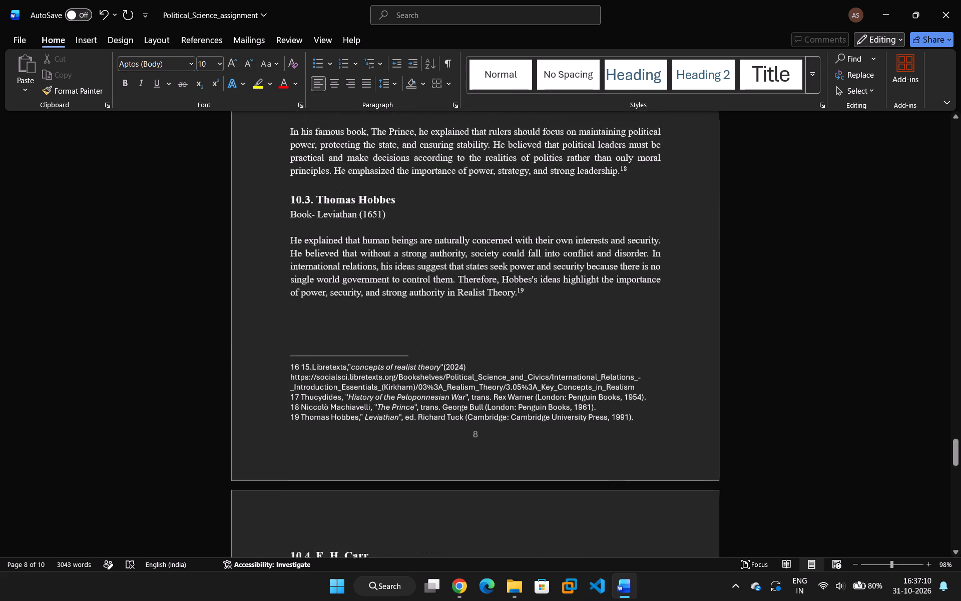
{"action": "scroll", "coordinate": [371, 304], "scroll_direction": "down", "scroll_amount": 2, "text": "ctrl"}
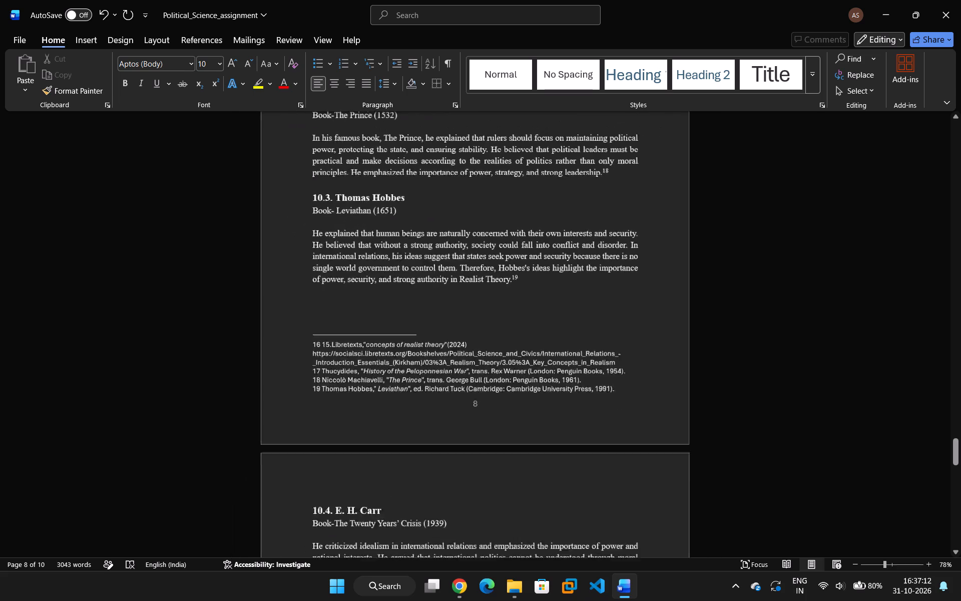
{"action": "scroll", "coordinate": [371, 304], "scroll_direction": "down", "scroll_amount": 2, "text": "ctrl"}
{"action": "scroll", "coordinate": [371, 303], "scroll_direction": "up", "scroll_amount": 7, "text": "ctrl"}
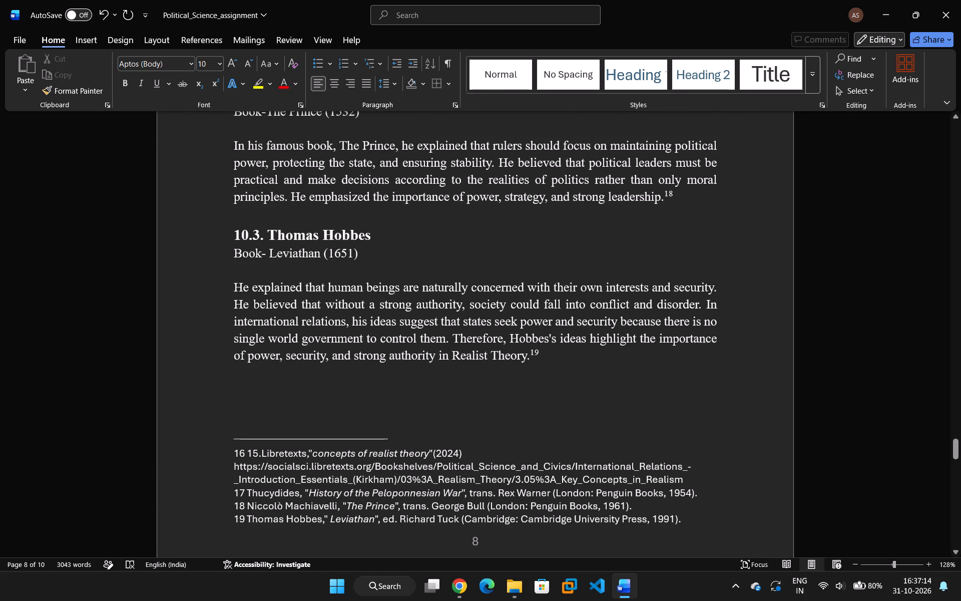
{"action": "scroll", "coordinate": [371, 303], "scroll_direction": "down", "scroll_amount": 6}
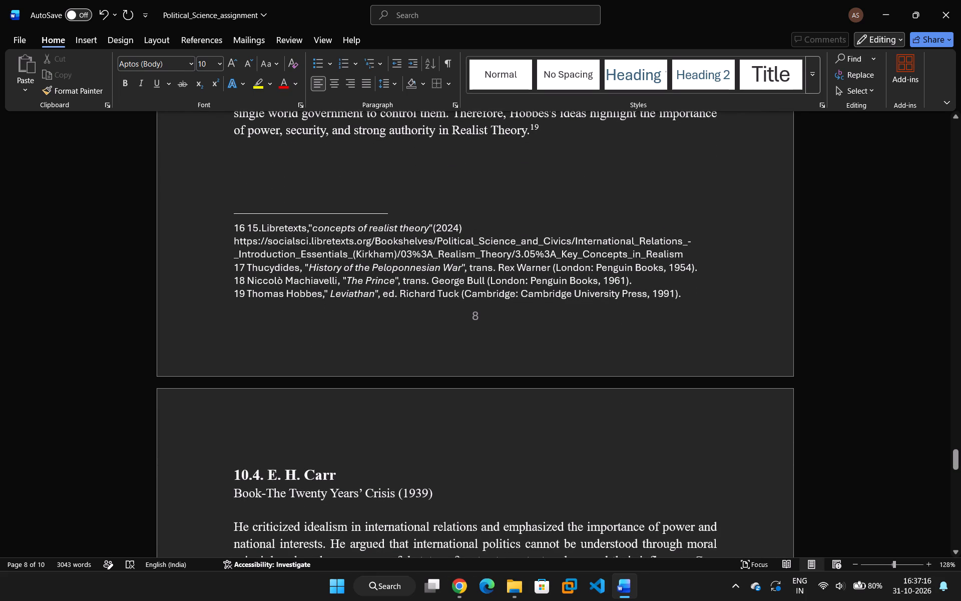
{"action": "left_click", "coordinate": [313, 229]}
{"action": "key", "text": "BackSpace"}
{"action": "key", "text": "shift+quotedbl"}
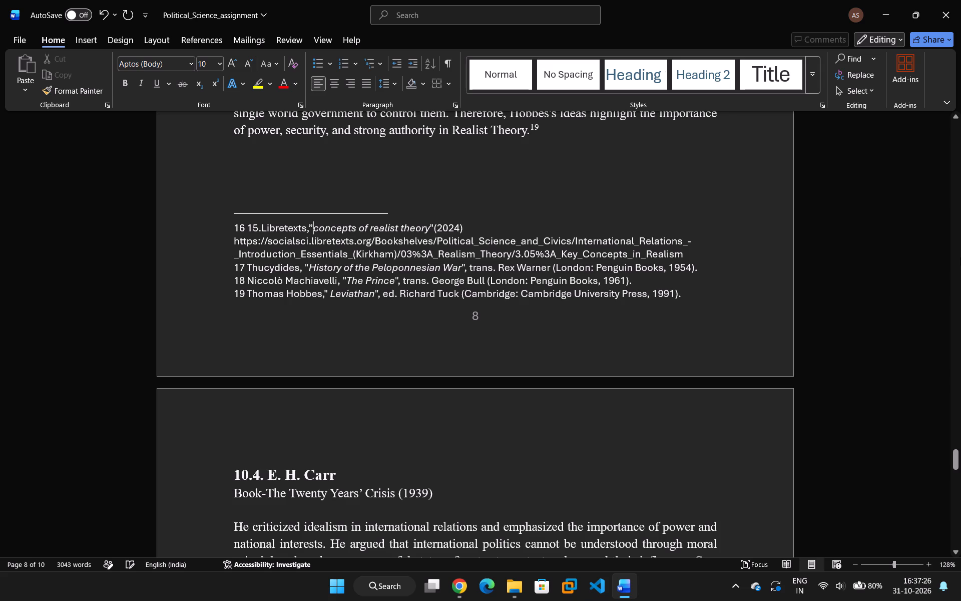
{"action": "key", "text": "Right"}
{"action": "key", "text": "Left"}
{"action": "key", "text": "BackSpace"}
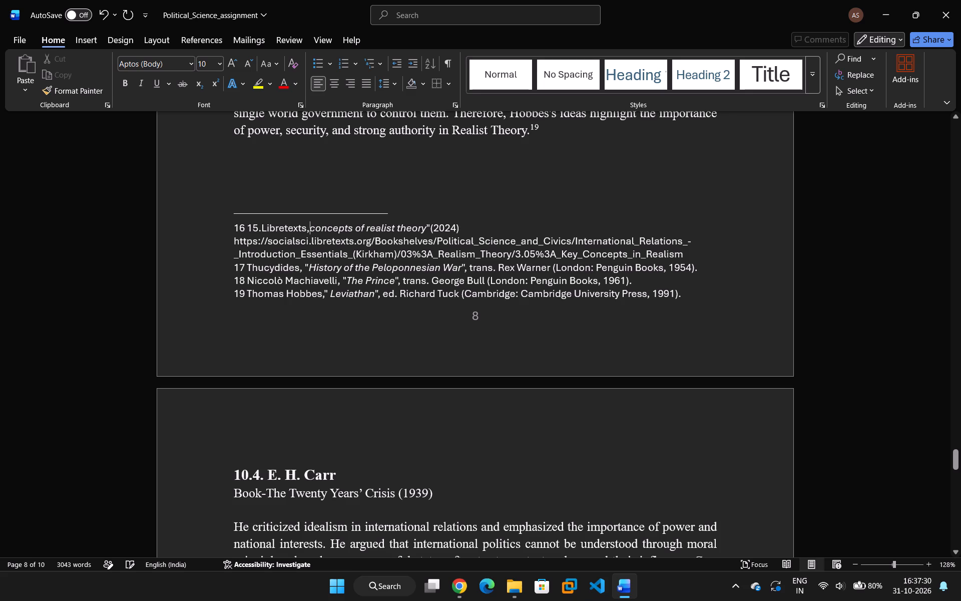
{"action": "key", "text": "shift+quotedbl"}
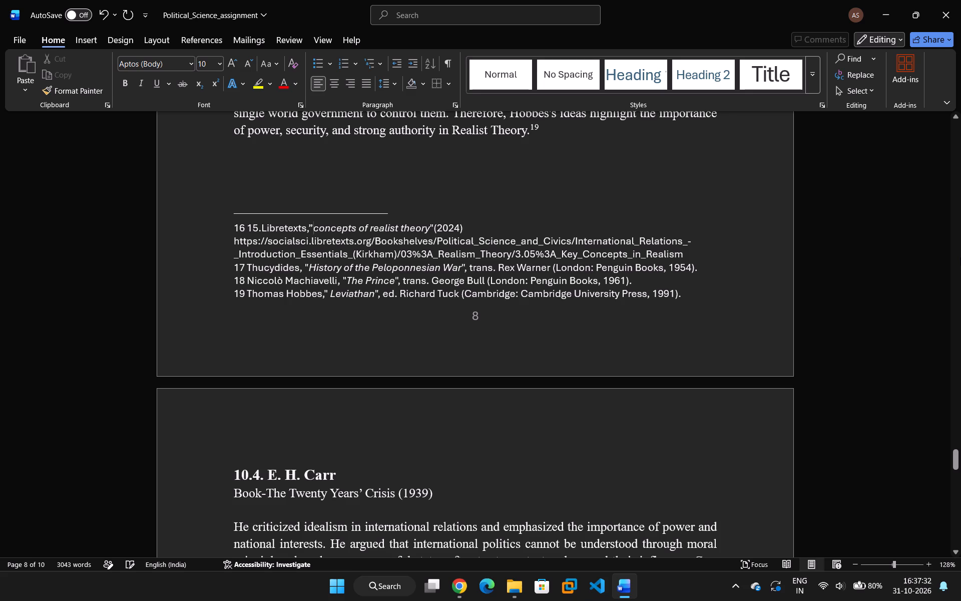
Retype the closing quotation mark after "concepts of realist theory" in footnote 16.
{"action": "key", "text": "Right"}
{"action": "key", "text": "Right"}
{"action": "key", "text": "Right"}
{"action": "key", "text": "Right"}
{"action": "key", "text": "Right"}
{"action": "key", "text": "Right"}
{"action": "key", "text": "Right"}
{"action": "key", "text": "Right"}
{"action": "key", "text": "Right"}
{"action": "key", "text": "Right"}
{"action": "key", "text": "Right"}
{"action": "key", "text": "Right"}
{"action": "key", "text": "Right"}
{"action": "key", "text": "Right"}
{"action": "key", "text": "Right"}
{"action": "key", "text": "Right"}
{"action": "key", "text": "Right"}
{"action": "key", "text": "Right"}
{"action": "key", "text": "Right"}
{"action": "key", "text": "Right"}
{"action": "key", "text": "Right"}
{"action": "key", "text": "Right"}
{"action": "key", "text": "Right"}
{"action": "key", "text": "Right"}
{"action": "key", "text": "Right"}
{"action": "key", "text": "Right"}
{"action": "key", "text": "Right"}
{"action": "key", "text": "BackSpace"}
{"action": "key", "text": "shift+quotedbl"}
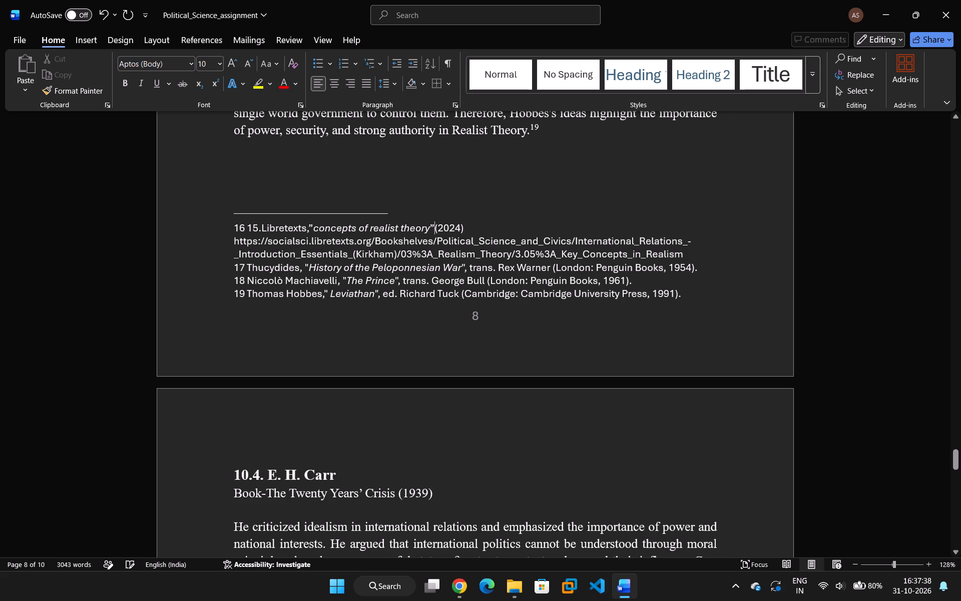
Try replacing the opening quotation mark before "concepts of realist theory" in footnote 16 again, and delete it.
{"action": "key", "text": "Left"}
{"action": "key", "text": "Left"}
{"action": "key", "text": "Left"}
{"action": "key", "text": "Left"}
{"action": "key", "text": "Left"}
{"action": "key", "text": "Left"}
{"action": "key", "text": "Left"}
{"action": "key", "text": "Left"}
{"action": "key", "text": "Left"}
{"action": "key", "text": "Left"}
{"action": "key", "text": "Left"}
{"action": "key", "text": "Left"}
{"action": "key", "text": "Left"}
{"action": "key", "text": "Left"}
{"action": "key", "text": "Left"}
{"action": "key", "text": "Left"}
{"action": "key", "text": "Left"}
{"action": "key", "text": "Left"}
{"action": "key", "text": "Left"}
{"action": "key", "text": "Left"}
{"action": "key", "text": "Left"}
{"action": "key", "text": "Left"}
{"action": "key", "text": "Left"}
{"action": "key", "text": "Left"}
{"action": "key", "text": "Left"}
{"action": "key", "text": "Left"}
{"action": "key", "text": "Left"}
{"action": "key", "text": "BackSpace"}
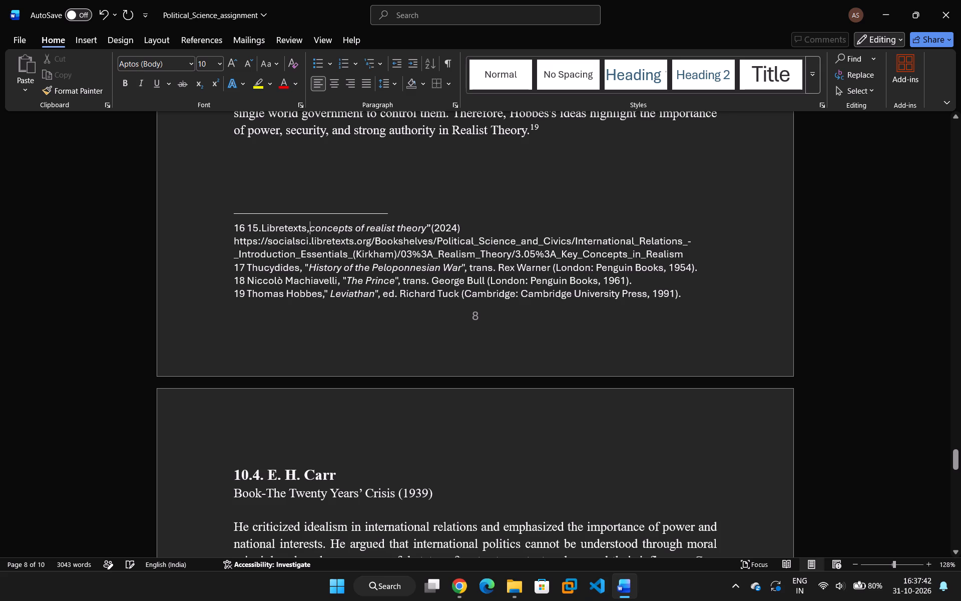
{"action": "key", "text": "shift+quotedbl"}
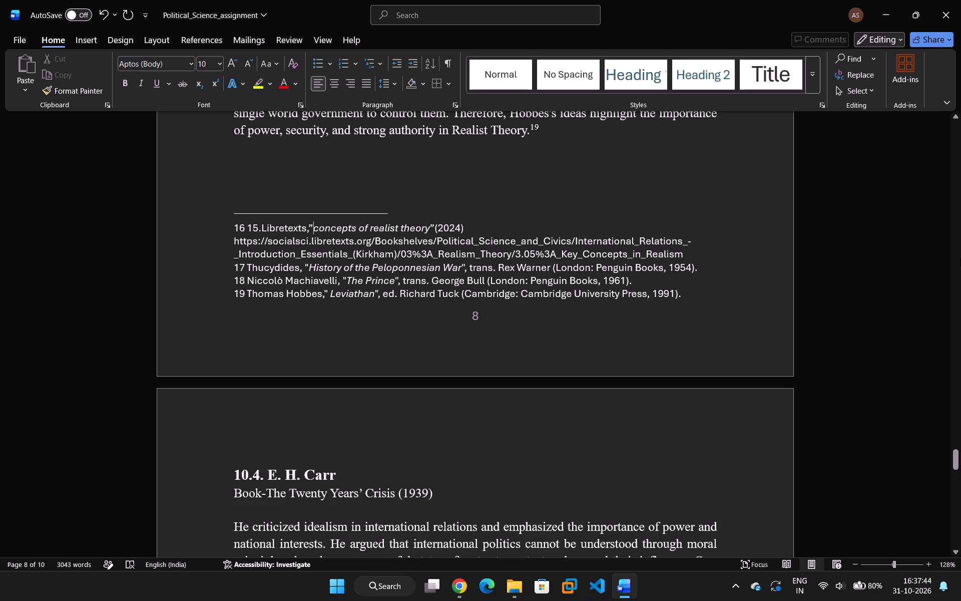
{"action": "key", "text": "BackSpace"}
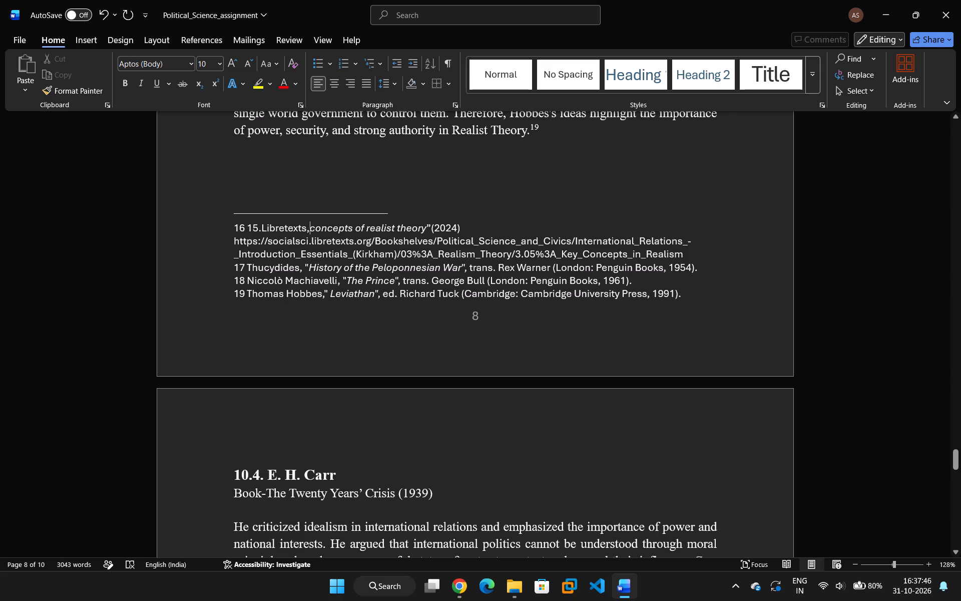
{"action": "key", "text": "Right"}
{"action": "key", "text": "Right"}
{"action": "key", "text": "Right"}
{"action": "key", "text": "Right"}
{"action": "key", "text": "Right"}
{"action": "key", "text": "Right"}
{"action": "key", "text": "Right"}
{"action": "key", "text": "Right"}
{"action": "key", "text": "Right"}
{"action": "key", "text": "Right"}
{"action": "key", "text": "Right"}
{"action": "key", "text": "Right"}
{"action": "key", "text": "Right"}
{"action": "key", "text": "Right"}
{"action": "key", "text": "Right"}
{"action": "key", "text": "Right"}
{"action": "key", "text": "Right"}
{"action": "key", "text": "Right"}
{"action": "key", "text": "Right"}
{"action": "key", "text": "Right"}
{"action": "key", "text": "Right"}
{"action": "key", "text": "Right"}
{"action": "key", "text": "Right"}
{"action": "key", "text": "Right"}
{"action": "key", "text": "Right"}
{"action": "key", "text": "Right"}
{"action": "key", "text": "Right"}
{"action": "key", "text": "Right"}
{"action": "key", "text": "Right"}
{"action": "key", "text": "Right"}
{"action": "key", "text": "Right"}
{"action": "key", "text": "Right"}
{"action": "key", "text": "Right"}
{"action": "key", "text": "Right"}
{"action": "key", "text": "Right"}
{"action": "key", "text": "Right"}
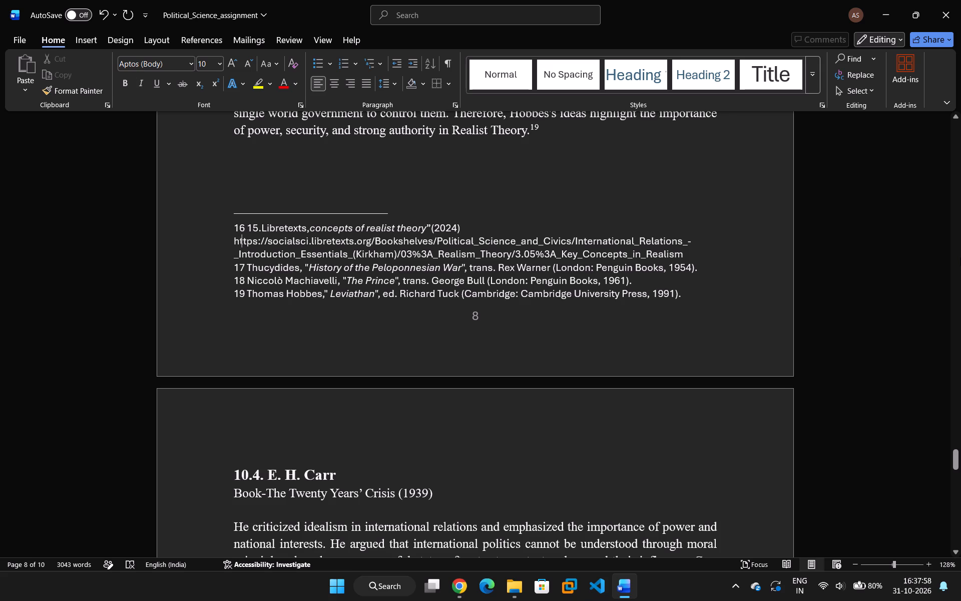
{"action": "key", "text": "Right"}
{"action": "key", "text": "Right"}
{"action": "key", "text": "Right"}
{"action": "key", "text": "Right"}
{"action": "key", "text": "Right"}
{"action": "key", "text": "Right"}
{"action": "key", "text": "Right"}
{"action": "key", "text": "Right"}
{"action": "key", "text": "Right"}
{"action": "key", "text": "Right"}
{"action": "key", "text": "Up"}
Undo the quotation mark changes around "concepts of realist theory" in footnote 16, keeping the added space before "AMU" in footnote 22.
{"action": "key", "text": "ctrl+z"}
{"action": "key", "text": "ctrl+z"}
{"action": "key", "text": "ctrl+z"}
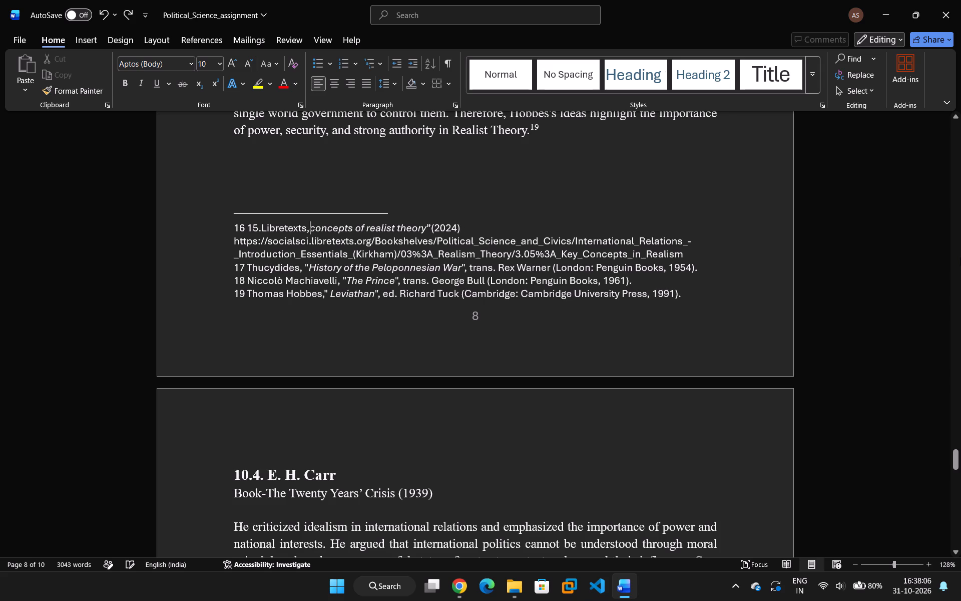
{"action": "key", "text": "ctrl+z"}
{"action": "key", "text": "ctrl+z"}
{"action": "key", "text": "ctrl+z"}
{"action": "key", "text": "ctrl+z"}
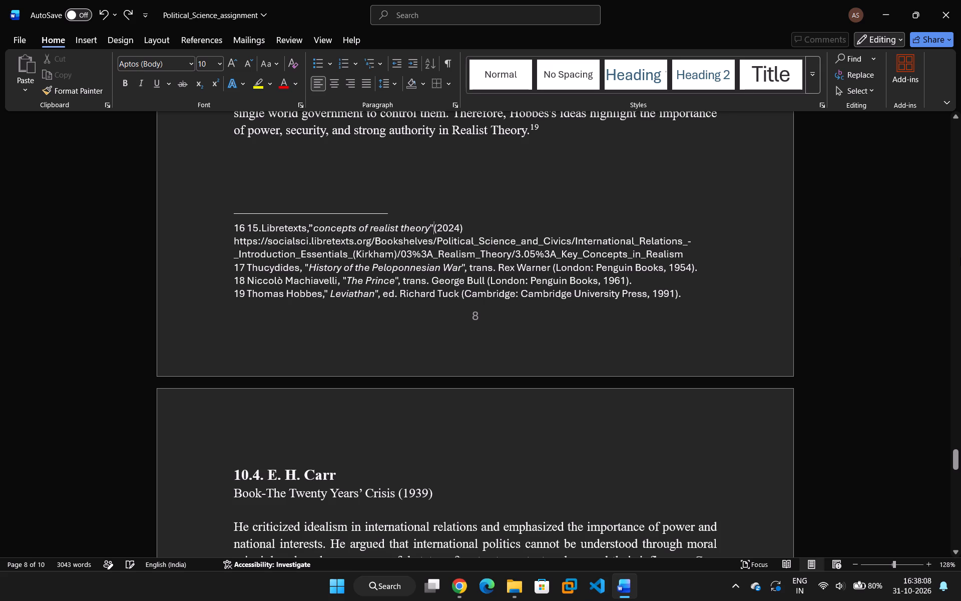
{"action": "key", "text": "ctrl+z"}
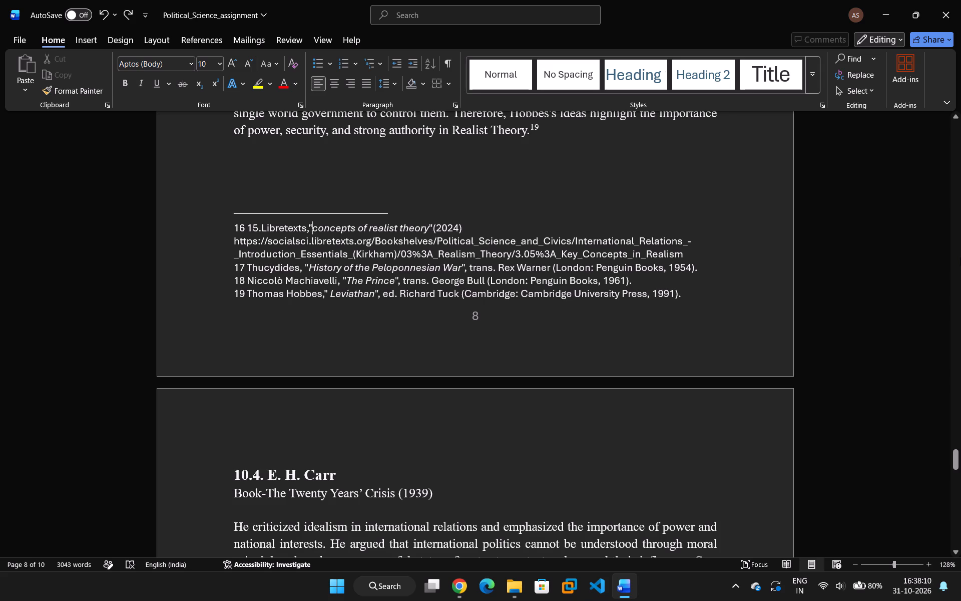
{"action": "key", "text": "ctrl+z"}
{"action": "key", "text": "ctrl+z"}
{"action": "key", "text": "ctrl+z"}
{"action": "key", "text": "ctrl+z"}
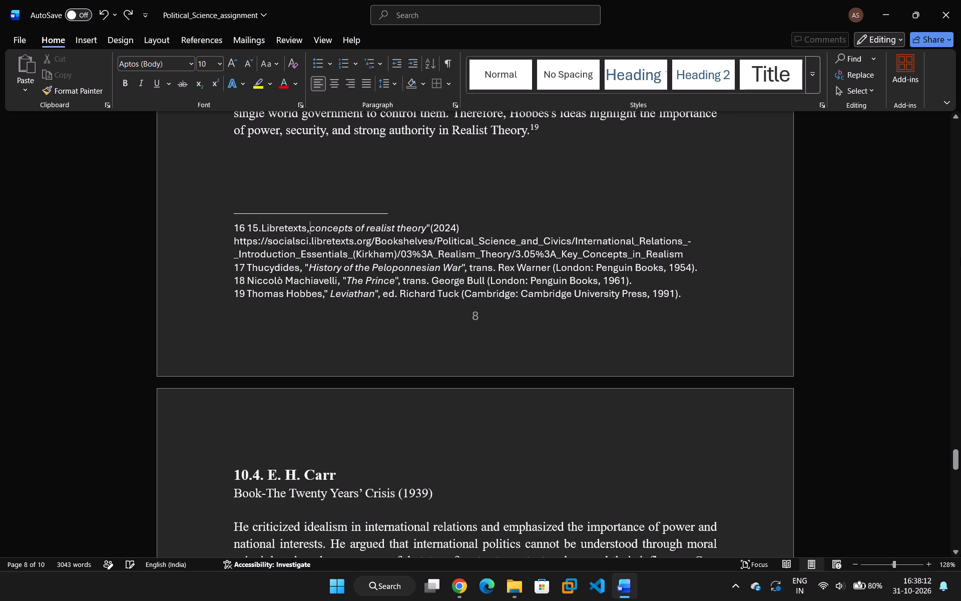
{"action": "key", "text": "ctrl+z"}
{"action": "key", "text": "ctrl+z"}
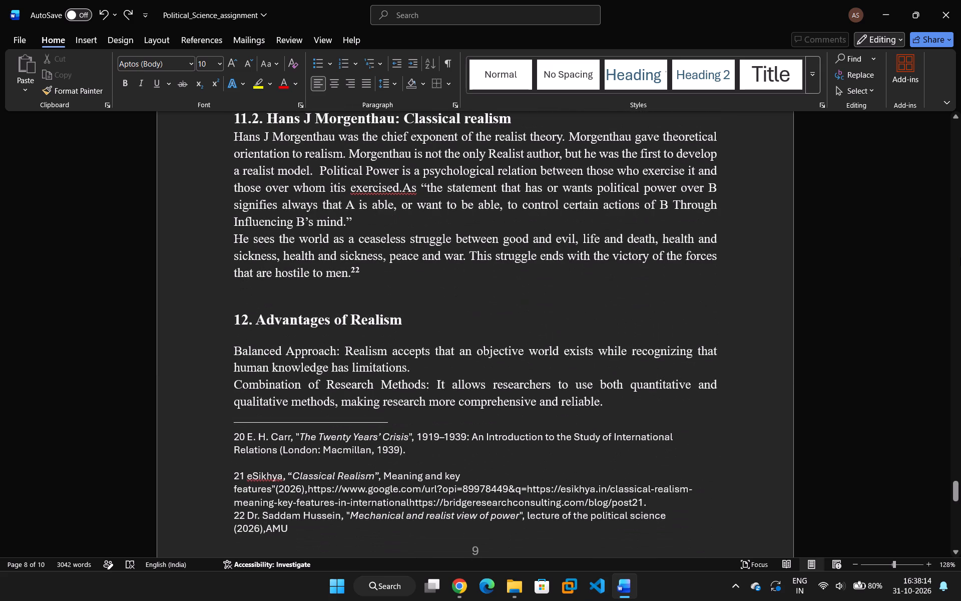
{"action": "key", "text": "ctrl+y"}
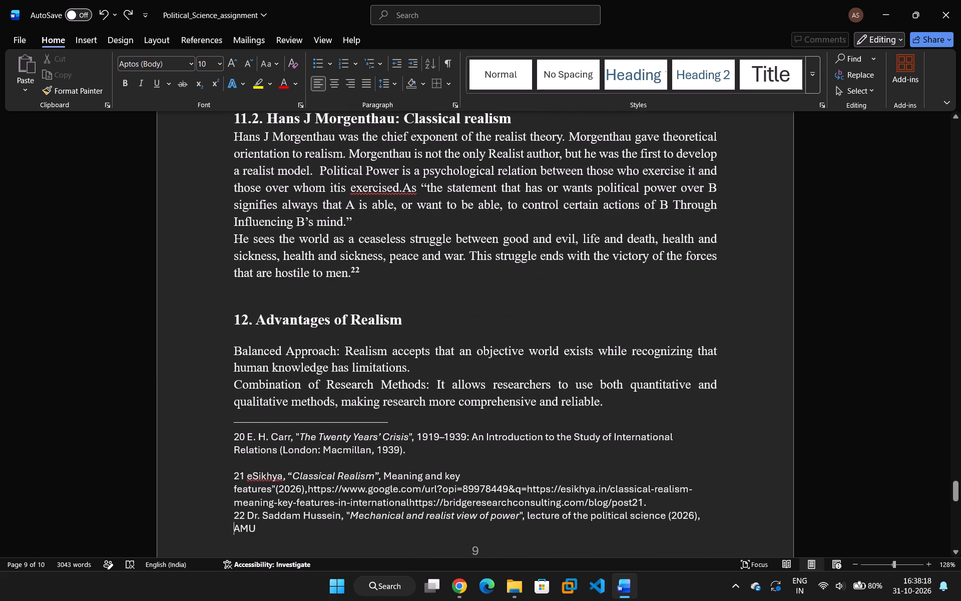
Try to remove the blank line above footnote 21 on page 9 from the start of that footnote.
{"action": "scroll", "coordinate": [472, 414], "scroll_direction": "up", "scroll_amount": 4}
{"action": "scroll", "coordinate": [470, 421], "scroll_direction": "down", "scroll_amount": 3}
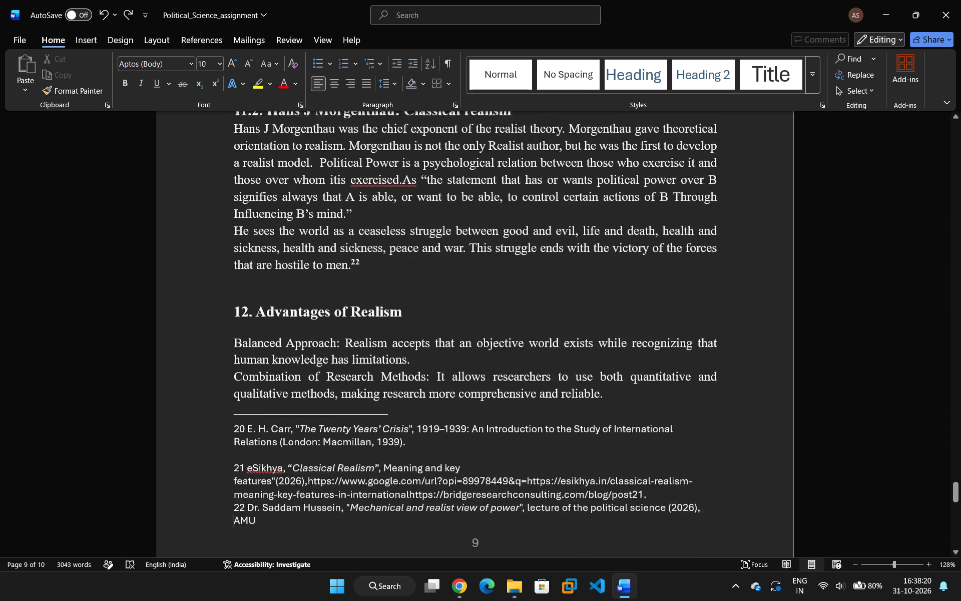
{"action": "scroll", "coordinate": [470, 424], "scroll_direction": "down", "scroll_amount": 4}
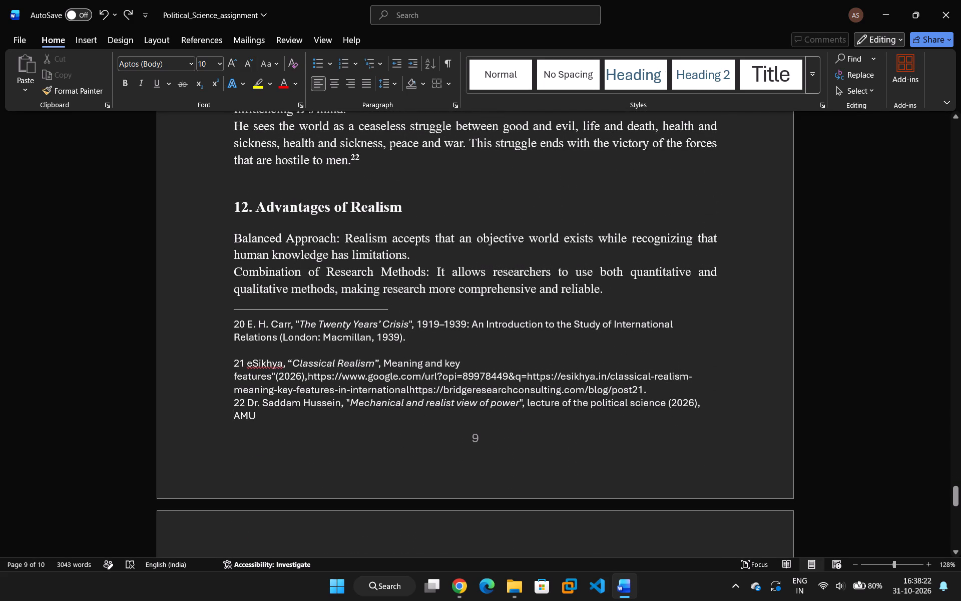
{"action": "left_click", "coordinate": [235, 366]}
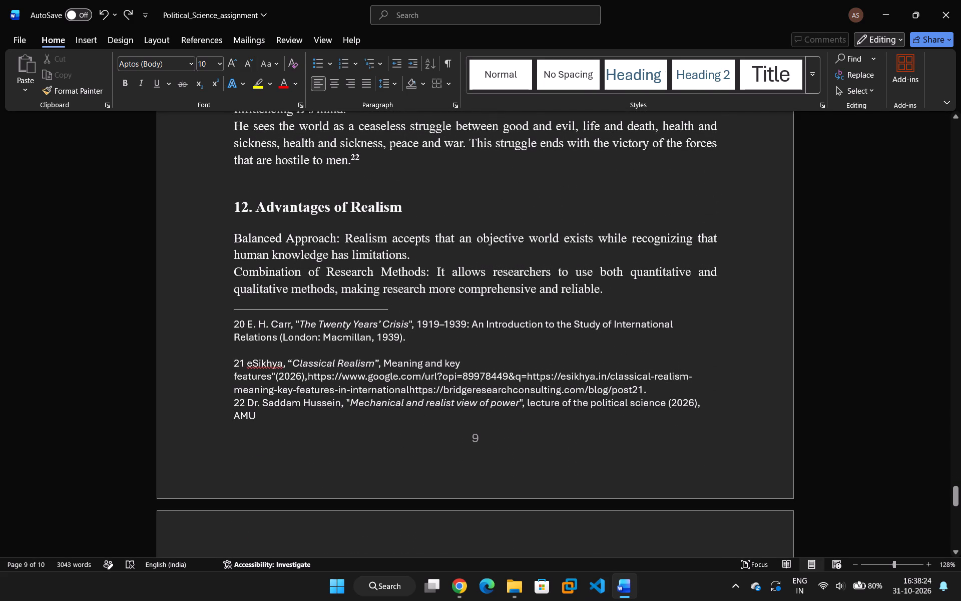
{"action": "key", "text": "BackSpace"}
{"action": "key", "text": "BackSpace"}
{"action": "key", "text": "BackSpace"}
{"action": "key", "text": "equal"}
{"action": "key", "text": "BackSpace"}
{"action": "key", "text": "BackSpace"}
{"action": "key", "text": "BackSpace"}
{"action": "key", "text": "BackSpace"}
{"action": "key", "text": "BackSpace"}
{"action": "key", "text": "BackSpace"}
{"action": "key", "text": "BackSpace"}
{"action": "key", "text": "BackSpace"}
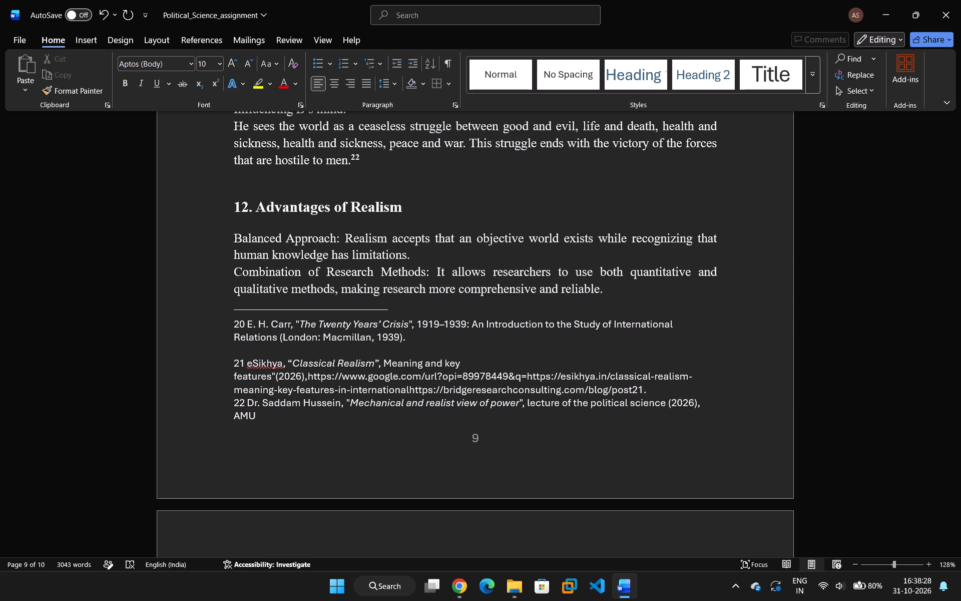
Delete the empty line between footnotes 20 and 21 on page 9.
{"action": "left_click", "coordinate": [299, 351]}
{"action": "key", "text": "BackSpace"}
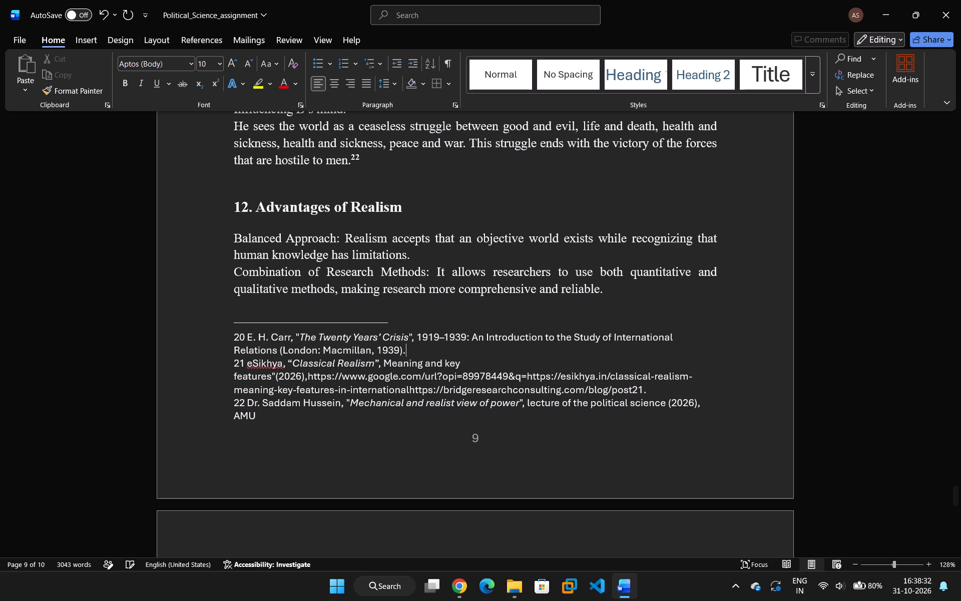
Look back through the document from page 9 to page 3, examining the body text and footnotes.
{"action": "scroll", "coordinate": [311, 322], "scroll_direction": "down", "scroll_amount": 1}
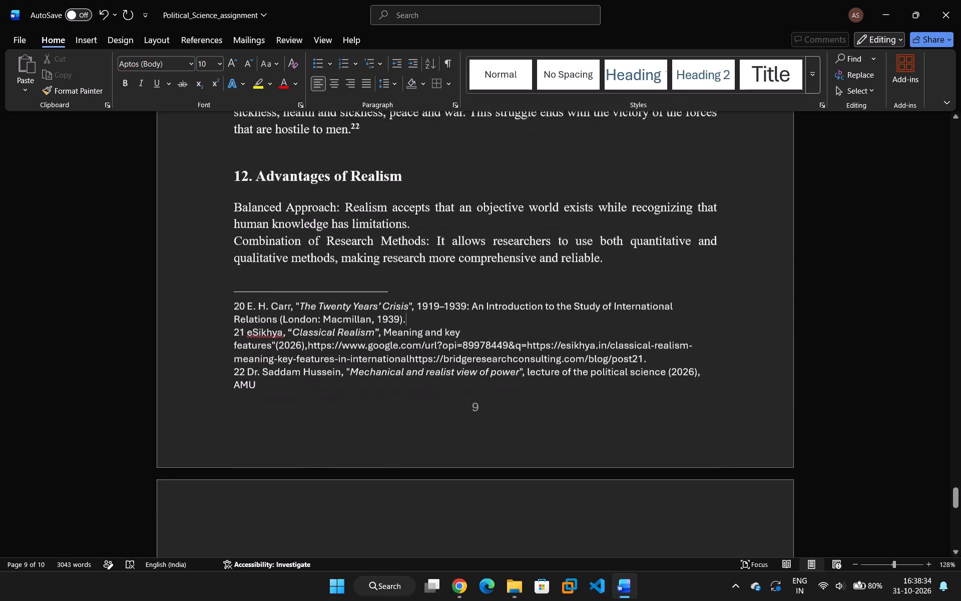
{"action": "scroll", "coordinate": [312, 320], "scroll_direction": "down", "scroll_amount": 1}
{"action": "scroll", "coordinate": [312, 320], "scroll_direction": "up", "scroll_amount": 16}
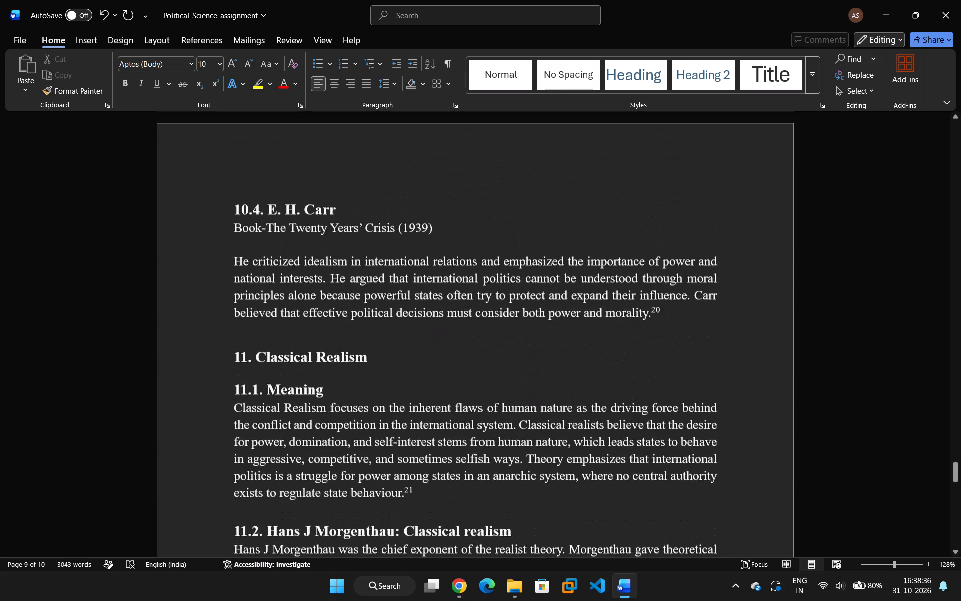
{"action": "scroll", "coordinate": [320, 309], "scroll_direction": "up", "scroll_amount": 15}
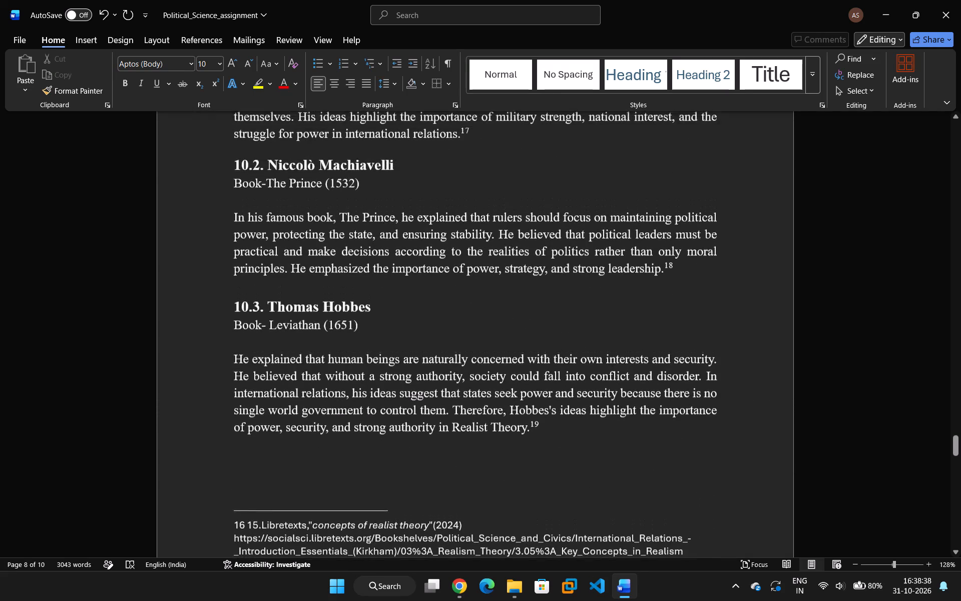
{"action": "scroll", "coordinate": [324, 308], "scroll_direction": "up", "scroll_amount": 2}
{"action": "scroll", "coordinate": [324, 308], "scroll_direction": "down", "scroll_amount": 1}
{"action": "scroll", "coordinate": [324, 308], "scroll_direction": "up", "scroll_amount": 7}
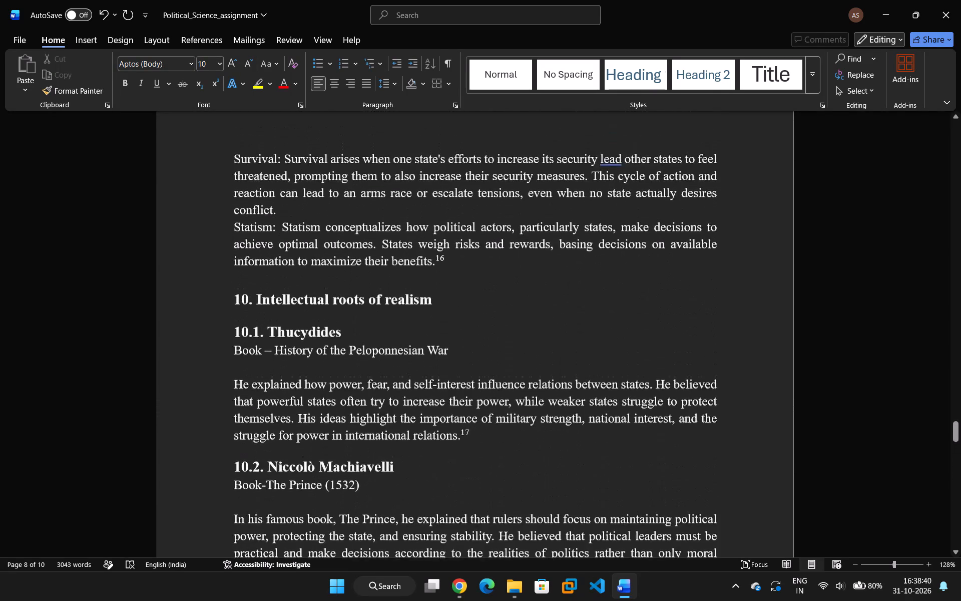
{"action": "scroll", "coordinate": [326, 306], "scroll_direction": "up", "scroll_amount": 17}
{"action": "scroll", "coordinate": [333, 300], "scroll_direction": "down", "scroll_amount": 6}
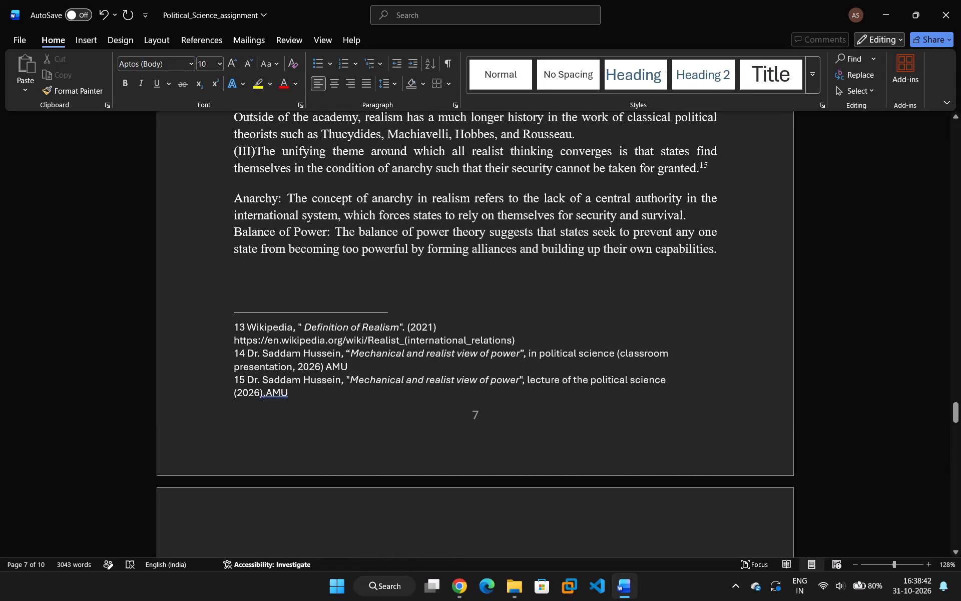
{"action": "scroll", "coordinate": [333, 299], "scroll_direction": "up", "scroll_amount": 17}
{"action": "scroll", "coordinate": [362, 275], "scroll_direction": "up", "scroll_amount": 20}
{"action": "scroll", "coordinate": [362, 275], "scroll_direction": "up", "scroll_amount": 12}
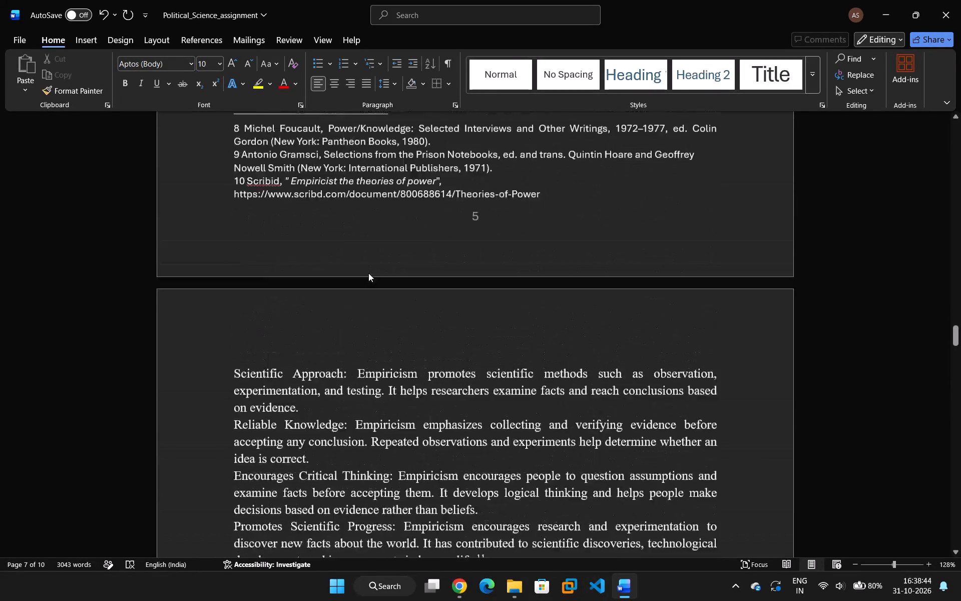
{"action": "scroll", "coordinate": [368, 273], "scroll_direction": "up", "scroll_amount": 20}
{"action": "scroll", "coordinate": [368, 273], "scroll_direction": "up", "scroll_amount": 20}
{"action": "scroll", "coordinate": [368, 273], "scroll_direction": "up", "scroll_amount": 2}
{"action": "scroll", "coordinate": [337, 138], "scroll_direction": "up", "scroll_amount": 3}
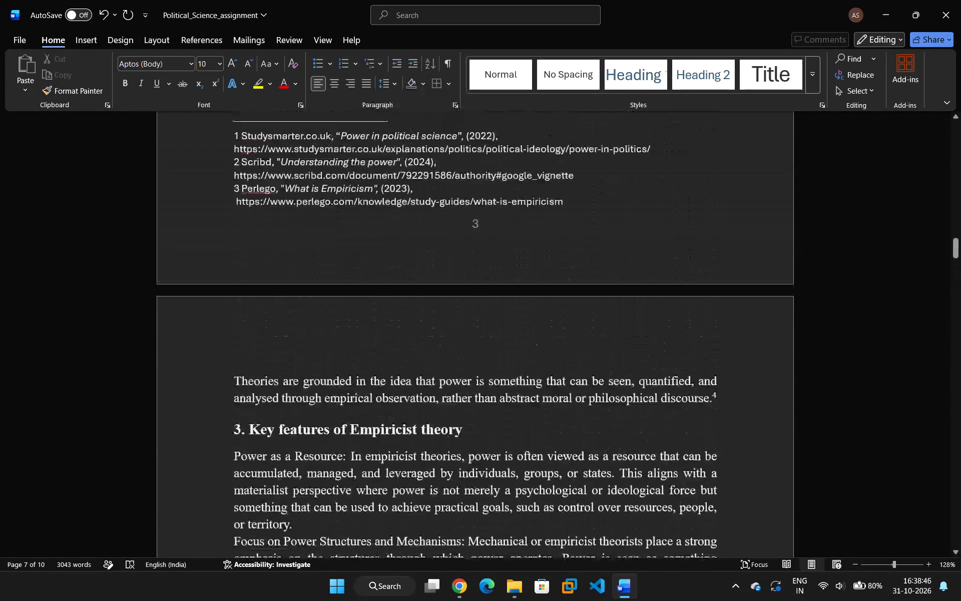
{"action": "scroll", "coordinate": [337, 138], "scroll_direction": "up", "scroll_amount": 13}
{"action": "scroll", "coordinate": [358, 164], "scroll_direction": "up", "scroll_amount": 8}
Review the text and footnotes from page 3 forward to the start of page 6.
{"action": "scroll", "coordinate": [308, 182], "scroll_direction": "down", "scroll_amount": 9}
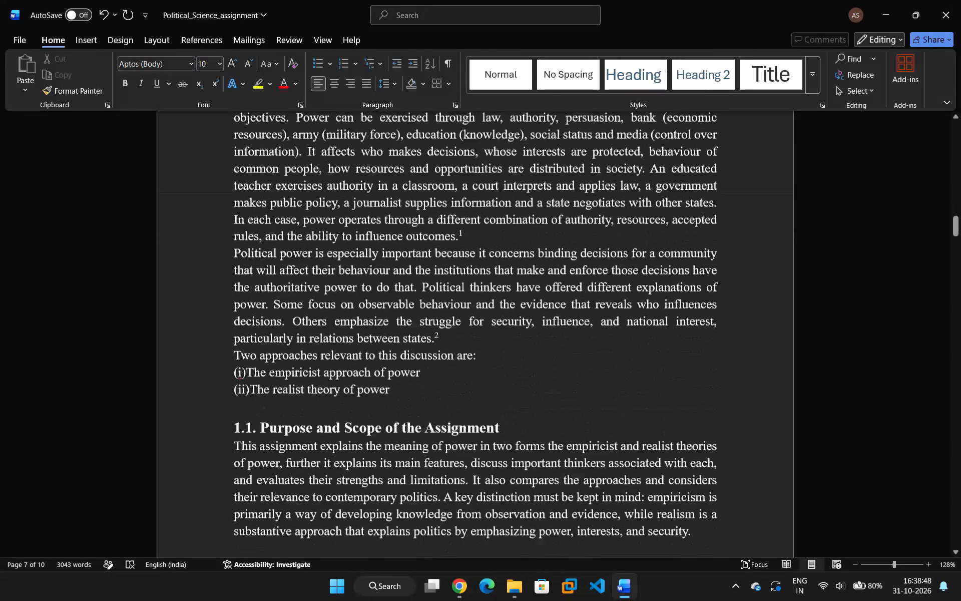
{"action": "scroll", "coordinate": [316, 179], "scroll_direction": "down", "scroll_amount": 1}
{"action": "scroll", "coordinate": [316, 179], "scroll_direction": "up", "scroll_amount": 14}
{"action": "scroll", "coordinate": [318, 192], "scroll_direction": "down", "scroll_amount": 16}
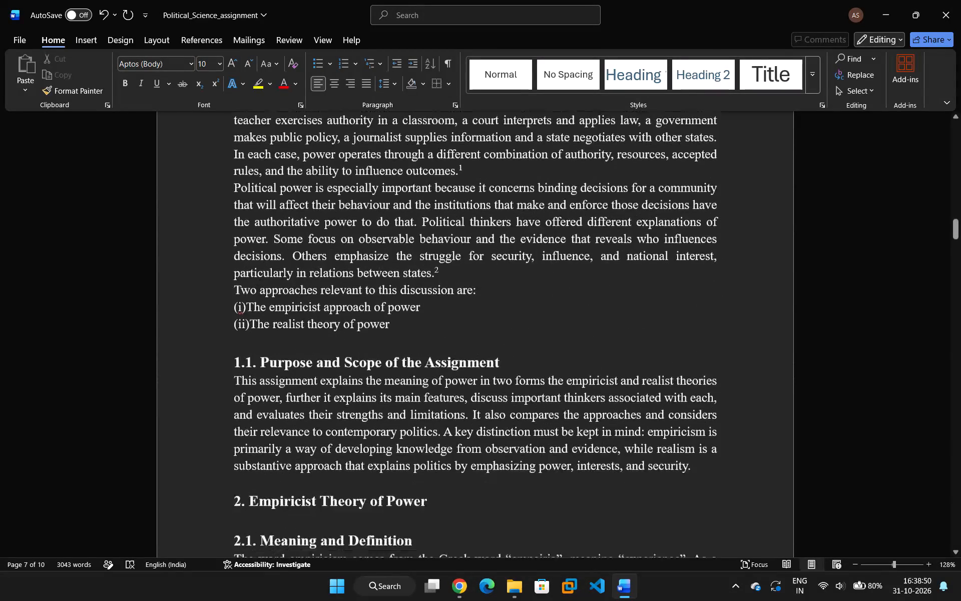
{"action": "scroll", "coordinate": [321, 207], "scroll_direction": "down", "scroll_amount": 20}
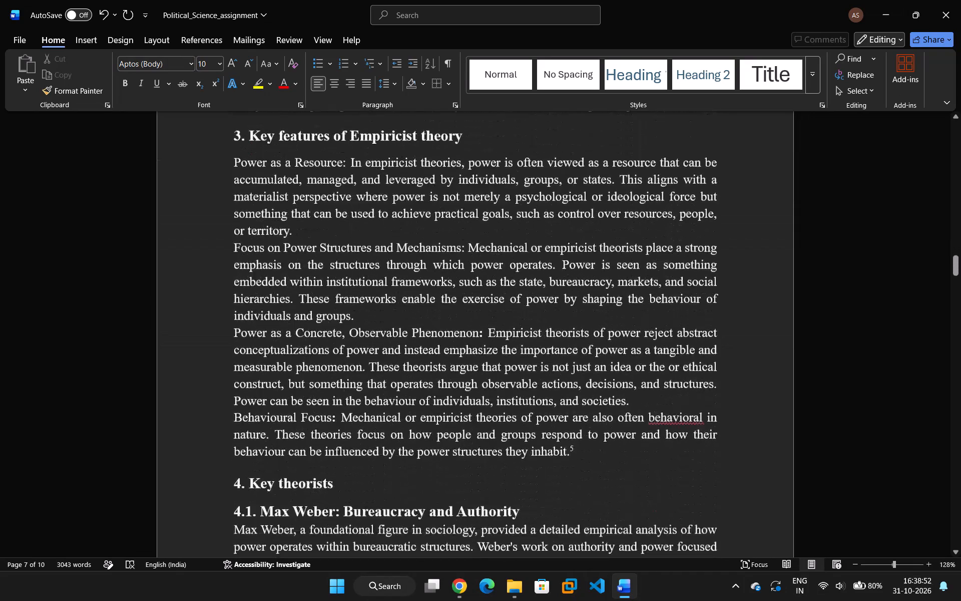
{"action": "scroll", "coordinate": [304, 206], "scroll_direction": "down", "scroll_amount": 11}
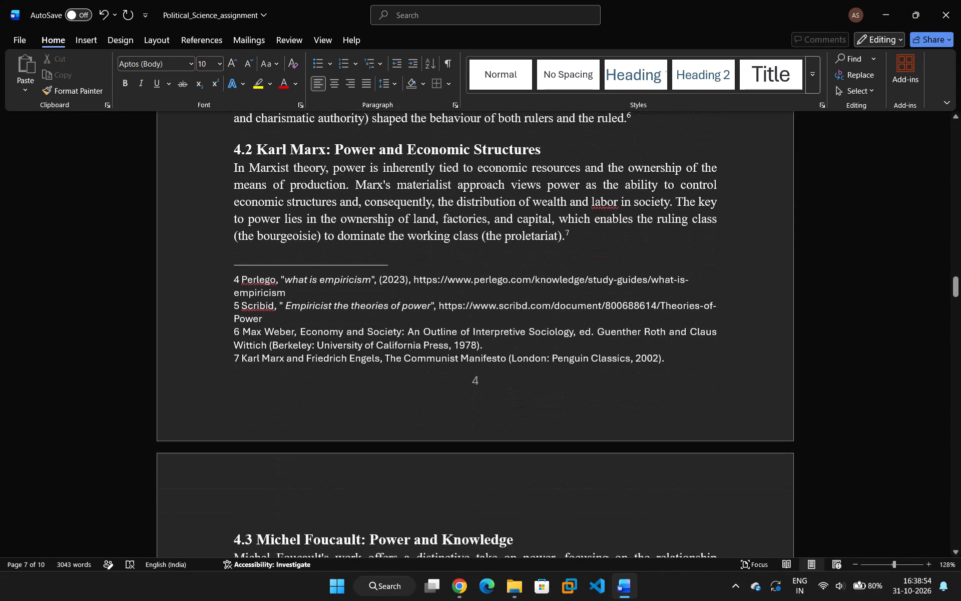
{"action": "scroll", "coordinate": [295, 214], "scroll_direction": "down", "scroll_amount": 20}
{"action": "scroll", "coordinate": [295, 214], "scroll_direction": "down", "scroll_amount": 5}
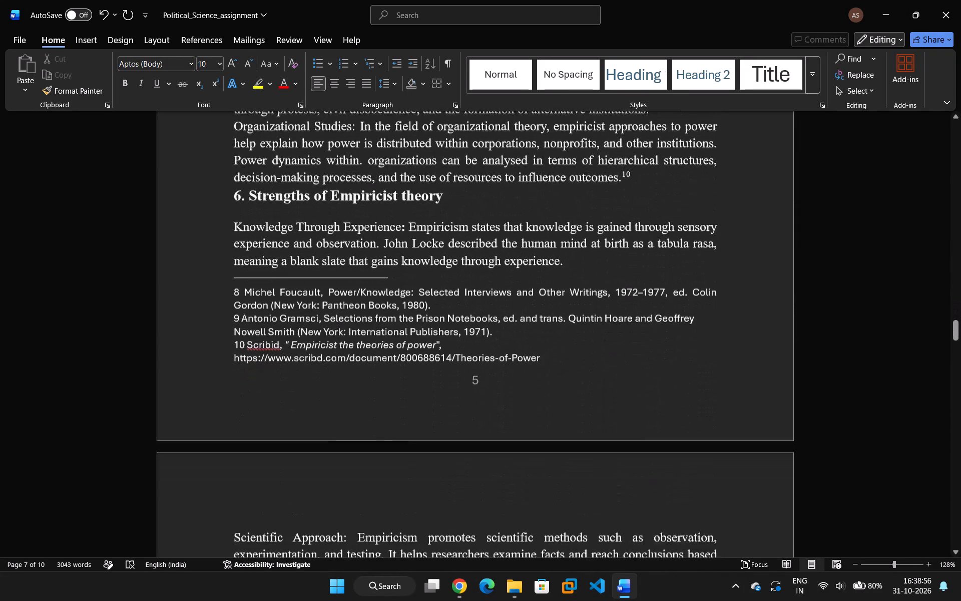
{"action": "scroll", "coordinate": [302, 237], "scroll_direction": "down", "scroll_amount": 5}
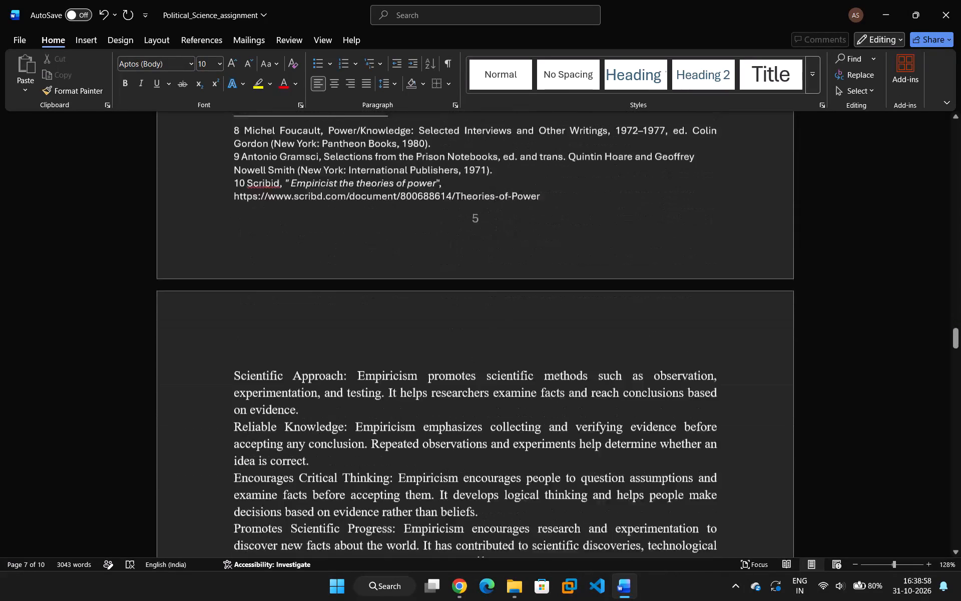
Delete the empty line between footnotes 11 and 12 on page 6.
{"action": "scroll", "coordinate": [303, 237], "scroll_direction": "down", "scroll_amount": 11}
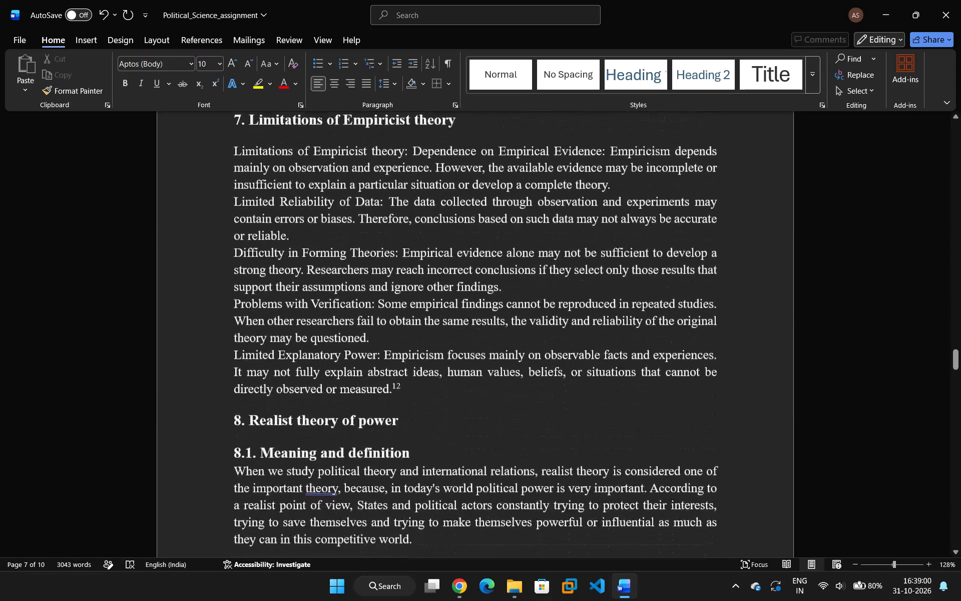
{"action": "scroll", "coordinate": [303, 237], "scroll_direction": "down", "scroll_amount": 7}
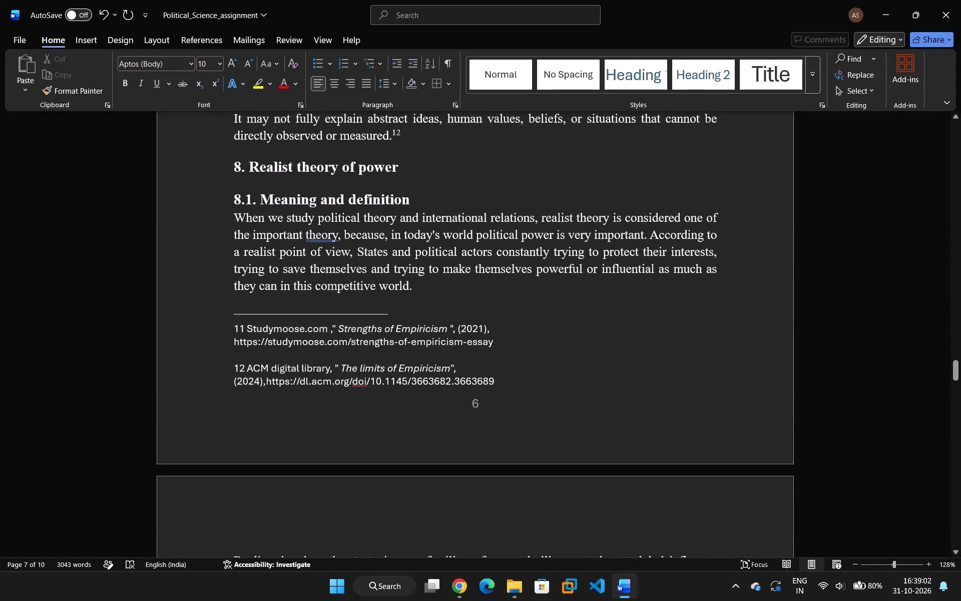
{"action": "left_click", "coordinate": [239, 351]}
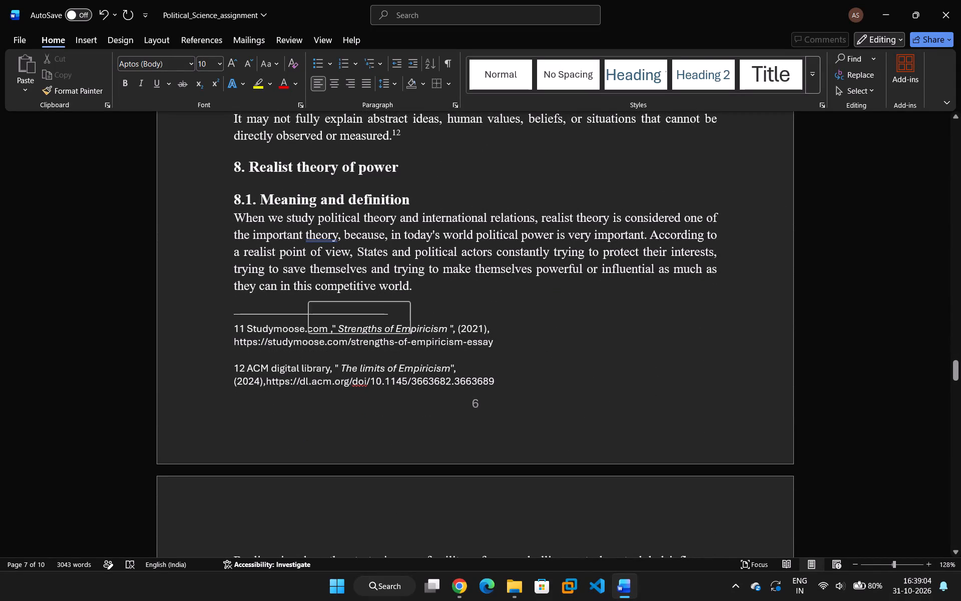
{"action": "key", "text": "BackSpace"}
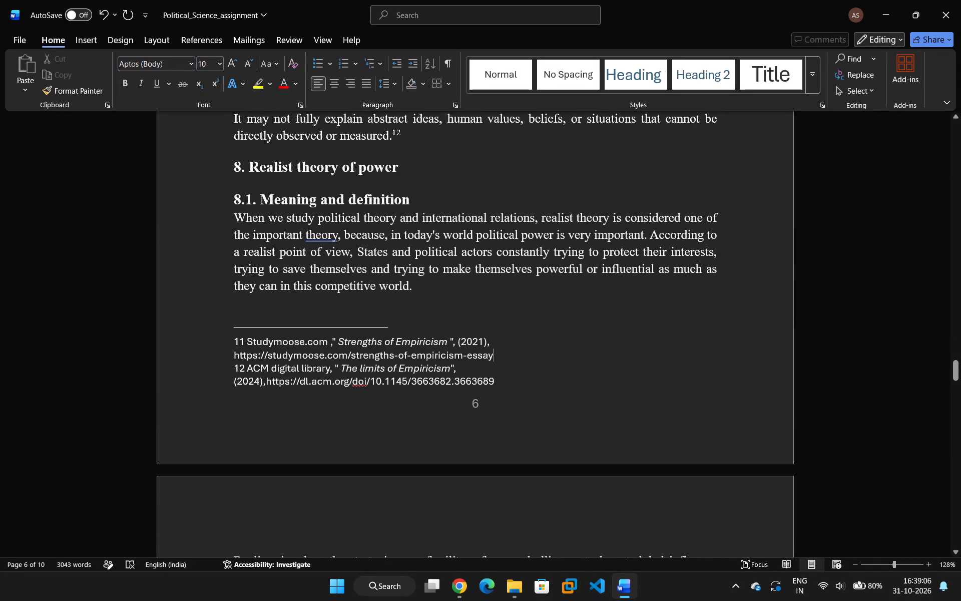
Review the body text and footnotes on pages 6 and 7, up to the start of page 8.
{"action": "scroll", "coordinate": [333, 403], "scroll_direction": "down", "scroll_amount": 14}
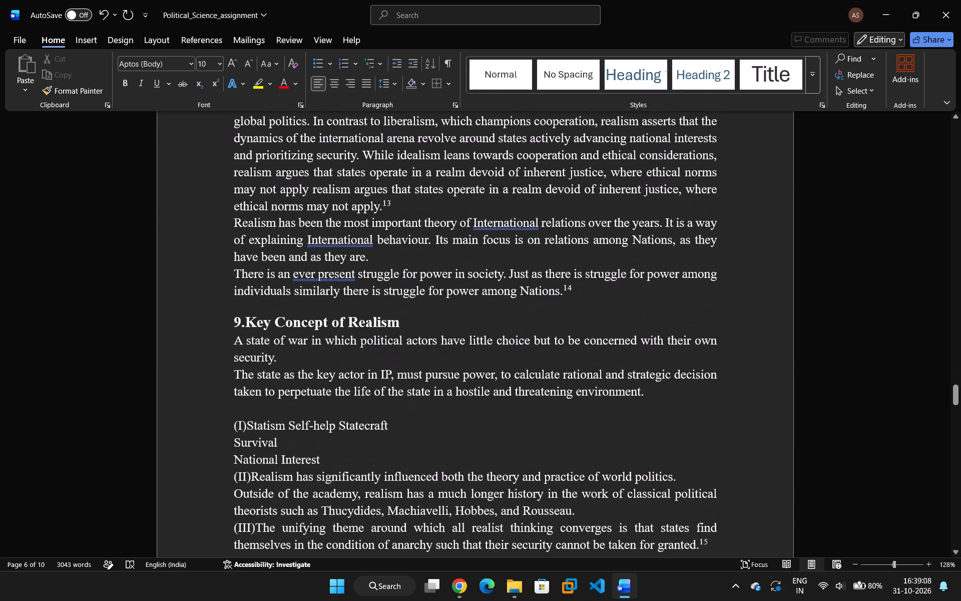
{"action": "scroll", "coordinate": [306, 400], "scroll_direction": "down", "scroll_amount": 5}
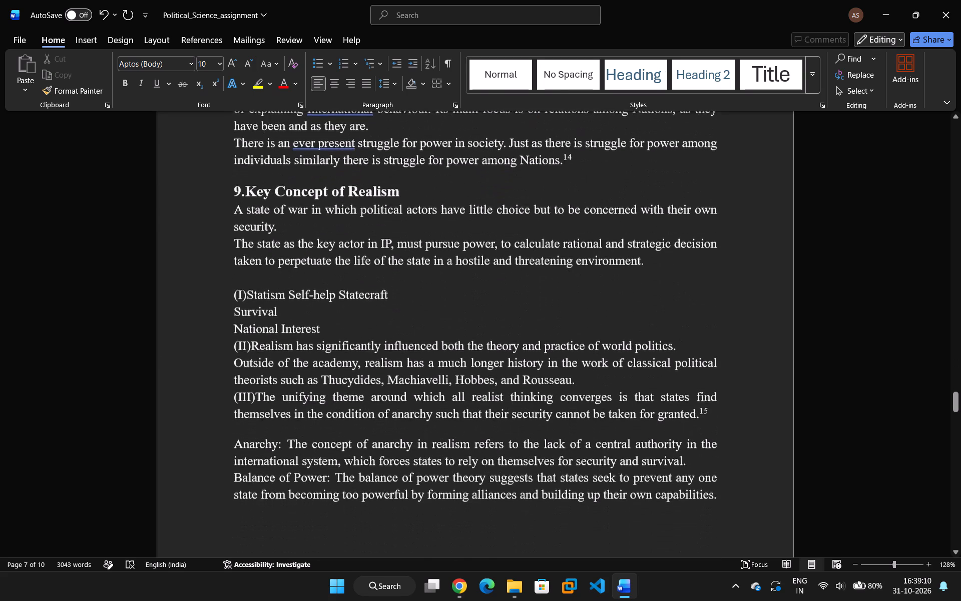
{"action": "scroll", "coordinate": [303, 399], "scroll_direction": "down", "scroll_amount": 6}
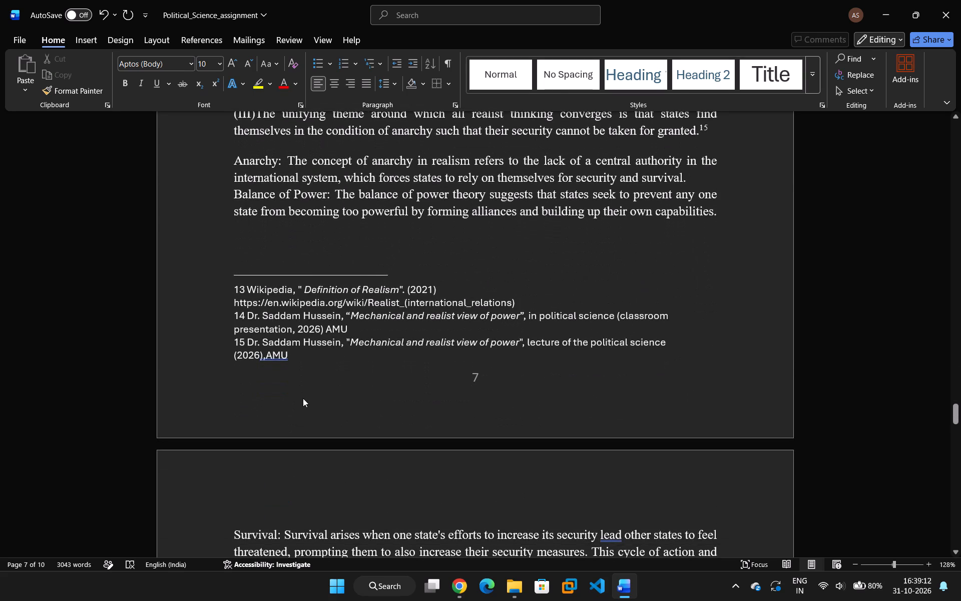
{"action": "scroll", "coordinate": [303, 398], "scroll_direction": "up", "scroll_amount": 16}
{"action": "scroll", "coordinate": [304, 397], "scroll_direction": "up", "scroll_amount": 16}
{"action": "scroll", "coordinate": [304, 397], "scroll_direction": "down", "scroll_amount": 4}
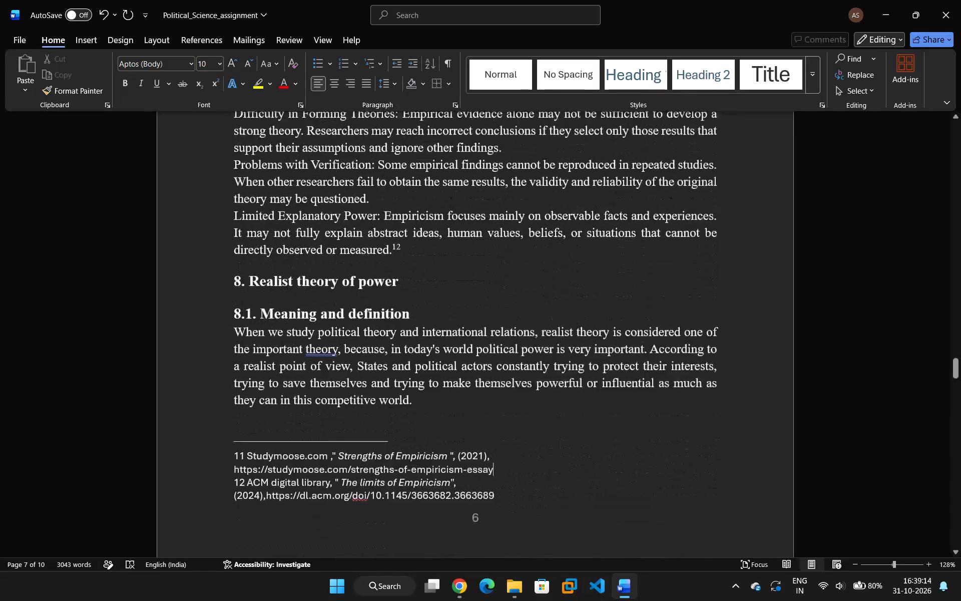
{"action": "scroll", "coordinate": [304, 396], "scroll_direction": "down", "scroll_amount": 20}
{"action": "scroll", "coordinate": [304, 396], "scroll_direction": "down", "scroll_amount": 15}
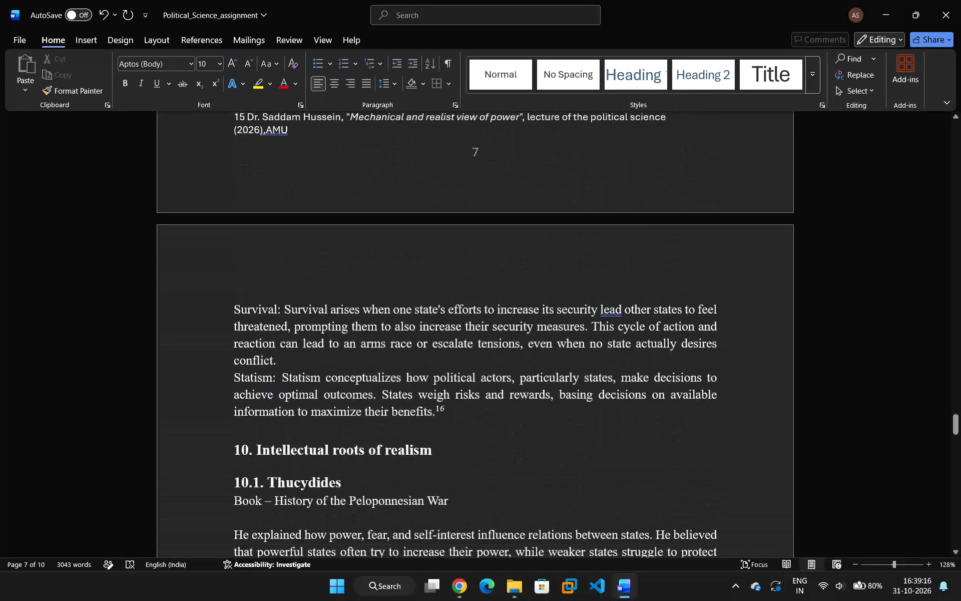
Delete the stray "15." before "Libretexts" in footnote 16 on page 8.
{"action": "scroll", "coordinate": [304, 399], "scroll_direction": "down", "scroll_amount": 16}
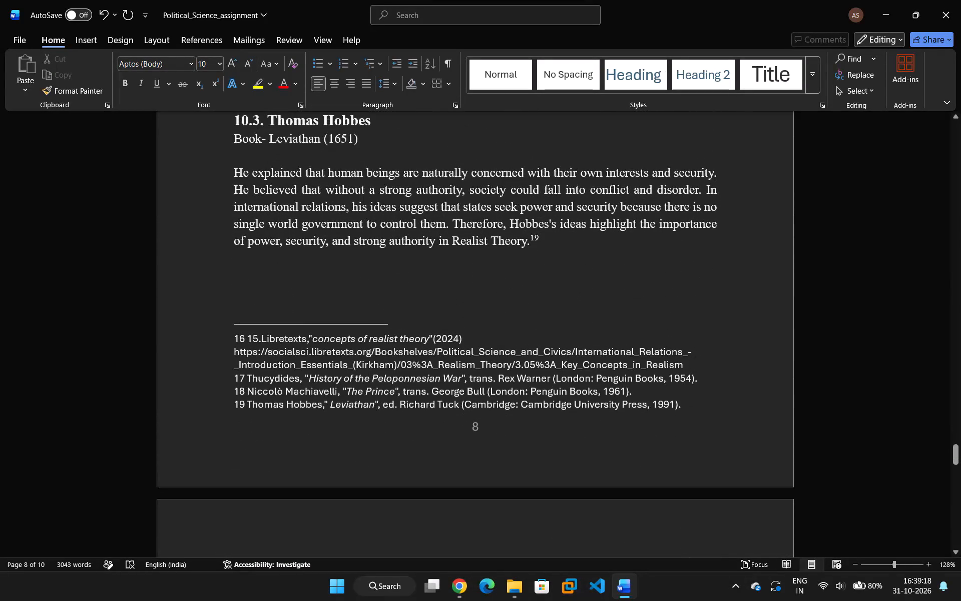
{"action": "scroll", "coordinate": [305, 402], "scroll_direction": "down", "scroll_amount": 1}
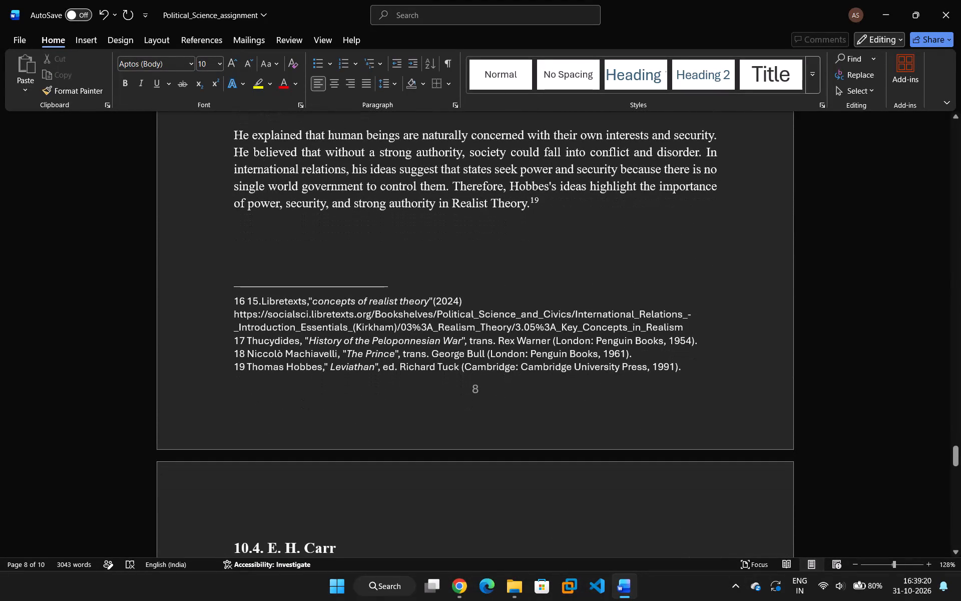
{"action": "left_click_drag", "start_coordinate": [262, 302], "coordinate": [256, 300]}
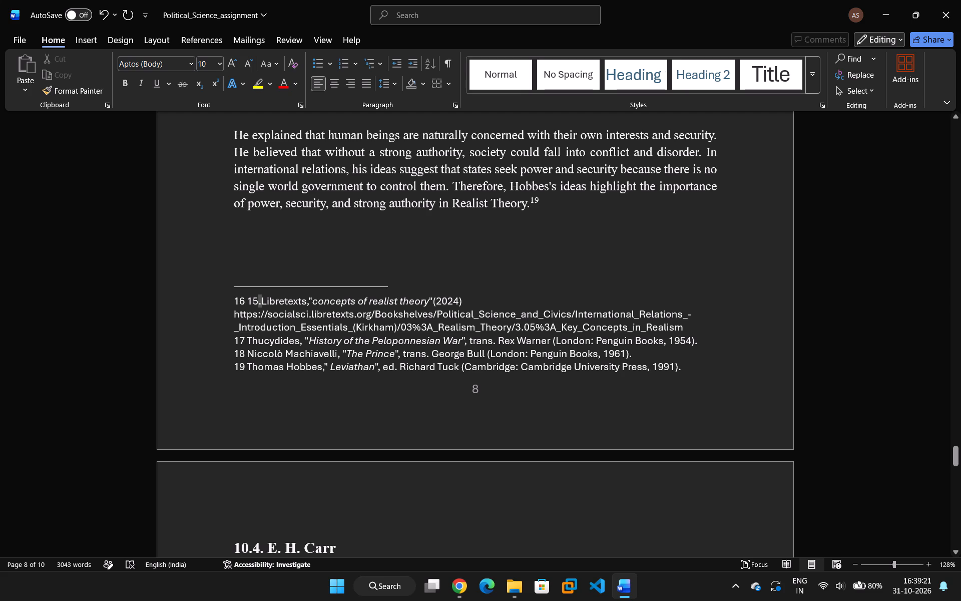
{"action": "left_click_drag", "start_coordinate": [256, 300], "coordinate": [248, 304]}
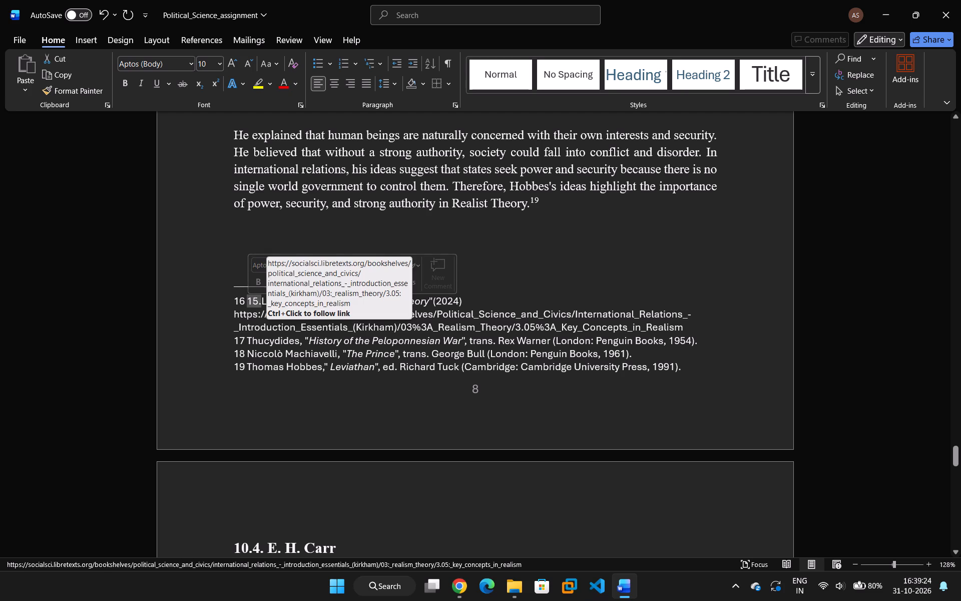
{"action": "key", "text": "BackSpace"}
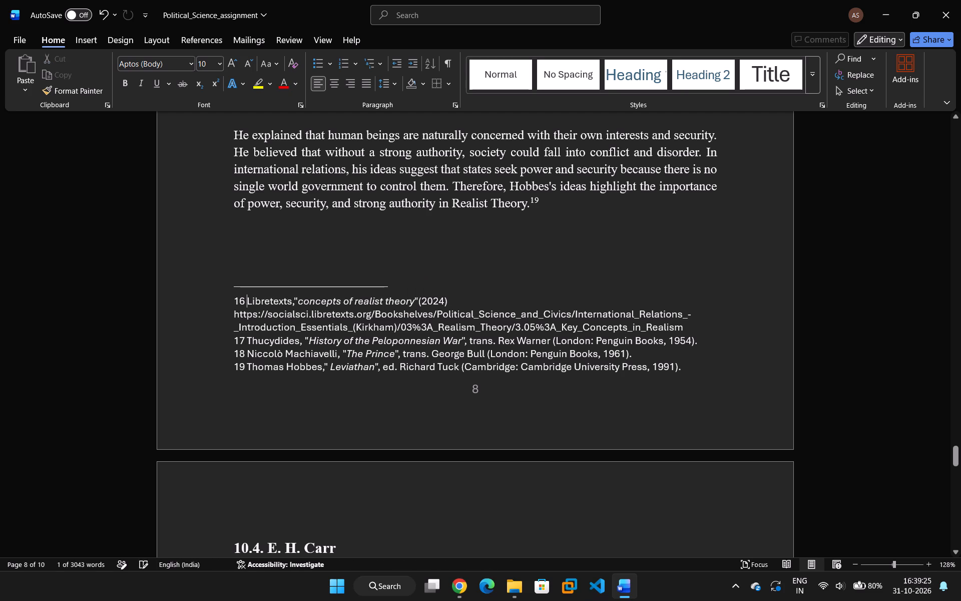
Review the text and footnotes from page 8 through to the Bibliography heading and last footnotes on page 10.
{"action": "scroll", "coordinate": [382, 236], "scroll_direction": "up", "scroll_amount": 1}
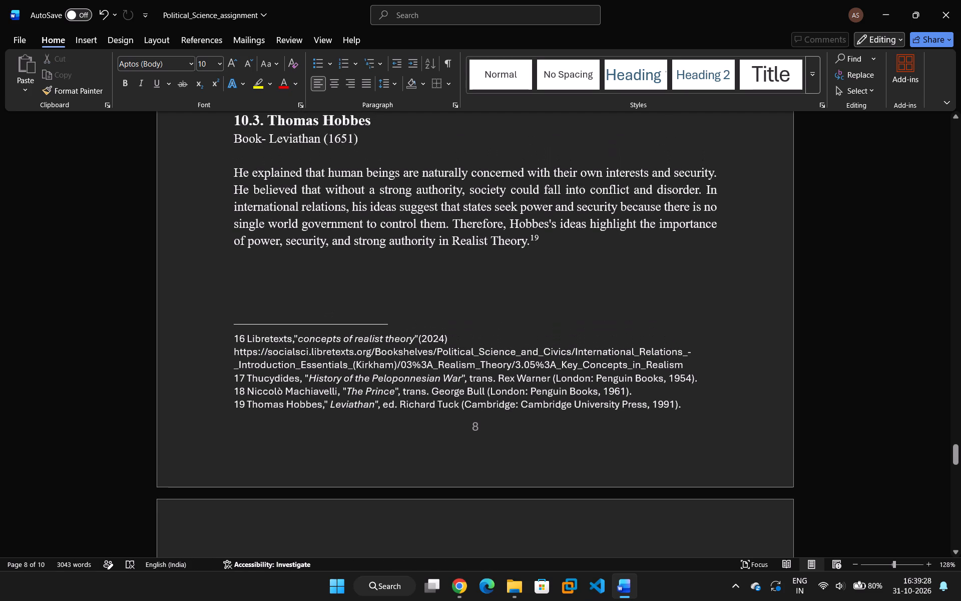
{"action": "scroll", "coordinate": [387, 253], "scroll_direction": "down", "scroll_amount": 2}
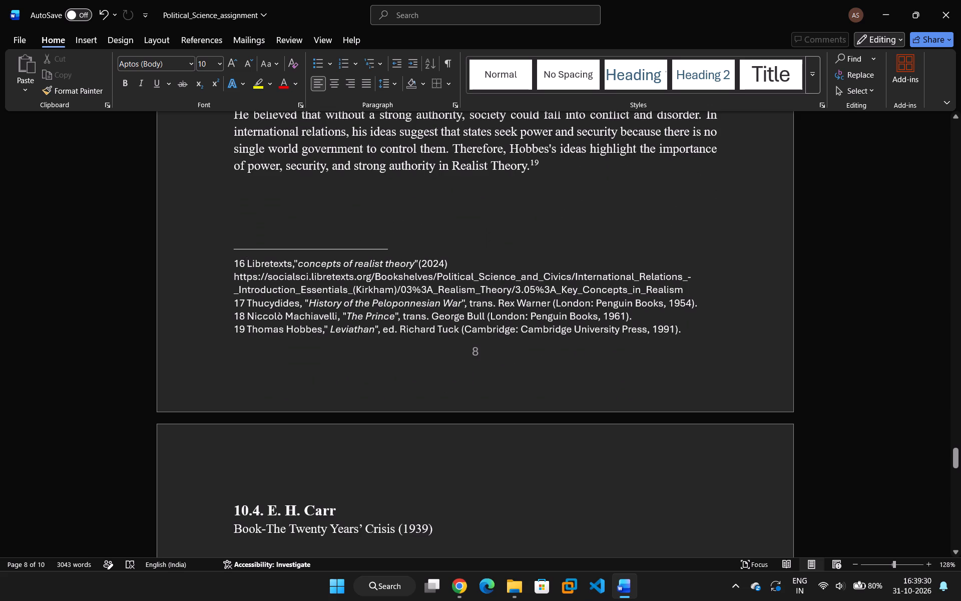
{"action": "scroll", "coordinate": [370, 252], "scroll_direction": "down", "scroll_amount": 4}
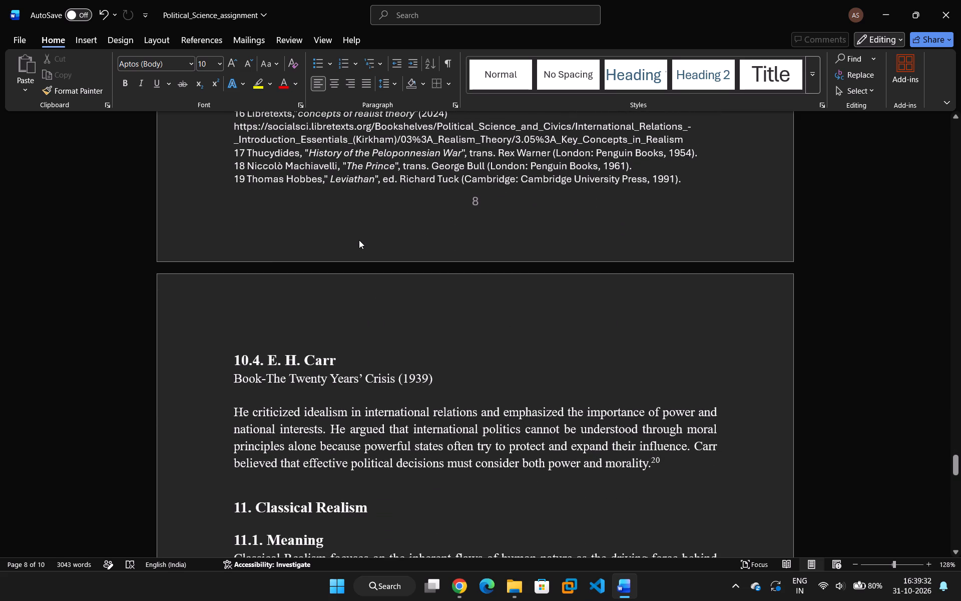
{"action": "scroll", "coordinate": [359, 240], "scroll_direction": "down", "scroll_amount": 4}
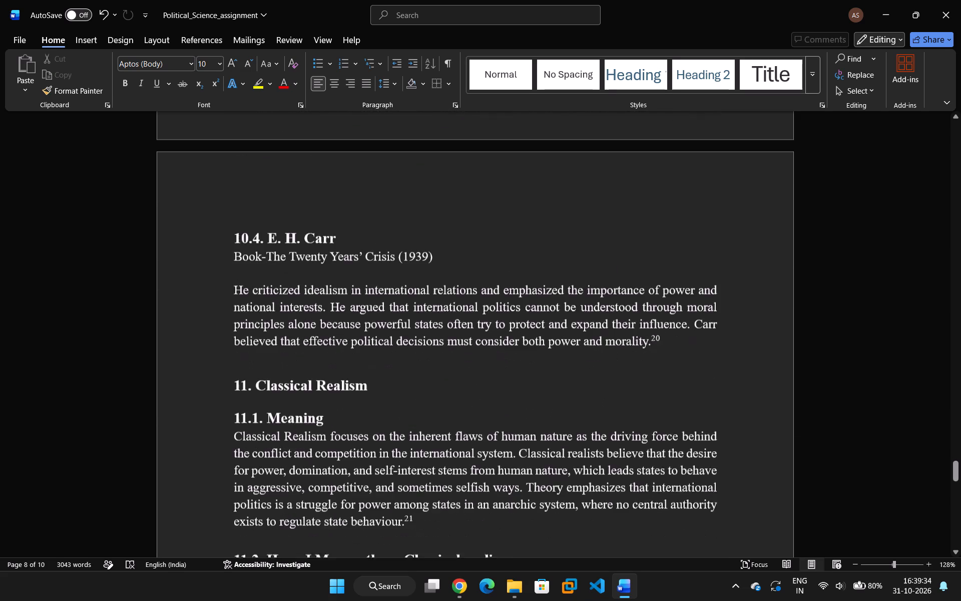
{"action": "scroll", "coordinate": [359, 240], "scroll_direction": "down", "scroll_amount": 12}
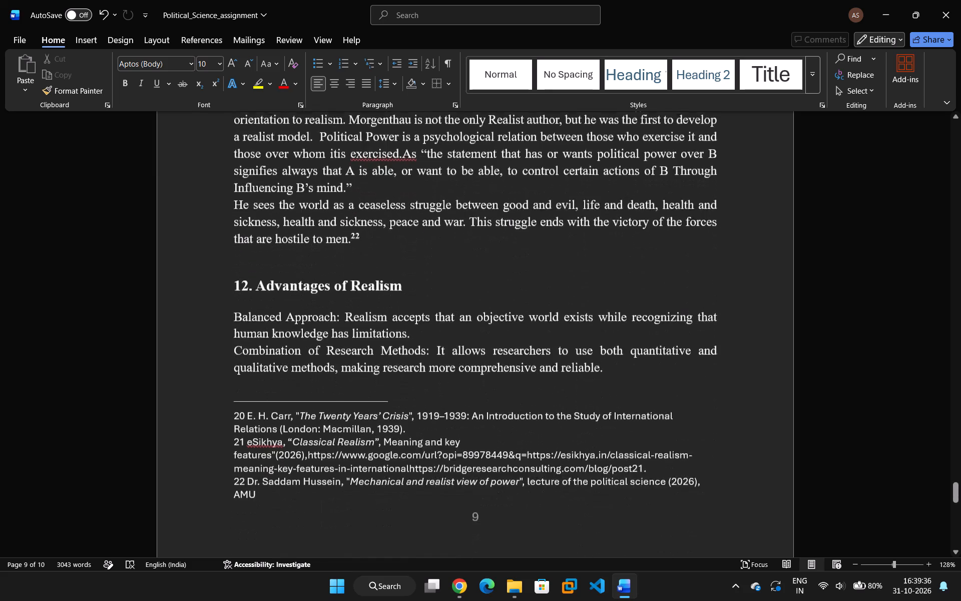
{"action": "scroll", "coordinate": [361, 239], "scroll_direction": "down", "scroll_amount": 8}
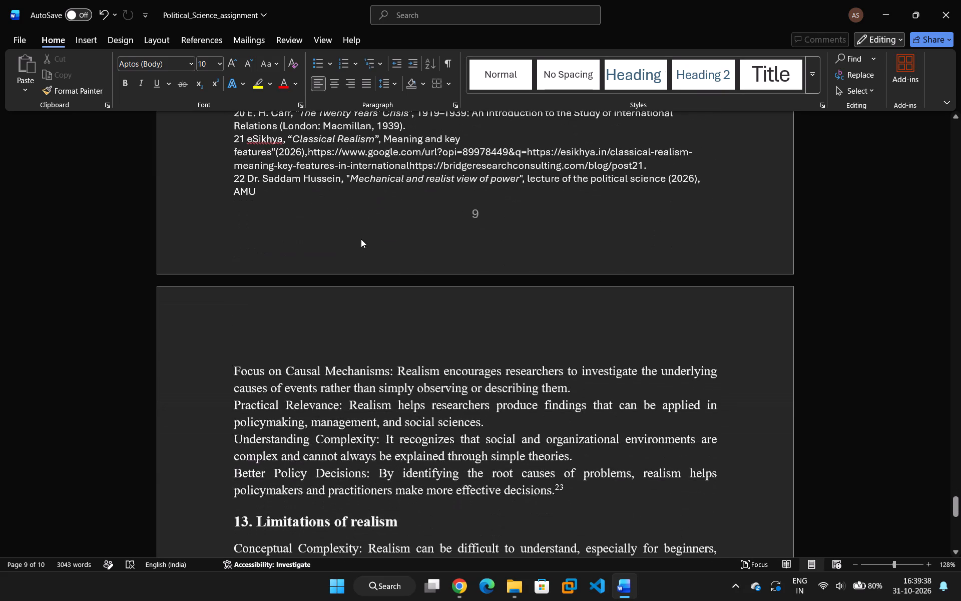
{"action": "scroll", "coordinate": [361, 239], "scroll_direction": "down", "scroll_amount": 18}
{"action": "scroll", "coordinate": [361, 239], "scroll_direction": "down", "scroll_amount": 3}
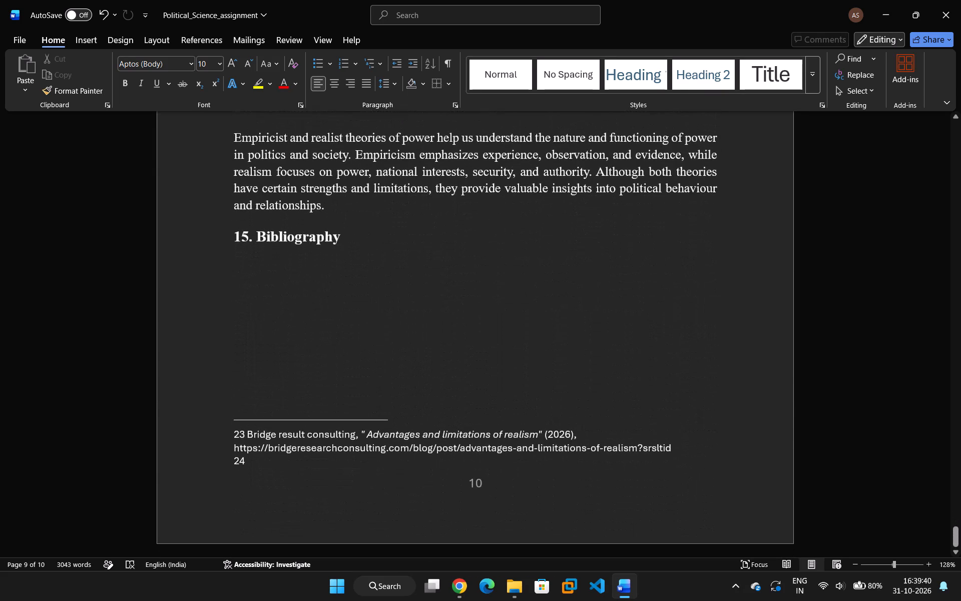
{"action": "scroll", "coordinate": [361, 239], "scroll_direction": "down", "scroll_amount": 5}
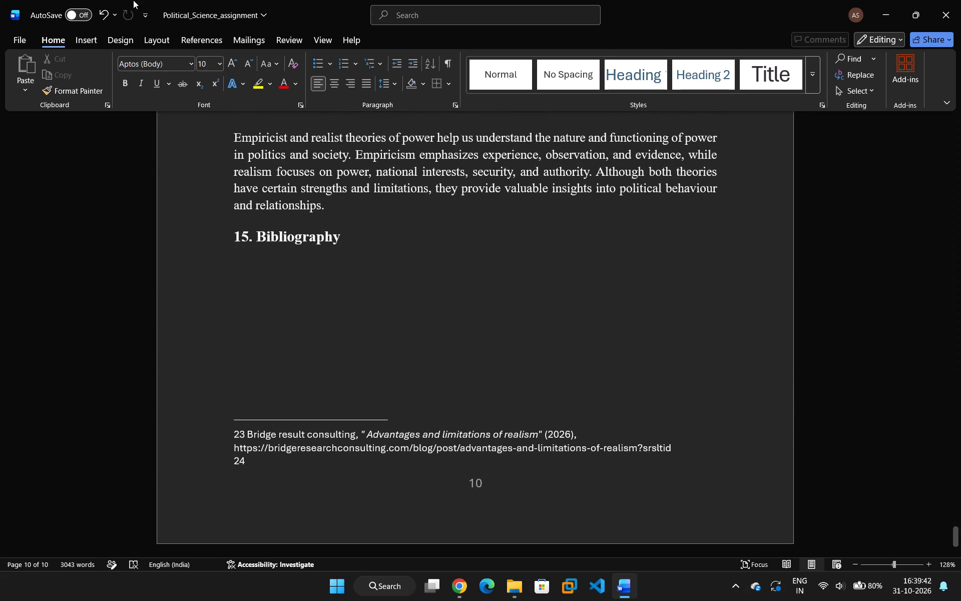
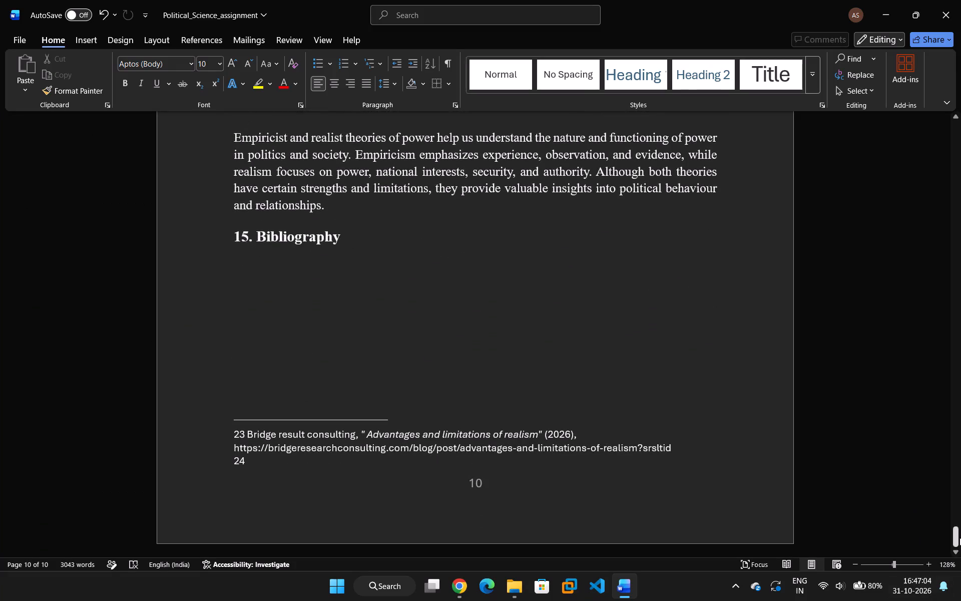
Turn on AutoSave for the assignment, choosing OneDrive - Personal as the upload location.
{"action": "left_click_drag", "start_coordinate": [959, 537], "coordinate": [863, 105]}
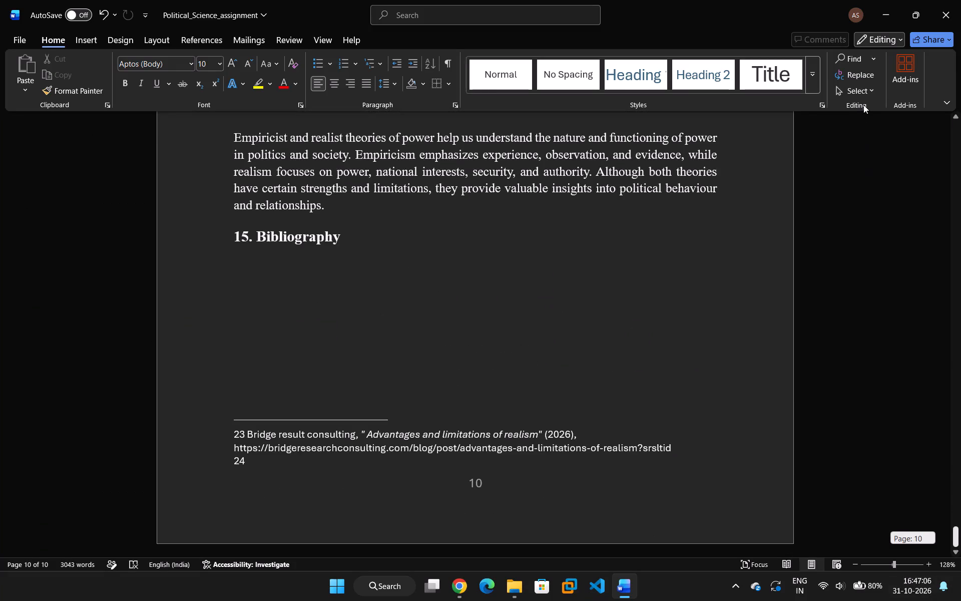
{"action": "left_click_drag", "start_coordinate": [863, 105], "coordinate": [914, 73]}
{"action": "left_click", "coordinate": [86, 10]}
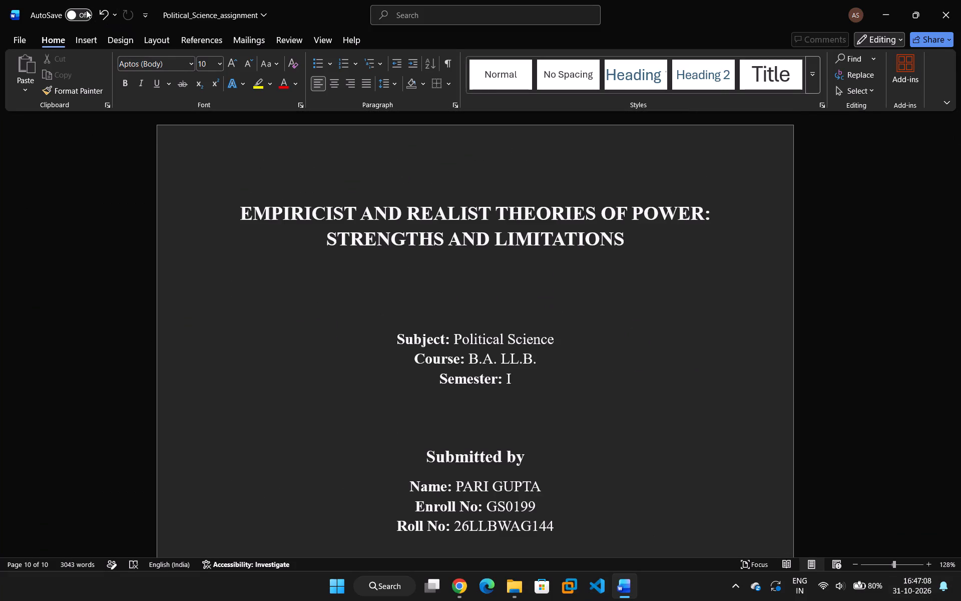
{"action": "left_click", "coordinate": [465, 234]}
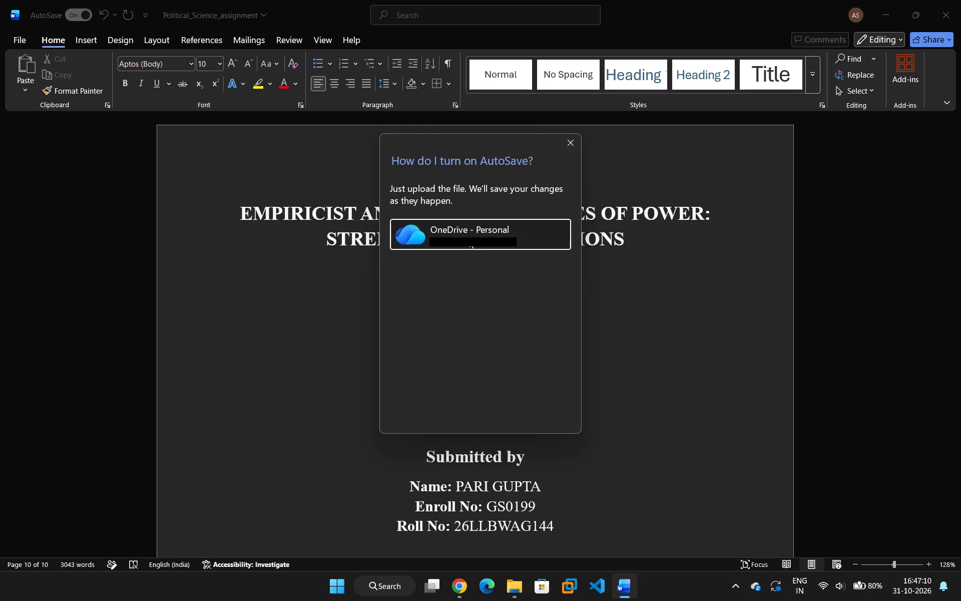
Dismiss the AutoSave upload dialog and return to the assignment's title page.
{"action": "left_click", "coordinate": [572, 140]}
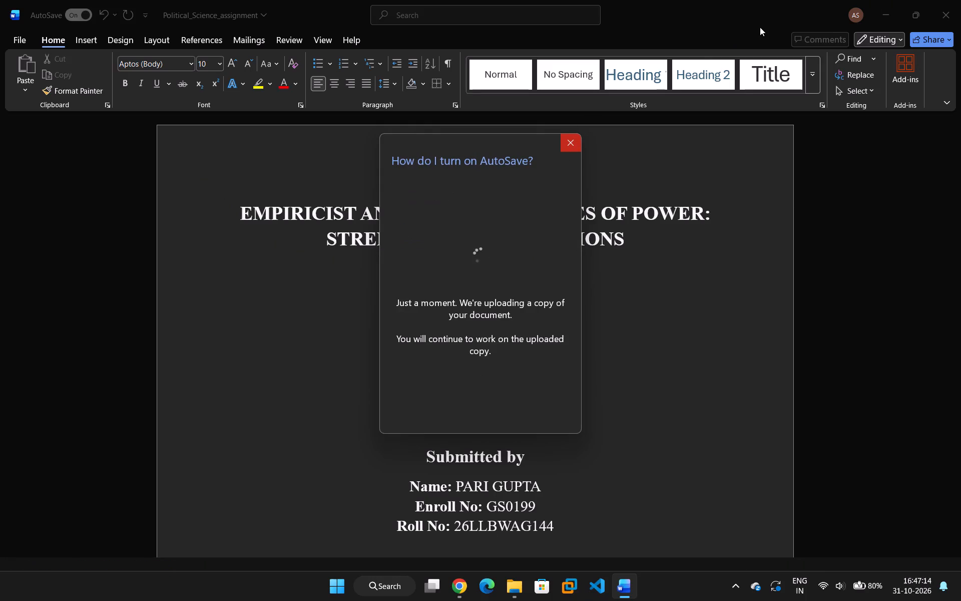
{"action": "left_click", "coordinate": [574, 142]}
{"action": "left_click", "coordinate": [574, 142]}
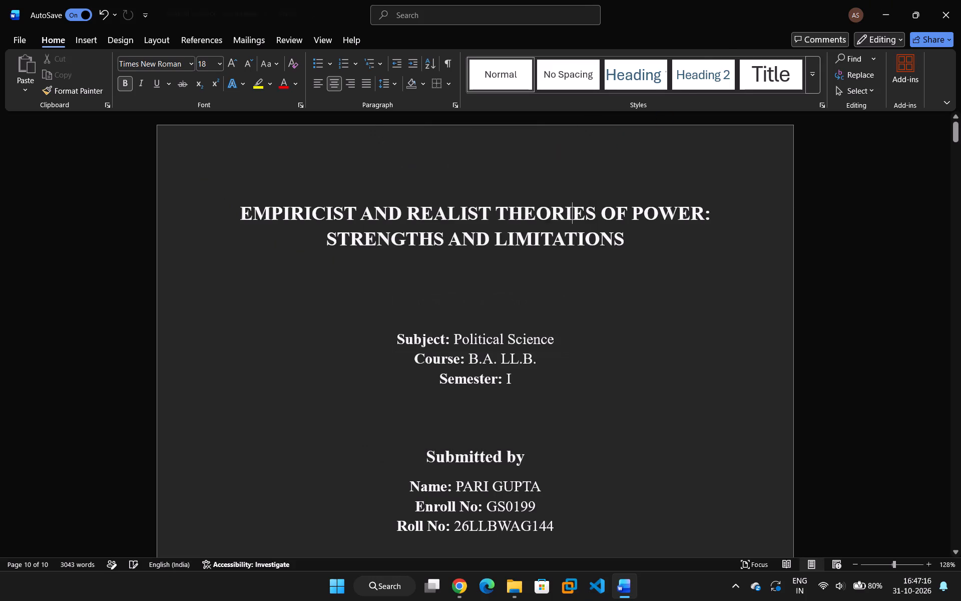
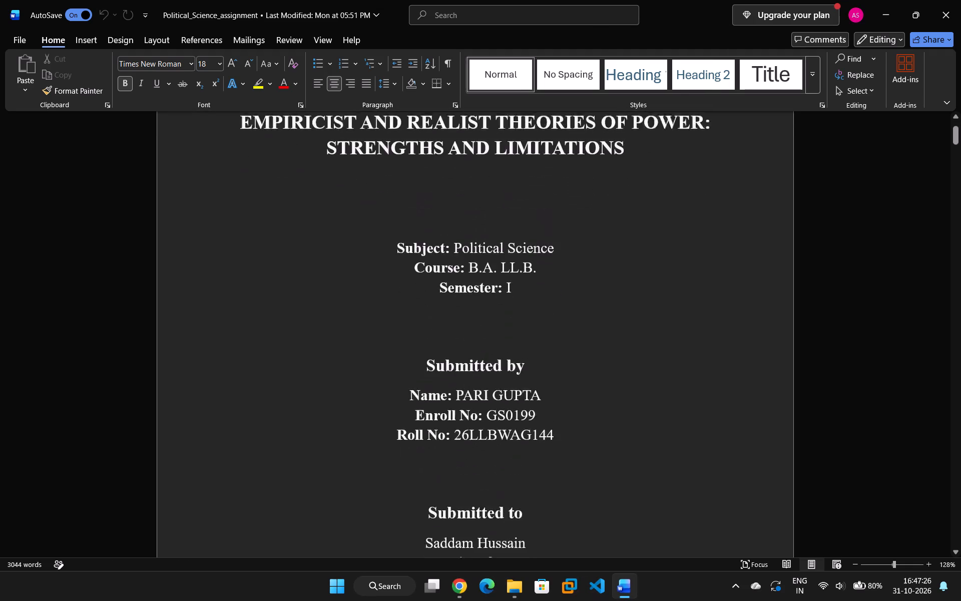
Add the title "Dr." and a space before the faculty member's name under "Submitted to" on the title page.
{"action": "scroll", "coordinate": [432, 309], "scroll_direction": "down", "scroll_amount": 3}
{"action": "scroll", "coordinate": [436, 369], "scroll_direction": "down", "scroll_amount": 1}
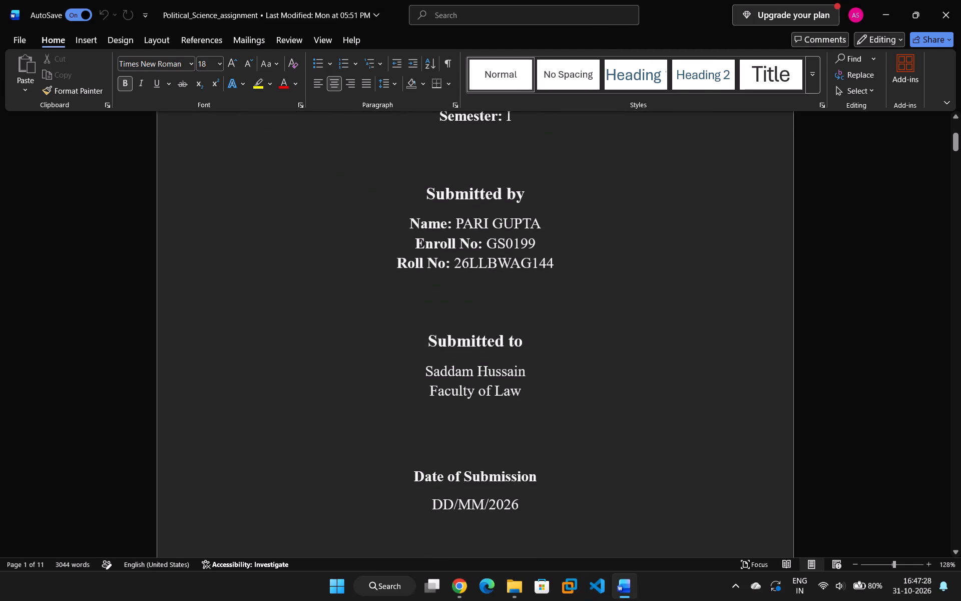
{"action": "left_click", "coordinate": [426, 372]}
{"action": "left_click", "coordinate": [438, 380]}
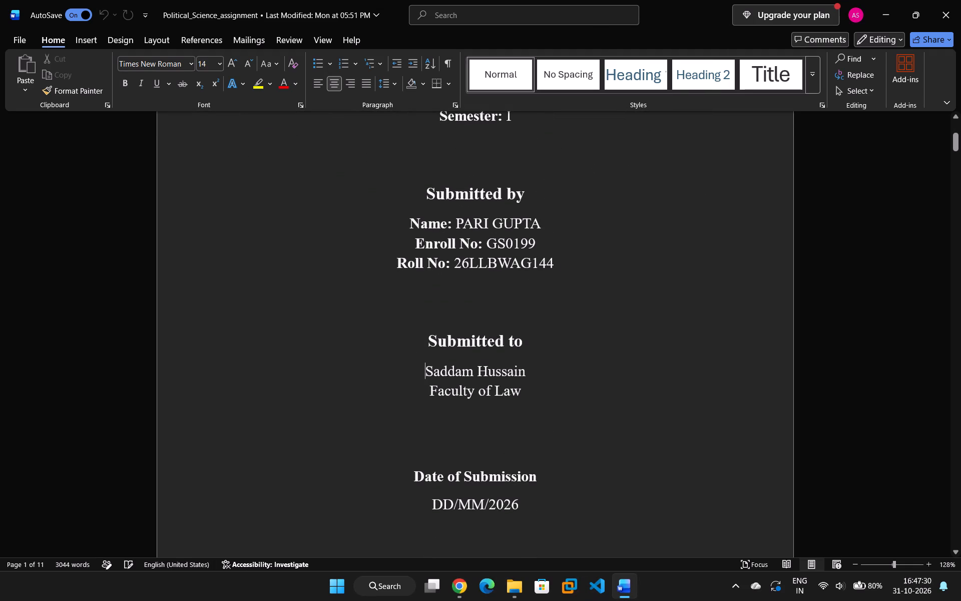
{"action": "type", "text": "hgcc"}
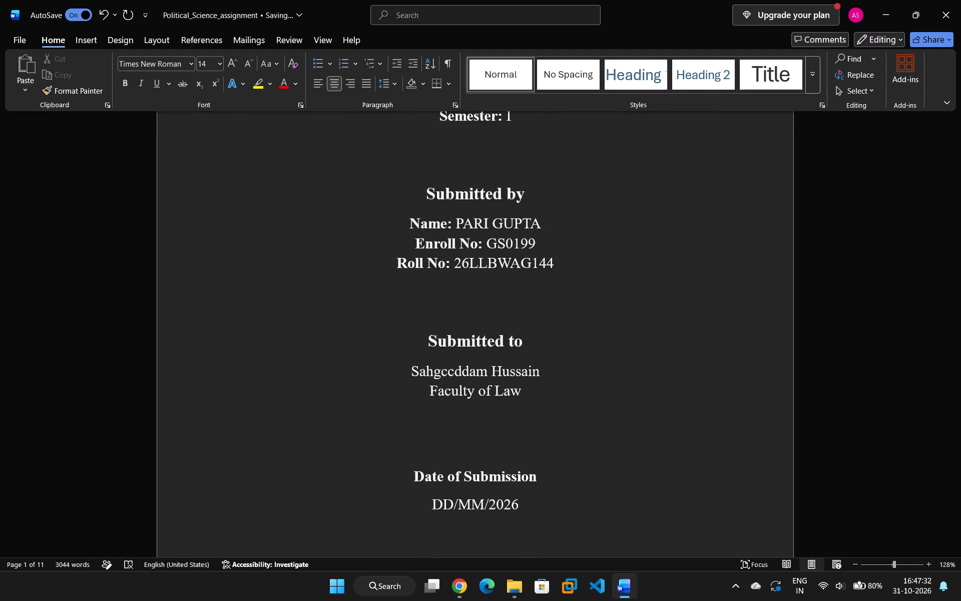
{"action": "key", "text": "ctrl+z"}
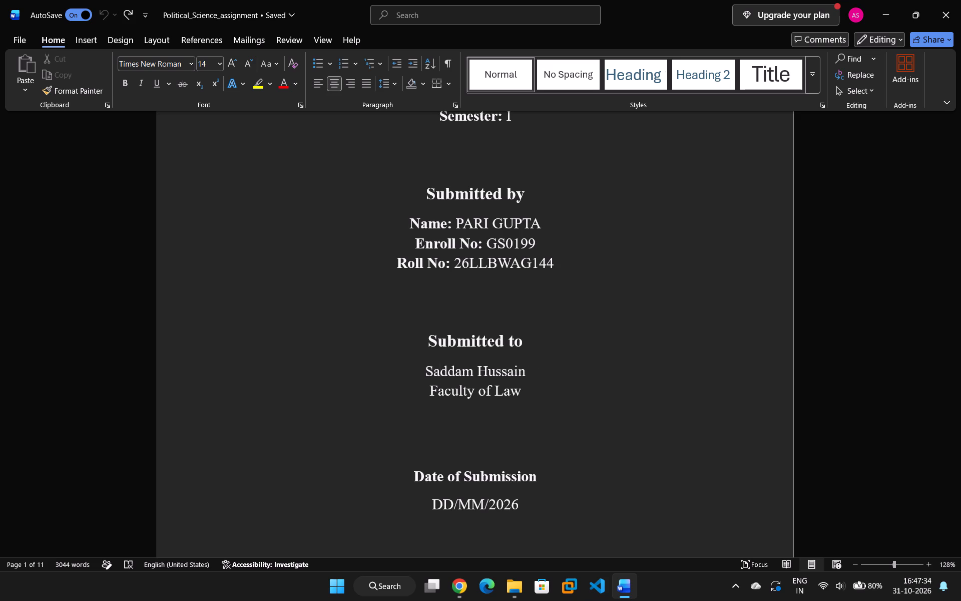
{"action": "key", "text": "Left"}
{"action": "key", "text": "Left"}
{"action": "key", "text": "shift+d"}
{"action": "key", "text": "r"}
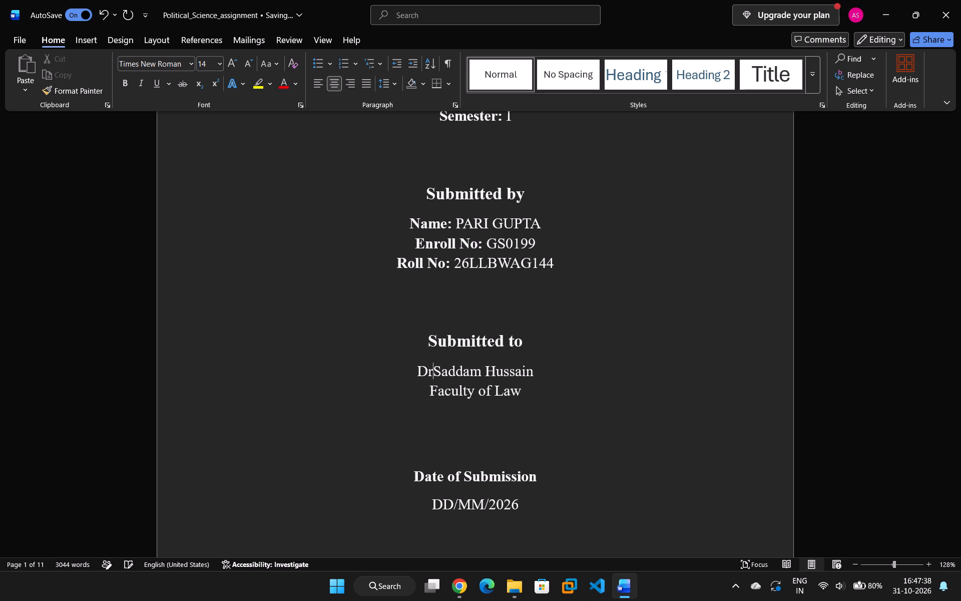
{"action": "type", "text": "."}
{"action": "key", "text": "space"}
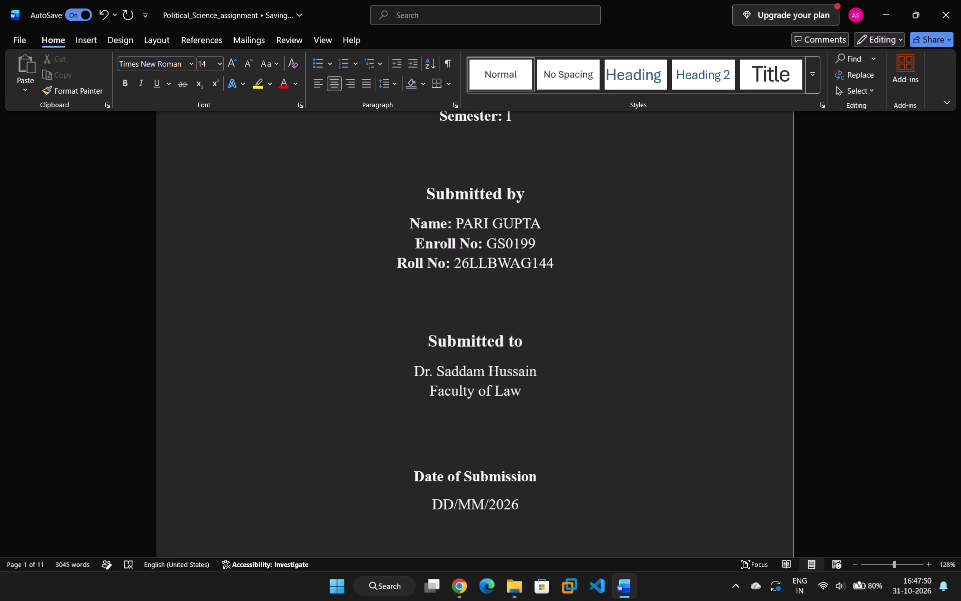
Open the "DD/MM/2026" placeholder under "Date of Submission" on the title page for editing.
{"action": "scroll", "coordinate": [474, 399], "scroll_direction": "down", "scroll_amount": 6}
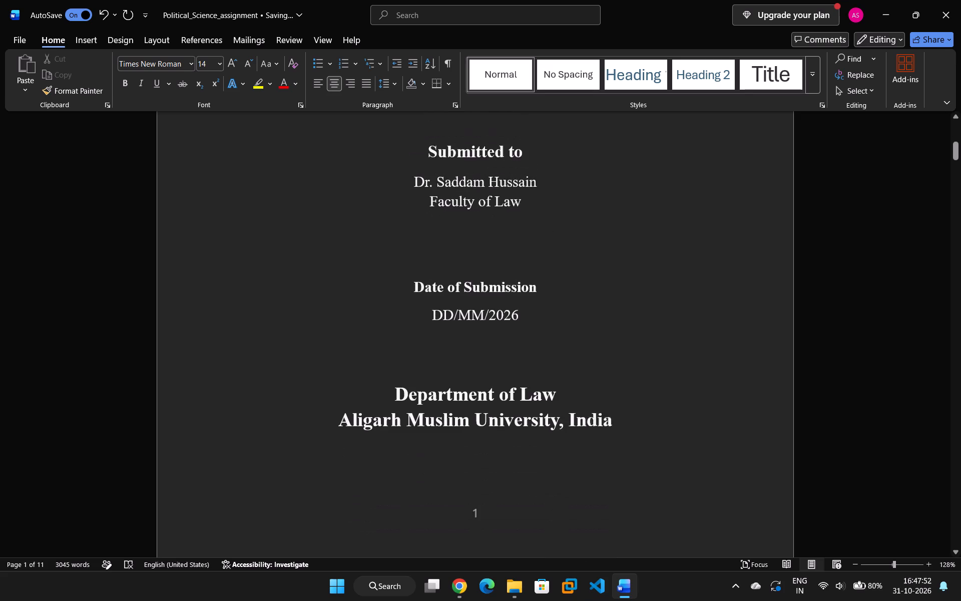
{"action": "left_click", "coordinate": [453, 280]}
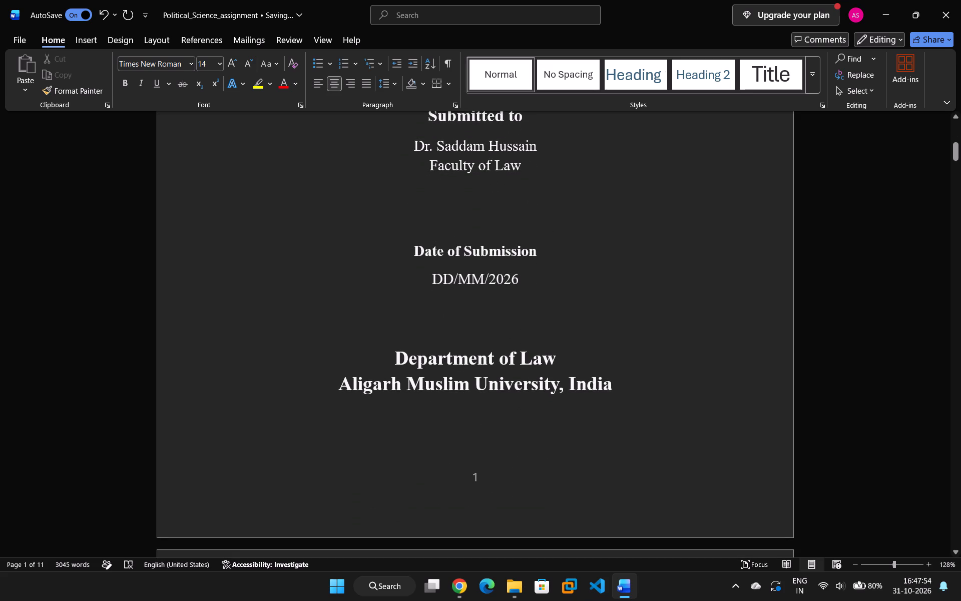
Fill in the Date of Submission on the title page as 12/11/2026.
{"action": "key", "text": "BackSpace"}
{"action": "key", "text": "BackSpace"}
{"action": "type", "text": "12"}
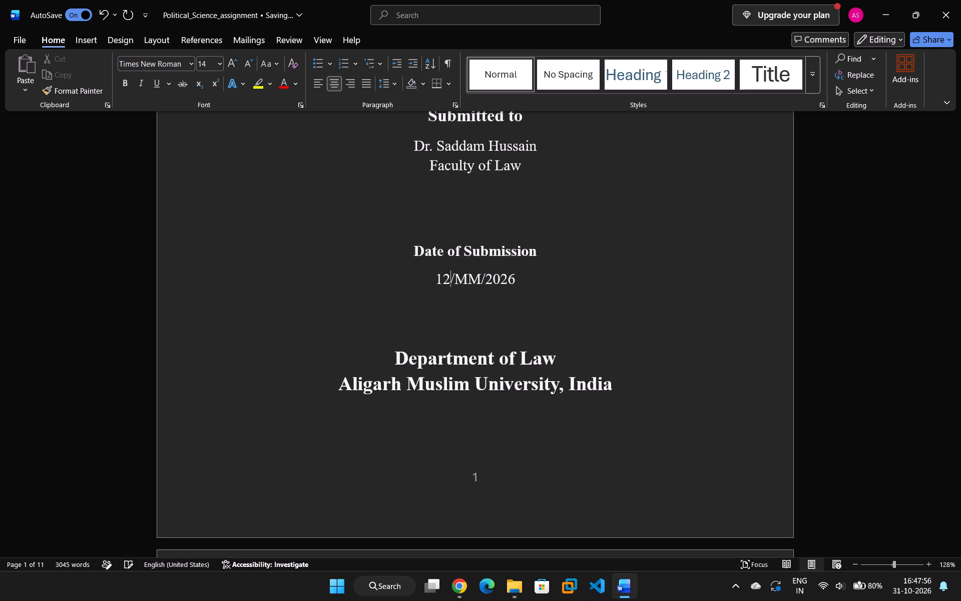
{"action": "key", "text": "Right"}
{"action": "key", "text": "Right"}
{"action": "key", "text": "Right"}
{"action": "key", "text": "BackSpace"}
{"action": "key", "text": "BackSpace"}
{"action": "type", "text": "11"}
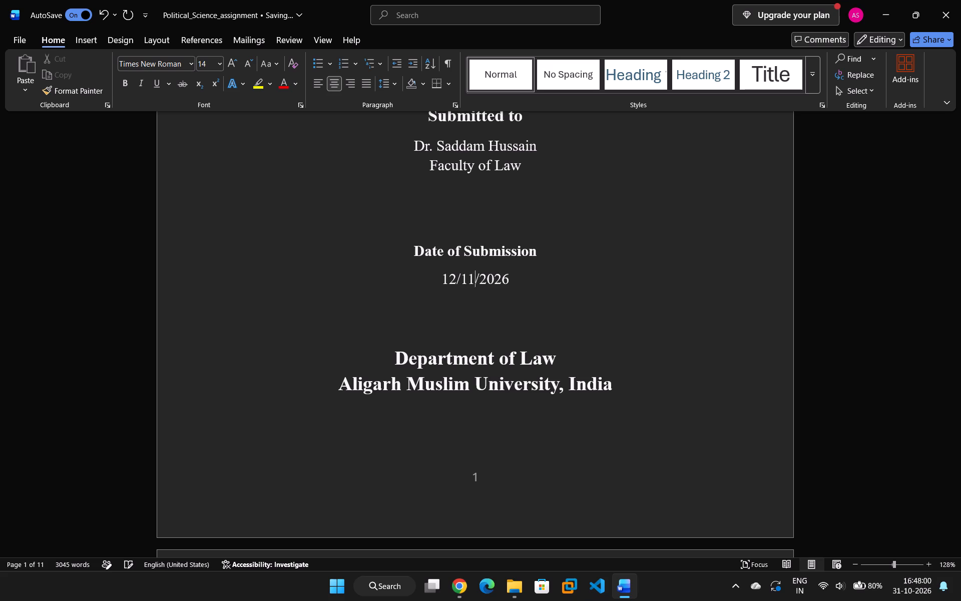
{"action": "key", "text": "Right"}
{"action": "key", "text": "Right"}
{"action": "key", "text": "Right"}
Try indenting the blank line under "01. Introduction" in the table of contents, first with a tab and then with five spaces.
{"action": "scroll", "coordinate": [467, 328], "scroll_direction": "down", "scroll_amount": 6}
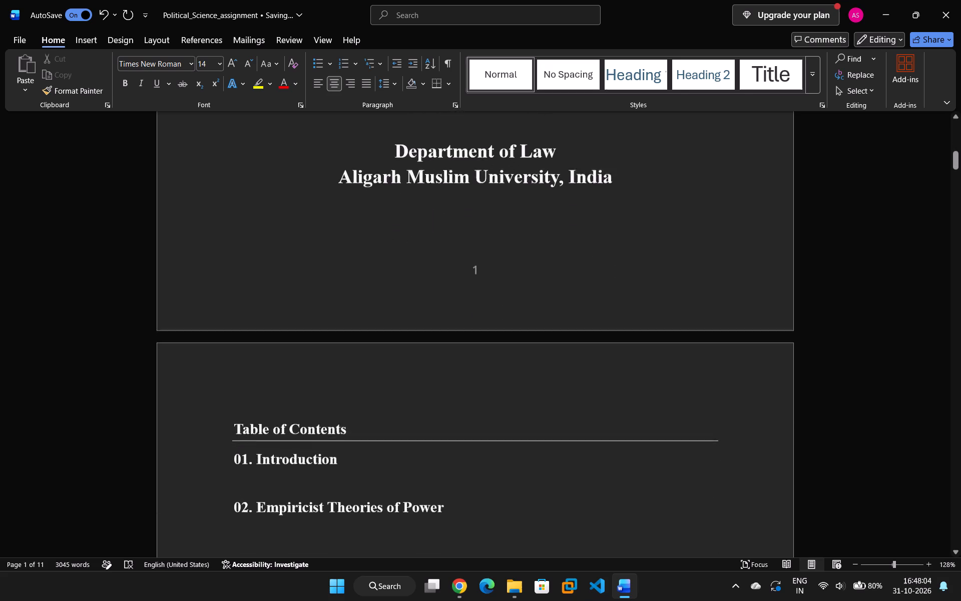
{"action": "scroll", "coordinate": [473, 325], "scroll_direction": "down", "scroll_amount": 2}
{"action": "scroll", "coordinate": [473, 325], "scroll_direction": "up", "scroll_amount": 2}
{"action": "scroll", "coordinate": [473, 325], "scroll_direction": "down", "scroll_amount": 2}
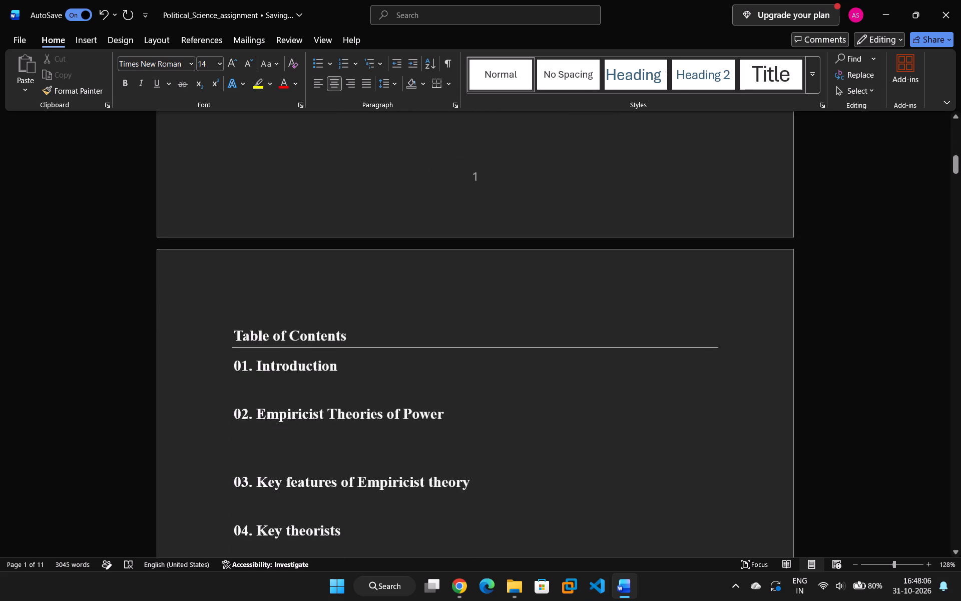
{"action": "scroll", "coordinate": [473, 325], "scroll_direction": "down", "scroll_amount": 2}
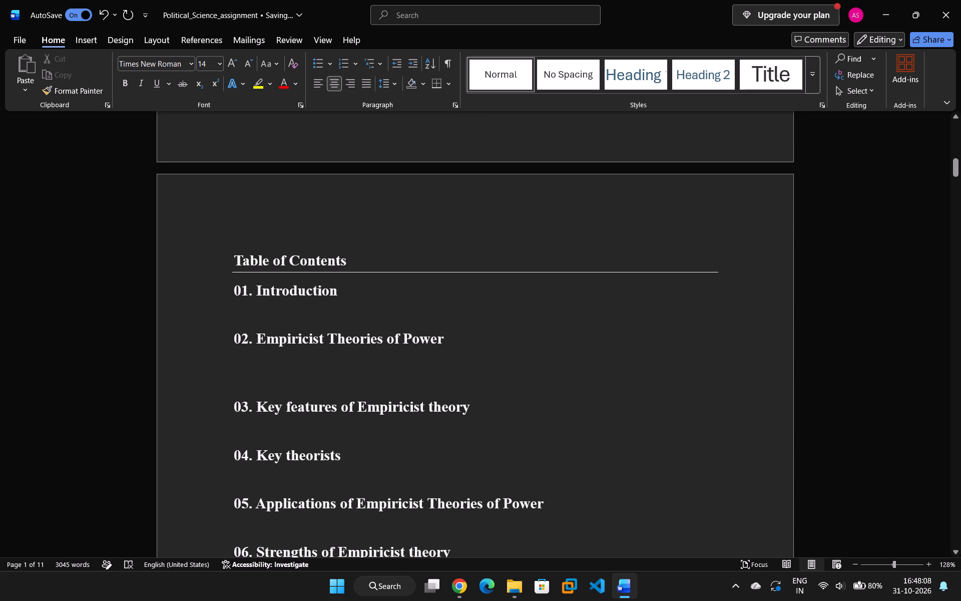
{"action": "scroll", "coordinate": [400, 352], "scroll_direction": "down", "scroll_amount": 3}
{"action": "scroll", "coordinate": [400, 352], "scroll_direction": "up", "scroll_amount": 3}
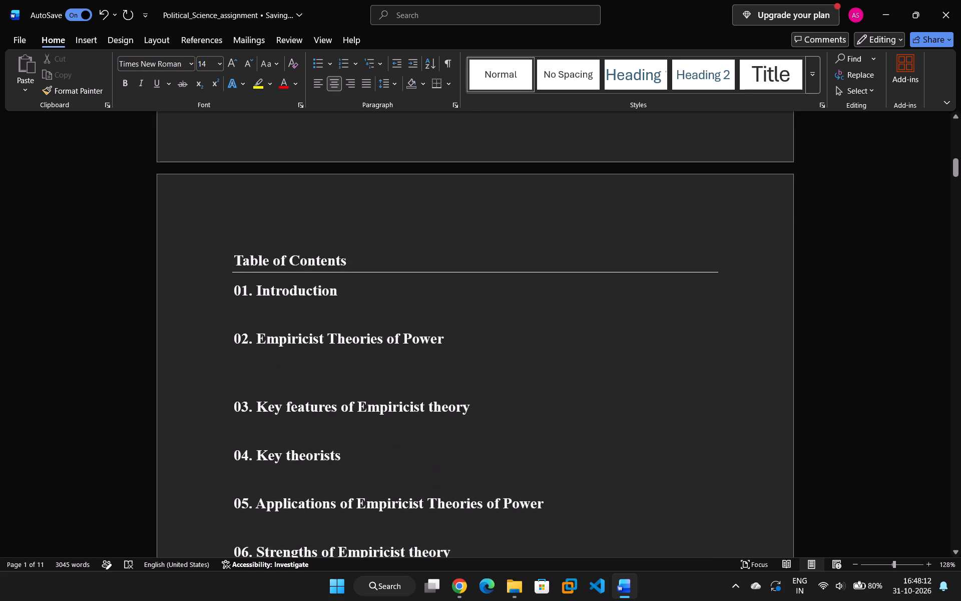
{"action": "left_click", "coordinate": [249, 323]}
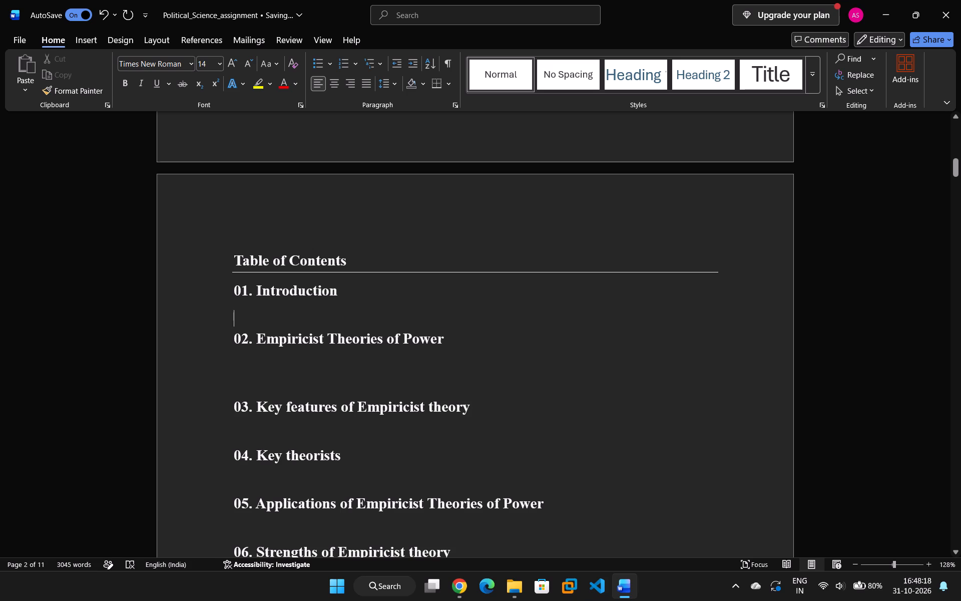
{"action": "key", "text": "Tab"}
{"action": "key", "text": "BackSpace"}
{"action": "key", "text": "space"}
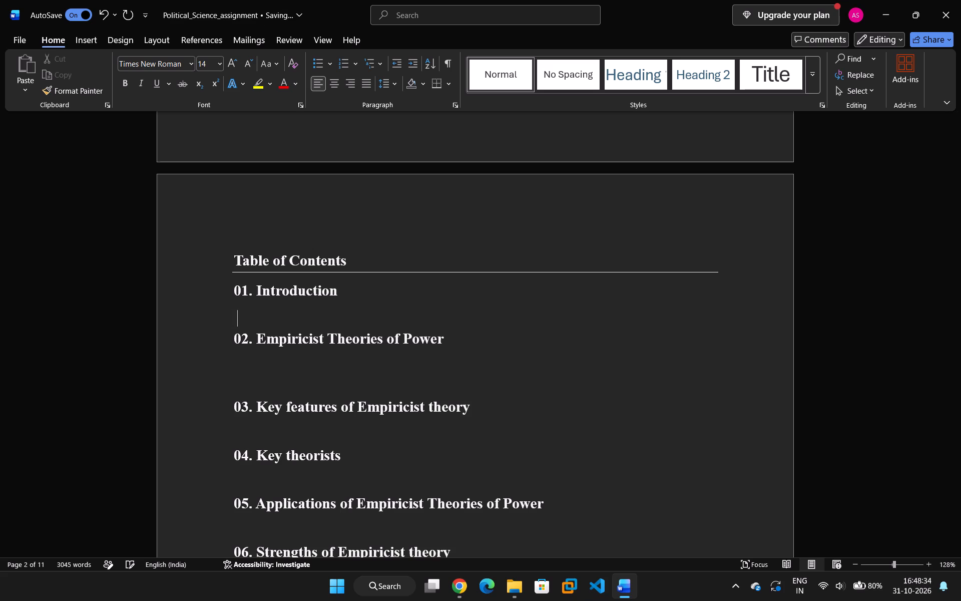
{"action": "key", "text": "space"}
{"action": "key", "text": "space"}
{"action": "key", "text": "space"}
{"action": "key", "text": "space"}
Remove the space after the "01. Introduction" paragraph in the table of contents.
{"action": "left_click_drag", "start_coordinate": [372, 314], "coordinate": [272, 294]}
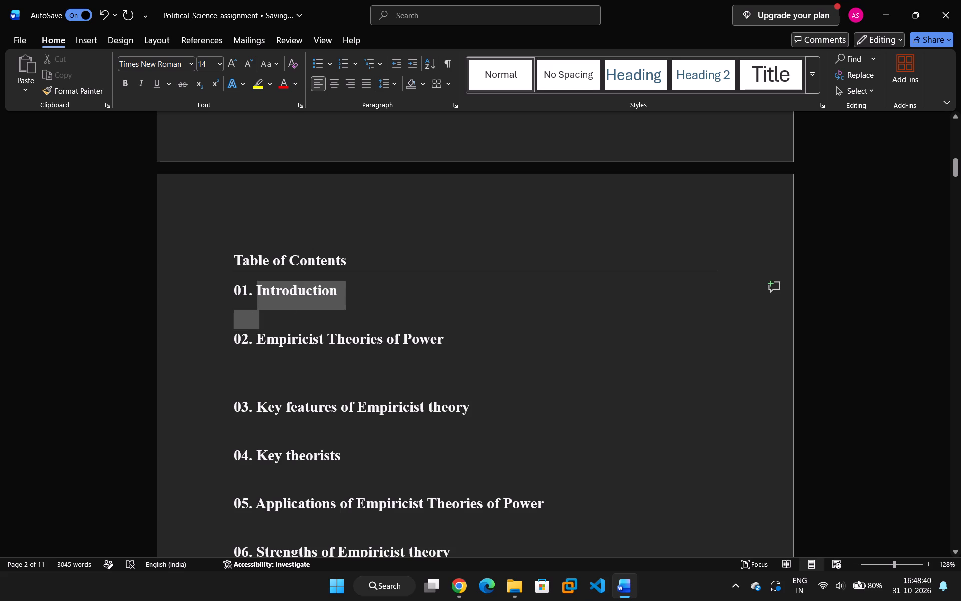
{"action": "left_click_drag", "start_coordinate": [272, 294], "coordinate": [231, 298]}
{"action": "left_click", "coordinate": [286, 310]}
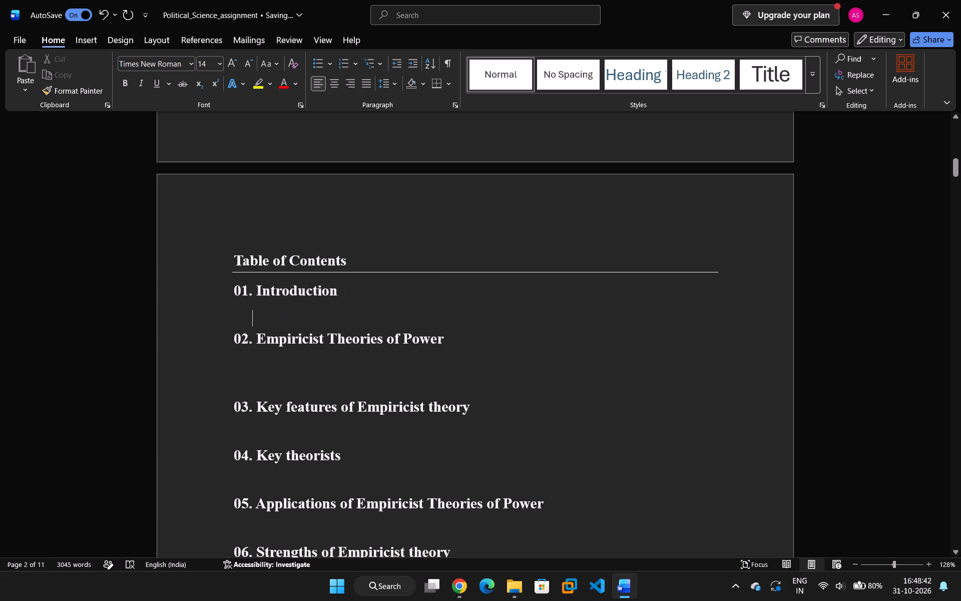
{"action": "left_click_drag", "start_coordinate": [354, 290], "coordinate": [232, 289]}
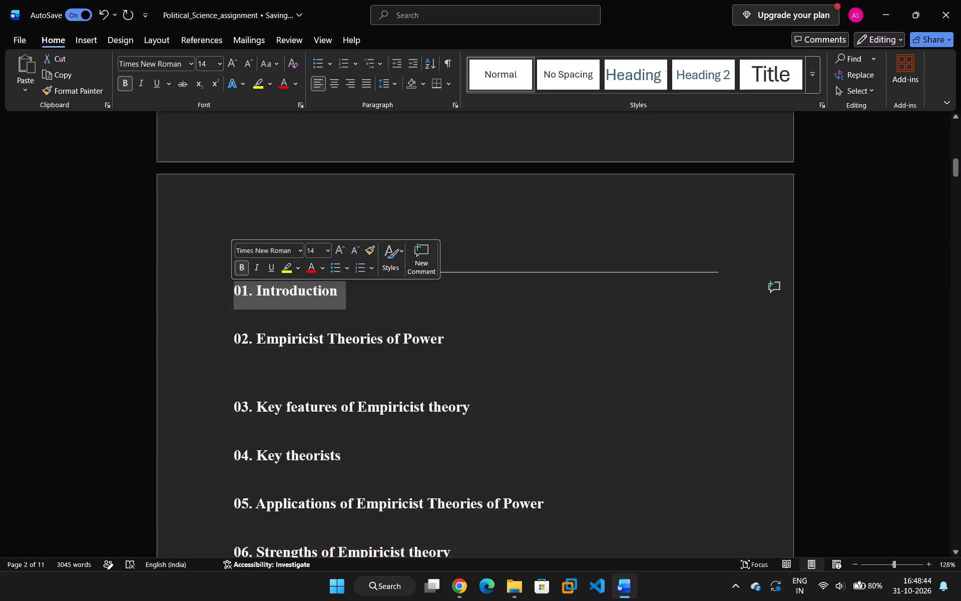
{"action": "left_click", "coordinate": [397, 80]}
{"action": "left_click", "coordinate": [440, 233]}
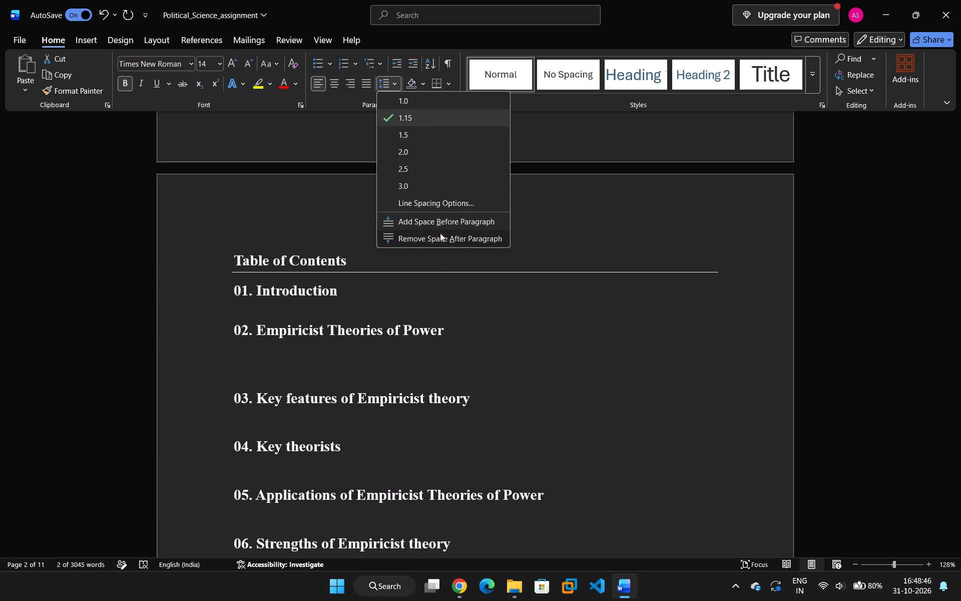
Delete the indented blank line between "01. Introduction" and "02. Empiricist Theories of Power".
{"action": "left_click_drag", "start_coordinate": [479, 324], "coordinate": [264, 299]}
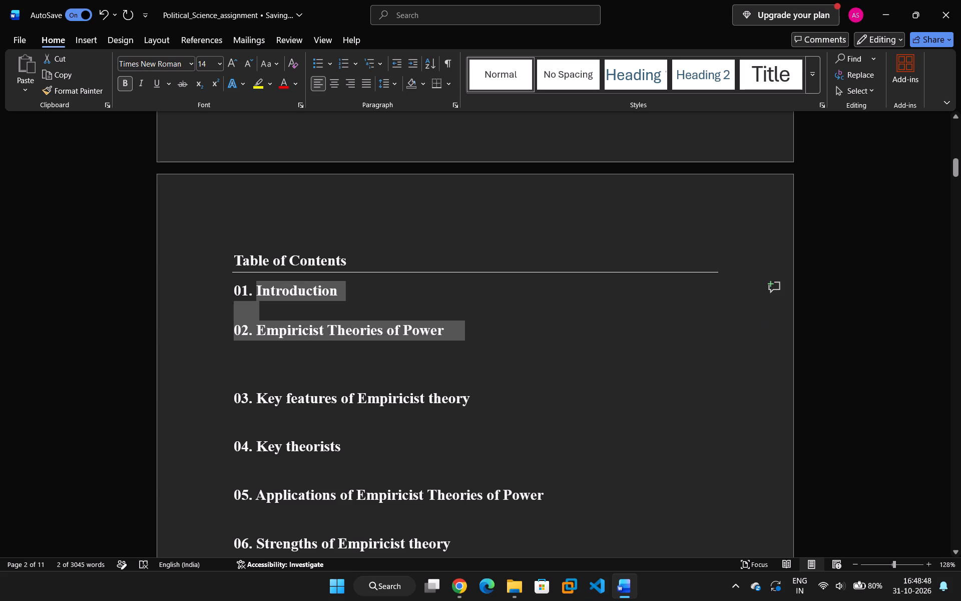
{"action": "left_click_drag", "start_coordinate": [264, 299], "coordinate": [259, 304]}
{"action": "left_click", "coordinate": [258, 304]}
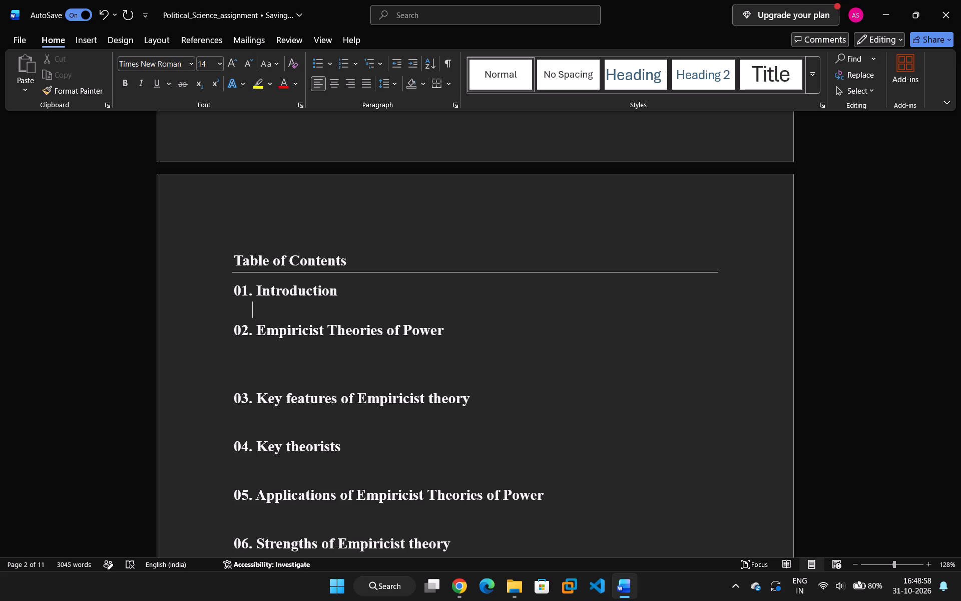
{"action": "key", "text": "BackSpace"}
{"action": "key", "text": "BackSpace"}
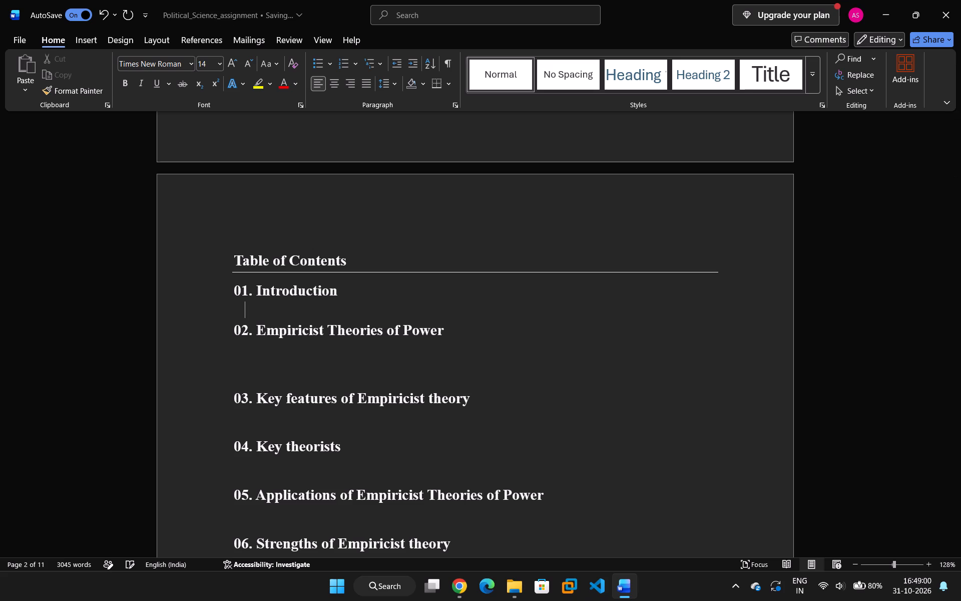
{"action": "key", "text": "BackSpace"}
{"action": "key", "text": "BackSpace"}
{"action": "key", "text": "BackSpace"}
{"action": "key", "text": "BackSpace"}
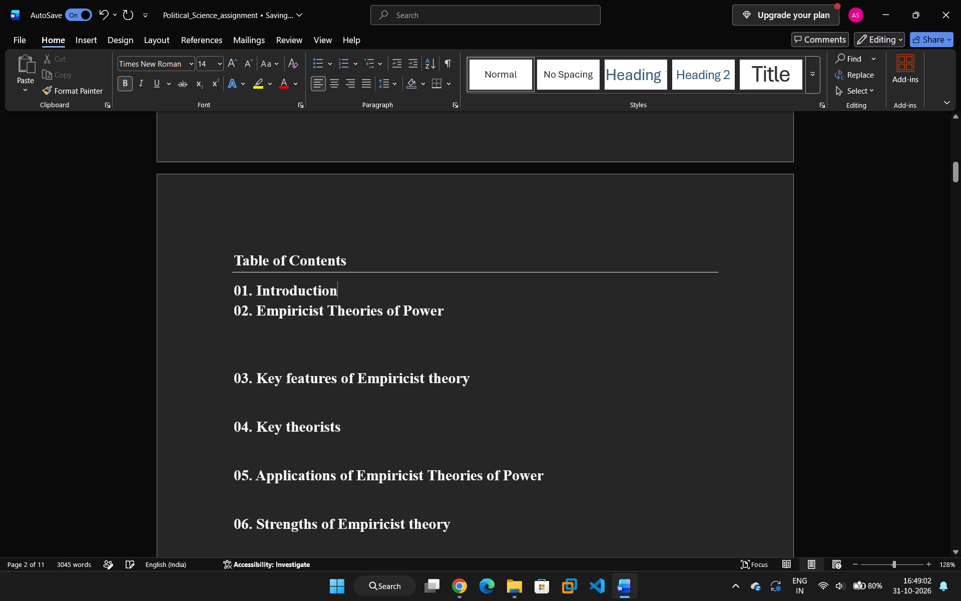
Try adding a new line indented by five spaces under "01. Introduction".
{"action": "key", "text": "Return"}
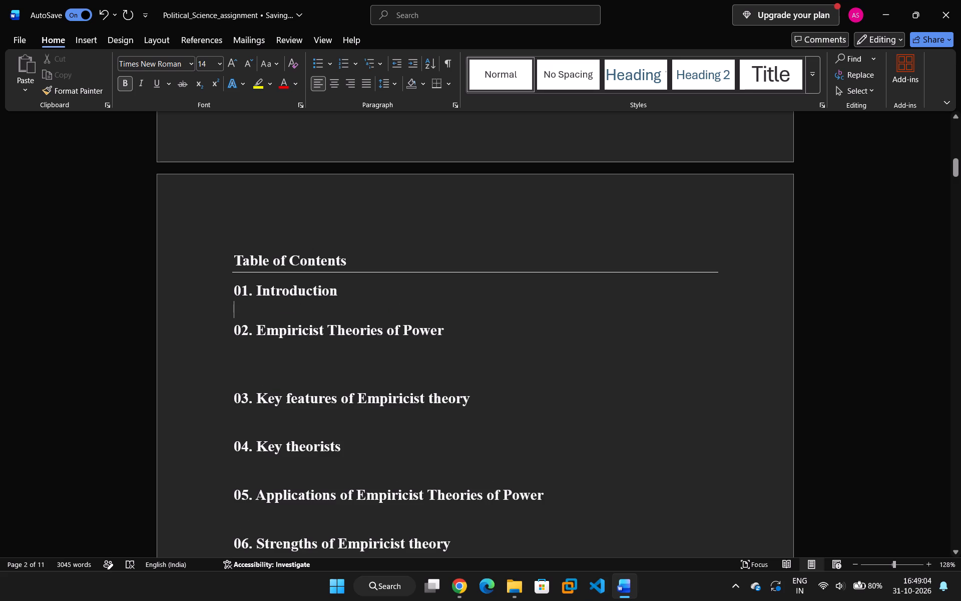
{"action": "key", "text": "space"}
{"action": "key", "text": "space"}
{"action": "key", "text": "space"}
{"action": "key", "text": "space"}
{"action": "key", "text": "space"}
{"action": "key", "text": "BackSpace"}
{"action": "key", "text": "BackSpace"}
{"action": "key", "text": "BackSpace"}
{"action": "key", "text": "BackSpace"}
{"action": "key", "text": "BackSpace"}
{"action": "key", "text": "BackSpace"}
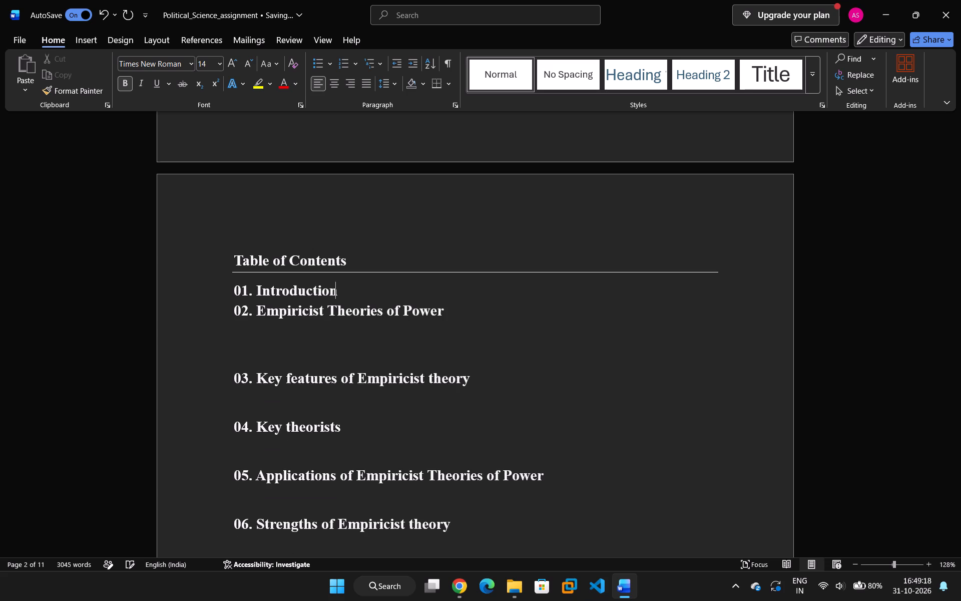
Start a sub-entry line under "01. Introduction" with five spaces of indent followed by "1.".
{"action": "key", "text": "Return"}
{"action": "key", "text": "Tab"}
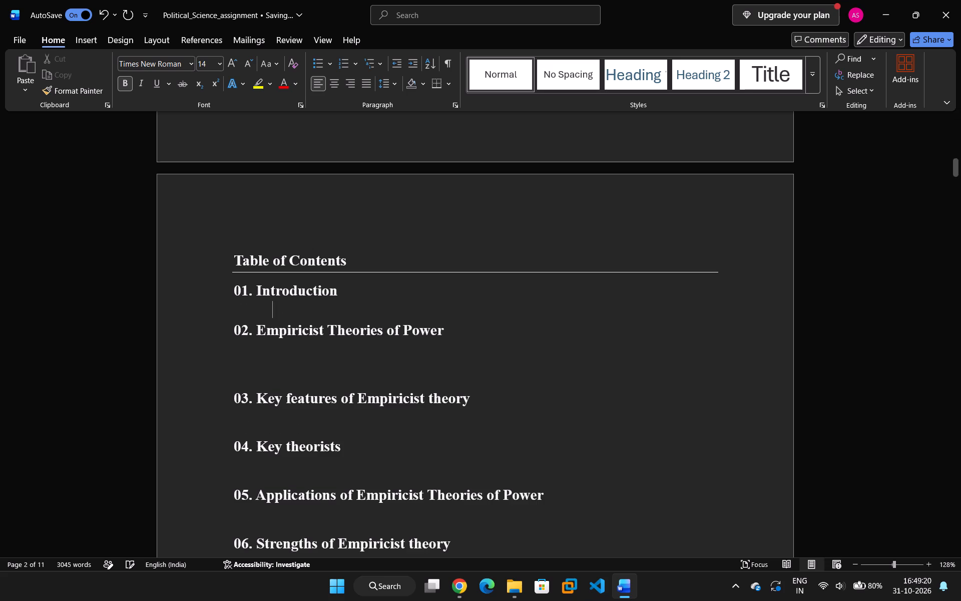
{"action": "key", "text": "Tab"}
{"action": "key", "text": "BackSpace"}
{"action": "key", "text": "BackSpace"}
{"action": "key", "text": "space"}
{"action": "key", "text": "space"}
{"action": "key", "text": "space"}
{"action": "key", "text": "space"}
{"action": "key", "text": "space"}
{"action": "key", "text": "1"}
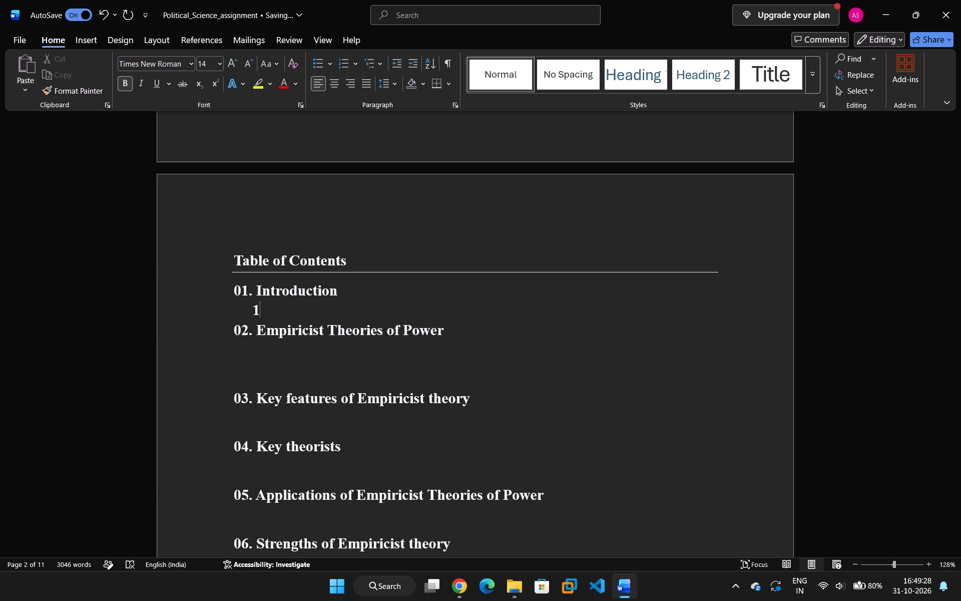
{"action": "key", "text": "period"}
Look through the rest of the table of contents and compare it with the first section headings in a multi-page view.
{"action": "scroll", "coordinate": [268, 300], "scroll_direction": "down", "scroll_amount": 6}
{"action": "scroll", "coordinate": [364, 319], "scroll_direction": "down", "scroll_amount": 1}
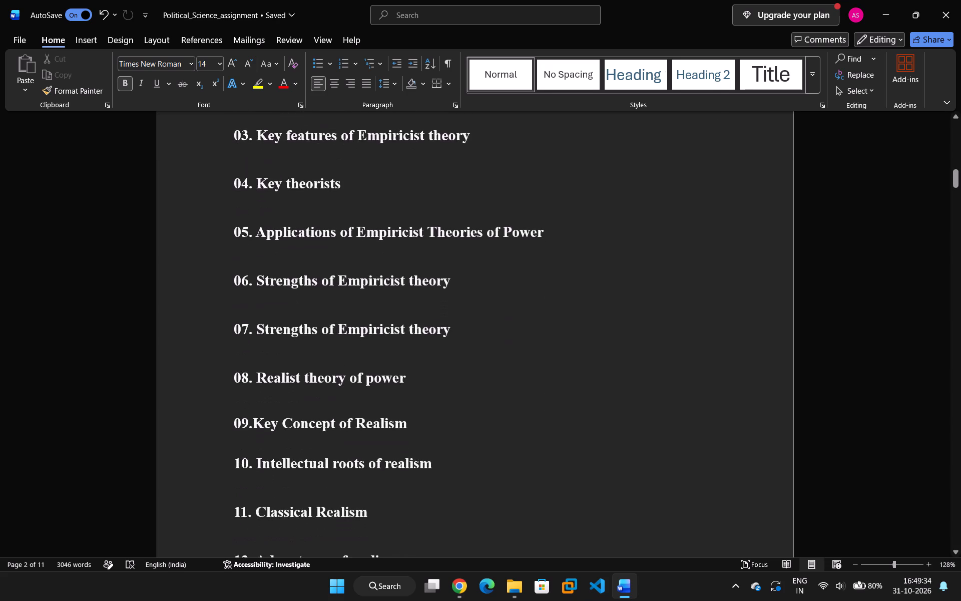
{"action": "scroll", "coordinate": [462, 383], "scroll_direction": "down", "scroll_amount": 3}
{"action": "scroll", "coordinate": [493, 434], "scroll_direction": "up", "scroll_amount": 3, "text": "ctrl"}
{"action": "scroll", "coordinate": [500, 426], "scroll_direction": "down", "scroll_amount": 4, "text": "ctrl"}
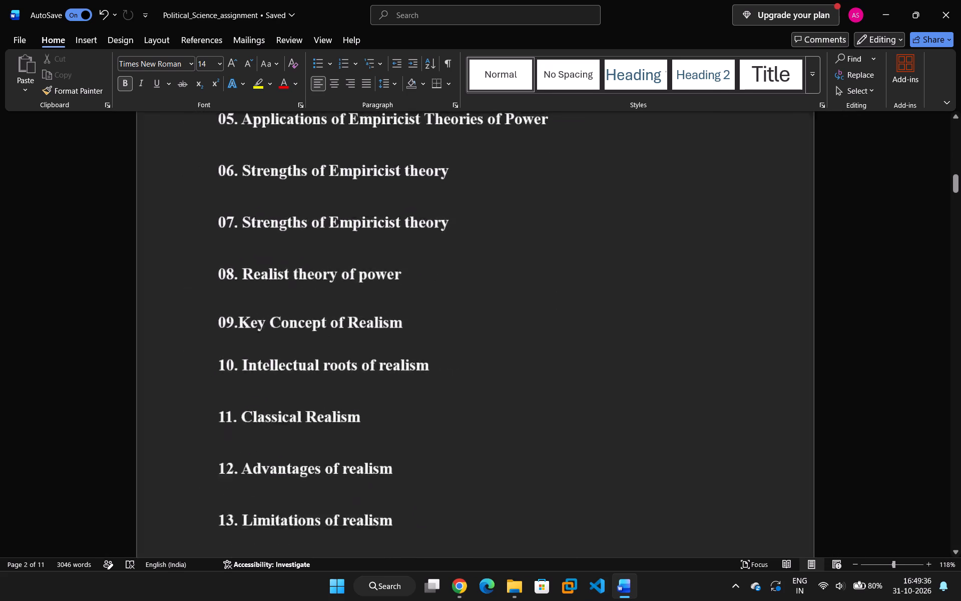
{"action": "scroll", "coordinate": [506, 430], "scroll_direction": "down", "scroll_amount": 3, "text": "ctrl"}
{"action": "scroll", "coordinate": [503, 430], "scroll_direction": "down", "scroll_amount": 1}
{"action": "scroll", "coordinate": [545, 408], "scroll_direction": "up", "scroll_amount": 6}
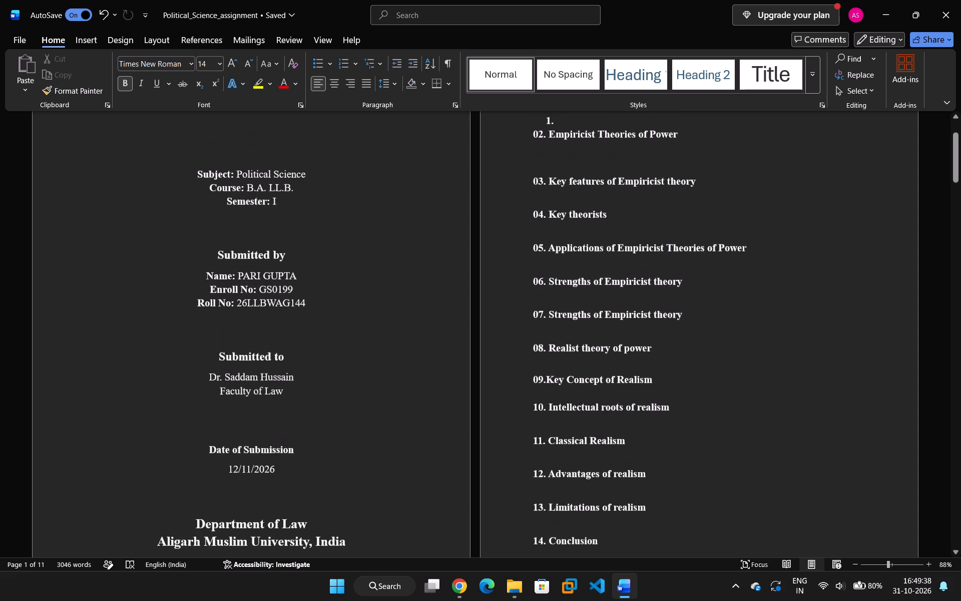
{"action": "scroll", "coordinate": [584, 405], "scroll_direction": "up", "scroll_amount": 2, "text": "ctrl"}
{"action": "scroll", "coordinate": [584, 405], "scroll_direction": "down", "scroll_amount": 5, "text": "ctrl"}
{"action": "scroll", "coordinate": [591, 379], "scroll_direction": "up", "scroll_amount": 2}
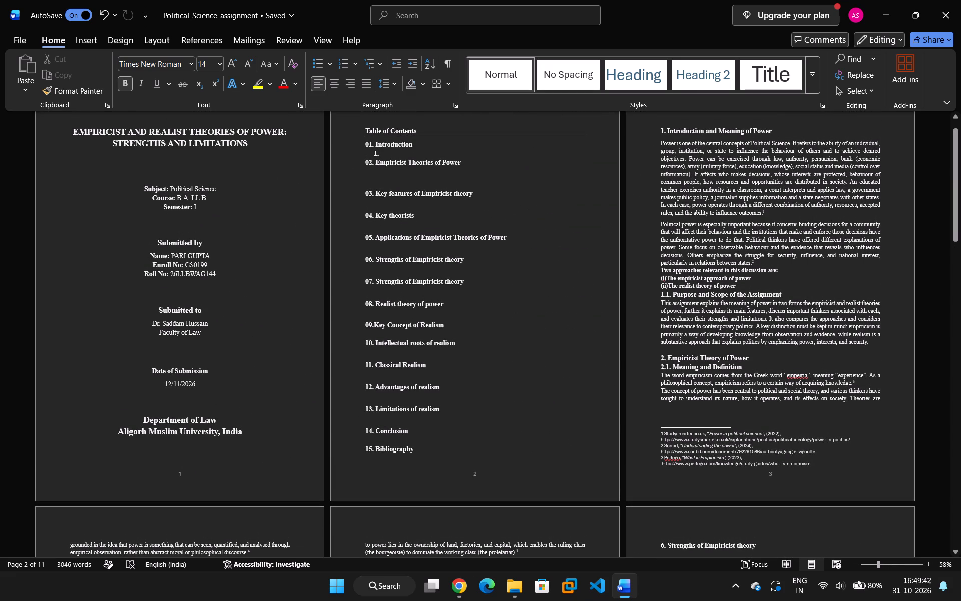
Remove the bold formatting from all table of contents entries, from "01. Introduction" to "15. Bibliography".
{"action": "left_click_drag", "start_coordinate": [427, 454], "coordinate": [364, 145]}
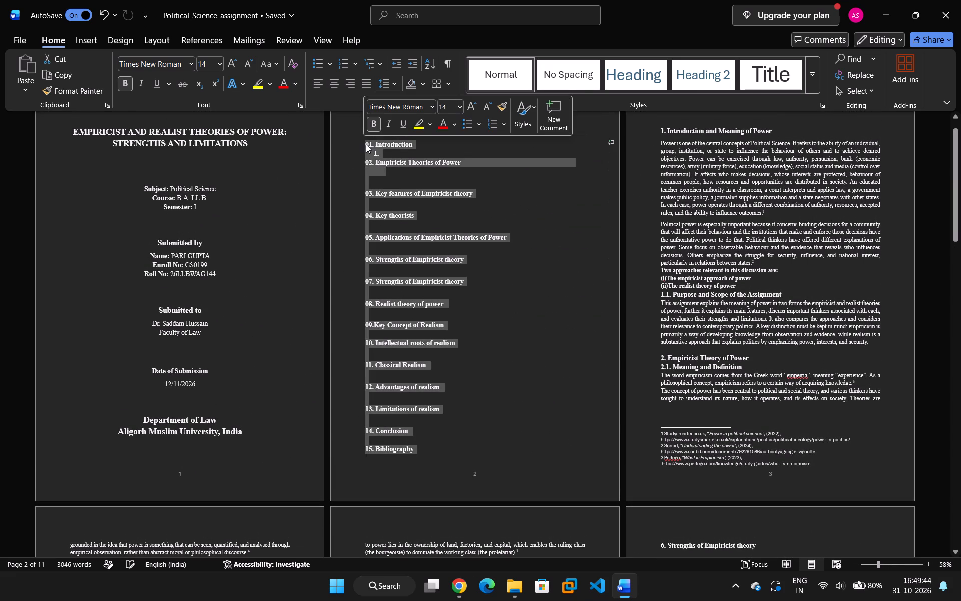
{"action": "left_click", "coordinate": [375, 125]}
{"action": "left_click", "coordinate": [456, 181]}
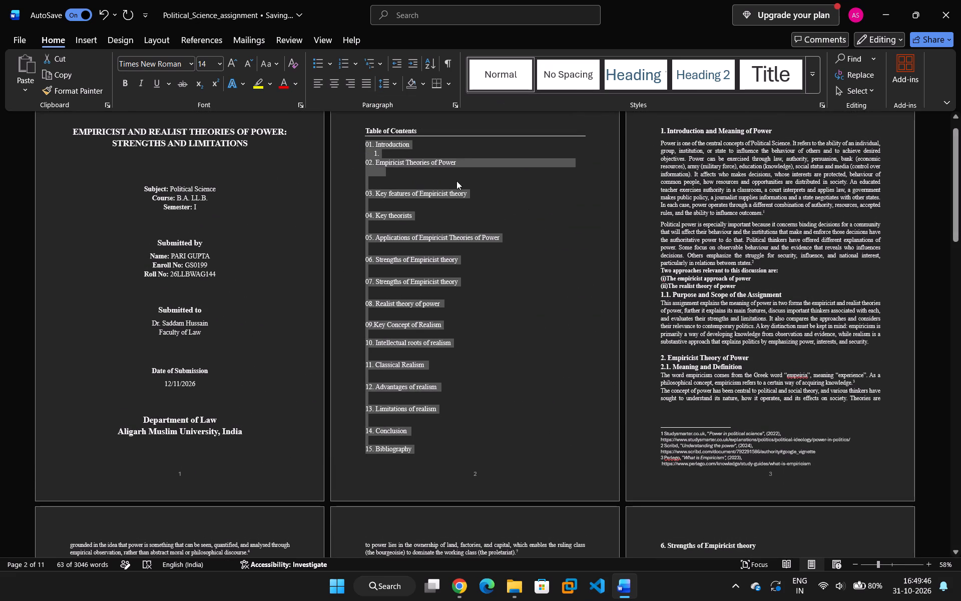
Replace the started number under "01. Introduction" with a copy of the section heading "1.1. Purpose and Scope of the Assignment", without an extra line after it.
{"action": "left_click", "coordinate": [381, 157]}
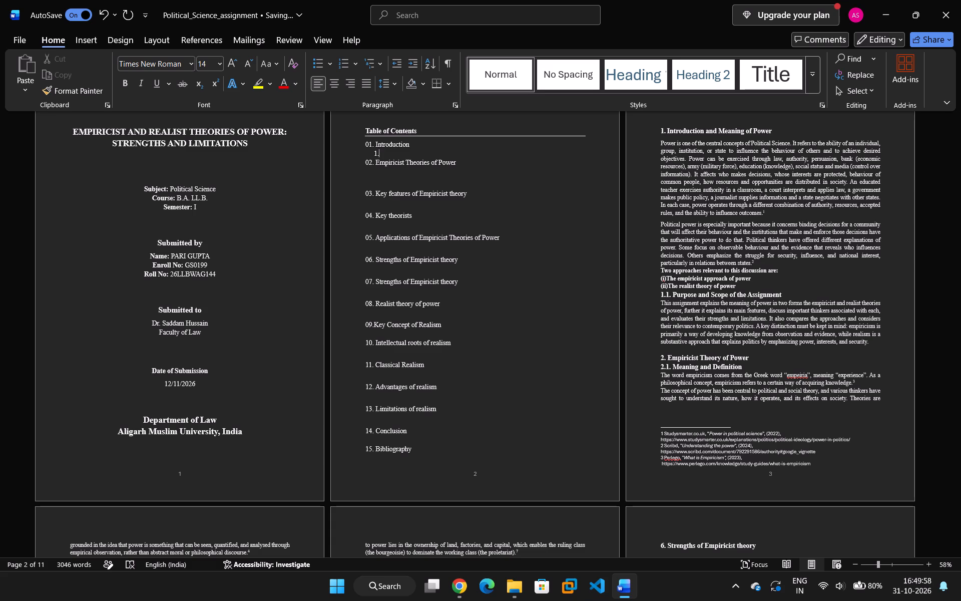
{"action": "key", "text": "1"}
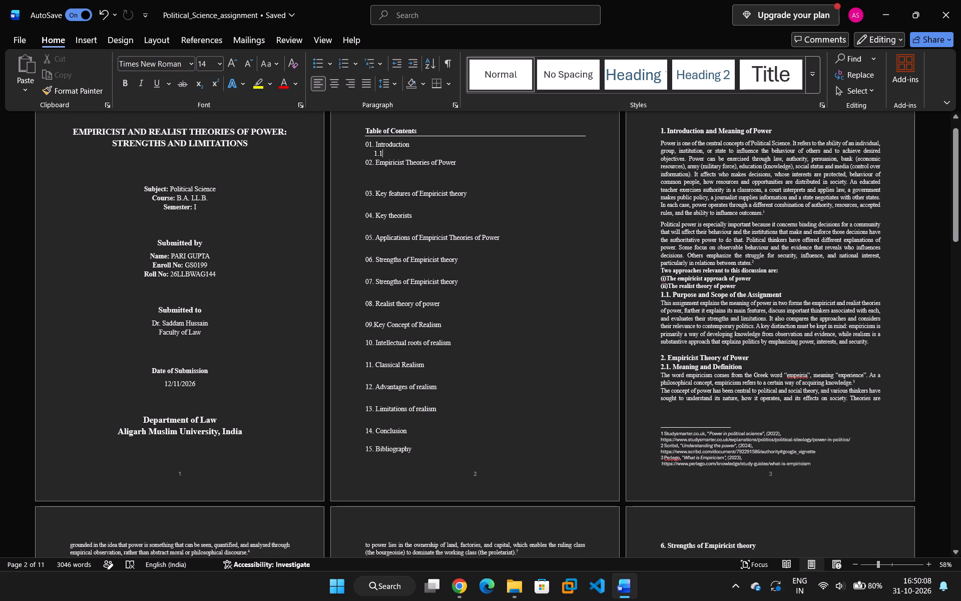
{"action": "left_click_drag", "start_coordinate": [658, 294], "coordinate": [662, 295]}
{"action": "left_click_drag", "start_coordinate": [660, 294], "coordinate": [791, 300]}
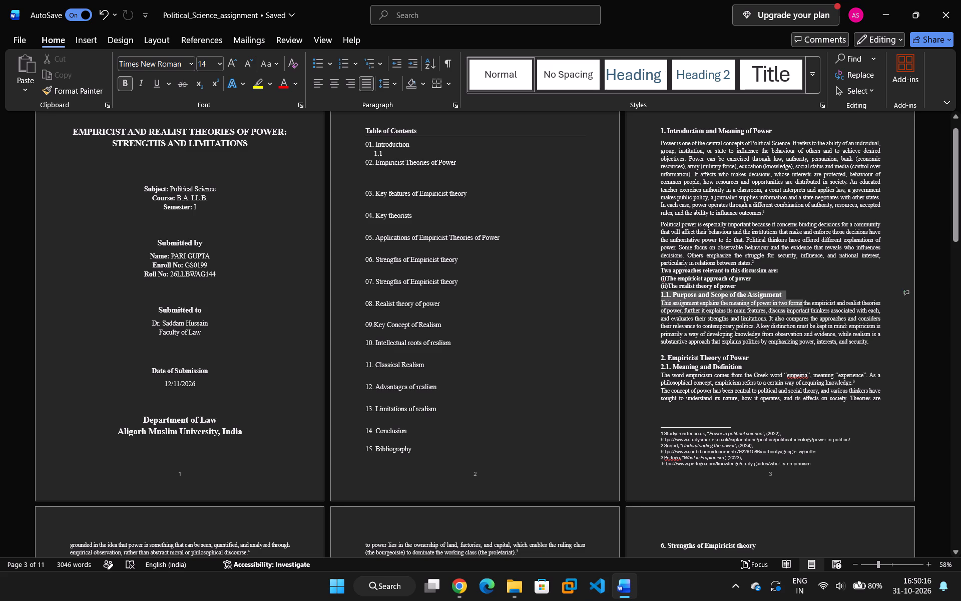
{"action": "left_click_drag", "start_coordinate": [791, 300], "coordinate": [791, 296]}
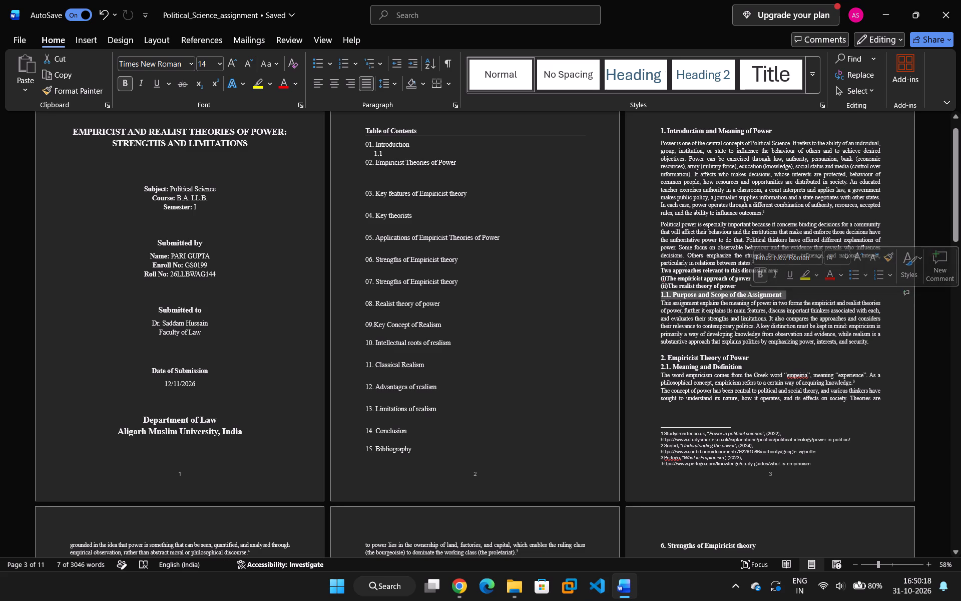
{"action": "key", "text": "ctrl+c"}
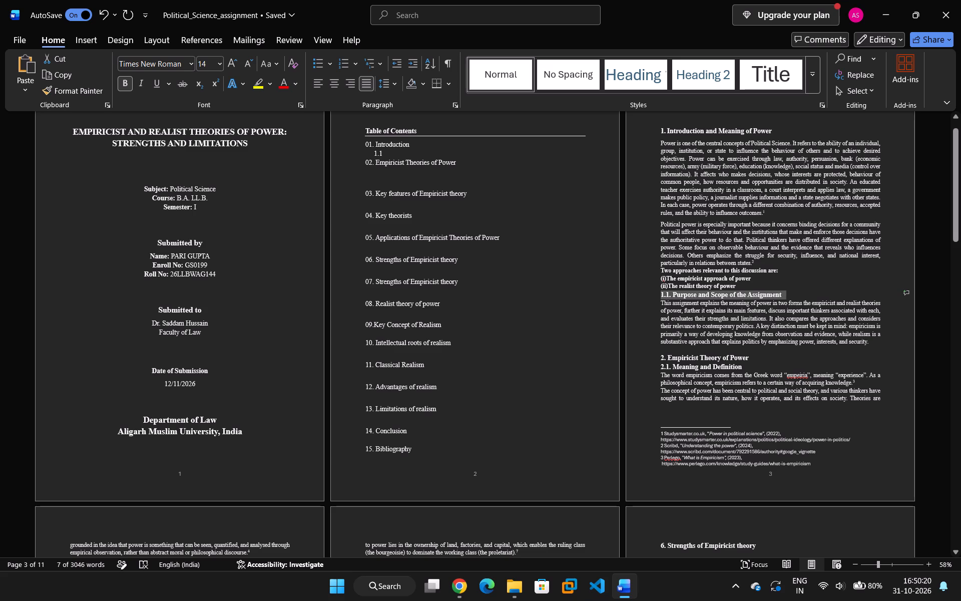
{"action": "left_click", "coordinate": [389, 155]}
{"action": "key", "text": "BackSpace"}
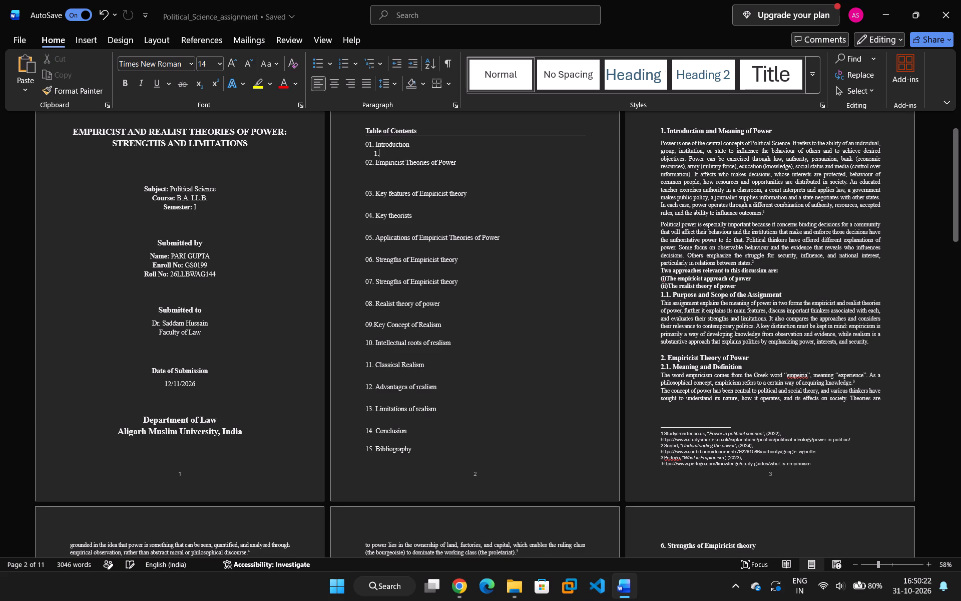
{"action": "key", "text": "BackSpace"}
{"action": "key", "text": "BackSpace"}
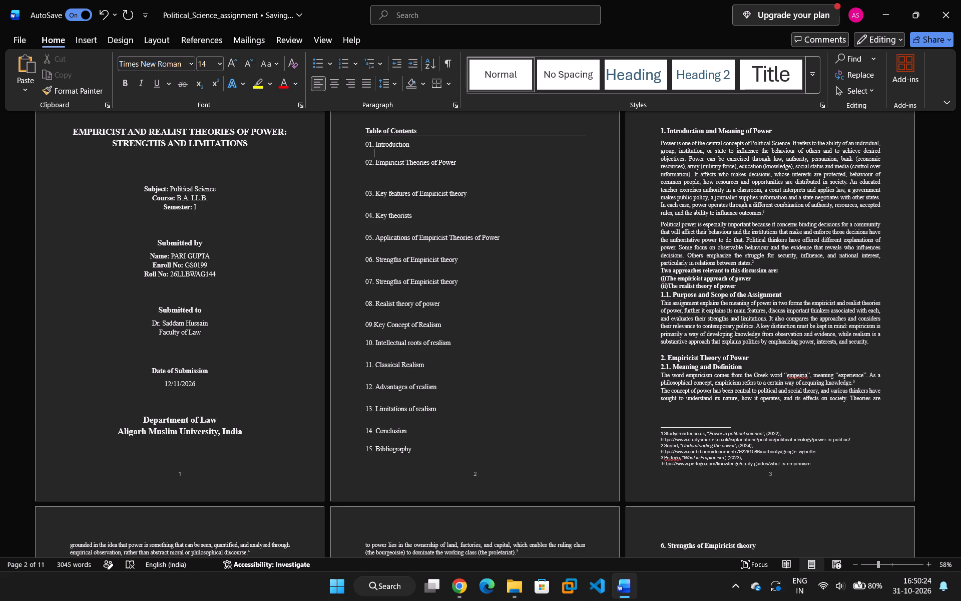
{"action": "key", "text": "ctrl+v"}
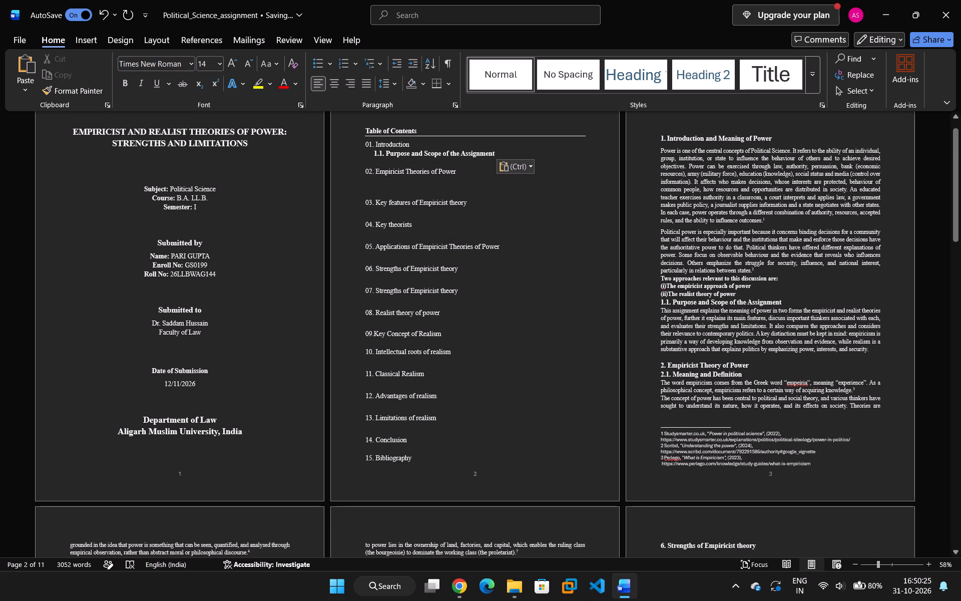
{"action": "key", "text": "BackSpace"}
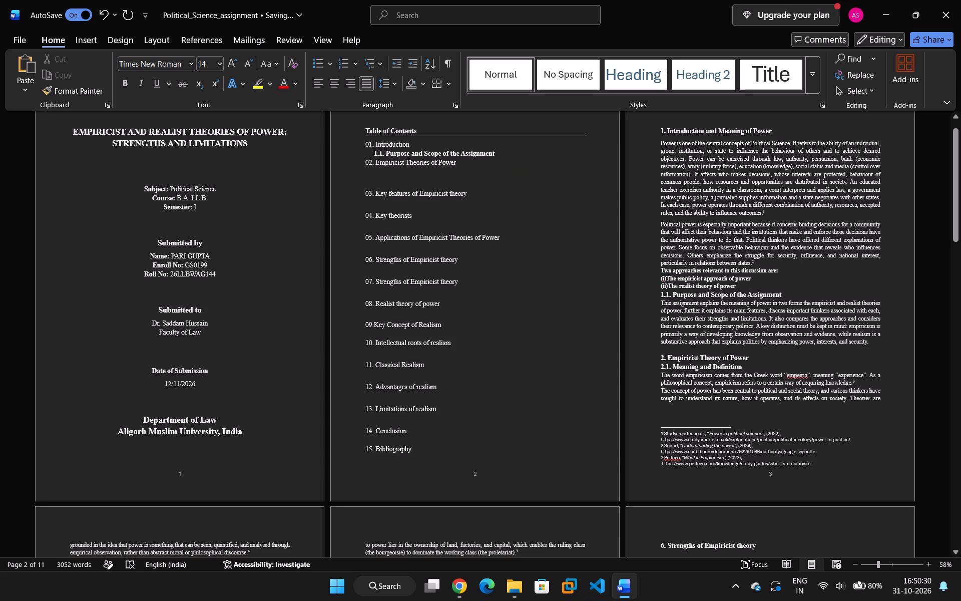
Remove the bold formatting from the "1.1. Purpose and Scope of the Assignment" sub-entry in the table of contents.
{"action": "left_click_drag", "start_coordinate": [501, 152], "coordinate": [364, 155]}
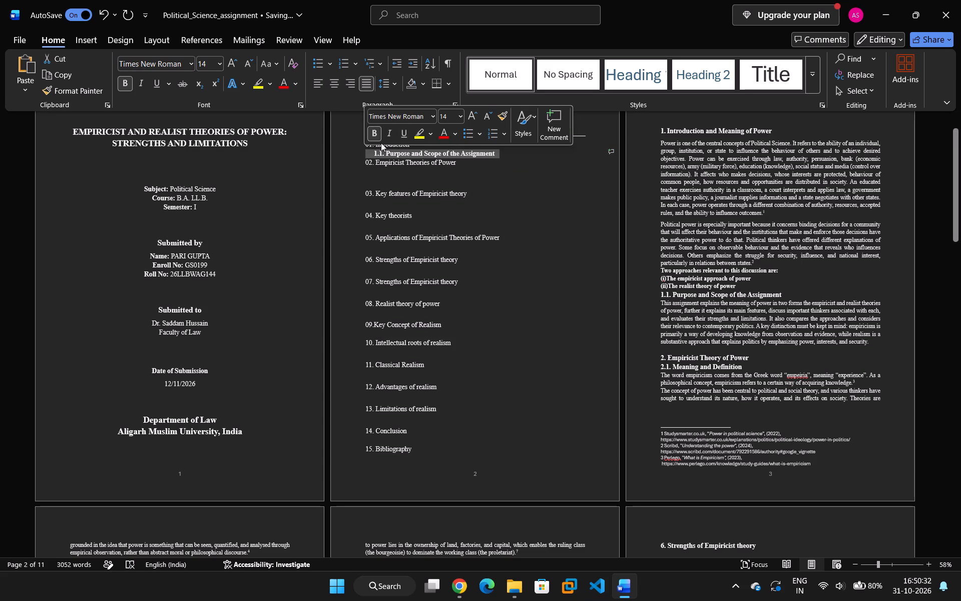
{"action": "left_click", "coordinate": [377, 136]}
{"action": "left_click", "coordinate": [393, 181]}
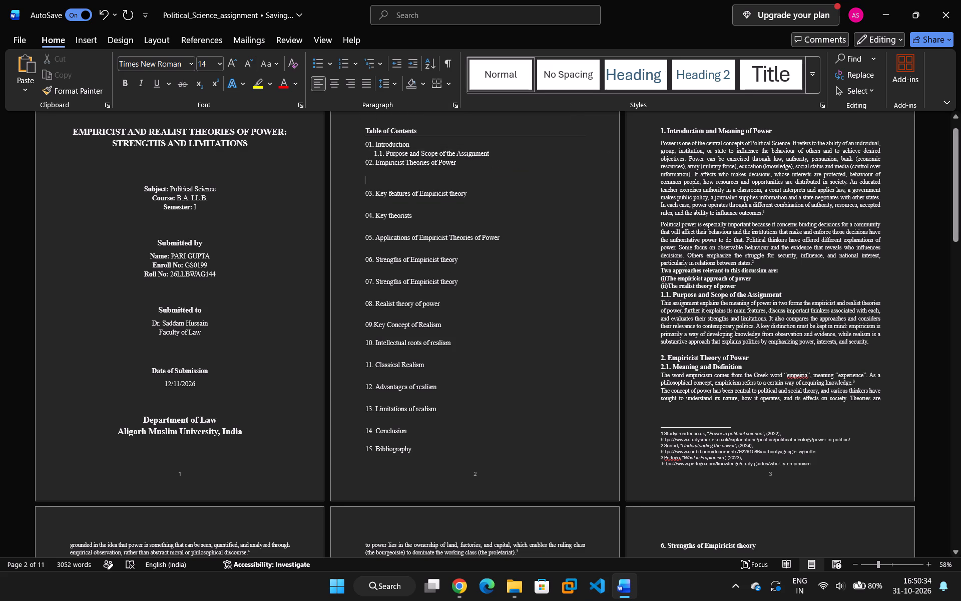
Insert a blank line above "02. Empiricist Theories of Power" in the table of contents.
{"action": "left_click", "coordinate": [364, 164]}
{"action": "key", "text": "Return"}
Delete the extra blank line directly above "03. Key features of Empiricist theory" in the table of contents.
{"action": "key", "text": "Down"}
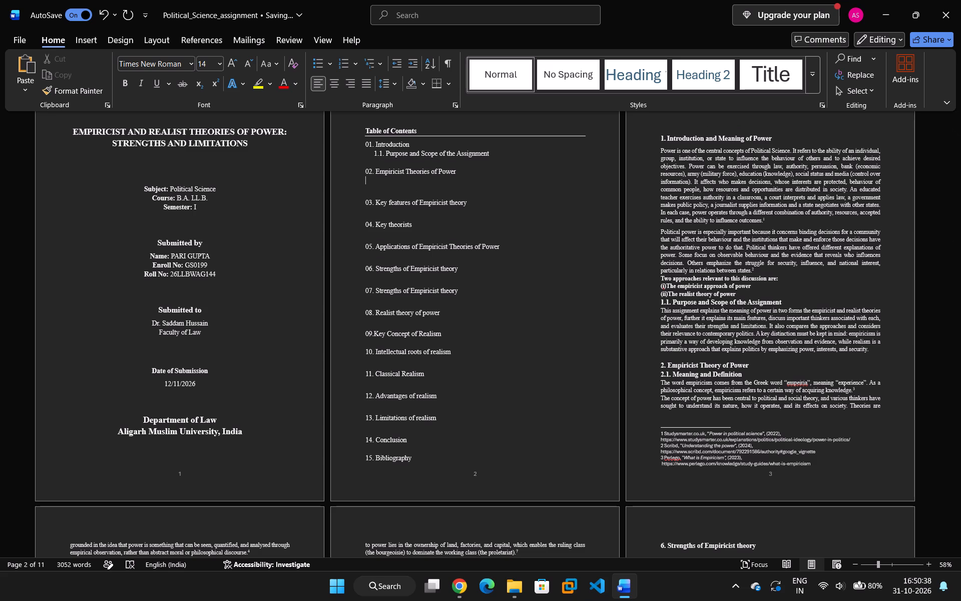
{"action": "key", "text": "Down"}
{"action": "key", "text": "Down"}
{"action": "key", "text": "BackSpace"}
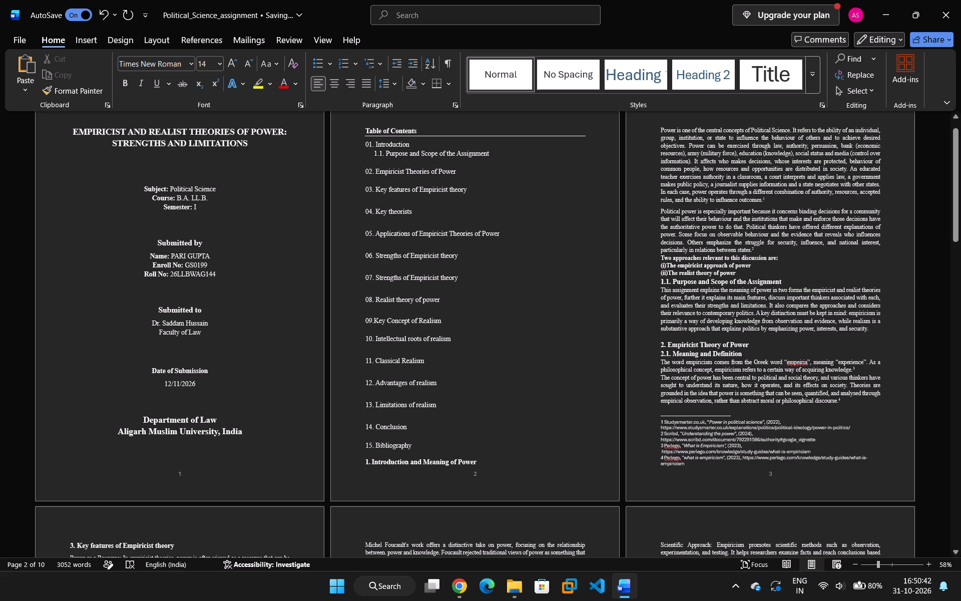
Replace the indented blank line under "02. Empiricist Theories of Power" with a new line indented by five spaces.
{"action": "left_click", "coordinate": [461, 176]}
{"action": "left_click", "coordinate": [459, 172]}
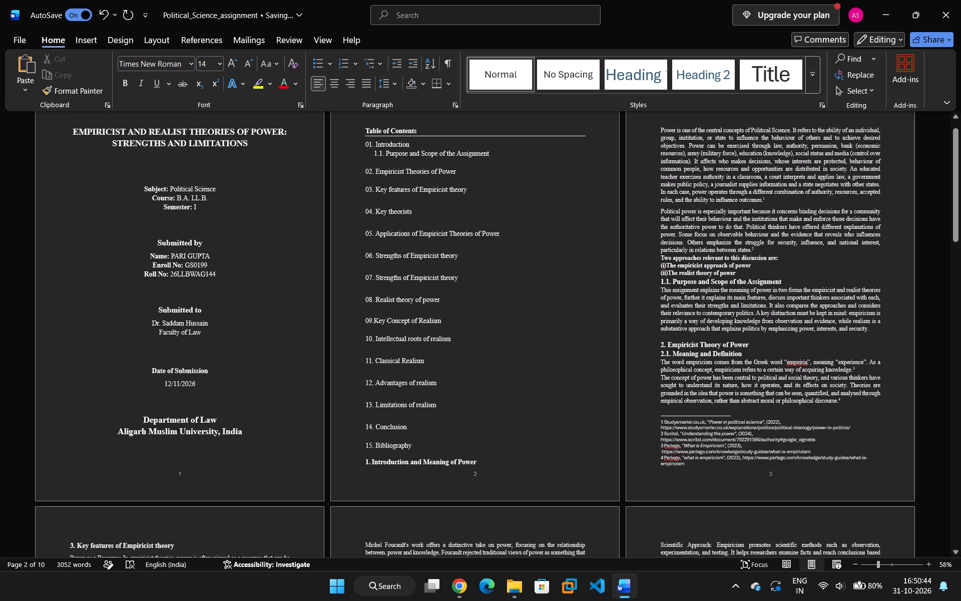
{"action": "left_click", "coordinate": [377, 182]}
{"action": "key", "text": "BackSpace"}
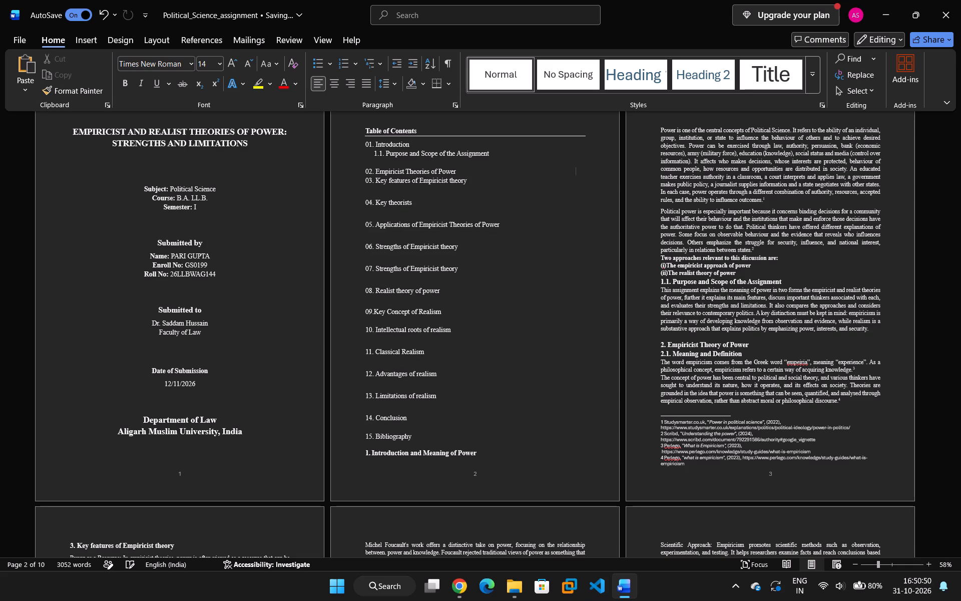
{"action": "key", "text": "Return"}
{"action": "key", "text": "space"}
{"action": "key", "text": "space"}
{"action": "key", "text": "space"}
{"action": "key", "text": "space"}
{"action": "key", "text": "space"}
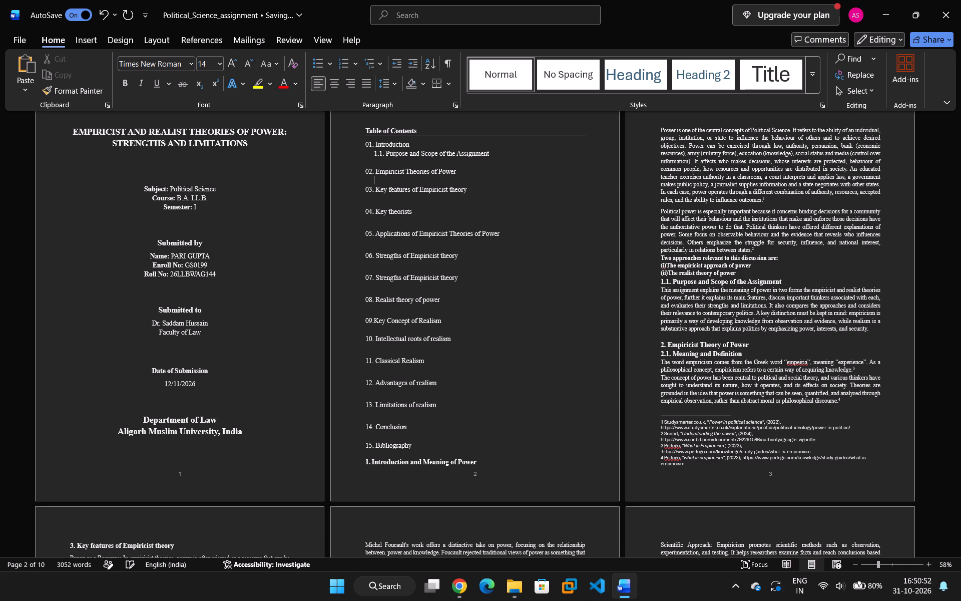
Copy the section heading "2.1. Meaning and Definition" onto the indented line under "02. Empiricist Theories of Power" in the table of contents.
{"action": "scroll", "coordinate": [573, 220], "scroll_direction": "down", "scroll_amount": 4}
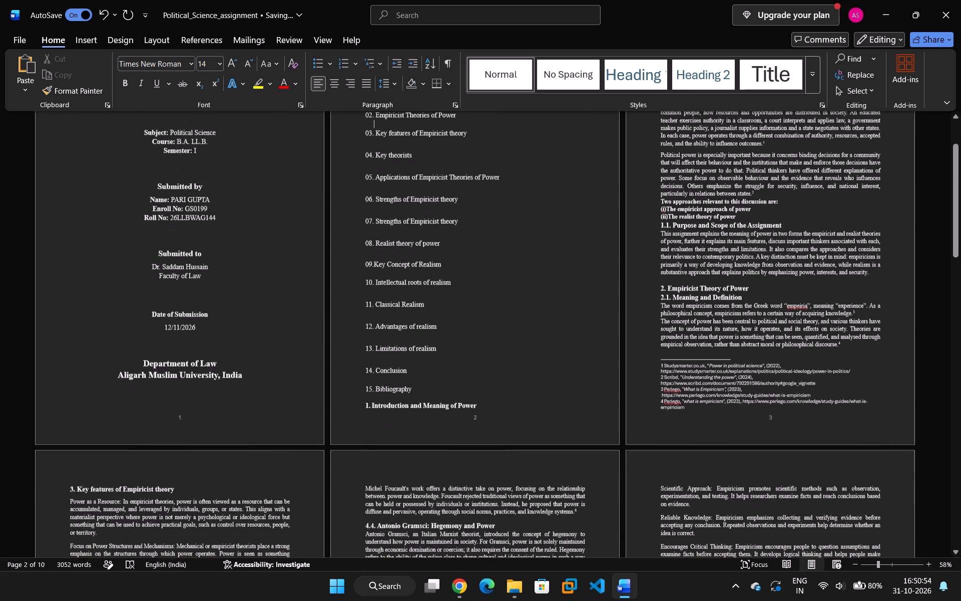
{"action": "left_click_drag", "start_coordinate": [657, 285], "coordinate": [748, 289]}
{"action": "key", "text": "ctrl+c"}
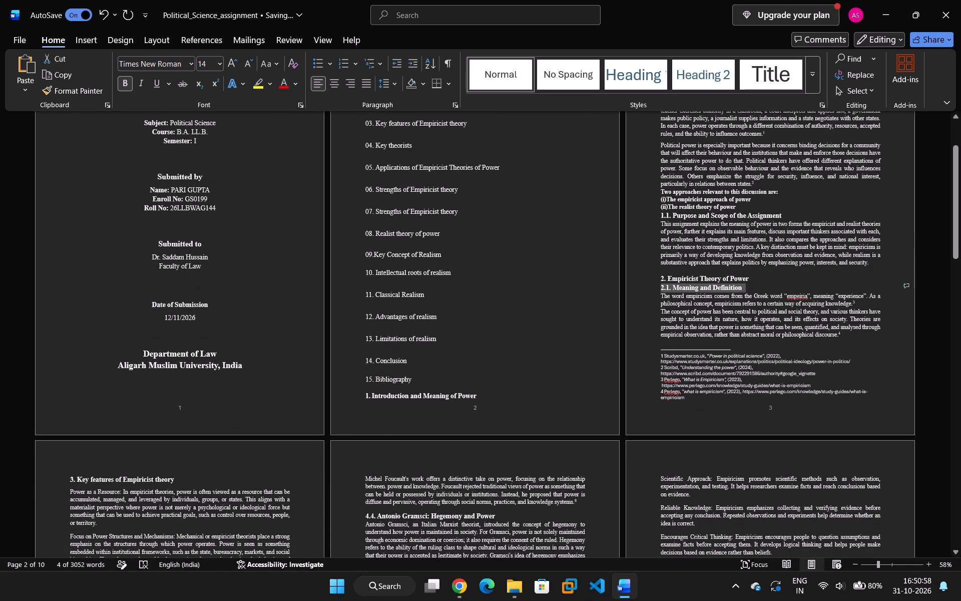
{"action": "scroll", "coordinate": [398, 138], "scroll_direction": "up", "scroll_amount": 5}
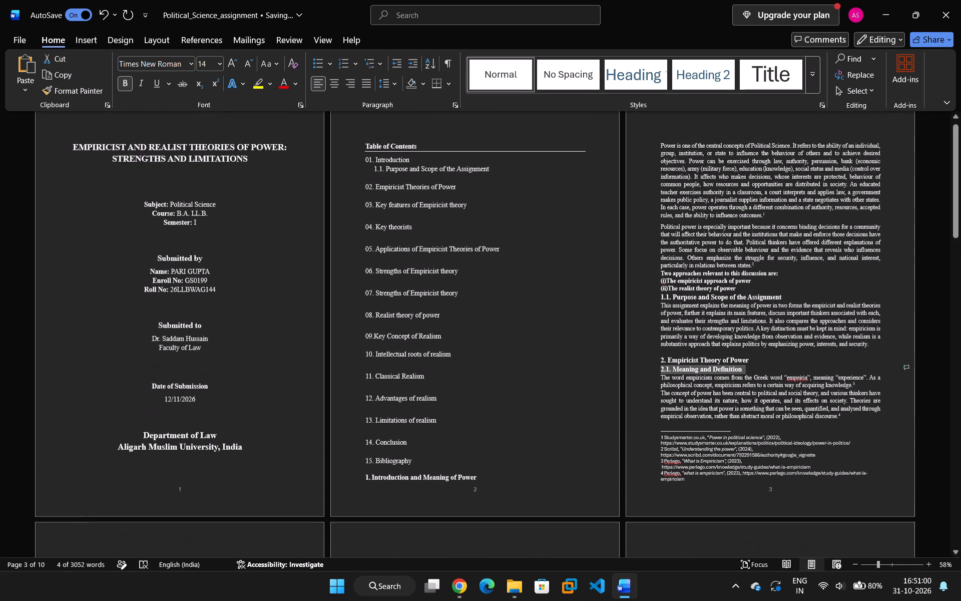
{"action": "left_click", "coordinate": [388, 202]}
{"action": "left_click", "coordinate": [383, 198]}
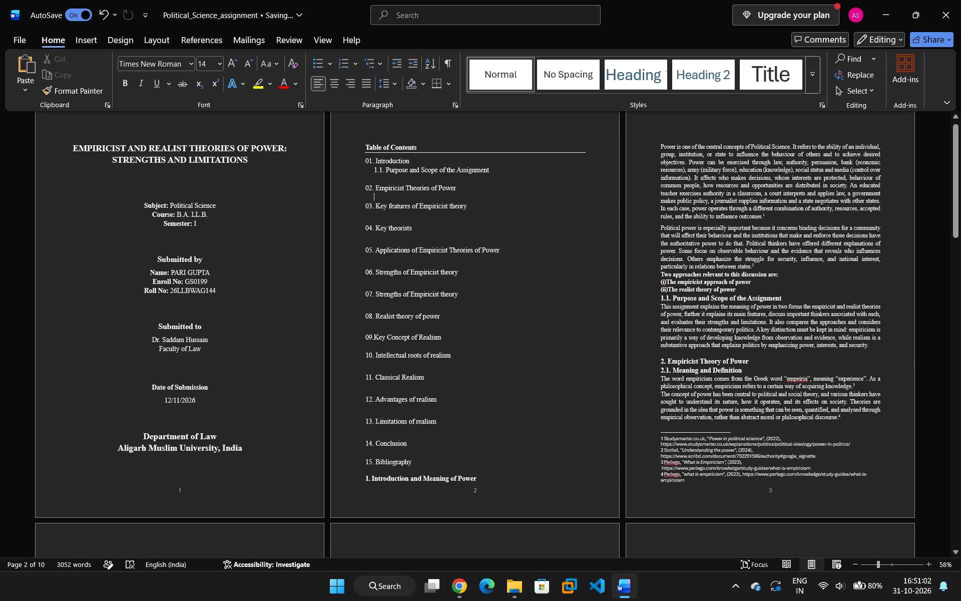
{"action": "key", "text": "ctrl+v"}
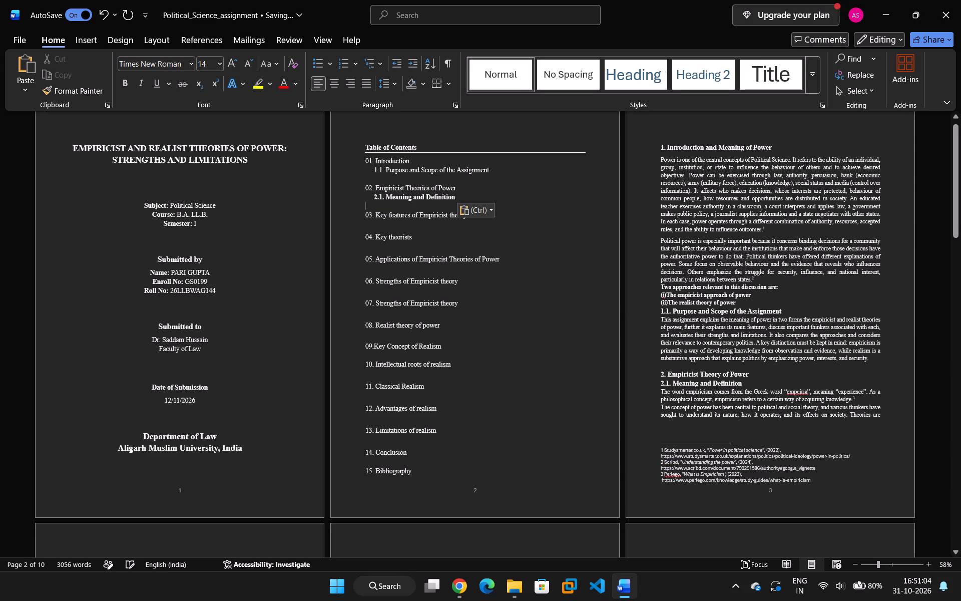
Remove the bold formatting from the "2.1. Meaning and Definition" sub-entry in the table of contents.
{"action": "scroll", "coordinate": [385, 207], "scroll_direction": "down", "scroll_amount": 1}
{"action": "left_click_drag", "start_coordinate": [367, 181], "coordinate": [446, 180]}
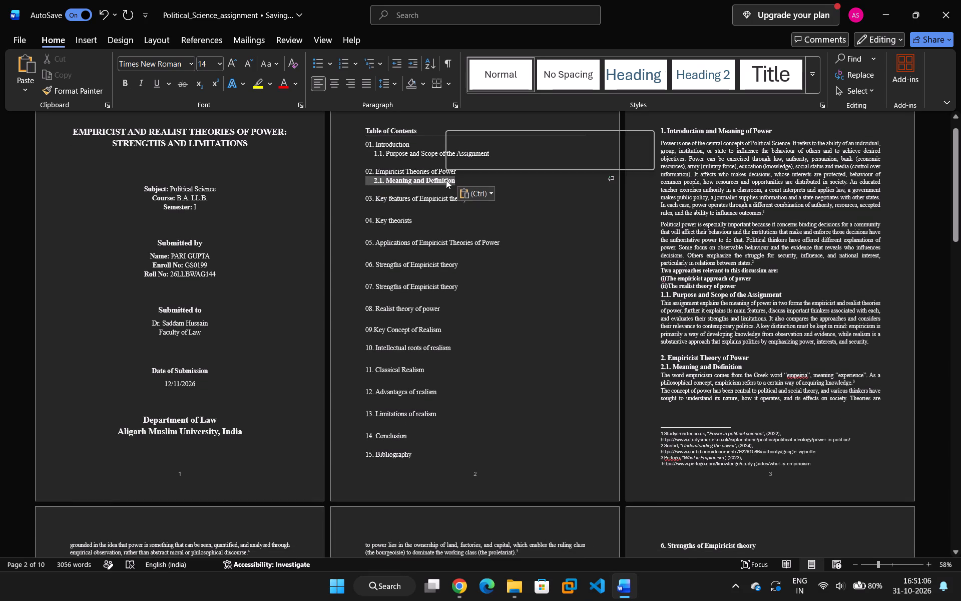
{"action": "left_click", "coordinate": [453, 158]}
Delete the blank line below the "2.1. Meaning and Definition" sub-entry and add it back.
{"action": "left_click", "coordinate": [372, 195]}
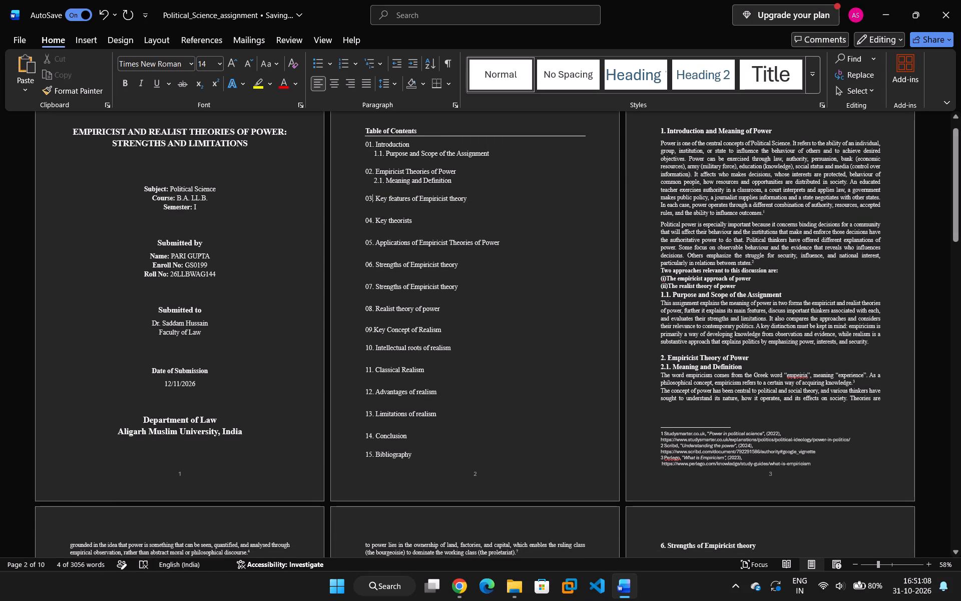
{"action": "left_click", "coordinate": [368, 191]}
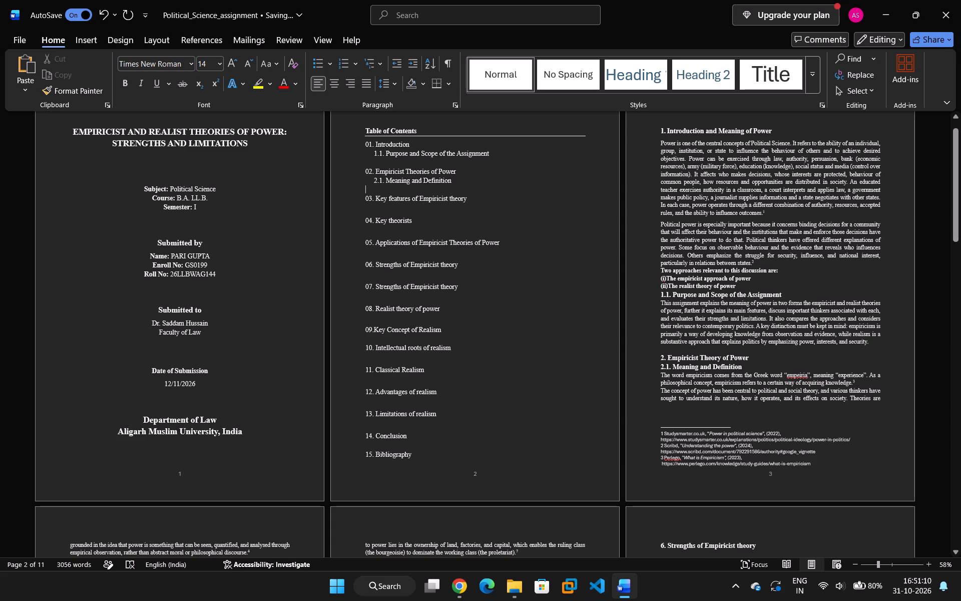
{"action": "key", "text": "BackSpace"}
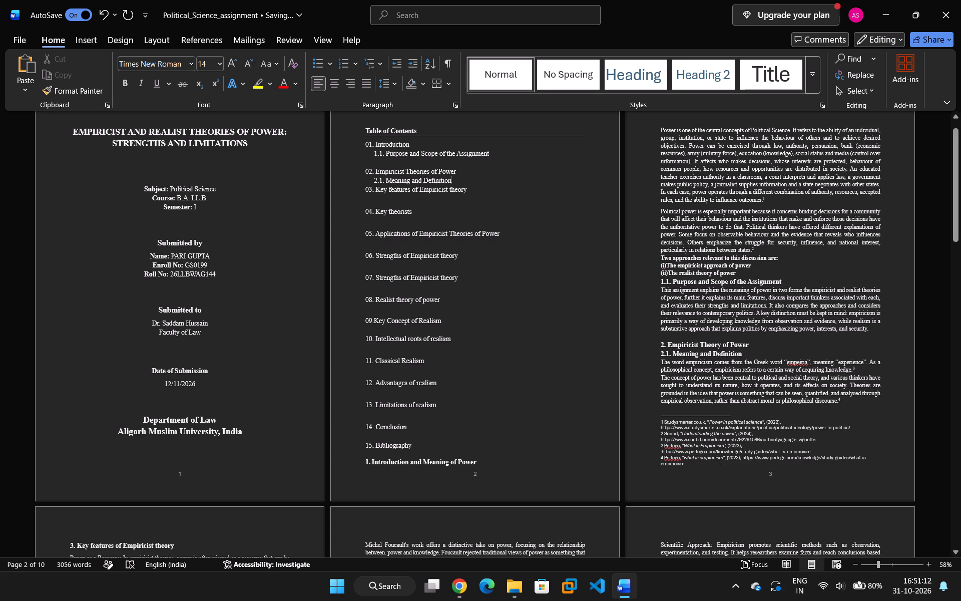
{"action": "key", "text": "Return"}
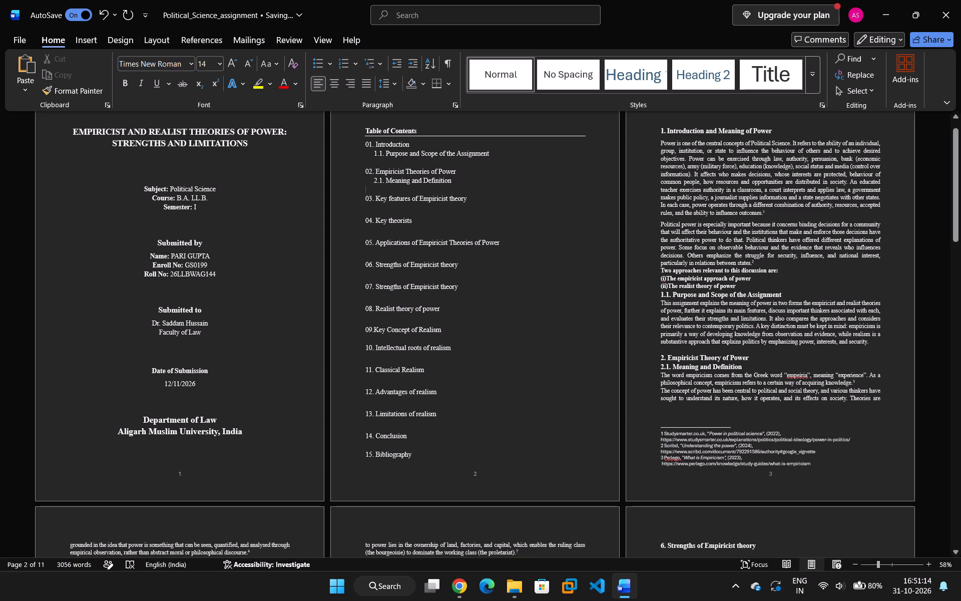
Look through the body pages from section 3 to section 7 for numbered subheadings missing from the table of contents.
{"action": "scroll", "coordinate": [405, 212], "scroll_direction": "down", "scroll_amount": 2}
{"action": "scroll", "coordinate": [718, 221], "scroll_direction": "down", "scroll_amount": 3}
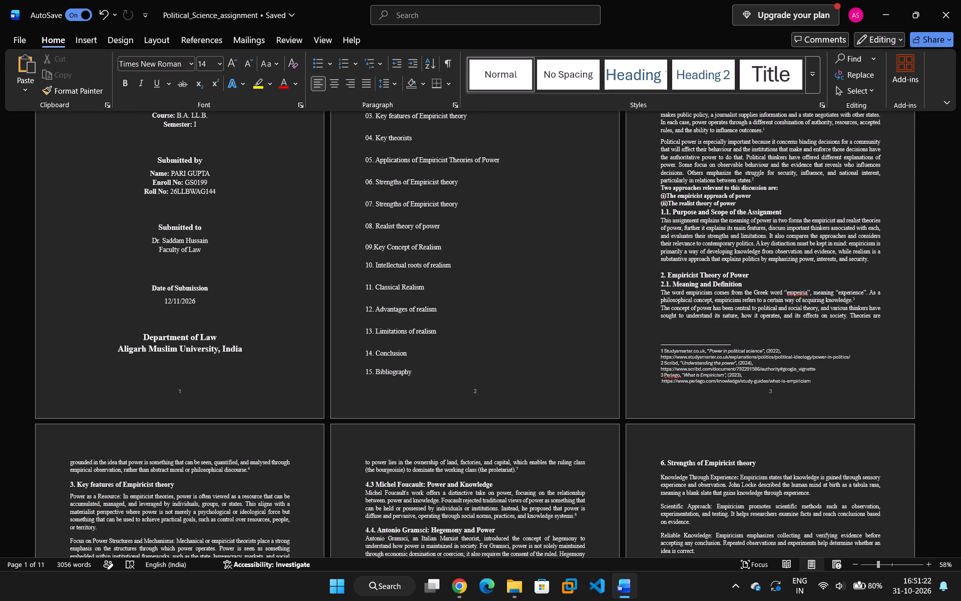
{"action": "scroll", "coordinate": [908, 220], "scroll_direction": "down", "scroll_amount": 7}
{"action": "scroll", "coordinate": [822, 214], "scroll_direction": "down", "scroll_amount": 3}
{"action": "scroll", "coordinate": [675, 234], "scroll_direction": "down", "scroll_amount": 2}
{"action": "scroll", "coordinate": [609, 241], "scroll_direction": "down", "scroll_amount": 2}
{"action": "scroll", "coordinate": [555, 226], "scroll_direction": "down", "scroll_amount": 6}
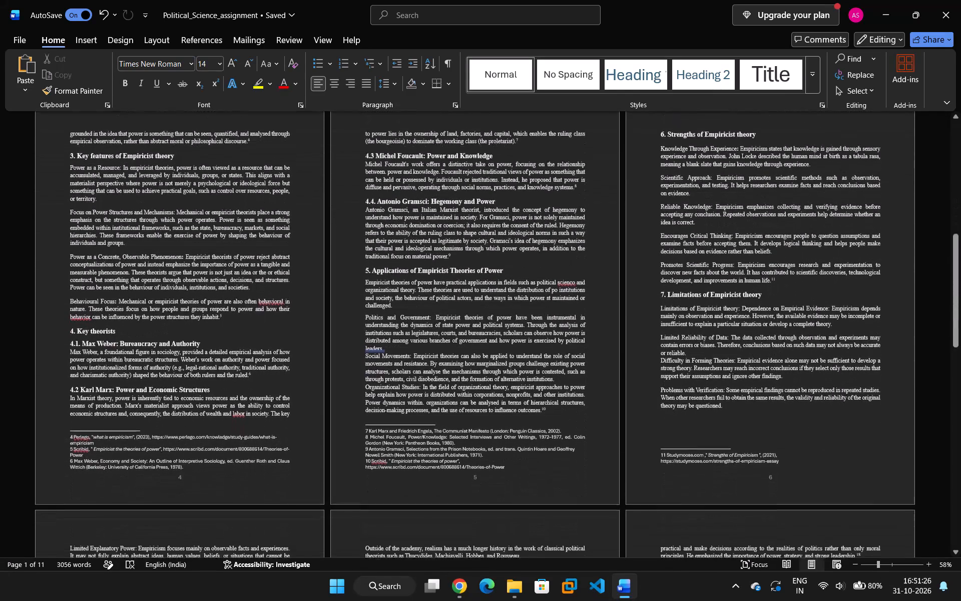
{"action": "scroll", "coordinate": [568, 228], "scroll_direction": "down", "scroll_amount": 2}
{"action": "scroll", "coordinate": [492, 263], "scroll_direction": "up", "scroll_amount": 2}
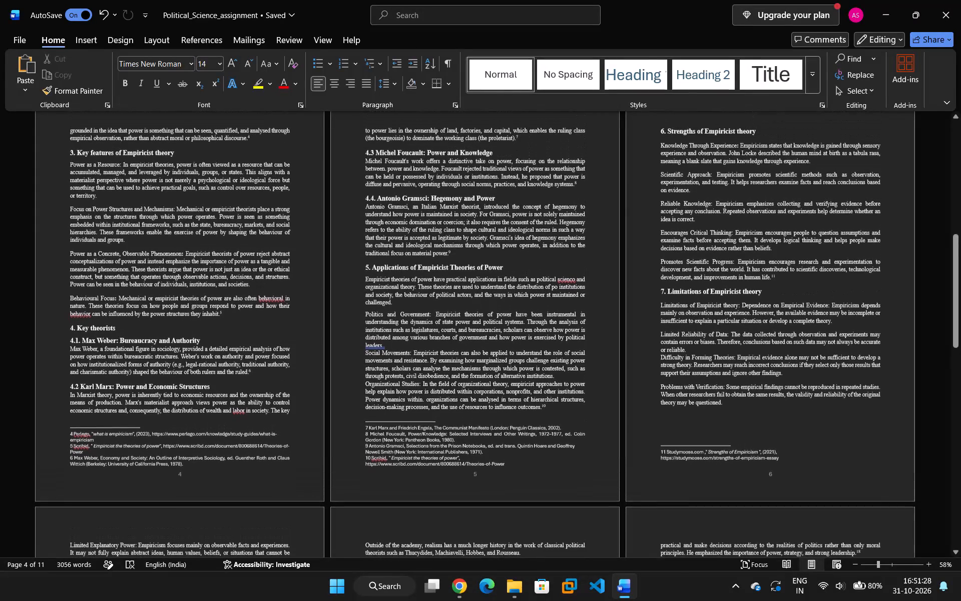
Copy the heading "4.1. Max Weber: Bureaucracy and Authority" onto a fresh line under "04. Key theorists" in the table of contents.
{"action": "scroll", "coordinate": [102, 241], "scroll_direction": "up", "scroll_amount": 1}
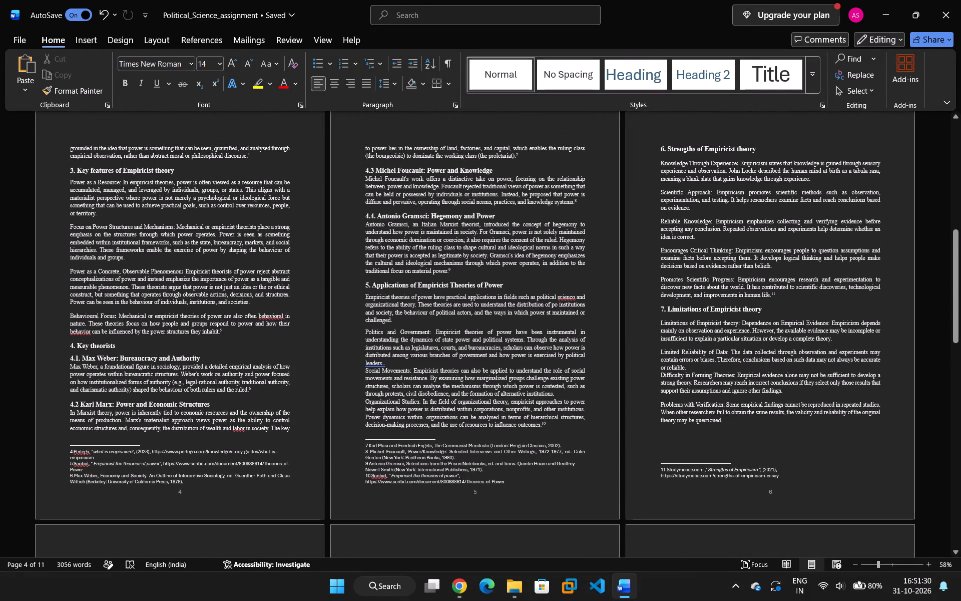
{"action": "left_click_drag", "start_coordinate": [67, 359], "coordinate": [200, 354]}
{"action": "left_click_drag", "start_coordinate": [200, 354], "coordinate": [206, 360]}
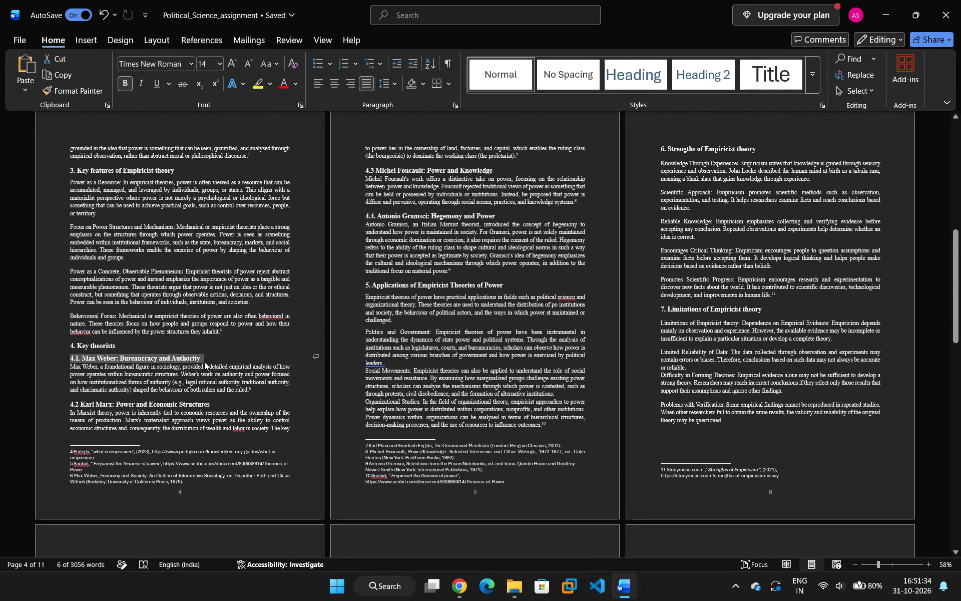
{"action": "key", "text": "ctrl+c"}
{"action": "scroll", "coordinate": [214, 328], "scroll_direction": "up", "scroll_amount": 9}
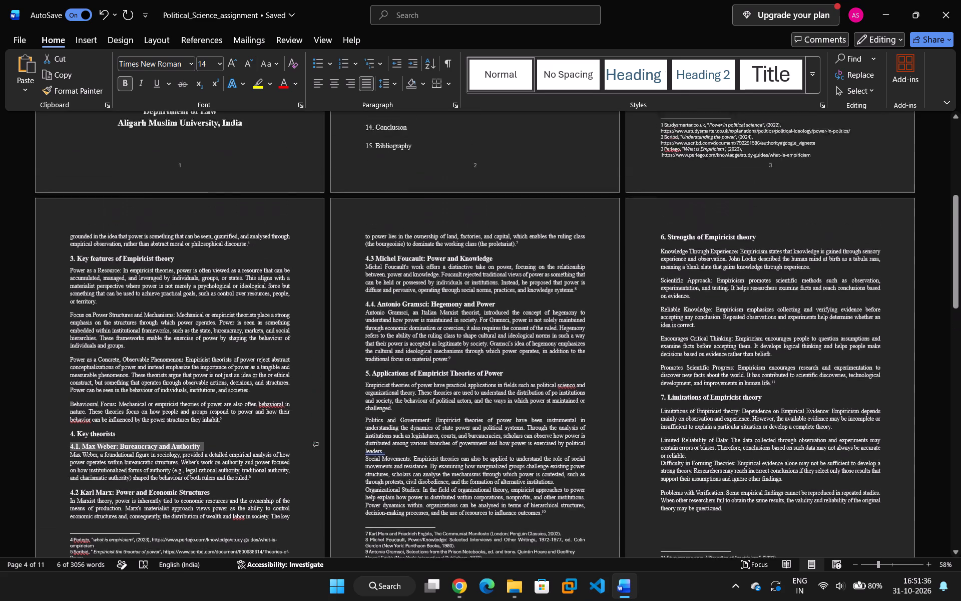
{"action": "scroll", "coordinate": [233, 327], "scroll_direction": "up", "scroll_amount": 10}
{"action": "scroll", "coordinate": [352, 270], "scroll_direction": "up", "scroll_amount": 2}
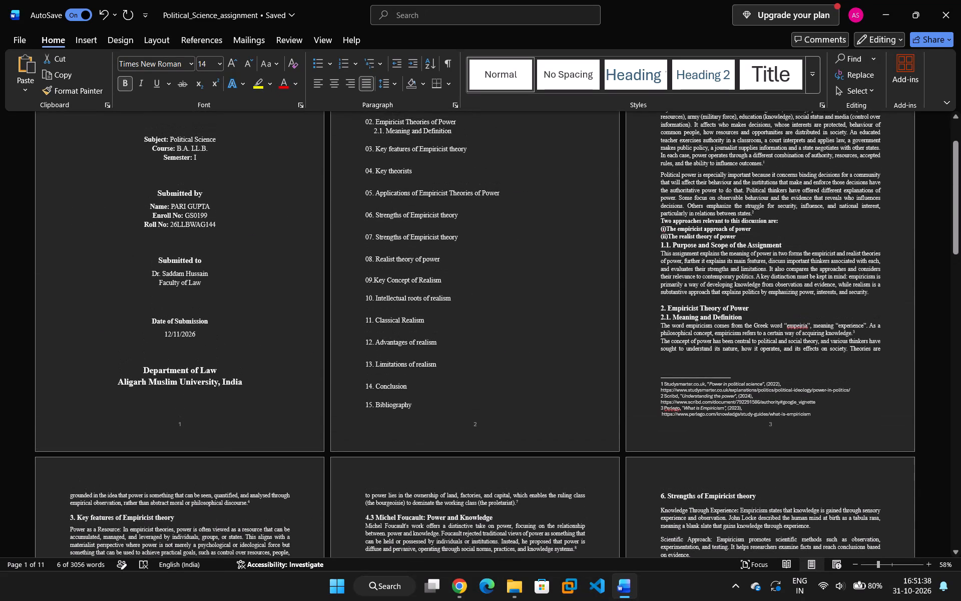
{"action": "left_click", "coordinate": [417, 175]}
{"action": "left_click", "coordinate": [373, 187]}
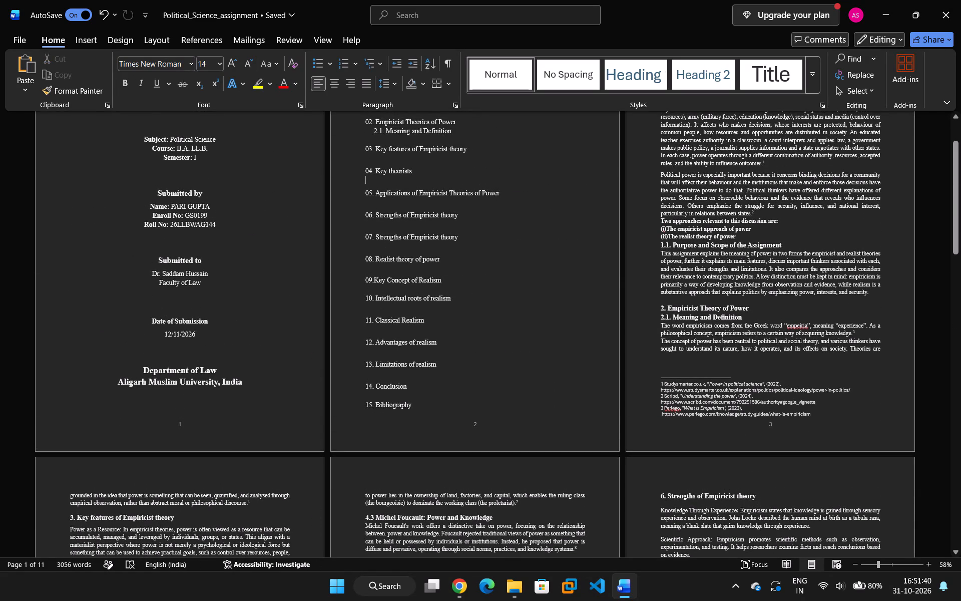
{"action": "left_click", "coordinate": [364, 188]}
{"action": "left_click_drag", "start_coordinate": [363, 191], "coordinate": [464, 195]}
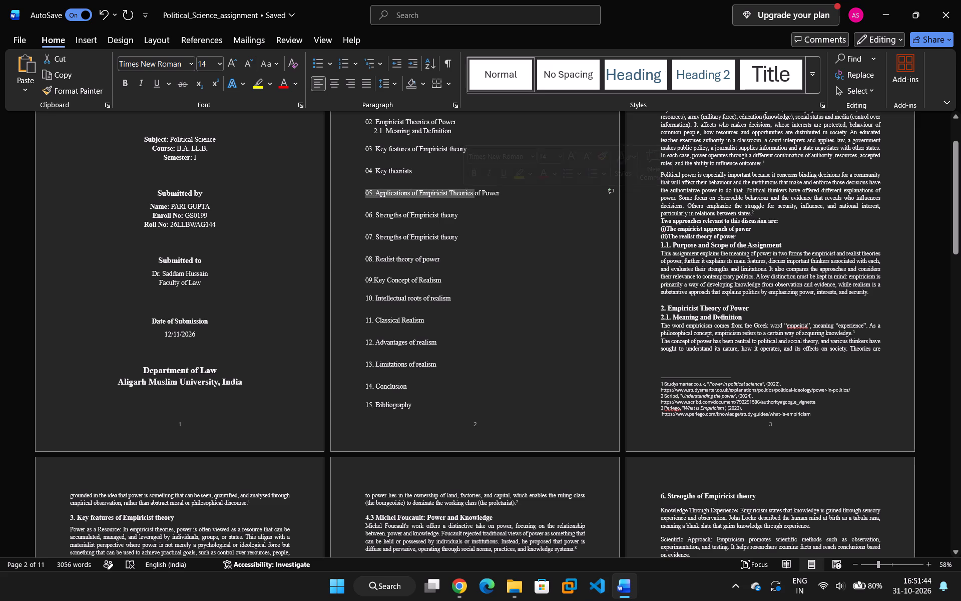
{"action": "left_click_drag", "start_coordinate": [425, 173], "coordinate": [361, 172]}
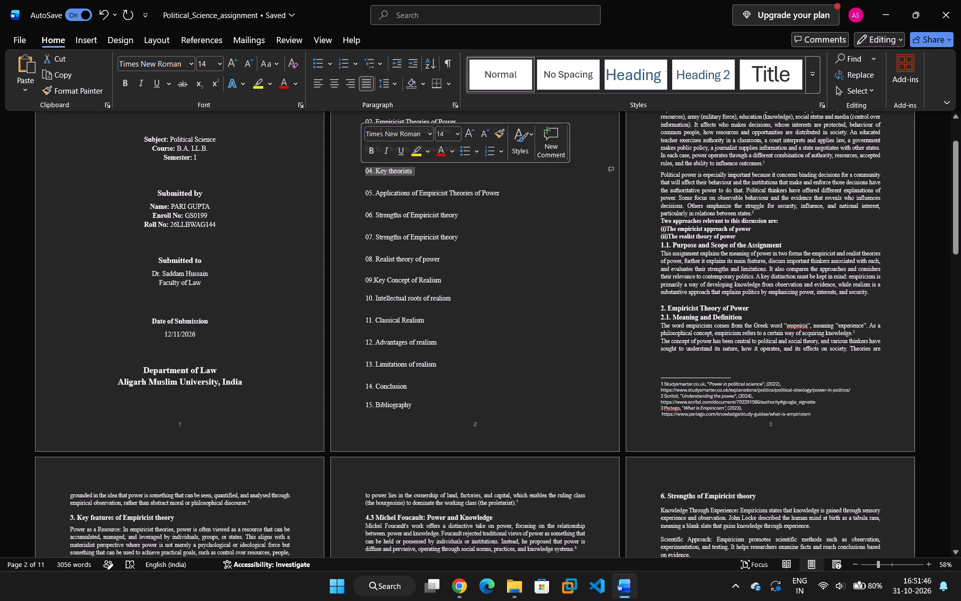
{"action": "left_click", "coordinate": [370, 178]}
{"action": "key", "text": "BackSpace"}
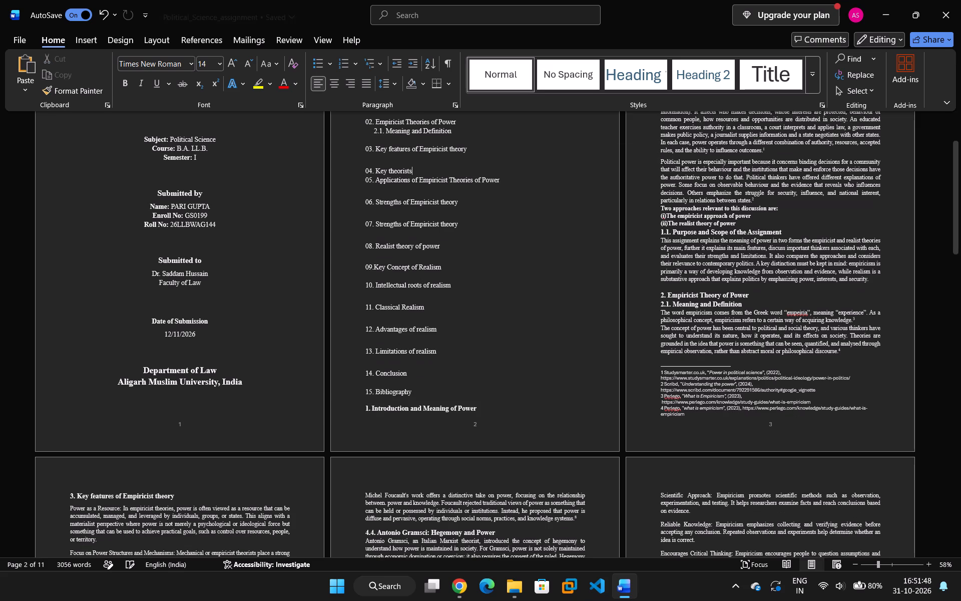
{"action": "key", "text": "Return"}
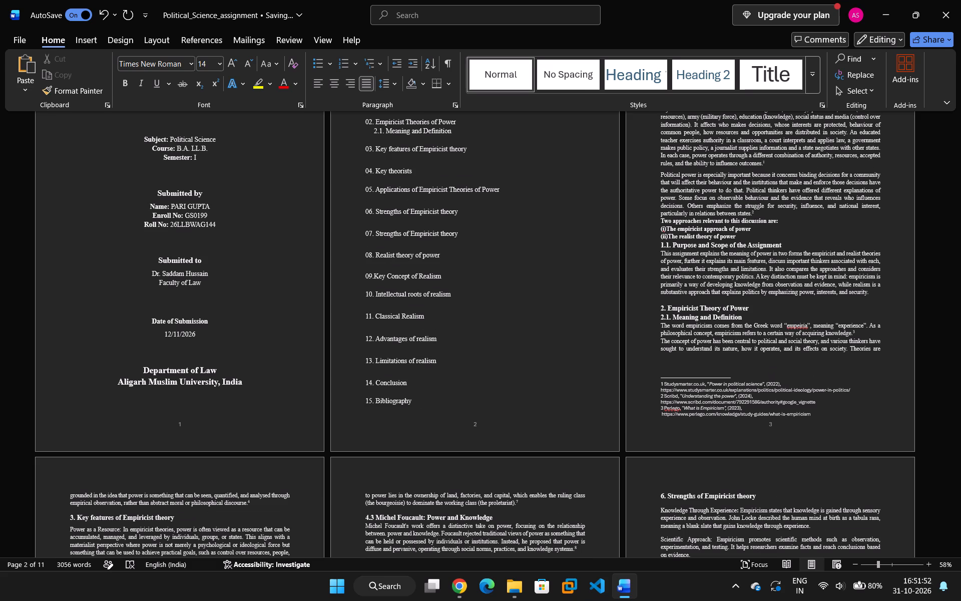
{"action": "key", "text": "ctrl+v"}
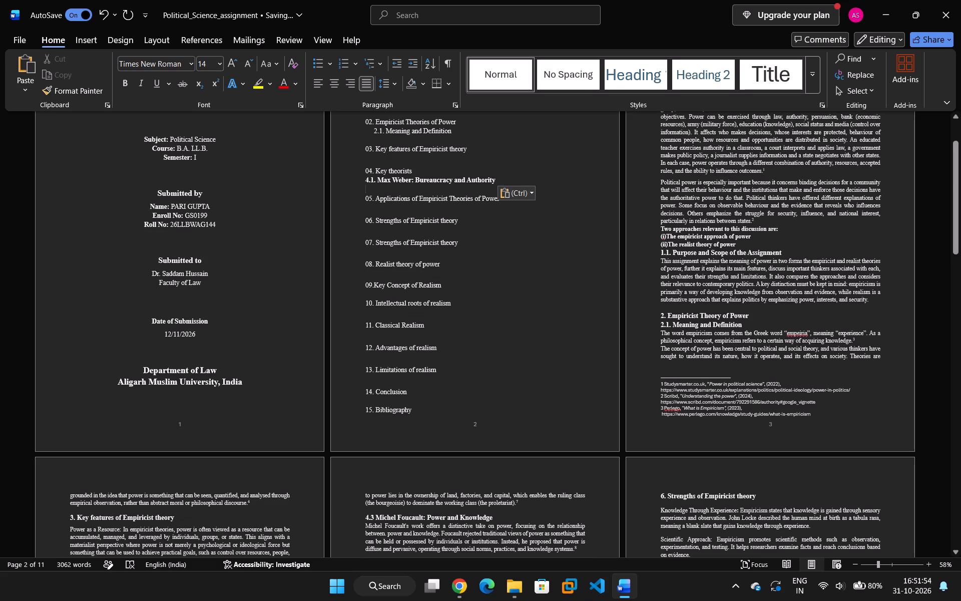
Copy the heading "4.2 Karl Marx: Power and Economic Structures" onto the line below the 4.1 entry in the table of contents.
{"action": "scroll", "coordinate": [674, 326], "scroll_direction": "down", "scroll_amount": 7}
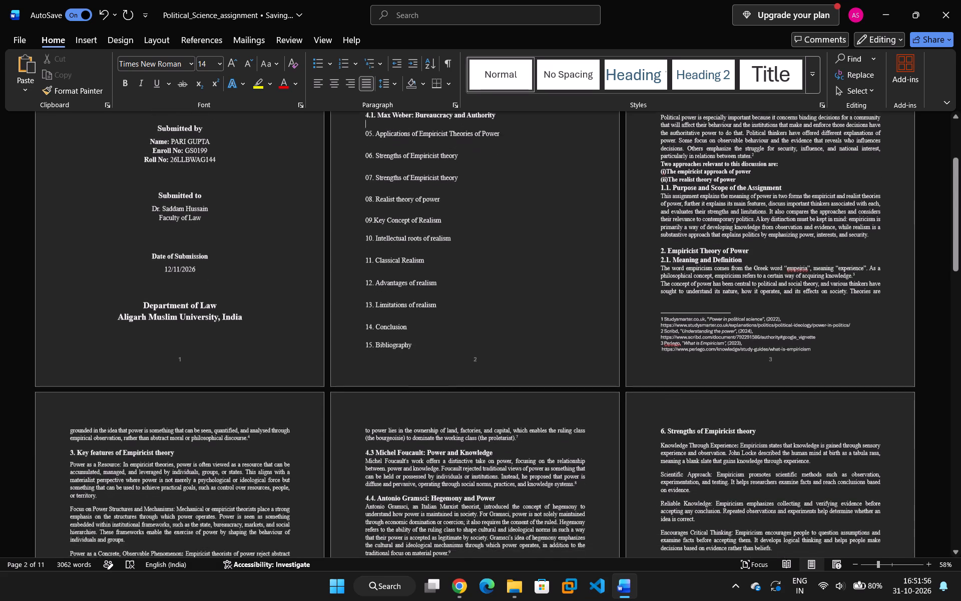
{"action": "scroll", "coordinate": [675, 308], "scroll_direction": "down", "scroll_amount": 3}
{"action": "scroll", "coordinate": [489, 359], "scroll_direction": "down", "scroll_amount": 4}
{"action": "scroll", "coordinate": [405, 354], "scroll_direction": "down", "scroll_amount": 1}
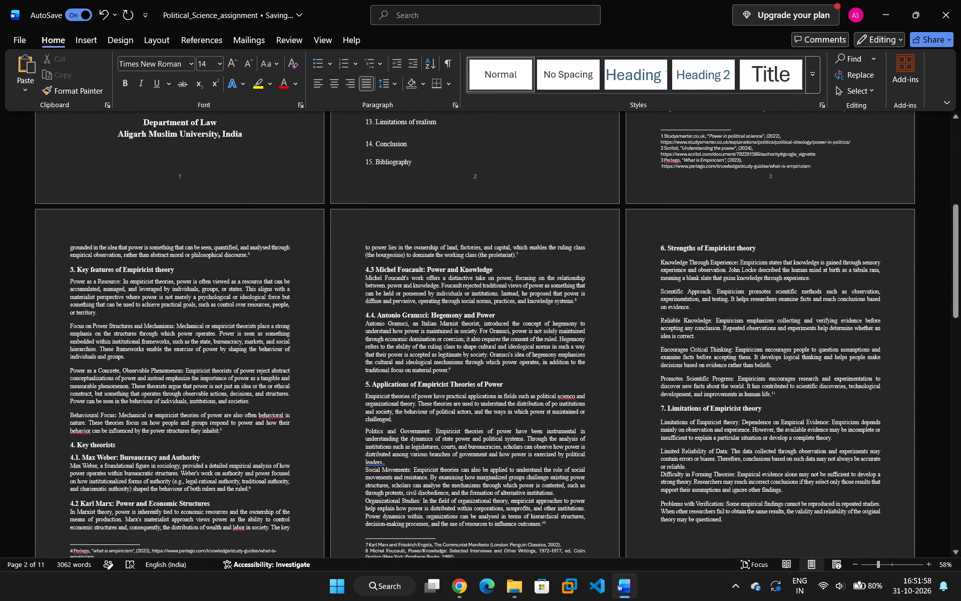
{"action": "left_click_drag", "start_coordinate": [69, 502], "coordinate": [204, 496]}
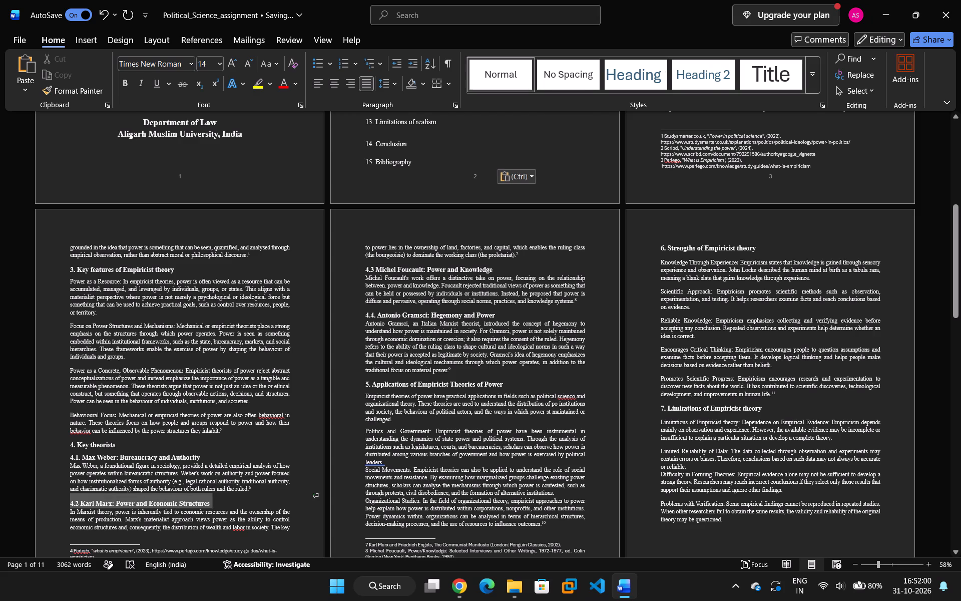
{"action": "left_click_drag", "start_coordinate": [204, 496], "coordinate": [213, 497]}
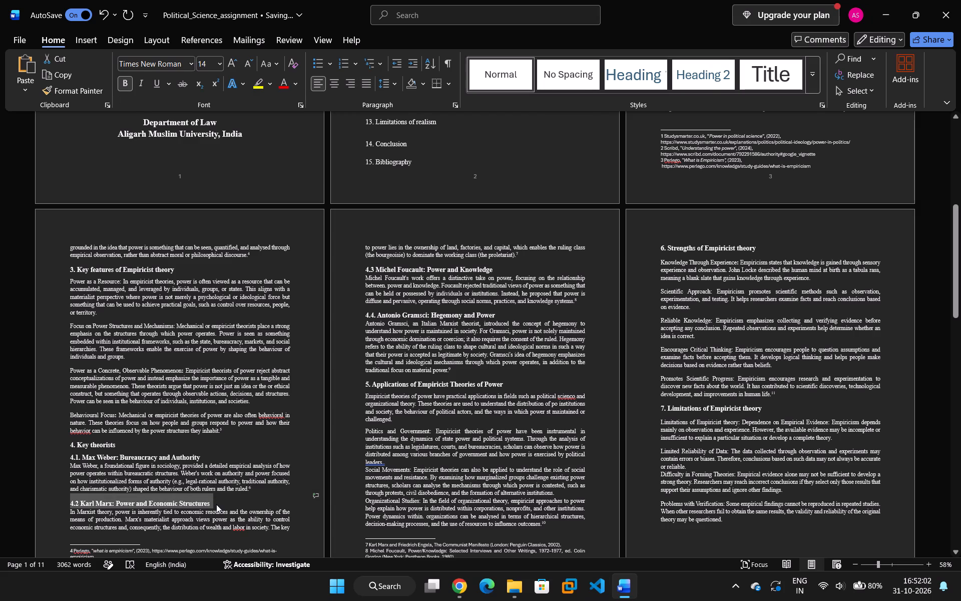
{"action": "key", "text": "ctrl+c"}
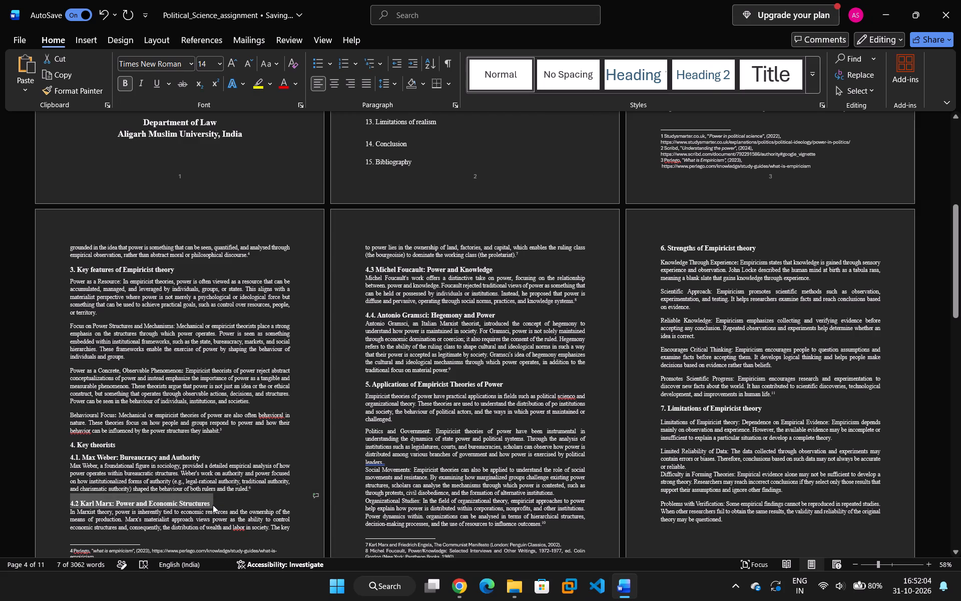
{"action": "key", "text": "ctrl+z"}
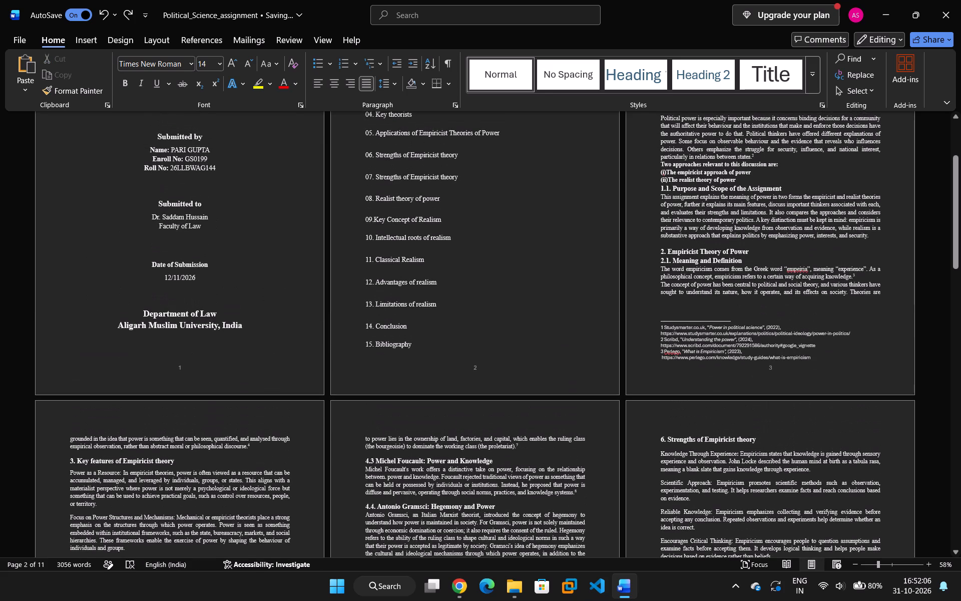
{"action": "key", "text": "ctrl+y"}
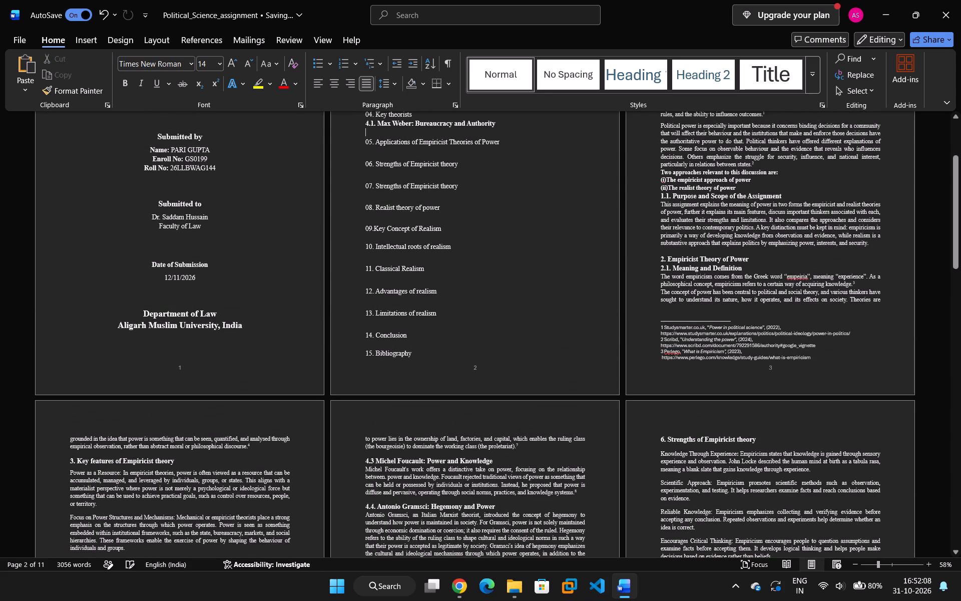
{"action": "scroll", "coordinate": [227, 481], "scroll_direction": "up", "scroll_amount": 3}
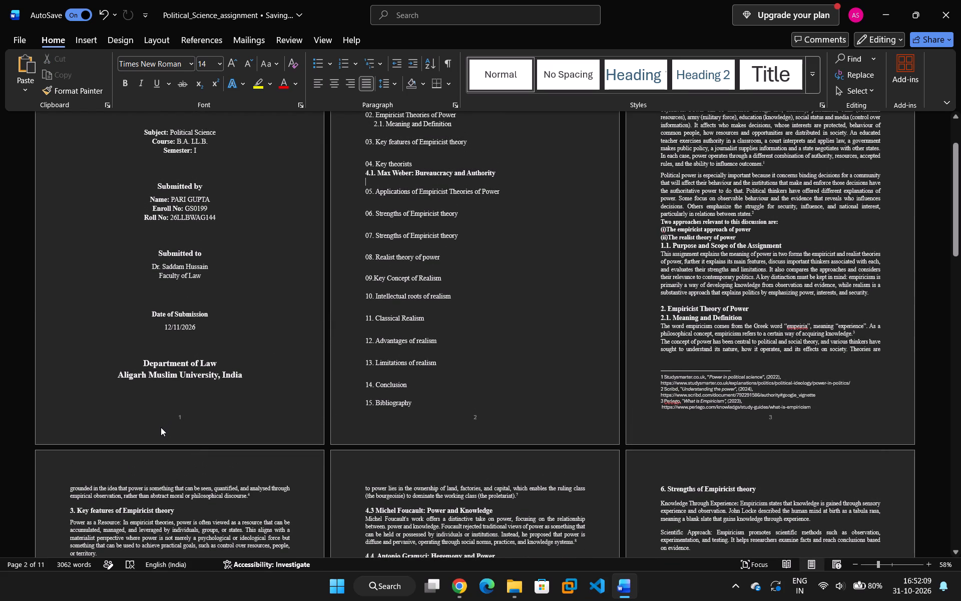
{"action": "key", "text": "ctrl+v"}
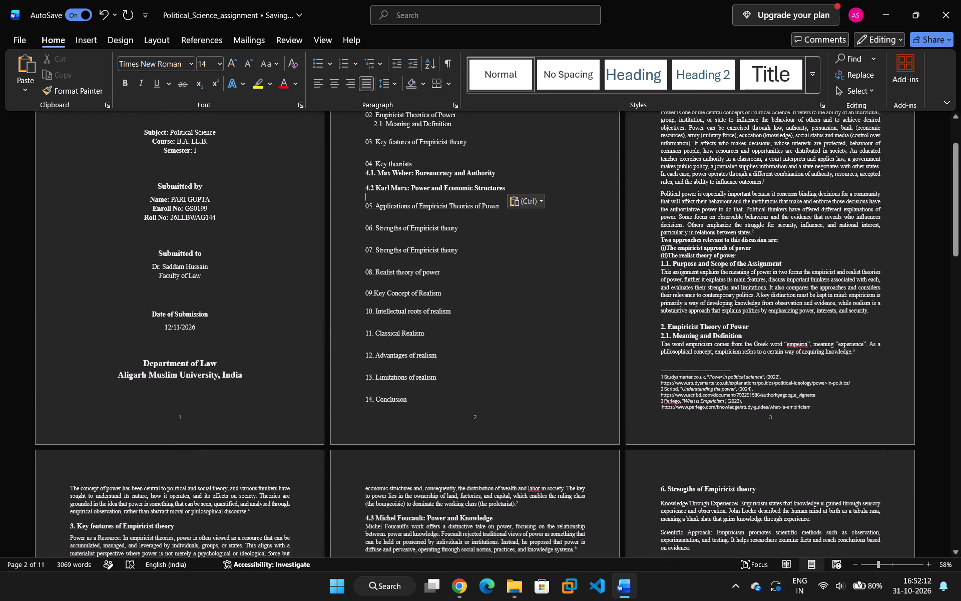
Open the line and paragraph spacing options for the "4.1. Max Weber: Bureaucracy and Authority" entry in the table of contents.
{"action": "left_click", "coordinate": [363, 184]}
{"action": "left_click", "coordinate": [365, 187]}
{"action": "left_click_drag", "start_coordinate": [502, 174], "coordinate": [360, 177]}
{"action": "left_click_drag", "start_coordinate": [360, 177], "coordinate": [366, 174]}
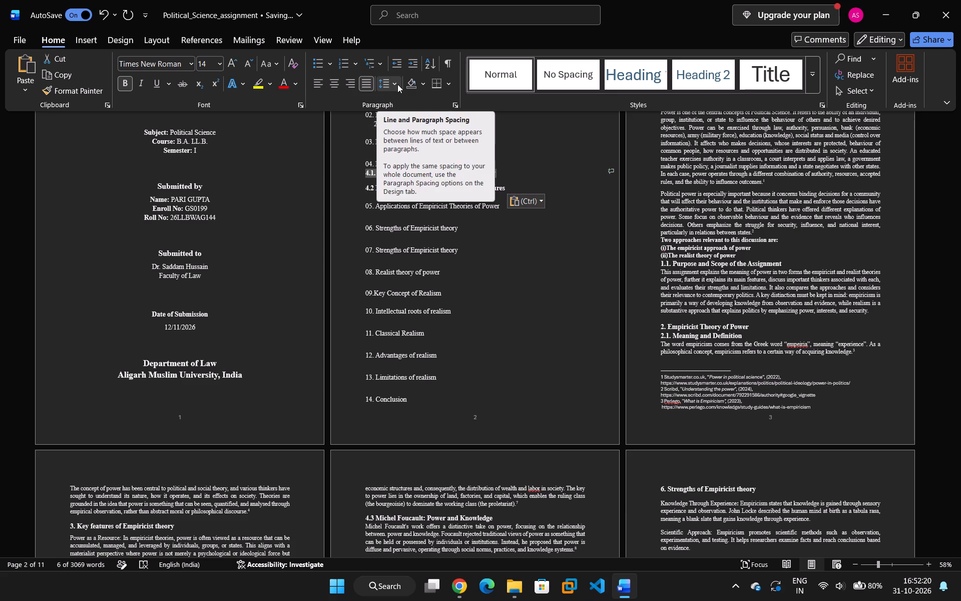
{"action": "left_click", "coordinate": [397, 84]}
{"action": "left_click", "coordinate": [534, 241]}
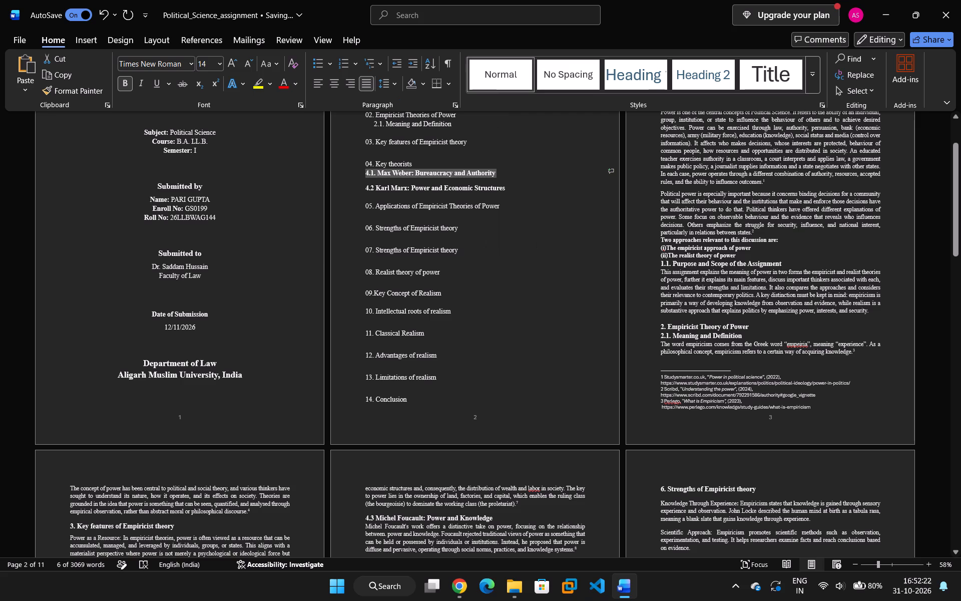
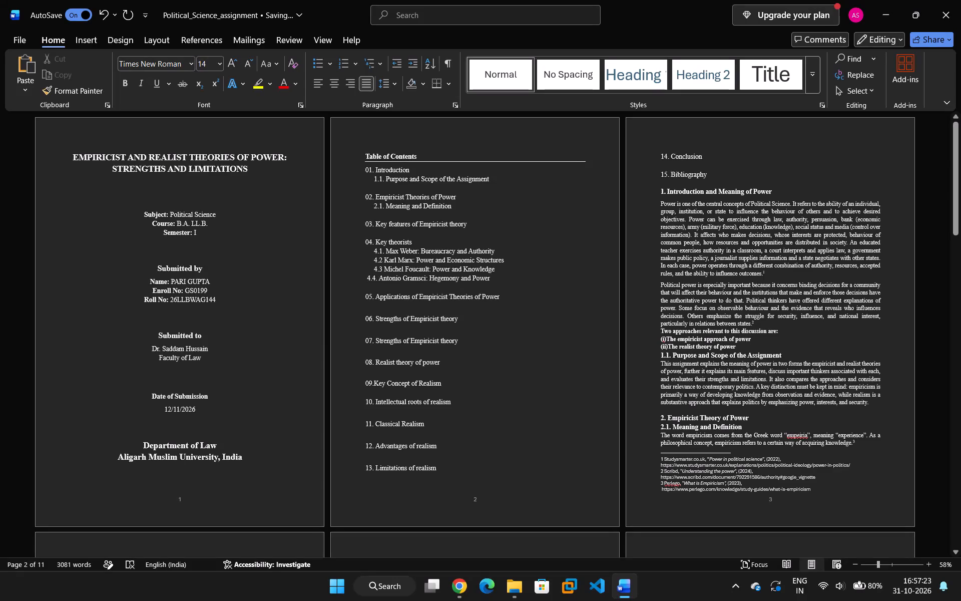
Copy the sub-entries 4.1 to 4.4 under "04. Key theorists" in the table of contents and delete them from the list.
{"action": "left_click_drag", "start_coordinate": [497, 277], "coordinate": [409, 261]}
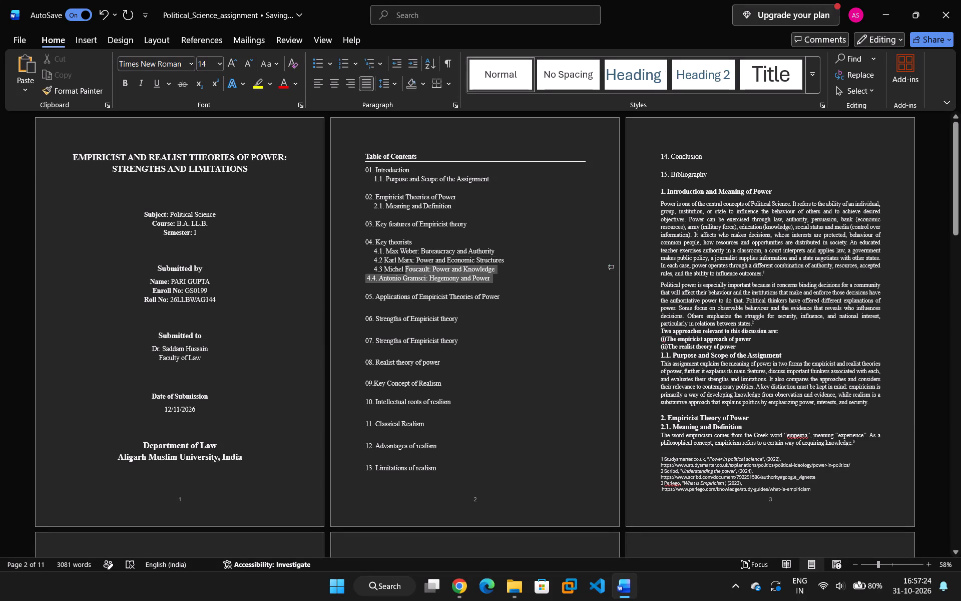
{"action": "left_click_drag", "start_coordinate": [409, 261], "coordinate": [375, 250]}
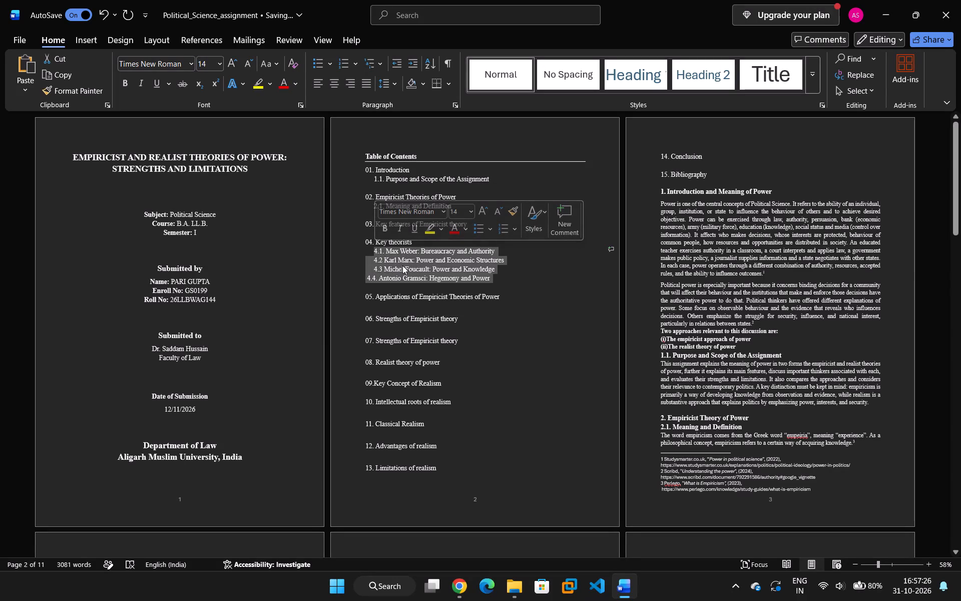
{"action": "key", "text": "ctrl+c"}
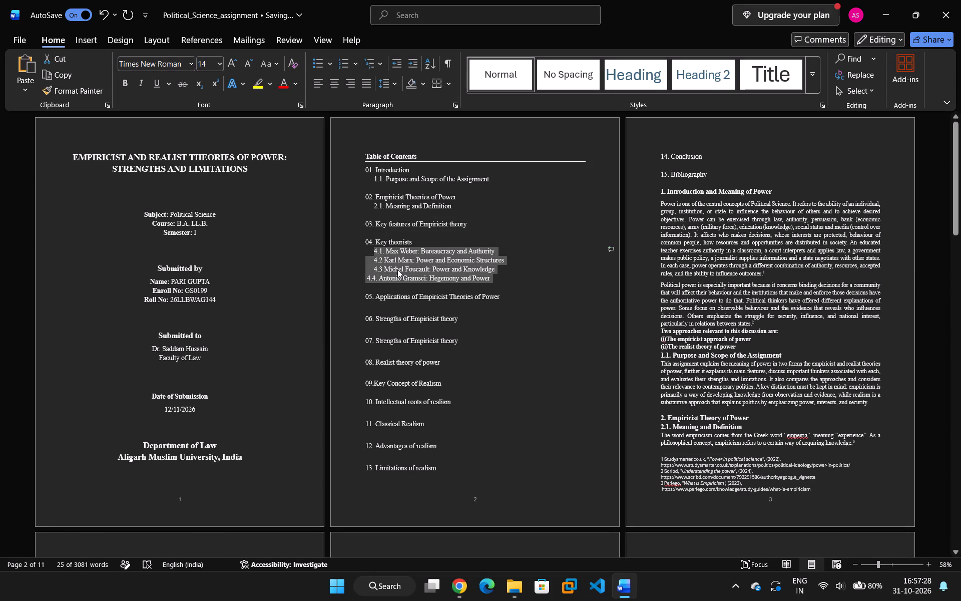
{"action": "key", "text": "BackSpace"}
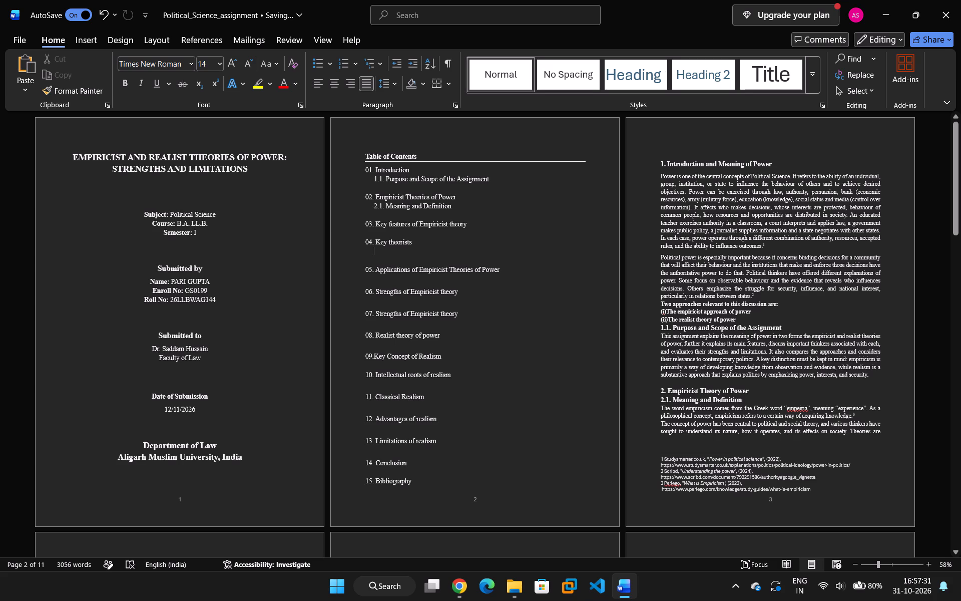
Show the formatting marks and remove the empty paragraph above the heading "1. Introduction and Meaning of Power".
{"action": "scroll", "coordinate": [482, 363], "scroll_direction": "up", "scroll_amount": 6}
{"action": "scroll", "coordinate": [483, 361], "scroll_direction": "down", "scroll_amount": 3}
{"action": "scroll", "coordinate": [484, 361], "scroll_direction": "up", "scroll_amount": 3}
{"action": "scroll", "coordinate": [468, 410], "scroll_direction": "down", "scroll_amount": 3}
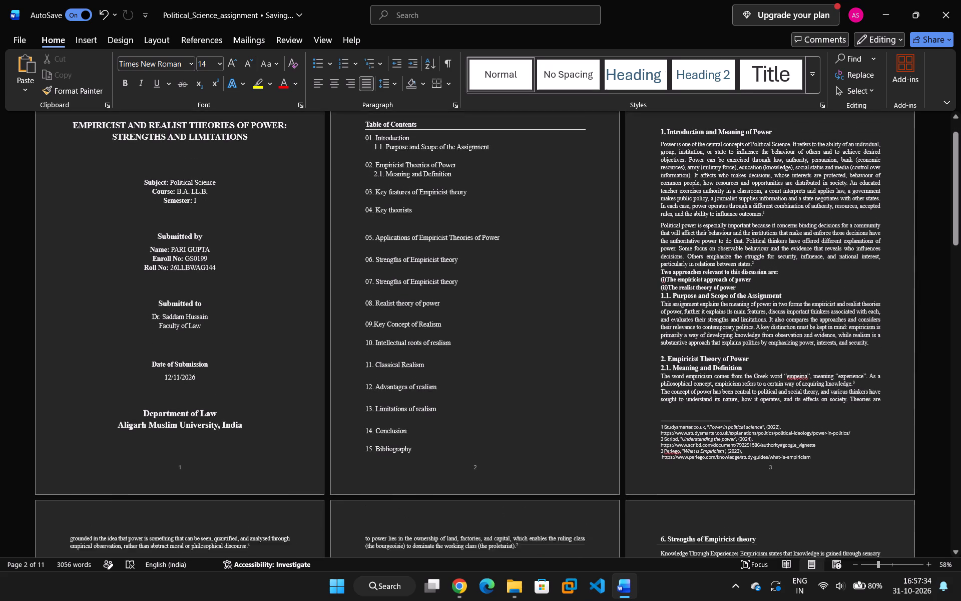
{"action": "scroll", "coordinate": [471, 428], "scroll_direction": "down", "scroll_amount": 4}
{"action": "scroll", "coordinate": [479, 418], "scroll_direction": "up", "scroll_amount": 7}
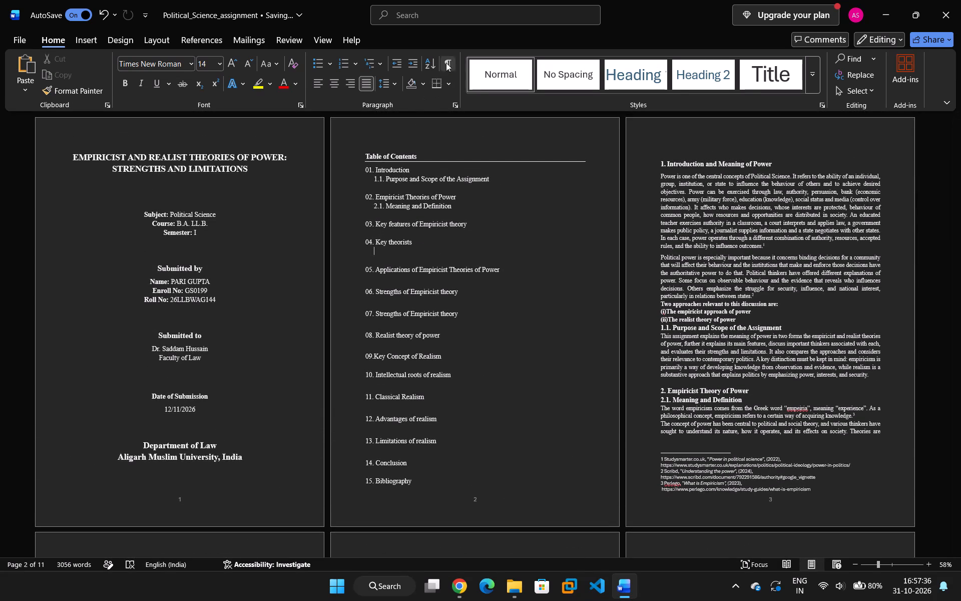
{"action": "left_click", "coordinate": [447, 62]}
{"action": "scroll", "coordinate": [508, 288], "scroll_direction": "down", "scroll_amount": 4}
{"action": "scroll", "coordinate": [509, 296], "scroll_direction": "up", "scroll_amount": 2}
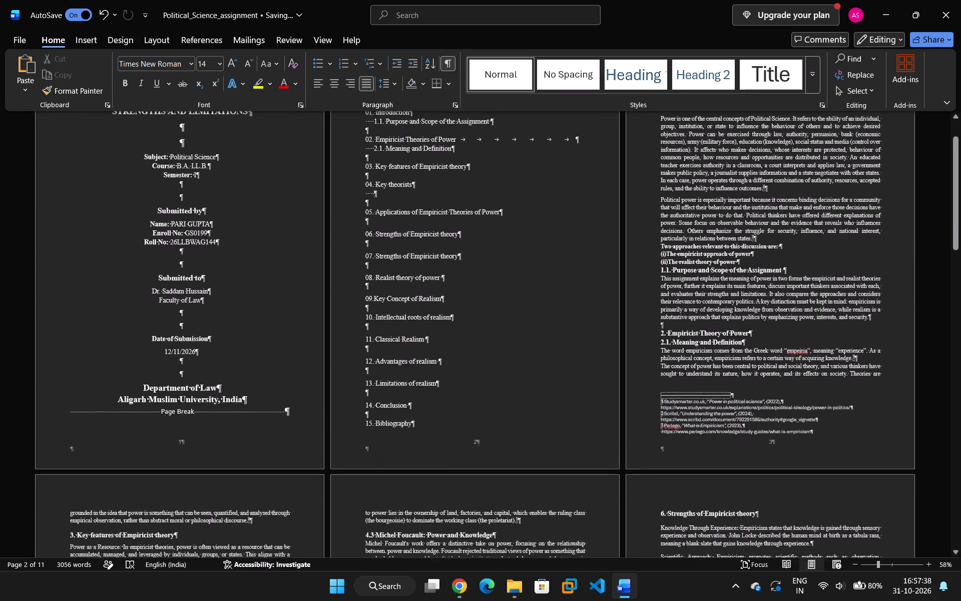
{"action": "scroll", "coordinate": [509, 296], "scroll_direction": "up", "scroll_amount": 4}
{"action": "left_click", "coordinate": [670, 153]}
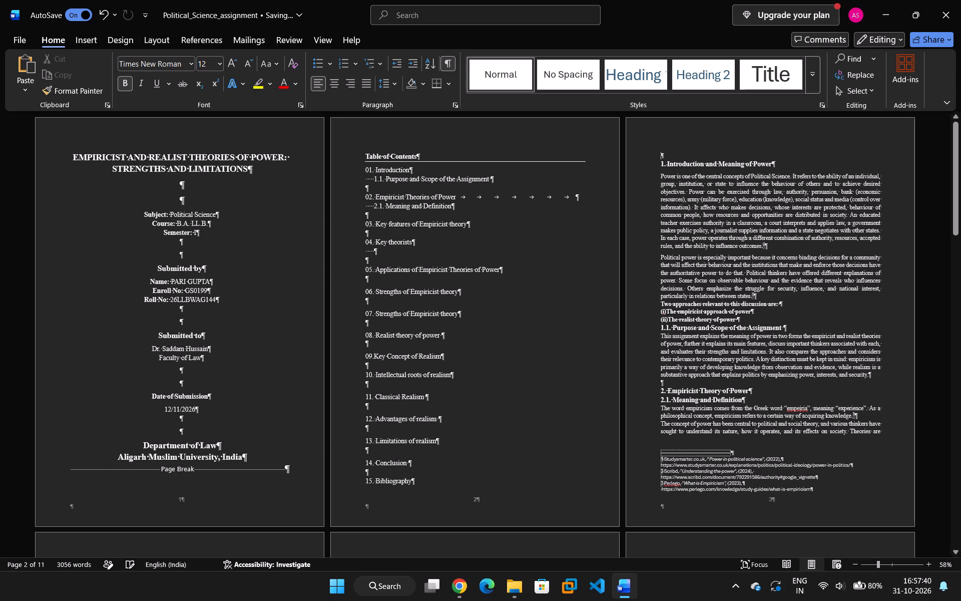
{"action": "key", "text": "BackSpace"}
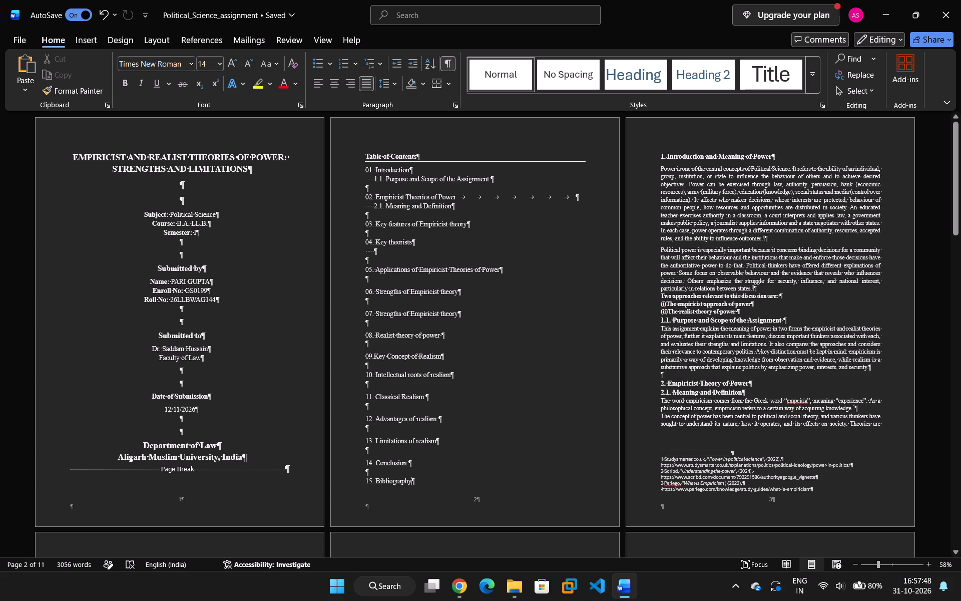
Undo the table of contents edits back to the bold main entries without any sub-entries.
{"action": "key", "text": "ctrl+z"}
{"action": "key", "text": "ctrl+z"}
{"action": "key", "text": "ctrl+z"}
{"action": "key", "text": "ctrl+z"}
{"action": "key", "text": "ctrl+z"}
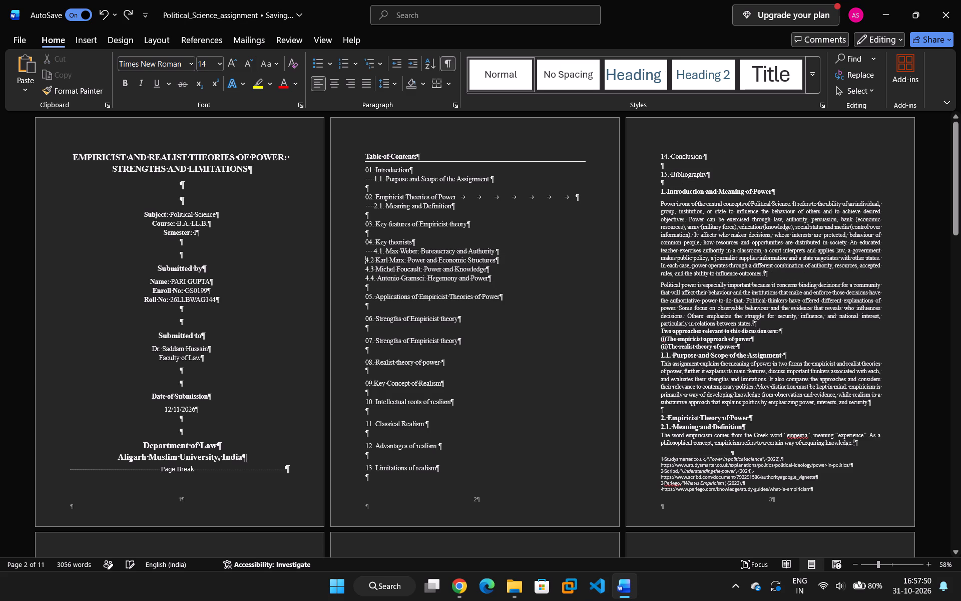
{"action": "key", "text": "ctrl+z"}
{"action": "key", "text": "ctrl+z"}
{"action": "key", "text": "ctrl+z"}
{"action": "key", "text": "ctrl+z"}
{"action": "key", "text": "ctrl+z"}
{"action": "key", "text": "ctrl+z"}
{"action": "key", "text": "ctrl+z"}
{"action": "key", "text": "ctrl+z"}
{"action": "key", "text": "ctrl+z"}
{"action": "key", "text": "ctrl+z"}
{"action": "key", "text": "ctrl+z"}
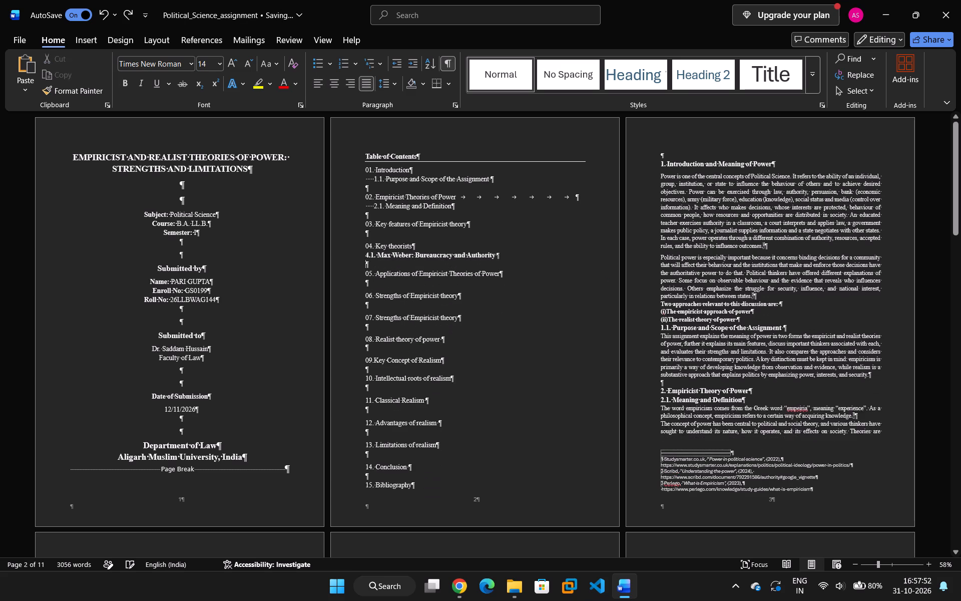
{"action": "key", "text": "ctrl+z"}
{"action": "key", "text": "ctrl+z"}
{"action": "key", "text": "ctrl+z"}
{"action": "key", "text": "ctrl+z"}
{"action": "key", "text": "ctrl+z"}
{"action": "key", "text": "ctrl+z"}
{"action": "key", "text": "ctrl+z"}
{"action": "key", "text": "ctrl+z"}
{"action": "key", "text": "ctrl+z"}
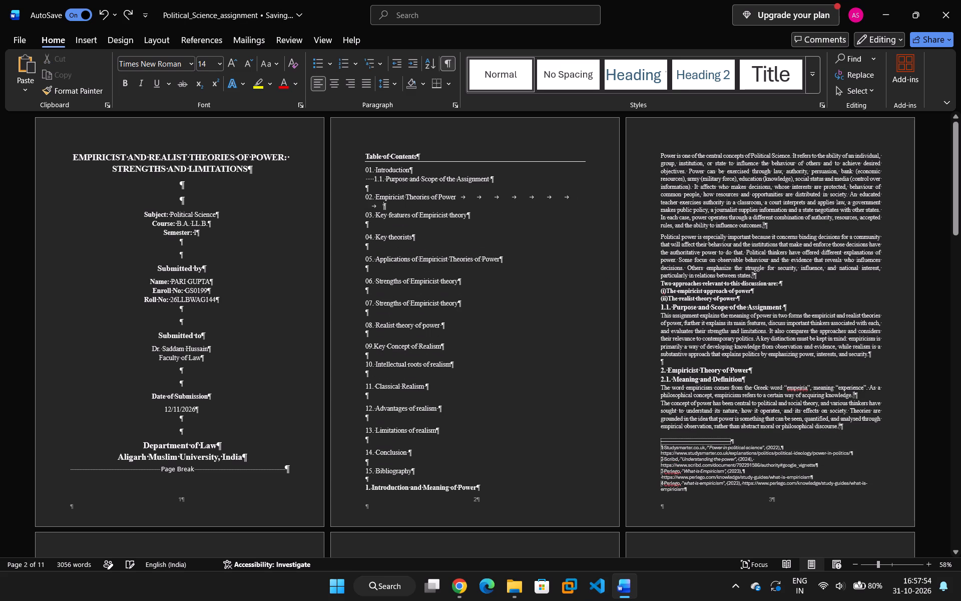
{"action": "key", "text": "ctrl+z"}
{"action": "key", "text": "ctrl+z"}
{"action": "key", "text": "ctrl+z"}
{"action": "key", "text": "ctrl+z"}
{"action": "key", "text": "ctrl+z"}
{"action": "key", "text": "ctrl+z"}
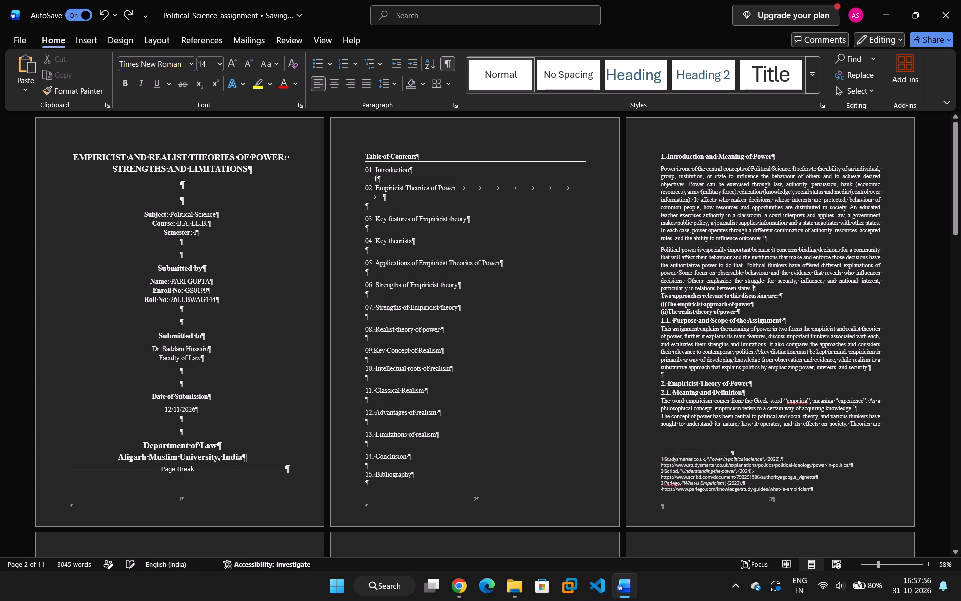
{"action": "key", "text": "ctrl+z"}
{"action": "key", "text": "ctrl+z"}
{"action": "key", "text": "ctrl+z"}
{"action": "key", "text": "ctrl+z"}
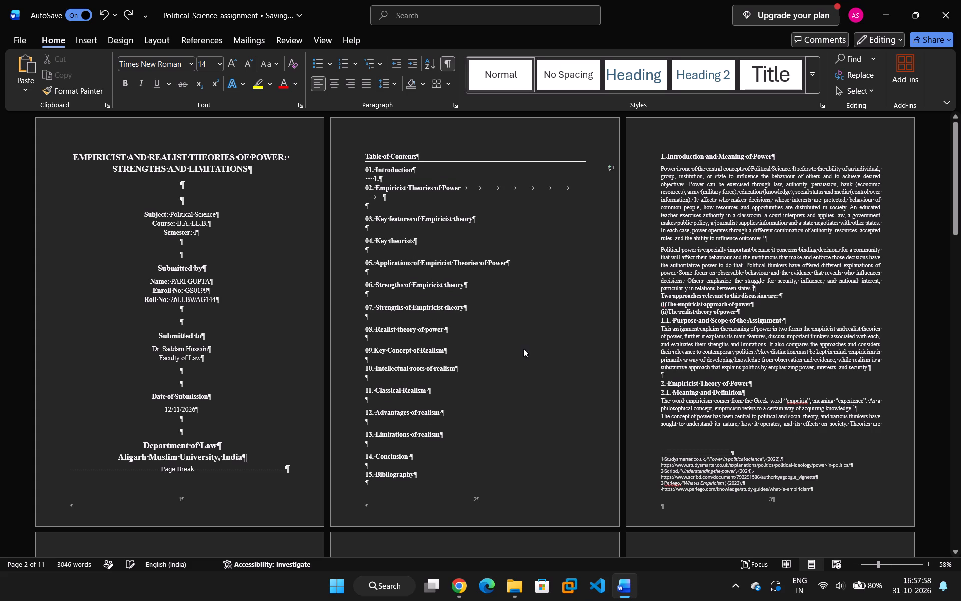
{"action": "key", "text": "ctrl+z"}
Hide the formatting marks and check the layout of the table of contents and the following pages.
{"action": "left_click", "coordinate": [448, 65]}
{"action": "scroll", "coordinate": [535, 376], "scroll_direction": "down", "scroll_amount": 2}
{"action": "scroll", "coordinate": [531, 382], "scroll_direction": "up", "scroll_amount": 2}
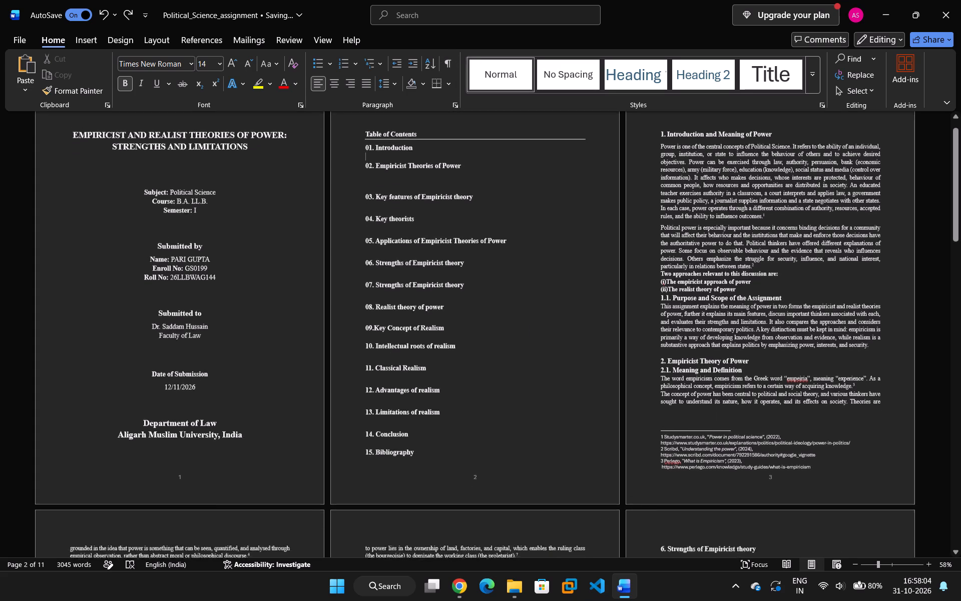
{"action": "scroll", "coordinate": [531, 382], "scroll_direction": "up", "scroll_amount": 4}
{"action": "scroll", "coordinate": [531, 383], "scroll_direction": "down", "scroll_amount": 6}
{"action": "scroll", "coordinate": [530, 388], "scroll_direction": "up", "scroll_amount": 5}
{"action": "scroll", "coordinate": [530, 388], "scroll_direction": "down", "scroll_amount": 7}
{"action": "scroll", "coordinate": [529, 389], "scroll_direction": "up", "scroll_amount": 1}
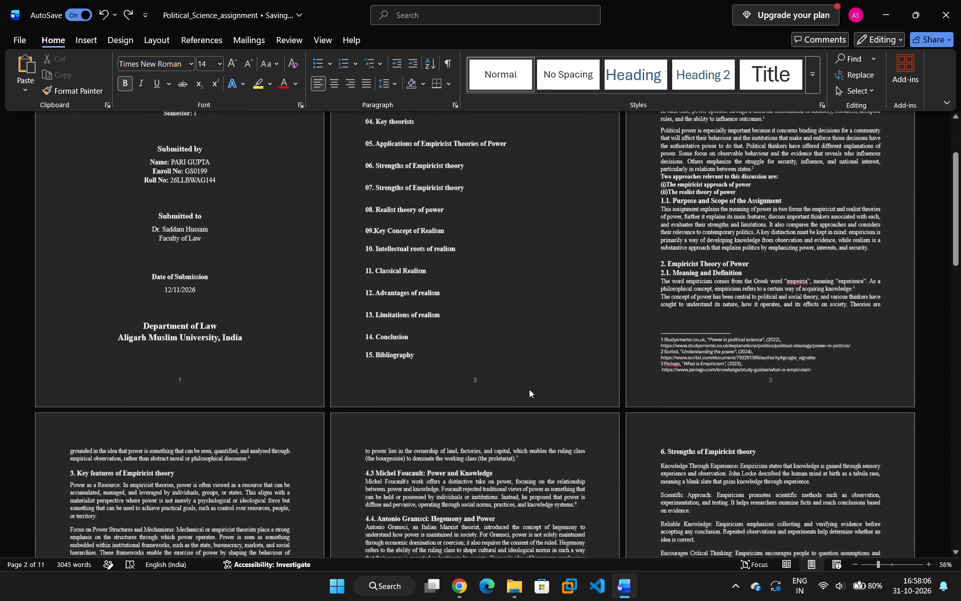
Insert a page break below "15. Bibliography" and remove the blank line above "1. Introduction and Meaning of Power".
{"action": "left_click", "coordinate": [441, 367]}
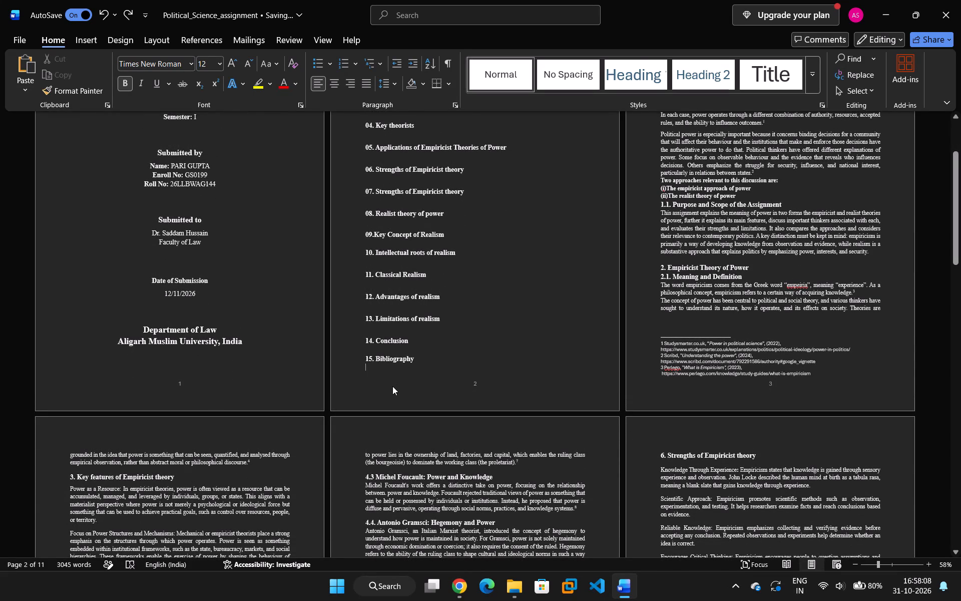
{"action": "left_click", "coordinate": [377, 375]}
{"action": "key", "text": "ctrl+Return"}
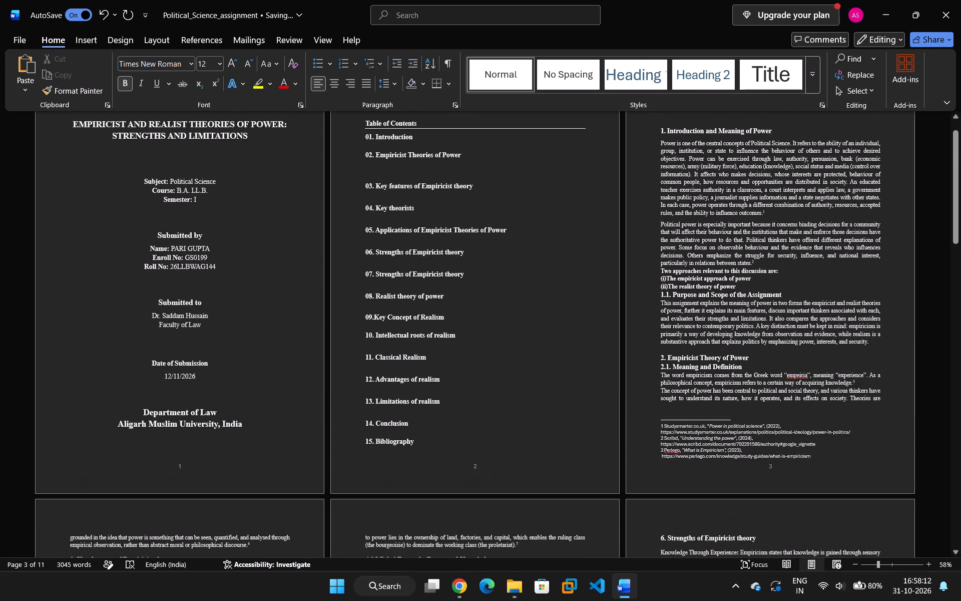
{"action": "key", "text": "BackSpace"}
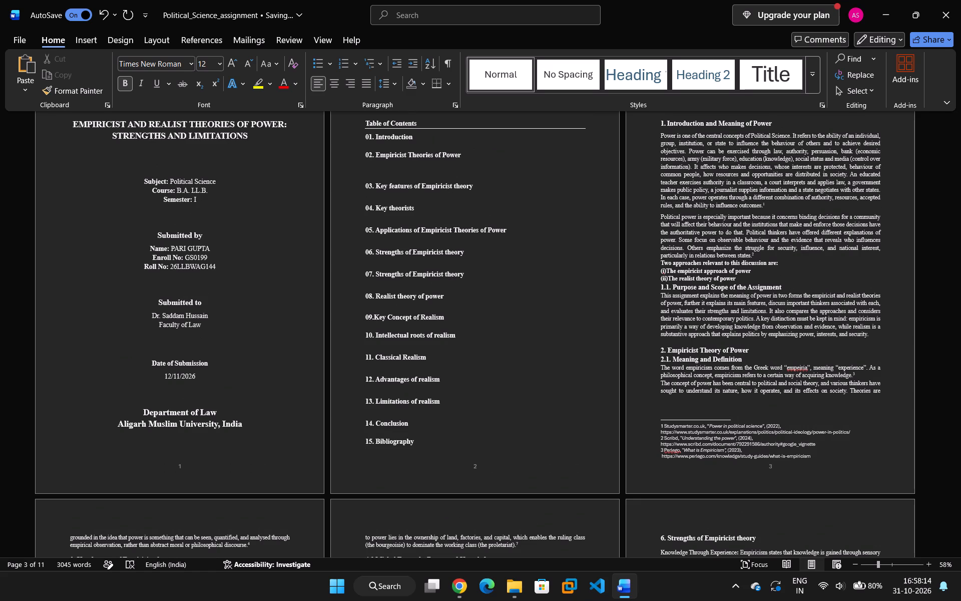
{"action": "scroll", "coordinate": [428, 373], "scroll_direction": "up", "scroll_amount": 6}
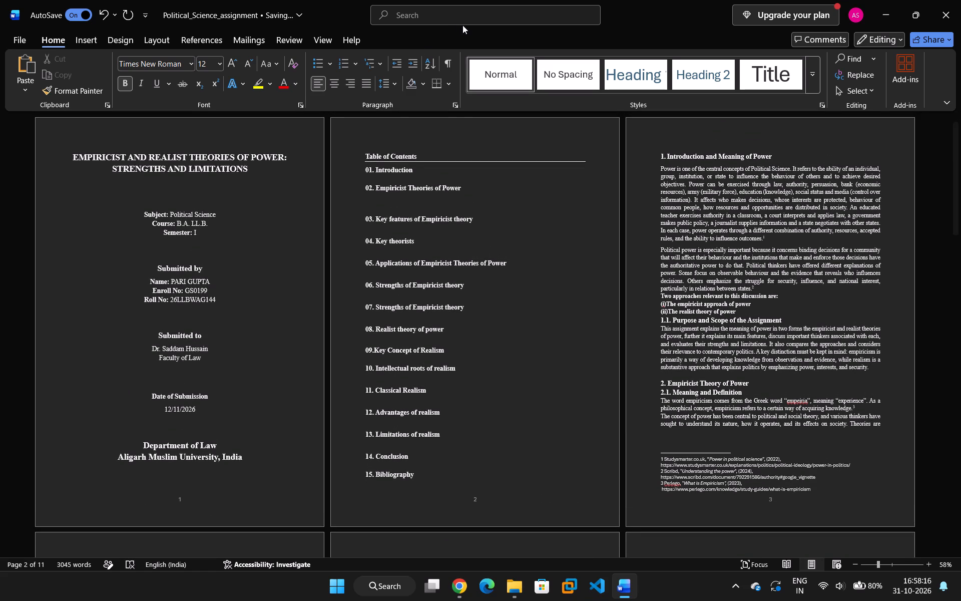
Show the formatting marks and examine the breaks and empty paragraphs from the cover page through section 7.
{"action": "left_click", "coordinate": [445, 60]}
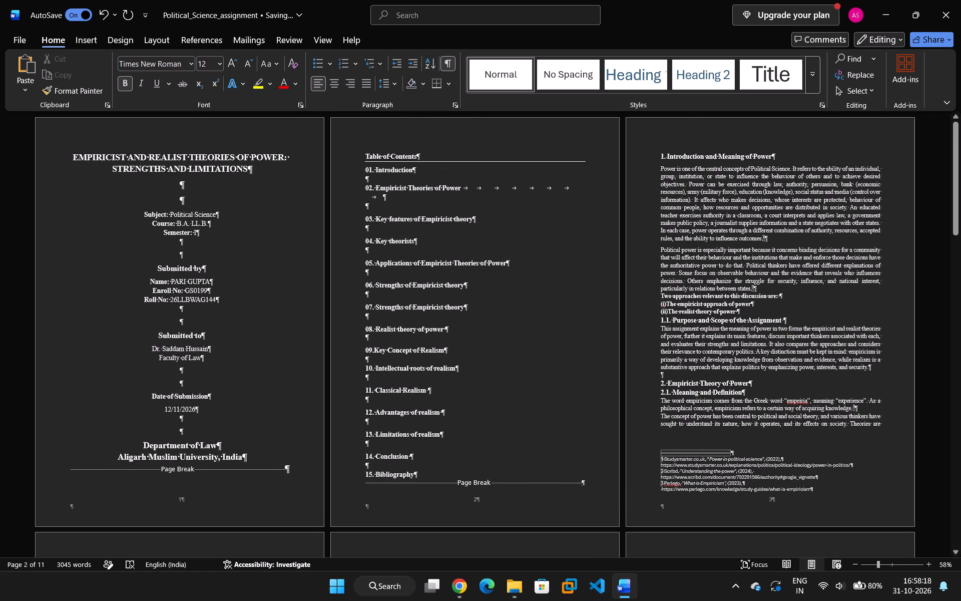
{"action": "scroll", "coordinate": [616, 234], "scroll_direction": "up", "scroll_amount": 9}
{"action": "scroll", "coordinate": [619, 231], "scroll_direction": "down", "scroll_amount": 5}
{"action": "scroll", "coordinate": [615, 238], "scroll_direction": "up", "scroll_amount": 6}
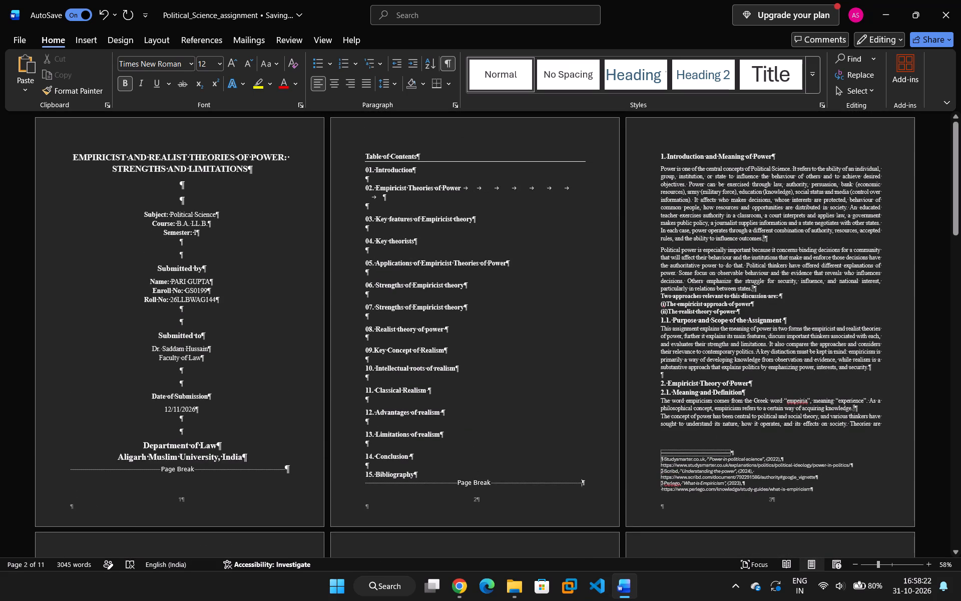
{"action": "scroll", "coordinate": [615, 238], "scroll_direction": "down", "scroll_amount": 16}
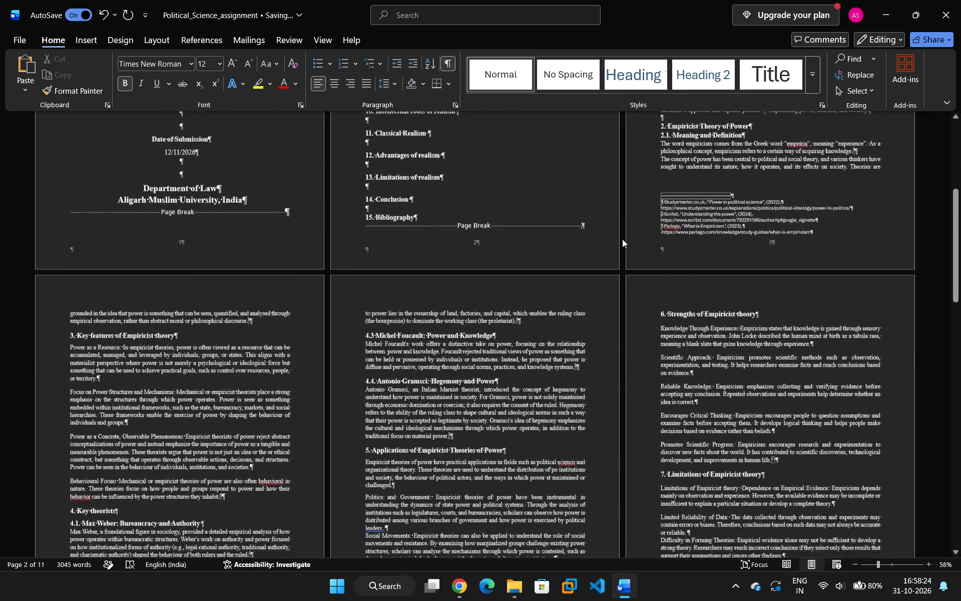
{"action": "scroll", "coordinate": [622, 239], "scroll_direction": "down", "scroll_amount": 6}
{"action": "scroll", "coordinate": [520, 295], "scroll_direction": "down", "scroll_amount": 4}
{"action": "scroll", "coordinate": [449, 275], "scroll_direction": "down", "scroll_amount": 2}
{"action": "scroll", "coordinate": [454, 277], "scroll_direction": "up", "scroll_amount": 5}
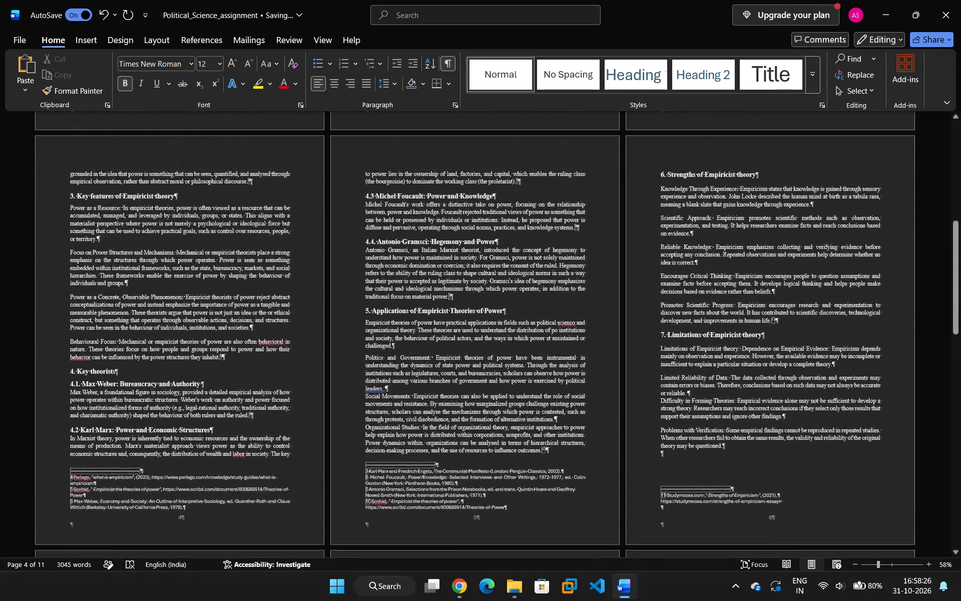
{"action": "scroll", "coordinate": [462, 273], "scroll_direction": "up", "scroll_amount": 9}
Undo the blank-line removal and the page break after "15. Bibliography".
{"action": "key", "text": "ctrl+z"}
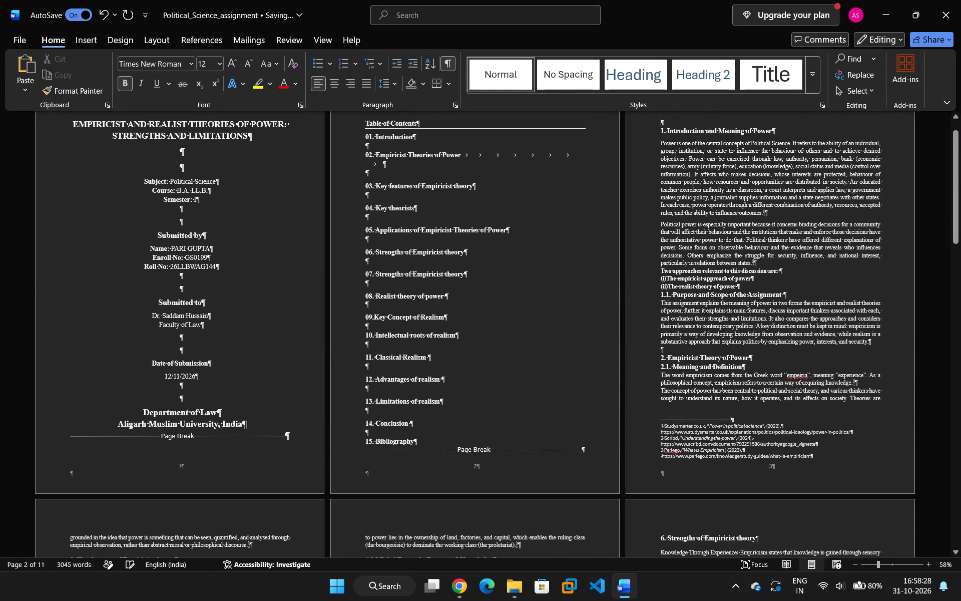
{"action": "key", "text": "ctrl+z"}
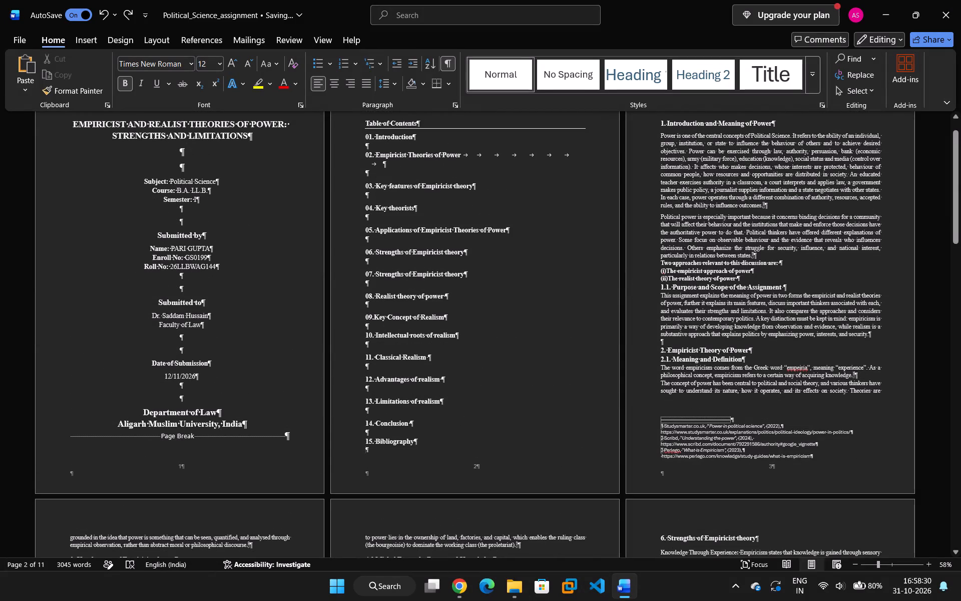
Undo the remaining edits to the blank line beneath "01. Introduction" in the table of contents.
{"action": "key", "text": "ctrl+z"}
{"action": "key", "text": "ctrl+z"}
{"action": "key", "text": "ctrl+z"}
{"action": "key", "text": "ctrl+z"}
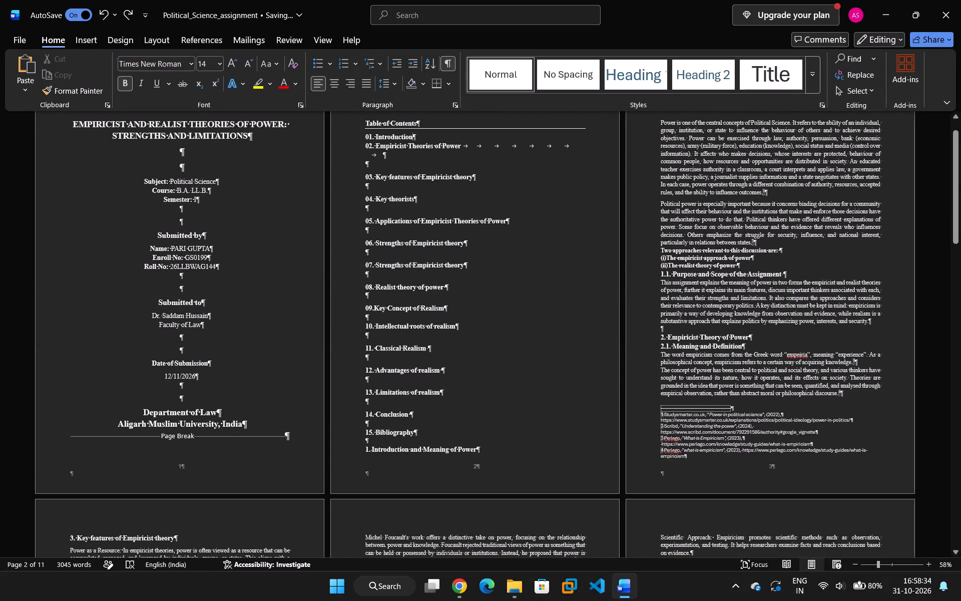
{"action": "key", "text": "ctrl+z"}
{"action": "key", "text": "ctrl+z"}
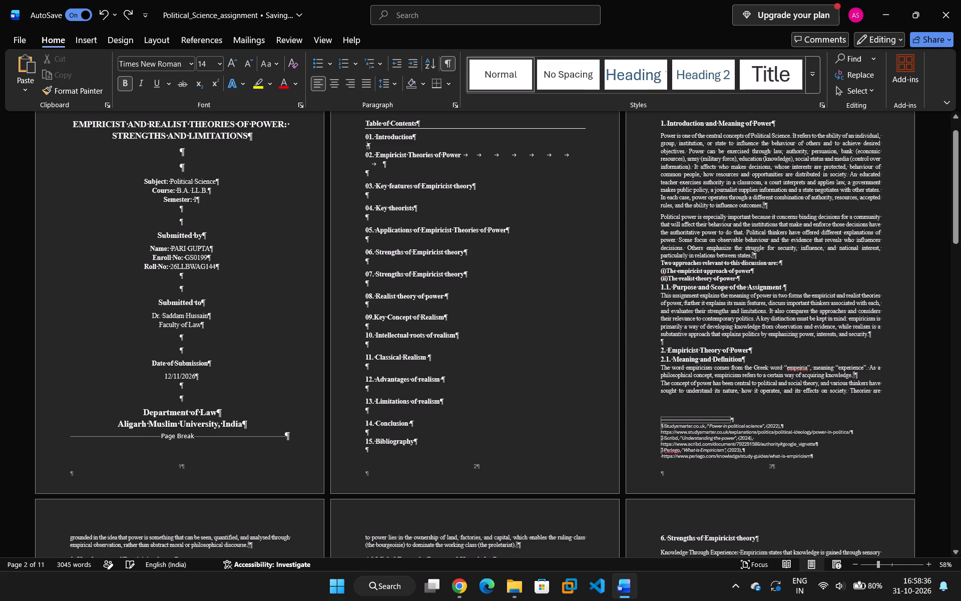
{"action": "key", "text": "ctrl+z"}
{"action": "key", "text": "ctrl+z"}
{"action": "key", "text": "ctrl+z"}
{"action": "key", "text": "ctrl+z"}
{"action": "key", "text": "ctrl+z"}
{"action": "key", "text": "ctrl+z"}
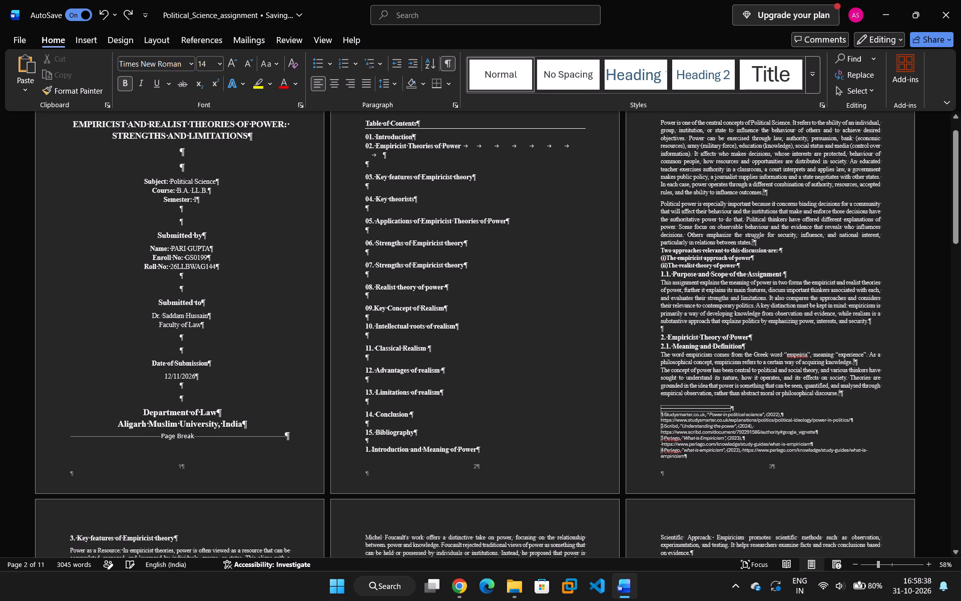
{"action": "key", "text": "ctrl+z"}
{"action": "key", "text": "ctrl+z"}
{"action": "key", "text": "ctrl+z"}
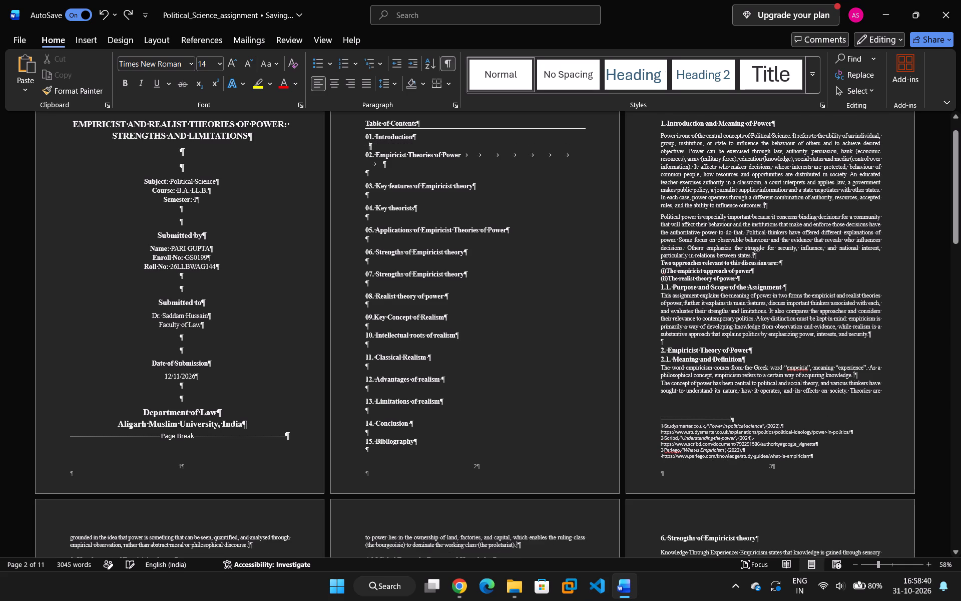
{"action": "key", "text": "ctrl+z"}
{"action": "key", "text": "ctrl+z"}
{"action": "key", "text": "ctrl+z"}
{"action": "key", "text": "ctrl+z"}
{"action": "key", "text": "ctrl+z"}
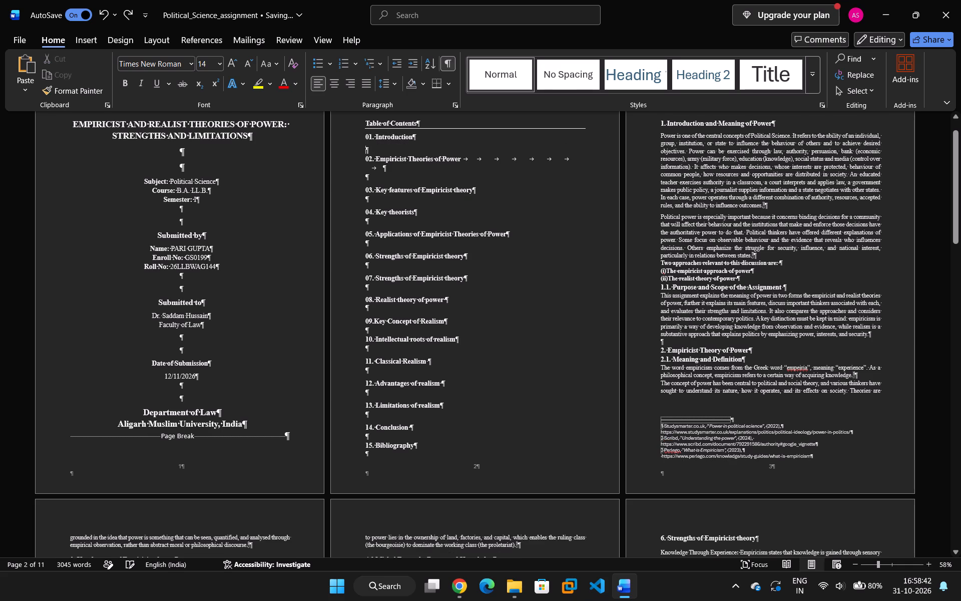
Undo the cover page edits, restoring the DD/MM/2026 submission date placeholder and removing the "Dr." title under "Submitted to".
{"action": "key", "text": "ctrl+z"}
{"action": "key", "text": "ctrl+z"}
{"action": "key", "text": "ctrl+z"}
{"action": "key", "text": "ctrl+z"}
{"action": "key", "text": "ctrl+z"}
{"action": "key", "text": "ctrl+z"}
{"action": "key", "text": "ctrl+z"}
{"action": "key", "text": "ctrl+z"}
{"action": "key", "text": "ctrl+z"}
{"action": "key", "text": "ctrl+z"}
{"action": "key", "text": "ctrl+z"}
{"action": "key", "text": "ctrl+z"}
{"action": "key", "text": "ctrl+z"}
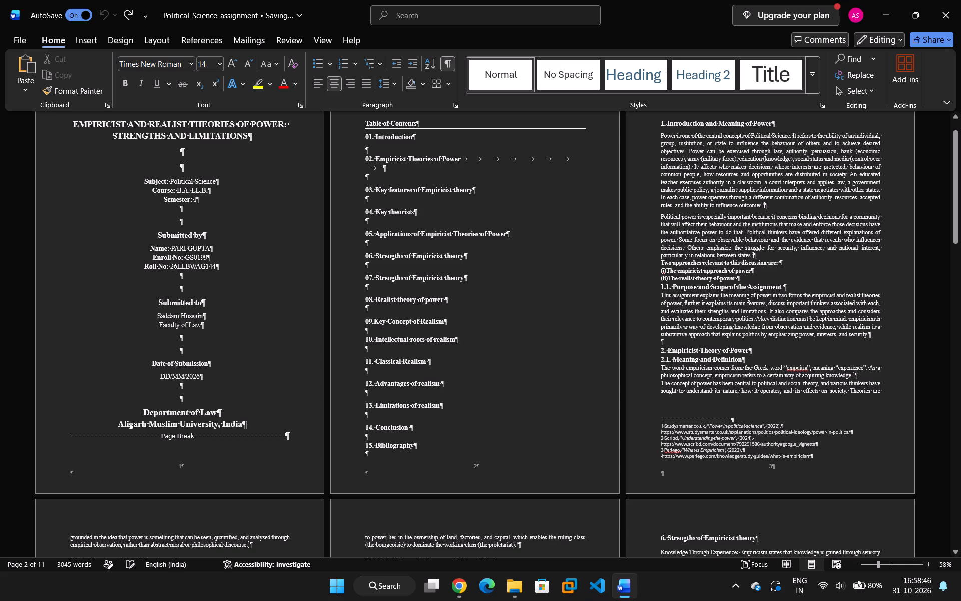
{"action": "key", "text": "ctrl+z"}
{"action": "key", "text": "ctrl+z"}
{"action": "key", "text": "ctrl+z"}
{"action": "key", "text": "ctrl+z"}
{"action": "key", "text": "ctrl+z"}
{"action": "key", "text": "ctrl+z"}
{"action": "key", "text": "ctrl+z"}
{"action": "key", "text": "ctrl+z"}
{"action": "key", "text": "ctrl+z"}
{"action": "key", "text": "ctrl+z"}
{"action": "key", "text": "ctrl+z"}
{"action": "key", "text": "ctrl+z"}
{"action": "key", "text": "ctrl+z"}
{"action": "key", "text": "ctrl+z"}
{"action": "key", "text": "ctrl+z"}
{"action": "key", "text": "ctrl+z"}
Hide the formatting marks and try to undo any edits still left in the history.
{"action": "left_click", "coordinate": [446, 64], "text": "ctrl"}
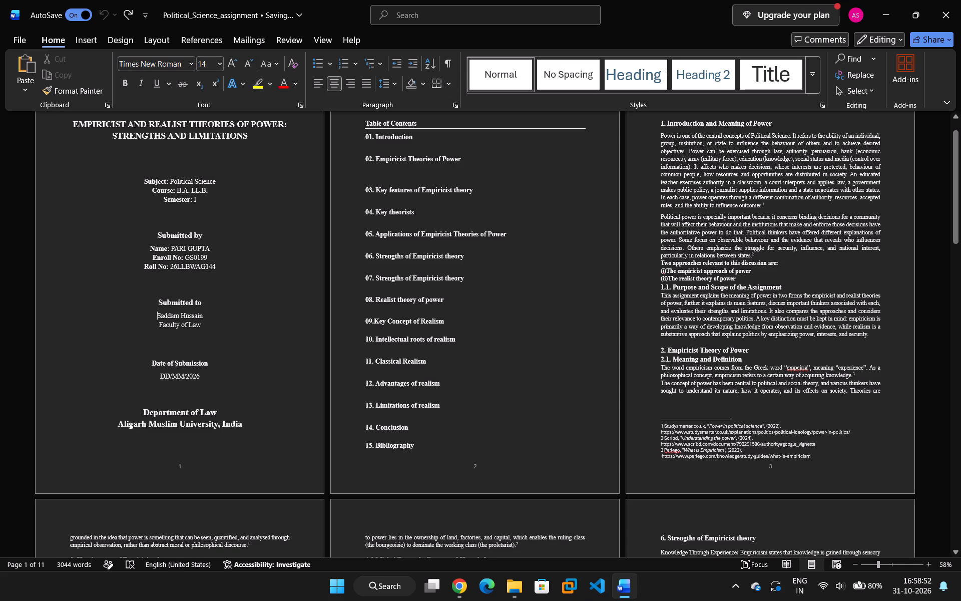
{"action": "key", "text": "ctrl+z"}
{"action": "key", "text": "ctrl+z"}
{"action": "key", "text": "ctrl+z"}
{"action": "key", "text": "ctrl+z"}
{"action": "key", "text": "ctrl+z"}
{"action": "key", "text": "ctrl+z"}
{"action": "key", "text": "ctrl+z"}
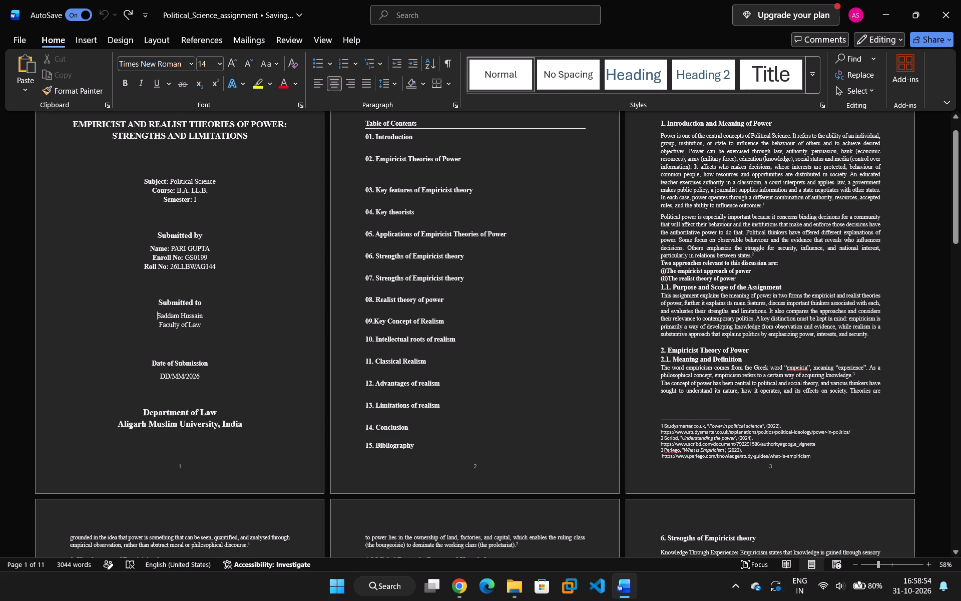
{"action": "key", "text": "ctrl+z"}
{"action": "key", "text": "ctrl+z"}
{"action": "key", "text": "ctrl+z"}
{"action": "key", "text": "ctrl+z"}
Check the page layout from the table of contents through section 15, Bibliography.
{"action": "scroll", "coordinate": [455, 279], "scroll_direction": "down", "scroll_amount": 9}
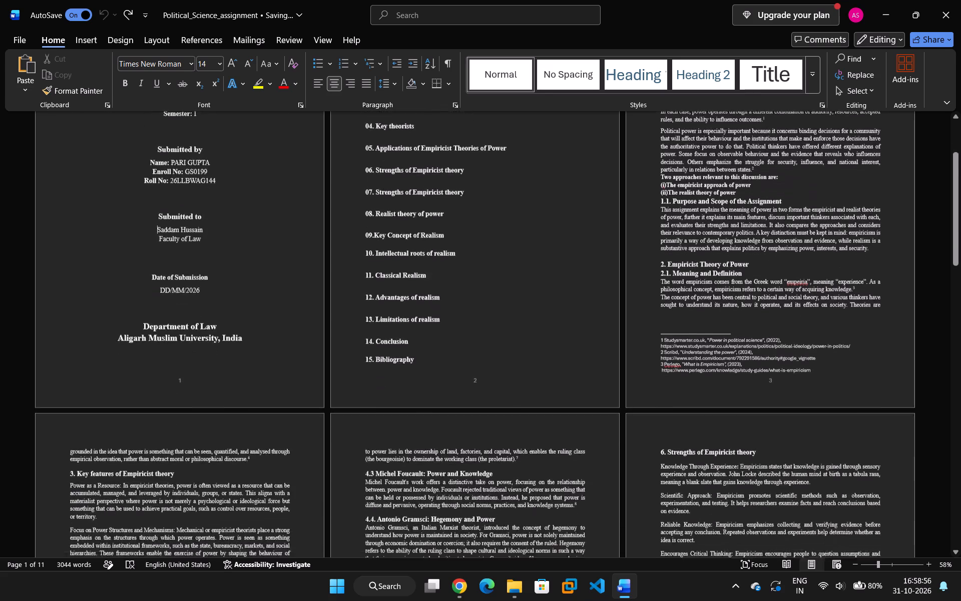
{"action": "scroll", "coordinate": [455, 279], "scroll_direction": "down", "scroll_amount": 19}
{"action": "scroll", "coordinate": [458, 276], "scroll_direction": "down", "scroll_amount": 20}
{"action": "scroll", "coordinate": [458, 276], "scroll_direction": "down", "scroll_amount": 1}
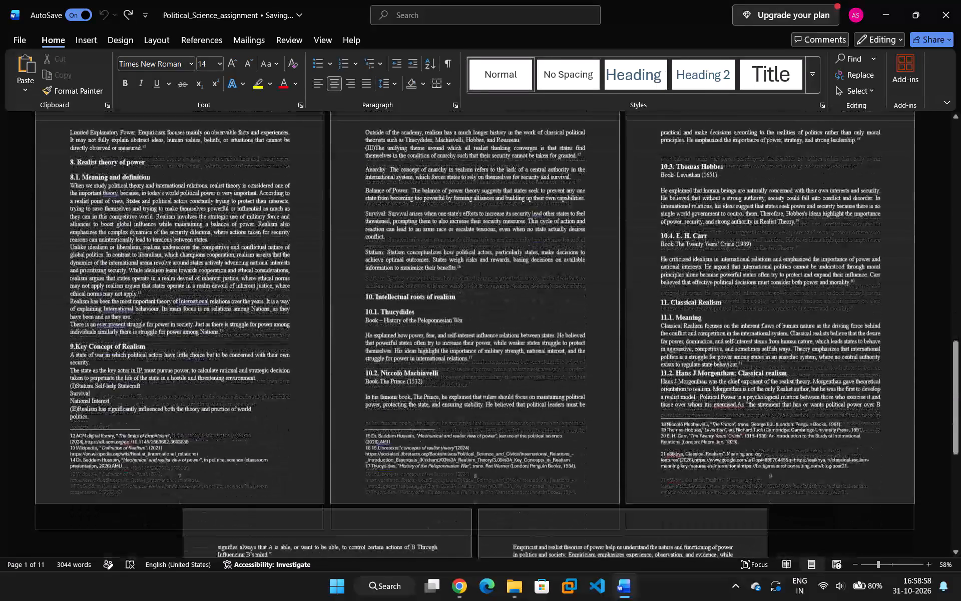
{"action": "scroll", "coordinate": [463, 270], "scroll_direction": "down", "scroll_amount": 10}
{"action": "scroll", "coordinate": [456, 281], "scroll_direction": "up", "scroll_amount": 1}
{"action": "scroll", "coordinate": [456, 281], "scroll_direction": "down", "scroll_amount": 8}
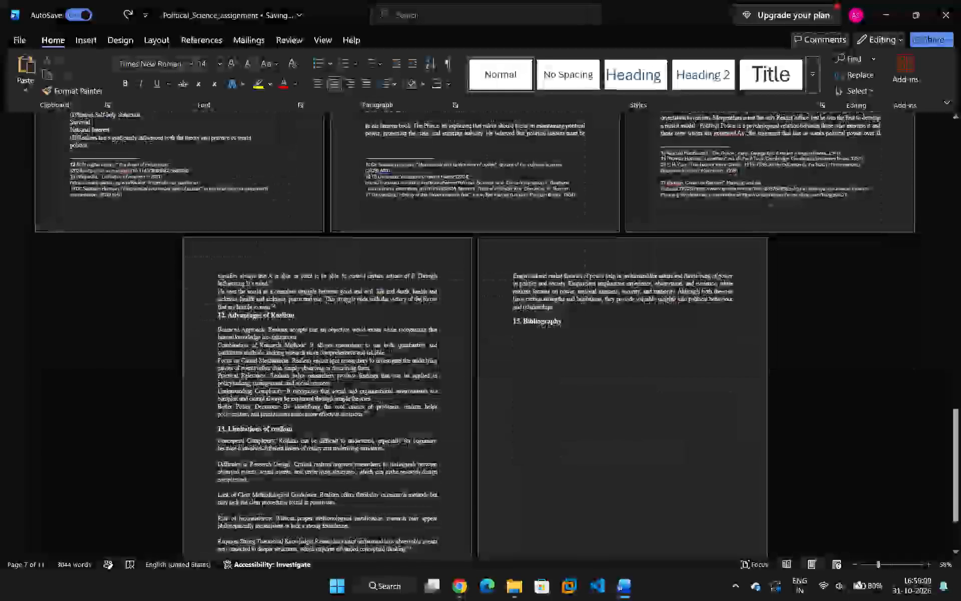
{"action": "scroll", "coordinate": [462, 281], "scroll_direction": "up", "scroll_amount": 20}
{"action": "scroll", "coordinate": [462, 281], "scroll_direction": "up", "scroll_amount": 1}
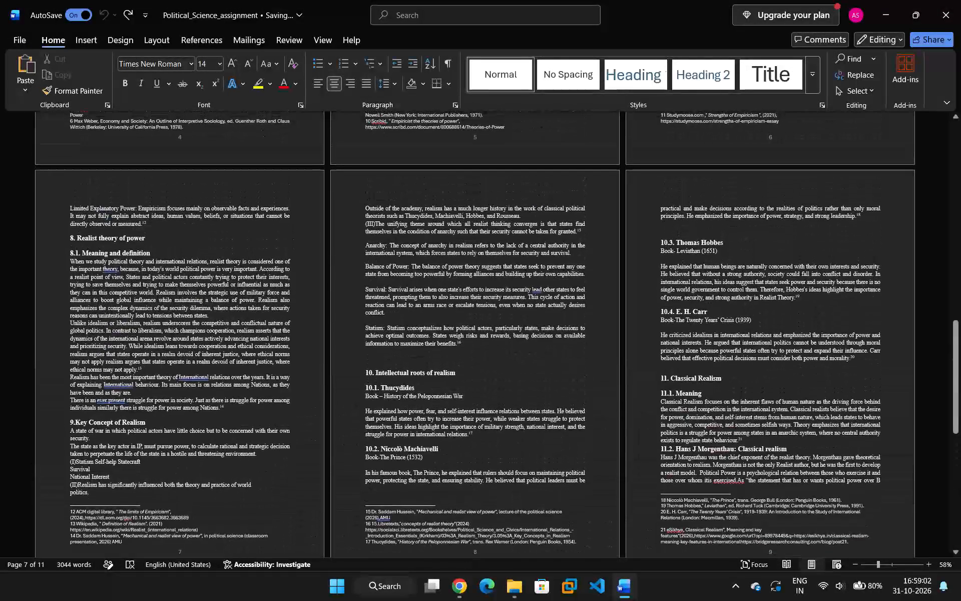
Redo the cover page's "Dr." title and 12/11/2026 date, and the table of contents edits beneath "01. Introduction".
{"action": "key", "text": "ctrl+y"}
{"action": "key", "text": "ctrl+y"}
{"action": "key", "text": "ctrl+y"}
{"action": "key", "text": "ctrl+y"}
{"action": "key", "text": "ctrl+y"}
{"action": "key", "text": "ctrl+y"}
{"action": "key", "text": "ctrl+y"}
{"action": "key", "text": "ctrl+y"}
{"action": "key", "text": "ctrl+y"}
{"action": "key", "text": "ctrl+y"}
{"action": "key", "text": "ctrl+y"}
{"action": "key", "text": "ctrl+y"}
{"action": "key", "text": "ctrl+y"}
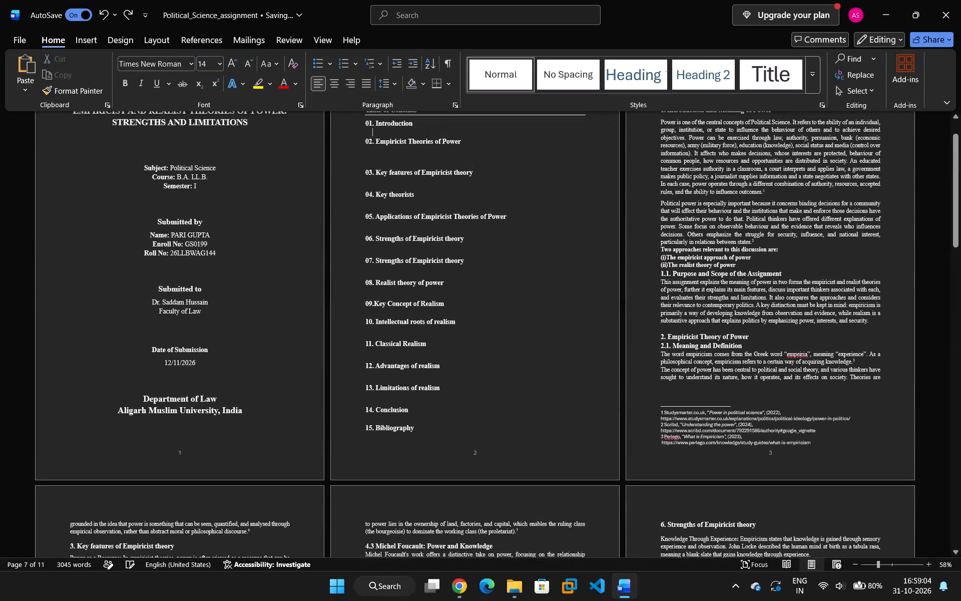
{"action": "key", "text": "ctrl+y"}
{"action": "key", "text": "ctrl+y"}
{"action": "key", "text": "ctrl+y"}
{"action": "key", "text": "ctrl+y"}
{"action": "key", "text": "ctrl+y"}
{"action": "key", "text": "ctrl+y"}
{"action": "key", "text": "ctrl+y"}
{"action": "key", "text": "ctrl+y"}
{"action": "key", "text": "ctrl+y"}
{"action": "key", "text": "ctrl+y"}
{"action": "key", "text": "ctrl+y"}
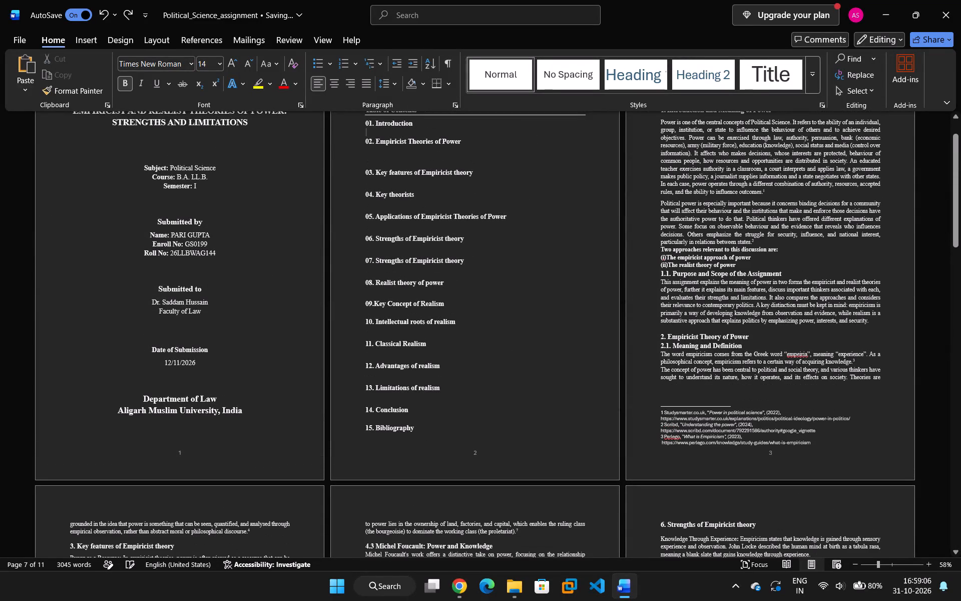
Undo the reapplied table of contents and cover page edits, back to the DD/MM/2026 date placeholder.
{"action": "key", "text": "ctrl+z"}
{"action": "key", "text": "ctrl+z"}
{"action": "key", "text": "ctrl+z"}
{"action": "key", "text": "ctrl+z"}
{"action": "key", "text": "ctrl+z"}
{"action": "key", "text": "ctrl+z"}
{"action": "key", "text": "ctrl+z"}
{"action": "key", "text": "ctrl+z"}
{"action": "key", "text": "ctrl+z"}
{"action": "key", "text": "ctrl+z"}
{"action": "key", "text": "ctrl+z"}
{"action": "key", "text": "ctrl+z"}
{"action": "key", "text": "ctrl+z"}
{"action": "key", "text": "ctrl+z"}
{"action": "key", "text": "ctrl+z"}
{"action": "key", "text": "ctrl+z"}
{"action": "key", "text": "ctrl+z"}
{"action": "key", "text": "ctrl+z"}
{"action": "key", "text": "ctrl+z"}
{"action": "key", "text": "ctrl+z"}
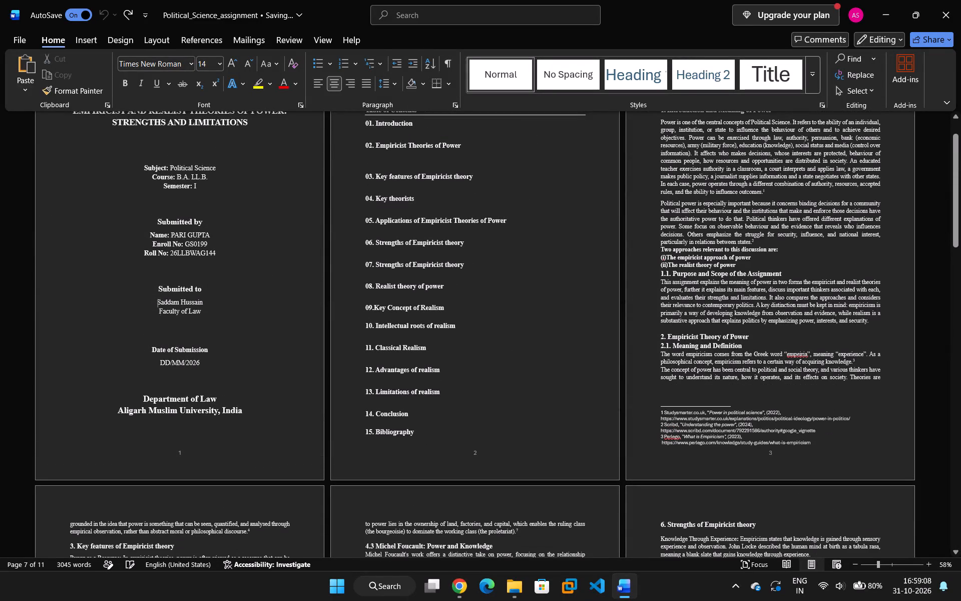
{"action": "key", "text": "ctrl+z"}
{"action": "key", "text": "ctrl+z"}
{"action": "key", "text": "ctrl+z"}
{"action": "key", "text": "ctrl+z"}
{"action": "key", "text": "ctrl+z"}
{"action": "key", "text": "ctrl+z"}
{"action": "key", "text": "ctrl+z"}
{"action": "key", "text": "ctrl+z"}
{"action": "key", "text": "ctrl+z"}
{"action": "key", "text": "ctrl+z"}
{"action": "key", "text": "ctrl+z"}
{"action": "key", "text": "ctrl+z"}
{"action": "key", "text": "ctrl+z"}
Examine the layout of the cover page, the table of contents and sections 1 to 7.
{"action": "scroll", "coordinate": [484, 227], "scroll_direction": "down", "scroll_amount": 16}
{"action": "scroll", "coordinate": [536, 195], "scroll_direction": "down", "scroll_amount": 5}
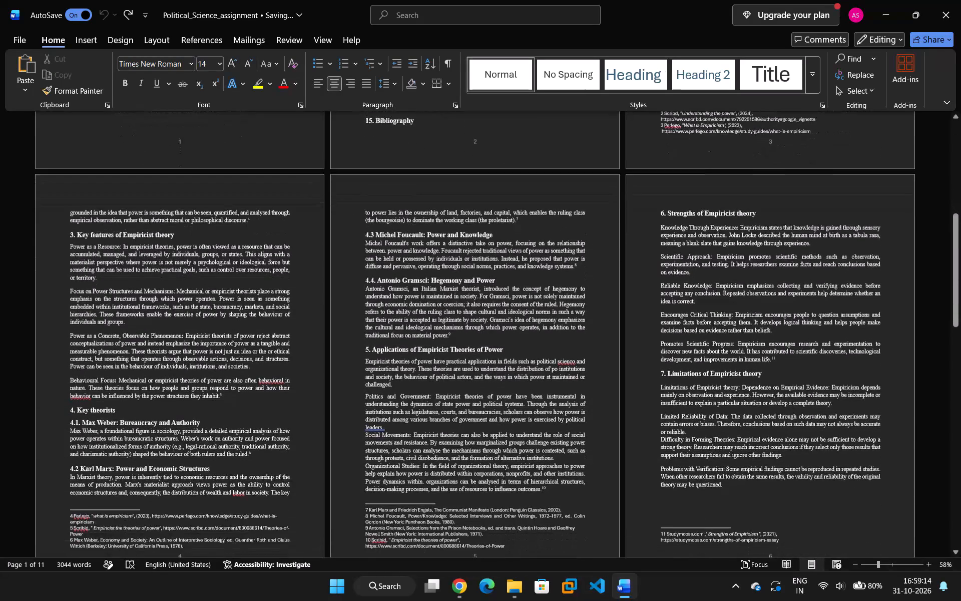
{"action": "scroll", "coordinate": [527, 207], "scroll_direction": "down", "scroll_amount": 4}
{"action": "scroll", "coordinate": [441, 227], "scroll_direction": "down", "scroll_amount": 1}
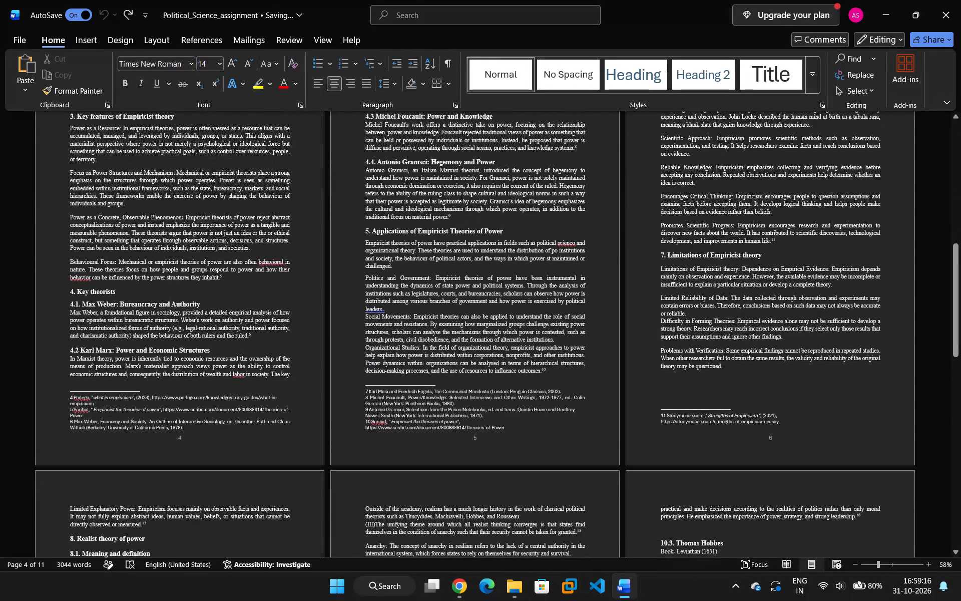
{"action": "scroll", "coordinate": [429, 248], "scroll_direction": "down", "scroll_amount": 2}
{"action": "scroll", "coordinate": [429, 249], "scroll_direction": "up", "scroll_amount": 15}
{"action": "scroll", "coordinate": [444, 237], "scroll_direction": "up", "scroll_amount": 6}
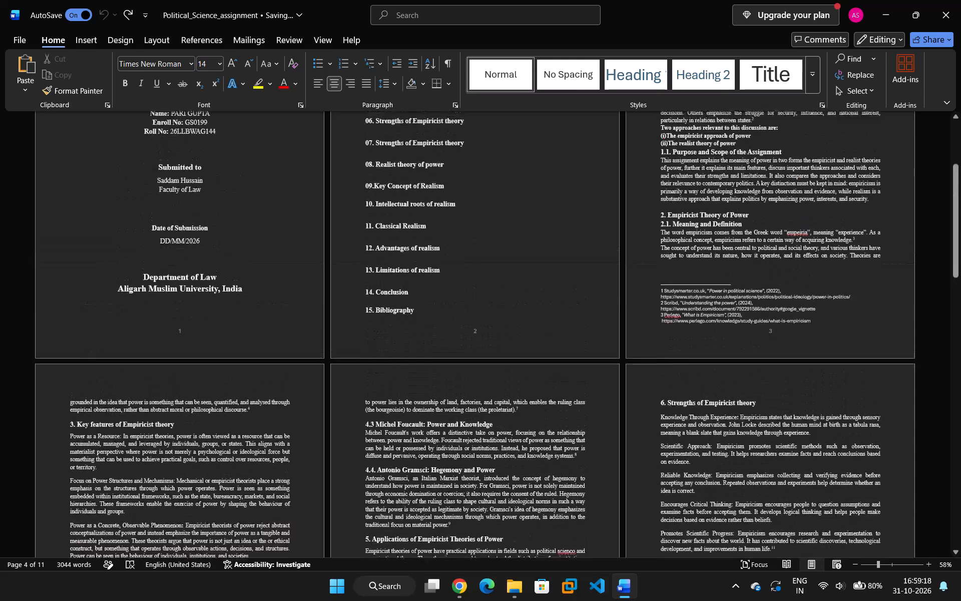
{"action": "scroll", "coordinate": [453, 235], "scroll_direction": "up", "scroll_amount": 13}
{"action": "scroll", "coordinate": [477, 239], "scroll_direction": "down", "scroll_amount": 9}
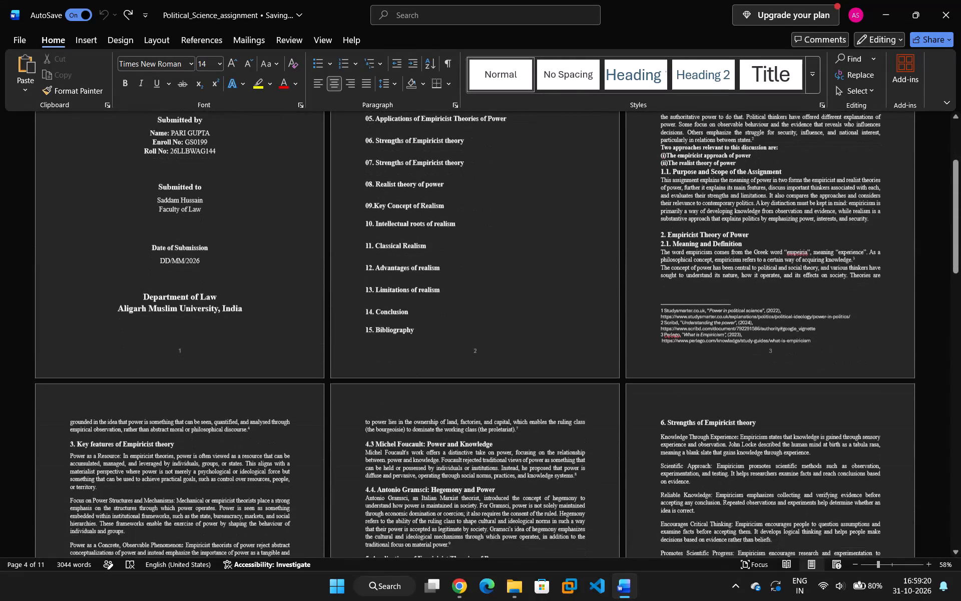
{"action": "scroll", "coordinate": [503, 207], "scroll_direction": "down", "scroll_amount": 13}
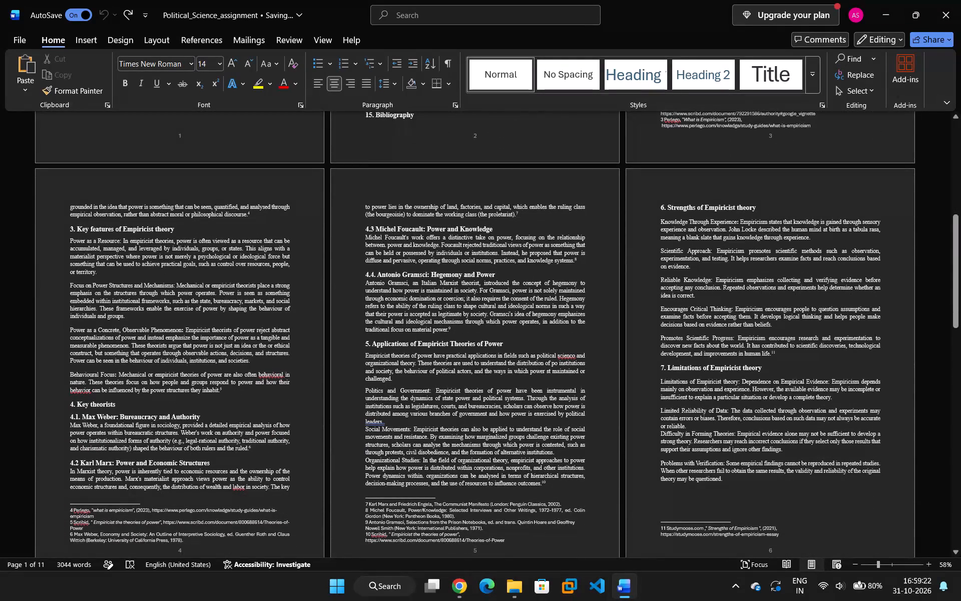
Zoom in and examine the page transitions from the table of contents through section 3, including the end of section 2.1.
{"action": "left_click", "coordinate": [68, 203]}
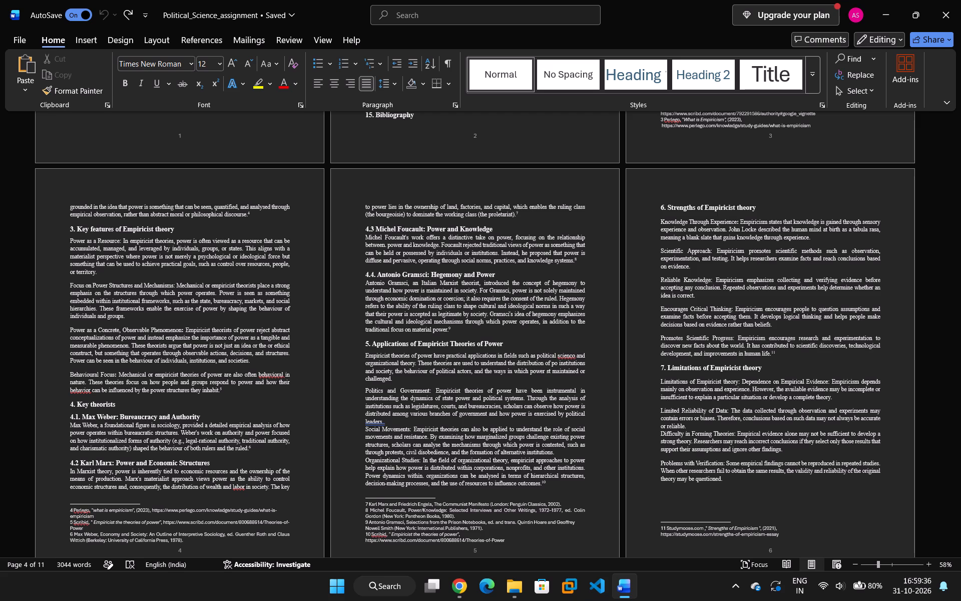
{"action": "scroll", "coordinate": [158, 215], "scroll_direction": "up", "scroll_amount": 1}
{"action": "scroll", "coordinate": [158, 215], "scroll_direction": "up", "scroll_amount": 5, "text": "ctrl"}
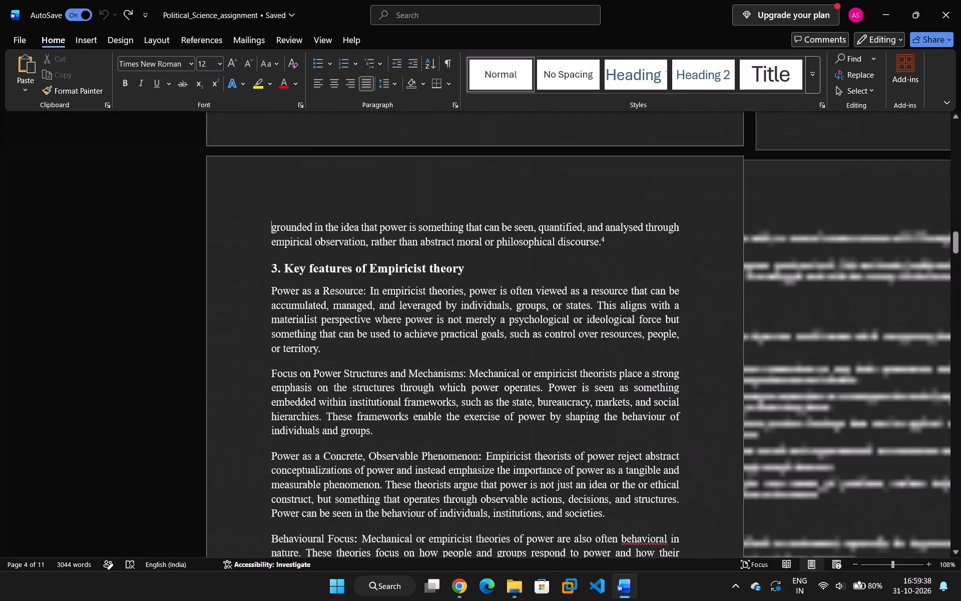
{"action": "scroll", "coordinate": [158, 215], "scroll_direction": "up", "scroll_amount": 6}
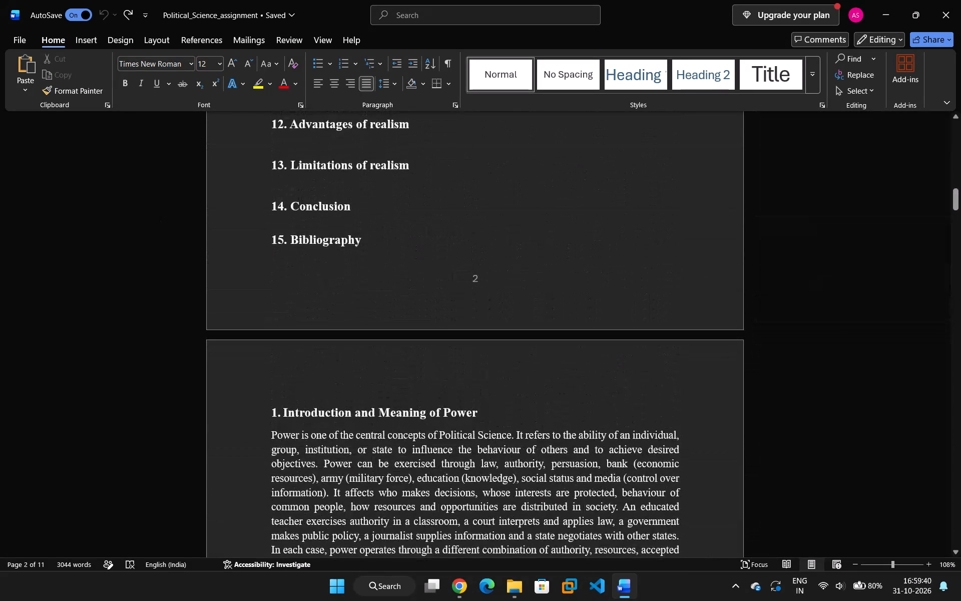
{"action": "scroll", "coordinate": [158, 215], "scroll_direction": "up", "scroll_amount": 1}
{"action": "scroll", "coordinate": [158, 215], "scroll_direction": "down", "scroll_amount": 14}
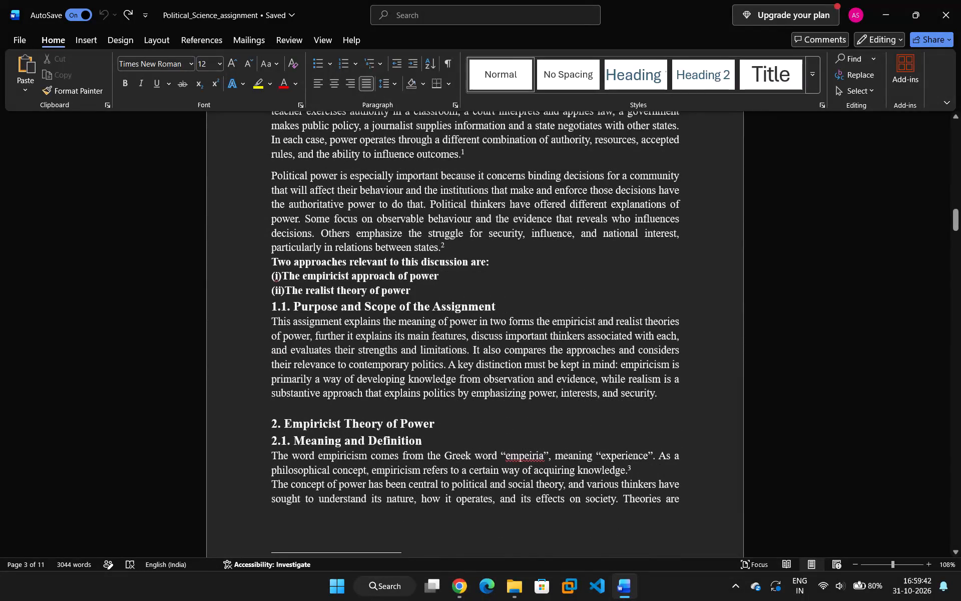
{"action": "scroll", "coordinate": [180, 223], "scroll_direction": "down", "scroll_amount": 6}
{"action": "scroll", "coordinate": [180, 225], "scroll_direction": "up", "scroll_amount": 3}
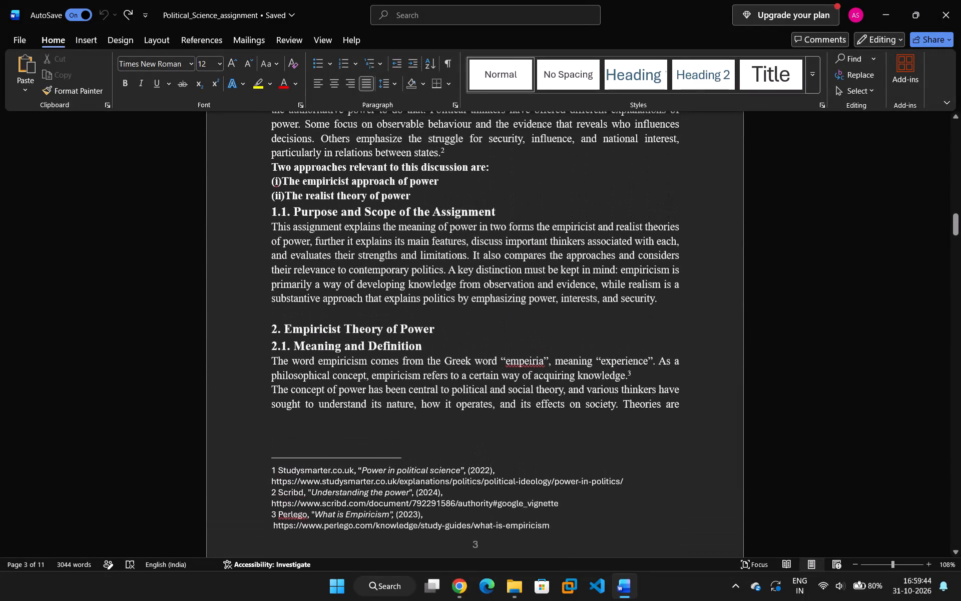
{"action": "scroll", "coordinate": [180, 227], "scroll_direction": "down", "scroll_amount": 14}
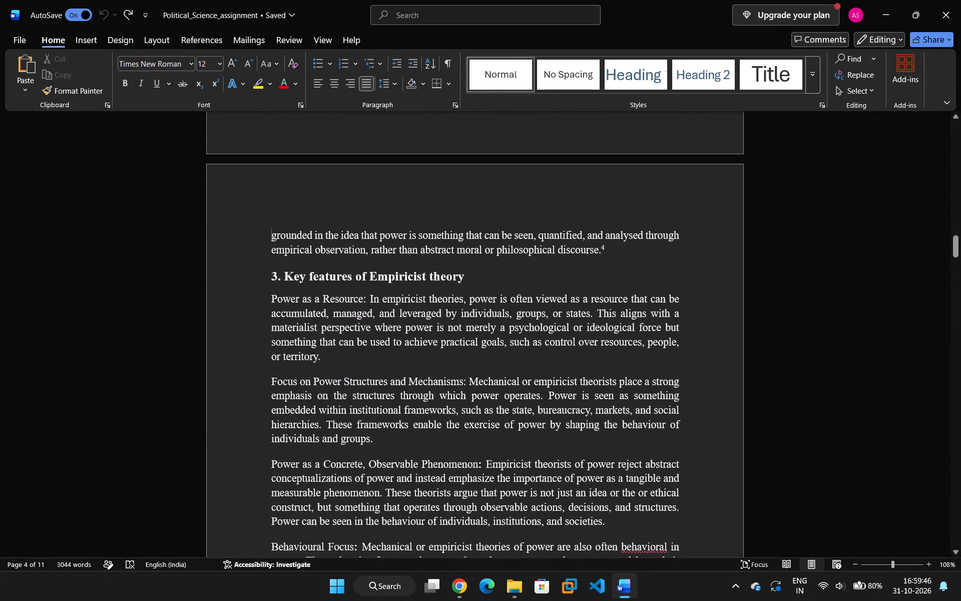
{"action": "scroll", "coordinate": [180, 242], "scroll_direction": "down", "scroll_amount": 2}
{"action": "scroll", "coordinate": [180, 242], "scroll_direction": "up", "scroll_amount": 11}
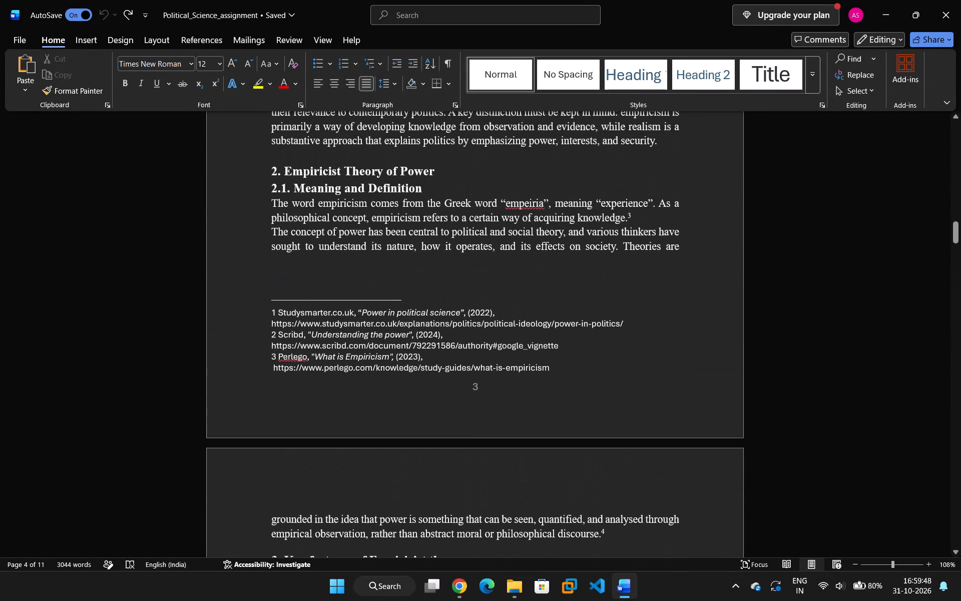
Insert a paragraph break before "Theories are grounded in the idea" in section 2.1.
{"action": "left_click", "coordinate": [623, 244]}
{"action": "key", "text": "Return"}
{"action": "scroll", "coordinate": [642, 279], "scroll_direction": "down", "scroll_amount": 15}
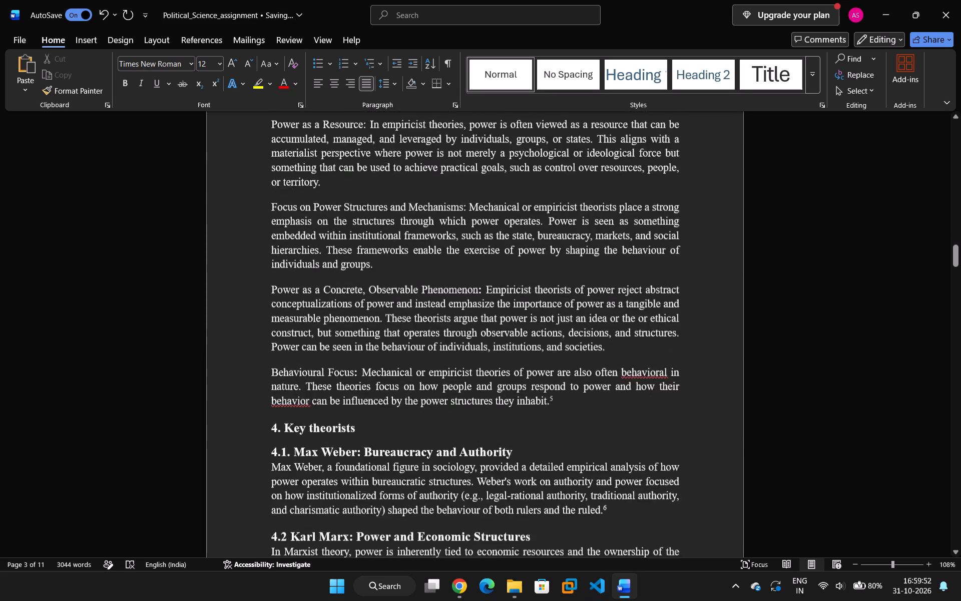
Examine how sections 3 and 4 flow down page 4, from the carried-over section 2.1 text to the footnotes.
{"action": "scroll", "coordinate": [633, 285], "scroll_direction": "down", "scroll_amount": 13}
{"action": "scroll", "coordinate": [626, 297], "scroll_direction": "up", "scroll_amount": 11}
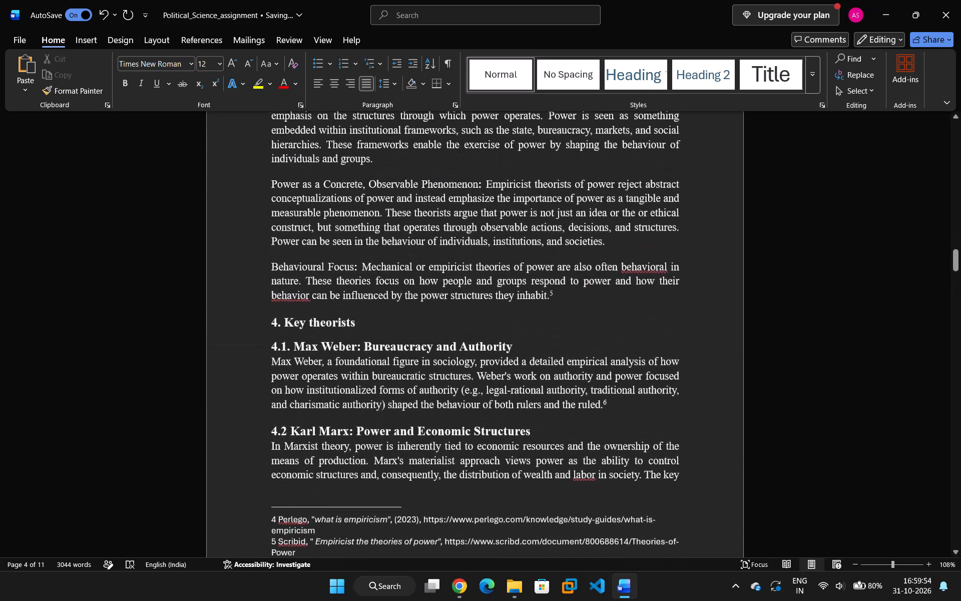
{"action": "scroll", "coordinate": [624, 295], "scroll_direction": "up", "scroll_amount": 5}
{"action": "scroll", "coordinate": [619, 290], "scroll_direction": "down", "scroll_amount": 8}
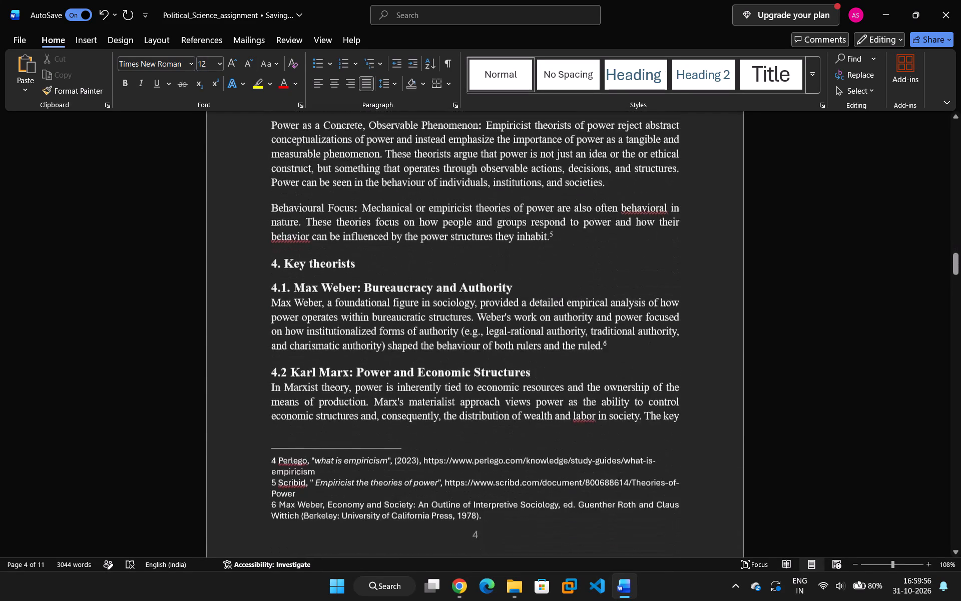
{"action": "scroll", "coordinate": [607, 303], "scroll_direction": "up", "scroll_amount": 7}
{"action": "scroll", "coordinate": [607, 303], "scroll_direction": "down", "scroll_amount": 5}
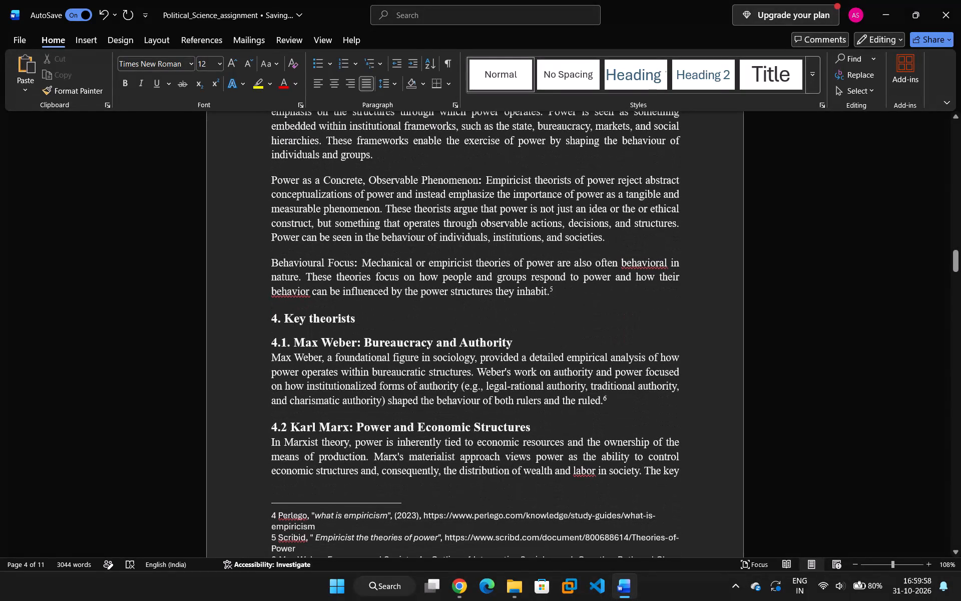
{"action": "scroll", "coordinate": [603, 307], "scroll_direction": "up", "scroll_amount": 5}
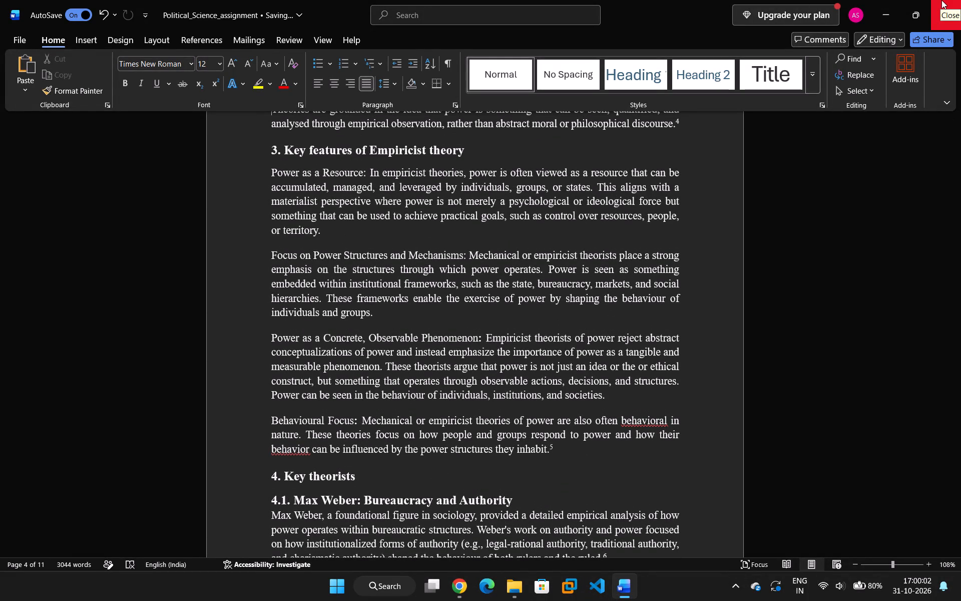
{"action": "scroll", "coordinate": [797, 184], "scroll_direction": "up", "scroll_amount": 1}
{"action": "scroll", "coordinate": [790, 192], "scroll_direction": "down", "scroll_amount": 1}
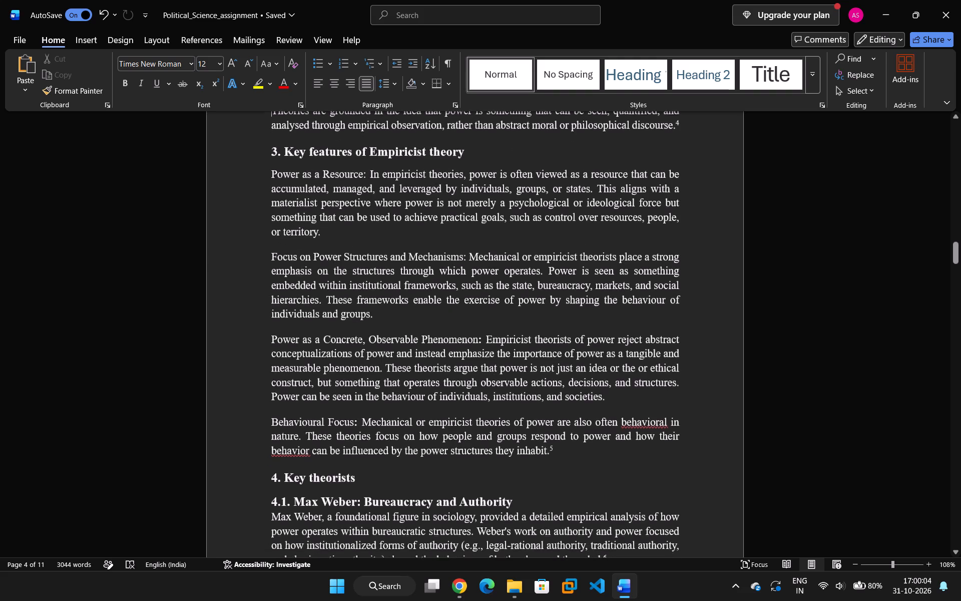
{"action": "scroll", "coordinate": [790, 192], "scroll_direction": "down", "scroll_amount": 4}
{"action": "scroll", "coordinate": [790, 192], "scroll_direction": "up", "scroll_amount": 7}
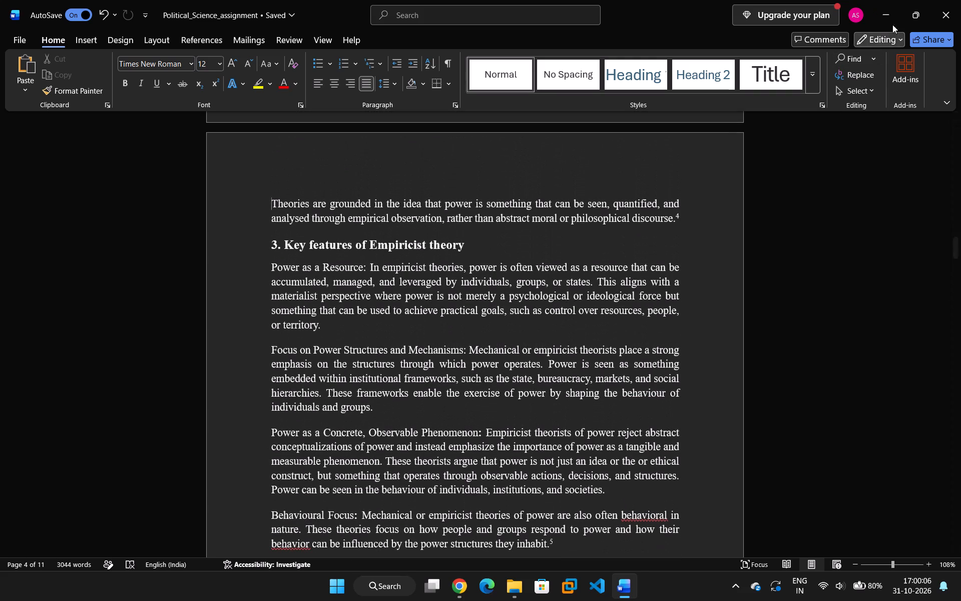
Close the document and reopen the Political_Science_assignment Word file from the Documents folder.
{"action": "left_click", "coordinate": [960, 0]}
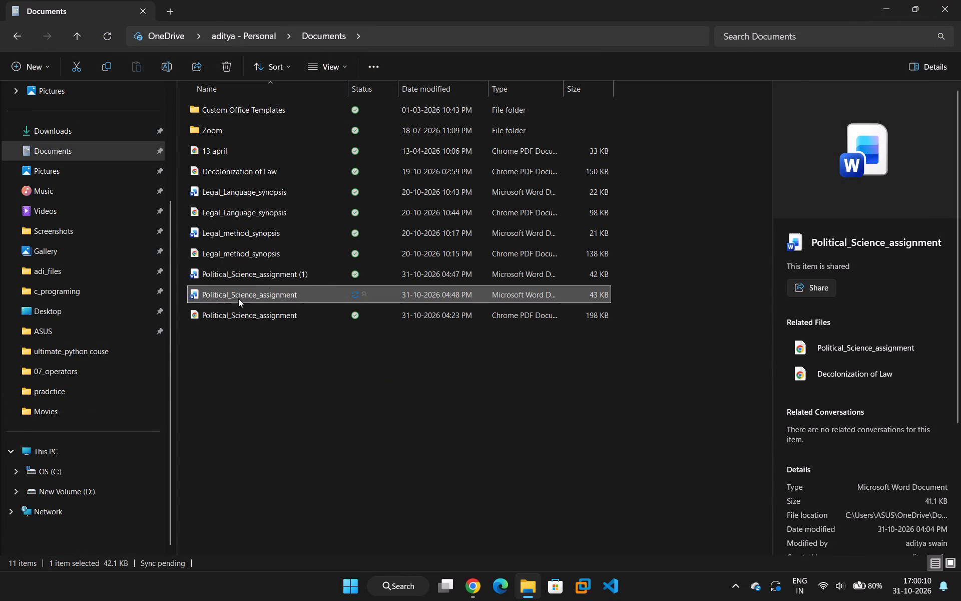
{"action": "double_click", "coordinate": [279, 290]}
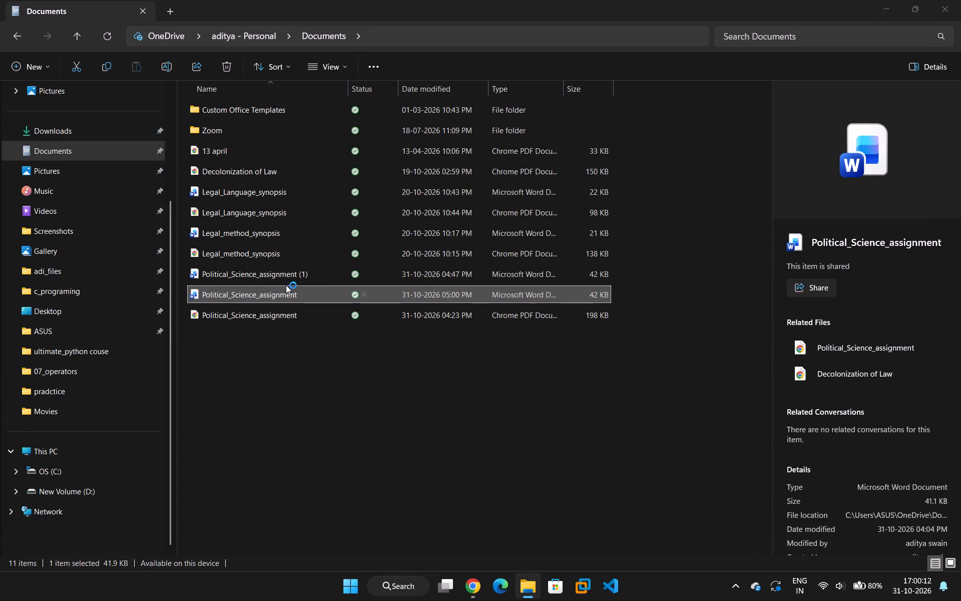
Close the gap above the "Focus on Power Structures and Mechanisms" paragraph in section 3, keeping it on its own line.
{"action": "scroll", "coordinate": [467, 327], "scroll_direction": "down", "scroll_amount": 20}
{"action": "scroll", "coordinate": [467, 327], "scroll_direction": "down", "scroll_amount": 1}
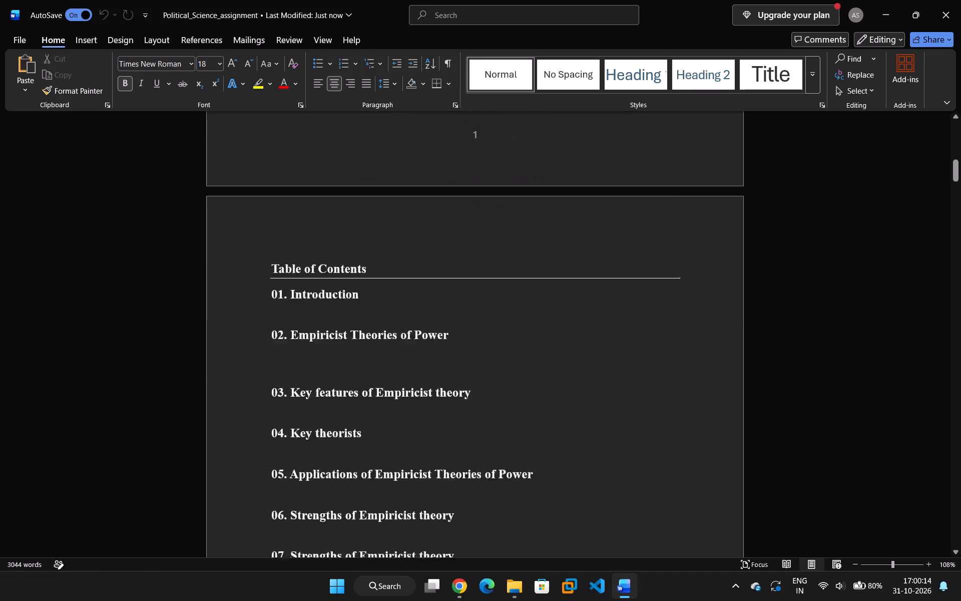
{"action": "scroll", "coordinate": [476, 378], "scroll_direction": "down", "scroll_amount": 4}
{"action": "scroll", "coordinate": [474, 382], "scroll_direction": "up", "scroll_amount": 1}
{"action": "scroll", "coordinate": [472, 385], "scroll_direction": "down", "scroll_amount": 20}
{"action": "scroll", "coordinate": [472, 385], "scroll_direction": "down", "scroll_amount": 6}
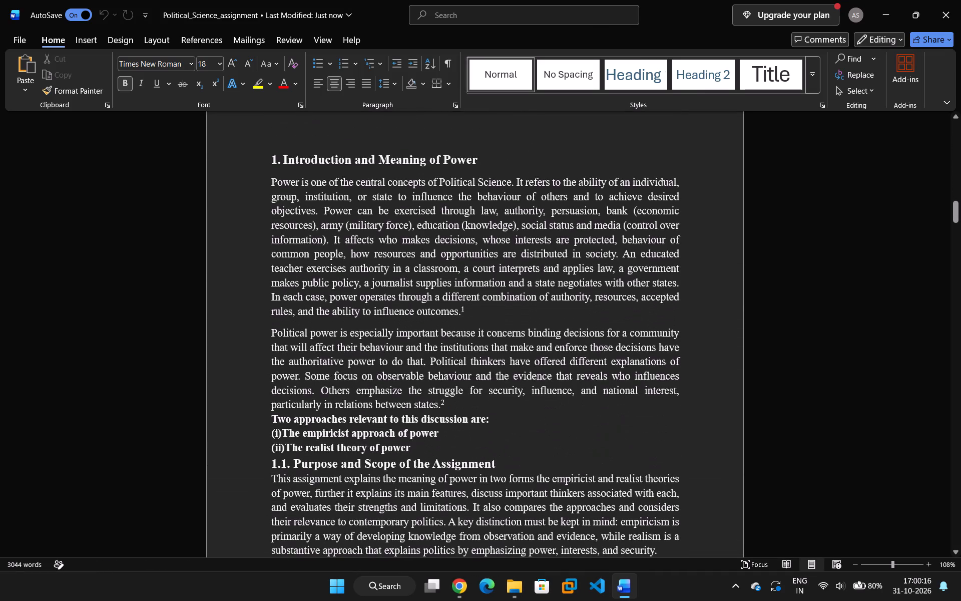
{"action": "scroll", "coordinate": [446, 411], "scroll_direction": "down", "scroll_amount": 14}
{"action": "scroll", "coordinate": [444, 412], "scroll_direction": "down", "scroll_amount": 13}
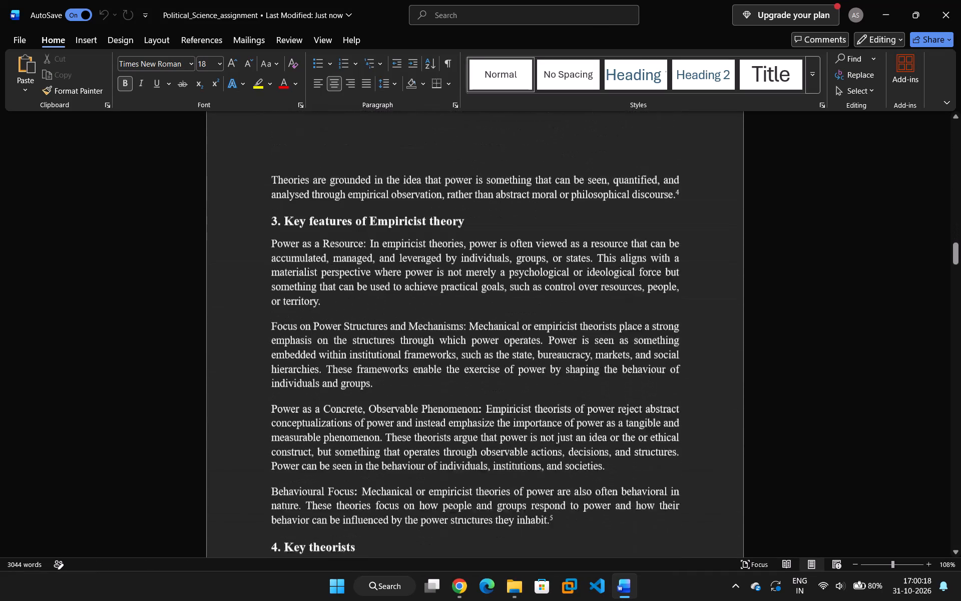
{"action": "scroll", "coordinate": [409, 413], "scroll_direction": "up", "scroll_amount": 4}
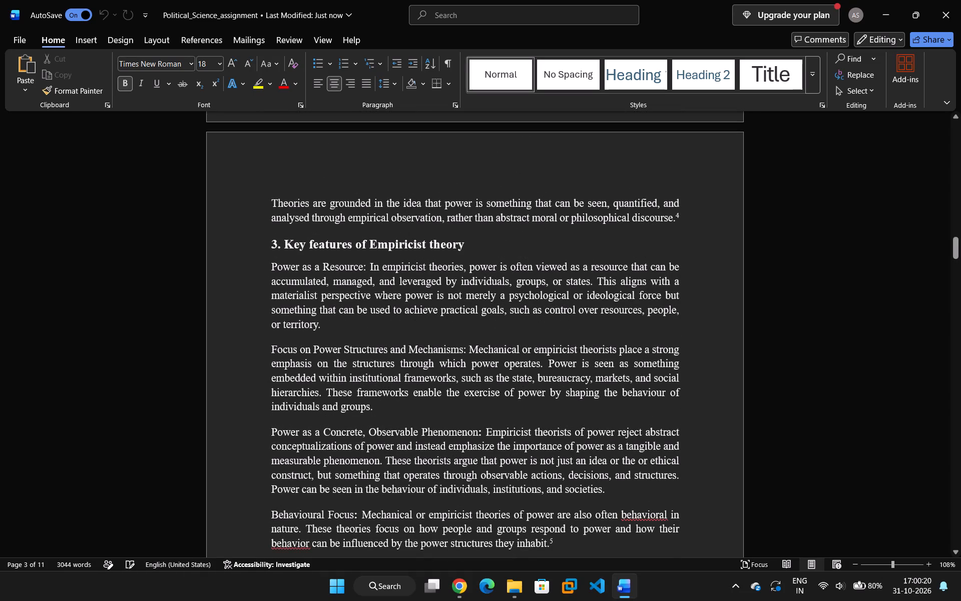
{"action": "left_click", "coordinate": [276, 346]}
{"action": "key", "text": "Left"}
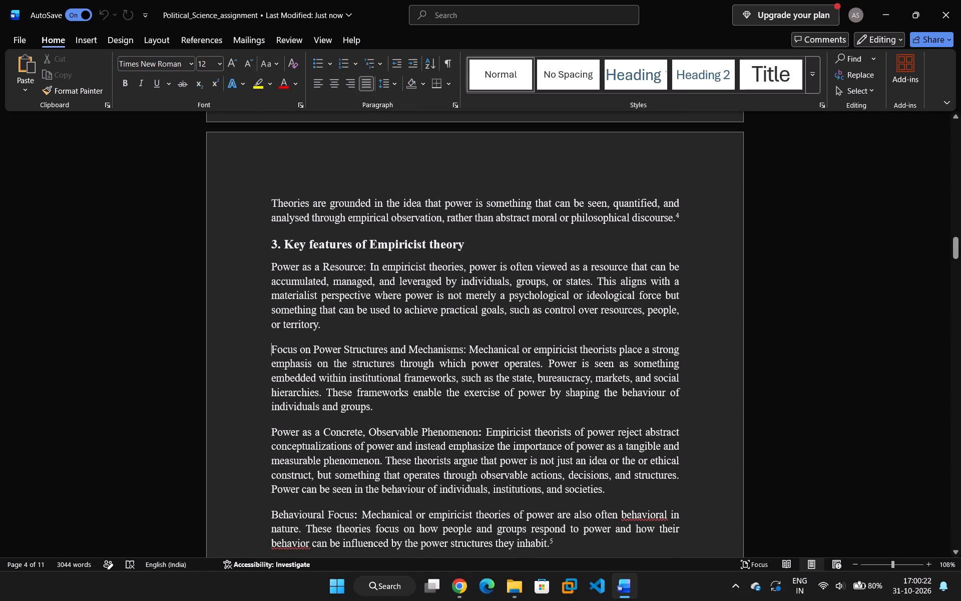
{"action": "key", "text": "BackSpace"}
{"action": "key", "text": "Return"}
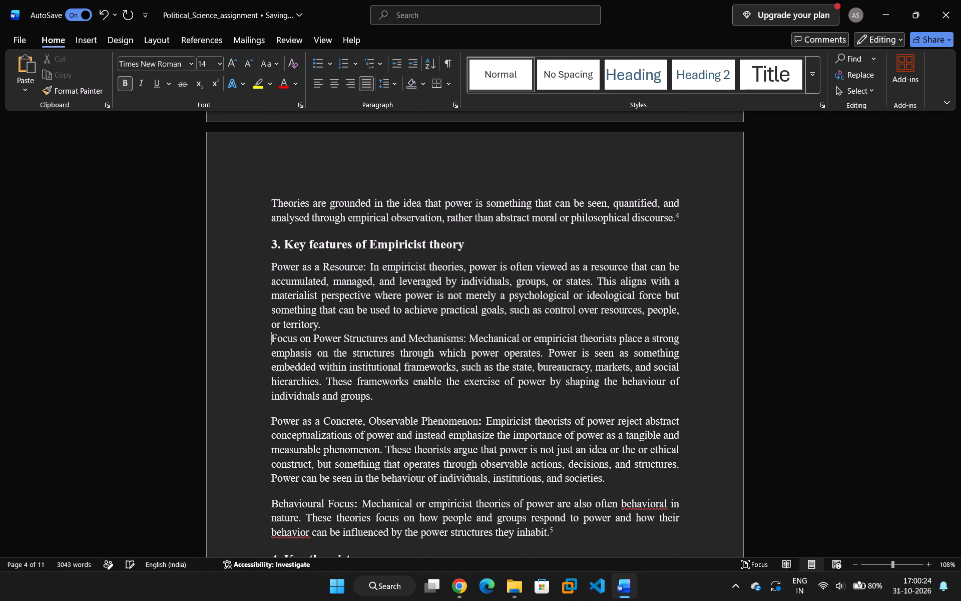
Close the gap above the "Power as a Concrete, Observable Phenomenon" paragraph, keeping it as a separate paragraph.
{"action": "key", "text": "Down"}
{"action": "key", "text": "Down"}
{"action": "key", "text": "Down"}
{"action": "key", "text": "Down"}
{"action": "key", "text": "Down"}
{"action": "key", "text": "BackSpace"}
{"action": "key", "text": "Return"}
Close the gap above the "Behavioural Focus" paragraph at the end of section 3, keeping it as a separate paragraph.
{"action": "key", "text": "Down"}
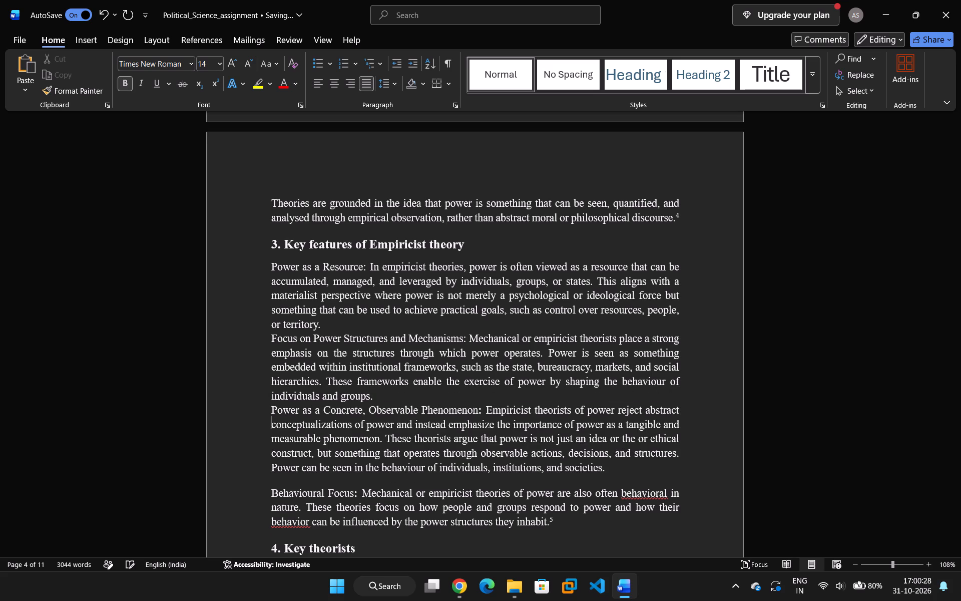
{"action": "key", "text": "Down"}
{"action": "key", "text": "Down"}
{"action": "key", "text": "Down"}
{"action": "key", "text": "Down"}
{"action": "key", "text": "BackSpace"}
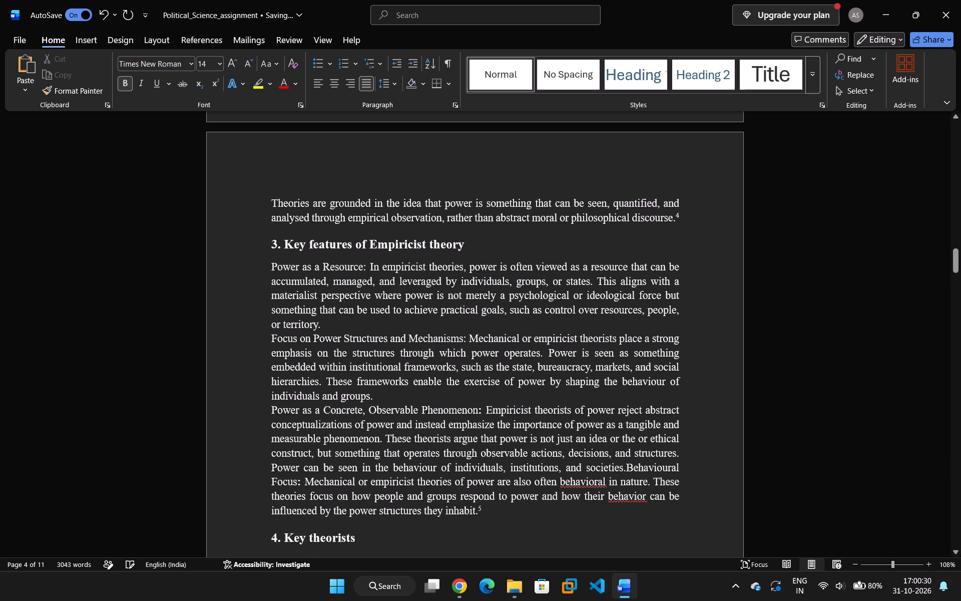
{"action": "key", "text": "Return"}
Examine the layout from the section 4 heading back to section 2.1 and the footnotes on page 3.
{"action": "key", "text": "Down"}
{"action": "key", "text": "Down"}
{"action": "key", "text": "Down"}
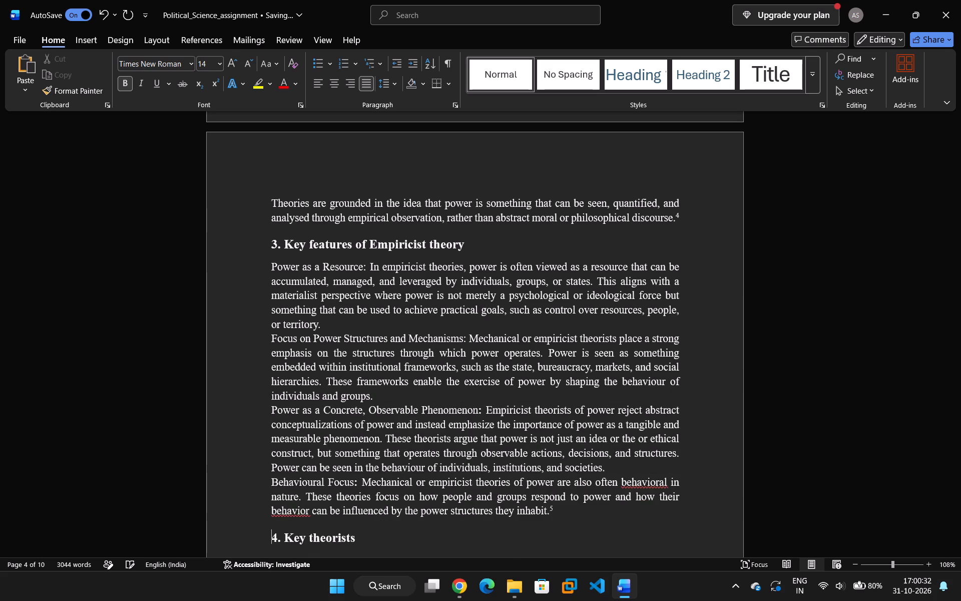
{"action": "key", "text": "Down"}
{"action": "key", "text": "Up"}
{"action": "key", "text": "Up"}
{"action": "key", "text": "Up"}
{"action": "key", "text": "Up"}
{"action": "key", "text": "Up"}
{"action": "key", "text": "Up"}
{"action": "key", "text": "Up"}
{"action": "key", "text": "Up"}
{"action": "key", "text": "Up"}
{"action": "key", "text": "Up"}
{"action": "key", "text": "Up"}
{"action": "key", "text": "Up"}
{"action": "key", "text": "Up"}
{"action": "key", "text": "Up"}
{"action": "key", "text": "Up"}
{"action": "key", "text": "Up"}
{"action": "key", "text": "Up"}
{"action": "key", "text": "Up"}
{"action": "key", "text": "Up"}
{"action": "key", "text": "Up"}
{"action": "key", "text": "Up"}
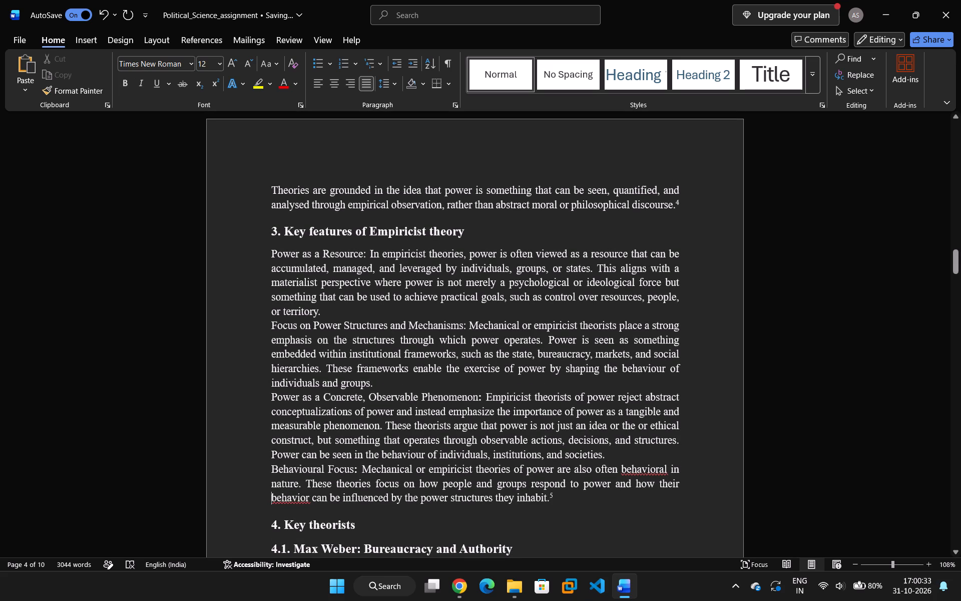
{"action": "key", "text": "Down"}
{"action": "key", "text": "Up"}
{"action": "key", "text": "Up"}
{"action": "key", "text": "Up"}
{"action": "key", "text": "Up"}
{"action": "key", "text": "Up"}
{"action": "key", "text": "Up"}
{"action": "key", "text": "Up"}
{"action": "key", "text": "Up"}
{"action": "key", "text": "Up"}
{"action": "key", "text": "Up"}
{"action": "key", "text": "Up"}
{"action": "key", "text": "Up"}
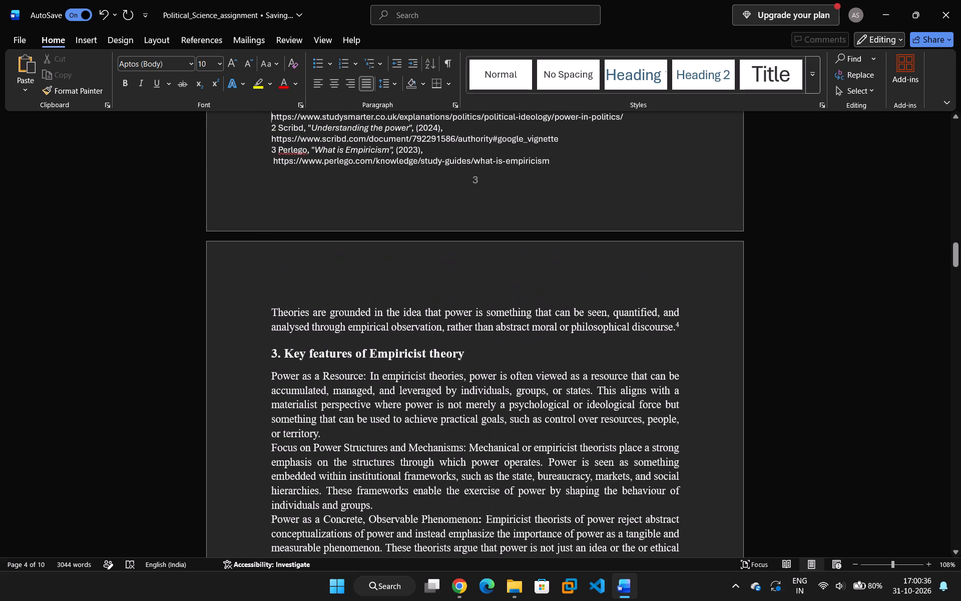
{"action": "key", "text": "Down"}
{"action": "key", "text": "Down"}
{"action": "key", "text": "Down"}
{"action": "key", "text": "Down"}
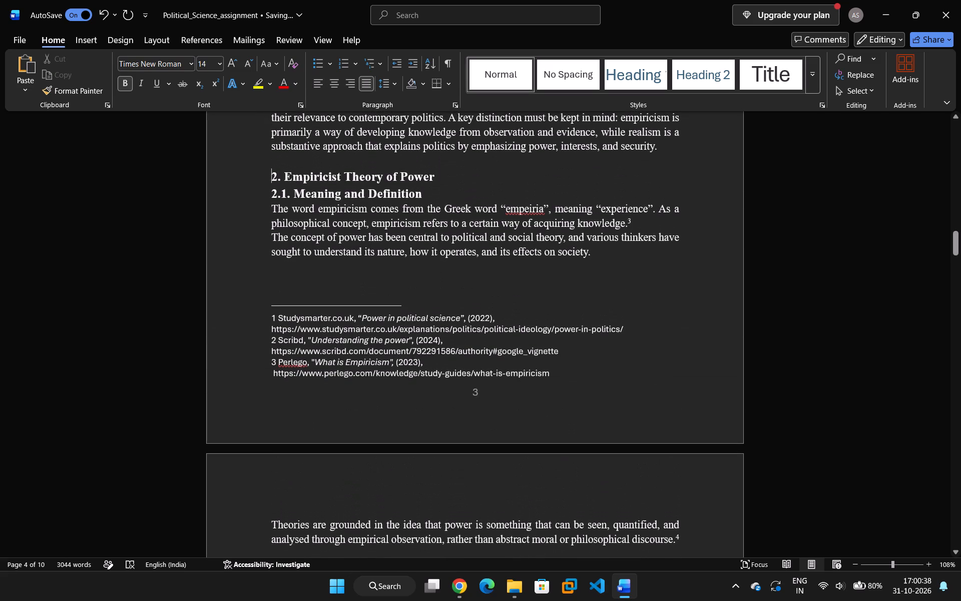
{"action": "key", "text": "Down"}
{"action": "key", "text": "Down"}
{"action": "key", "text": "Down"}
{"action": "key", "text": "Down"}
{"action": "key", "text": "Down"}
{"action": "key", "text": "Down"}
{"action": "key", "text": "Down"}
{"action": "key", "text": "Down"}
{"action": "key", "text": "Down"}
{"action": "key", "text": "Down"}
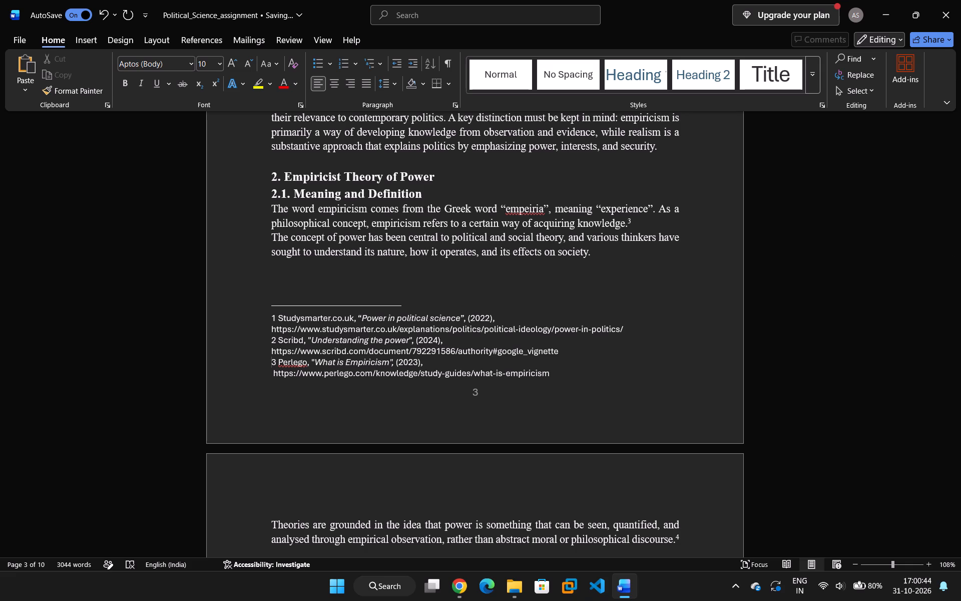
{"action": "key", "text": "Down"}
{"action": "key", "text": "Down"}
{"action": "key", "text": "Down"}
{"action": "key", "text": "Down"}
{"action": "key", "text": "Down"}
{"action": "key", "text": "Down"}
{"action": "key", "text": "Down"}
{"action": "key", "text": "Down"}
{"action": "key", "text": "Down"}
{"action": "key", "text": "Down"}
{"action": "key", "text": "Down"}
{"action": "key", "text": "Down"}
{"action": "key", "text": "Down"}
{"action": "key", "text": "Down"}
{"action": "key", "text": "Down"}
{"action": "key", "text": "Down"}
{"action": "key", "text": "Down"}
{"action": "key", "text": "Down"}
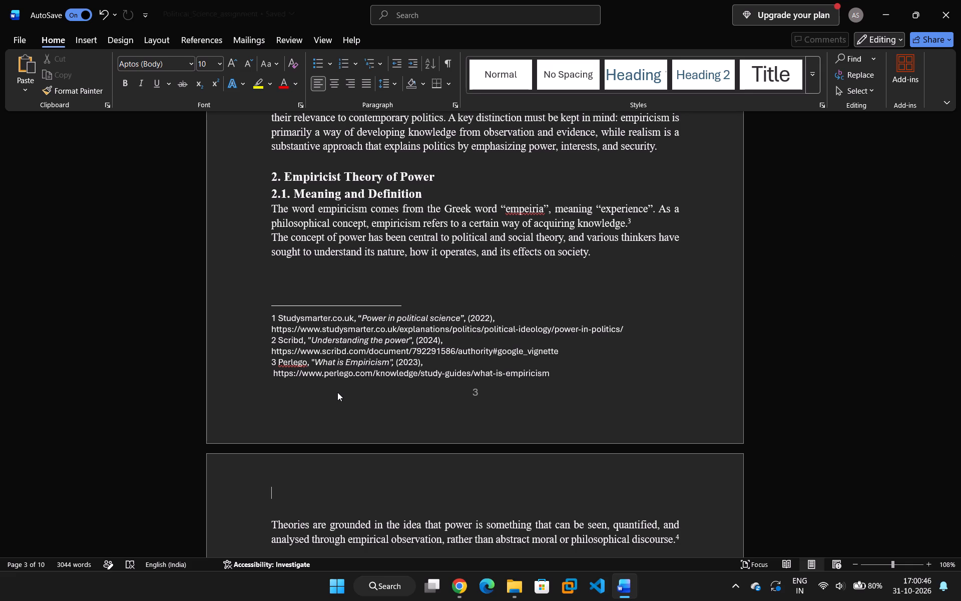
Examine the paragraph spacing from section 3 on page 4 through section 5 on page 5.
{"action": "key", "text": "Down"}
{"action": "key", "text": "Down"}
{"action": "key", "text": "Down"}
{"action": "key", "text": "Down"}
{"action": "key", "text": "Down"}
{"action": "key", "text": "Down"}
{"action": "key", "text": "Down"}
{"action": "key", "text": "Down"}
{"action": "key", "text": "Down"}
{"action": "key", "text": "Down"}
{"action": "key", "text": "Down"}
{"action": "key", "text": "Down"}
{"action": "key", "text": "Down"}
{"action": "key", "text": "Down"}
{"action": "key", "text": "Down"}
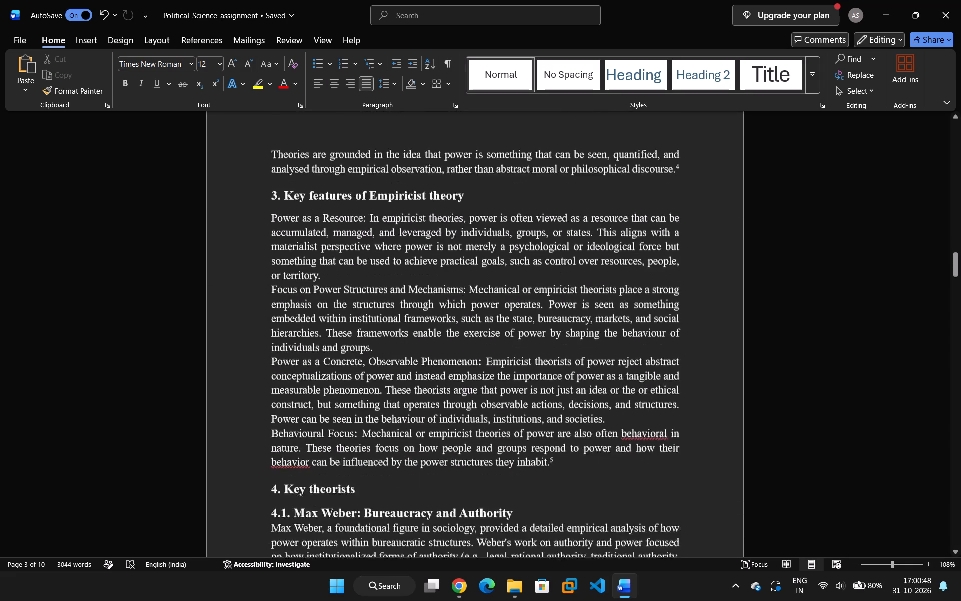
{"action": "key", "text": "Down"}
{"action": "key", "text": "Down"}
{"action": "key", "text": "Down"}
{"action": "key", "text": "Down"}
{"action": "key", "text": "Down"}
{"action": "key", "text": "Down"}
{"action": "key", "text": "Down"}
{"action": "key", "text": "Down"}
{"action": "key", "text": "Down"}
{"action": "key", "text": "Down"}
{"action": "key", "text": "Down"}
{"action": "key", "text": "Down"}
{"action": "key", "text": "Down"}
{"action": "key", "text": "Down"}
{"action": "key", "text": "Down"}
{"action": "key", "text": "Down"}
{"action": "key", "text": "Down"}
{"action": "key", "text": "Down"}
{"action": "key", "text": "Down"}
{"action": "key", "text": "Down"}
{"action": "key", "text": "Down"}
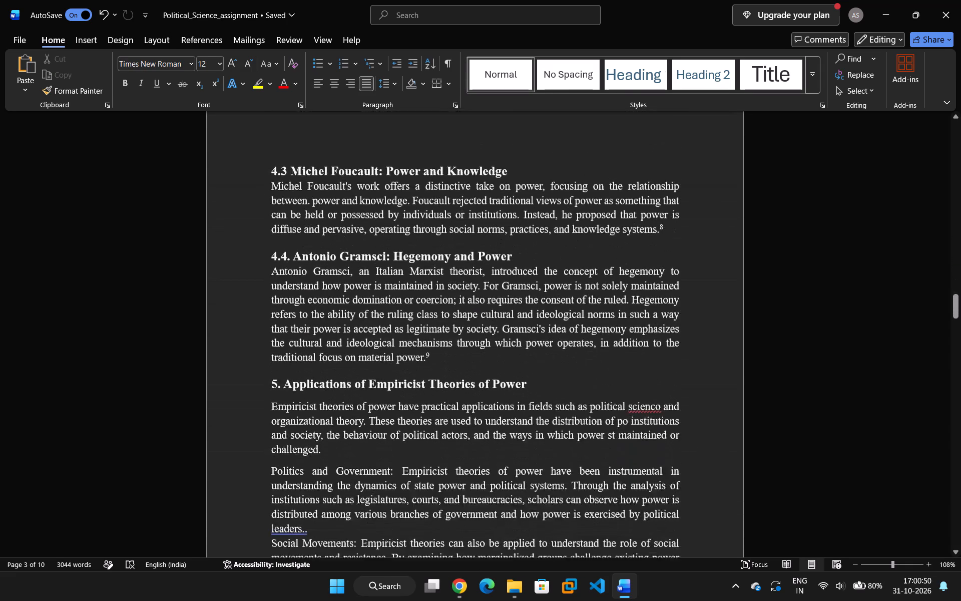
{"action": "key", "text": "Down"}
{"action": "key", "text": "Down"}
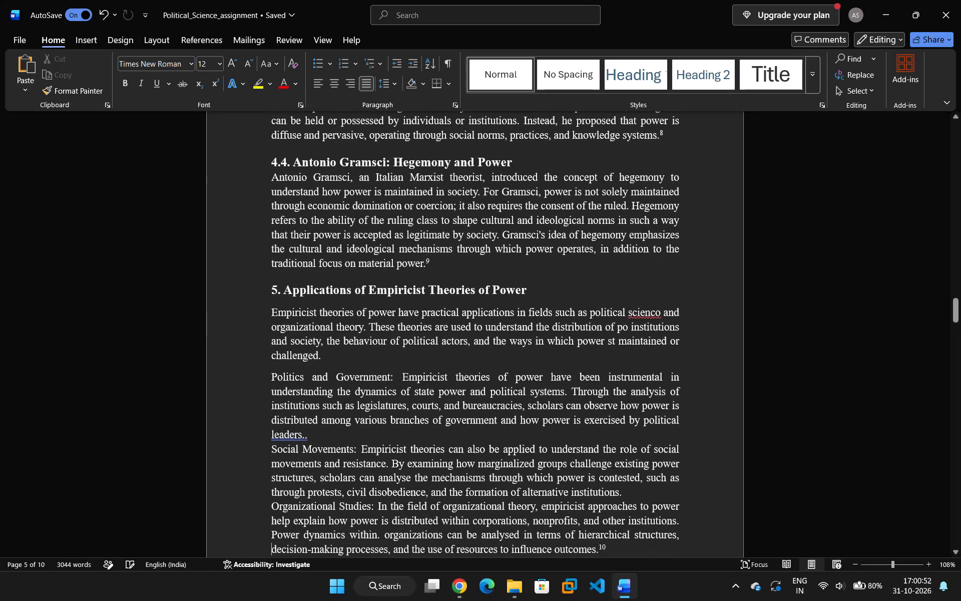
Recheck the layout from the end of section 5 back to section 4 and the footnotes on page 4.
{"action": "key", "text": "Up"}
{"action": "key", "text": "Up"}
{"action": "key", "text": "Up"}
{"action": "key", "text": "Up"}
{"action": "key", "text": "Up"}
{"action": "key", "text": "Up"}
{"action": "key", "text": "Up"}
{"action": "key", "text": "Up"}
{"action": "key", "text": "Up"}
{"action": "key", "text": "Up"}
{"action": "key", "text": "Up"}
{"action": "key", "text": "Up"}
{"action": "key", "text": "Up"}
{"action": "key", "text": "Up"}
{"action": "key", "text": "Up"}
{"action": "key", "text": "Up"}
{"action": "key", "text": "Up"}
{"action": "key", "text": "Up"}
{"action": "key", "text": "Up"}
{"action": "key", "text": "Up"}
{"action": "key", "text": "Up"}
{"action": "key", "text": "Up"}
{"action": "key", "text": "Up"}
{"action": "key", "text": "Up"}
{"action": "key", "text": "Up"}
{"action": "key", "text": "Up"}
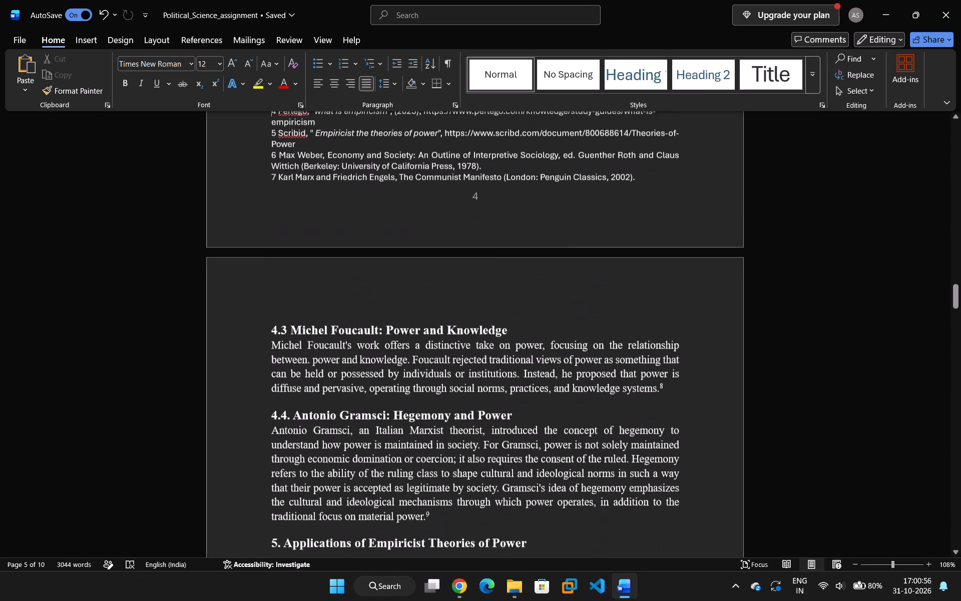
{"action": "key", "text": "Down"}
{"action": "key", "text": "Down"}
{"action": "key", "text": "Up"}
{"action": "key", "text": "Up"}
{"action": "key", "text": "Up"}
{"action": "key", "text": "Up"}
{"action": "key", "text": "Up"}
{"action": "key", "text": "Up"}
{"action": "key", "text": "Up"}
{"action": "key", "text": "Up"}
{"action": "key", "text": "Up"}
{"action": "key", "text": "Up"}
{"action": "key", "text": "Up"}
{"action": "key", "text": "Up"}
{"action": "key", "text": "Up"}
{"action": "key", "text": "Up"}
{"action": "key", "text": "Up"}
{"action": "key", "text": "Up"}
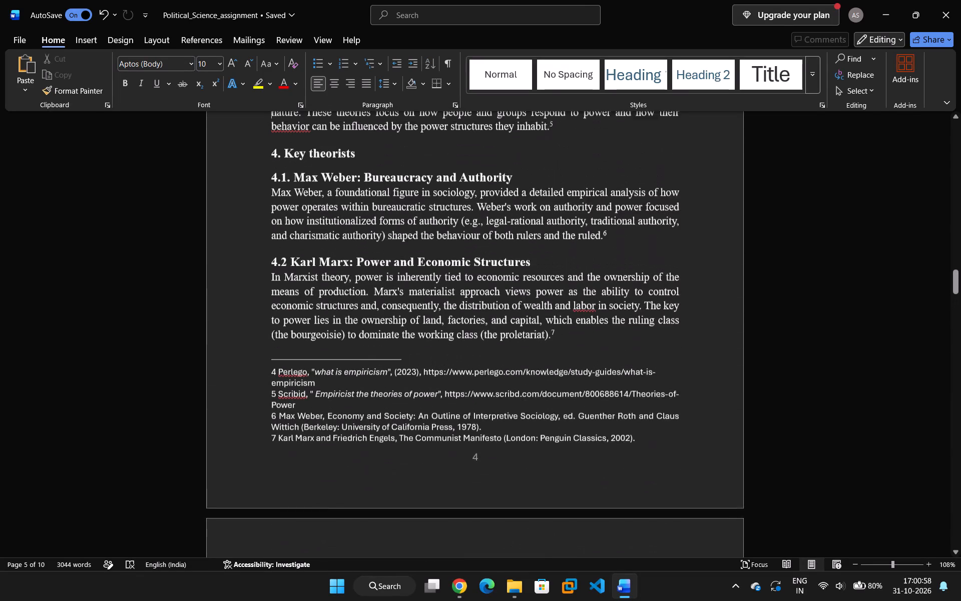
{"action": "key", "text": "Up"}
{"action": "key", "text": "Up"}
{"action": "key", "text": "Up"}
Examine the spacing from section 4 on page 4 through the section 6 heading and the footnotes on page 5.
{"action": "key", "text": "Down"}
{"action": "key", "text": "Down"}
{"action": "key", "text": "Down"}
{"action": "key", "text": "Down"}
{"action": "key", "text": "Down"}
{"action": "key", "text": "Down"}
{"action": "key", "text": "Down"}
{"action": "key", "text": "Down"}
{"action": "key", "text": "Down"}
{"action": "key", "text": "Down"}
{"action": "key", "text": "Down"}
{"action": "key", "text": "Down"}
{"action": "key", "text": "Down"}
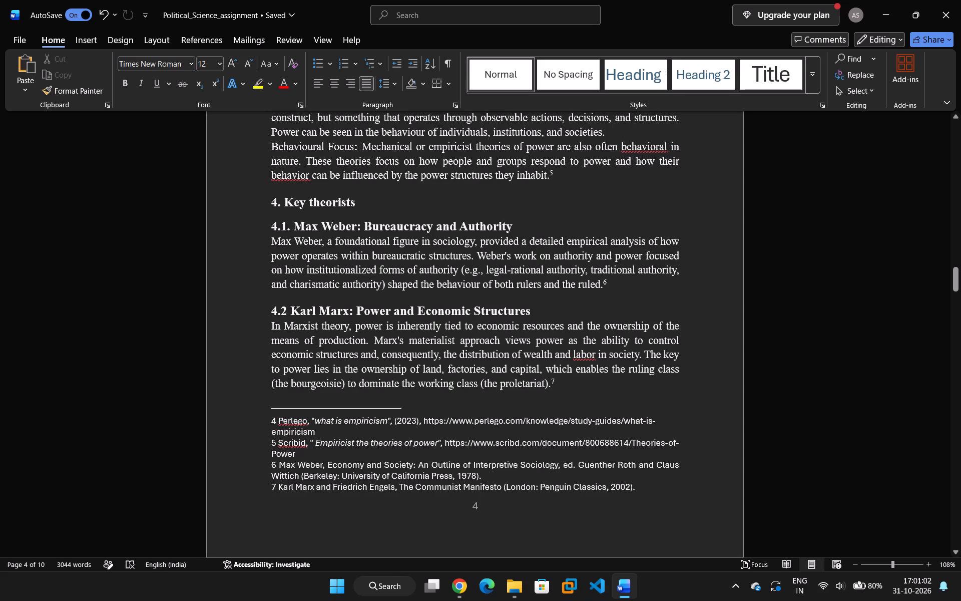
{"action": "key", "text": "Down"}
{"action": "key", "text": "Down"}
{"action": "key", "text": "Down"}
{"action": "key", "text": "Down"}
{"action": "key", "text": "Down"}
{"action": "key", "text": "Down"}
{"action": "key", "text": "Down"}
{"action": "key", "text": "Down"}
{"action": "key", "text": "Down"}
{"action": "key", "text": "Down"}
{"action": "key", "text": "Down"}
{"action": "key", "text": "Down"}
{"action": "key", "text": "Down"}
{"action": "key", "text": "Down"}
{"action": "key", "text": "Down"}
{"action": "key", "text": "Down"}
{"action": "key", "text": "Down"}
{"action": "key", "text": "Down"}
{"action": "key", "text": "Down"}
{"action": "key", "text": "Down"}
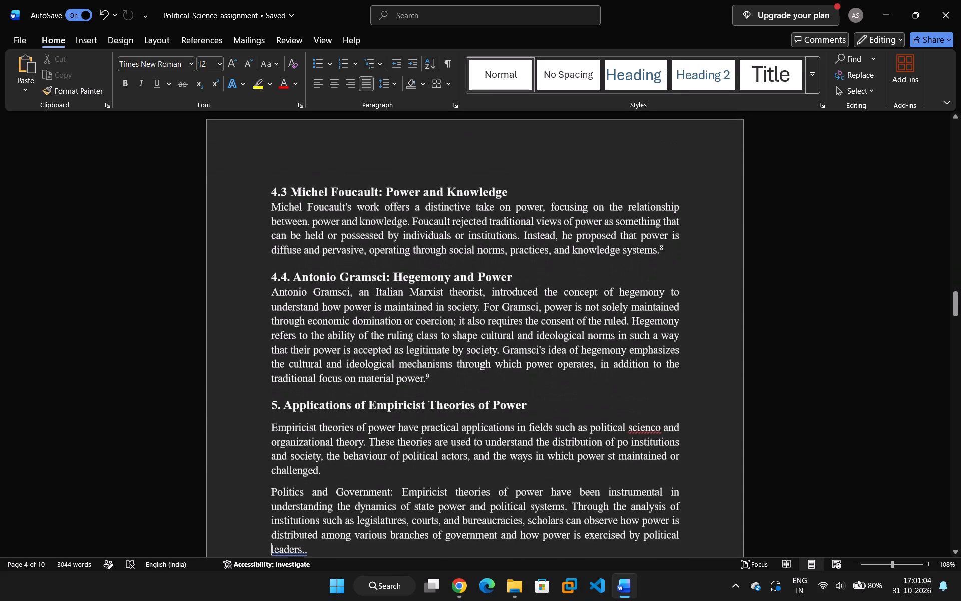
{"action": "key", "text": "Up"}
{"action": "key", "text": "Up"}
{"action": "key", "text": "Up"}
{"action": "key", "text": "Up"}
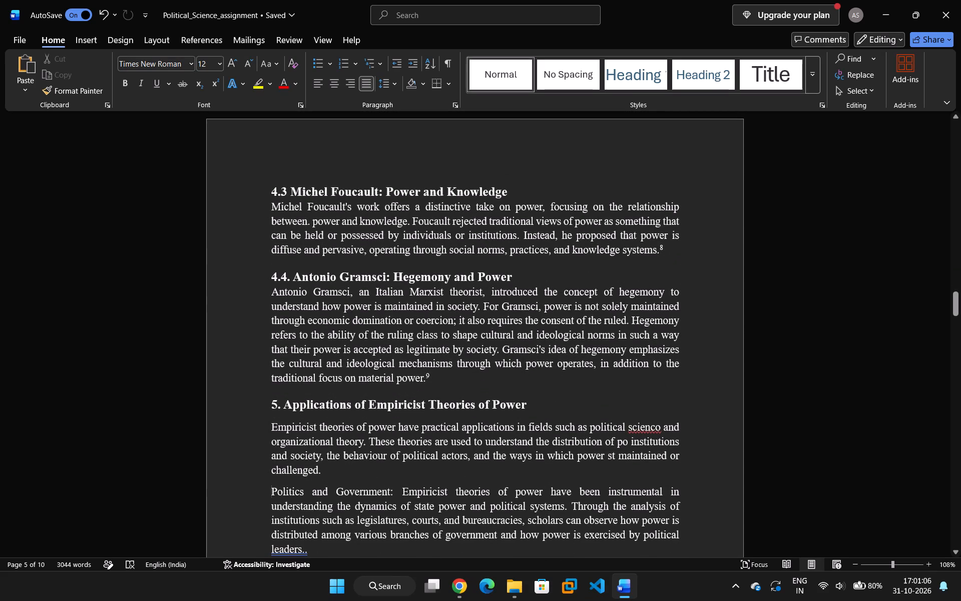
{"action": "key", "text": "Down"}
{"action": "key", "text": "Down"}
{"action": "key", "text": "Down"}
{"action": "key", "text": "Down"}
{"action": "key", "text": "Down"}
{"action": "key", "text": "Down"}
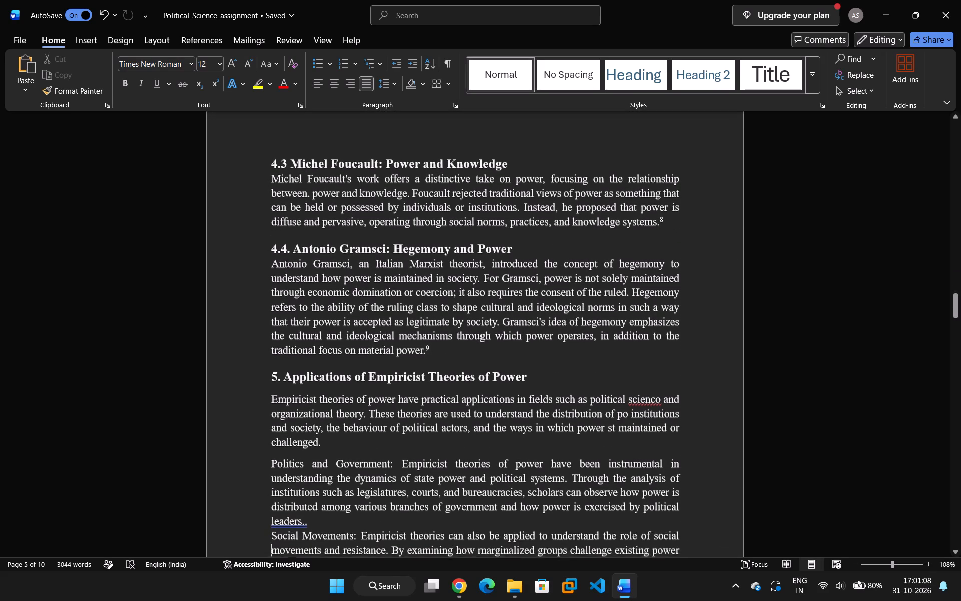
{"action": "key", "text": "Down"}
{"action": "key", "text": "Down"}
{"action": "key", "text": "Down"}
{"action": "key", "text": "Down"}
{"action": "key", "text": "Down"}
{"action": "key", "text": "Down"}
{"action": "key", "text": "Down"}
{"action": "key", "text": "Down"}
{"action": "key", "text": "Down"}
{"action": "key", "text": "Down"}
{"action": "key", "text": "Down"}
{"action": "key", "text": "Down"}
{"action": "key", "text": "Down"}
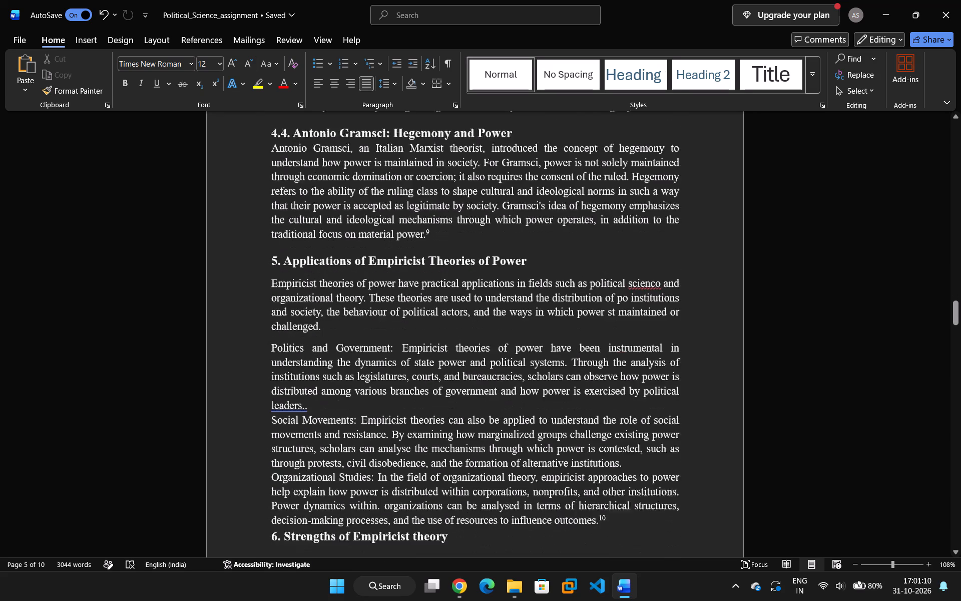
{"action": "scroll", "coordinate": [367, 425], "scroll_direction": "down", "scroll_amount": 1}
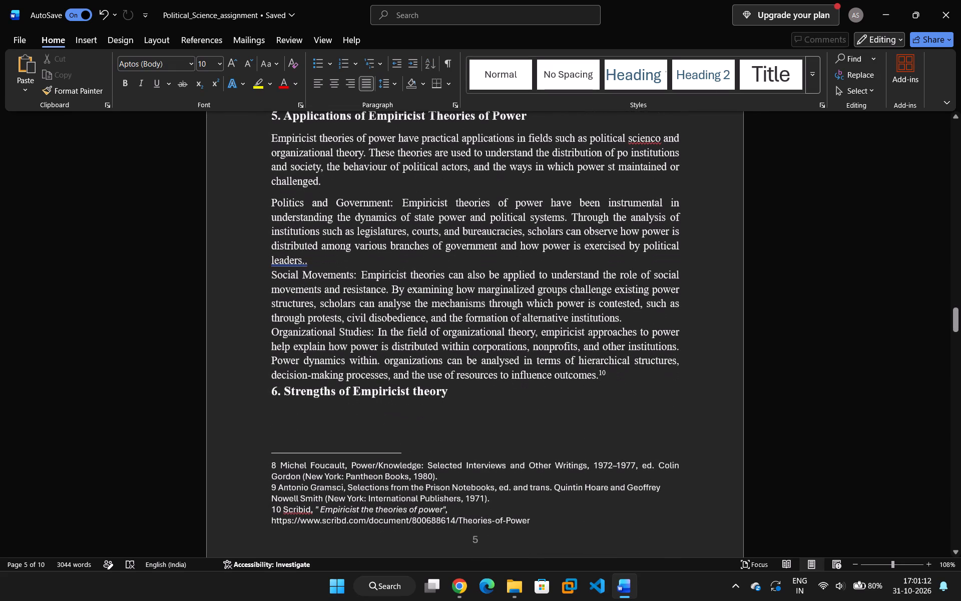
{"action": "scroll", "coordinate": [375, 428], "scroll_direction": "down", "scroll_amount": 3}
Remove the space after section 5's introductory paragraph, closing the gap above the "Politics and Government" paragraph.
{"action": "scroll", "coordinate": [375, 428], "scroll_direction": "up", "scroll_amount": 5}
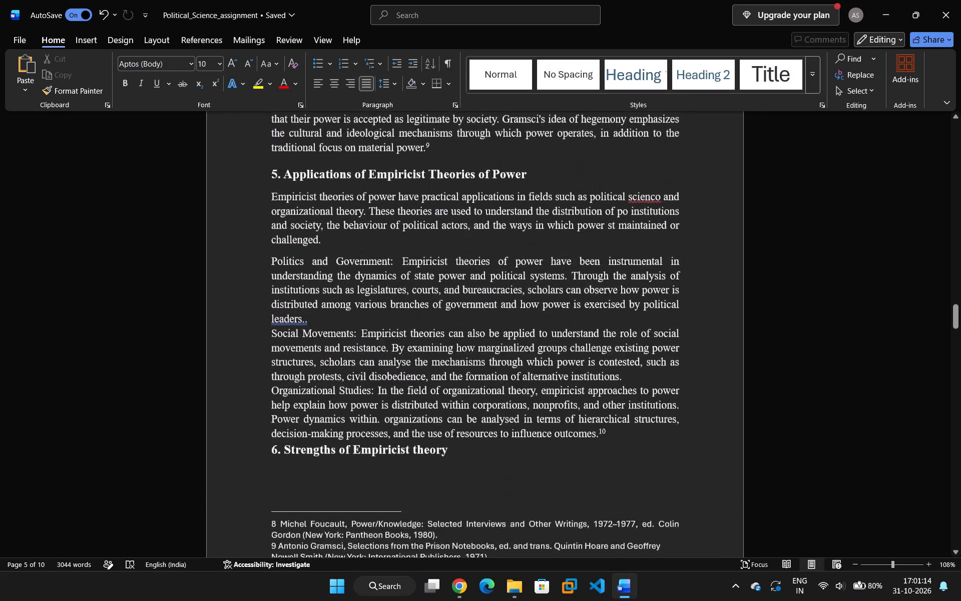
{"action": "scroll", "coordinate": [376, 418], "scroll_direction": "up", "scroll_amount": 6}
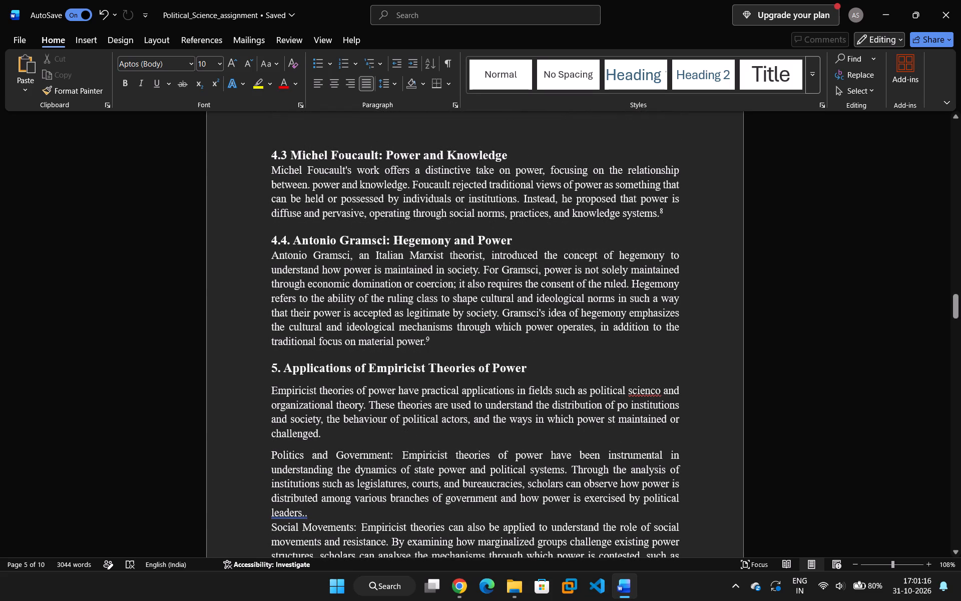
{"action": "left_click_drag", "start_coordinate": [267, 441], "coordinate": [287, 459]}
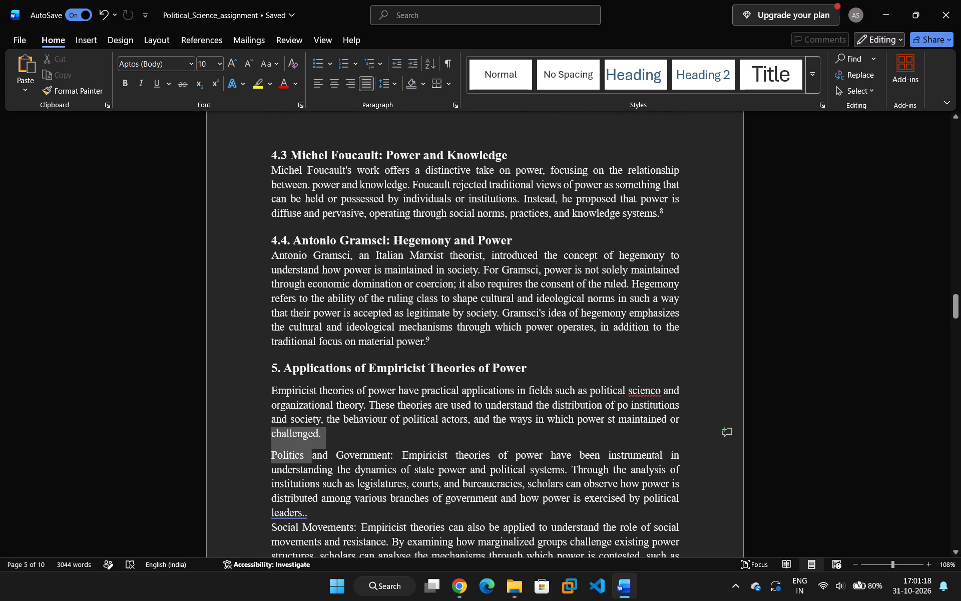
{"action": "left_click_drag", "start_coordinate": [287, 459], "coordinate": [290, 460]}
{"action": "left_click", "coordinate": [276, 447]}
{"action": "left_click_drag", "start_coordinate": [340, 440], "coordinate": [257, 424]}
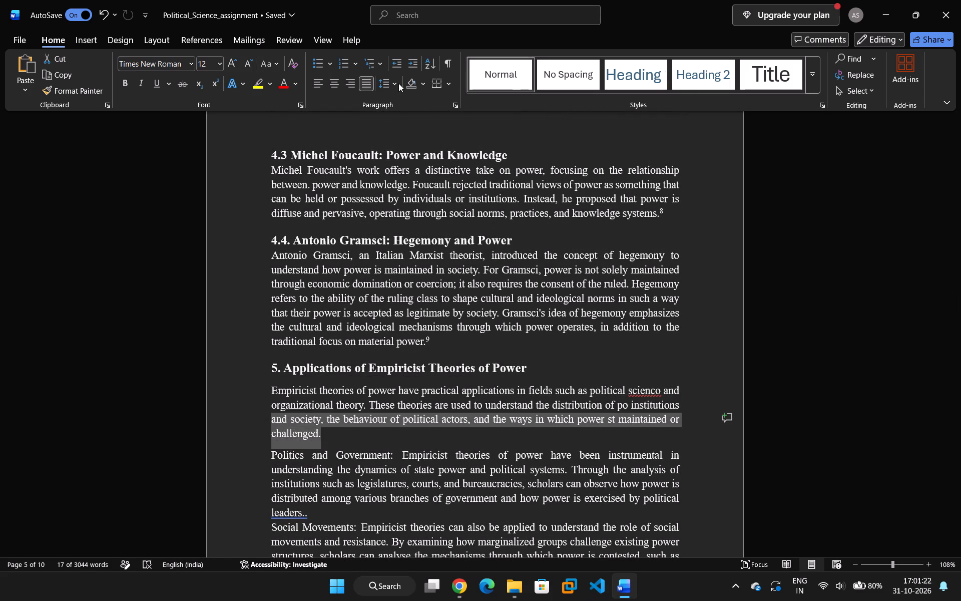
{"action": "left_click", "coordinate": [398, 83]}
{"action": "left_click", "coordinate": [440, 236]}
{"action": "left_click", "coordinate": [500, 364]}
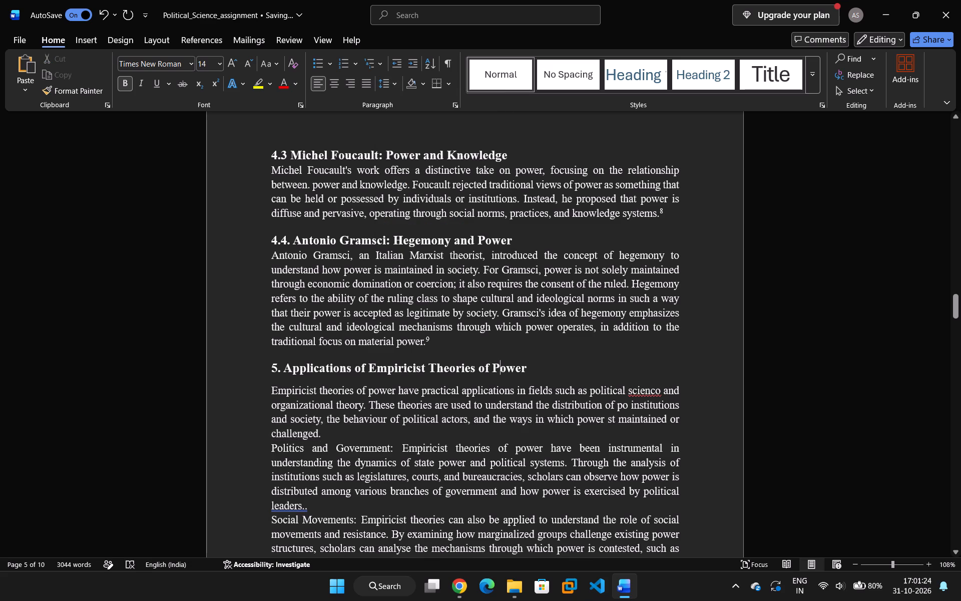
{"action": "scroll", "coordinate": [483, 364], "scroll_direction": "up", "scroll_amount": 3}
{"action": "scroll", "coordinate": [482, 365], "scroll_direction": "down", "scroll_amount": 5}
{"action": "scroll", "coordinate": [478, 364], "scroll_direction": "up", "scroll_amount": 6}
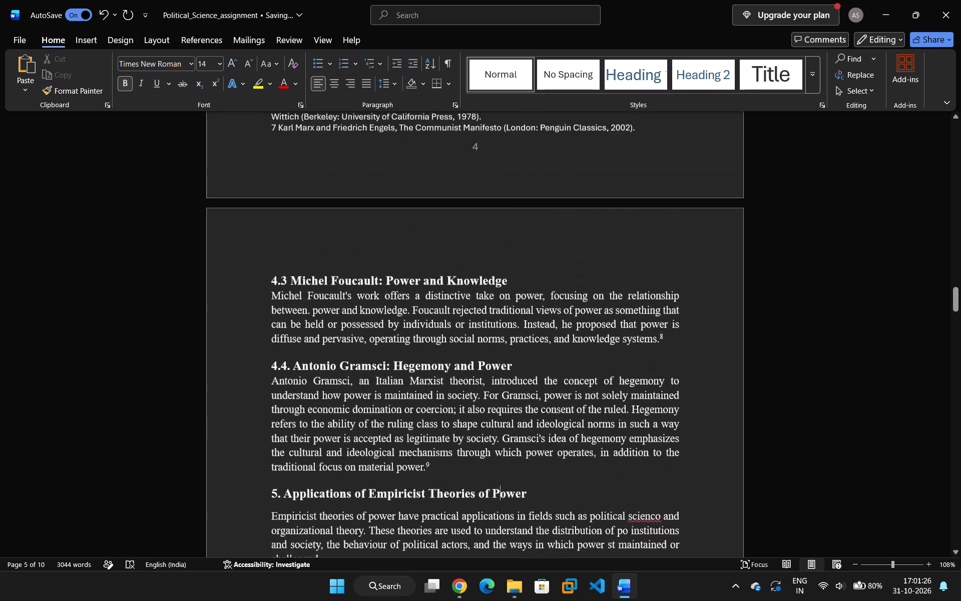
Examine the paragraph spacing from section 5 on page 5 through the section 6 paragraphs on page 6.
{"action": "scroll", "coordinate": [478, 364], "scroll_direction": "down", "scroll_amount": 18}
{"action": "scroll", "coordinate": [476, 359], "scroll_direction": "down", "scroll_amount": 6}
{"action": "scroll", "coordinate": [476, 359], "scroll_direction": "up", "scroll_amount": 2}
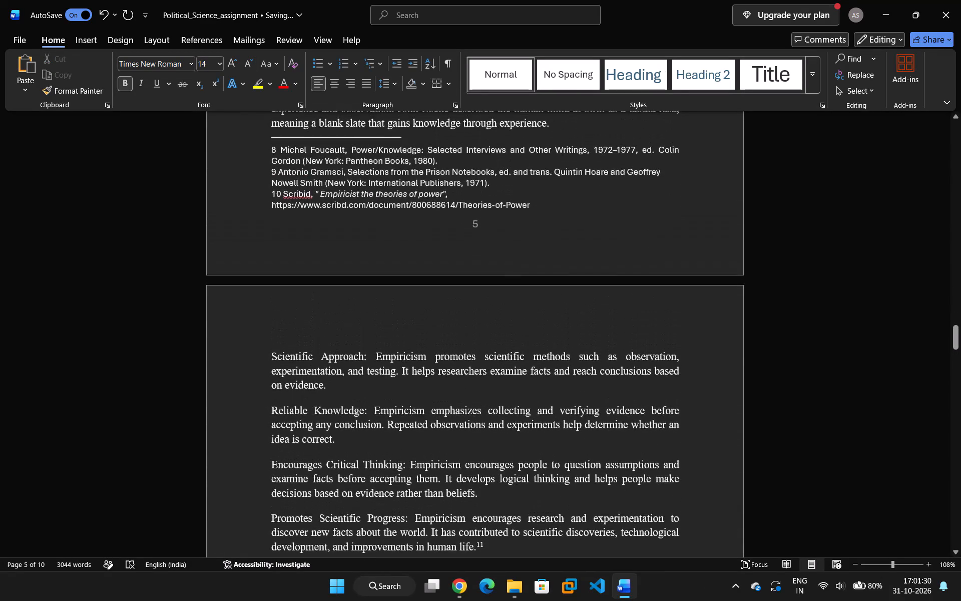
{"action": "scroll", "coordinate": [473, 352], "scroll_direction": "up", "scroll_amount": 6}
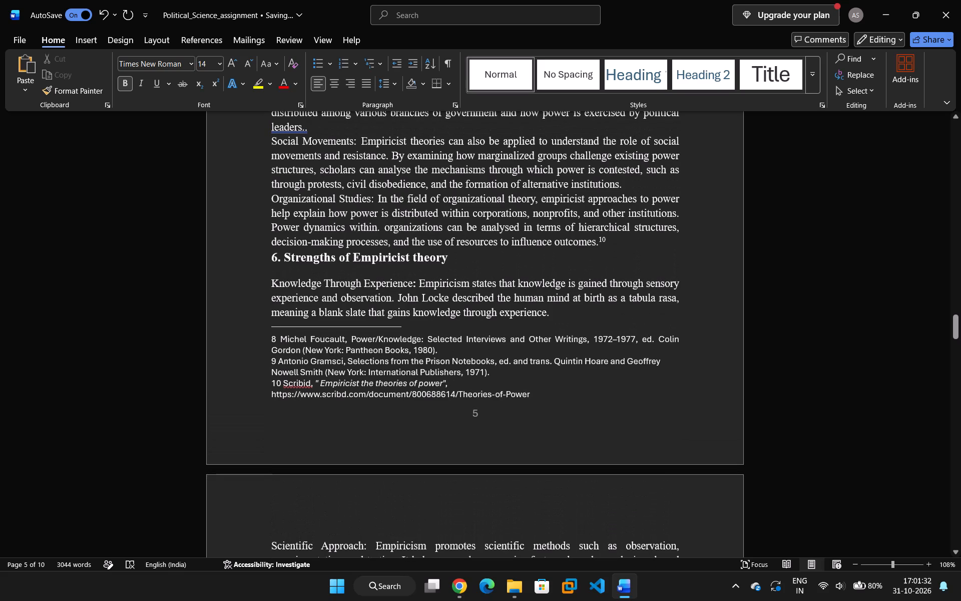
{"action": "scroll", "coordinate": [471, 351], "scroll_direction": "down", "scroll_amount": 3}
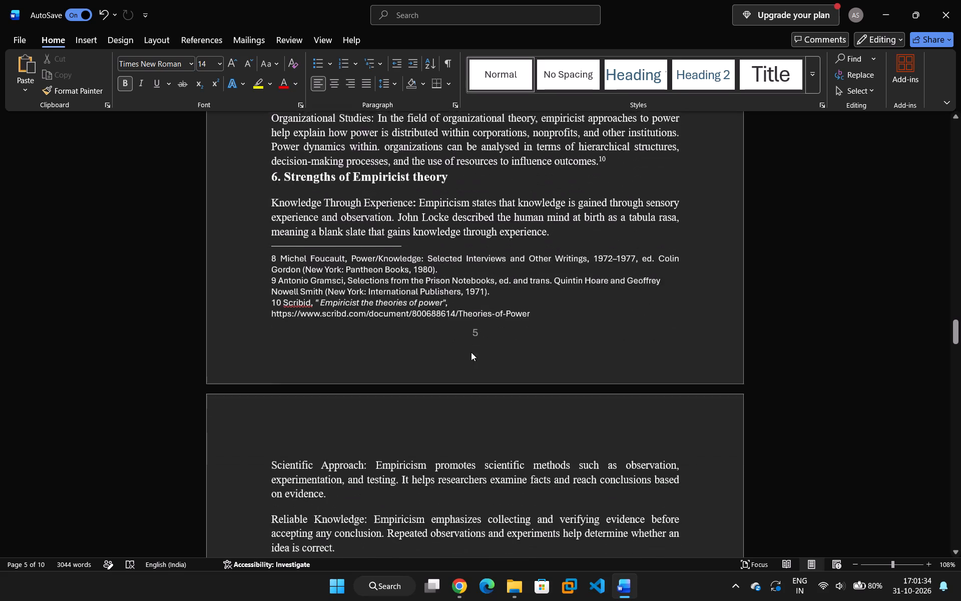
Close the gaps above the "Limited Explanatory Power" and "Problems with Verification" paragraphs in section 7, keeping each as a separate paragraph.
{"action": "scroll", "coordinate": [471, 352], "scroll_direction": "down", "scroll_amount": 5}
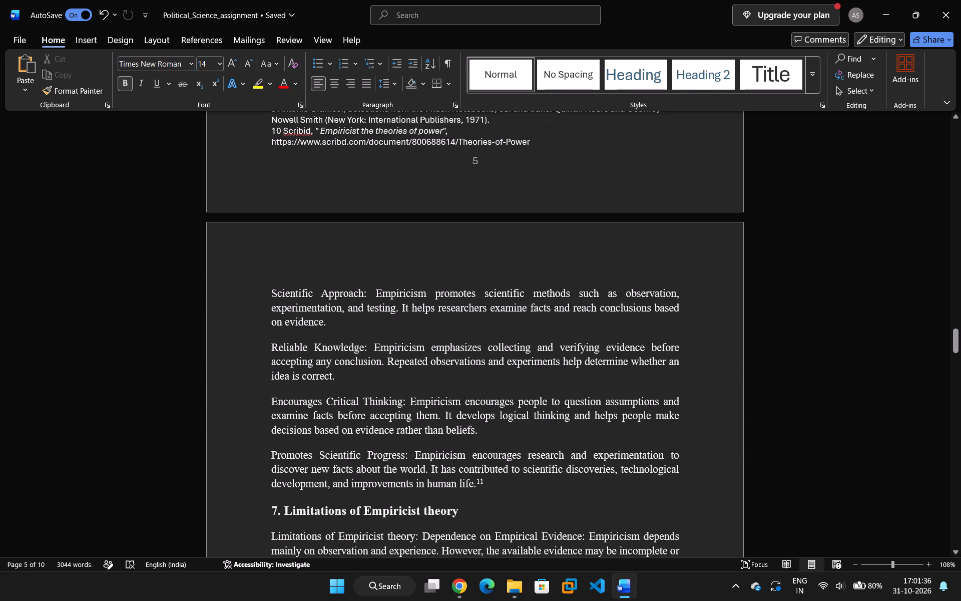
{"action": "scroll", "coordinate": [467, 346], "scroll_direction": "down", "scroll_amount": 10}
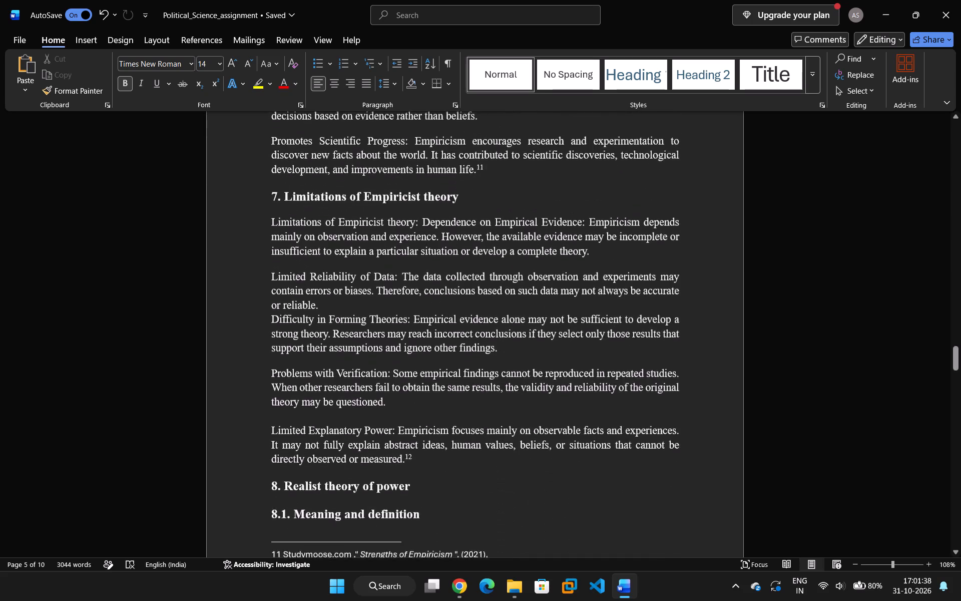
{"action": "scroll", "coordinate": [464, 350], "scroll_direction": "down", "scroll_amount": 2}
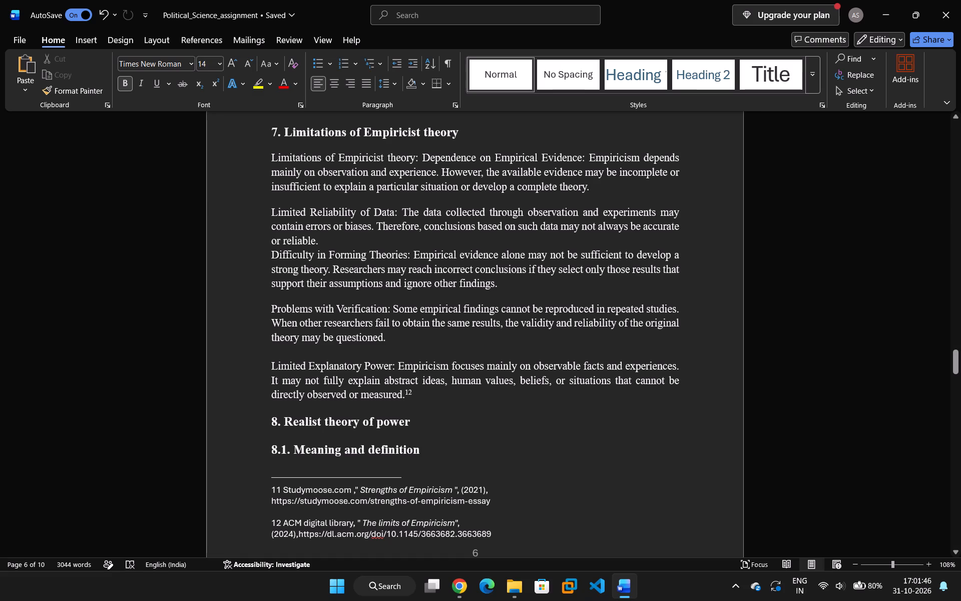
{"action": "left_click", "coordinate": [270, 360]}
{"action": "key", "text": "BackSpace"}
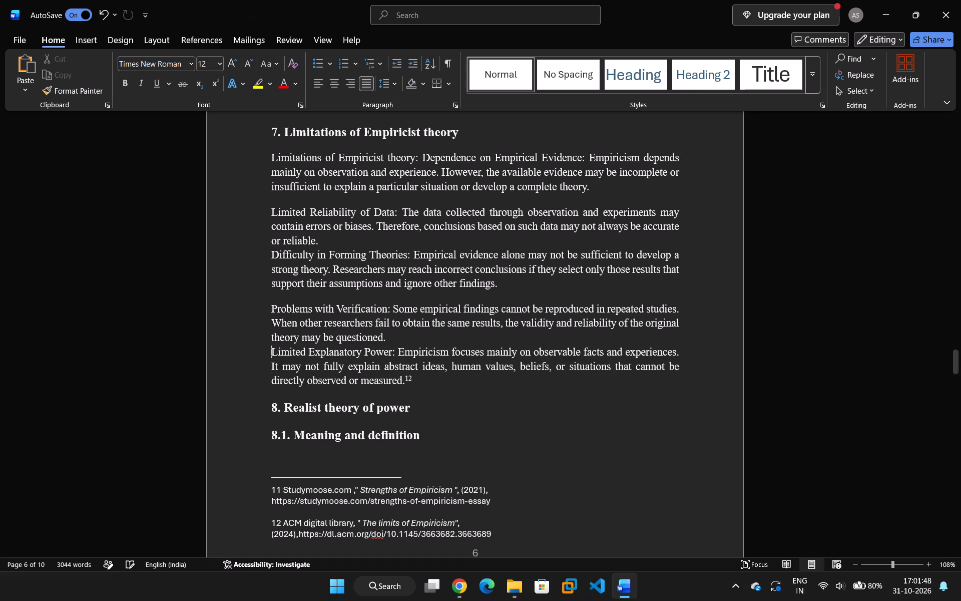
{"action": "scroll", "coordinate": [288, 370], "scroll_direction": "up", "scroll_amount": 2}
{"action": "left_click", "coordinate": [268, 369]}
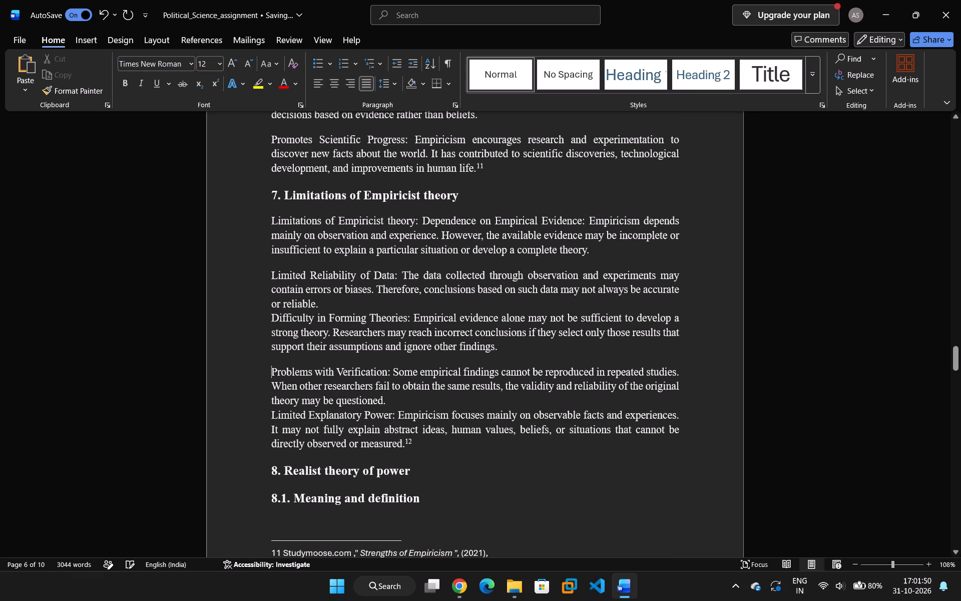
{"action": "key", "text": "BackSpace"}
{"action": "scroll", "coordinate": [274, 371], "scroll_direction": "up", "scroll_amount": 1}
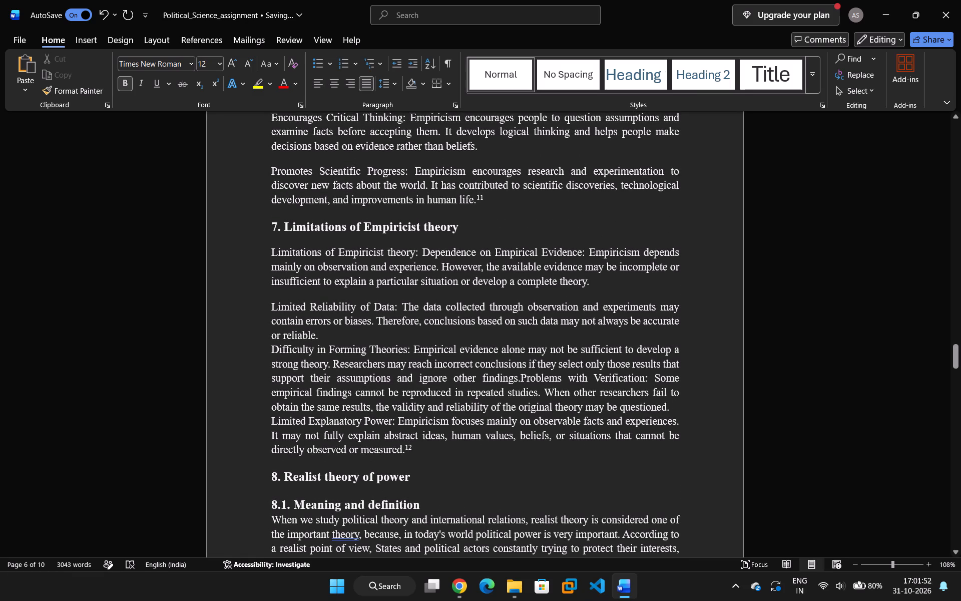
{"action": "key", "text": "Return"}
{"action": "scroll", "coordinate": [278, 372], "scroll_direction": "up", "scroll_amount": 1}
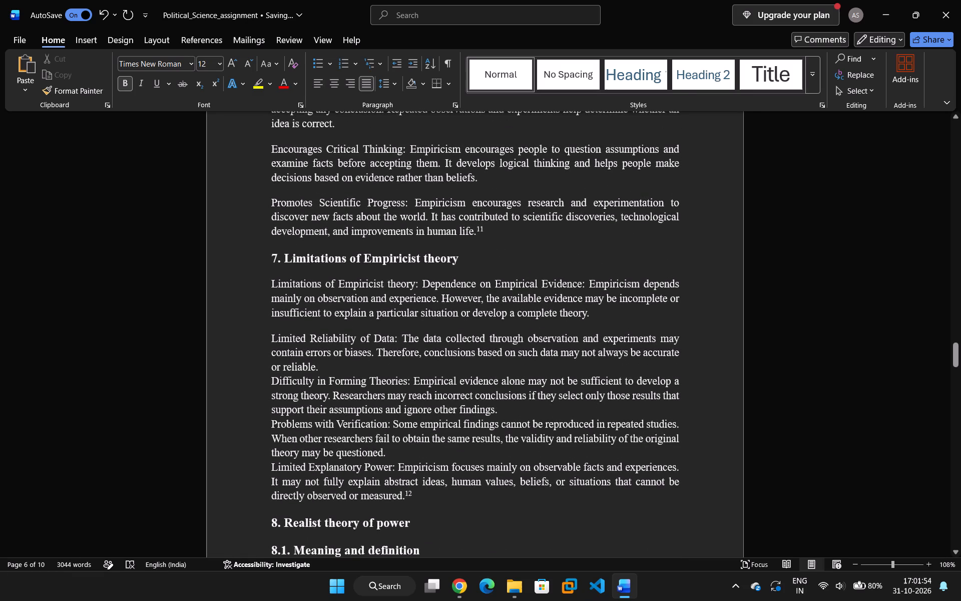
Join the "Limited Reliability of Data" paragraph to the end of section 7's first paragraph.
{"action": "scroll", "coordinate": [278, 371], "scroll_direction": "up", "scroll_amount": 2}
{"action": "left_click", "coordinate": [271, 397]}
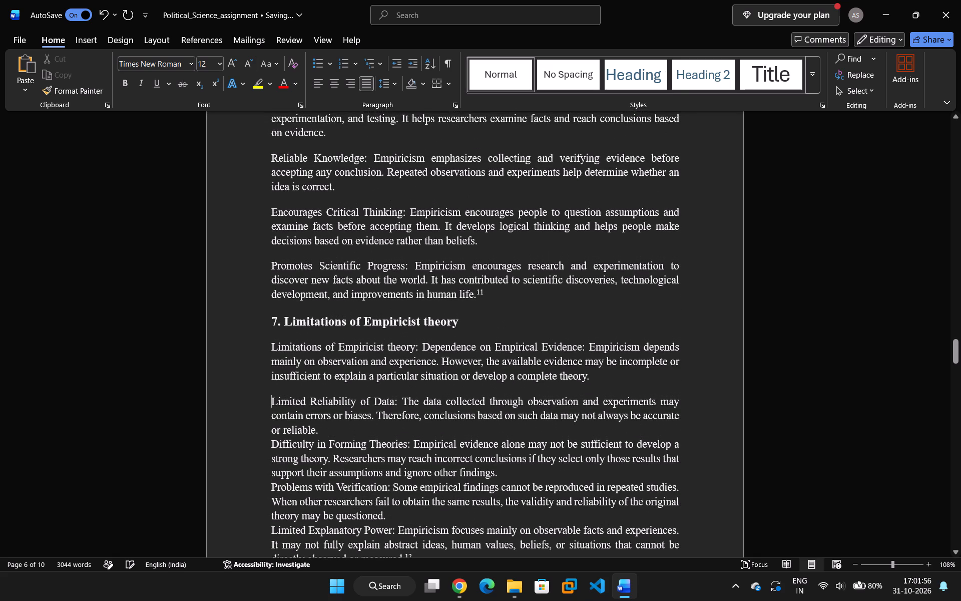
{"action": "key", "text": "BackSpace"}
Examine how section 8.1 flows from page 6 to page 7 and recheck the spacing of section 7.
{"action": "scroll", "coordinate": [292, 400], "scroll_direction": "down", "scroll_amount": 8}
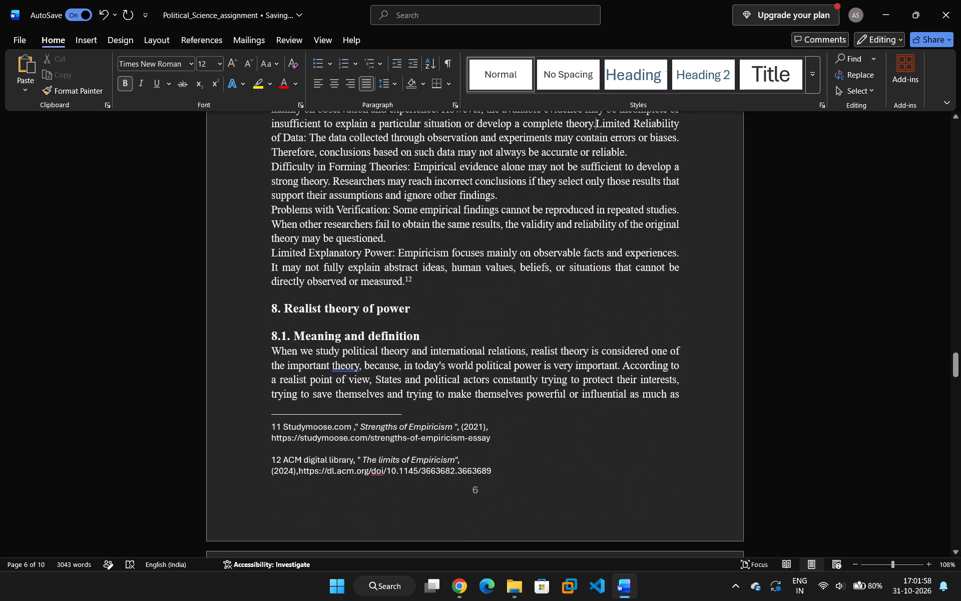
{"action": "scroll", "coordinate": [297, 395], "scroll_direction": "down", "scroll_amount": 4}
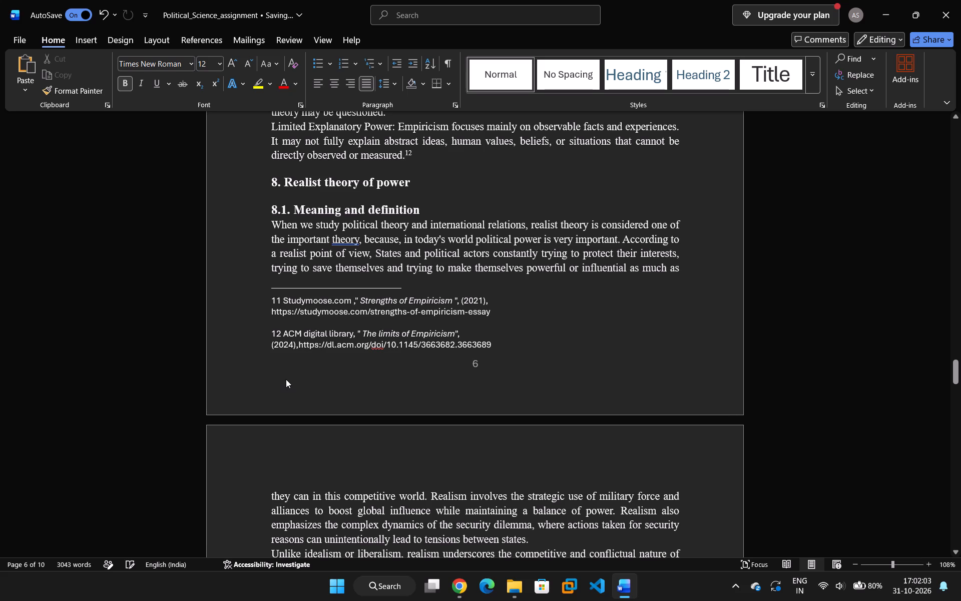
{"action": "scroll", "coordinate": [344, 394], "scroll_direction": "down", "scroll_amount": 1}
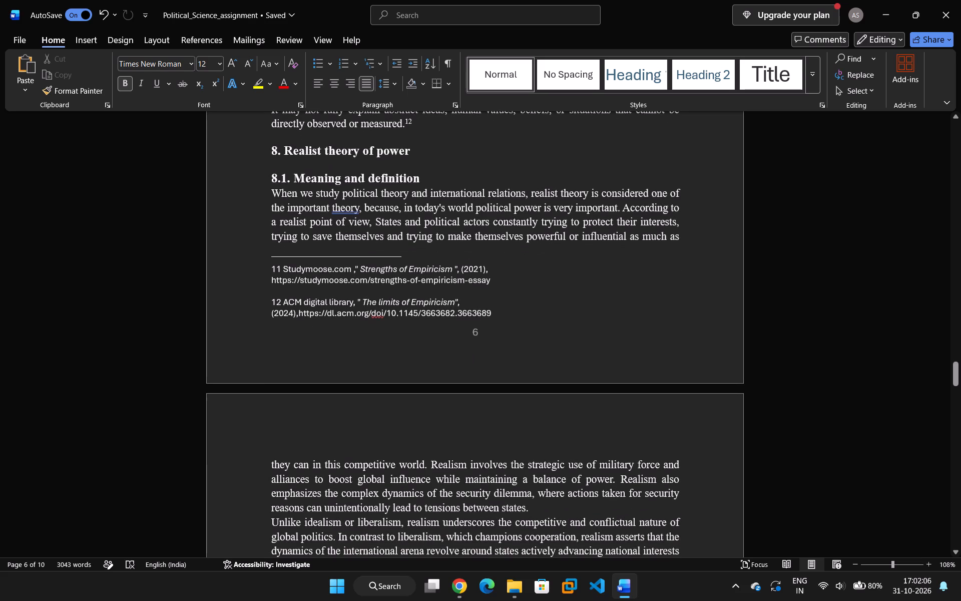
{"action": "scroll", "coordinate": [361, 408], "scroll_direction": "down", "scroll_amount": 1}
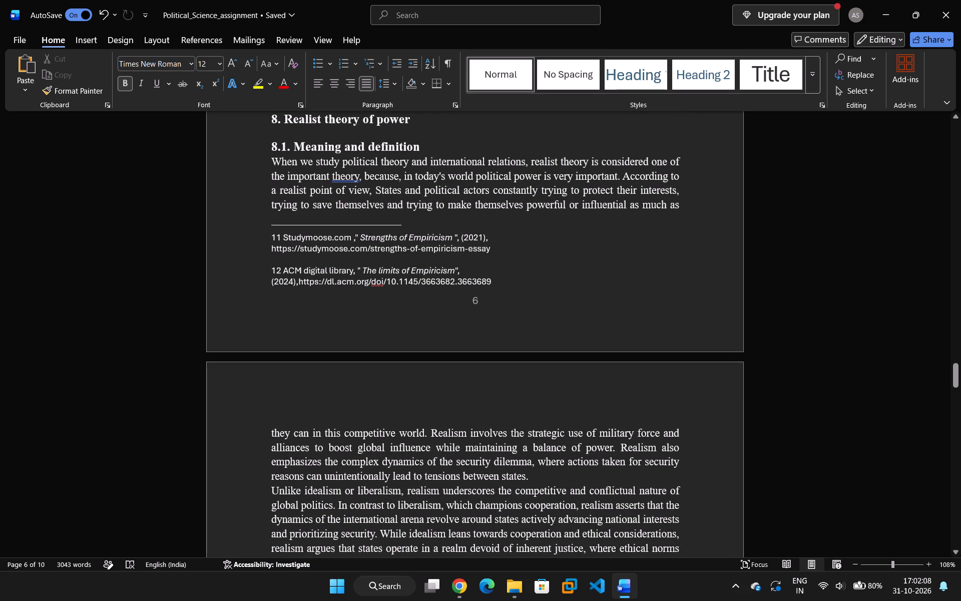
{"action": "scroll", "coordinate": [435, 407], "scroll_direction": "up", "scroll_amount": 7}
{"action": "scroll", "coordinate": [440, 392], "scroll_direction": "down", "scroll_amount": 1}
{"action": "scroll", "coordinate": [441, 378], "scroll_direction": "up", "scroll_amount": 2}
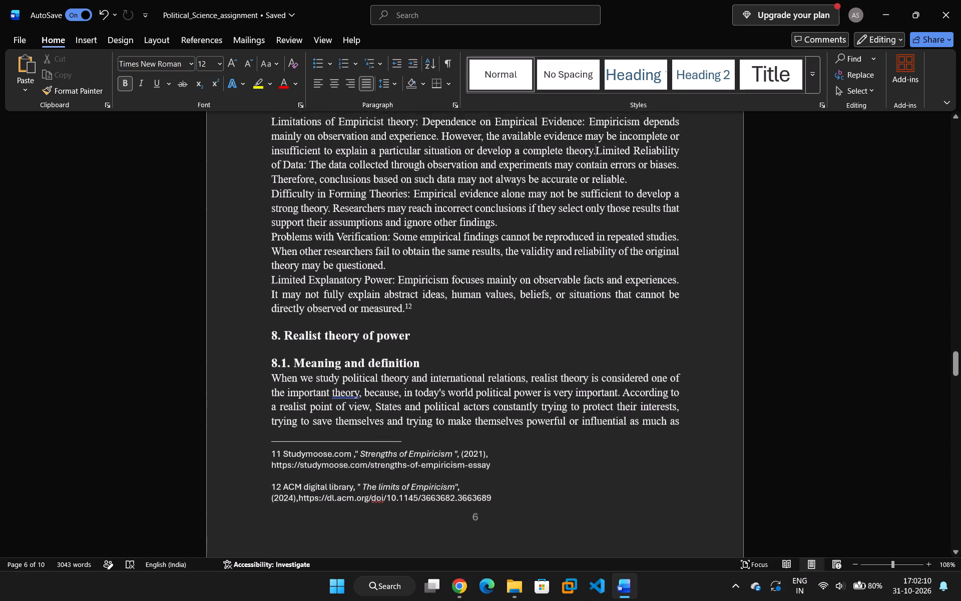
{"action": "scroll", "coordinate": [440, 379], "scroll_direction": "up", "scroll_amount": 2}
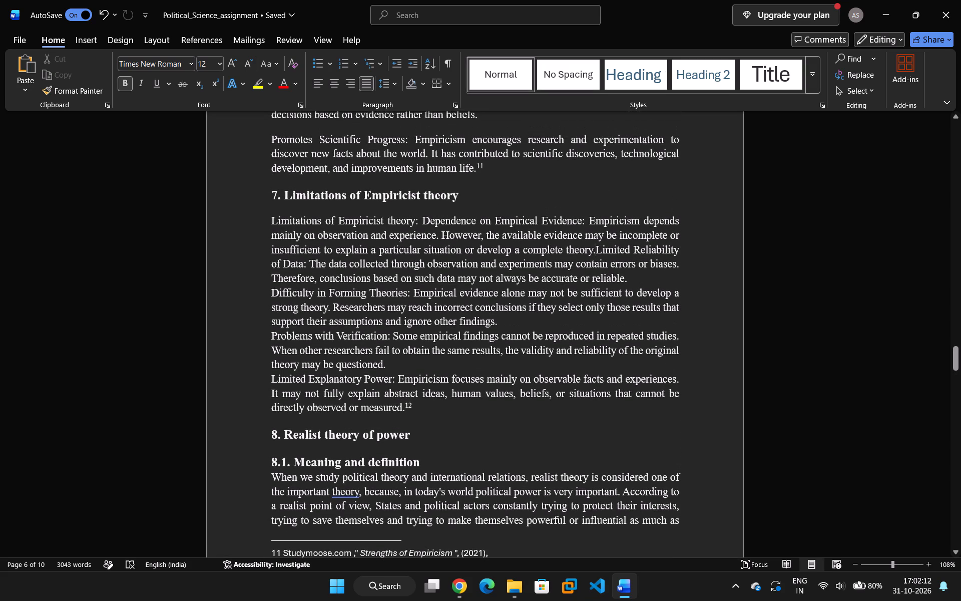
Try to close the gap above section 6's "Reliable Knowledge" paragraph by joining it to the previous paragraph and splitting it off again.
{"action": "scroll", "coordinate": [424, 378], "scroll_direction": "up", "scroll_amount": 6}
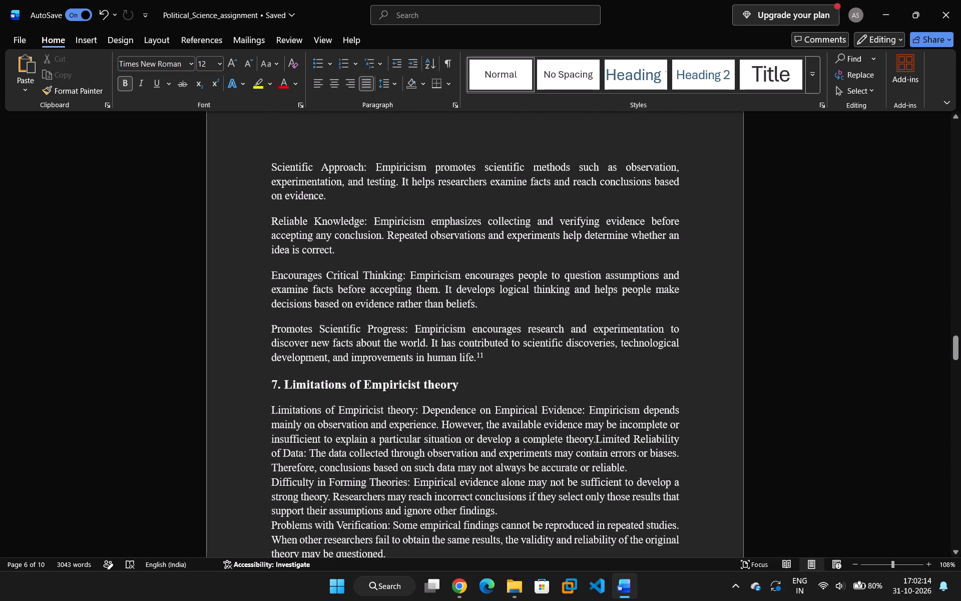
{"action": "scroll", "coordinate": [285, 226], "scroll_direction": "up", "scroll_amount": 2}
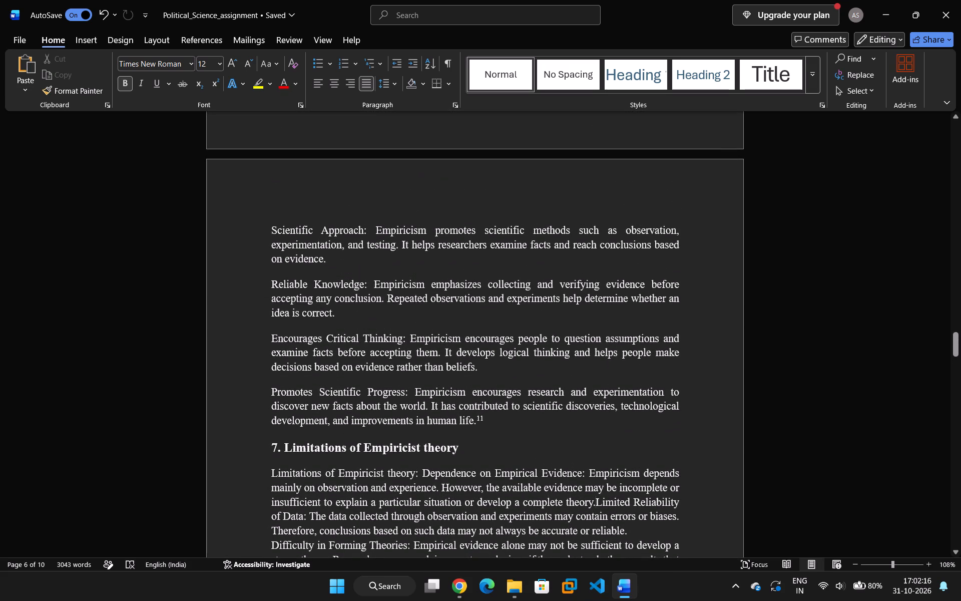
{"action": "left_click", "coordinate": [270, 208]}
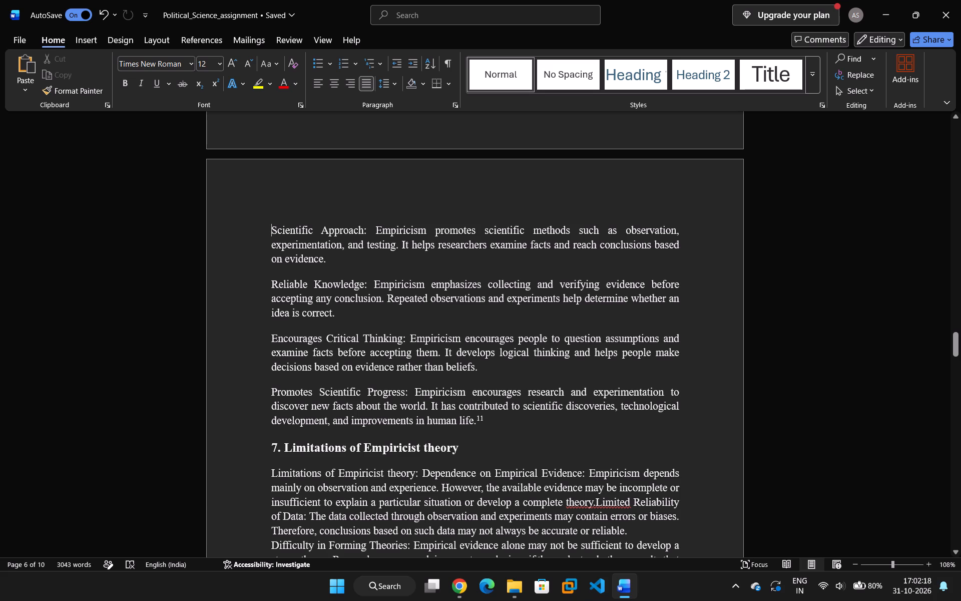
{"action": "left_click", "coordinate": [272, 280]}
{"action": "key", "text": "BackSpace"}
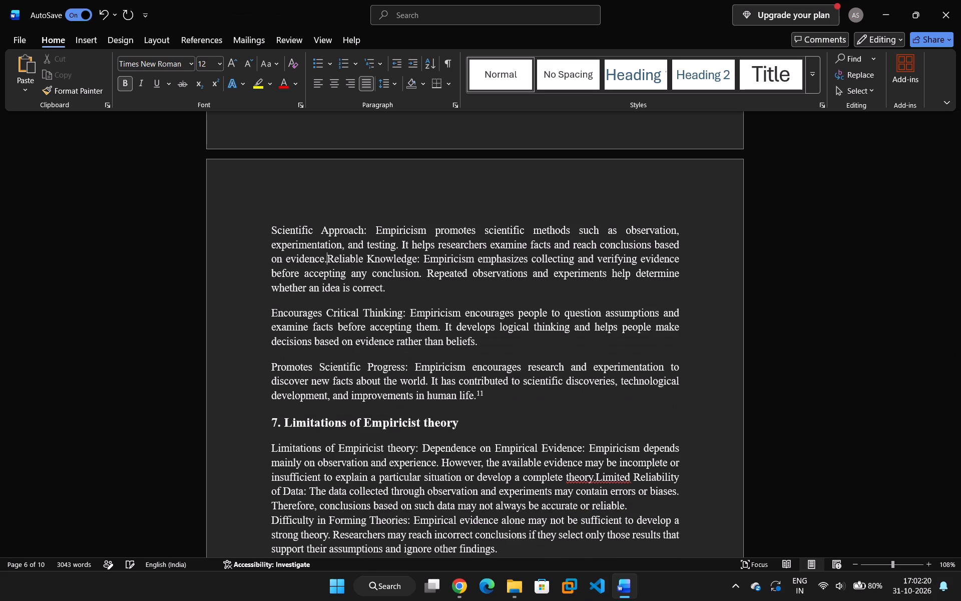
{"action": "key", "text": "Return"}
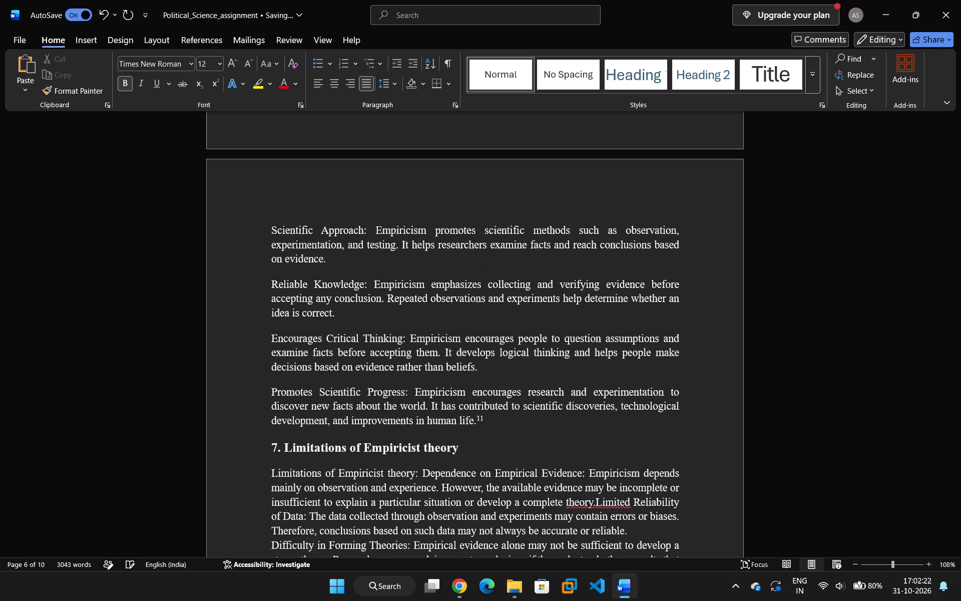
Remove the space before the "Reliable Knowledge" paragraph in section 6.
{"action": "left_click_drag", "start_coordinate": [337, 273], "coordinate": [294, 249]}
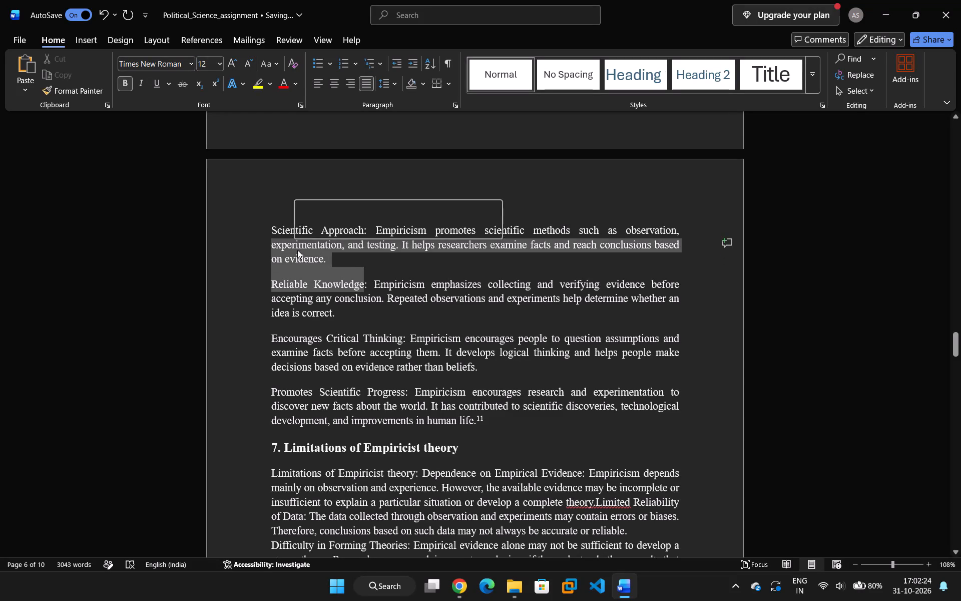
{"action": "left_click_drag", "start_coordinate": [310, 277], "coordinate": [294, 272]}
{"action": "left_click_drag", "start_coordinate": [264, 270], "coordinate": [330, 303]}
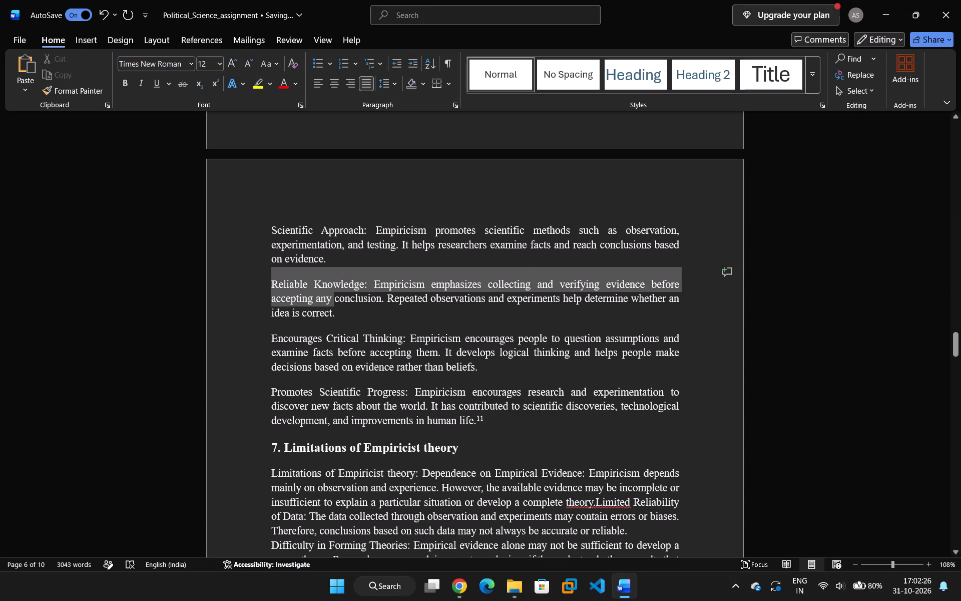
{"action": "left_click_drag", "start_coordinate": [330, 303], "coordinate": [340, 308]}
{"action": "left_click", "coordinate": [390, 83]}
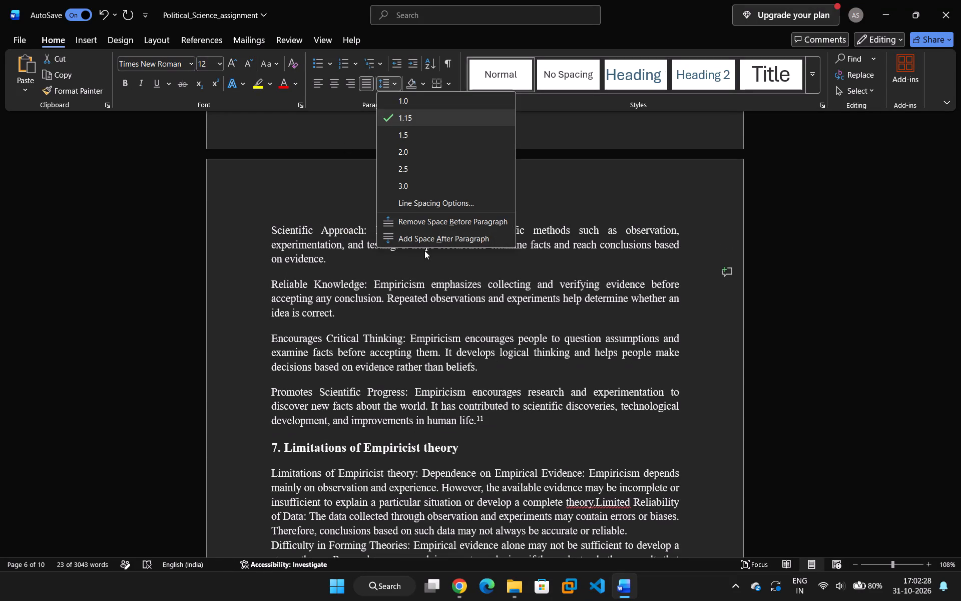
{"action": "left_click", "coordinate": [426, 221]}
Remove the space before section 6's "Encourages Critical Thinking" and "Promotes Scientific Progress" paragraphs.
{"action": "left_click_drag", "start_coordinate": [270, 323], "coordinate": [317, 346]}
{"action": "left_click", "coordinate": [394, 84]}
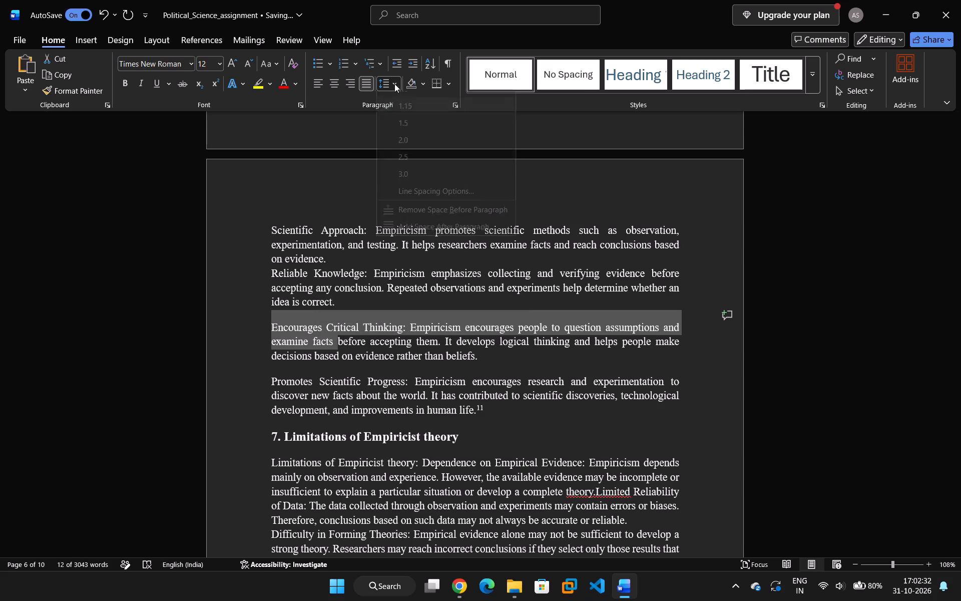
{"action": "left_click", "coordinate": [410, 223]}
{"action": "left_click_drag", "start_coordinate": [271, 351], "coordinate": [271, 352]}
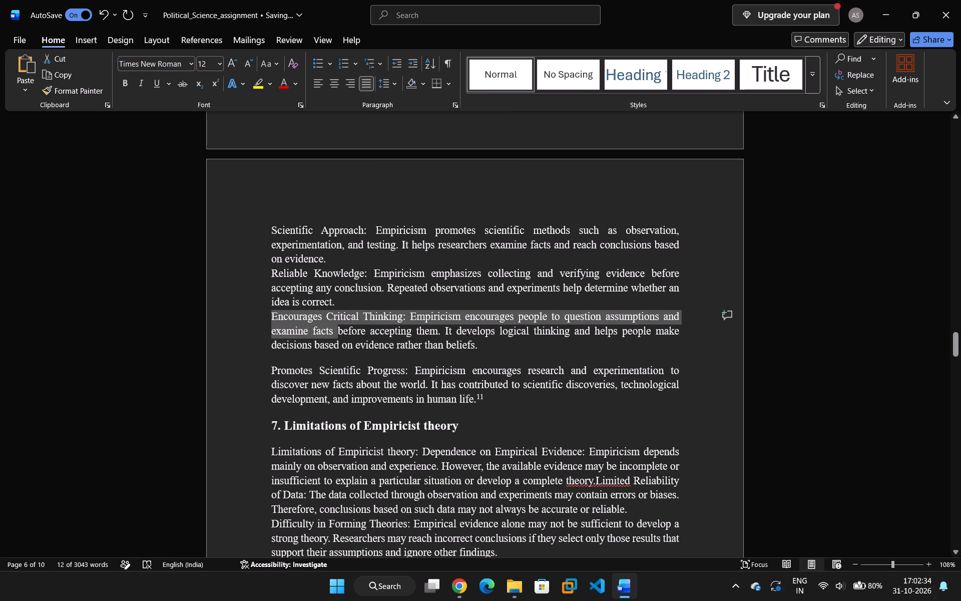
{"action": "left_click_drag", "start_coordinate": [271, 352], "coordinate": [300, 384]}
{"action": "left_click", "coordinate": [260, 351]}
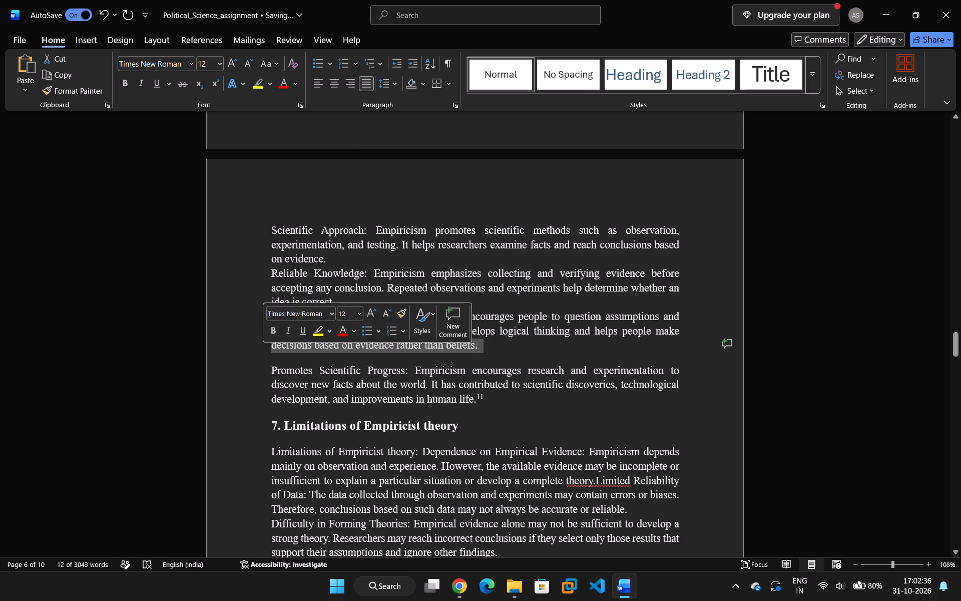
{"action": "left_click_drag", "start_coordinate": [274, 354], "coordinate": [312, 391]}
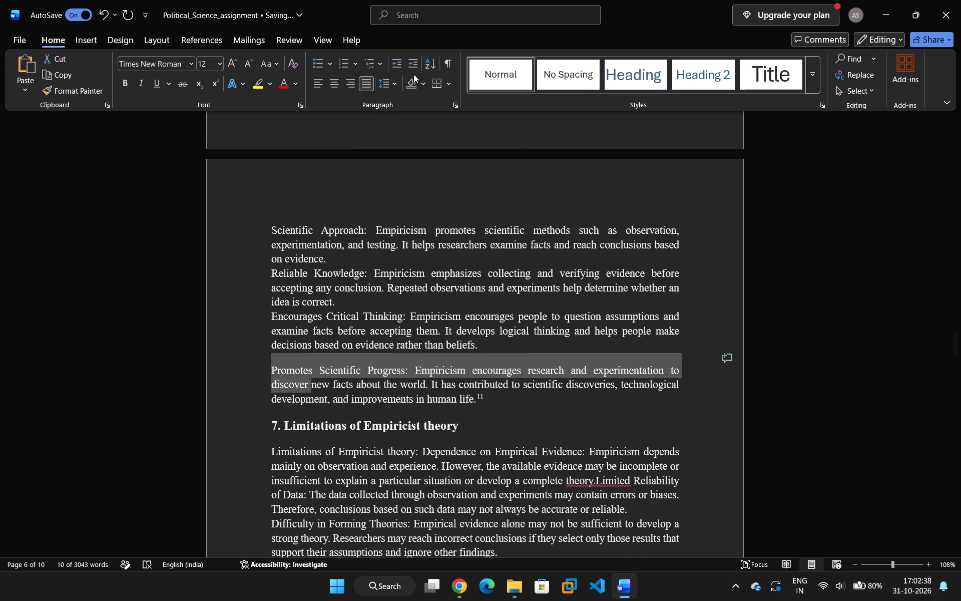
{"action": "left_click", "coordinate": [391, 89]}
{"action": "left_click", "coordinate": [402, 225]}
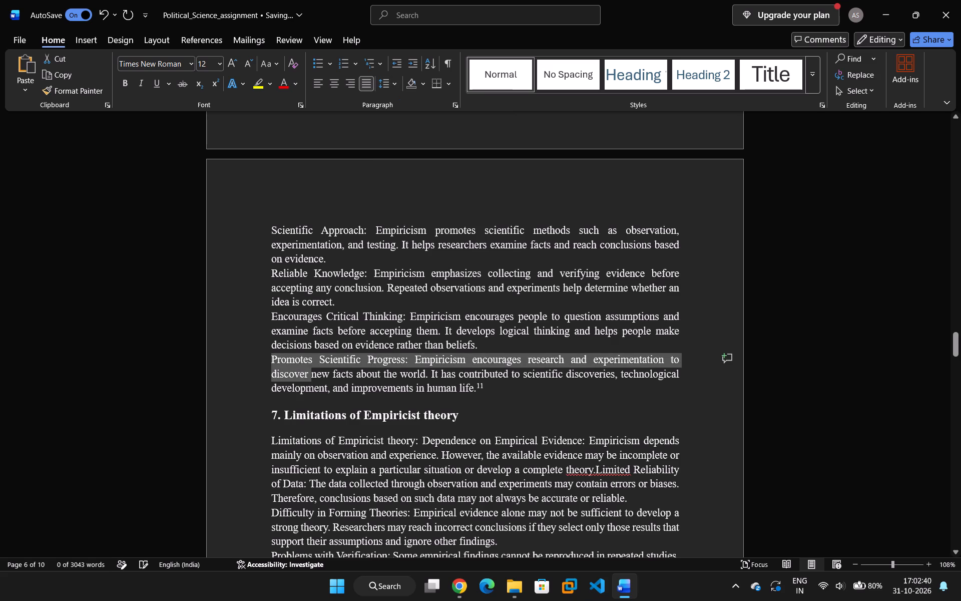
{"action": "left_click_drag", "start_coordinate": [424, 336], "coordinate": [422, 342]}
Examine the spacing of sections 7 and 8 and how the section 8.1 text flows from page 6 onto page 7.
{"action": "scroll", "coordinate": [417, 341], "scroll_direction": "down", "scroll_amount": 6}
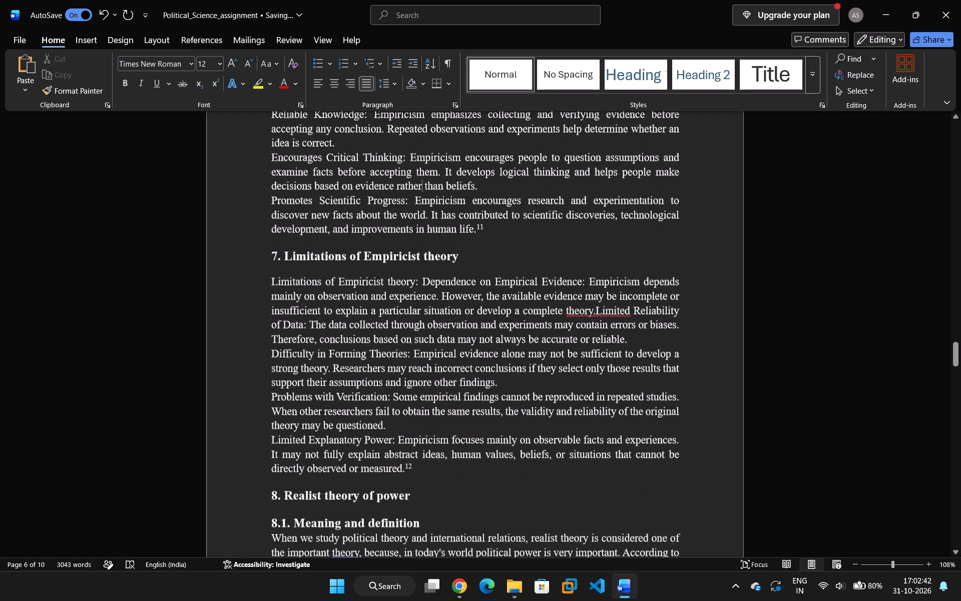
{"action": "scroll", "coordinate": [410, 314], "scroll_direction": "down", "scroll_amount": 9}
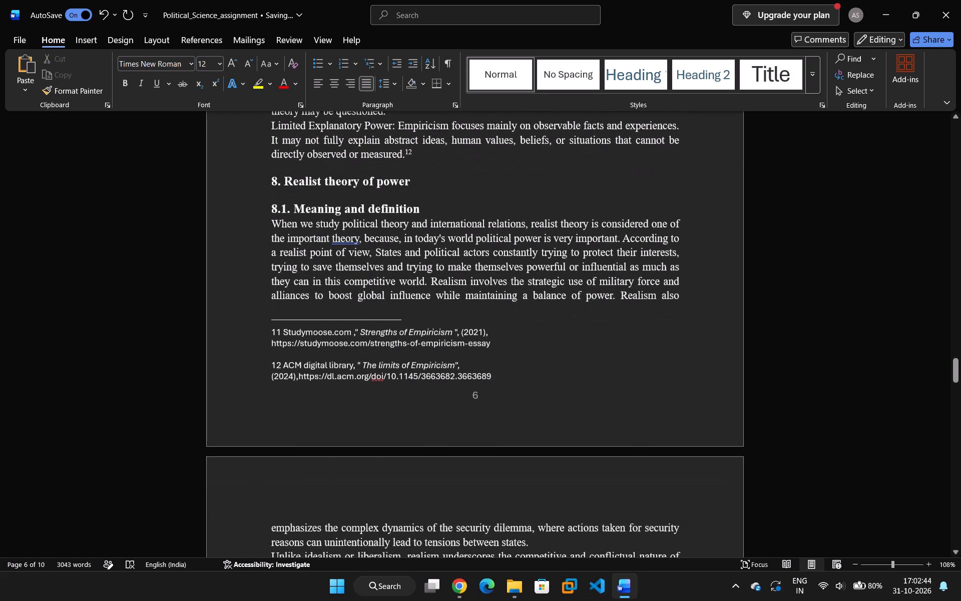
{"action": "scroll", "coordinate": [410, 312], "scroll_direction": "down", "scroll_amount": 1}
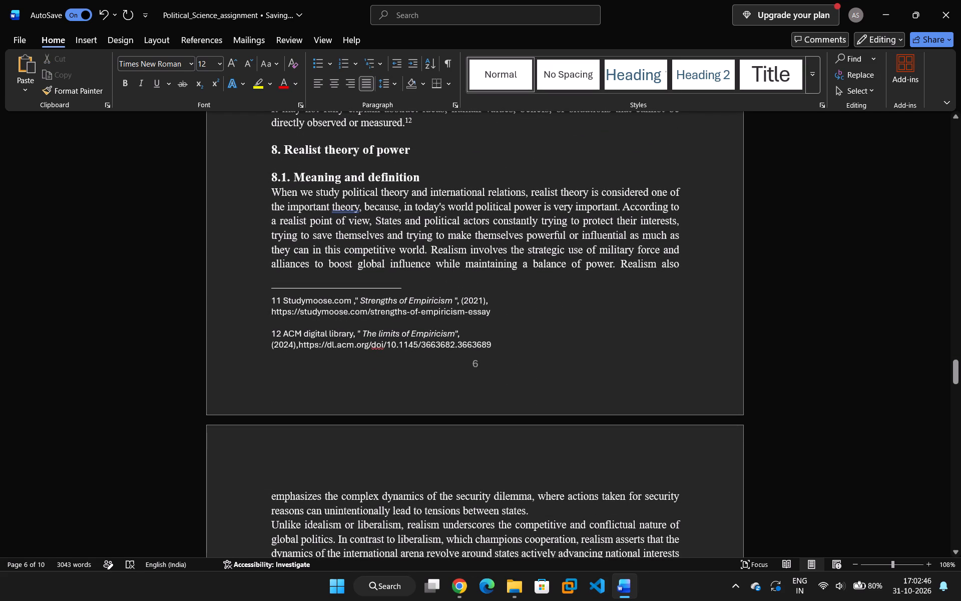
{"action": "scroll", "coordinate": [410, 300], "scroll_direction": "up", "scroll_amount": 5}
{"action": "scroll", "coordinate": [408, 295], "scroll_direction": "down", "scroll_amount": 4}
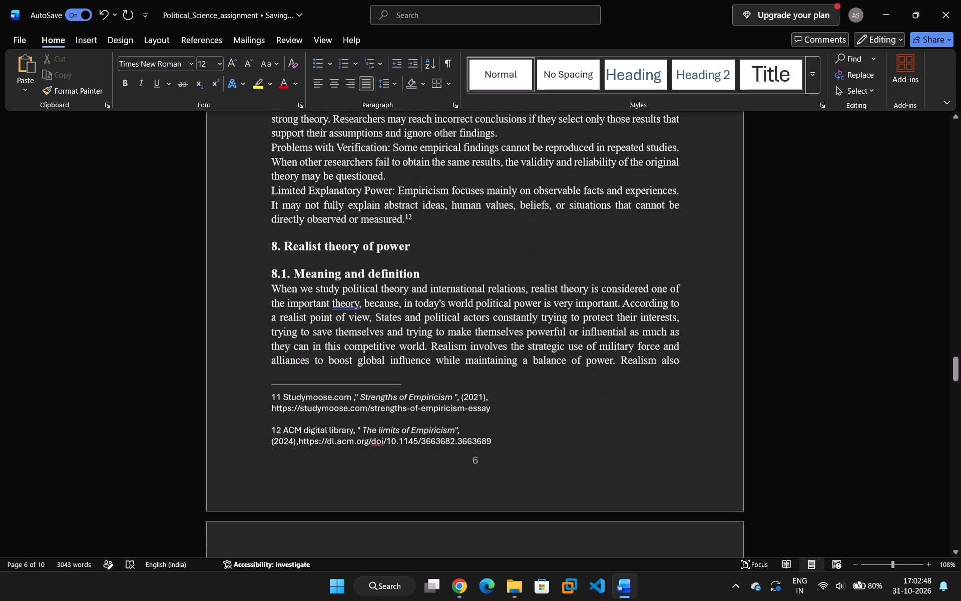
{"action": "scroll", "coordinate": [409, 293], "scroll_direction": "down", "scroll_amount": 10}
{"action": "scroll", "coordinate": [413, 291], "scroll_direction": "up", "scroll_amount": 5}
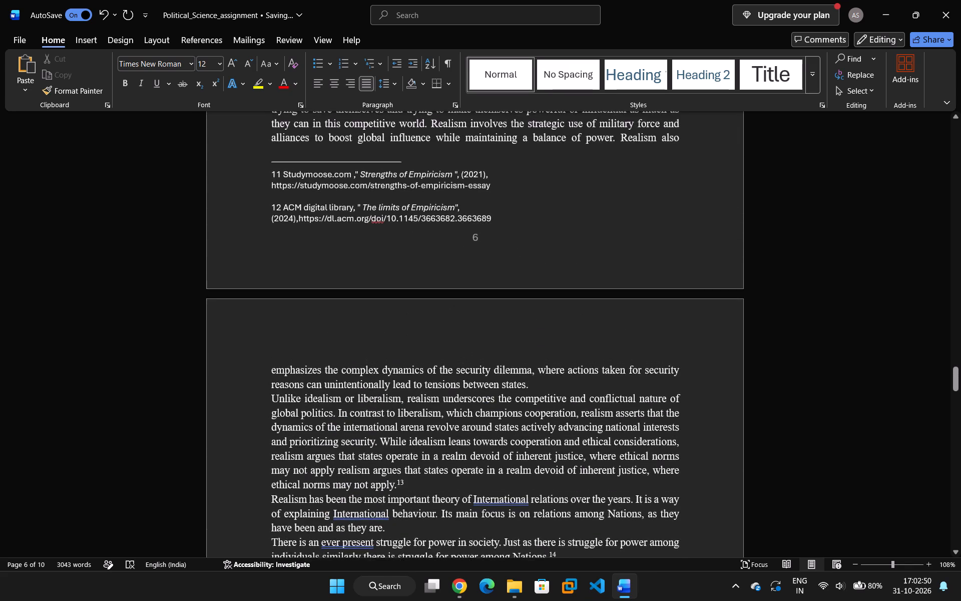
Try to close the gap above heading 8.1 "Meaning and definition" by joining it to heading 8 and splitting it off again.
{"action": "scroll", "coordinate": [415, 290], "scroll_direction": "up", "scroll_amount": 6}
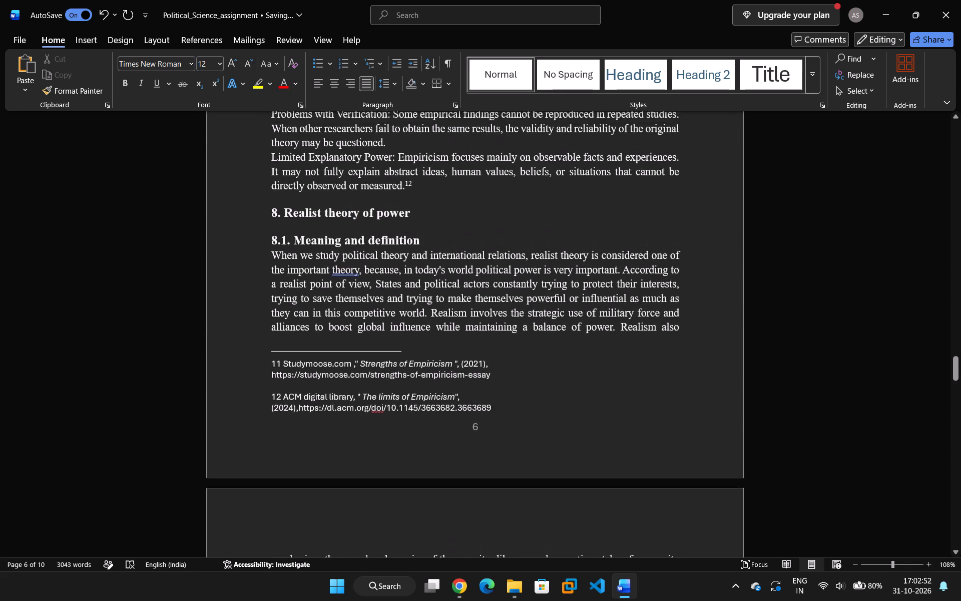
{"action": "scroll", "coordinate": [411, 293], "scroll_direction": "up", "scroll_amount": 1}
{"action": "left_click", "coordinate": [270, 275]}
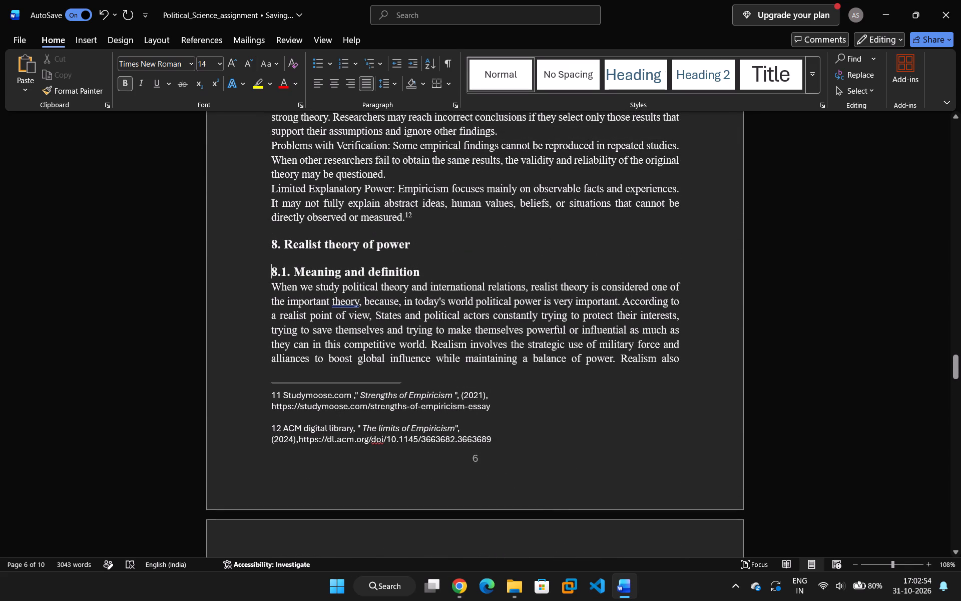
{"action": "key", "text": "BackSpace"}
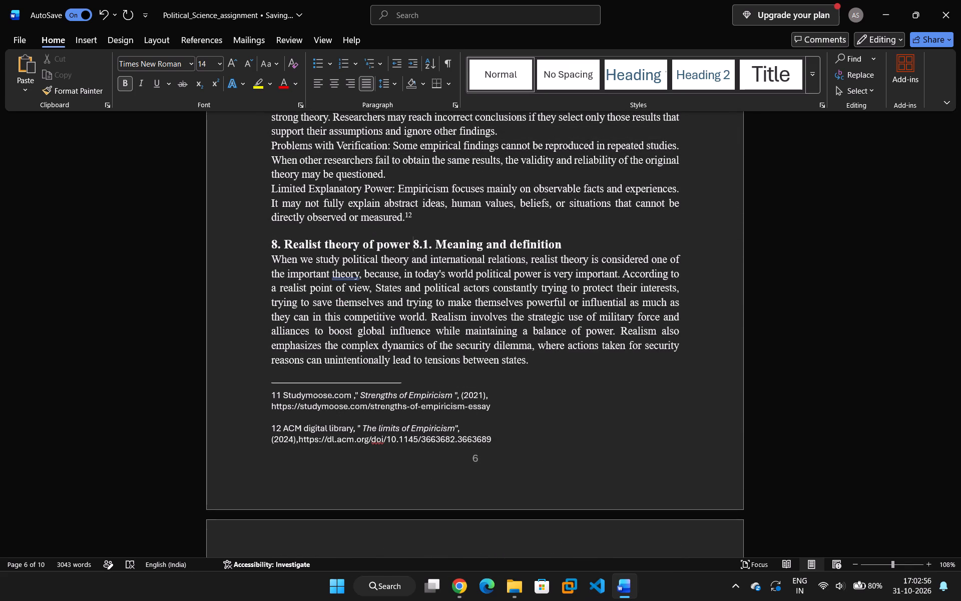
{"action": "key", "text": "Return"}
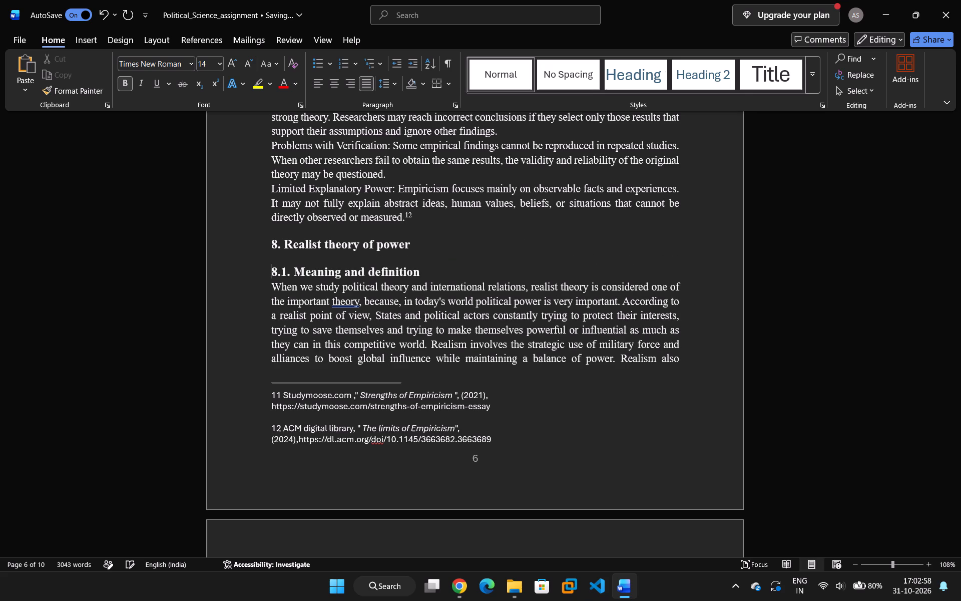
Remove the space before the heading "8.1. Meaning and definition".
{"action": "left_click_drag", "start_coordinate": [438, 242], "coordinate": [379, 239]}
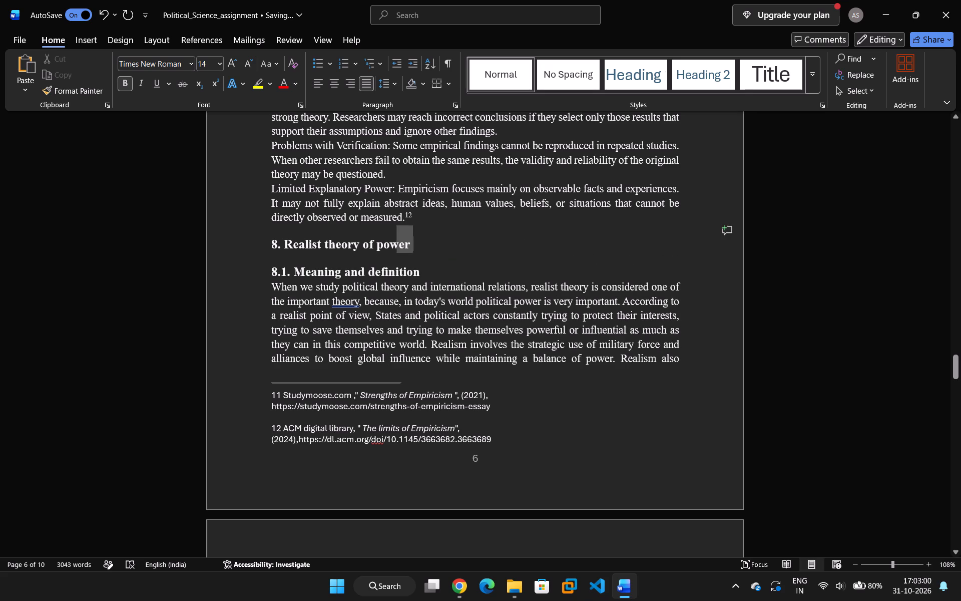
{"action": "left_click_drag", "start_coordinate": [379, 239], "coordinate": [272, 247]}
{"action": "left_click", "coordinate": [260, 254]}
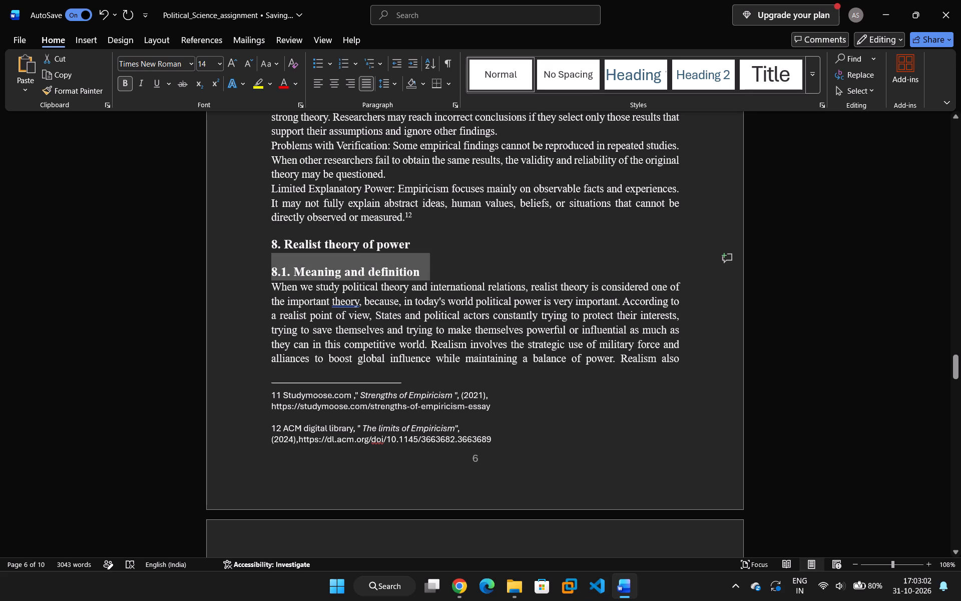
{"action": "left_click_drag", "start_coordinate": [263, 254], "coordinate": [300, 269]}
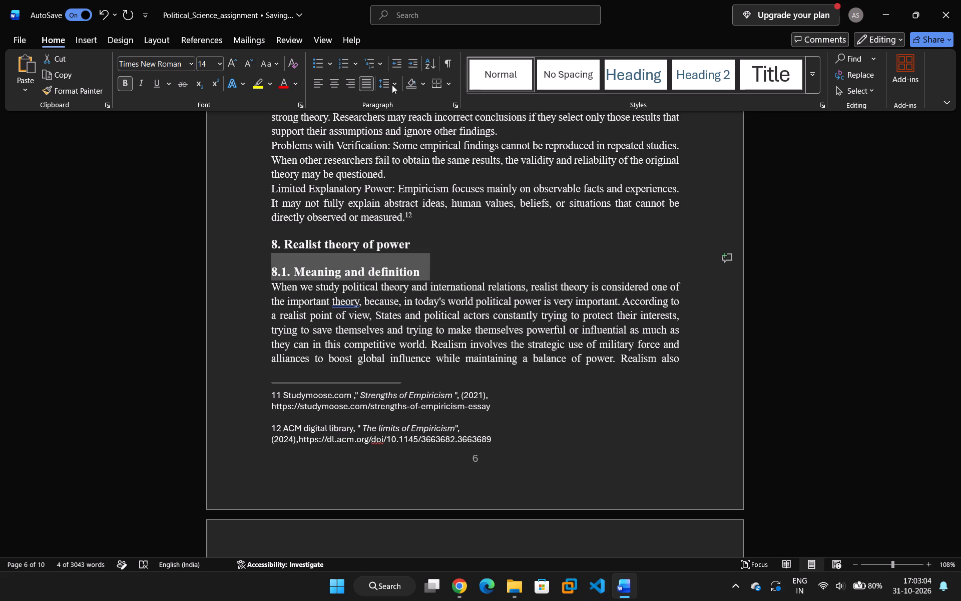
{"action": "left_click", "coordinate": [392, 84]}
{"action": "left_click", "coordinate": [416, 226]}
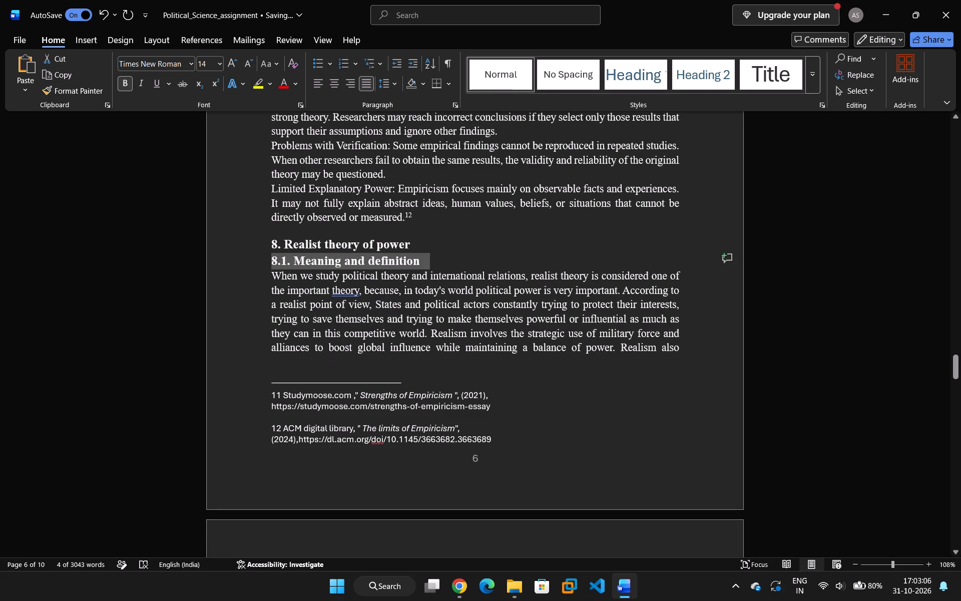
Examine the spacing of sections 5 to 7 and how section 6 flows from page 5 onto page 6.
{"action": "scroll", "coordinate": [576, 384], "scroll_direction": "up", "scroll_amount": 5}
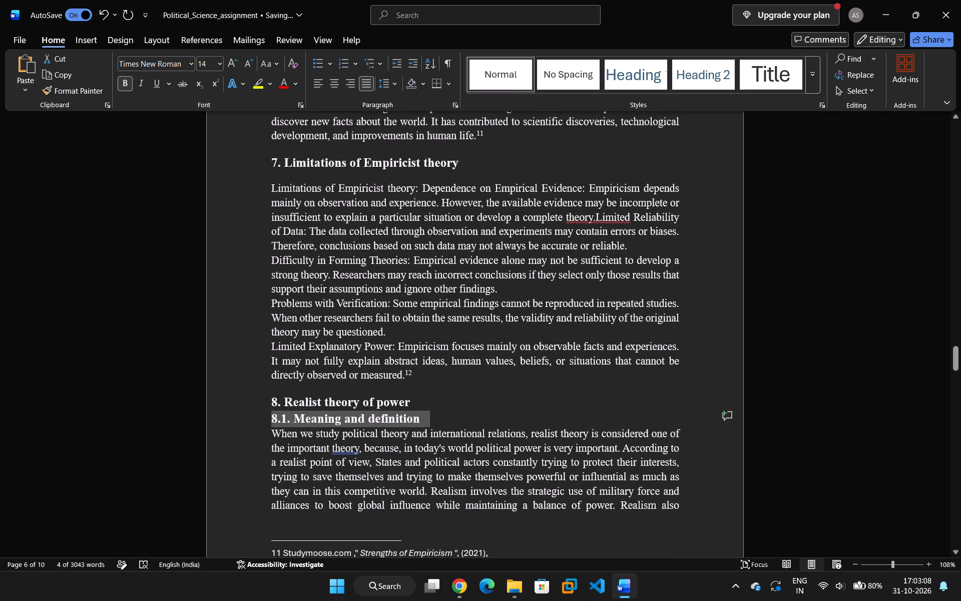
{"action": "scroll", "coordinate": [542, 331], "scroll_direction": "up", "scroll_amount": 12}
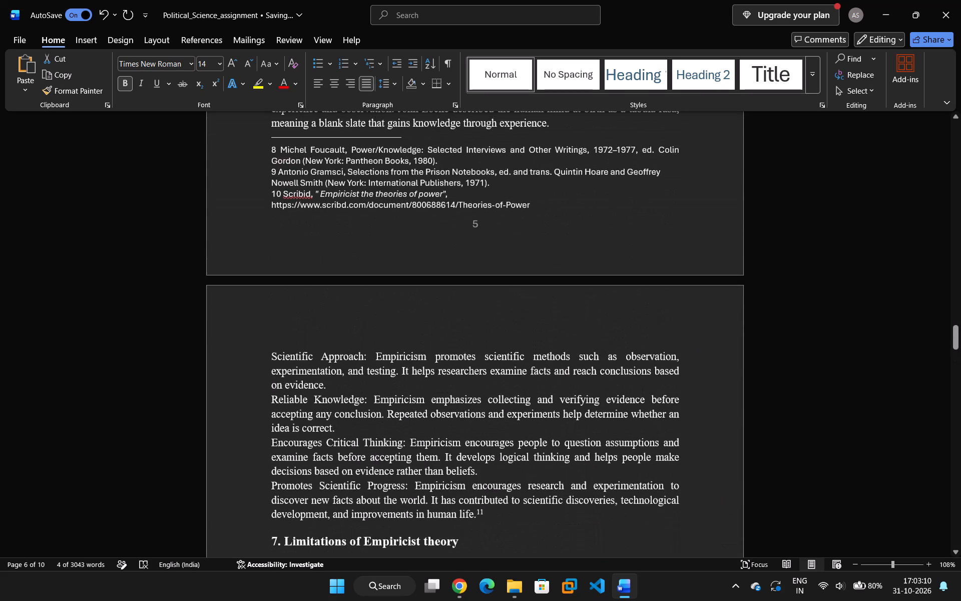
{"action": "scroll", "coordinate": [539, 327], "scroll_direction": "up", "scroll_amount": 7}
{"action": "scroll", "coordinate": [539, 327], "scroll_direction": "down", "scroll_amount": 1}
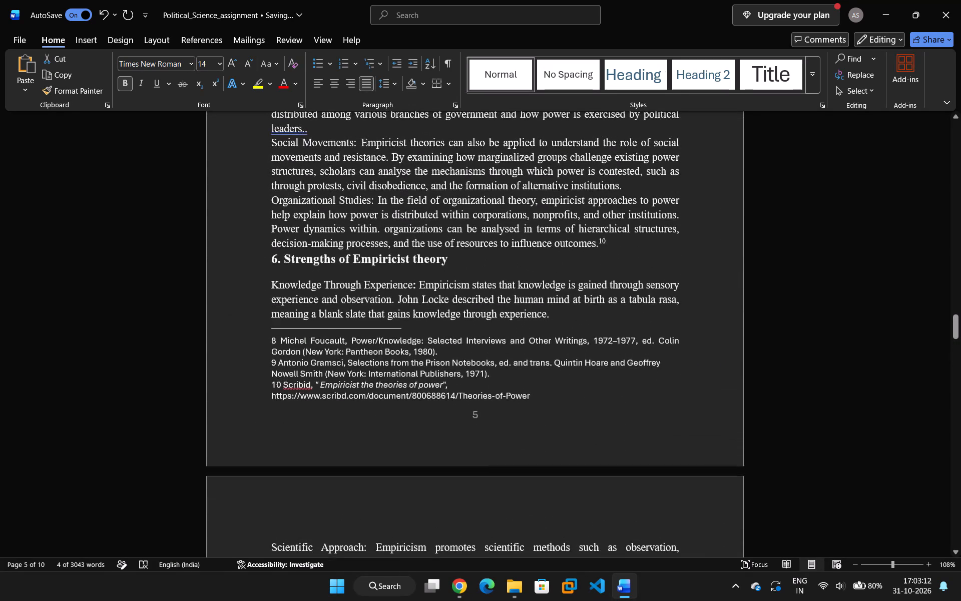
{"action": "scroll", "coordinate": [538, 327], "scroll_direction": "down", "scroll_amount": 3}
{"action": "scroll", "coordinate": [537, 333], "scroll_direction": "up", "scroll_amount": 11}
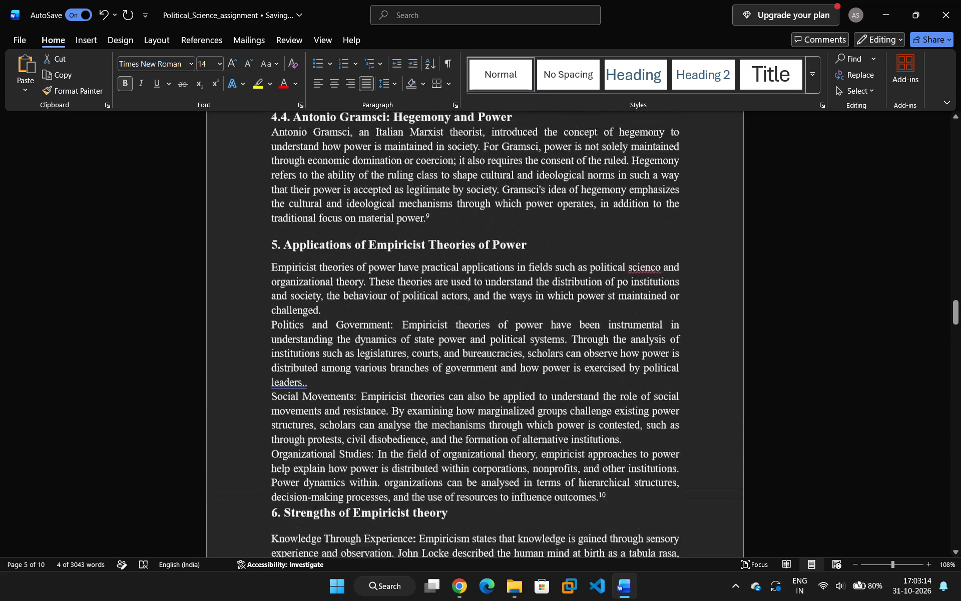
{"action": "scroll", "coordinate": [537, 333], "scroll_direction": "up", "scroll_amount": 2}
{"action": "scroll", "coordinate": [537, 333], "scroll_direction": "down", "scroll_amount": 9}
{"action": "scroll", "coordinate": [526, 350], "scroll_direction": "up", "scroll_amount": 1}
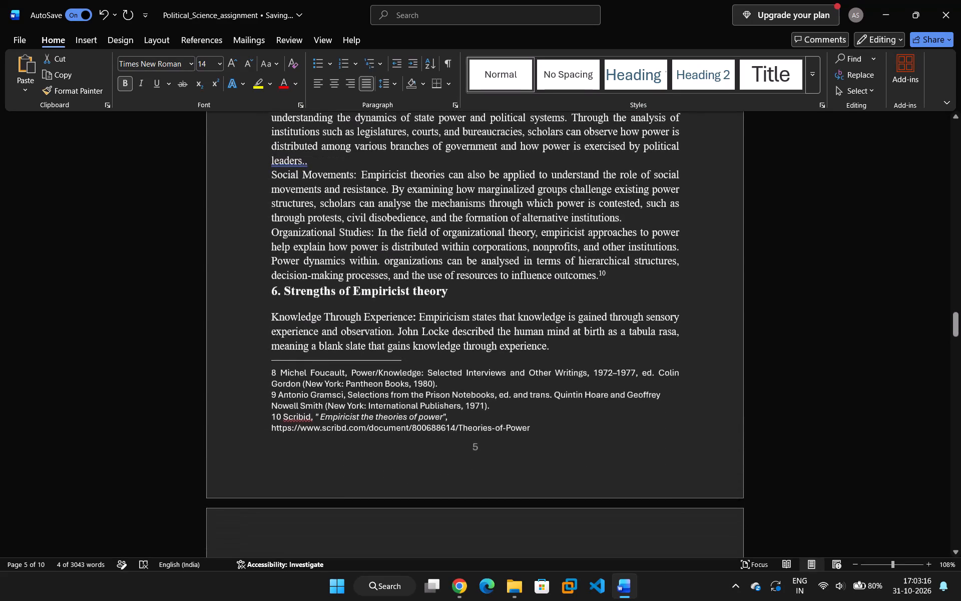
{"action": "scroll", "coordinate": [526, 350], "scroll_direction": "up", "scroll_amount": 5}
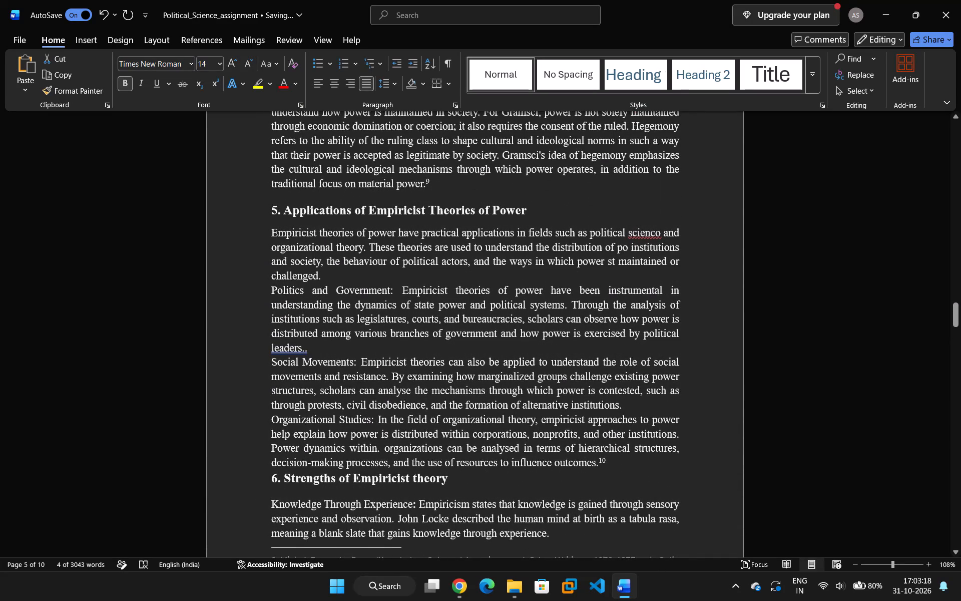
{"action": "scroll", "coordinate": [527, 345], "scroll_direction": "down", "scroll_amount": 6}
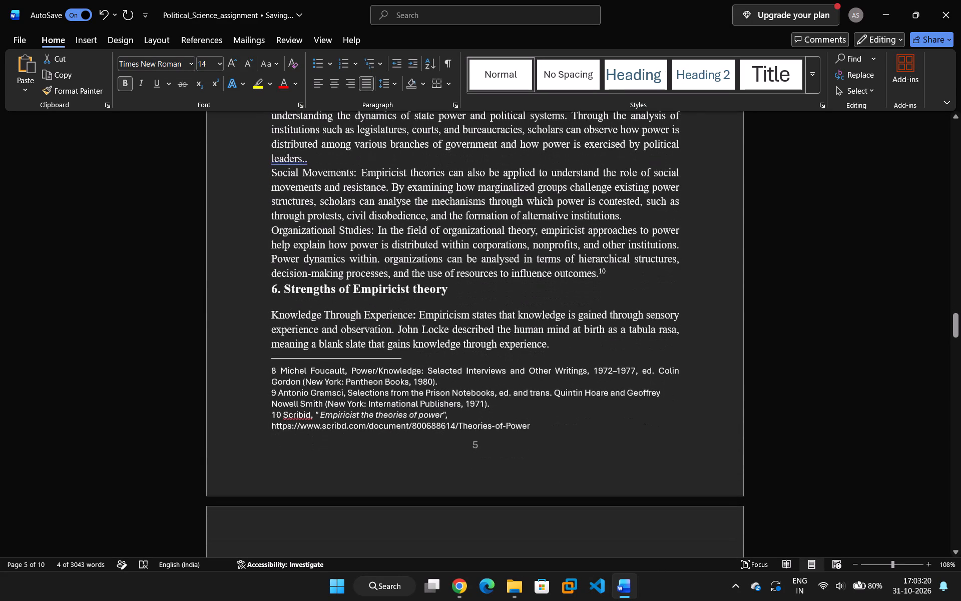
{"action": "scroll", "coordinate": [485, 347], "scroll_direction": "up", "scroll_amount": 6}
{"action": "scroll", "coordinate": [484, 348], "scroll_direction": "down", "scroll_amount": 5}
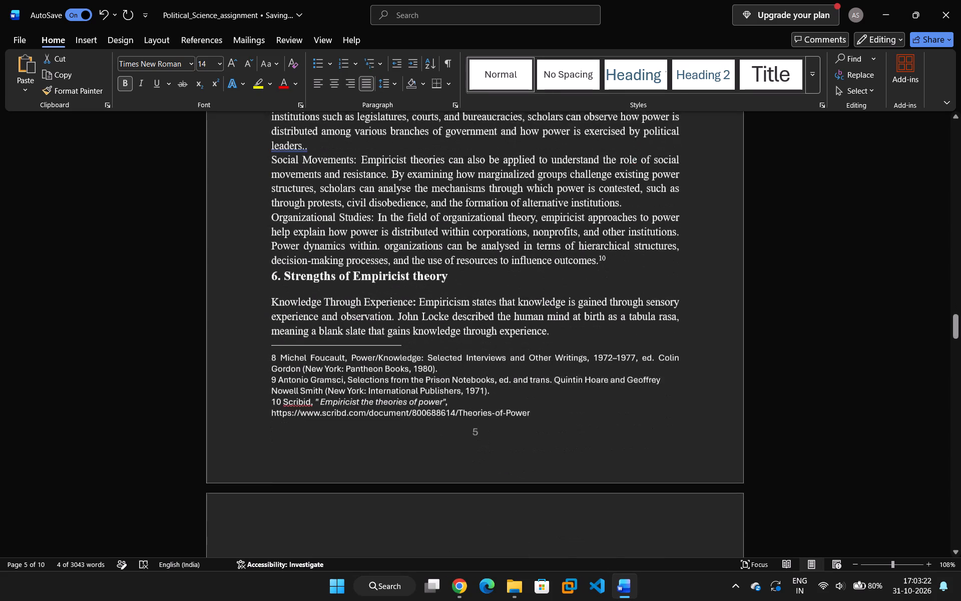
{"action": "scroll", "coordinate": [484, 349], "scroll_direction": "down", "scroll_amount": 14}
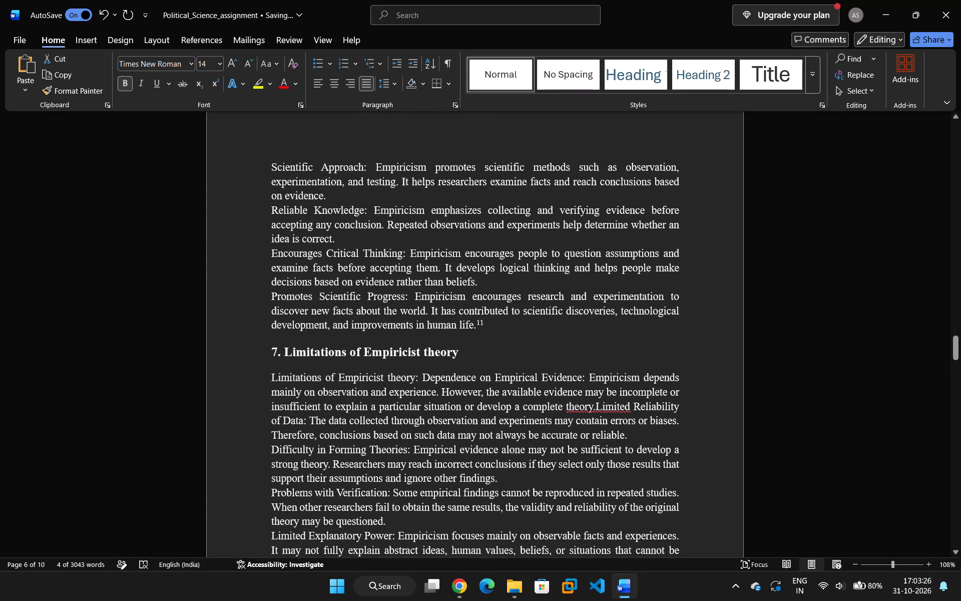
{"action": "scroll", "coordinate": [438, 370], "scroll_direction": "up", "scroll_amount": 3}
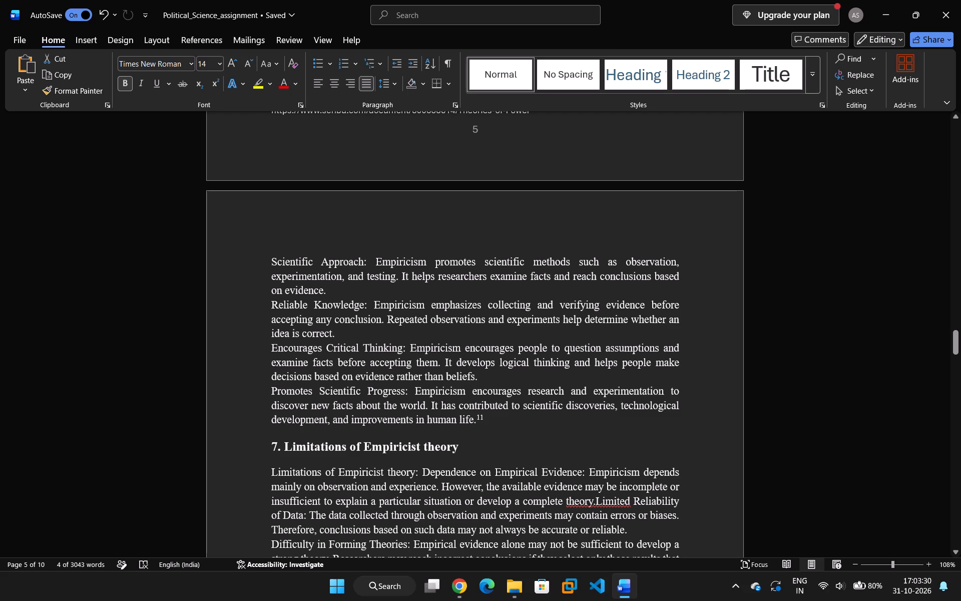
{"action": "scroll", "coordinate": [434, 377], "scroll_direction": "down", "scroll_amount": 1}
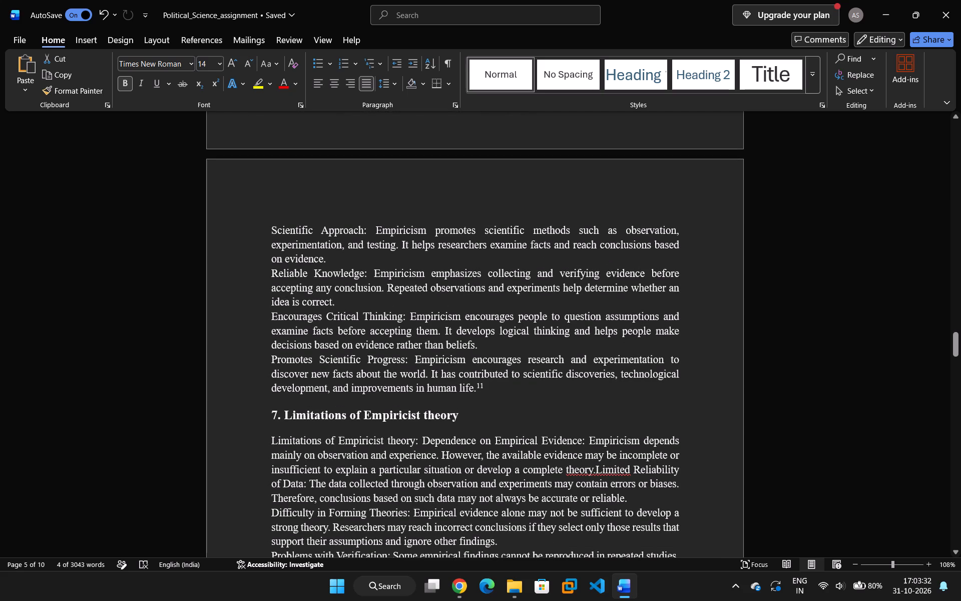
Check the start of the "Scientific Approach" paragraph on page 6 with formatting marks shown, and hide the marks again.
{"action": "left_click", "coordinate": [286, 203]}
{"action": "left_click", "coordinate": [269, 224]}
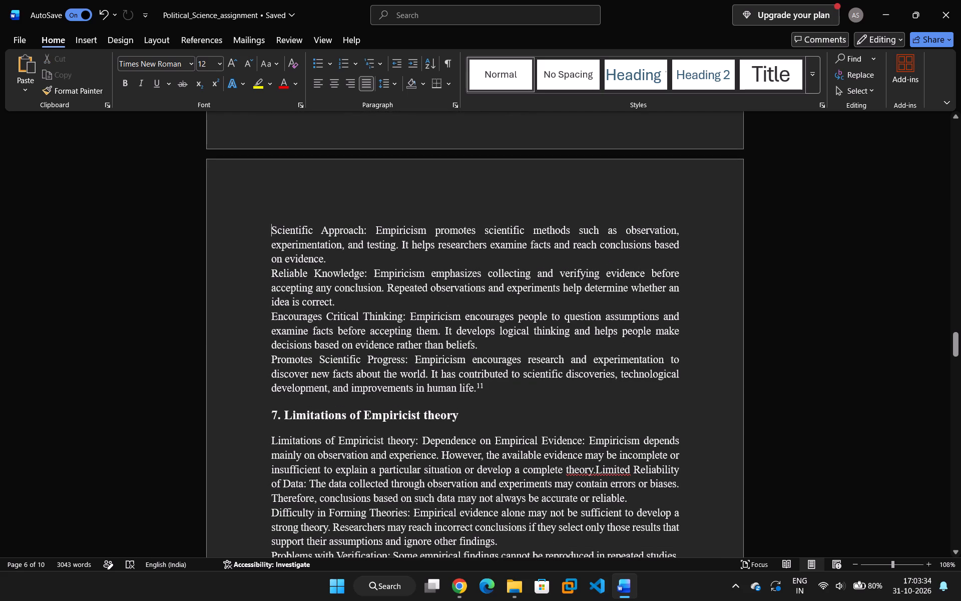
{"action": "left_click", "coordinate": [444, 63]}
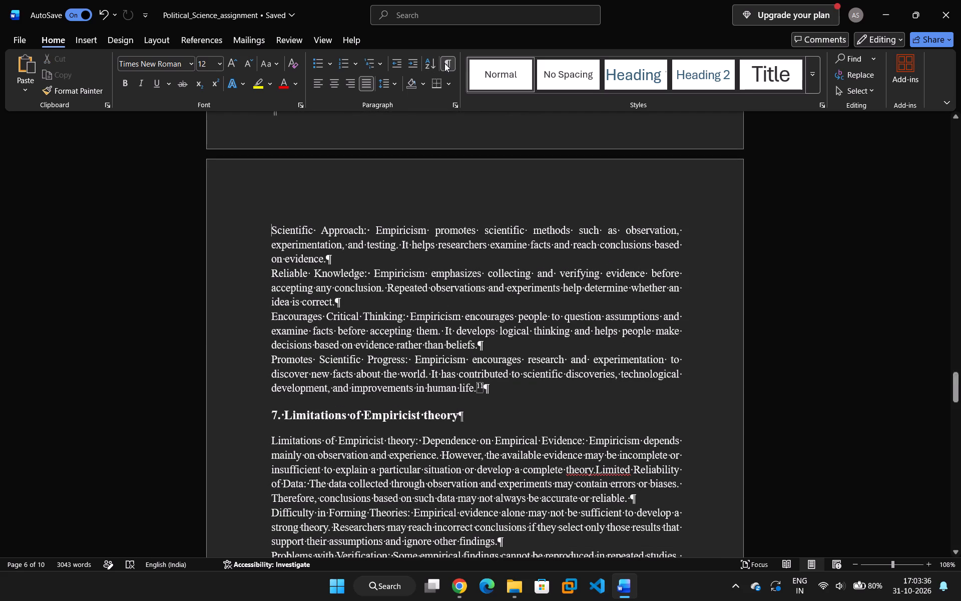
{"action": "left_click", "coordinate": [444, 63]}
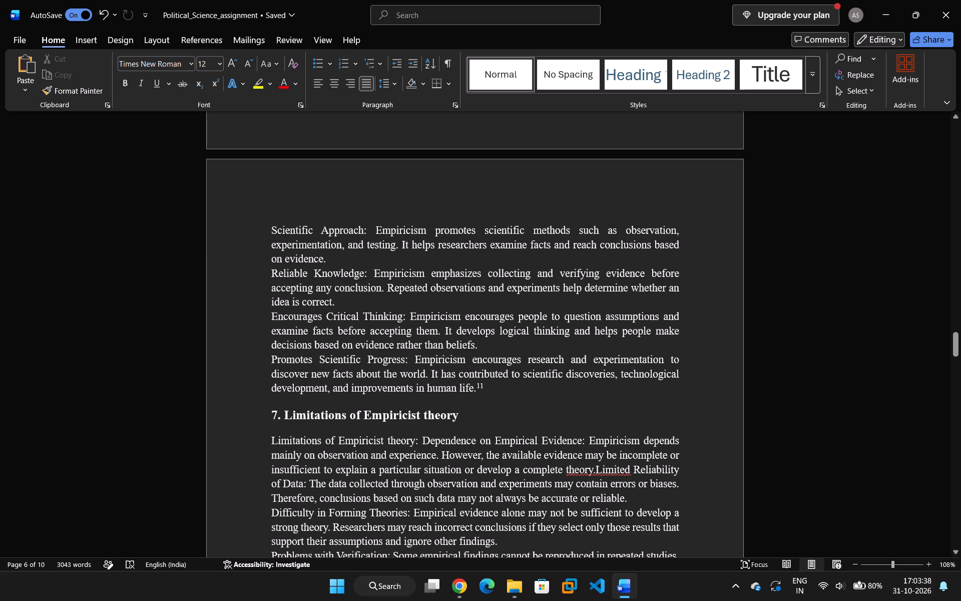
Split section 7's first paragraph before "Limited Reliability of Data" so that this point starts its own paragraph.
{"action": "scroll", "coordinate": [407, 196], "scroll_direction": "down", "scroll_amount": 1}
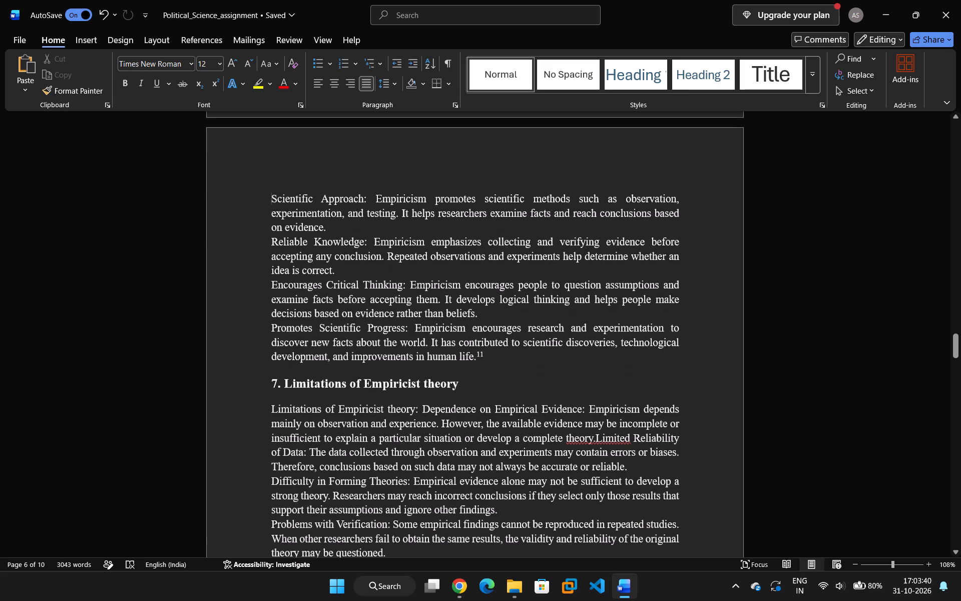
{"action": "scroll", "coordinate": [389, 221], "scroll_direction": "down", "scroll_amount": 5}
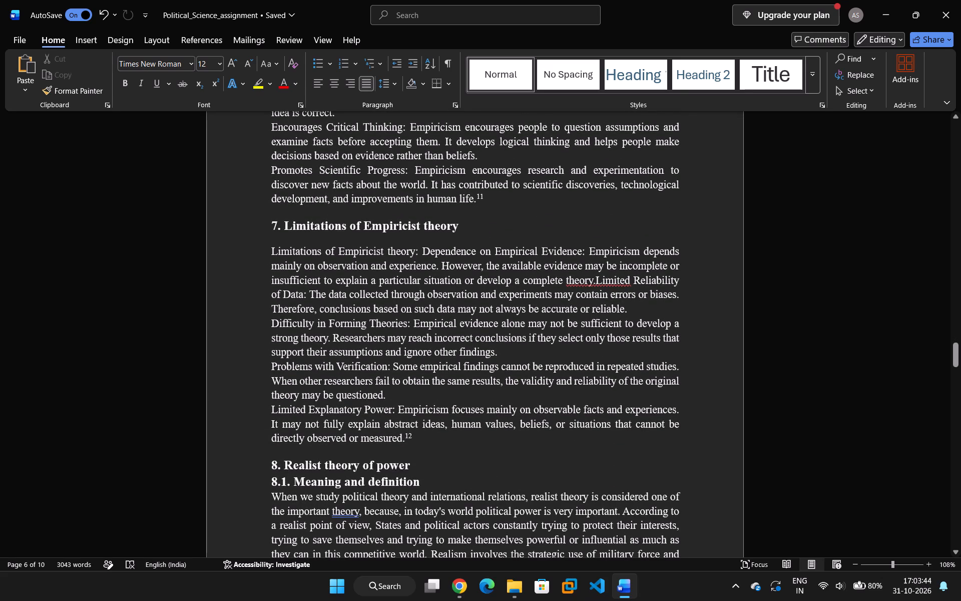
{"action": "left_click", "coordinate": [597, 282]}
{"action": "key", "text": "Return"}
Remove the space before section 7's "Limited Reliability of Data" paragraph.
{"action": "left_click_drag", "start_coordinate": [625, 274], "coordinate": [483, 281]}
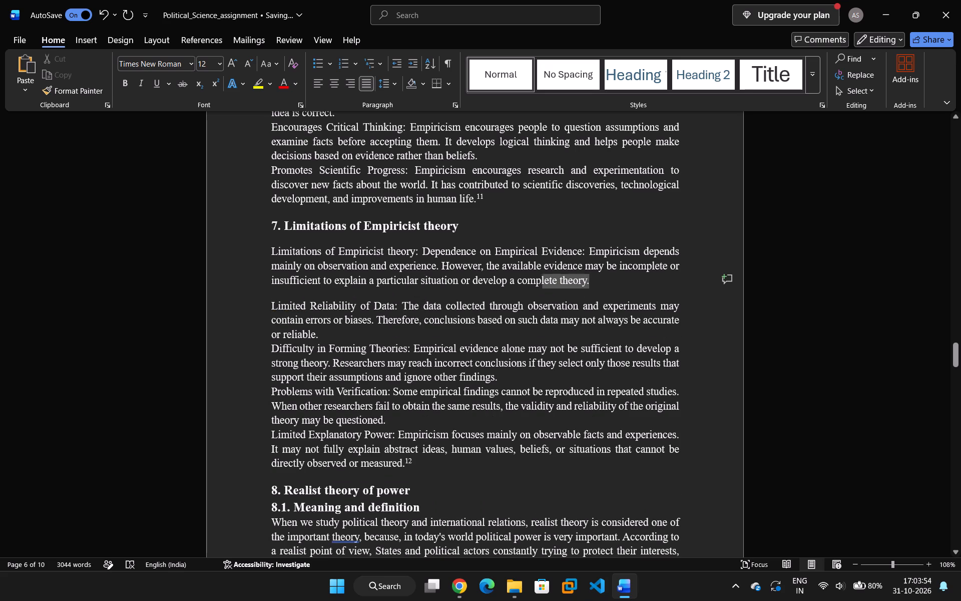
{"action": "left_click_drag", "start_coordinate": [483, 281], "coordinate": [404, 270]}
{"action": "left_click", "coordinate": [265, 293]}
{"action": "left_click_drag", "start_coordinate": [265, 293], "coordinate": [291, 308]}
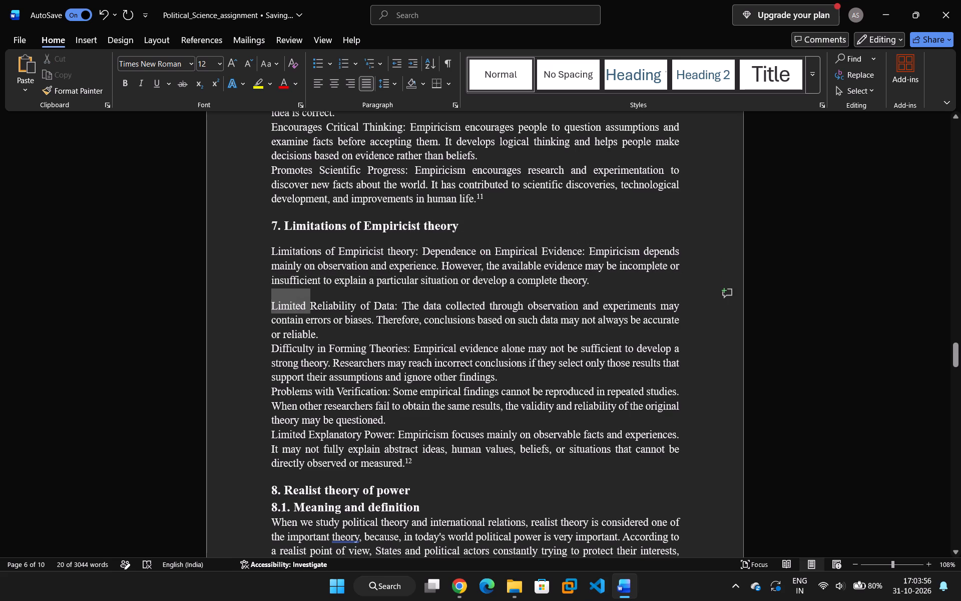
{"action": "left_click_drag", "start_coordinate": [291, 308], "coordinate": [308, 312]}
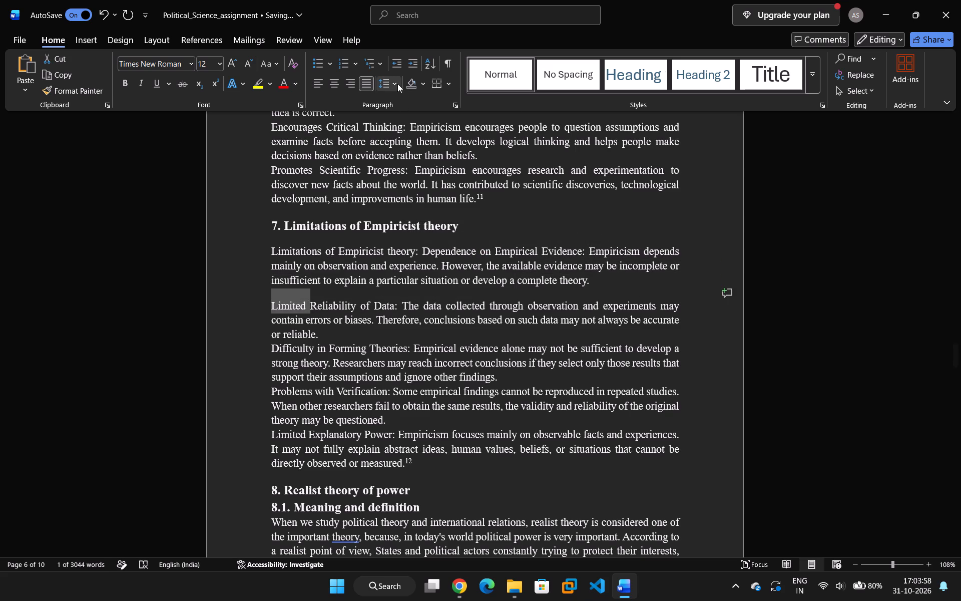
{"action": "left_click", "coordinate": [397, 84]}
{"action": "left_click", "coordinate": [417, 222]}
{"action": "left_click", "coordinate": [502, 307]}
Split section 8.1's opening paragraph before "Realism also emphasizes" and check the text flow from page 6 onto page 7.
{"action": "scroll", "coordinate": [502, 310], "scroll_direction": "down", "scroll_amount": 3}
{"action": "scroll", "coordinate": [441, 311], "scroll_direction": "down", "scroll_amount": 1}
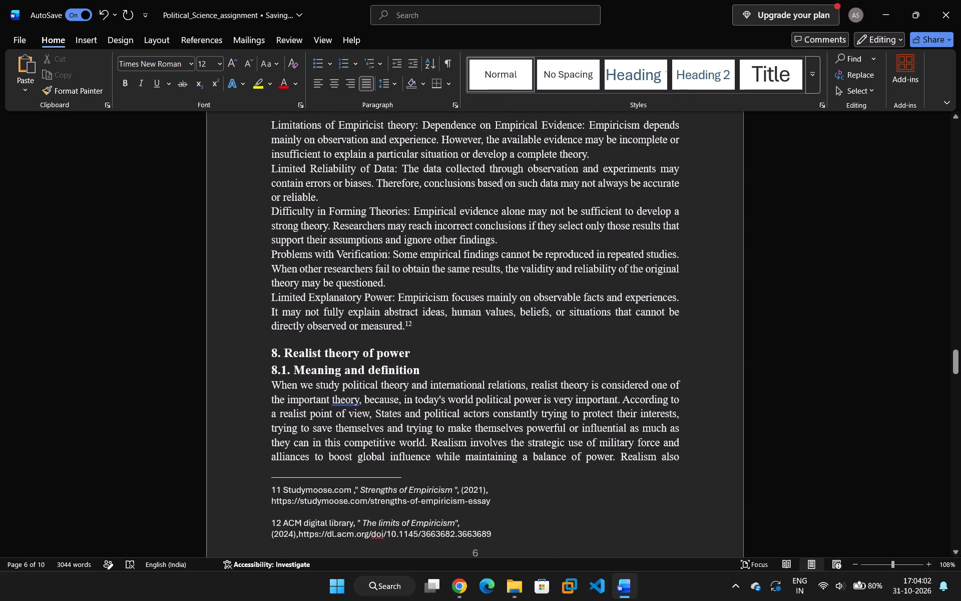
{"action": "scroll", "coordinate": [438, 313], "scroll_direction": "down", "scroll_amount": 2}
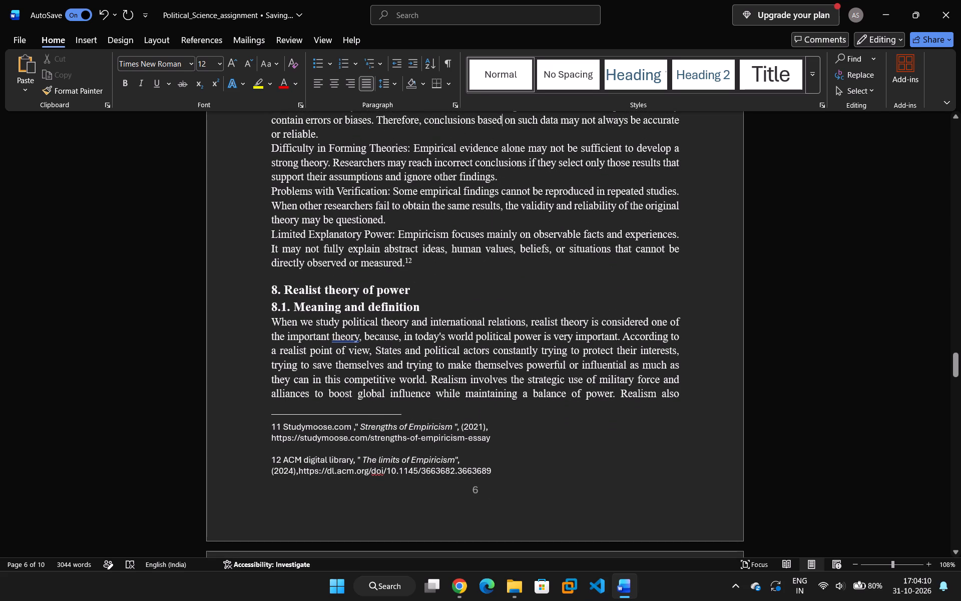
{"action": "left_click", "coordinate": [427, 384]}
{"action": "left_click", "coordinate": [621, 394]}
{"action": "key", "text": "Return"}
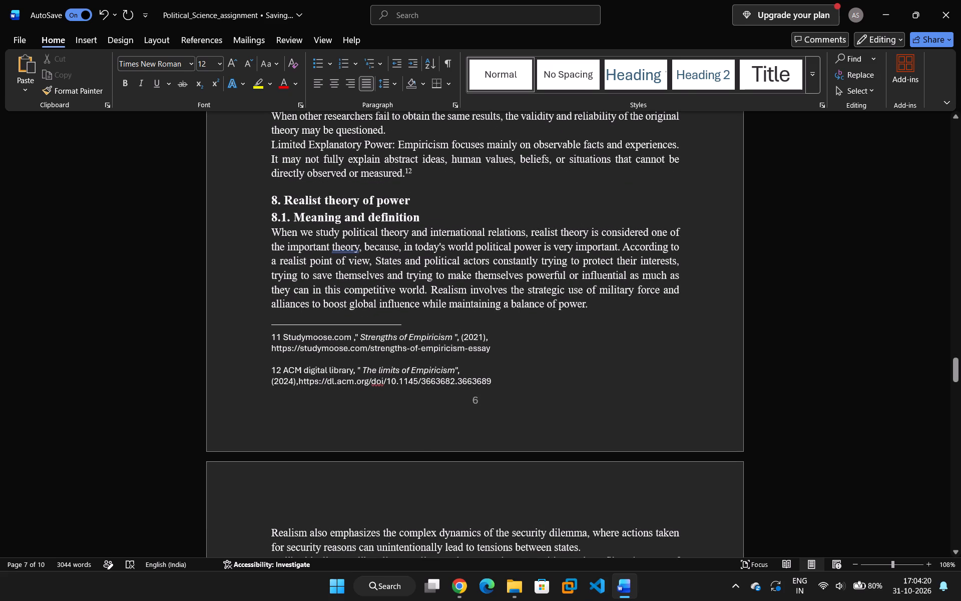
{"action": "scroll", "coordinate": [635, 365], "scroll_direction": "down", "scroll_amount": 6}
{"action": "scroll", "coordinate": [635, 370], "scroll_direction": "up", "scroll_amount": 2}
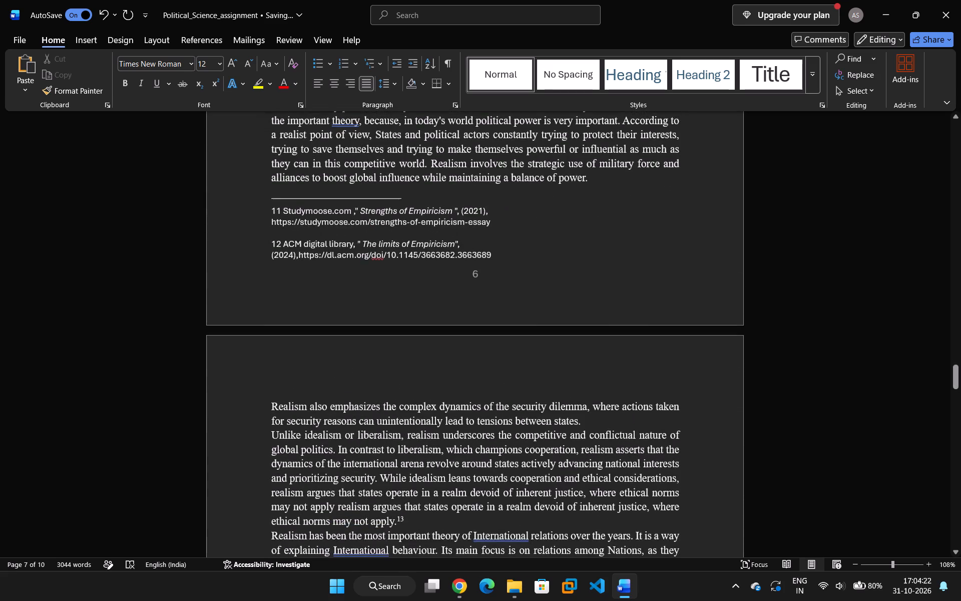
{"action": "scroll", "coordinate": [636, 367], "scroll_direction": "up", "scroll_amount": 2}
{"action": "scroll", "coordinate": [636, 367], "scroll_direction": "down", "scroll_amount": 5}
{"action": "scroll", "coordinate": [467, 346], "scroll_direction": "down", "scroll_amount": 1}
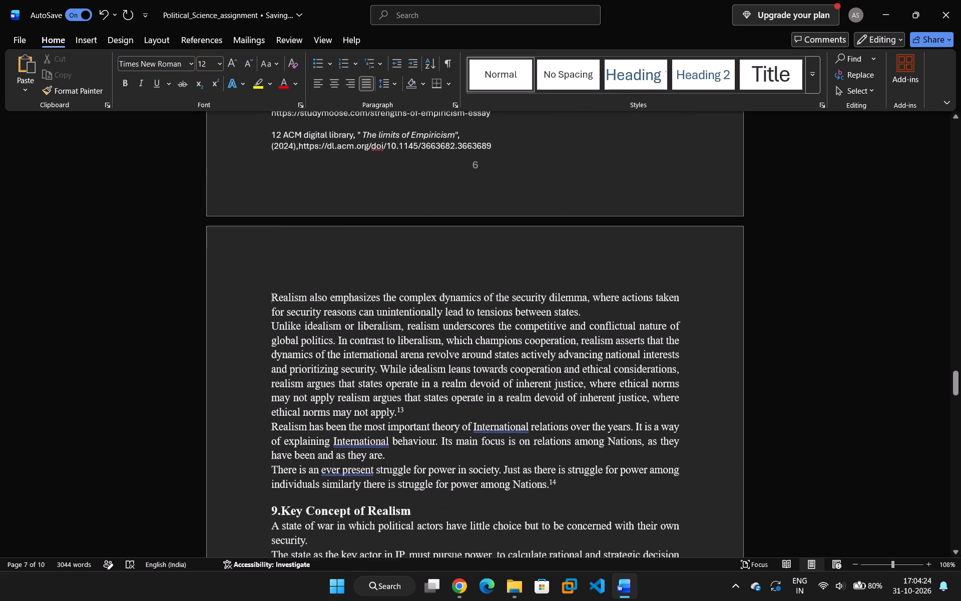
Review the text flow from section 8.1 at the end of page 6 through section 9 on page 7.
{"action": "scroll", "coordinate": [467, 346], "scroll_direction": "down", "scroll_amount": 5}
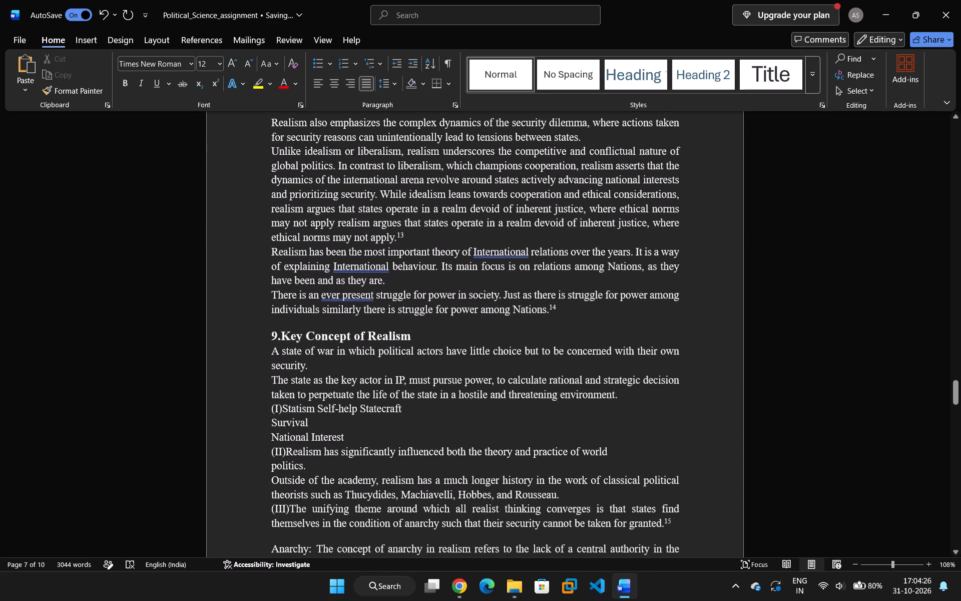
{"action": "scroll", "coordinate": [471, 343], "scroll_direction": "up", "scroll_amount": 1}
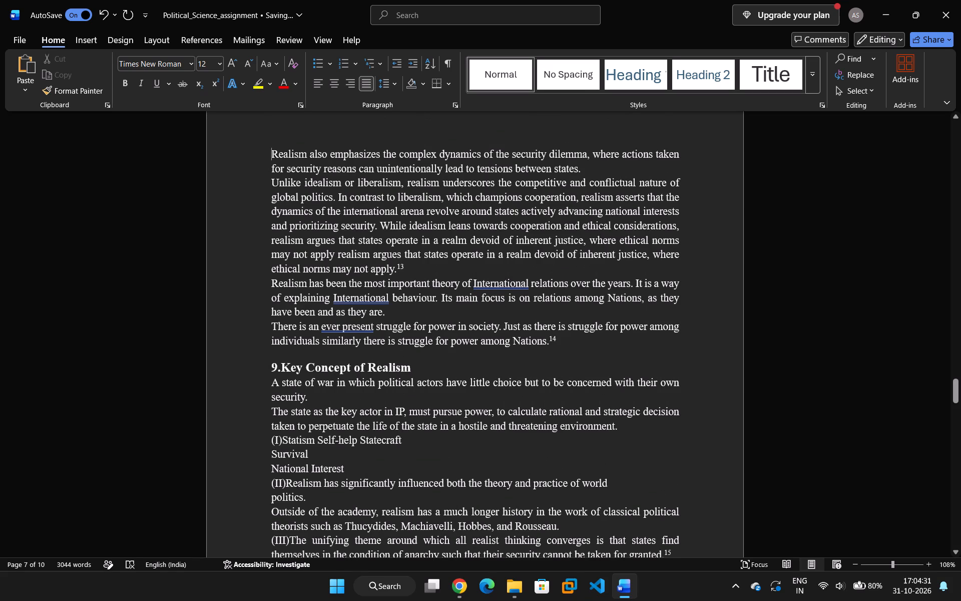
{"action": "scroll", "coordinate": [471, 342], "scroll_direction": "up", "scroll_amount": 8}
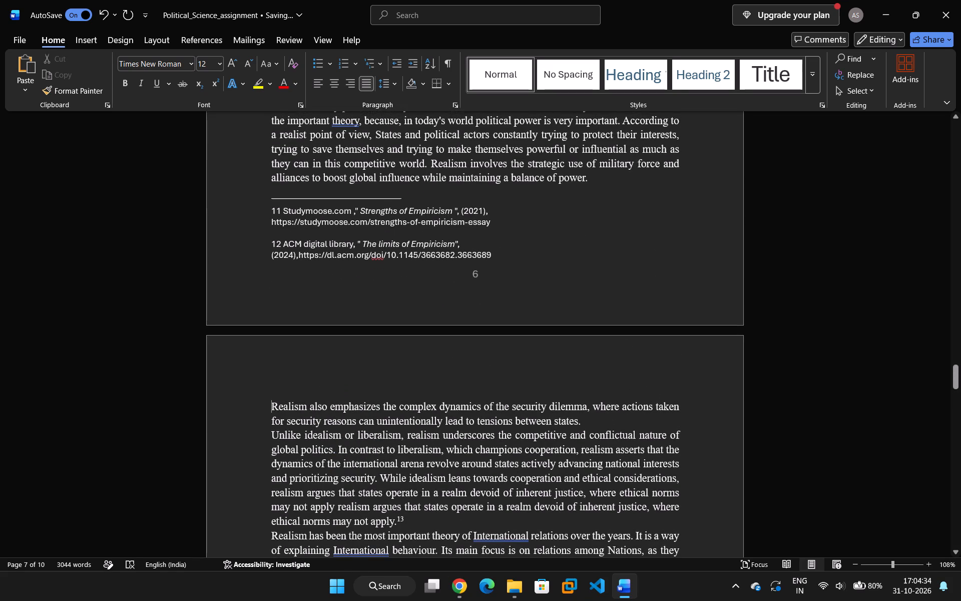
{"action": "scroll", "coordinate": [477, 329], "scroll_direction": "up", "scroll_amount": 1}
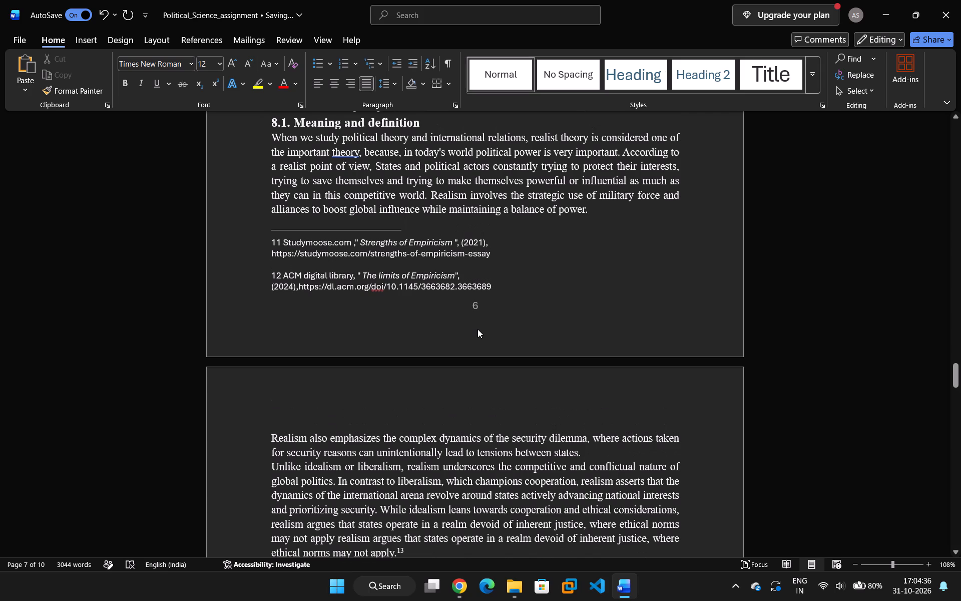
{"action": "scroll", "coordinate": [477, 329], "scroll_direction": "up", "scroll_amount": 1}
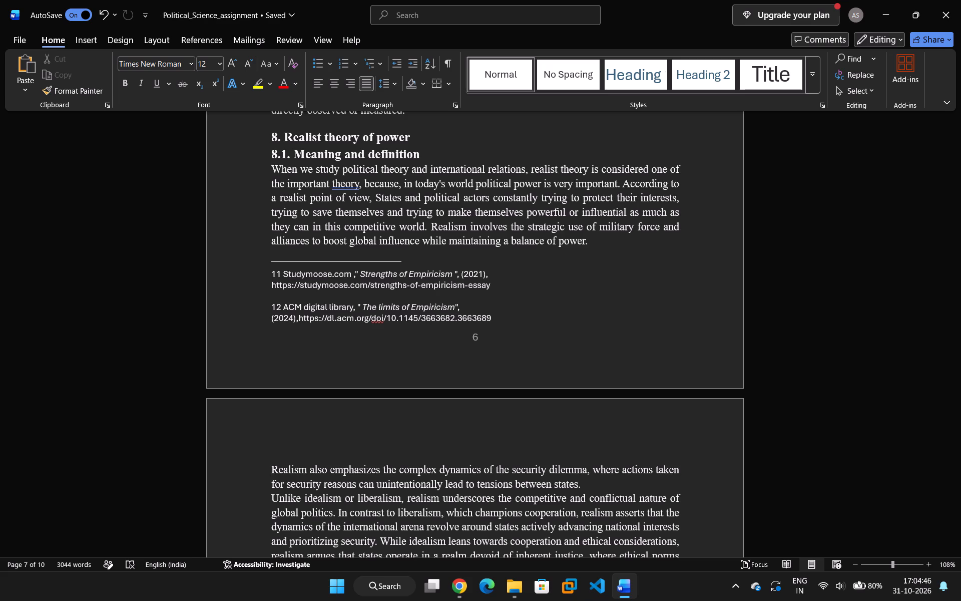
{"action": "scroll", "coordinate": [559, 364], "scroll_direction": "down", "scroll_amount": 4}
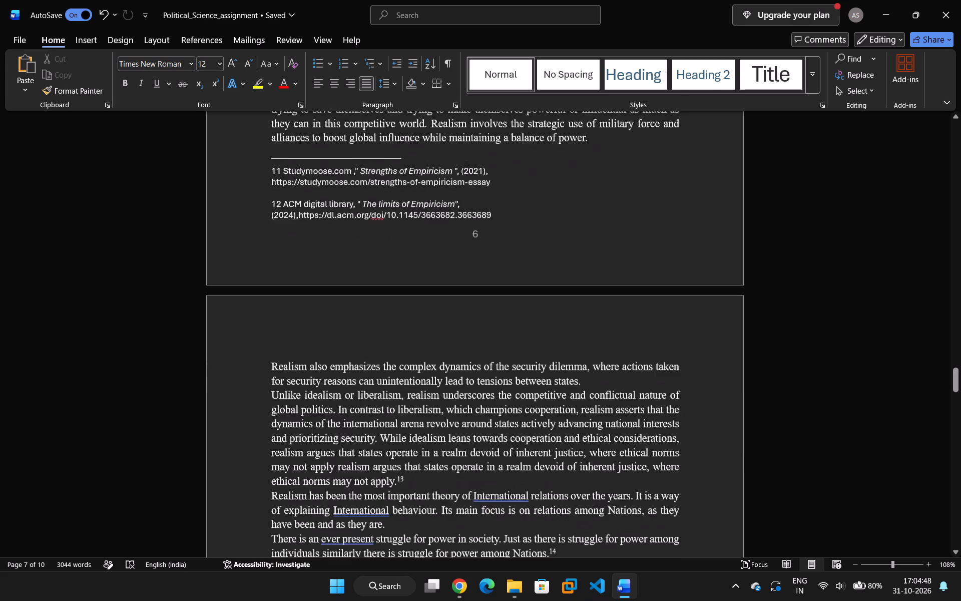
{"action": "scroll", "coordinate": [577, 382], "scroll_direction": "down", "scroll_amount": 9}
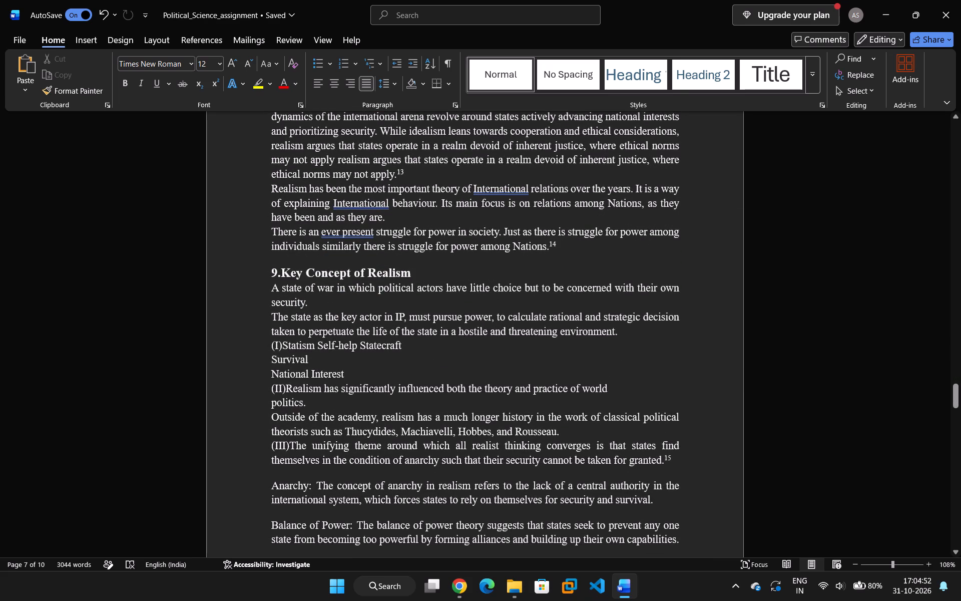
{"action": "scroll", "coordinate": [531, 338], "scroll_direction": "down", "scroll_amount": 4}
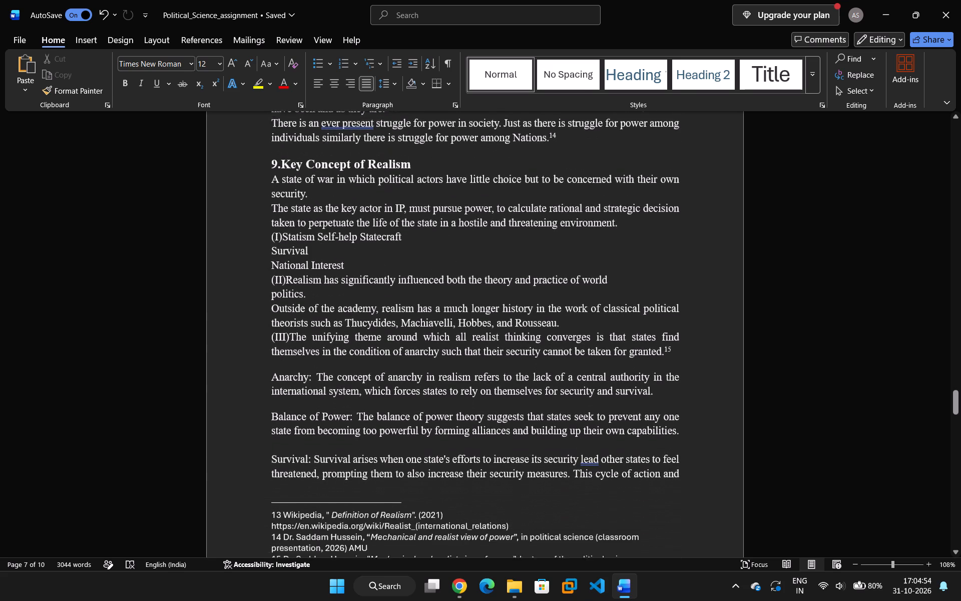
Insert an empty line before "(I)Statism Self-help Statecraft" in section 9.
{"action": "scroll", "coordinate": [463, 346], "scroll_direction": "up", "scroll_amount": 1}
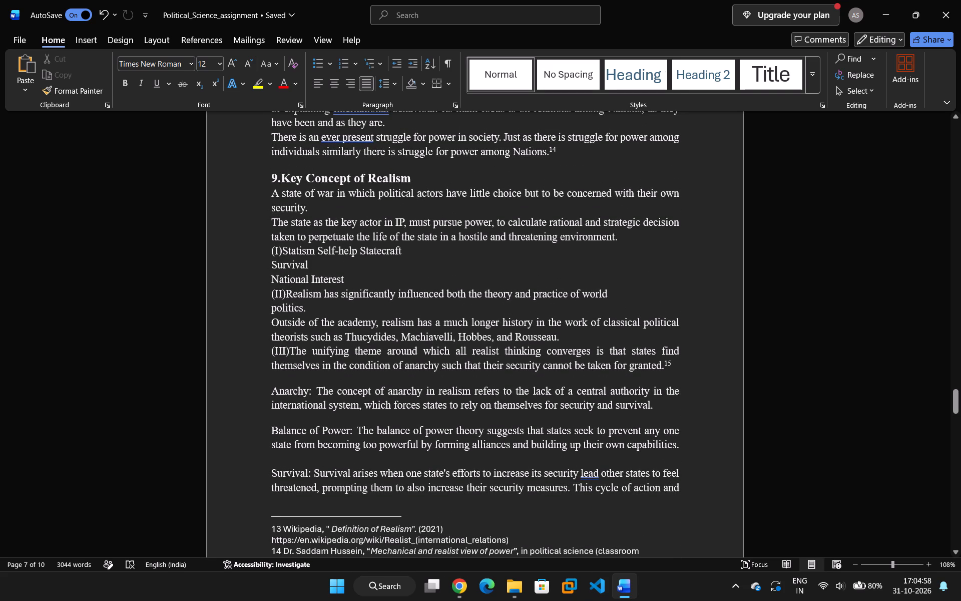
{"action": "scroll", "coordinate": [470, 347], "scroll_direction": "up", "scroll_amount": 2}
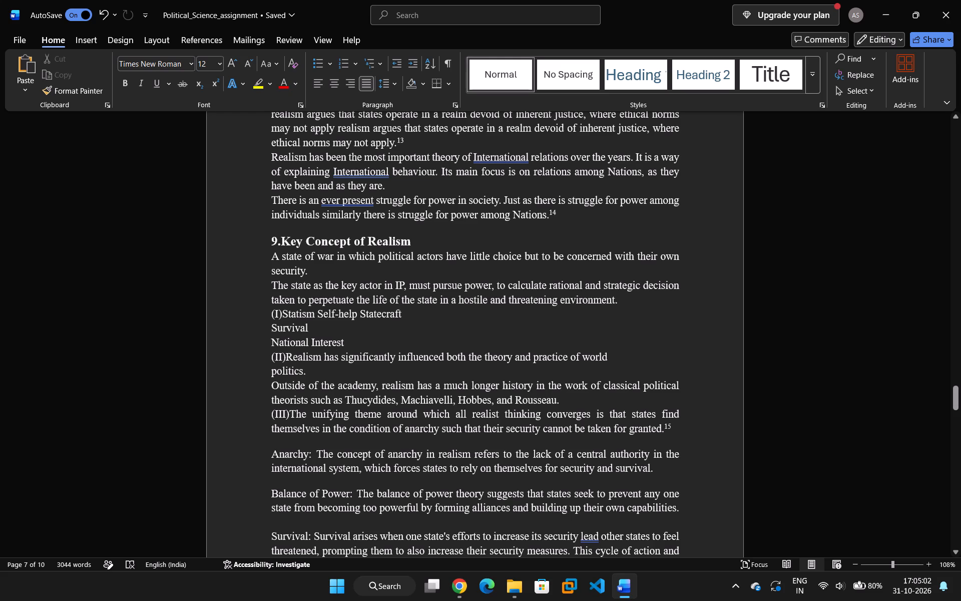
{"action": "left_click", "coordinate": [269, 312]}
{"action": "key", "text": "Return"}
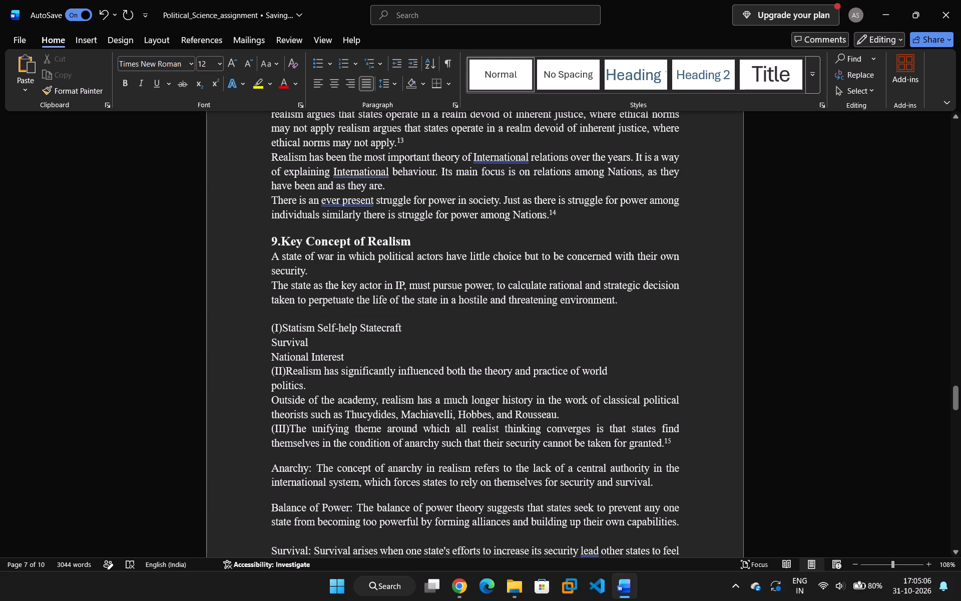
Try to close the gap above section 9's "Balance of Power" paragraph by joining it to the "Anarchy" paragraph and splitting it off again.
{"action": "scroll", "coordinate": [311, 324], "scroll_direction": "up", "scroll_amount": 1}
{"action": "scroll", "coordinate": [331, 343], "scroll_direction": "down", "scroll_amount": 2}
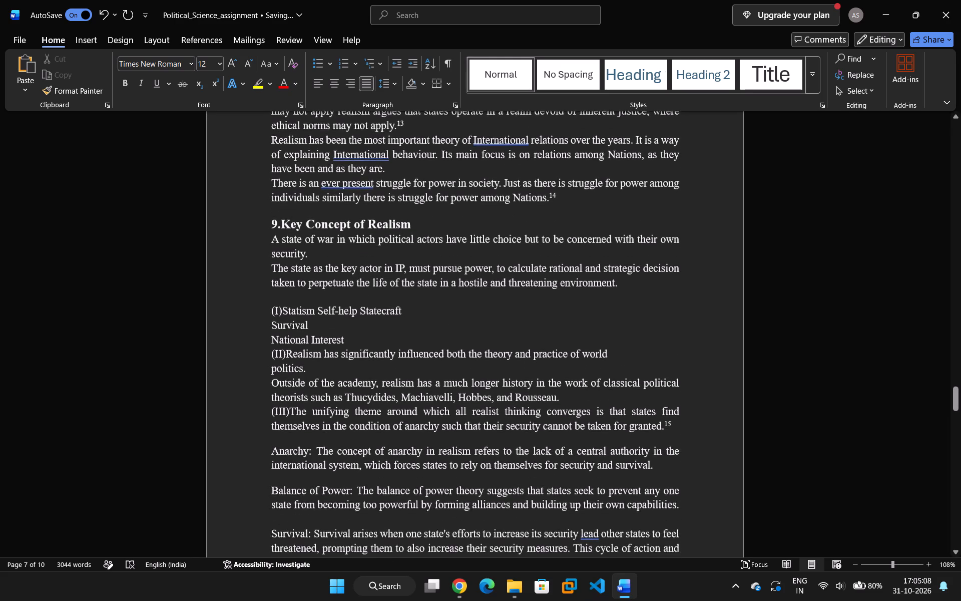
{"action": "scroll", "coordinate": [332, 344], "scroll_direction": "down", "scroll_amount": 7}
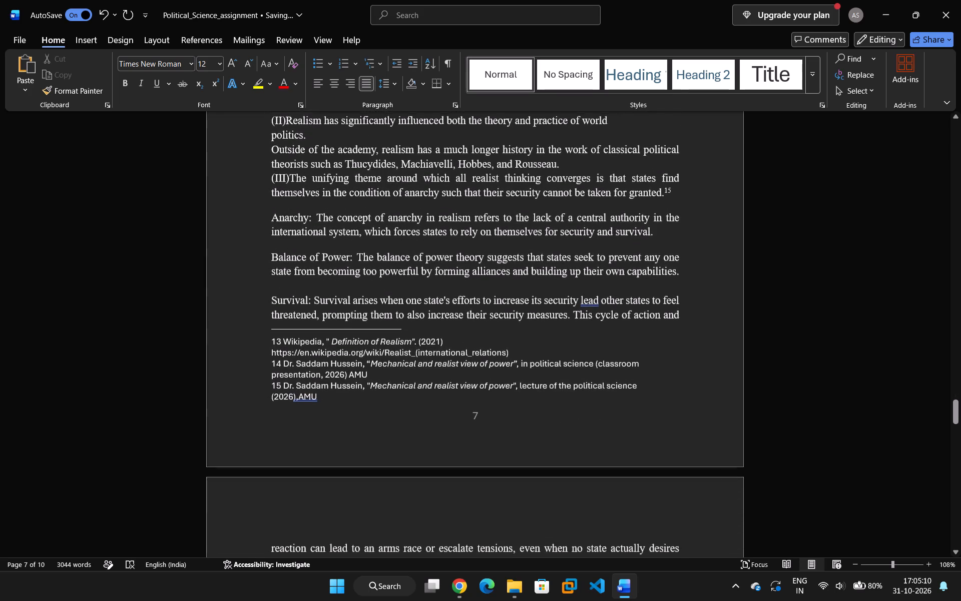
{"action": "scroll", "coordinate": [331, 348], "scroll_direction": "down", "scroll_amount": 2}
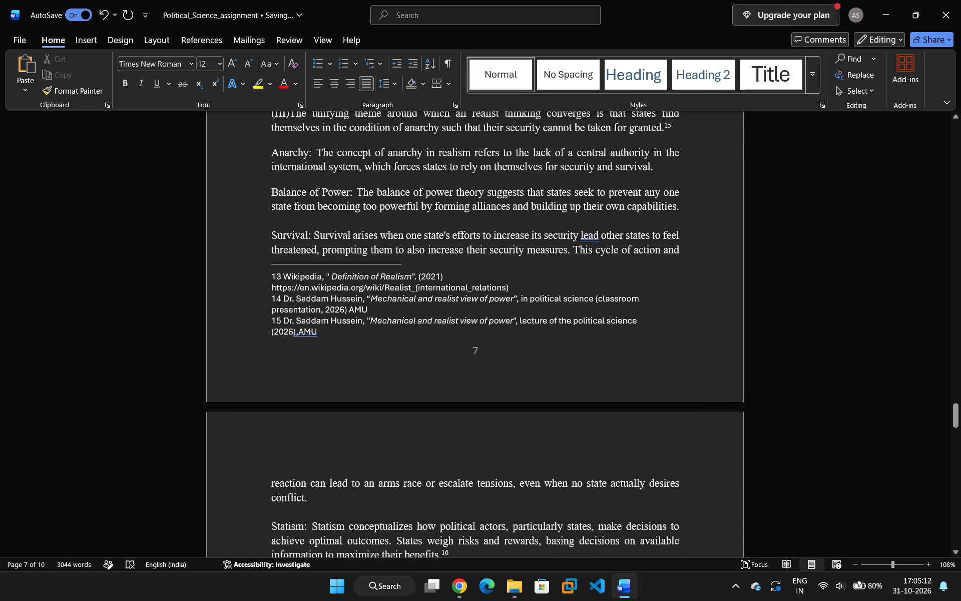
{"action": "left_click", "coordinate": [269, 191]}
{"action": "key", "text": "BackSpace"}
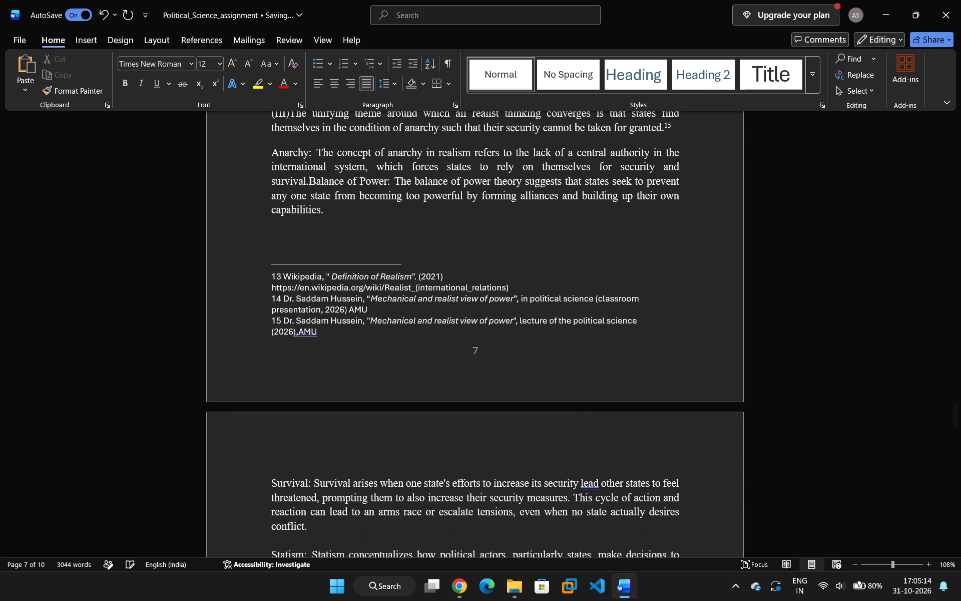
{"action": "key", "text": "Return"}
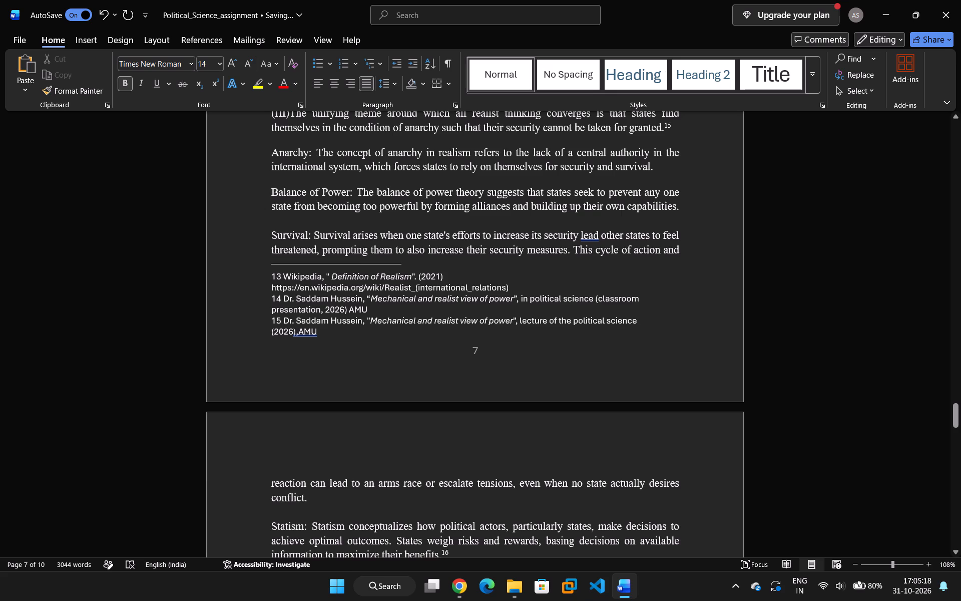
Remove the space before section 9's "Balance of Power" paragraph.
{"action": "left_click_drag", "start_coordinate": [689, 197], "coordinate": [293, 188]}
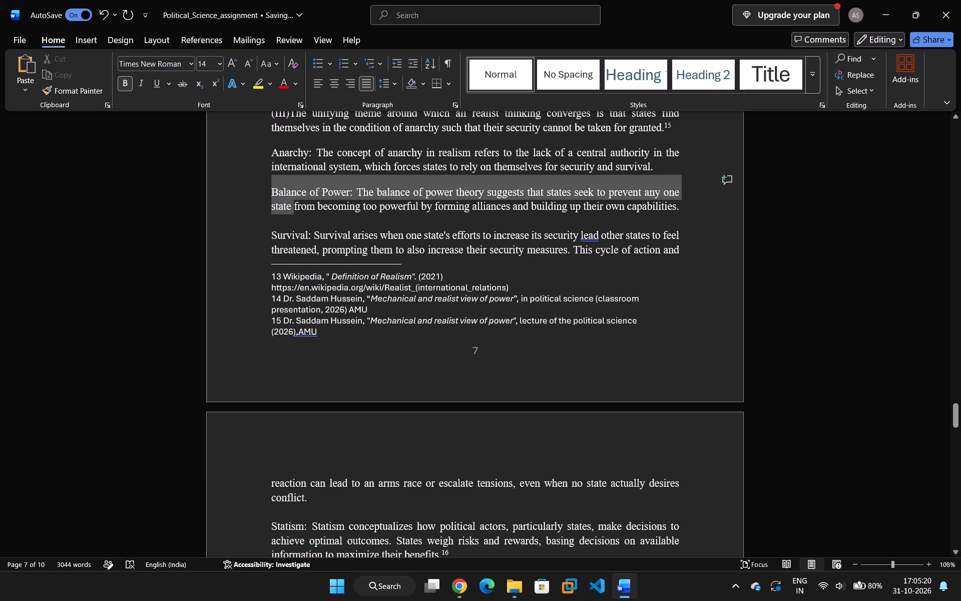
{"action": "left_click_drag", "start_coordinate": [293, 188], "coordinate": [278, 191]}
{"action": "left_click", "coordinate": [393, 81]}
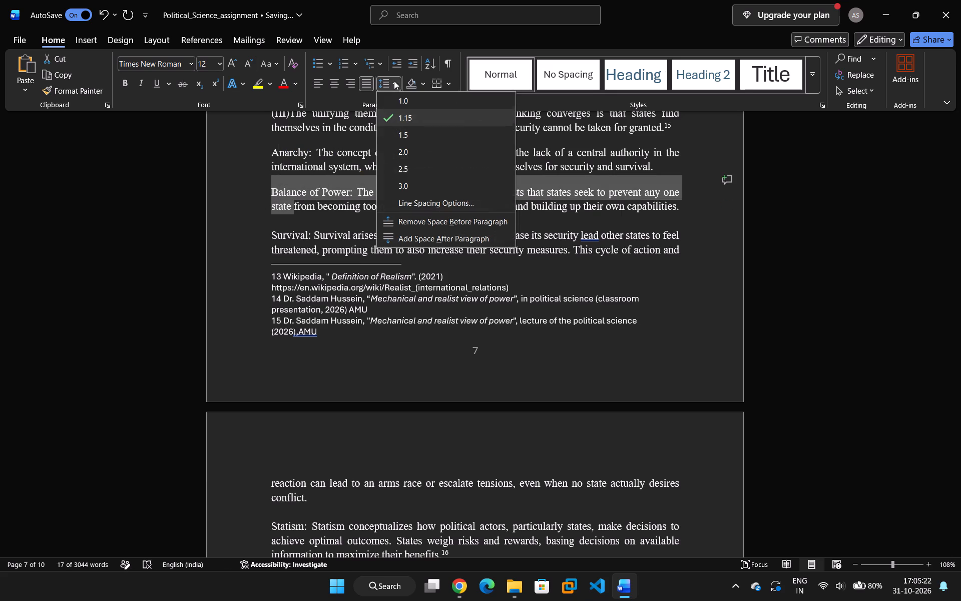
{"action": "left_click", "coordinate": [423, 219]}
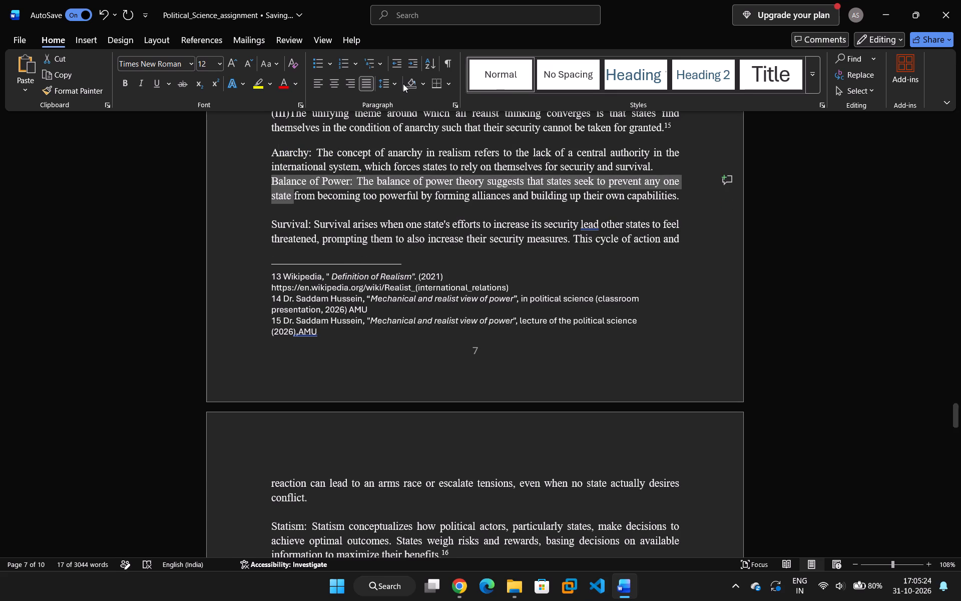
Delete the empty line between the "Balance of Power" and "Survival" paragraphs in section 9.
{"action": "left_click_drag", "start_coordinate": [268, 206], "coordinate": [382, 253]}
{"action": "left_click", "coordinate": [335, 226]}
{"action": "left_click_drag", "start_coordinate": [271, 225], "coordinate": [337, 250]}
{"action": "left_click_drag", "start_coordinate": [271, 179], "coordinate": [306, 215]}
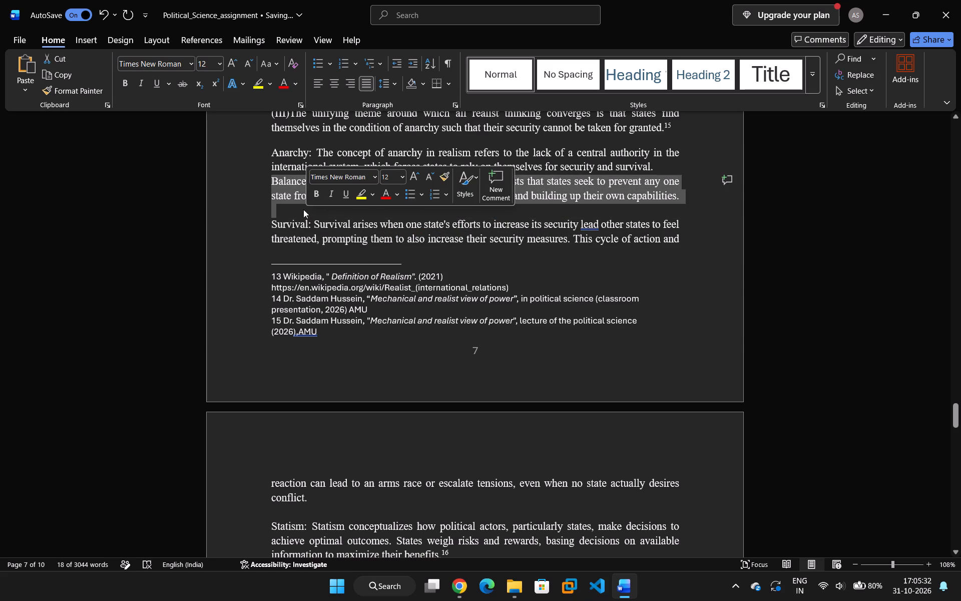
{"action": "left_click", "coordinate": [279, 216]}
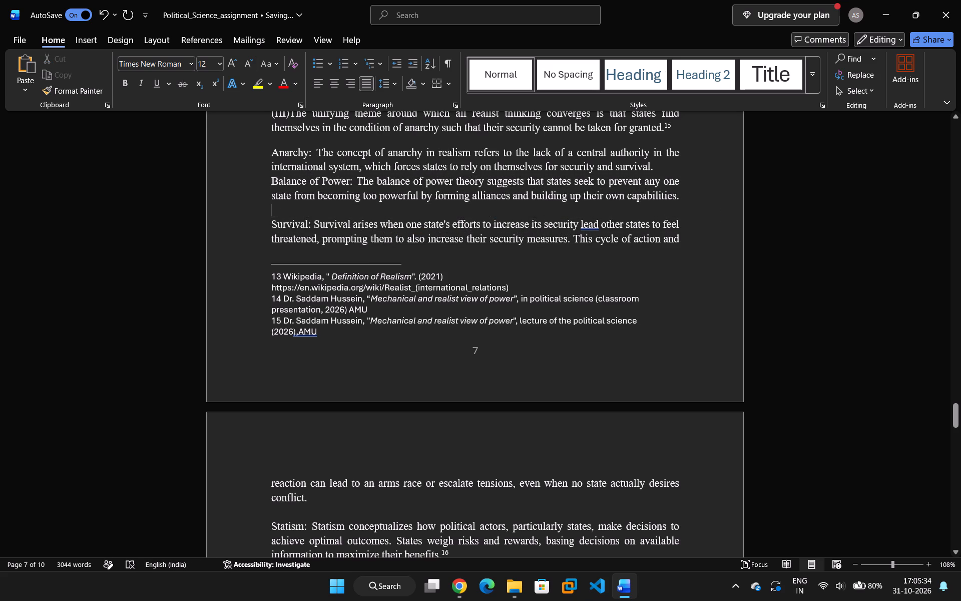
{"action": "key", "text": "BackSpace"}
{"action": "key", "text": "Return"}
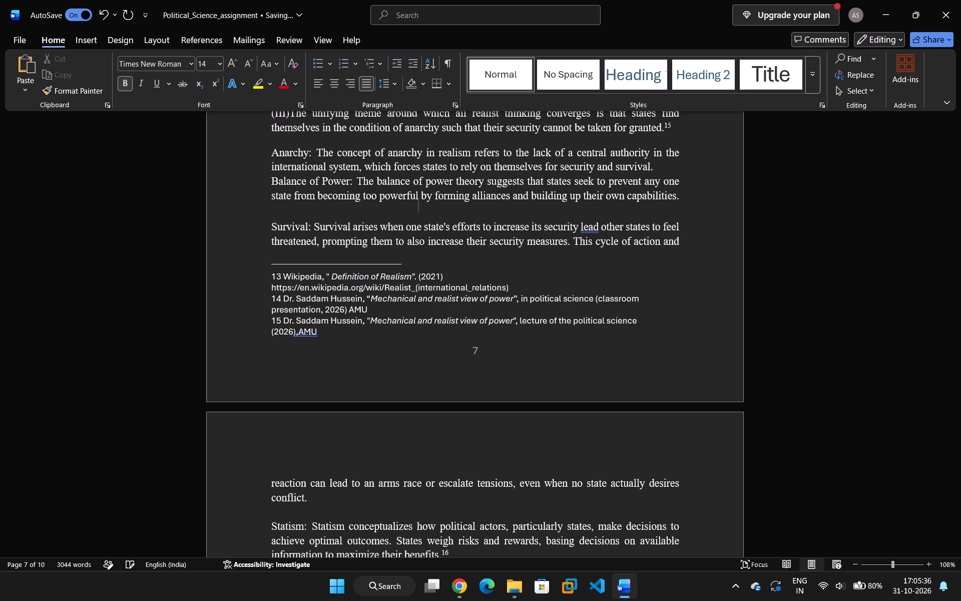
{"action": "key", "text": "BackSpace"}
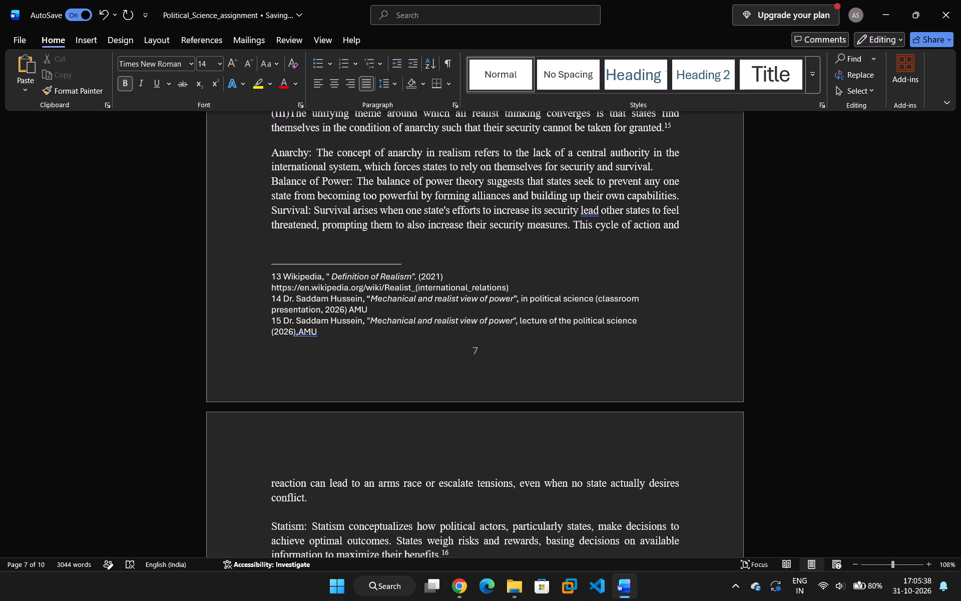
Review section 9's spacing on page 7 and its flow onto page 8, and look through the remaining pages to the Bibliography heading.
{"action": "scroll", "coordinate": [305, 155], "scroll_direction": "down", "scroll_amount": 8}
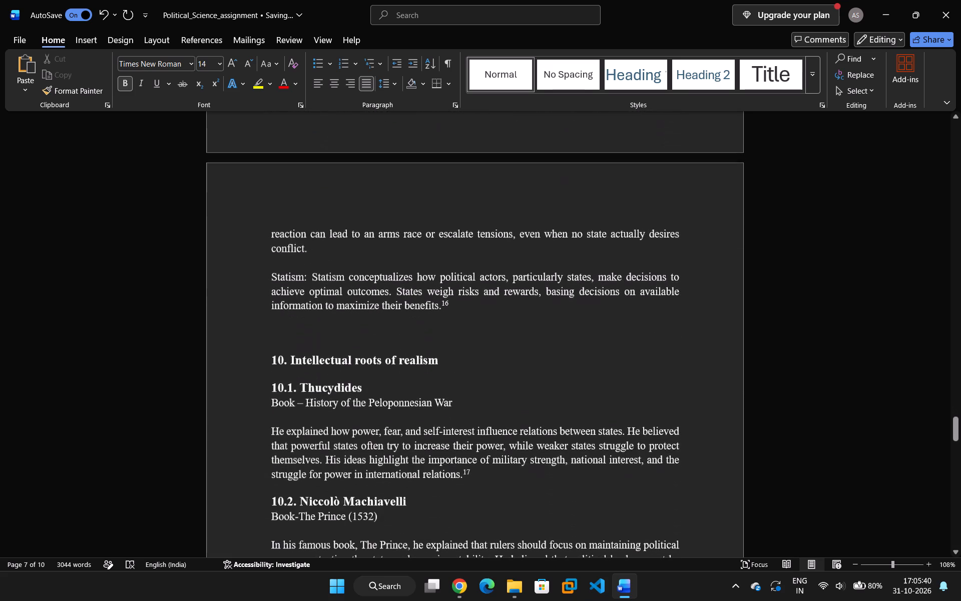
{"action": "scroll", "coordinate": [323, 171], "scroll_direction": "up", "scroll_amount": 10}
{"action": "scroll", "coordinate": [323, 171], "scroll_direction": "down", "scroll_amount": 3}
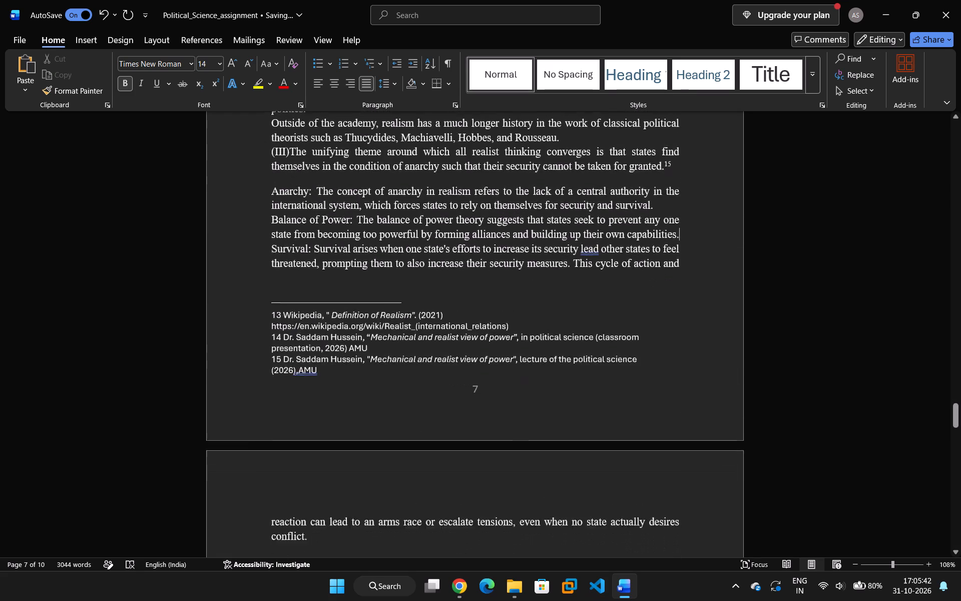
{"action": "scroll", "coordinate": [323, 172], "scroll_direction": "down", "scroll_amount": 3}
{"action": "scroll", "coordinate": [328, 171], "scroll_direction": "up", "scroll_amount": 7}
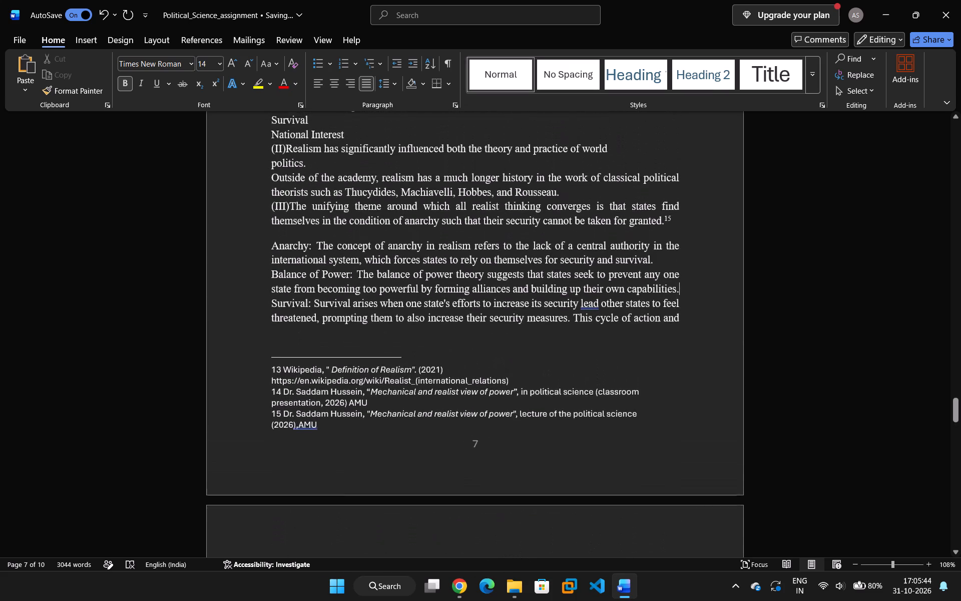
{"action": "scroll", "coordinate": [328, 171], "scroll_direction": "up", "scroll_amount": 6}
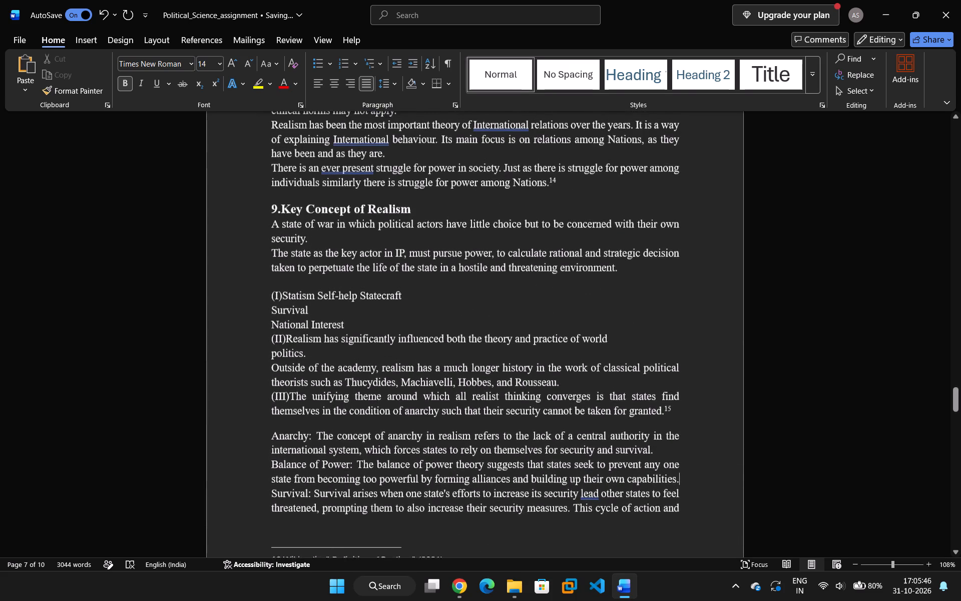
{"action": "scroll", "coordinate": [329, 171], "scroll_direction": "up", "scroll_amount": 1}
{"action": "scroll", "coordinate": [329, 171], "scroll_direction": "down", "scroll_amount": 7}
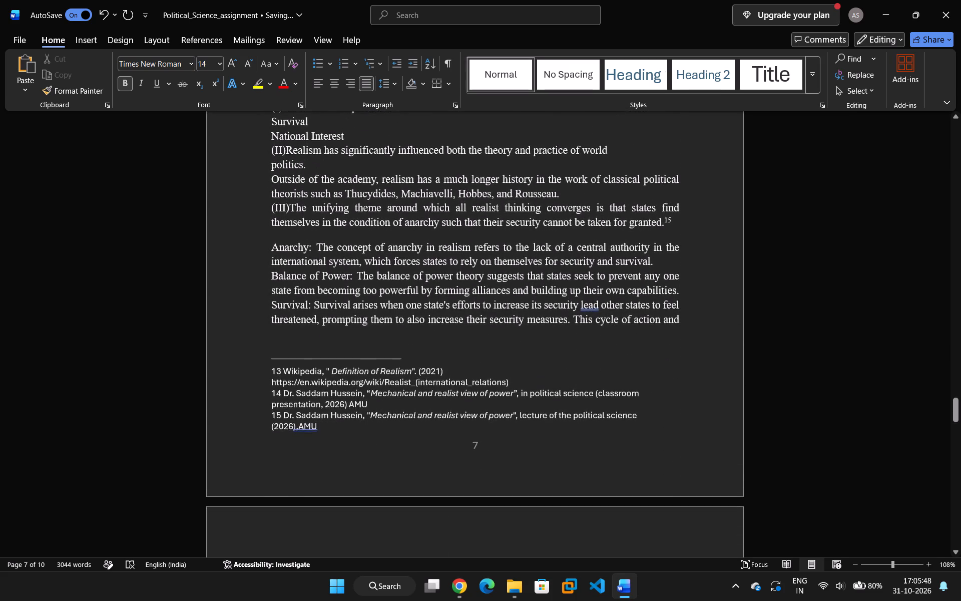
{"action": "scroll", "coordinate": [330, 174], "scroll_direction": "up", "scroll_amount": 8}
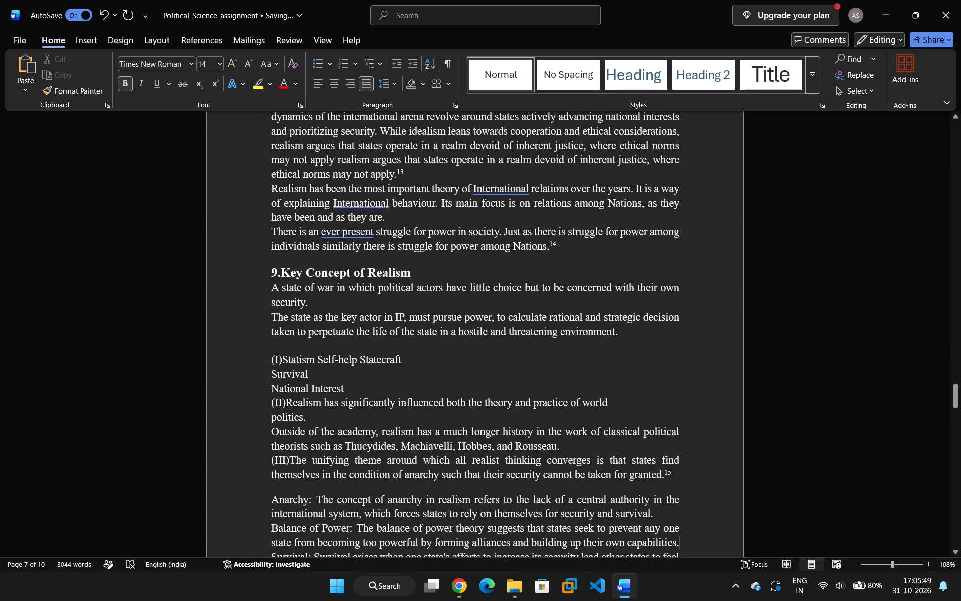
{"action": "scroll", "coordinate": [329, 183], "scroll_direction": "down", "scroll_amount": 6}
{"action": "scroll", "coordinate": [335, 170], "scroll_direction": "up", "scroll_amount": 4}
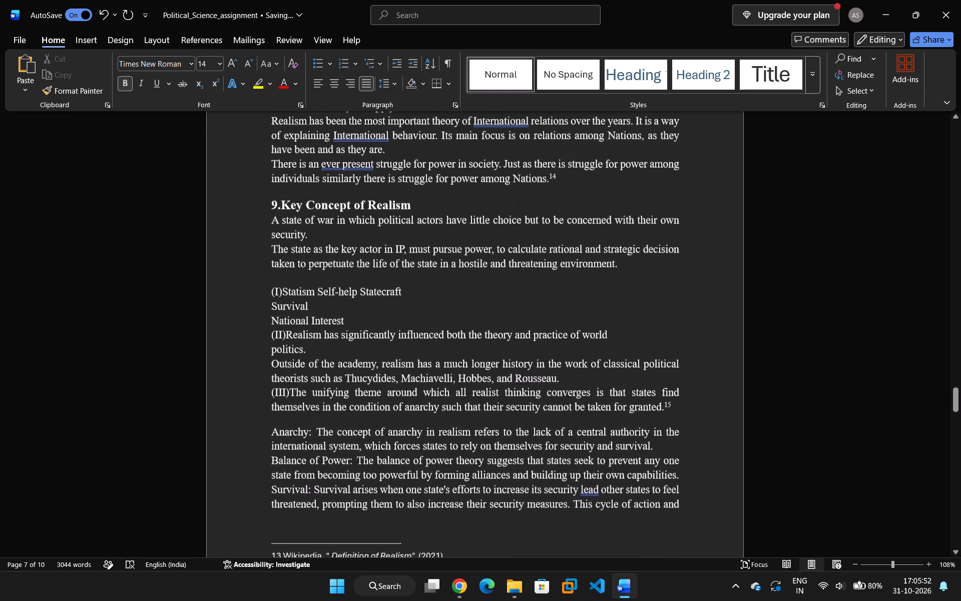
{"action": "scroll", "coordinate": [335, 170], "scroll_direction": "up", "scroll_amount": 3}
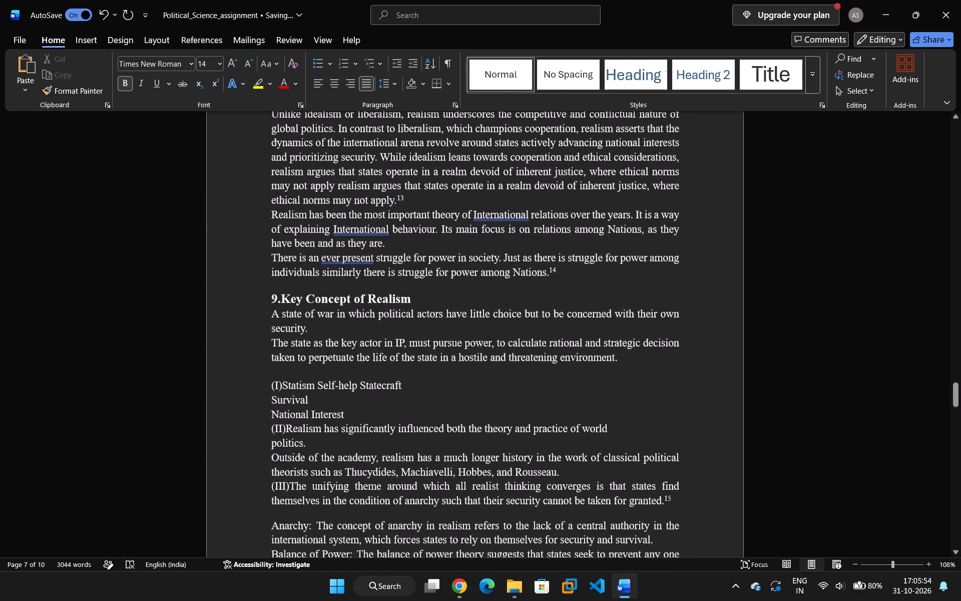
{"action": "scroll", "coordinate": [326, 194], "scroll_direction": "down", "scroll_amount": 2}
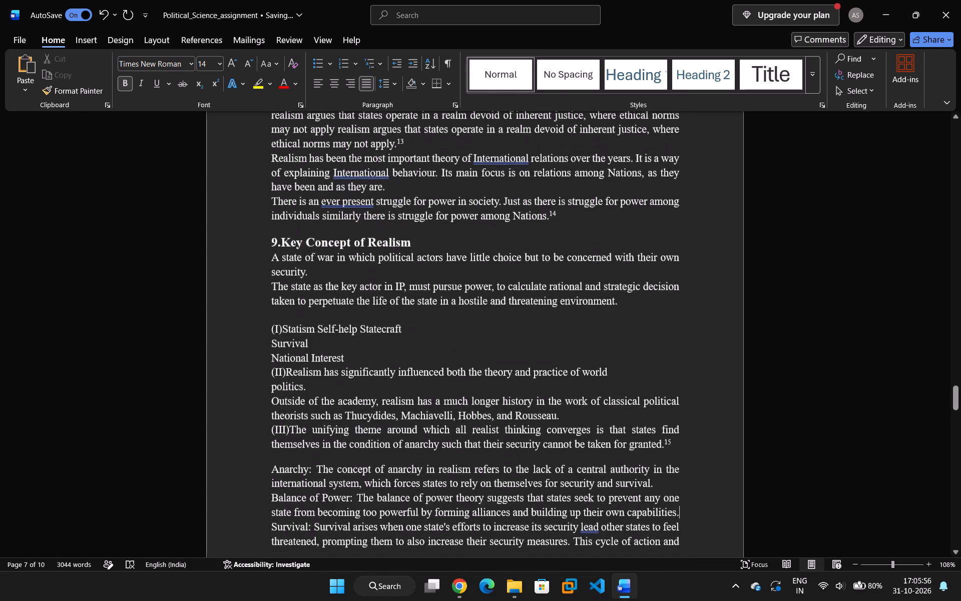
{"action": "scroll", "coordinate": [331, 199], "scroll_direction": "down", "scroll_amount": 20}
{"action": "scroll", "coordinate": [331, 199], "scroll_direction": "down", "scroll_amount": 20}
{"action": "scroll", "coordinate": [331, 199], "scroll_direction": "down", "scroll_amount": 2}
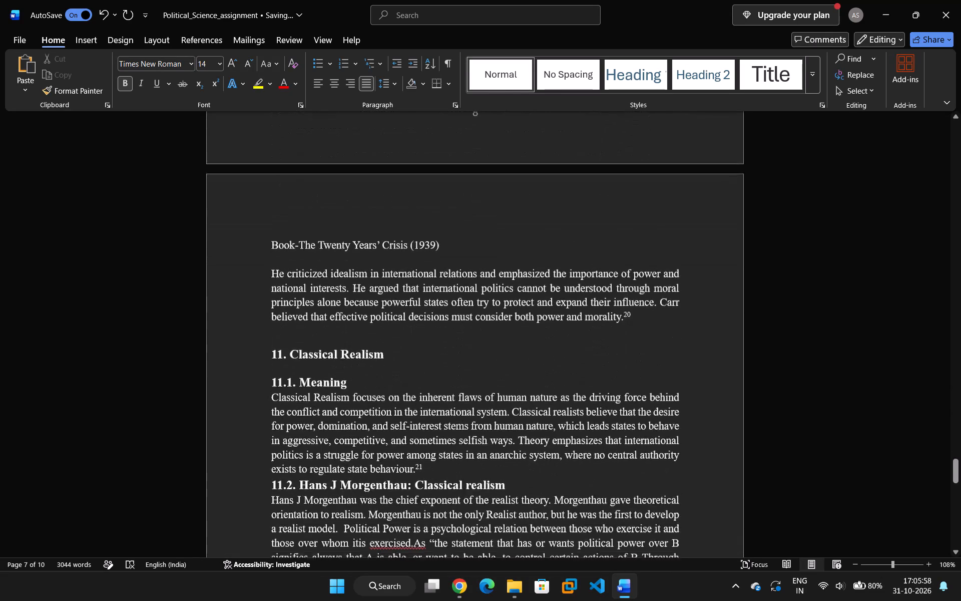
{"action": "scroll", "coordinate": [347, 201], "scroll_direction": "down", "scroll_amount": 7}
{"action": "scroll", "coordinate": [347, 202], "scroll_direction": "down", "scroll_amount": 20}
{"action": "scroll", "coordinate": [347, 202], "scroll_direction": "down", "scroll_amount": 12}
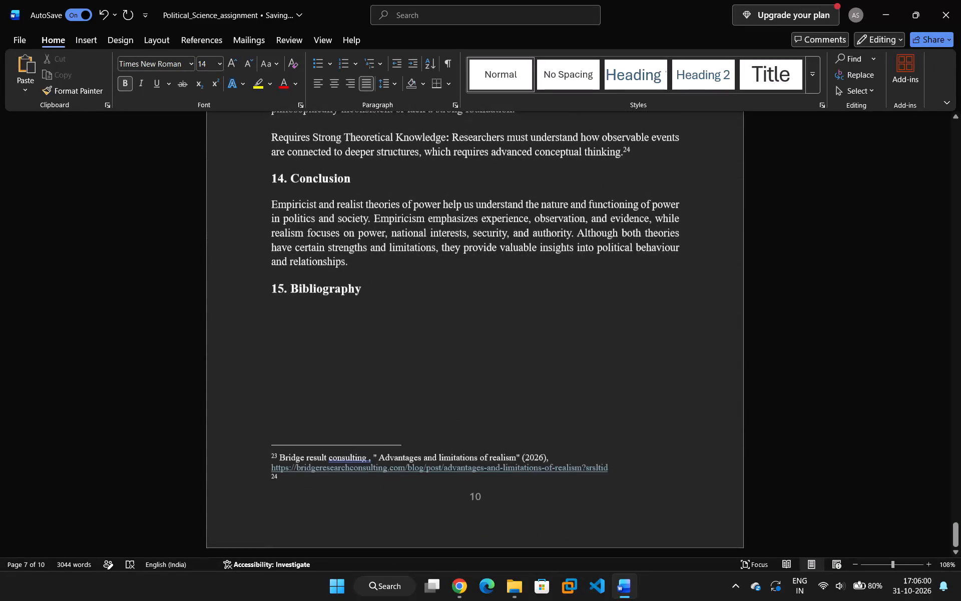
Look back from the Bibliography heading through sections 11, 10 and 9 to section 8, checking spacing and page flow.
{"action": "scroll", "coordinate": [347, 207], "scroll_direction": "up", "scroll_amount": 20}
{"action": "scroll", "coordinate": [347, 207], "scroll_direction": "up", "scroll_amount": 15}
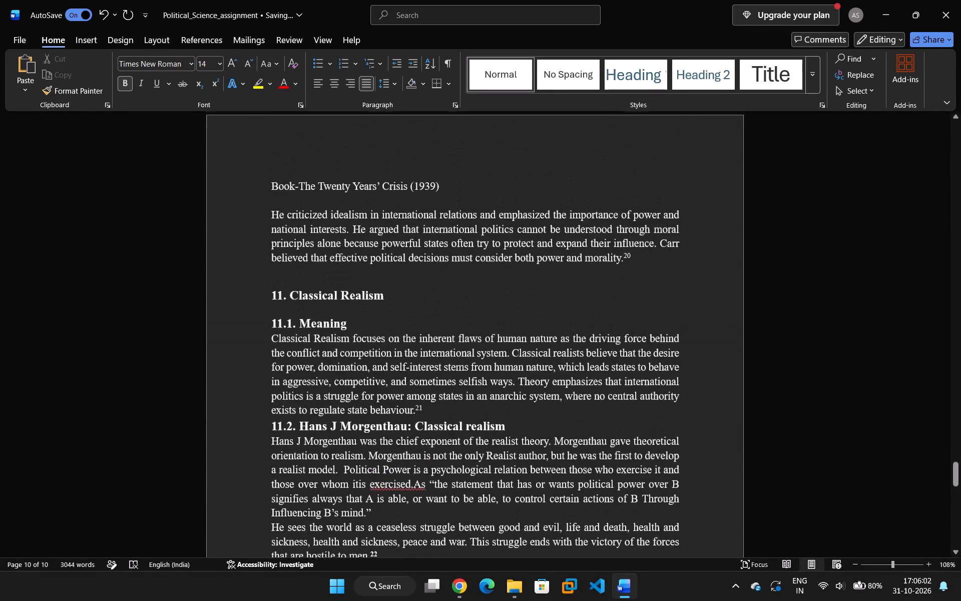
{"action": "scroll", "coordinate": [359, 201], "scroll_direction": "up", "scroll_amount": 13}
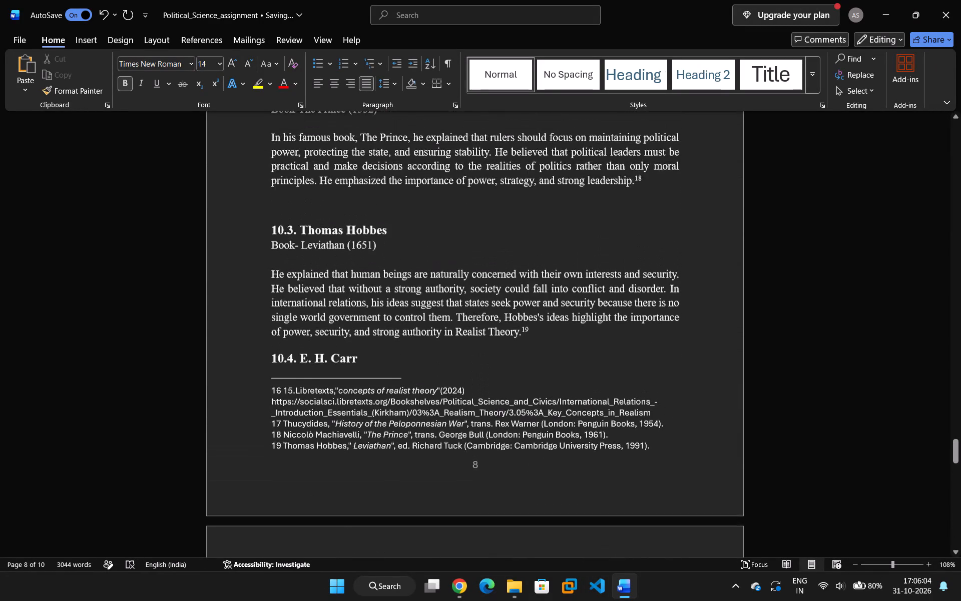
{"action": "scroll", "coordinate": [370, 188], "scroll_direction": "up", "scroll_amount": 18}
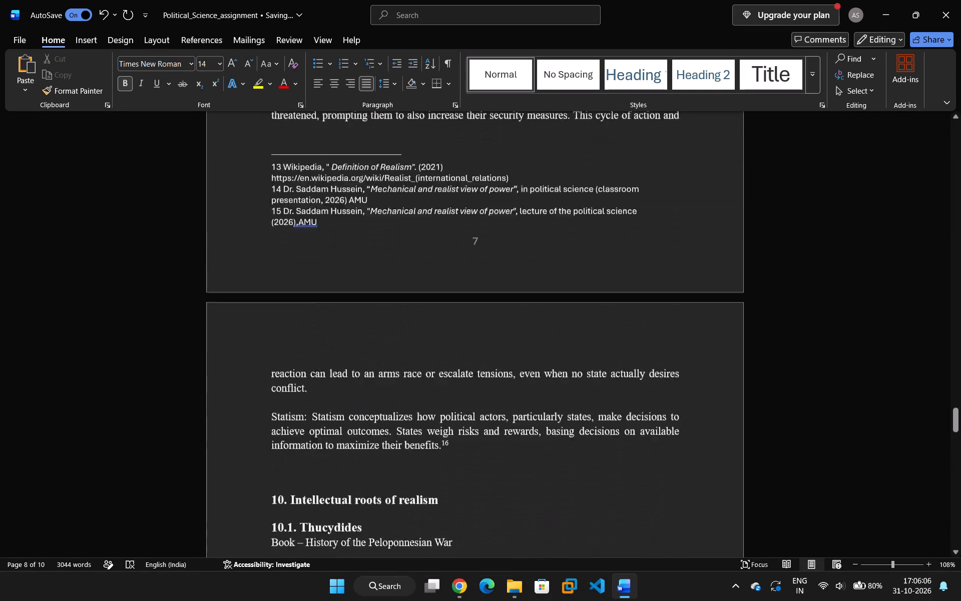
{"action": "scroll", "coordinate": [380, 177], "scroll_direction": "up", "scroll_amount": 6}
{"action": "scroll", "coordinate": [371, 186], "scroll_direction": "down", "scroll_amount": 5}
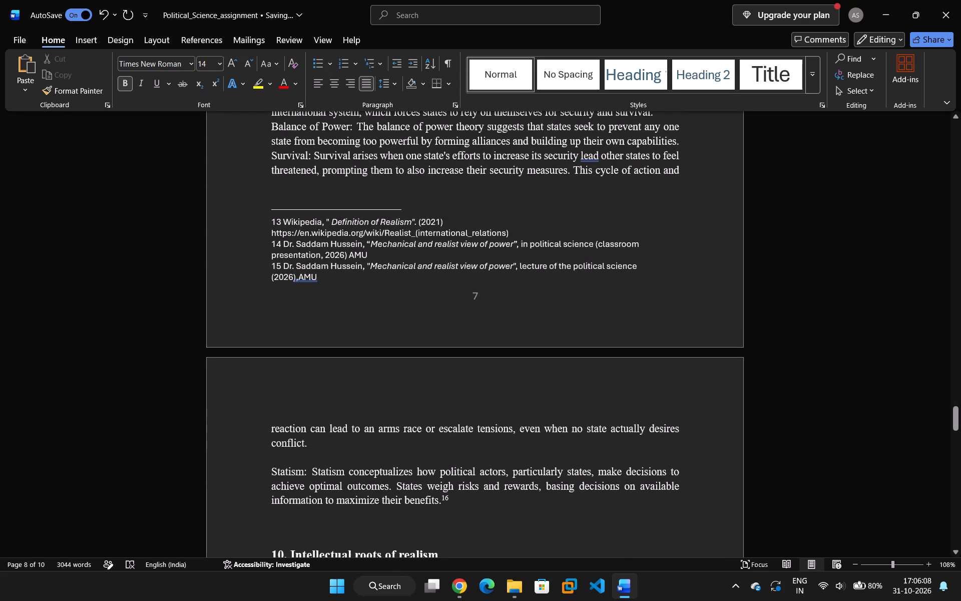
{"action": "scroll", "coordinate": [357, 186], "scroll_direction": "down", "scroll_amount": 11}
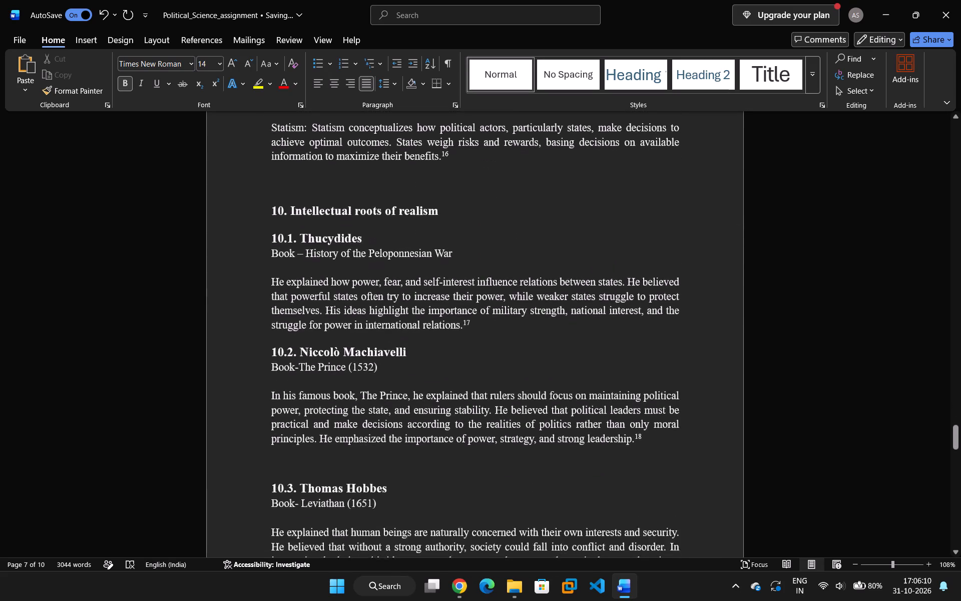
{"action": "scroll", "coordinate": [359, 188], "scroll_direction": "up", "scroll_amount": 20}
{"action": "scroll", "coordinate": [359, 188], "scroll_direction": "up", "scroll_amount": 14}
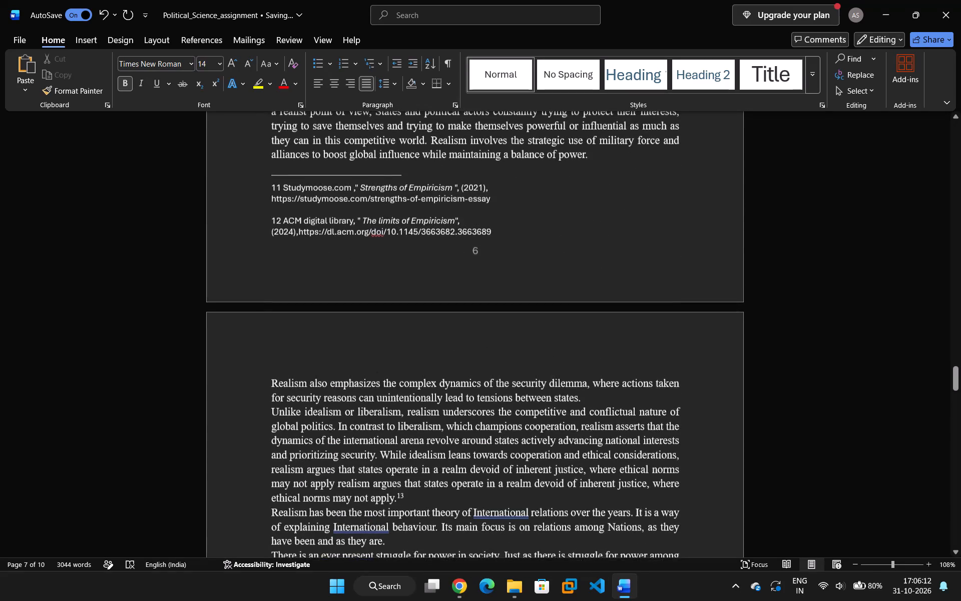
{"action": "scroll", "coordinate": [375, 153], "scroll_direction": "up", "scroll_amount": 1}
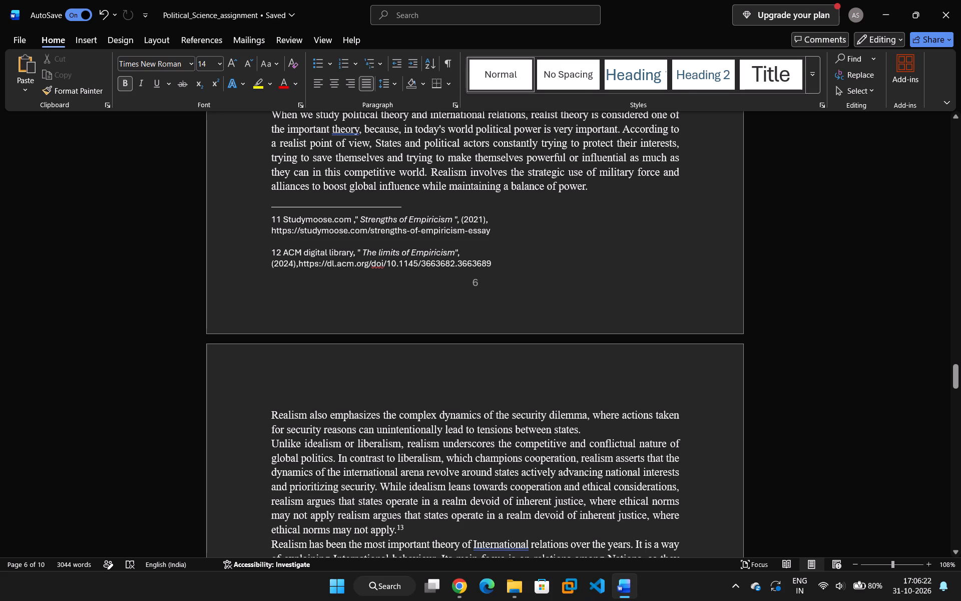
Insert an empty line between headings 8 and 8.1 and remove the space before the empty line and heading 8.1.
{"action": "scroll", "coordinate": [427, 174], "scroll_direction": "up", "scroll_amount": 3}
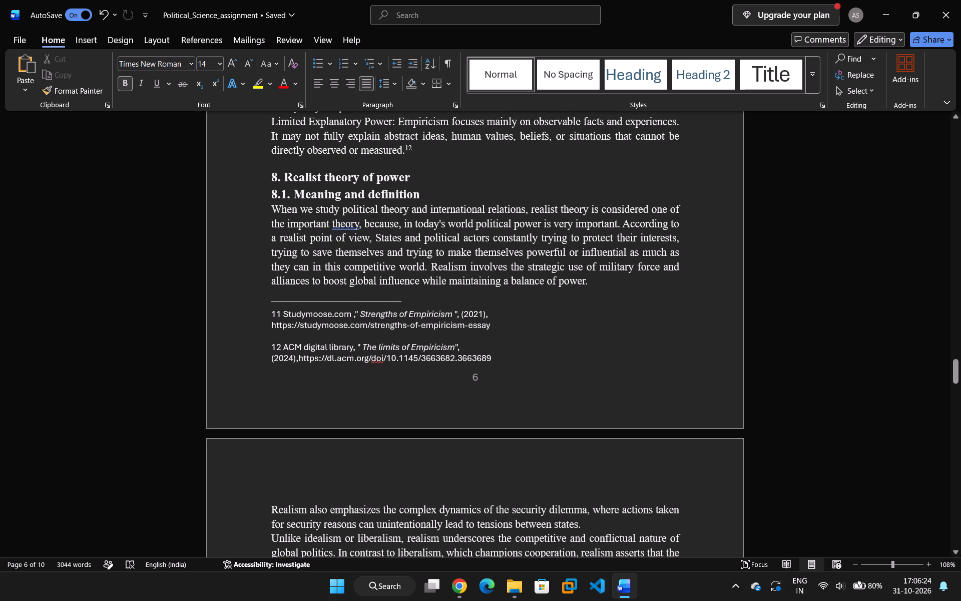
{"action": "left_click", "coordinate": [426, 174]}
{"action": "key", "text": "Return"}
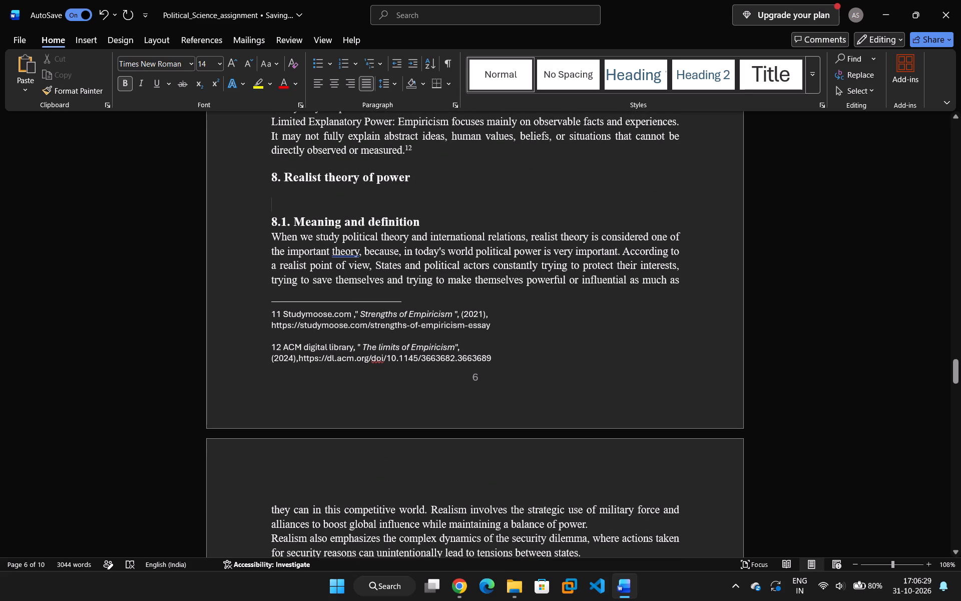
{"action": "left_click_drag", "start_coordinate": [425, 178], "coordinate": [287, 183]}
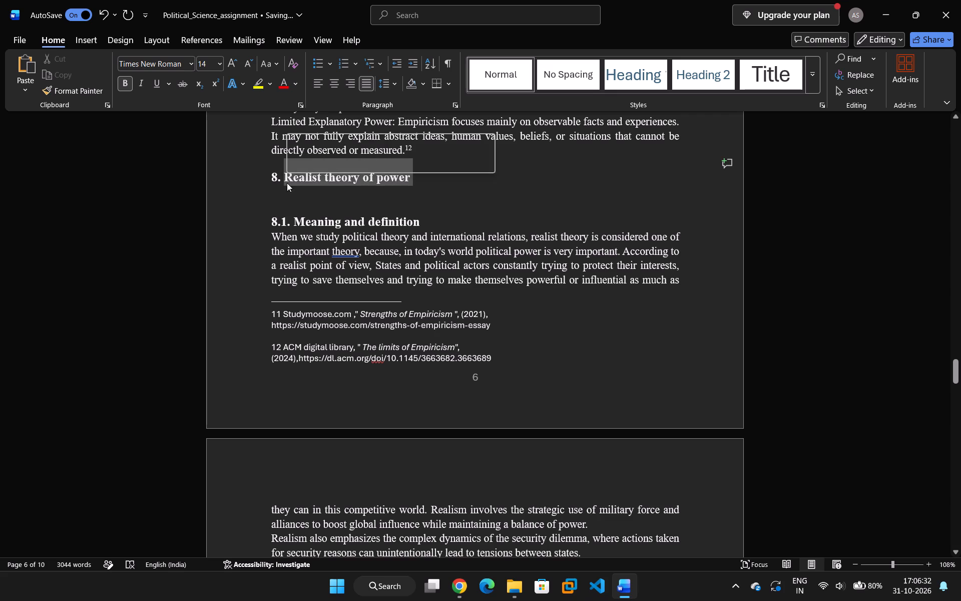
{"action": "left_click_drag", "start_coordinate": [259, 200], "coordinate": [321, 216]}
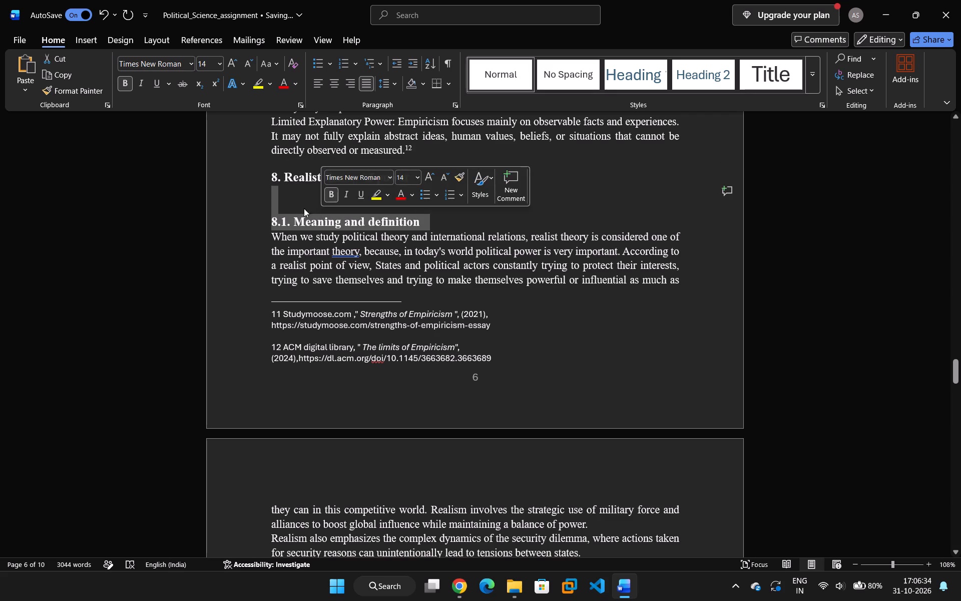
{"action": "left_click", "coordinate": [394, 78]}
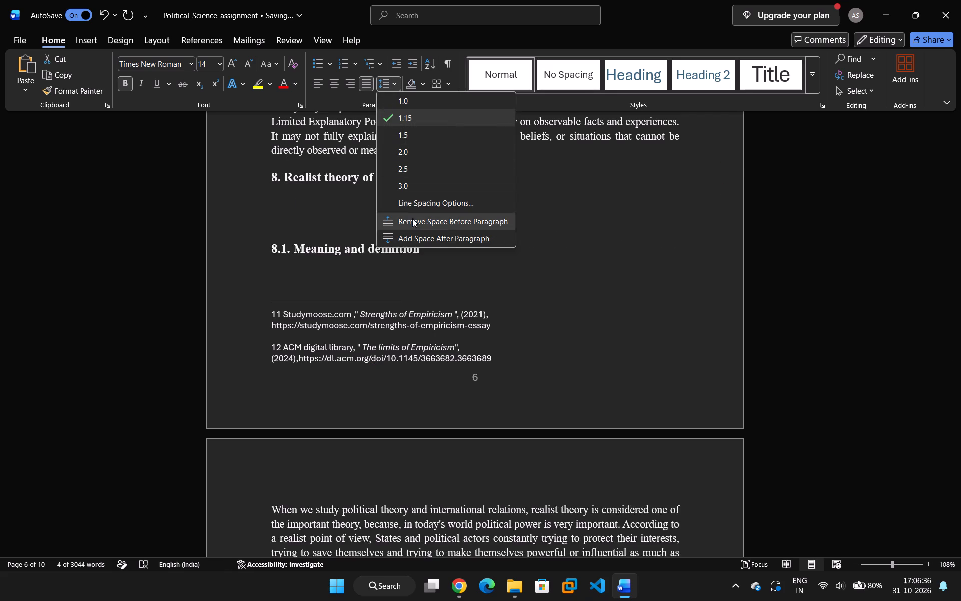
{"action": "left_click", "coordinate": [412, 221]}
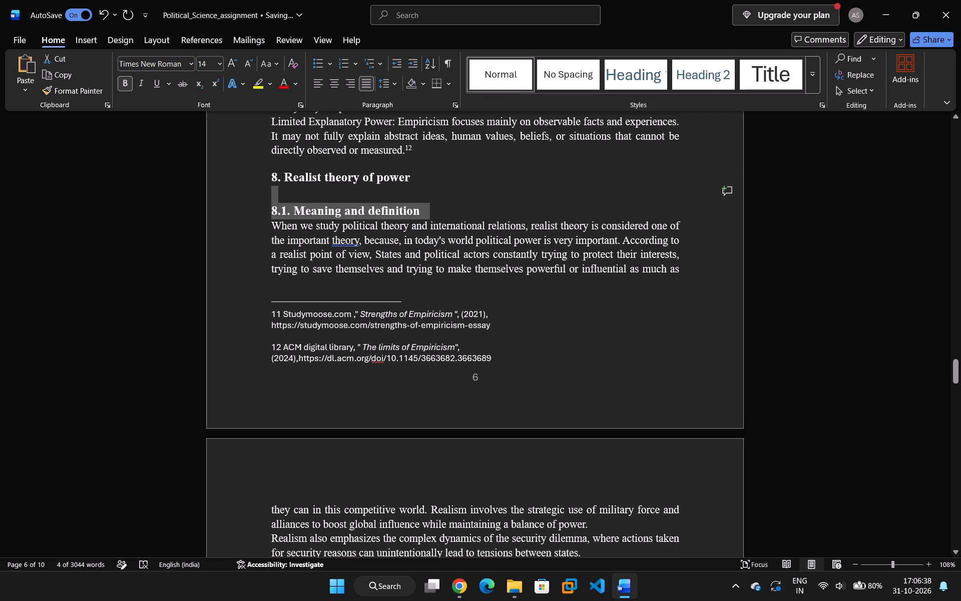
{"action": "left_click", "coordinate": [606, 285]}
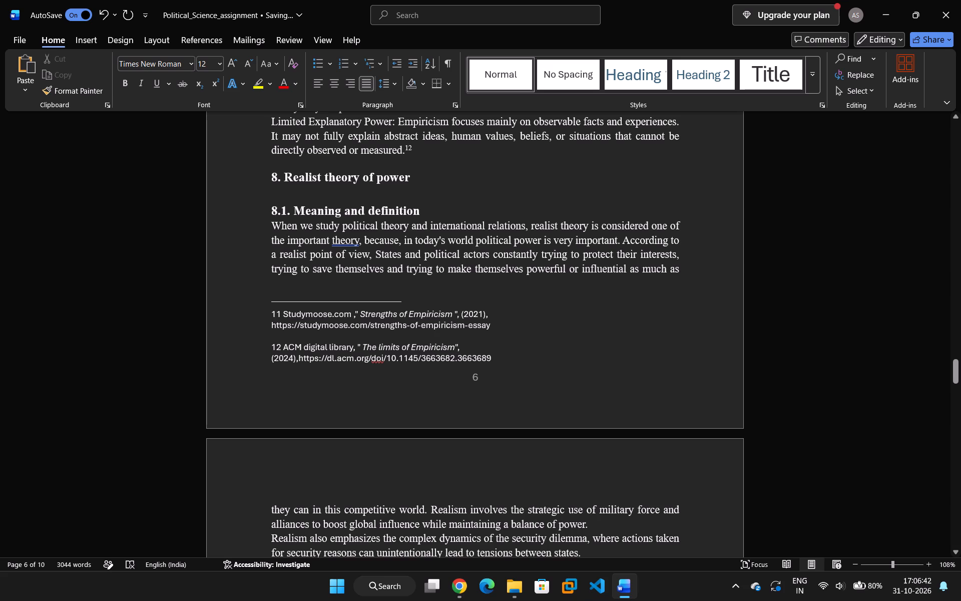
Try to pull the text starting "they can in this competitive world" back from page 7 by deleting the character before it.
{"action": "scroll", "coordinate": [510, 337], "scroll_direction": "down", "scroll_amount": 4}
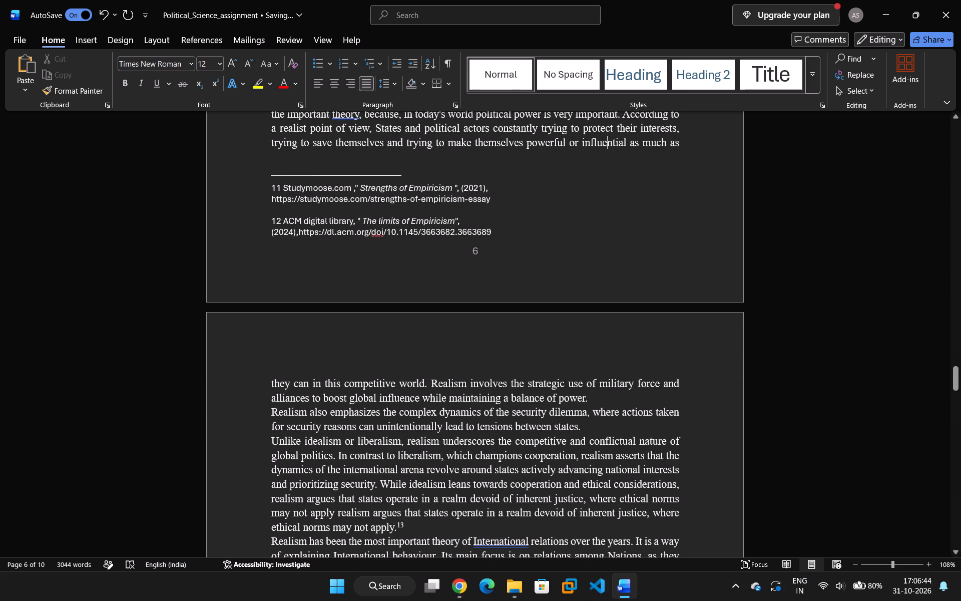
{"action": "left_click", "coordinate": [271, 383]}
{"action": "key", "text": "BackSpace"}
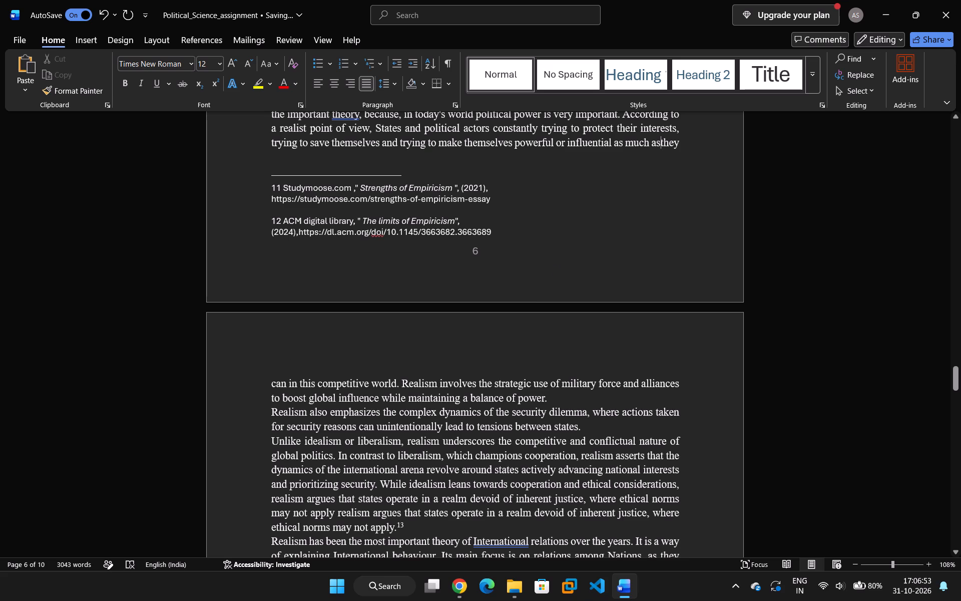
Undo the recent section 8 and 9 edits, back through the paragraph split before "Realism also emphasizes".
{"action": "key", "text": "ctrl+z"}
{"action": "key", "text": "ctrl+z"}
{"action": "key", "text": "ctrl+z"}
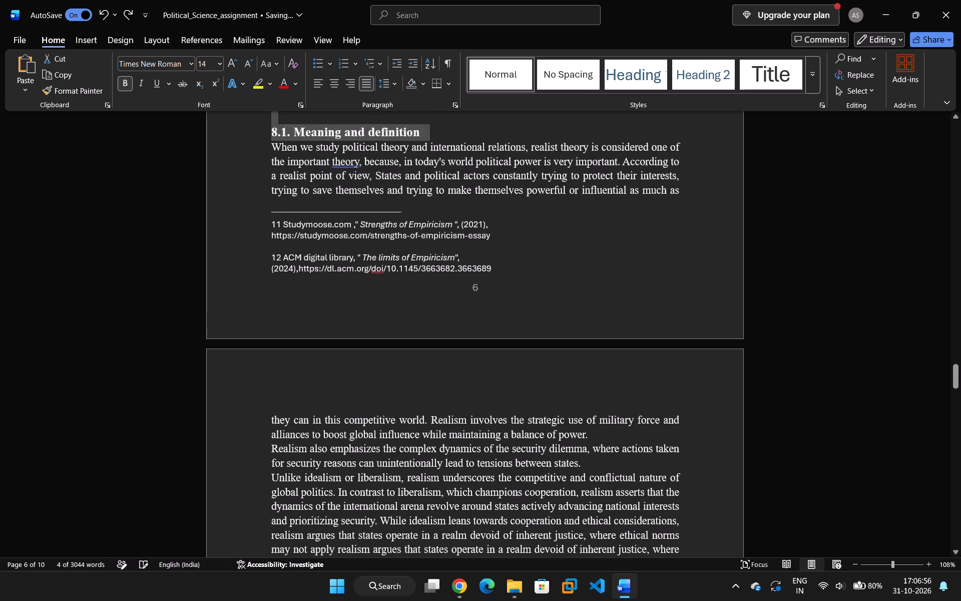
{"action": "key", "text": "ctrl+z"}
{"action": "key", "text": "ctrl+z"}
{"action": "key", "text": "ctrl+z"}
{"action": "key", "text": "ctrl+z"}
{"action": "key", "text": "ctrl+z"}
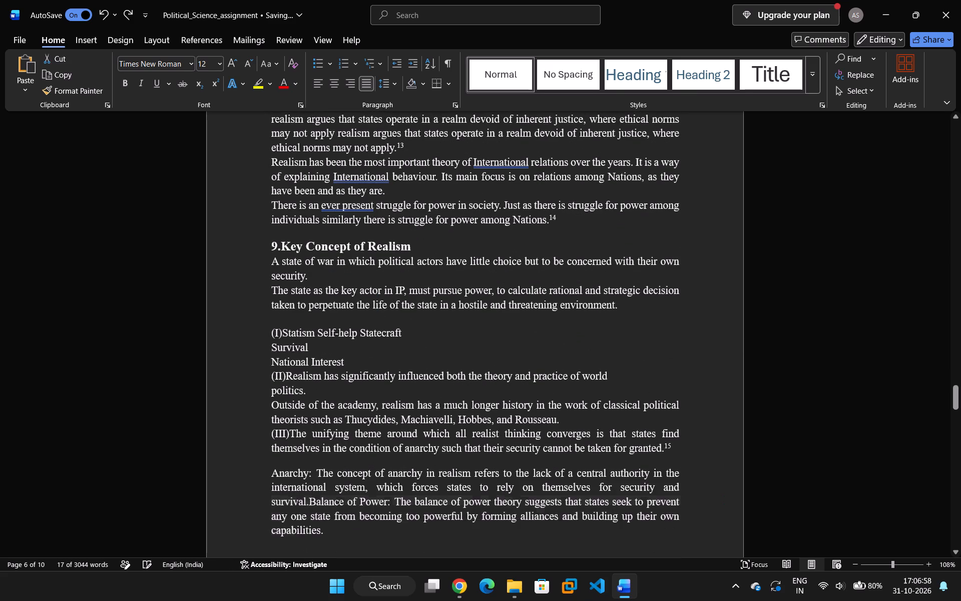
{"action": "key", "text": "ctrl+z"}
{"action": "key", "text": "ctrl+z"}
{"action": "key", "text": "ctrl+z"}
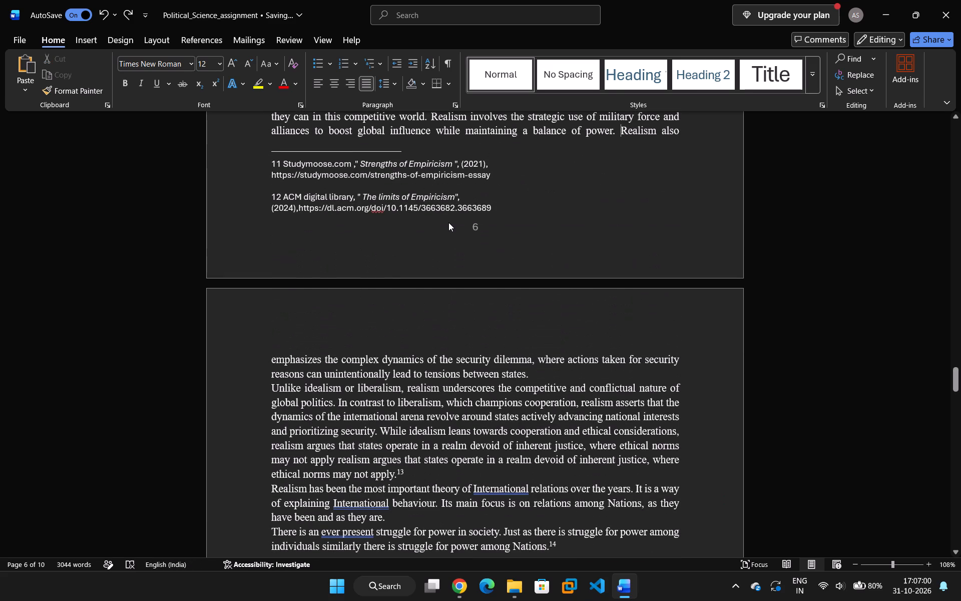
Split section 8.1's paragraph so that "Realism involves the strategic use of military force" starts a new paragraph.
{"action": "scroll", "coordinate": [450, 208], "scroll_direction": "up", "scroll_amount": 2}
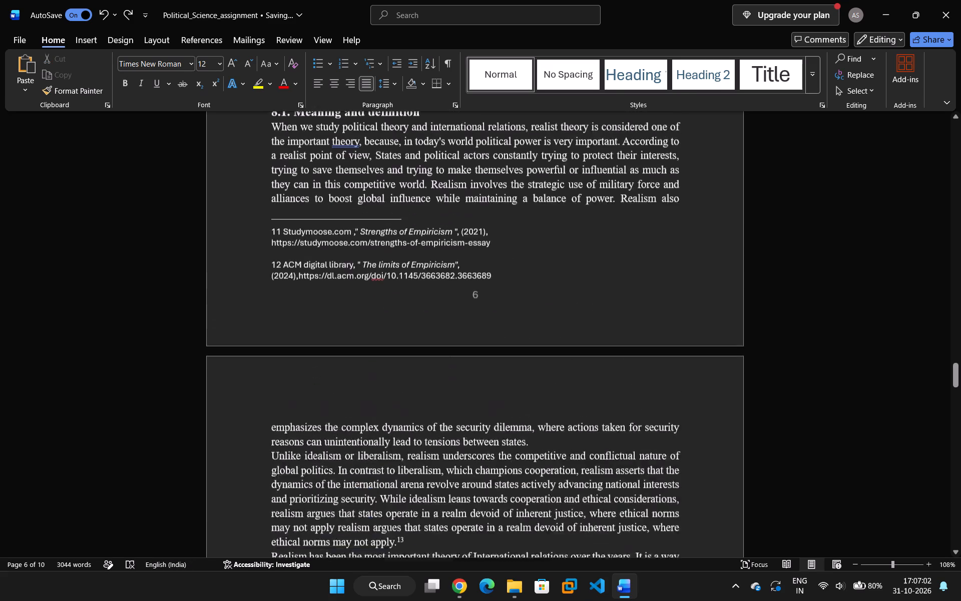
{"action": "scroll", "coordinate": [450, 208], "scroll_direction": "up", "scroll_amount": 3}
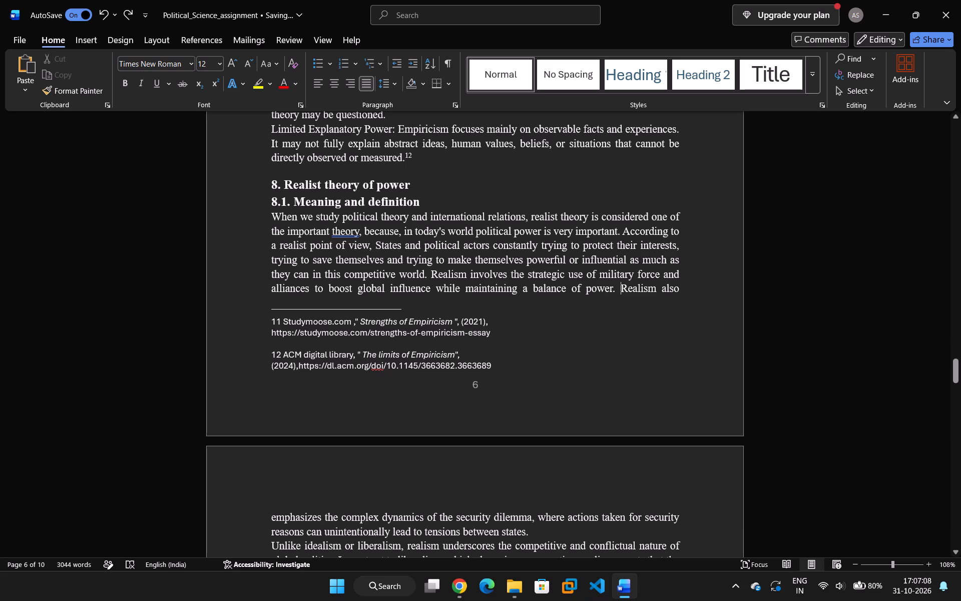
{"action": "left_click", "coordinate": [428, 274]}
{"action": "key", "text": "Right"}
{"action": "key", "text": "Return"}
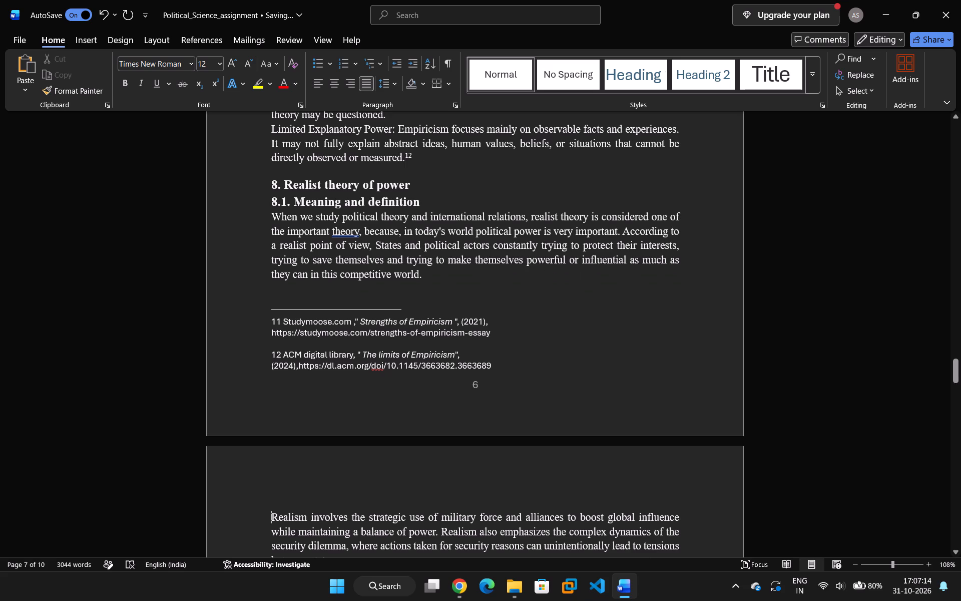
Insert an empty line between headings 8 and 8.1 and remove the space before both the empty line and heading 8.1.
{"action": "left_click", "coordinate": [429, 180]}
{"action": "key", "text": "Return"}
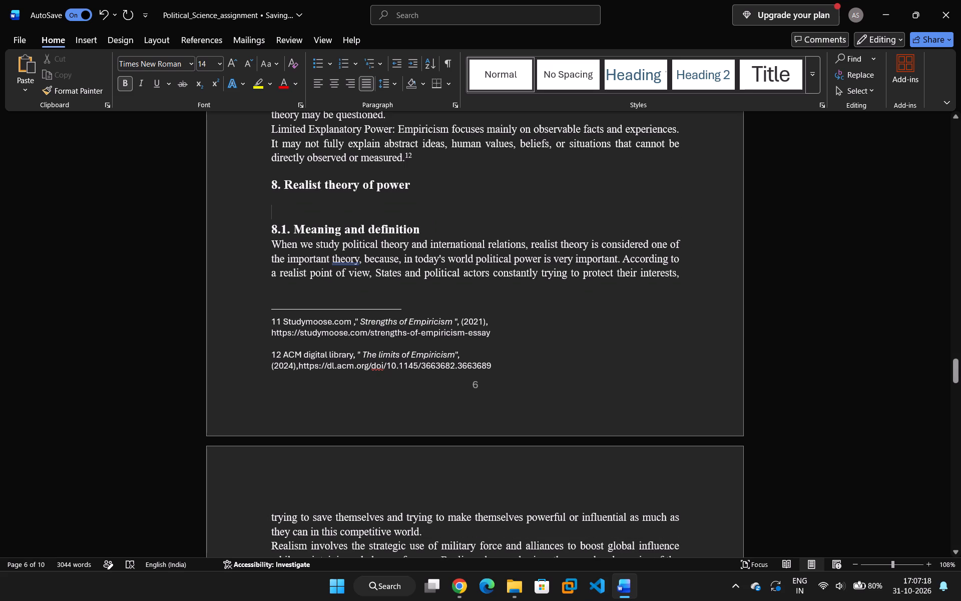
{"action": "left_click_drag", "start_coordinate": [443, 225], "coordinate": [296, 212]}
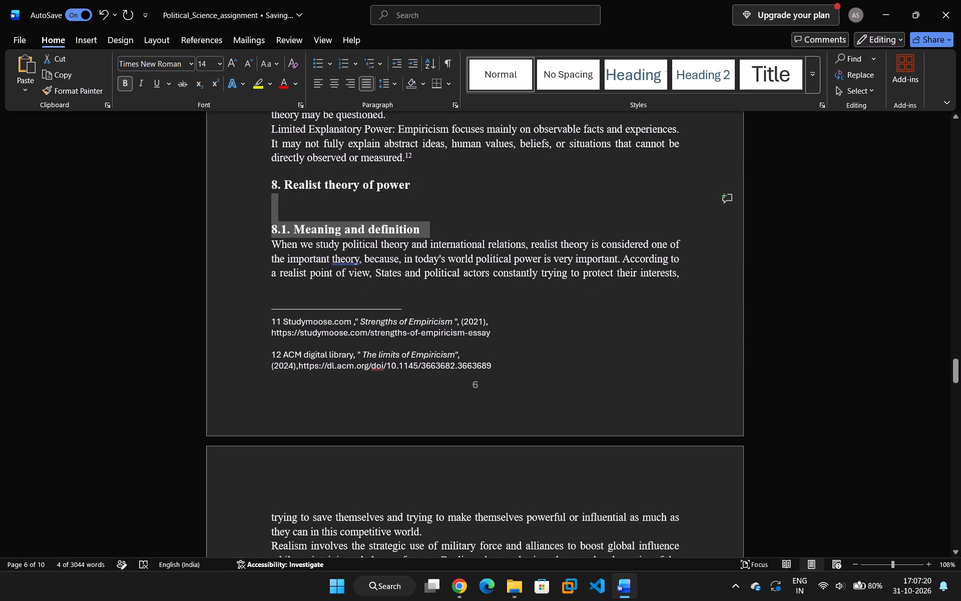
{"action": "left_click", "coordinate": [396, 82]}
{"action": "left_click", "coordinate": [415, 227]}
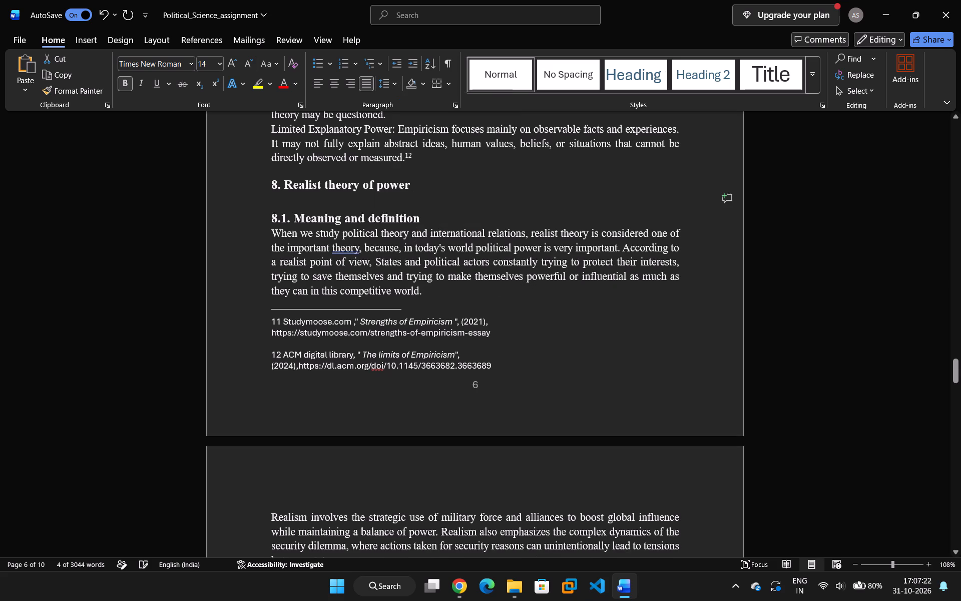
{"action": "left_click", "coordinate": [475, 306]}
Review the flow from section 8.1 onto page 7 and the spacing of section 9 down to its "Balance of Power" paragraph.
{"action": "scroll", "coordinate": [480, 304], "scroll_direction": "down", "scroll_amount": 5}
{"action": "scroll", "coordinate": [486, 303], "scroll_direction": "up", "scroll_amount": 2}
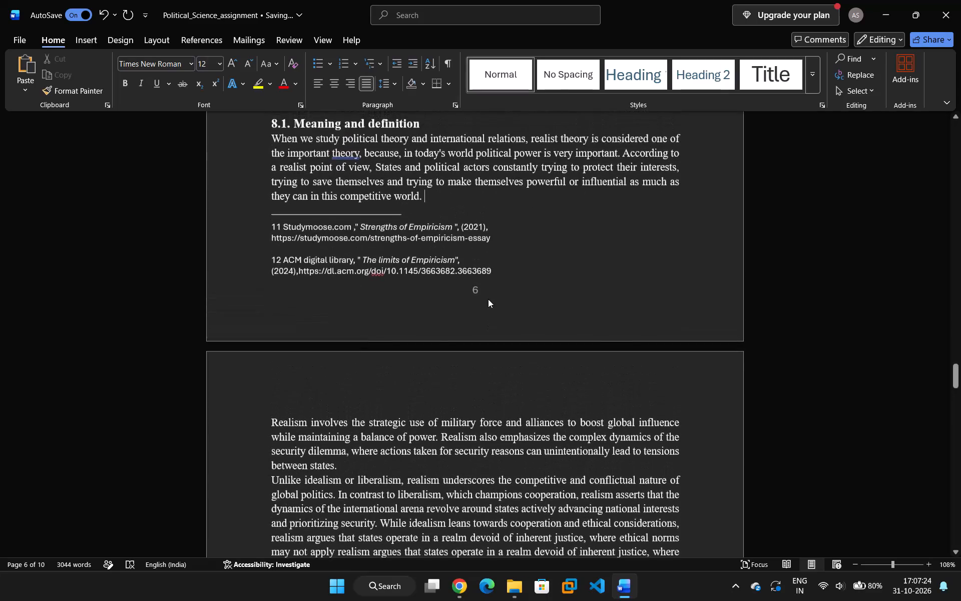
{"action": "scroll", "coordinate": [488, 299], "scroll_direction": "down", "scroll_amount": 13}
{"action": "scroll", "coordinate": [480, 283], "scroll_direction": "up", "scroll_amount": 2}
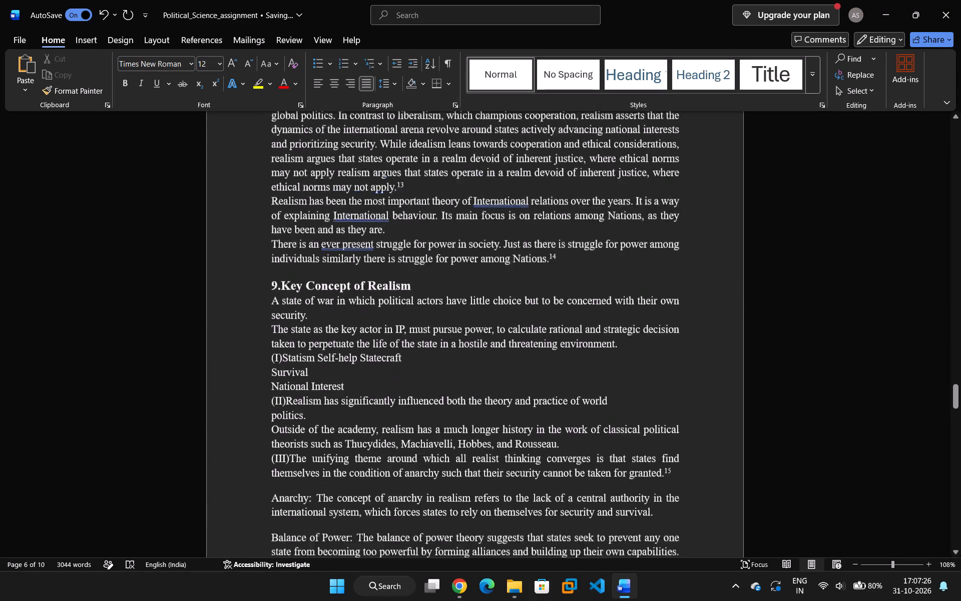
{"action": "scroll", "coordinate": [480, 283], "scroll_direction": "up", "scroll_amount": 4}
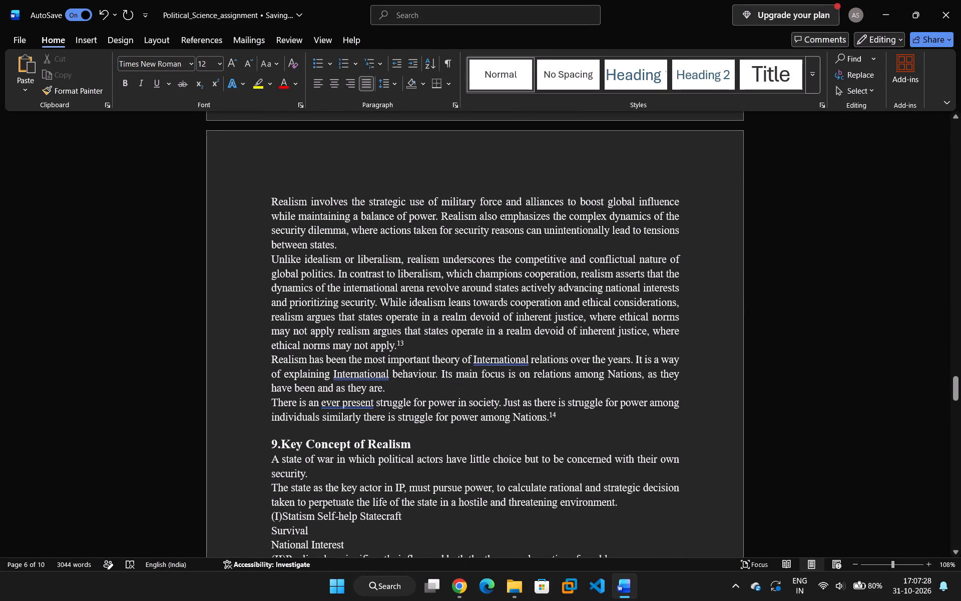
{"action": "scroll", "coordinate": [509, 243], "scroll_direction": "up", "scroll_amount": 1}
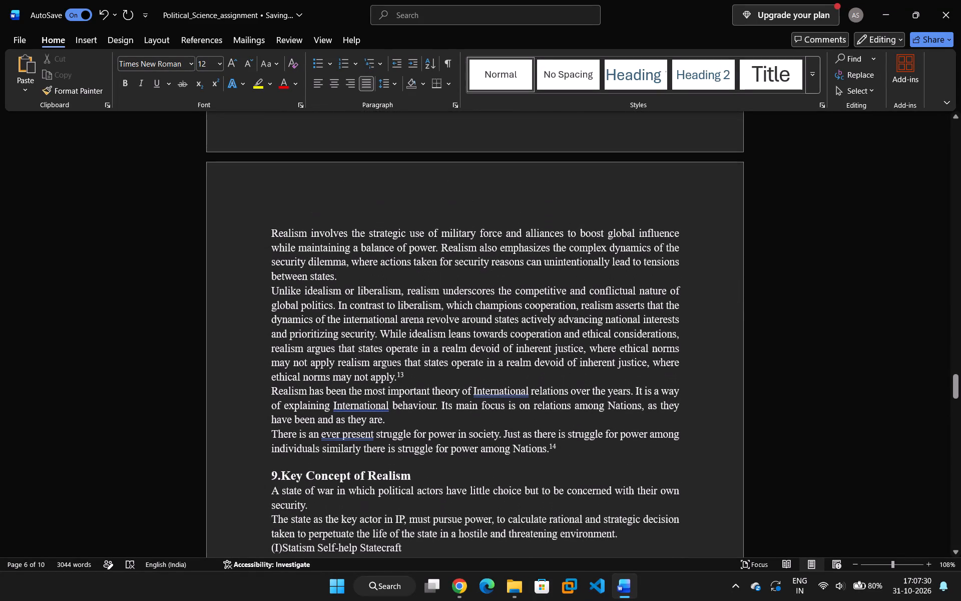
{"action": "scroll", "coordinate": [509, 252], "scroll_direction": "down", "scroll_amount": 3}
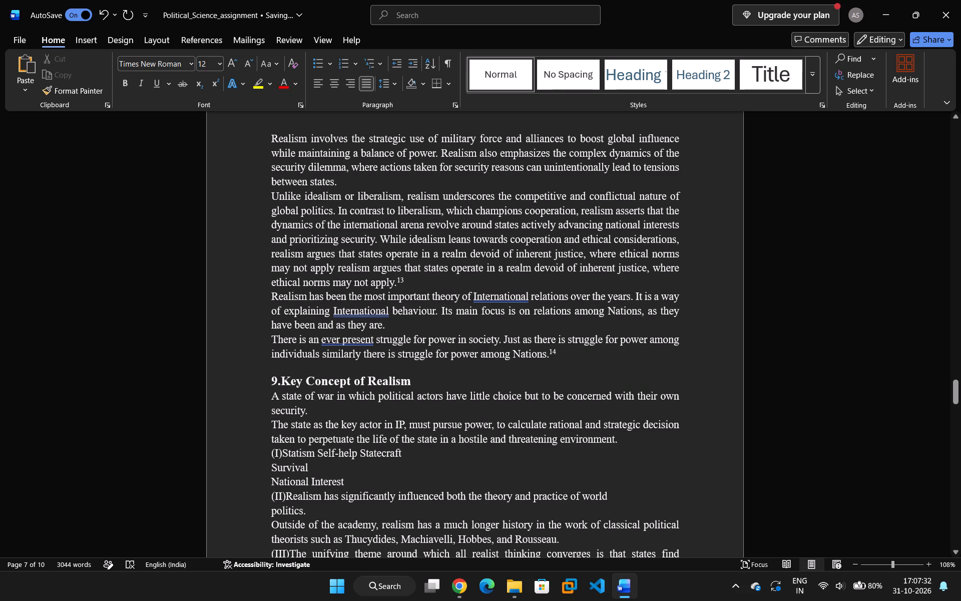
{"action": "scroll", "coordinate": [509, 253], "scroll_direction": "down", "scroll_amount": 5}
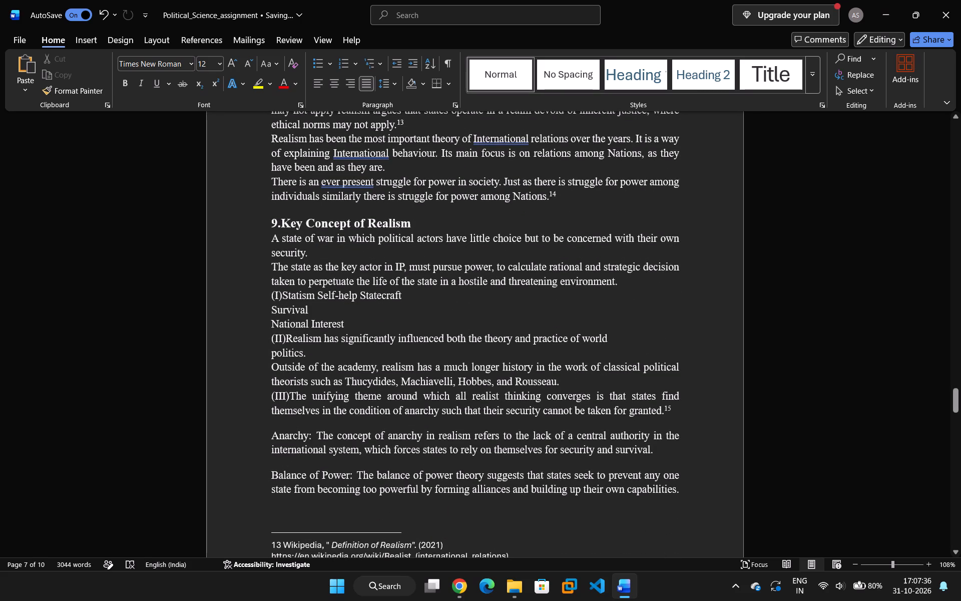
{"action": "scroll", "coordinate": [509, 251], "scroll_direction": "down", "scroll_amount": 1}
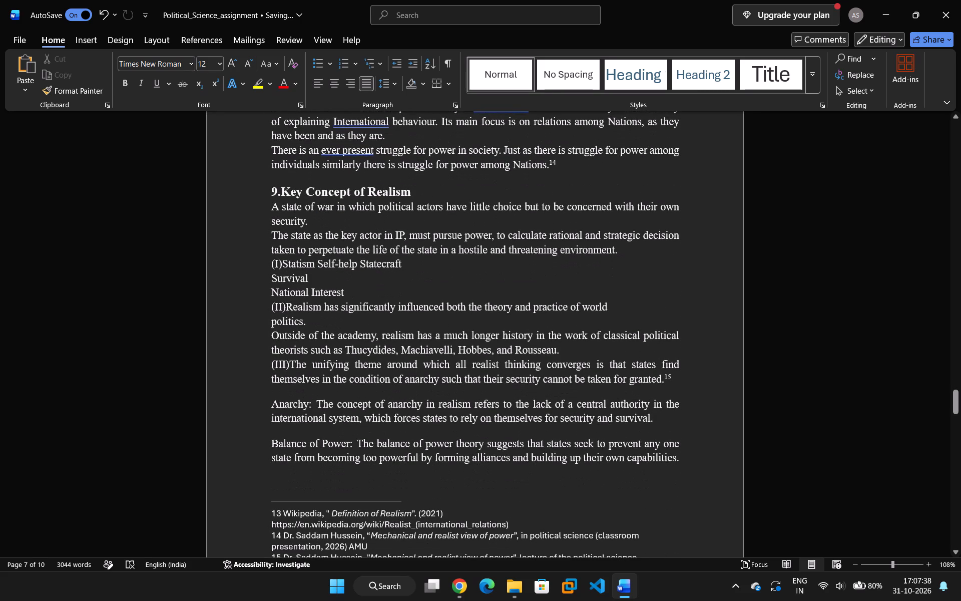
Insert an empty line in section 9 above "(I)Statism Self-help Statecraft".
{"action": "left_click", "coordinate": [273, 262]}
{"action": "key", "text": "Return"}
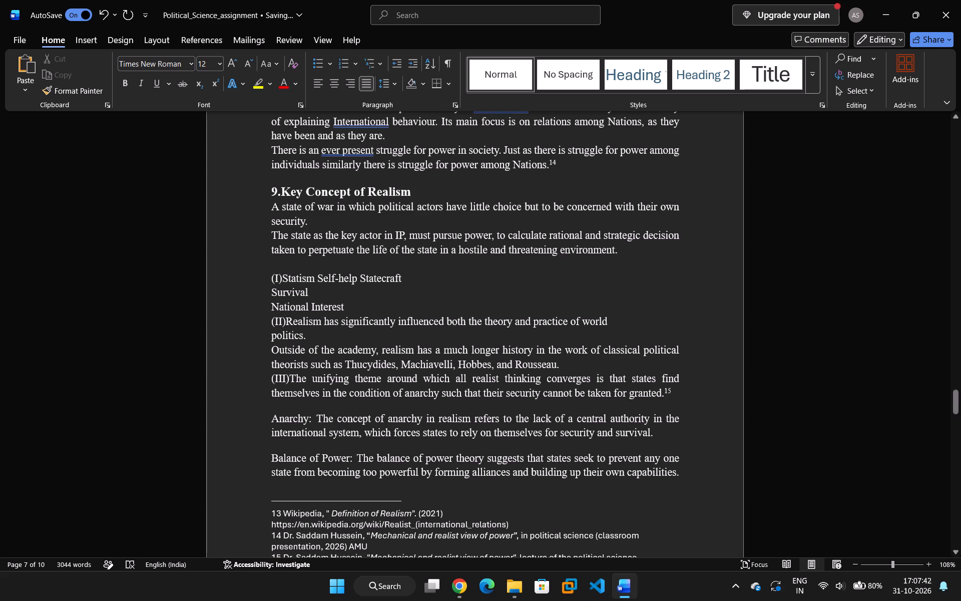
Remove the space before the "Balance of Power" paragraph in section 9 so it sits directly under the "Anarchy" paragraph.
{"action": "scroll", "coordinate": [321, 210], "scroll_direction": "down", "scroll_amount": 1}
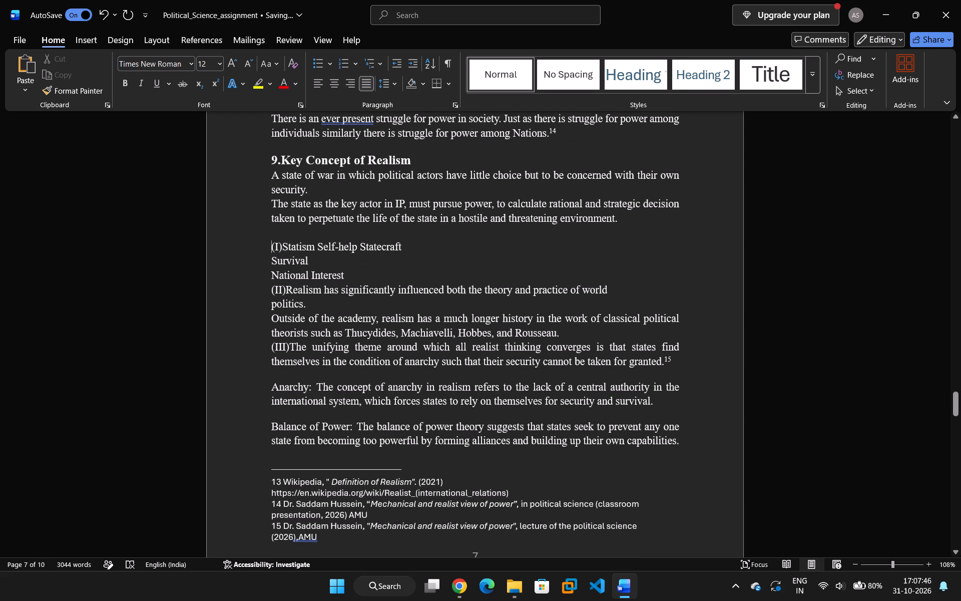
{"action": "scroll", "coordinate": [319, 223], "scroll_direction": "down", "scroll_amount": 5}
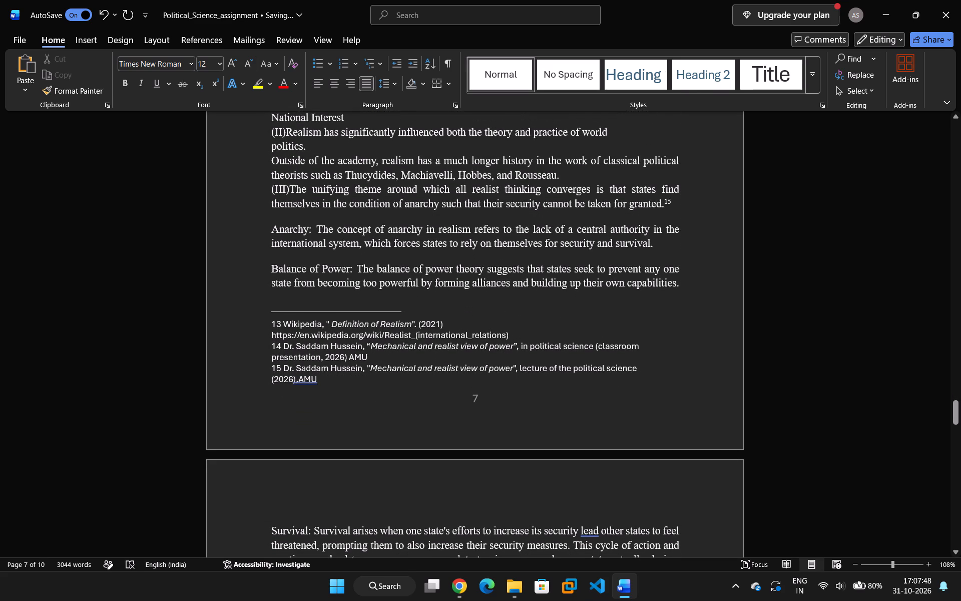
{"action": "left_click", "coordinate": [274, 264]}
{"action": "key", "text": "BackSpace"}
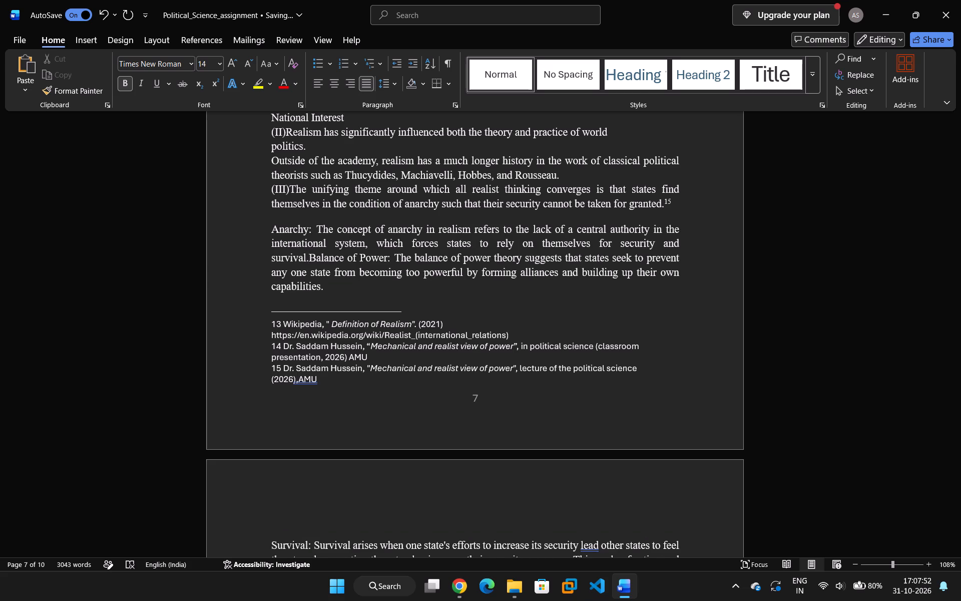
{"action": "key", "text": "Return"}
{"action": "left_click_drag", "start_coordinate": [682, 288], "coordinate": [493, 265]}
{"action": "left_click_drag", "start_coordinate": [470, 264], "coordinate": [416, 262]}
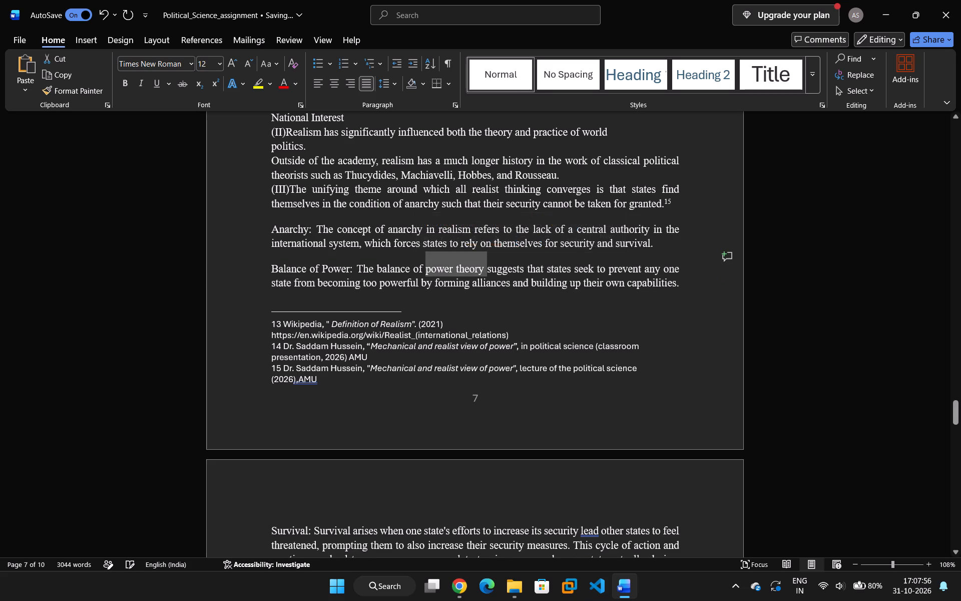
{"action": "left_click", "coordinate": [393, 76]}
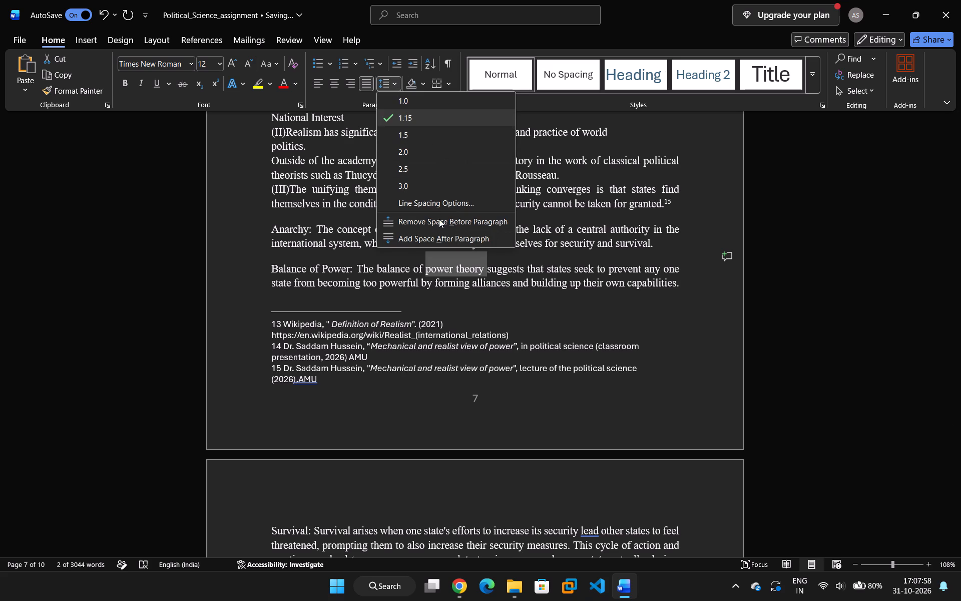
{"action": "left_click", "coordinate": [437, 224]}
{"action": "scroll", "coordinate": [541, 223], "scroll_direction": "down", "scroll_amount": 3}
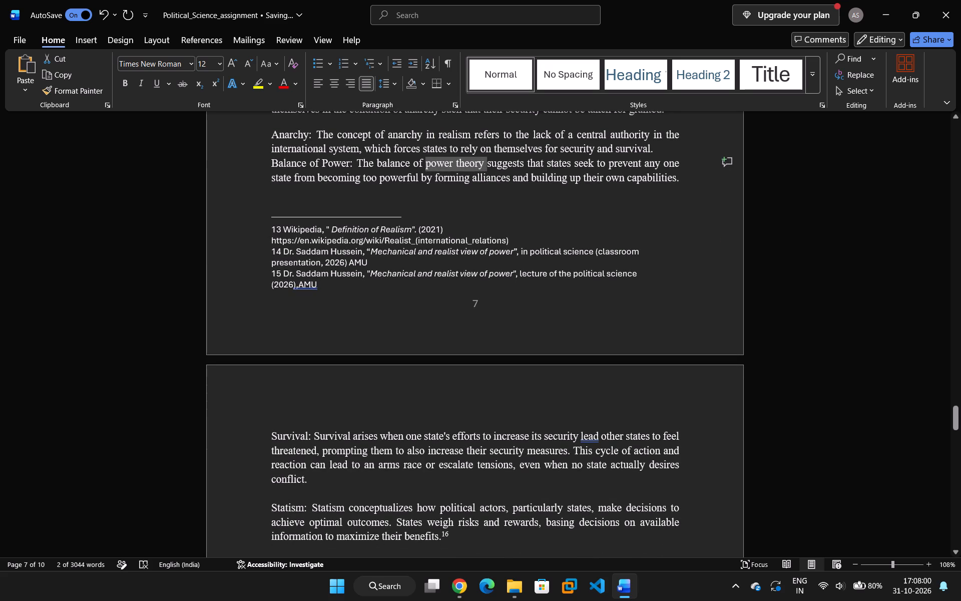
{"action": "left_click", "coordinate": [546, 197]}
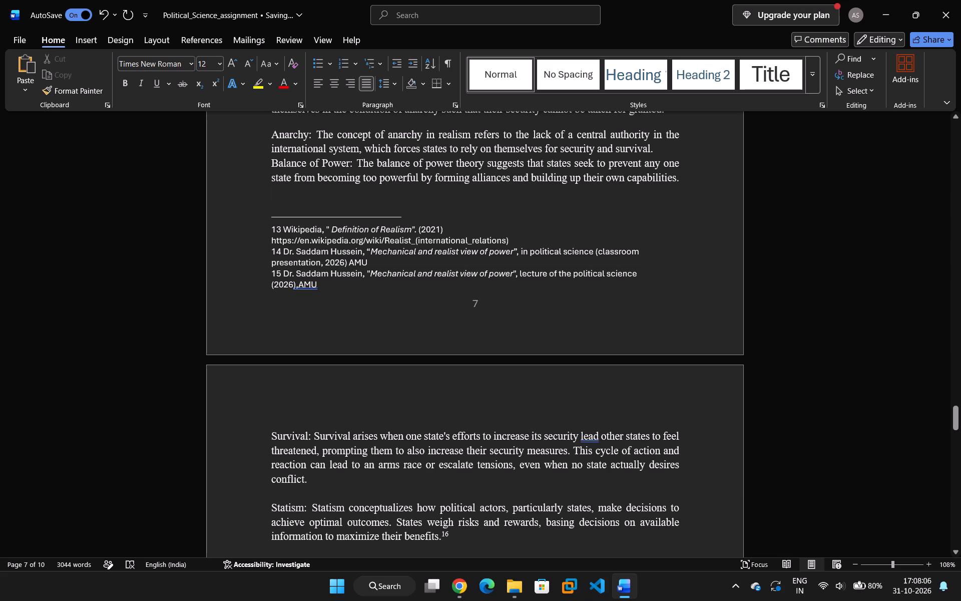
{"action": "scroll", "coordinate": [544, 186], "scroll_direction": "up", "scroll_amount": 3}
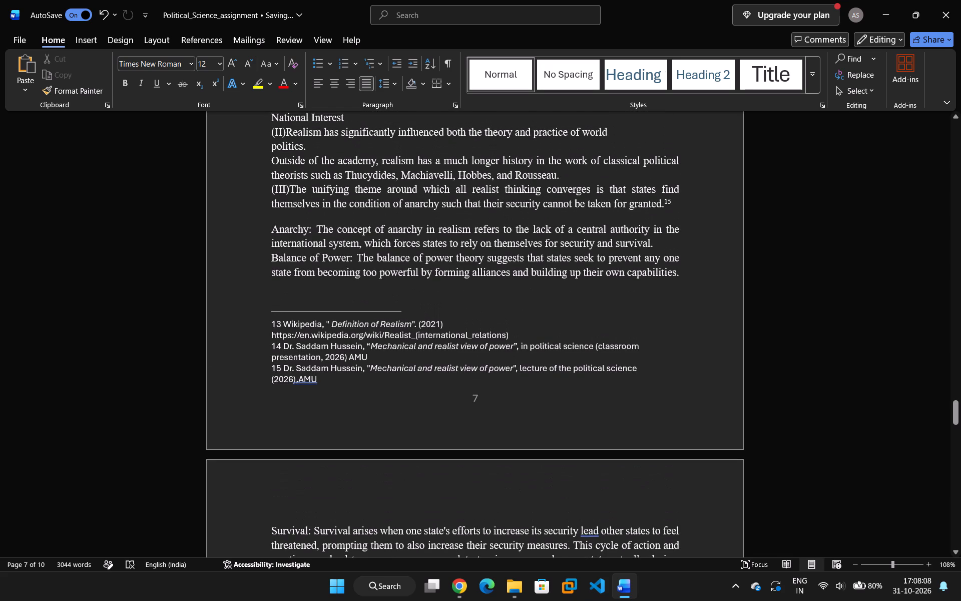
Delete the empty line between the "Survival" and "Statism" paragraphs at the start of page 8.
{"action": "scroll", "coordinate": [544, 186], "scroll_direction": "down", "scroll_amount": 7}
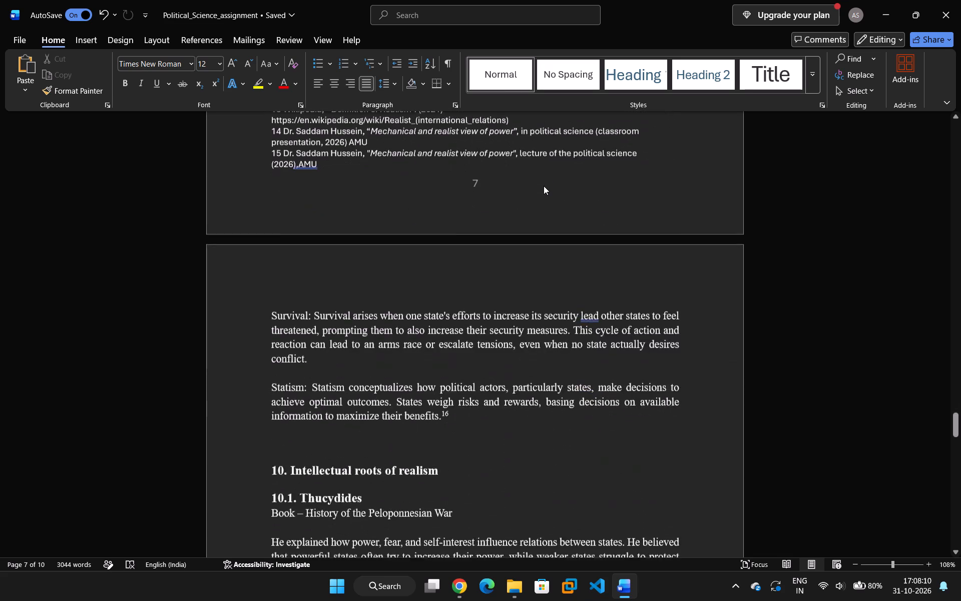
{"action": "scroll", "coordinate": [544, 186], "scroll_direction": "down", "scroll_amount": 3}
{"action": "left_click", "coordinate": [264, 195]}
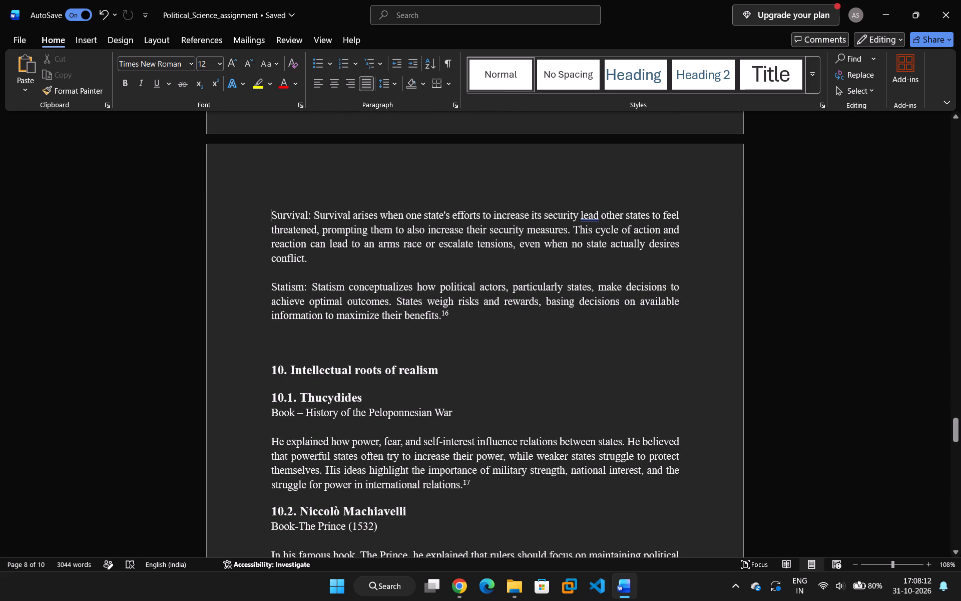
{"action": "scroll", "coordinate": [335, 200], "scroll_direction": "down", "scroll_amount": 3}
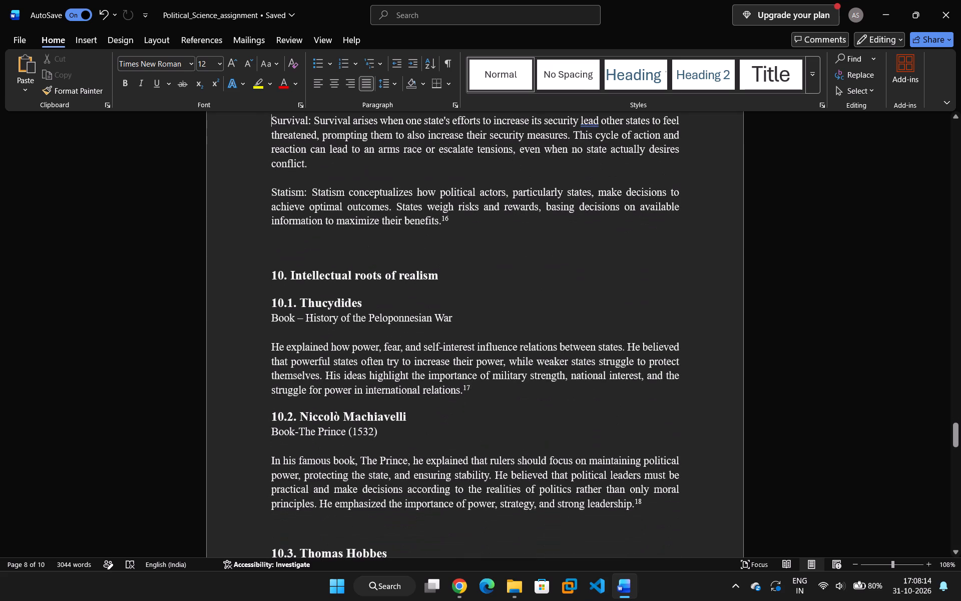
{"action": "left_click_drag", "start_coordinate": [460, 225], "coordinate": [265, 174]}
{"action": "left_click", "coordinate": [266, 175]}
{"action": "left_click_drag", "start_coordinate": [272, 148], "coordinate": [315, 178]}
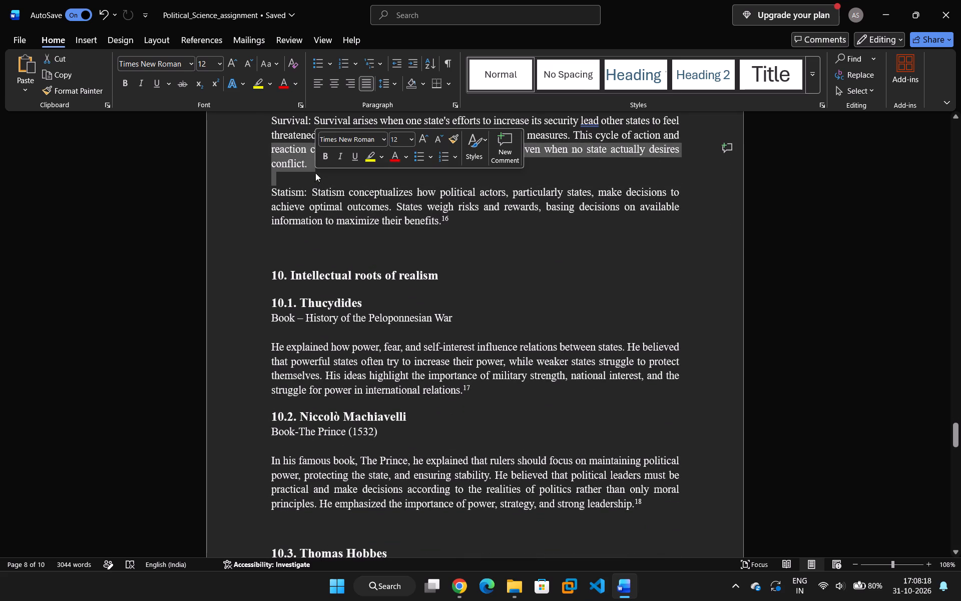
{"action": "left_click", "coordinate": [290, 181]}
{"action": "left_click_drag", "start_coordinate": [266, 184], "coordinate": [318, 201]}
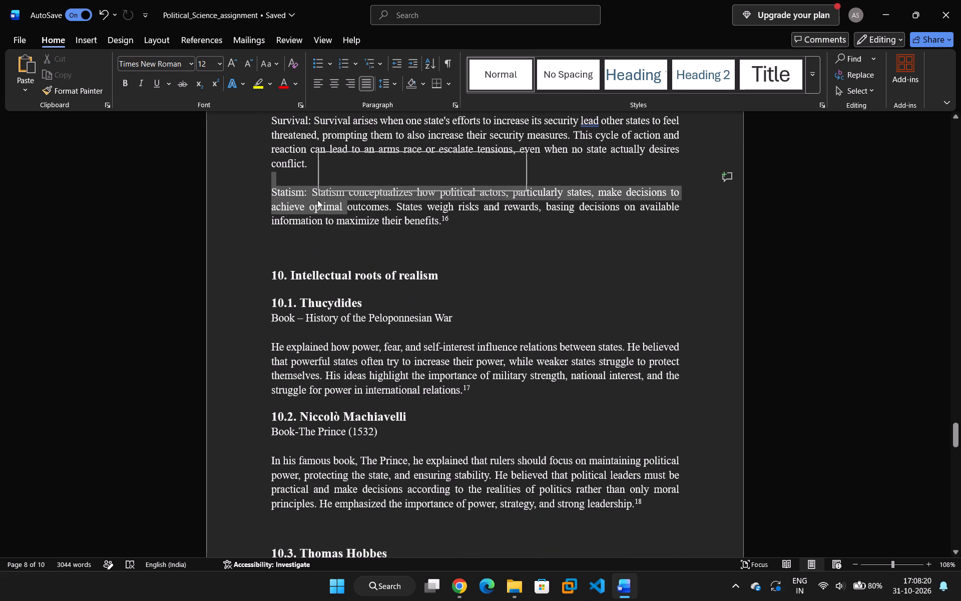
{"action": "left_click", "coordinate": [310, 193]}
{"action": "left_click_drag", "start_coordinate": [275, 190], "coordinate": [345, 202]}
{"action": "left_click_drag", "start_coordinate": [299, 174], "coordinate": [292, 172]}
{"action": "key", "text": "BackSpace"}
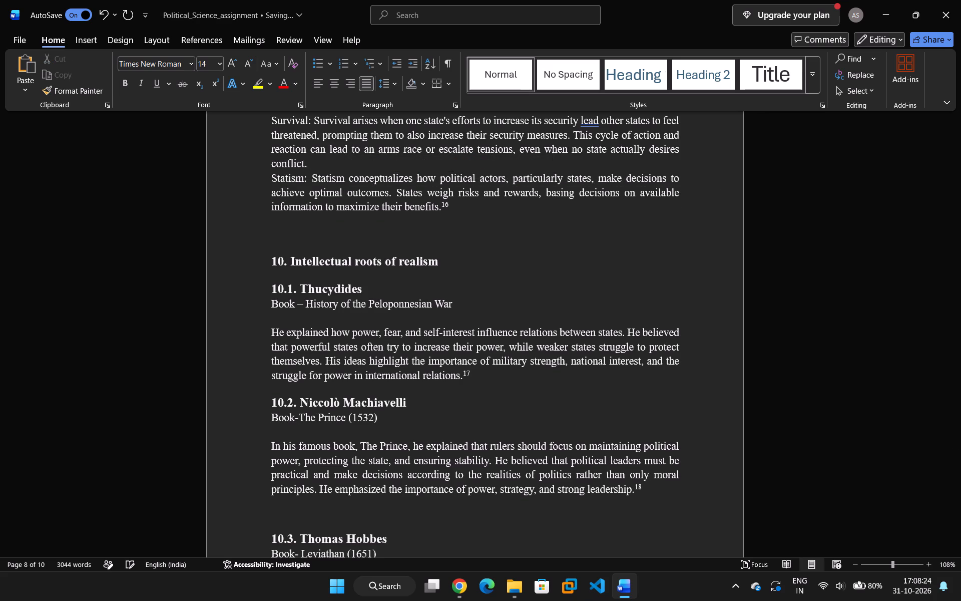
Delete the extra empty line above heading "10. Intellectual roots of realism".
{"action": "scroll", "coordinate": [256, 193], "scroll_direction": "down", "scroll_amount": 4}
{"action": "scroll", "coordinate": [335, 207], "scroll_direction": "up", "scroll_amount": 5}
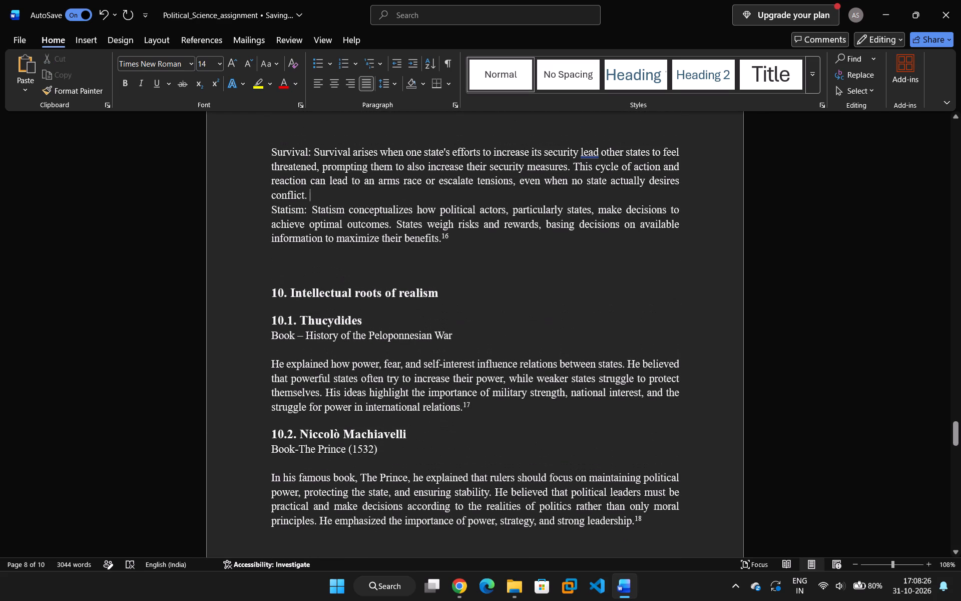
{"action": "left_click_drag", "start_coordinate": [287, 277], "coordinate": [282, 273]}
{"action": "left_click", "coordinate": [264, 282]}
{"action": "key", "text": "BackSpace"}
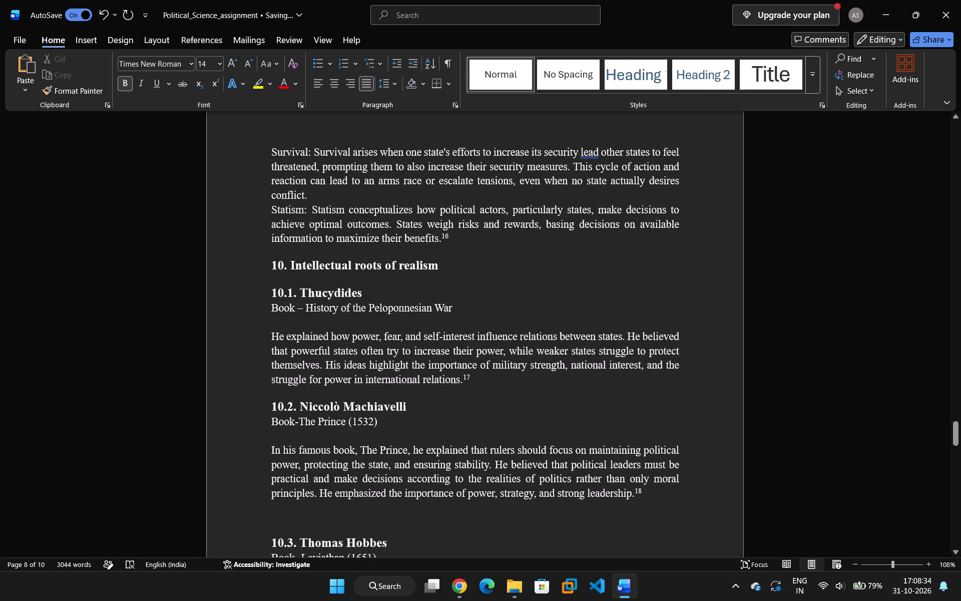
Delete the empty line between the book title and the body paragraph in section 10.1 Thucydides.
{"action": "scroll", "coordinate": [310, 276], "scroll_direction": "down", "scroll_amount": 3}
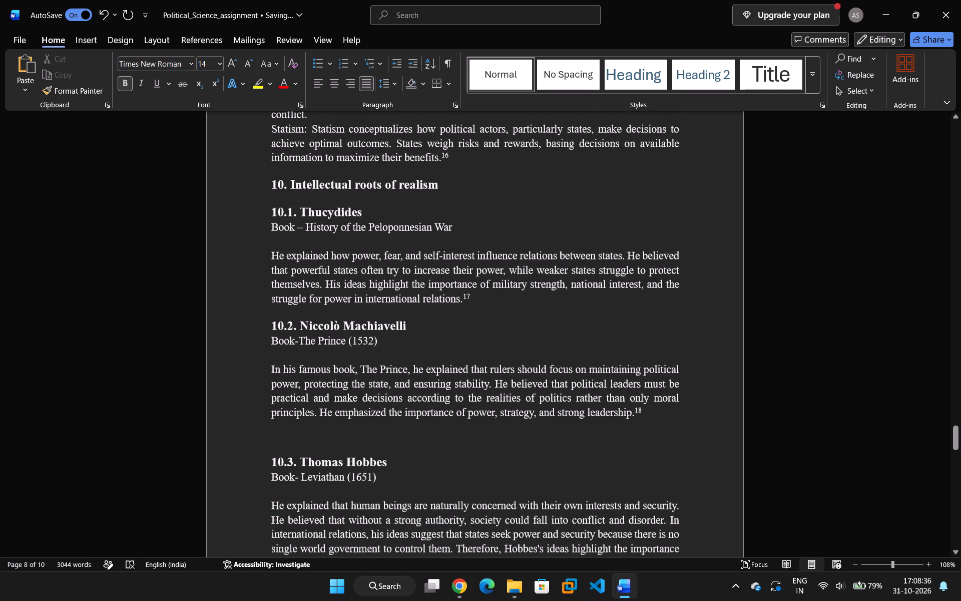
{"action": "scroll", "coordinate": [305, 263], "scroll_direction": "down", "scroll_amount": 1}
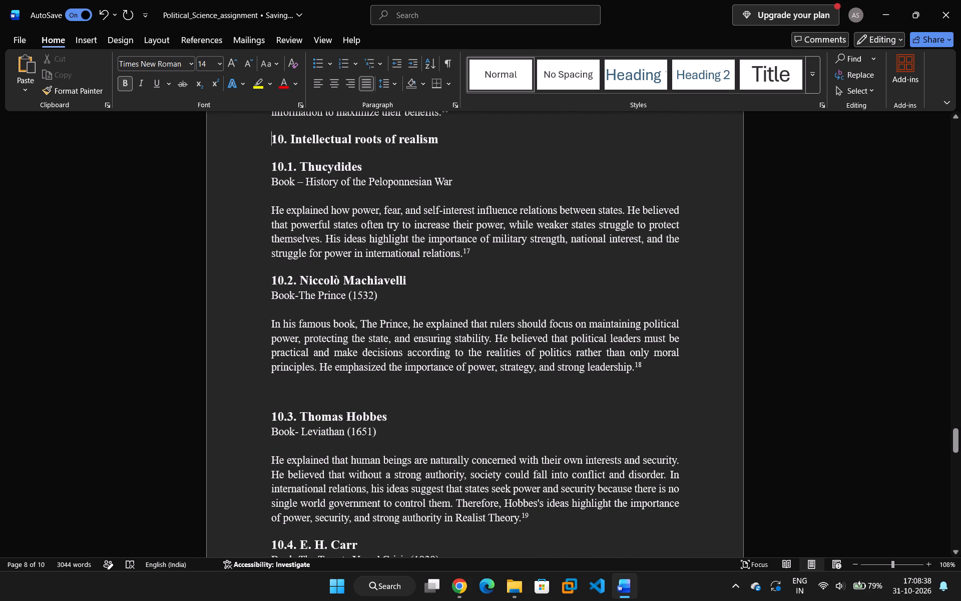
{"action": "left_click", "coordinate": [275, 197]}
{"action": "key", "text": "BackSpace"}
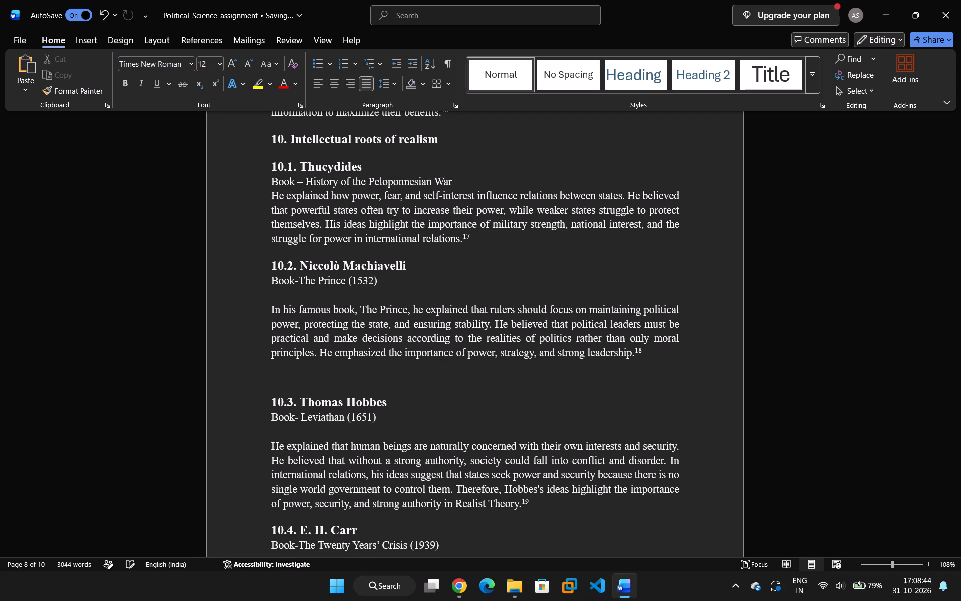
Delete the empty line between the book title and the body paragraph in section 10.2 Niccolò Machiavelli.
{"action": "key", "text": "Down"}
{"action": "key", "text": "Down"}
{"action": "key", "text": "Down"}
{"action": "key", "text": "Down"}
{"action": "key", "text": "Down"}
{"action": "key", "text": "Down"}
{"action": "key", "text": "Up"}
{"action": "key", "text": "Down"}
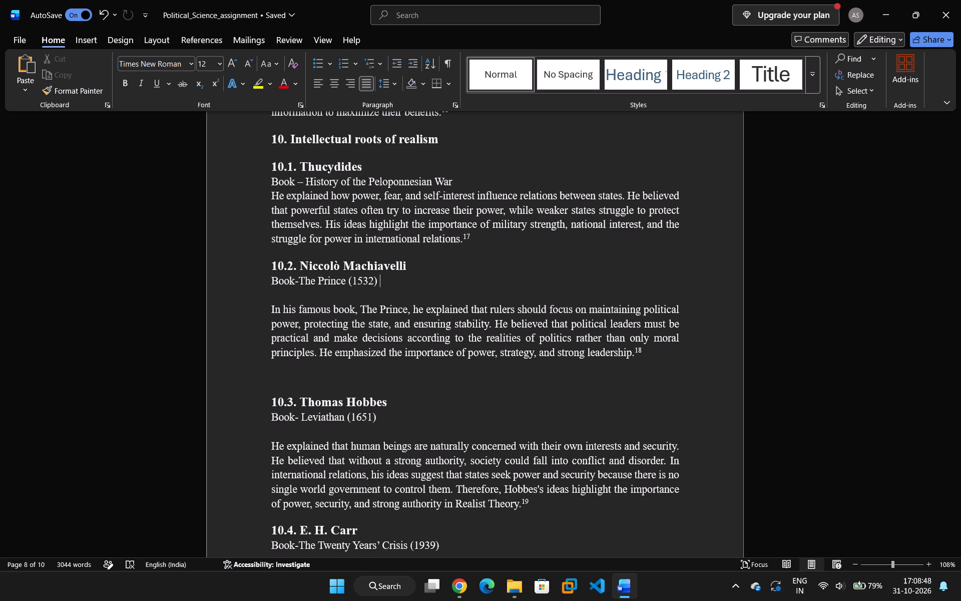
{"action": "key", "text": "Down"}
{"action": "key", "text": "BackSpace"}
Delete one empty line above heading "10.3. Thomas Hobbes".
{"action": "key", "text": "Down"}
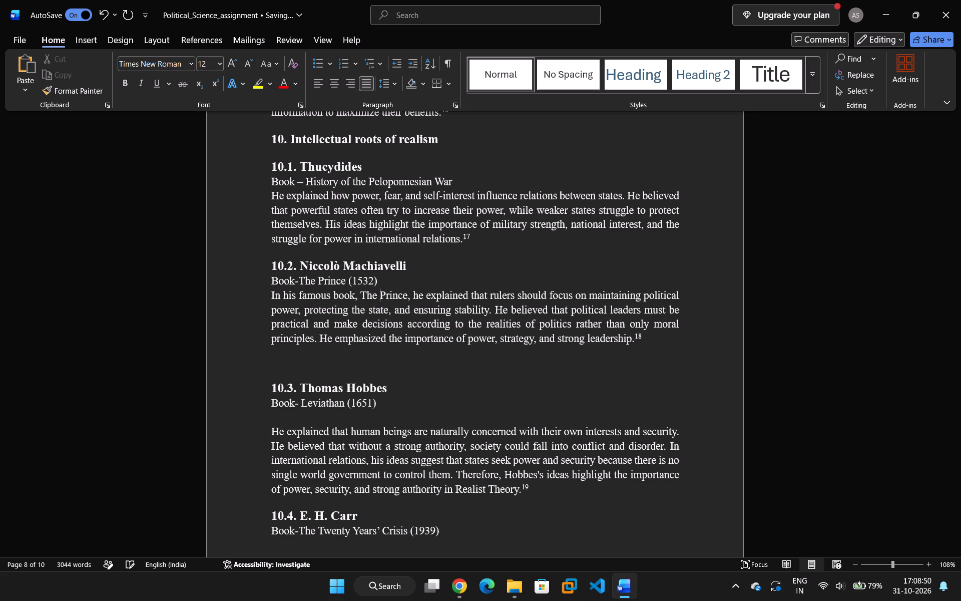
{"action": "key", "text": "Down"}
{"action": "key", "text": "Down"}
{"action": "key", "text": "Down"}
{"action": "key", "text": "Down"}
{"action": "key", "text": "Down"}
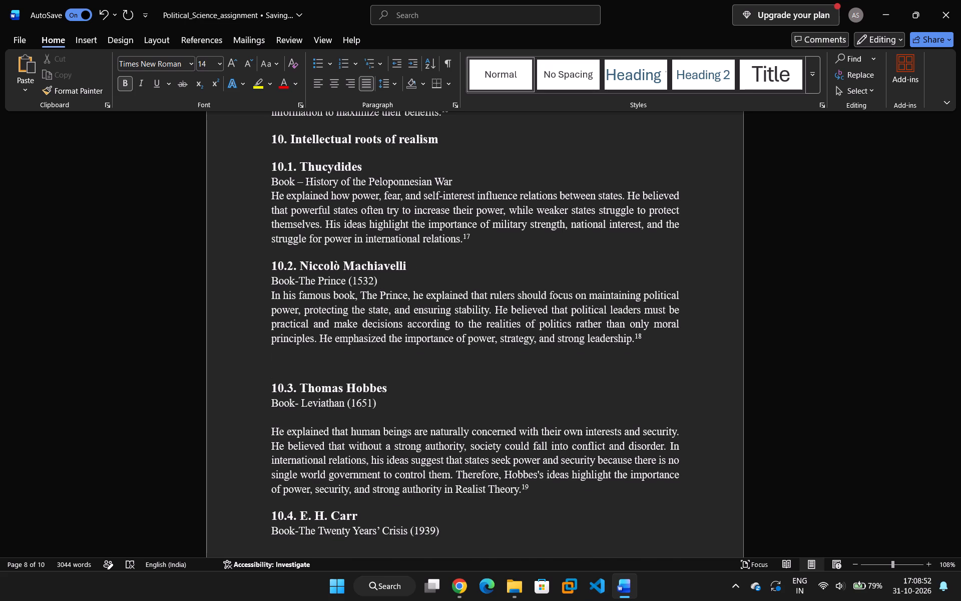
{"action": "key", "text": "BackSpace"}
Delete the empty line between the book title and the body paragraph in section 10.3 Thomas Hobbes.
{"action": "key", "text": "Down"}
{"action": "key", "text": "Down"}
{"action": "key", "text": "Down"}
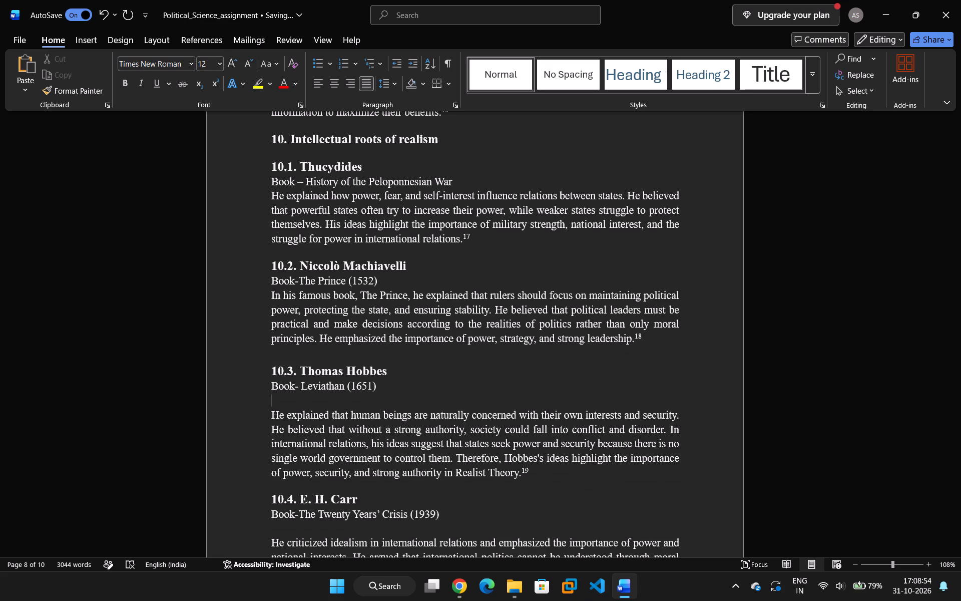
{"action": "key", "text": "BackSpace"}
Delete the empty line between the book title and the body paragraph in section 10.4 E. H. Carr.
{"action": "key", "text": "Down"}
{"action": "key", "text": "Down"}
{"action": "key", "text": "Down"}
{"action": "key", "text": "Down"}
{"action": "key", "text": "Down"}
{"action": "key", "text": "Down"}
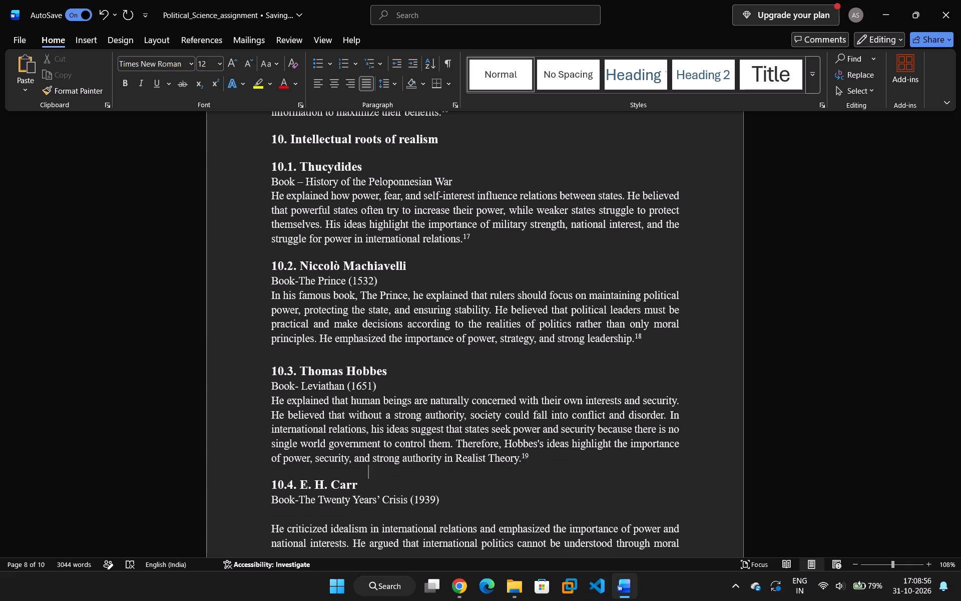
{"action": "key", "text": "Down"}
{"action": "key", "text": "Down"}
{"action": "key", "text": "BackSpace"}
Review the flow of section 10.4 onto page 9, and the spacing back up through section 10 to the end of page 7.
{"action": "key", "text": "Down"}
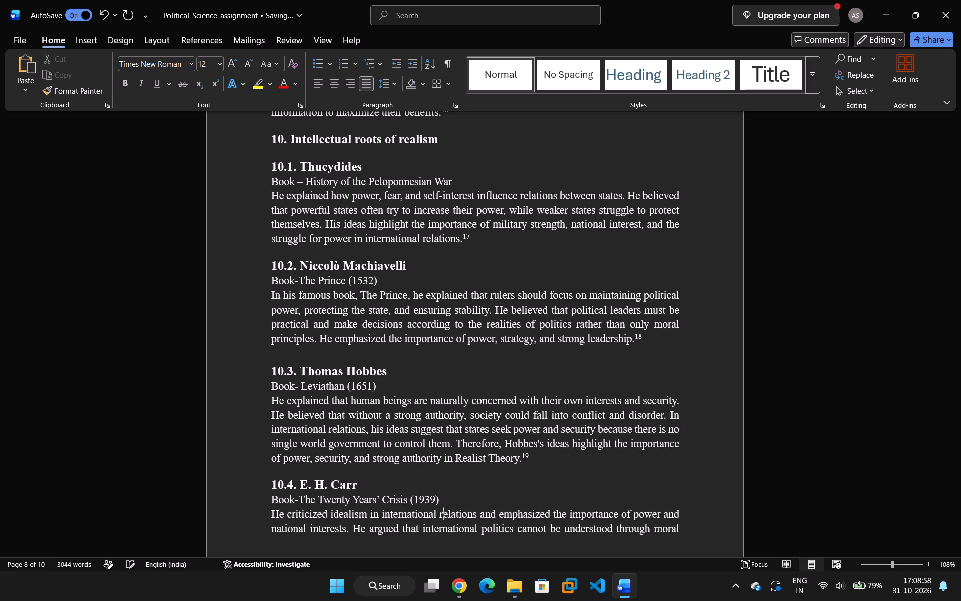
{"action": "key", "text": "Down"}
{"action": "key", "text": "Down"}
{"action": "key", "text": "Down"}
{"action": "key", "text": "Down"}
{"action": "key", "text": "Down"}
{"action": "key", "text": "Down"}
{"action": "key", "text": "Down"}
{"action": "key", "text": "Down"}
{"action": "key", "text": "Down"}
{"action": "key", "text": "Down"}
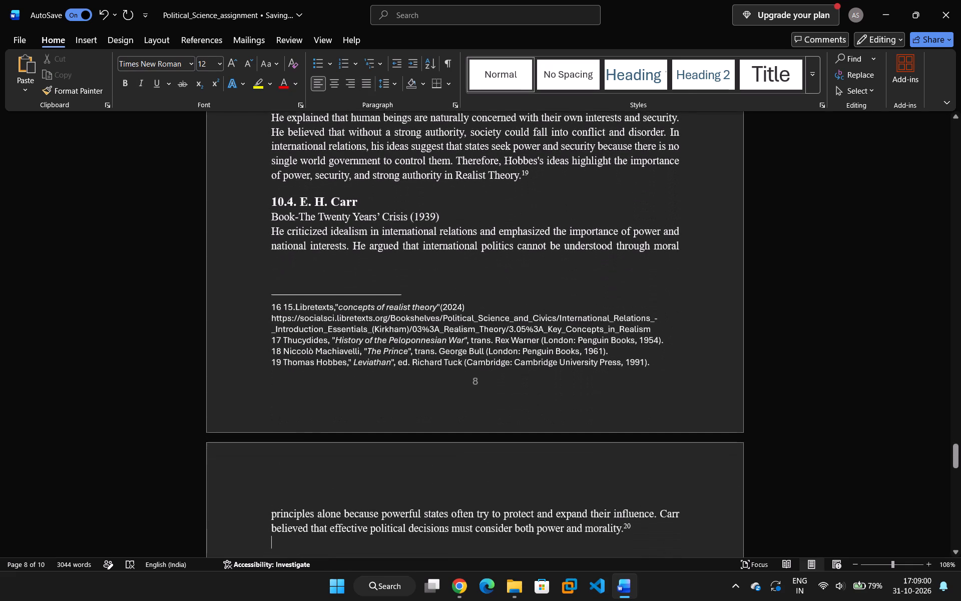
{"action": "key", "text": "Down"}
{"action": "key", "text": "Down"}
{"action": "key", "text": "Up"}
{"action": "key", "text": "Up"}
{"action": "key", "text": "Up"}
{"action": "key", "text": "Up"}
{"action": "key", "text": "Up"}
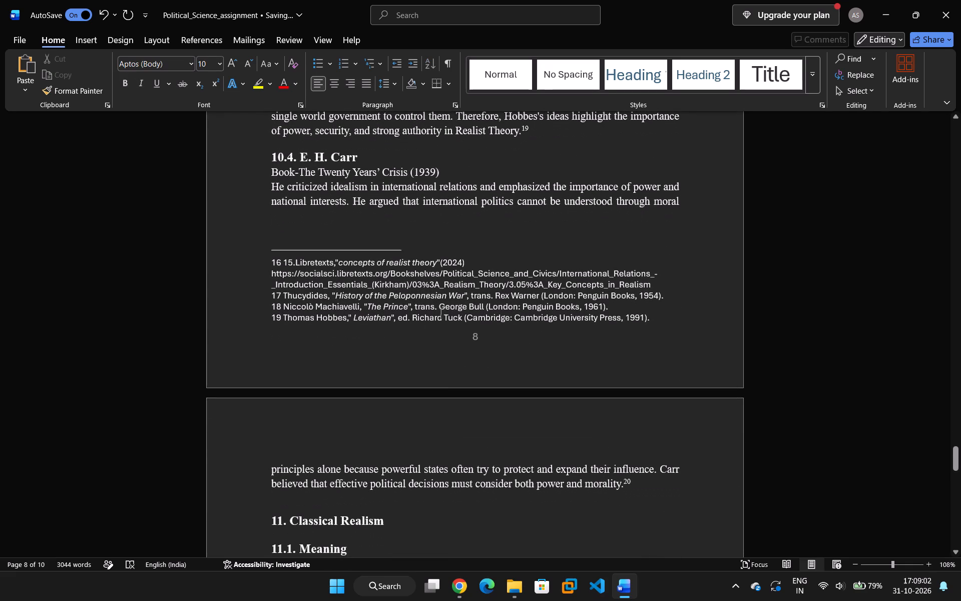
{"action": "key", "text": "Up"}
{"action": "key", "text": "Up"}
{"action": "key", "text": "Up"}
{"action": "key", "text": "Up"}
{"action": "key", "text": "Up"}
{"action": "key", "text": "Up"}
{"action": "key", "text": "Up"}
{"action": "key", "text": "Up"}
{"action": "key", "text": "Up"}
{"action": "key", "text": "Up"}
{"action": "key", "text": "Up"}
{"action": "key", "text": "Up"}
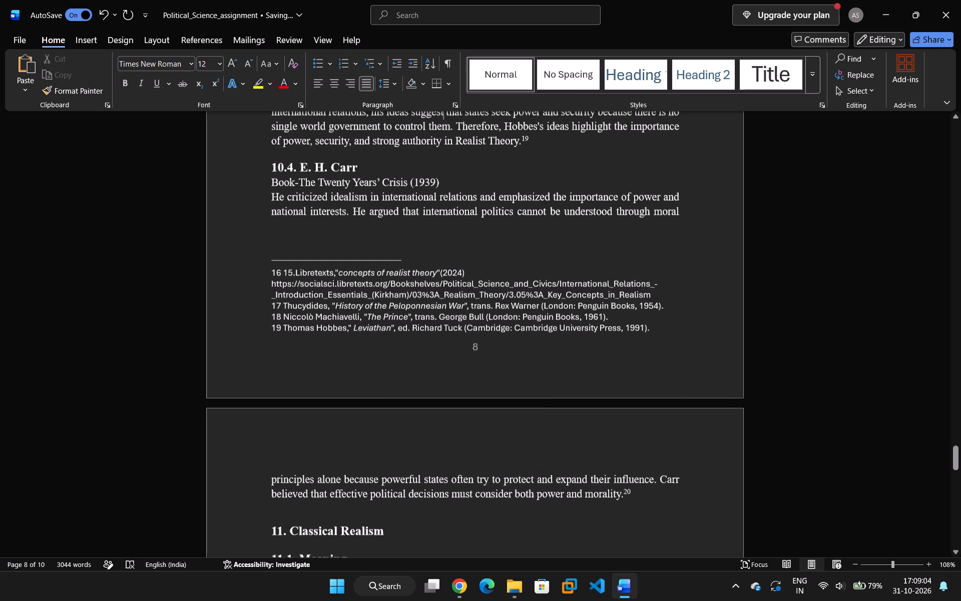
{"action": "key", "text": "Up"}
{"action": "key", "text": "Up"}
{"action": "key", "text": "Up"}
{"action": "key", "text": "Up"}
{"action": "key", "text": "Up"}
{"action": "key", "text": "Up"}
{"action": "key", "text": "Up"}
{"action": "key", "text": "Up"}
{"action": "key", "text": "Up"}
{"action": "key", "text": "Up"}
{"action": "key", "text": "Up"}
{"action": "key", "text": "Up"}
{"action": "key", "text": "Up"}
{"action": "key", "text": "Up"}
{"action": "key", "text": "Up"}
{"action": "key", "text": "Up"}
{"action": "key", "text": "Up"}
{"action": "key", "text": "Up"}
{"action": "key", "text": "Up"}
{"action": "key", "text": "Up"}
{"action": "key", "text": "Up"}
{"action": "key", "text": "Up"}
{"action": "key", "text": "Up"}
{"action": "key", "text": "Up"}
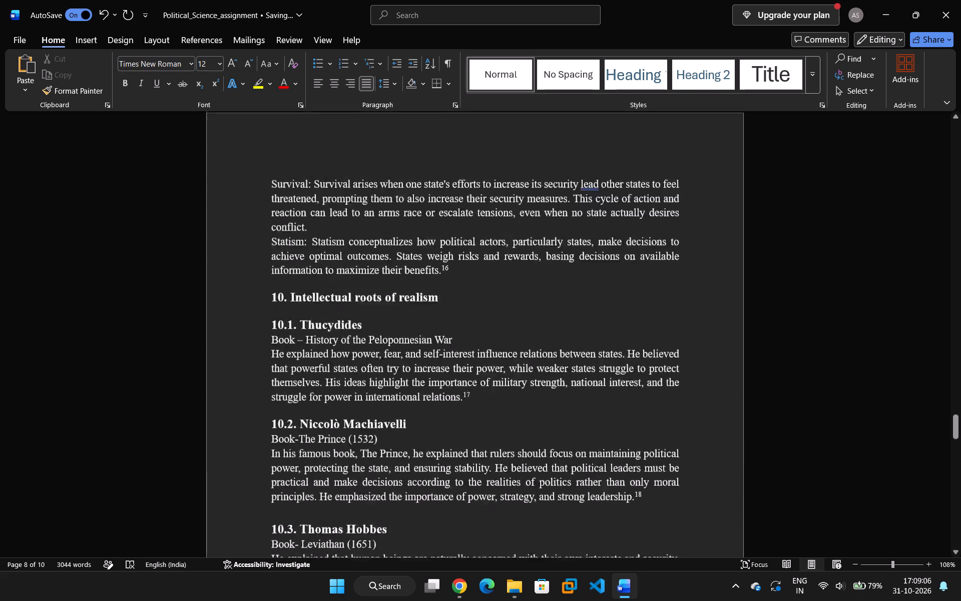
{"action": "key", "text": "Up"}
{"action": "key", "text": "Up"}
{"action": "key", "text": "Up"}
{"action": "key", "text": "Up"}
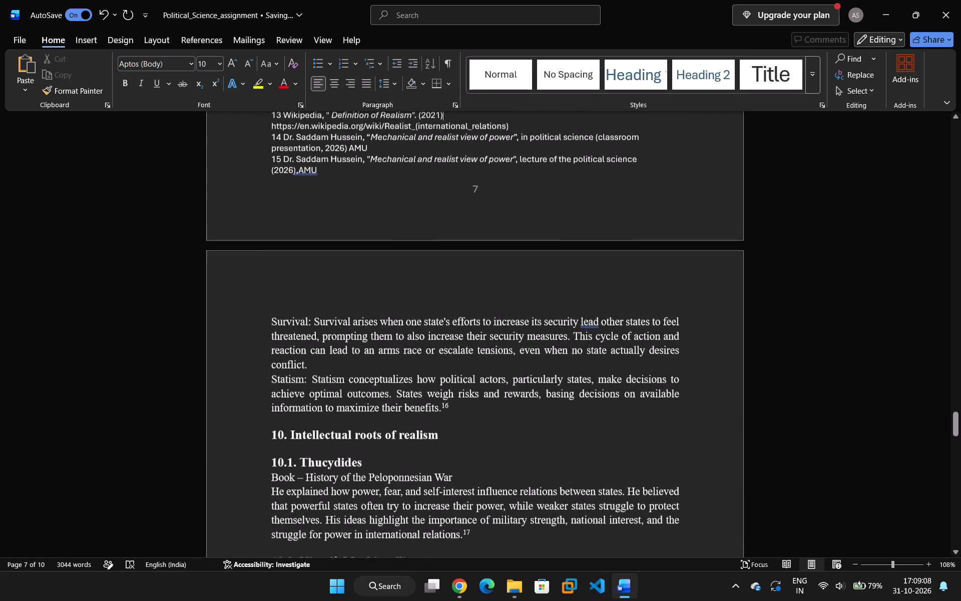
Delete the empty line above "(I)Statism Self-help Statecraft" in section 9, Key Concept of Realism.
{"action": "key", "text": "Up"}
{"action": "key", "text": "Up"}
{"action": "key", "text": "Up"}
{"action": "key", "text": "Up"}
{"action": "key", "text": "Up"}
{"action": "key", "text": "Up"}
{"action": "key", "text": "Up"}
{"action": "key", "text": "Up"}
{"action": "key", "text": "Up"}
{"action": "key", "text": "Up"}
{"action": "key", "text": "Up"}
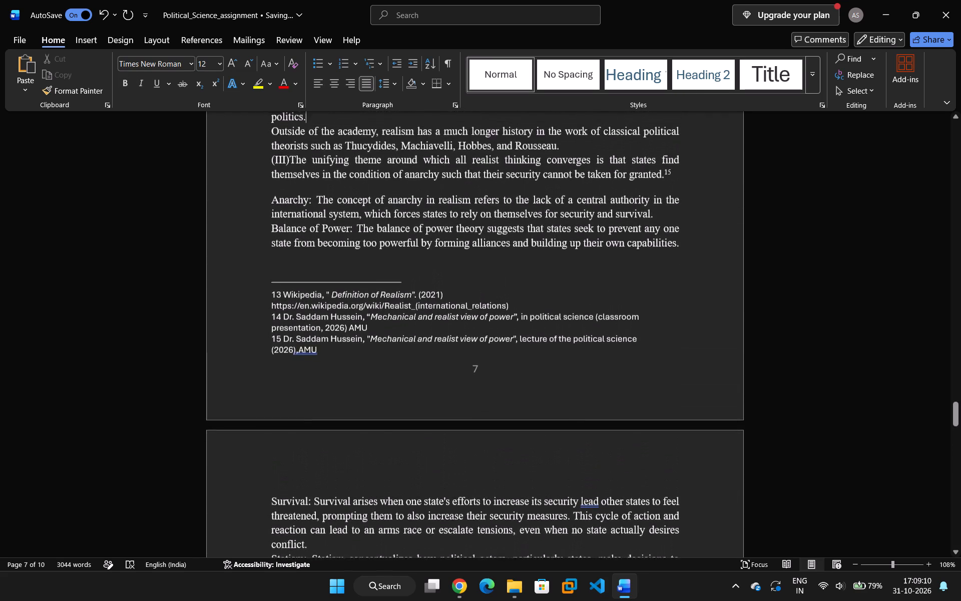
{"action": "key", "text": "Up"}
{"action": "key", "text": "Up"}
{"action": "key", "text": "Up"}
{"action": "key", "text": "Up"}
{"action": "key", "text": "Up"}
{"action": "key", "text": "Up"}
{"action": "key", "text": "Up"}
{"action": "key", "text": "Up"}
{"action": "key", "text": "Up"}
{"action": "key", "text": "Up"}
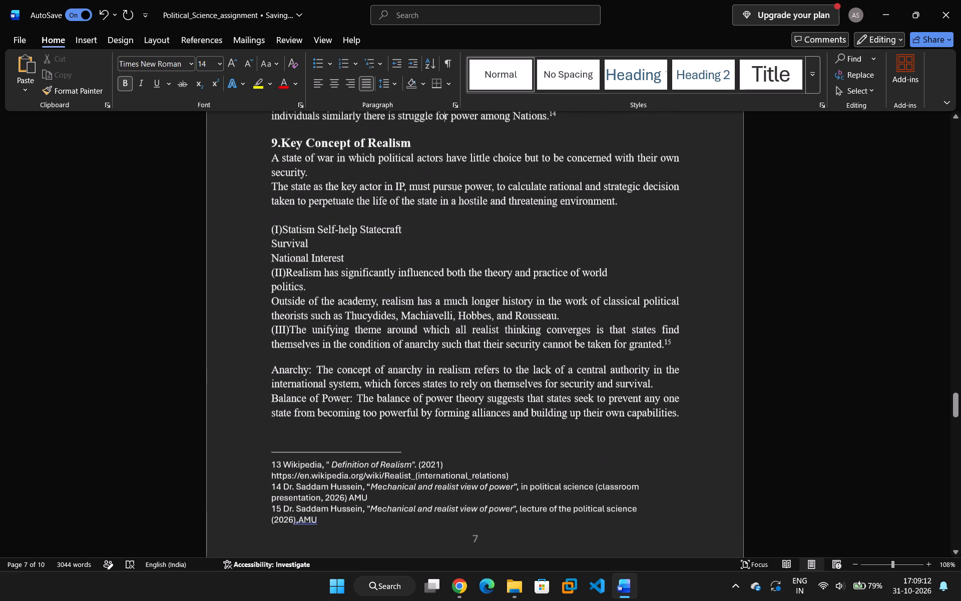
{"action": "key", "text": "Up"}
{"action": "key", "text": "Up"}
{"action": "key", "text": "Up"}
{"action": "key", "text": "Down"}
{"action": "key", "text": "Down"}
{"action": "key", "text": "Down"}
{"action": "key", "text": "Down"}
{"action": "key", "text": "Down"}
{"action": "key", "text": "Down"}
{"action": "key", "text": "Down"}
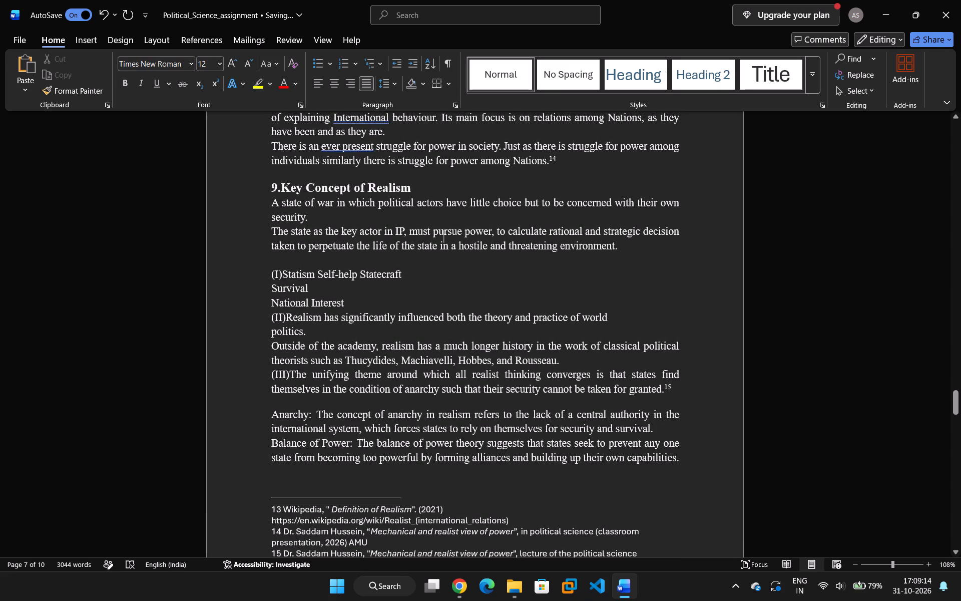
{"action": "key", "text": "Down"}
{"action": "key", "text": "Down"}
{"action": "key", "text": "BackSpace"}
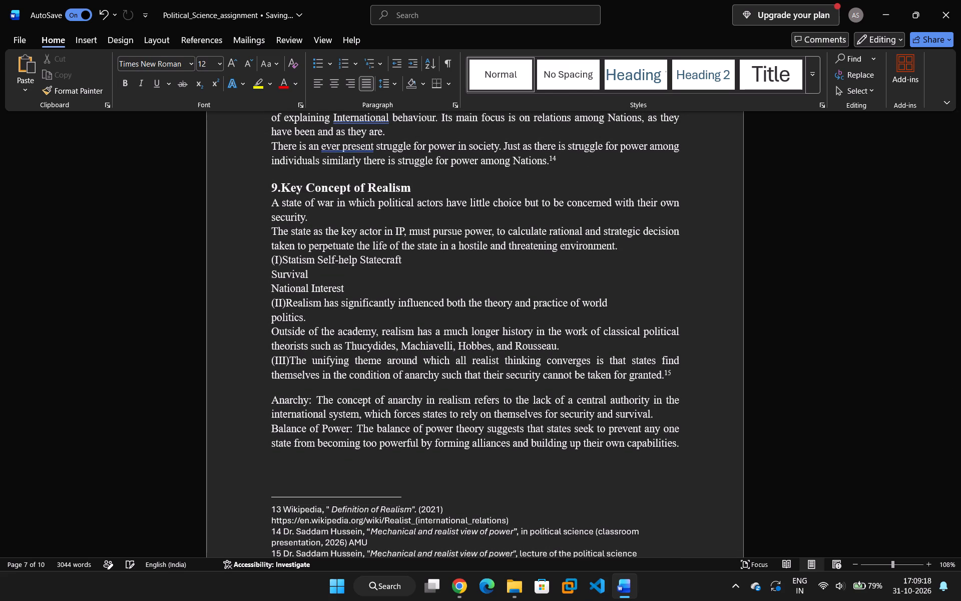
Remove the space before the "Anarchy" paragraph in section 9.
{"action": "key", "text": "Down"}
{"action": "key", "text": "Down"}
{"action": "key", "text": "Down"}
{"action": "key", "text": "Down"}
{"action": "key", "text": "Down"}
{"action": "key", "text": "Down"}
{"action": "key", "text": "Down"}
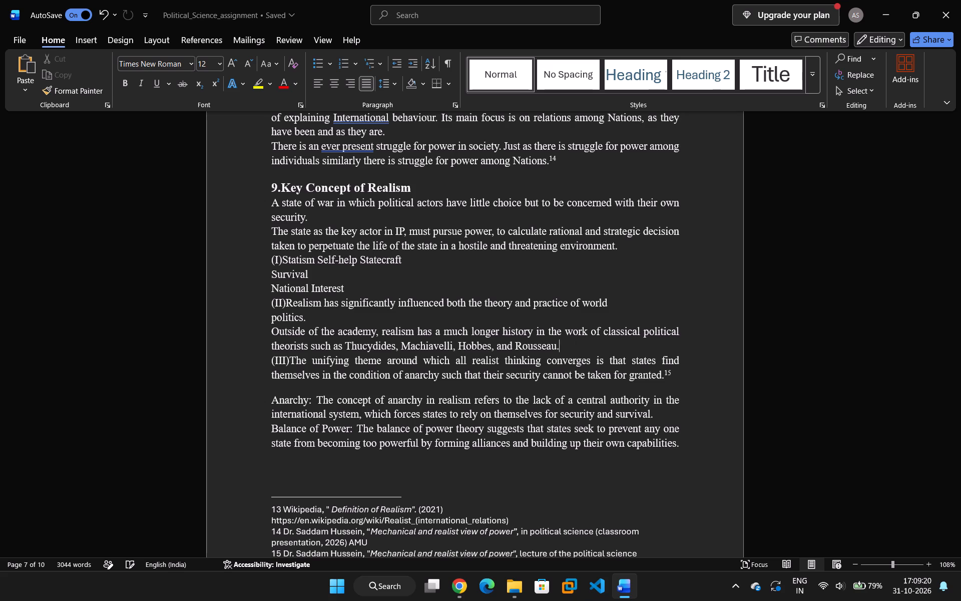
{"action": "key", "text": "Down"}
{"action": "key", "text": "Down"}
{"action": "key", "text": "Down"}
{"action": "key", "text": "Down"}
{"action": "key", "text": "Up"}
{"action": "key", "text": "Up"}
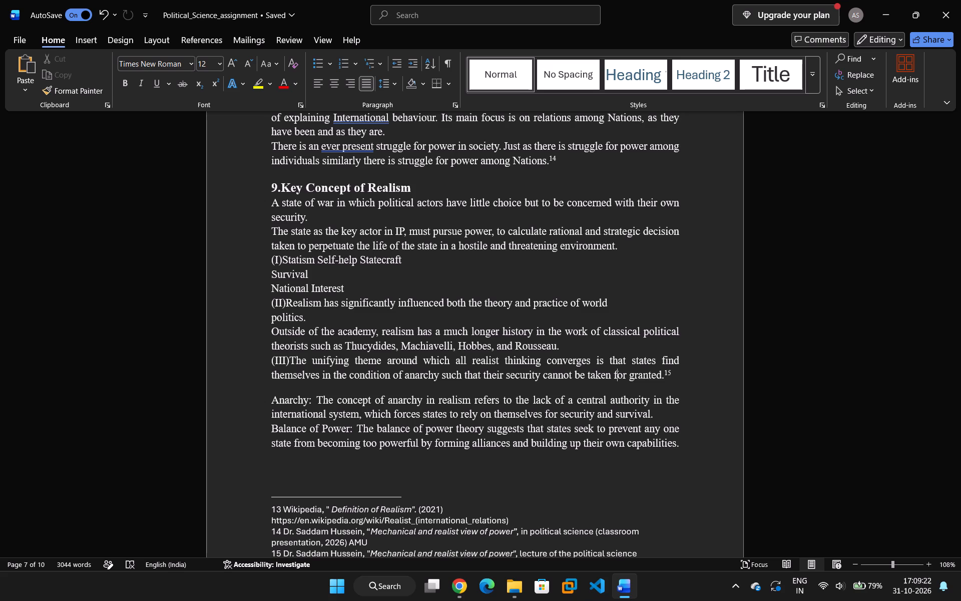
{"action": "key", "text": "Down"}
{"action": "left_click_drag", "start_coordinate": [267, 394], "coordinate": [304, 394]}
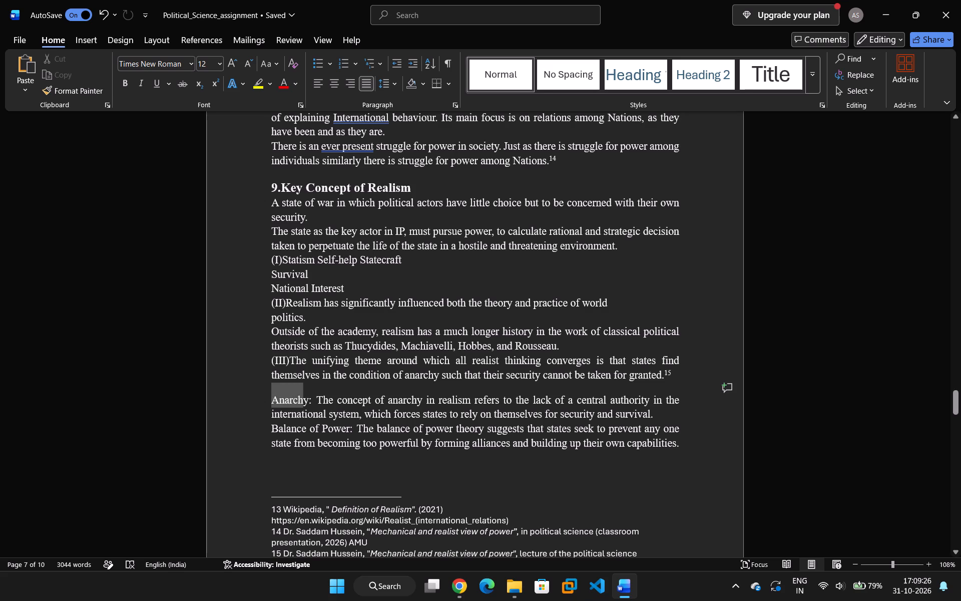
{"action": "left_click_drag", "start_coordinate": [304, 394], "coordinate": [308, 395]}
{"action": "left_click", "coordinate": [397, 81]}
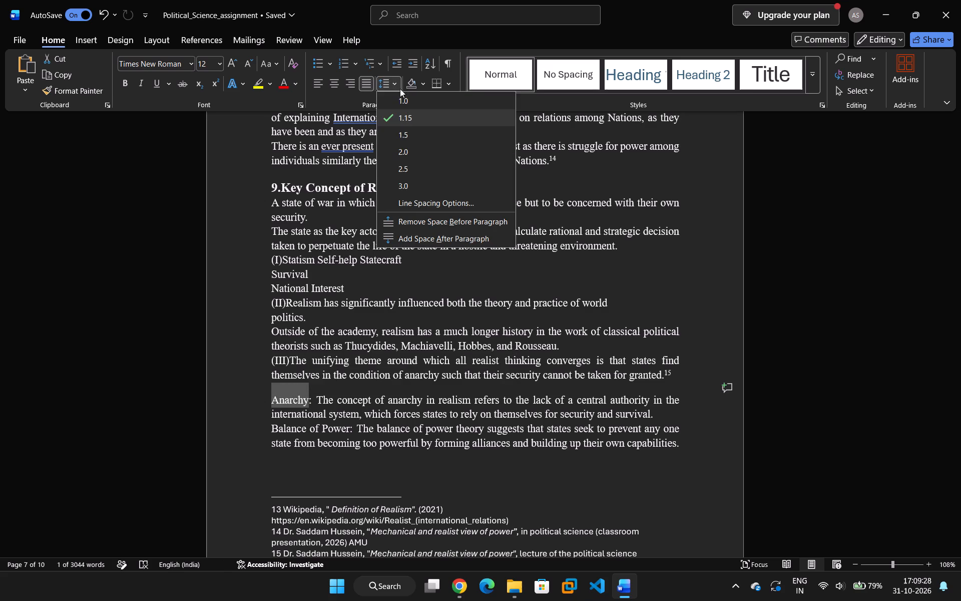
{"action": "left_click", "coordinate": [425, 221]}
Delete the empty line between the "Balance of Power" and "Survival" paragraphs at the end of page 7.
{"action": "scroll", "coordinate": [454, 296], "scroll_direction": "down", "scroll_amount": 7}
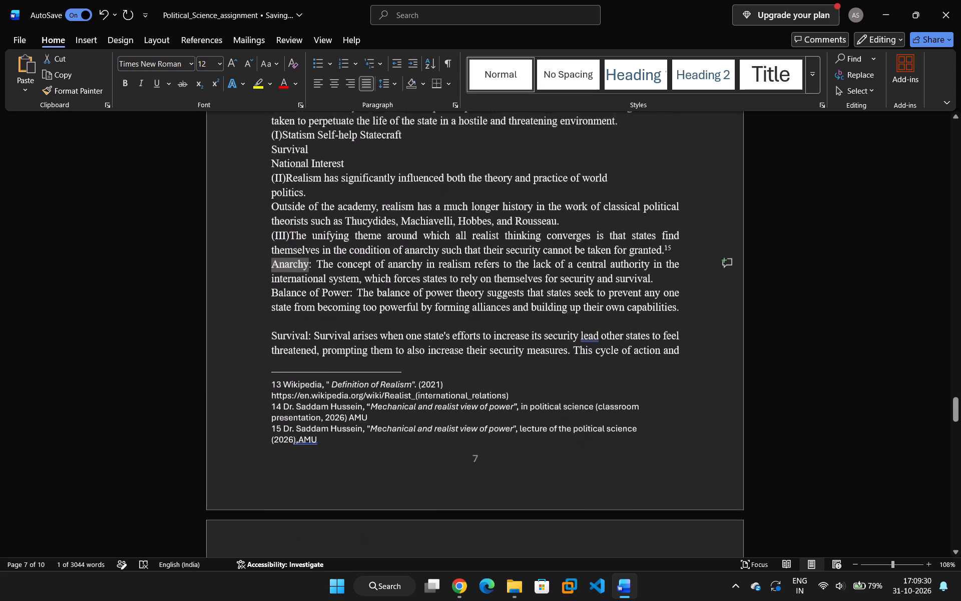
{"action": "scroll", "coordinate": [466, 289], "scroll_direction": "down", "scroll_amount": 2}
{"action": "left_click", "coordinate": [281, 160]}
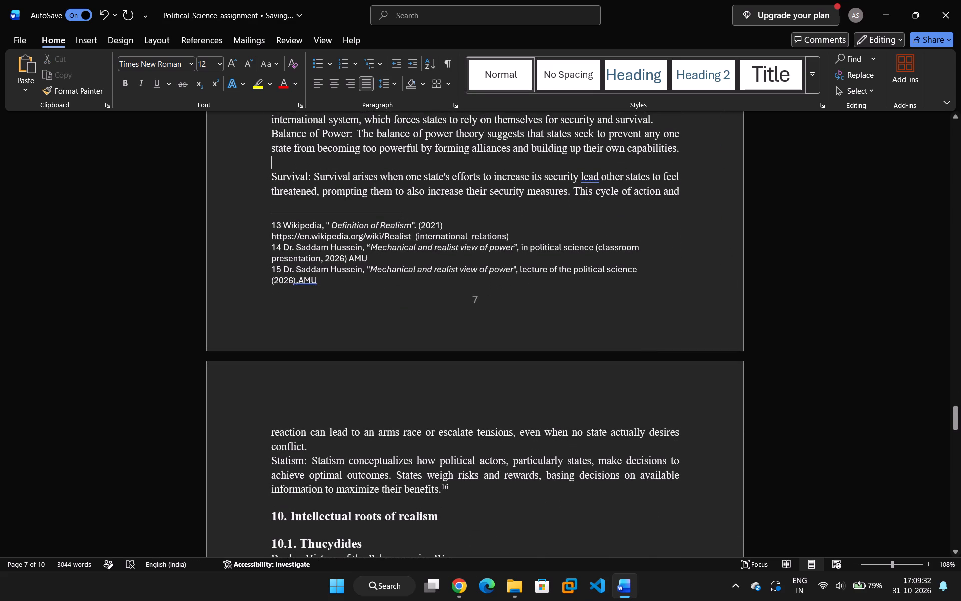
{"action": "key", "text": "BackSpace"}
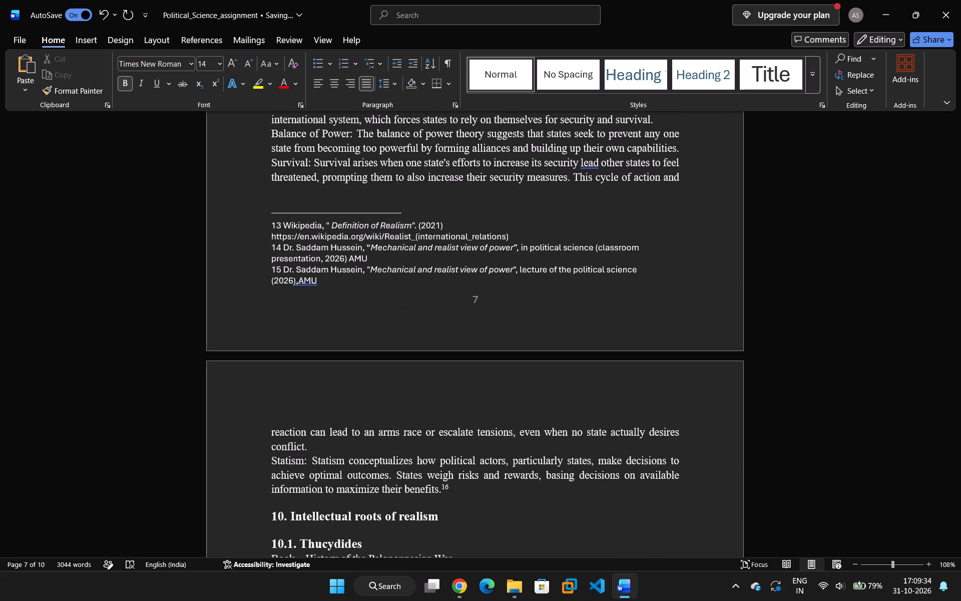
Review the text flow and spacing from section 10 on page 8 back up through sections 9, 8 and 7.
{"action": "scroll", "coordinate": [333, 195], "scroll_direction": "down", "scroll_amount": 4}
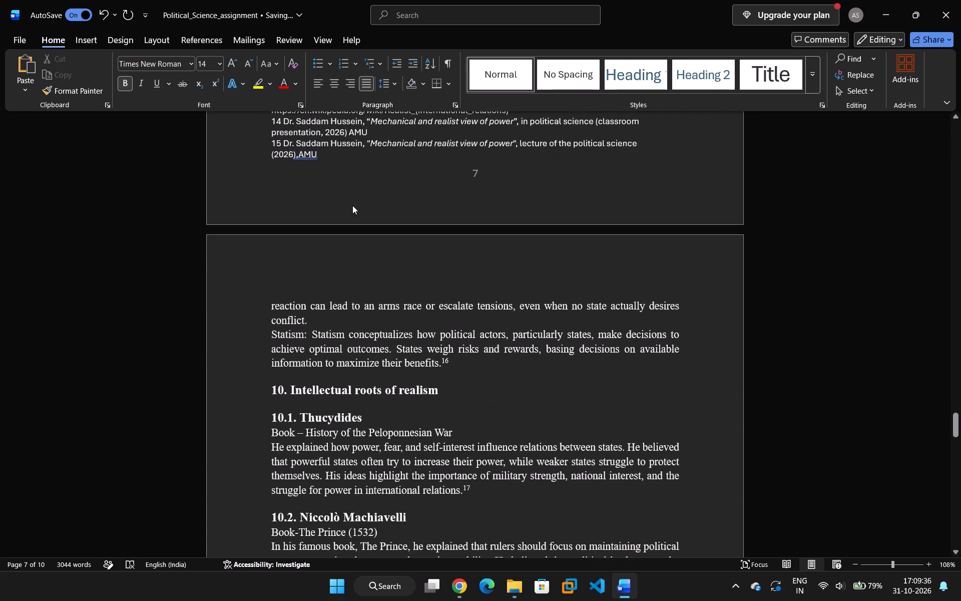
{"action": "scroll", "coordinate": [352, 205], "scroll_direction": "down", "scroll_amount": 3}
{"action": "scroll", "coordinate": [355, 207], "scroll_direction": "up", "scroll_amount": 7}
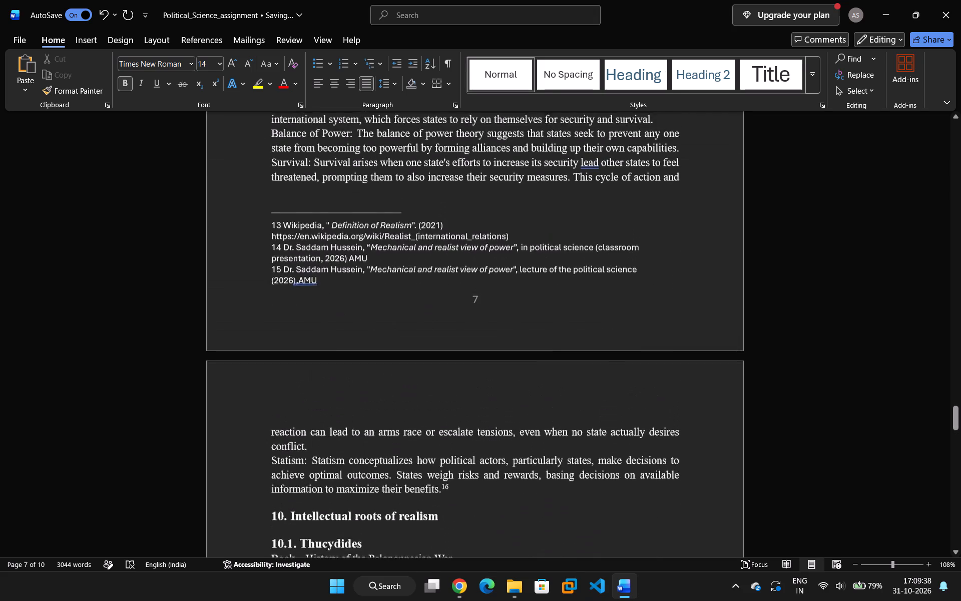
{"action": "scroll", "coordinate": [357, 207], "scroll_direction": "up", "scroll_amount": 15}
{"action": "scroll", "coordinate": [364, 207], "scroll_direction": "down", "scroll_amount": 5}
{"action": "scroll", "coordinate": [317, 217], "scroll_direction": "up", "scroll_amount": 2}
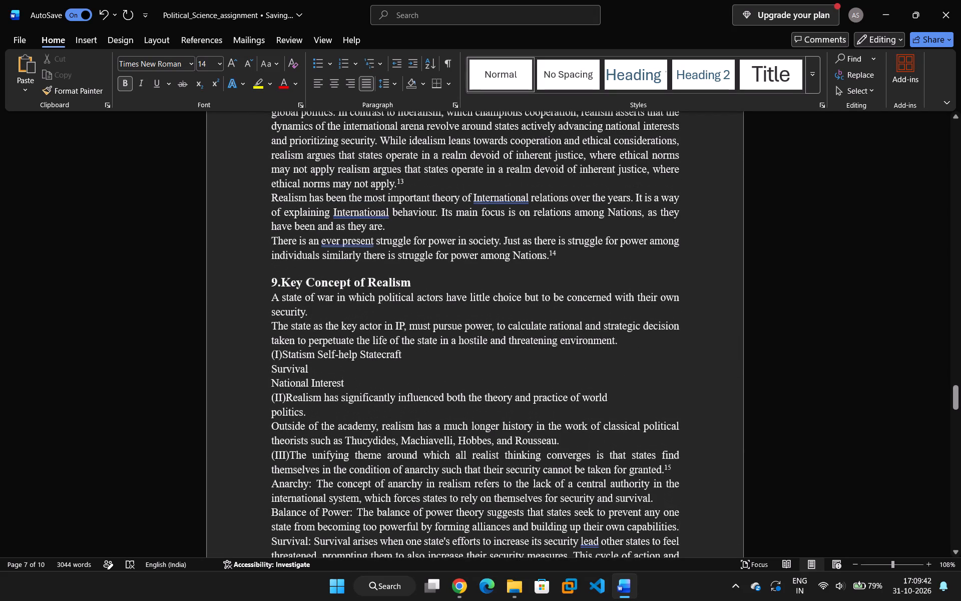
{"action": "scroll", "coordinate": [300, 260], "scroll_direction": "down", "scroll_amount": 3}
{"action": "scroll", "coordinate": [301, 259], "scroll_direction": "up", "scroll_amount": 11}
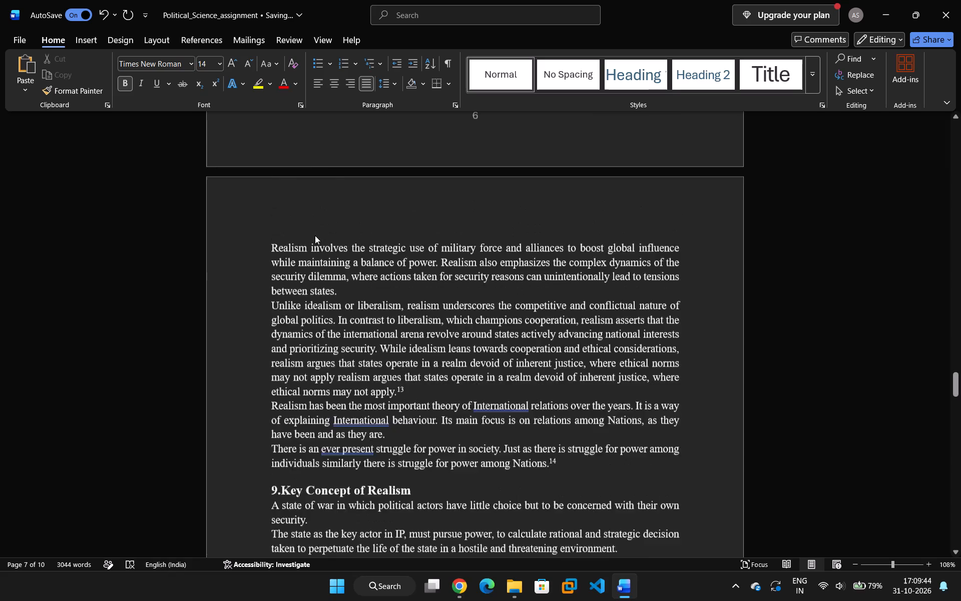
{"action": "scroll", "coordinate": [315, 235], "scroll_direction": "up", "scroll_amount": 13}
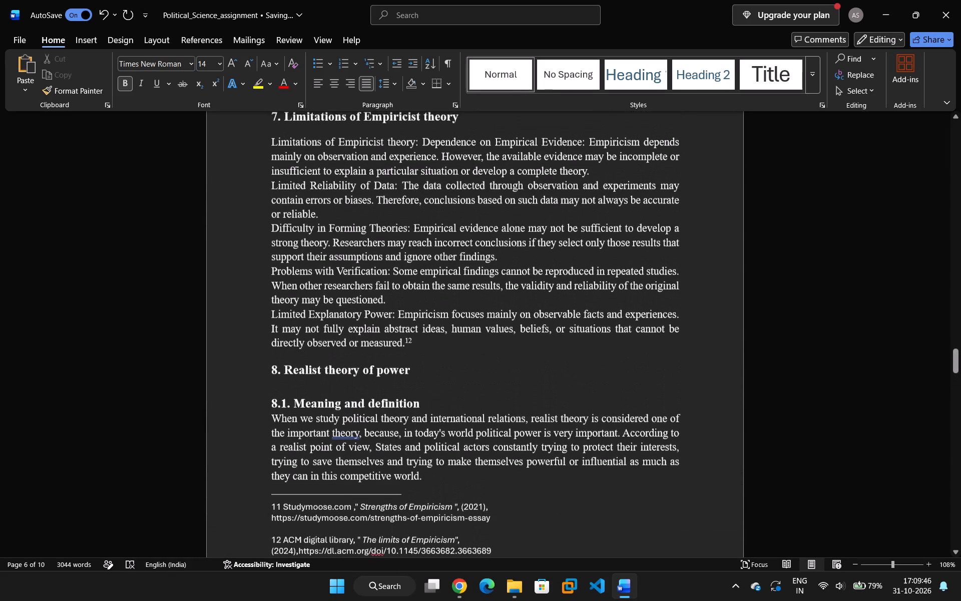
{"action": "scroll", "coordinate": [319, 236], "scroll_direction": "up", "scroll_amount": 5}
{"action": "scroll", "coordinate": [319, 236], "scroll_direction": "down", "scroll_amount": 18}
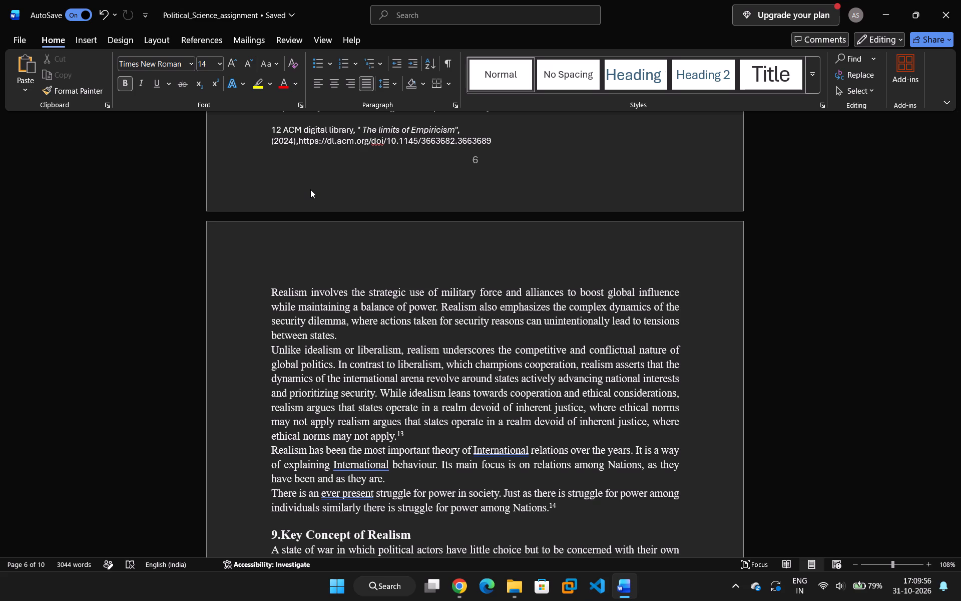
Delete the empty line between footnotes 11 and 12 on page 6.
{"action": "scroll", "coordinate": [340, 110], "scroll_direction": "up", "scroll_amount": 2}
{"action": "scroll", "coordinate": [381, 201], "scroll_direction": "up", "scroll_amount": 4}
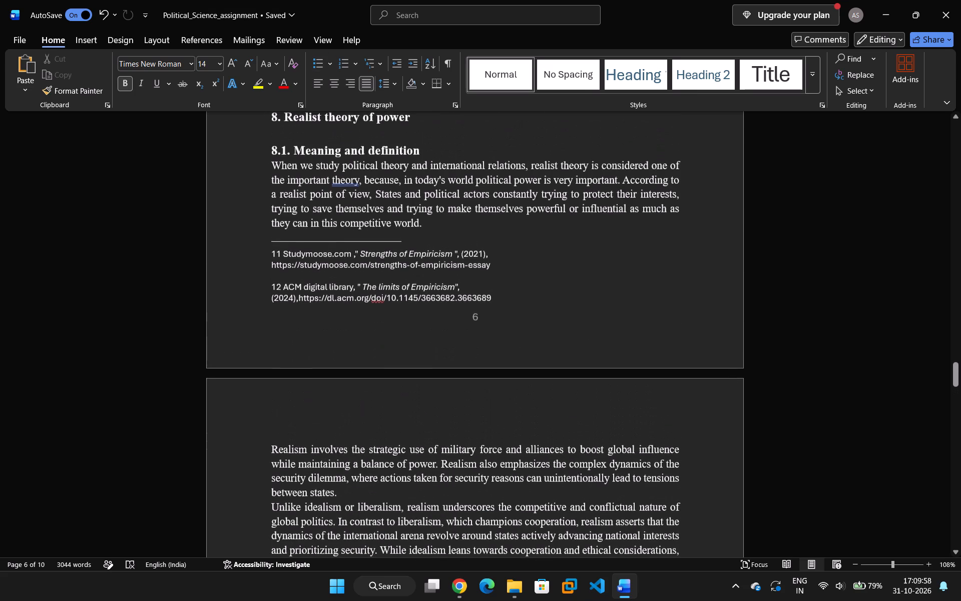
{"action": "left_click", "coordinate": [281, 281]}
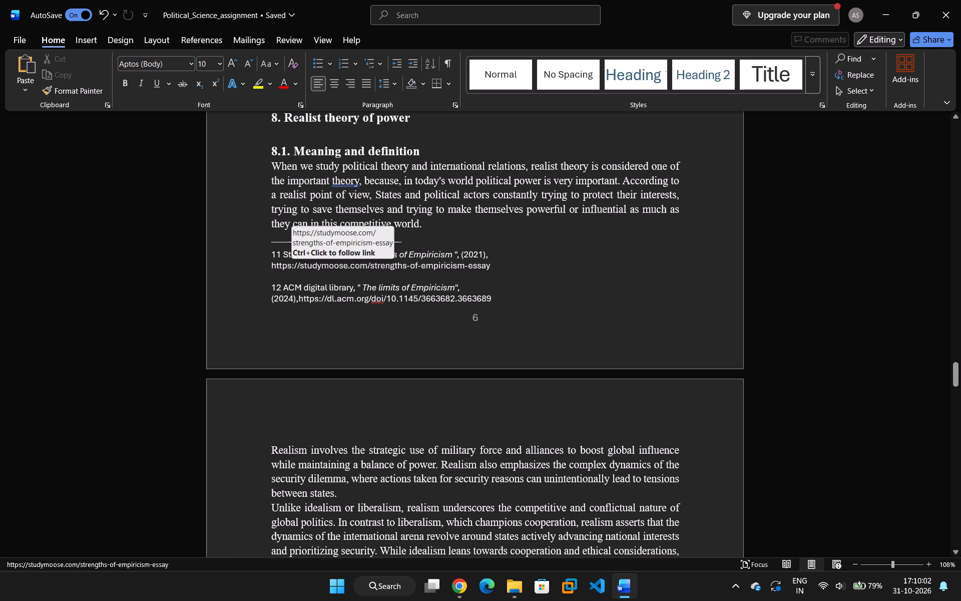
{"action": "key", "text": "BackSpace"}
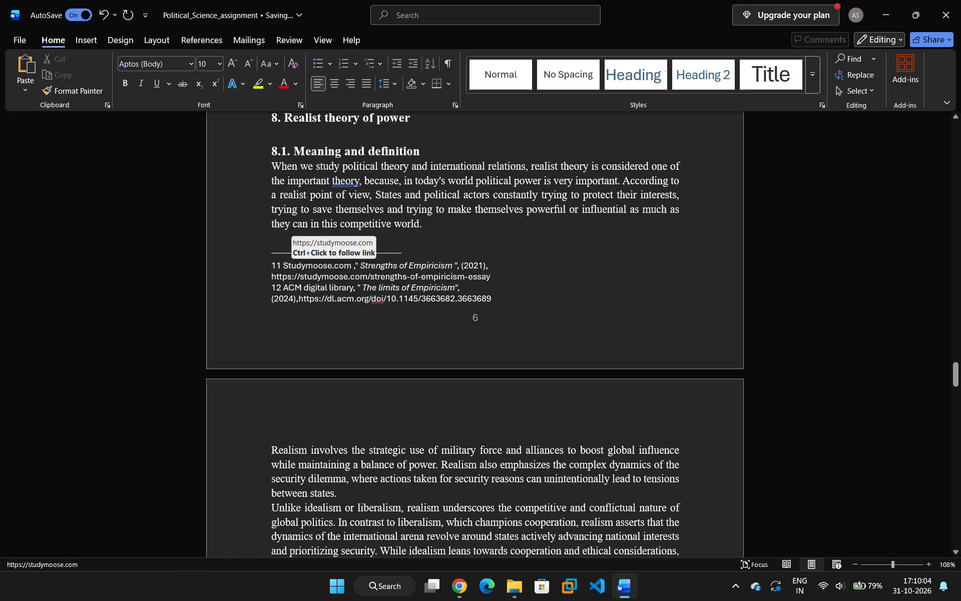
Examine the spacing of headings, paragraphs and footnotes across pages 6 and 7, from section 7 to section 9.
{"action": "scroll", "coordinate": [303, 272], "scroll_direction": "up", "scroll_amount": 5}
{"action": "scroll", "coordinate": [352, 285], "scroll_direction": "up", "scroll_amount": 6}
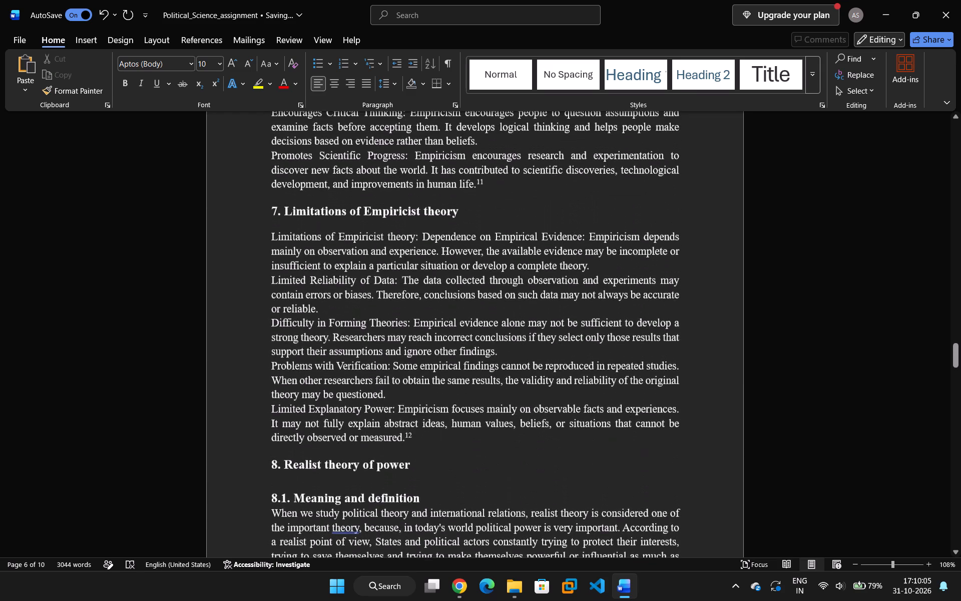
{"action": "scroll", "coordinate": [353, 281], "scroll_direction": "up", "scroll_amount": 5}
{"action": "scroll", "coordinate": [355, 285], "scroll_direction": "down", "scroll_amount": 14}
{"action": "scroll", "coordinate": [353, 290], "scroll_direction": "up", "scroll_amount": 1}
{"action": "scroll", "coordinate": [353, 290], "scroll_direction": "down", "scroll_amount": 7}
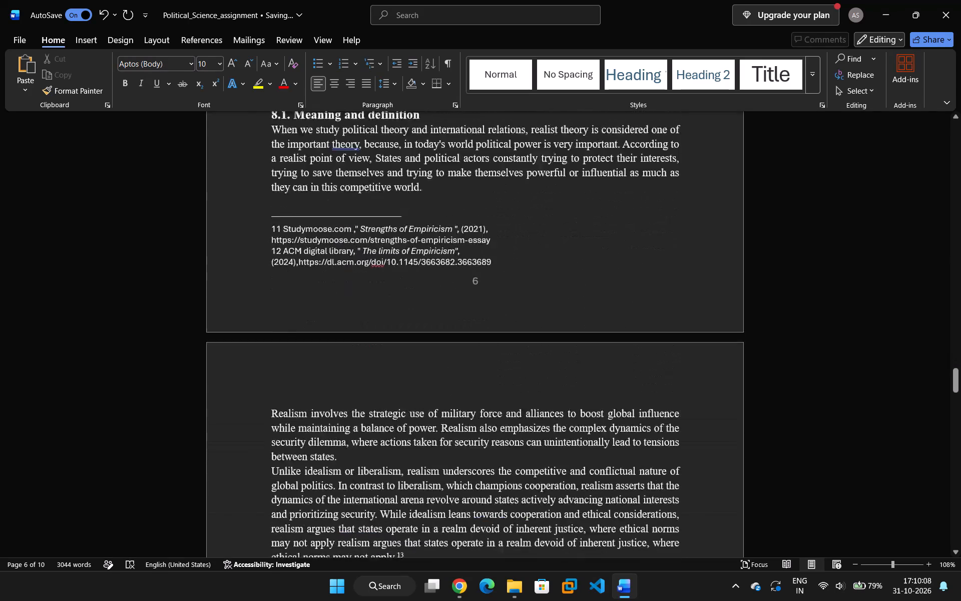
{"action": "scroll", "coordinate": [347, 295], "scroll_direction": "down", "scroll_amount": 6}
{"action": "scroll", "coordinate": [346, 301], "scroll_direction": "up", "scroll_amount": 10}
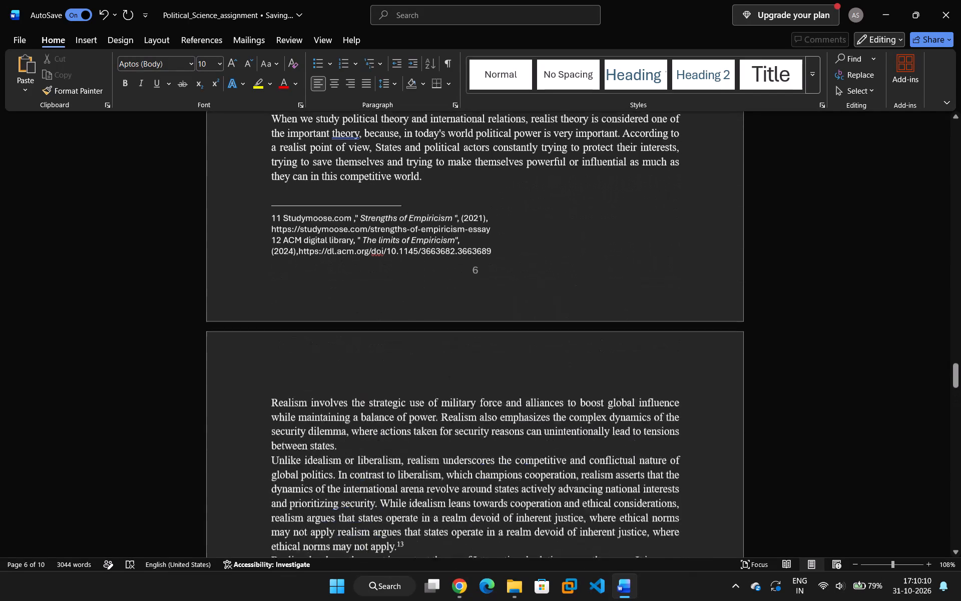
{"action": "scroll", "coordinate": [342, 292], "scroll_direction": "up", "scroll_amount": 2}
{"action": "scroll", "coordinate": [342, 293], "scroll_direction": "down", "scroll_amount": 7}
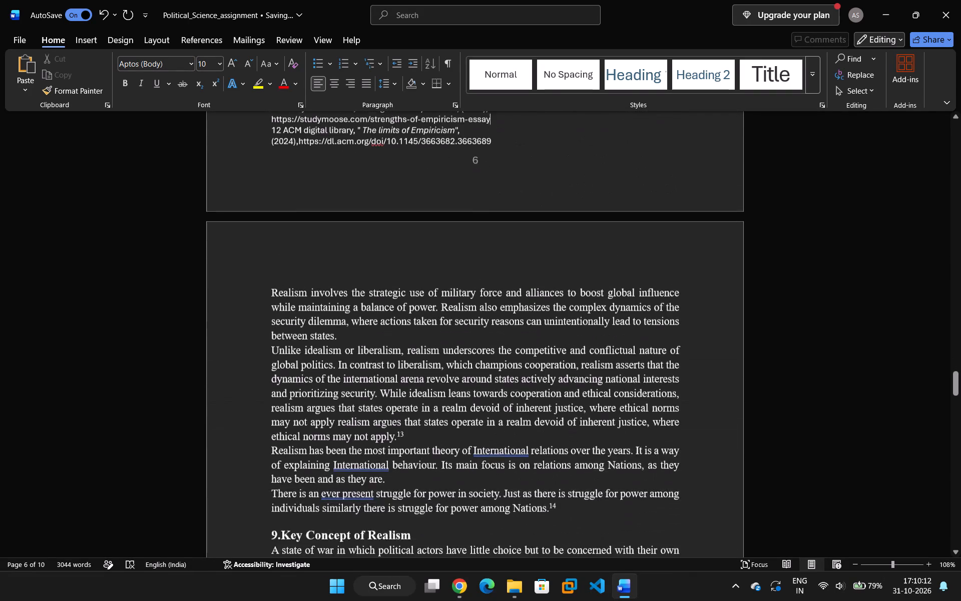
{"action": "scroll", "coordinate": [347, 296], "scroll_direction": "down", "scroll_amount": 12}
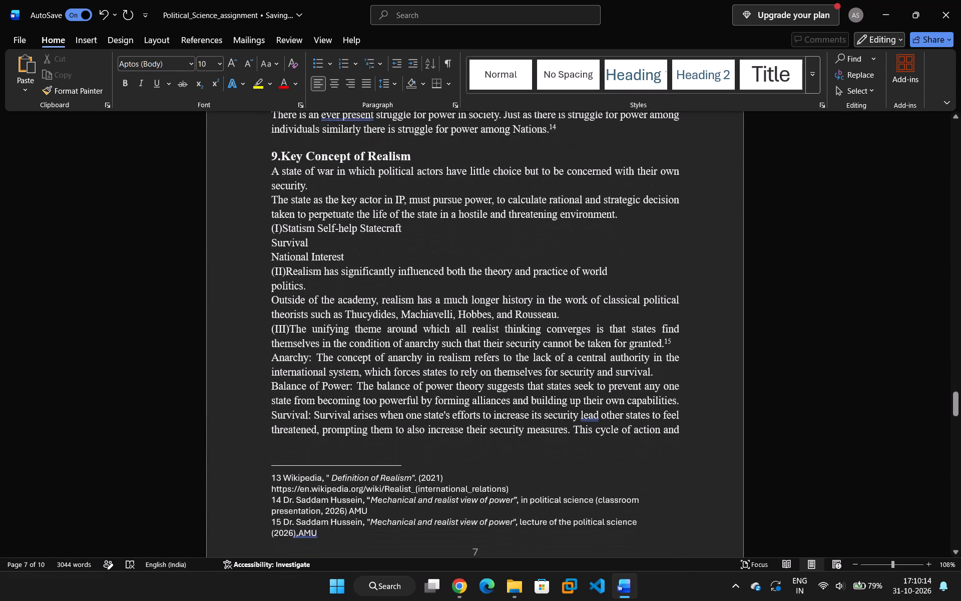
{"action": "scroll", "coordinate": [347, 299], "scroll_direction": "down", "scroll_amount": 3}
{"action": "scroll", "coordinate": [345, 302], "scroll_direction": "up", "scroll_amount": 4}
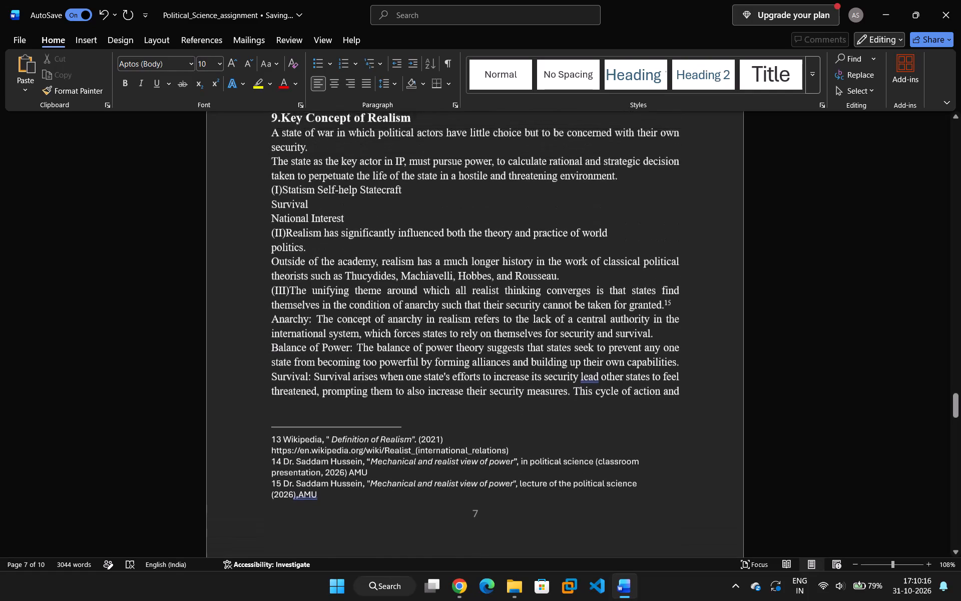
{"action": "scroll", "coordinate": [345, 302], "scroll_direction": "up", "scroll_amount": 20}
{"action": "scroll", "coordinate": [345, 302], "scroll_direction": "up", "scroll_amount": 4}
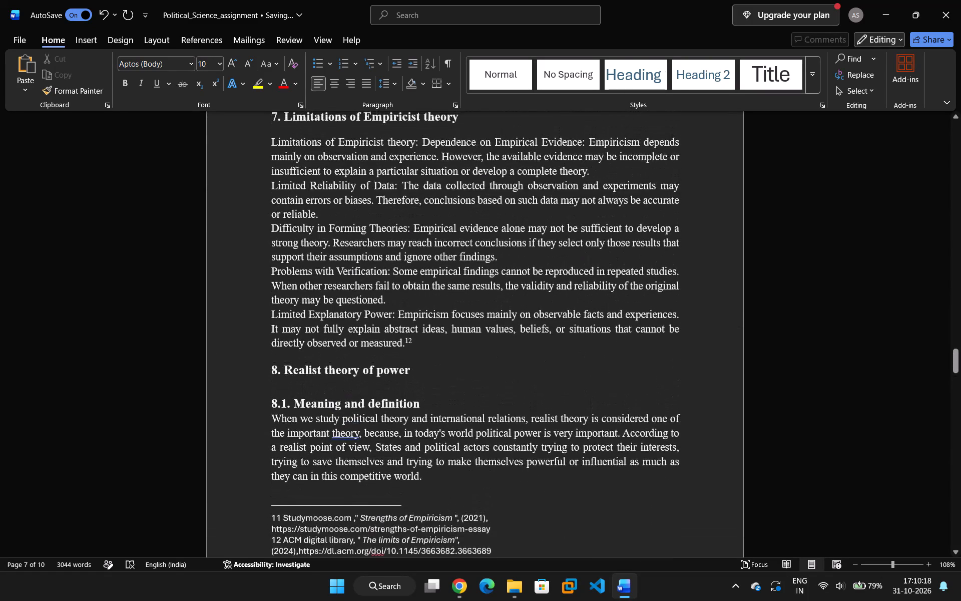
{"action": "scroll", "coordinate": [345, 302], "scroll_direction": "down", "scroll_amount": 3}
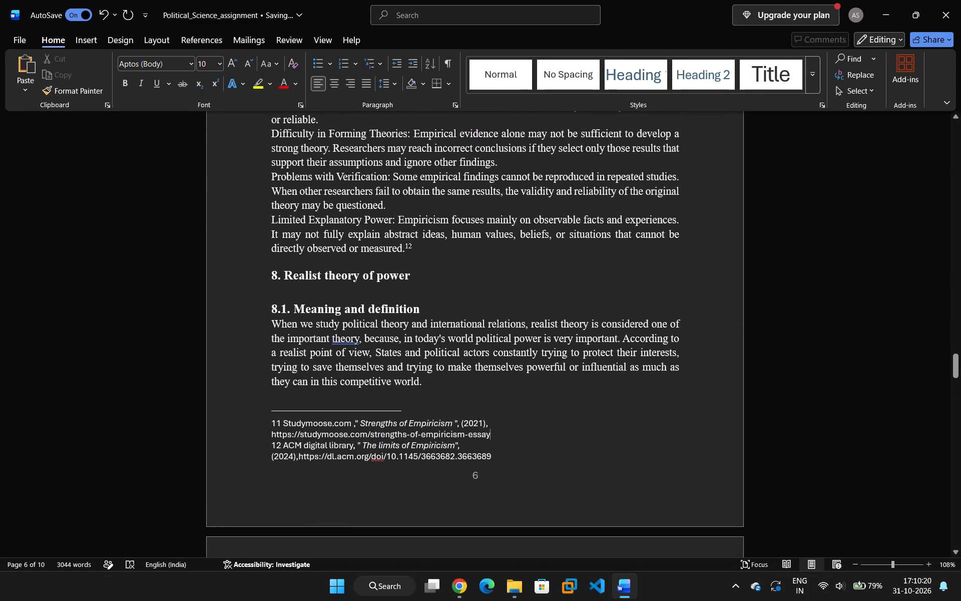
Review the heading, paragraph and footnote spacing from section 8 on page 6 back to section 1.1 on page 3.
{"action": "left_click", "coordinate": [297, 311]}
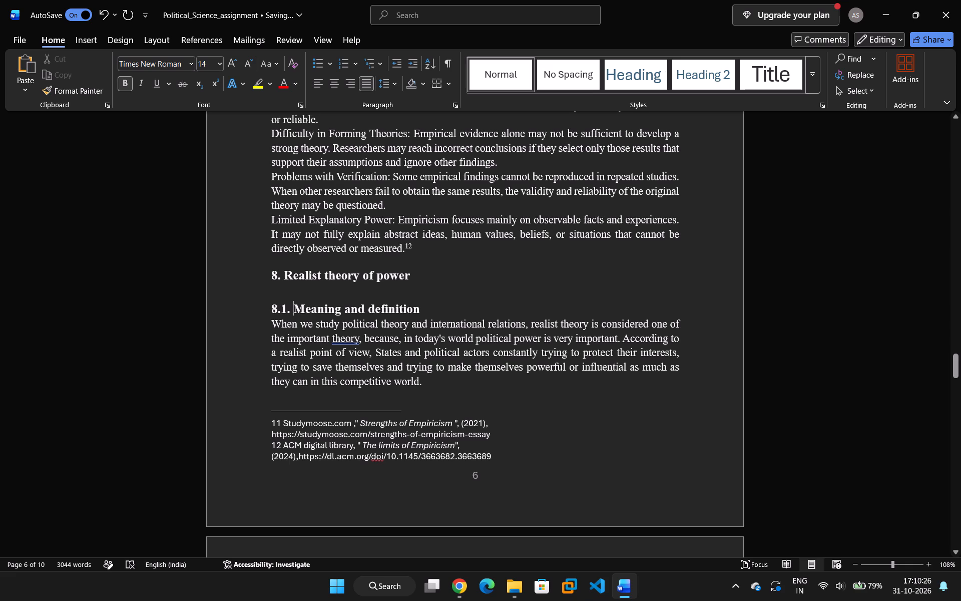
{"action": "scroll", "coordinate": [473, 308], "scroll_direction": "up", "scroll_amount": 2}
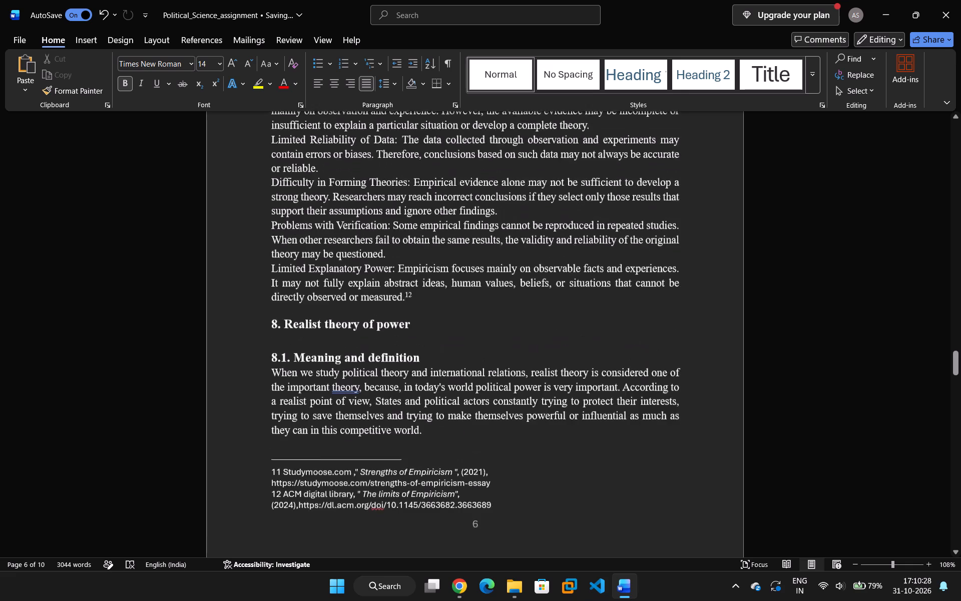
{"action": "scroll", "coordinate": [474, 306], "scroll_direction": "up", "scroll_amount": 14}
{"action": "scroll", "coordinate": [474, 306], "scroll_direction": "up", "scroll_amount": 7}
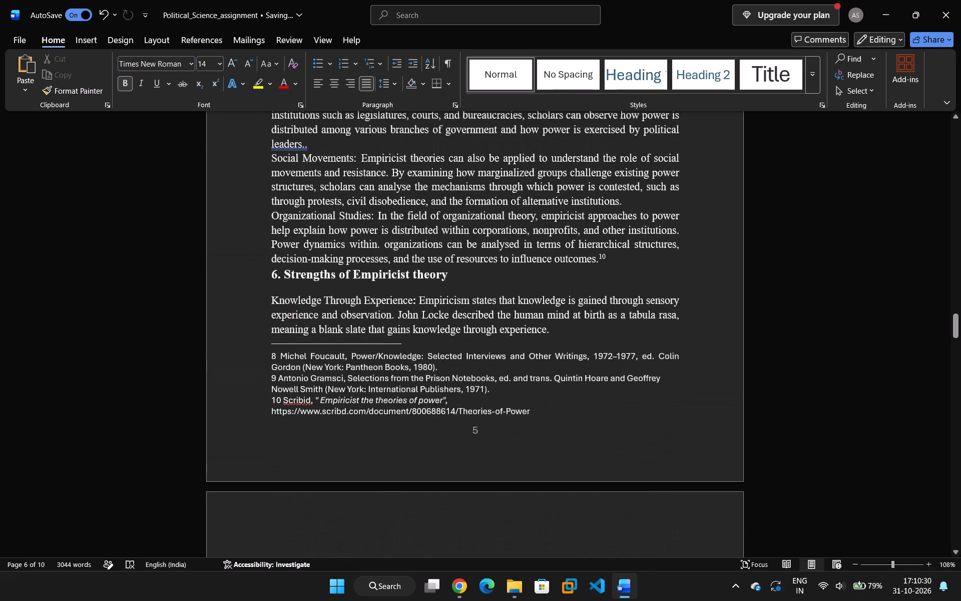
{"action": "scroll", "coordinate": [476, 302], "scroll_direction": "down", "scroll_amount": 19}
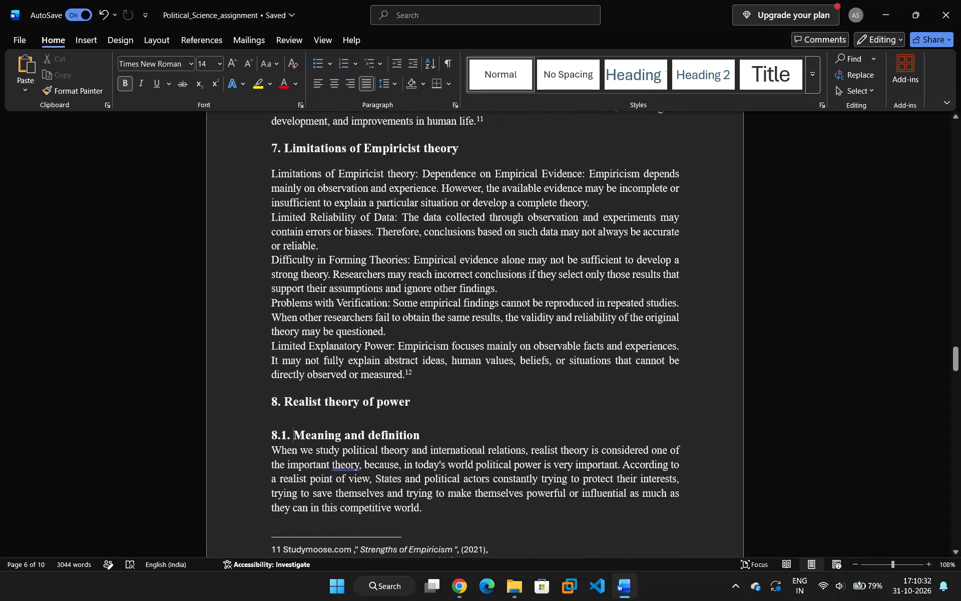
{"action": "scroll", "coordinate": [466, 297], "scroll_direction": "up", "scroll_amount": 13}
{"action": "scroll", "coordinate": [466, 297], "scroll_direction": "up", "scroll_amount": 8}
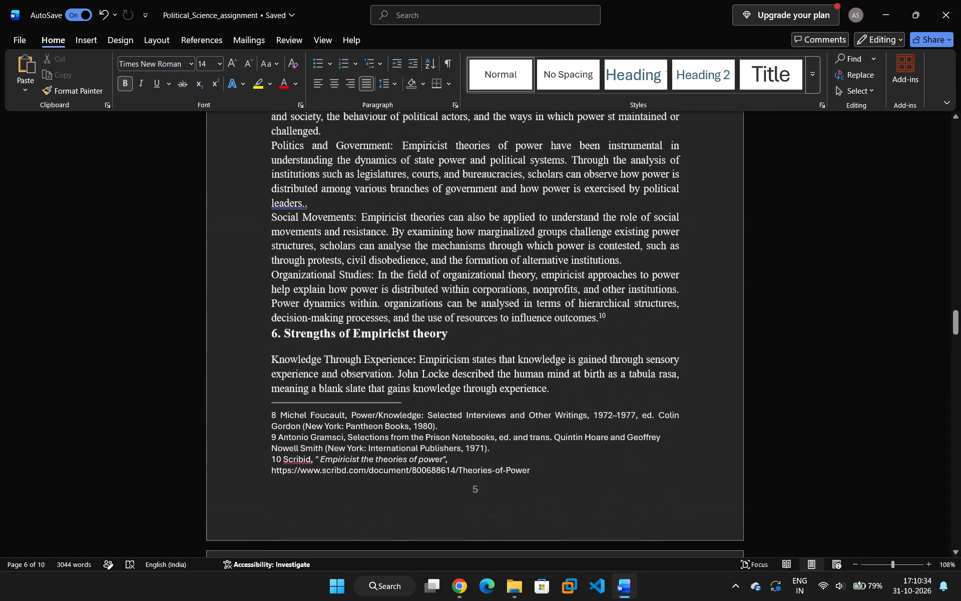
{"action": "scroll", "coordinate": [466, 297], "scroll_direction": "up", "scroll_amount": 14}
{"action": "scroll", "coordinate": [466, 297], "scroll_direction": "up", "scroll_amount": 7}
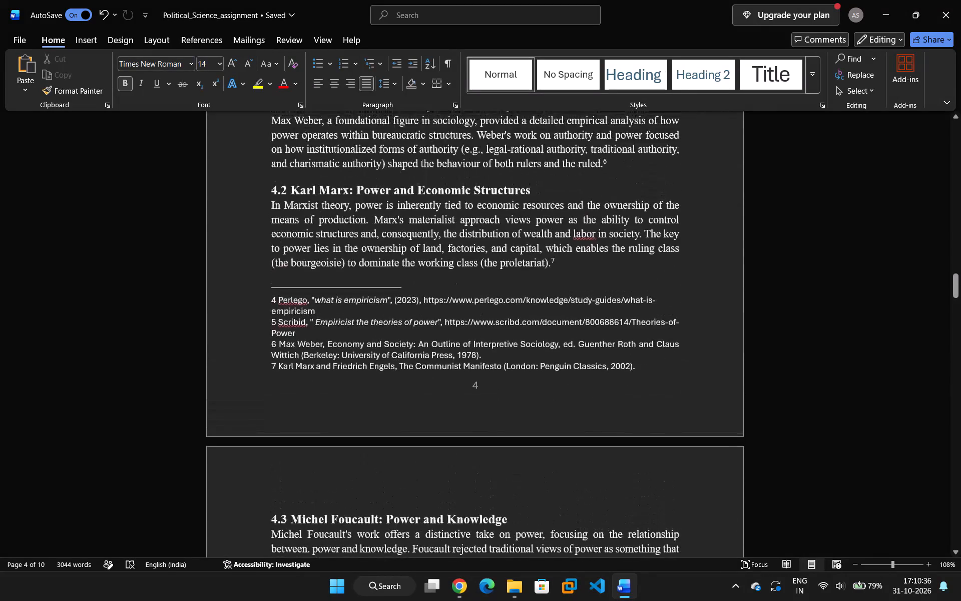
{"action": "scroll", "coordinate": [466, 297], "scroll_direction": "up", "scroll_amount": 20}
{"action": "scroll", "coordinate": [466, 297], "scroll_direction": "up", "scroll_amount": 8}
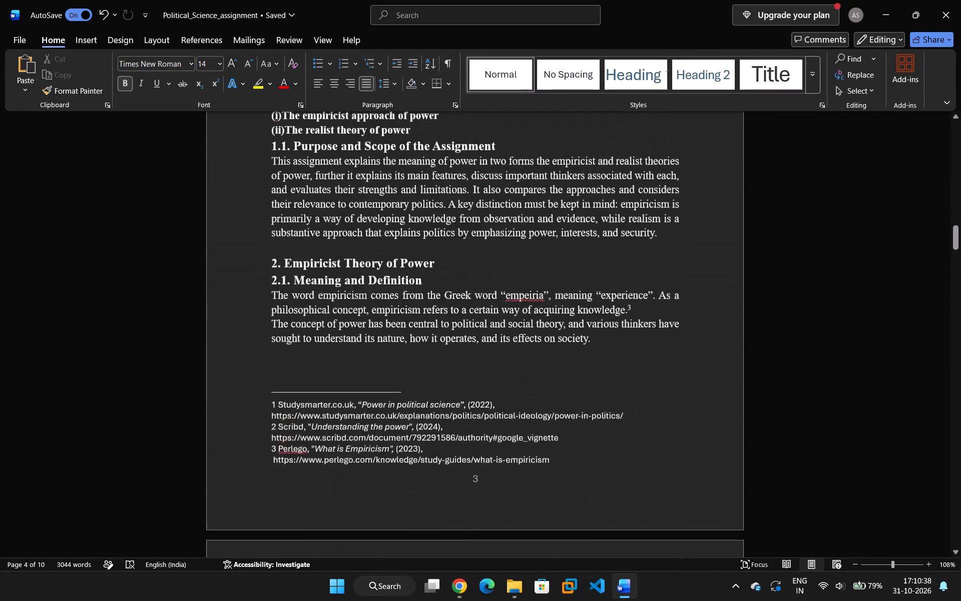
{"action": "scroll", "coordinate": [466, 297], "scroll_direction": "up", "scroll_amount": 4}
Check the spacing and text flow from section 2 on page 3 through section 10.4 on page 8.
{"action": "scroll", "coordinate": [466, 297], "scroll_direction": "down", "scroll_amount": 6}
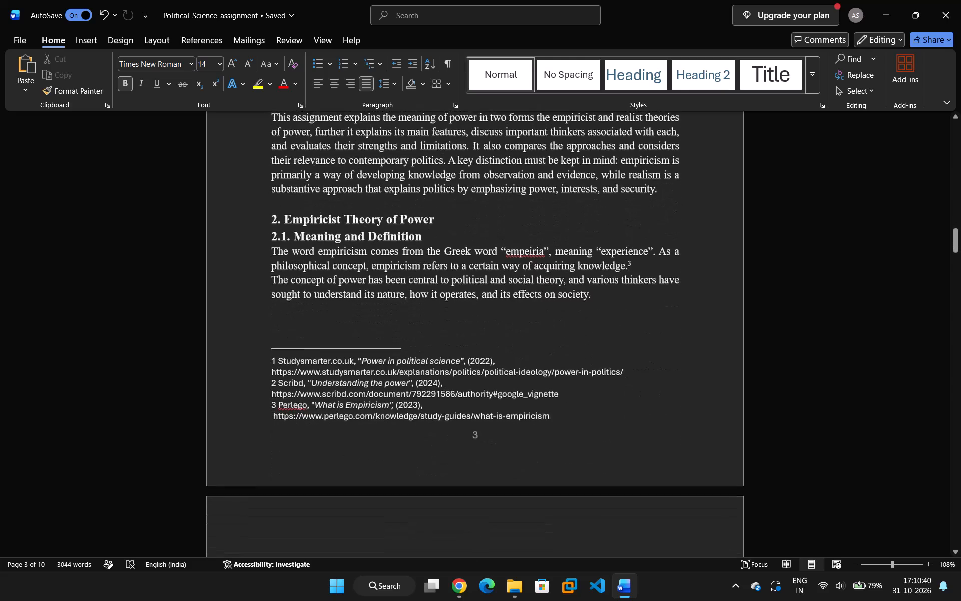
{"action": "scroll", "coordinate": [466, 297], "scroll_direction": "down", "scroll_amount": 4}
{"action": "scroll", "coordinate": [466, 297], "scroll_direction": "up", "scroll_amount": 1}
{"action": "scroll", "coordinate": [466, 297], "scroll_direction": "down", "scroll_amount": 15}
{"action": "scroll", "coordinate": [465, 298], "scroll_direction": "down", "scroll_amount": 8}
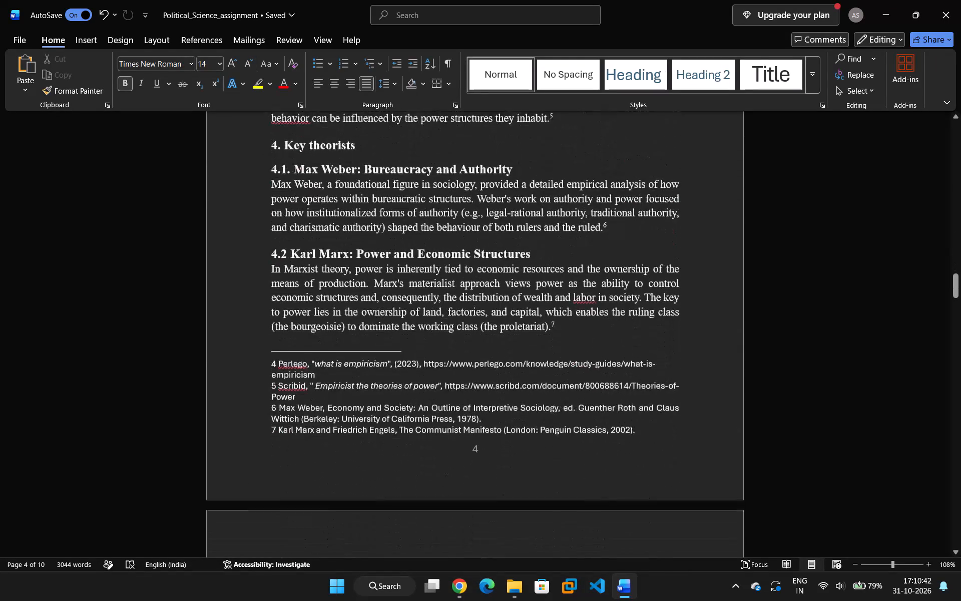
{"action": "scroll", "coordinate": [464, 298], "scroll_direction": "down", "scroll_amount": 18}
{"action": "scroll", "coordinate": [462, 302], "scroll_direction": "down", "scroll_amount": 7}
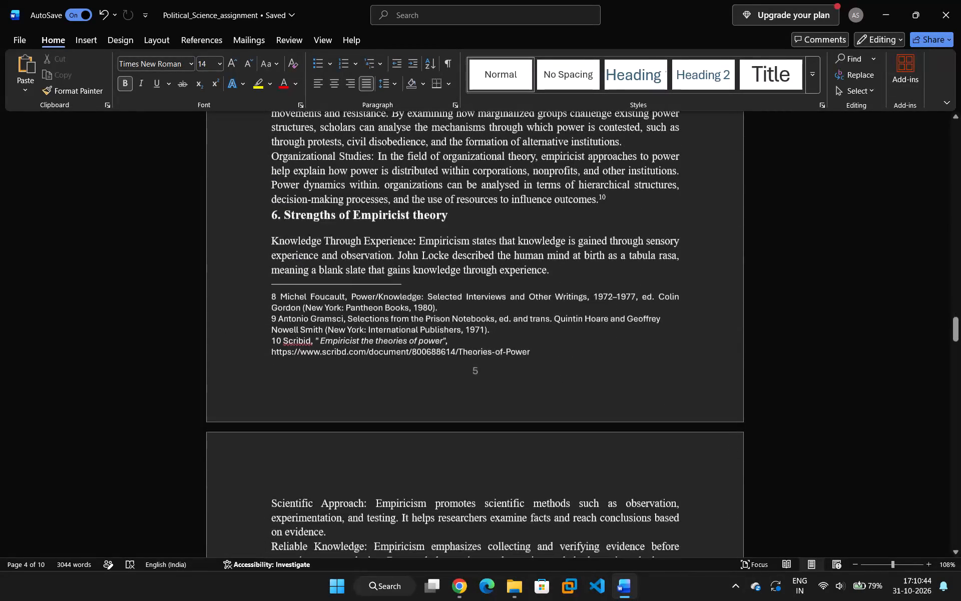
{"action": "scroll", "coordinate": [461, 302], "scroll_direction": "down", "scroll_amount": 19}
{"action": "scroll", "coordinate": [461, 303], "scroll_direction": "down", "scroll_amount": 7}
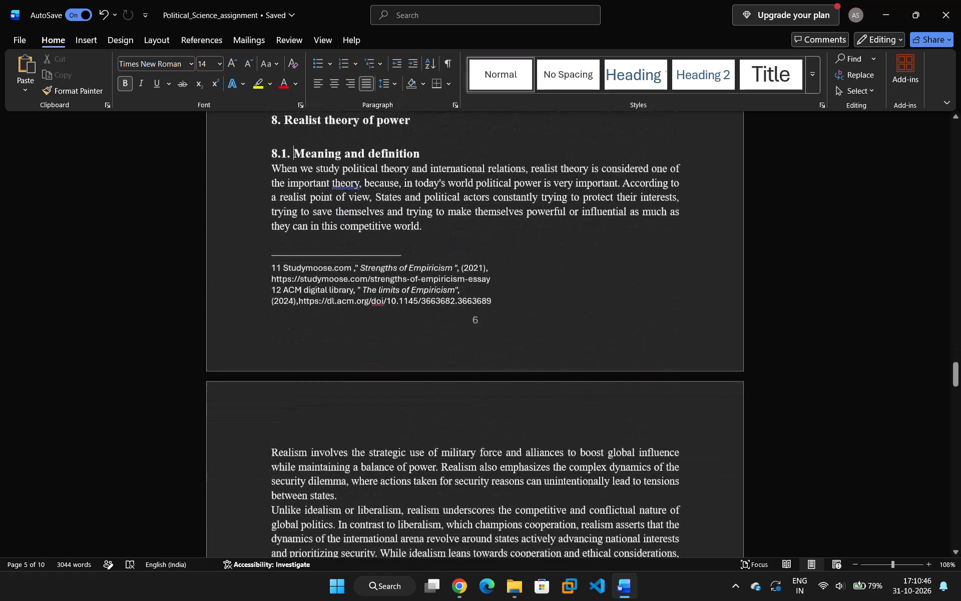
{"action": "scroll", "coordinate": [459, 304], "scroll_direction": "down", "scroll_amount": 14}
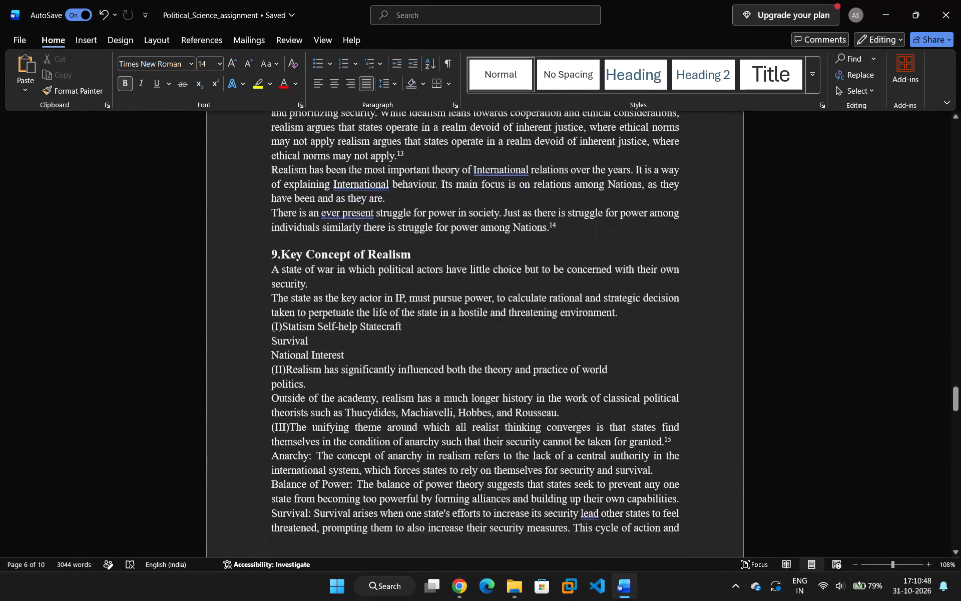
{"action": "scroll", "coordinate": [459, 304], "scroll_direction": "down", "scroll_amount": 19}
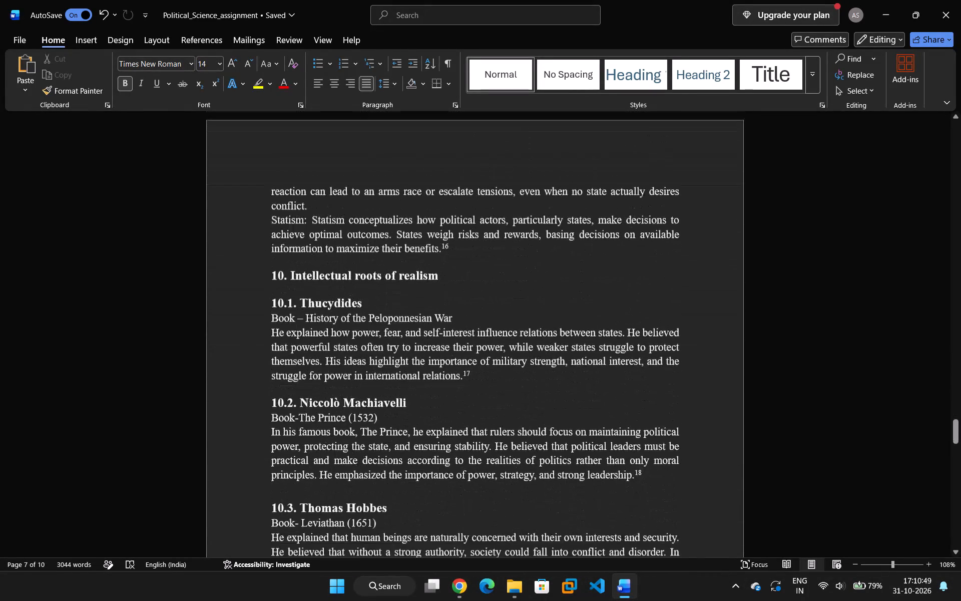
{"action": "scroll", "coordinate": [458, 304], "scroll_direction": "down", "scroll_amount": 10}
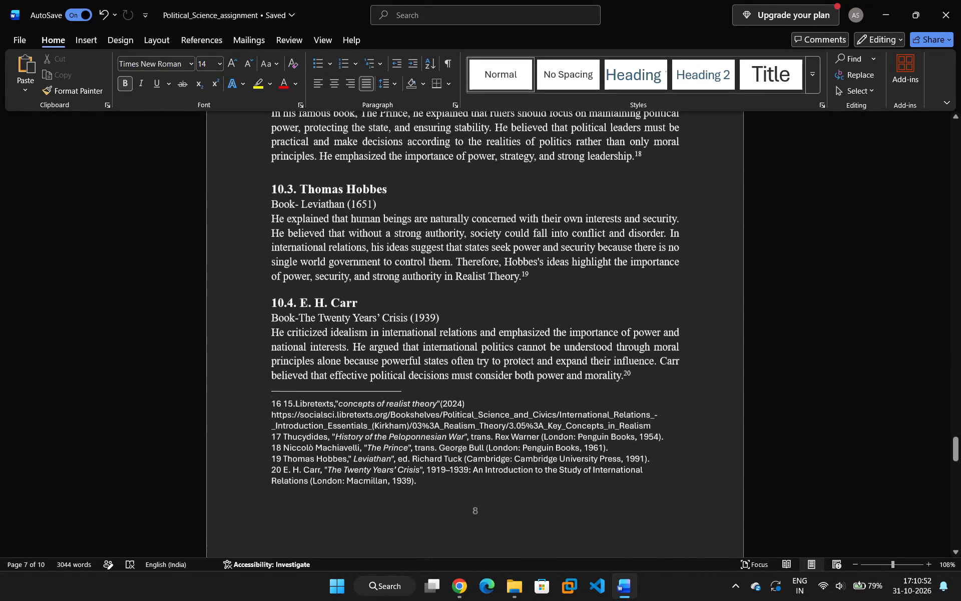
Examine the spacing around the headings of sections 11, 11.2, 12 and 13 on page 9.
{"action": "scroll", "coordinate": [458, 304], "scroll_direction": "down", "scroll_amount": 11}
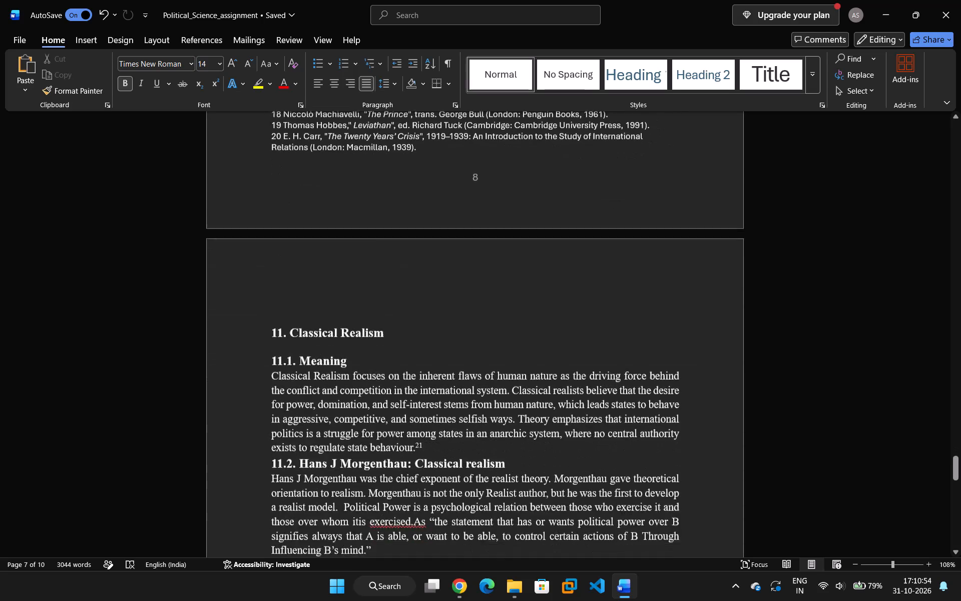
{"action": "scroll", "coordinate": [458, 304], "scroll_direction": "down", "scroll_amount": 6}
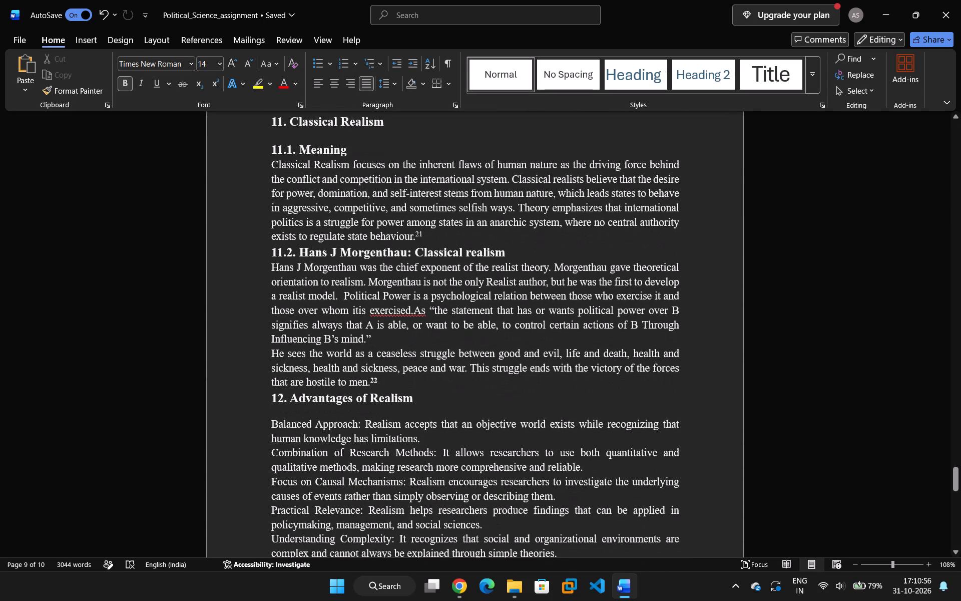
{"action": "scroll", "coordinate": [458, 304], "scroll_direction": "down", "scroll_amount": 5}
{"action": "scroll", "coordinate": [458, 304], "scroll_direction": "up", "scroll_amount": 6}
{"action": "scroll", "coordinate": [458, 304], "scroll_direction": "down", "scroll_amount": 2}
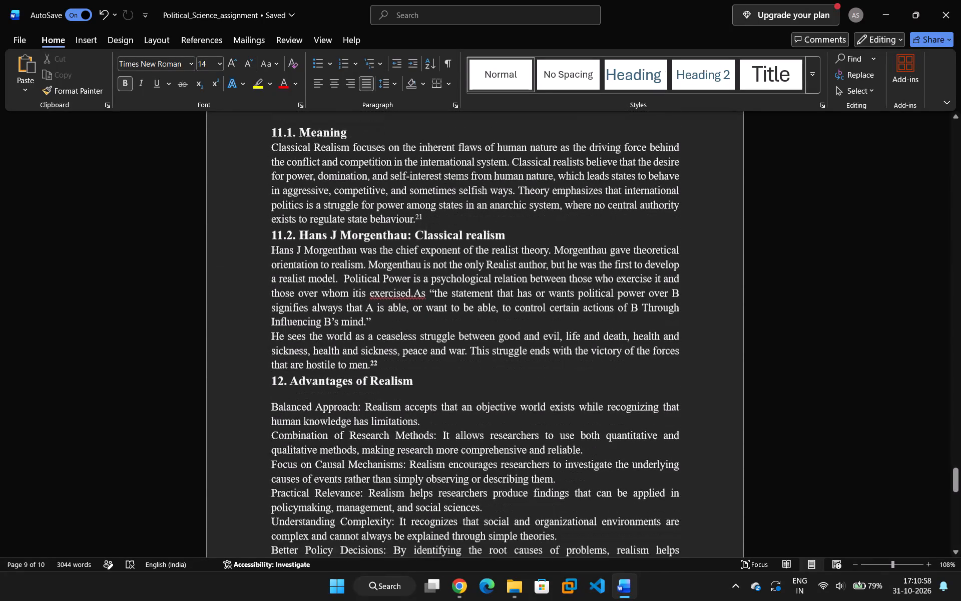
{"action": "scroll", "coordinate": [458, 304], "scroll_direction": "down", "scroll_amount": 1}
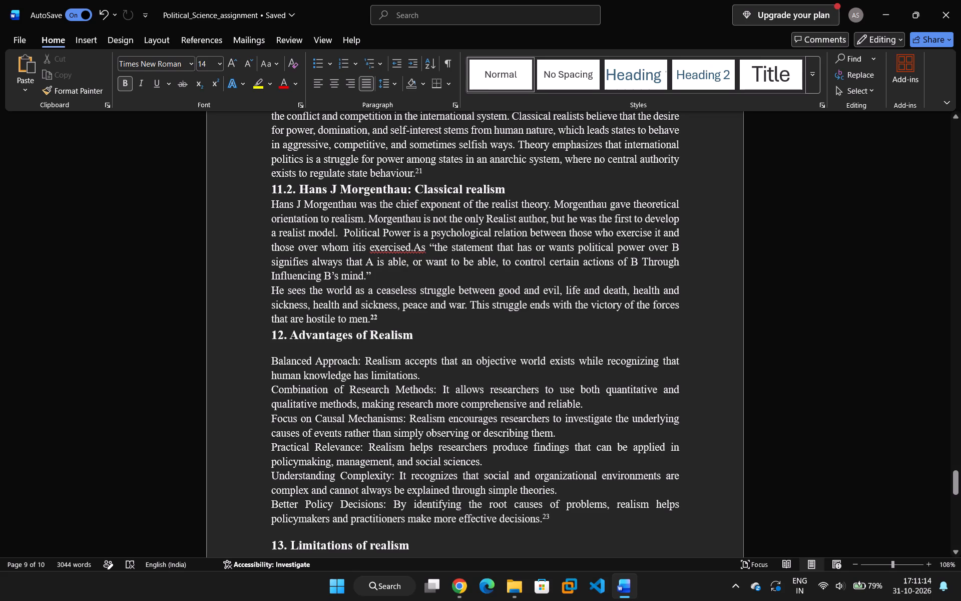
{"action": "scroll", "coordinate": [326, 336], "scroll_direction": "down", "scroll_amount": 1}
{"action": "scroll", "coordinate": [315, 348], "scroll_direction": "up", "scroll_amount": 3}
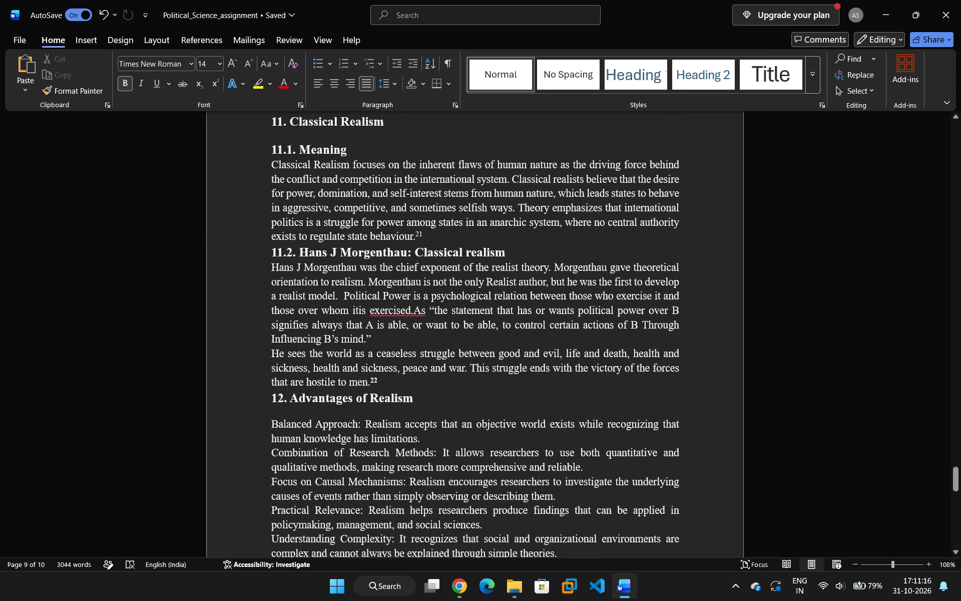
{"action": "scroll", "coordinate": [329, 381], "scroll_direction": "up", "scroll_amount": 3}
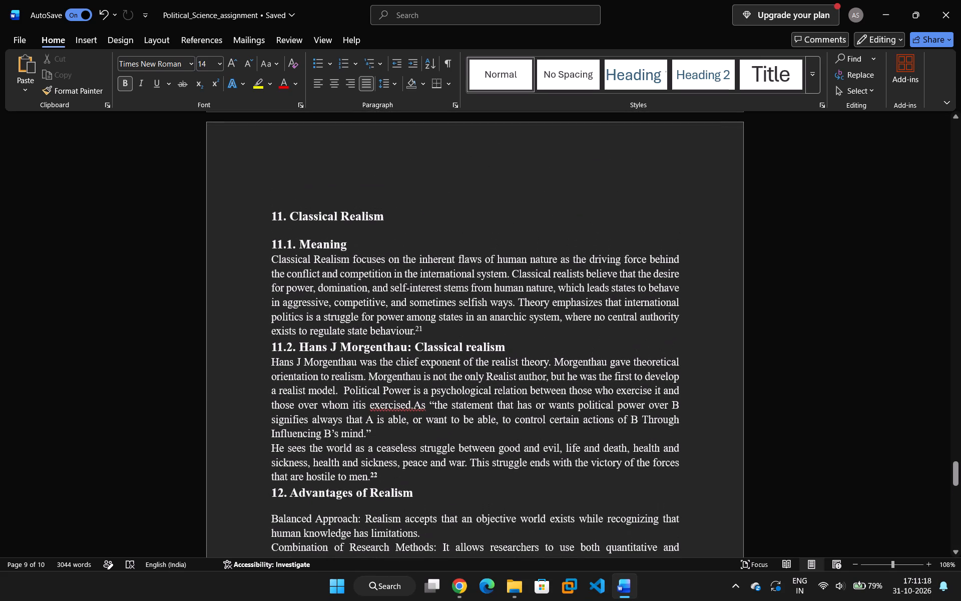
Undo the spacing removals between footnotes 11 and 12 and before the "Survival", "Anarchy" and "(I)Statism" paragraphs.
{"action": "key", "text": "ctrl+z"}
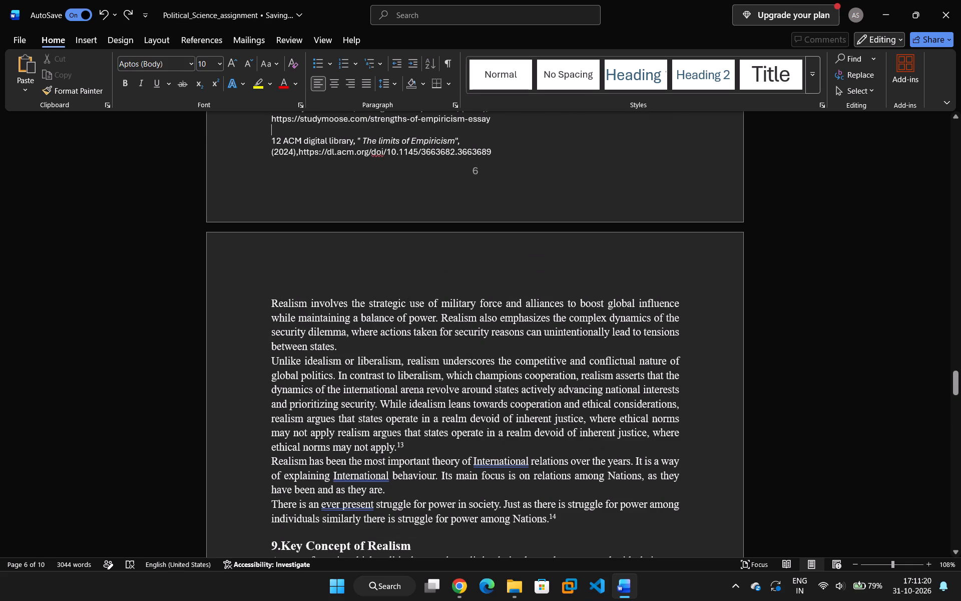
{"action": "key", "text": "ctrl+z"}
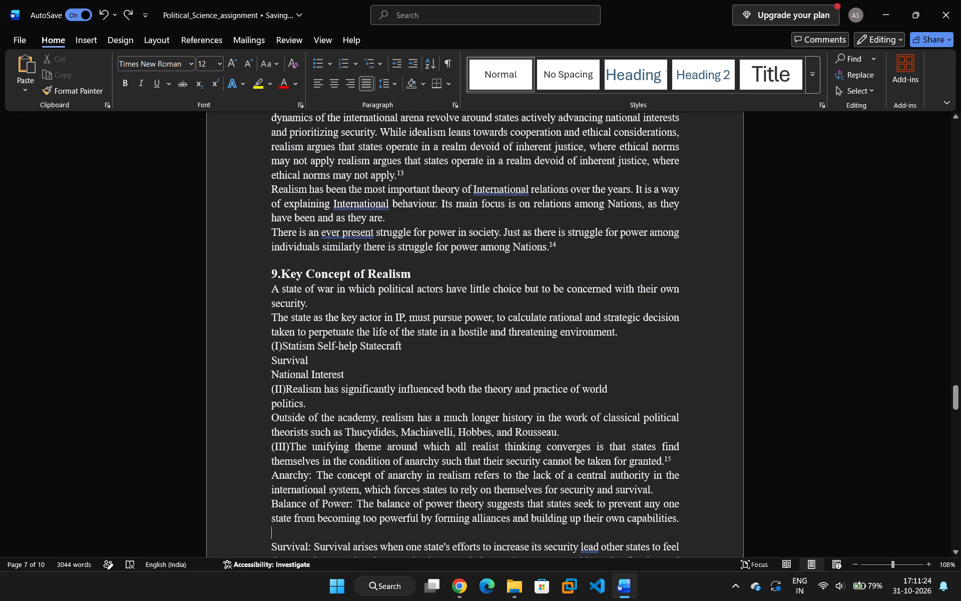
{"action": "key", "text": "ctrl+z"}
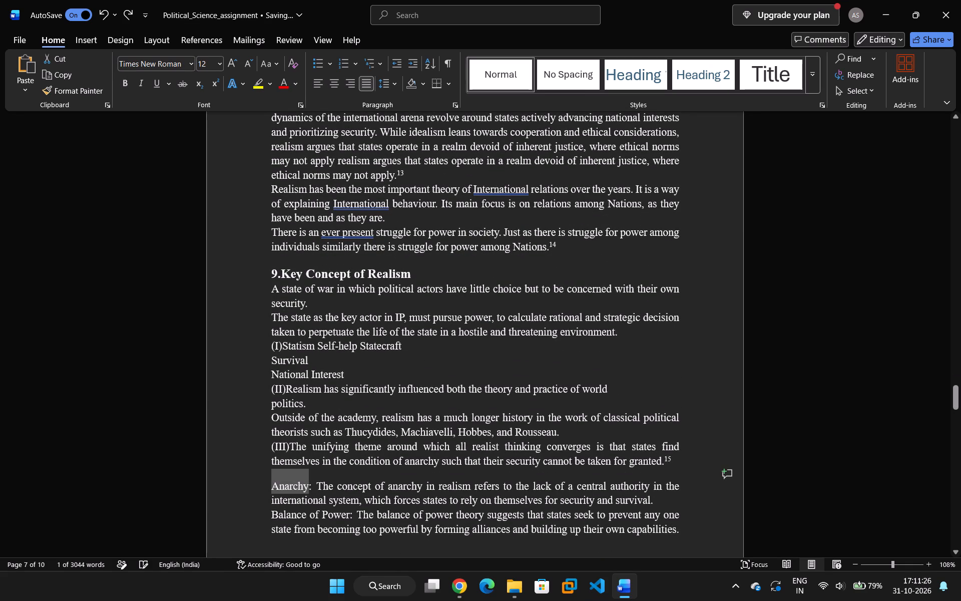
{"action": "key", "text": "ctrl+z"}
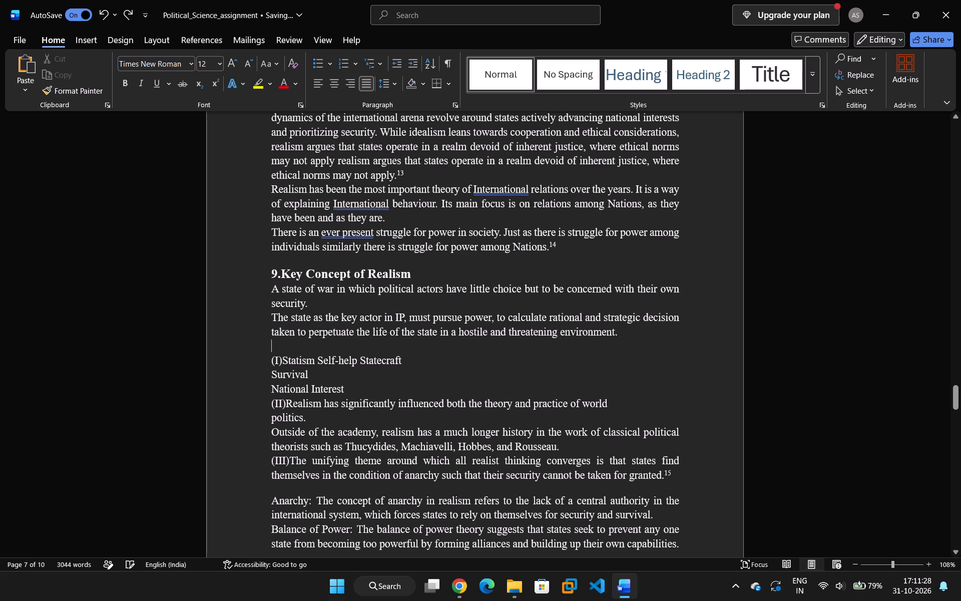
Examine how the text breaks from page 7 to page 9, including section 10 and its footnotes.
{"action": "scroll", "coordinate": [341, 379], "scroll_direction": "up", "scroll_amount": 3}
{"action": "scroll", "coordinate": [433, 381], "scroll_direction": "down", "scroll_amount": 13}
{"action": "scroll", "coordinate": [491, 310], "scroll_direction": "up", "scroll_amount": 1}
{"action": "scroll", "coordinate": [495, 305], "scroll_direction": "down", "scroll_amount": 1}
{"action": "scroll", "coordinate": [489, 261], "scroll_direction": "down", "scroll_amount": 4}
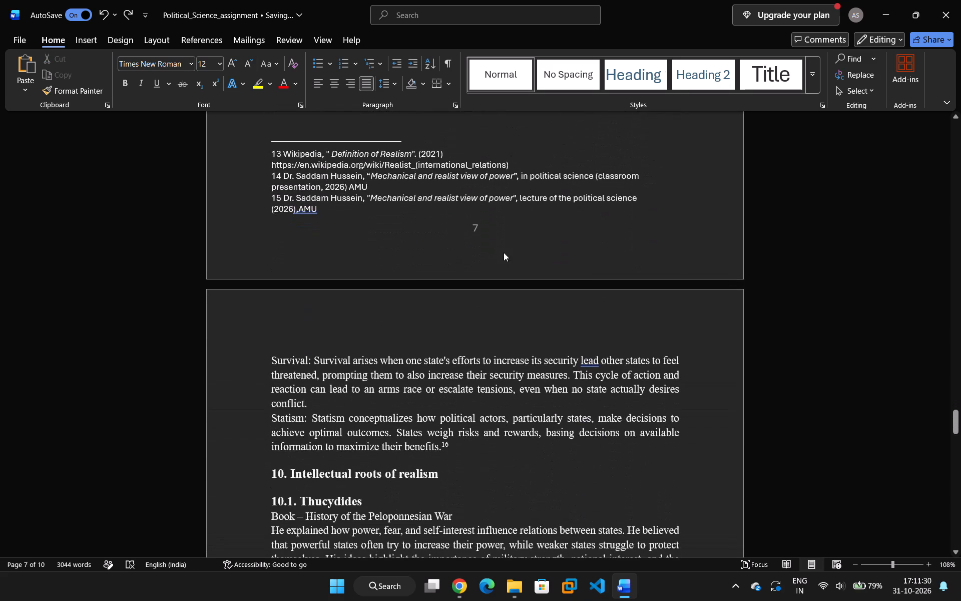
{"action": "scroll", "coordinate": [507, 250], "scroll_direction": "up", "scroll_amount": 7}
{"action": "scroll", "coordinate": [511, 246], "scroll_direction": "down", "scroll_amount": 11}
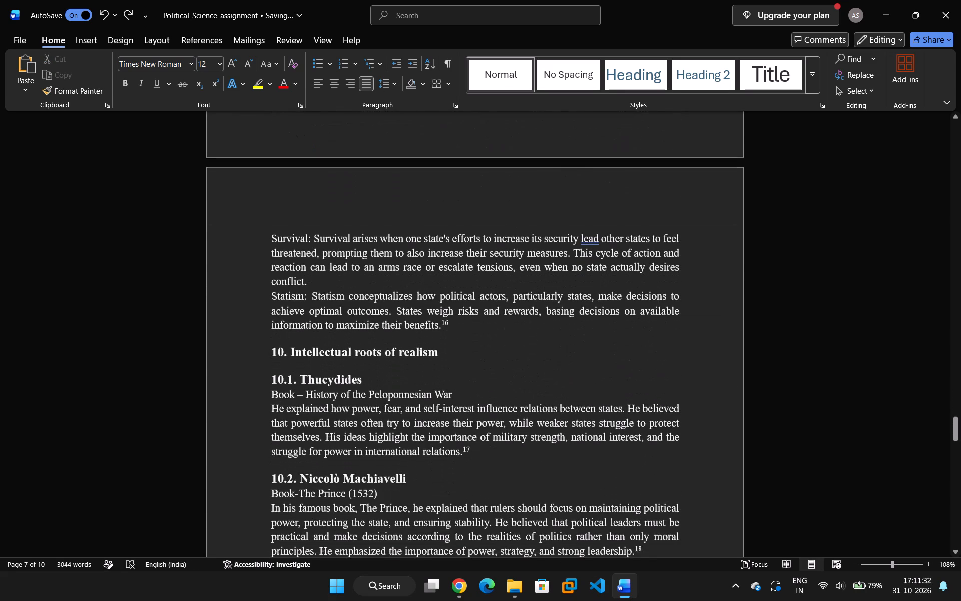
{"action": "scroll", "coordinate": [472, 290], "scroll_direction": "down", "scroll_amount": 4}
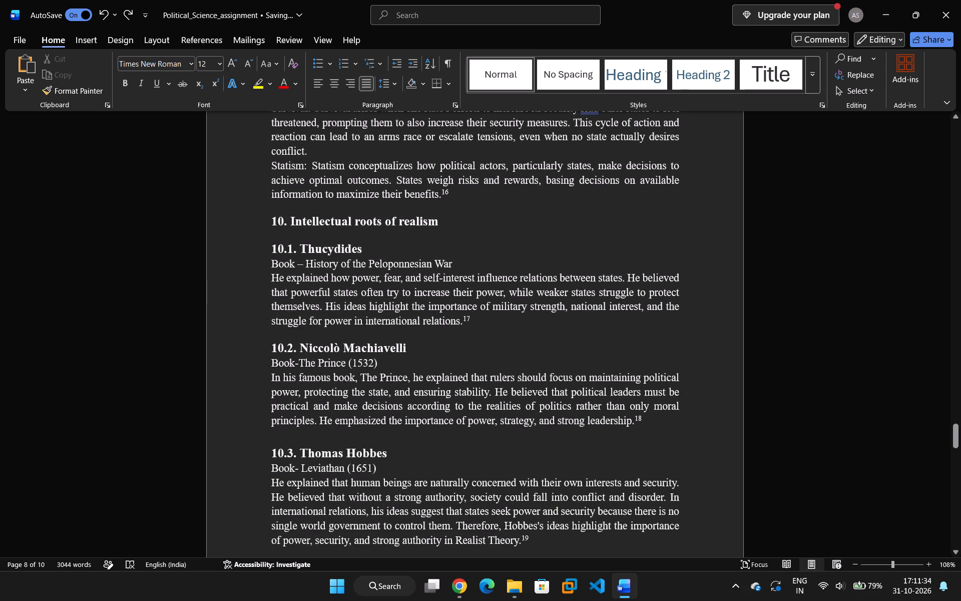
{"action": "scroll", "coordinate": [444, 282], "scroll_direction": "down", "scroll_amount": 4}
{"action": "scroll", "coordinate": [393, 292], "scroll_direction": "up", "scroll_amount": 3}
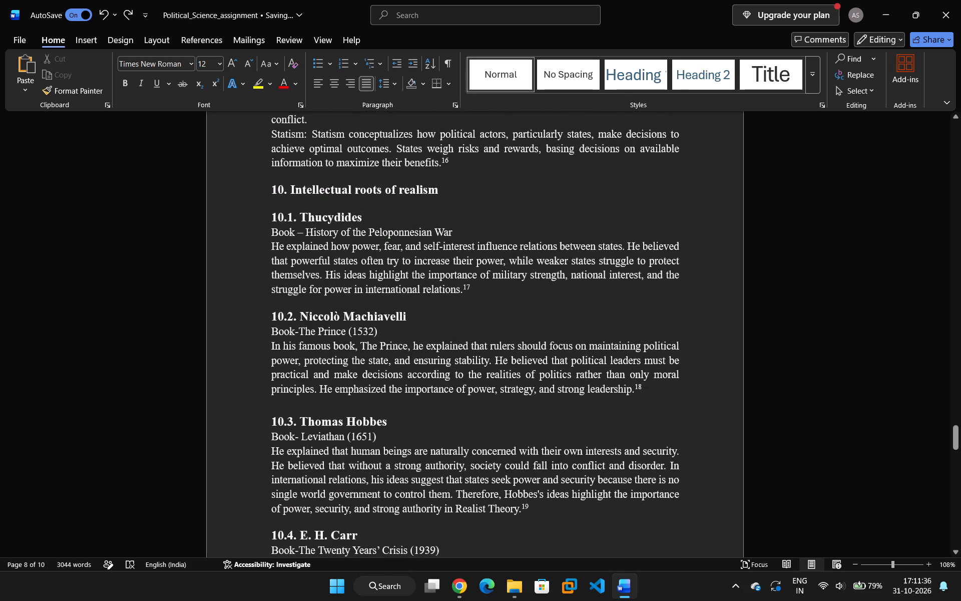
{"action": "scroll", "coordinate": [391, 339], "scroll_direction": "up", "scroll_amount": 5}
{"action": "scroll", "coordinate": [389, 340], "scroll_direction": "down", "scroll_amount": 13}
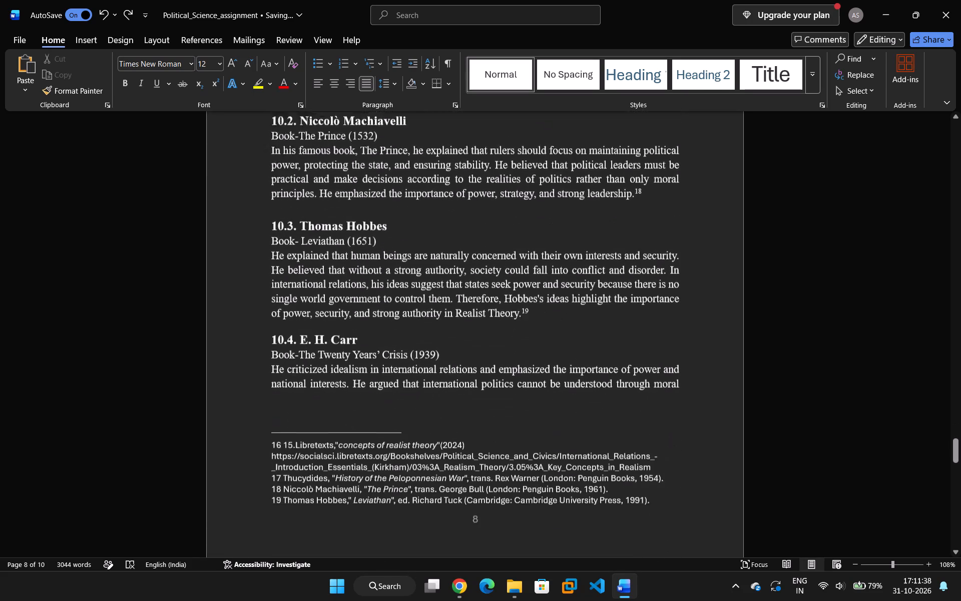
{"action": "scroll", "coordinate": [368, 326], "scroll_direction": "down", "scroll_amount": 7}
{"action": "scroll", "coordinate": [361, 322], "scroll_direction": "up", "scroll_amount": 5}
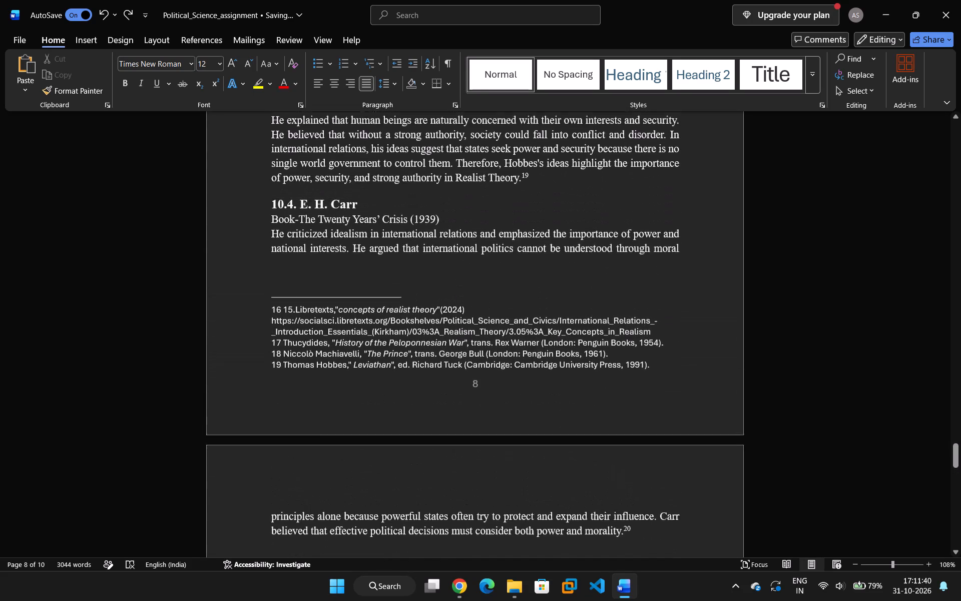
{"action": "scroll", "coordinate": [354, 331], "scroll_direction": "up", "scroll_amount": 1}
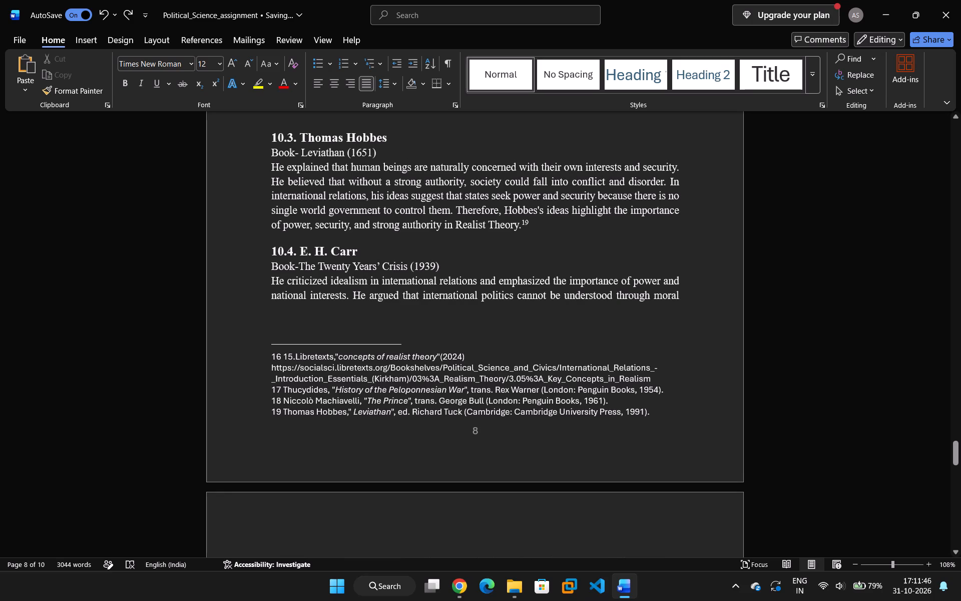
Remove the extra space above the "10.2. Niccolò Machiavelli" heading, keeping the heading on its own line.
{"action": "scroll", "coordinate": [282, 273], "scroll_direction": "up", "scroll_amount": 6}
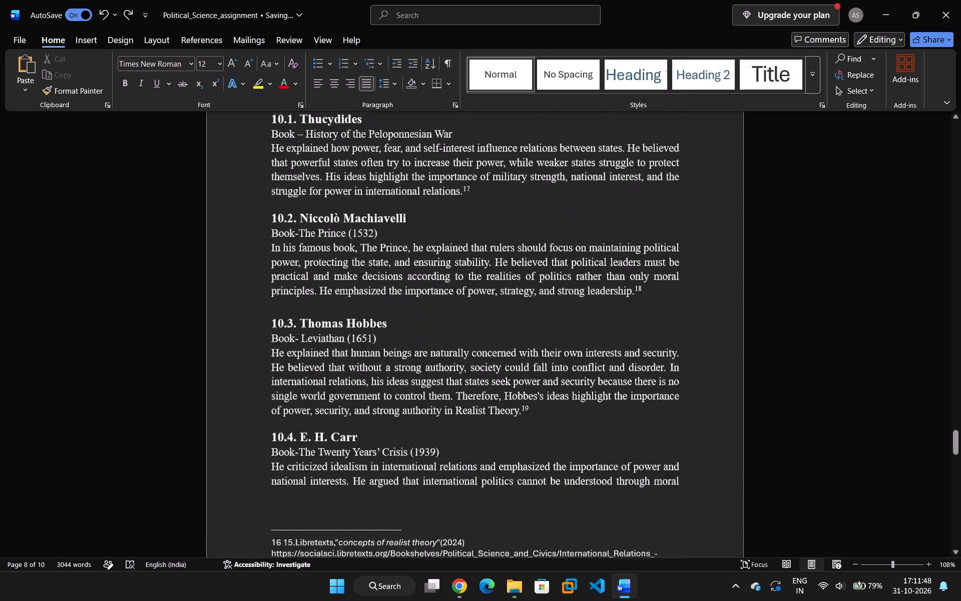
{"action": "scroll", "coordinate": [307, 267], "scroll_direction": "up", "scroll_amount": 5}
{"action": "scroll", "coordinate": [305, 339], "scroll_direction": "down", "scroll_amount": 2}
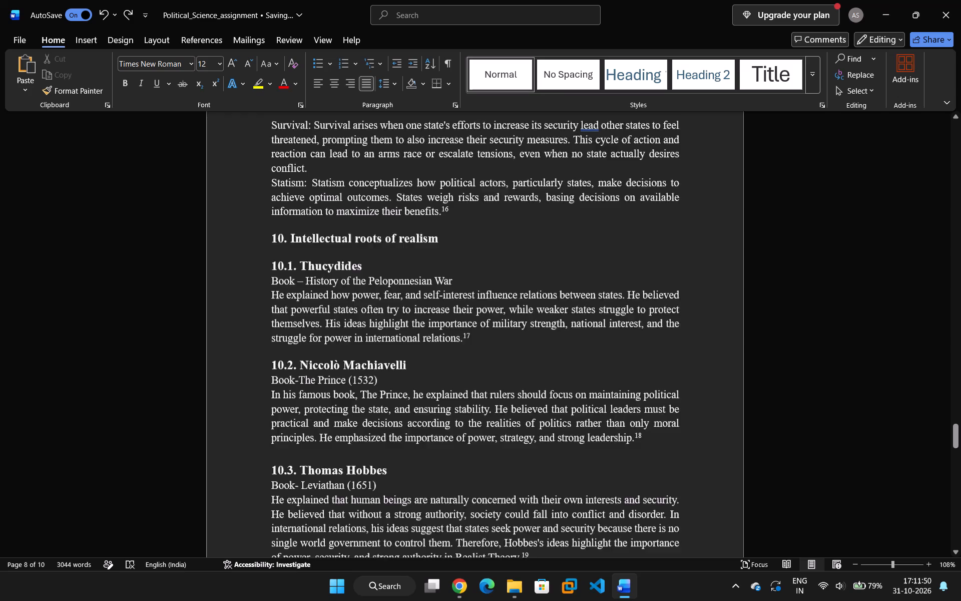
{"action": "left_click", "coordinate": [270, 320]}
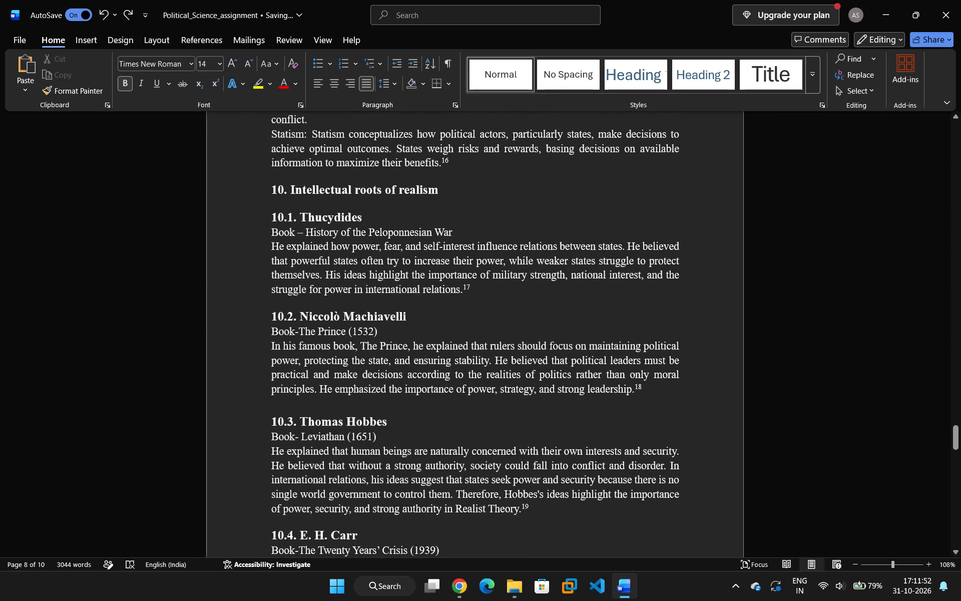
{"action": "key", "text": "BackSpace"}
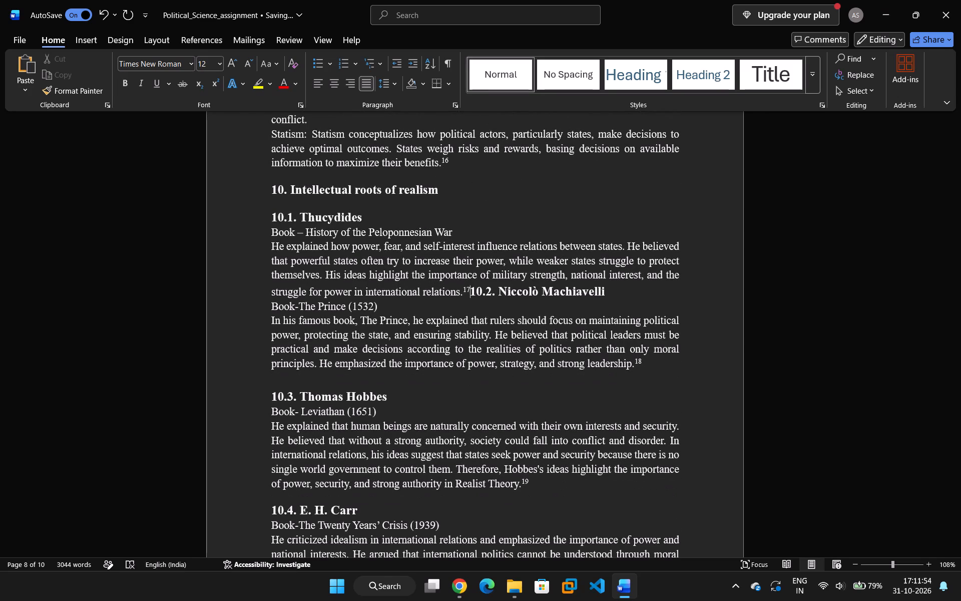
{"action": "key", "text": "Return"}
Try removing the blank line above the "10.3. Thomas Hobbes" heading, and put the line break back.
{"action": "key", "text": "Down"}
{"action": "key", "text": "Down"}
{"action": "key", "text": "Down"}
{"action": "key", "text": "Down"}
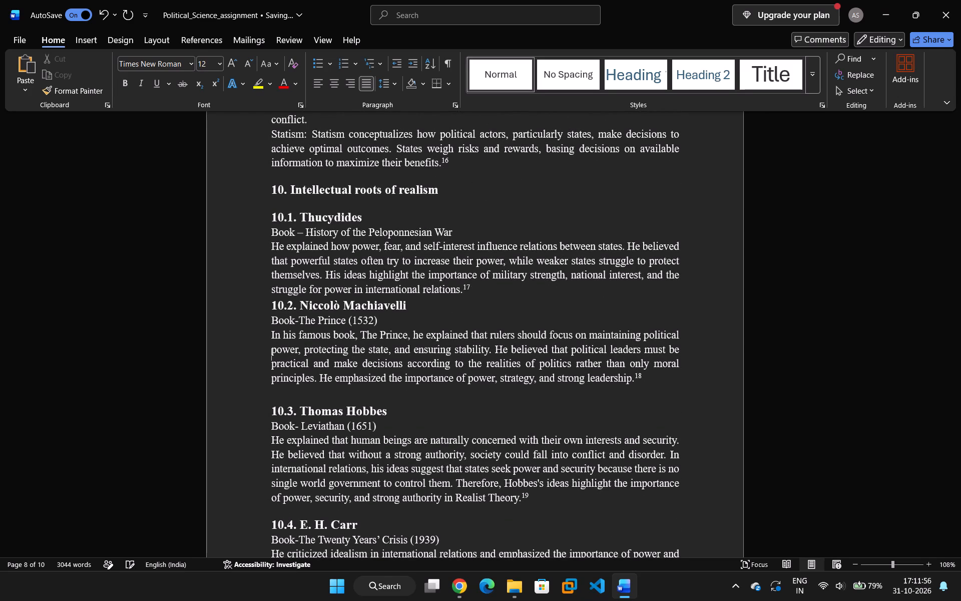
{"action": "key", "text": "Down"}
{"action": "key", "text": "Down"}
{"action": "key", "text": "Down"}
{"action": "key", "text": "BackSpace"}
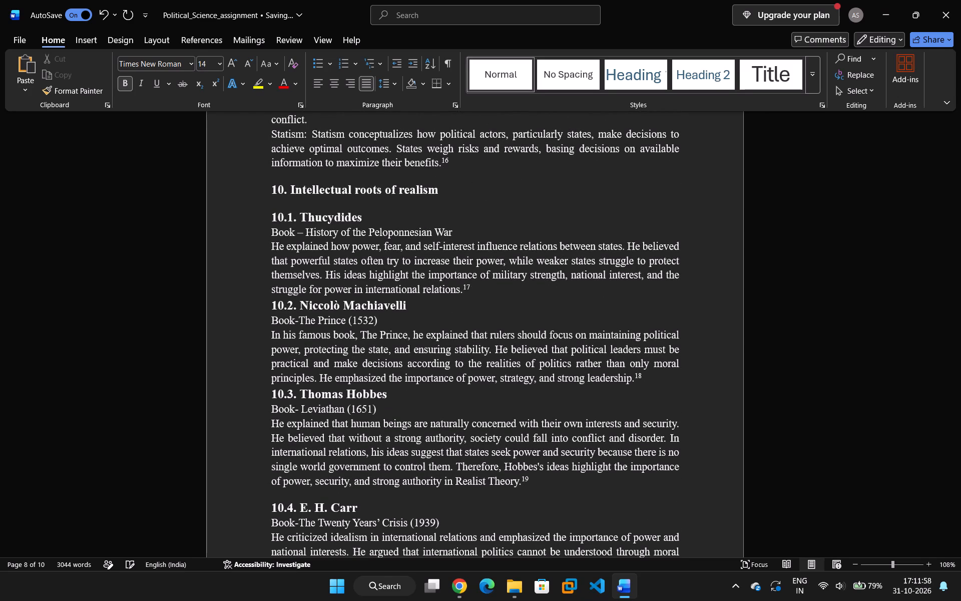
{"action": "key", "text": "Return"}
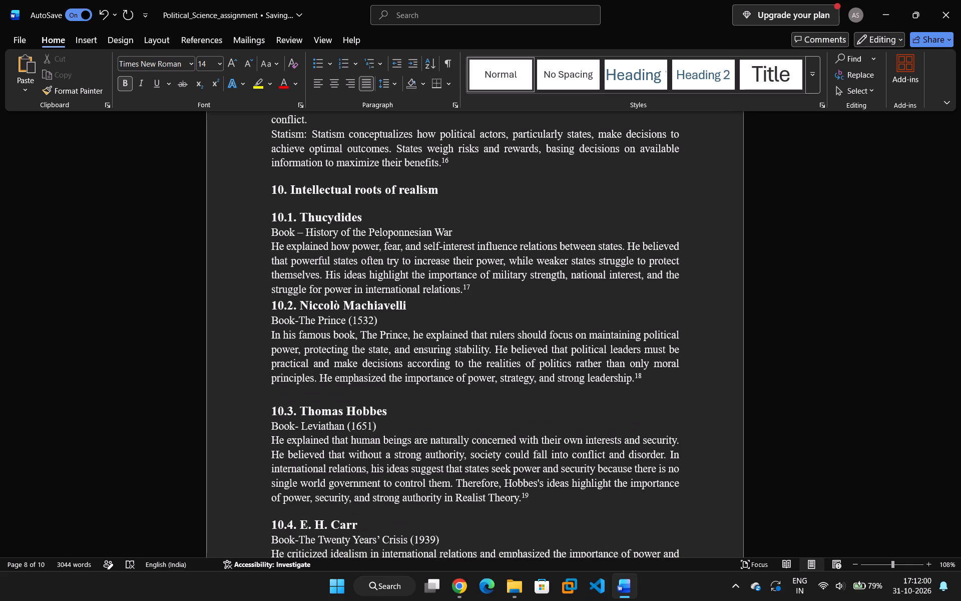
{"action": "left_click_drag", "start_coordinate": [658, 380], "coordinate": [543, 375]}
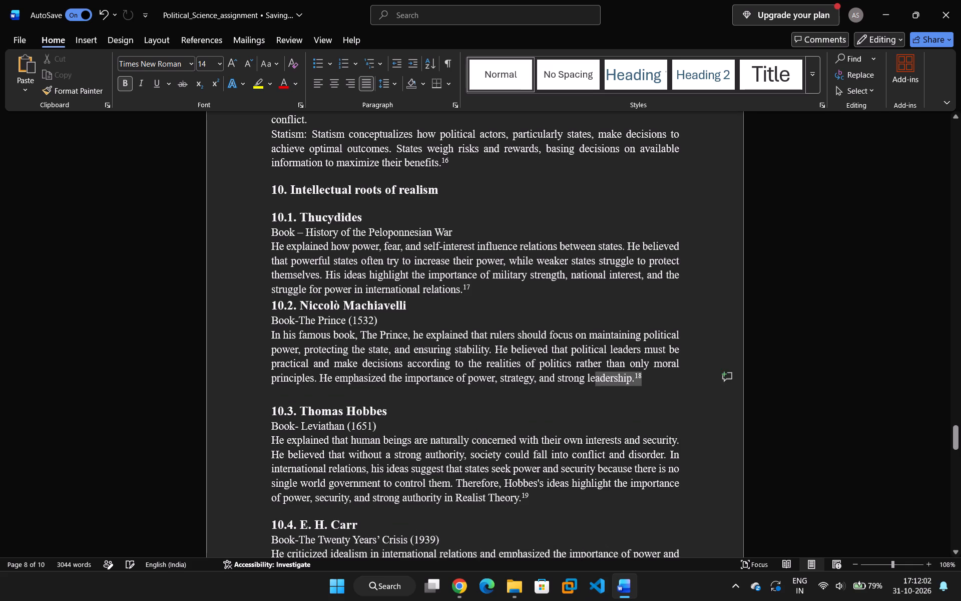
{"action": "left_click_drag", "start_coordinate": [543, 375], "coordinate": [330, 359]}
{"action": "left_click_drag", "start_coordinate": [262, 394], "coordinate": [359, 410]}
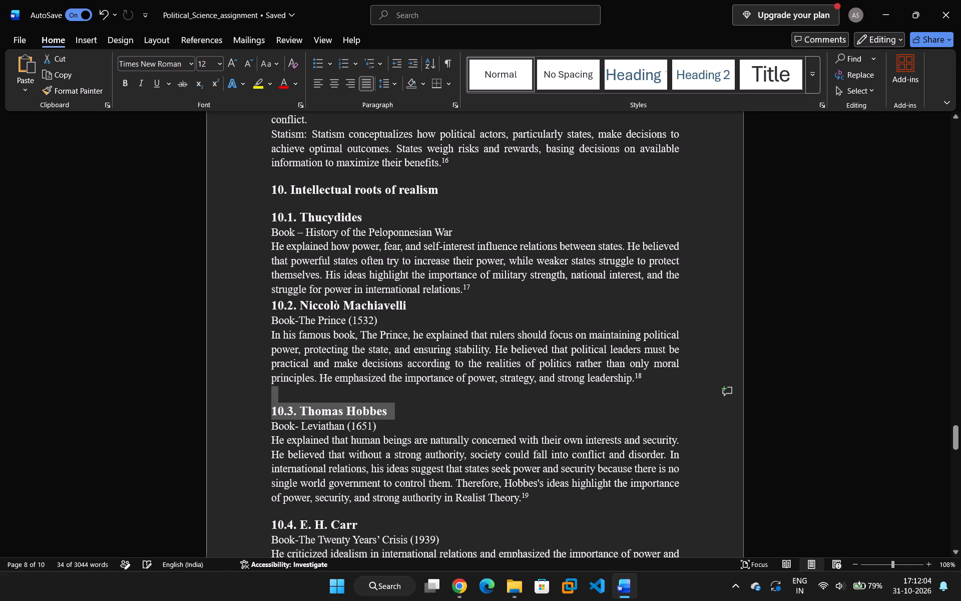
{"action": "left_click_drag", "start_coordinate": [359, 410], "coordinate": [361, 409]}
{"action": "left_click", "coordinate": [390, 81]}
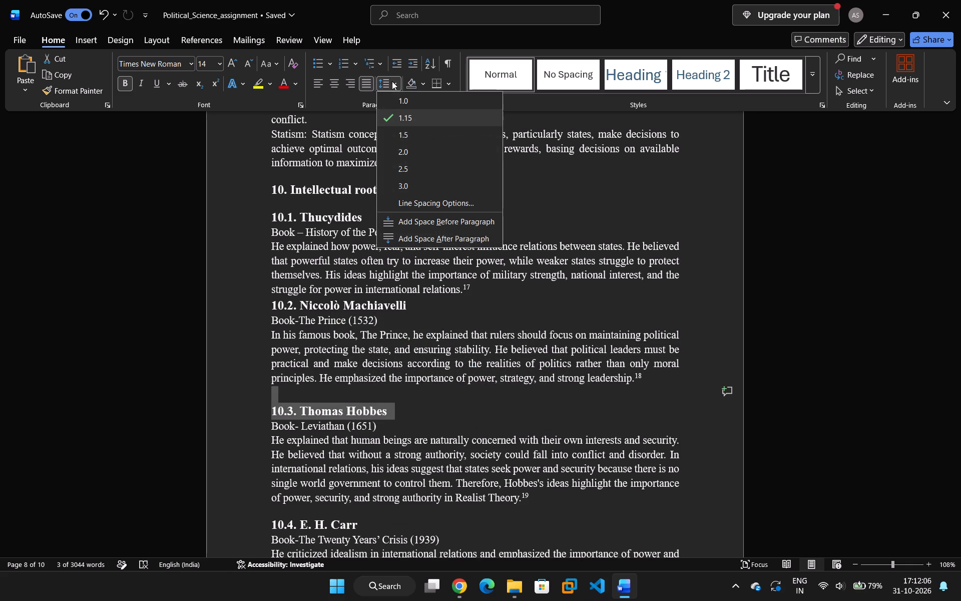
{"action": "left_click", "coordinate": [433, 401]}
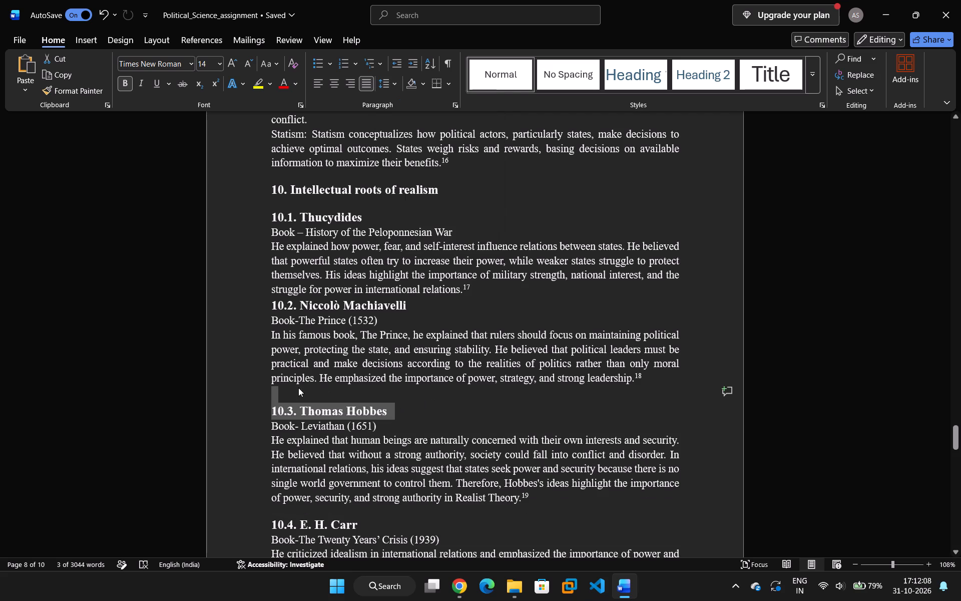
Delete the blank line above the "10.3. Thomas Hobbes" heading.
{"action": "left_click", "coordinate": [297, 396]}
{"action": "key", "text": "BackSpace"}
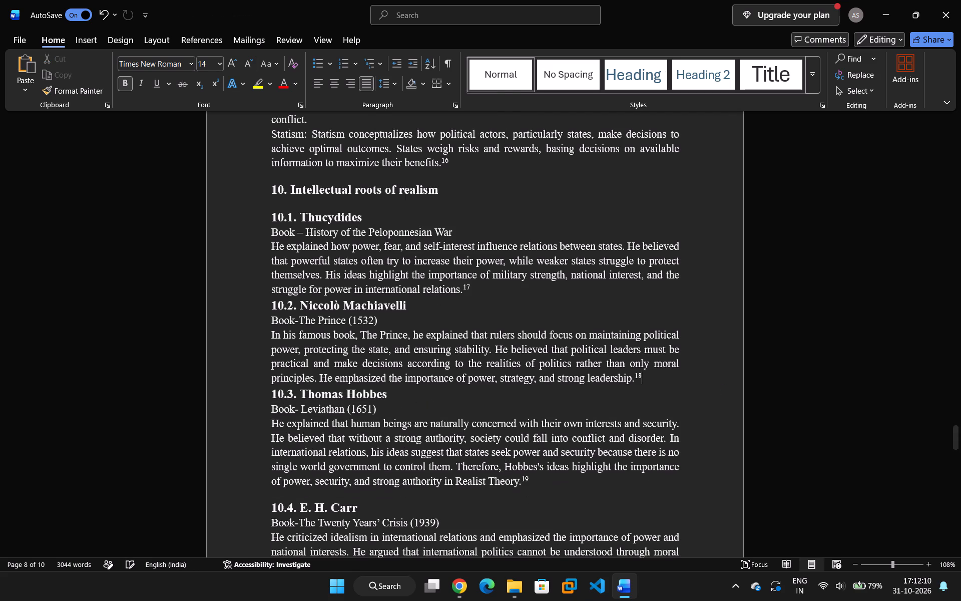
Remove the space before the "10.4. E. H. Carr" heading paragraph.
{"action": "scroll", "coordinate": [283, 510], "scroll_direction": "down", "scroll_amount": 2}
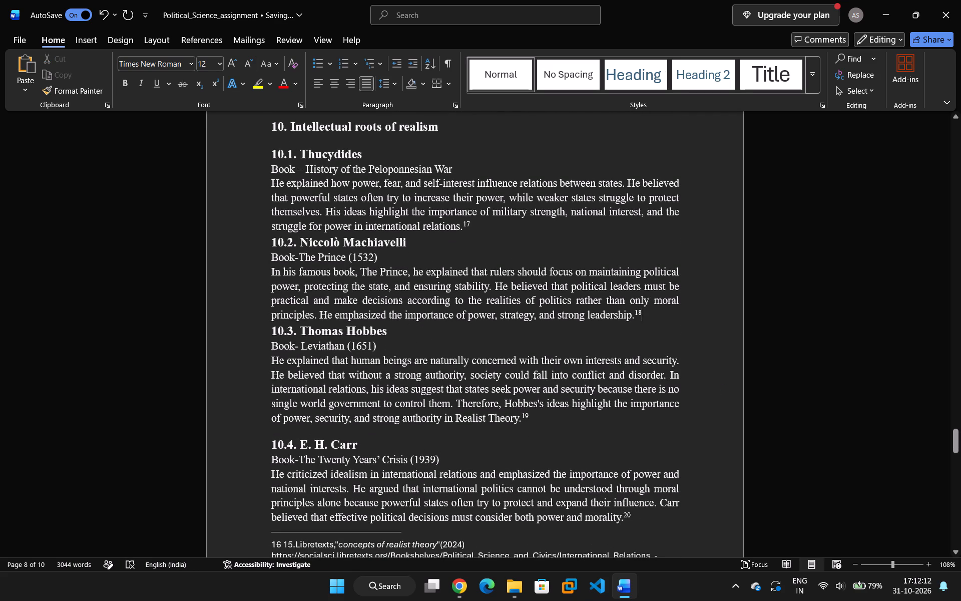
{"action": "left_click", "coordinate": [277, 433]}
{"action": "left_click_drag", "start_coordinate": [386, 443], "coordinate": [304, 450]}
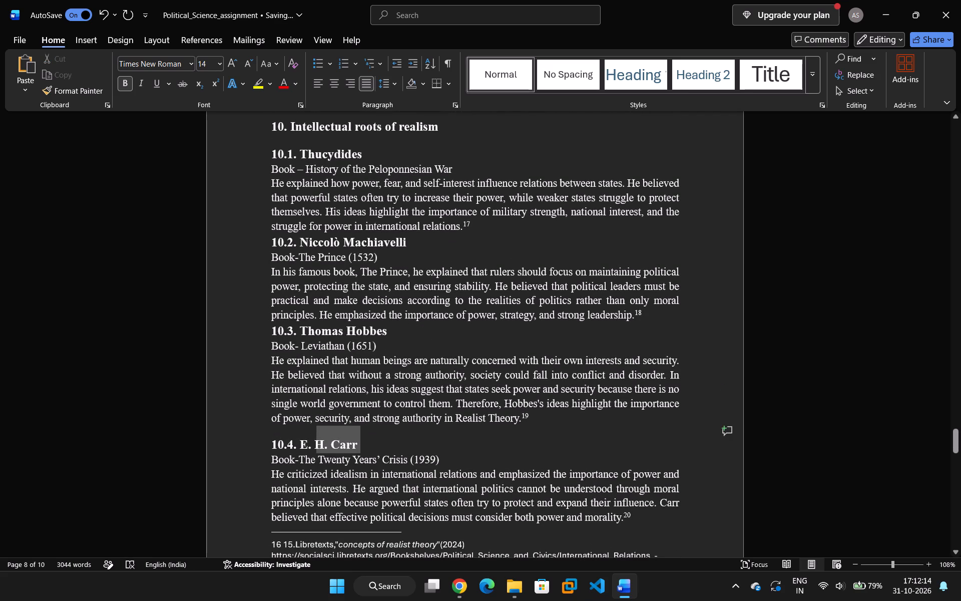
{"action": "left_click_drag", "start_coordinate": [304, 450], "coordinate": [262, 448]}
{"action": "left_click", "coordinate": [395, 86]}
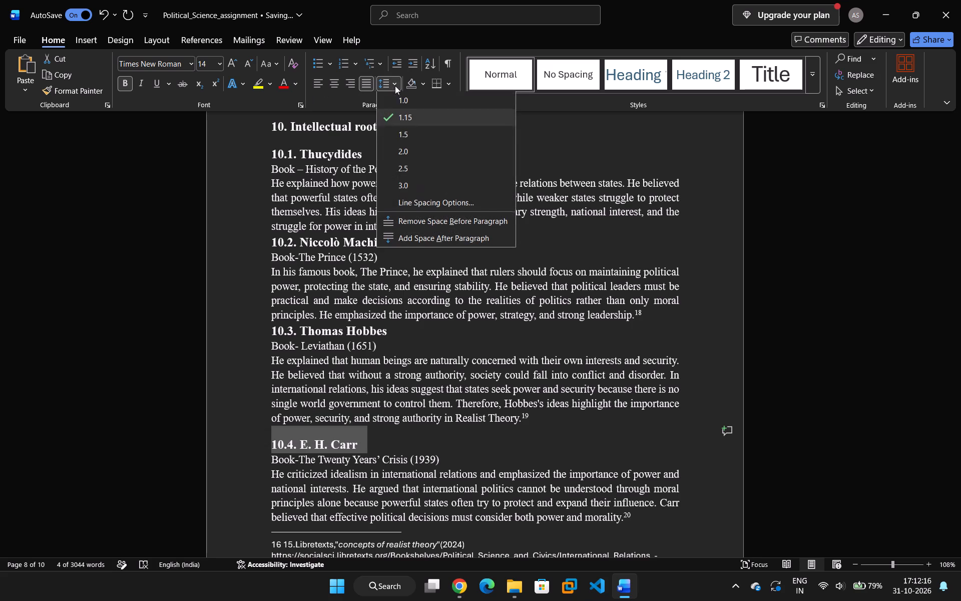
{"action": "left_click", "coordinate": [410, 227]}
Delete the blank line above "11. Classical Realism" on page 9, keeping the heading separate from the section 10.4 text.
{"action": "scroll", "coordinate": [423, 263], "scroll_direction": "down", "scroll_amount": 3}
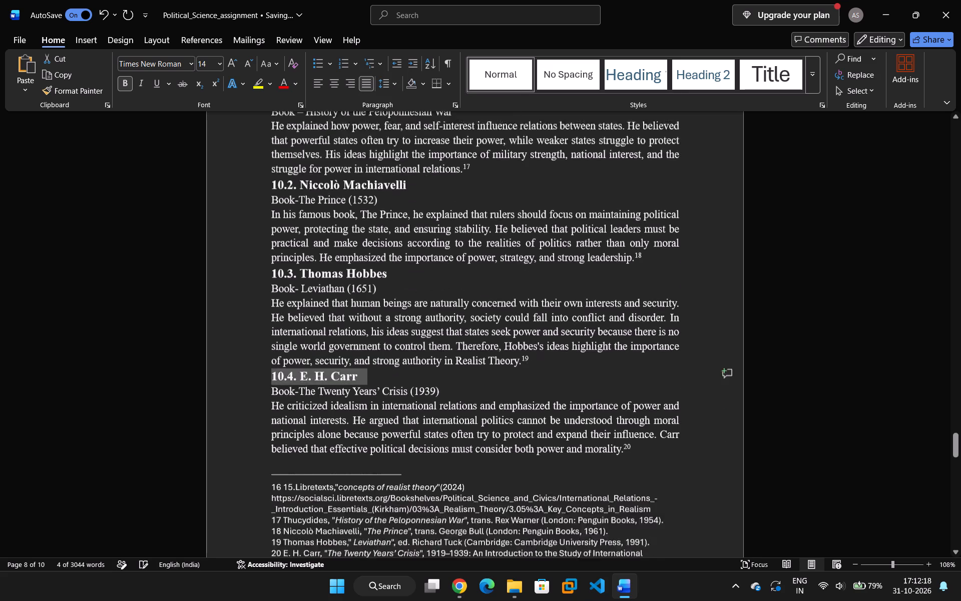
{"action": "scroll", "coordinate": [432, 286], "scroll_direction": "down", "scroll_amount": 1}
{"action": "scroll", "coordinate": [474, 312], "scroll_direction": "down", "scroll_amount": 12}
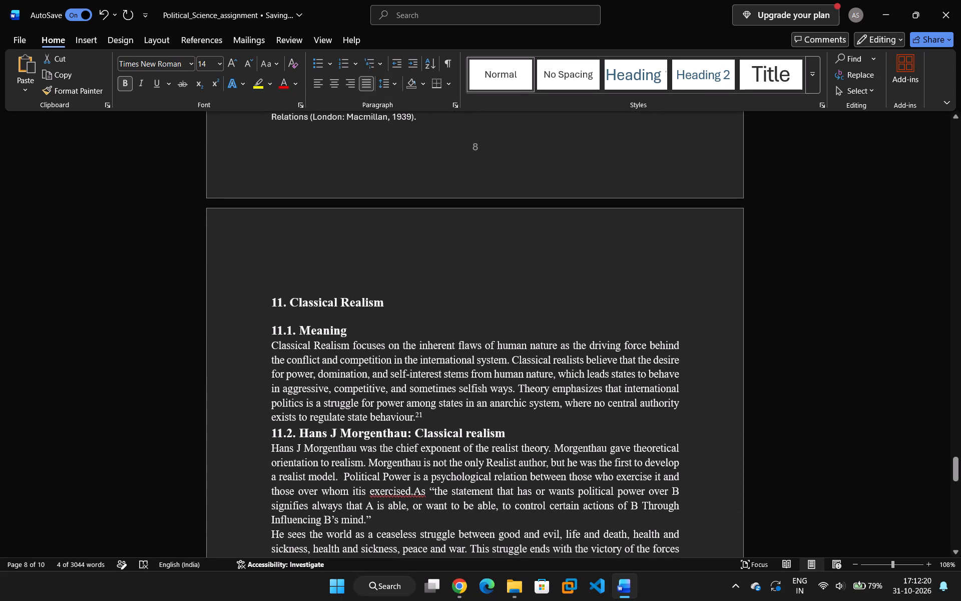
{"action": "left_click", "coordinate": [275, 277]}
{"action": "left_click", "coordinate": [275, 294]}
{"action": "left_click", "coordinate": [270, 303]}
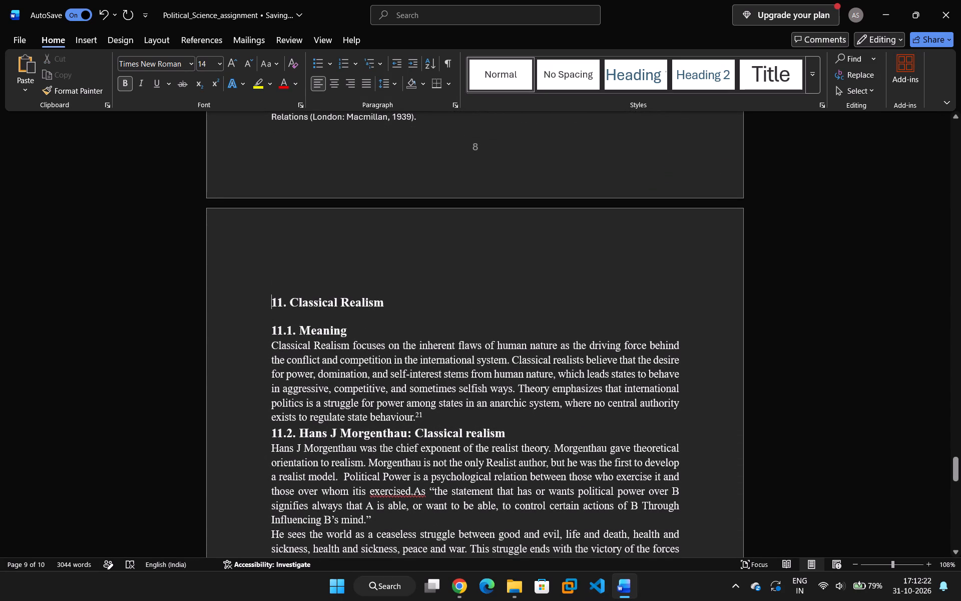
{"action": "key", "text": "BackSpace"}
{"action": "key", "text": "BackSpace"}
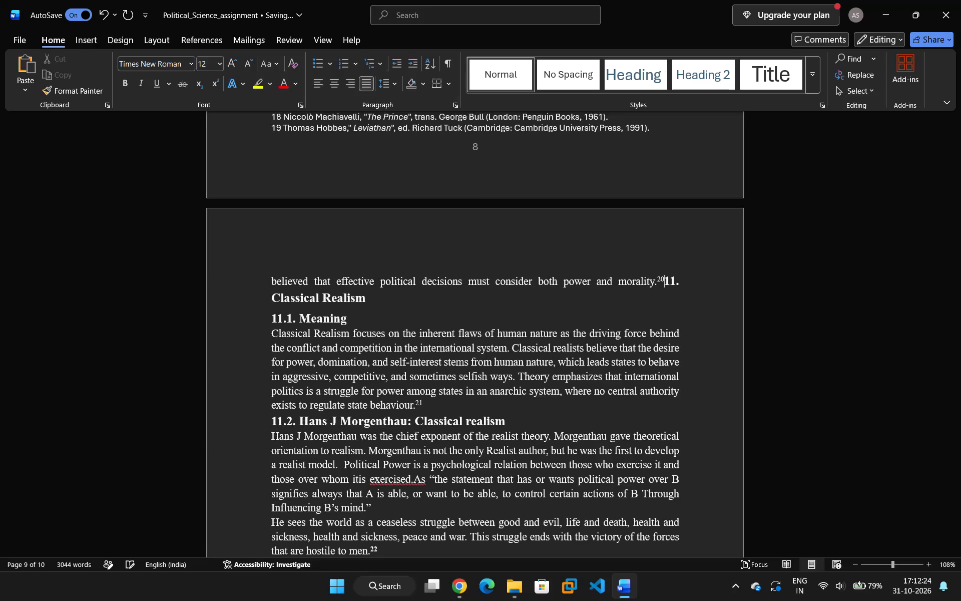
{"action": "key", "text": "ctrl+z"}
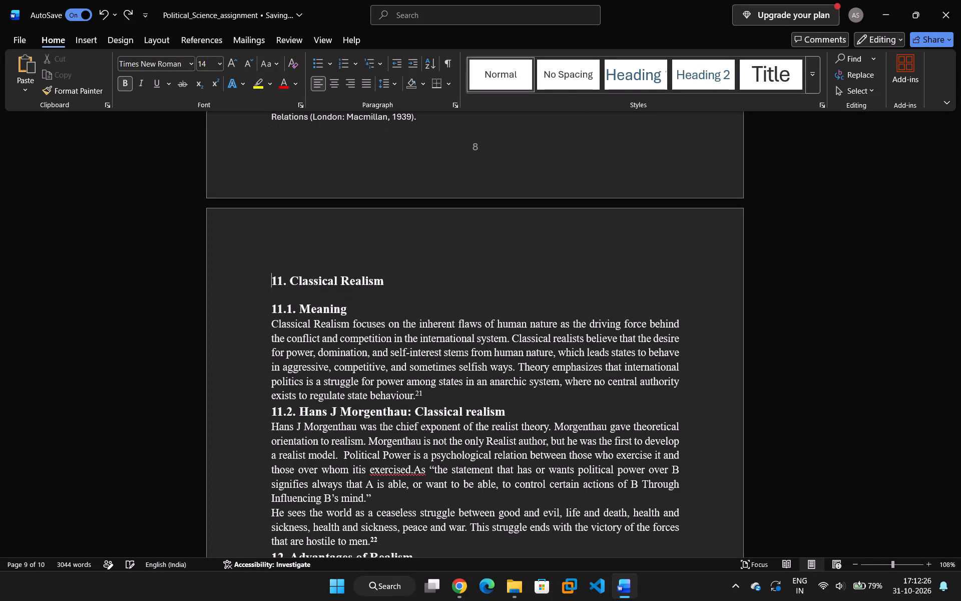
Examine the heading spacing in sections 10 to 12 and the page break between pages 7 and 8.
{"action": "scroll", "coordinate": [775, 408], "scroll_direction": "down", "scroll_amount": 3}
{"action": "scroll", "coordinate": [670, 413], "scroll_direction": "down", "scroll_amount": 4}
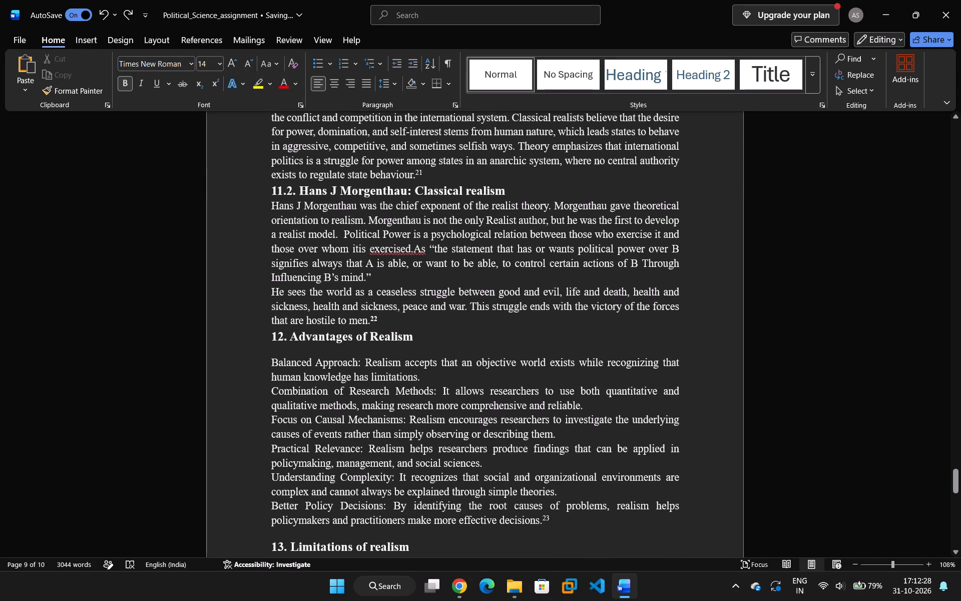
{"action": "scroll", "coordinate": [668, 408], "scroll_direction": "up", "scroll_amount": 20}
{"action": "scroll", "coordinate": [668, 413], "scroll_direction": "up", "scroll_amount": 5}
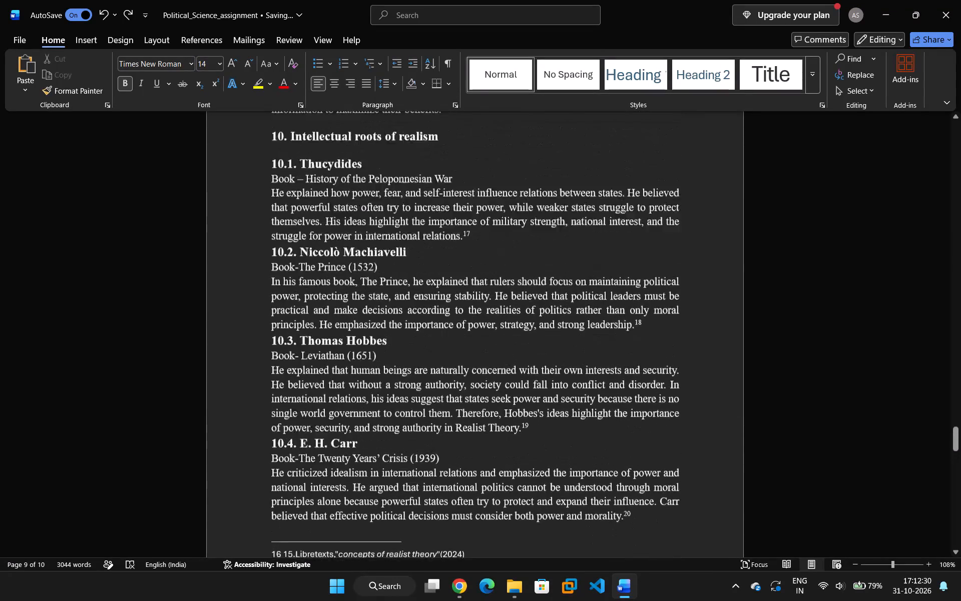
{"action": "scroll", "coordinate": [668, 394], "scroll_direction": "down", "scroll_amount": 1}
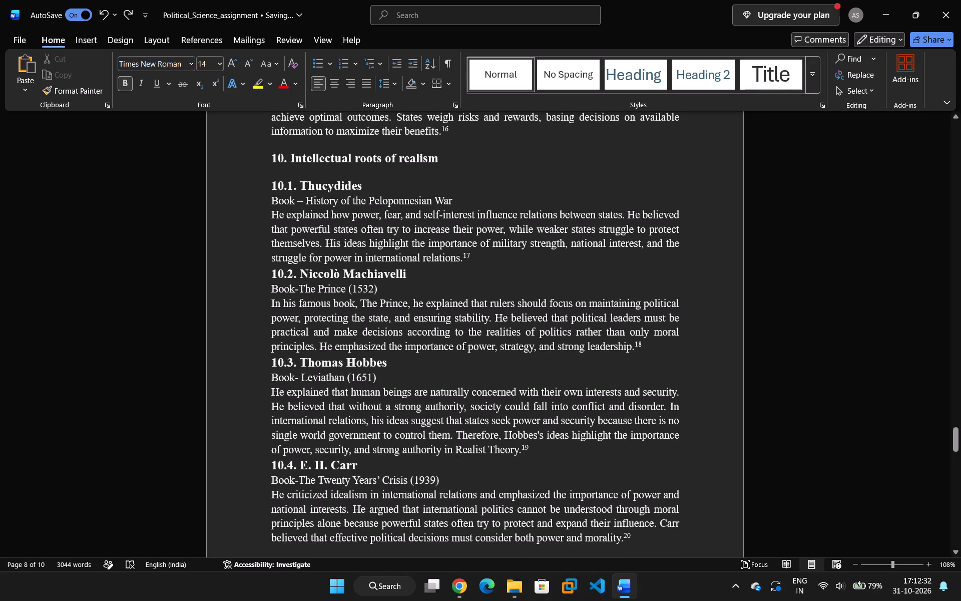
{"action": "scroll", "coordinate": [667, 387], "scroll_direction": "down", "scroll_amount": 2}
{"action": "scroll", "coordinate": [662, 385], "scroll_direction": "up", "scroll_amount": 8}
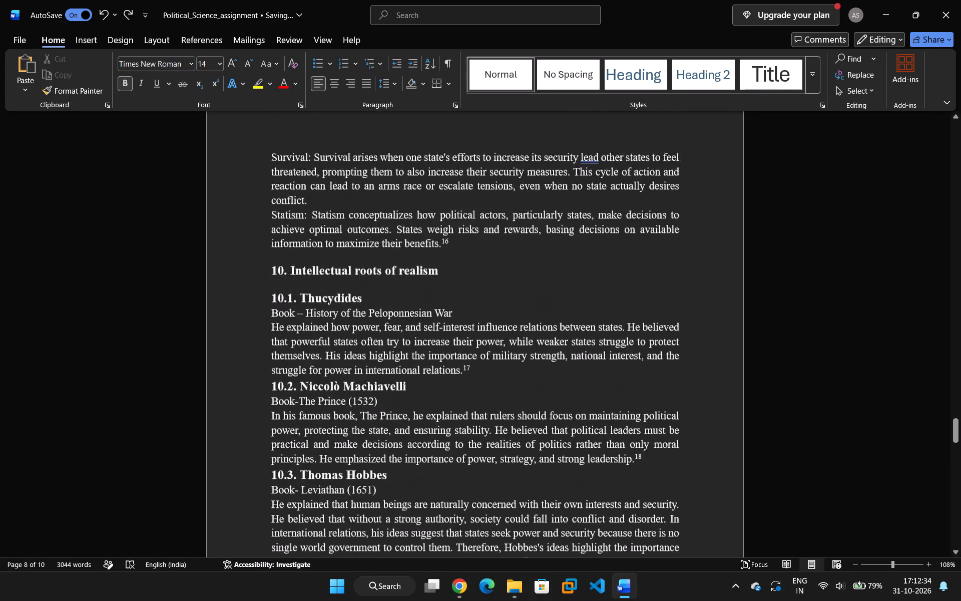
{"action": "scroll", "coordinate": [663, 382], "scroll_direction": "up", "scroll_amount": 8}
Check the text flow and footnotes from page 8 through sections 13 and 14 on page 10.
{"action": "scroll", "coordinate": [660, 392], "scroll_direction": "down", "scroll_amount": 8}
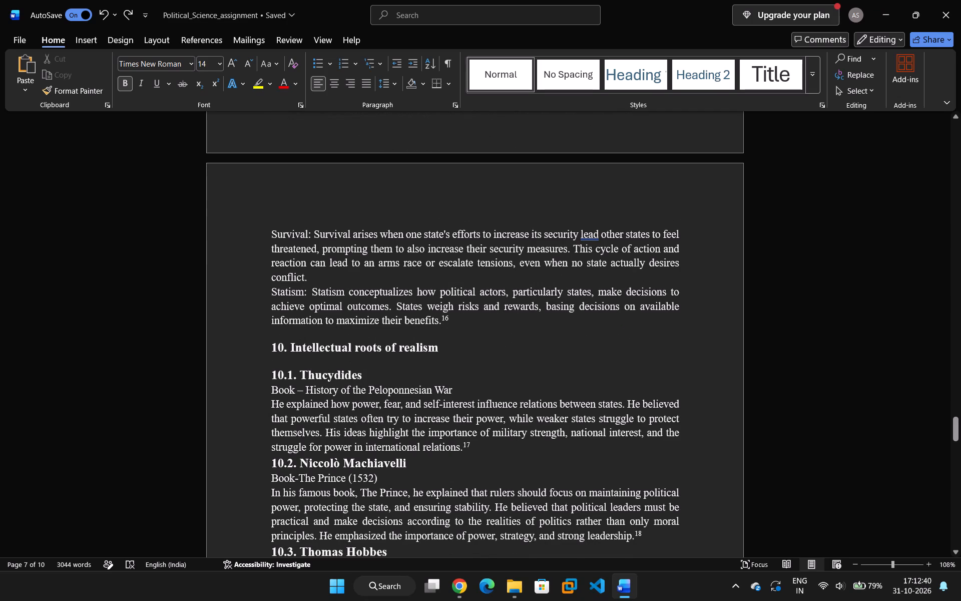
{"action": "scroll", "coordinate": [648, 378], "scroll_direction": "down", "scroll_amount": 13}
{"action": "scroll", "coordinate": [568, 462], "scroll_direction": "down", "scroll_amount": 2}
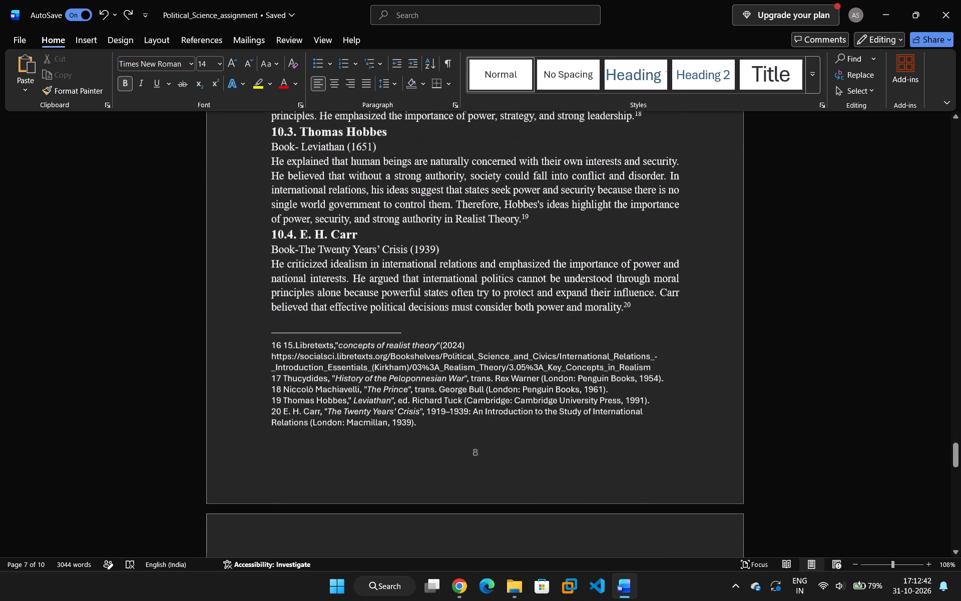
{"action": "scroll", "coordinate": [567, 463], "scroll_direction": "down", "scroll_amount": 17}
{"action": "scroll", "coordinate": [571, 468], "scroll_direction": "down", "scroll_amount": 14}
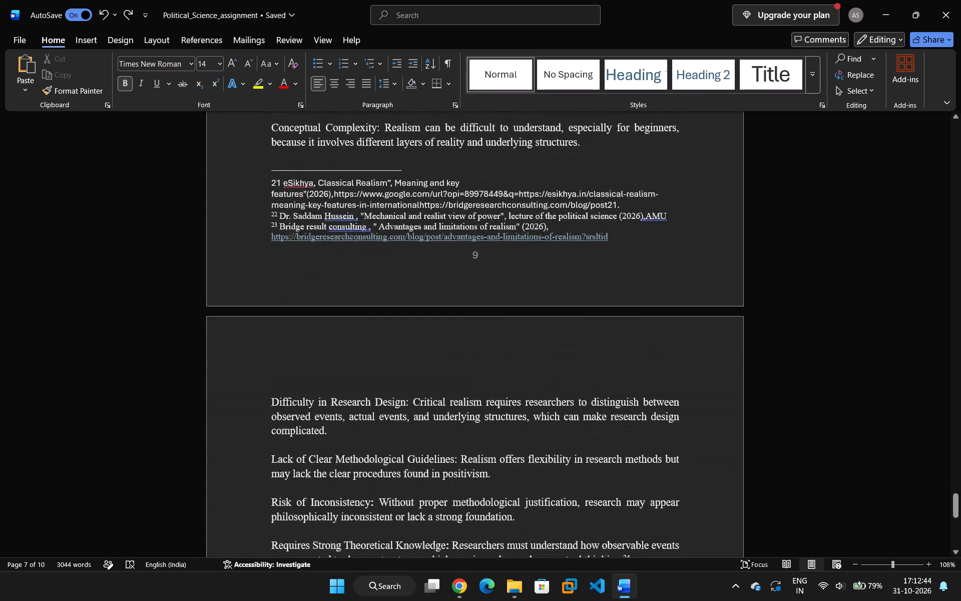
{"action": "scroll", "coordinate": [571, 468], "scroll_direction": "down", "scroll_amount": 9}
{"action": "scroll", "coordinate": [572, 469], "scroll_direction": "up", "scroll_amount": 8}
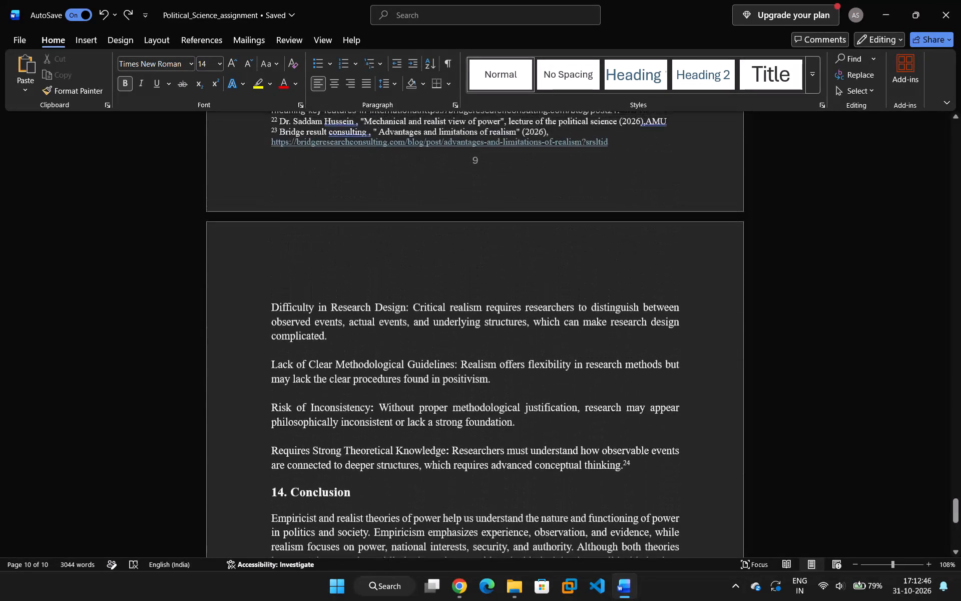
{"action": "scroll", "coordinate": [572, 472], "scroll_direction": "up", "scroll_amount": 13}
{"action": "scroll", "coordinate": [572, 472], "scroll_direction": "down", "scroll_amount": 3}
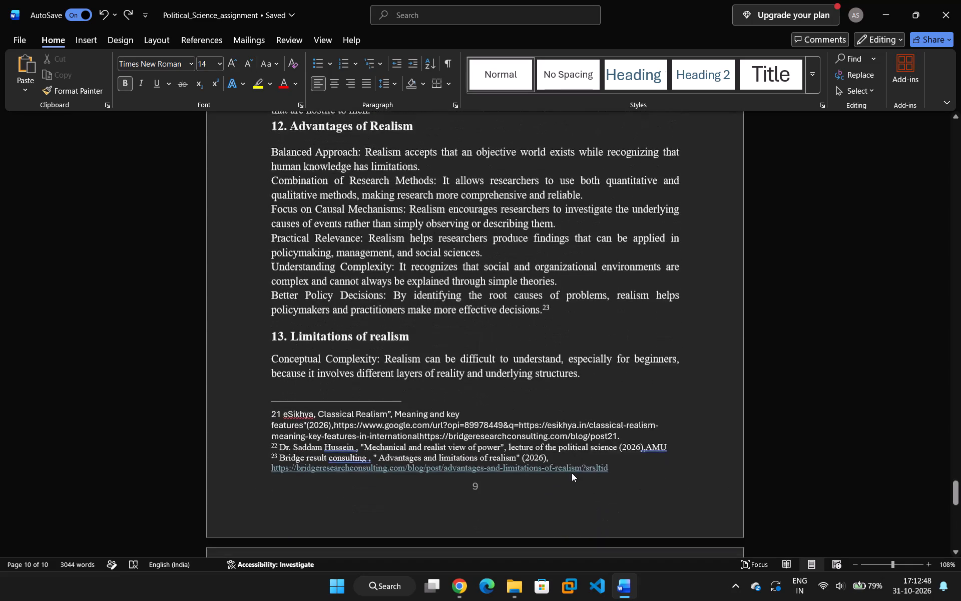
{"action": "scroll", "coordinate": [572, 473], "scroll_direction": "down", "scroll_amount": 5}
{"action": "scroll", "coordinate": [572, 473], "scroll_direction": "up", "scroll_amount": 20}
{"action": "scroll", "coordinate": [572, 473], "scroll_direction": "up", "scroll_amount": 18}
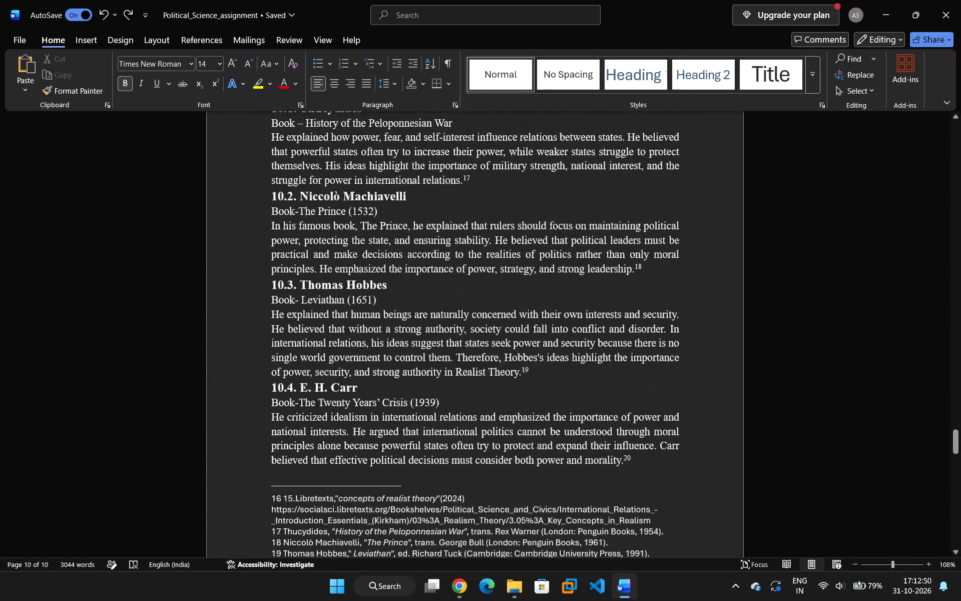
Review the earlier pages back to section 1 on page 3 and the contents list on page 2.
{"action": "scroll", "coordinate": [559, 427], "scroll_direction": "up", "scroll_amount": 20}
{"action": "scroll", "coordinate": [559, 427], "scroll_direction": "up", "scroll_amount": 20}
{"action": "scroll", "coordinate": [559, 427], "scroll_direction": "up", "scroll_amount": 7}
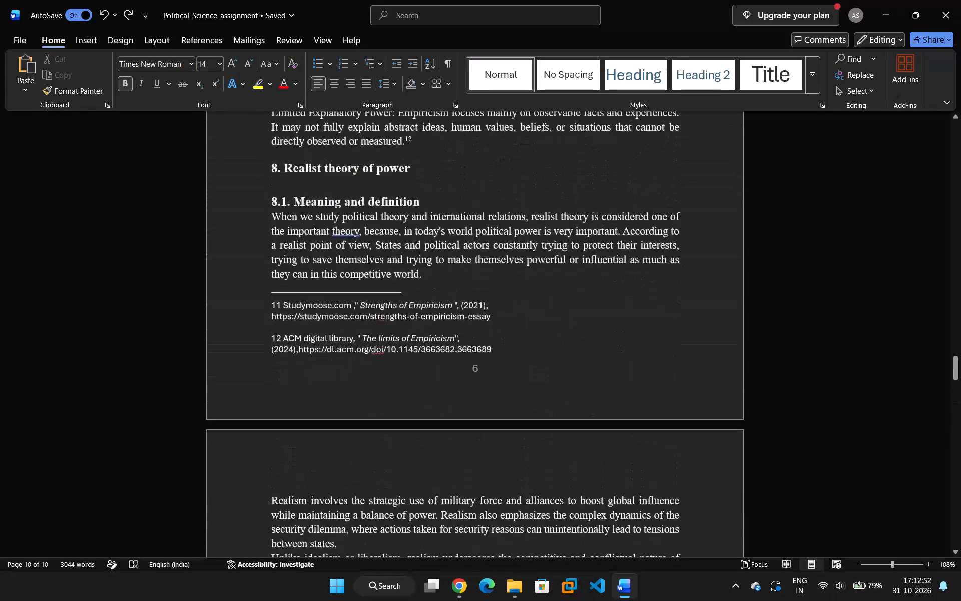
{"action": "scroll", "coordinate": [549, 411], "scroll_direction": "up", "scroll_amount": 20}
{"action": "scroll", "coordinate": [549, 411], "scroll_direction": "up", "scroll_amount": 20}
{"action": "scroll", "coordinate": [549, 411], "scroll_direction": "up", "scroll_amount": 5}
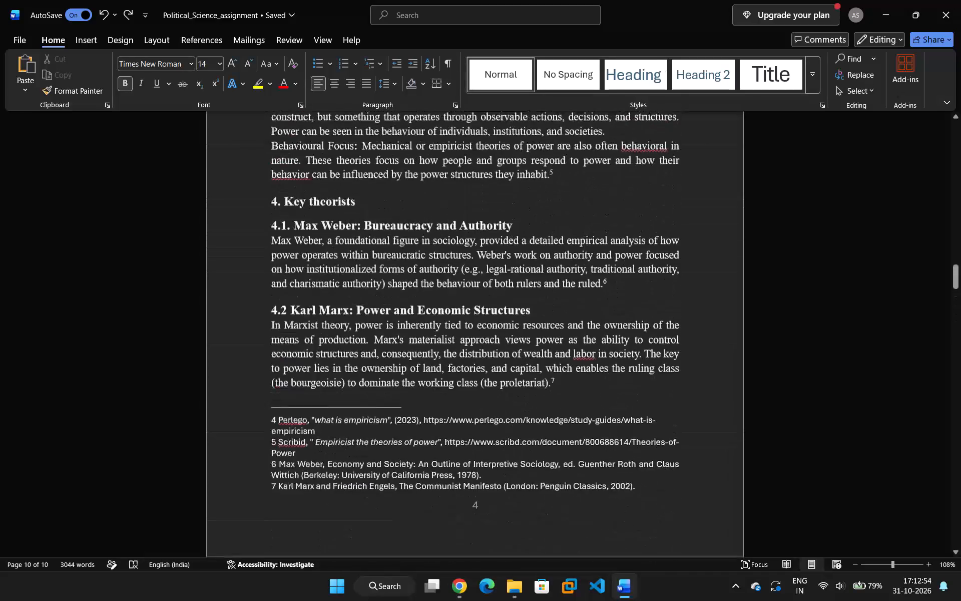
{"action": "scroll", "coordinate": [530, 363], "scroll_direction": "up", "scroll_amount": 20}
{"action": "scroll", "coordinate": [530, 363], "scroll_direction": "up", "scroll_amount": 20}
{"action": "scroll", "coordinate": [530, 363], "scroll_direction": "up", "scroll_amount": 6}
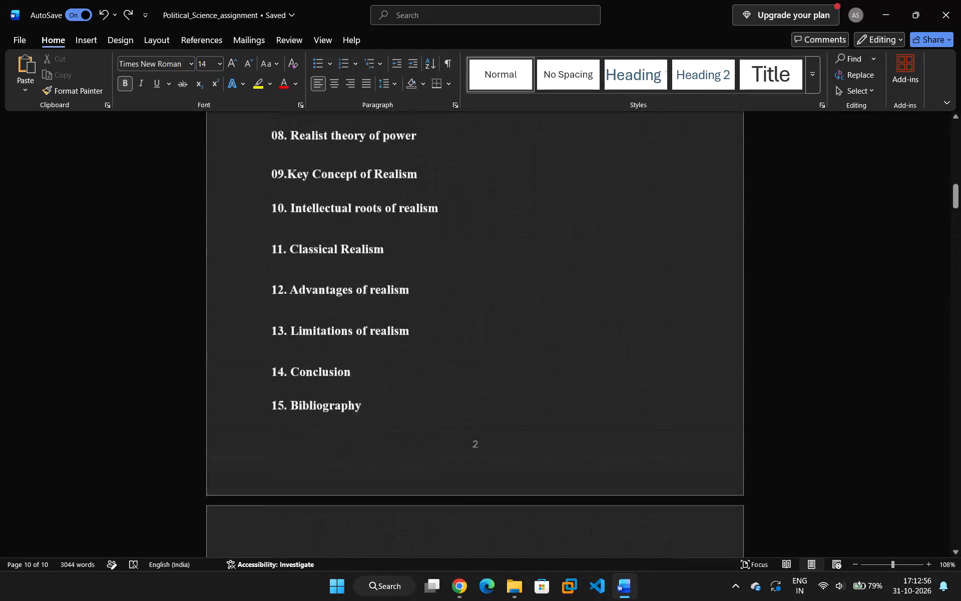
{"action": "scroll", "coordinate": [515, 317], "scroll_direction": "down", "scroll_amount": 12}
{"action": "scroll", "coordinate": [558, 343], "scroll_direction": "down", "scroll_amount": 3}
{"action": "scroll", "coordinate": [558, 344], "scroll_direction": "up", "scroll_amount": 3}
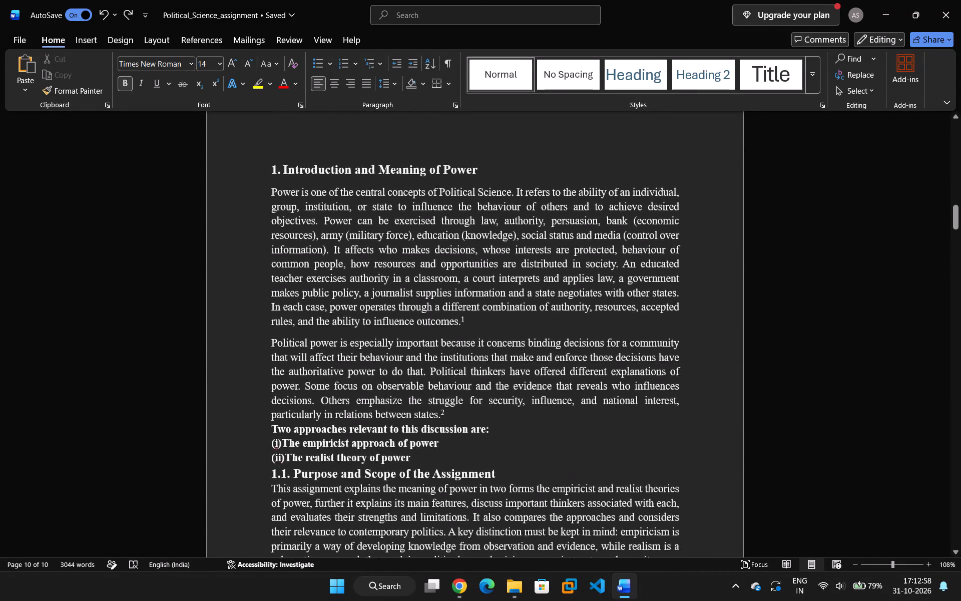
{"action": "scroll", "coordinate": [558, 344], "scroll_direction": "up", "scroll_amount": 20}
{"action": "scroll", "coordinate": [558, 344], "scroll_direction": "up", "scroll_amount": 6}
{"action": "scroll", "coordinate": [546, 330], "scroll_direction": "down", "scroll_amount": 12}
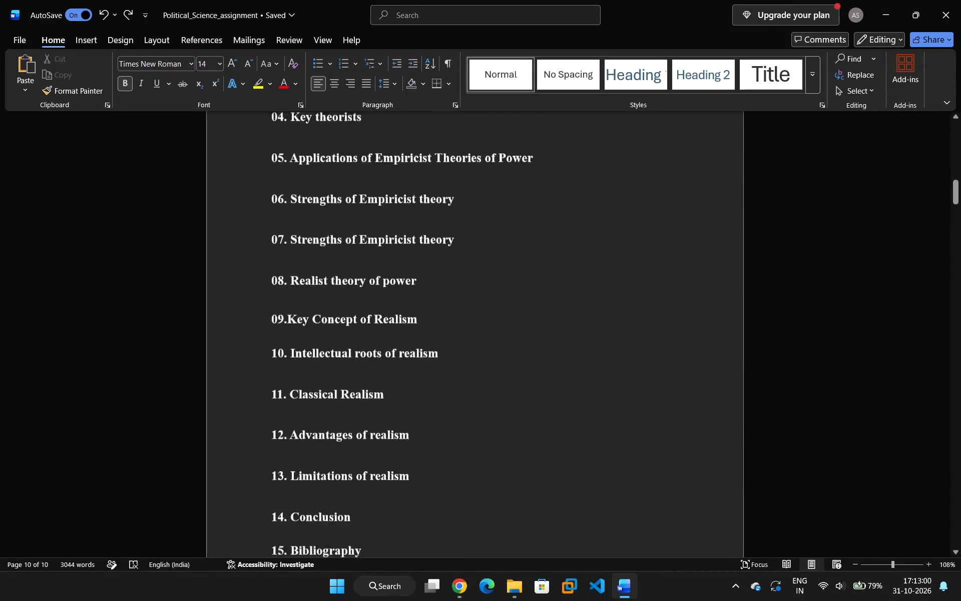
Review the contents list on page 2 and the text and footnotes of sections 1 and 2 on page 3.
{"action": "scroll", "coordinate": [547, 336], "scroll_direction": "down", "scroll_amount": 20}
{"action": "scroll", "coordinate": [547, 336], "scroll_direction": "down", "scroll_amount": 15}
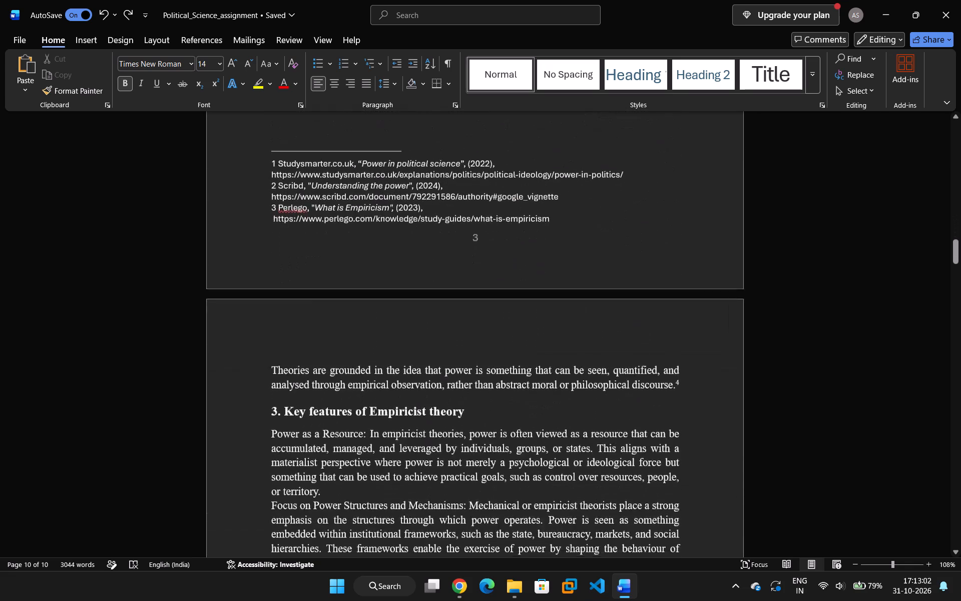
{"action": "scroll", "coordinate": [553, 342], "scroll_direction": "down", "scroll_amount": 4}
{"action": "scroll", "coordinate": [554, 343], "scroll_direction": "up", "scroll_amount": 15}
{"action": "scroll", "coordinate": [556, 343], "scroll_direction": "up", "scroll_amount": 9}
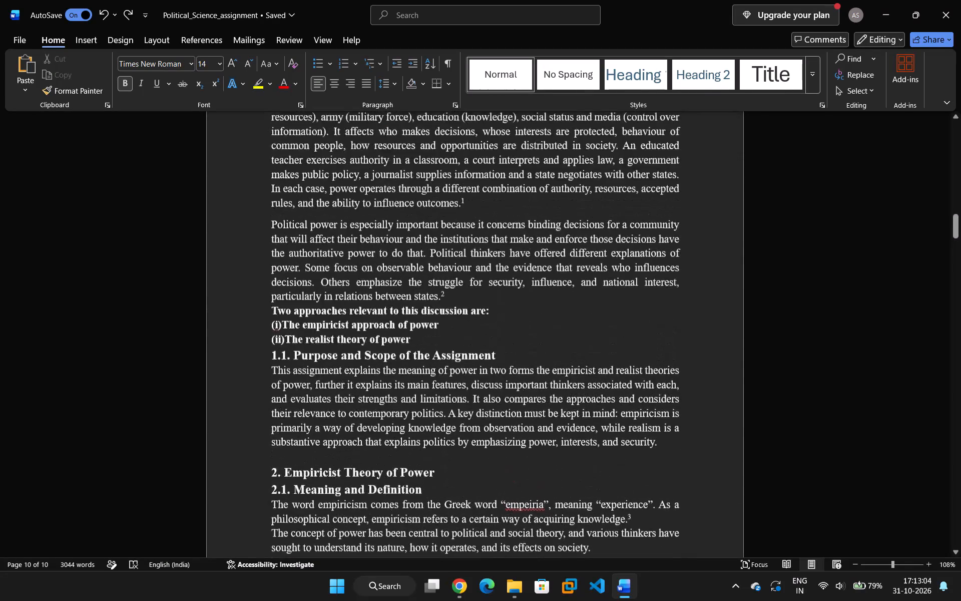
{"action": "scroll", "coordinate": [556, 343], "scroll_direction": "up", "scroll_amount": 18}
{"action": "scroll", "coordinate": [555, 337], "scroll_direction": "up", "scroll_amount": 9}
{"action": "scroll", "coordinate": [555, 337], "scroll_direction": "down", "scroll_amount": 5}
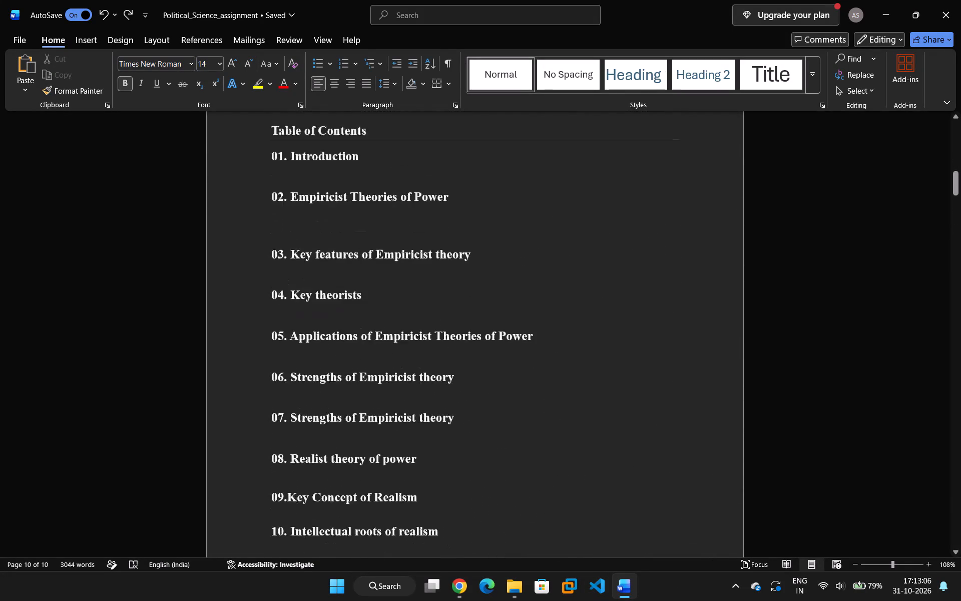
{"action": "scroll", "coordinate": [560, 342], "scroll_direction": "down", "scroll_amount": 20}
{"action": "scroll", "coordinate": [560, 342], "scroll_direction": "down", "scroll_amount": 17}
{"action": "scroll", "coordinate": [597, 385], "scroll_direction": "up", "scroll_amount": 1}
{"action": "scroll", "coordinate": [597, 385], "scroll_direction": "down", "scroll_amount": 6}
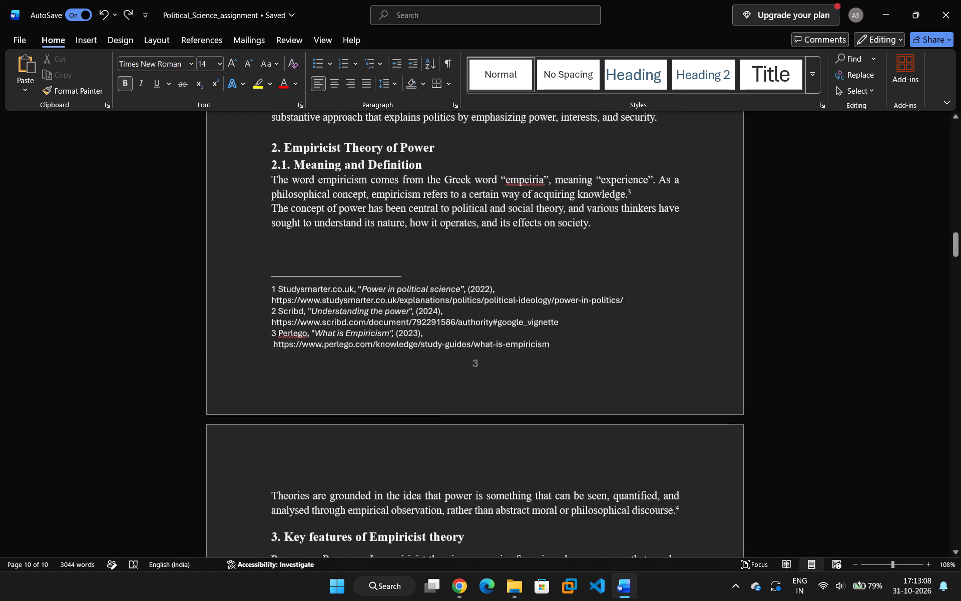
Check the heading spacing and text flow of sections 3 to 6 on pages 4 and 5.
{"action": "scroll", "coordinate": [597, 377], "scroll_direction": "down", "scroll_amount": 8}
{"action": "scroll", "coordinate": [596, 363], "scroll_direction": "up", "scroll_amount": 1}
{"action": "scroll", "coordinate": [595, 364], "scroll_direction": "down", "scroll_amount": 2}
{"action": "scroll", "coordinate": [586, 324], "scroll_direction": "down", "scroll_amount": 9}
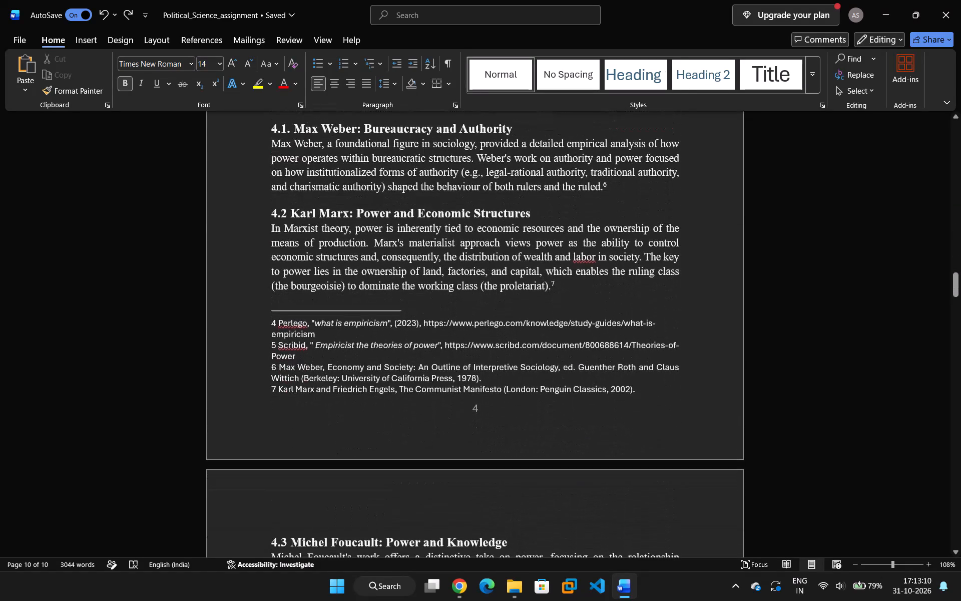
{"action": "scroll", "coordinate": [573, 297], "scroll_direction": "down", "scroll_amount": 9}
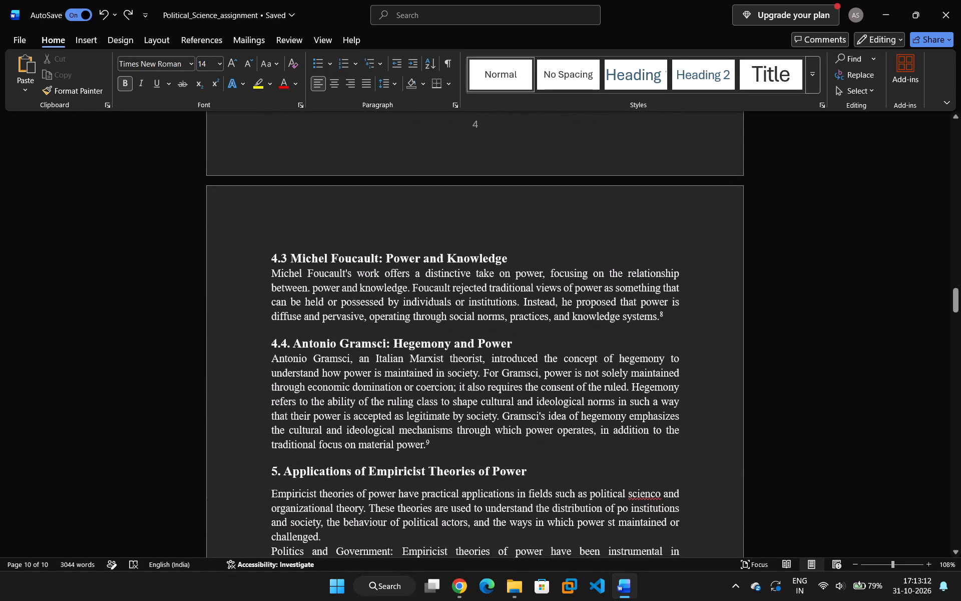
{"action": "scroll", "coordinate": [572, 302], "scroll_direction": "down", "scroll_amount": 8}
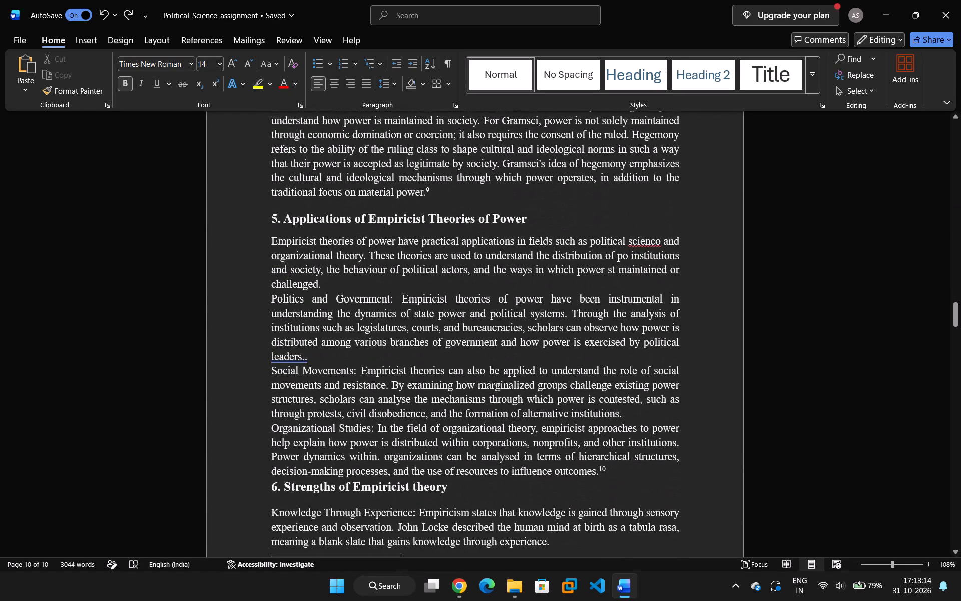
Zoom out to 48% and compare the page layout and heading spacing from the cover page onward with several pages side by side.
{"action": "scroll", "coordinate": [622, 273], "scroll_direction": "up", "scroll_amount": 4, "text": "ctrl"}
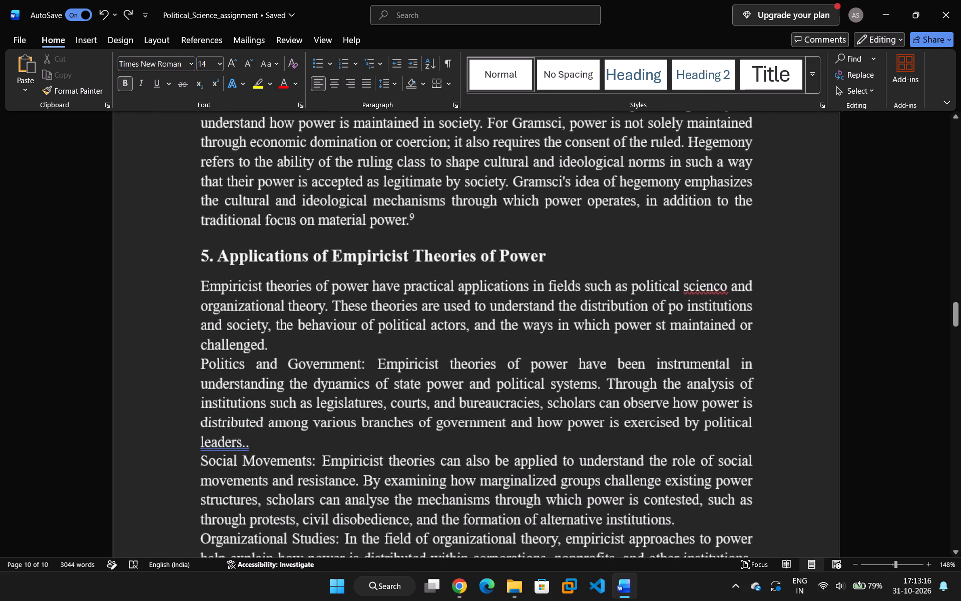
{"action": "scroll", "coordinate": [622, 273], "scroll_direction": "down", "scroll_amount": 10, "text": "ctrl"}
{"action": "scroll", "coordinate": [594, 268], "scroll_direction": "up", "scroll_amount": 7}
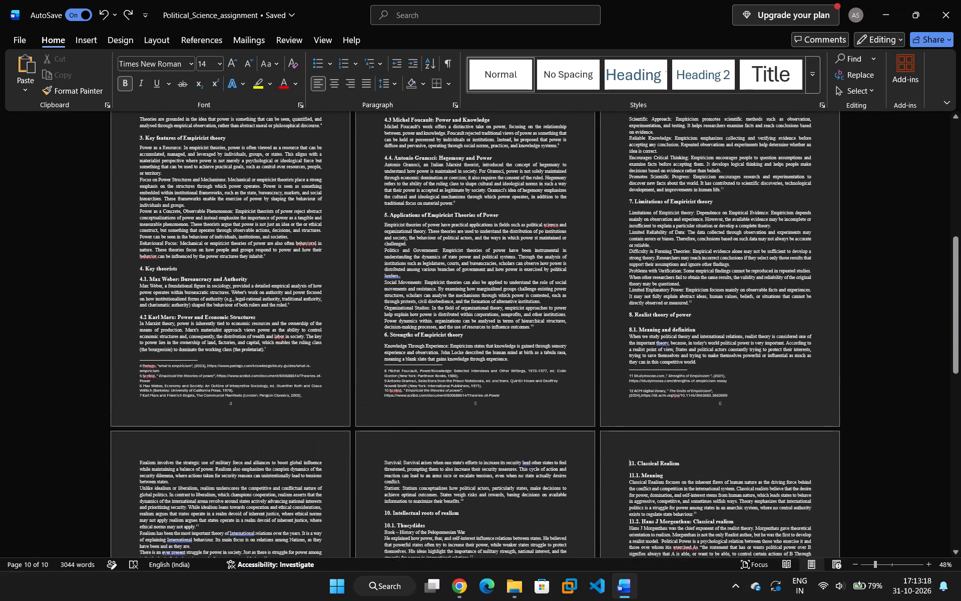
{"action": "scroll", "coordinate": [600, 266], "scroll_direction": "up", "scroll_amount": 3}
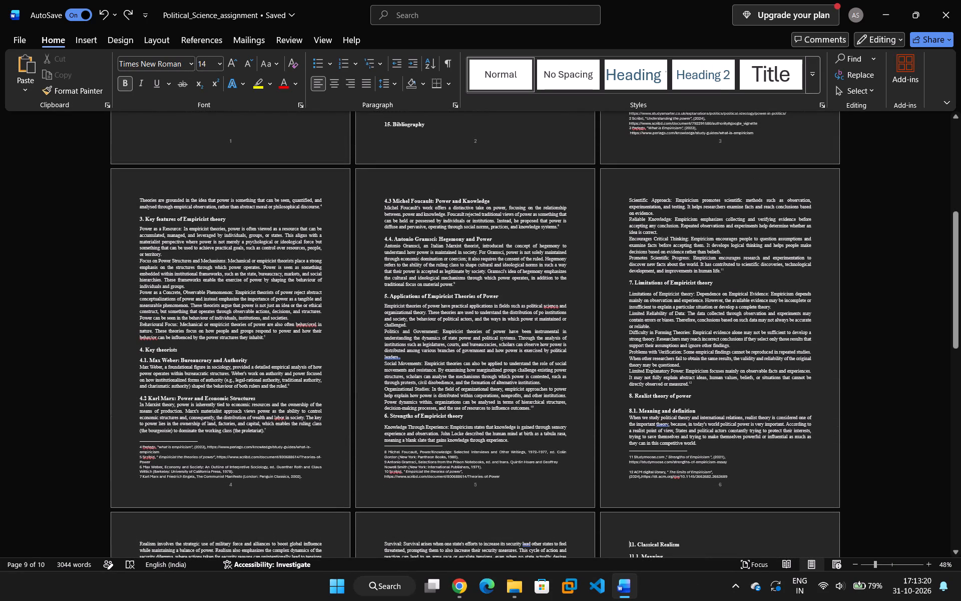
{"action": "scroll", "coordinate": [402, 278], "scroll_direction": "up", "scroll_amount": 14}
{"action": "scroll", "coordinate": [409, 268], "scroll_direction": "up", "scroll_amount": 8}
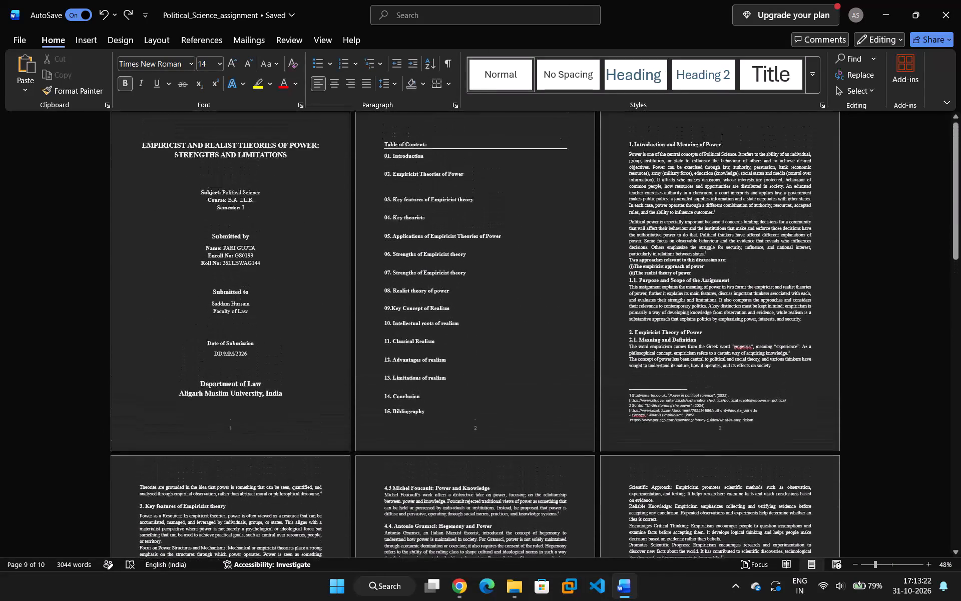
{"action": "scroll", "coordinate": [409, 268], "scroll_direction": "down", "scroll_amount": 6}
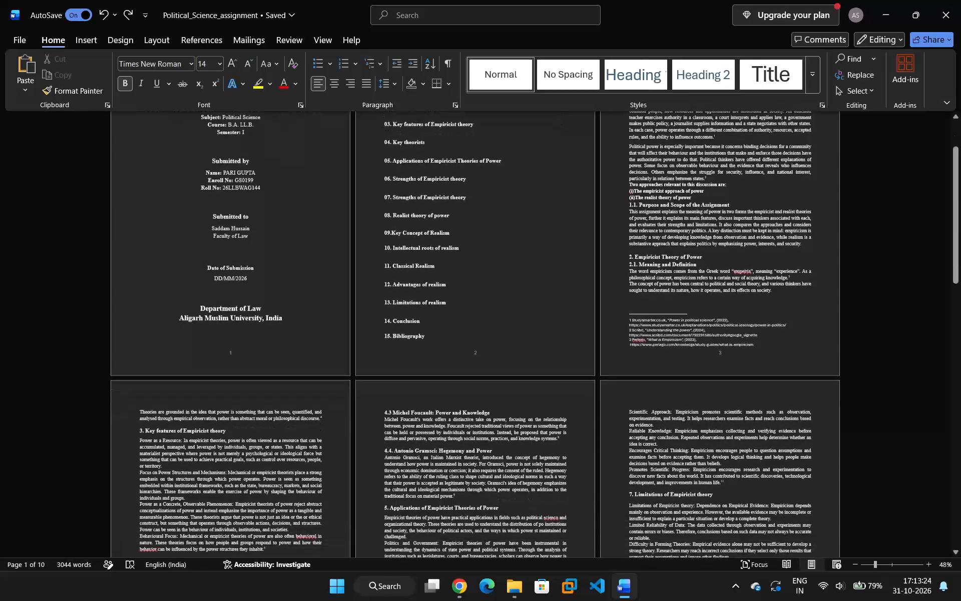
{"action": "scroll", "coordinate": [402, 278], "scroll_direction": "down", "scroll_amount": 1}
{"action": "scroll", "coordinate": [402, 284], "scroll_direction": "up", "scroll_amount": 4}
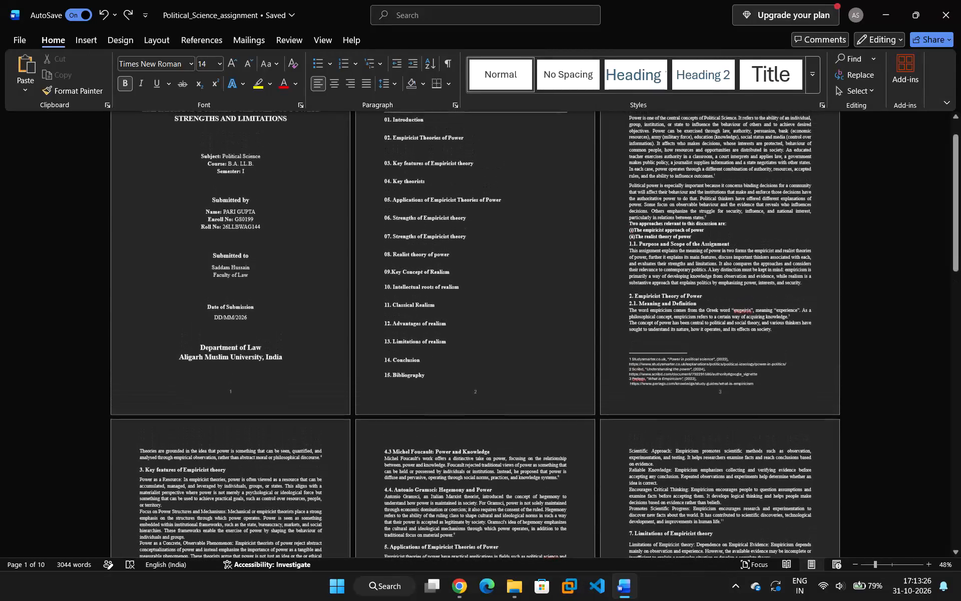
Insert a blank line above "1.1. Purpose and Scope of the Assignment" and another above "2.1. Meaning and Definition" on page 3.
{"action": "left_click", "coordinate": [630, 246]}
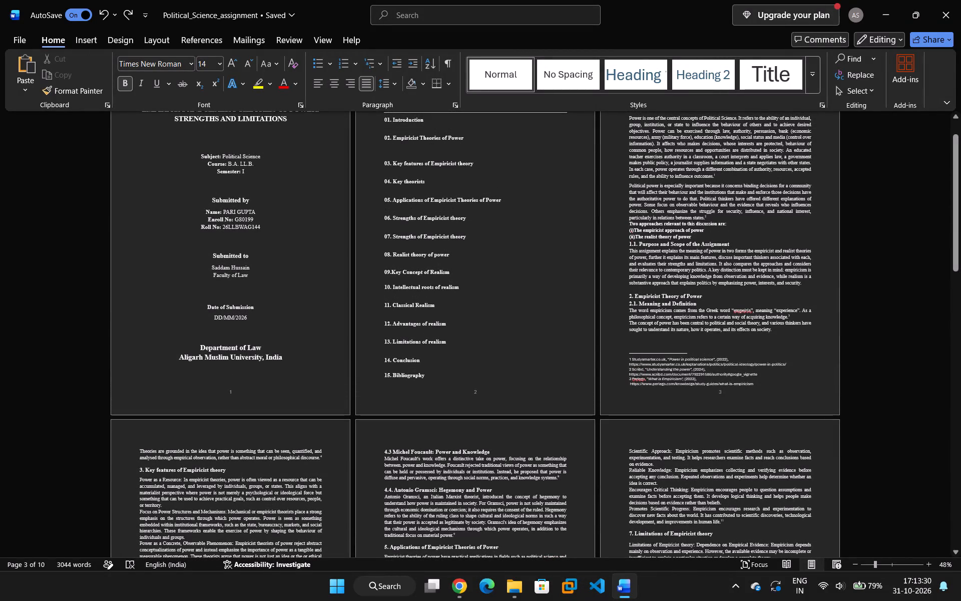
{"action": "key", "text": "Return"}
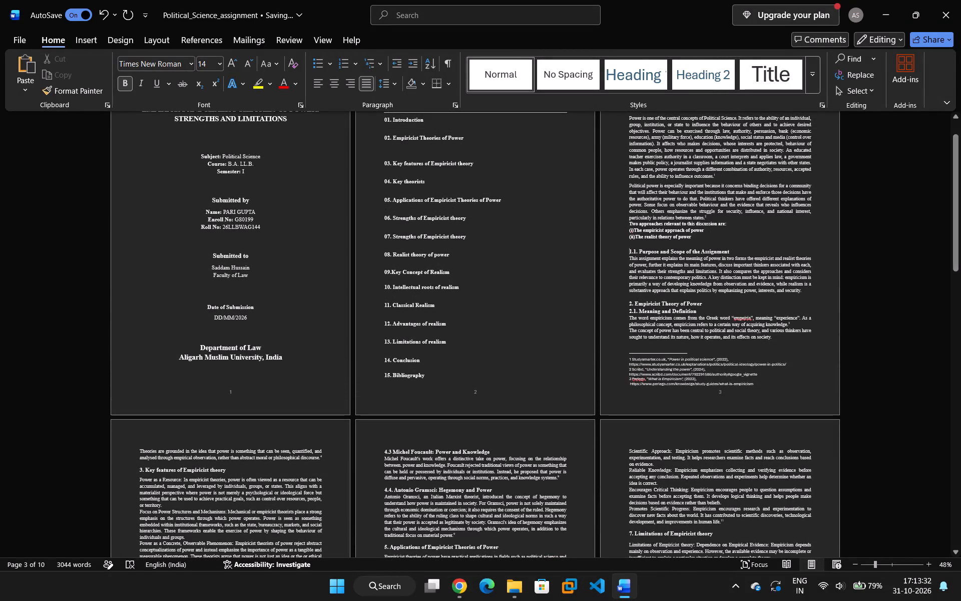
{"action": "left_click", "coordinate": [631, 312]}
{"action": "key", "text": "Left"}
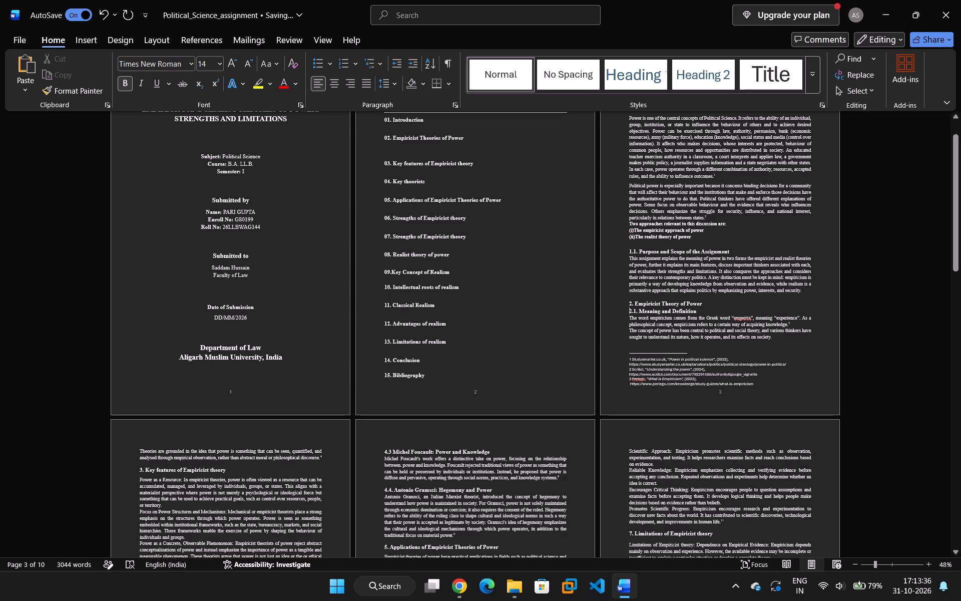
{"action": "key", "text": "Return"}
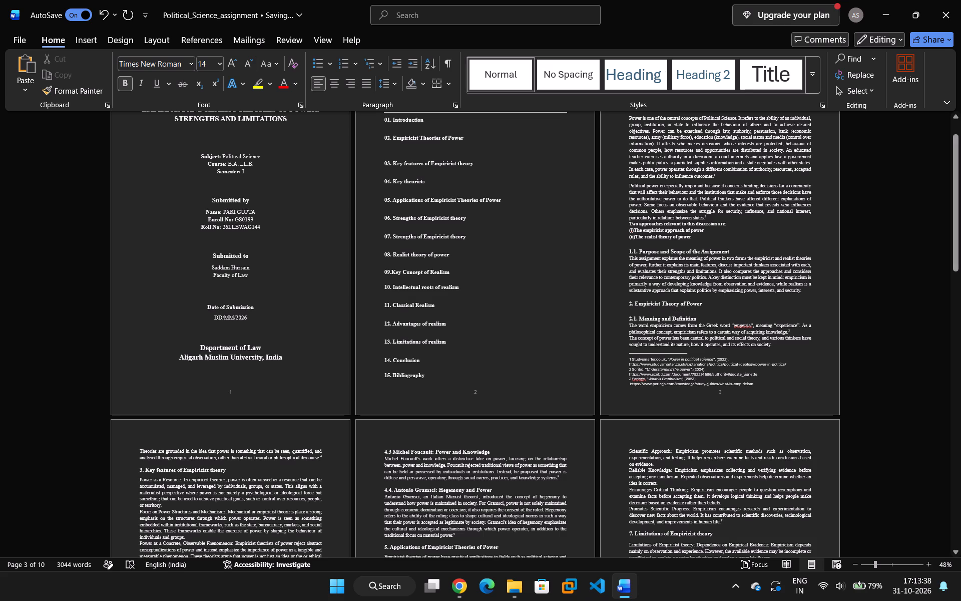
Examine the spacing and footnotes on page 3 and how its text runs on to page 4.
{"action": "scroll", "coordinate": [767, 318], "scroll_direction": "up", "scroll_amount": 4}
{"action": "scroll", "coordinate": [767, 318], "scroll_direction": "down", "scroll_amount": 3}
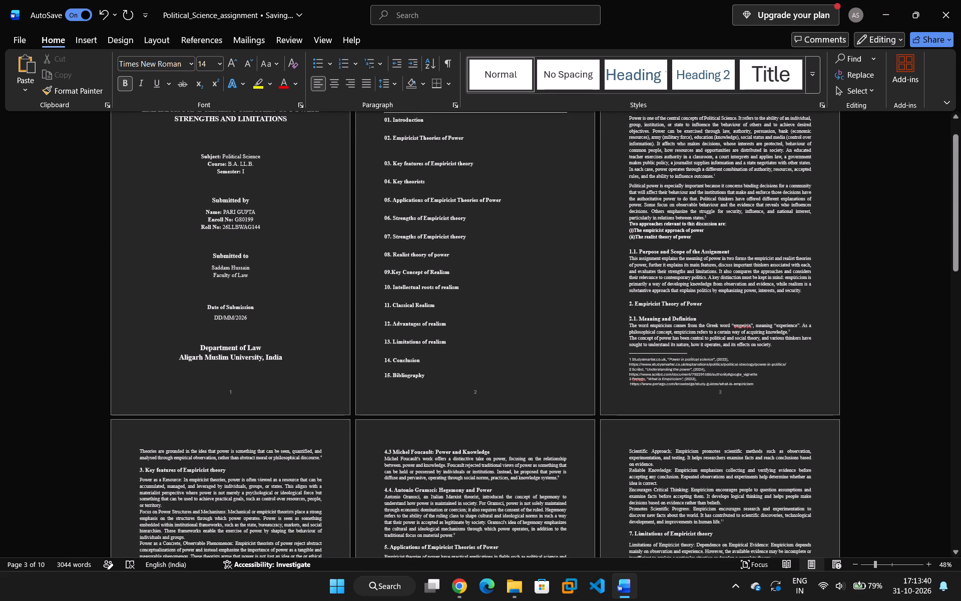
{"action": "scroll", "coordinate": [766, 315], "scroll_direction": "down", "scroll_amount": 2}
{"action": "scroll", "coordinate": [767, 309], "scroll_direction": "up", "scroll_amount": 1}
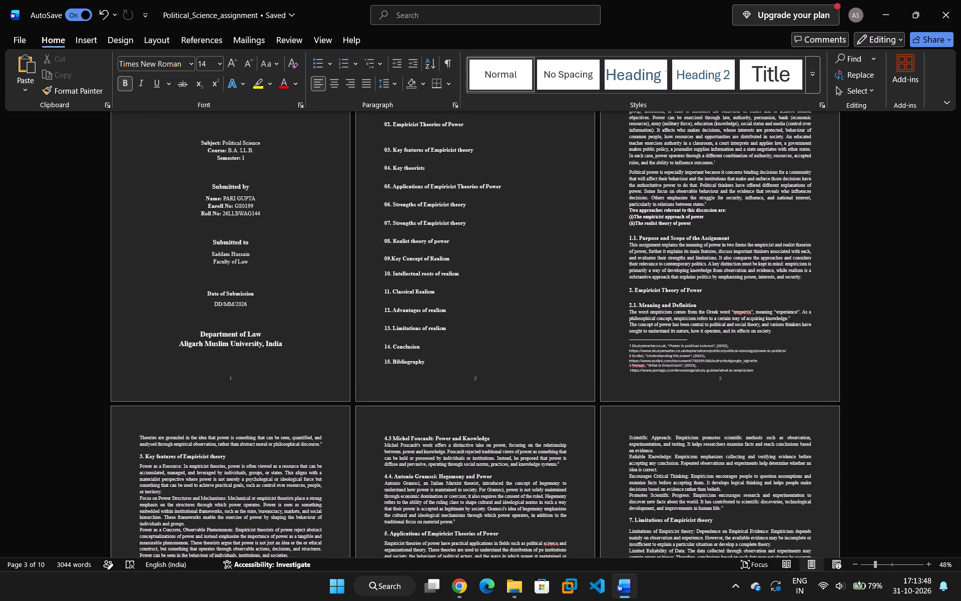
{"action": "scroll", "coordinate": [772, 332], "scroll_direction": "down", "scroll_amount": 3}
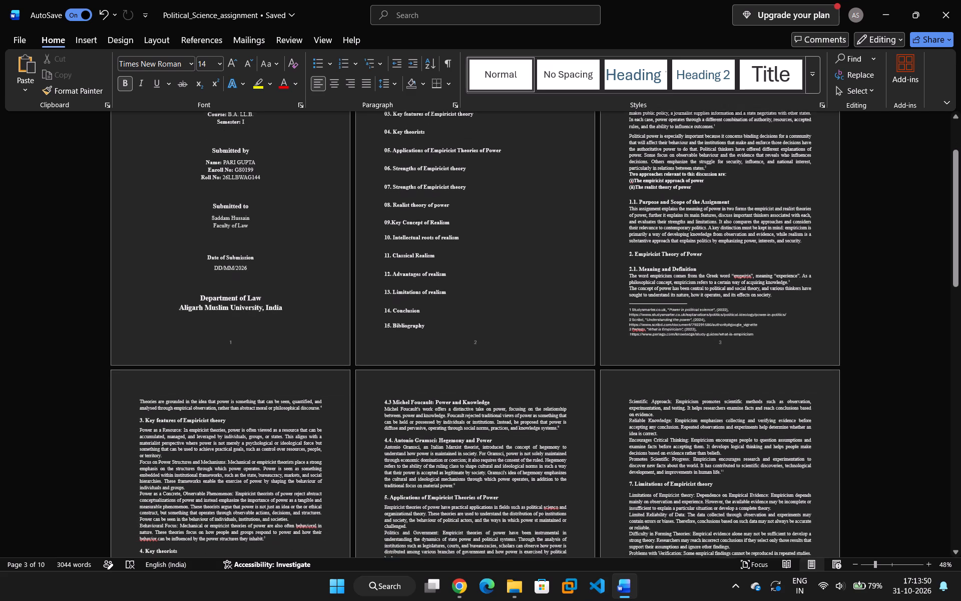
{"action": "scroll", "coordinate": [772, 332], "scroll_direction": "down", "scroll_amount": 3}
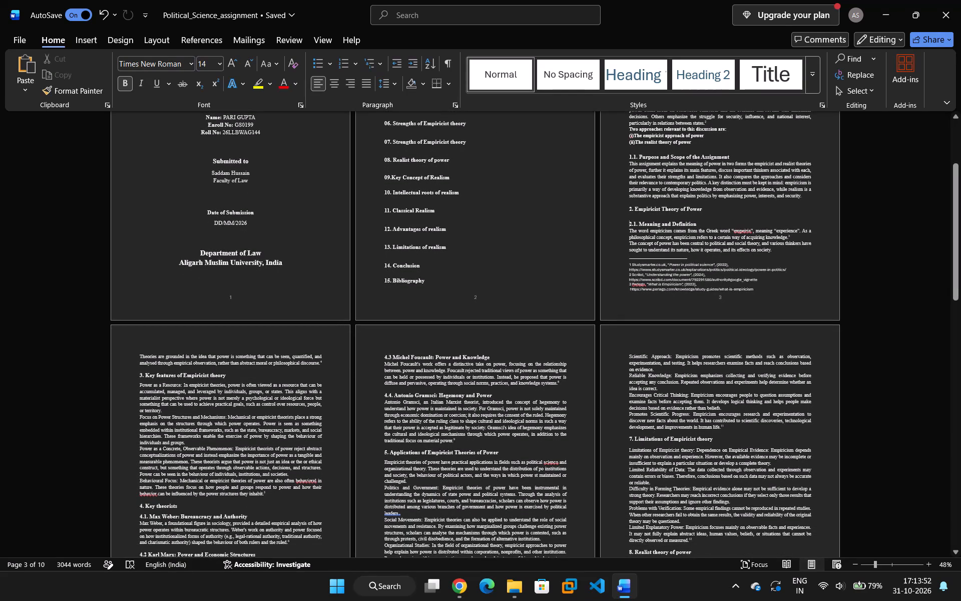
{"action": "scroll", "coordinate": [772, 332], "scroll_direction": "up", "scroll_amount": 2}
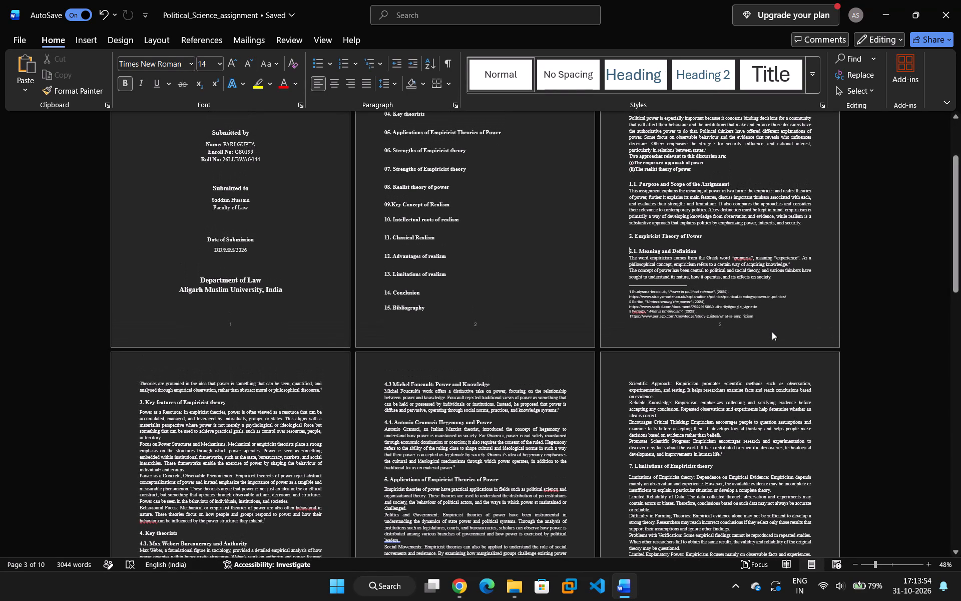
{"action": "scroll", "coordinate": [772, 332], "scroll_direction": "down", "scroll_amount": 1}
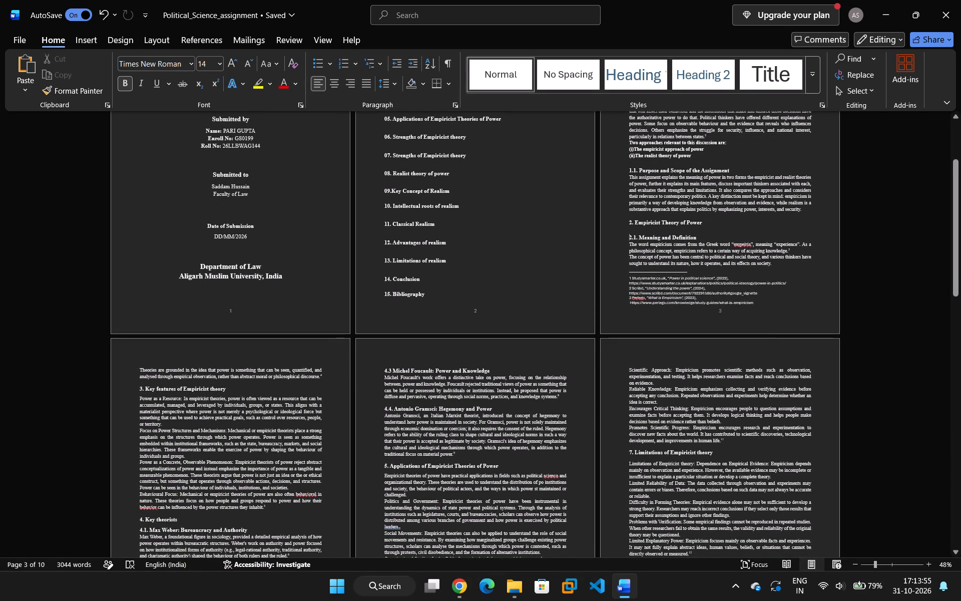
{"action": "scroll", "coordinate": [770, 339], "scroll_direction": "up", "scroll_amount": 1}
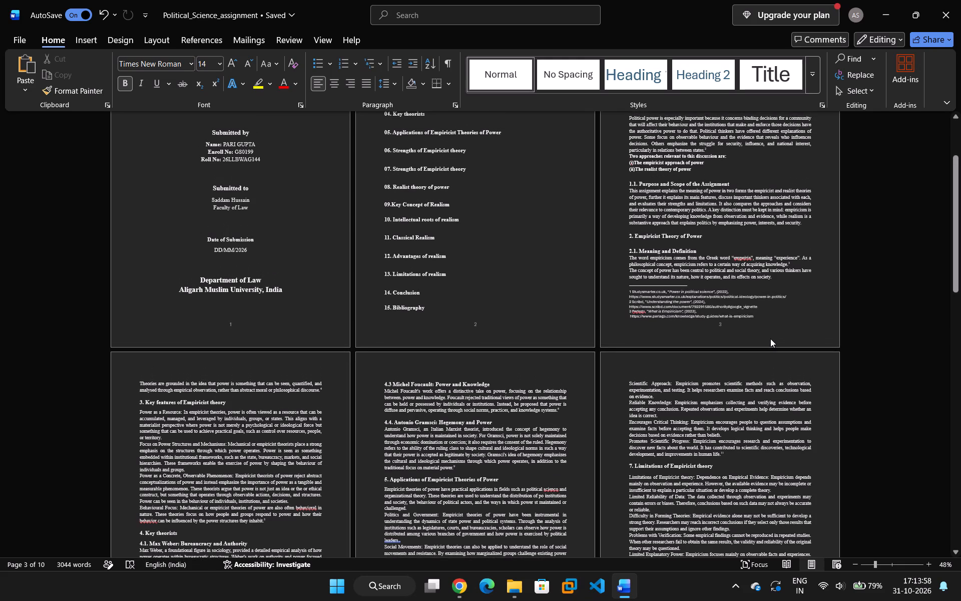
{"action": "scroll", "coordinate": [770, 339], "scroll_direction": "down", "scroll_amount": 1}
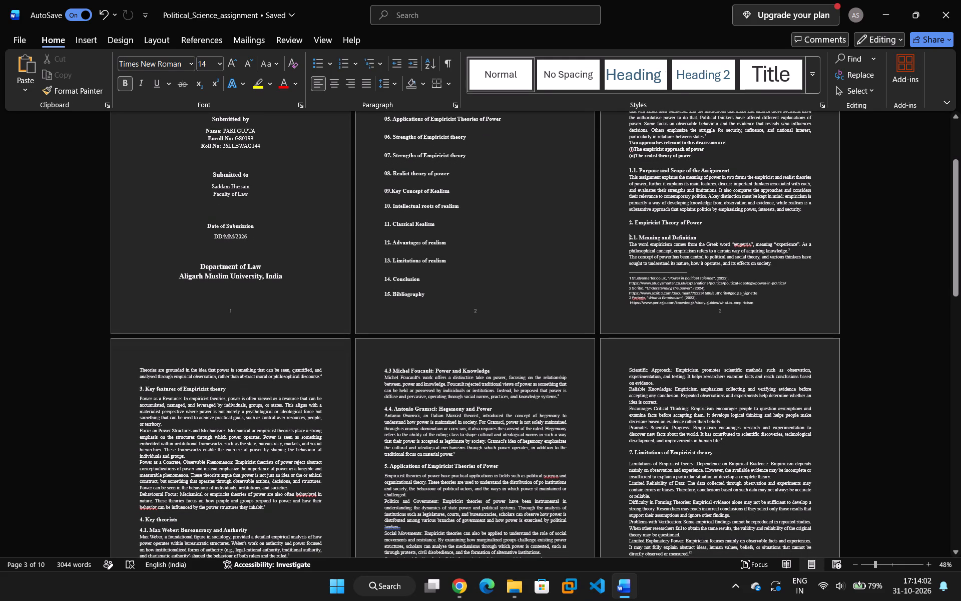
{"action": "scroll", "coordinate": [770, 339], "scroll_direction": "up", "scroll_amount": 2}
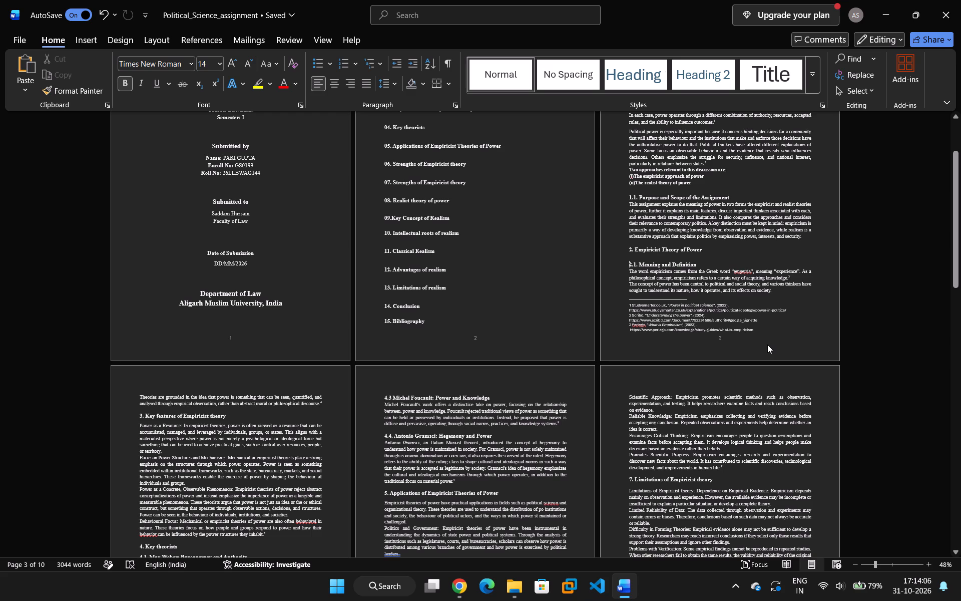
Delete the extra full stop after "leaders" in the Politics and Government paragraph of section 5 on page 5.
{"action": "scroll", "coordinate": [766, 349], "scroll_direction": "down", "scroll_amount": 10}
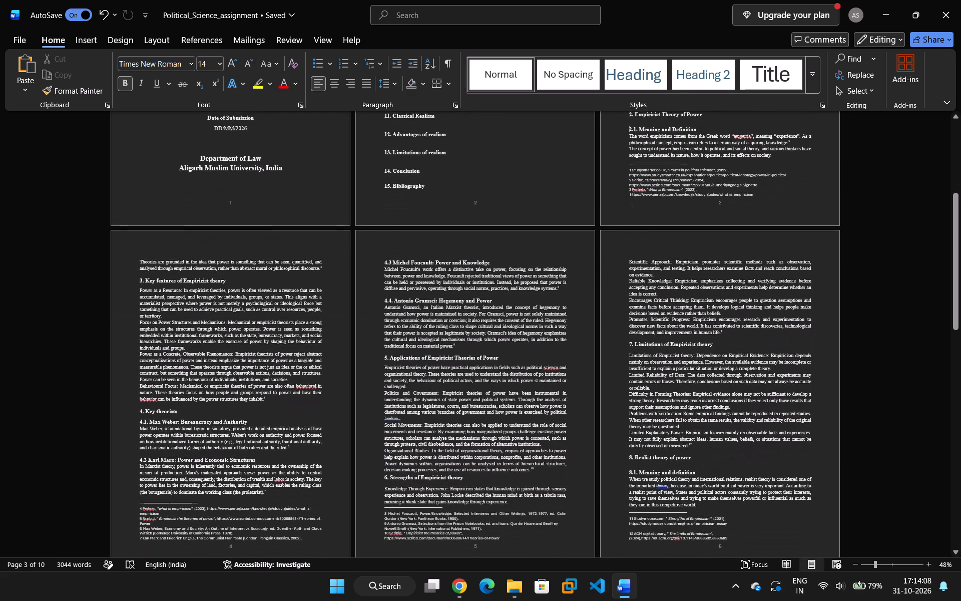
{"action": "scroll", "coordinate": [761, 358], "scroll_direction": "down", "scroll_amount": 8}
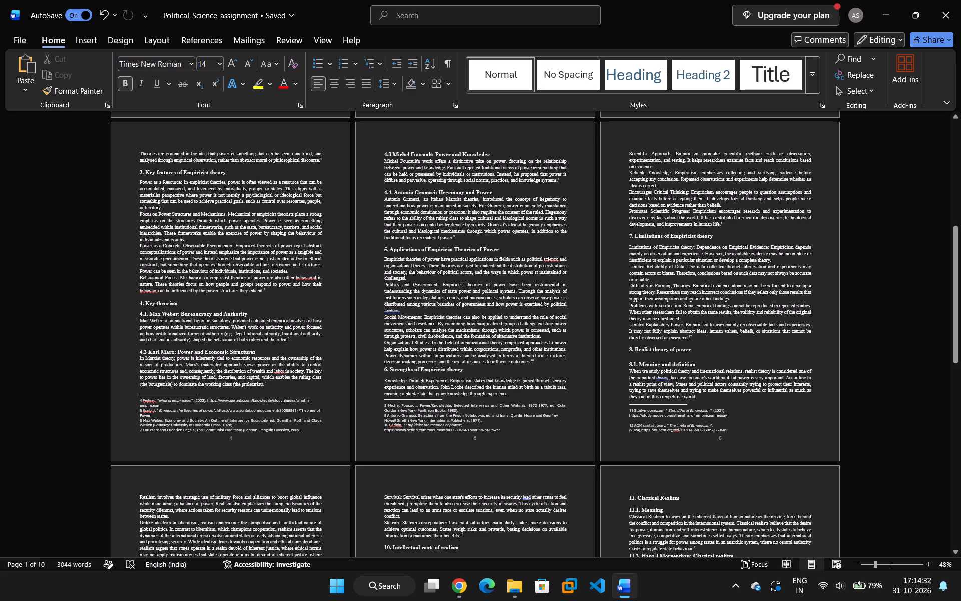
{"action": "left_click", "coordinate": [414, 314]}
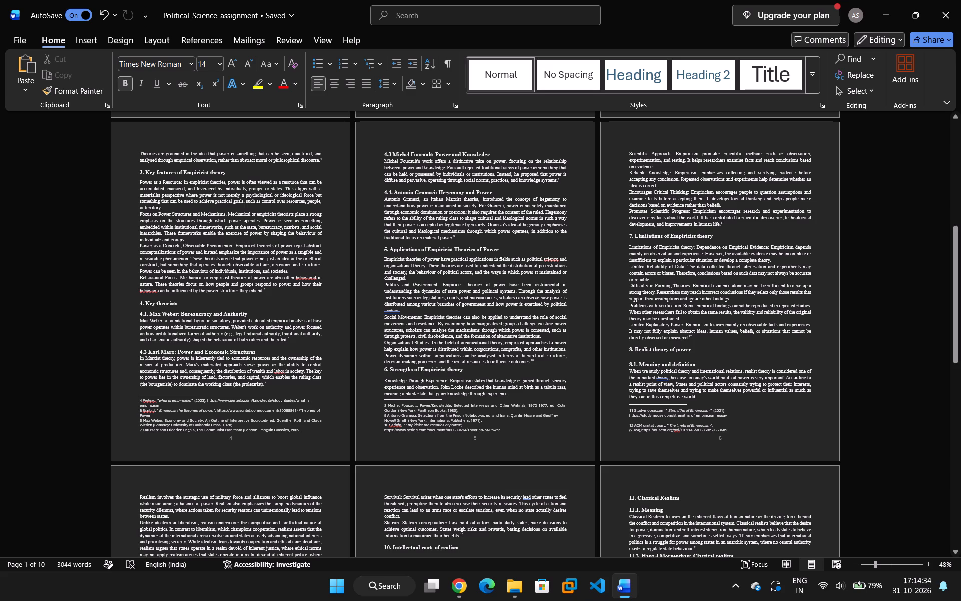
{"action": "left_click", "coordinate": [403, 310]}
{"action": "key", "text": "BackSpace"}
Check the heading spacing and text flow on pages 4 to 9.
{"action": "scroll", "coordinate": [458, 368], "scroll_direction": "up", "scroll_amount": 1}
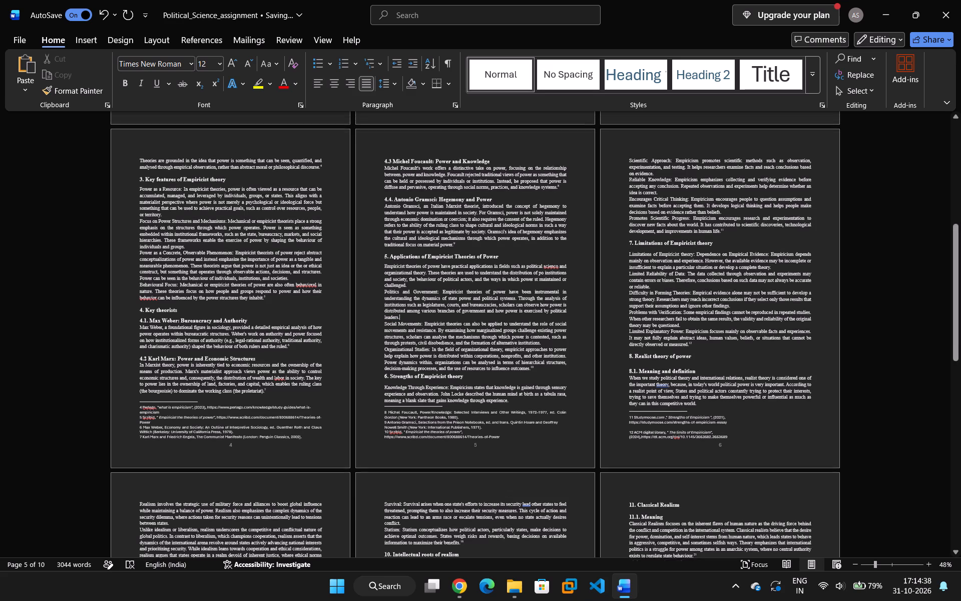
{"action": "scroll", "coordinate": [459, 368], "scroll_direction": "up", "scroll_amount": 1}
{"action": "scroll", "coordinate": [504, 359], "scroll_direction": "down", "scroll_amount": 7}
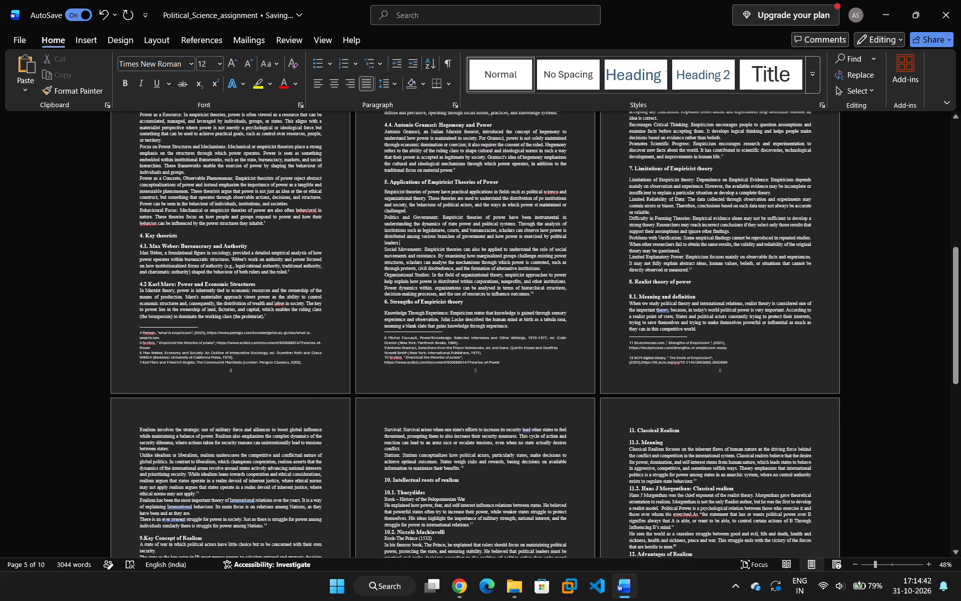
{"action": "scroll", "coordinate": [427, 339], "scroll_direction": "down", "scroll_amount": 2}
{"action": "scroll", "coordinate": [464, 330], "scroll_direction": "up", "scroll_amount": 3}
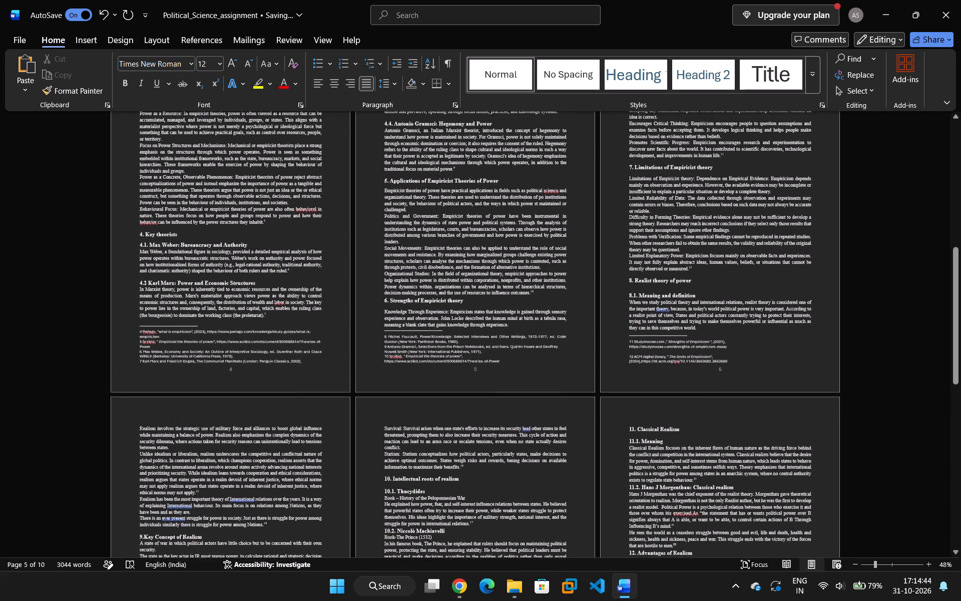
{"action": "scroll", "coordinate": [483, 335], "scroll_direction": "up", "scroll_amount": 5}
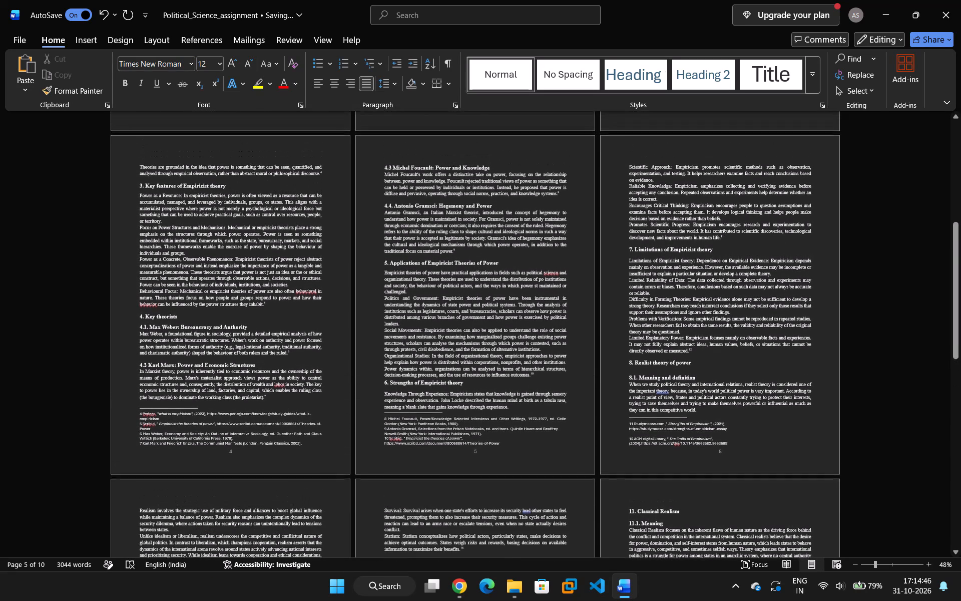
{"action": "scroll", "coordinate": [494, 339], "scroll_direction": "up", "scroll_amount": 2}
{"action": "scroll", "coordinate": [620, 357], "scroll_direction": "down", "scroll_amount": 1}
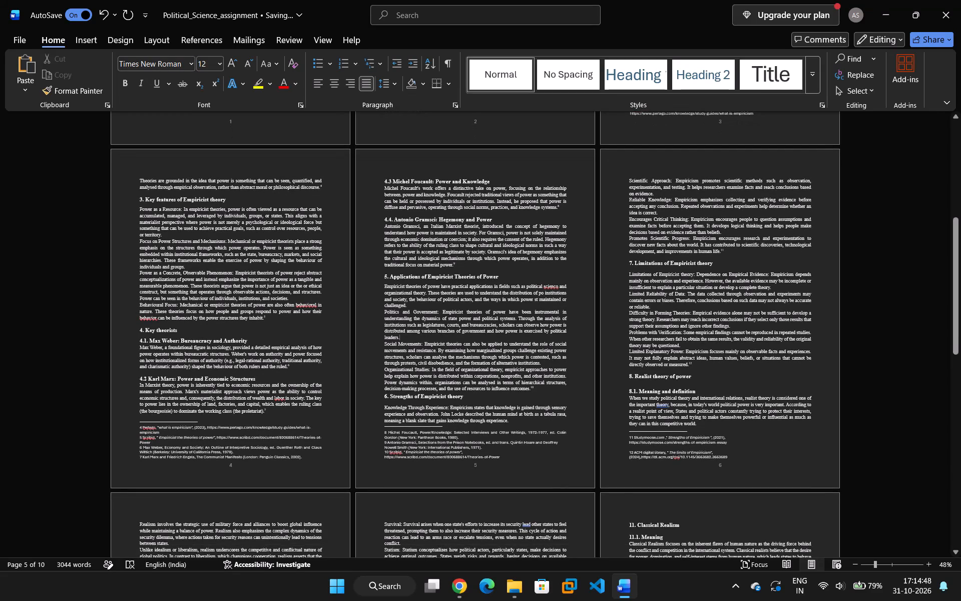
Review the heading spacing, paragraphs and footnotes on pages 4 to 9.
{"action": "scroll", "coordinate": [622, 330], "scroll_direction": "up", "scroll_amount": 1}
{"action": "scroll", "coordinate": [615, 333], "scroll_direction": "down", "scroll_amount": 2}
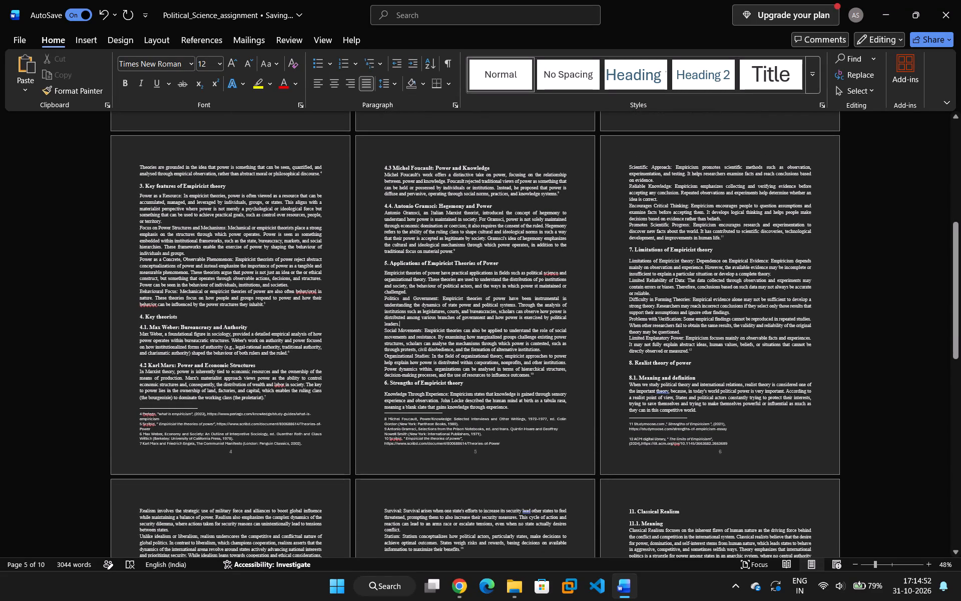
{"action": "scroll", "coordinate": [623, 330], "scroll_direction": "down", "scroll_amount": 4}
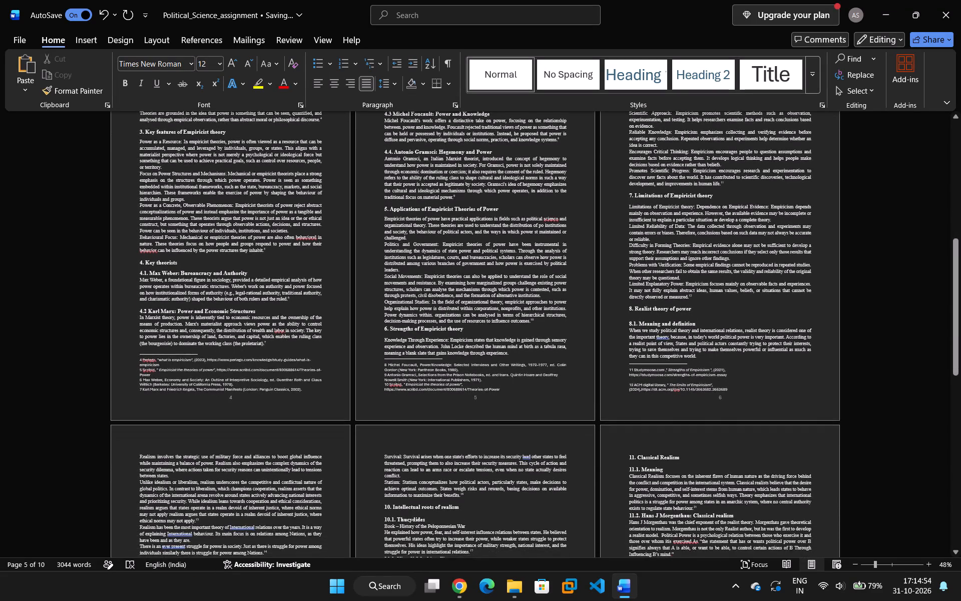
{"action": "scroll", "coordinate": [623, 330], "scroll_direction": "down", "scroll_amount": 1}
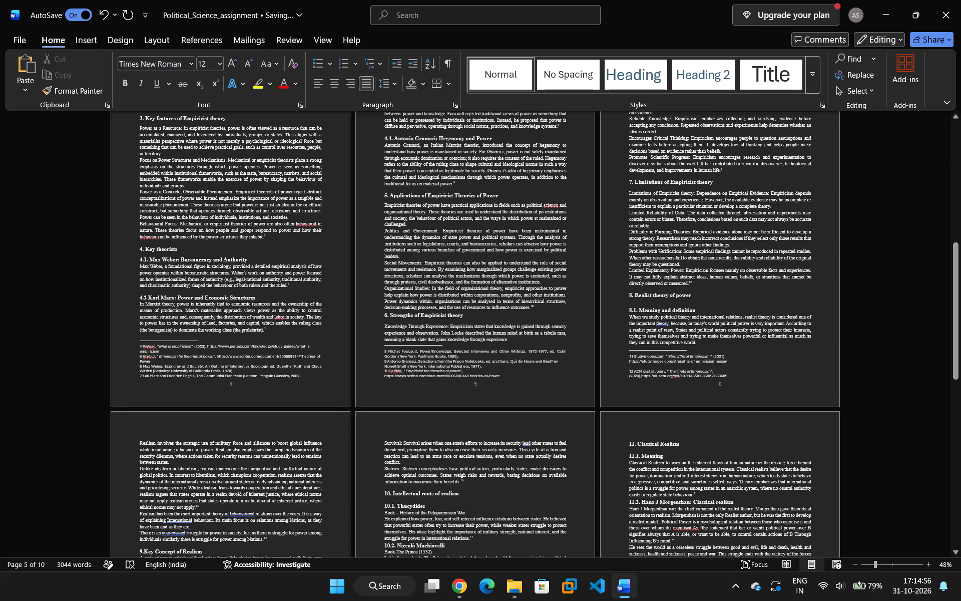
{"action": "scroll", "coordinate": [623, 330], "scroll_direction": "down", "scroll_amount": 1}
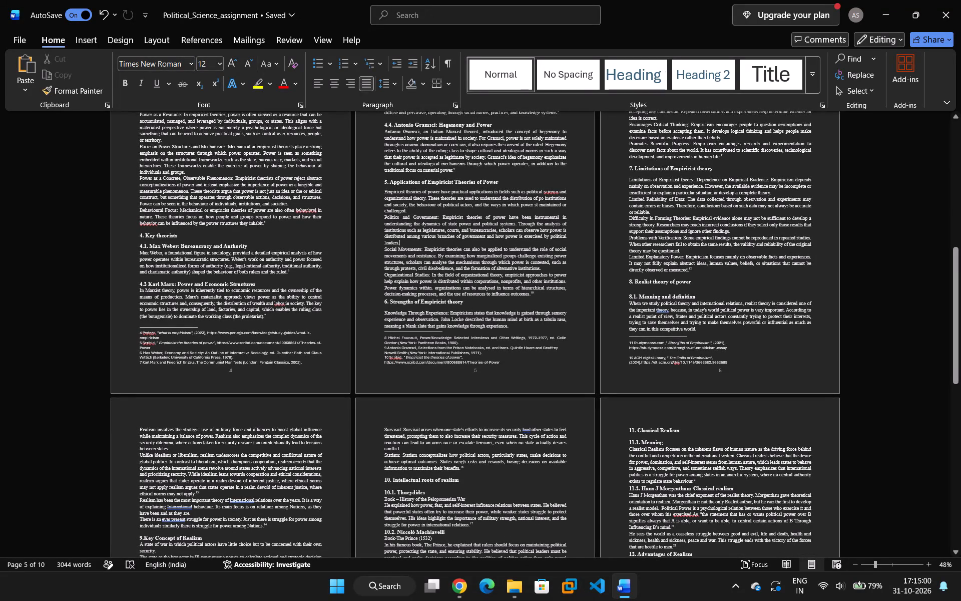
{"action": "scroll", "coordinate": [623, 330], "scroll_direction": "up", "scroll_amount": 4}
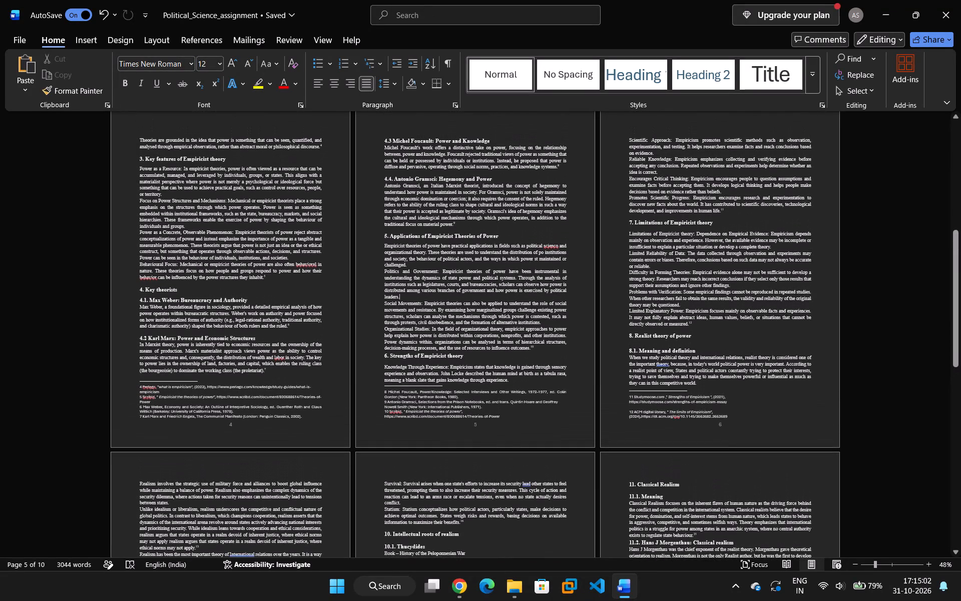
{"action": "scroll", "coordinate": [623, 330], "scroll_direction": "down", "scroll_amount": 4}
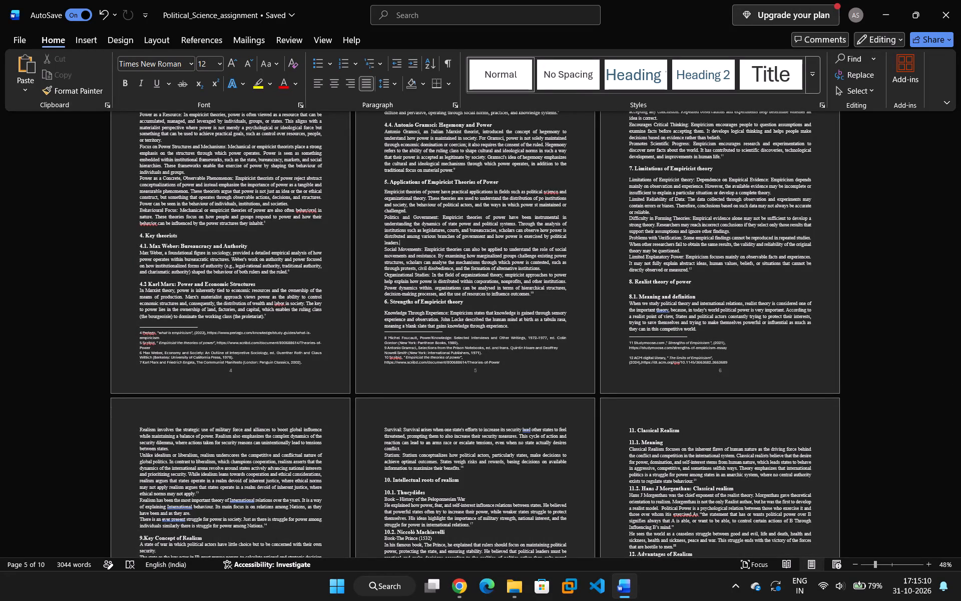
{"action": "scroll", "coordinate": [623, 330], "scroll_direction": "down", "scroll_amount": 4}
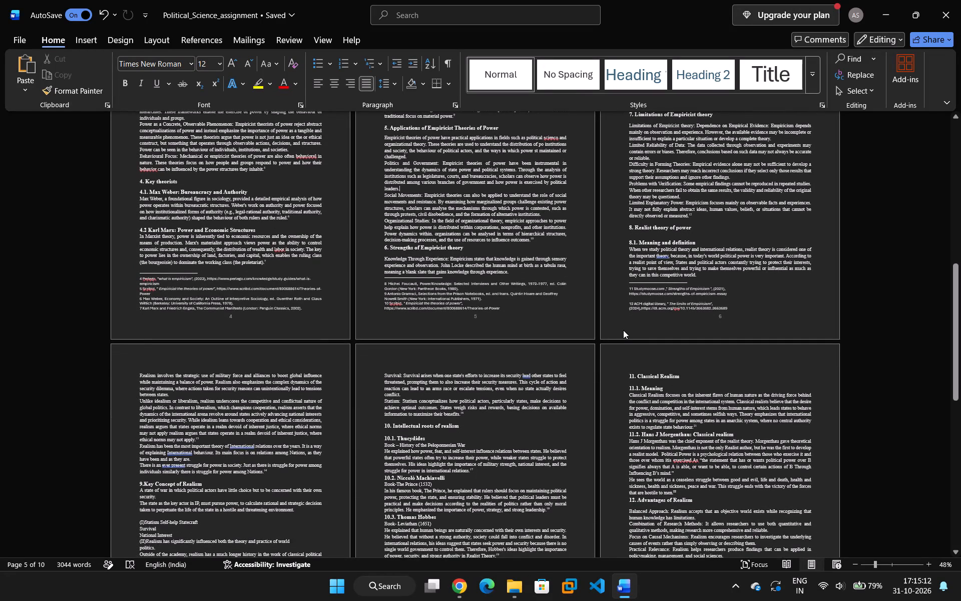
{"action": "scroll", "coordinate": [623, 330], "scroll_direction": "down", "scroll_amount": 2}
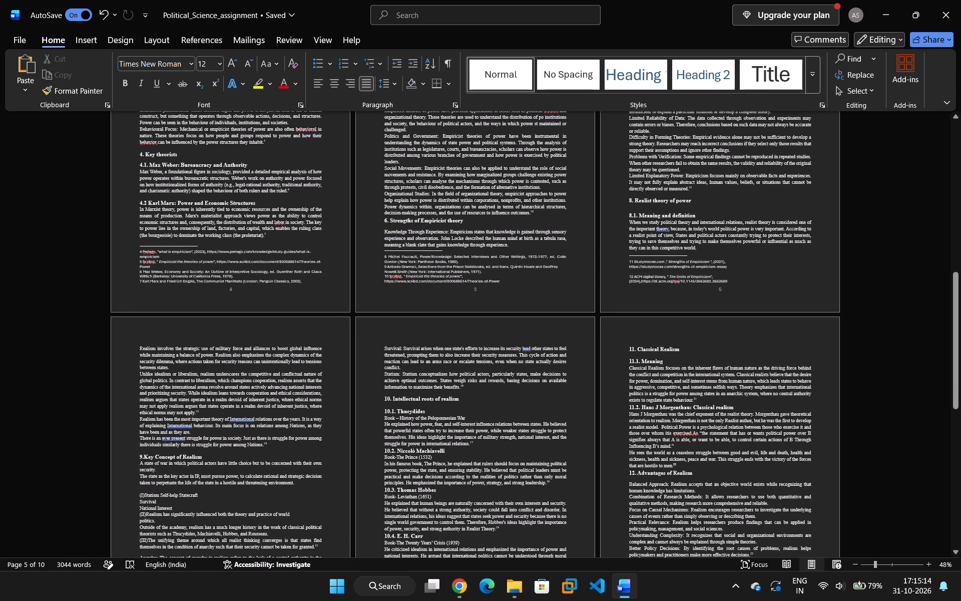
{"action": "scroll", "coordinate": [623, 330], "scroll_direction": "down", "scroll_amount": 10}
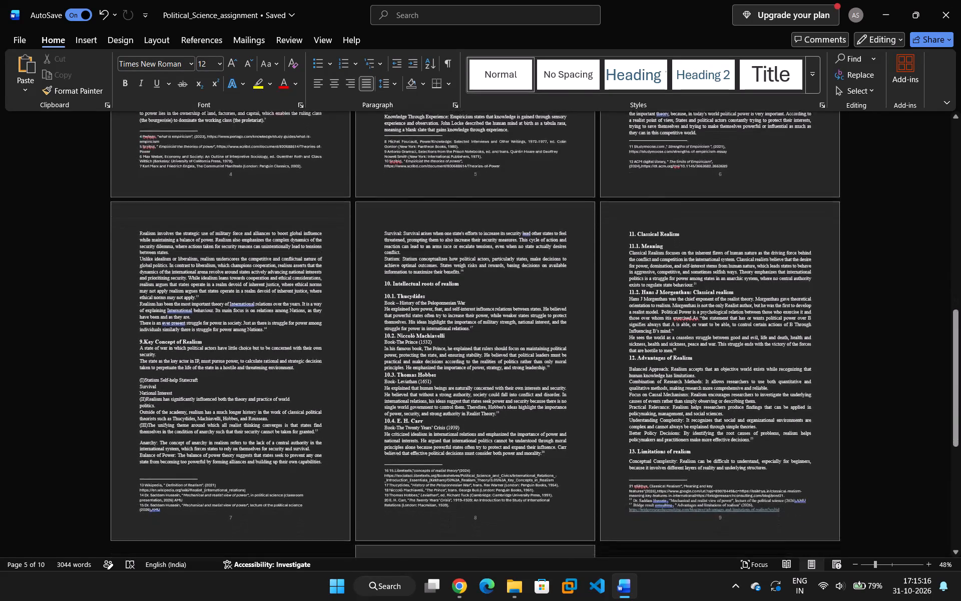
Examine the layout of pages 7 to 9 and how section 13 runs over onto page 10.
{"action": "scroll", "coordinate": [623, 330], "scroll_direction": "down", "scroll_amount": 4}
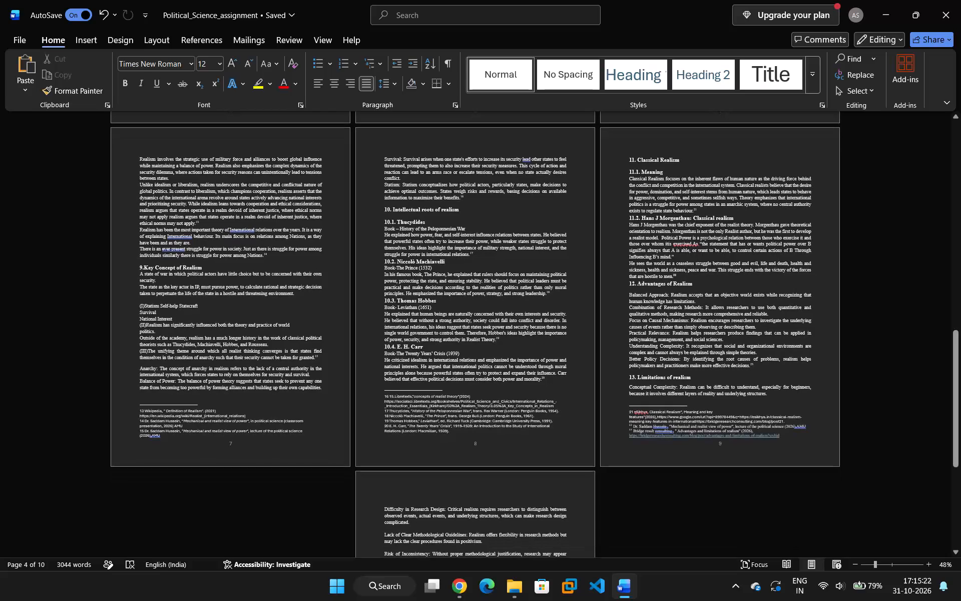
{"action": "scroll", "coordinate": [499, 339], "scroll_direction": "down", "scroll_amount": 2}
{"action": "scroll", "coordinate": [463, 362], "scroll_direction": "down", "scroll_amount": 1}
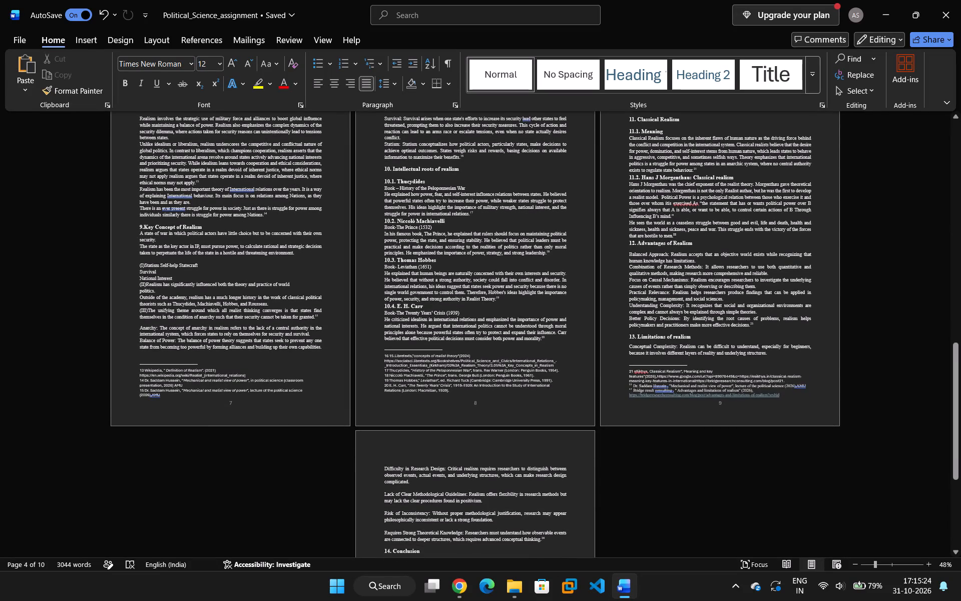
{"action": "scroll", "coordinate": [460, 365], "scroll_direction": "down", "scroll_amount": 3}
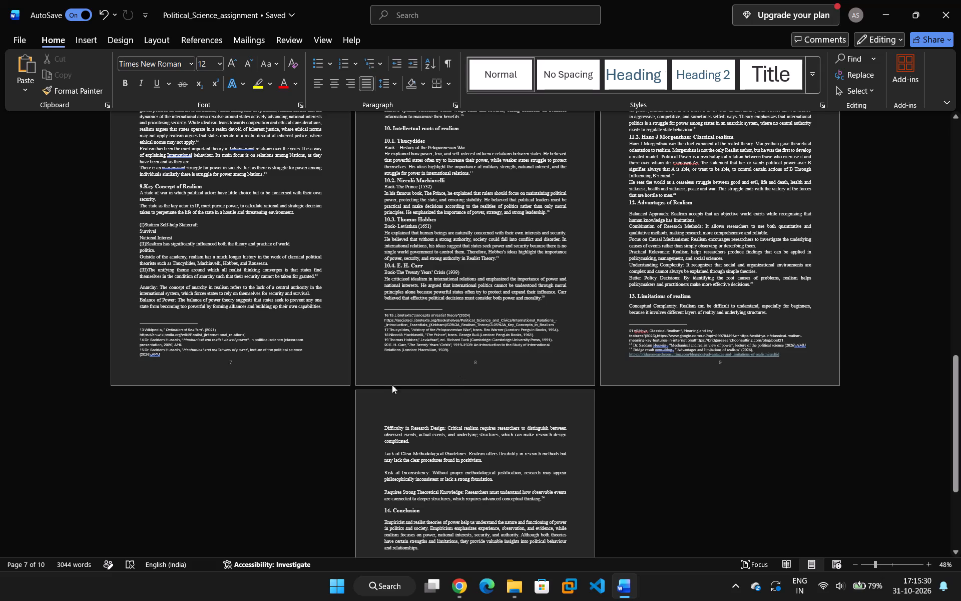
{"action": "scroll", "coordinate": [324, 384], "scroll_direction": "down", "scroll_amount": 1}
{"action": "scroll", "coordinate": [324, 384], "scroll_direction": "up", "scroll_amount": 3}
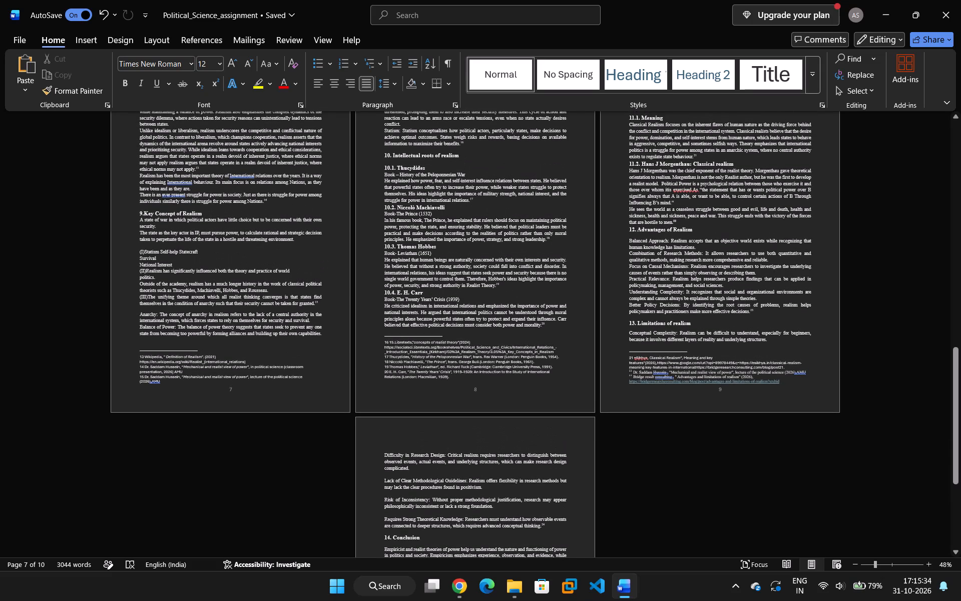
{"action": "scroll", "coordinate": [326, 385], "scroll_direction": "up", "scroll_amount": 2}
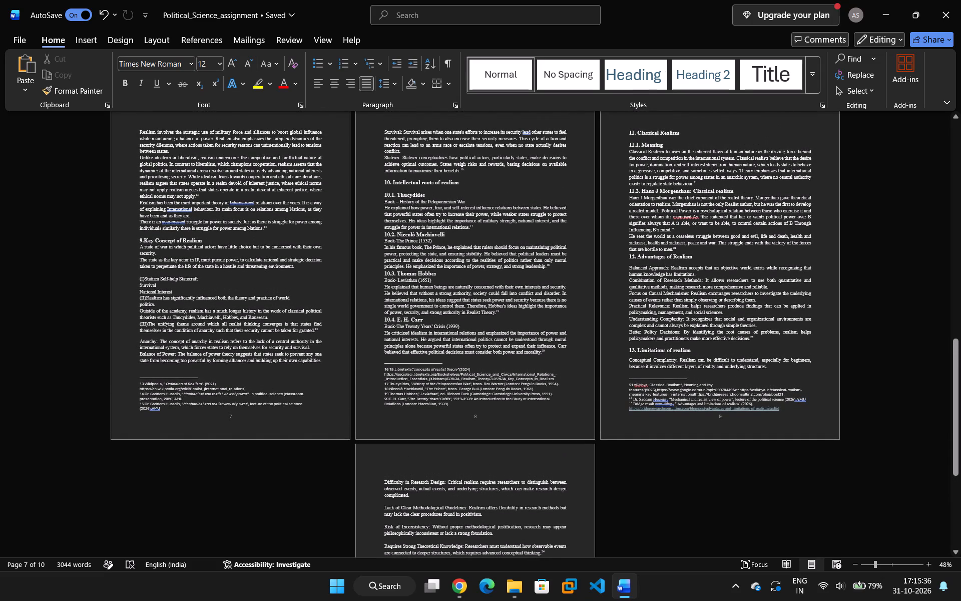
{"action": "scroll", "coordinate": [326, 392], "scroll_direction": "down", "scroll_amount": 2}
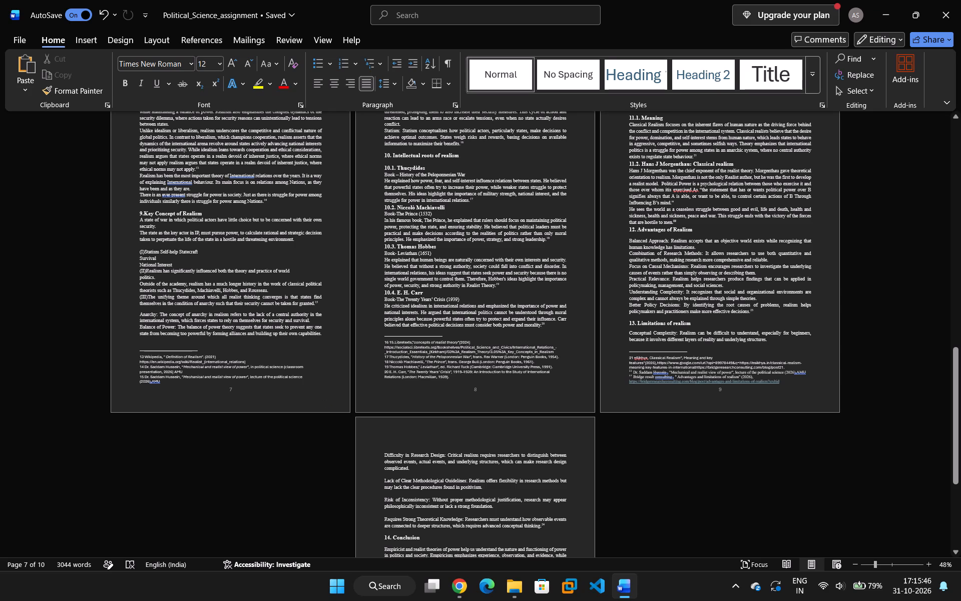
{"action": "scroll", "coordinate": [335, 427], "scroll_direction": "up", "scroll_amount": 1}
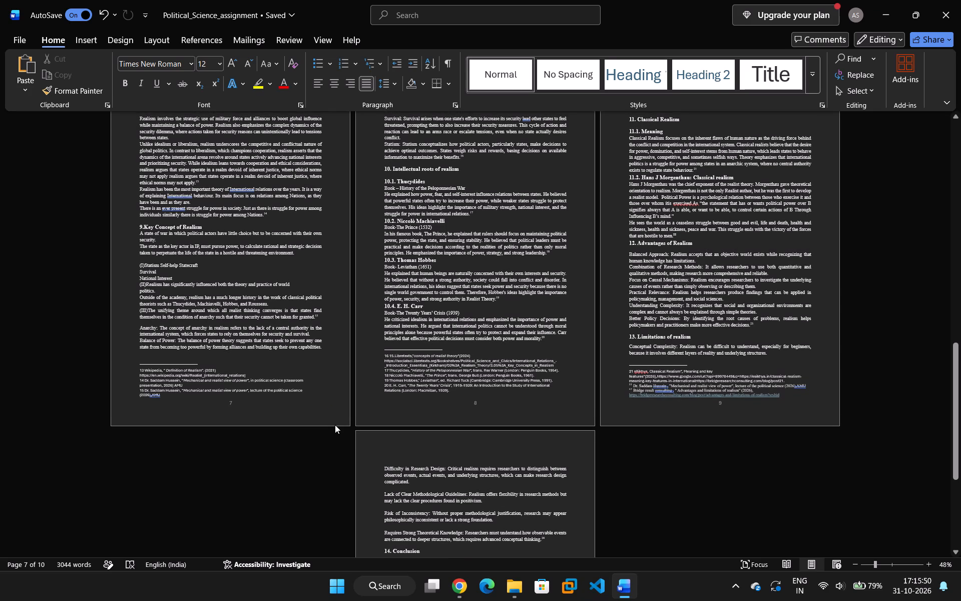
{"action": "scroll", "coordinate": [335, 425], "scroll_direction": "up", "scroll_amount": 3}
{"action": "scroll", "coordinate": [335, 425], "scroll_direction": "down", "scroll_amount": 2}
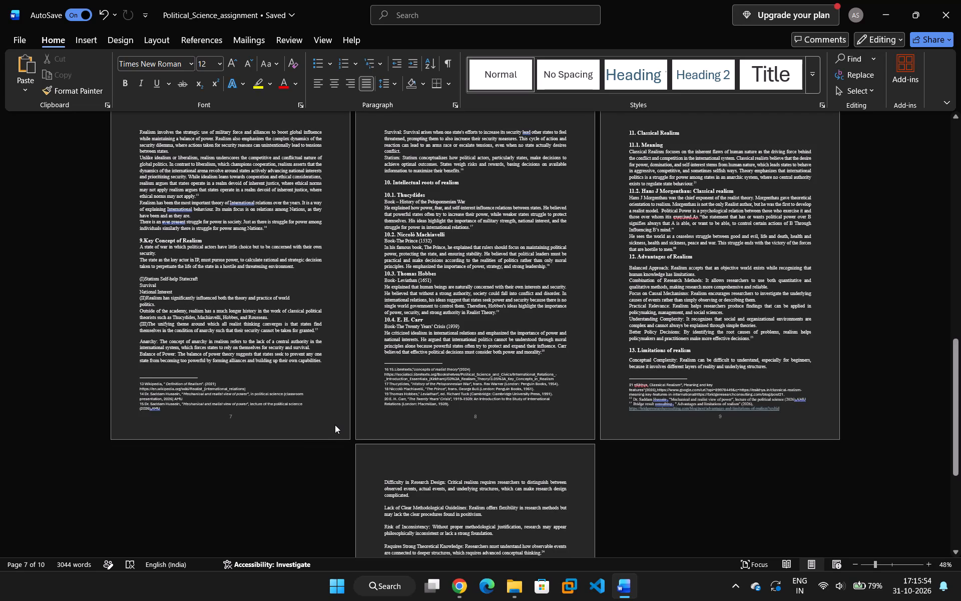
{"action": "scroll", "coordinate": [335, 425], "scroll_direction": "down", "scroll_amount": 3}
{"action": "scroll", "coordinate": [335, 425], "scroll_direction": "up", "scroll_amount": 3}
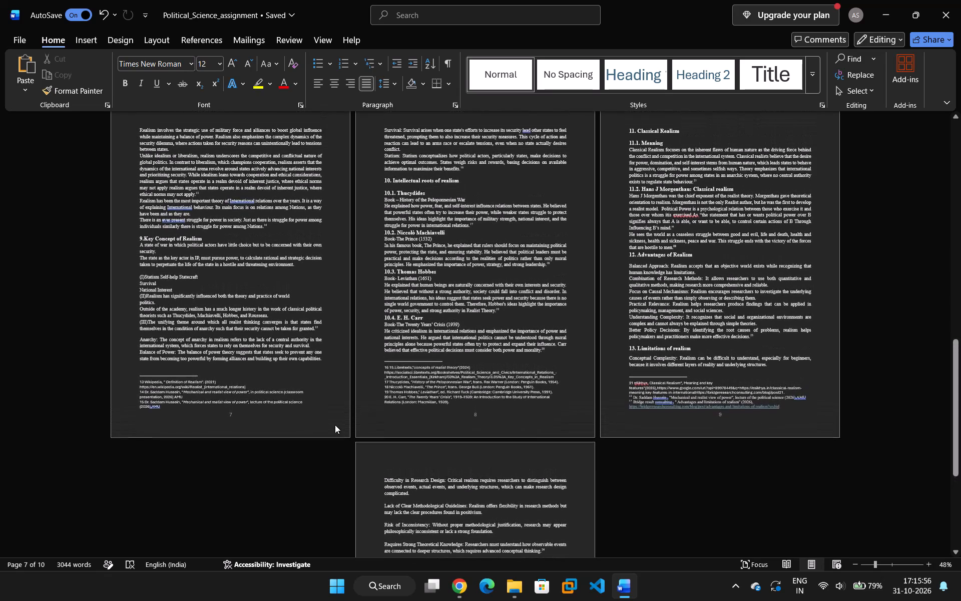
{"action": "scroll", "coordinate": [335, 425], "scroll_direction": "down", "scroll_amount": 3}
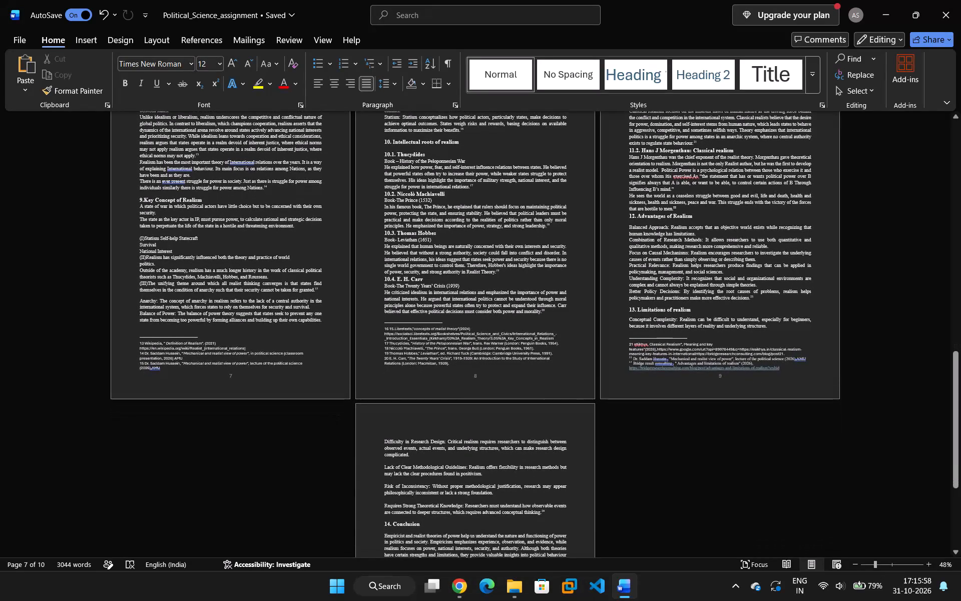
{"action": "scroll", "coordinate": [334, 425], "scroll_direction": "up", "scroll_amount": 4}
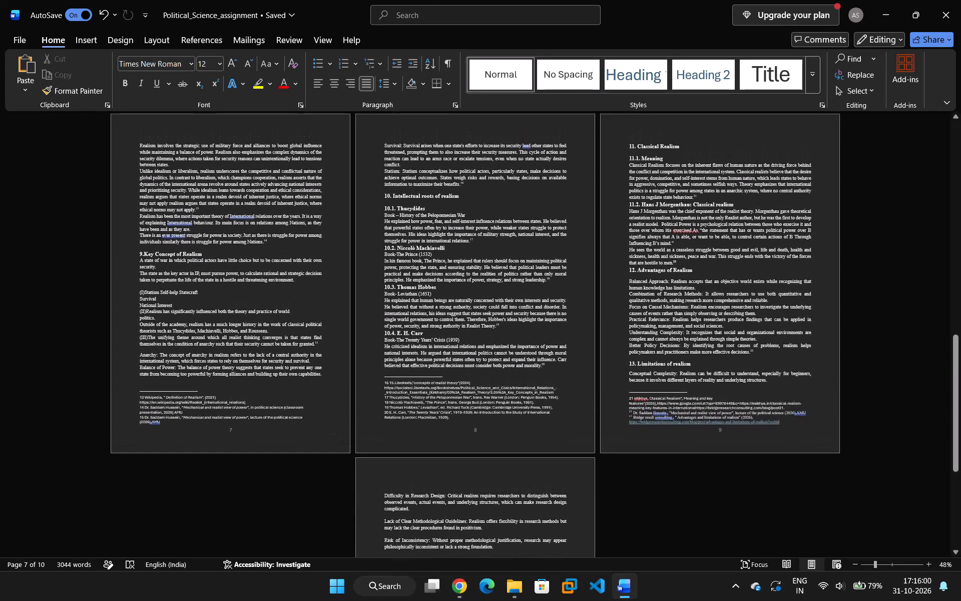
{"action": "scroll", "coordinate": [334, 425], "scroll_direction": "down", "scroll_amount": 2}
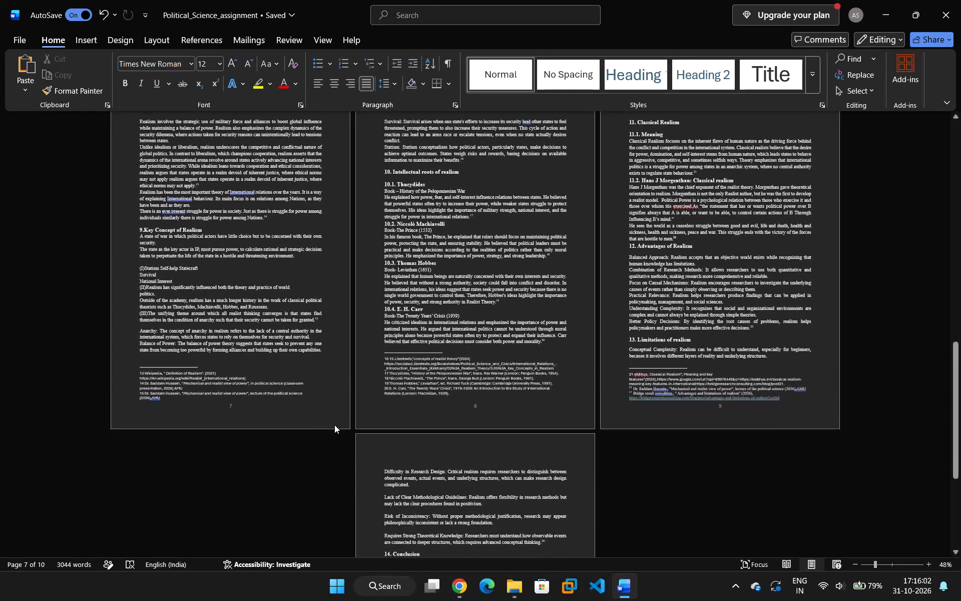
{"action": "scroll", "coordinate": [336, 425], "scroll_direction": "down", "scroll_amount": 1}
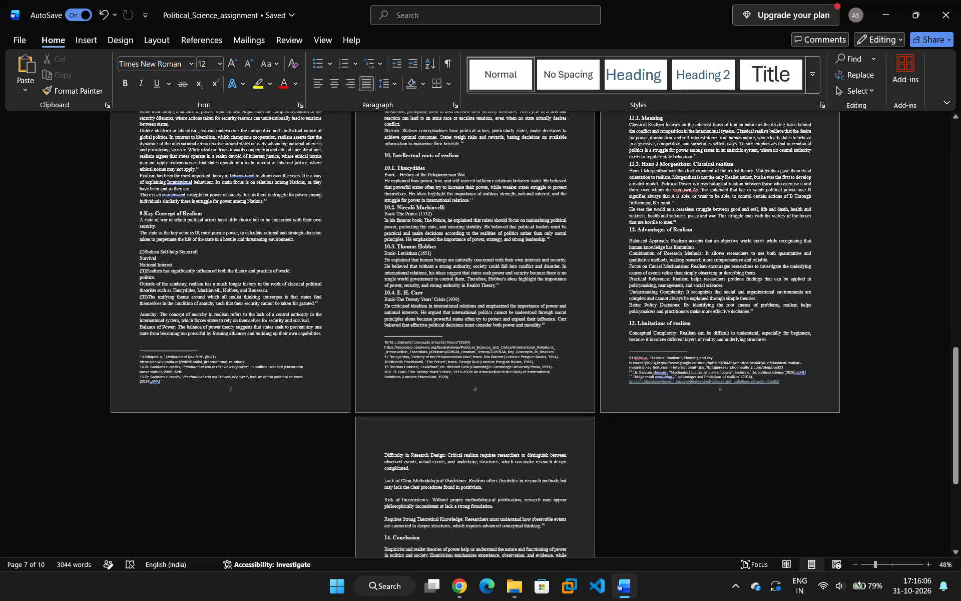
{"action": "scroll", "coordinate": [365, 412], "scroll_direction": "up", "scroll_amount": 1}
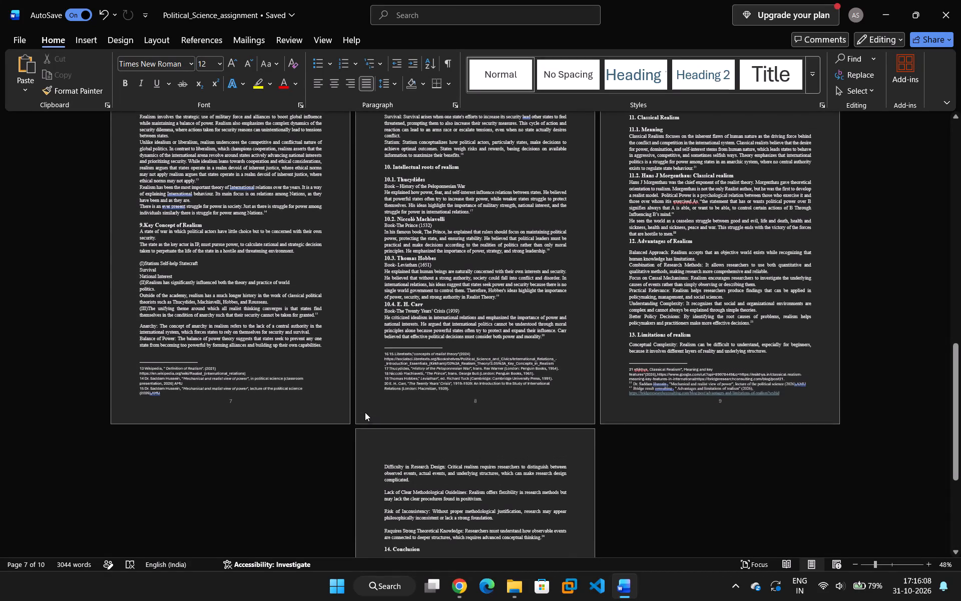
{"action": "scroll", "coordinate": [365, 412], "scroll_direction": "up", "scroll_amount": 3}
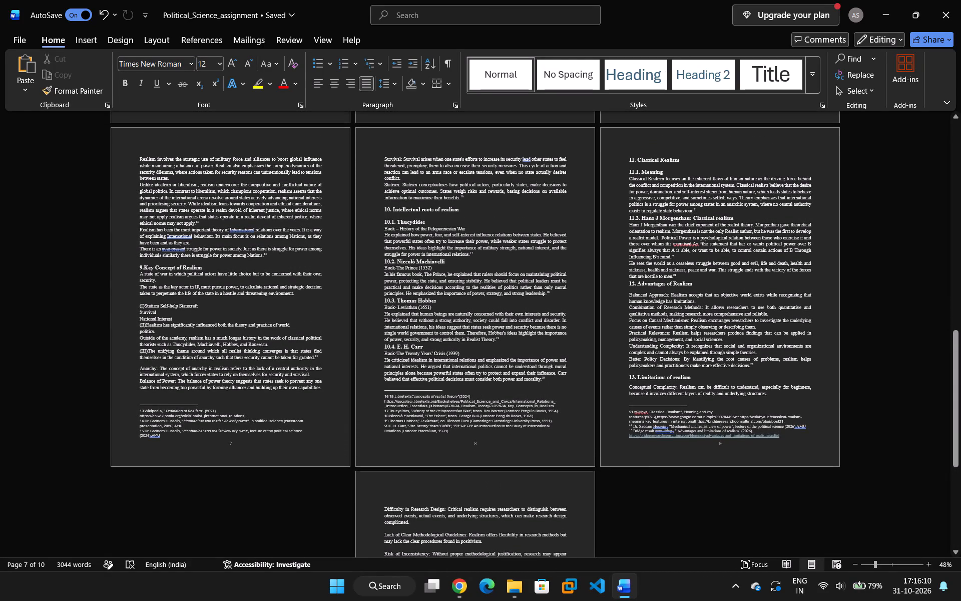
{"action": "scroll", "coordinate": [365, 412], "scroll_direction": "down", "scroll_amount": 1}
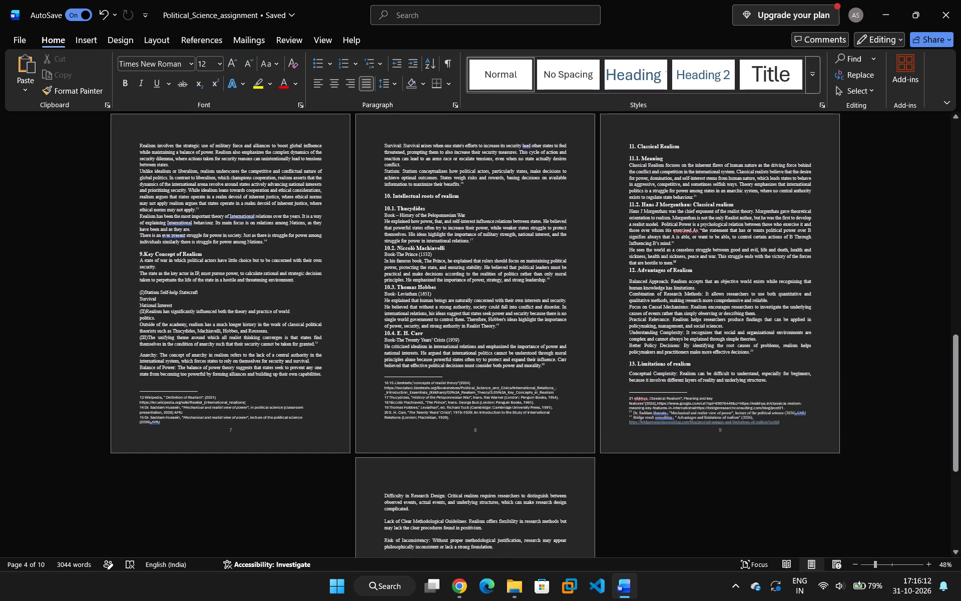
{"action": "scroll", "coordinate": [365, 412], "scroll_direction": "up", "scroll_amount": 1}
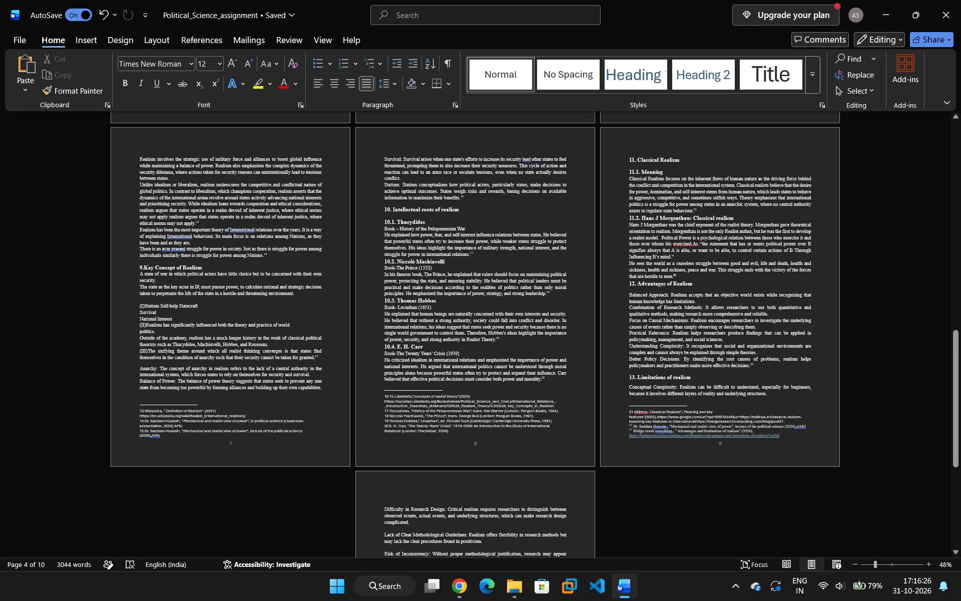
{"action": "scroll", "coordinate": [160, 392], "scroll_direction": "down", "scroll_amount": 1}
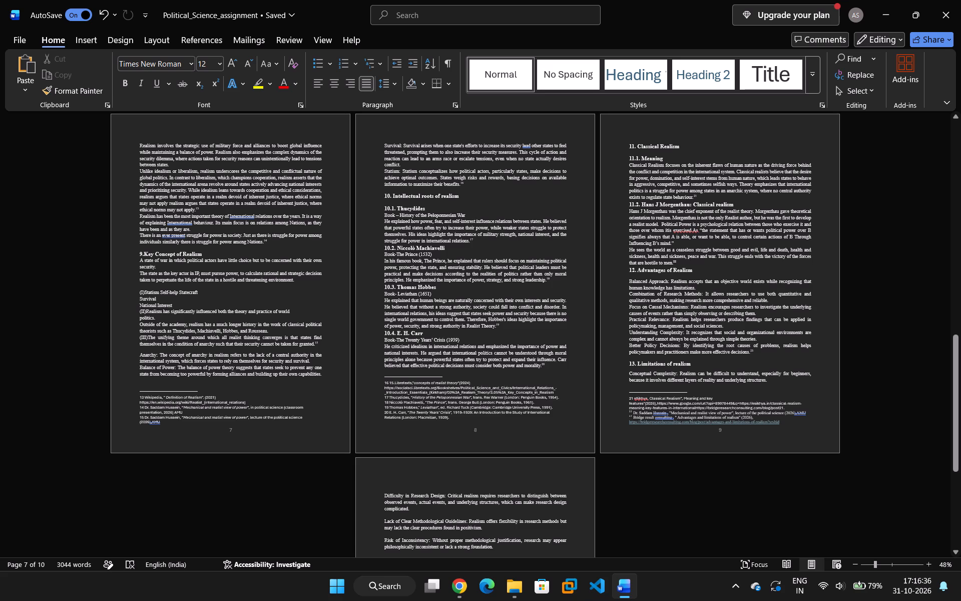
{"action": "scroll", "coordinate": [393, 351], "scroll_direction": "down", "scroll_amount": 1}
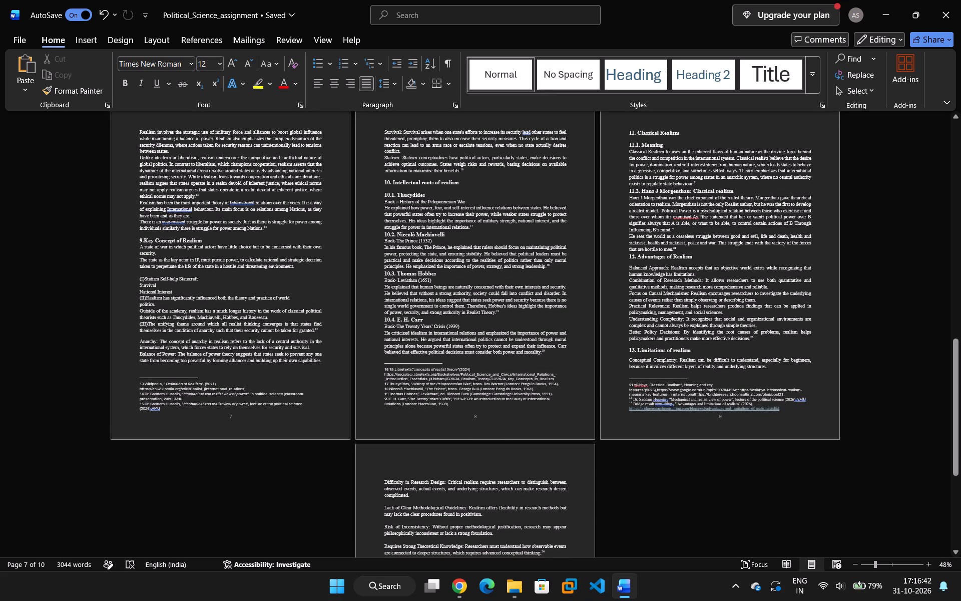
{"action": "scroll", "coordinate": [411, 351], "scroll_direction": "up", "scroll_amount": 3}
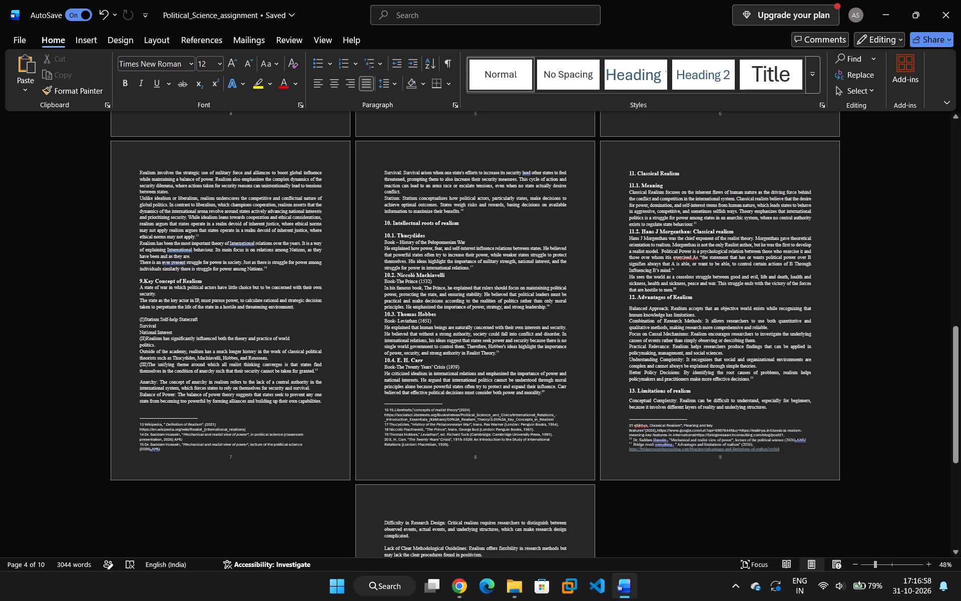
{"action": "scroll", "coordinate": [628, 383], "scroll_direction": "down", "scroll_amount": 2}
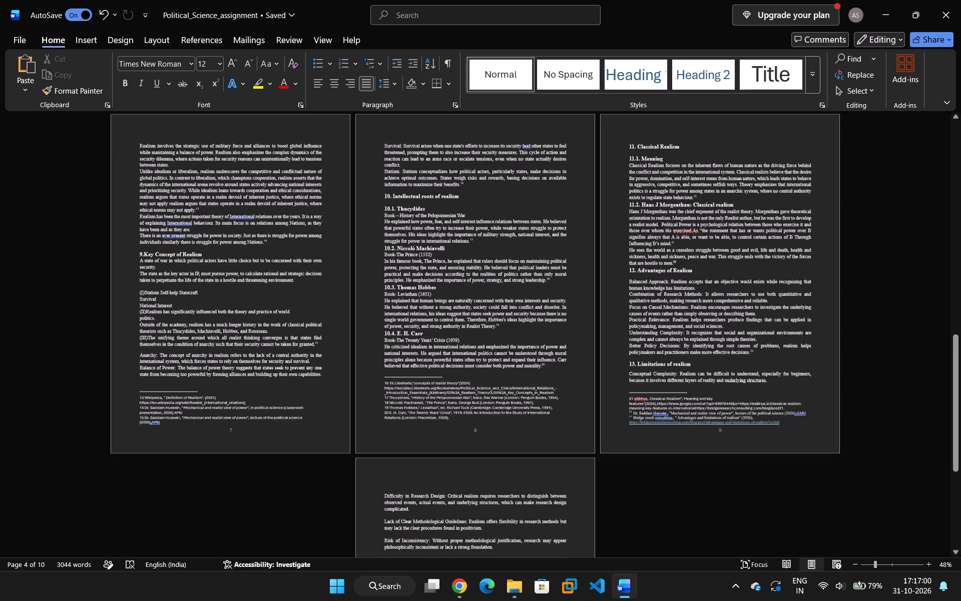
{"action": "scroll", "coordinate": [628, 384], "scroll_direction": "down", "scroll_amount": 1}
{"action": "scroll", "coordinate": [615, 382], "scroll_direction": "up", "scroll_amount": 1}
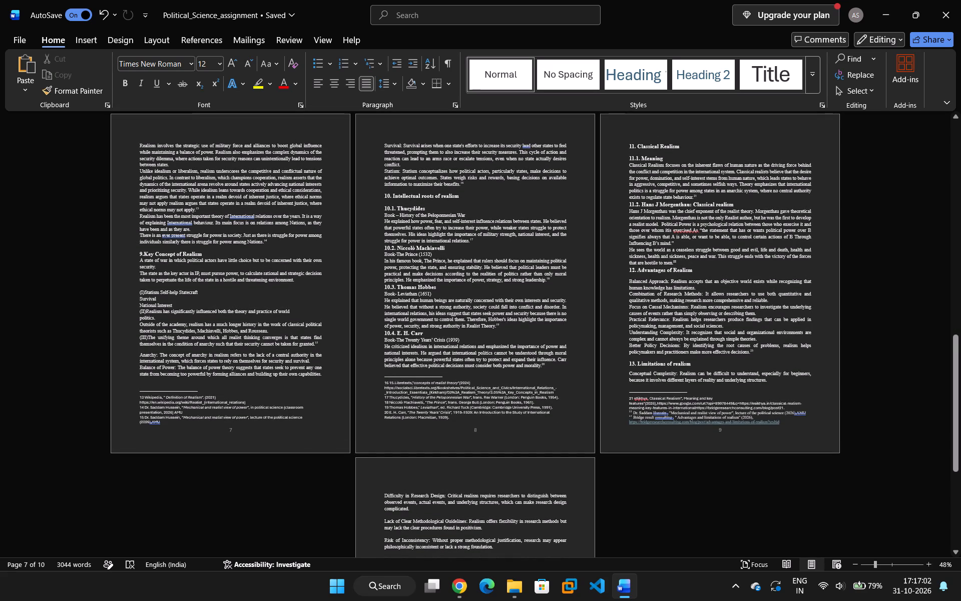
Insert two blank lines before the heading "13. Limitations of realism" on page 9 to push the section onto page 10.
{"action": "left_click", "coordinate": [630, 361]}
{"action": "key", "text": "Return"}
{"action": "key", "text": "Return"}
{"action": "scroll", "coordinate": [634, 387], "scroll_direction": "down", "scroll_amount": 3}
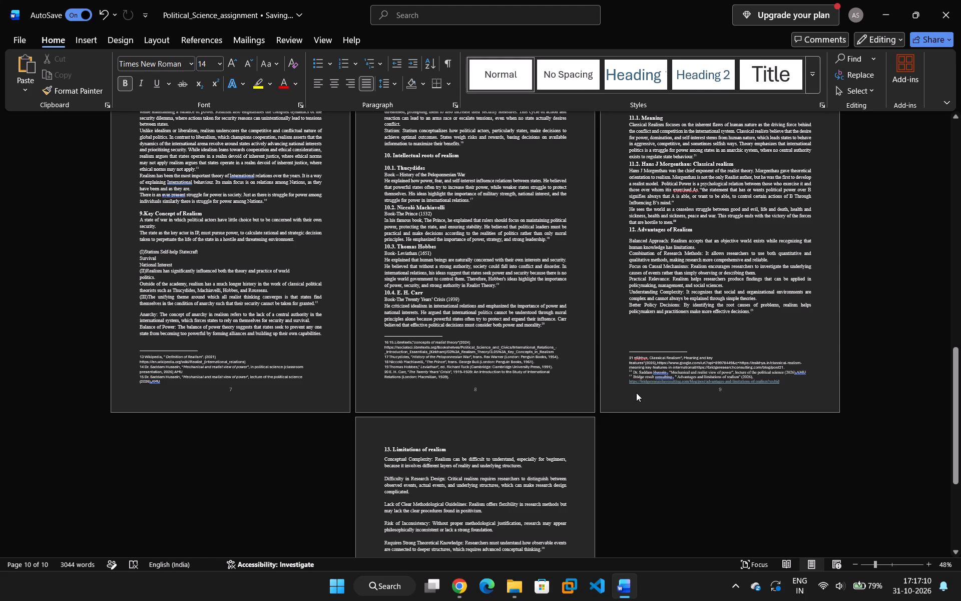
{"action": "scroll", "coordinate": [636, 393], "scroll_direction": "down", "scroll_amount": 8}
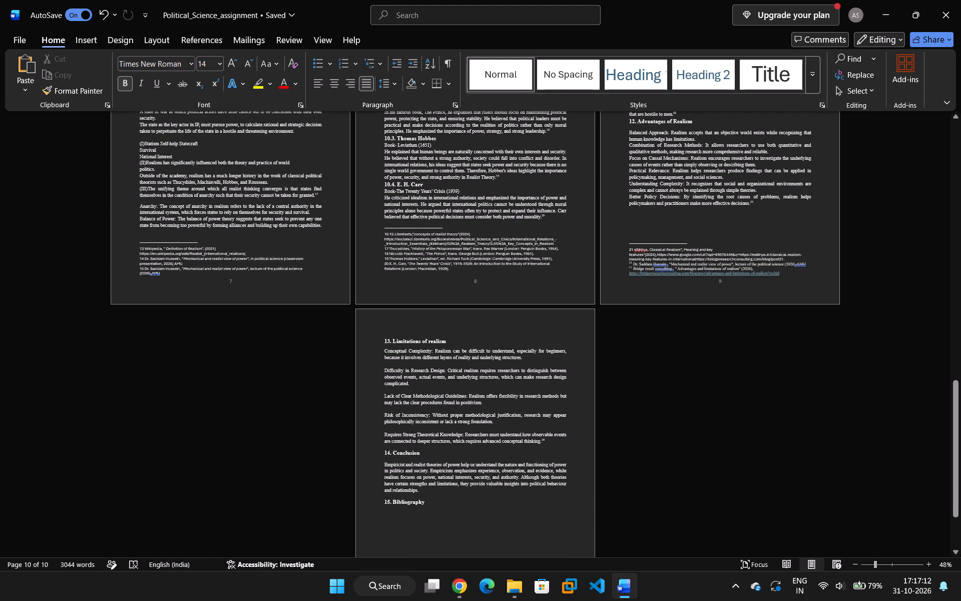
Remove the blank lines between the paragraphs of section 13, "Limitations of realism", on page 10.
{"action": "left_click", "coordinate": [384, 373]}
{"action": "key", "text": "BackSpace"}
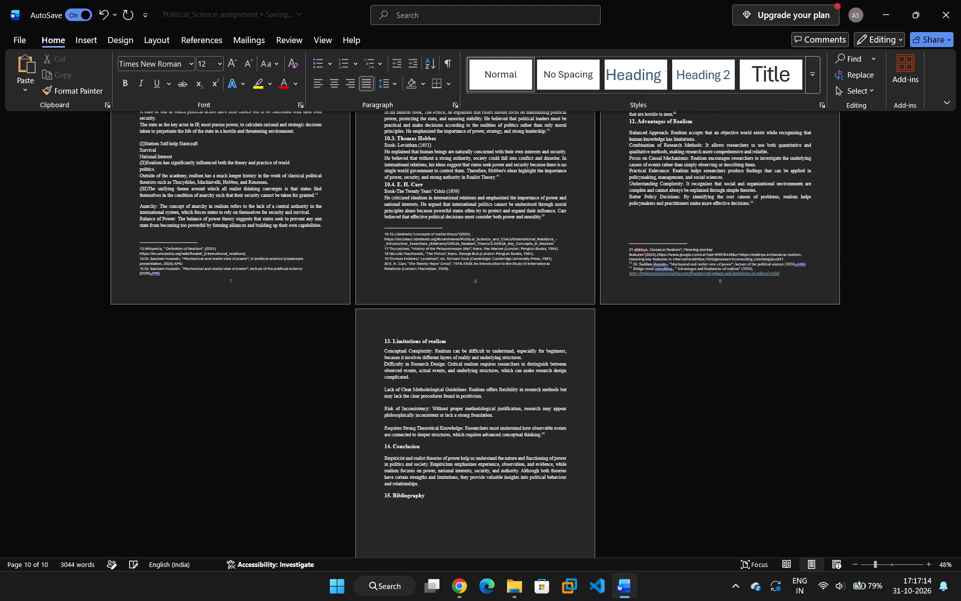
{"action": "key", "text": "Down"}
{"action": "key", "text": "Down"}
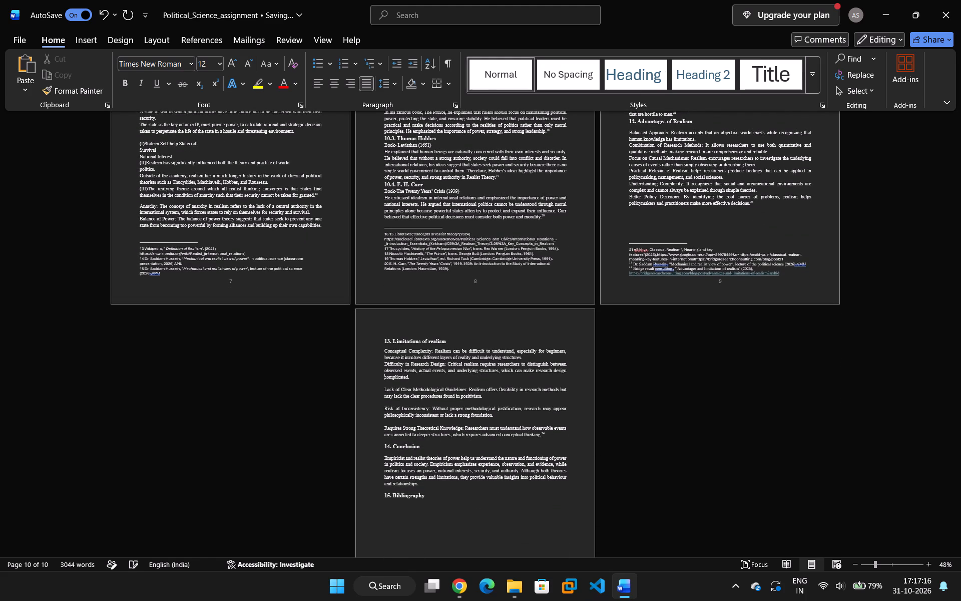
{"action": "key", "text": "Down"}
{"action": "key", "text": "Down"}
{"action": "key", "text": "BackSpace"}
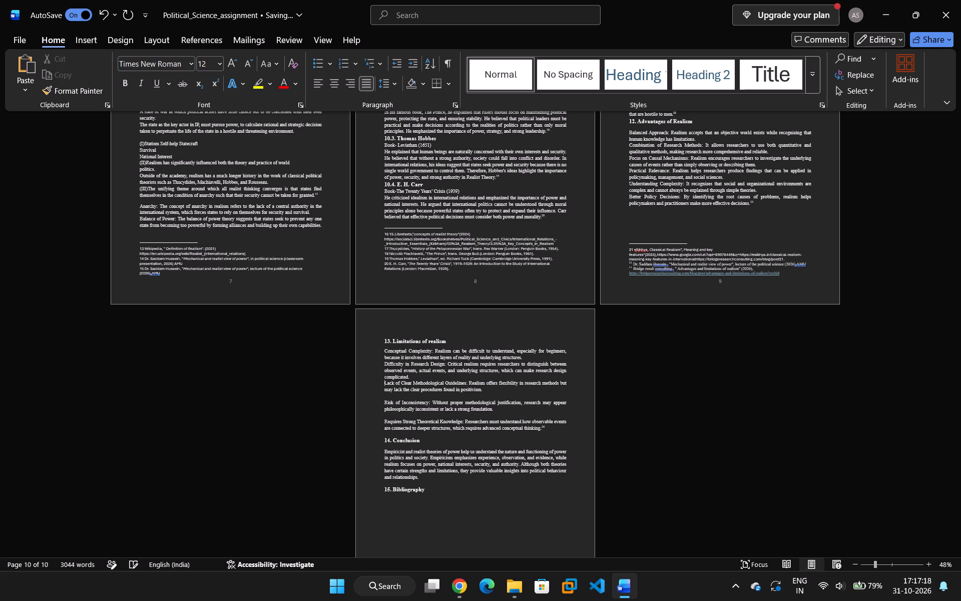
{"action": "key", "text": "Down"}
{"action": "key", "text": "Down"}
{"action": "key", "text": "Down"}
{"action": "key", "text": "BackSpace"}
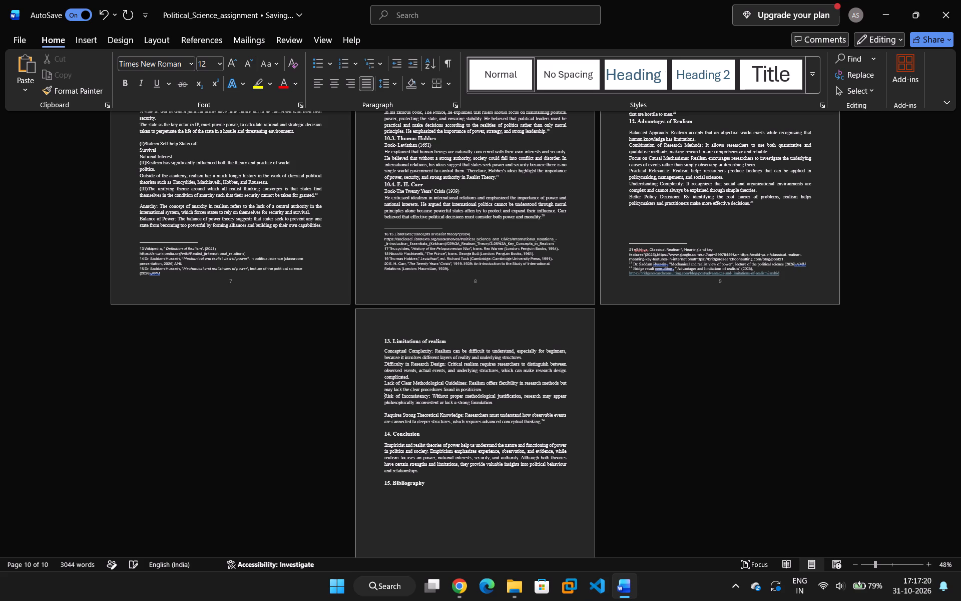
{"action": "key", "text": "Down"}
{"action": "key", "text": "Down"}
{"action": "key", "text": "Down"}
{"action": "key", "text": "BackSpace"}
{"action": "key", "text": "Down"}
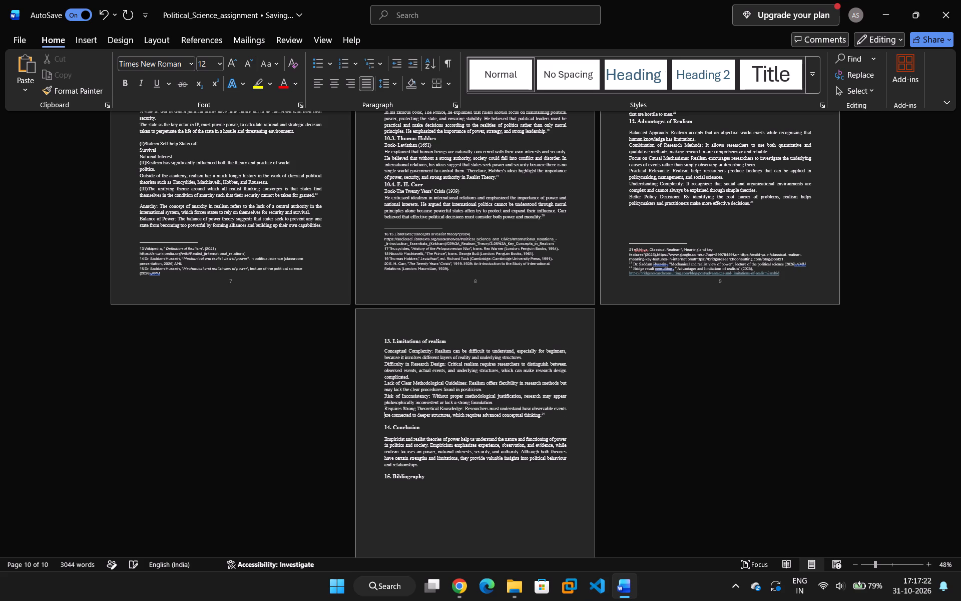
{"action": "key", "text": "Down"}
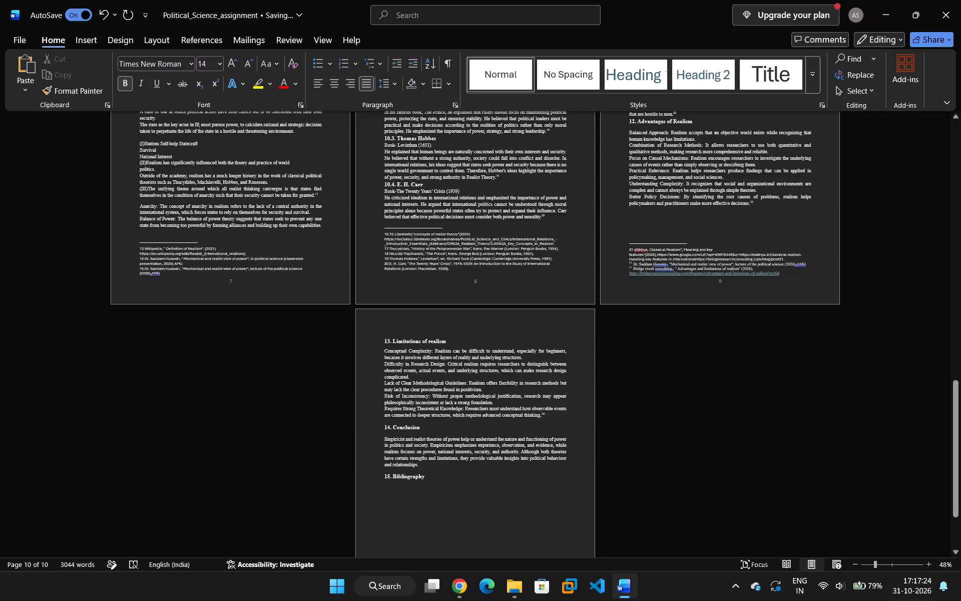
Insert a blank line before the heading "12. Advantages of Realism" on page 9.
{"action": "scroll", "coordinate": [477, 449], "scroll_direction": "down", "scroll_amount": 8}
{"action": "scroll", "coordinate": [457, 497], "scroll_direction": "up", "scroll_amount": 4}
{"action": "scroll", "coordinate": [457, 497], "scroll_direction": "down", "scroll_amount": 5}
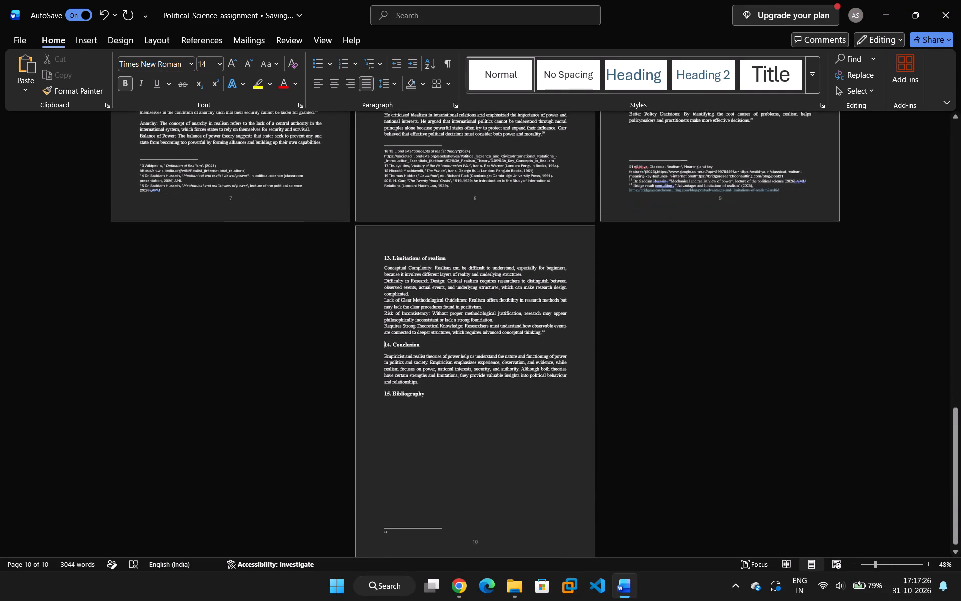
{"action": "scroll", "coordinate": [455, 498], "scroll_direction": "down", "scroll_amount": 4}
{"action": "scroll", "coordinate": [454, 498], "scroll_direction": "up", "scroll_amount": 5}
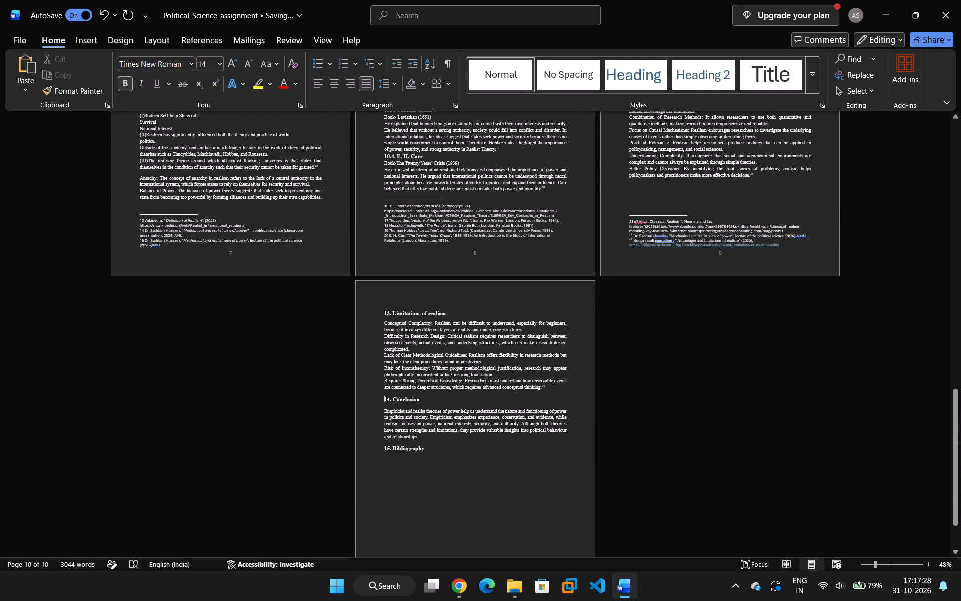
{"action": "scroll", "coordinate": [641, 497], "scroll_direction": "up", "scroll_amount": 12}
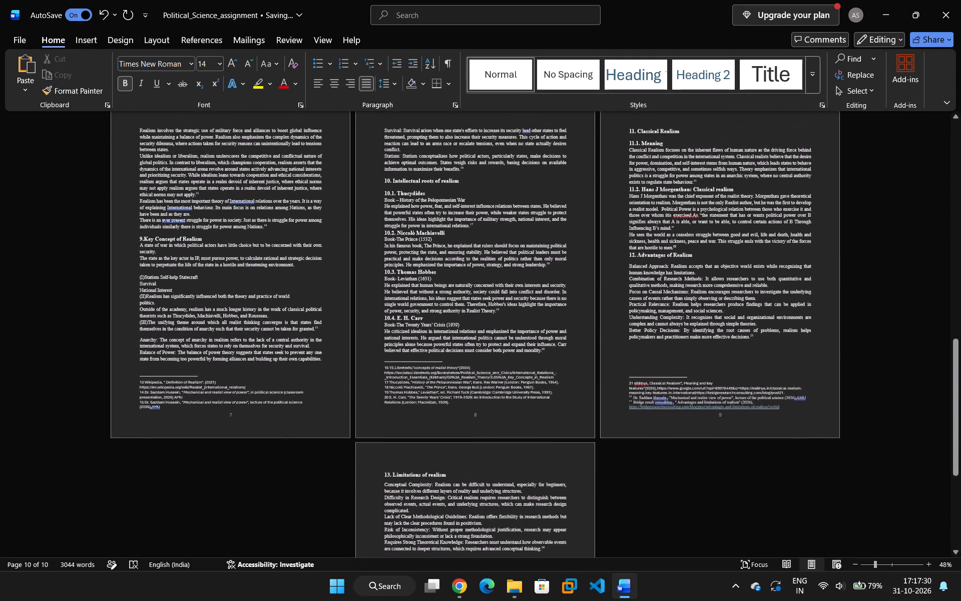
{"action": "scroll", "coordinate": [641, 497], "scroll_direction": "up", "scroll_amount": 5}
{"action": "left_click", "coordinate": [627, 324]}
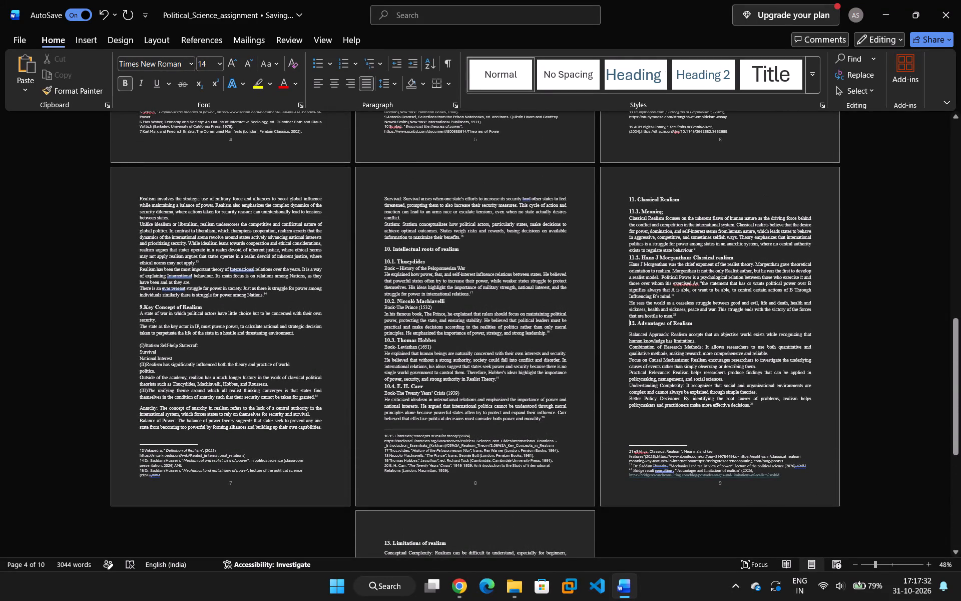
{"action": "key", "text": "Return"}
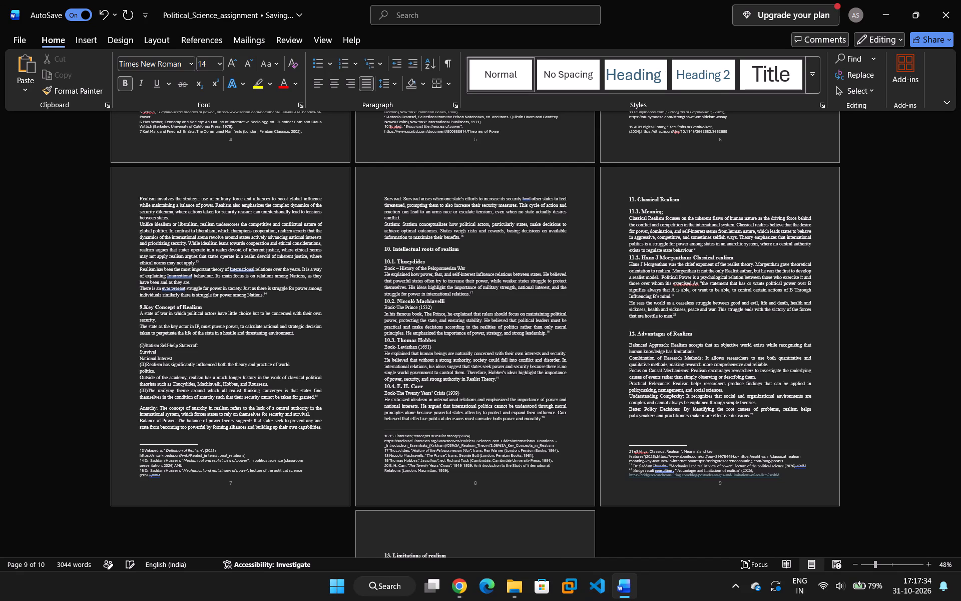
Remove one blank line above the heading "13. Limitations of realism" so it starts at the top of page 10.
{"action": "scroll", "coordinate": [689, 354], "scroll_direction": "down", "scroll_amount": 6}
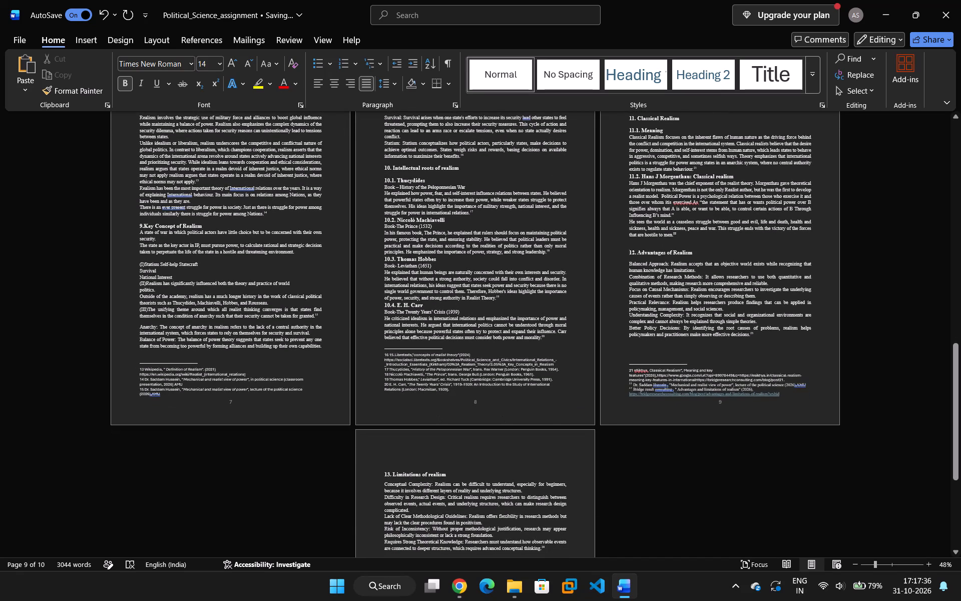
{"action": "left_click", "coordinate": [387, 459]}
{"action": "left_click", "coordinate": [385, 476]}
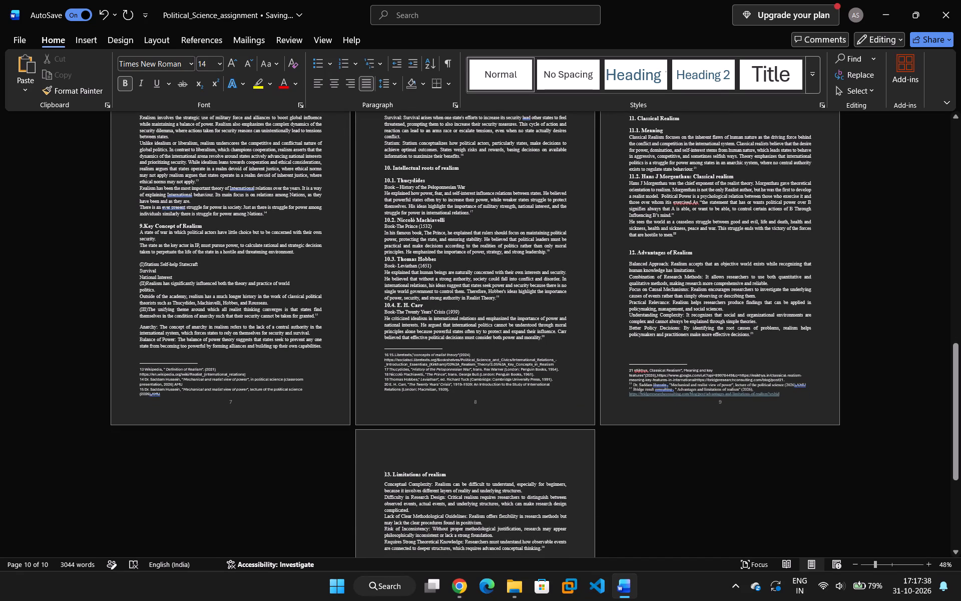
{"action": "key", "text": "BackSpace"}
{"action": "key", "text": "BackSpace"}
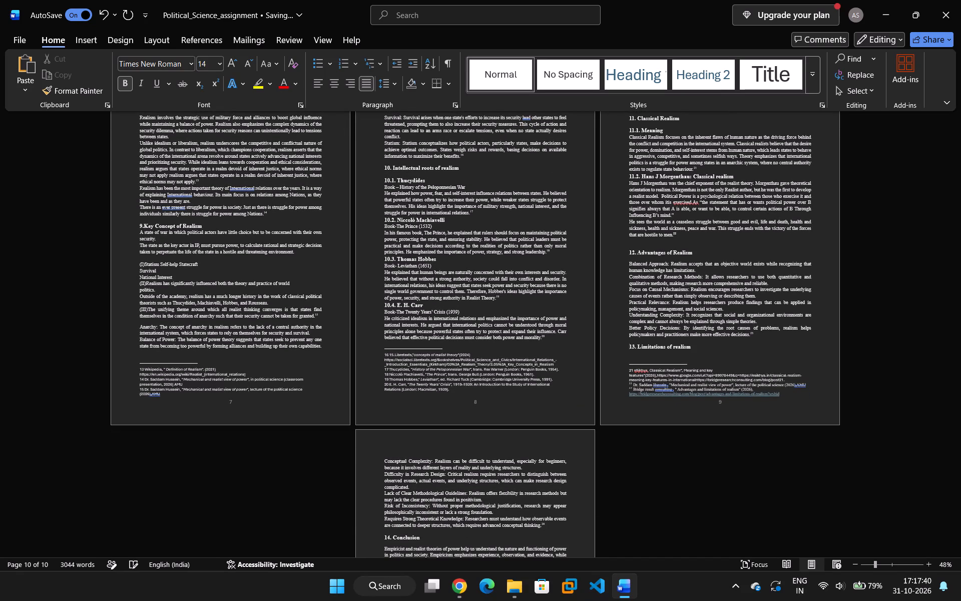
{"action": "key", "text": "ctrl+z"}
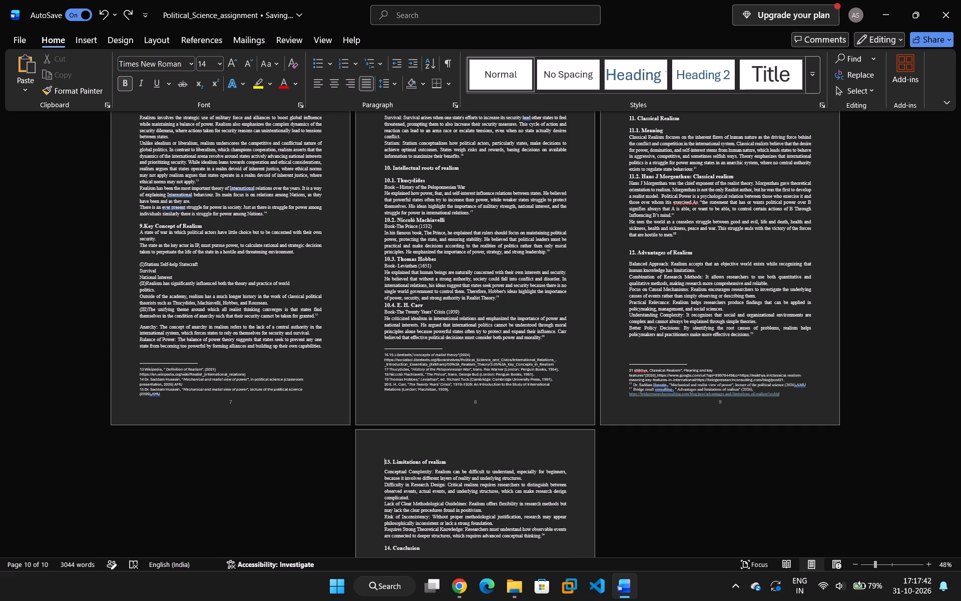
Examine the heading spacing and text flow on pages 7 to 10.
{"action": "scroll", "coordinate": [811, 311], "scroll_direction": "down", "scroll_amount": 1}
{"action": "scroll", "coordinate": [739, 313], "scroll_direction": "up", "scroll_amount": 6}
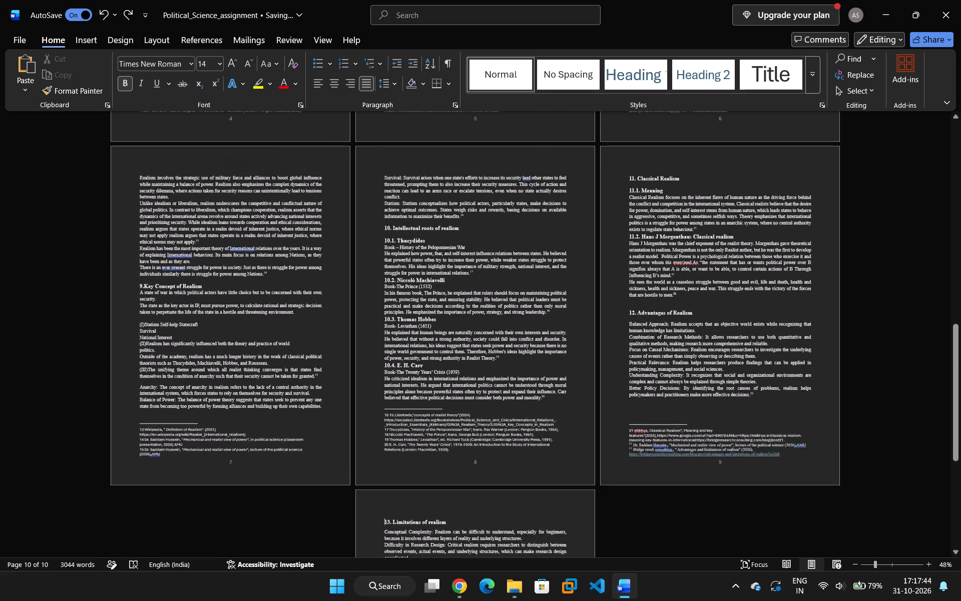
{"action": "scroll", "coordinate": [739, 313], "scroll_direction": "up", "scroll_amount": 1}
{"action": "scroll", "coordinate": [734, 334], "scroll_direction": "down", "scroll_amount": 3}
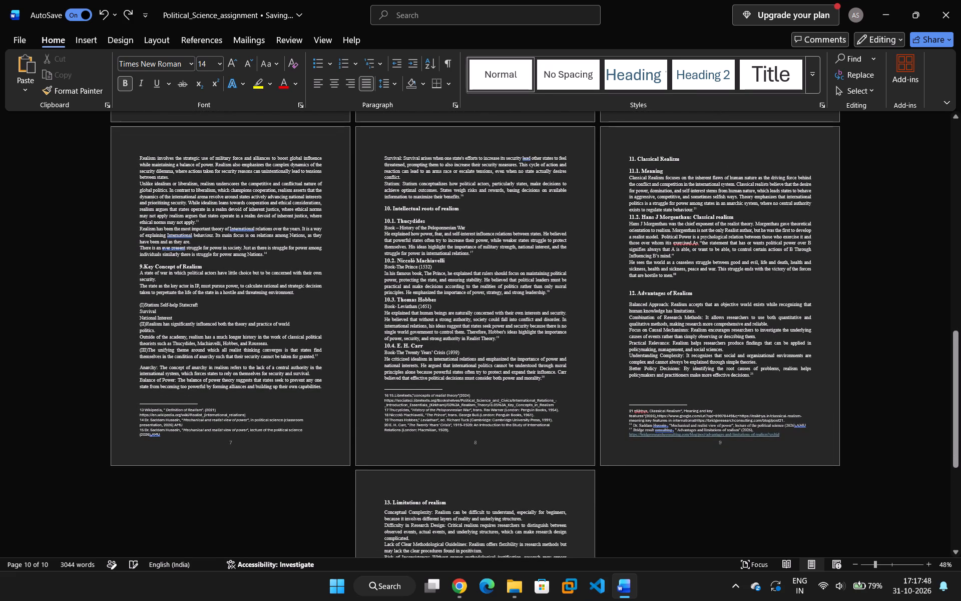
{"action": "scroll", "coordinate": [731, 341], "scroll_direction": "up", "scroll_amount": 4}
{"action": "scroll", "coordinate": [731, 341], "scroll_direction": "down", "scroll_amount": 12}
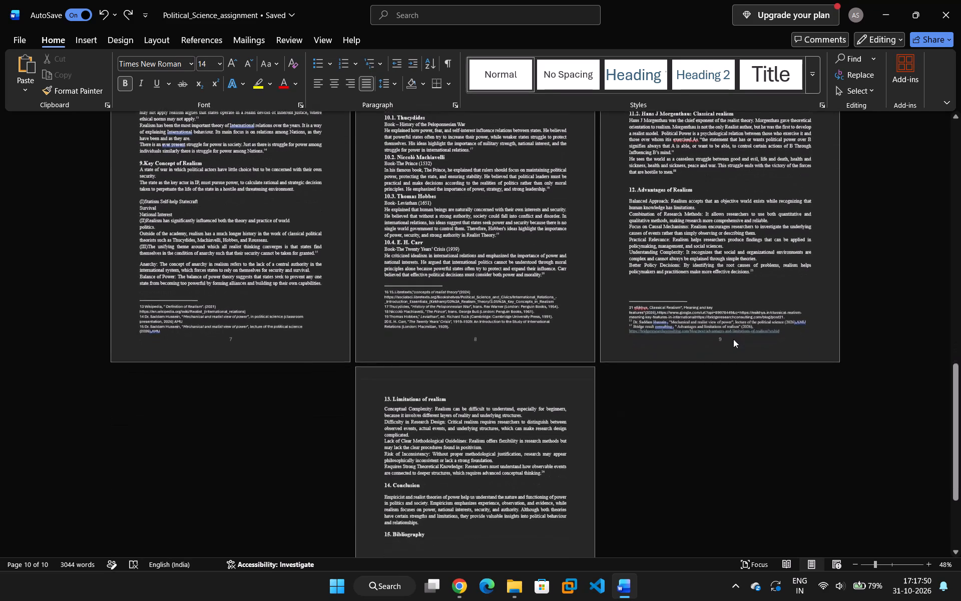
{"action": "scroll", "coordinate": [733, 339], "scroll_direction": "down", "scroll_amount": 15}
{"action": "scroll", "coordinate": [735, 338], "scroll_direction": "up", "scroll_amount": 3}
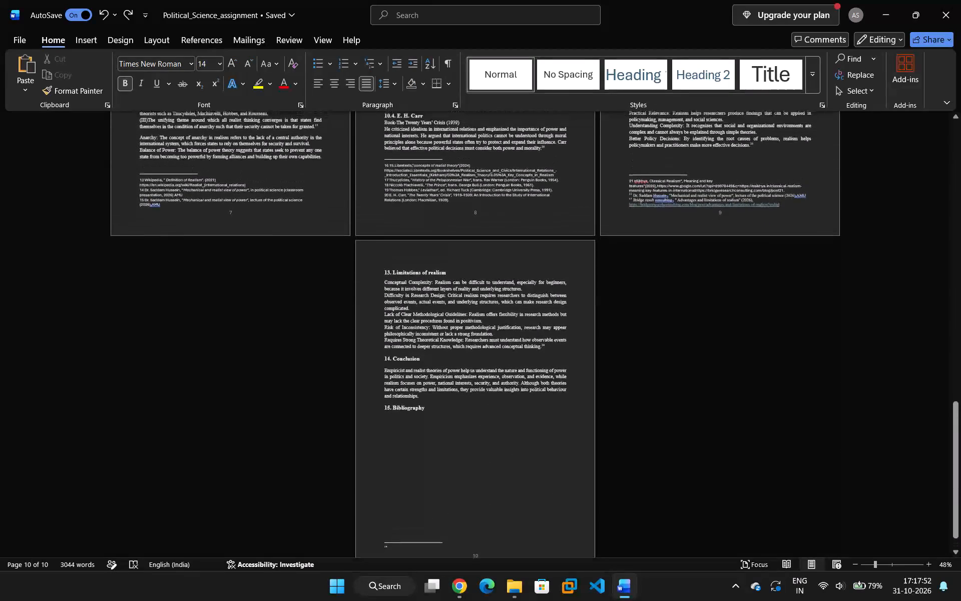
{"action": "scroll", "coordinate": [735, 338], "scroll_direction": "up", "scroll_amount": 3}
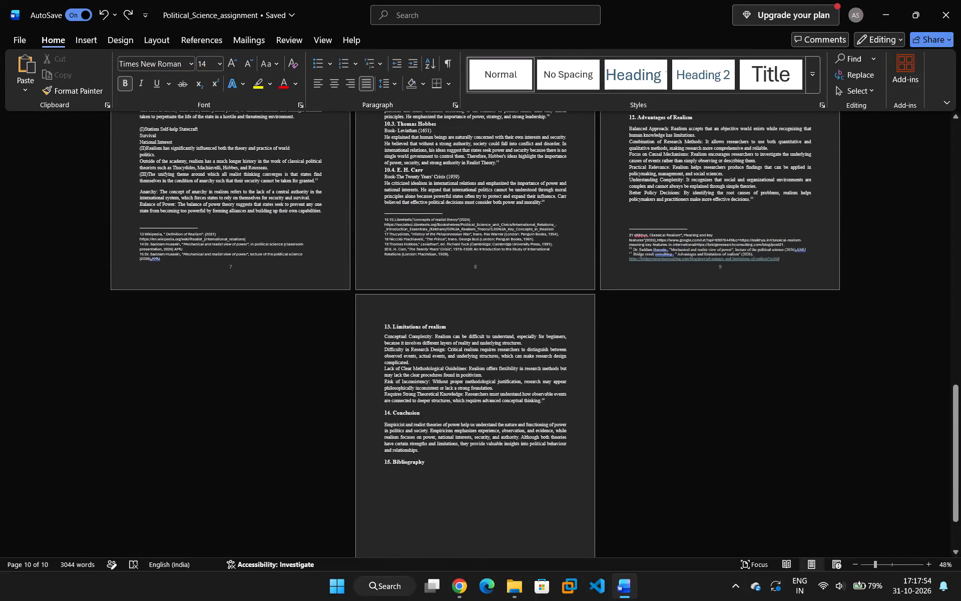
{"action": "scroll", "coordinate": [735, 338], "scroll_direction": "up", "scroll_amount": 3}
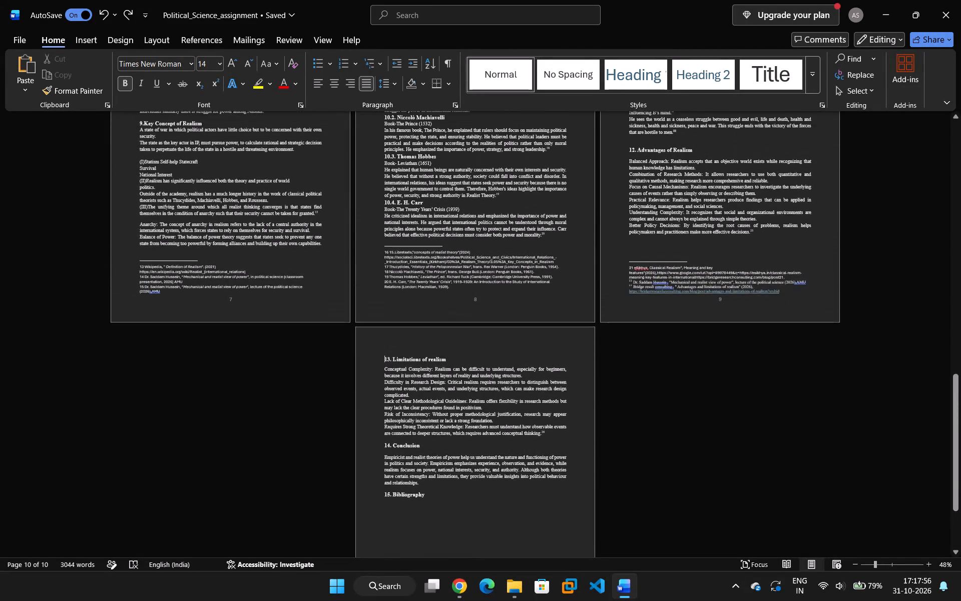
{"action": "scroll", "coordinate": [735, 338], "scroll_direction": "up", "scroll_amount": 10}
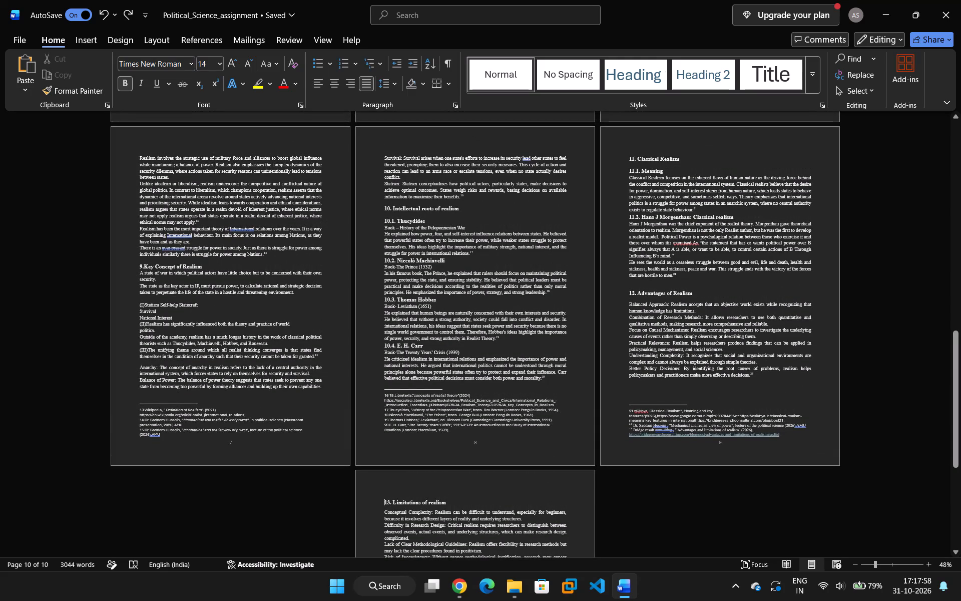
{"action": "scroll", "coordinate": [735, 343], "scroll_direction": "up", "scroll_amount": 1}
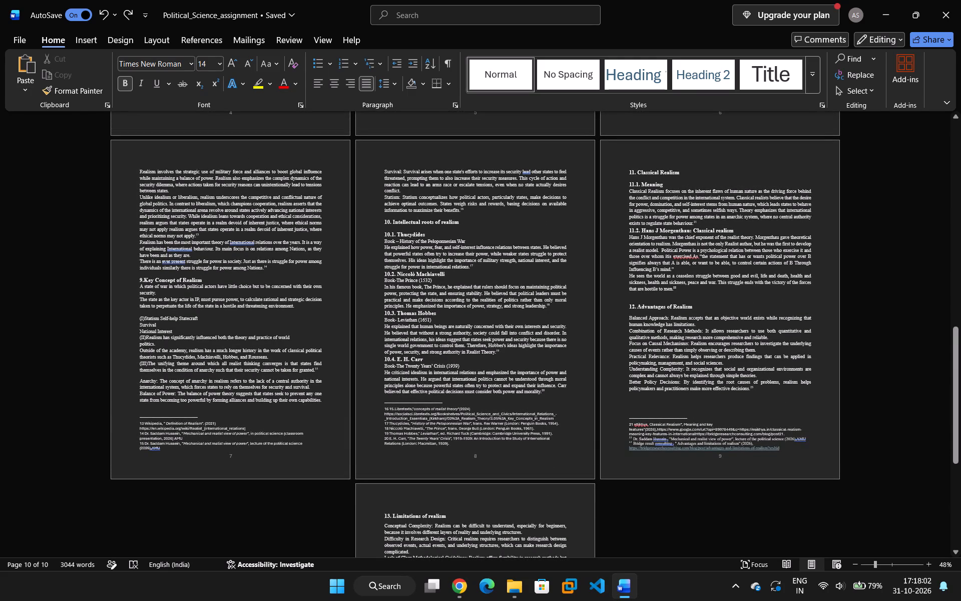
Set the font size of the heading "1.1. Purpose and Scope of the Assignment" on page 3 to 14.
{"action": "scroll", "coordinate": [420, 355], "scroll_direction": "up", "scroll_amount": 20}
{"action": "scroll", "coordinate": [420, 355], "scroll_direction": "up", "scroll_amount": 20}
{"action": "scroll", "coordinate": [420, 355], "scroll_direction": "up", "scroll_amount": 14}
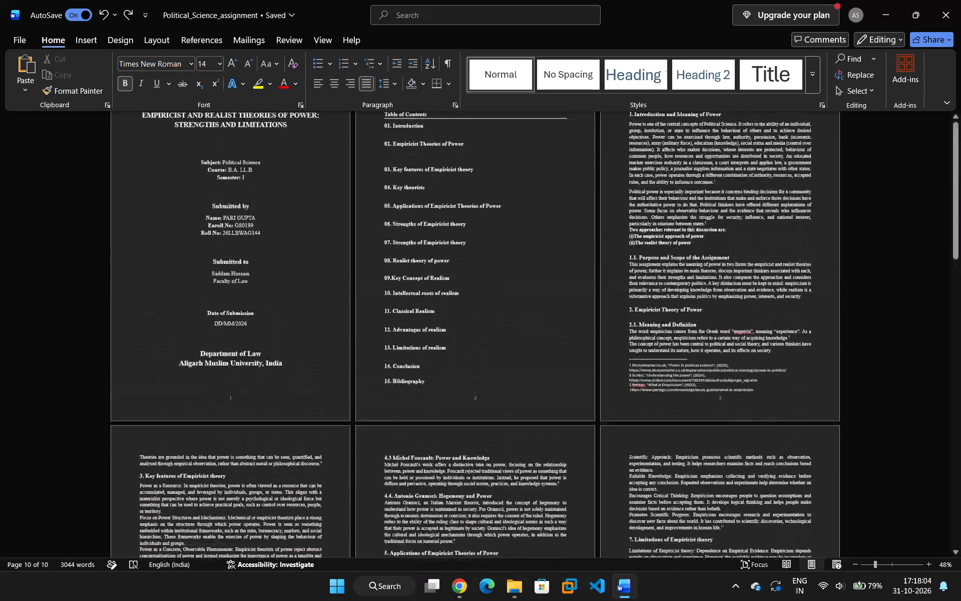
{"action": "scroll", "coordinate": [426, 352], "scroll_direction": "up", "scroll_amount": 3}
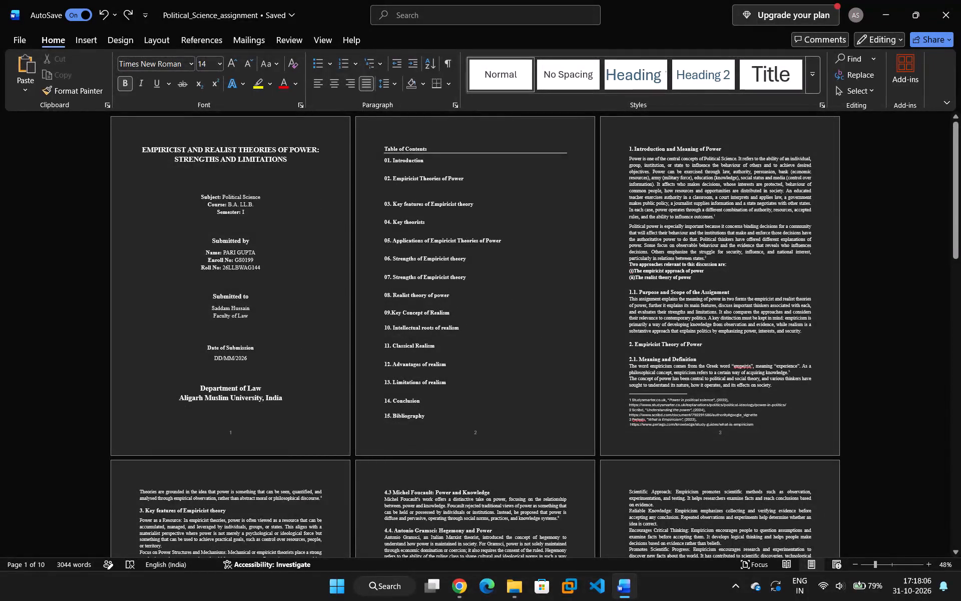
{"action": "left_click_drag", "start_coordinate": [732, 284], "coordinate": [708, 291]}
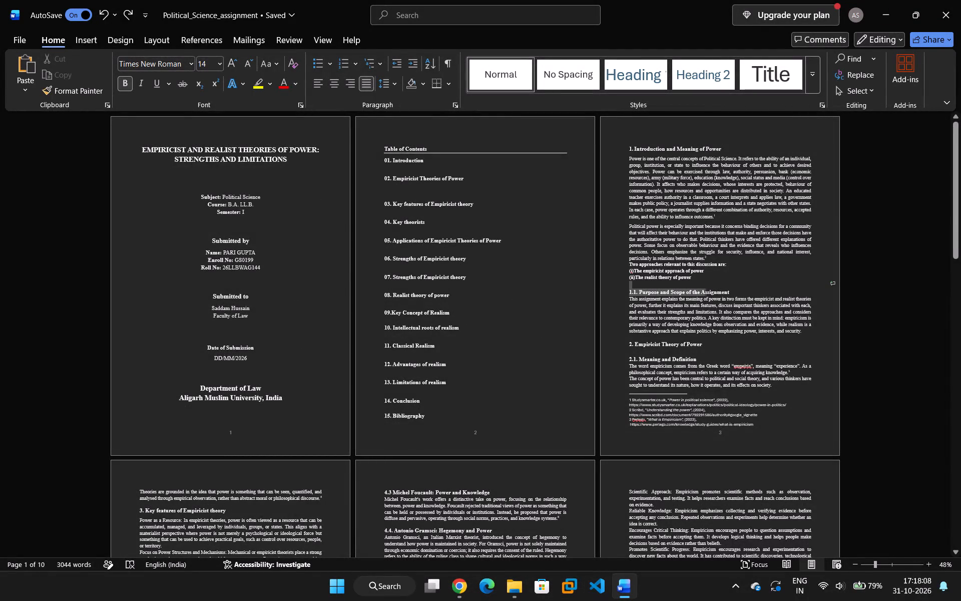
{"action": "left_click_drag", "start_coordinate": [708, 291], "coordinate": [730, 290]}
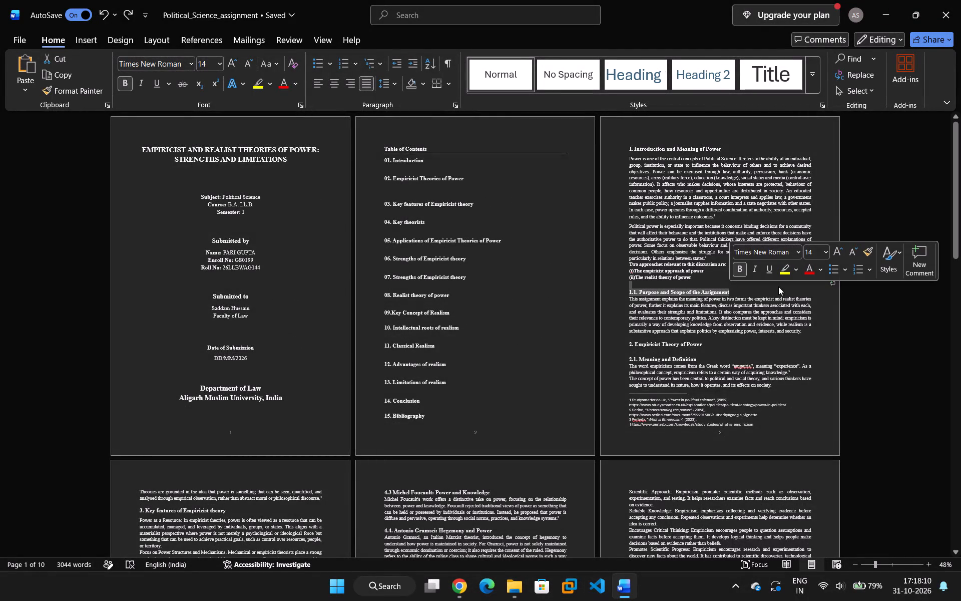
{"action": "left_click", "coordinate": [748, 293]}
{"action": "left_click_drag", "start_coordinate": [732, 291], "coordinate": [638, 293]}
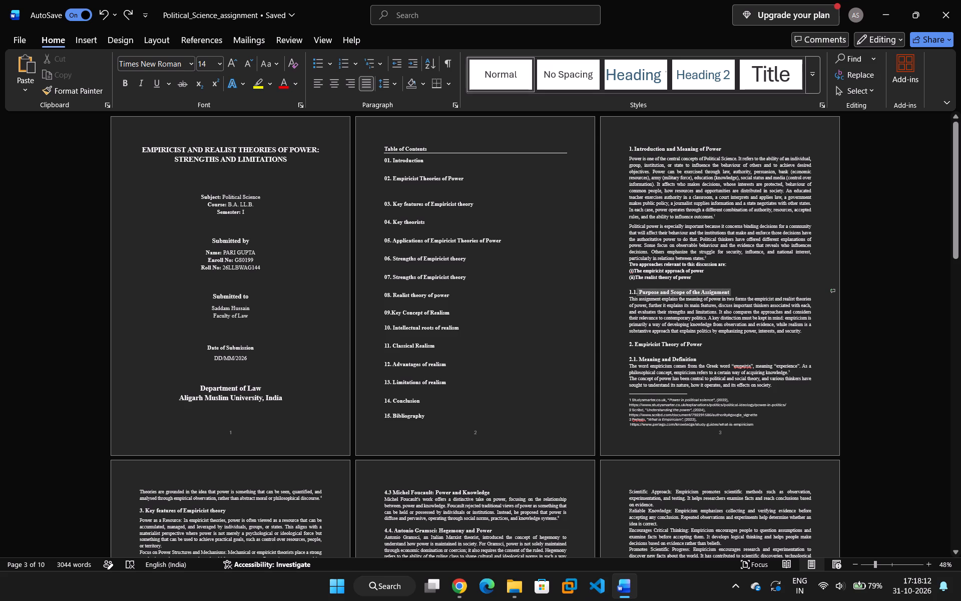
{"action": "left_click_drag", "start_coordinate": [638, 293], "coordinate": [627, 293]}
{"action": "left_click", "coordinate": [720, 258]}
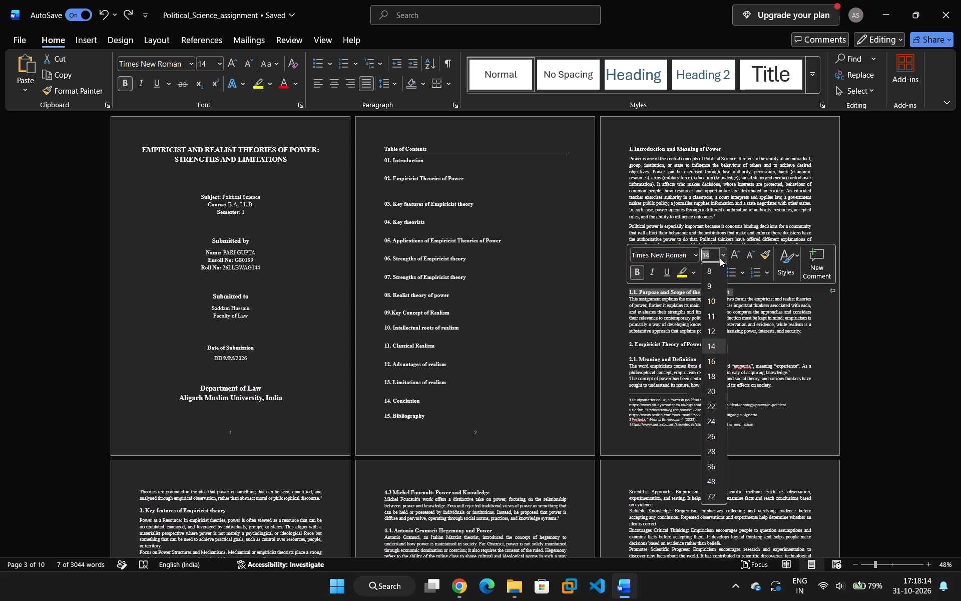
{"action": "left_click", "coordinate": [713, 347]}
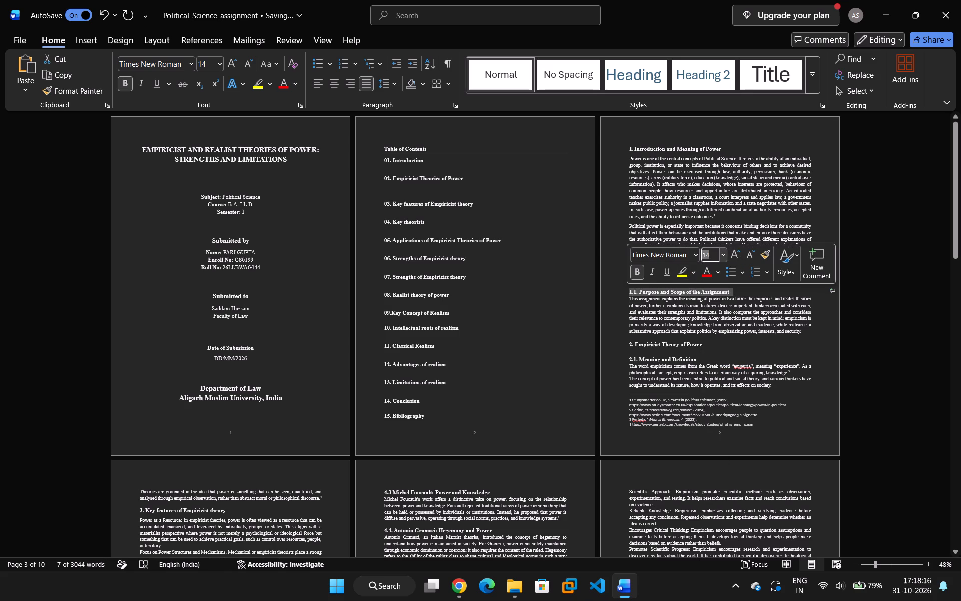
Set the font size of the heading "2.1. Meaning and Definition" on page 3 to 14.
{"action": "left_click_drag", "start_coordinate": [698, 358], "coordinate": [621, 357]}
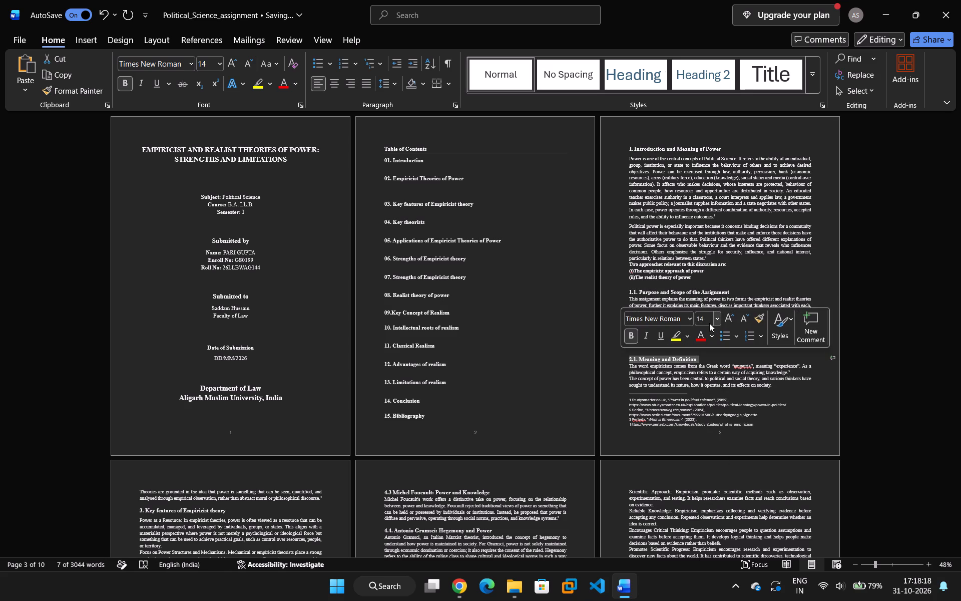
{"action": "left_click", "coordinate": [716, 321]}
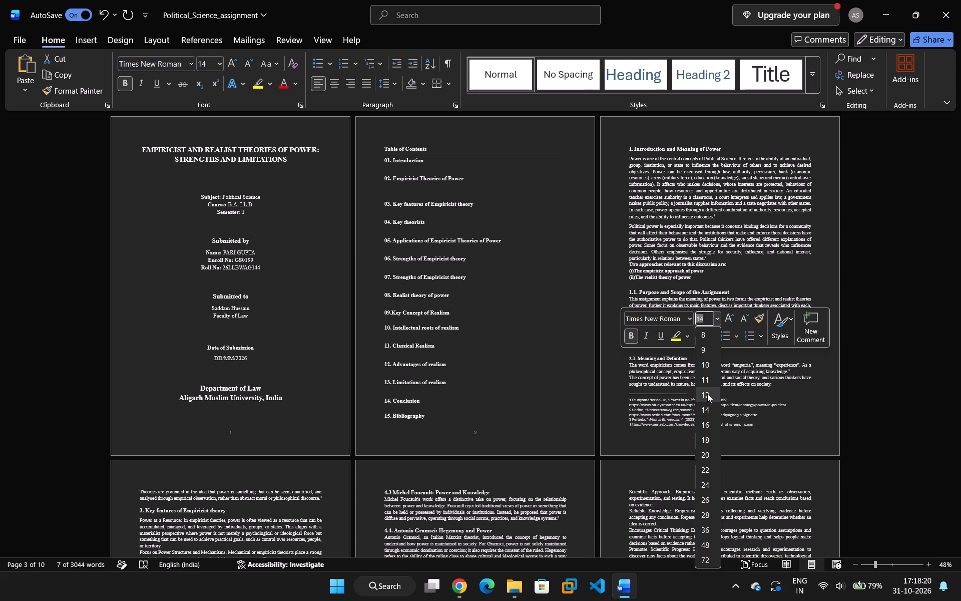
{"action": "left_click", "coordinate": [709, 403]}
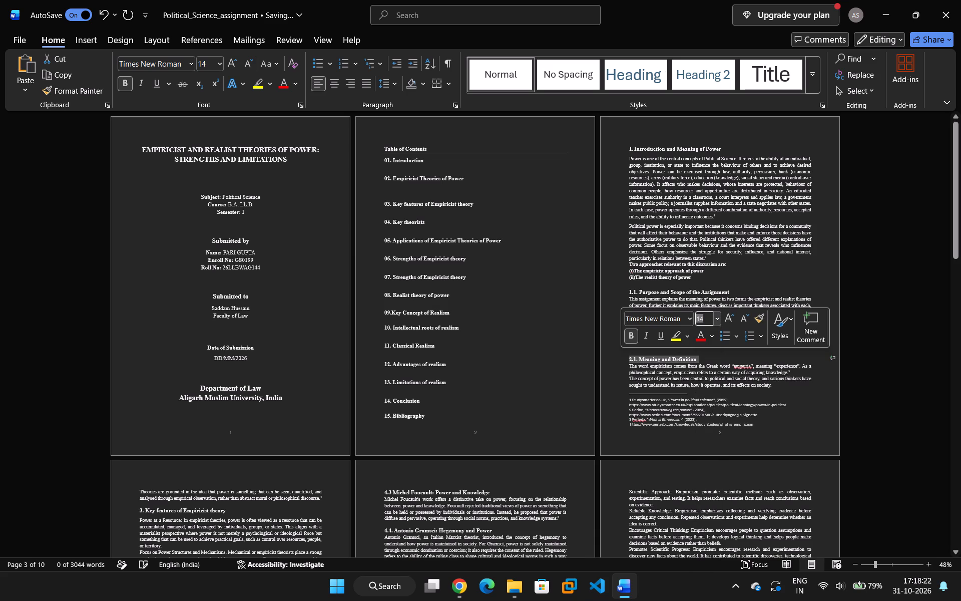
{"action": "left_click", "coordinate": [707, 403]}
Check the font size of the heading "11. Classical Realism" on page 9.
{"action": "scroll", "coordinate": [670, 381], "scroll_direction": "down", "scroll_amount": 6}
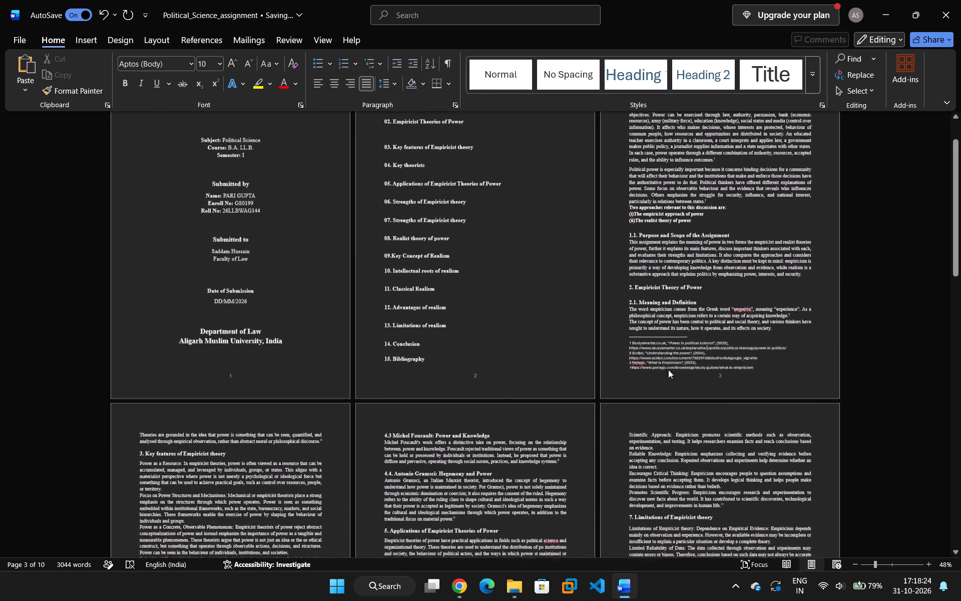
{"action": "scroll", "coordinate": [668, 370], "scroll_direction": "down", "scroll_amount": 12}
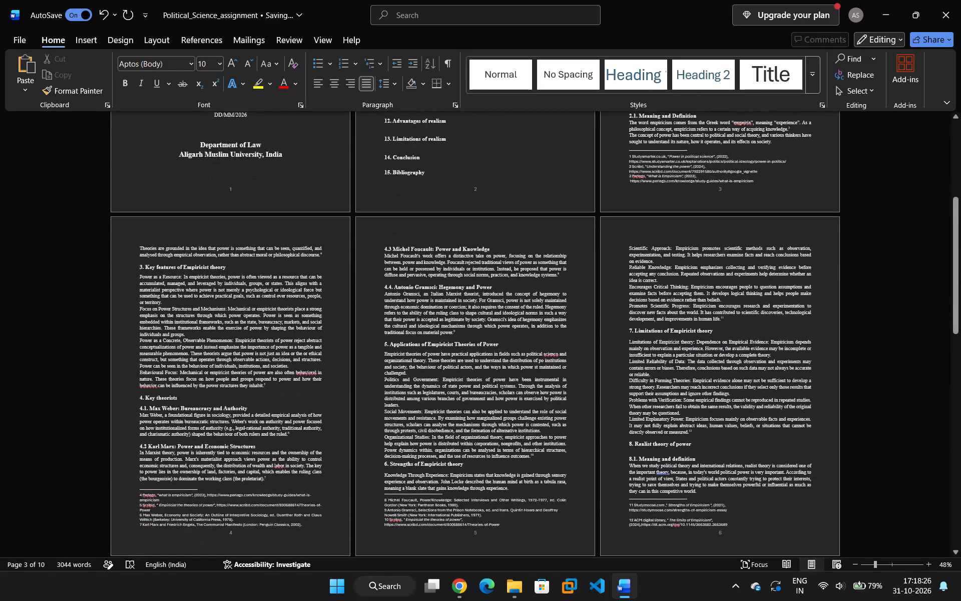
{"action": "scroll", "coordinate": [651, 377], "scroll_direction": "down", "scroll_amount": 18}
{"action": "scroll", "coordinate": [615, 372], "scroll_direction": "down", "scroll_amount": 4}
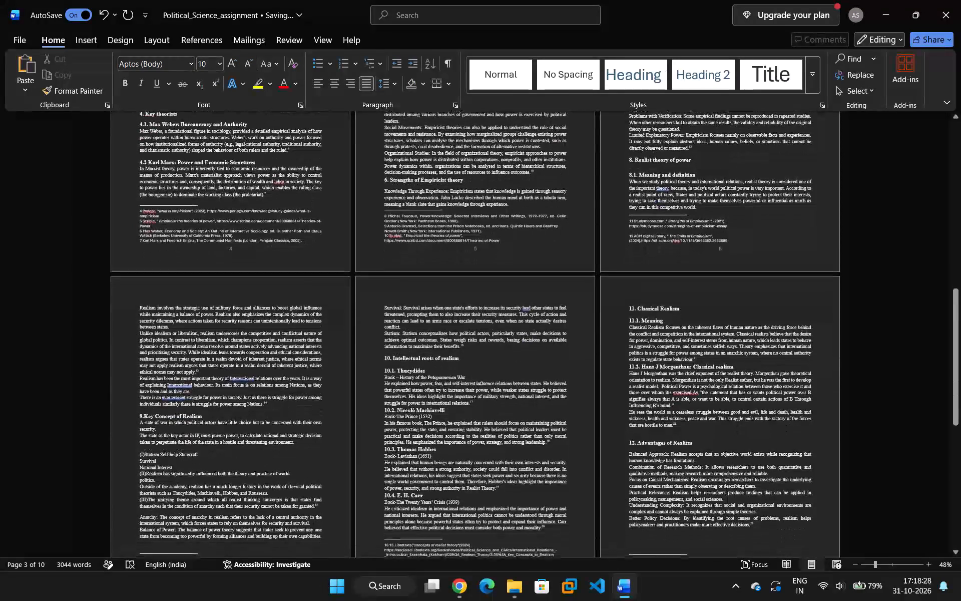
{"action": "scroll", "coordinate": [617, 372], "scroll_direction": "down", "scroll_amount": 5}
{"action": "left_click_drag", "start_coordinate": [683, 231], "coordinate": [680, 230]}
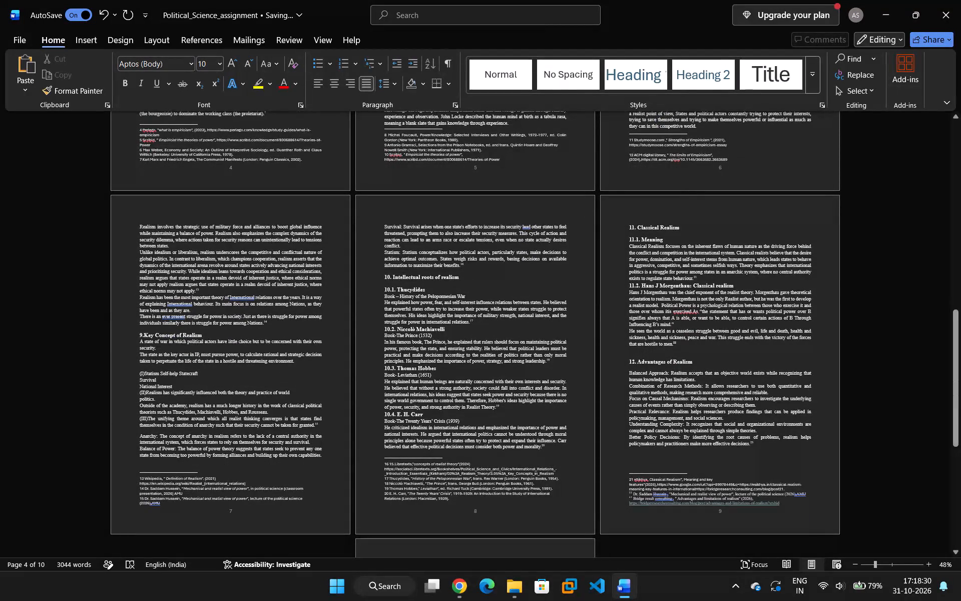
{"action": "left_click_drag", "start_coordinate": [680, 230], "coordinate": [622, 229]}
{"action": "left_click", "coordinate": [625, 246]}
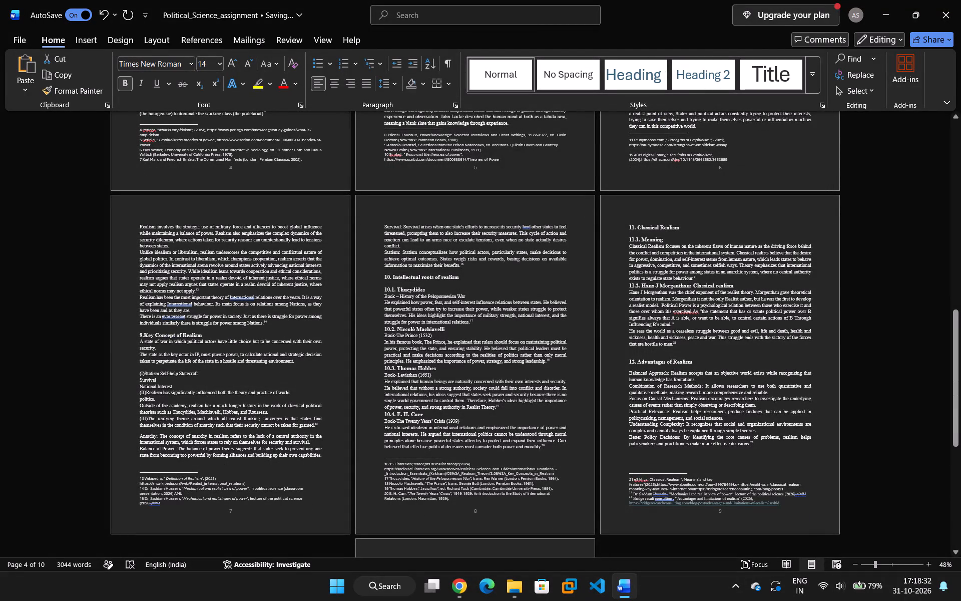
Check the font size of the heading "15. Bibliography" on page 10.
{"action": "scroll", "coordinate": [621, 256], "scroll_direction": "down", "scroll_amount": 19}
{"action": "scroll", "coordinate": [625, 267], "scroll_direction": "down", "scroll_amount": 10}
{"action": "left_click_drag", "start_coordinate": [429, 390], "coordinate": [393, 377]}
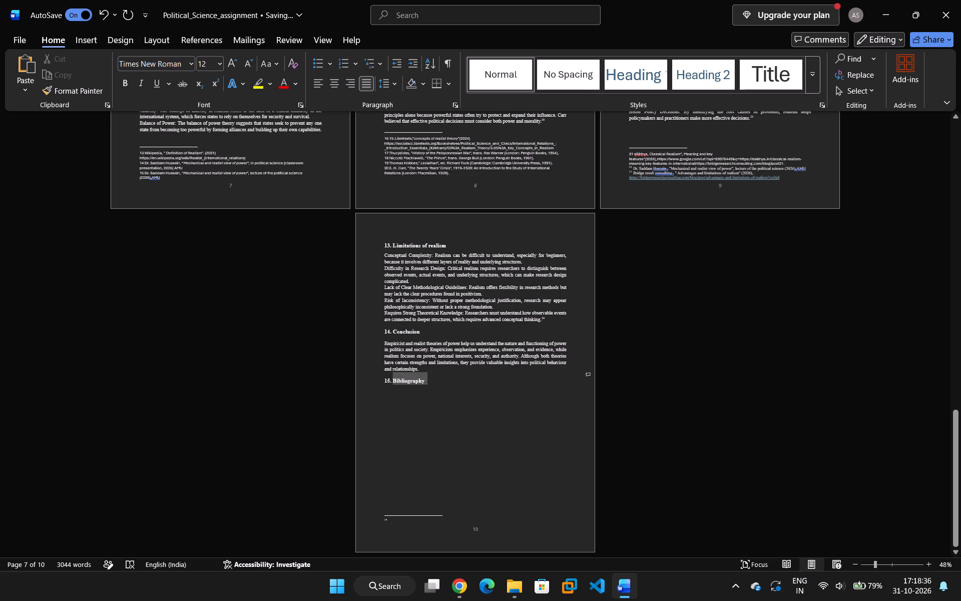
{"action": "left_click_drag", "start_coordinate": [393, 377], "coordinate": [379, 381]}
{"action": "left_click", "coordinate": [445, 399]}
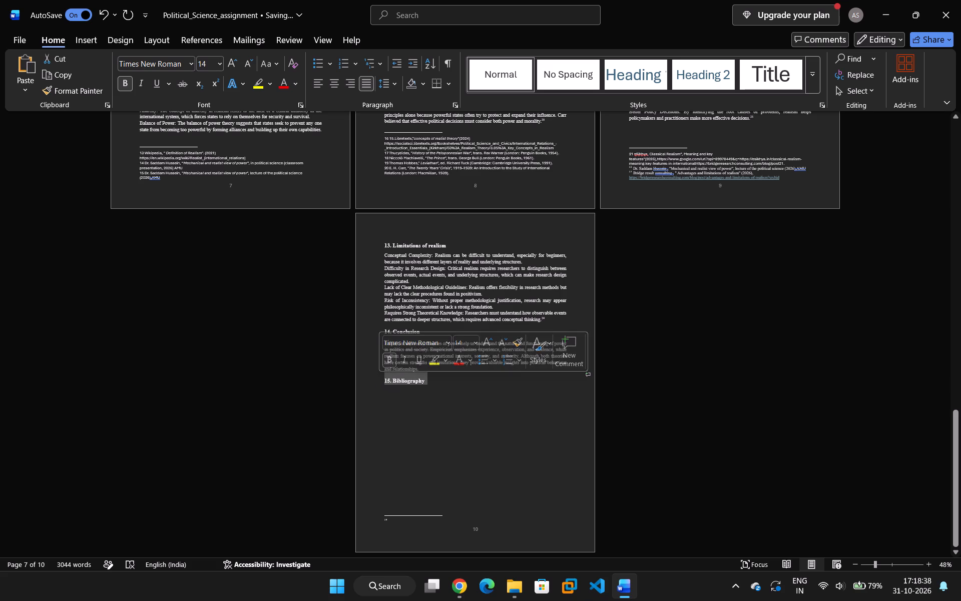
Examine the heading sizes, spacing and text flow on pages 7 to 10.
{"action": "scroll", "coordinate": [446, 395], "scroll_direction": "up", "scroll_amount": 1}
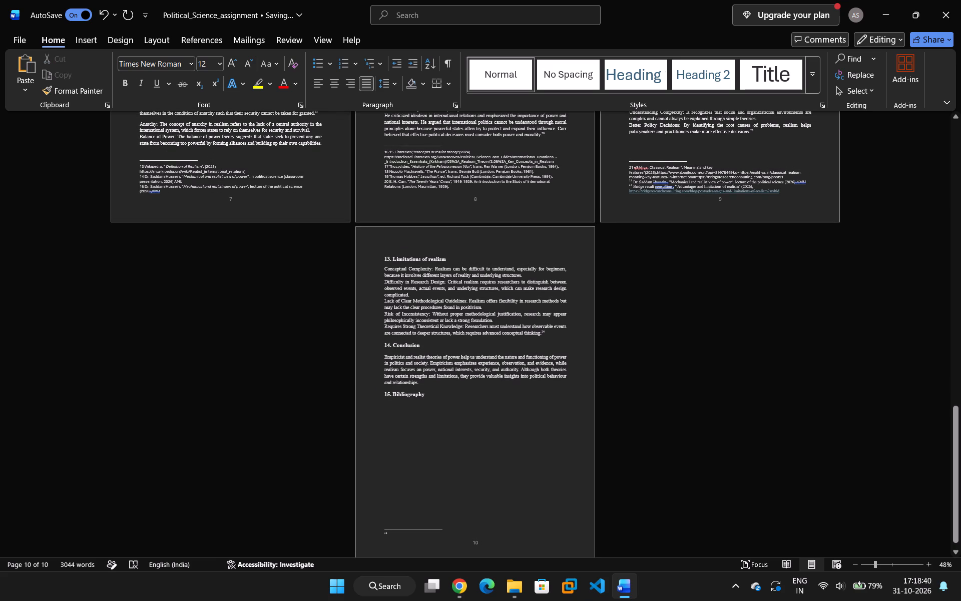
{"action": "scroll", "coordinate": [446, 395], "scroll_direction": "up", "scroll_amount": 7}
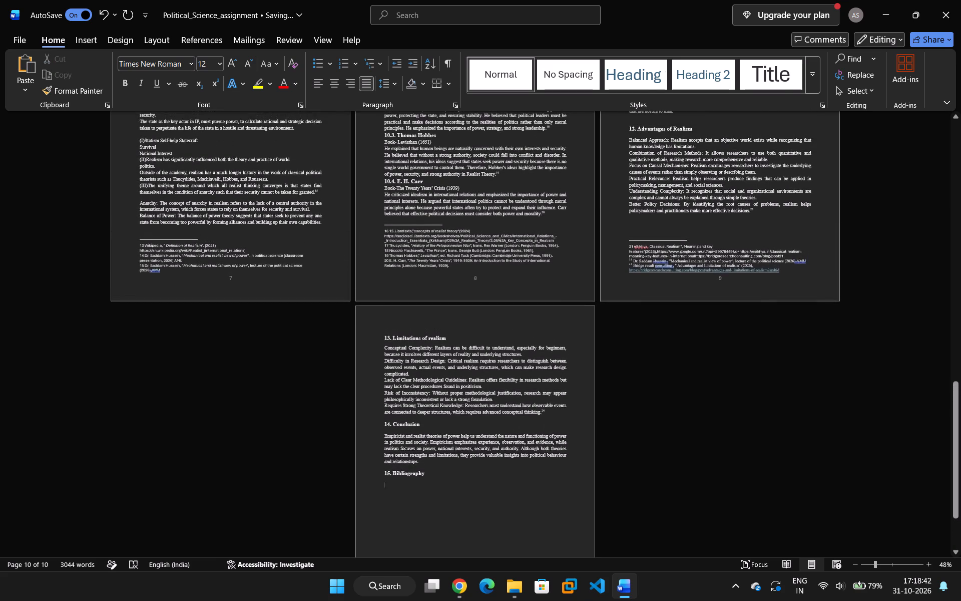
{"action": "scroll", "coordinate": [448, 396], "scroll_direction": "up", "scroll_amount": 12}
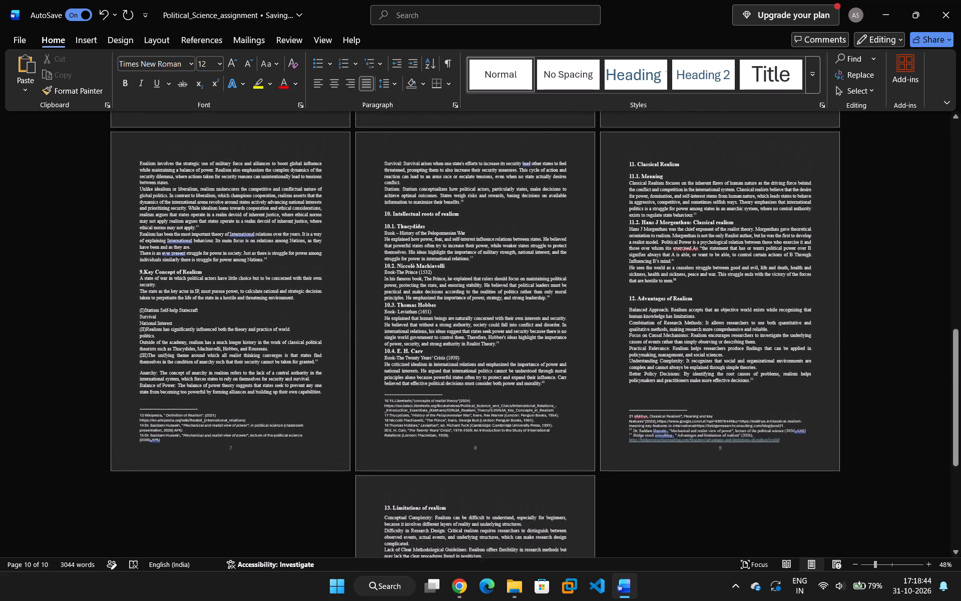
{"action": "scroll", "coordinate": [446, 406], "scroll_direction": "up", "scroll_amount": 1}
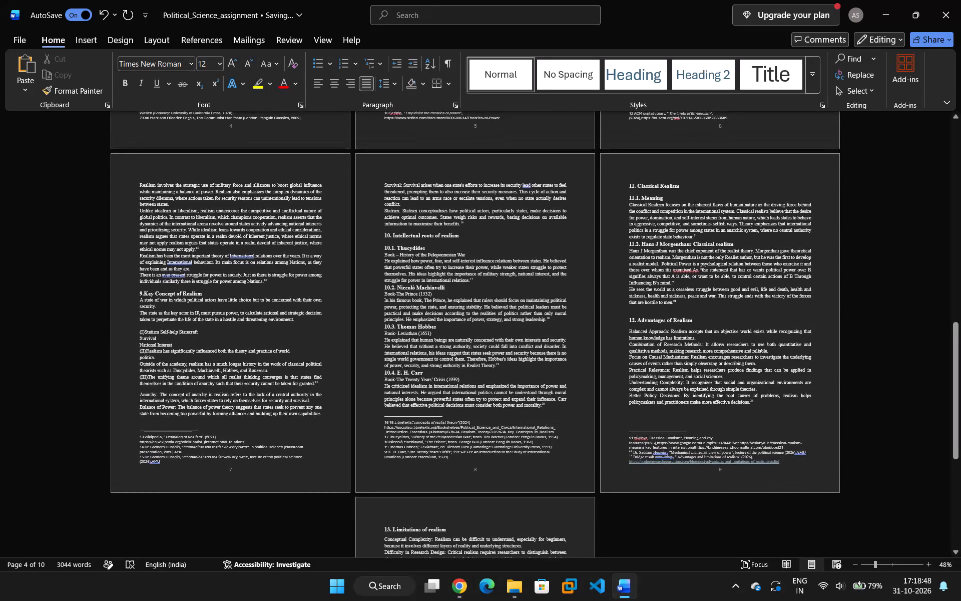
{"action": "scroll", "coordinate": [449, 405], "scroll_direction": "up", "scroll_amount": 6}
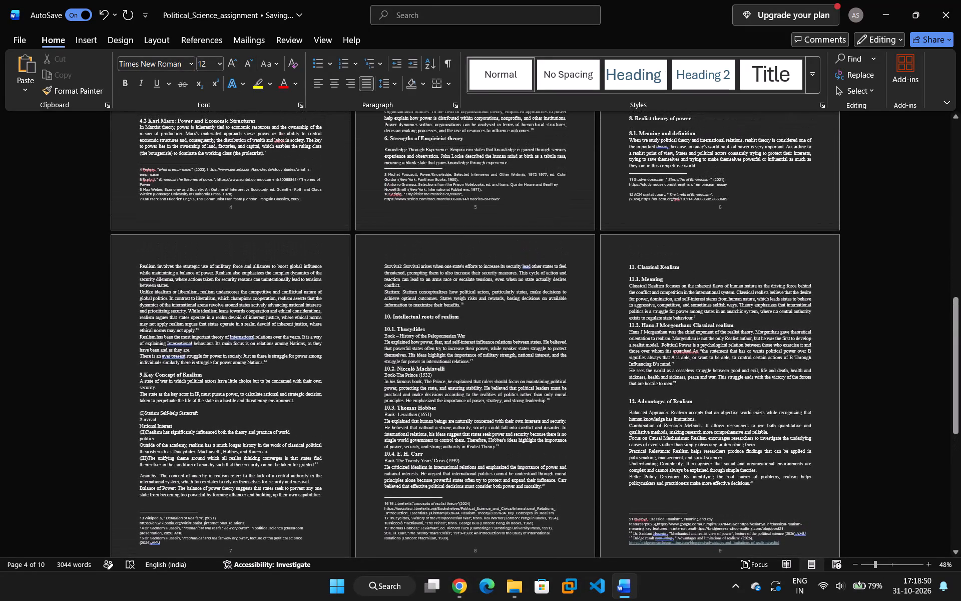
{"action": "scroll", "coordinate": [447, 407], "scroll_direction": "up", "scroll_amount": 2}
{"action": "scroll", "coordinate": [446, 409], "scroll_direction": "down", "scroll_amount": 1}
{"action": "scroll", "coordinate": [446, 409], "scroll_direction": "up", "scroll_amount": 2}
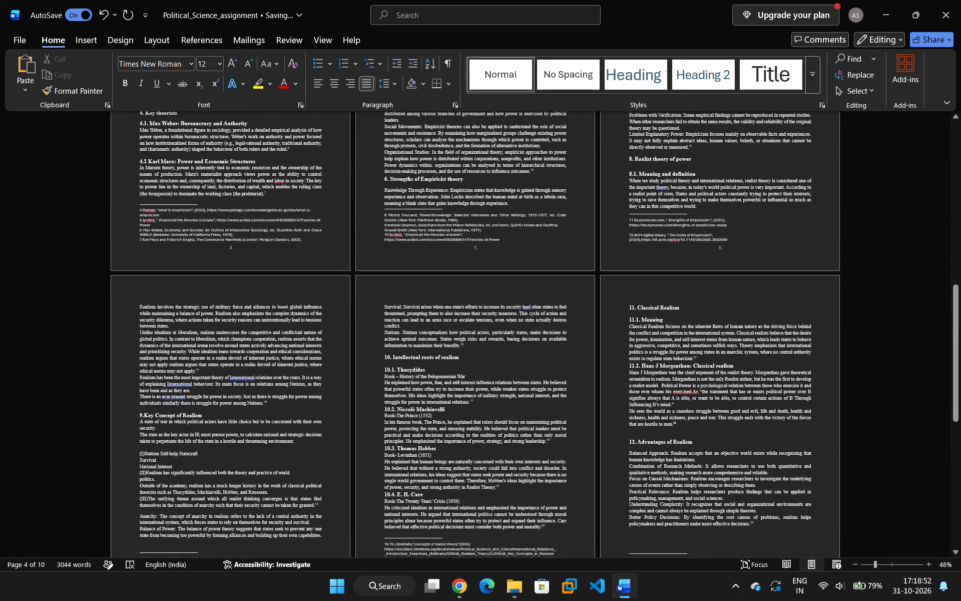
{"action": "scroll", "coordinate": [446, 412], "scroll_direction": "down", "scroll_amount": 1}
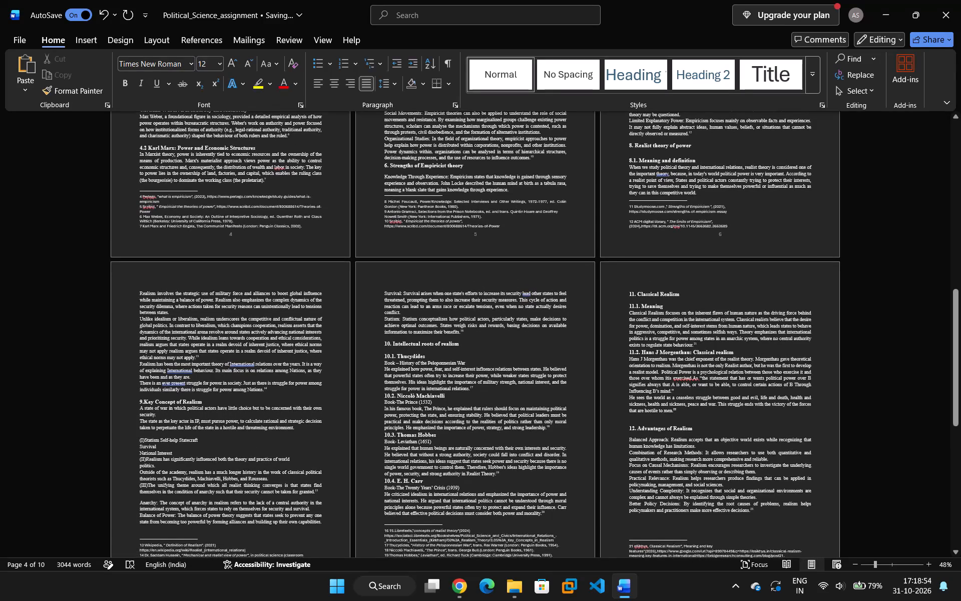
{"action": "scroll", "coordinate": [446, 412], "scroll_direction": "down", "scroll_amount": 1}
{"action": "scroll", "coordinate": [446, 412], "scroll_direction": "up", "scroll_amount": 10}
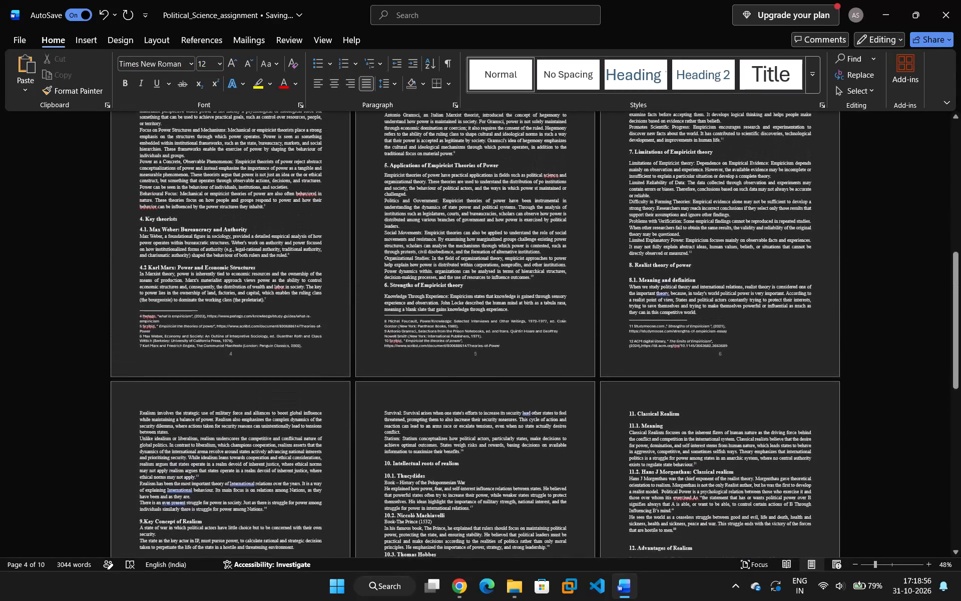
Examine the cover page, table of contents and heading layout on pages 1 to 6.
{"action": "scroll", "coordinate": [448, 411], "scroll_direction": "up", "scroll_amount": 7}
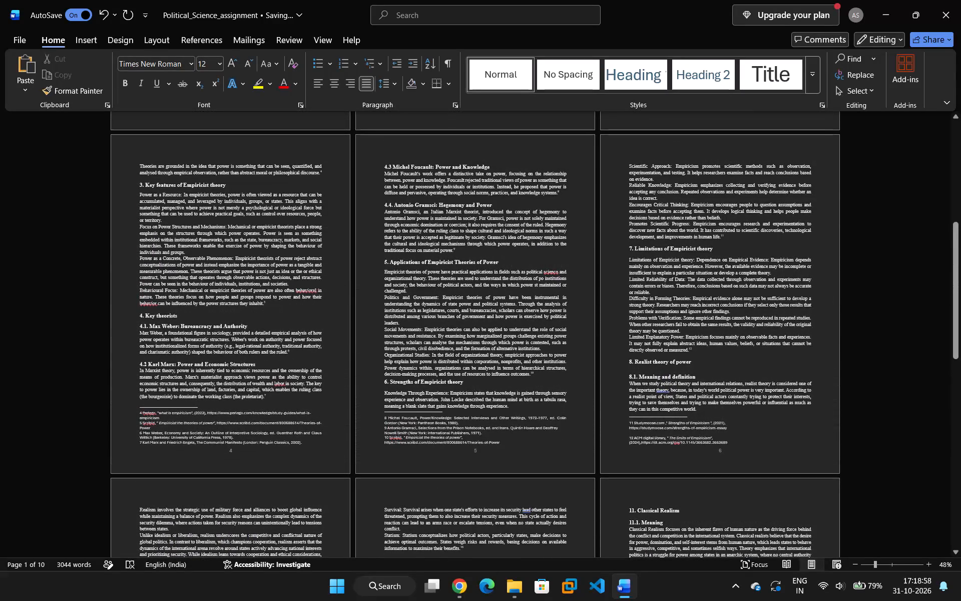
{"action": "scroll", "coordinate": [449, 405], "scroll_direction": "up", "scroll_amount": 1}
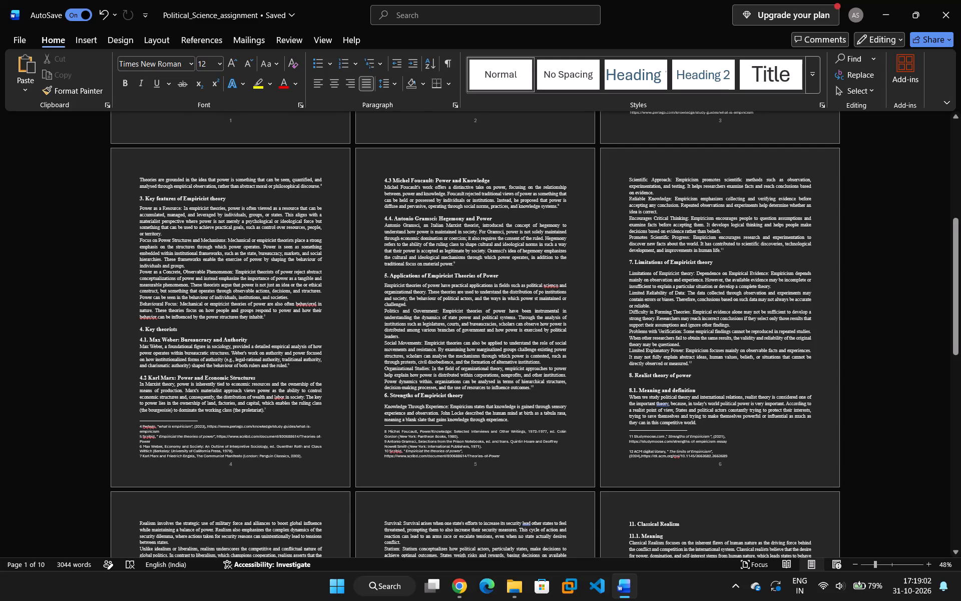
{"action": "scroll", "coordinate": [449, 406], "scroll_direction": "up", "scroll_amount": 1}
{"action": "scroll", "coordinate": [449, 406], "scroll_direction": "down", "scroll_amount": 2}
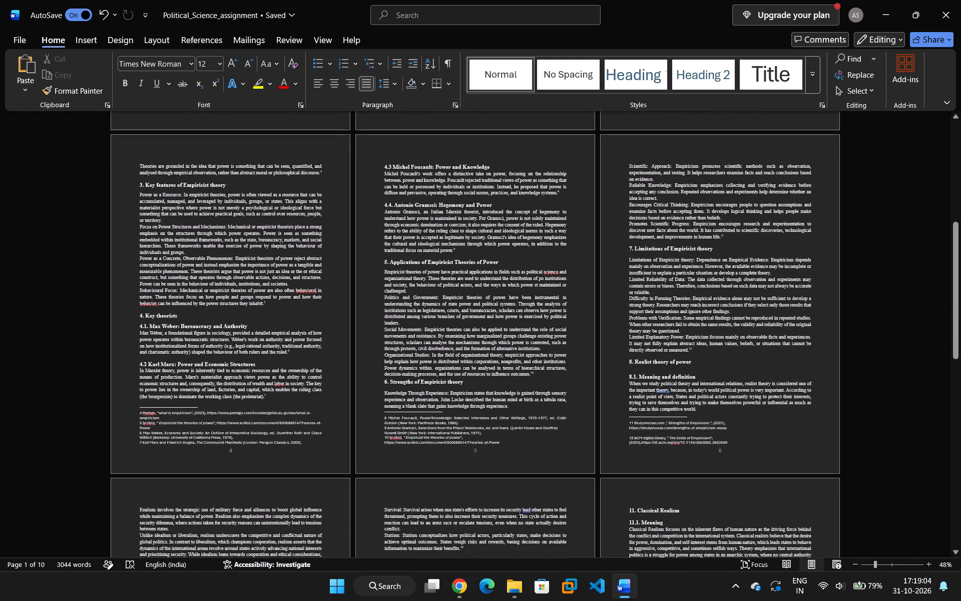
{"action": "scroll", "coordinate": [450, 406], "scroll_direction": "up", "scroll_amount": 2}
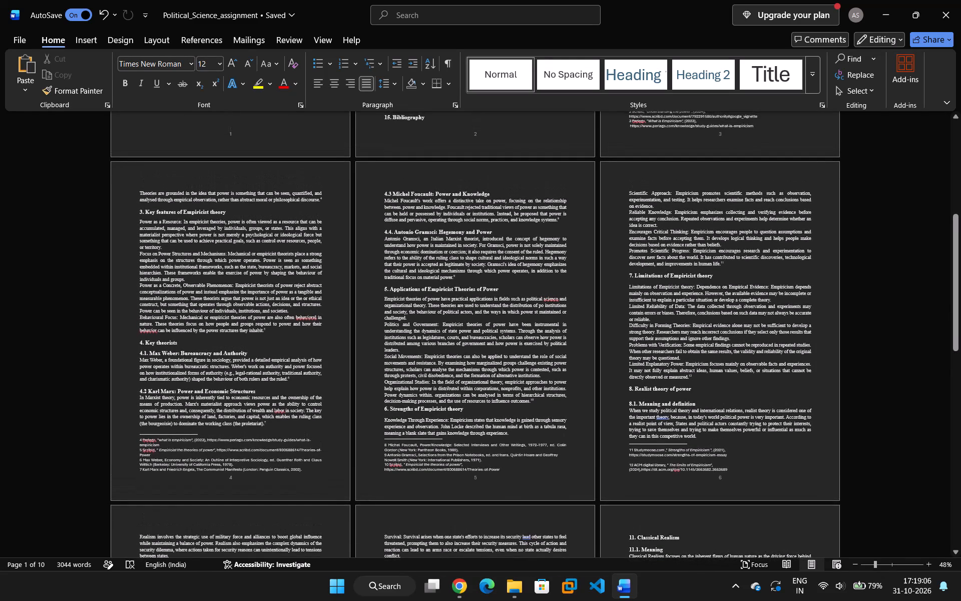
{"action": "scroll", "coordinate": [451, 403], "scroll_direction": "up", "scroll_amount": 2}
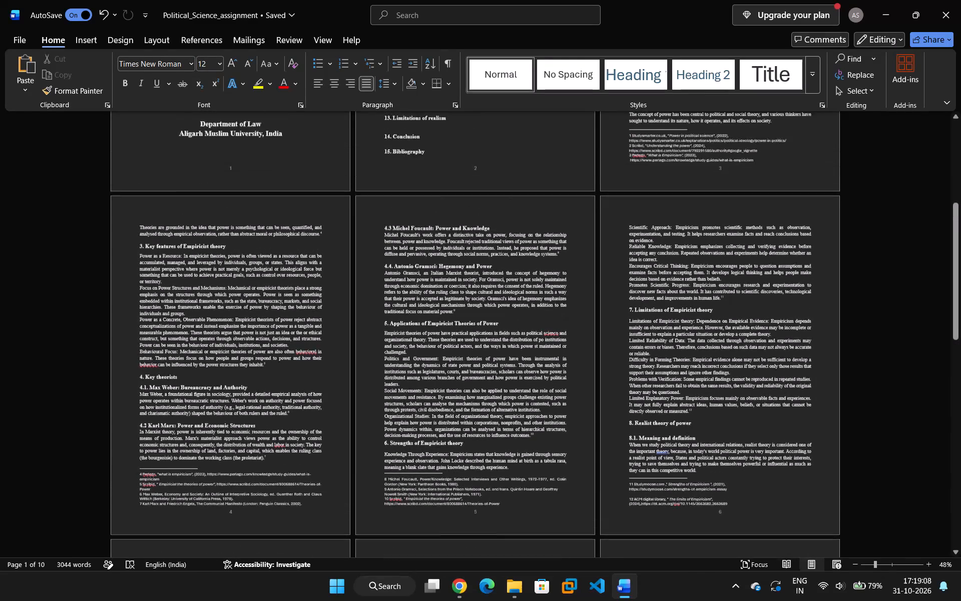
{"action": "scroll", "coordinate": [451, 403], "scroll_direction": "up", "scroll_amount": 12}
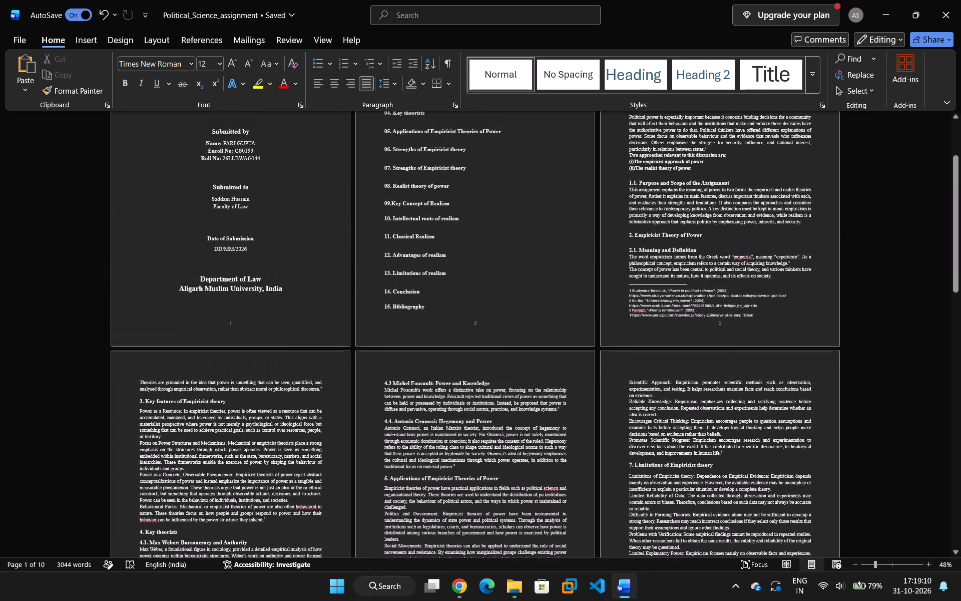
{"action": "scroll", "coordinate": [451, 403], "scroll_direction": "up", "scroll_amount": 4}
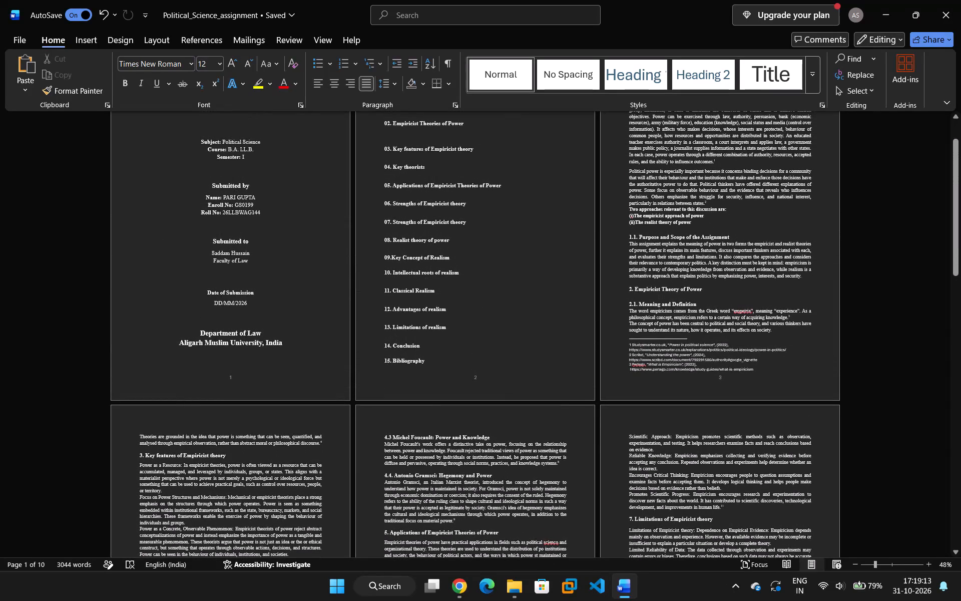
{"action": "scroll", "coordinate": [443, 411], "scroll_direction": "up", "scroll_amount": 3}
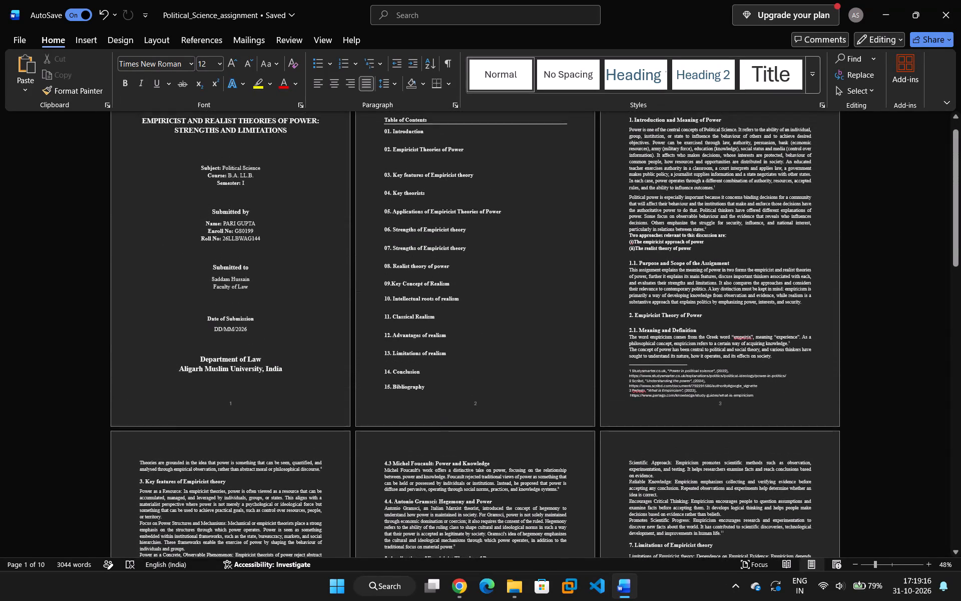
{"action": "scroll", "coordinate": [443, 411], "scroll_direction": "up", "scroll_amount": 4}
Review the layout from page 1 through page 9 once more before exporting.
{"action": "scroll", "coordinate": [444, 394], "scroll_direction": "down", "scroll_amount": 13}
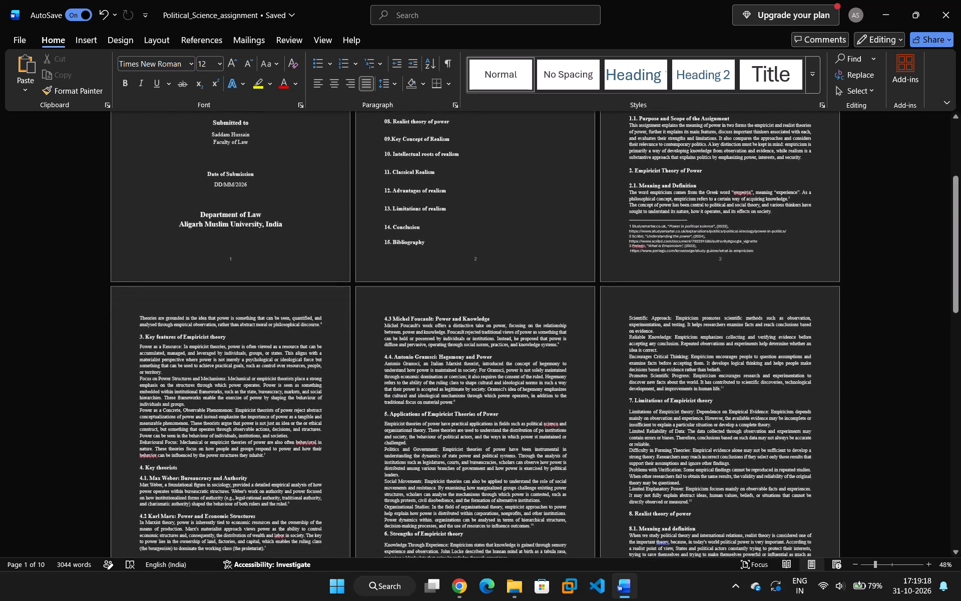
{"action": "scroll", "coordinate": [446, 386], "scroll_direction": "down", "scroll_amount": 12}
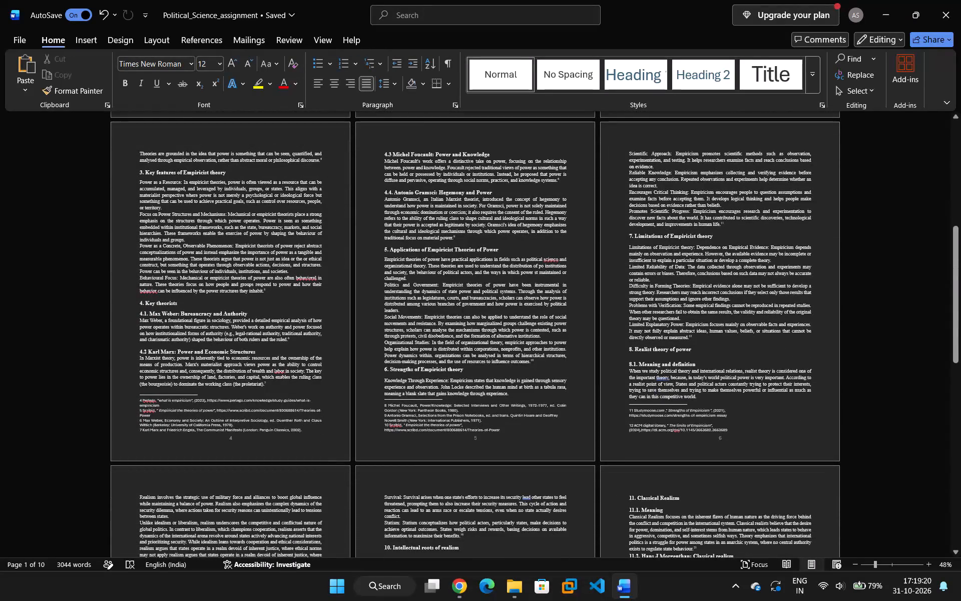
{"action": "scroll", "coordinate": [441, 347], "scroll_direction": "down", "scroll_amount": 2}
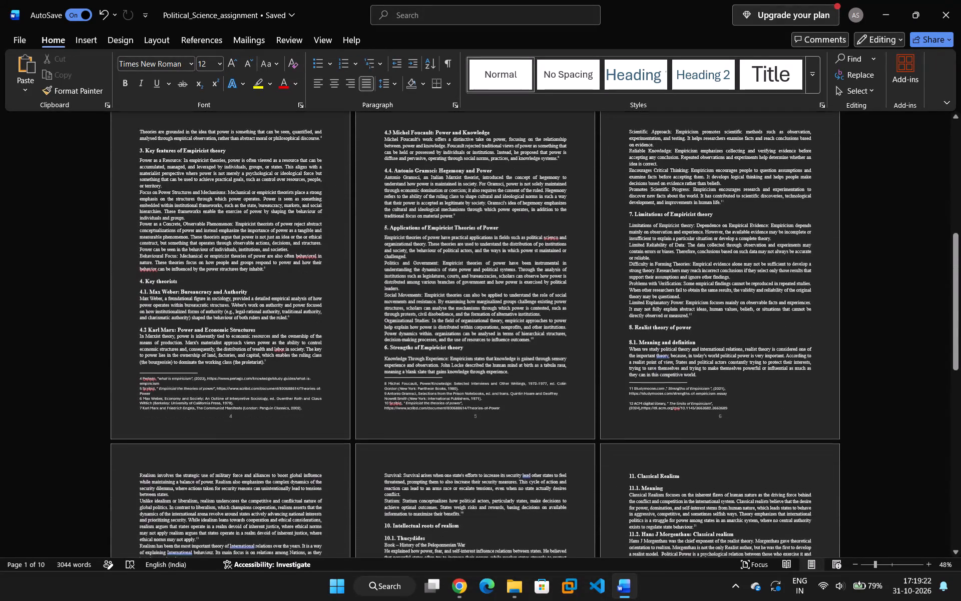
{"action": "scroll", "coordinate": [444, 361], "scroll_direction": "down", "scroll_amount": 12}
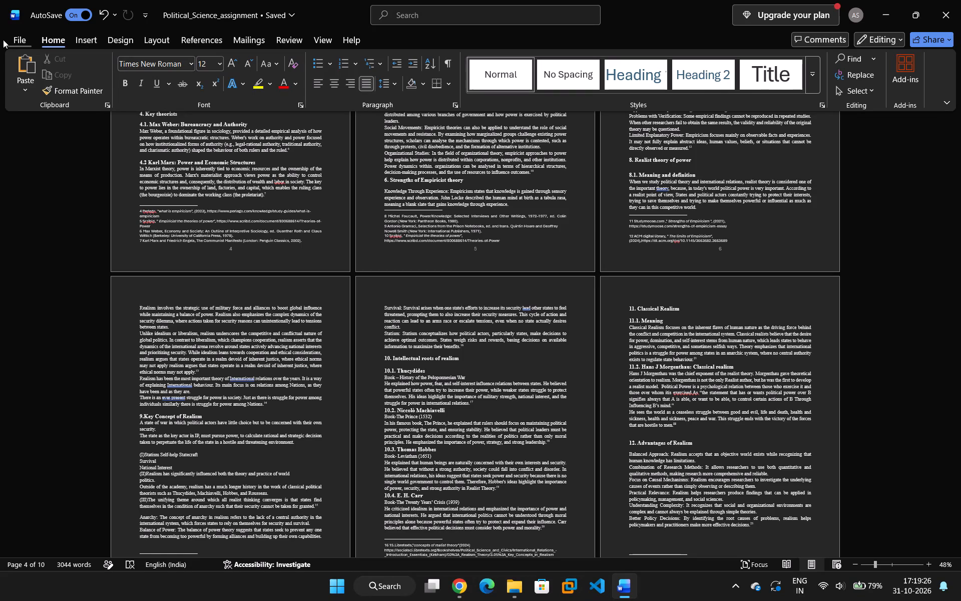
Export the document as a PDF named Political_Science_assignment in the Documents folder, with standard optimization.
{"action": "left_click", "coordinate": [31, 40]}
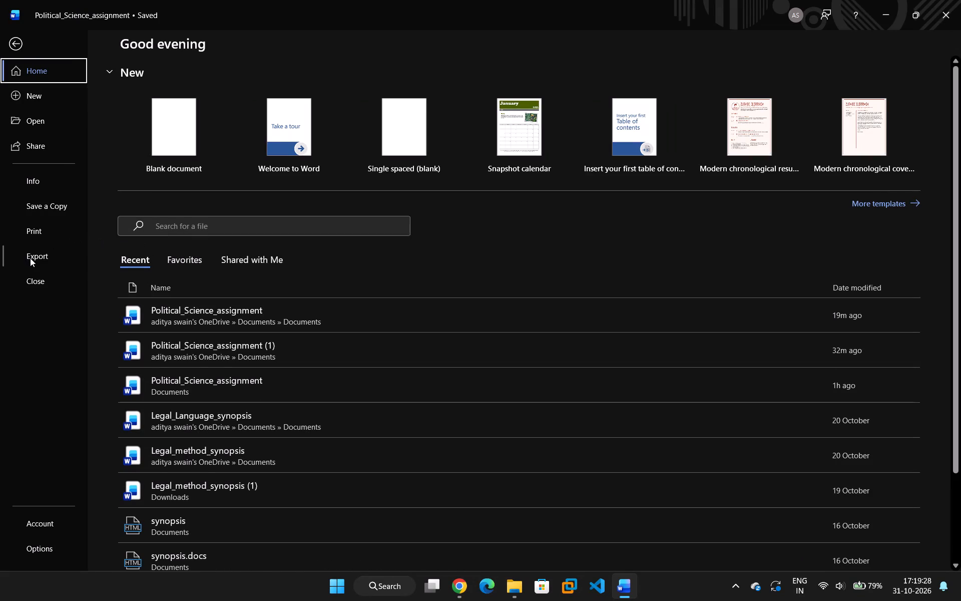
{"action": "left_click", "coordinate": [30, 258]}
{"action": "left_click", "coordinate": [341, 179]}
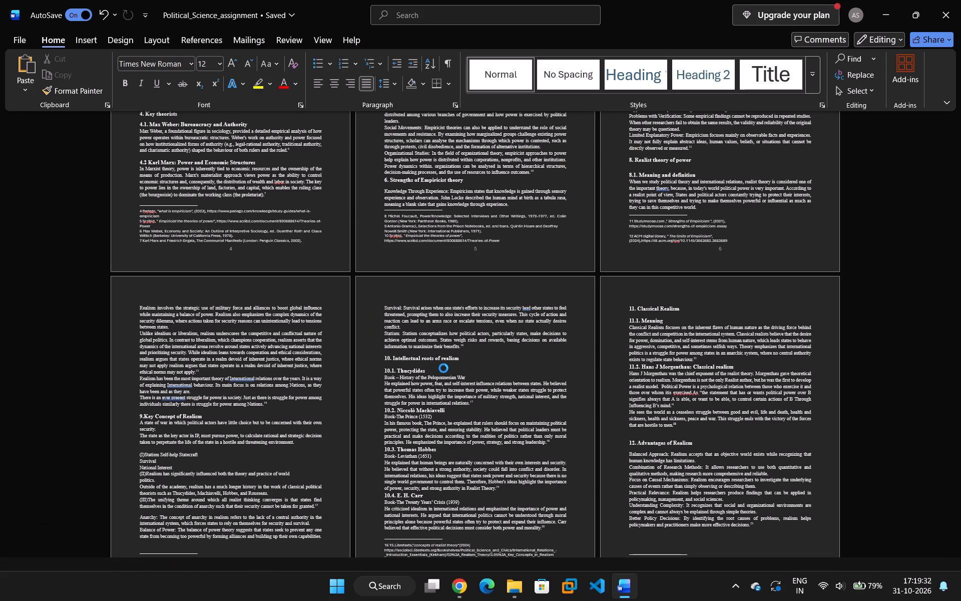
{"action": "left_click", "coordinate": [369, 339]}
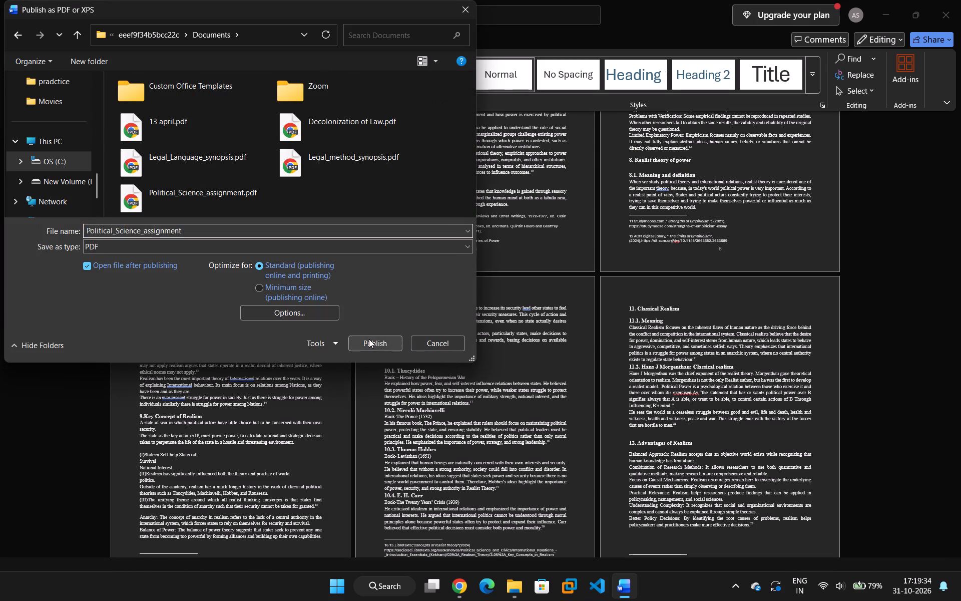
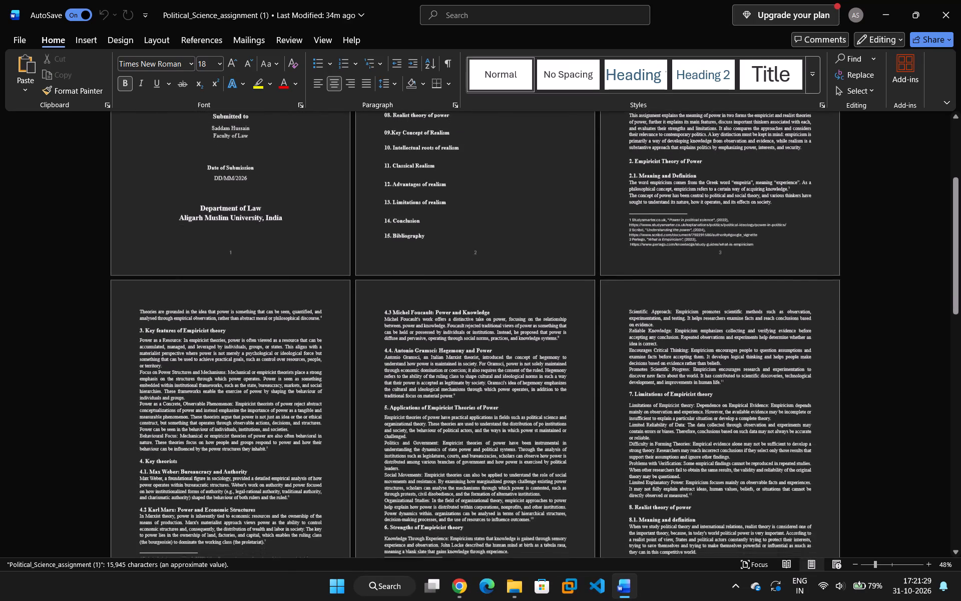
Review the whole political science assignment, from the cover page and table of contents through the body sections and footnotes to the Bibliography heading.
{"action": "scroll", "coordinate": [434, 345], "scroll_direction": "down", "scroll_amount": 15}
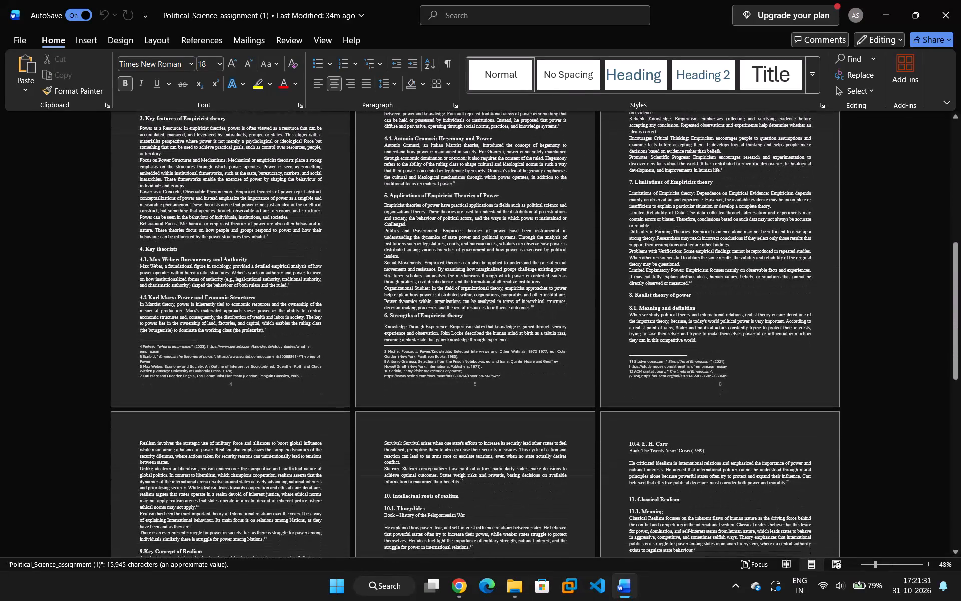
{"action": "scroll", "coordinate": [437, 351], "scroll_direction": "down", "scroll_amount": 5}
{"action": "scroll", "coordinate": [437, 351], "scroll_direction": "down", "scroll_amount": 17}
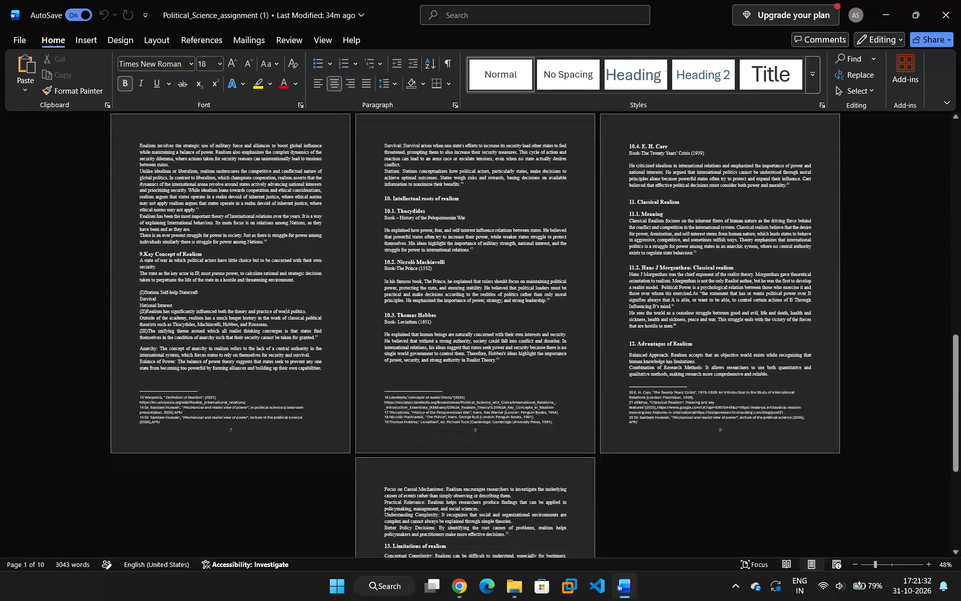
{"action": "scroll", "coordinate": [438, 353], "scroll_direction": "down", "scroll_amount": 18}
{"action": "scroll", "coordinate": [439, 352], "scroll_direction": "down", "scroll_amount": 3}
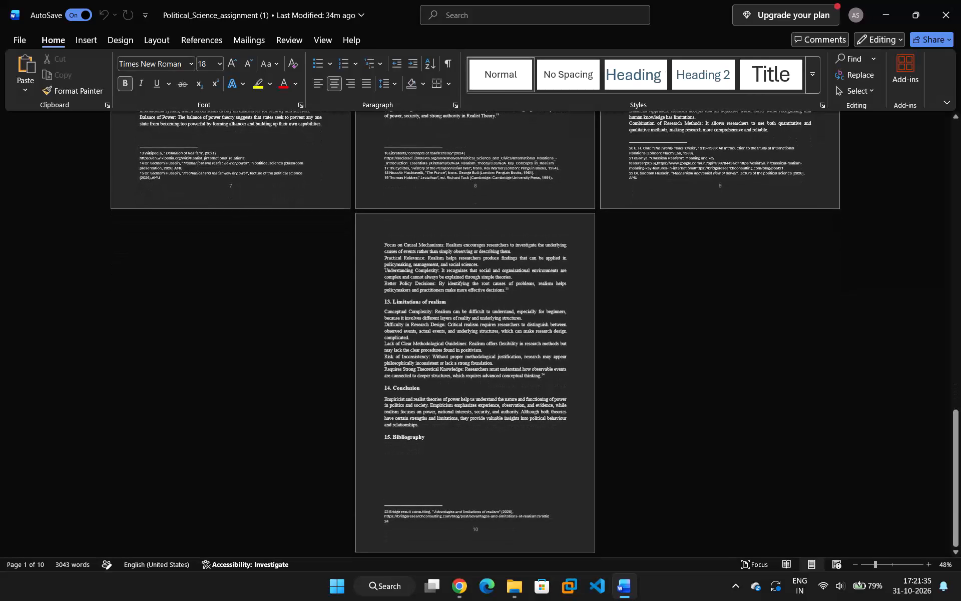
{"action": "scroll", "coordinate": [439, 352], "scroll_direction": "down", "scroll_amount": 1}
{"action": "scroll", "coordinate": [439, 352], "scroll_direction": "up", "scroll_amount": 17}
{"action": "scroll", "coordinate": [440, 350], "scroll_direction": "up", "scroll_amount": 11}
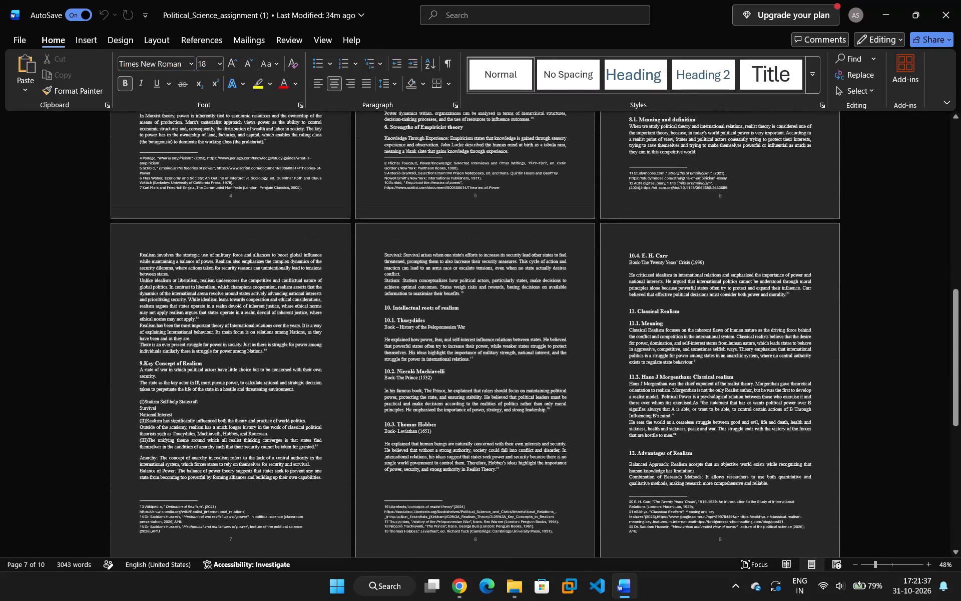
{"action": "scroll", "coordinate": [440, 350], "scroll_direction": "up", "scroll_amount": 20}
{"action": "scroll", "coordinate": [440, 350], "scroll_direction": "up", "scroll_amount": 20}
{"action": "scroll", "coordinate": [440, 350], "scroll_direction": "up", "scroll_amount": 4}
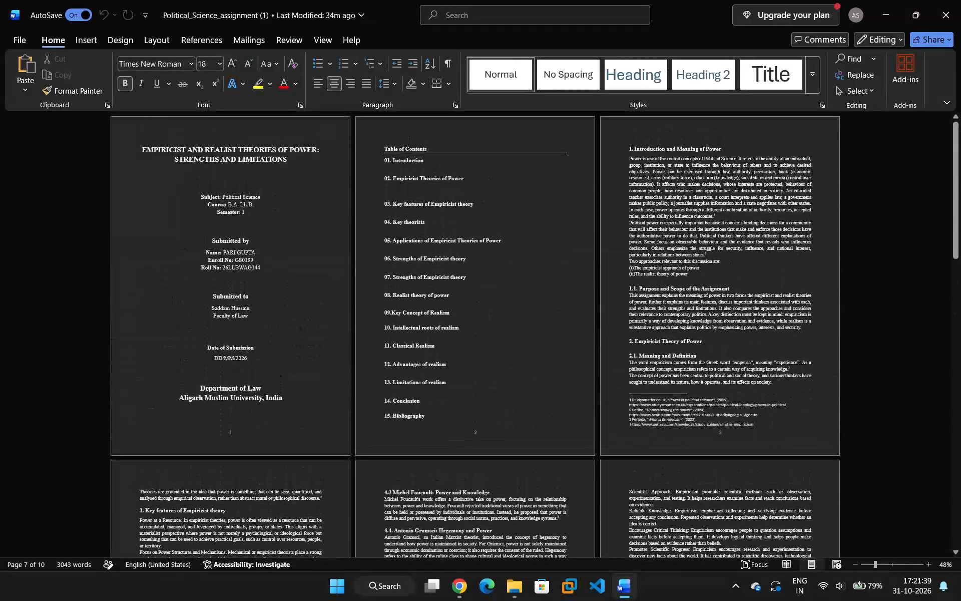
{"action": "scroll", "coordinate": [412, 350], "scroll_direction": "up", "scroll_amount": 4}
{"action": "scroll", "coordinate": [412, 350], "scroll_direction": "down", "scroll_amount": 17}
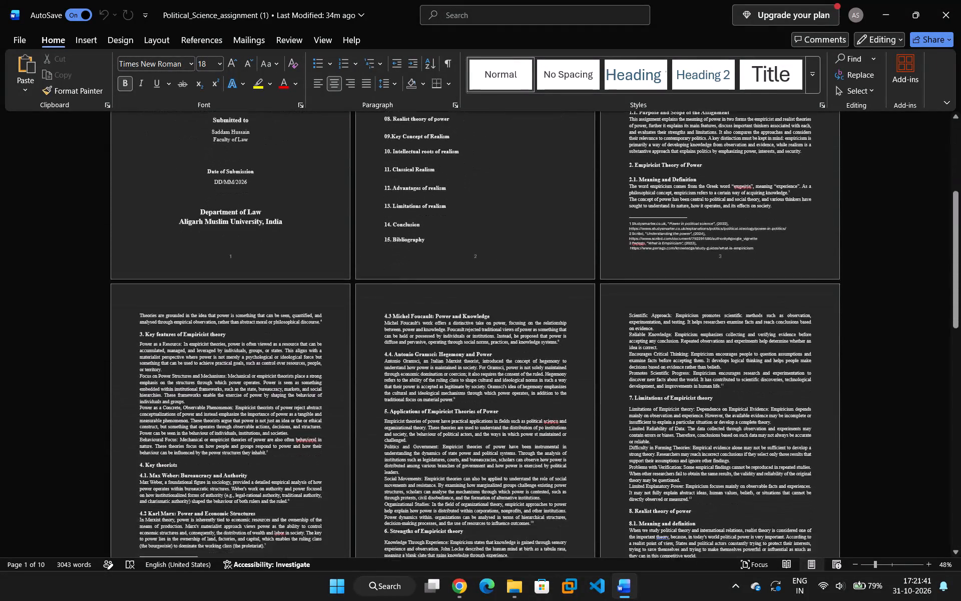
{"action": "scroll", "coordinate": [392, 416], "scroll_direction": "up", "scroll_amount": 17}
{"action": "scroll", "coordinate": [396, 413], "scroll_direction": "down", "scroll_amount": 9}
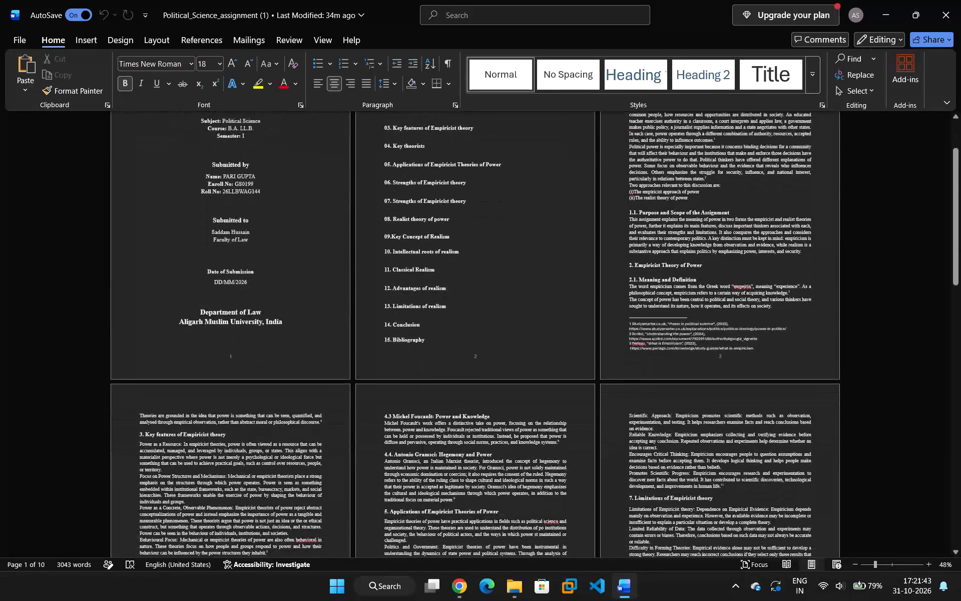
{"action": "scroll", "coordinate": [397, 415], "scroll_direction": "down", "scroll_amount": 20}
{"action": "scroll", "coordinate": [397, 415], "scroll_direction": "down", "scroll_amount": 20}
{"action": "scroll", "coordinate": [397, 415], "scroll_direction": "down", "scroll_amount": 5}
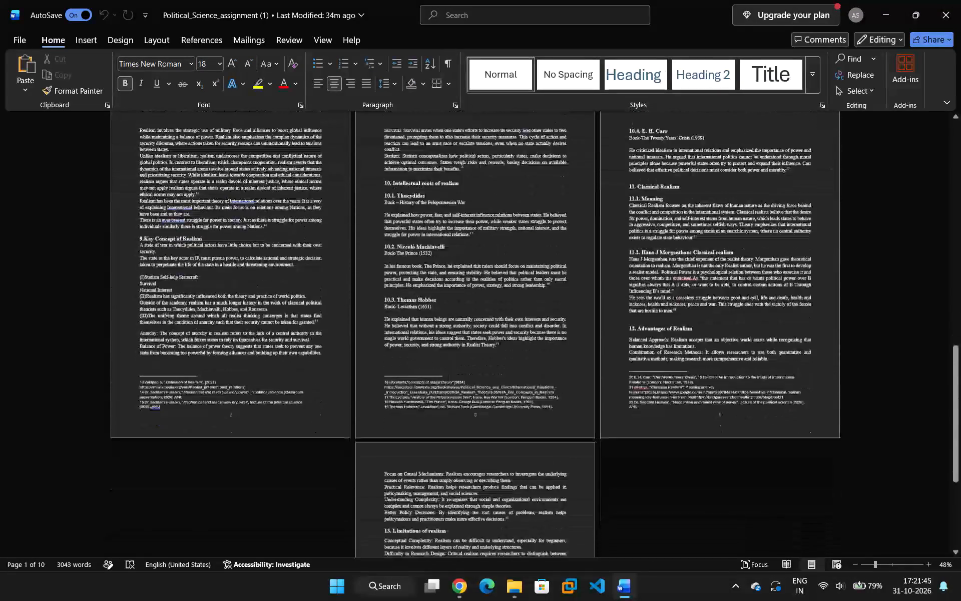
{"action": "scroll", "coordinate": [397, 430], "scroll_direction": "down", "scroll_amount": 15}
{"action": "scroll", "coordinate": [398, 429], "scroll_direction": "up", "scroll_amount": 7}
{"action": "scroll", "coordinate": [398, 429], "scroll_direction": "up", "scroll_amount": 16}
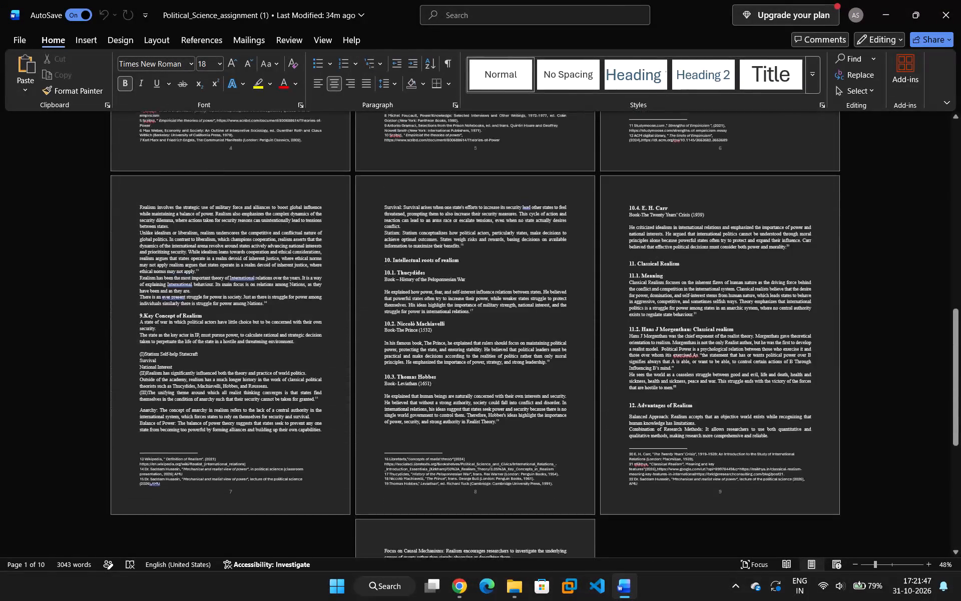
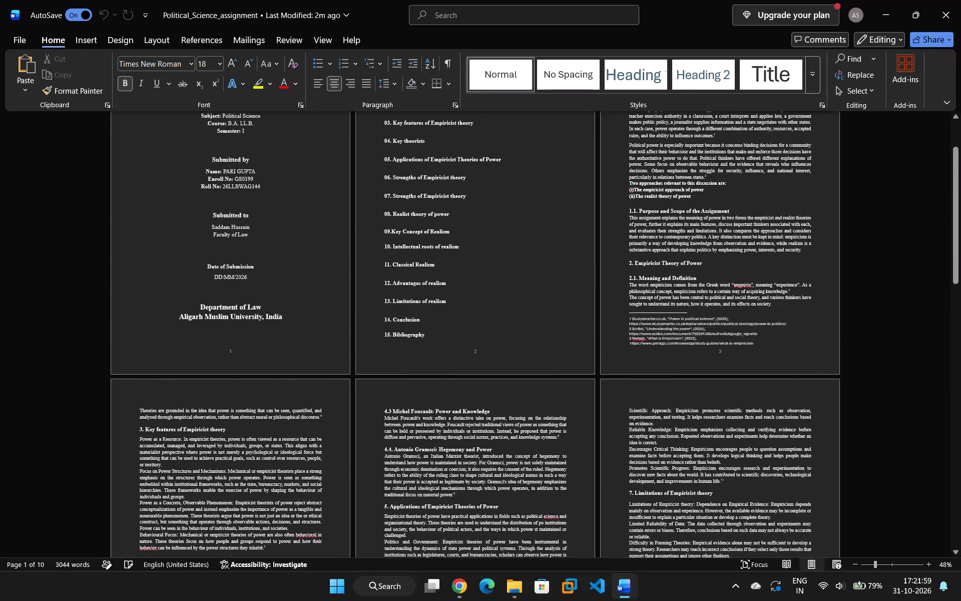
Show the formatting marks and insert a page break below the "15. Bibliography" entry at the end of the Table of Contents.
{"action": "left_click", "coordinate": [447, 62]}
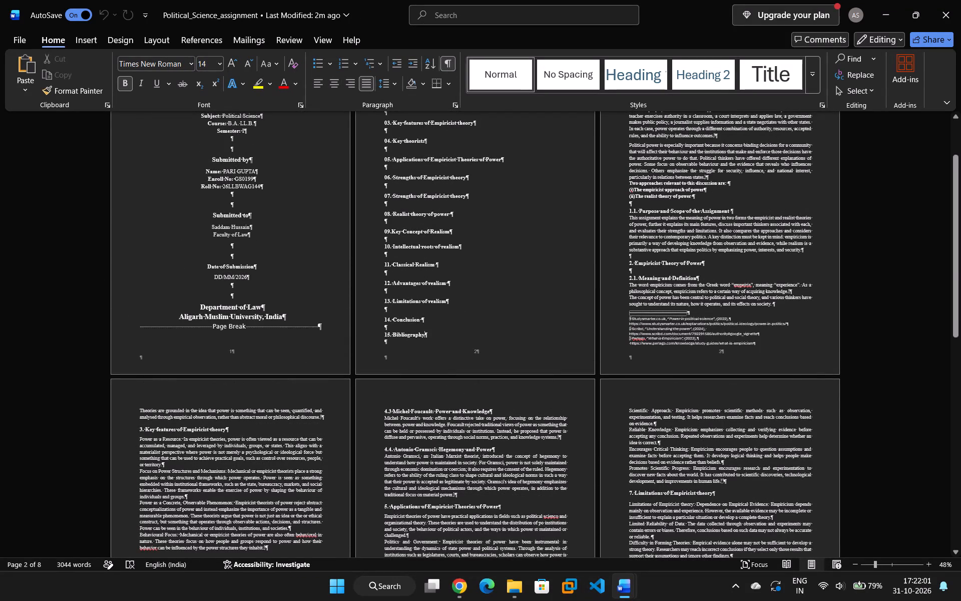
{"action": "scroll", "coordinate": [521, 282], "scroll_direction": "down", "scroll_amount": 1}
{"action": "scroll", "coordinate": [523, 285], "scroll_direction": "up", "scroll_amount": 4}
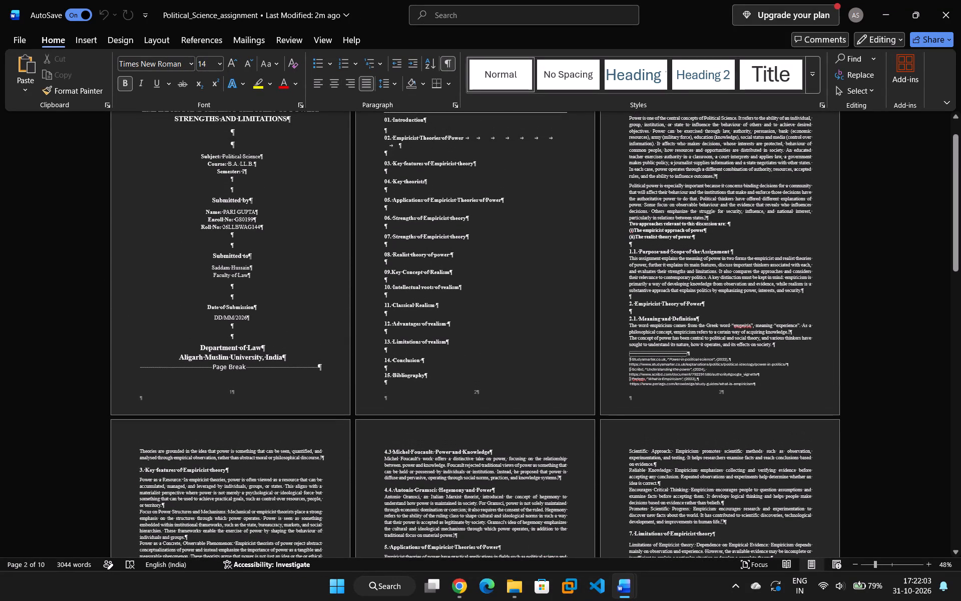
{"action": "left_click", "coordinate": [446, 378]}
{"action": "left_click", "coordinate": [441, 378]}
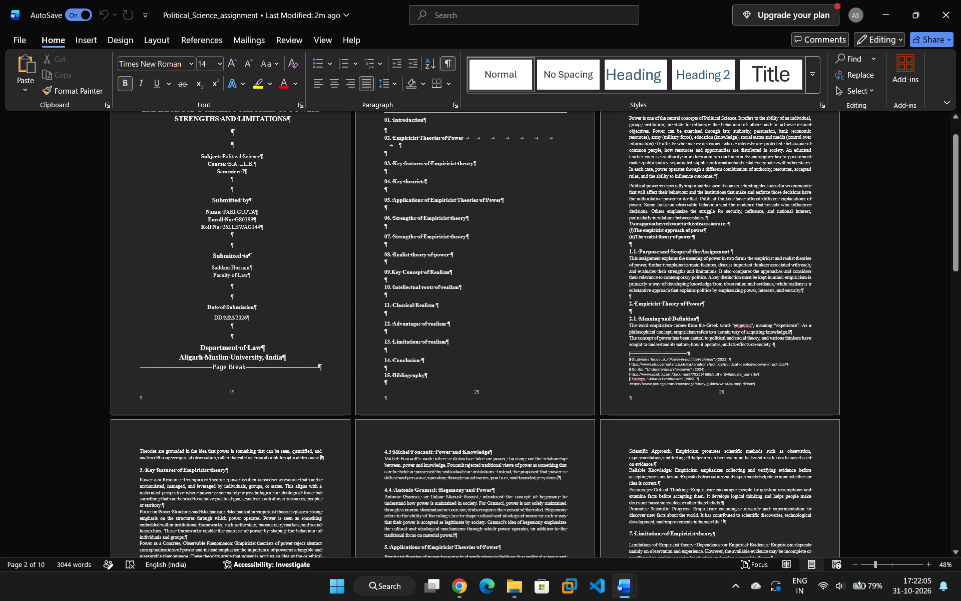
{"action": "key", "text": "ctrl+Return"}
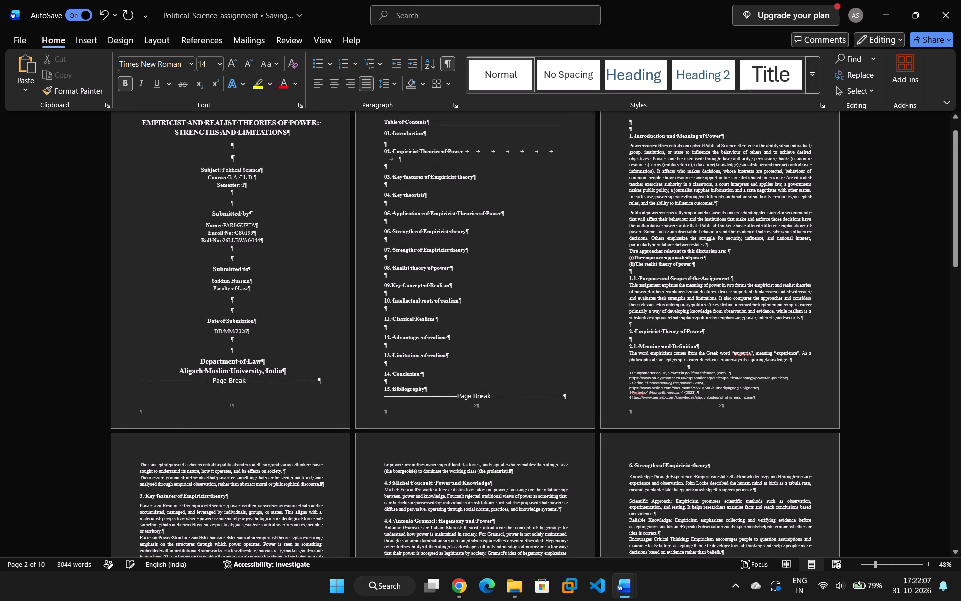
Delete the two empty paragraphs above the "1. Introduction and Meaning of Power" heading on page 3.
{"action": "scroll", "coordinate": [356, 341], "scroll_direction": "up", "scroll_amount": 2}
{"action": "left_click", "coordinate": [643, 154]}
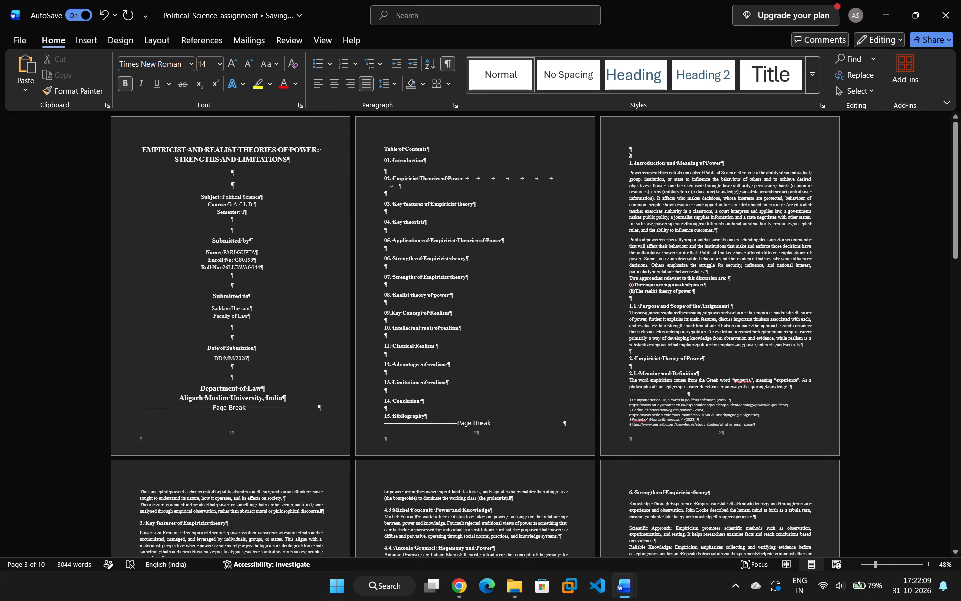
{"action": "key", "text": "BackSpace"}
{"action": "key", "text": "BackSpace"}
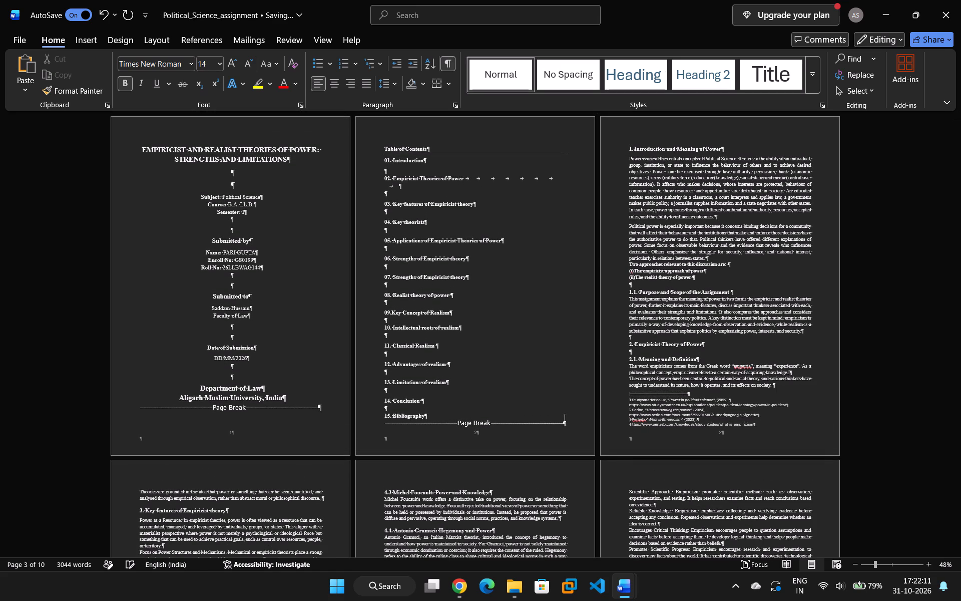
Hide the formatting marks in the document.
{"action": "scroll", "coordinate": [582, 301], "scroll_direction": "up", "scroll_amount": 3}
{"action": "scroll", "coordinate": [557, 341], "scroll_direction": "up", "scroll_amount": 2}
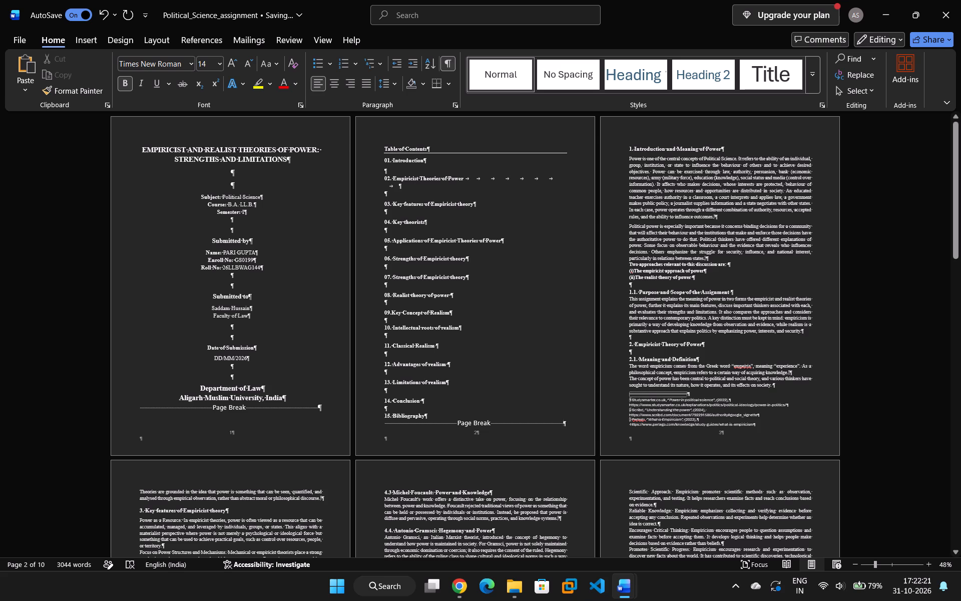
{"action": "left_click", "coordinate": [447, 61]}
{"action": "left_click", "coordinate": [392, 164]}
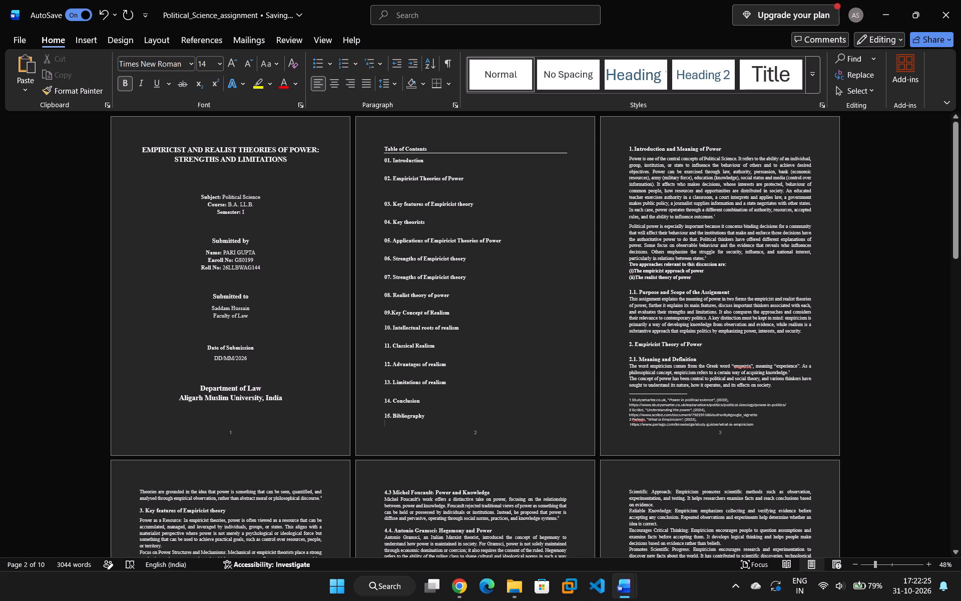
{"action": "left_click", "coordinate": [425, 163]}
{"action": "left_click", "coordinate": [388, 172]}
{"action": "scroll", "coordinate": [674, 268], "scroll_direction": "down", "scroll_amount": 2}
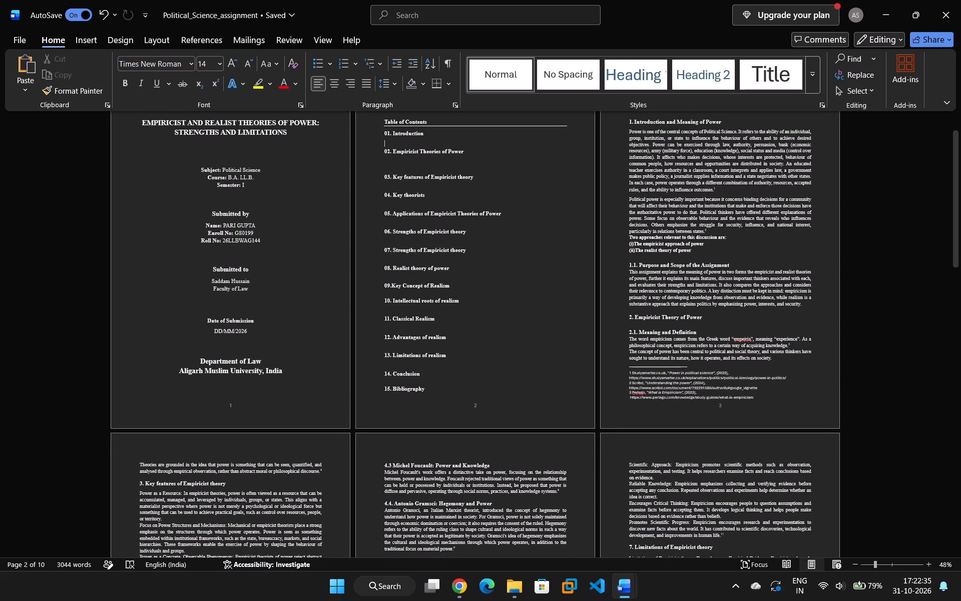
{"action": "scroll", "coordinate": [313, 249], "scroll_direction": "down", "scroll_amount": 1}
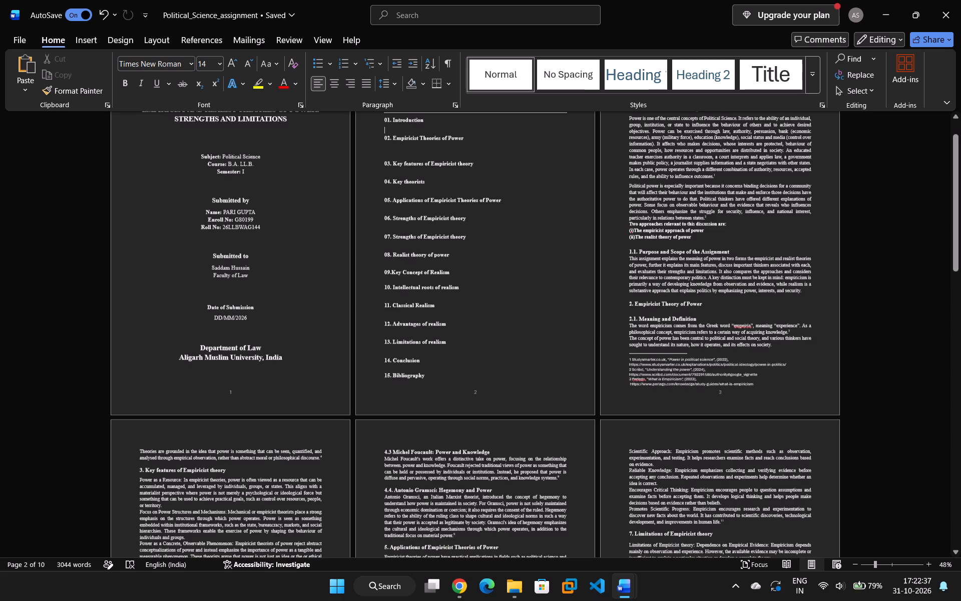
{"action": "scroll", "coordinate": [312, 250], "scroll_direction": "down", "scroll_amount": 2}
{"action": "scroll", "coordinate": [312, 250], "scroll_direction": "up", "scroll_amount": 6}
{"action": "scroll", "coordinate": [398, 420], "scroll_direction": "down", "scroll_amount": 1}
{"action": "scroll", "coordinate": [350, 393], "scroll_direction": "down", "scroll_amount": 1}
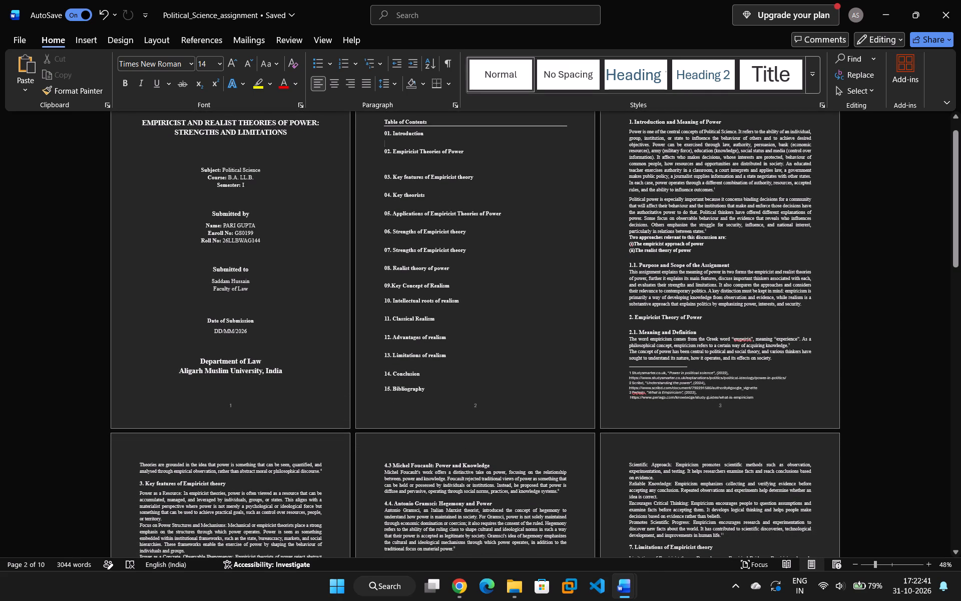
Add the title "Dr." before the teacher's name under "Submitted to" on the cover page.
{"action": "left_click", "coordinate": [210, 284]}
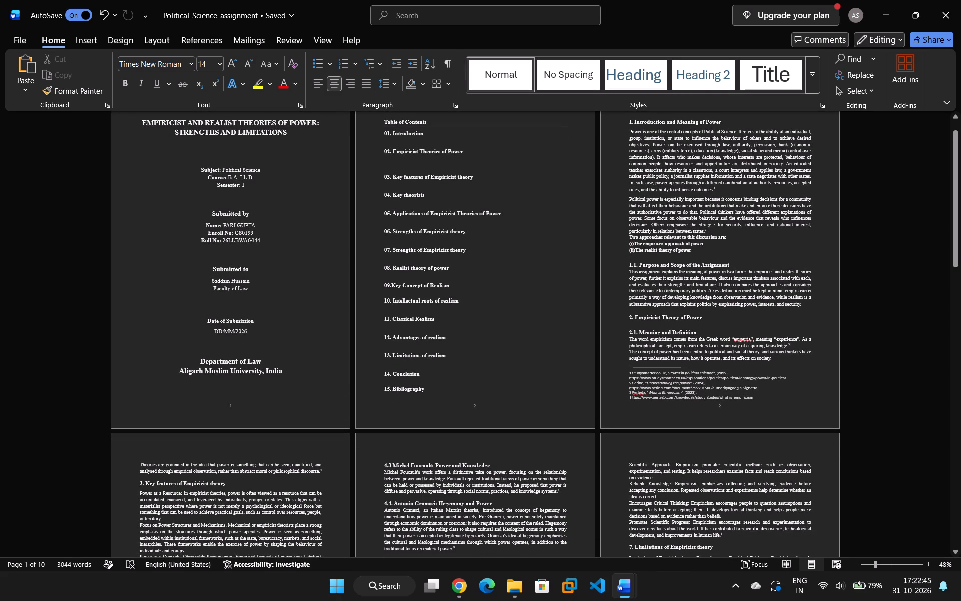
{"action": "type", "text": "dr"}
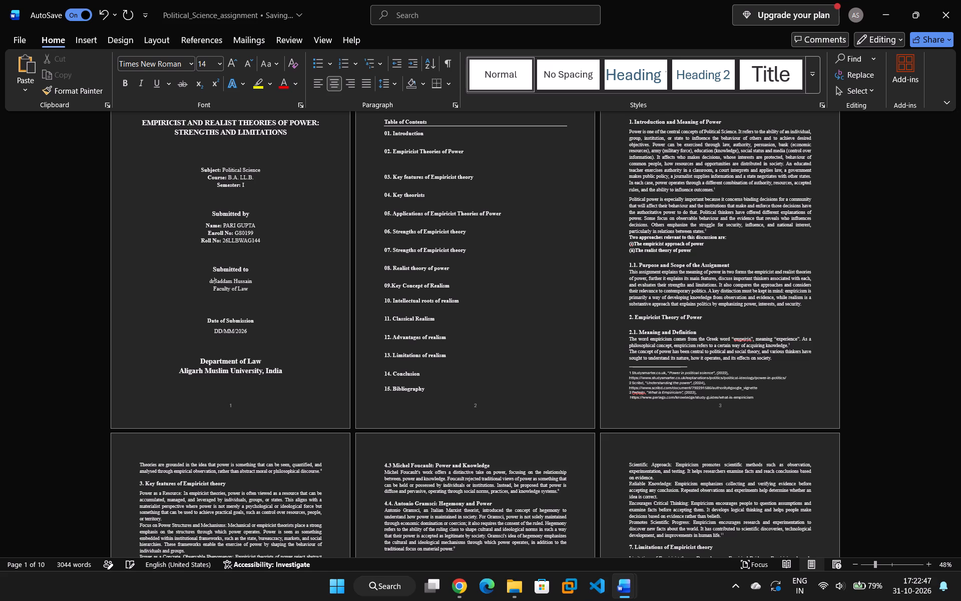
{"action": "key", "text": "BackSpace"}
{"action": "key", "text": "BackSpace"}
{"action": "type", "text": "Dr"}
{"action": "type", "text": "."}
{"action": "key", "text": "space"}
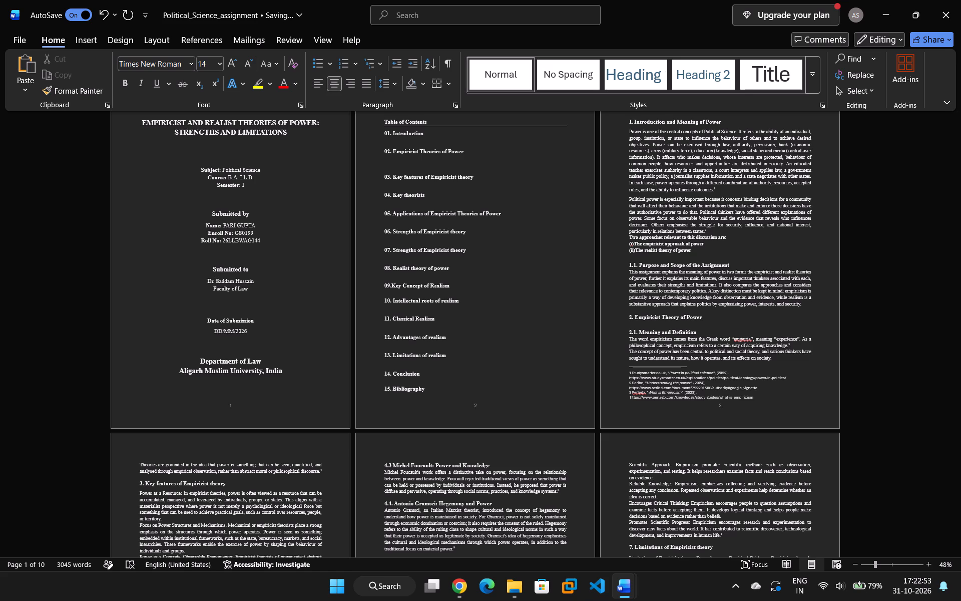
Replace the day and month placeholders under "Date of Submission" on the cover page so it reads 12/11/2026.
{"action": "key", "text": "Down"}
{"action": "key", "text": "Down"}
{"action": "key", "text": "Down"}
{"action": "key", "text": "Down"}
{"action": "key", "text": "Down"}
{"action": "key", "text": "Down"}
{"action": "key", "text": "Up"}
{"action": "key", "text": "Right"}
{"action": "key", "text": "Right"}
{"action": "key", "text": "BackSpace"}
{"action": "key", "text": "BackSpace"}
{"action": "type", "text": "12"}
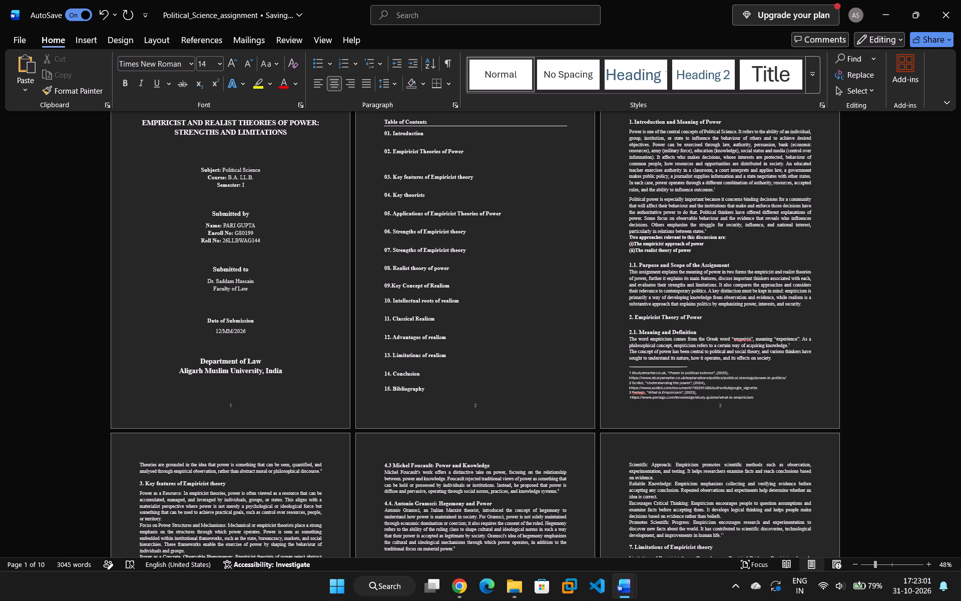
{"action": "key", "text": "Right"}
{"action": "key", "text": "Right"}
{"action": "key", "text": "Right"}
{"action": "key", "text": "BackSpace"}
{"action": "key", "text": "BackSpace"}
{"action": "type", "text": "11"}
{"action": "key", "text": "Right"}
{"action": "key", "text": "Right"}
{"action": "key", "text": "Right"}
{"action": "key", "text": "Right"}
{"action": "key", "text": "Right"}
Copy the heading "1.1. Purpose and Scope of the Assignment" into the Table of Contents below "01. Introduction", removing the extra blank line after it.
{"action": "scroll", "coordinate": [411, 313], "scroll_direction": "down", "scroll_amount": 2}
{"action": "scroll", "coordinate": [424, 311], "scroll_direction": "up", "scroll_amount": 1}
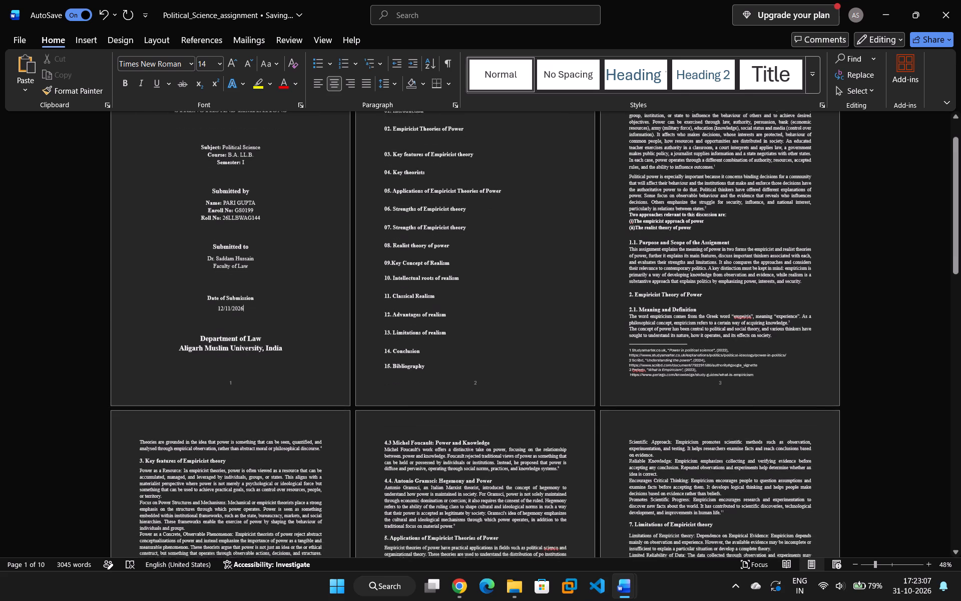
{"action": "scroll", "coordinate": [424, 311], "scroll_direction": "up", "scroll_amount": 4}
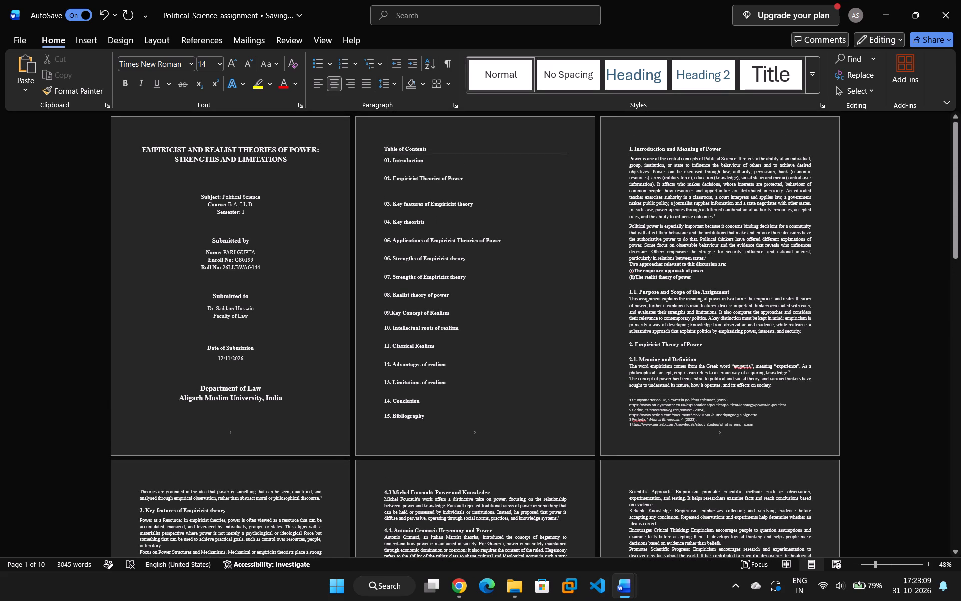
{"action": "left_click_drag", "start_coordinate": [628, 294], "coordinate": [726, 293]}
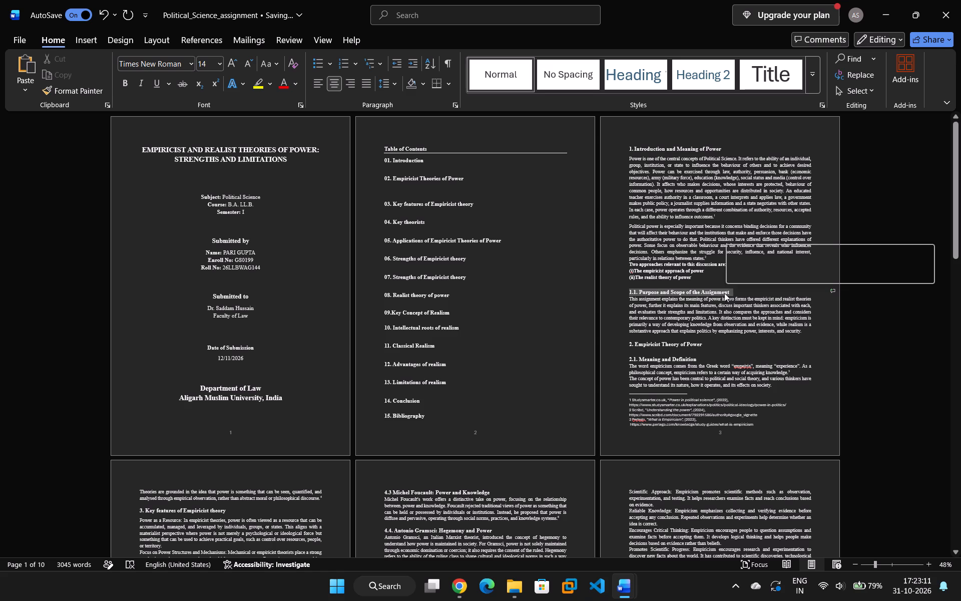
{"action": "key", "text": "ctrl+c"}
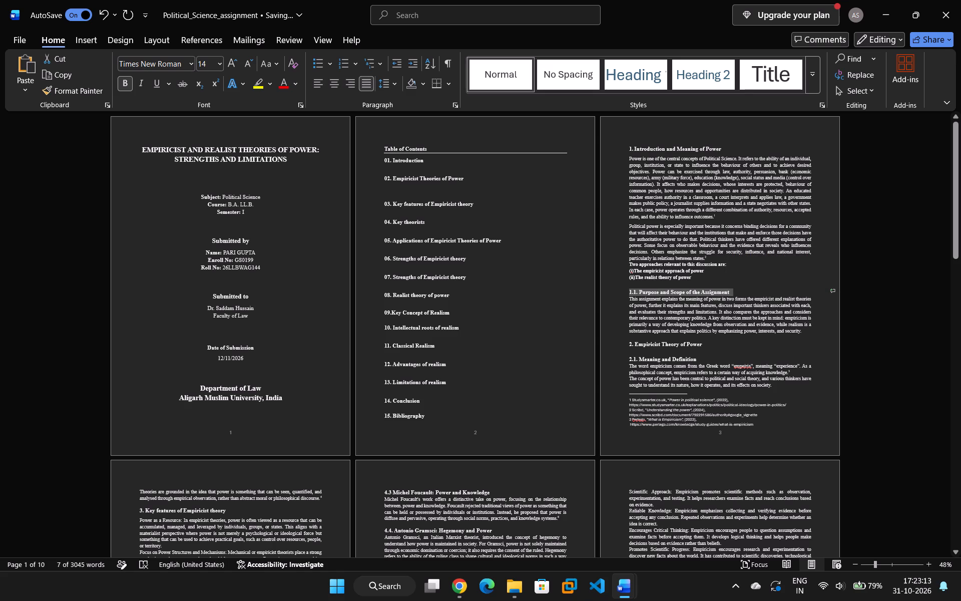
{"action": "left_click", "coordinate": [402, 171]}
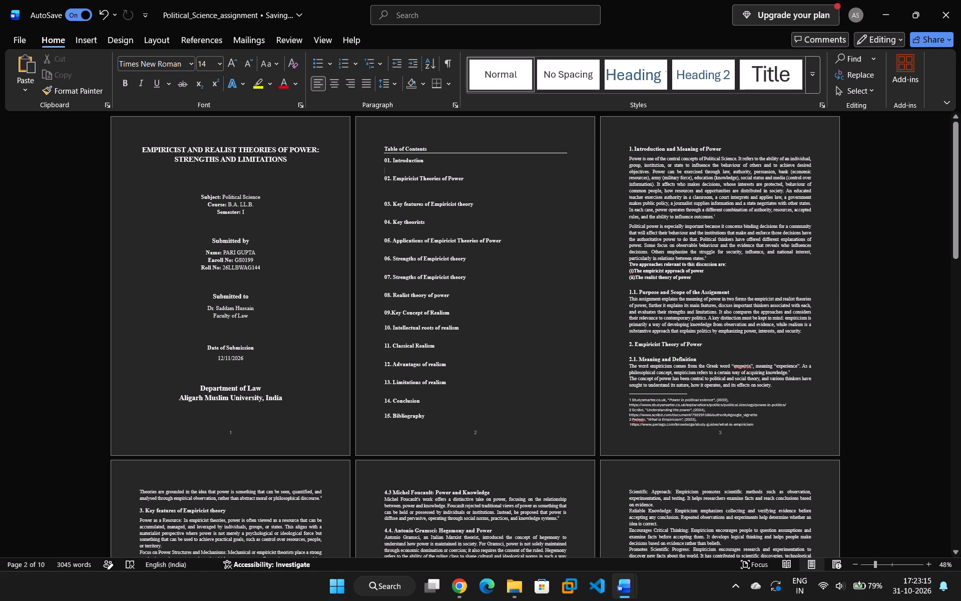
{"action": "key", "text": "ctrl+v"}
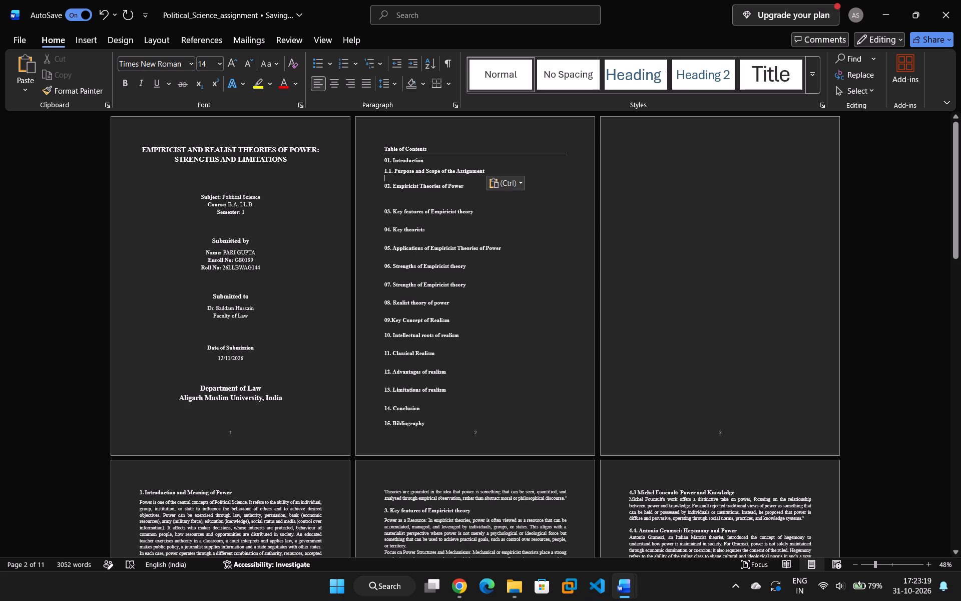
{"action": "key", "text": "BackSpace"}
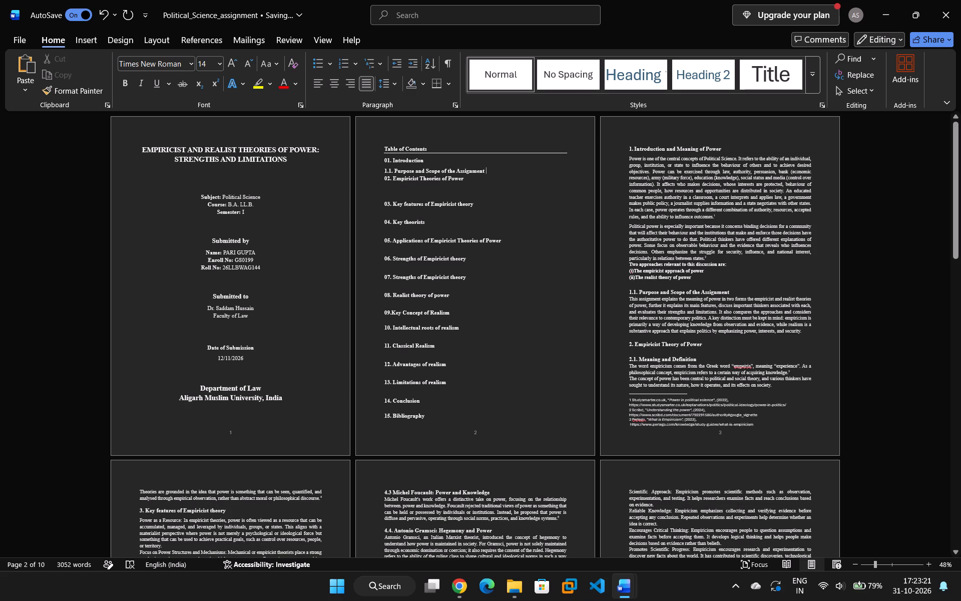
Copy the heading "2.1. Meaning and Definition" into the Table of Contents as an indented entry below "02. Empiricist Theories of Power", without a trailing line break.
{"action": "scroll", "coordinate": [576, 346], "scroll_direction": "down", "scroll_amount": 4}
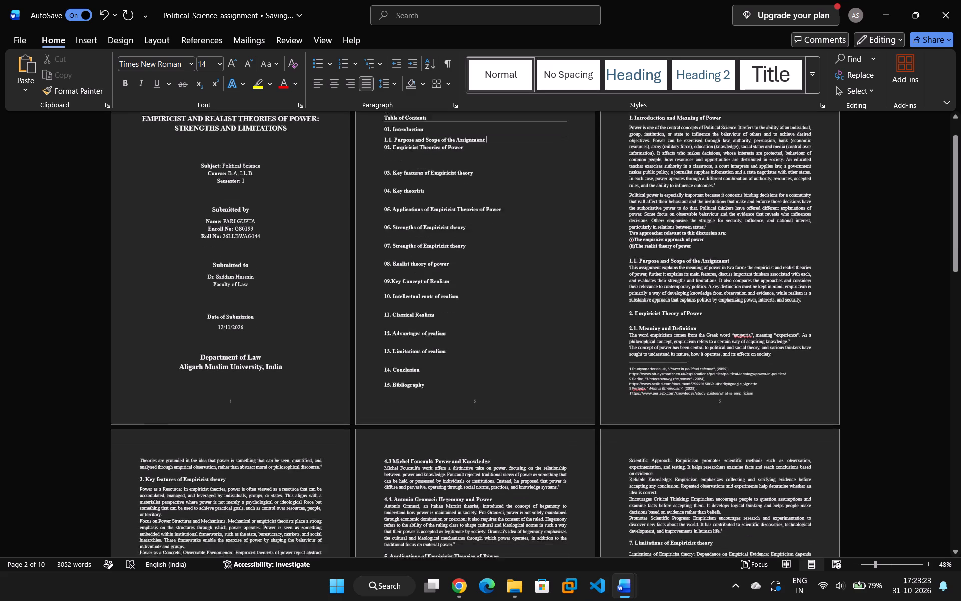
{"action": "scroll", "coordinate": [616, 345], "scroll_direction": "down", "scroll_amount": 3}
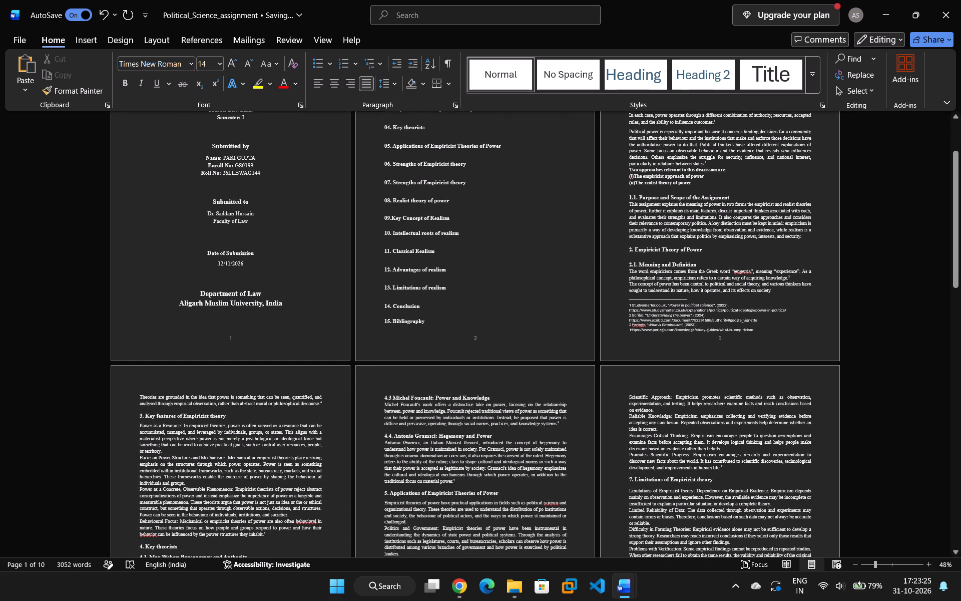
{"action": "scroll", "coordinate": [271, 416], "scroll_direction": "down", "scroll_amount": 9}
{"action": "scroll", "coordinate": [246, 368], "scroll_direction": "up", "scroll_amount": 4}
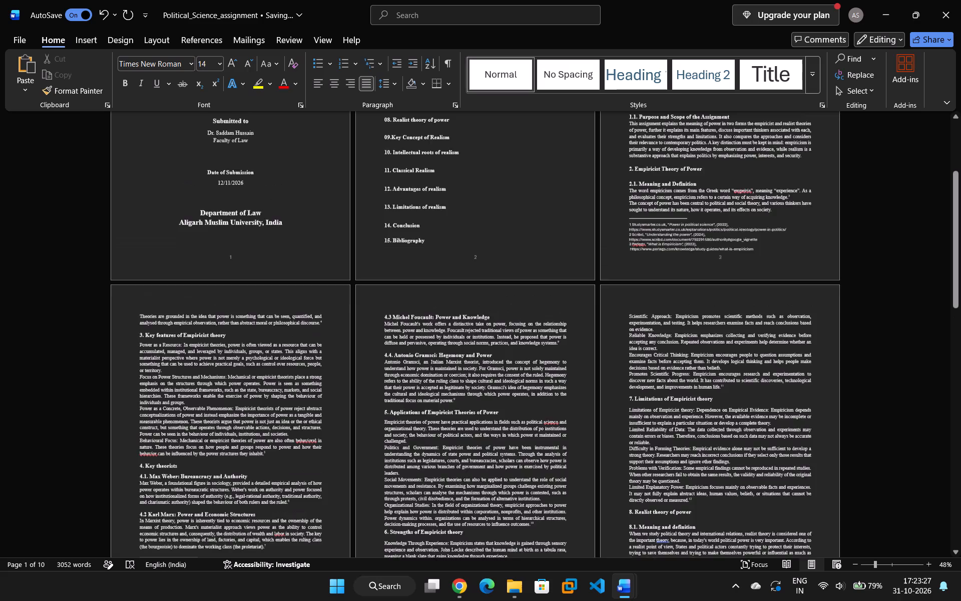
{"action": "scroll", "coordinate": [280, 381], "scroll_direction": "up", "scroll_amount": 2}
{"action": "left_click_drag", "start_coordinate": [700, 223], "coordinate": [697, 223]}
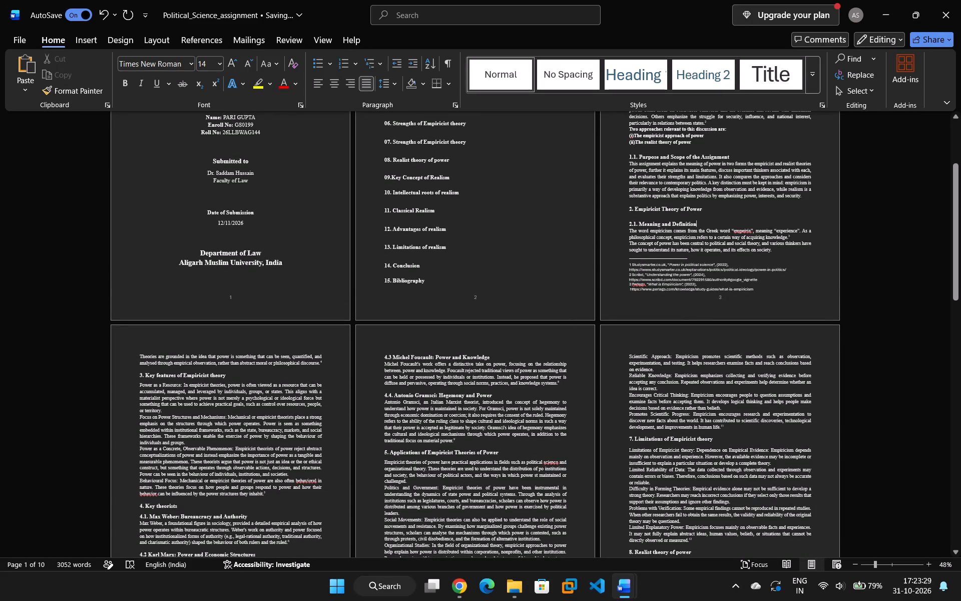
{"action": "left_click_drag", "start_coordinate": [697, 223], "coordinate": [626, 227]}
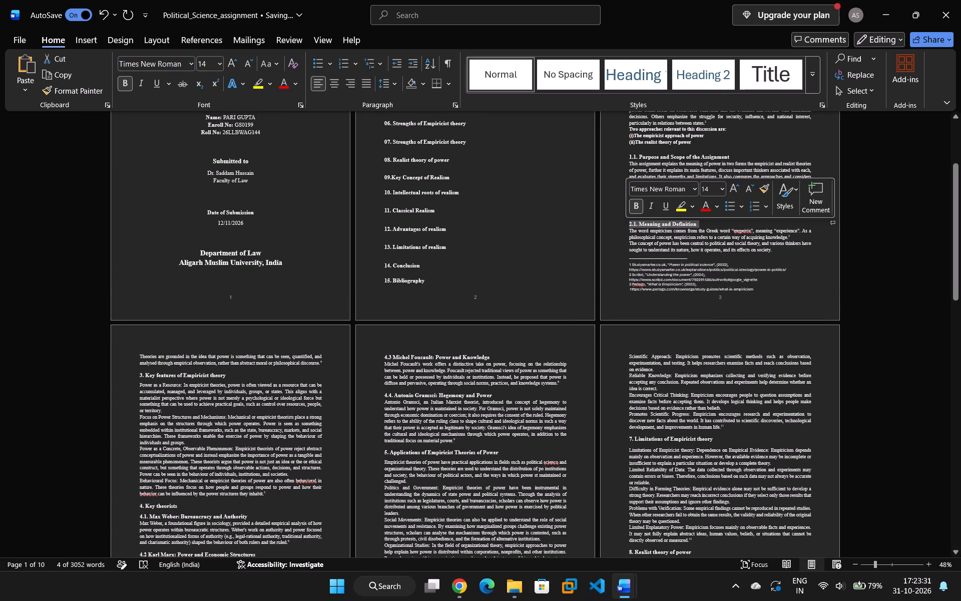
{"action": "key", "text": "ctrl+c"}
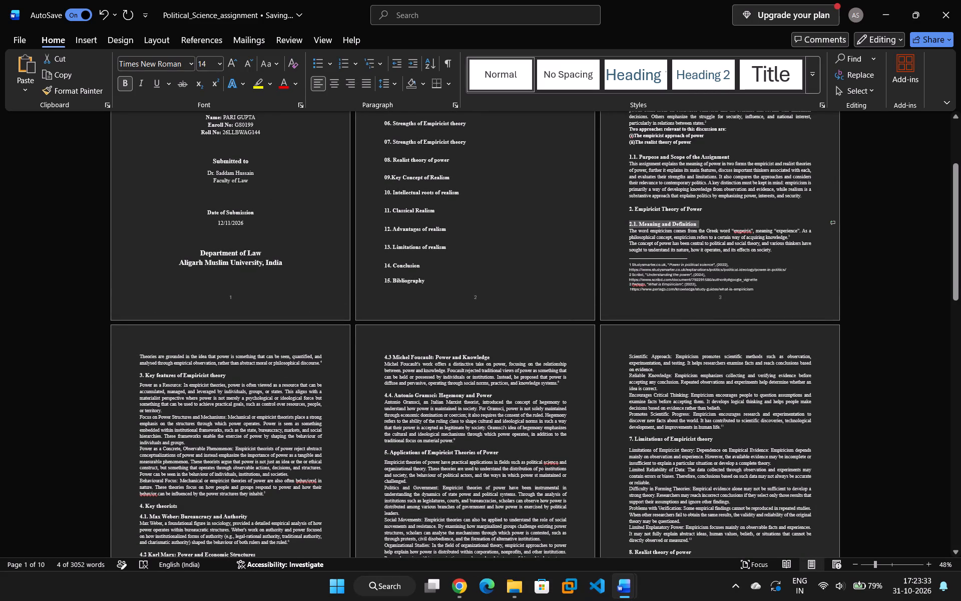
{"action": "scroll", "coordinate": [460, 204], "scroll_direction": "up", "scroll_amount": 10}
{"action": "left_click", "coordinate": [388, 196]}
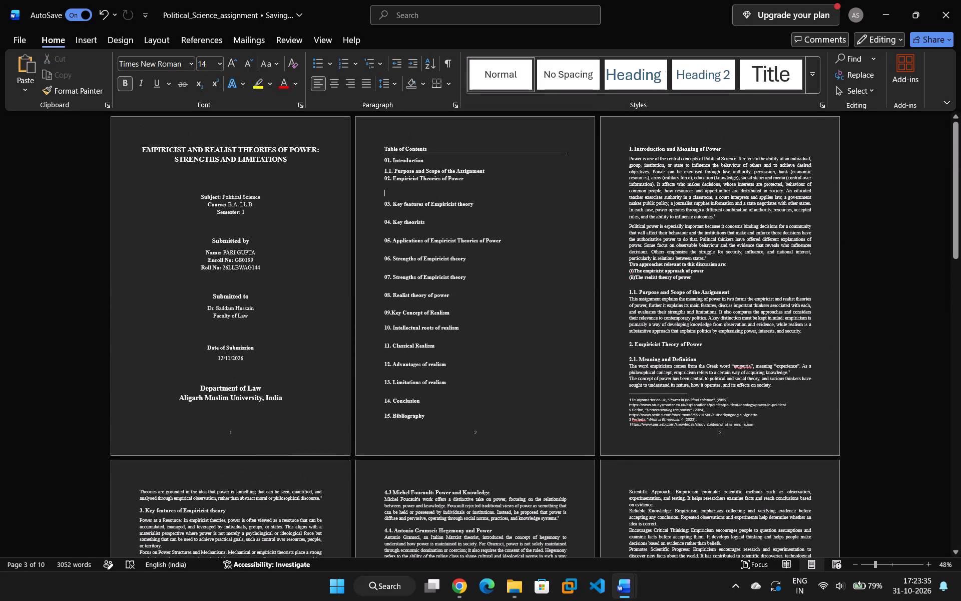
{"action": "left_click", "coordinate": [400, 187]}
{"action": "key", "text": "ctrl+v"}
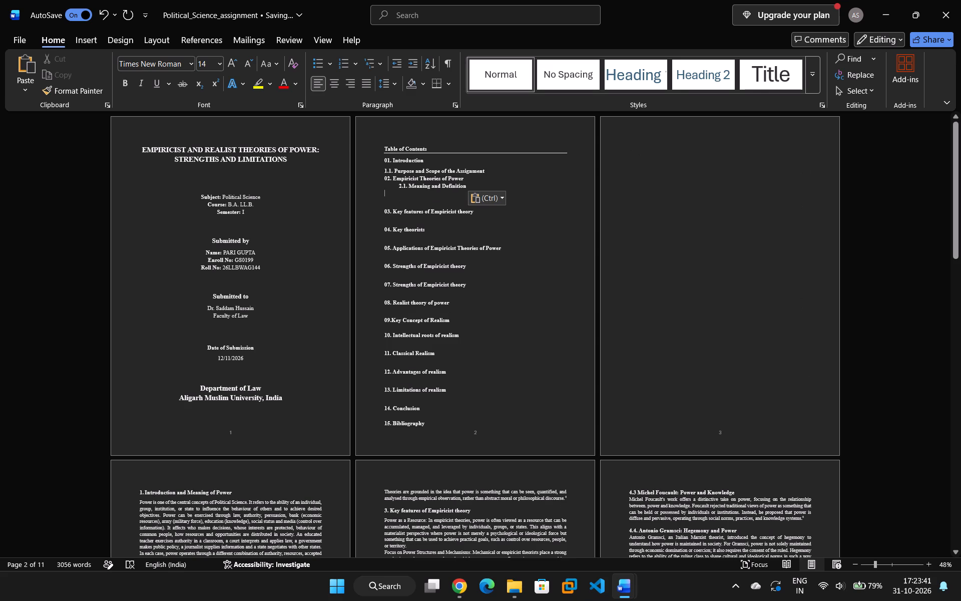
{"action": "key", "text": "BackSpace"}
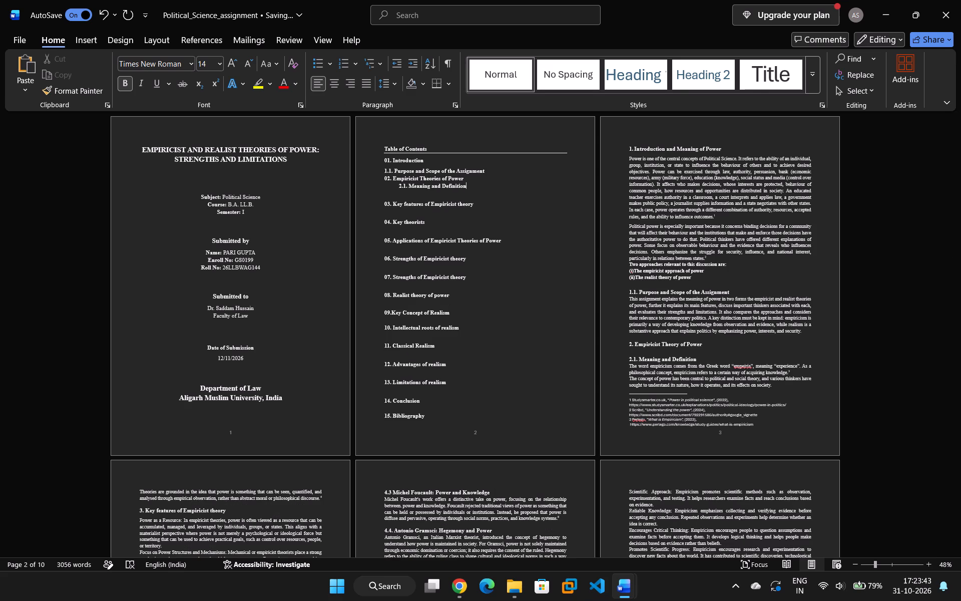
Remove the blank line between "2.1. Meaning and Definition" and "03. Key features of Empiricist theory" in the Table of Contents.
{"action": "key", "text": "Up"}
{"action": "key", "text": "Up"}
{"action": "key", "text": "Down"}
{"action": "key", "text": "Down"}
{"action": "key", "text": "Down"}
{"action": "key", "text": "Down"}
{"action": "key", "text": "Up"}
{"action": "key", "text": "BackSpace"}
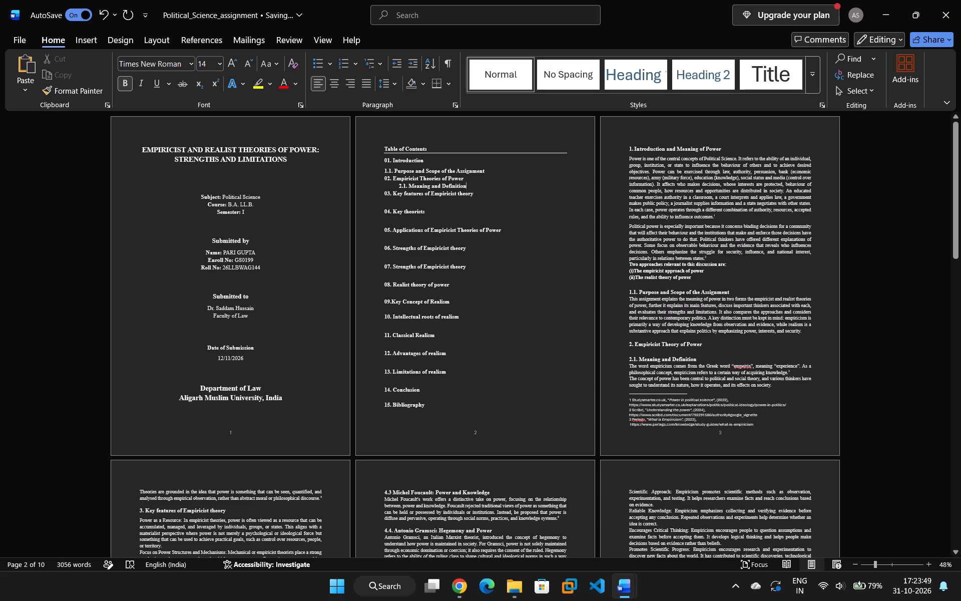
Copy the heading "4.1. Max Weber: Bureaucracy and Authority" into the Table of Contents on the empty line below "04. Key theorists".
{"action": "scroll", "coordinate": [436, 379], "scroll_direction": "down", "scroll_amount": 3}
{"action": "scroll", "coordinate": [449, 382], "scroll_direction": "up", "scroll_amount": 7}
{"action": "scroll", "coordinate": [443, 369], "scroll_direction": "down", "scroll_amount": 3}
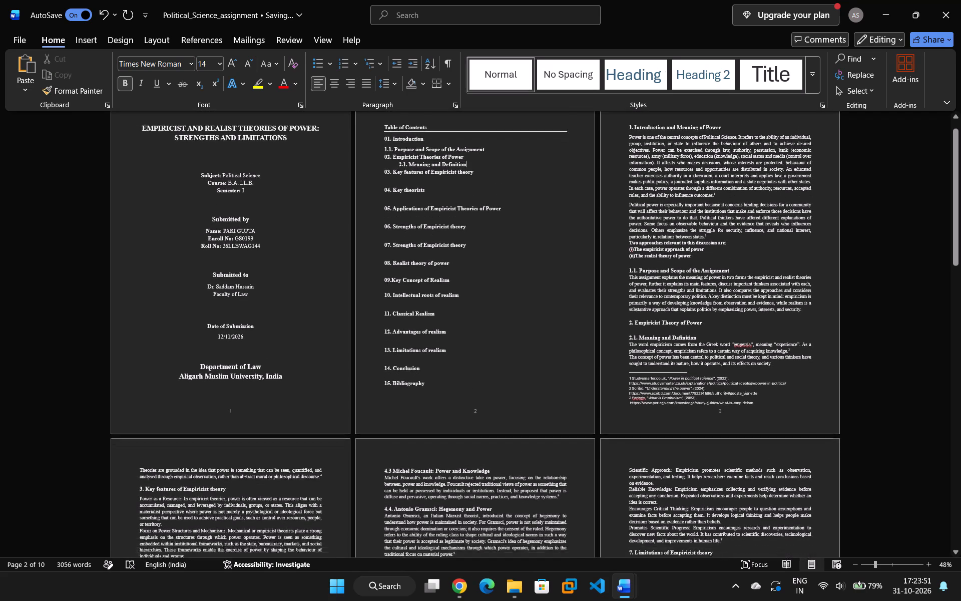
{"action": "scroll", "coordinate": [446, 375], "scroll_direction": "down", "scroll_amount": 2}
{"action": "scroll", "coordinate": [543, 455], "scroll_direction": "down", "scroll_amount": 2}
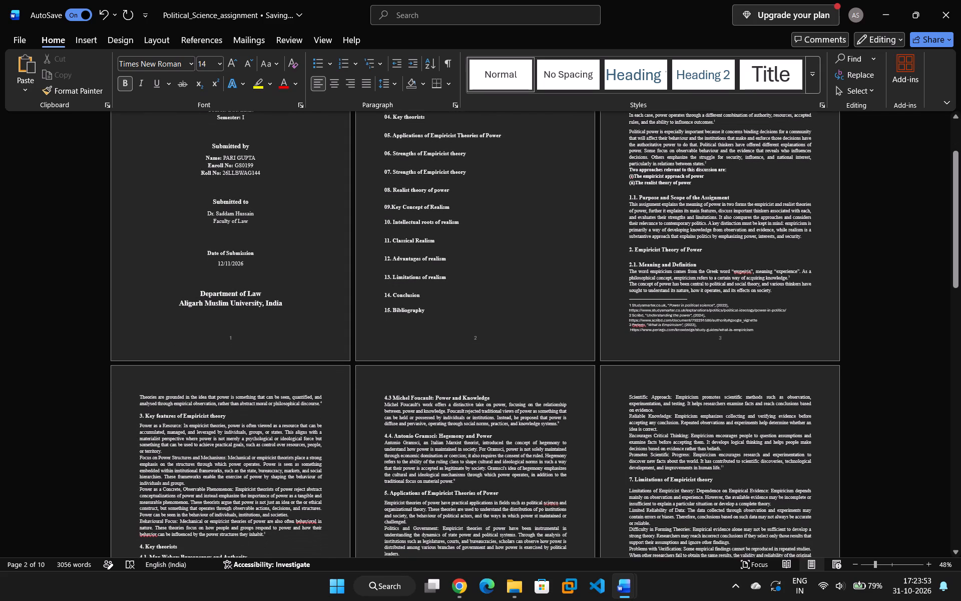
{"action": "scroll", "coordinate": [564, 474], "scroll_direction": "down", "scroll_amount": 1}
{"action": "scroll", "coordinate": [592, 481], "scroll_direction": "up", "scroll_amount": 4}
{"action": "scroll", "coordinate": [641, 484], "scroll_direction": "up", "scroll_amount": 3}
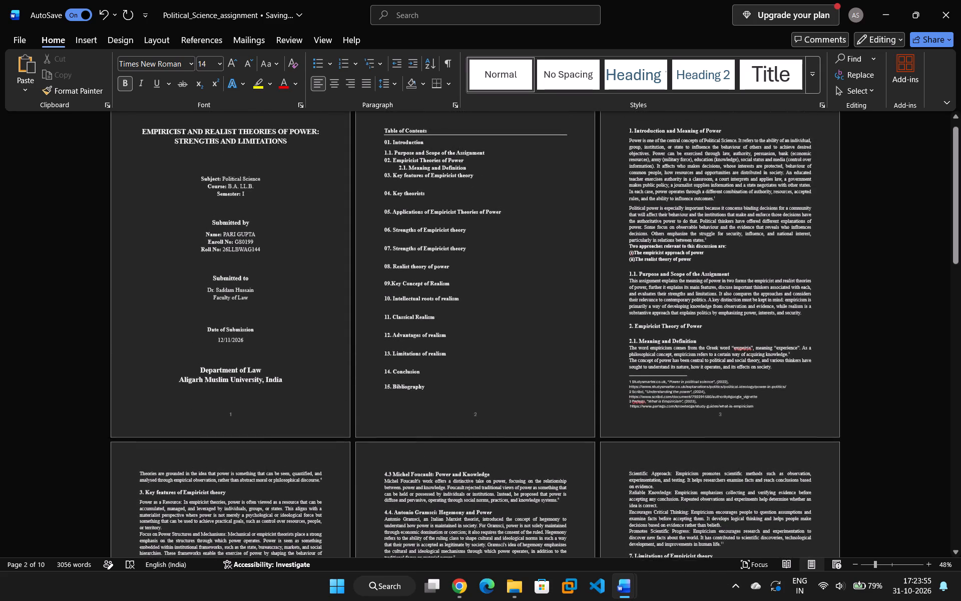
{"action": "scroll", "coordinate": [641, 484], "scroll_direction": "down", "scroll_amount": 13}
{"action": "scroll", "coordinate": [377, 448], "scroll_direction": "down", "scroll_amount": 4}
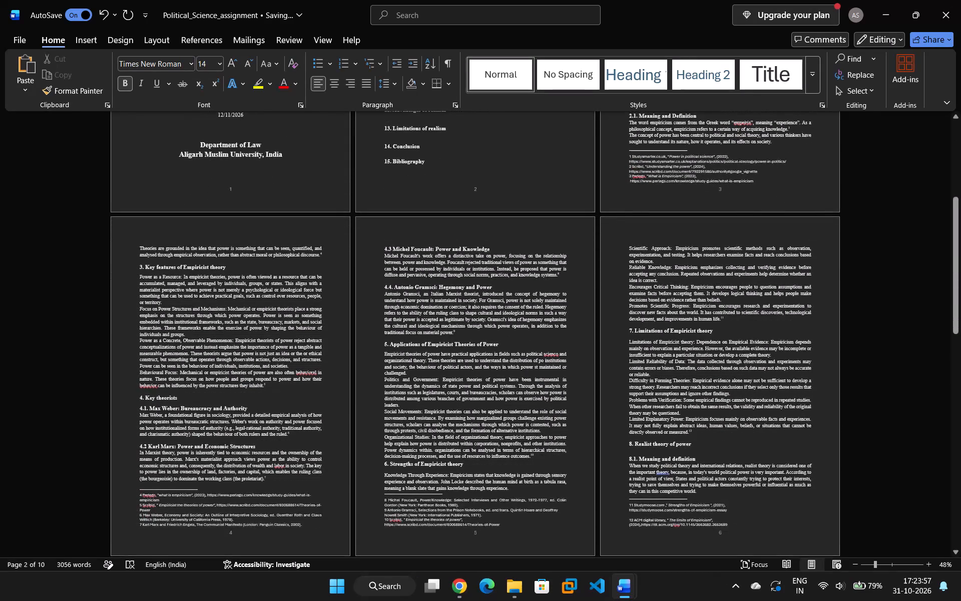
{"action": "scroll", "coordinate": [136, 485], "scroll_direction": "down", "scroll_amount": 2}
{"action": "left_click_drag", "start_coordinate": [139, 378], "coordinate": [142, 384]}
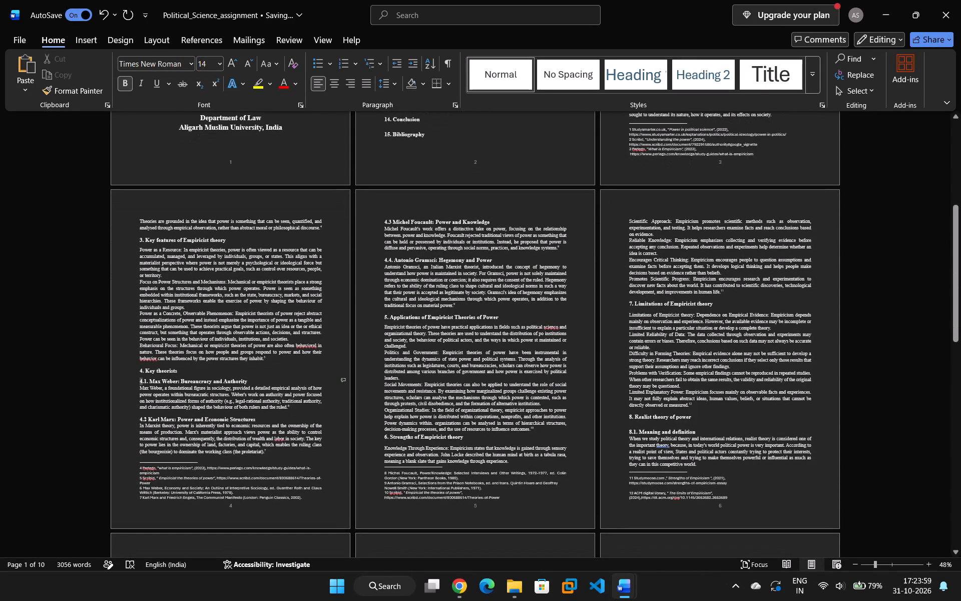
{"action": "left_click_drag", "start_coordinate": [142, 384], "coordinate": [248, 383]}
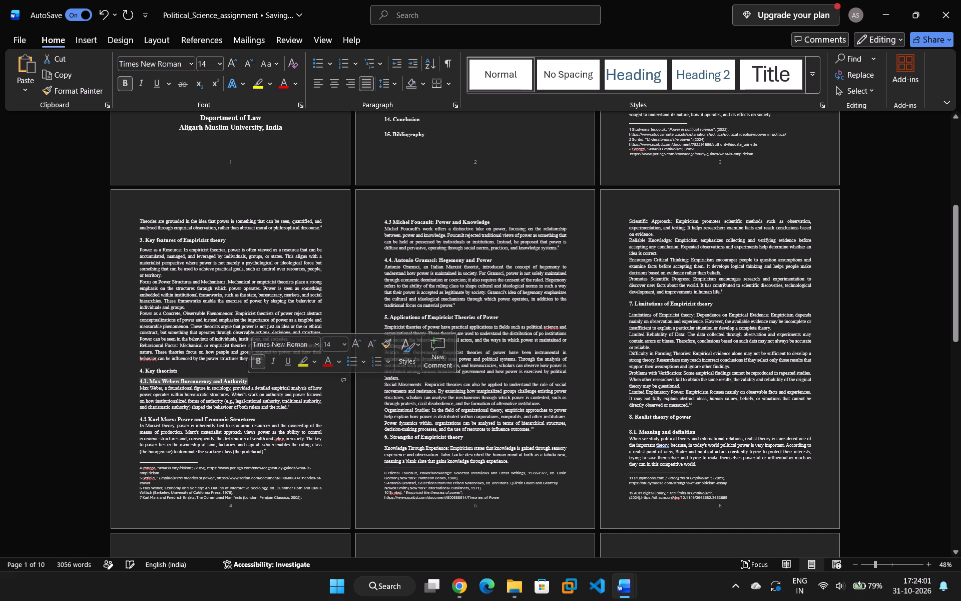
{"action": "key", "text": "ctrl+c"}
{"action": "scroll", "coordinate": [202, 366], "scroll_direction": "up", "scroll_amount": 4}
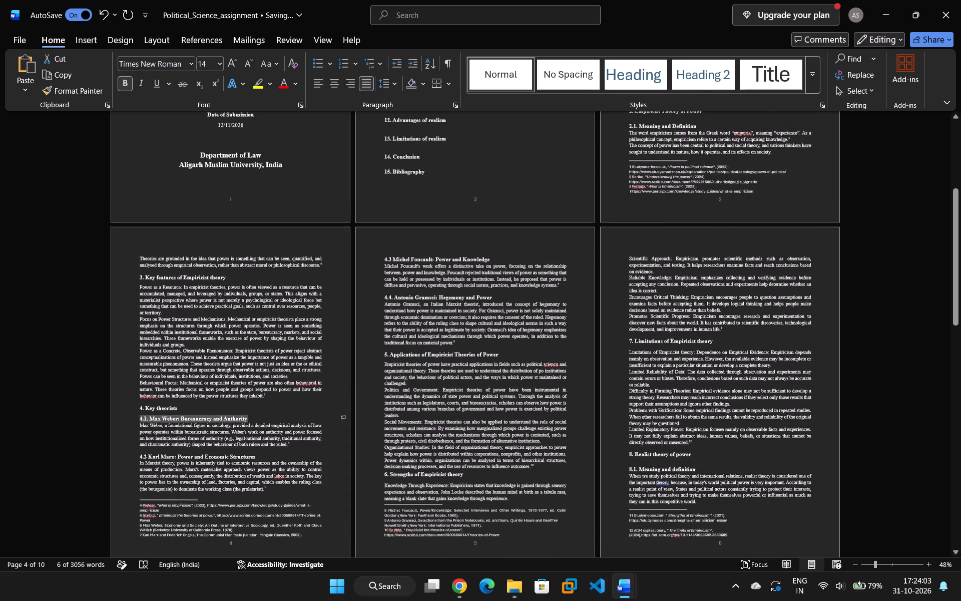
{"action": "scroll", "coordinate": [207, 366], "scroll_direction": "up", "scroll_amount": 14}
{"action": "scroll", "coordinate": [303, 316], "scroll_direction": "up", "scroll_amount": 3}
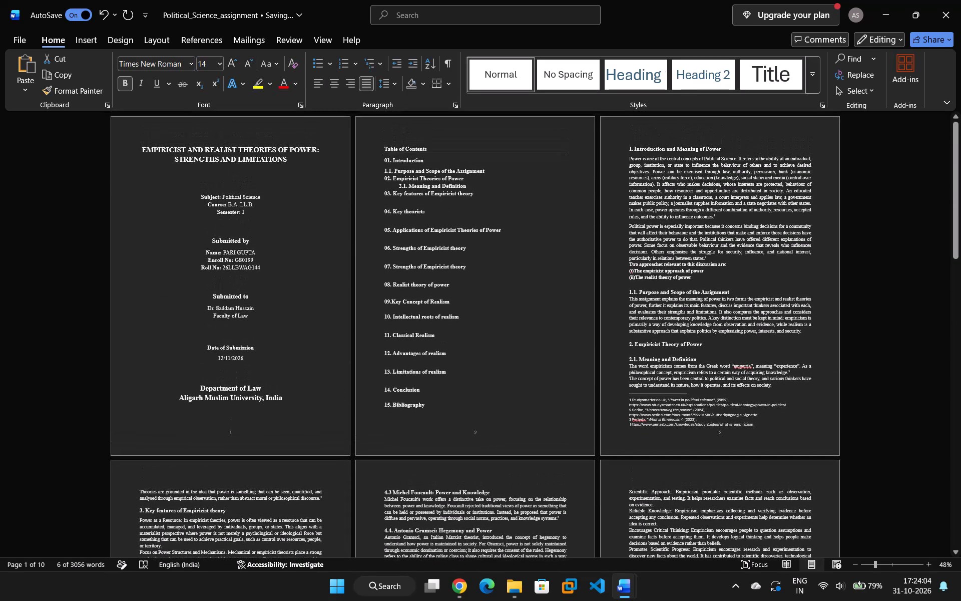
{"action": "left_click", "coordinate": [392, 219]}
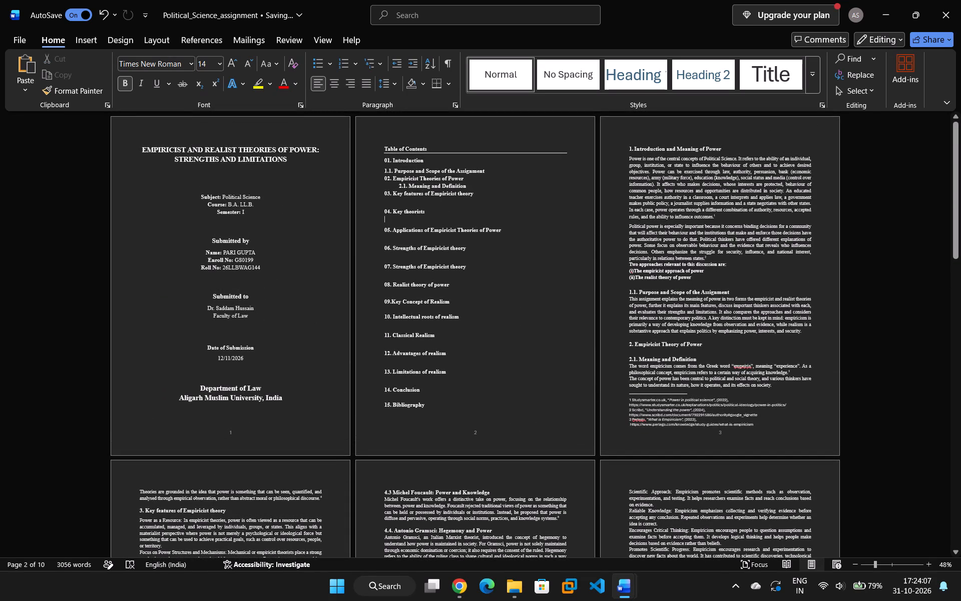
{"action": "key", "text": "ctrl+v"}
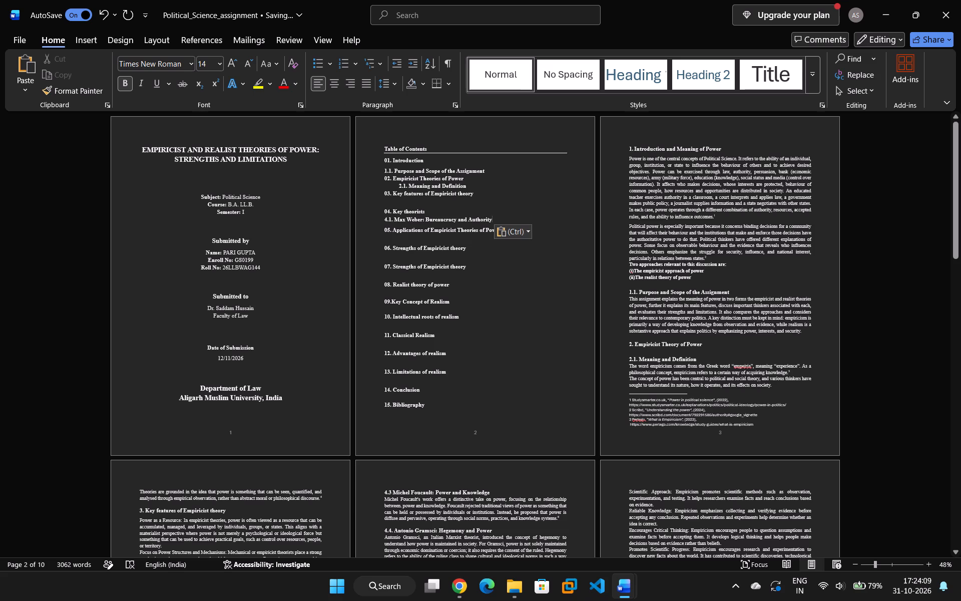
Copy the heading "4.2 Karl Marx: Power and Economic Structures" onto a new Table of Contents line below entry 4.1, removing the extra blank line after it.
{"action": "scroll", "coordinate": [433, 278], "scroll_direction": "down", "scroll_amount": 19}
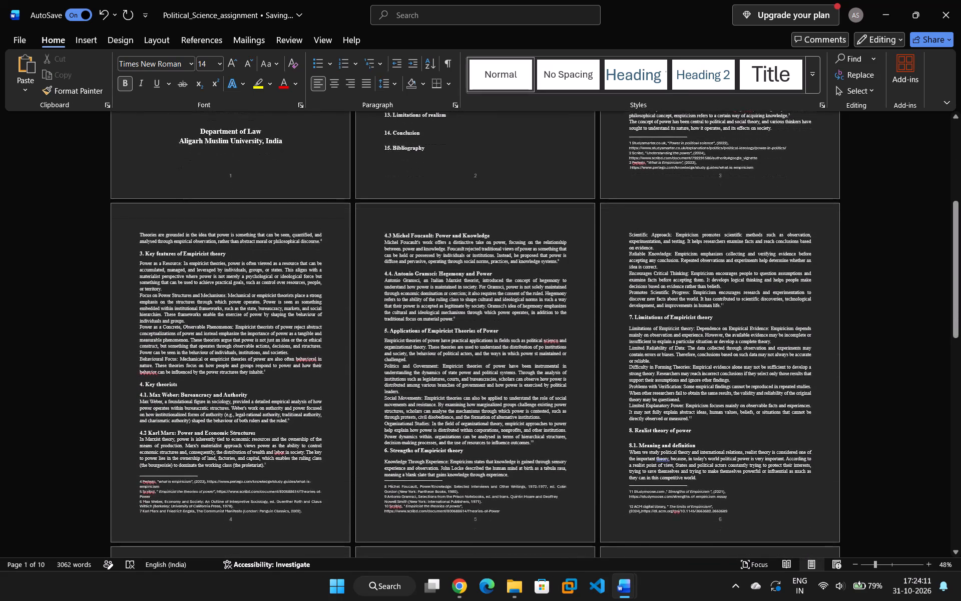
{"action": "left_click_drag", "start_coordinate": [139, 431], "coordinate": [229, 429]}
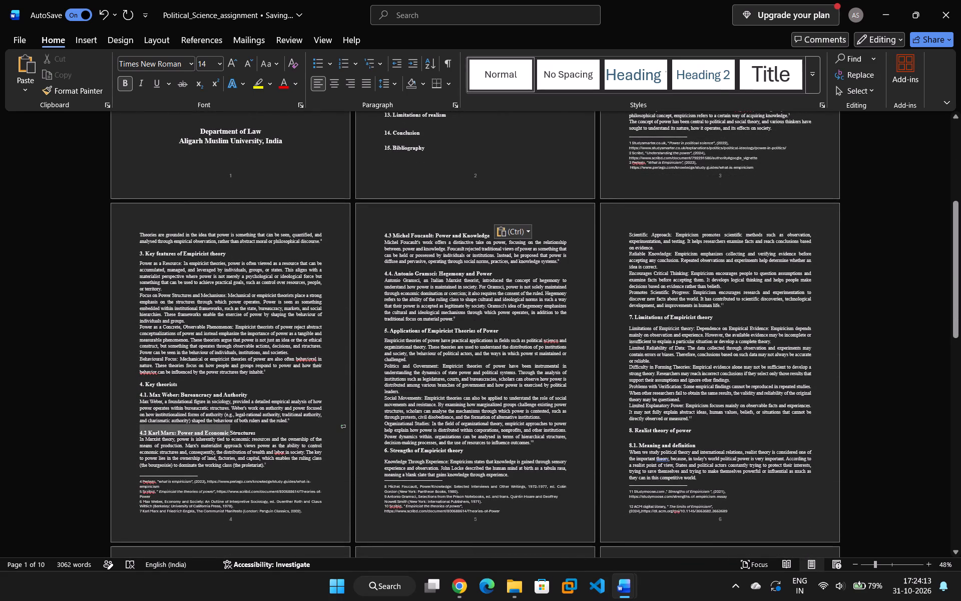
{"action": "left_click_drag", "start_coordinate": [229, 429], "coordinate": [255, 428]}
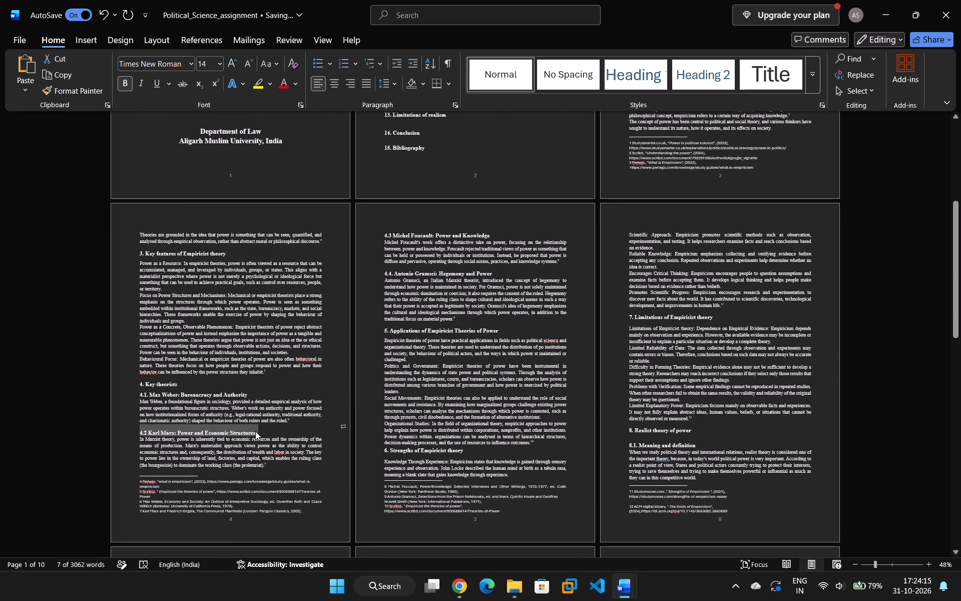
{"action": "key", "text": "ctrl+c"}
{"action": "scroll", "coordinate": [250, 417], "scroll_direction": "up", "scroll_amount": 15}
{"action": "scroll", "coordinate": [376, 309], "scroll_direction": "up", "scroll_amount": 4}
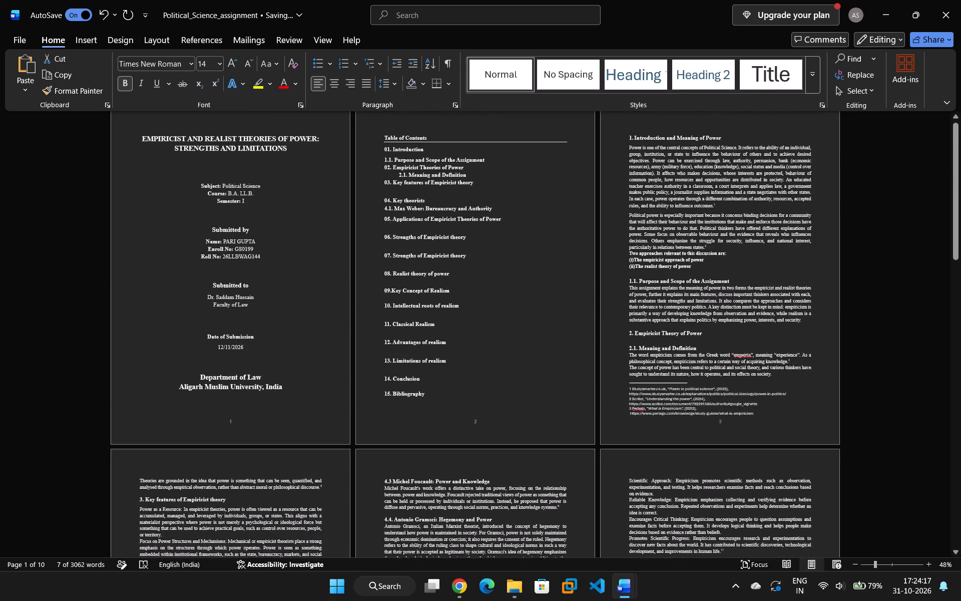
{"action": "left_click", "coordinate": [384, 222]}
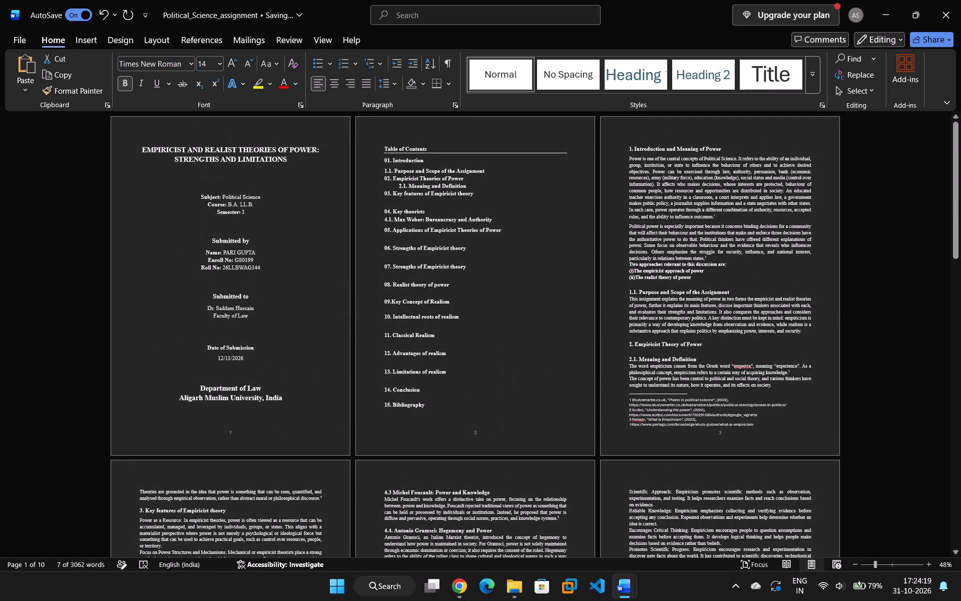
{"action": "left_click", "coordinate": [494, 218]}
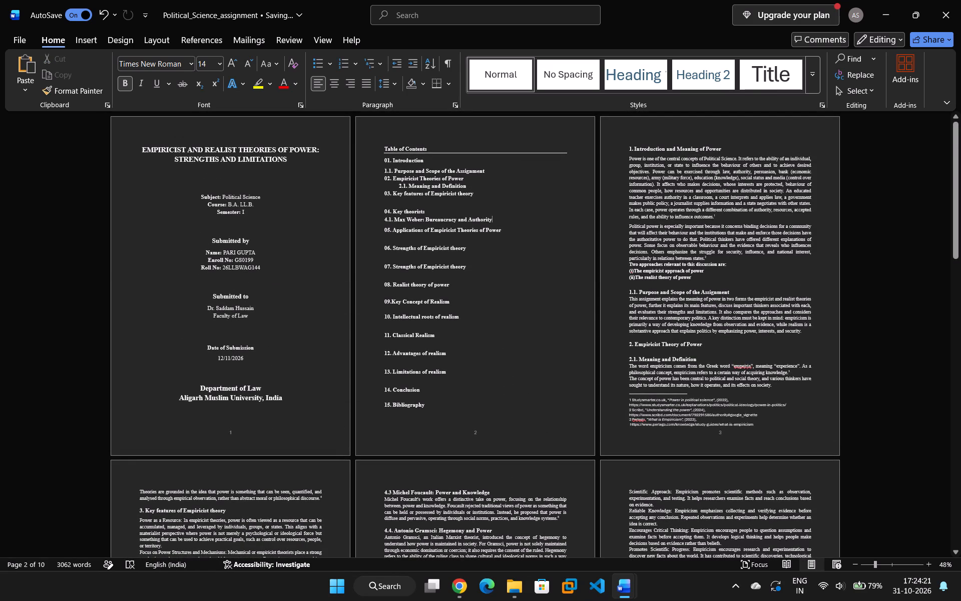
{"action": "key", "text": "Return"}
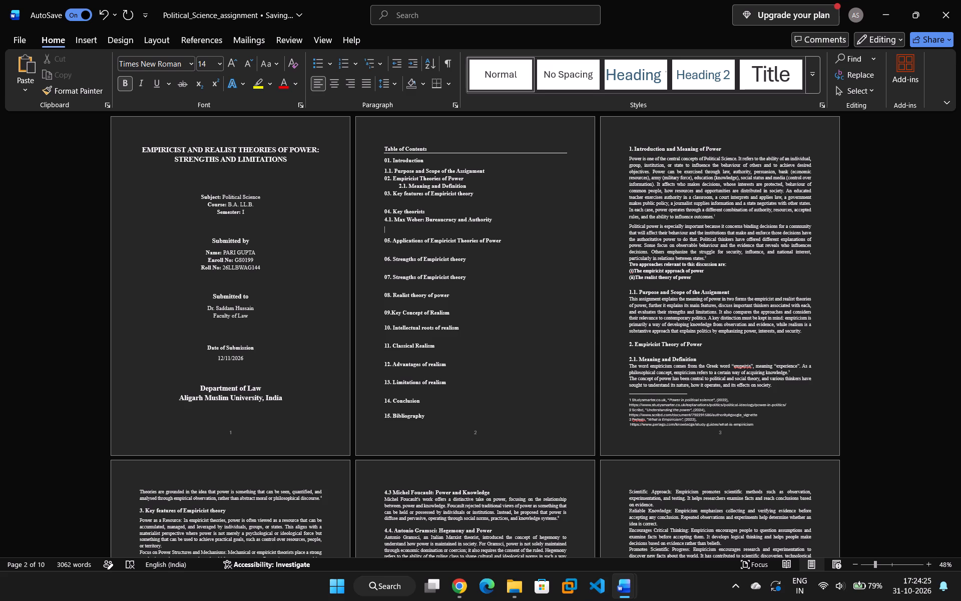
{"action": "key", "text": "ctrl+v"}
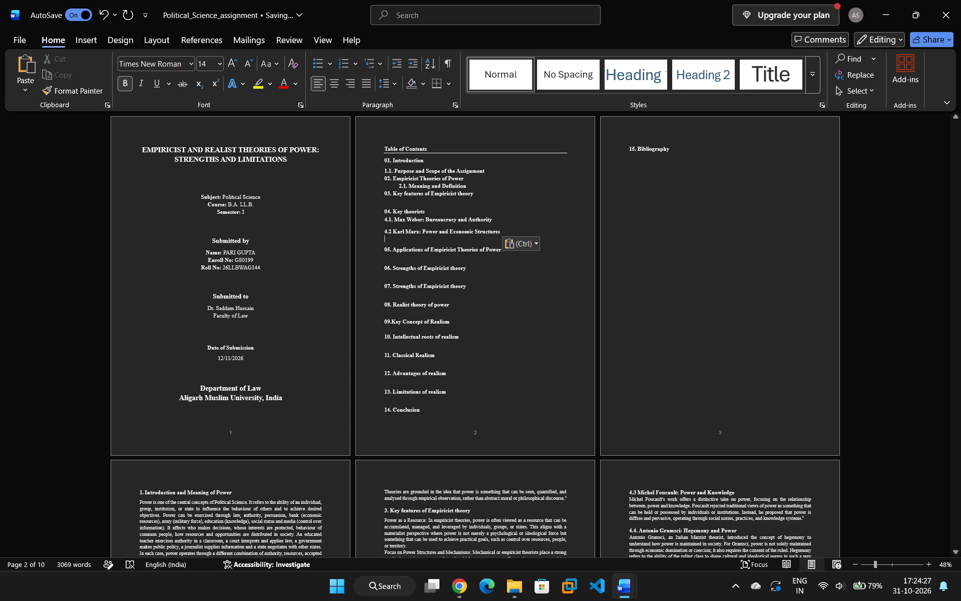
{"action": "key", "text": "BackSpace"}
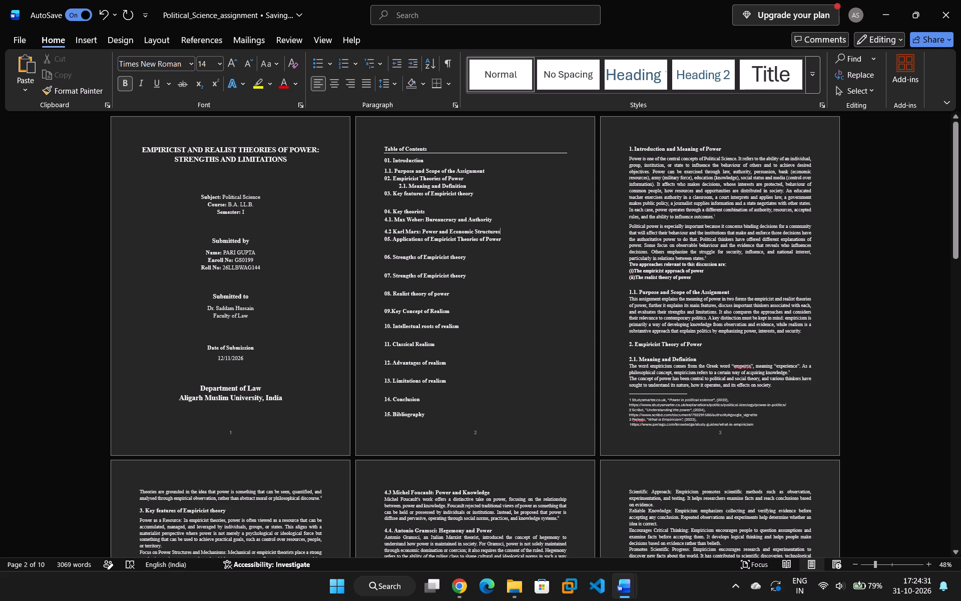
Remove the space after the paragraph "4.1. Max Weber: Bureaucracy and Authority" in the Table of Contents.
{"action": "left_click_drag", "start_coordinate": [384, 226], "coordinate": [504, 220]}
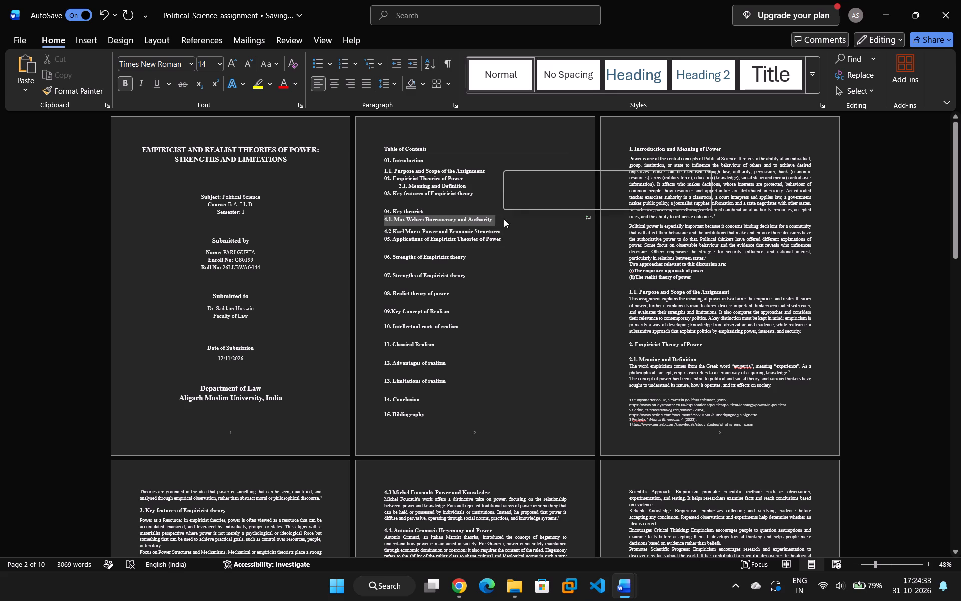
{"action": "left_click", "coordinate": [395, 80]}
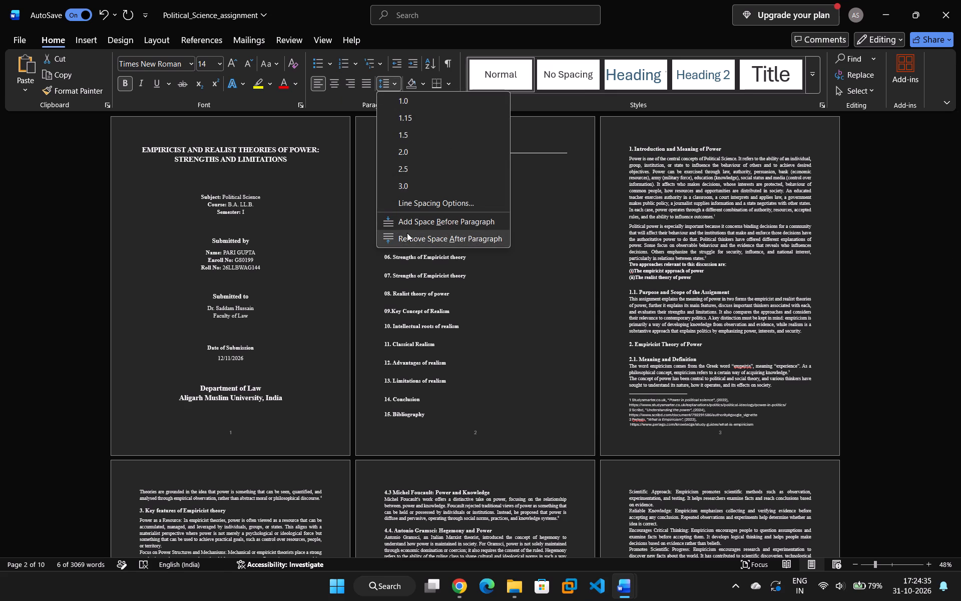
{"action": "left_click", "coordinate": [407, 233]}
{"action": "left_click", "coordinate": [520, 252]}
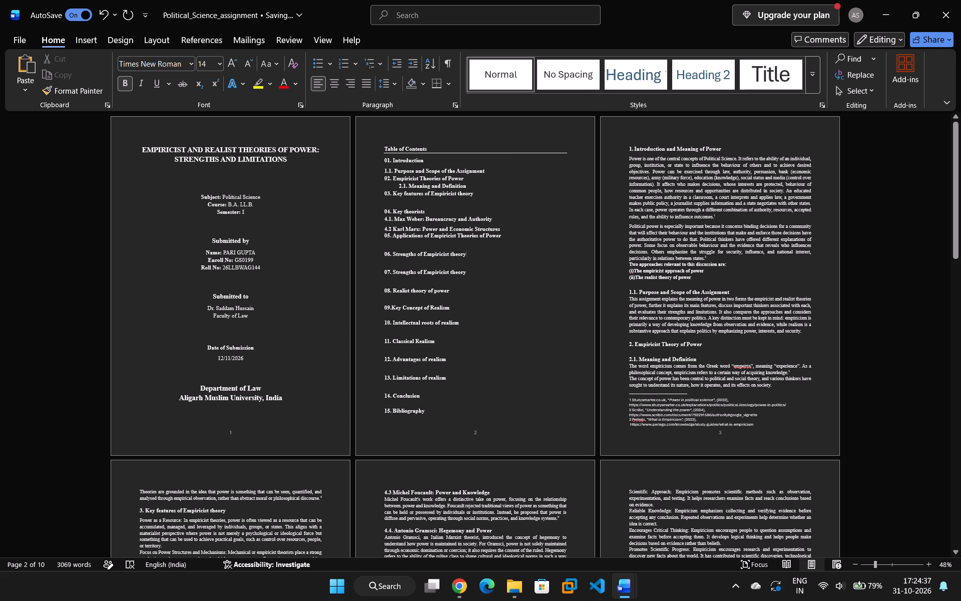
Remove the space before the paragraph "4.2 Karl Marx: Power and Economic Structures" in the Table of Contents.
{"action": "left_click_drag", "start_coordinate": [504, 226], "coordinate": [369, 223]}
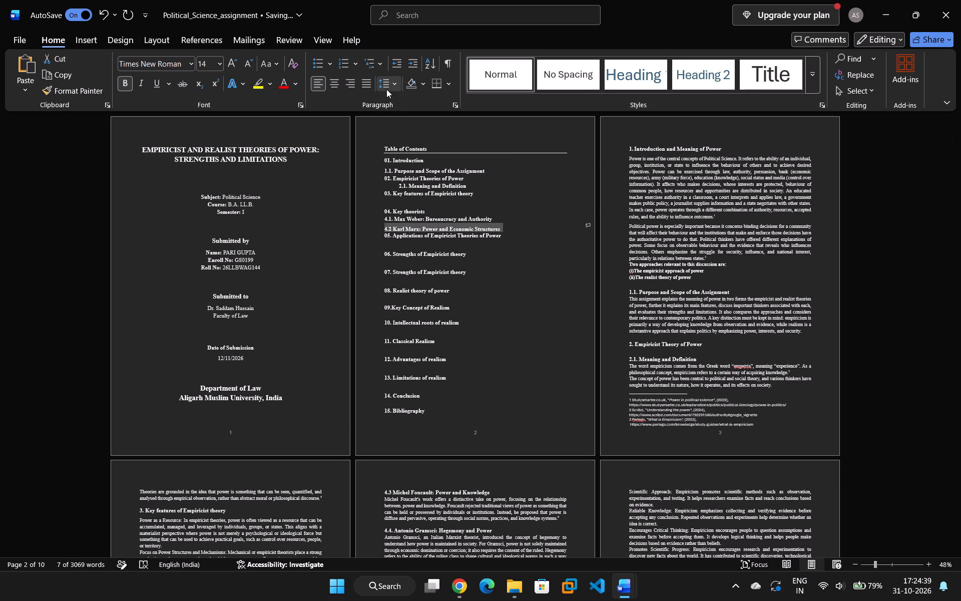
{"action": "left_click", "coordinate": [391, 84]}
{"action": "left_click", "coordinate": [393, 222]}
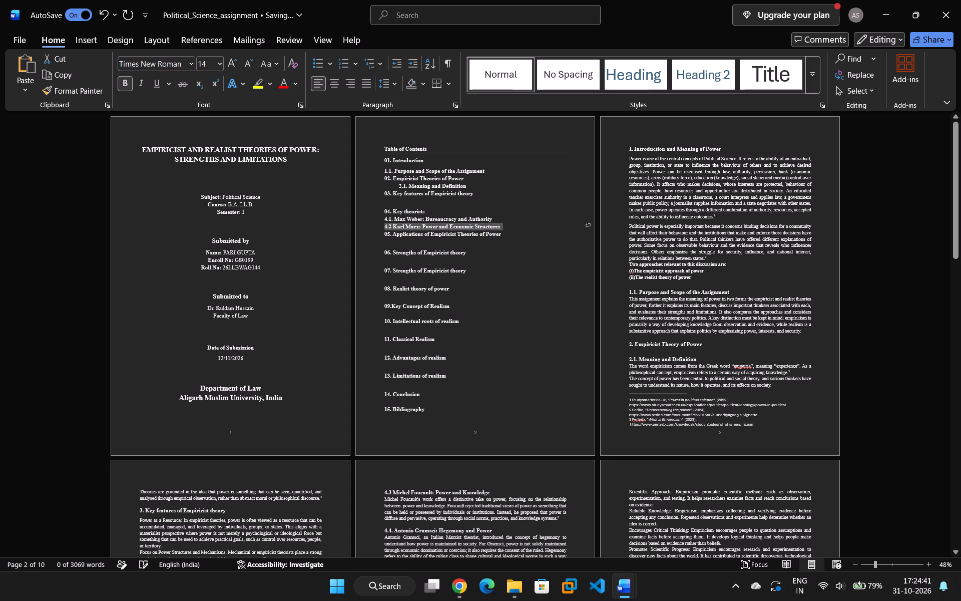
{"action": "left_click", "coordinate": [507, 222]}
{"action": "left_click", "coordinate": [504, 226]}
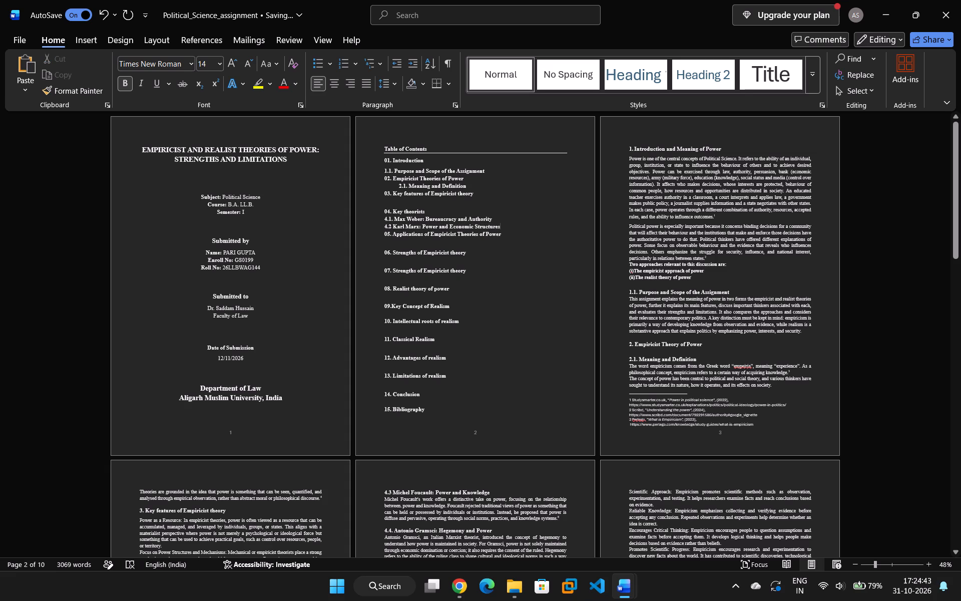
Remove the blank lines after "05. Applications of Empiricist Theories of Power" and "06. Strengths of Empiricist theory" in the Table of Contents.
{"action": "left_click", "coordinate": [392, 244]}
{"action": "key", "text": "BackSpace"}
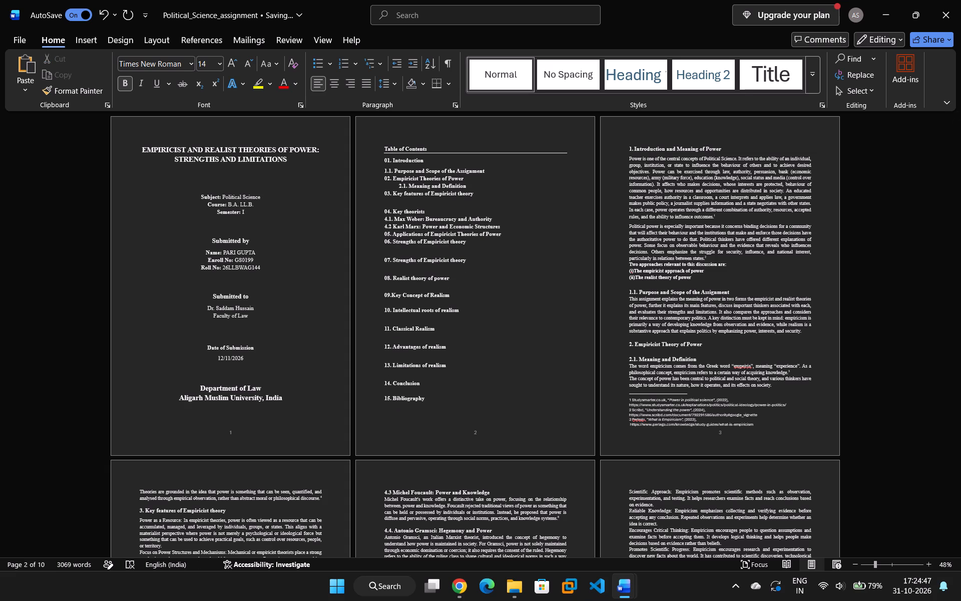
{"action": "left_click", "coordinate": [407, 251]}
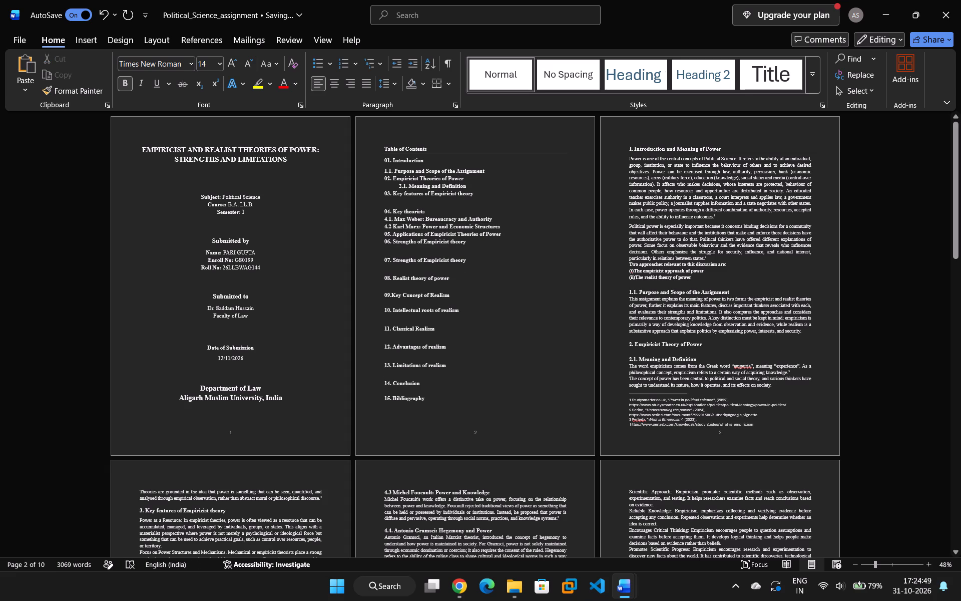
{"action": "key", "text": "BackSpace"}
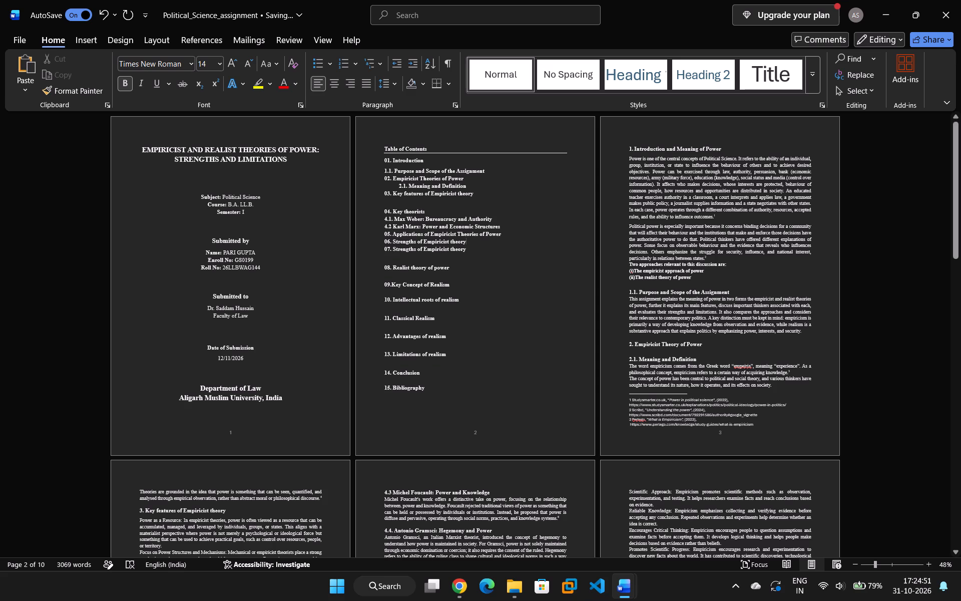
Copy the heading "4.3 Michel Foucault: Power and Knowledge" onto a new Table of Contents line below entry 4.2.
{"action": "left_click", "coordinate": [508, 222]}
{"action": "left_click", "coordinate": [503, 226]}
{"action": "scroll", "coordinate": [511, 243], "scroll_direction": "down", "scroll_amount": 6}
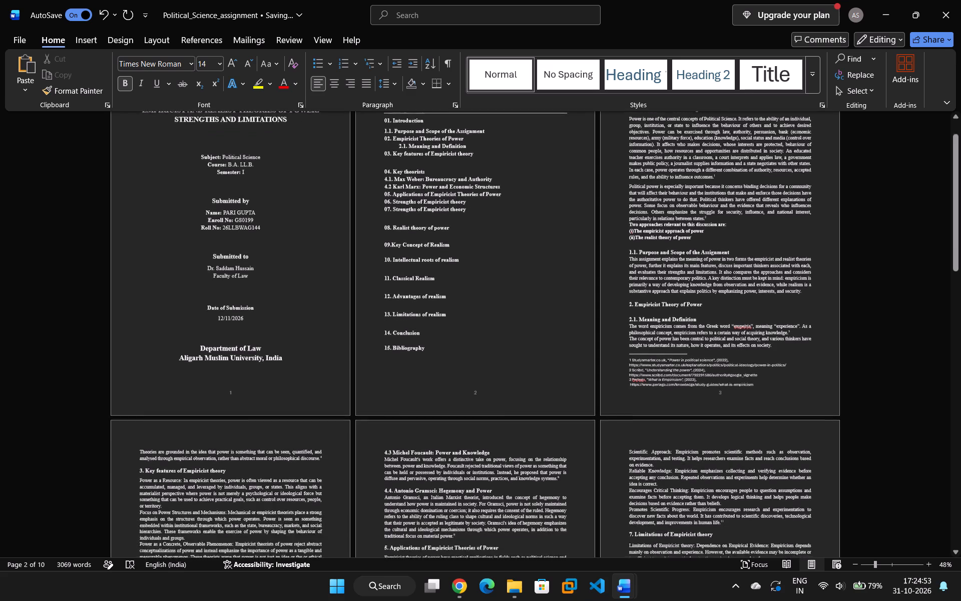
{"action": "scroll", "coordinate": [500, 252], "scroll_direction": "down", "scroll_amount": 20}
{"action": "scroll", "coordinate": [474, 314], "scroll_direction": "up", "scroll_amount": 4}
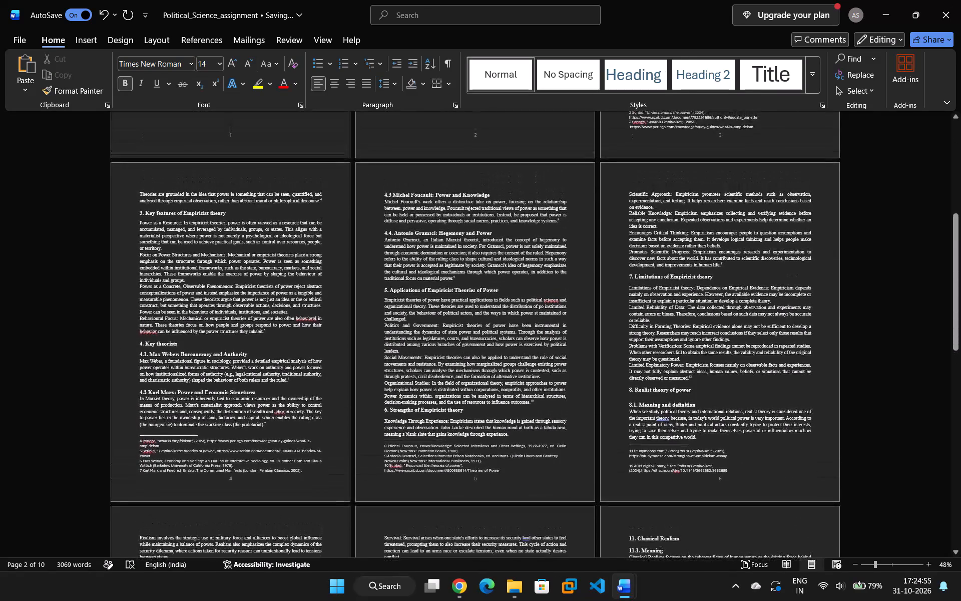
{"action": "left_click_drag", "start_coordinate": [494, 193], "coordinate": [375, 192]}
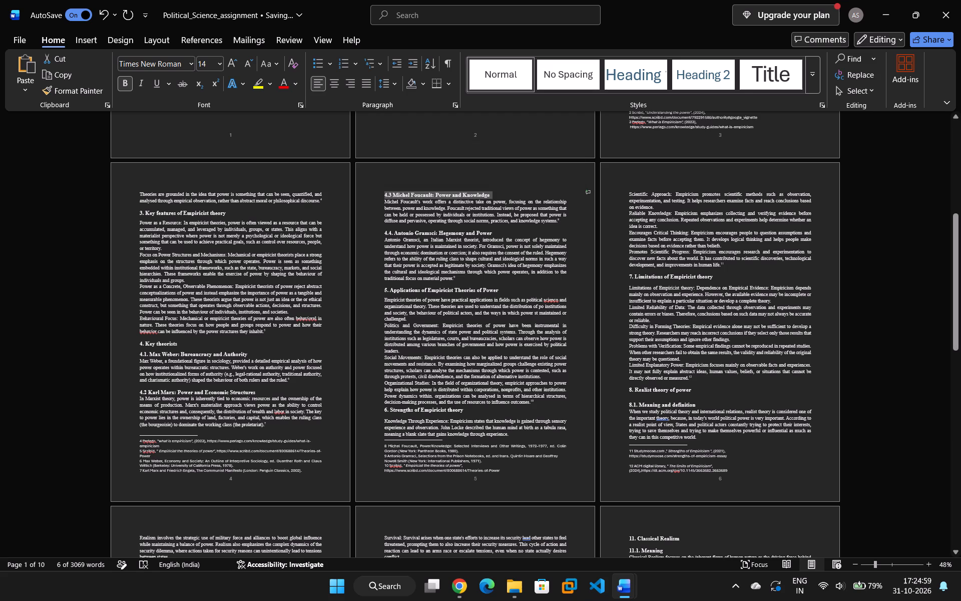
{"action": "key", "text": "ctrl+c"}
{"action": "scroll", "coordinate": [457, 268], "scroll_direction": "up", "scroll_amount": 20}
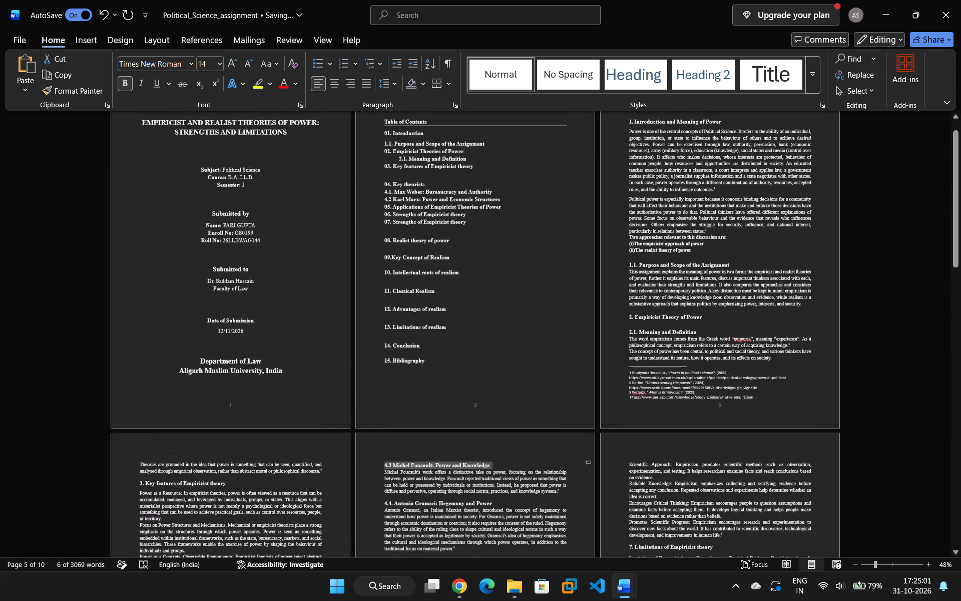
{"action": "left_click", "coordinate": [517, 208]}
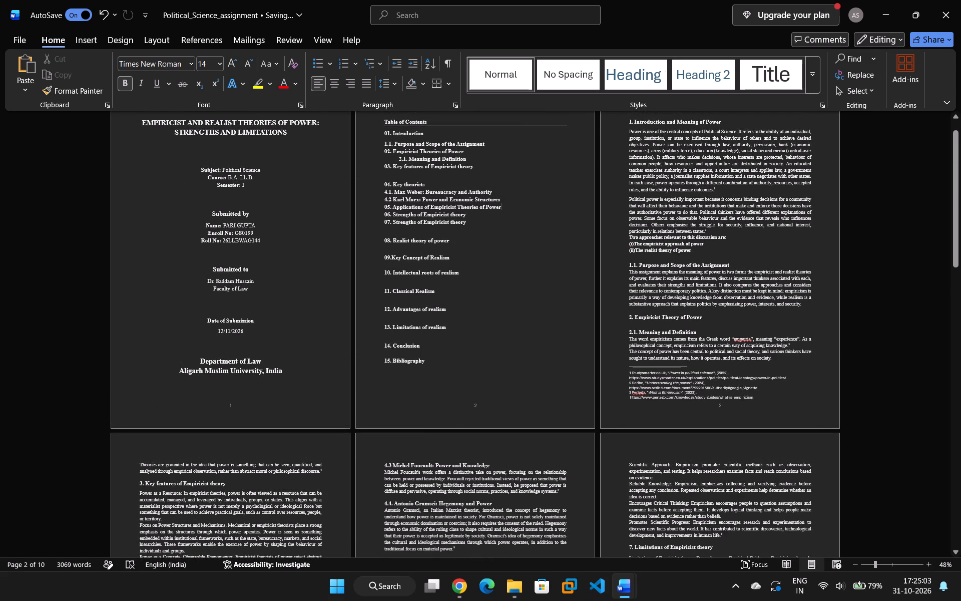
{"action": "left_click", "coordinate": [512, 196]}
{"action": "key", "text": "Return"}
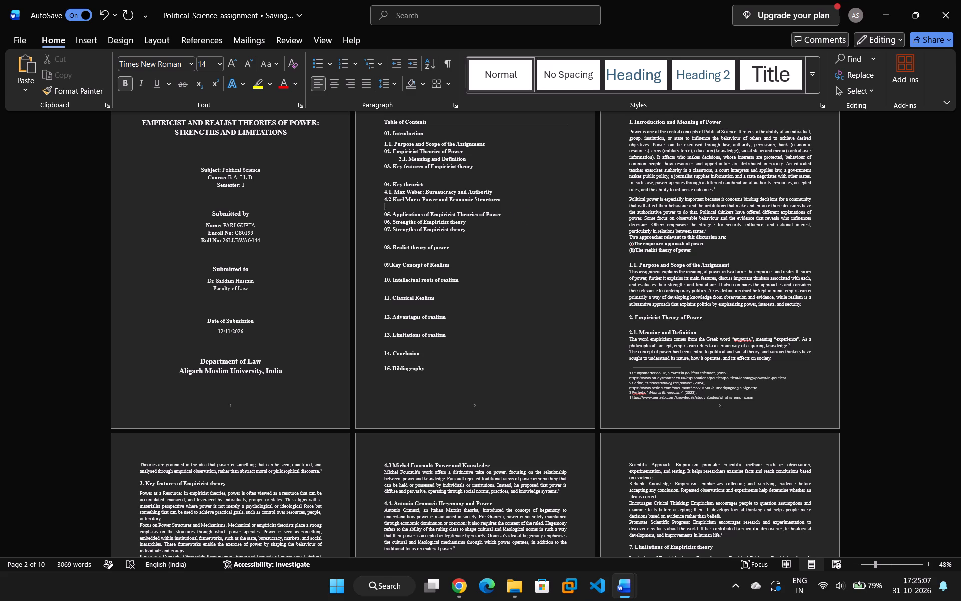
{"action": "key", "text": "ctrl+v"}
Copy the heading "4.4. Antonio Gramsci: Hegemony and Power" into the Table of Contents below entry 4.3, removing the extra blank line after it.
{"action": "scroll", "coordinate": [495, 286], "scroll_direction": "down", "scroll_amount": 7}
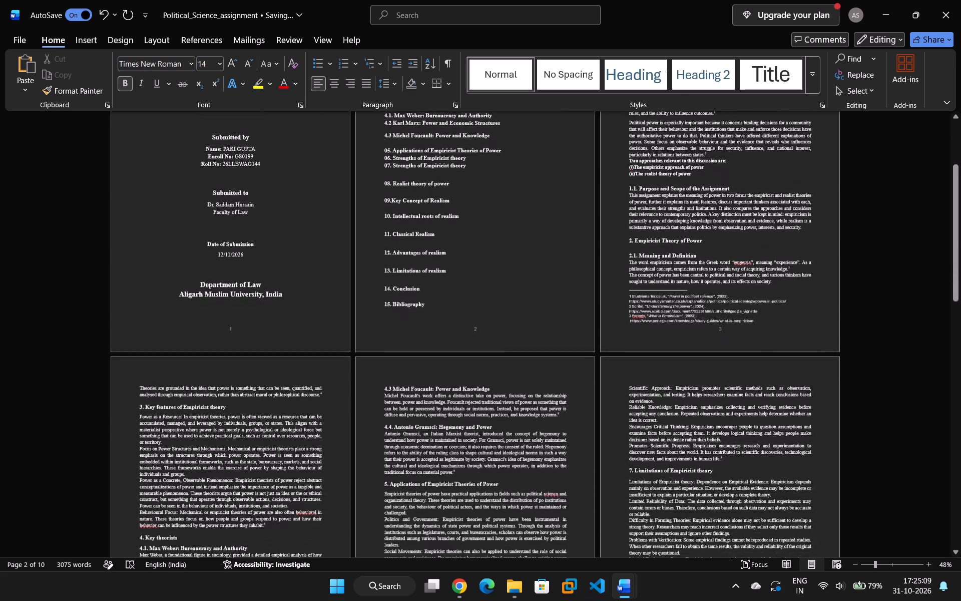
{"action": "scroll", "coordinate": [500, 317], "scroll_direction": "down", "scroll_amount": 6}
{"action": "left_click_drag", "start_coordinate": [383, 327], "coordinate": [449, 316]}
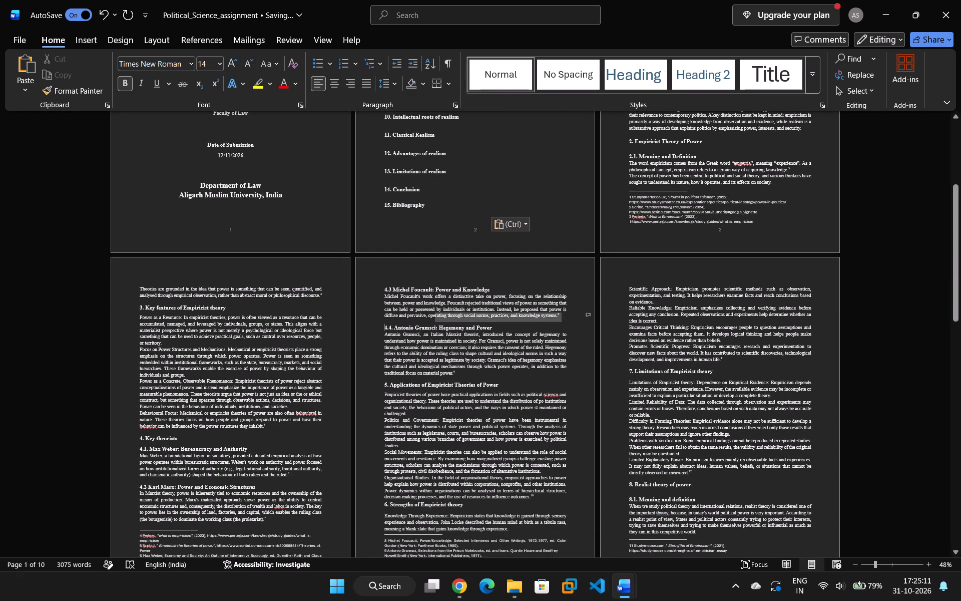
{"action": "left_click_drag", "start_coordinate": [449, 316], "coordinate": [501, 330]}
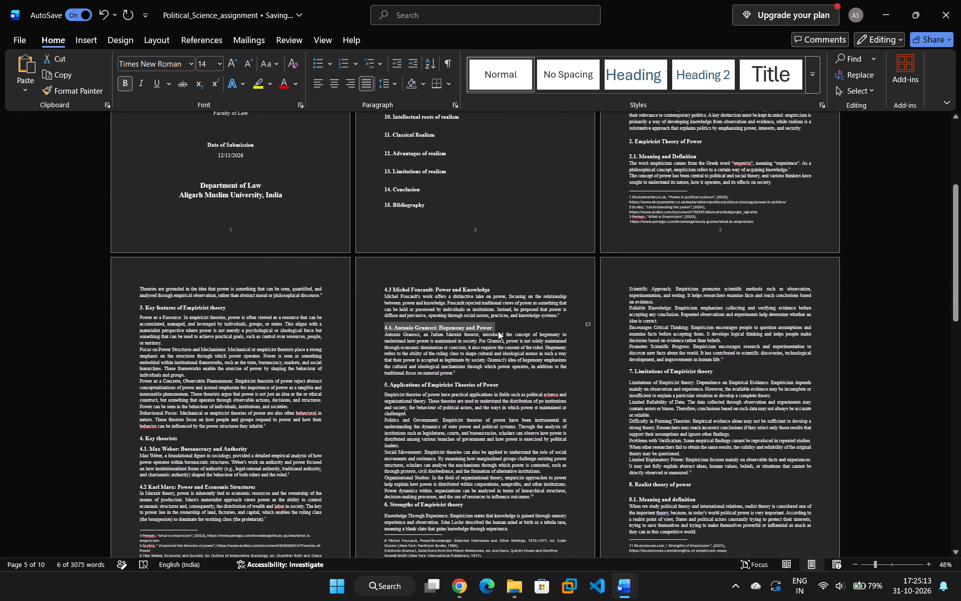
{"action": "key", "text": "ctrl+c"}
{"action": "scroll", "coordinate": [455, 302], "scroll_direction": "up", "scroll_amount": 16}
{"action": "left_click", "coordinate": [396, 247]}
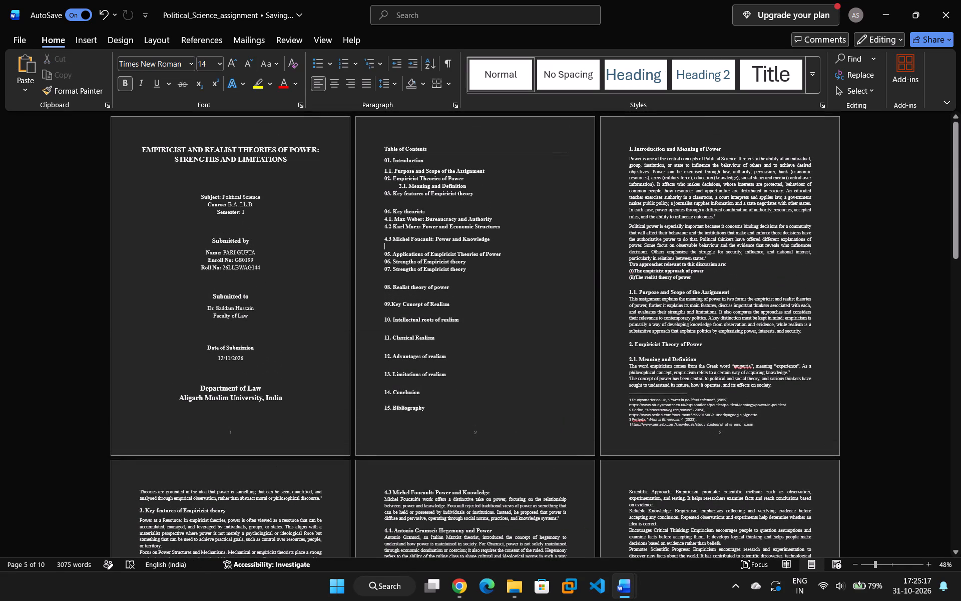
{"action": "key", "text": "ctrl+v"}
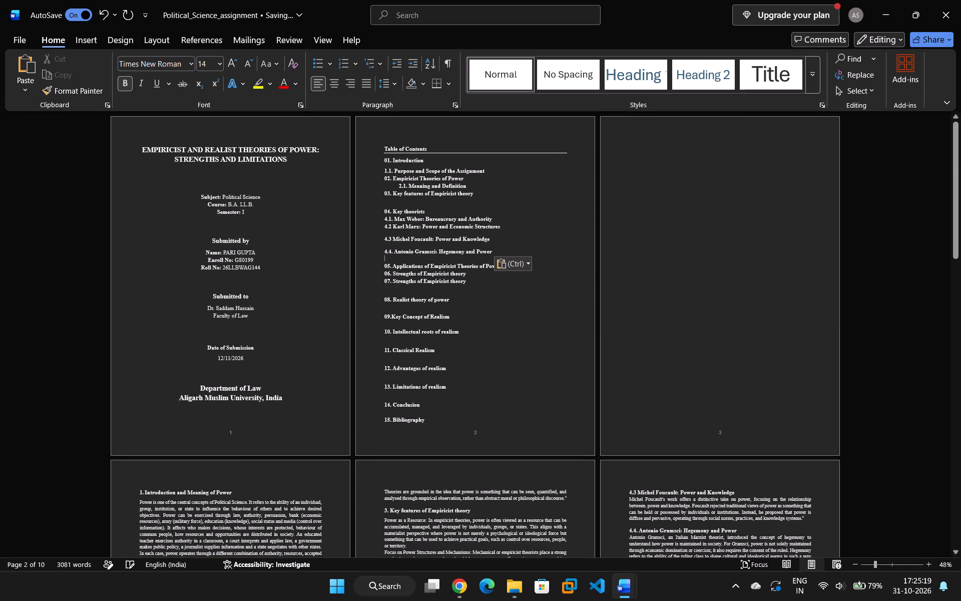
{"action": "key", "text": "BackSpace"}
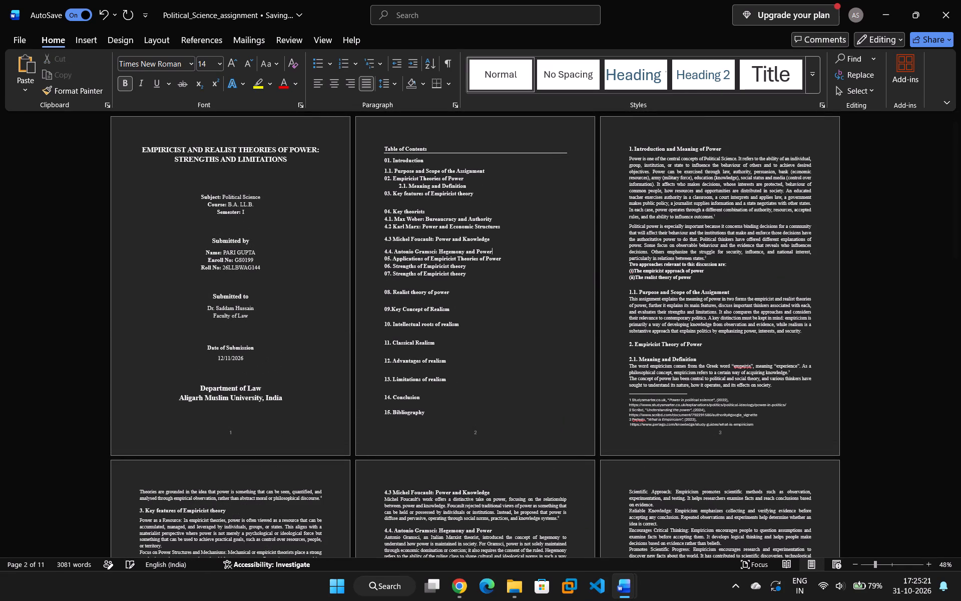
Remove the space before the paragraph "4.3 Michel Foucault: Power and Knowledge" in the Table of Contents.
{"action": "key", "text": "Up"}
{"action": "key", "text": "Up"}
{"action": "key", "text": "Down"}
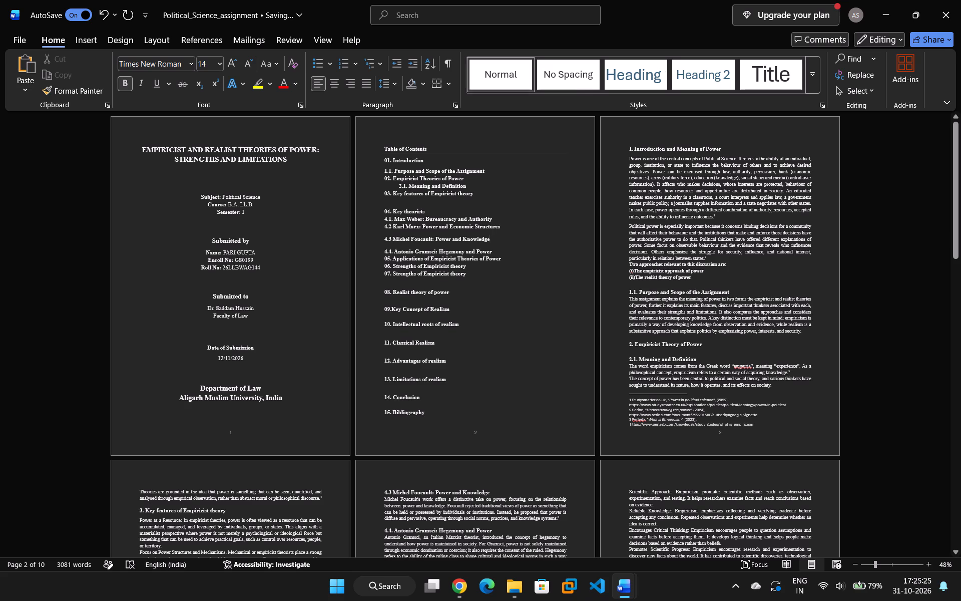
{"action": "left_click_drag", "start_coordinate": [502, 234], "coordinate": [375, 238]}
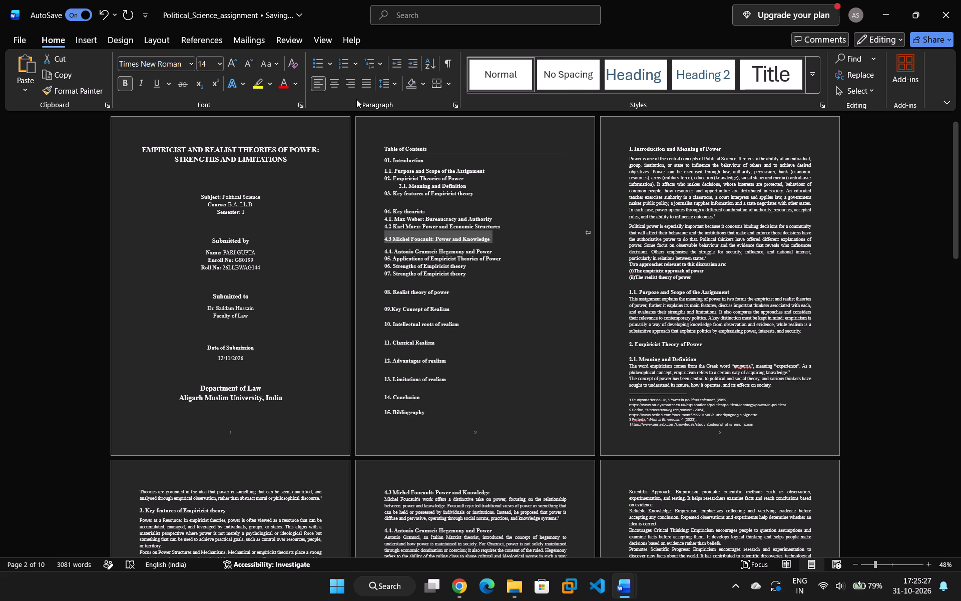
{"action": "left_click", "coordinate": [395, 84]}
{"action": "left_click", "coordinate": [418, 224]}
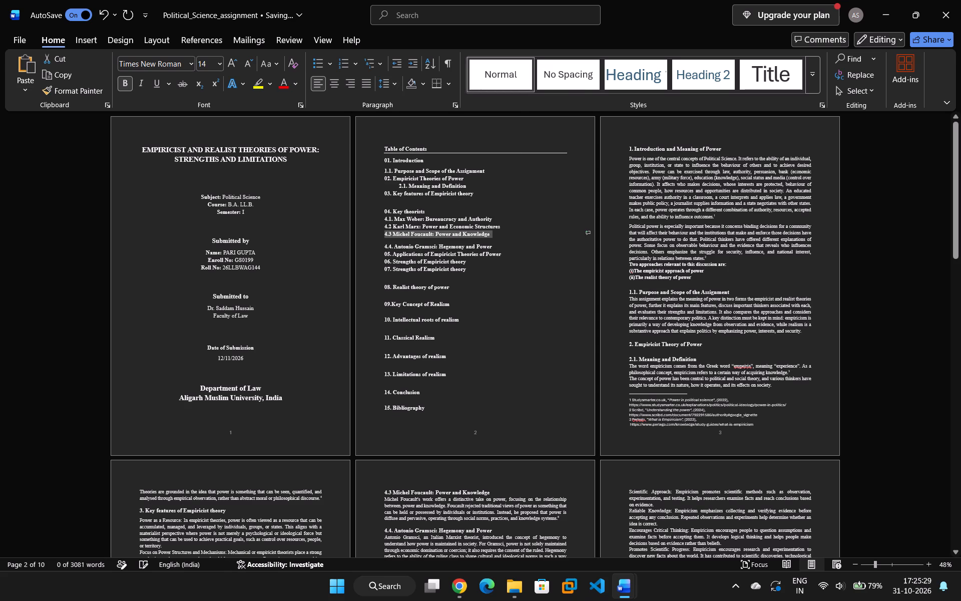
Remove the space before the paragraphs of entries 4.4 and 05 together in the Table of Contents.
{"action": "left_click_drag", "start_coordinate": [502, 250], "coordinate": [463, 246]}
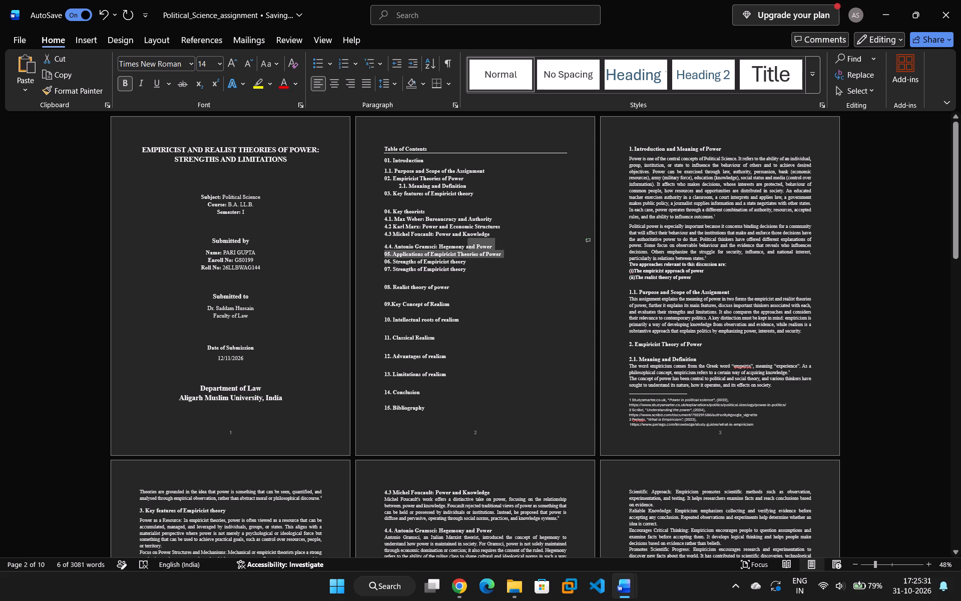
{"action": "left_click_drag", "start_coordinate": [463, 246], "coordinate": [371, 243]}
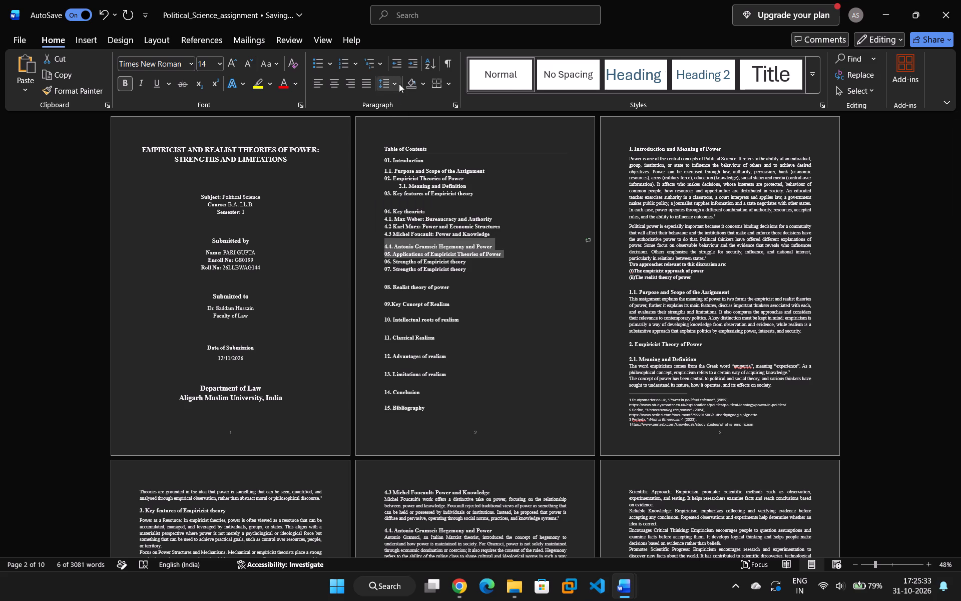
{"action": "left_click", "coordinate": [396, 82]}
{"action": "left_click", "coordinate": [418, 220]}
{"action": "left_click", "coordinate": [492, 256]}
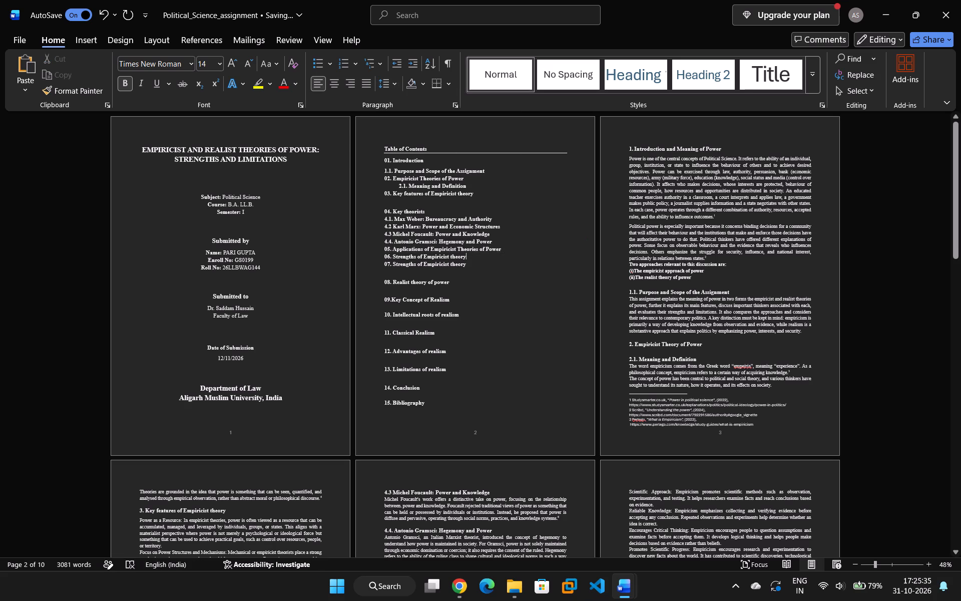
Insert a blank line before "05. Applications of Empiricist Theories of Power" in the Table of Contents.
{"action": "left_click", "coordinate": [383, 249]}
{"action": "key", "text": "Return"}
Join "1.1. Purpose and Scope of the Assignment" to "01. Introduction" in the Table of Contents and split it back onto its own line.
{"action": "scroll", "coordinate": [436, 282], "scroll_direction": "up", "scroll_amount": 6}
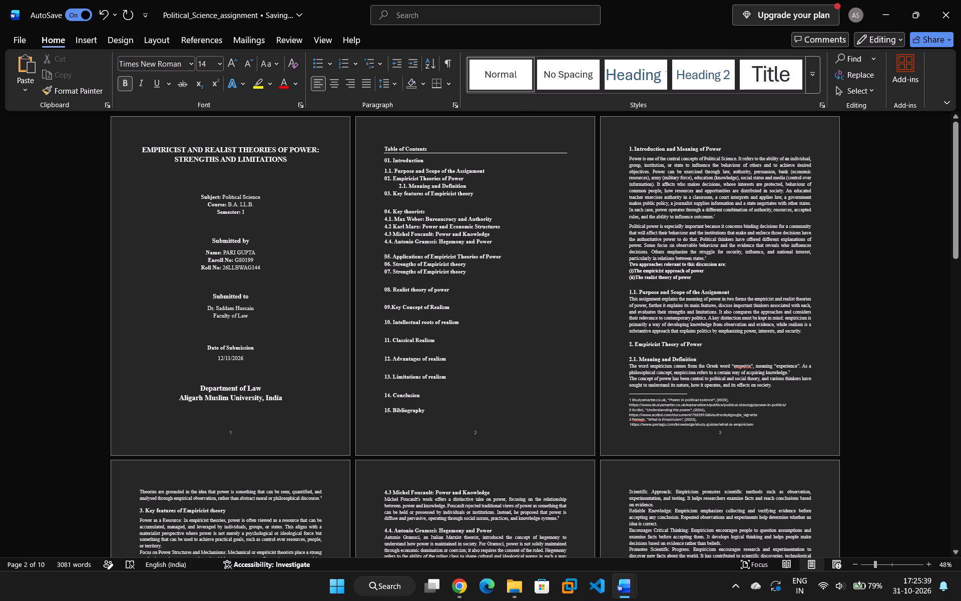
{"action": "scroll", "coordinate": [426, 284], "scroll_direction": "down", "scroll_amount": 1}
{"action": "left_click", "coordinate": [384, 164]}
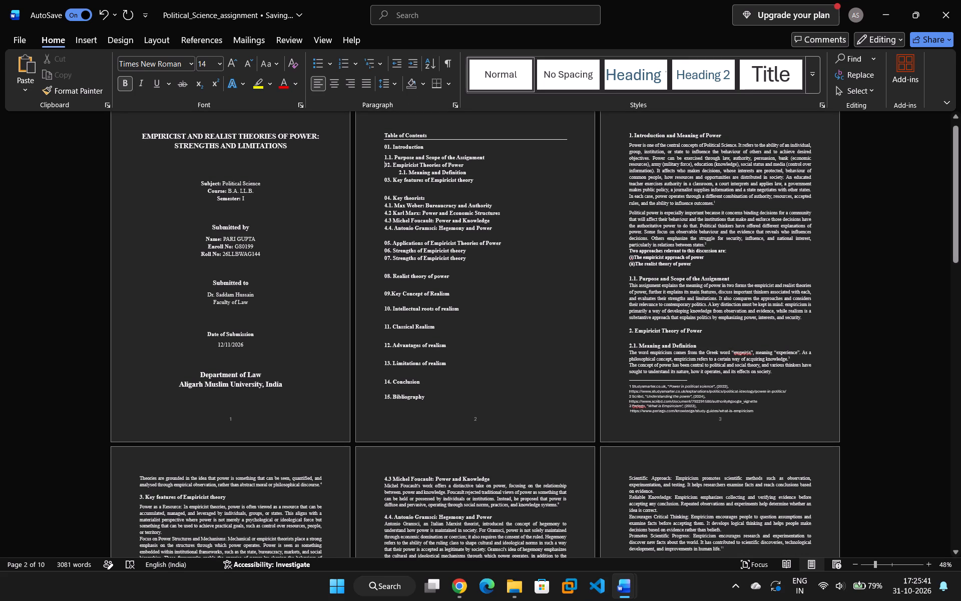
{"action": "left_click", "coordinate": [384, 157]}
{"action": "key", "text": "BackSpace"}
{"action": "key", "text": "Return"}
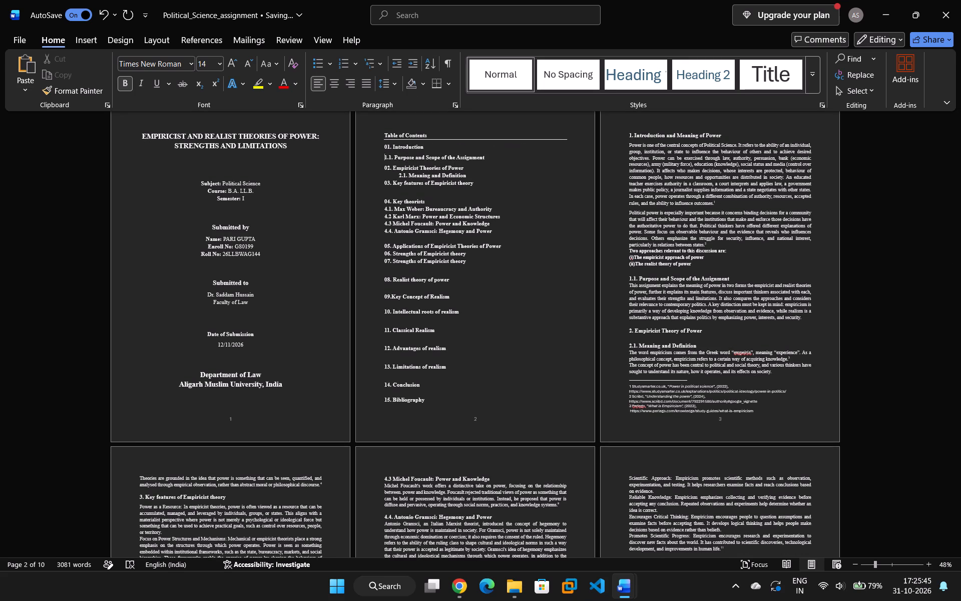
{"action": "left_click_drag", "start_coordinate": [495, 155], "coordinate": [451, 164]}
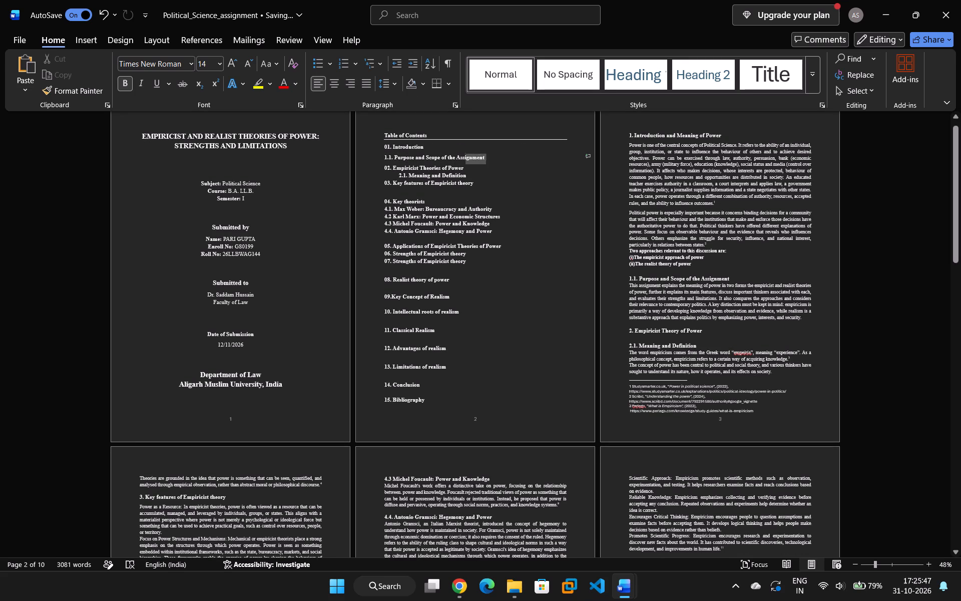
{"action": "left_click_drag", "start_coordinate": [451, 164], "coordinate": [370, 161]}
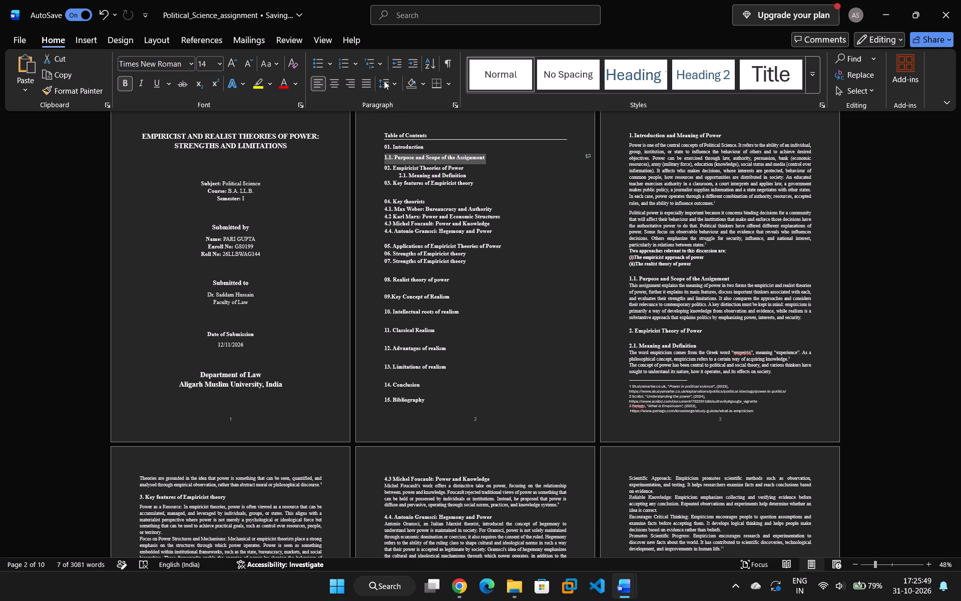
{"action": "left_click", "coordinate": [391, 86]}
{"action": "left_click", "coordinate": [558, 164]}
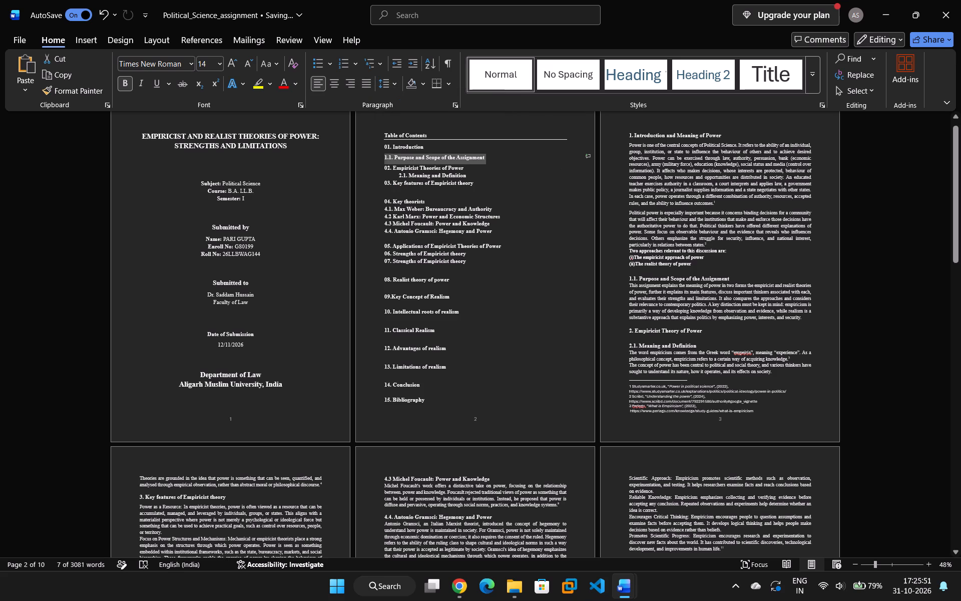
Remove the space after the paragraph "01. Introduction" in the Table of Contents.
{"action": "left_click", "coordinate": [472, 151]}
{"action": "left_click_drag", "start_coordinate": [448, 152], "coordinate": [378, 147]}
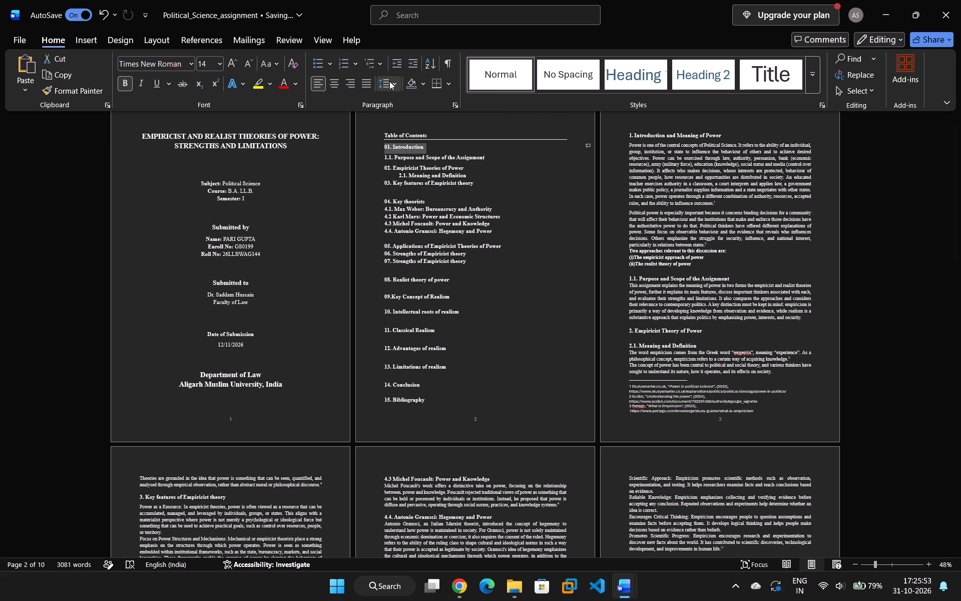
{"action": "left_click", "coordinate": [391, 83]}
{"action": "left_click", "coordinate": [426, 239]}
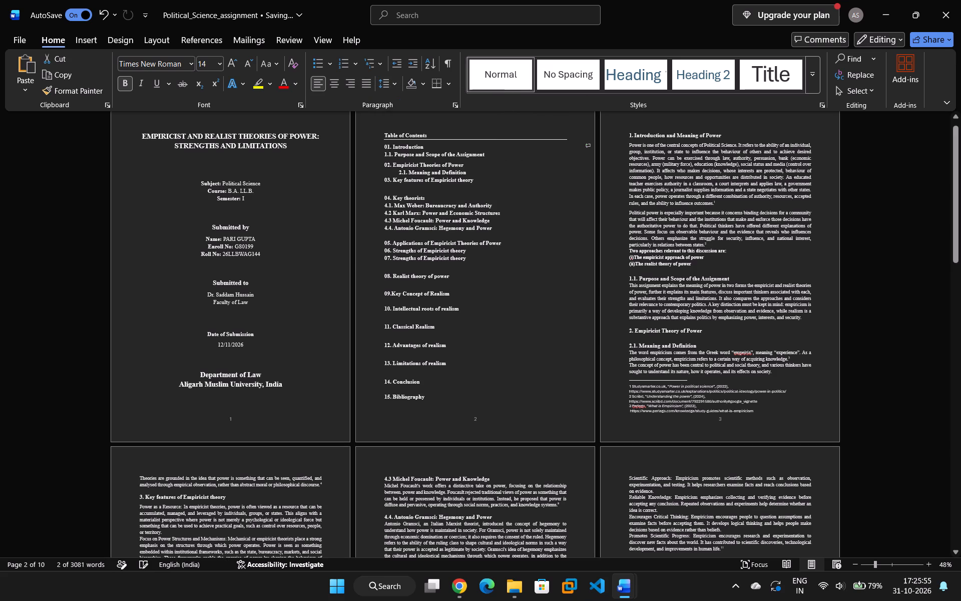
{"action": "left_click", "coordinate": [540, 200]}
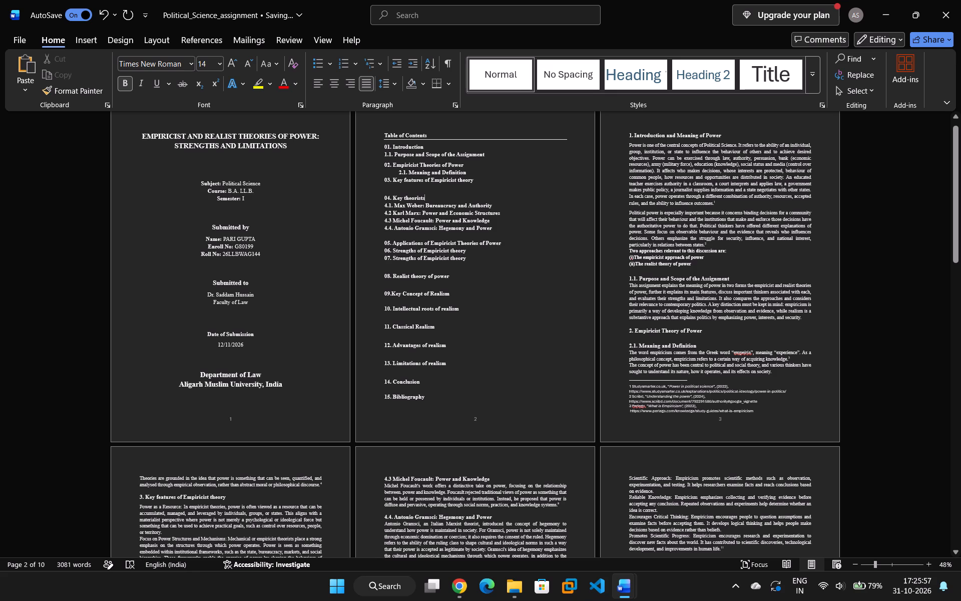
Replace the blank line above "04. Key theorists" with added space after the paragraph "03. Key features of Empiricist theory" in the Table of Contents.
{"action": "left_click", "coordinate": [382, 193]}
{"action": "key", "text": "BackSpace"}
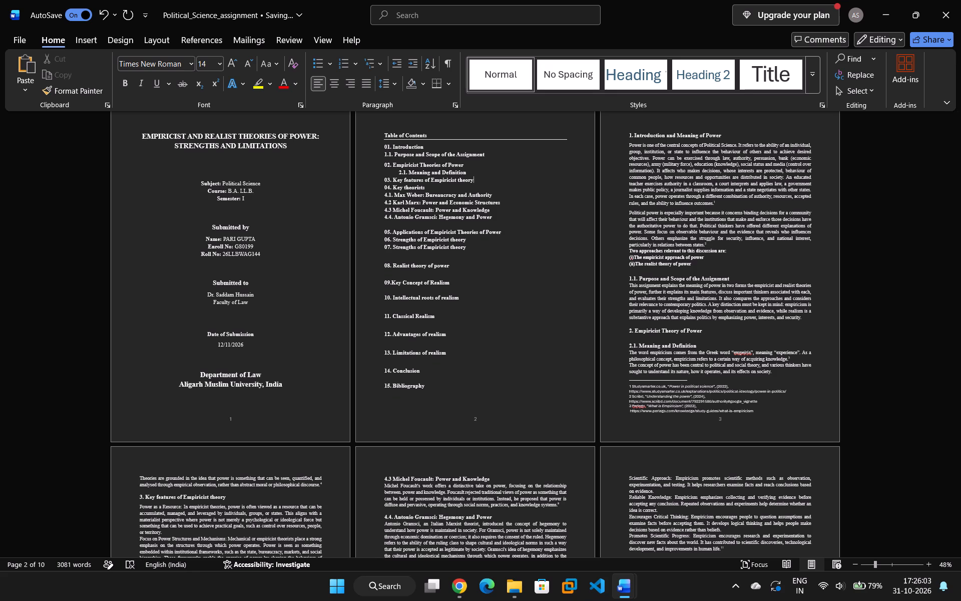
{"action": "left_click_drag", "start_coordinate": [482, 177], "coordinate": [482, 177]}
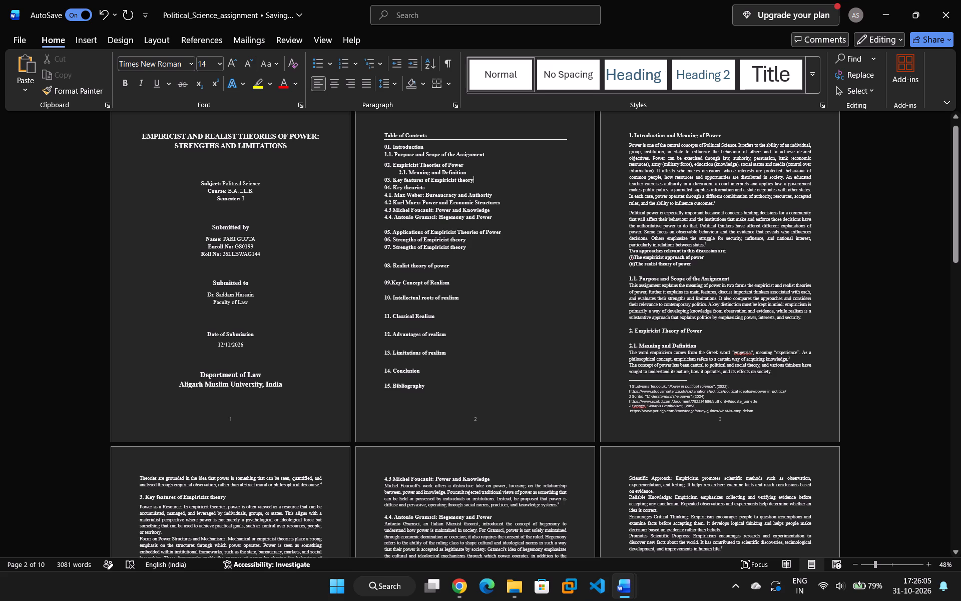
{"action": "left_click_drag", "start_coordinate": [482, 177], "coordinate": [374, 179]}
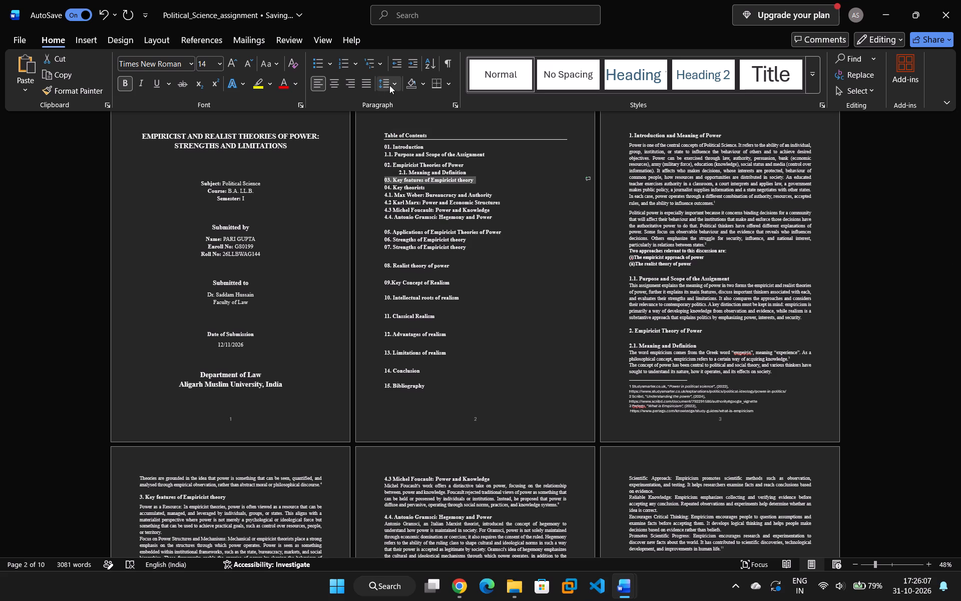
{"action": "left_click", "coordinate": [391, 82]}
{"action": "left_click", "coordinate": [411, 244]}
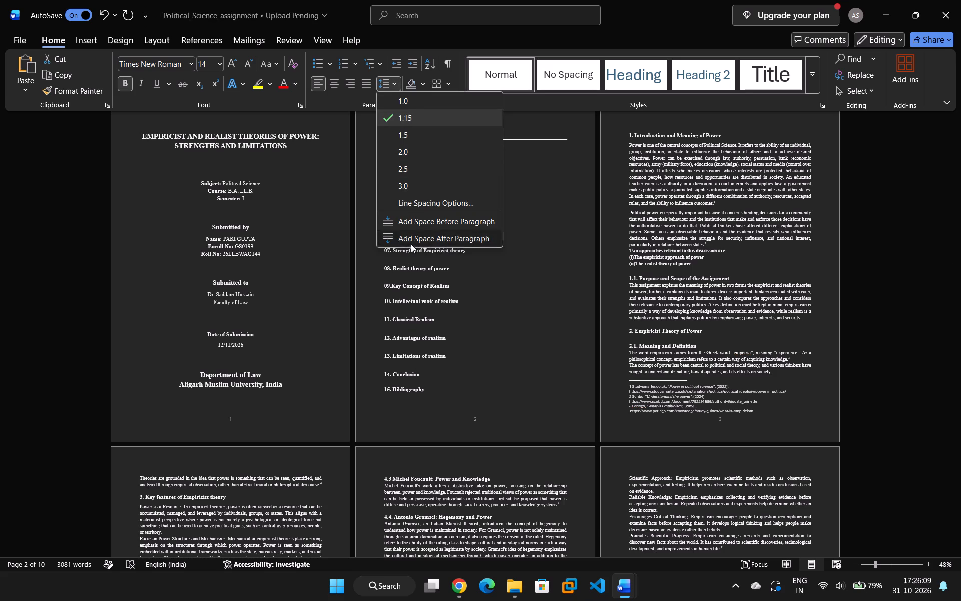
{"action": "left_click", "coordinate": [516, 234]}
Add space after the paragraphs of entry 05 and entry 06 in the Table of Contents.
{"action": "scroll", "coordinate": [518, 235], "scroll_direction": "down", "scroll_amount": 1}
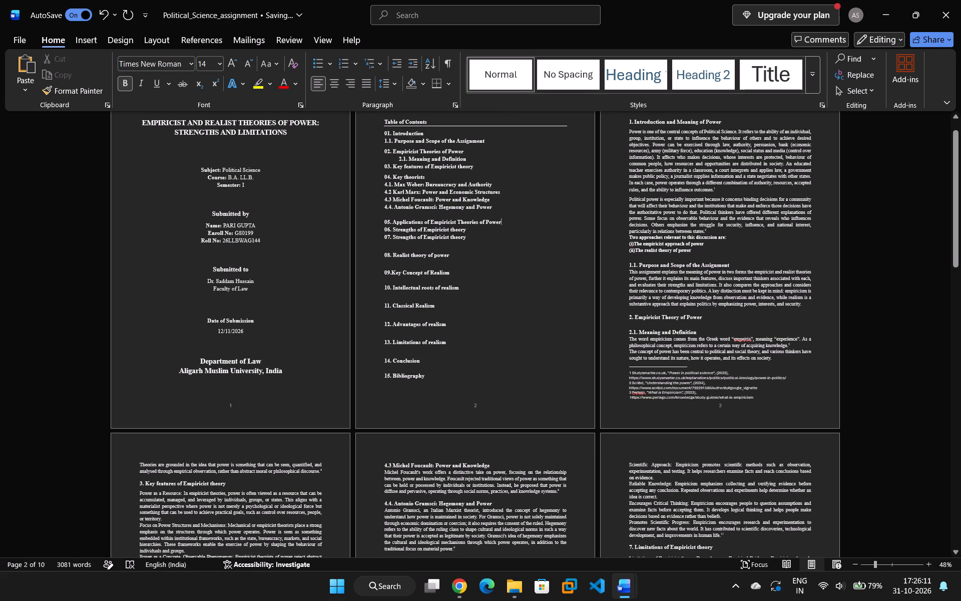
{"action": "left_click", "coordinate": [380, 214]}
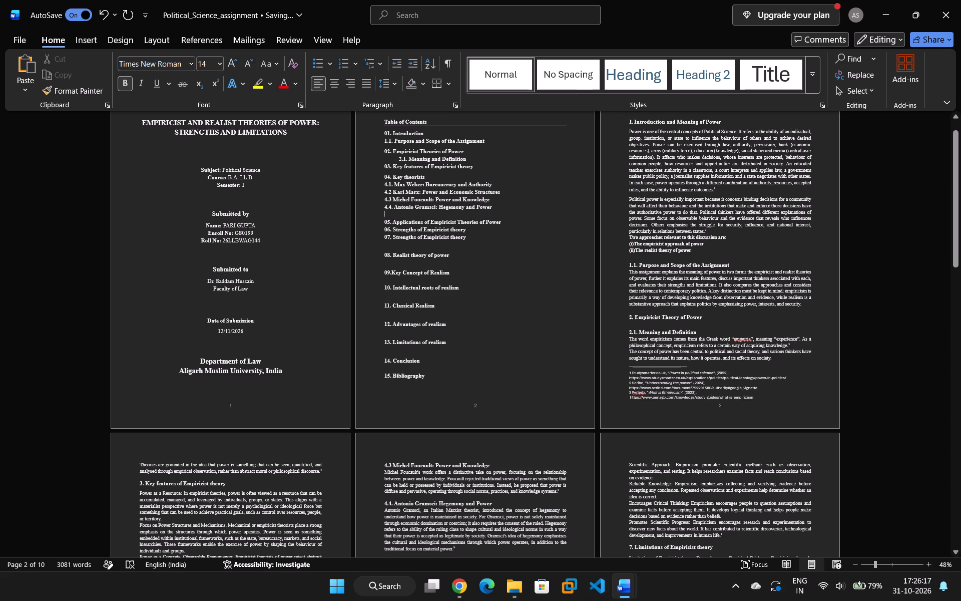
{"action": "left_click_drag", "start_coordinate": [382, 224], "coordinate": [505, 222]}
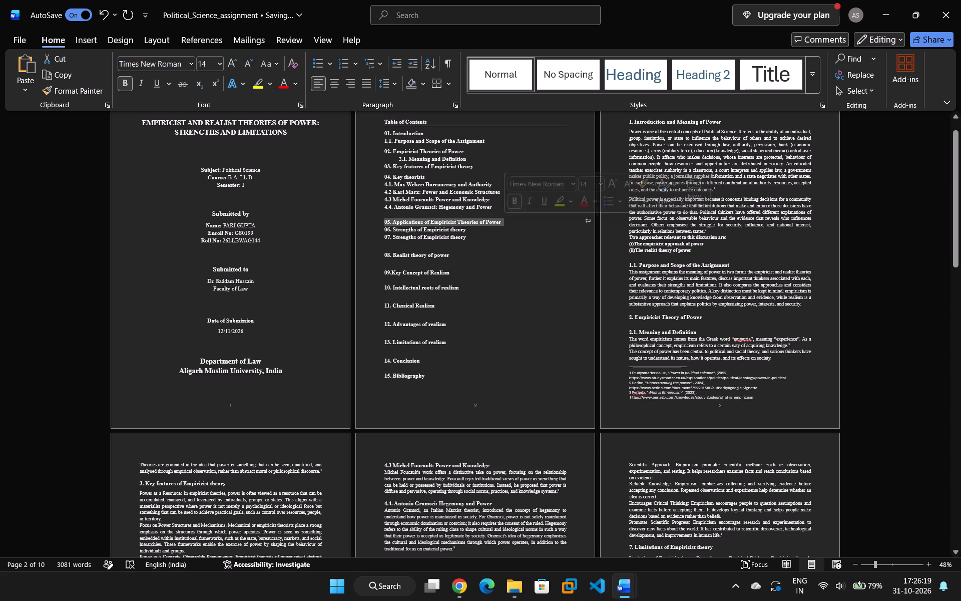
{"action": "left_click", "coordinate": [394, 84]}
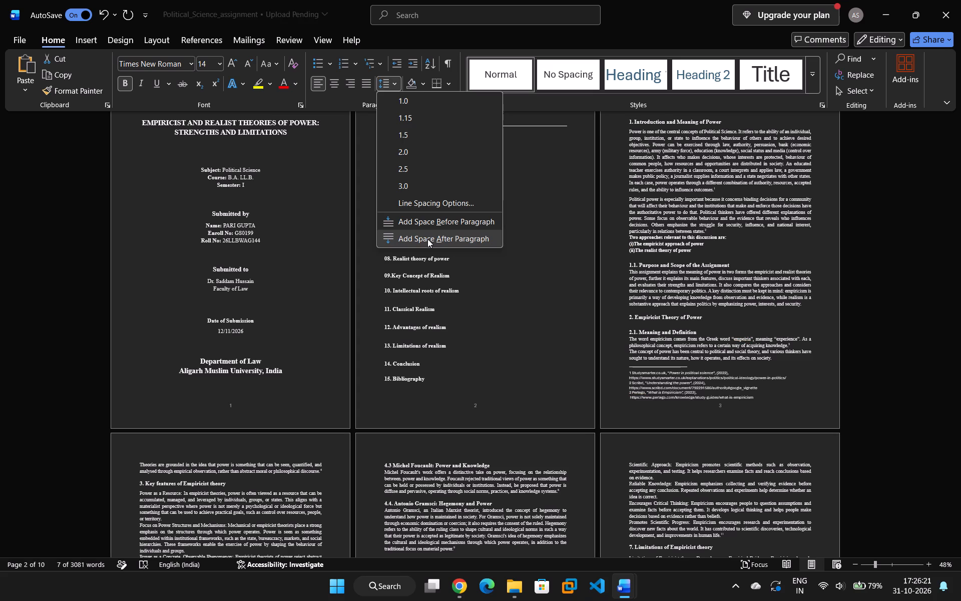
{"action": "left_click", "coordinate": [427, 239]}
{"action": "left_click_drag", "start_coordinate": [382, 233], "coordinate": [461, 233]}
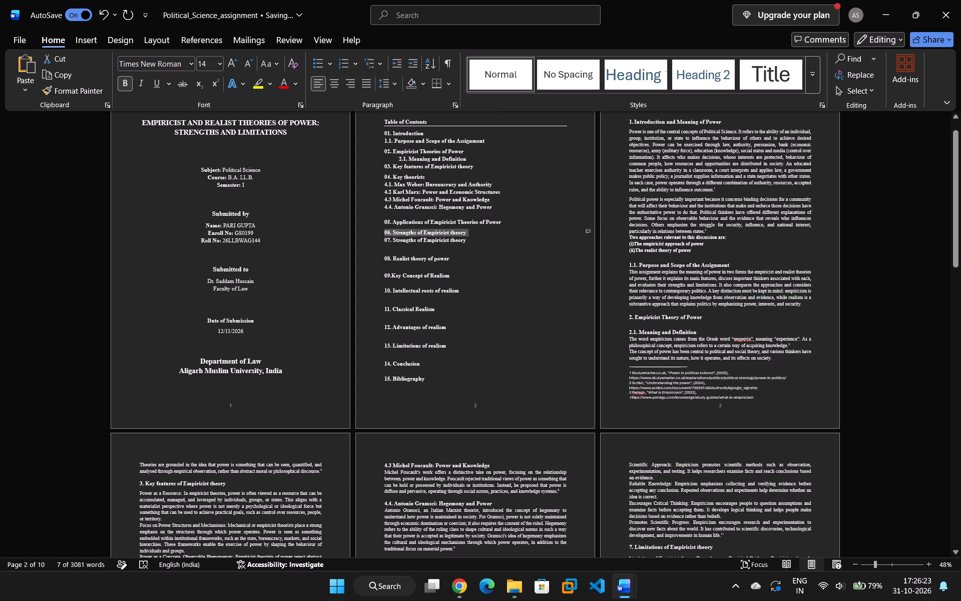
{"action": "left_click_drag", "start_coordinate": [461, 233], "coordinate": [463, 233]}
{"action": "left_click", "coordinate": [395, 82]}
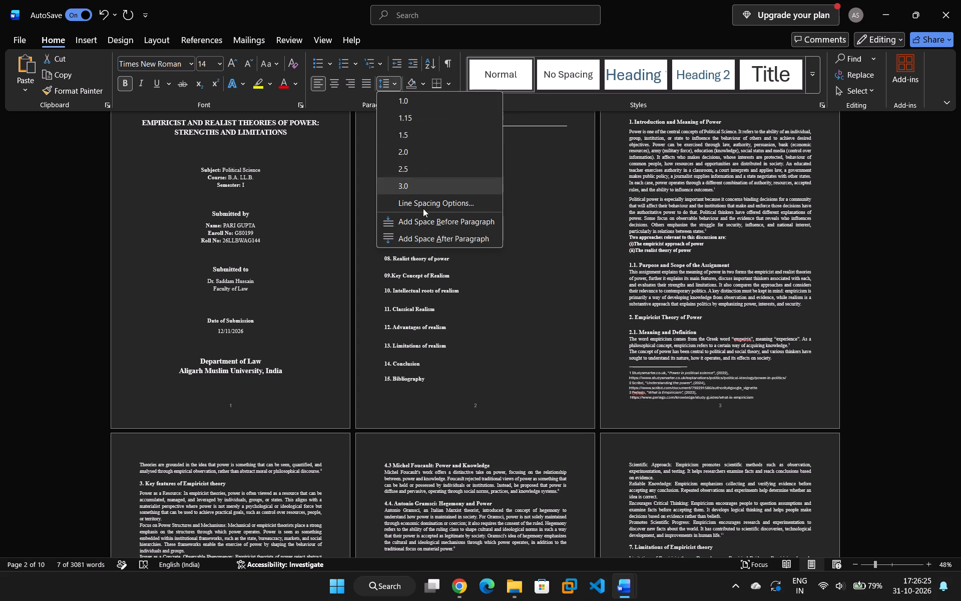
{"action": "left_click", "coordinate": [424, 236]}
{"action": "left_click", "coordinate": [492, 249]}
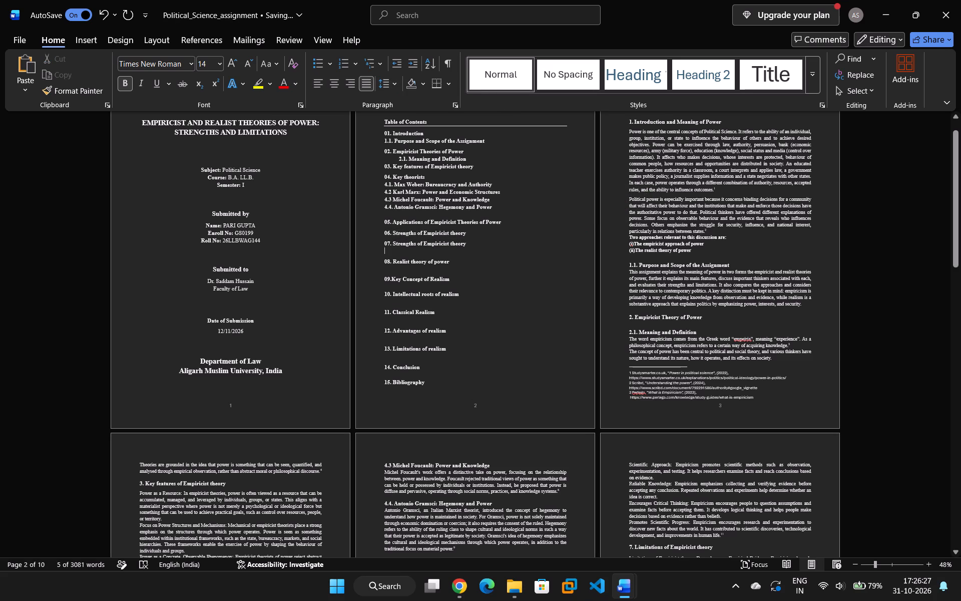
Delete the blank line above "05. Applications of Empiricist Theories of Power" in the Table of Contents.
{"action": "left_click", "coordinate": [395, 215]}
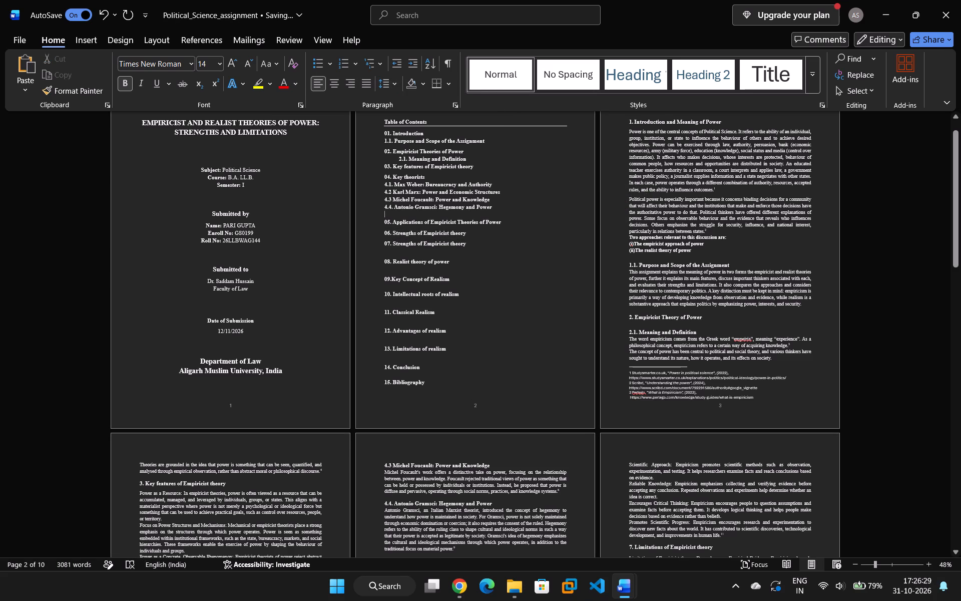
{"action": "key", "text": "BackSpace"}
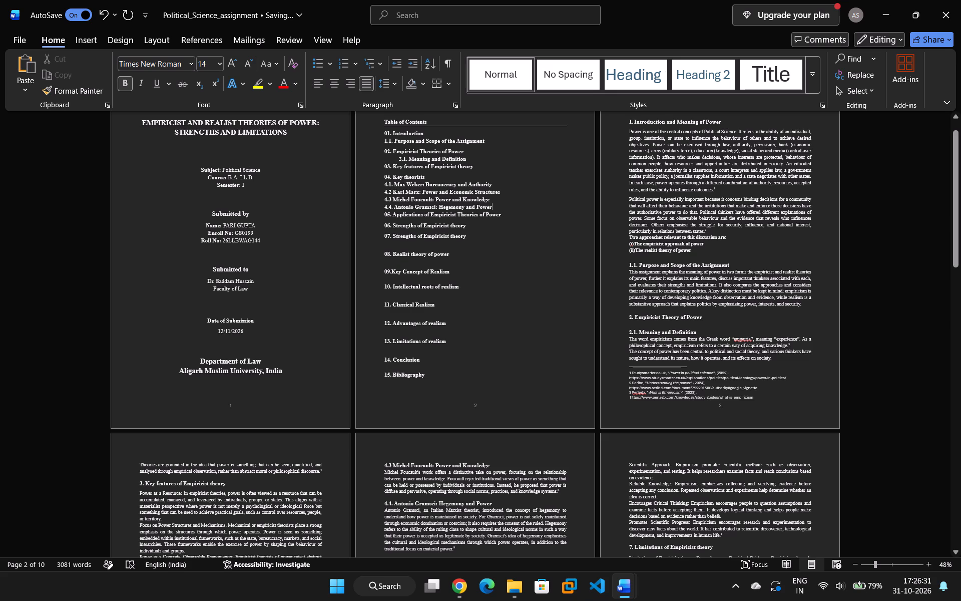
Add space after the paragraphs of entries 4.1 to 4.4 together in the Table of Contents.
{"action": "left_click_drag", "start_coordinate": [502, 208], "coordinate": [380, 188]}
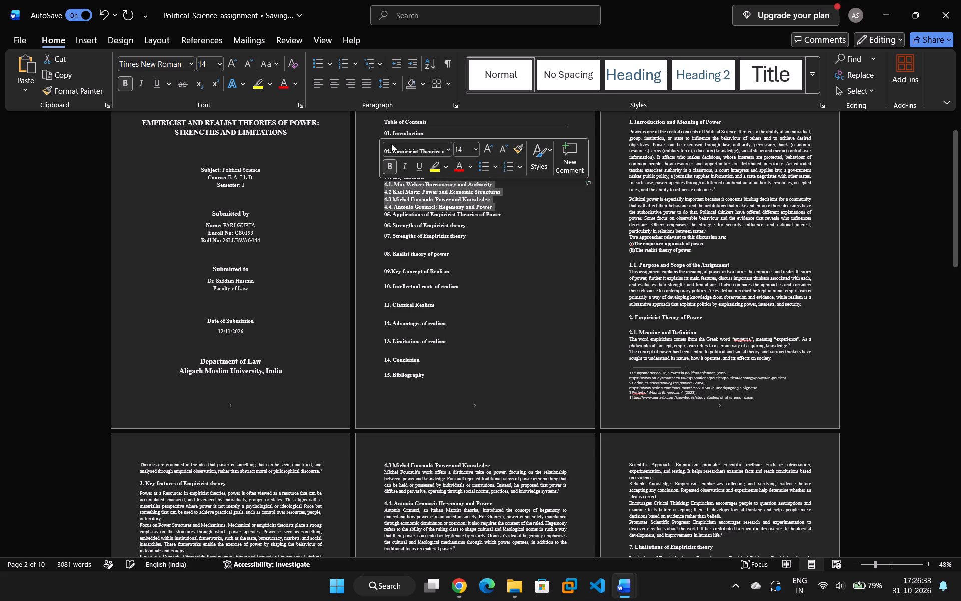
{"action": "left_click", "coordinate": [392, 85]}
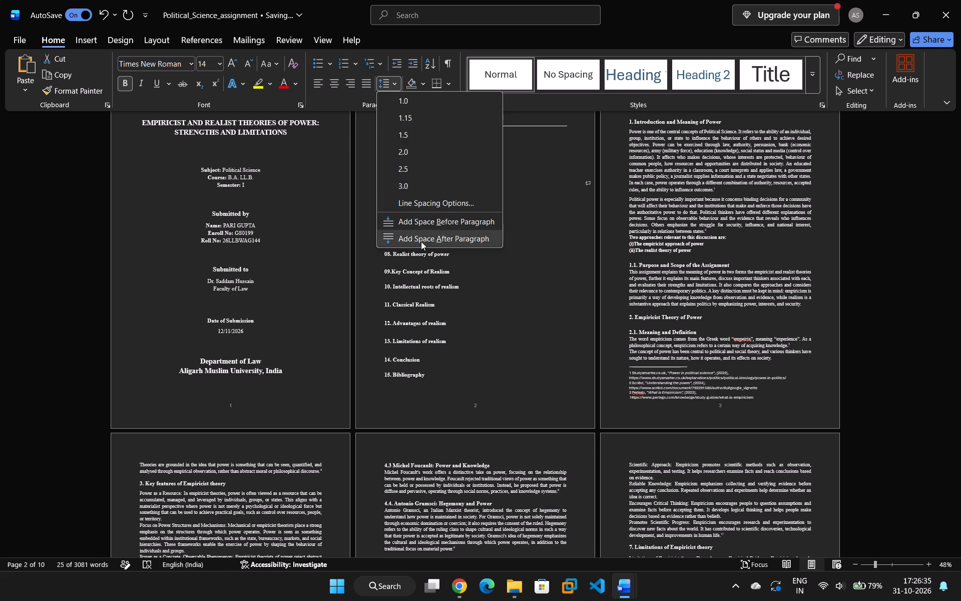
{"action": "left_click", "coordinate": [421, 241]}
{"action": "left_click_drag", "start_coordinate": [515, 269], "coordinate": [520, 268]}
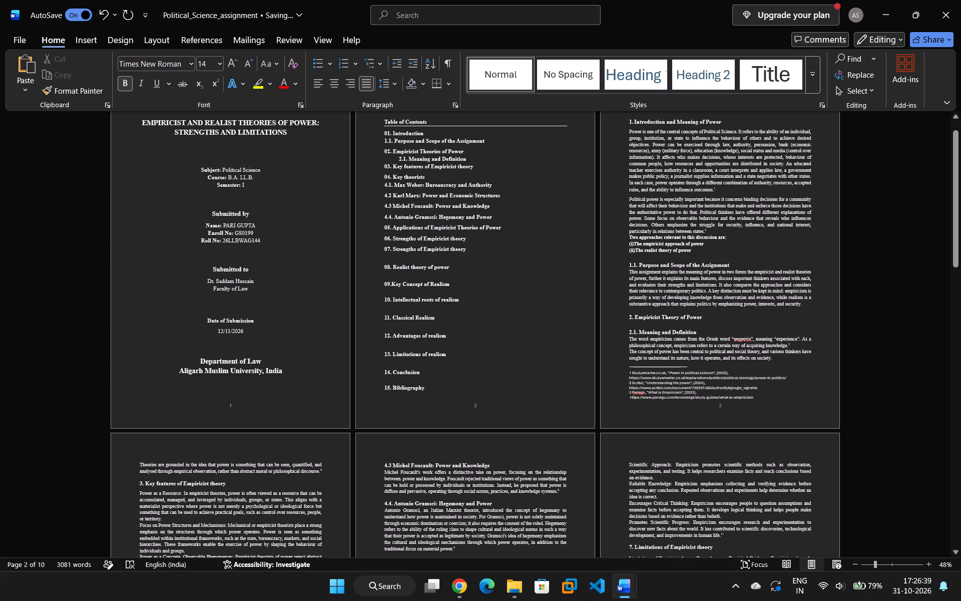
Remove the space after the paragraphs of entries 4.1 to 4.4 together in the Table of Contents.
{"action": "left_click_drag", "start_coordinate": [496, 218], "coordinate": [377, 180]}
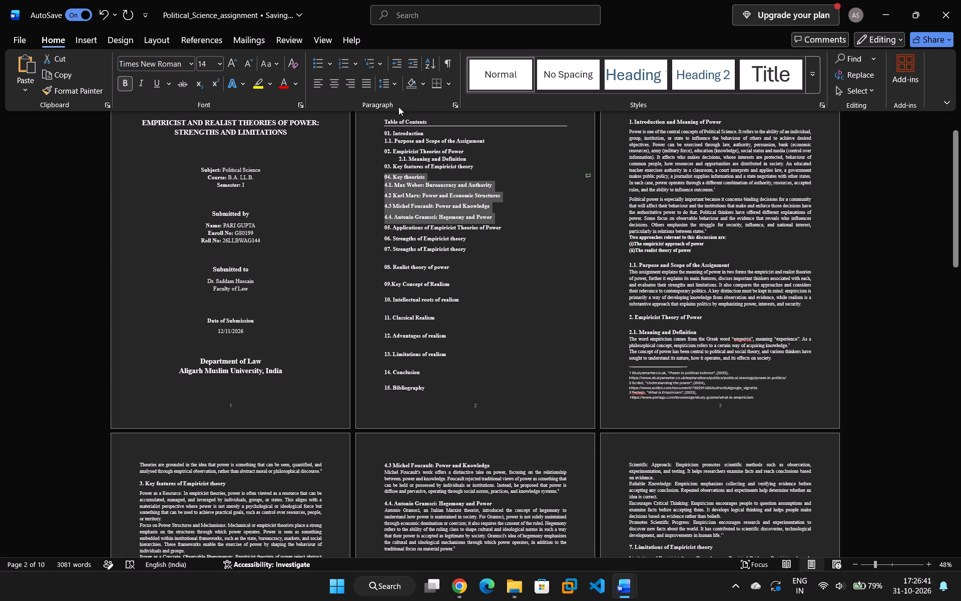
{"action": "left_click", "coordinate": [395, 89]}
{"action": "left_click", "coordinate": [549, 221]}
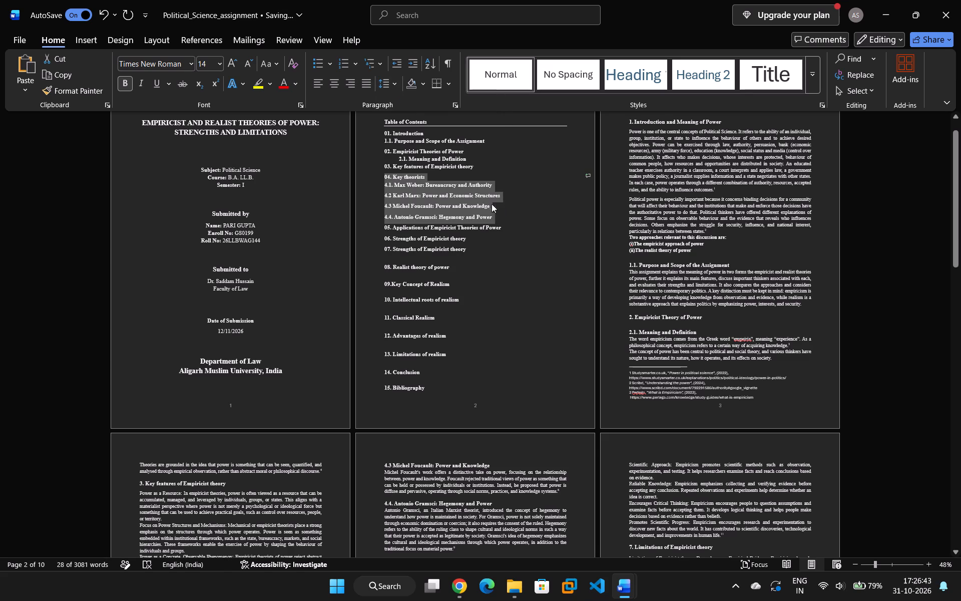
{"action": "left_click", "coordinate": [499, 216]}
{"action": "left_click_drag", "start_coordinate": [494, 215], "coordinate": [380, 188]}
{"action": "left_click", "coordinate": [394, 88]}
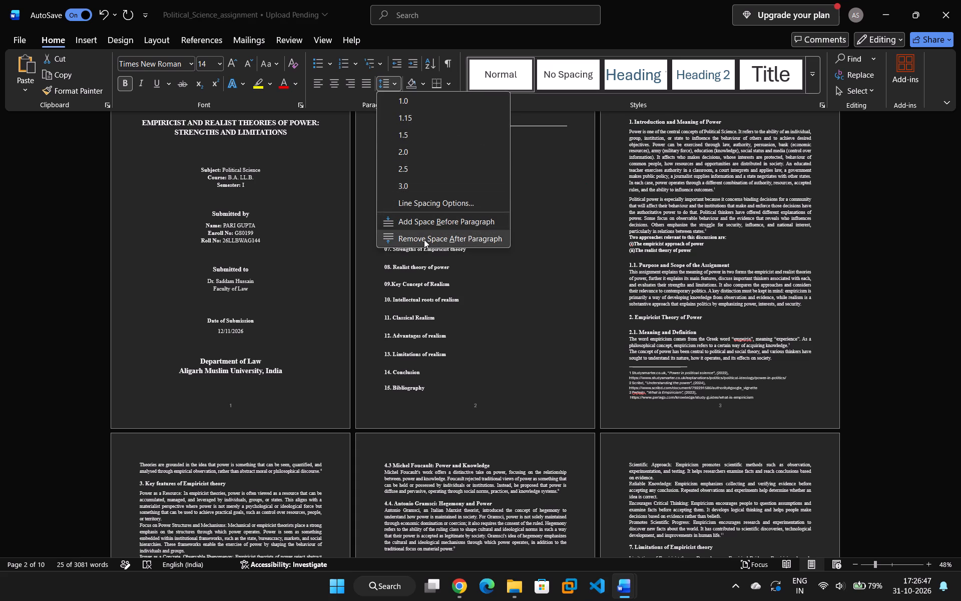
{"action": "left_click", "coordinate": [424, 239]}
Add space after only the paragraph "4.4. Antonio Gramsci: Hegemony and Power" in the Table of Contents.
{"action": "left_click", "coordinate": [497, 207]}
{"action": "left_click_drag", "start_coordinate": [495, 205], "coordinate": [457, 210]}
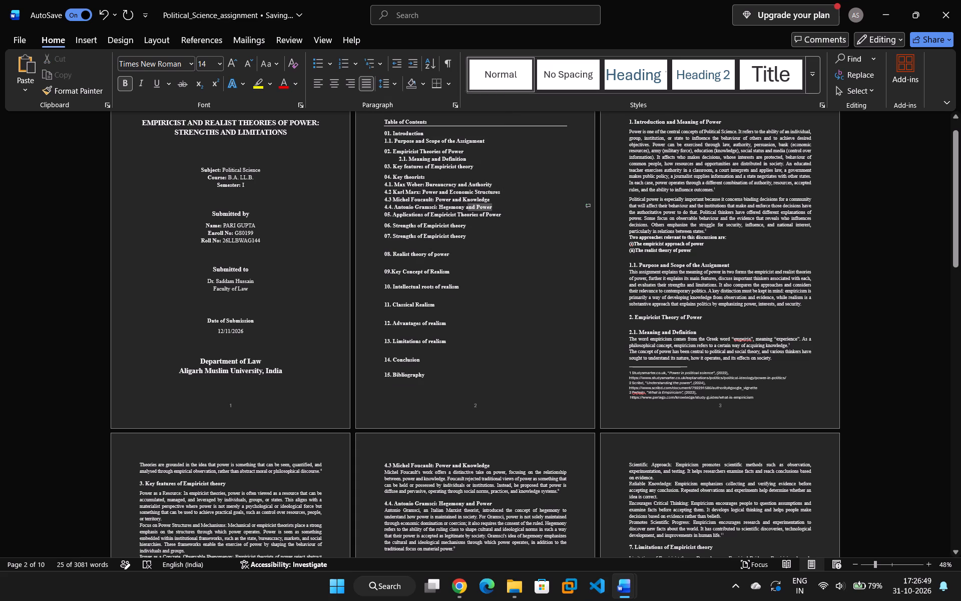
{"action": "left_click_drag", "start_coordinate": [457, 210], "coordinate": [376, 206]}
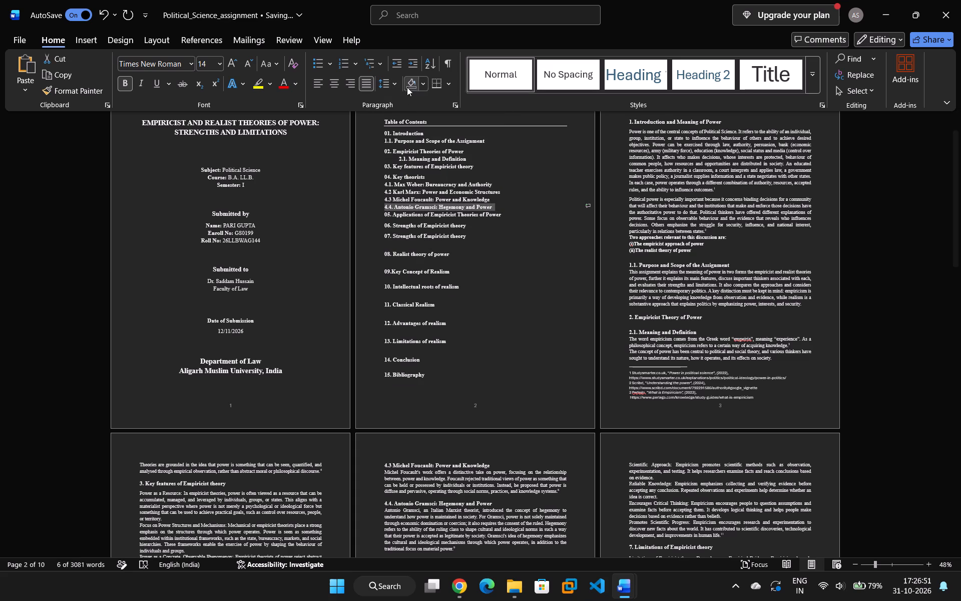
{"action": "left_click", "coordinate": [397, 80]}
{"action": "left_click", "coordinate": [403, 241]}
{"action": "left_click", "coordinate": [531, 263]}
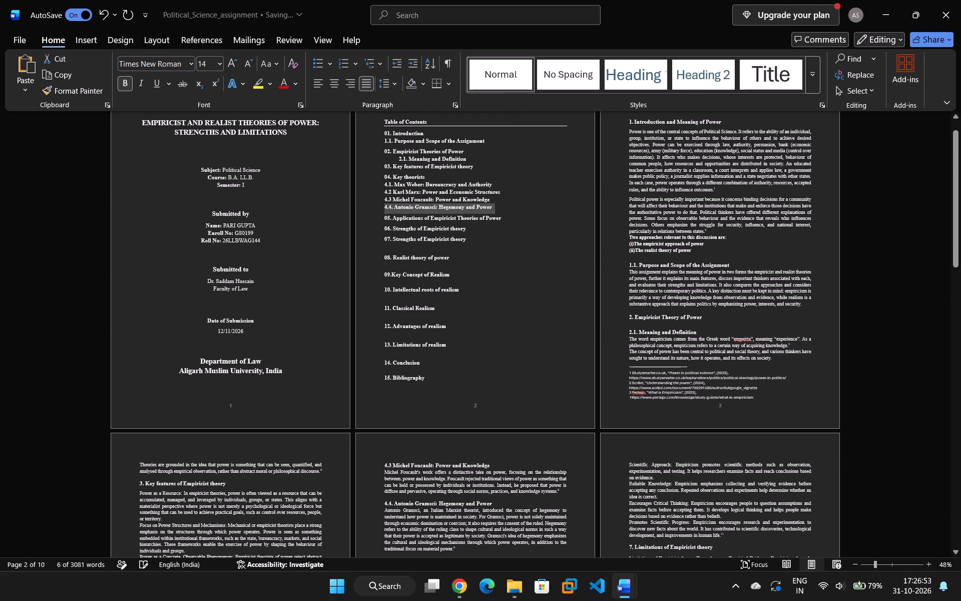
{"action": "scroll", "coordinate": [515, 275], "scroll_direction": "down", "scroll_amount": 1}
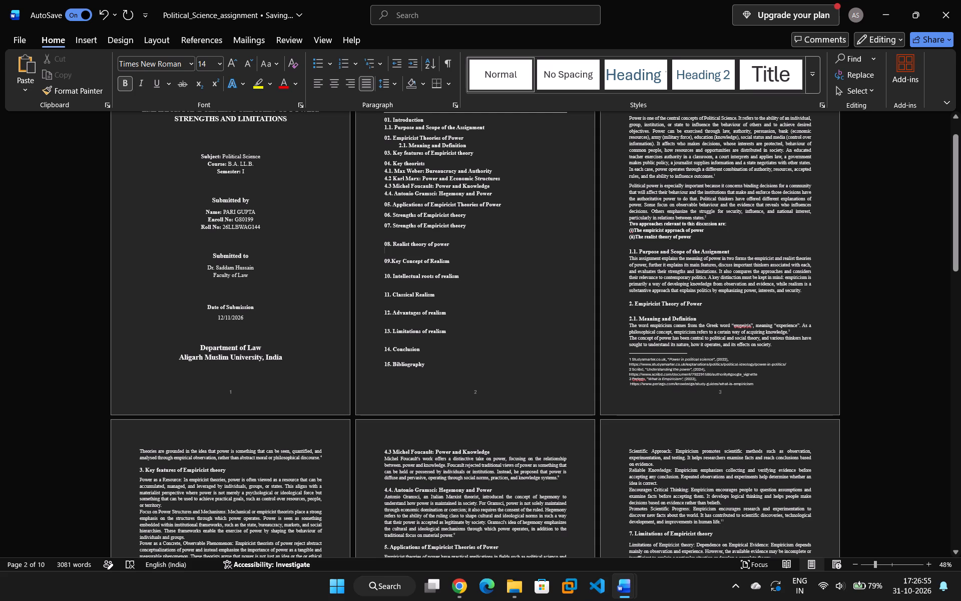
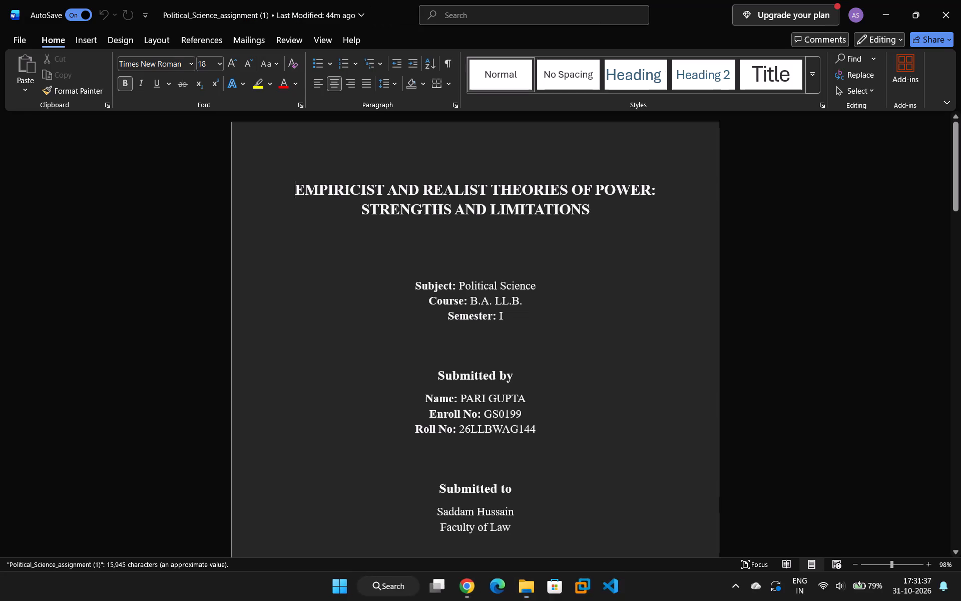
Look through the assignment from the cover page and Table of Contents to section 4, checking heading numbering and spacing.
{"action": "scroll", "coordinate": [506, 369], "scroll_direction": "down", "scroll_amount": 7}
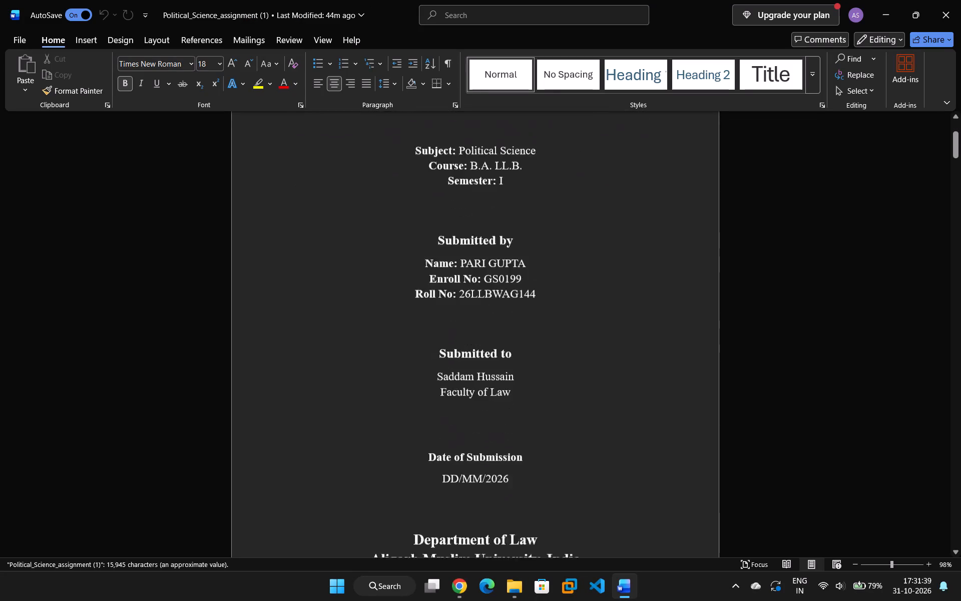
{"action": "scroll", "coordinate": [554, 339], "scroll_direction": "down", "scroll_amount": 18}
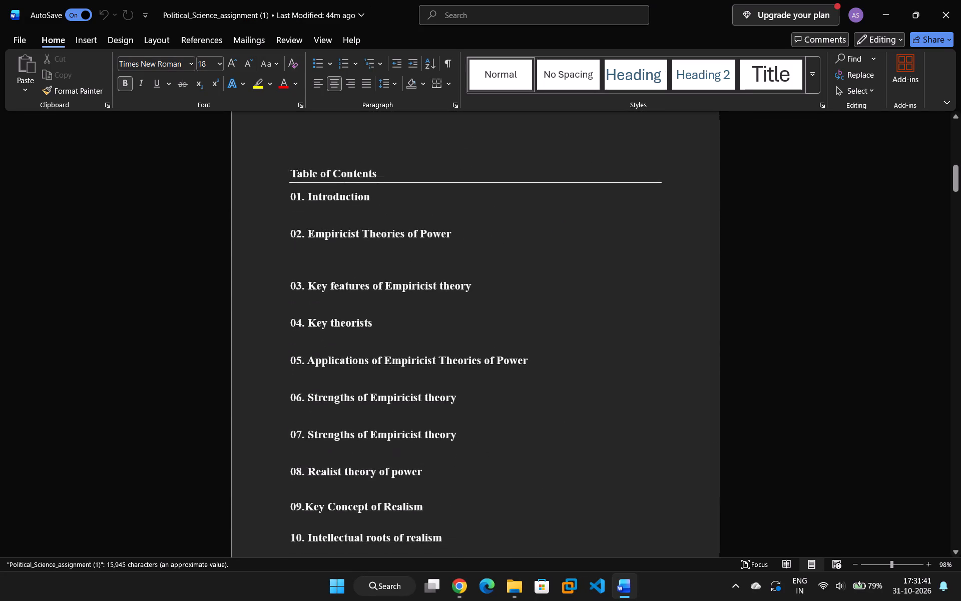
{"action": "scroll", "coordinate": [560, 351], "scroll_direction": "down", "scroll_amount": 20}
{"action": "scroll", "coordinate": [560, 351], "scroll_direction": "down", "scroll_amount": 19}
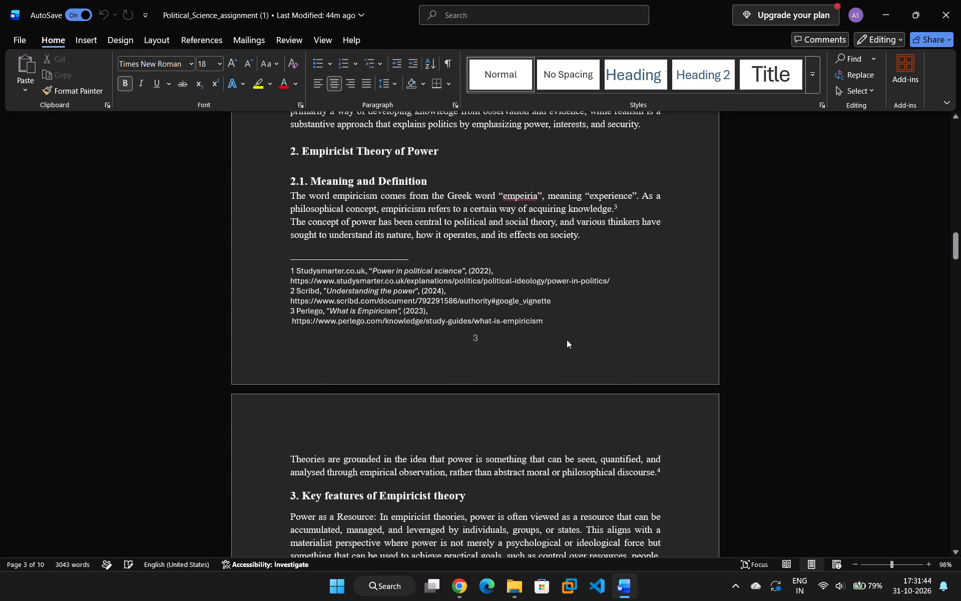
{"action": "scroll", "coordinate": [567, 340], "scroll_direction": "down", "scroll_amount": 17}
{"action": "scroll", "coordinate": [570, 318], "scroll_direction": "down", "scroll_amount": 7}
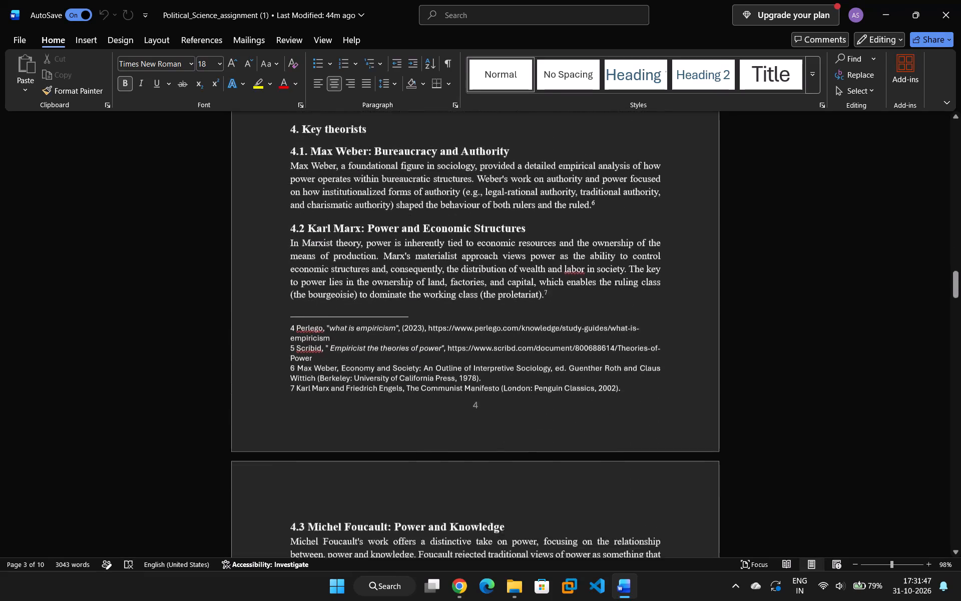
{"action": "scroll", "coordinate": [569, 299], "scroll_direction": "down", "scroll_amount": 9}
{"action": "scroll", "coordinate": [570, 308], "scroll_direction": "up", "scroll_amount": 20}
{"action": "scroll", "coordinate": [570, 308], "scroll_direction": "up", "scroll_amount": 14}
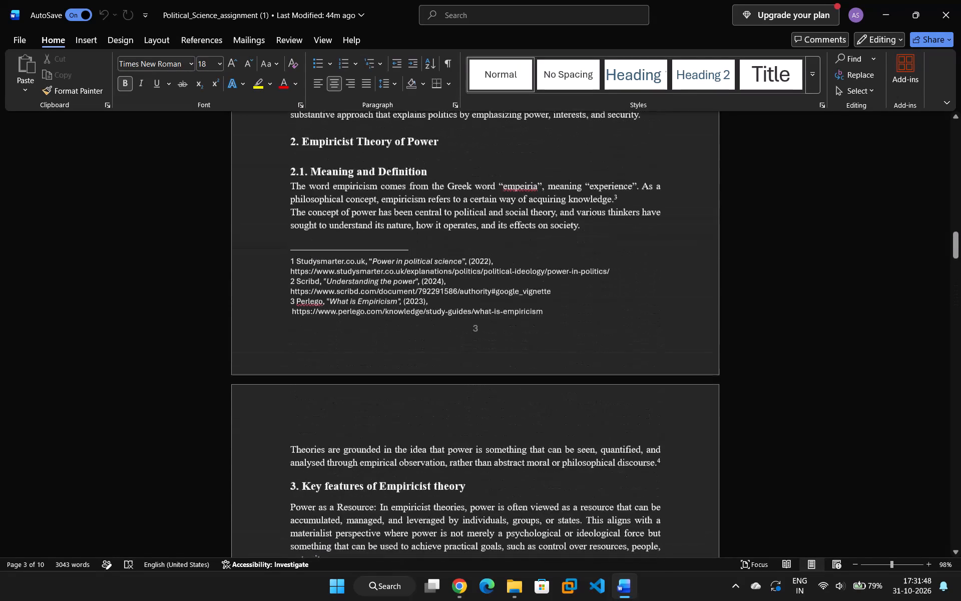
{"action": "scroll", "coordinate": [569, 308], "scroll_direction": "up", "scroll_amount": 5}
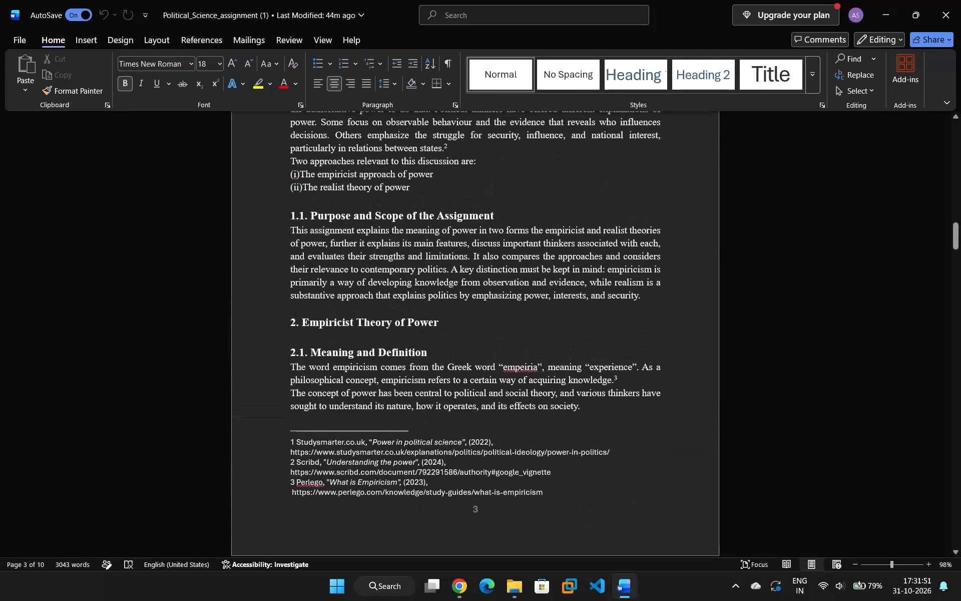
{"action": "scroll", "coordinate": [569, 308], "scroll_direction": "up", "scroll_amount": 5}
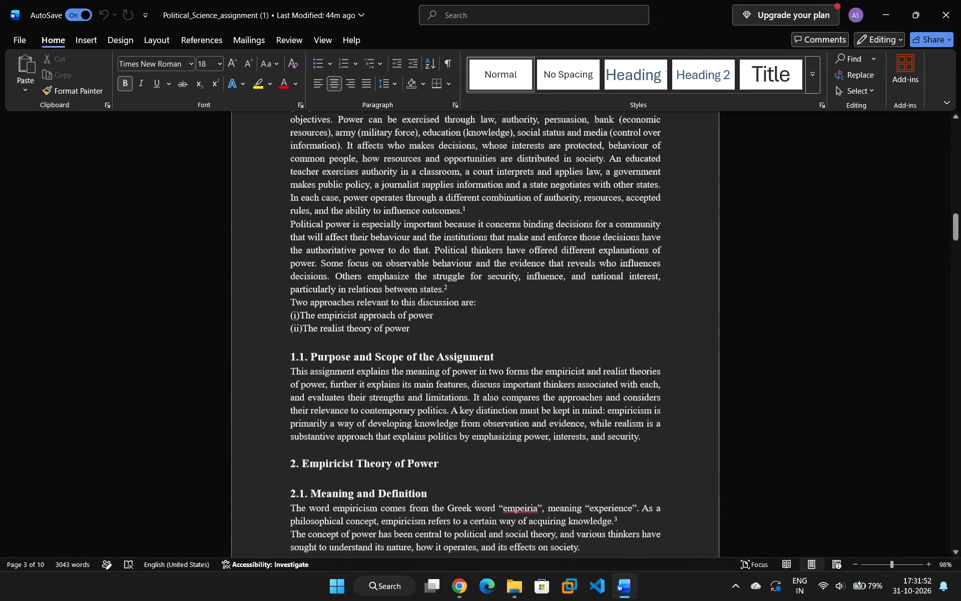
{"action": "scroll", "coordinate": [569, 308], "scroll_direction": "up", "scroll_amount": 4}
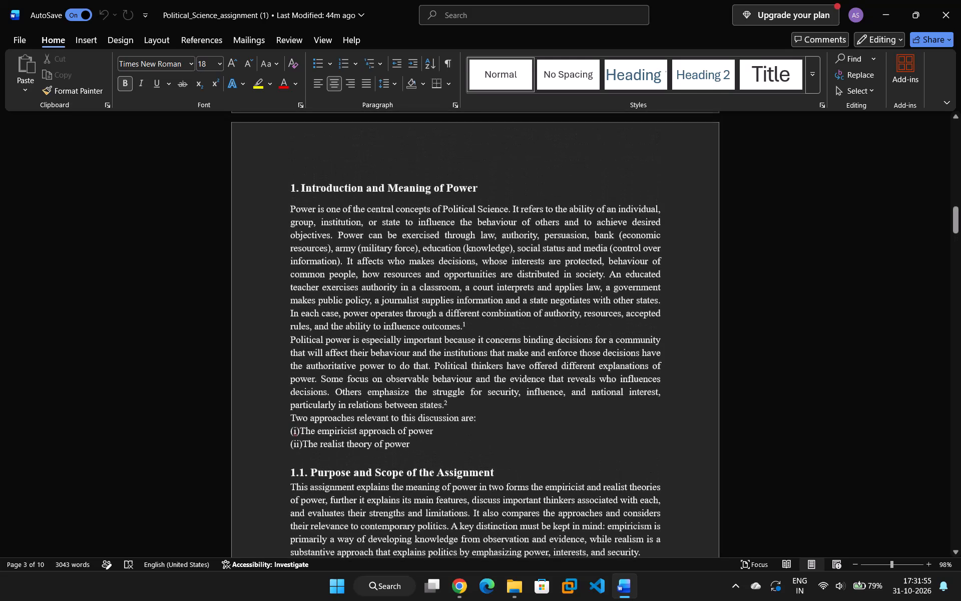
{"action": "scroll", "coordinate": [569, 308], "scroll_direction": "up", "scroll_amount": 20}
{"action": "scroll", "coordinate": [569, 308], "scroll_direction": "up", "scroll_amount": 11}
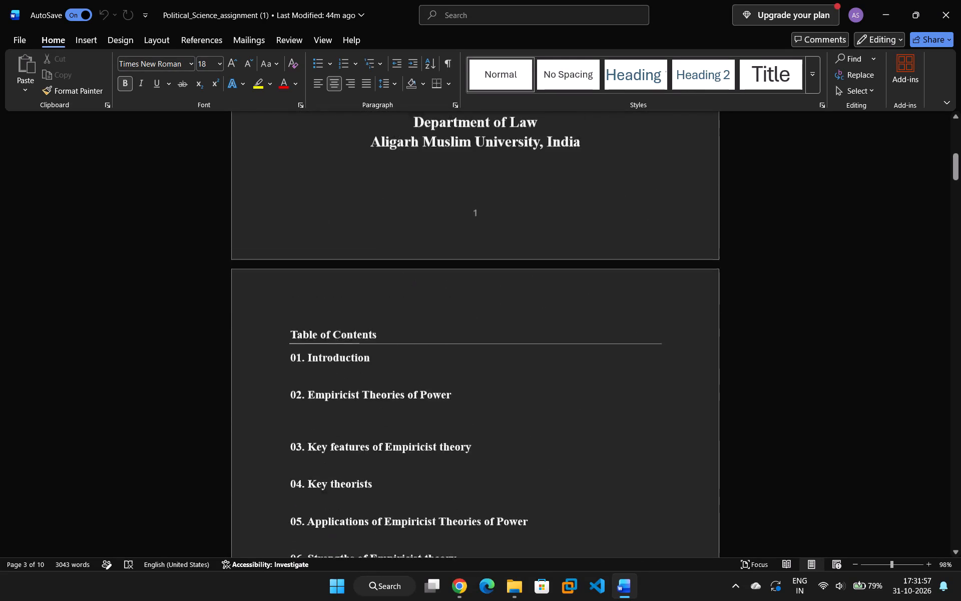
{"action": "scroll", "coordinate": [569, 308], "scroll_direction": "up", "scroll_amount": 19}
Look through the assignment body down to section 10 on the intellectual roots of realism, checking heading and line spacing.
{"action": "scroll", "coordinate": [569, 308], "scroll_direction": "down", "scroll_amount": 13}
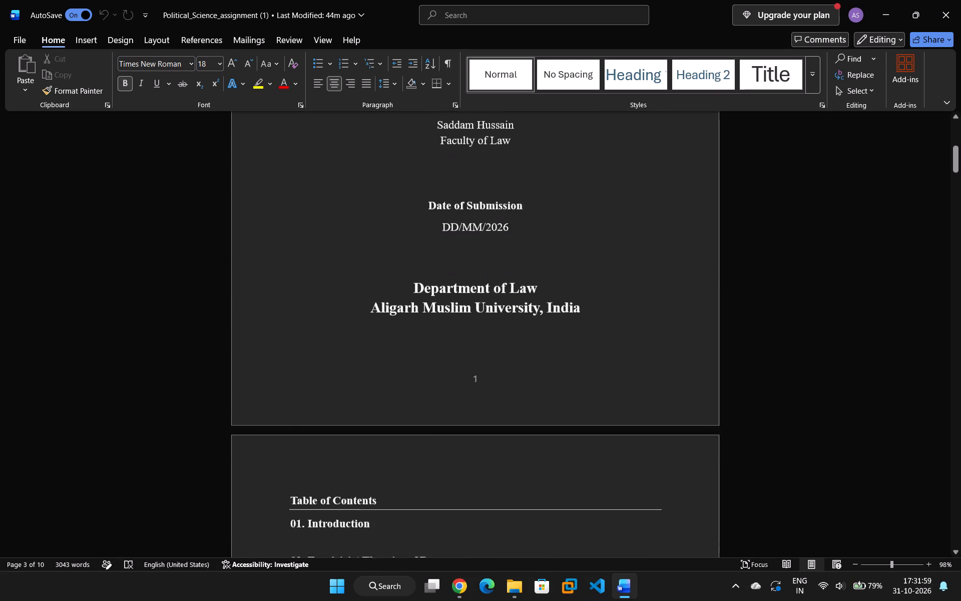
{"action": "scroll", "coordinate": [698, 246], "scroll_direction": "down", "scroll_amount": 20}
{"action": "scroll", "coordinate": [698, 246], "scroll_direction": "down", "scroll_amount": 20}
{"action": "scroll", "coordinate": [698, 246], "scroll_direction": "down", "scroll_amount": 4}
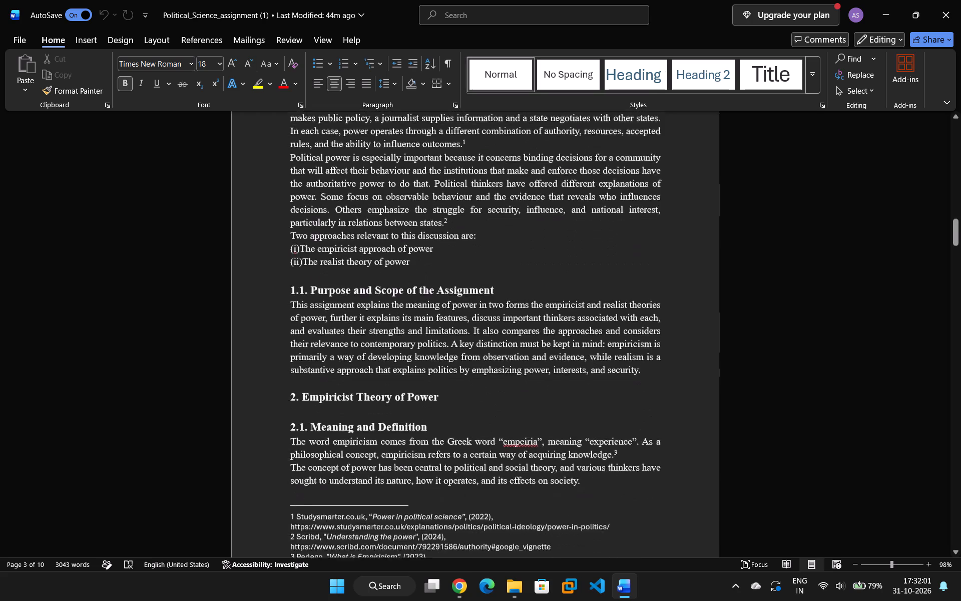
{"action": "scroll", "coordinate": [683, 297], "scroll_direction": "down", "scroll_amount": 20}
{"action": "scroll", "coordinate": [683, 297], "scroll_direction": "down", "scroll_amount": 20}
{"action": "scroll", "coordinate": [683, 297], "scroll_direction": "down", "scroll_amount": 4}
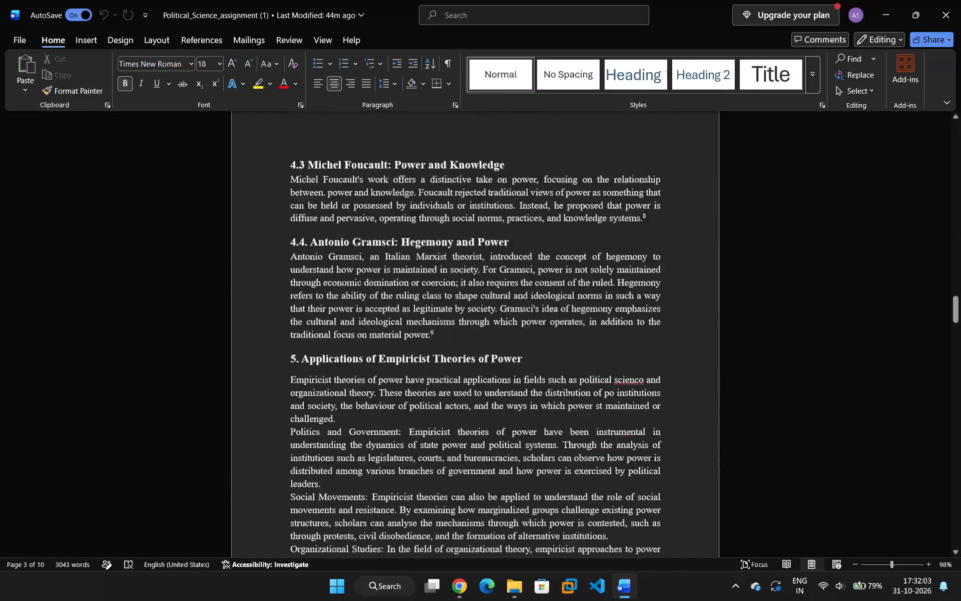
{"action": "scroll", "coordinate": [669, 370], "scroll_direction": "down", "scroll_amount": 17}
{"action": "scroll", "coordinate": [621, 416], "scroll_direction": "up", "scroll_amount": 1}
{"action": "scroll", "coordinate": [636, 385], "scroll_direction": "down", "scroll_amount": 20}
{"action": "scroll", "coordinate": [636, 385], "scroll_direction": "down", "scroll_amount": 3}
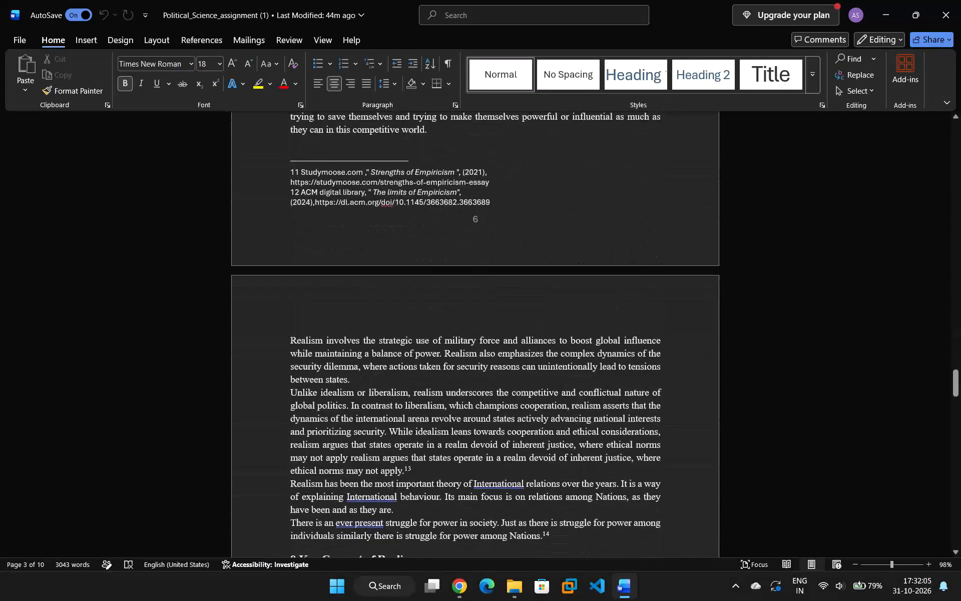
{"action": "scroll", "coordinate": [638, 397], "scroll_direction": "down", "scroll_amount": 9}
{"action": "scroll", "coordinate": [627, 396], "scroll_direction": "up", "scroll_amount": 1}
{"action": "scroll", "coordinate": [626, 400], "scroll_direction": "down", "scroll_amount": 15}
{"action": "scroll", "coordinate": [620, 374], "scroll_direction": "down", "scroll_amount": 7}
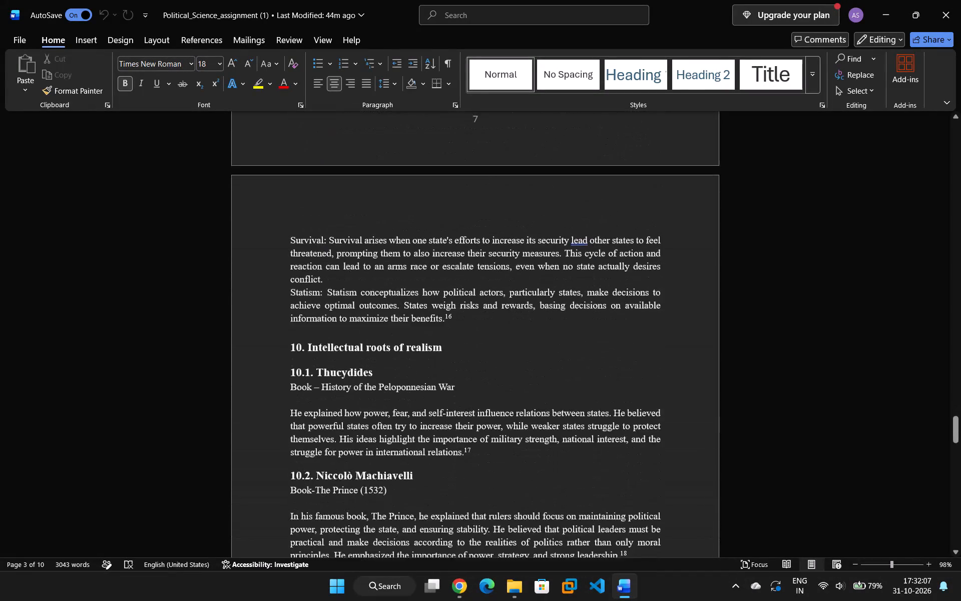
{"action": "scroll", "coordinate": [617, 380], "scroll_direction": "down", "scroll_amount": 10}
Remove the space before the subheading paragraph "10.1. Thucydides" under section 10, Intellectual roots of realism.
{"action": "scroll", "coordinate": [603, 347], "scroll_direction": "up", "scroll_amount": 6}
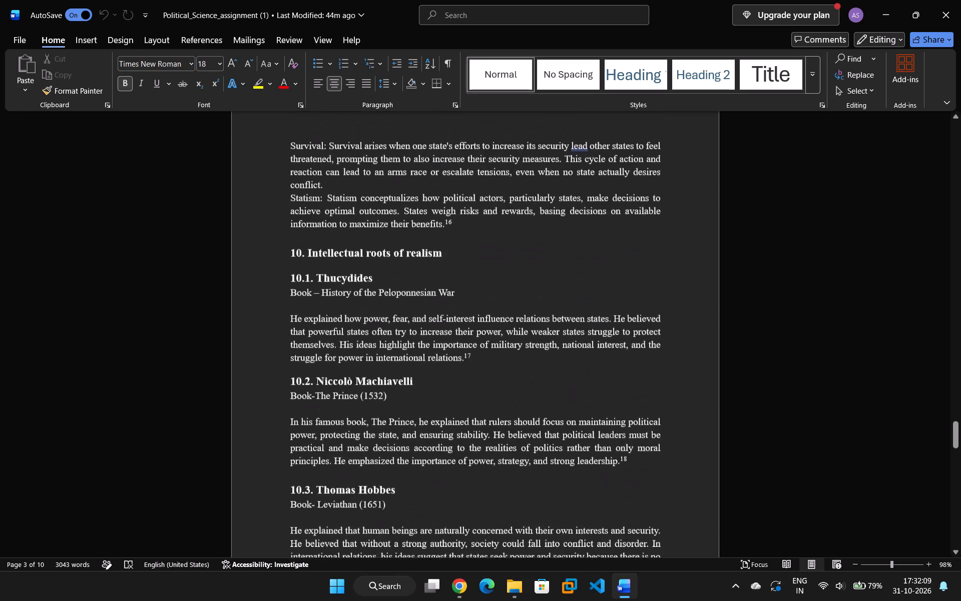
{"action": "scroll", "coordinate": [515, 338], "scroll_direction": "up", "scroll_amount": 3}
{"action": "left_click", "coordinate": [294, 328]}
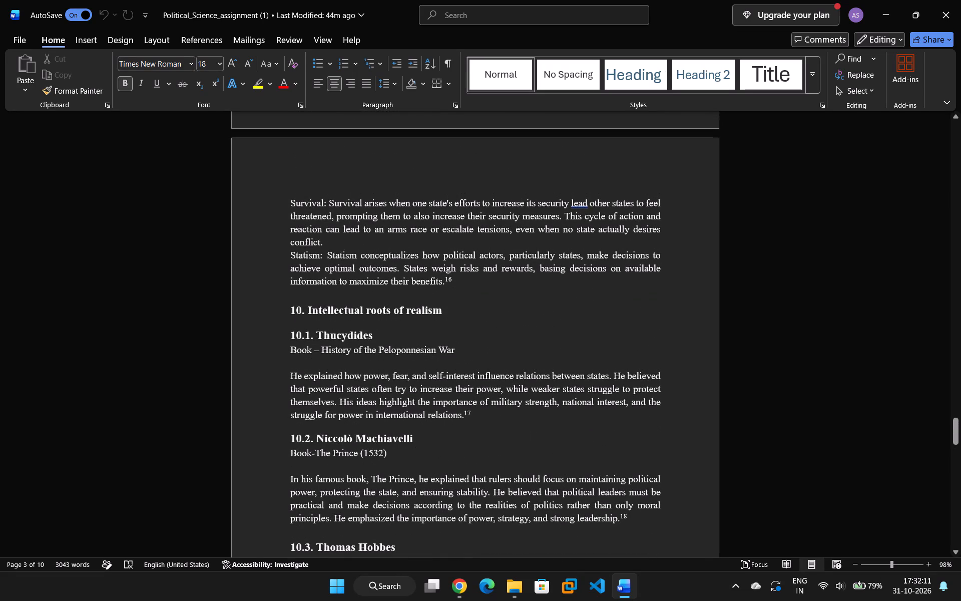
{"action": "left_click", "coordinate": [296, 320]}
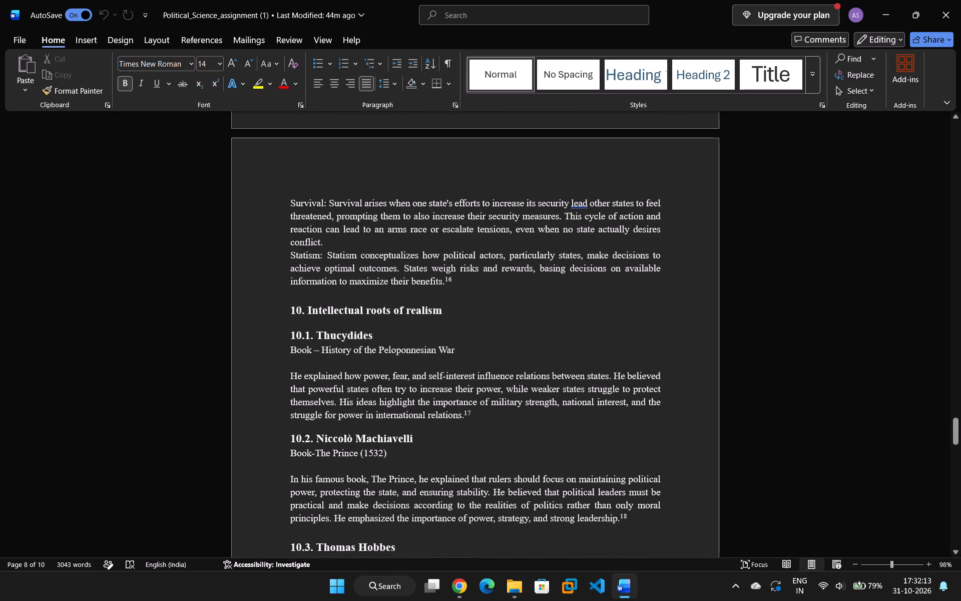
{"action": "left_click_drag", "start_coordinate": [278, 327], "coordinate": [366, 330]}
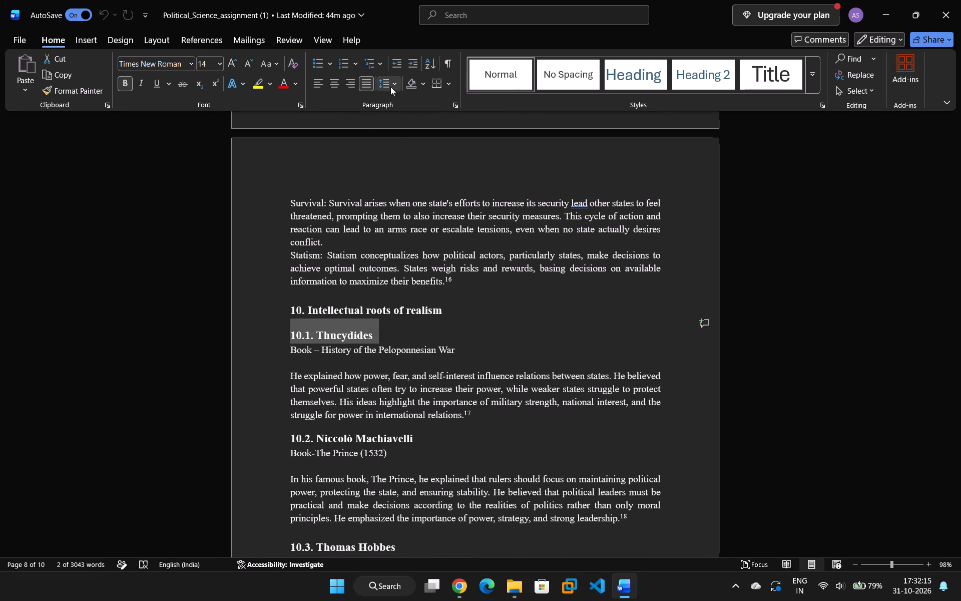
{"action": "left_click", "coordinate": [390, 87]}
{"action": "left_click", "coordinate": [394, 217]}
Delete the blank line below "Book – History of the Peloponnesian War" in subsection 10.1.
{"action": "left_click", "coordinate": [321, 362]}
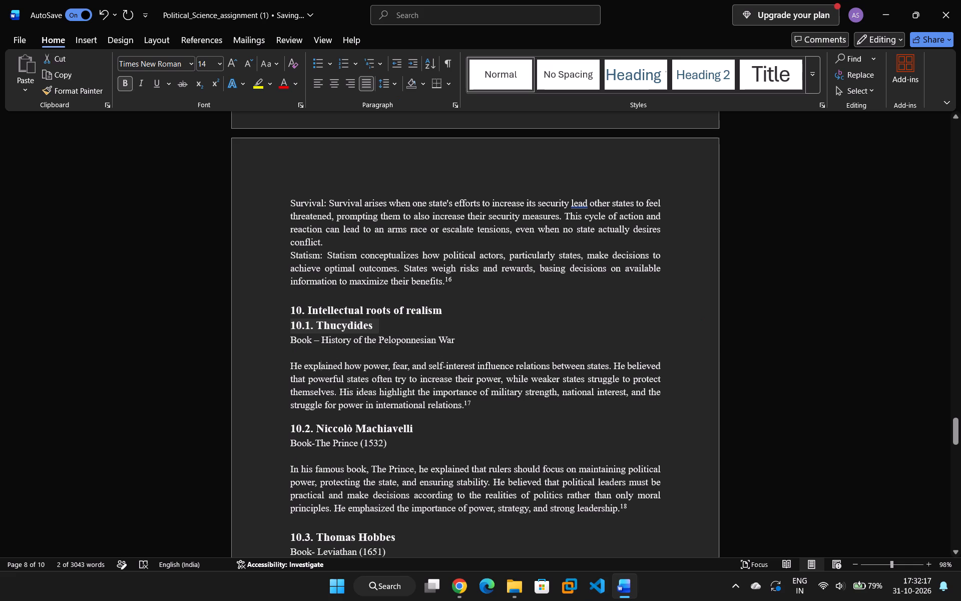
{"action": "left_click_drag", "start_coordinate": [284, 350], "coordinate": [308, 366]}
{"action": "left_click", "coordinate": [289, 357]}
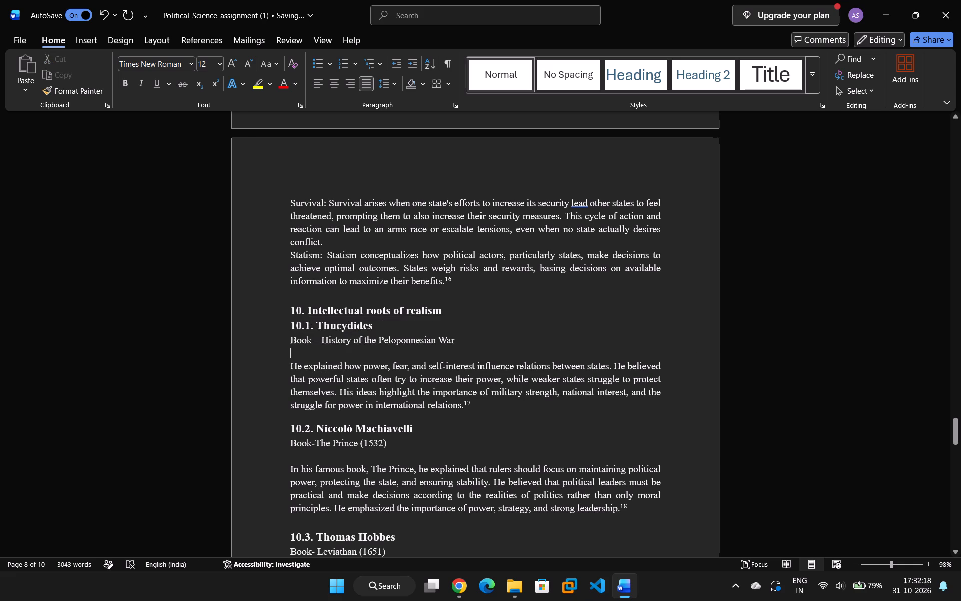
{"action": "left_click", "coordinate": [291, 343]}
{"action": "left_click", "coordinate": [298, 355]}
{"action": "key", "text": "BackSpace"}
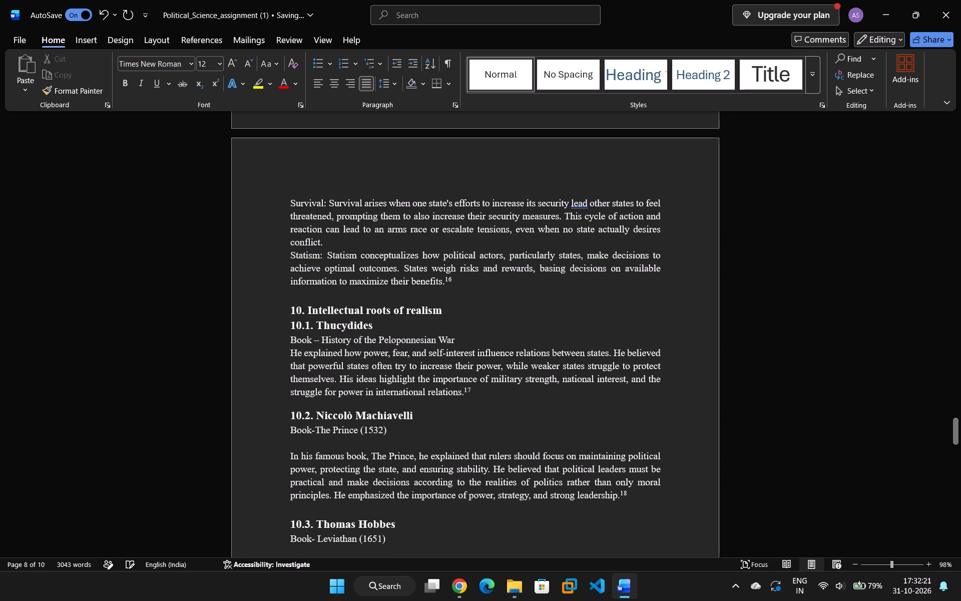
Delete the blank line below "Book-The Prince (1532)" in subsection 10.2 on Niccolò Machiavelli.
{"action": "key", "text": "Right"}
{"action": "key", "text": "Right"}
{"action": "key", "text": "Right"}
{"action": "key", "text": "Right"}
{"action": "key", "text": "Right"}
{"action": "key", "text": "Right"}
{"action": "key", "text": "Right"}
{"action": "key", "text": "Right"}
{"action": "key", "text": "Right"}
{"action": "key", "text": "Down"}
{"action": "key", "text": "Down"}
{"action": "key", "text": "Down"}
{"action": "key", "text": "Down"}
{"action": "key", "text": "Down"}
{"action": "key", "text": "Down"}
{"action": "key", "text": "BackSpace"}
Delete the blank line below "Book- Leviathan (1651)" in subsection 10.3 on Thomas Hobbes.
{"action": "key", "text": "Down"}
{"action": "key", "text": "Down"}
{"action": "key", "text": "Down"}
{"action": "key", "text": "Down"}
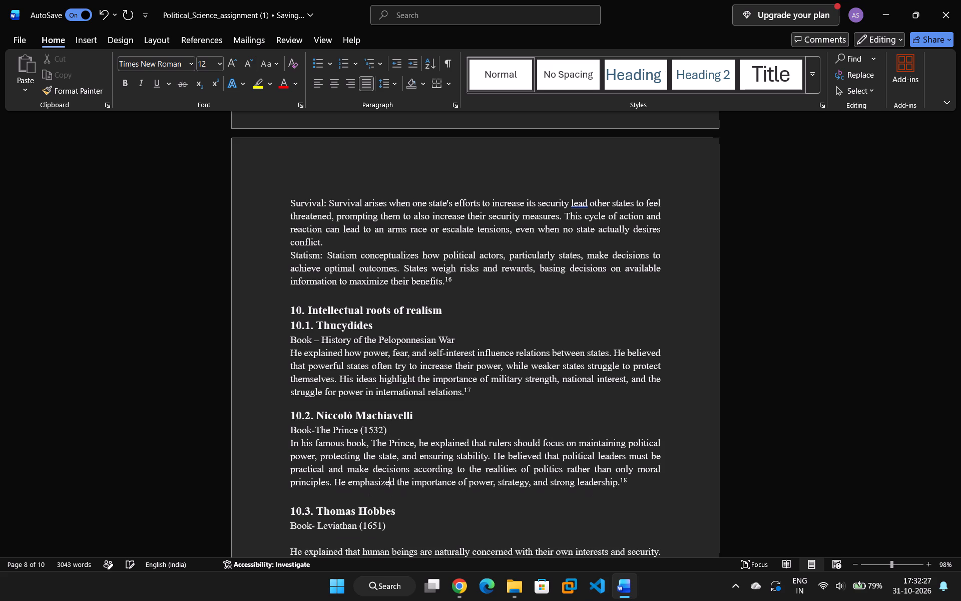
{"action": "key", "text": "Down"}
{"action": "key", "text": "Down"}
{"action": "key", "text": "Down"}
{"action": "key", "text": "Down"}
{"action": "key", "text": "BackSpace"}
{"action": "key", "text": "BackSpace"}
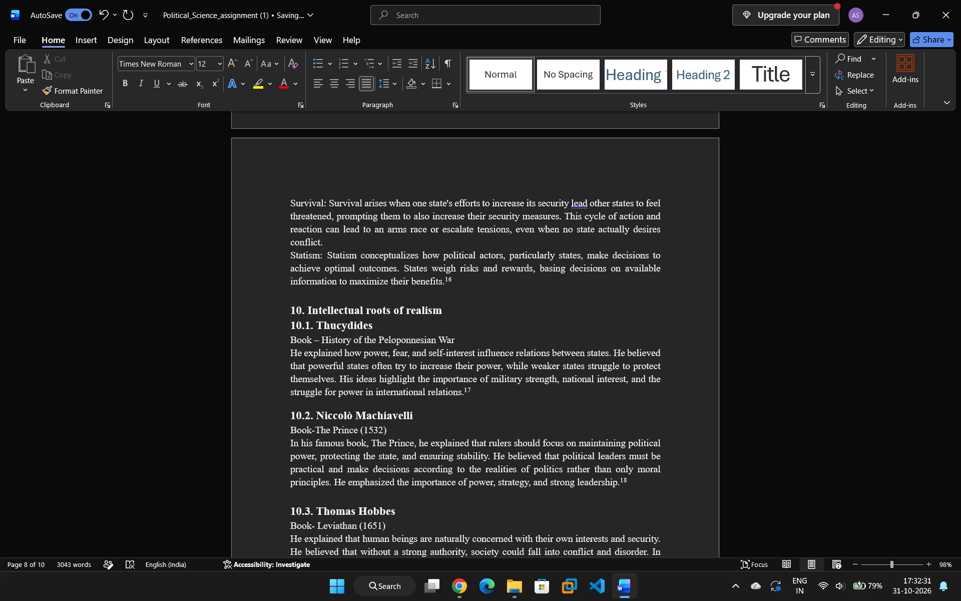
Delete the two blank lines above the subheading "10.4. E. H. Carr" in section 10.
{"action": "scroll", "coordinate": [447, 351], "scroll_direction": "down", "scroll_amount": 4}
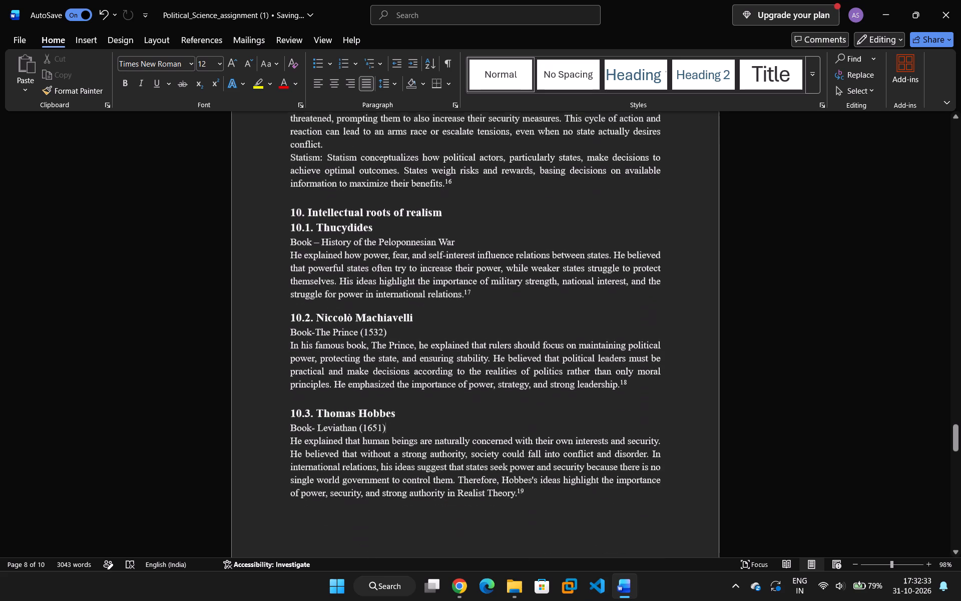
{"action": "scroll", "coordinate": [453, 376], "scroll_direction": "down", "scroll_amount": 6}
{"action": "left_click", "coordinate": [291, 360]}
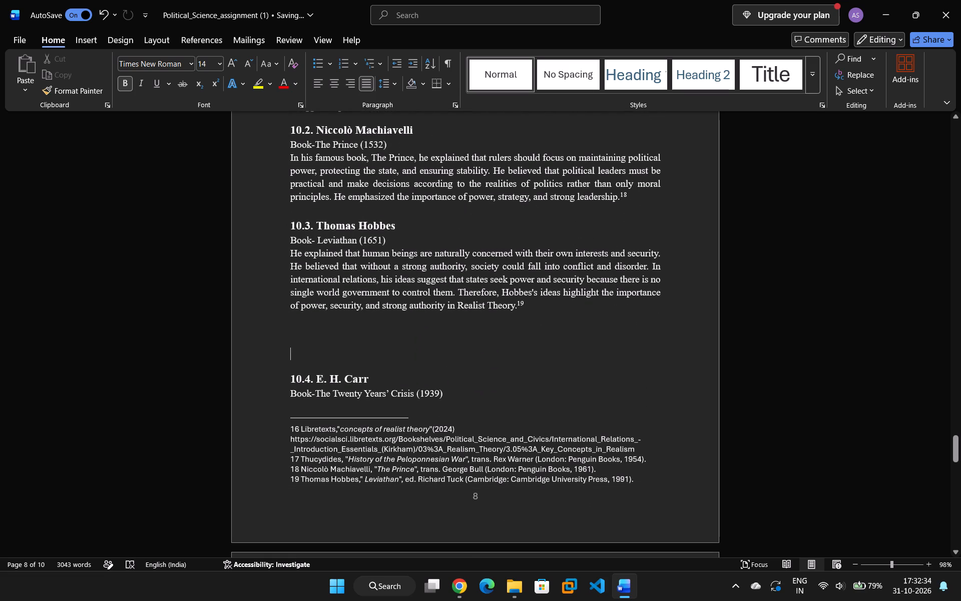
{"action": "left_click", "coordinate": [292, 381]}
{"action": "key", "text": "BackSpace"}
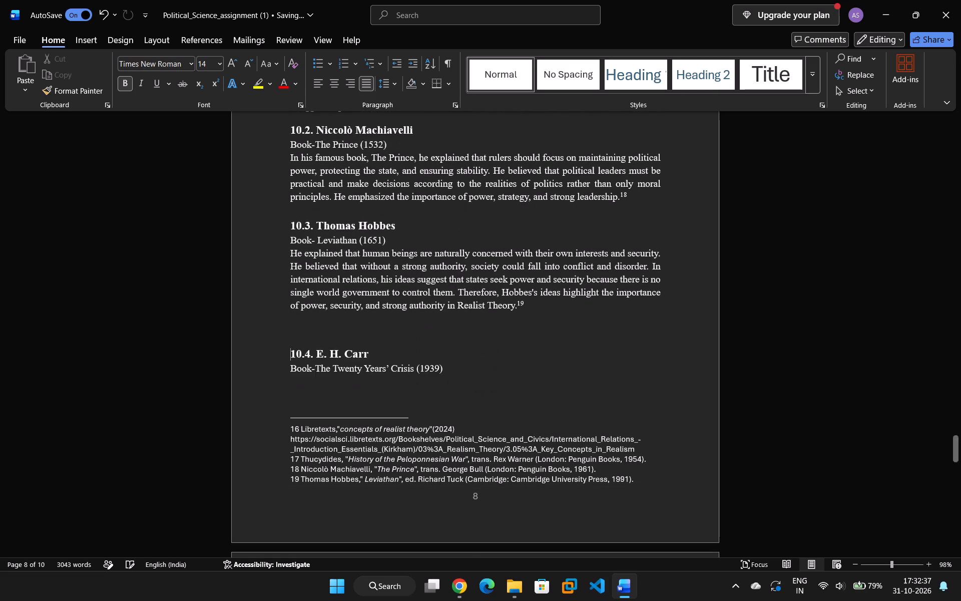
{"action": "key", "text": "BackSpace"}
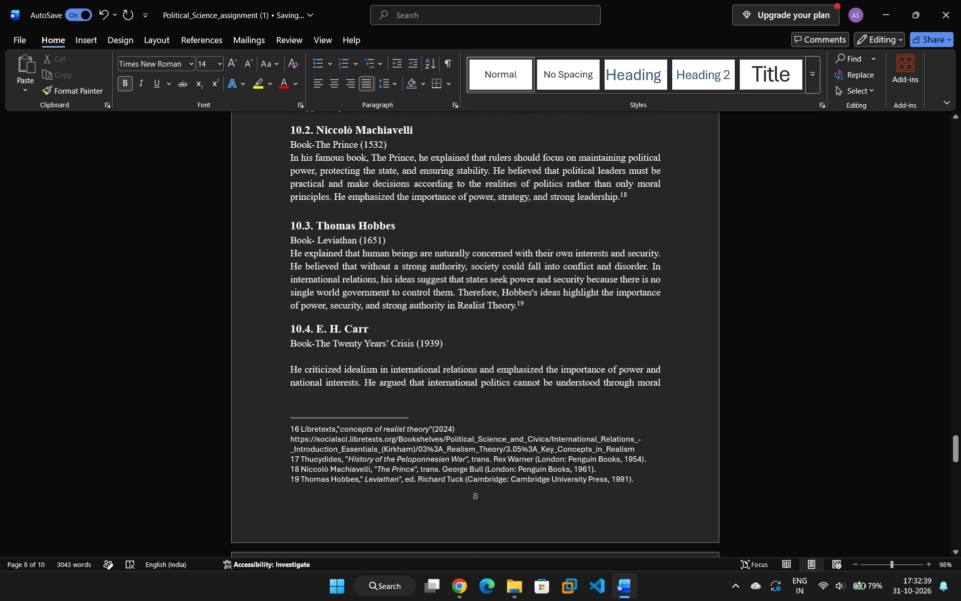
Delete the blank line below "Book-The Twenty Years' Crisis (1939)" in subsection 10.4.
{"action": "left_click", "coordinate": [294, 362]}
{"action": "key", "text": "BackSpace"}
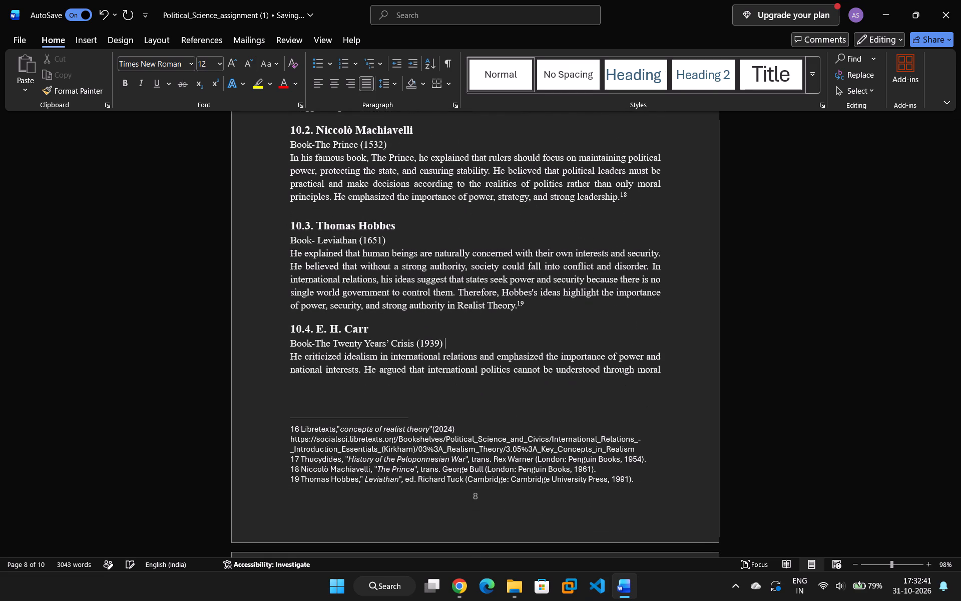
Review the spacing between the subsections of section 10 and into section 11, Classical Realism.
{"action": "scroll", "coordinate": [303, 359], "scroll_direction": "down", "scroll_amount": 12}
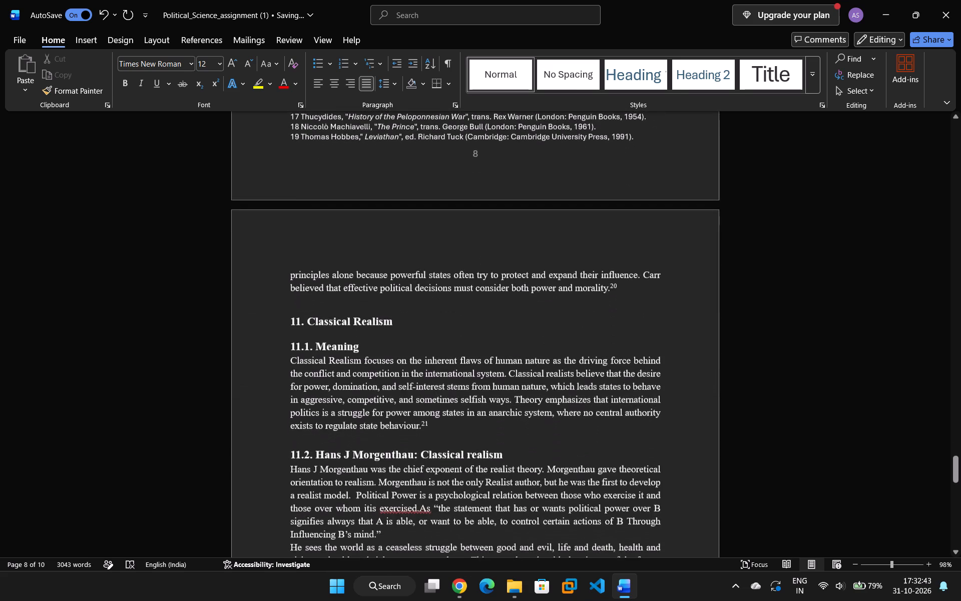
{"action": "scroll", "coordinate": [298, 357], "scroll_direction": "up", "scroll_amount": 14}
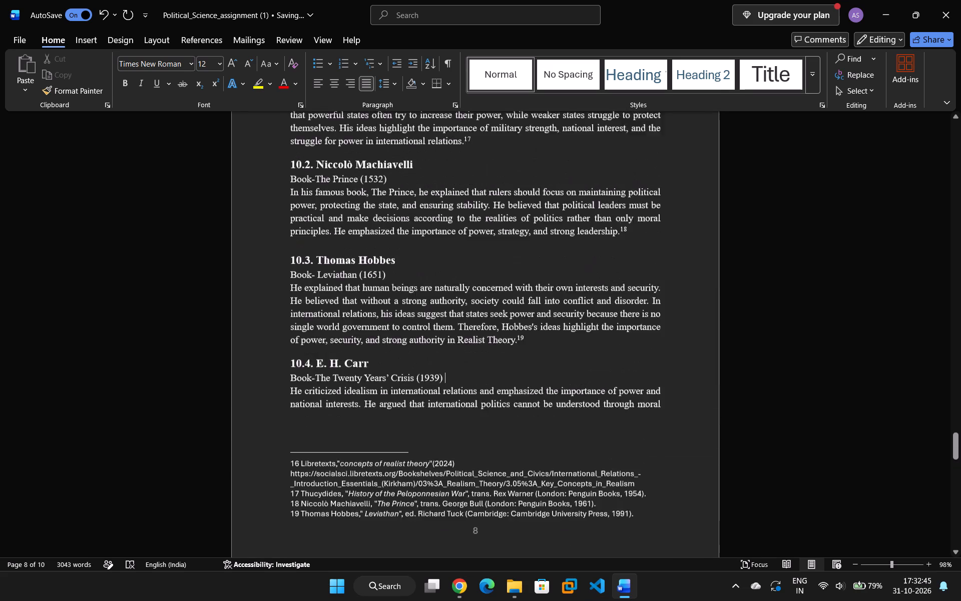
{"action": "scroll", "coordinate": [302, 364], "scroll_direction": "up", "scroll_amount": 8}
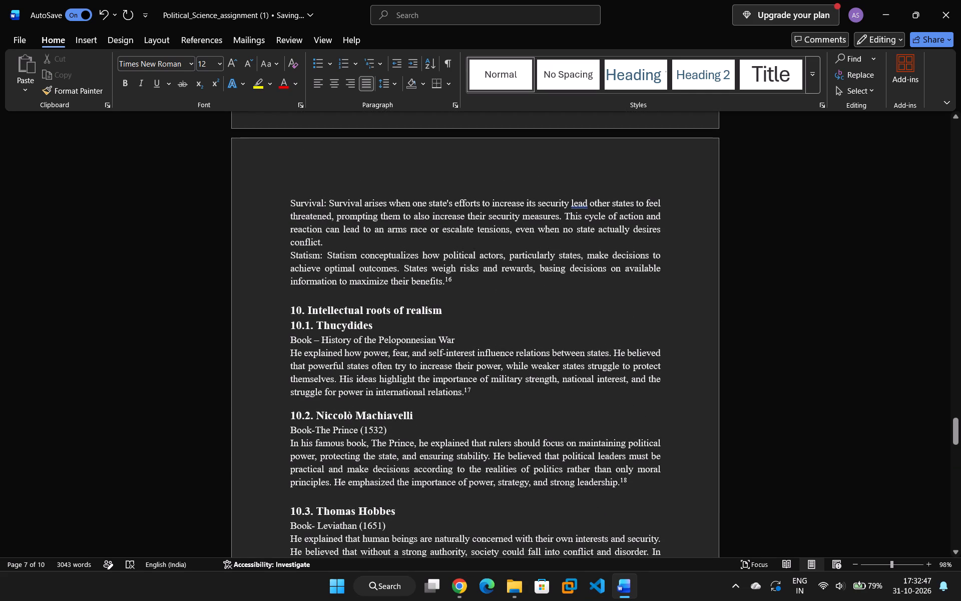
{"action": "scroll", "coordinate": [283, 371], "scroll_direction": "up", "scroll_amount": 5}
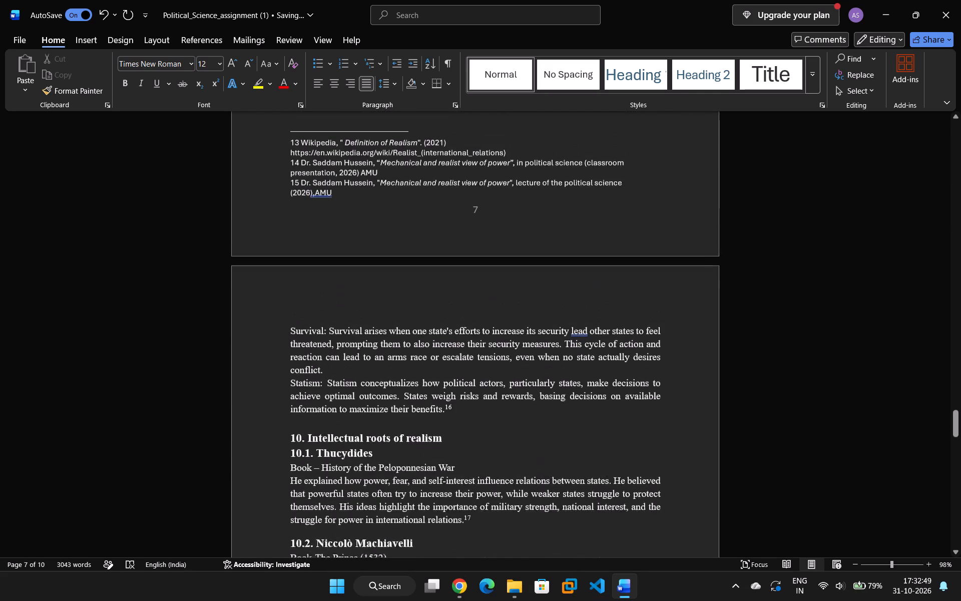
{"action": "left_click", "coordinate": [310, 304]}
{"action": "scroll", "coordinate": [296, 332], "scroll_direction": "down", "scroll_amount": 7}
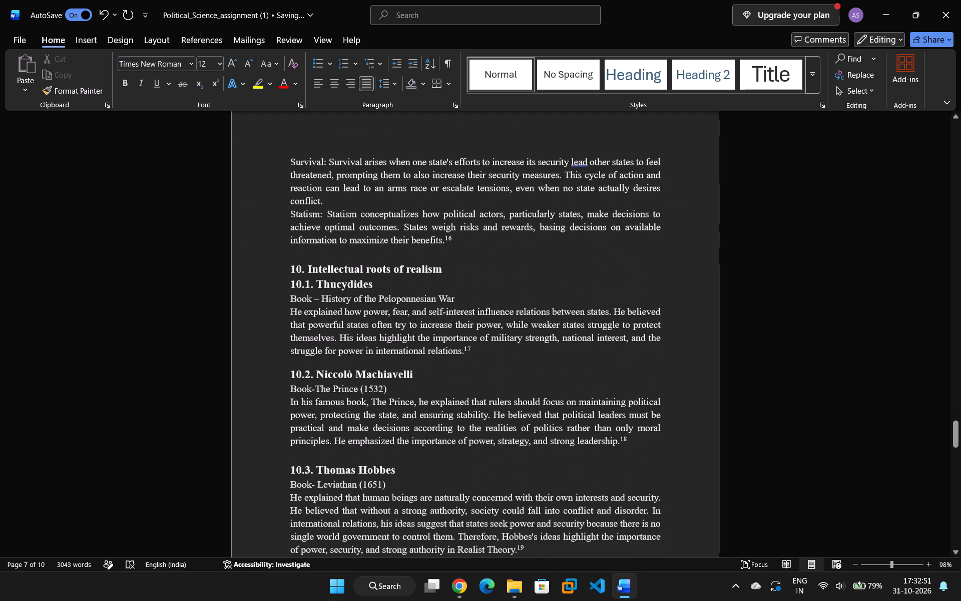
{"action": "scroll", "coordinate": [295, 333], "scroll_direction": "down", "scroll_amount": 3}
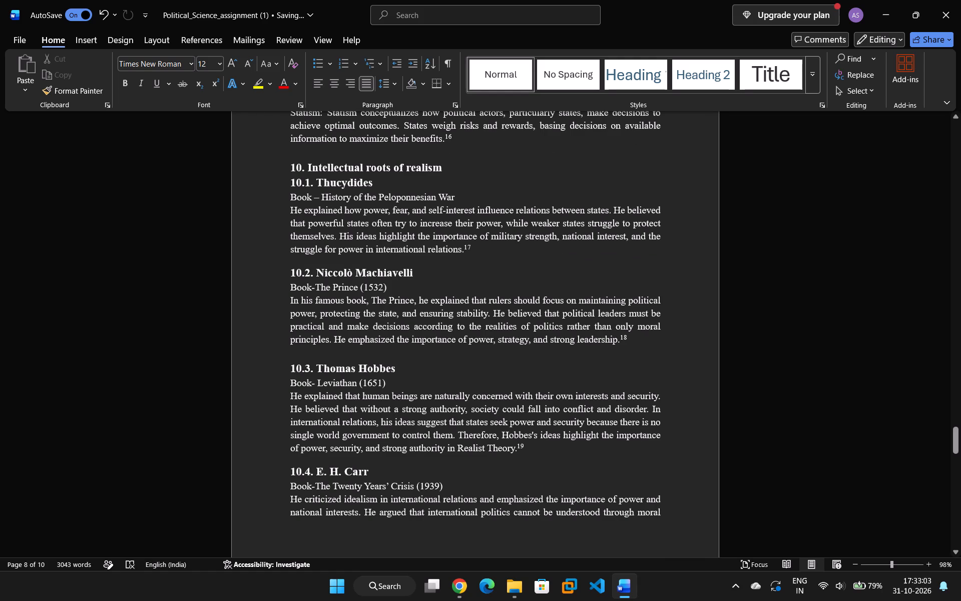
Open the Political_Science_assignment Word file from the Documents folder and examine the subheading spacing in section 10 for comparison.
{"action": "left_click", "coordinate": [511, 594]}
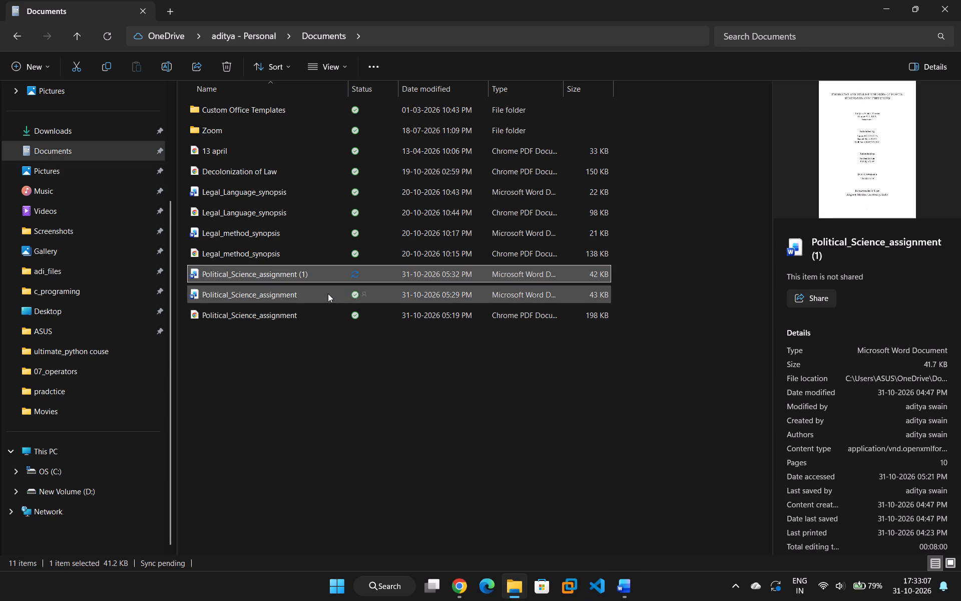
{"action": "double_click", "coordinate": [328, 293]}
{"action": "scroll", "coordinate": [357, 326], "scroll_direction": "down", "scroll_amount": 14}
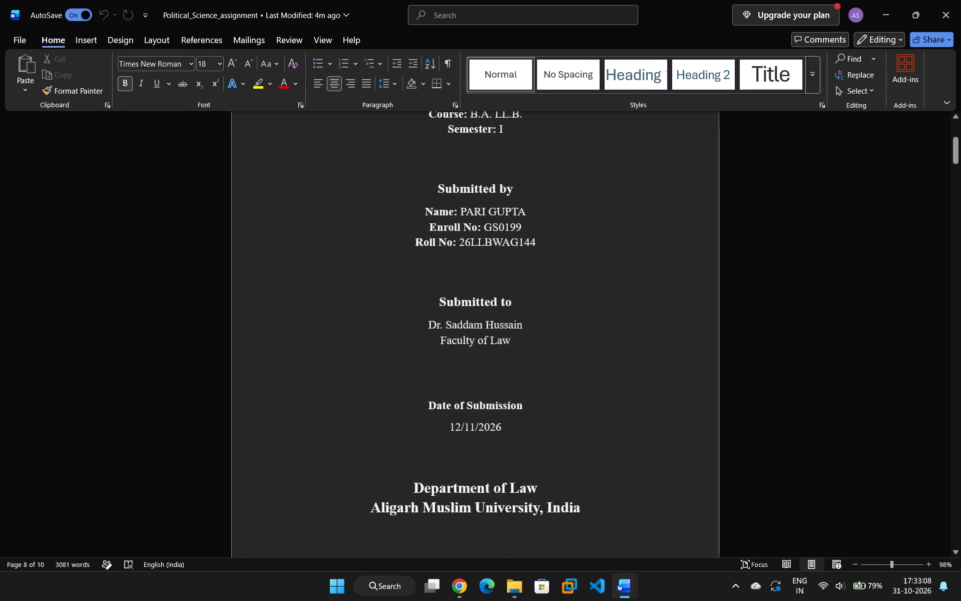
{"action": "scroll", "coordinate": [412, 346], "scroll_direction": "down", "scroll_amount": 17}
{"action": "scroll", "coordinate": [856, 236], "scroll_direction": "down", "scroll_amount": 6}
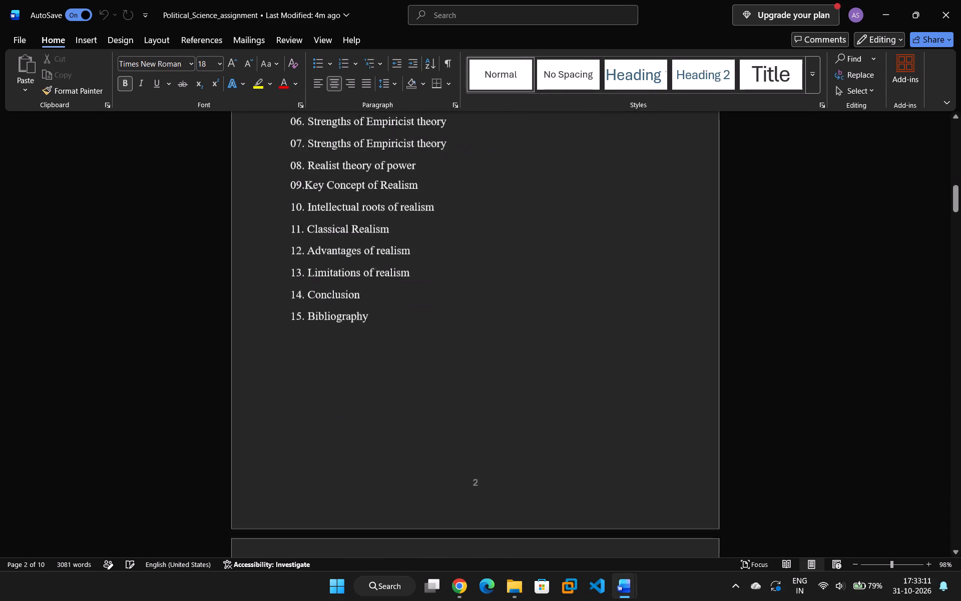
{"action": "left_click_drag", "start_coordinate": [953, 203], "coordinate": [960, 508]}
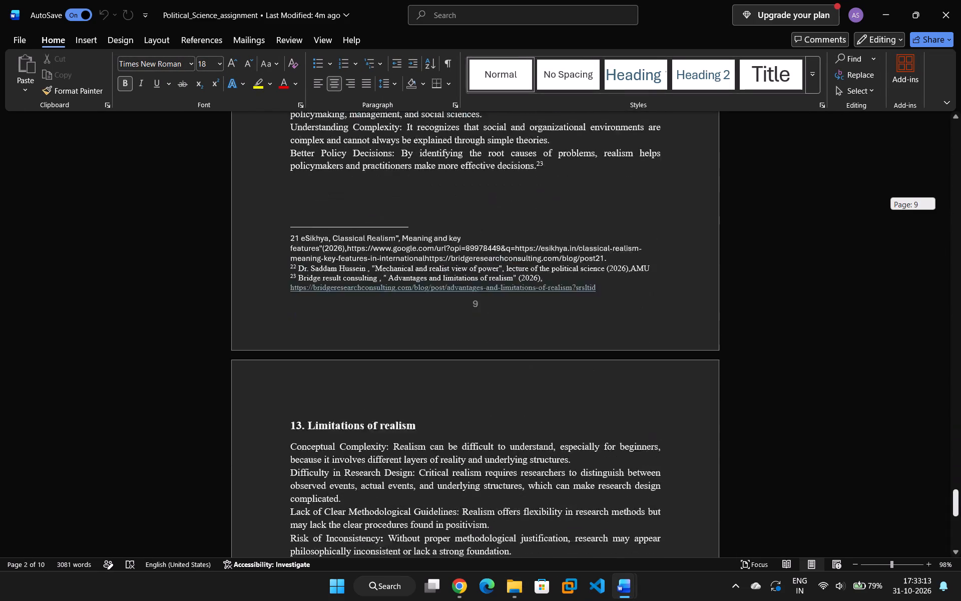
{"action": "left_click_drag", "start_coordinate": [960, 508], "coordinate": [959, 494]}
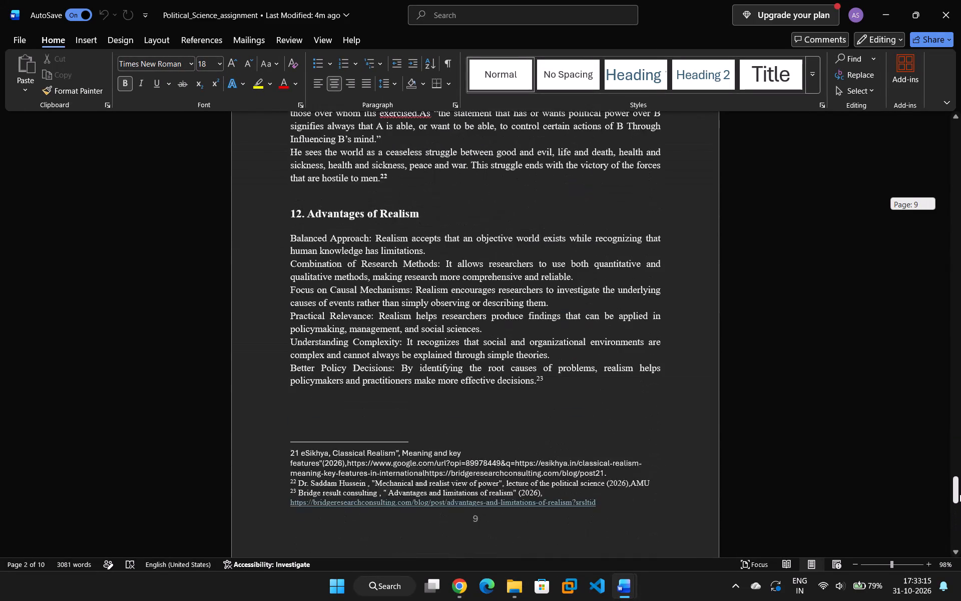
{"action": "left_click_drag", "start_coordinate": [959, 494], "coordinate": [960, 479]}
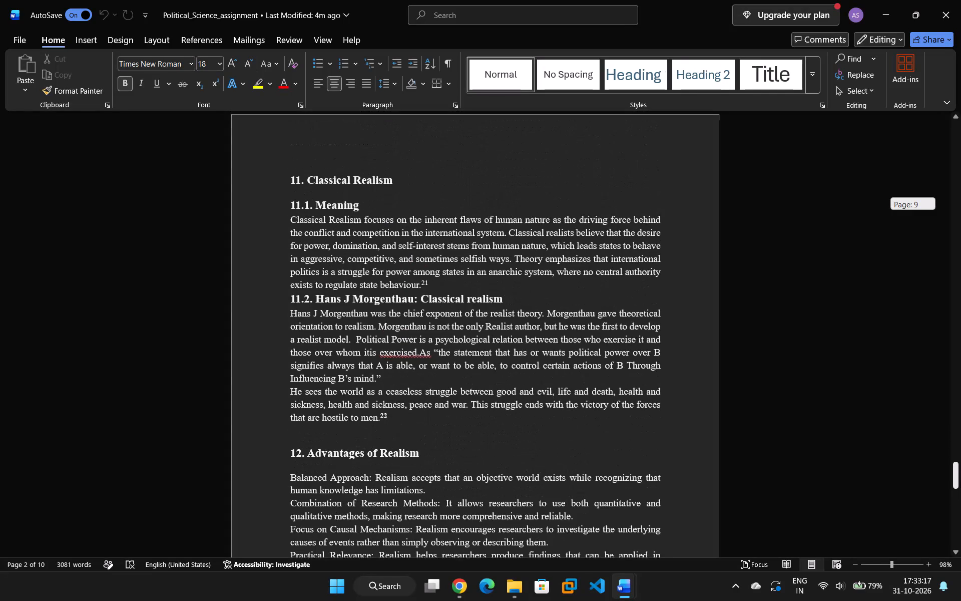
{"action": "left_click_drag", "start_coordinate": [960, 479], "coordinate": [960, 448]}
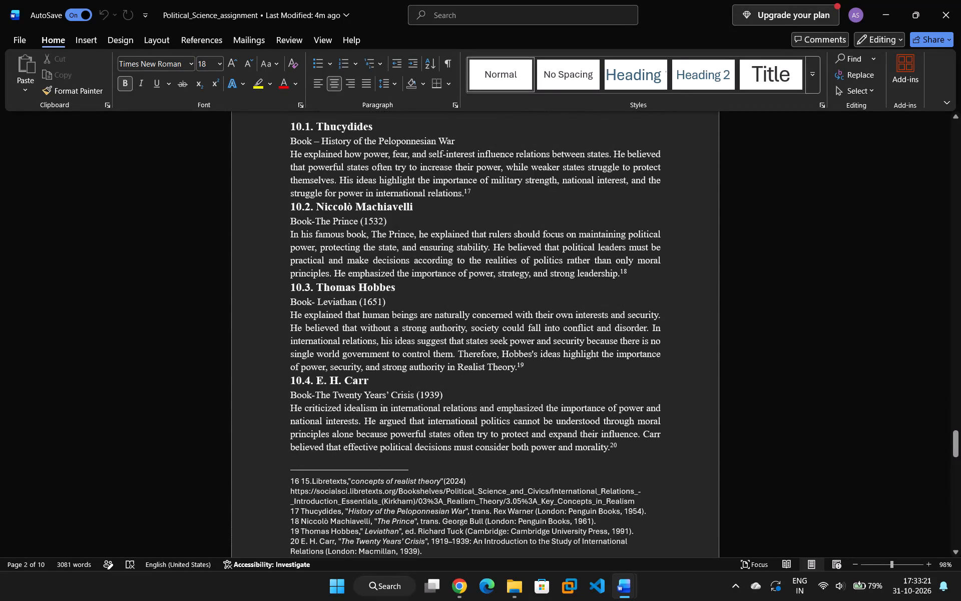
{"action": "scroll", "coordinate": [748, 459], "scroll_direction": "up", "scroll_amount": 3}
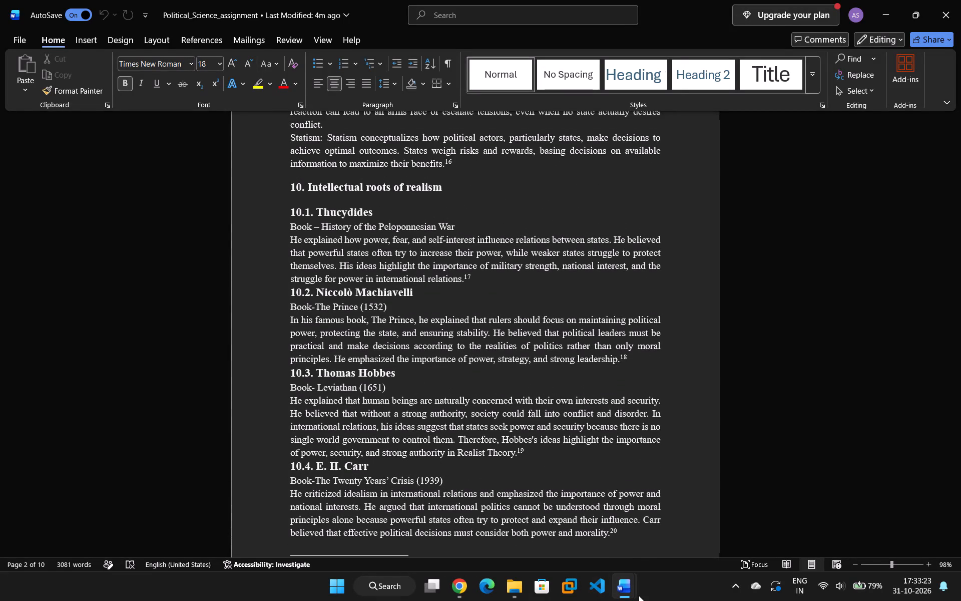
Return to the Political_Science_assignment (1) document and close the gap above the subheading "10.2. Niccolò Machiavelli".
{"action": "left_click", "coordinate": [630, 595]}
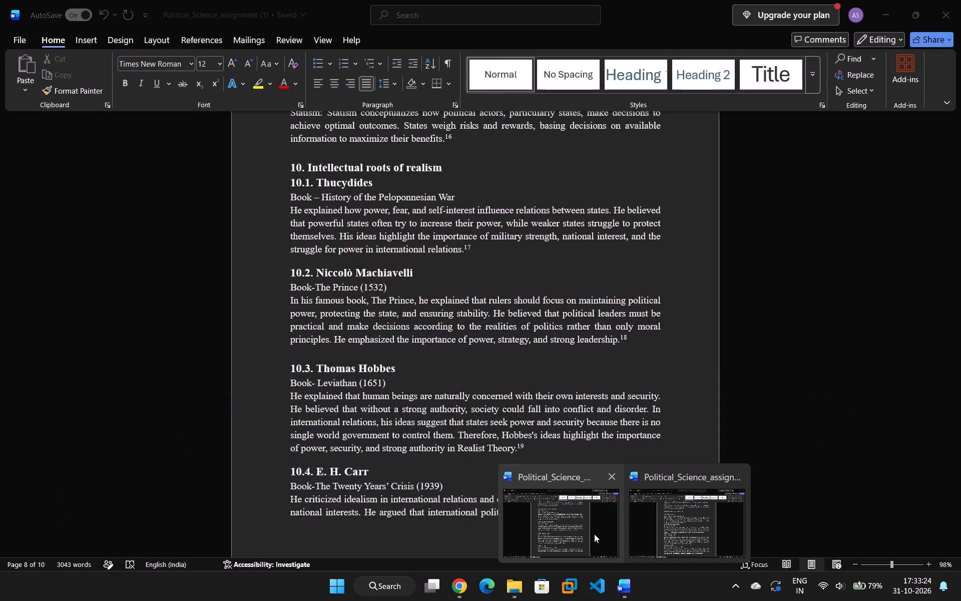
{"action": "left_click", "coordinate": [594, 534]}
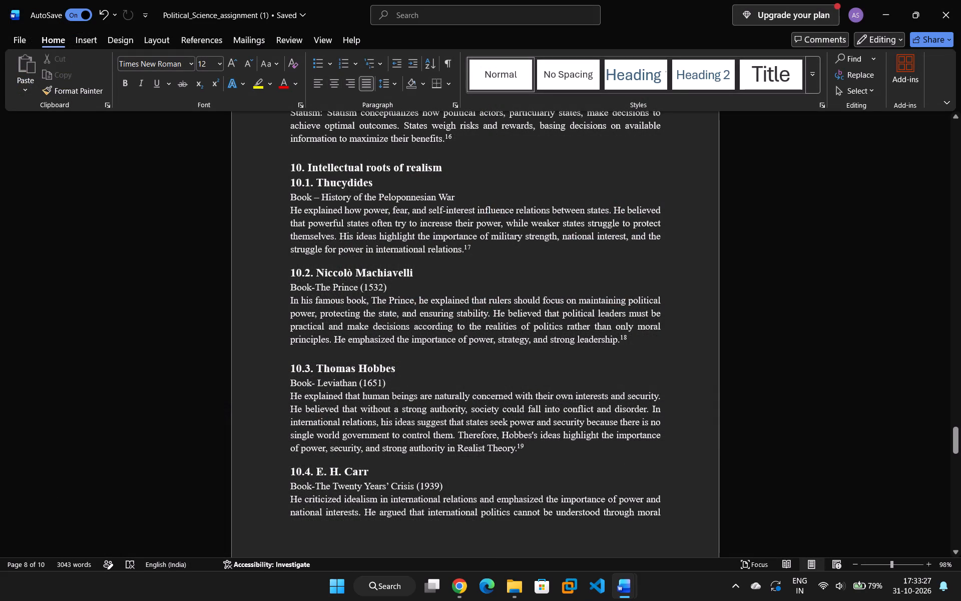
{"action": "left_click", "coordinate": [289, 273]}
{"action": "key", "text": "BackSpace"}
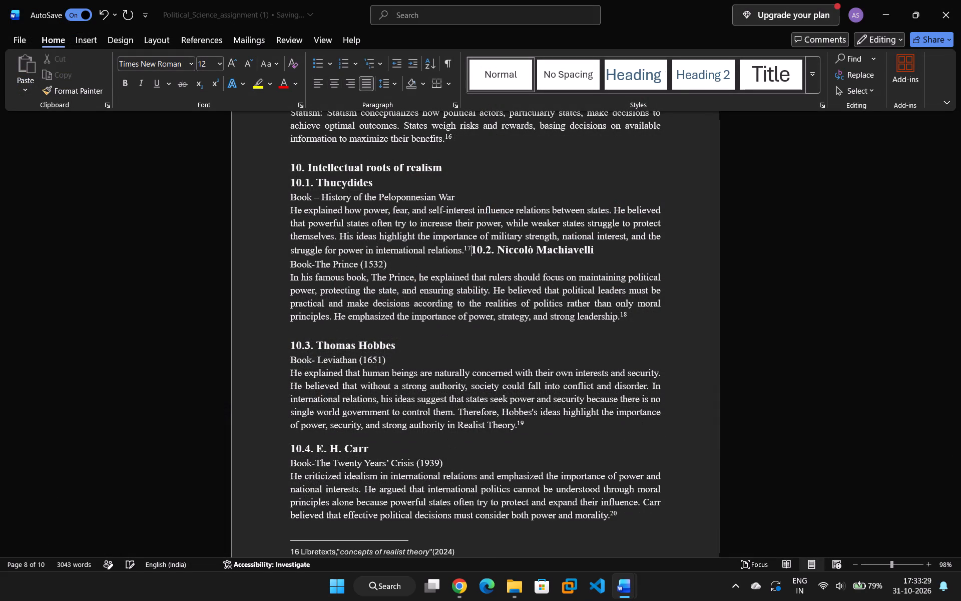
{"action": "key", "text": "Return"}
Delete the blank line above the subheading "10.3. Thomas Hobbes" in section 10.
{"action": "key", "text": "Down"}
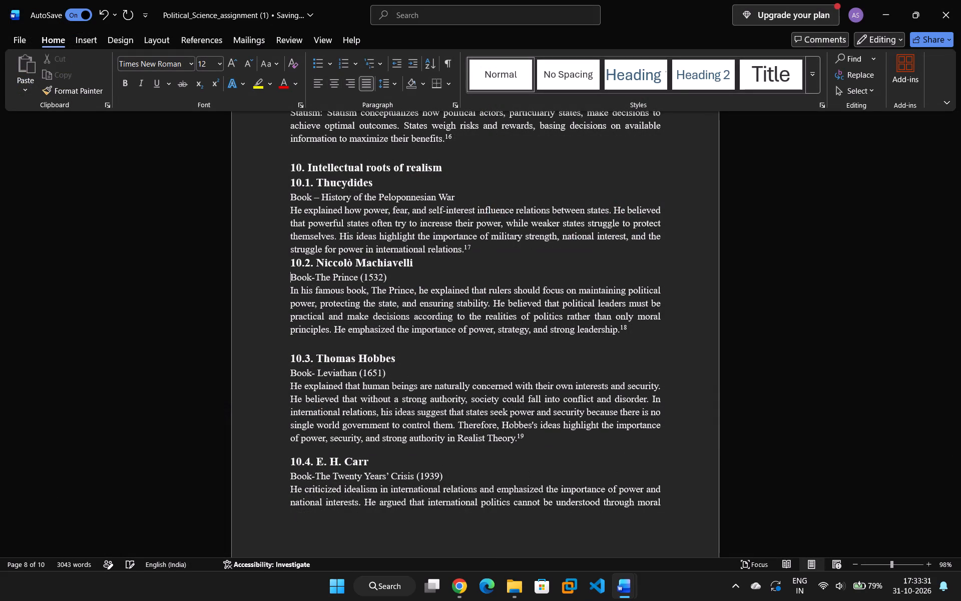
{"action": "key", "text": "Down"}
{"action": "key", "text": "Down"}
{"action": "key", "text": "Down"}
{"action": "key", "text": "Down"}
{"action": "key", "text": "Down"}
{"action": "key", "text": "Down"}
{"action": "key", "text": "BackSpace"}
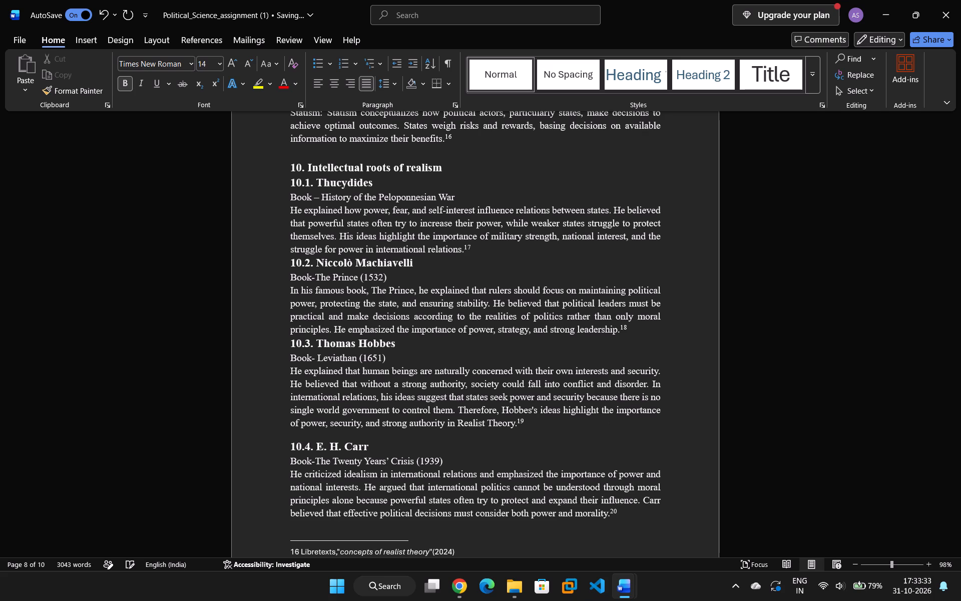
Close the gap between the end of the Thomas Hobbes paragraph and the subheading "10.4. E. H. Carr".
{"action": "key", "text": "Down"}
{"action": "key", "text": "Down"}
{"action": "key", "text": "Down"}
{"action": "key", "text": "Down"}
{"action": "key", "text": "Down"}
{"action": "key", "text": "Down"}
{"action": "key", "text": "Down"}
{"action": "key", "text": "Down"}
{"action": "key", "text": "Up"}
{"action": "key", "text": "BackSpace"}
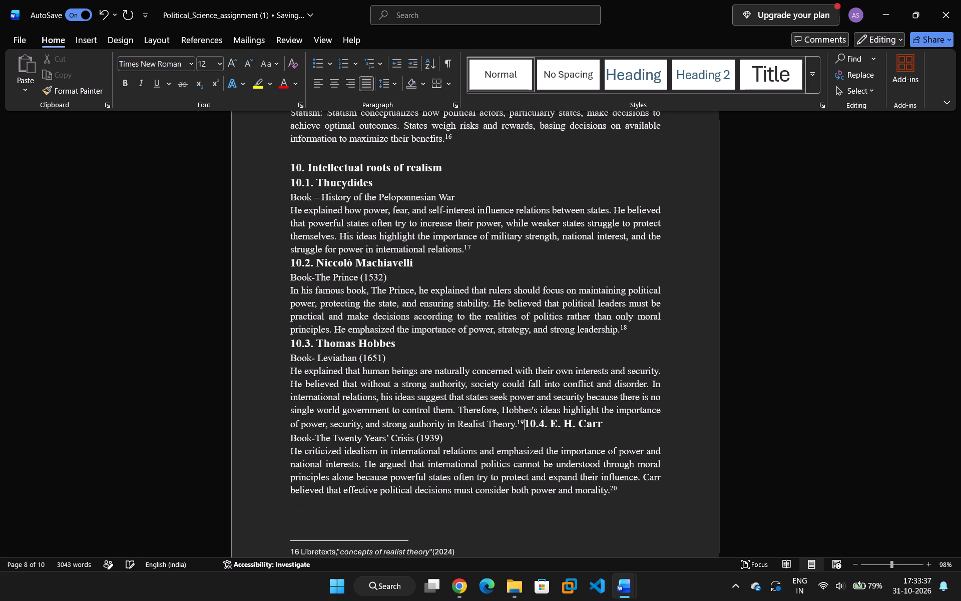
{"action": "key", "text": "Return"}
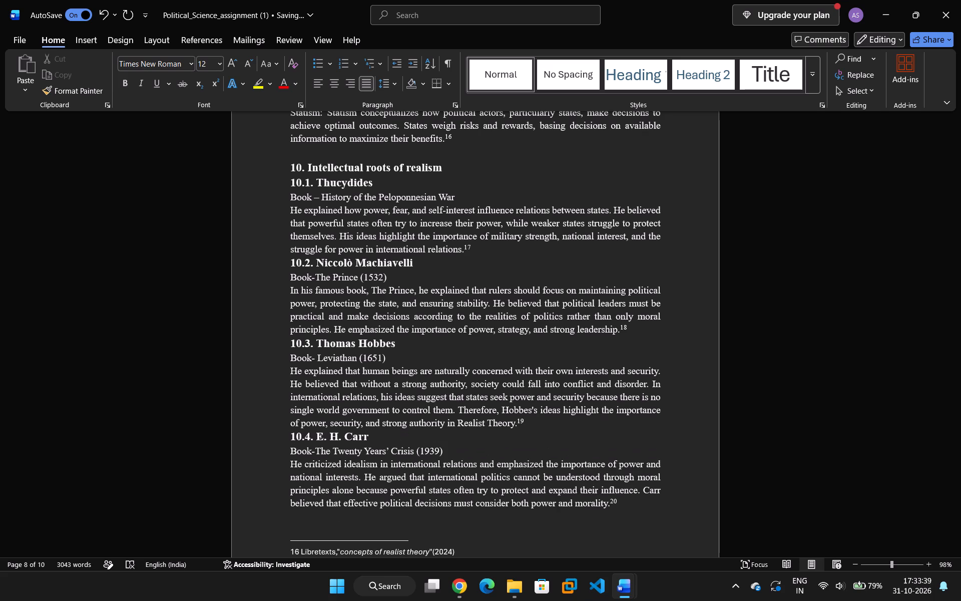
Insert a line break before "AMU" at the end of footnote 15 on page 7.
{"action": "scroll", "coordinate": [360, 327], "scroll_direction": "down", "scroll_amount": 5}
{"action": "scroll", "coordinate": [363, 336], "scroll_direction": "up", "scroll_amount": 14}
{"action": "scroll", "coordinate": [351, 343], "scroll_direction": "up", "scroll_amount": 14}
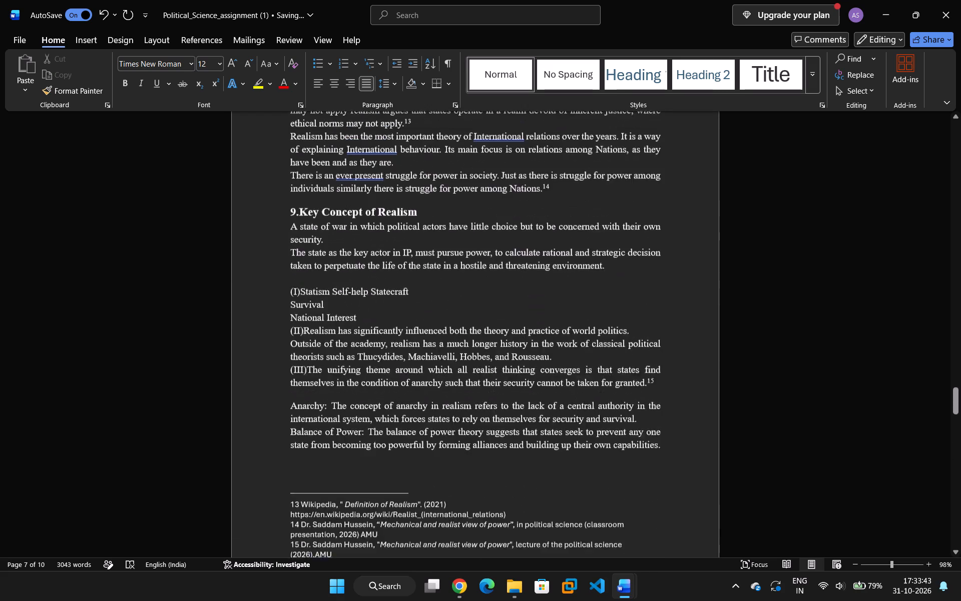
{"action": "scroll", "coordinate": [351, 343], "scroll_direction": "down", "scroll_amount": 10}
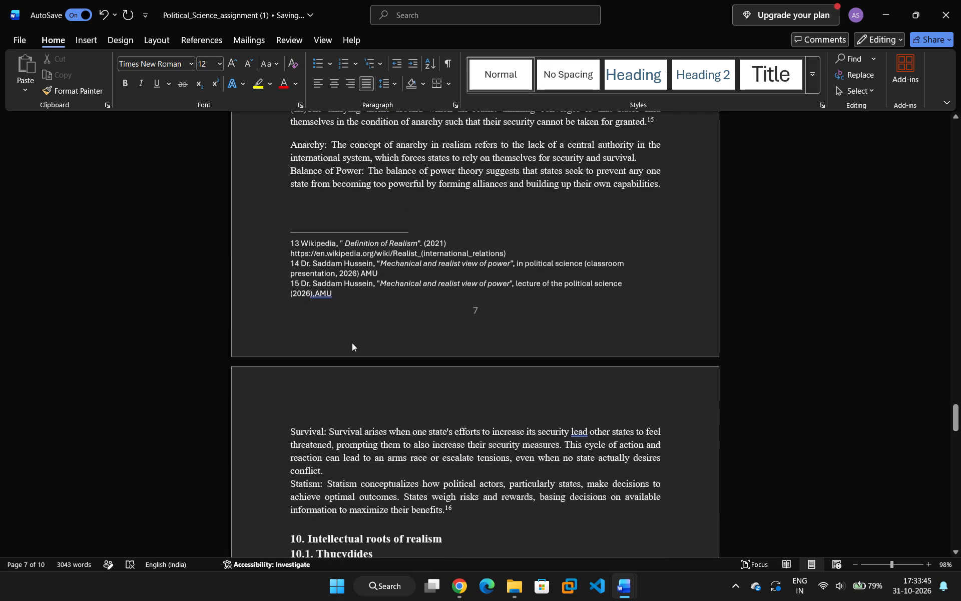
{"action": "left_click", "coordinate": [313, 297]}
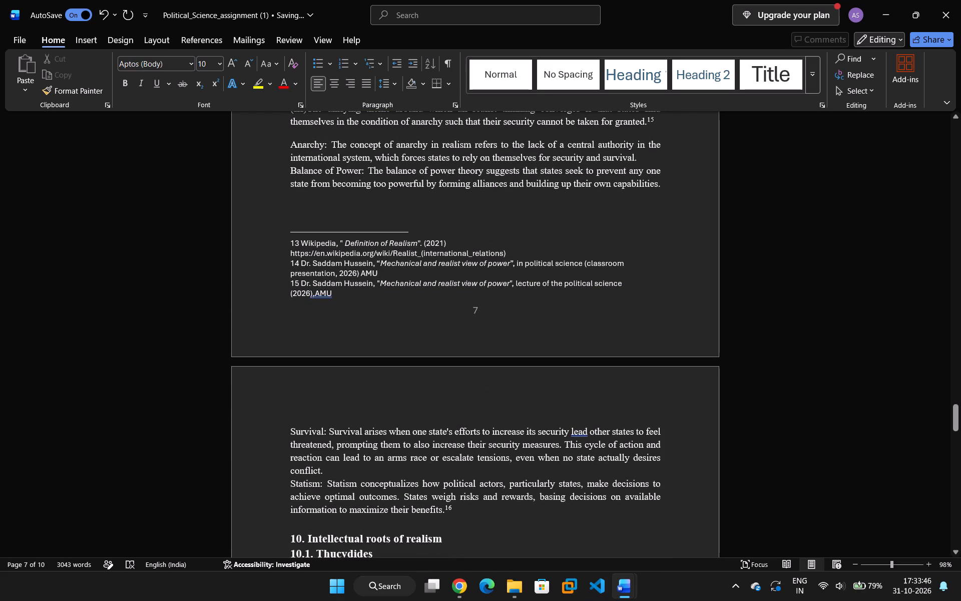
{"action": "key", "text": "Right"}
{"action": "key", "text": "Return"}
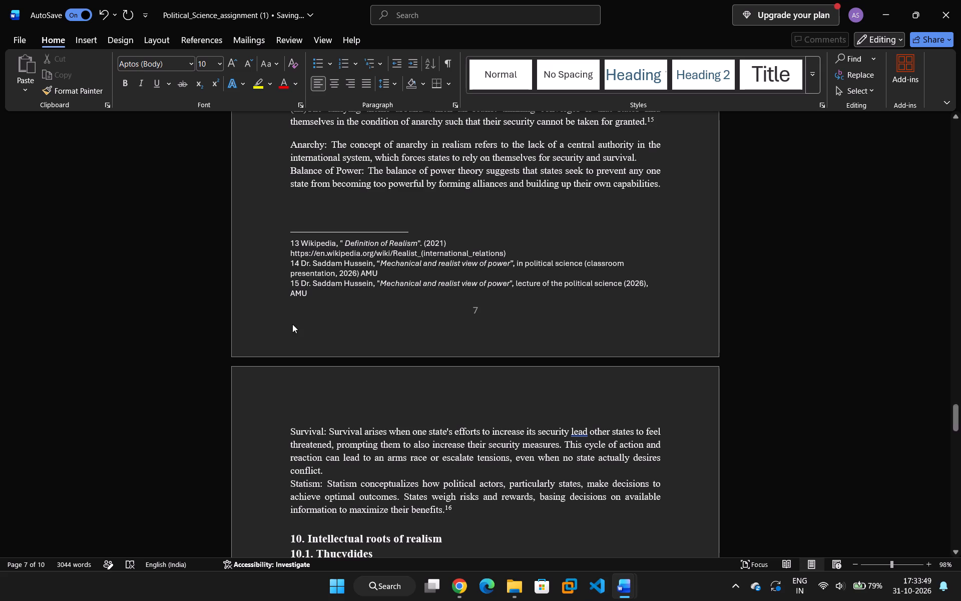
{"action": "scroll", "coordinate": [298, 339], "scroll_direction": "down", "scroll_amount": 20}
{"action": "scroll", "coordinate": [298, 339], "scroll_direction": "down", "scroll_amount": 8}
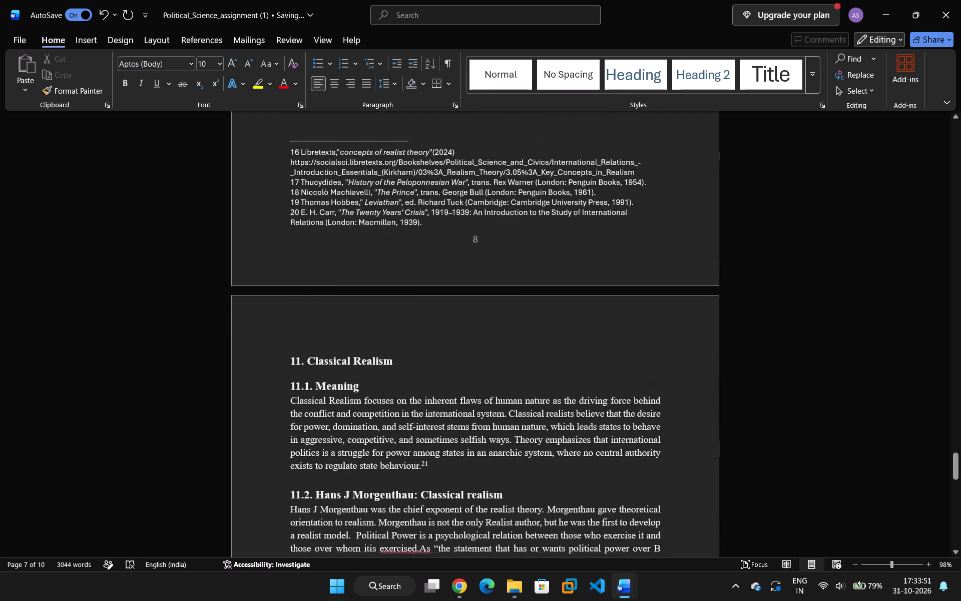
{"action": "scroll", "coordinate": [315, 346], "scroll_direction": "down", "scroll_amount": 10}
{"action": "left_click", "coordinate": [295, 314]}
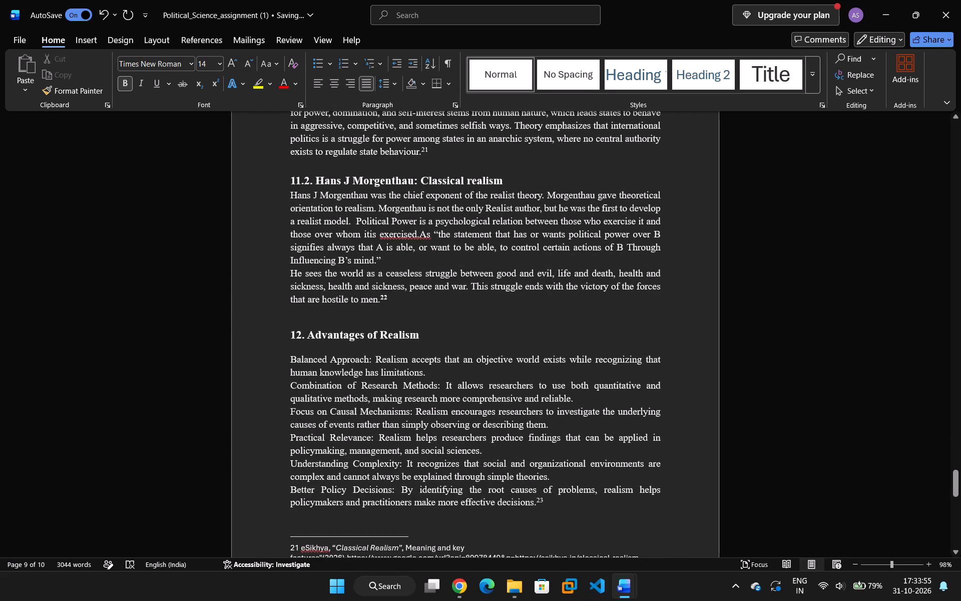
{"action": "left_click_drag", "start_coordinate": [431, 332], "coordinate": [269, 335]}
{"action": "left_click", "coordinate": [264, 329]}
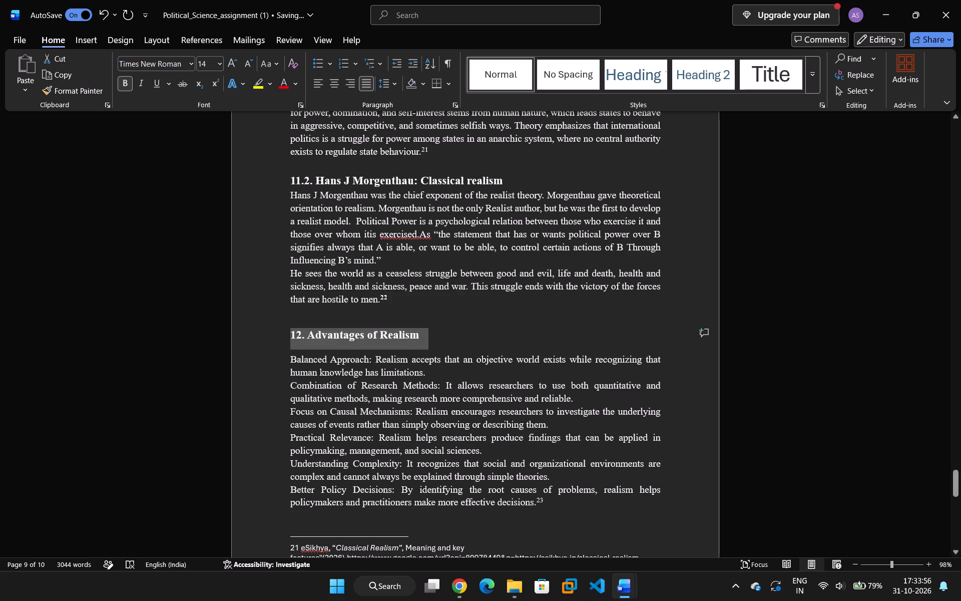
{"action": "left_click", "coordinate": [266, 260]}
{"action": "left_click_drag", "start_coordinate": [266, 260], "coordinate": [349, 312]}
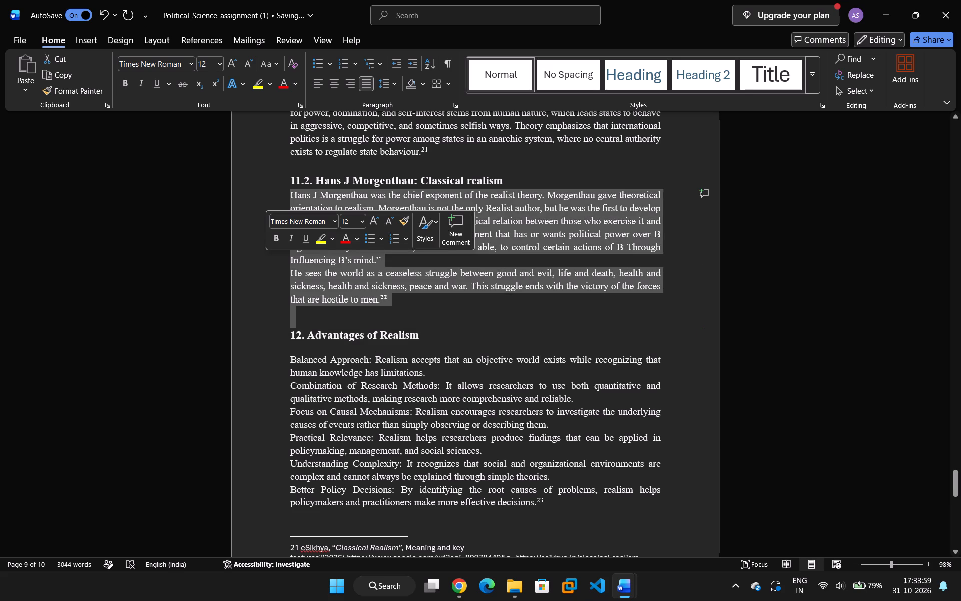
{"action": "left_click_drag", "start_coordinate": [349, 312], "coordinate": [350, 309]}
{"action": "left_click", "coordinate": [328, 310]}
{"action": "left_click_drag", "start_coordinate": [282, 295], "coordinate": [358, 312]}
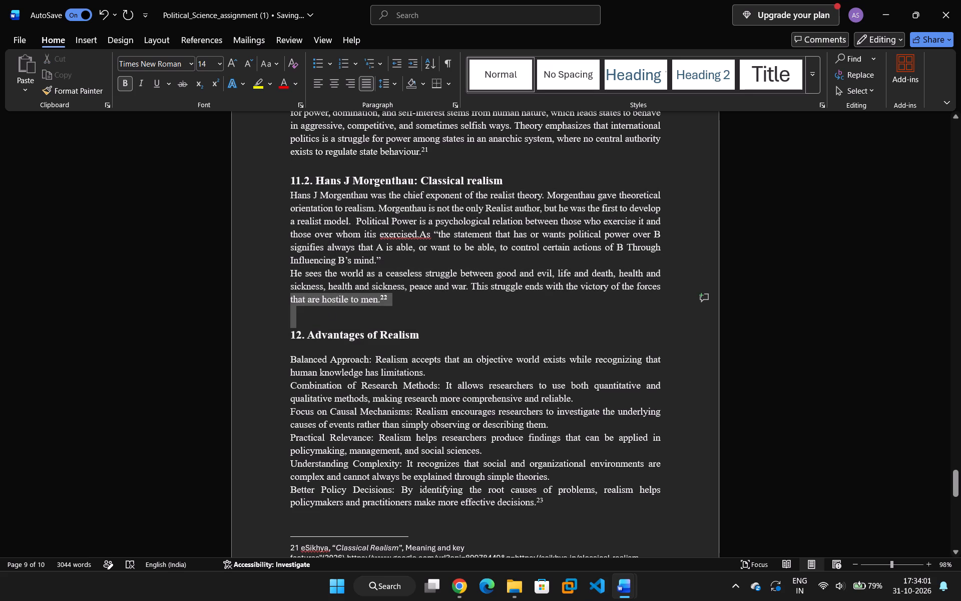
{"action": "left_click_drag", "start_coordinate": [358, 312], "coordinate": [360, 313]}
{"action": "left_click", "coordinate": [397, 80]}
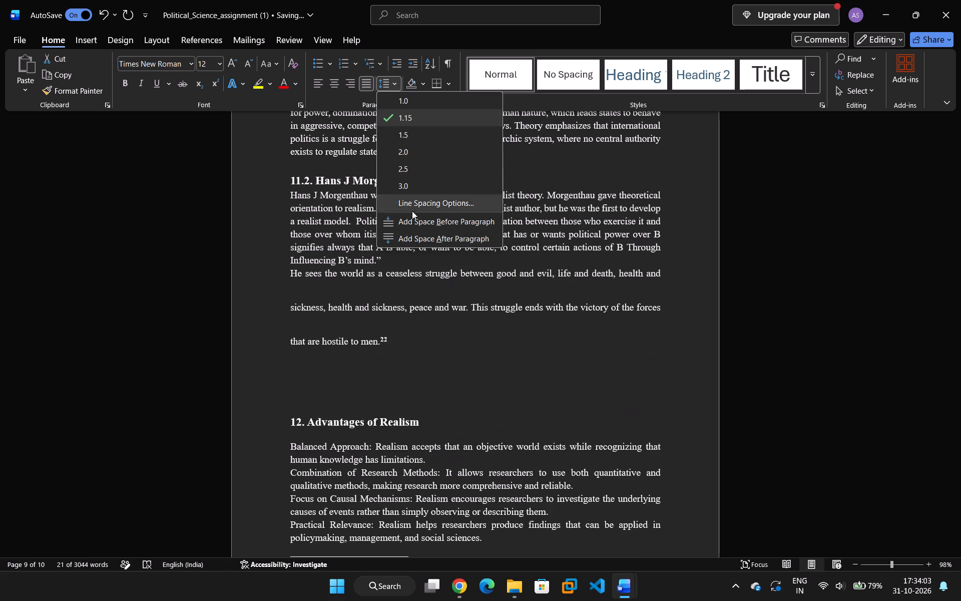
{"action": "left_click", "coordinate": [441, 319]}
Replace the blank line above the heading "12. Advantages of Realism" with a new 12 pt blank line.
{"action": "left_click", "coordinate": [321, 314]}
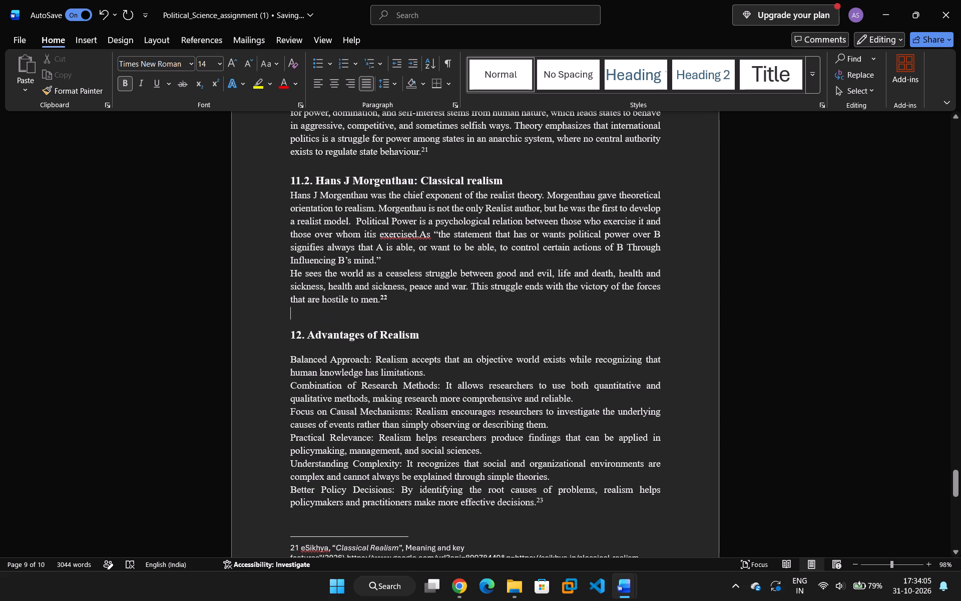
{"action": "key", "text": "BackSpace"}
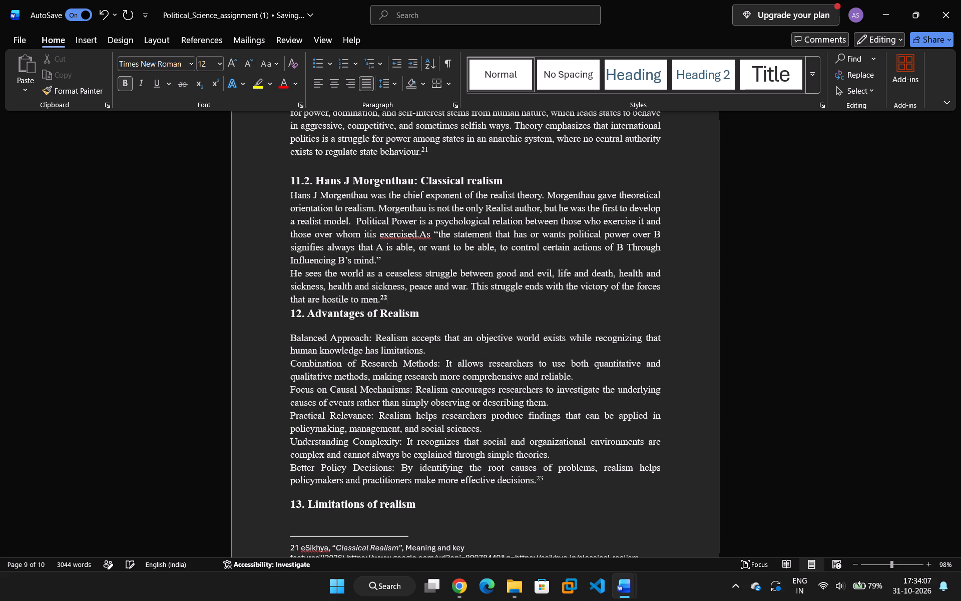
{"action": "key", "text": "Return"}
{"action": "scroll", "coordinate": [319, 314], "scroll_direction": "down", "scroll_amount": 3}
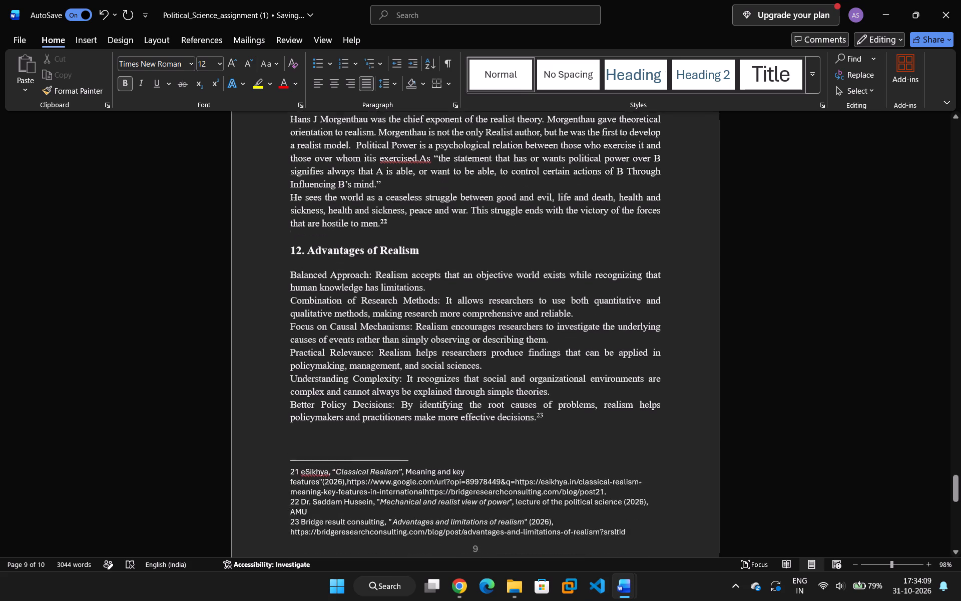
Examine the spacing around the headings from "11. Classical Realism" to "15. Bibliography" on pages 9 and 10.
{"action": "scroll", "coordinate": [370, 322], "scroll_direction": "down", "scroll_amount": 14}
{"action": "scroll", "coordinate": [370, 326], "scroll_direction": "up", "scroll_amount": 1}
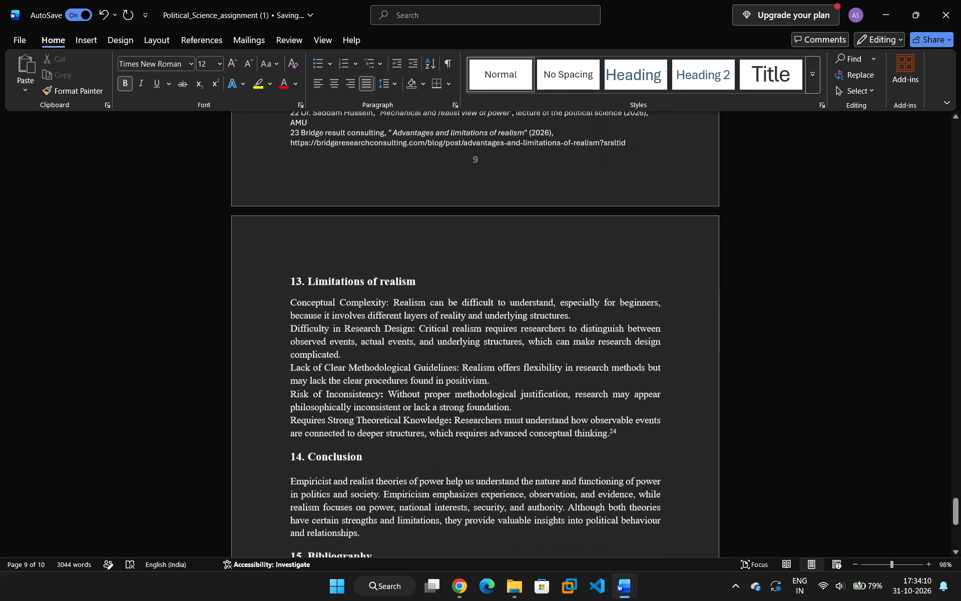
{"action": "left_click", "coordinate": [304, 255]}
{"action": "left_click", "coordinate": [291, 292]}
{"action": "scroll", "coordinate": [321, 314], "scroll_direction": "down", "scroll_amount": 6}
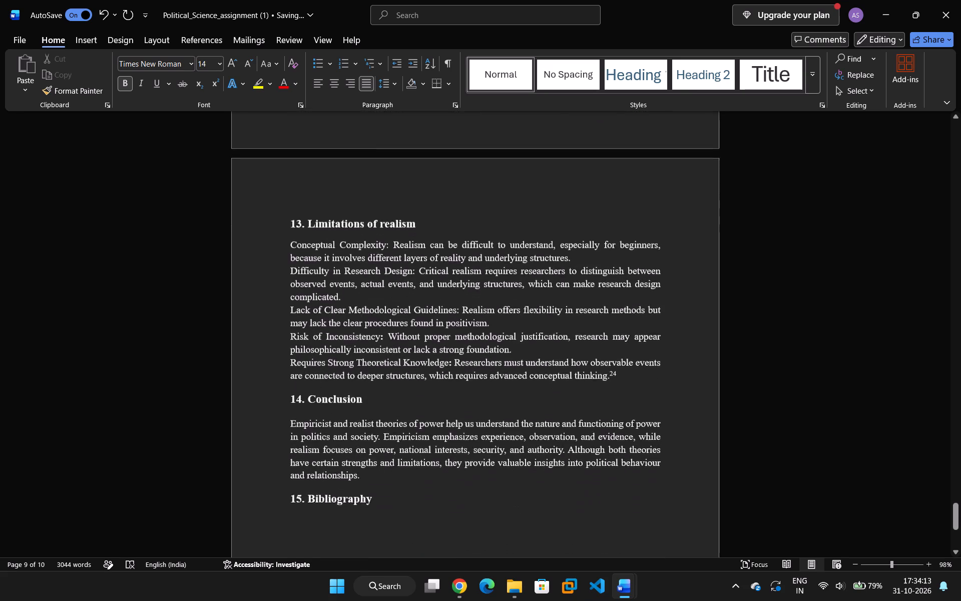
{"action": "scroll", "coordinate": [322, 314], "scroll_direction": "down", "scroll_amount": 12}
{"action": "scroll", "coordinate": [328, 314], "scroll_direction": "up", "scroll_amount": 16}
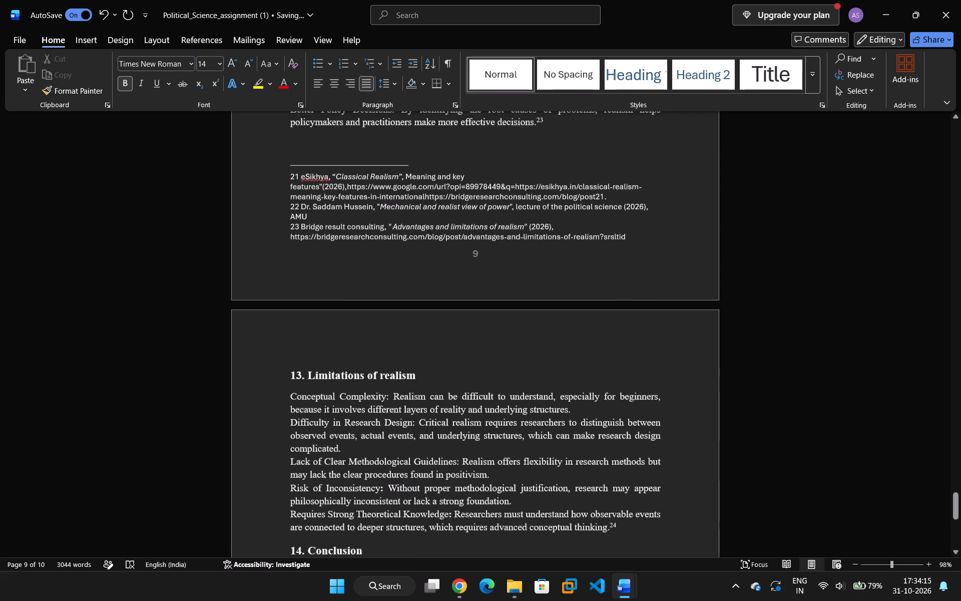
{"action": "scroll", "coordinate": [333, 312], "scroll_direction": "up", "scroll_amount": 15}
{"action": "scroll", "coordinate": [338, 307], "scroll_direction": "down", "scroll_amount": 6}
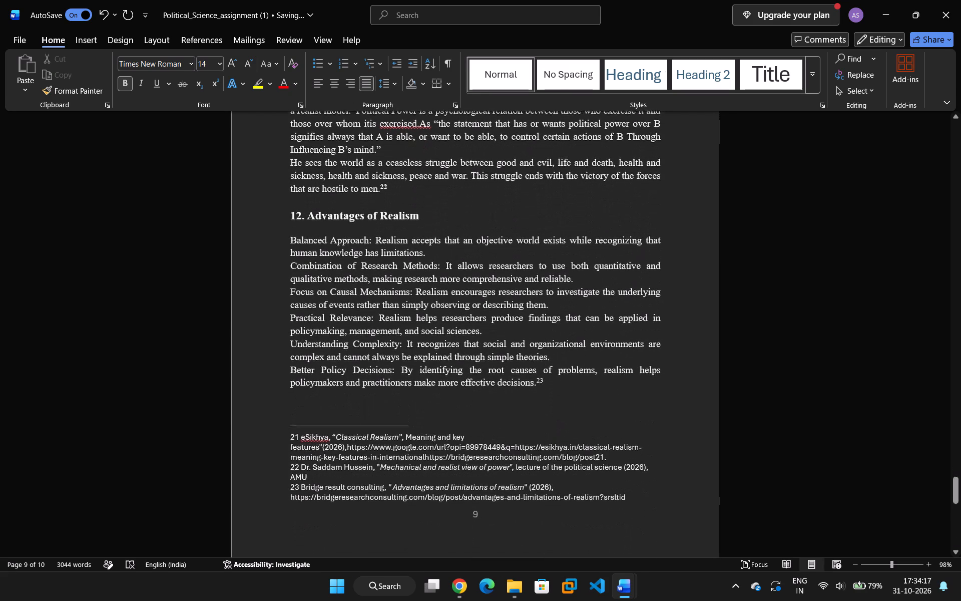
{"action": "scroll", "coordinate": [338, 307], "scroll_direction": "down", "scroll_amount": 1}
{"action": "scroll", "coordinate": [338, 307], "scroll_direction": "up", "scroll_amount": 9}
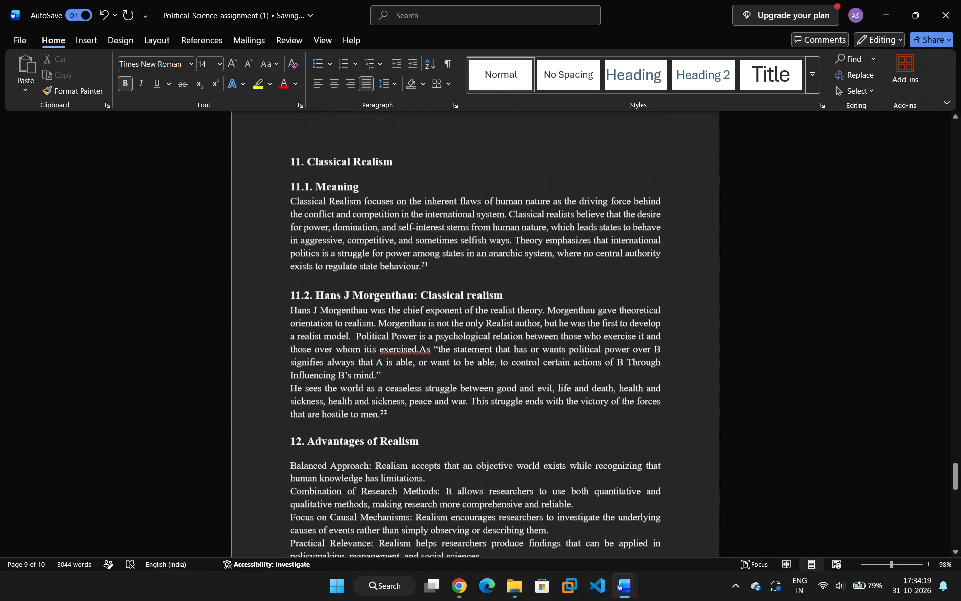
{"action": "scroll", "coordinate": [338, 307], "scroll_direction": "up", "scroll_amount": 2}
{"action": "scroll", "coordinate": [338, 307], "scroll_direction": "down", "scroll_amount": 6}
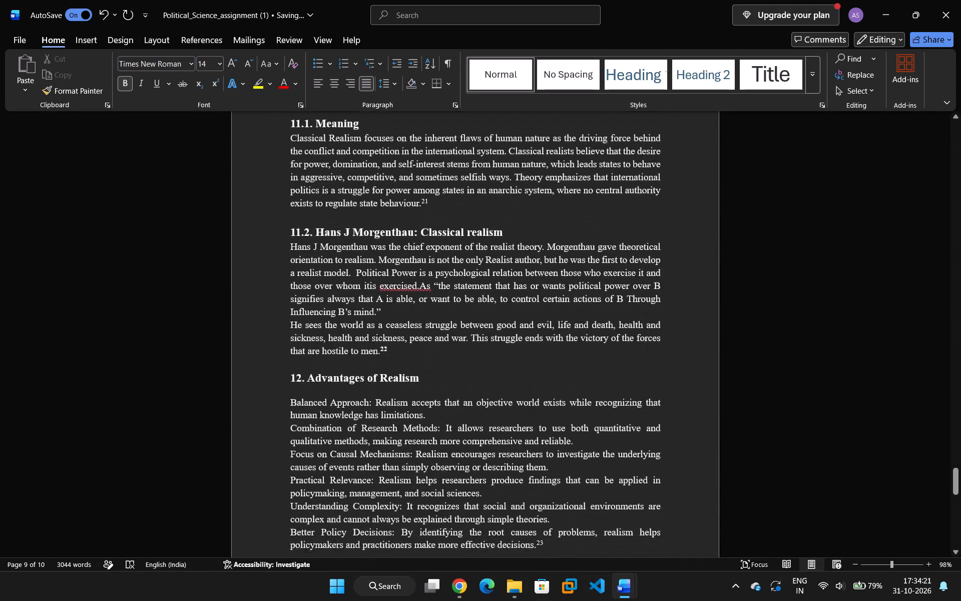
{"action": "scroll", "coordinate": [338, 307], "scroll_direction": "down", "scroll_amount": 5}
{"action": "scroll", "coordinate": [337, 309], "scroll_direction": "up", "scroll_amount": 1}
{"action": "scroll", "coordinate": [337, 309], "scroll_direction": "down", "scroll_amount": 17}
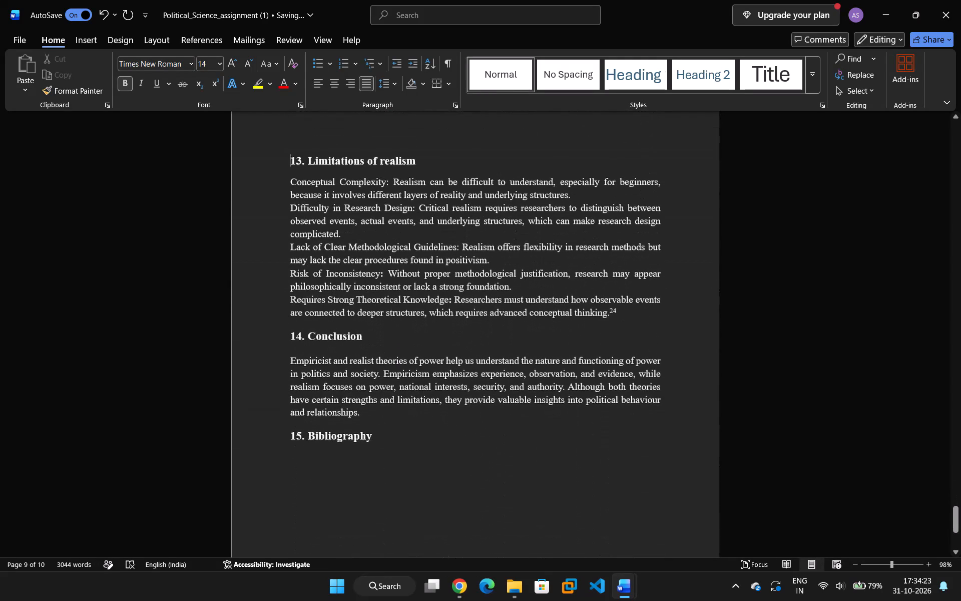
{"action": "scroll", "coordinate": [338, 311], "scroll_direction": "down", "scroll_amount": 1}
{"action": "scroll", "coordinate": [338, 311], "scroll_direction": "up", "scroll_amount": 6}
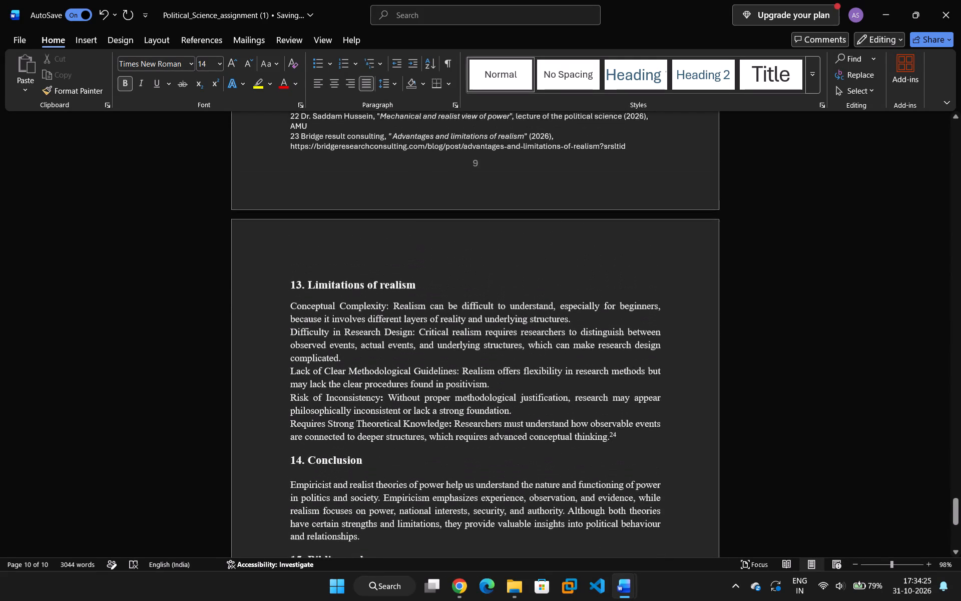
{"action": "scroll", "coordinate": [338, 311], "scroll_direction": "down", "scroll_amount": 3}
{"action": "scroll", "coordinate": [338, 311], "scroll_direction": "up", "scroll_amount": 14}
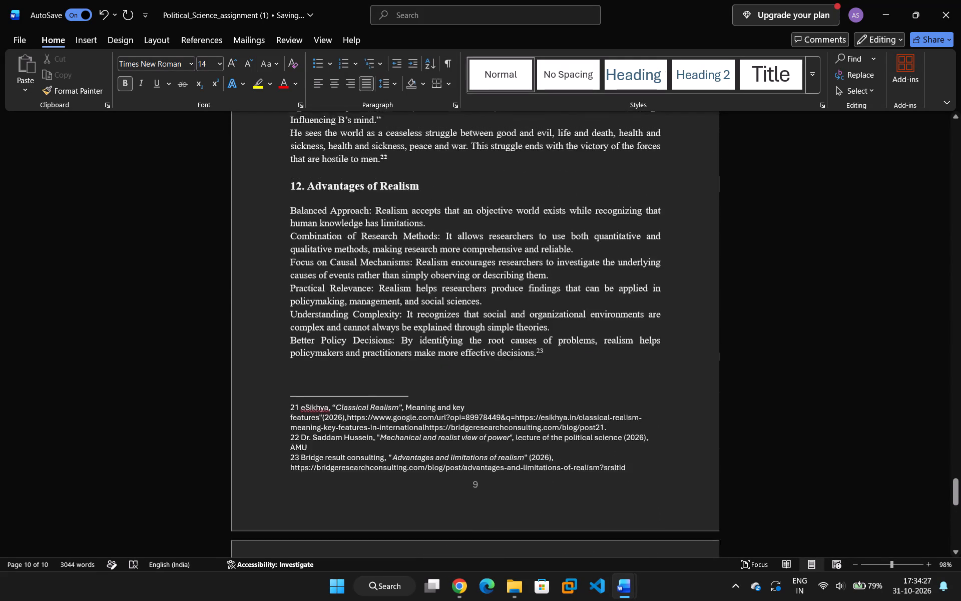
Review the layout of the preceding sections from page 8 back to the table of contents on page 2.
{"action": "scroll", "coordinate": [338, 311], "scroll_direction": "up", "scroll_amount": 11}
{"action": "scroll", "coordinate": [338, 311], "scroll_direction": "up", "scroll_amount": 10}
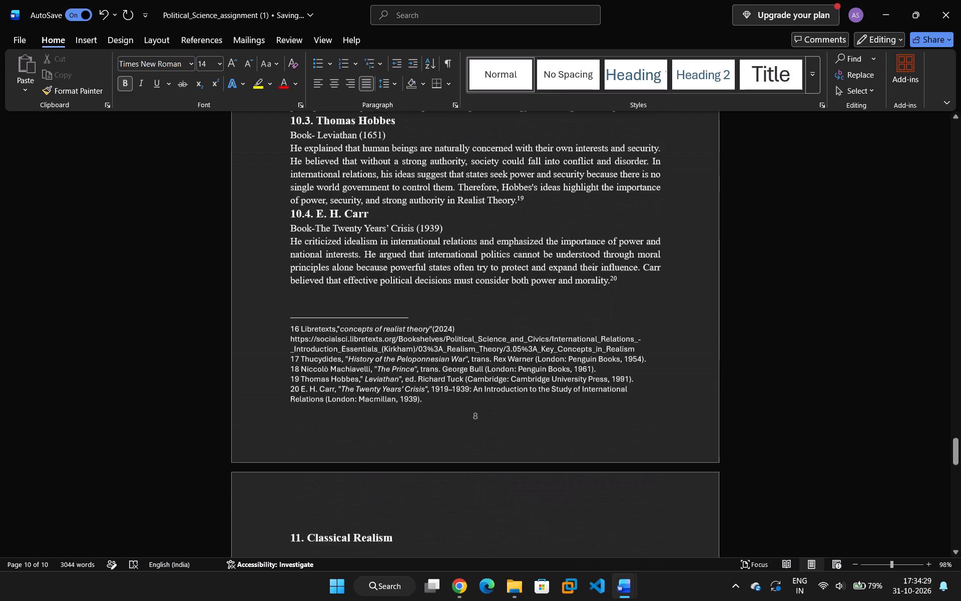
{"action": "scroll", "coordinate": [338, 311], "scroll_direction": "up", "scroll_amount": 17}
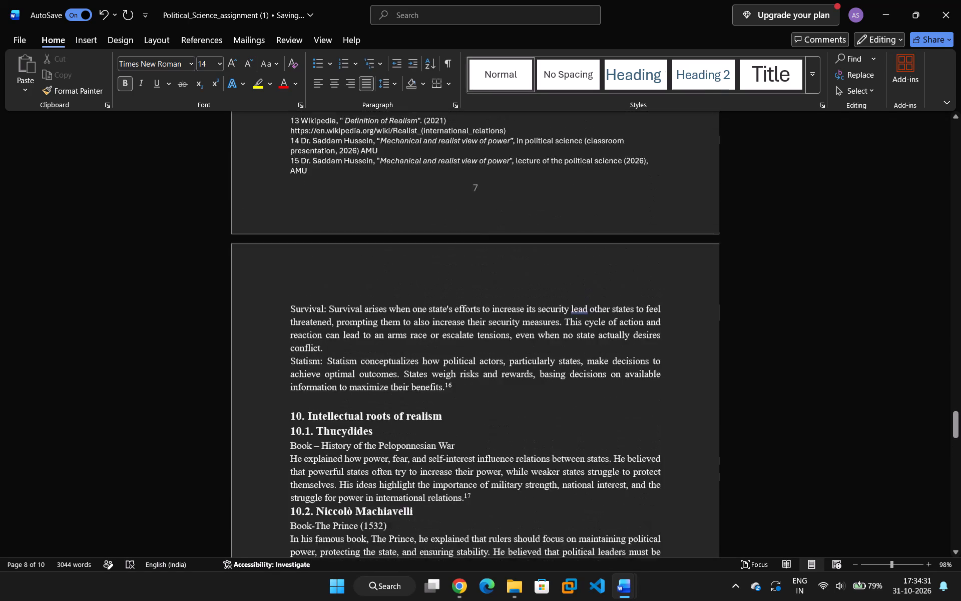
{"action": "scroll", "coordinate": [338, 311], "scroll_direction": "up", "scroll_amount": 16}
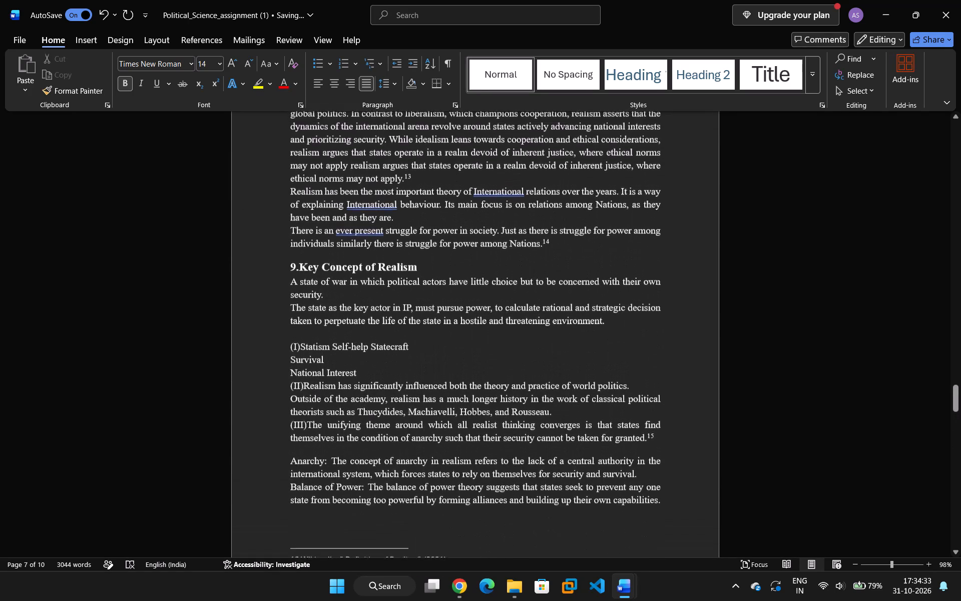
{"action": "scroll", "coordinate": [339, 311], "scroll_direction": "up", "scroll_amount": 7}
{"action": "scroll", "coordinate": [339, 311], "scroll_direction": "up", "scroll_amount": 16}
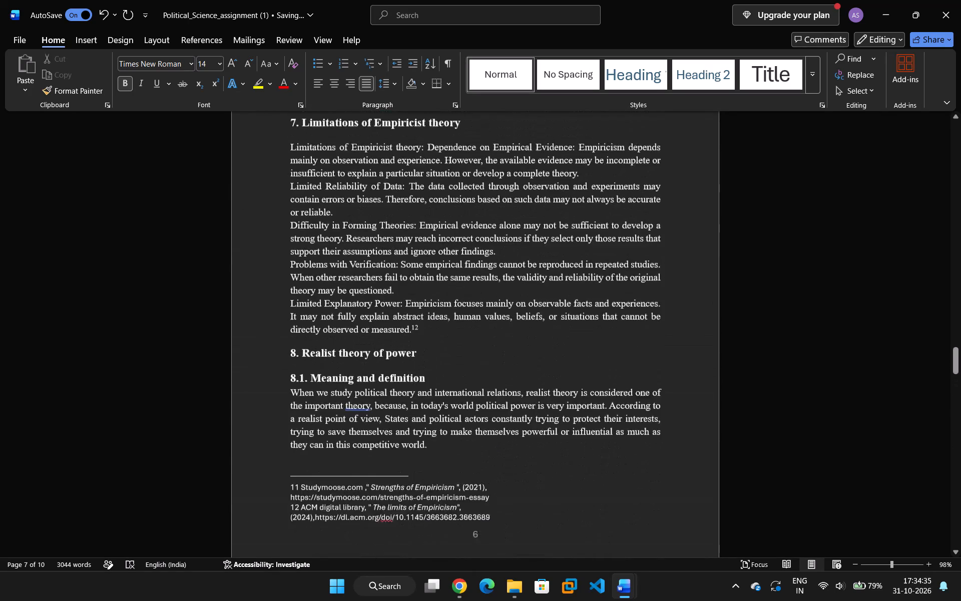
{"action": "scroll", "coordinate": [339, 311], "scroll_direction": "up", "scroll_amount": 8}
{"action": "scroll", "coordinate": [335, 308], "scroll_direction": "up", "scroll_amount": 20}
{"action": "scroll", "coordinate": [335, 308], "scroll_direction": "up", "scroll_amount": 20}
{"action": "scroll", "coordinate": [335, 308], "scroll_direction": "up", "scroll_amount": 4}
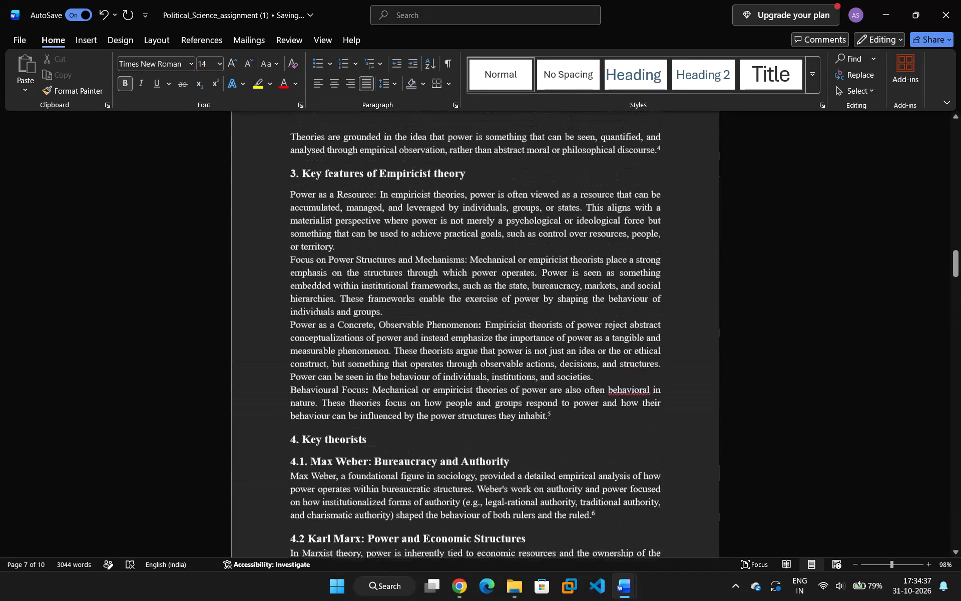
{"action": "scroll", "coordinate": [361, 260], "scroll_direction": "up", "scroll_amount": 20}
{"action": "scroll", "coordinate": [361, 260], "scroll_direction": "up", "scroll_amount": 20}
{"action": "scroll", "coordinate": [361, 260], "scroll_direction": "up", "scroll_amount": 7}
{"action": "scroll", "coordinate": [420, 215], "scroll_direction": "up", "scroll_amount": 5}
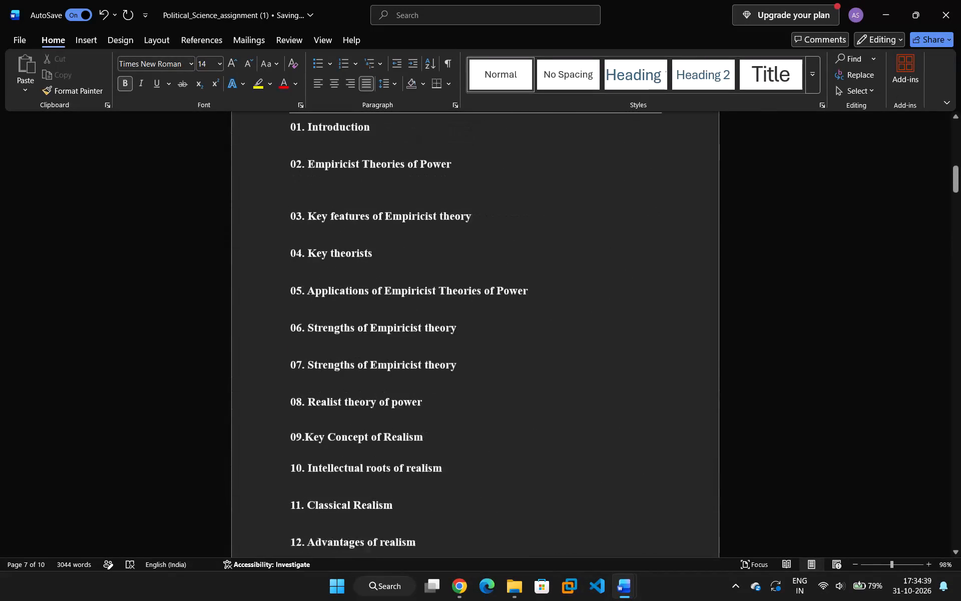
Insert a page break after "15. Bibliography" in the table of contents and remove one extra blank line.
{"action": "scroll", "coordinate": [420, 215], "scroll_direction": "down", "scroll_amount": 16}
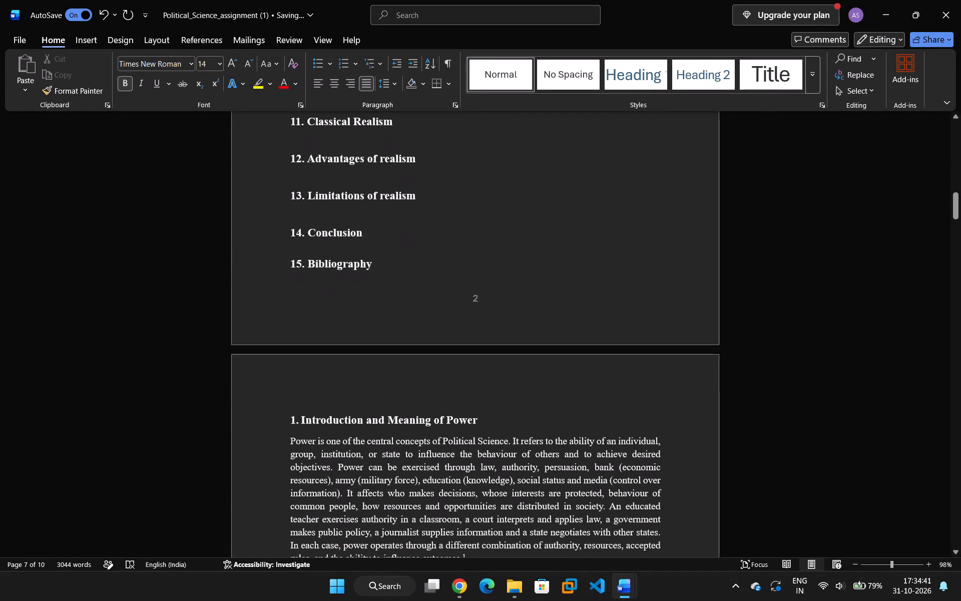
{"action": "scroll", "coordinate": [439, 284], "scroll_direction": "down", "scroll_amount": 3}
{"action": "left_click", "coordinate": [409, 177]}
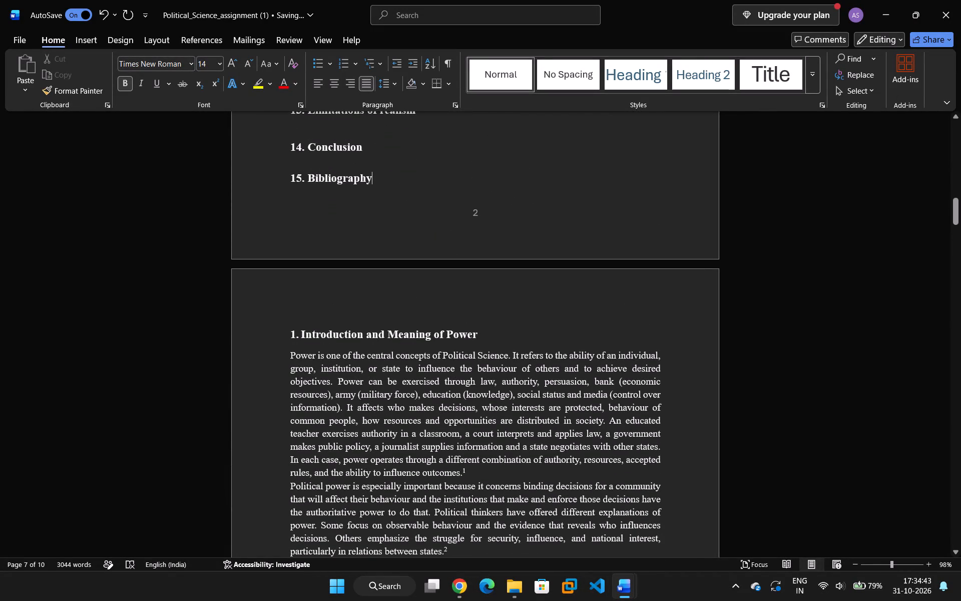
{"action": "key", "text": "ctrl+Return"}
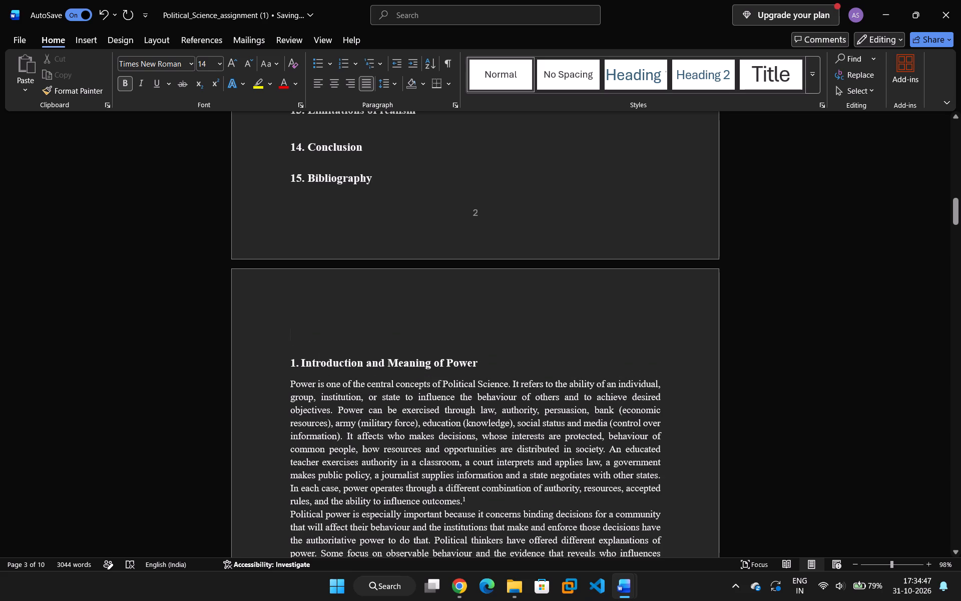
{"action": "key", "text": "BackSpace"}
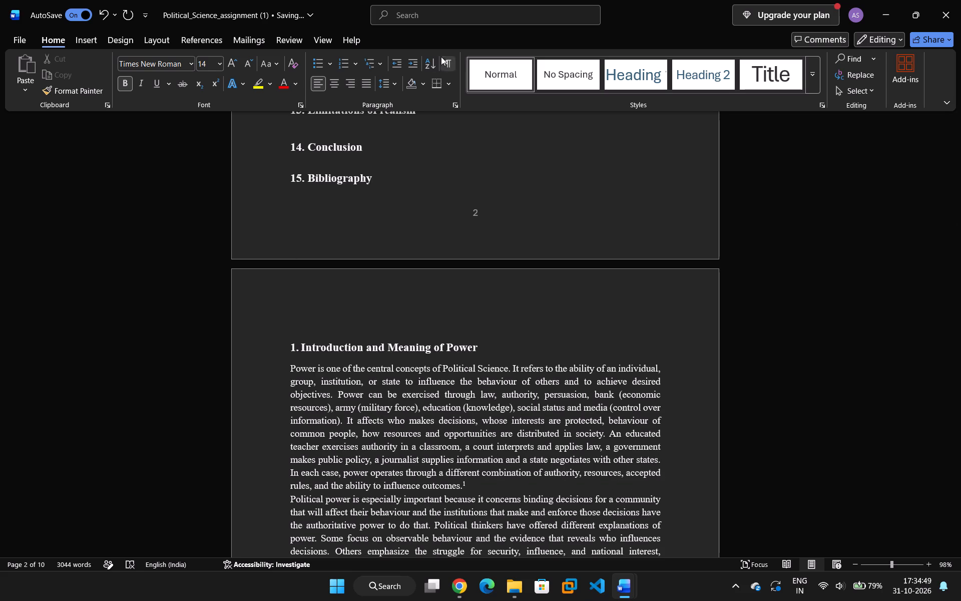
Show the formatting marks and delete all table of contents entries from "01. Introduction" to "15. Bibliography".
{"action": "left_click", "coordinate": [446, 60]}
{"action": "scroll", "coordinate": [490, 191], "scroll_direction": "up", "scroll_amount": 4}
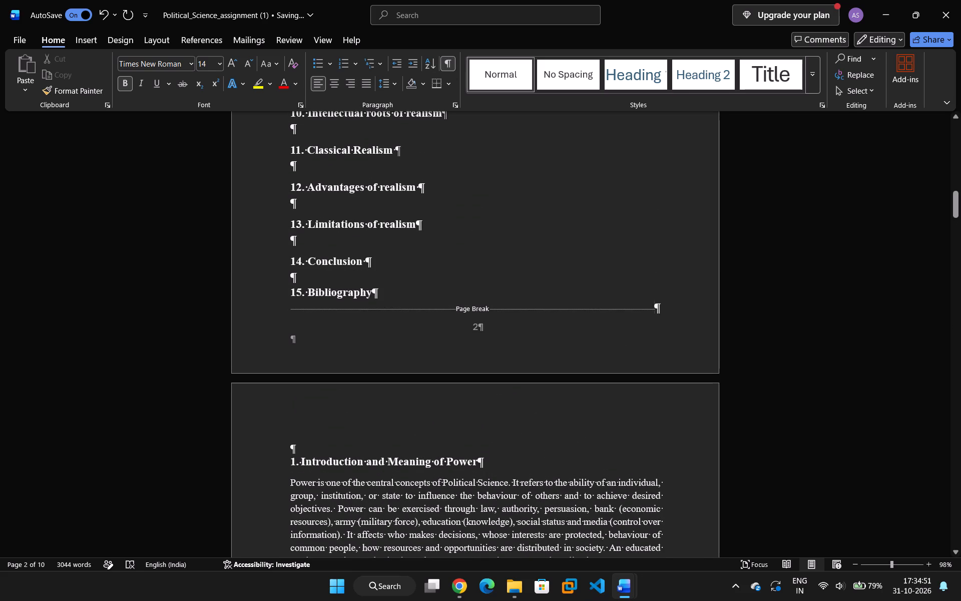
{"action": "left_click_drag", "start_coordinate": [398, 289], "coordinate": [292, 93]}
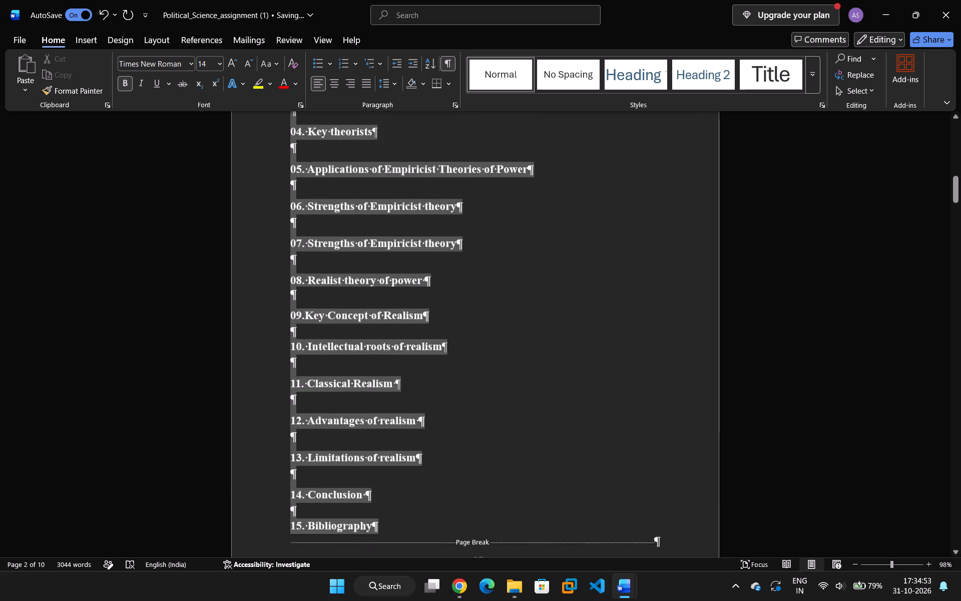
{"action": "left_click_drag", "start_coordinate": [292, 93], "coordinate": [289, 168]}
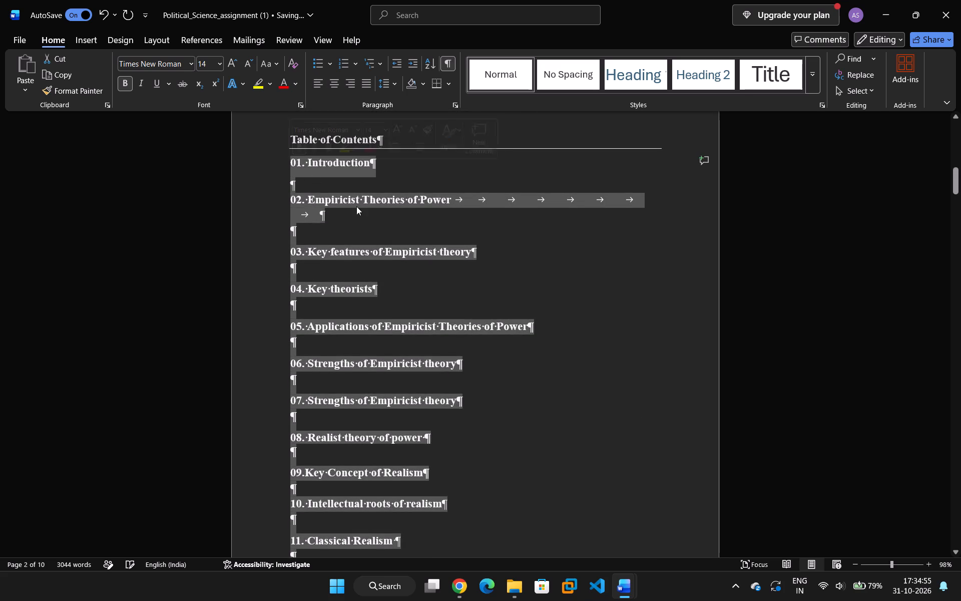
{"action": "key", "text": "BackSpace"}
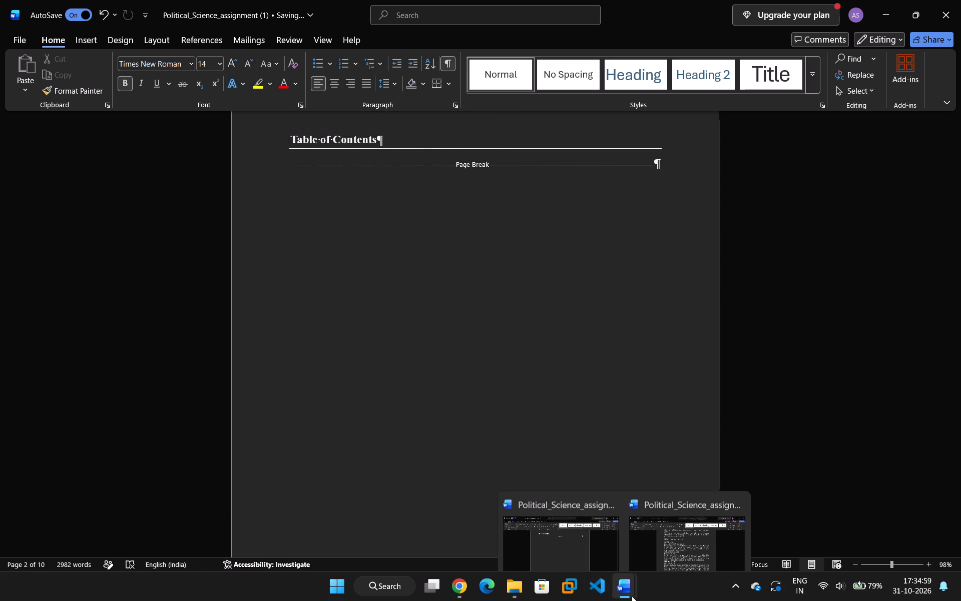
Switch to the document Political_Science_assignment and copy its table of contents entries from "01. Introduction" to "15. Bibliography".
{"action": "left_click", "coordinate": [662, 545]}
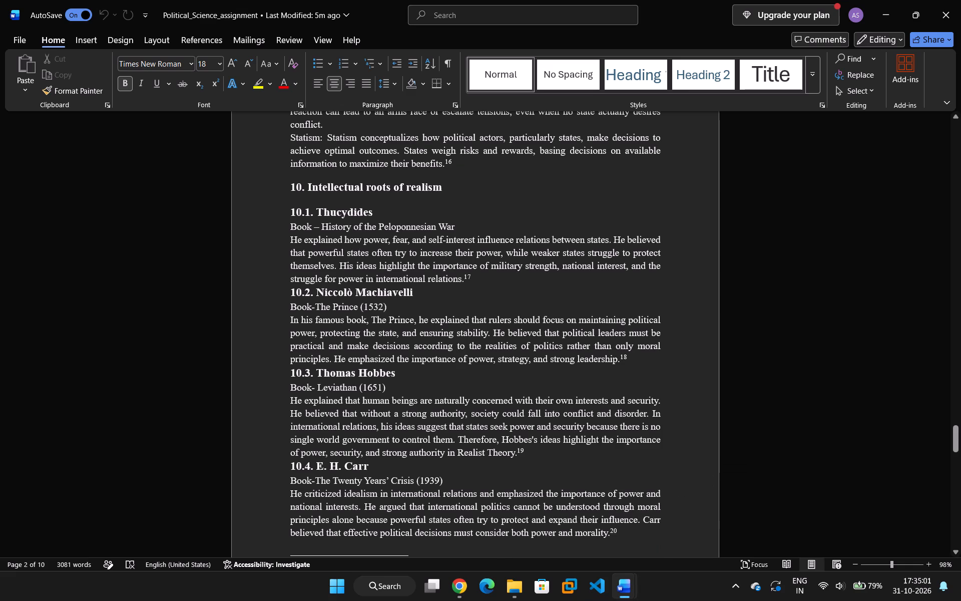
{"action": "scroll", "coordinate": [542, 374], "scroll_direction": "up", "scroll_amount": 10}
{"action": "left_click_drag", "start_coordinate": [956, 425], "coordinate": [943, 376]}
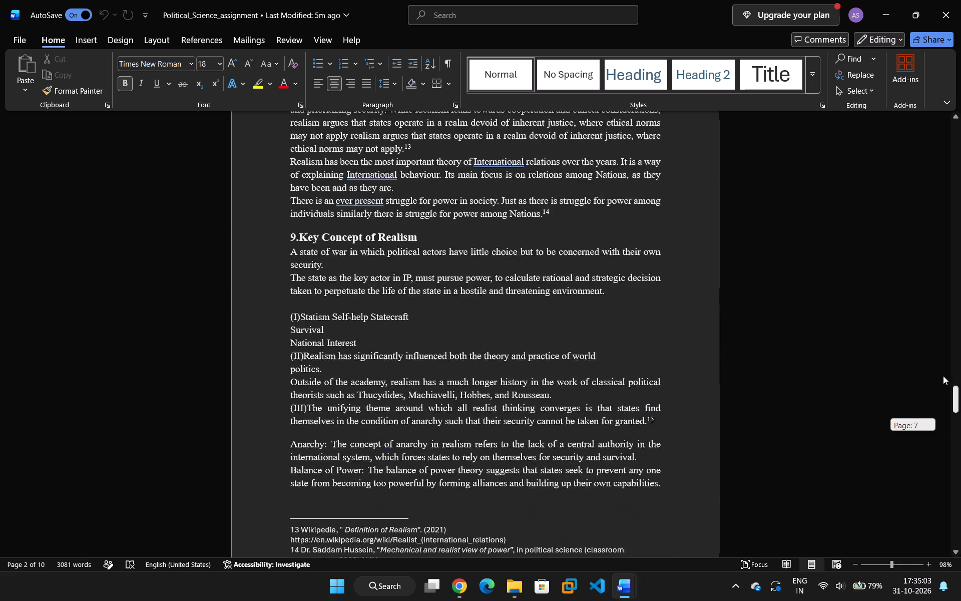
{"action": "left_click_drag", "start_coordinate": [943, 376], "coordinate": [910, 180]}
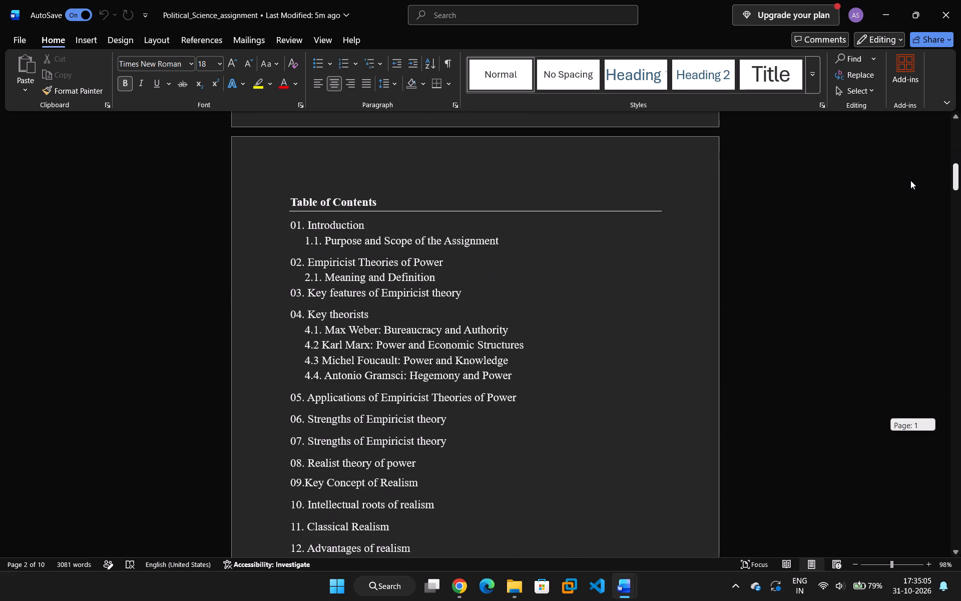
{"action": "left_click_drag", "start_coordinate": [910, 180], "coordinate": [915, 189]}
{"action": "scroll", "coordinate": [592, 418], "scroll_direction": "up", "scroll_amount": 2}
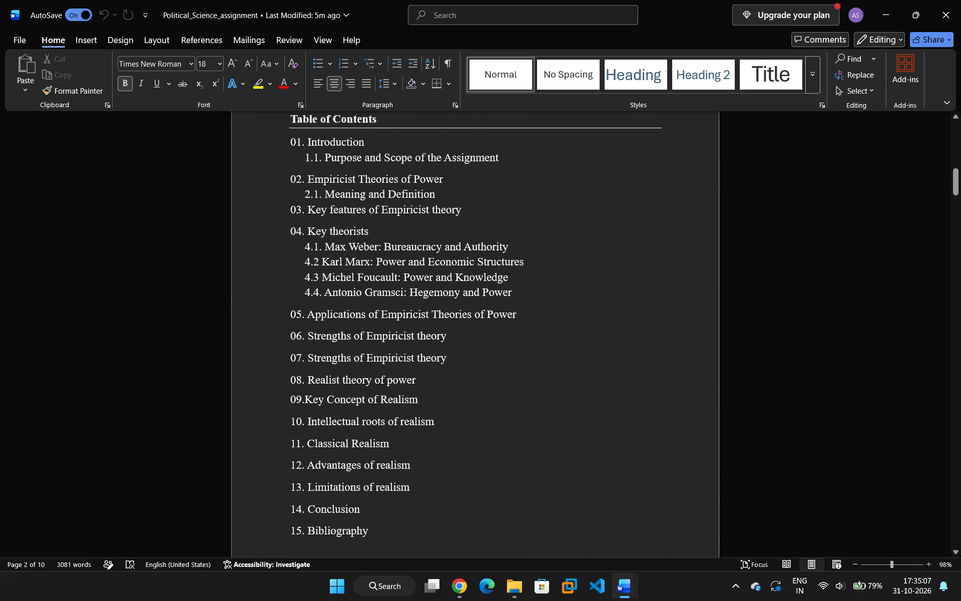
{"action": "left_click_drag", "start_coordinate": [385, 539], "coordinate": [278, 144]}
{"action": "key", "text": "ctrl+c"}
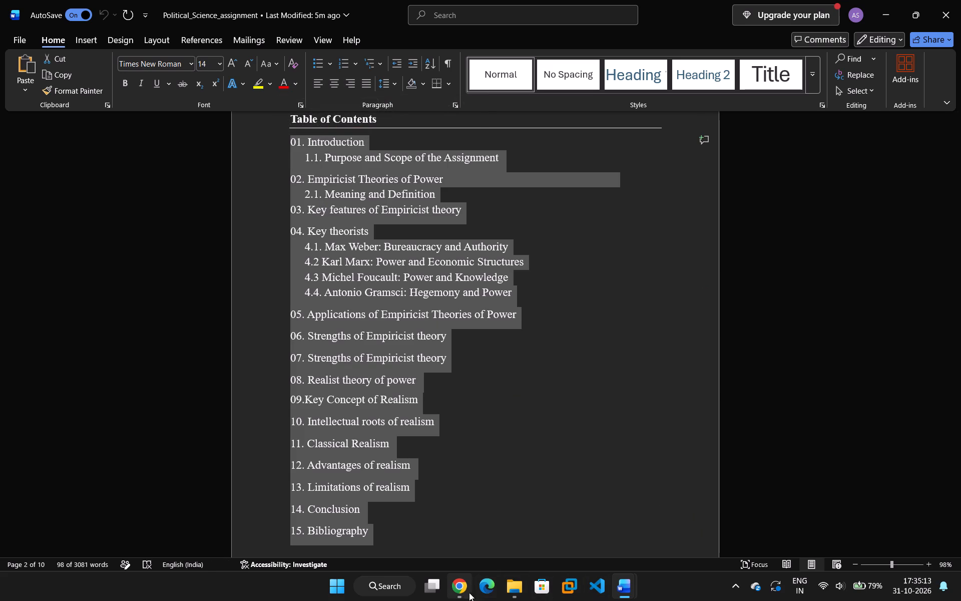
Paste the copied entries under the Table of Contents heading in Political_Science_assignment (1) and hide the formatting marks.
{"action": "left_click", "coordinate": [579, 534]}
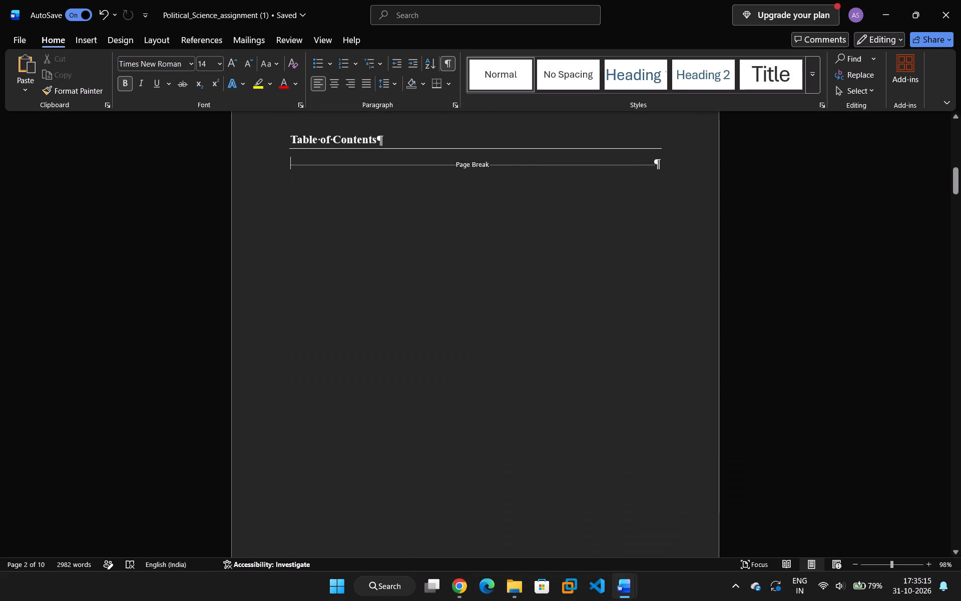
{"action": "key", "text": "ctrl+v"}
{"action": "scroll", "coordinate": [350, 220], "scroll_direction": "up", "scroll_amount": 3}
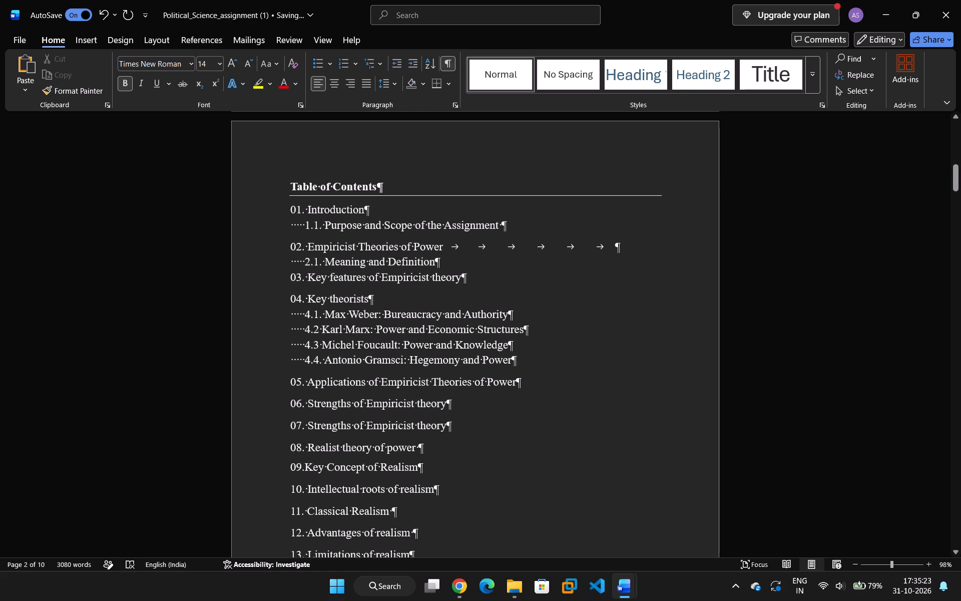
{"action": "left_click", "coordinate": [450, 64]}
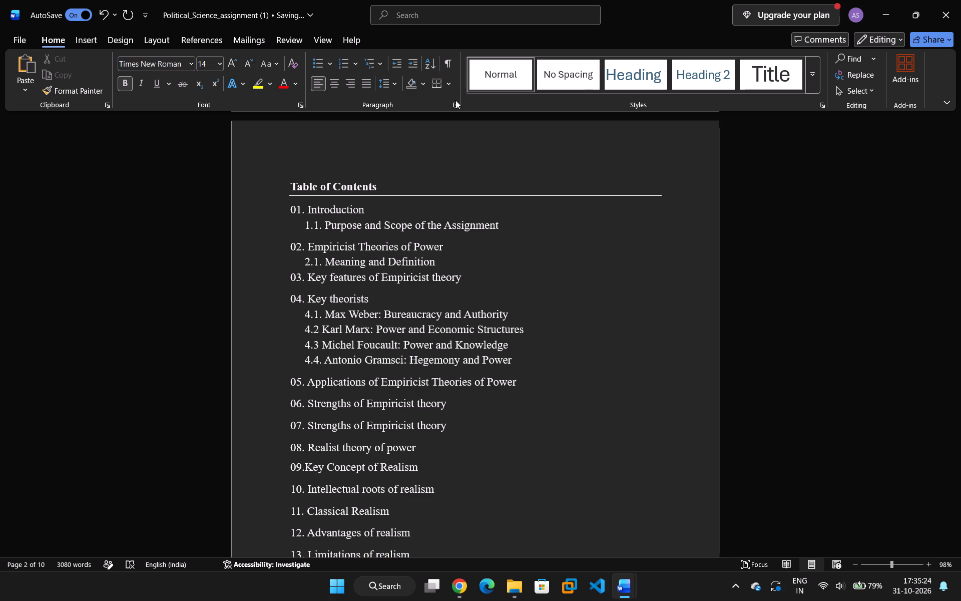
Check the entries and spacing of the pasted table of contents on page 2.
{"action": "scroll", "coordinate": [506, 268], "scroll_direction": "up", "scroll_amount": 2}
{"action": "scroll", "coordinate": [502, 269], "scroll_direction": "down", "scroll_amount": 5}
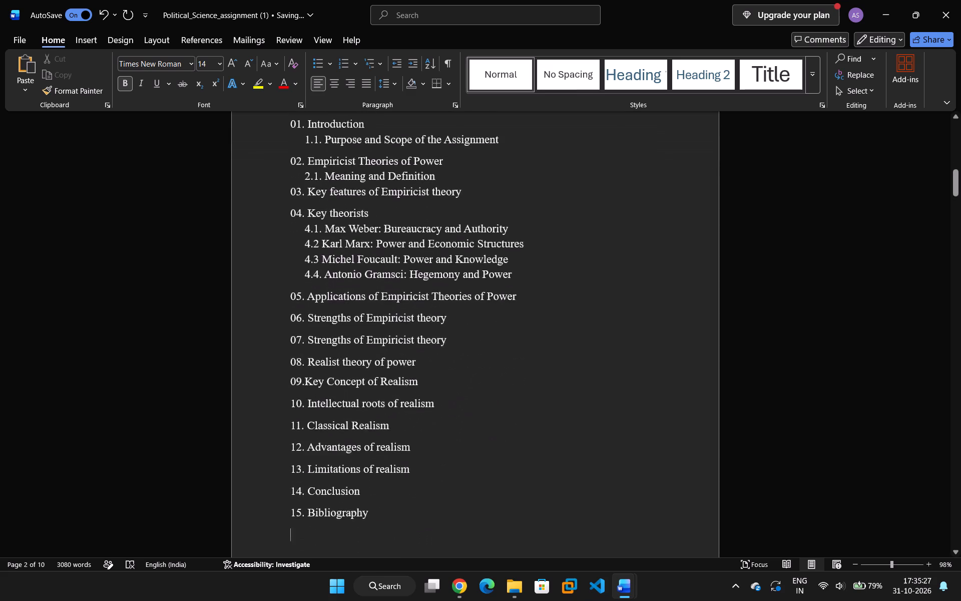
{"action": "scroll", "coordinate": [502, 269], "scroll_direction": "down", "scroll_amount": 2}
{"action": "scroll", "coordinate": [502, 266], "scroll_direction": "up", "scroll_amount": 4}
{"action": "scroll", "coordinate": [501, 266], "scroll_direction": "down", "scroll_amount": 2}
{"action": "scroll", "coordinate": [501, 266], "scroll_direction": "up", "scroll_amount": 2}
{"action": "scroll", "coordinate": [501, 266], "scroll_direction": "down", "scroll_amount": 2}
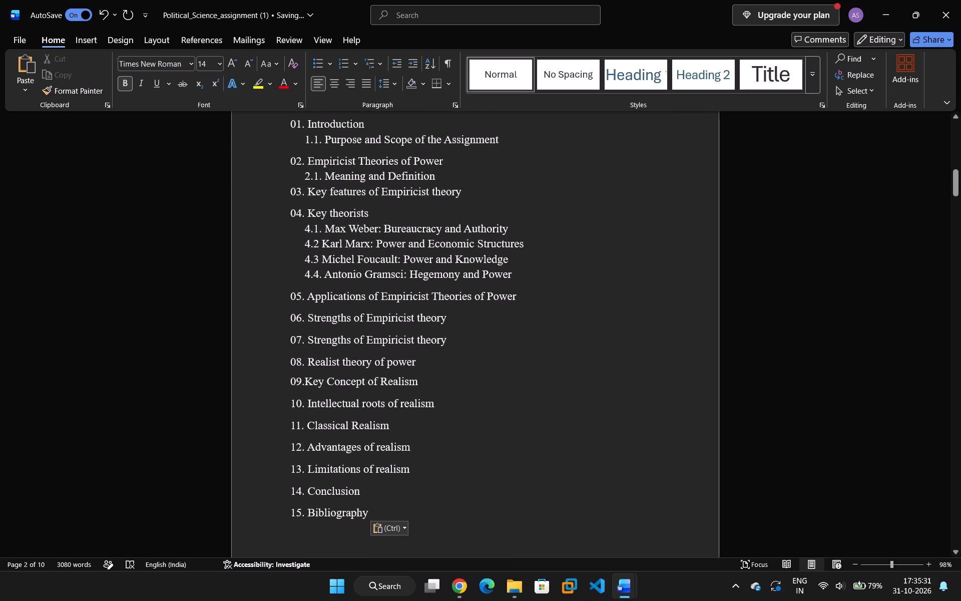
{"action": "scroll", "coordinate": [503, 261], "scroll_direction": "up", "scroll_amount": 2}
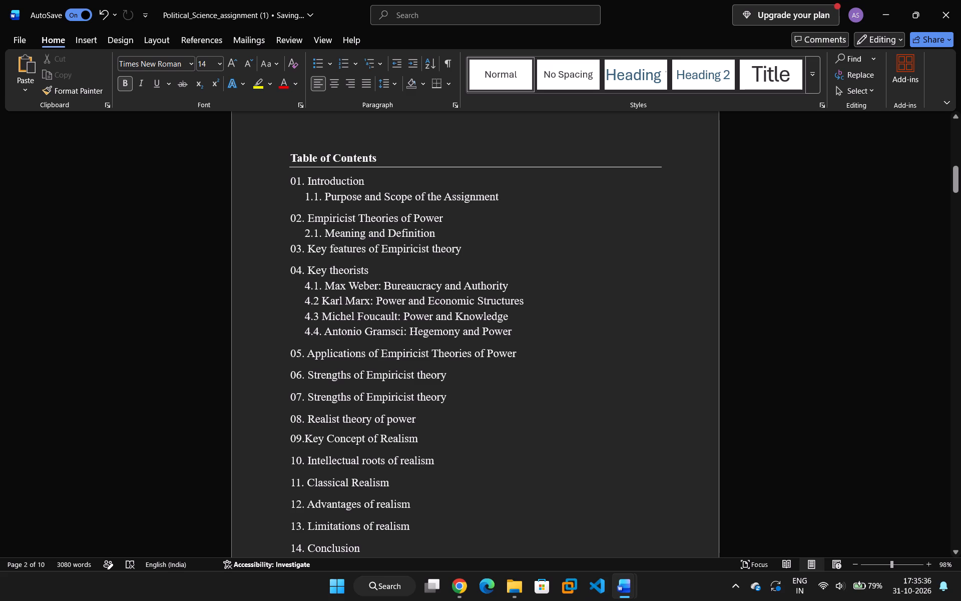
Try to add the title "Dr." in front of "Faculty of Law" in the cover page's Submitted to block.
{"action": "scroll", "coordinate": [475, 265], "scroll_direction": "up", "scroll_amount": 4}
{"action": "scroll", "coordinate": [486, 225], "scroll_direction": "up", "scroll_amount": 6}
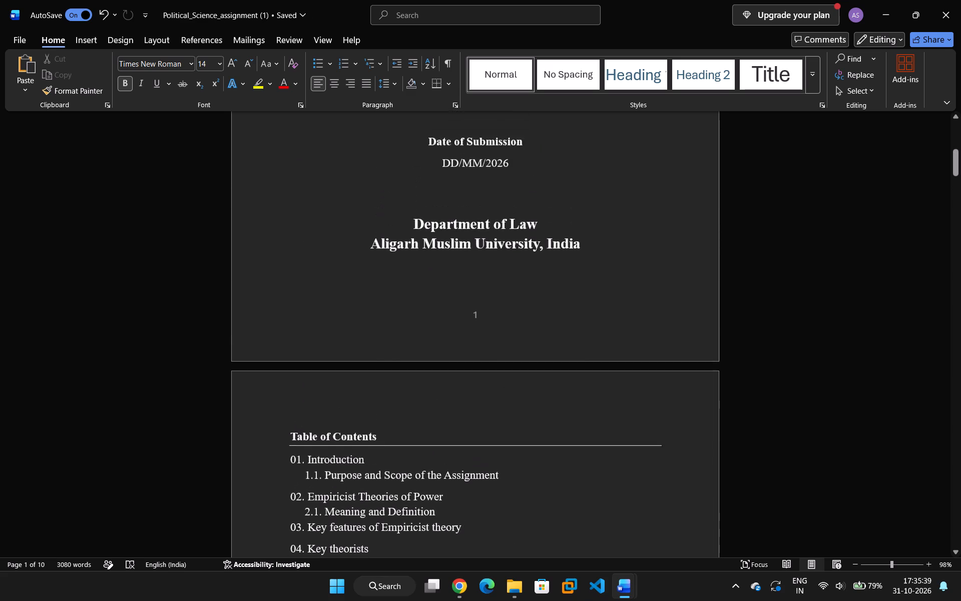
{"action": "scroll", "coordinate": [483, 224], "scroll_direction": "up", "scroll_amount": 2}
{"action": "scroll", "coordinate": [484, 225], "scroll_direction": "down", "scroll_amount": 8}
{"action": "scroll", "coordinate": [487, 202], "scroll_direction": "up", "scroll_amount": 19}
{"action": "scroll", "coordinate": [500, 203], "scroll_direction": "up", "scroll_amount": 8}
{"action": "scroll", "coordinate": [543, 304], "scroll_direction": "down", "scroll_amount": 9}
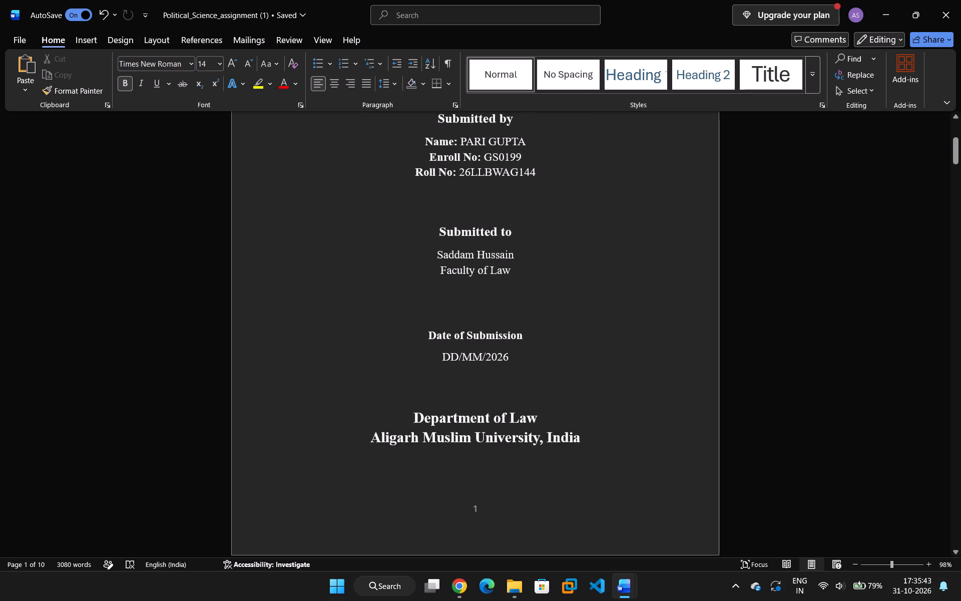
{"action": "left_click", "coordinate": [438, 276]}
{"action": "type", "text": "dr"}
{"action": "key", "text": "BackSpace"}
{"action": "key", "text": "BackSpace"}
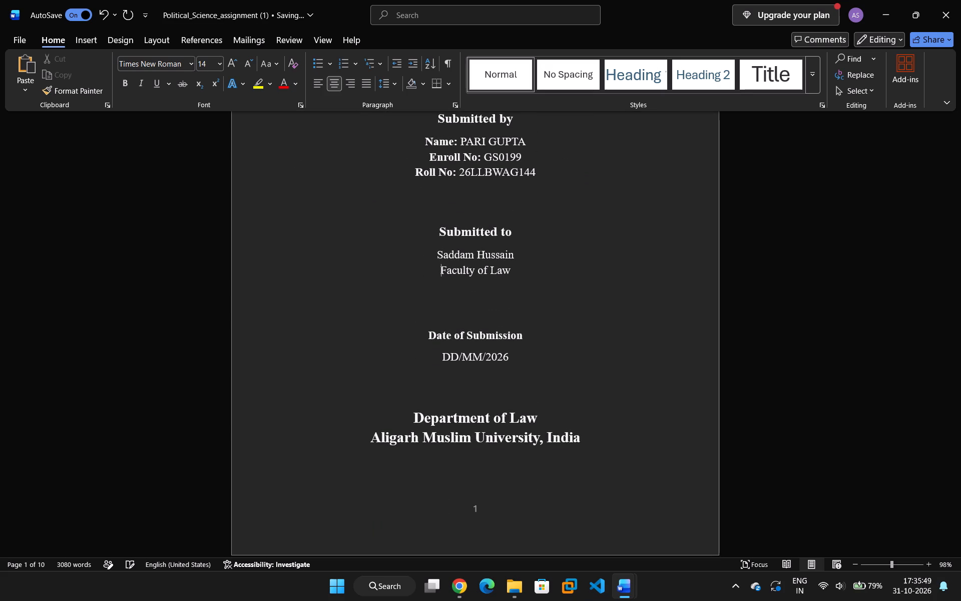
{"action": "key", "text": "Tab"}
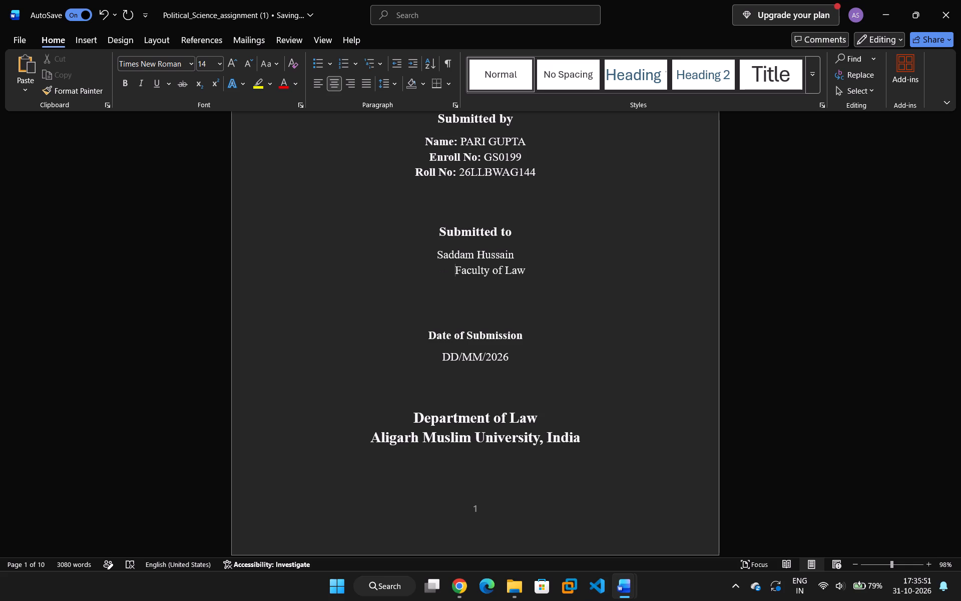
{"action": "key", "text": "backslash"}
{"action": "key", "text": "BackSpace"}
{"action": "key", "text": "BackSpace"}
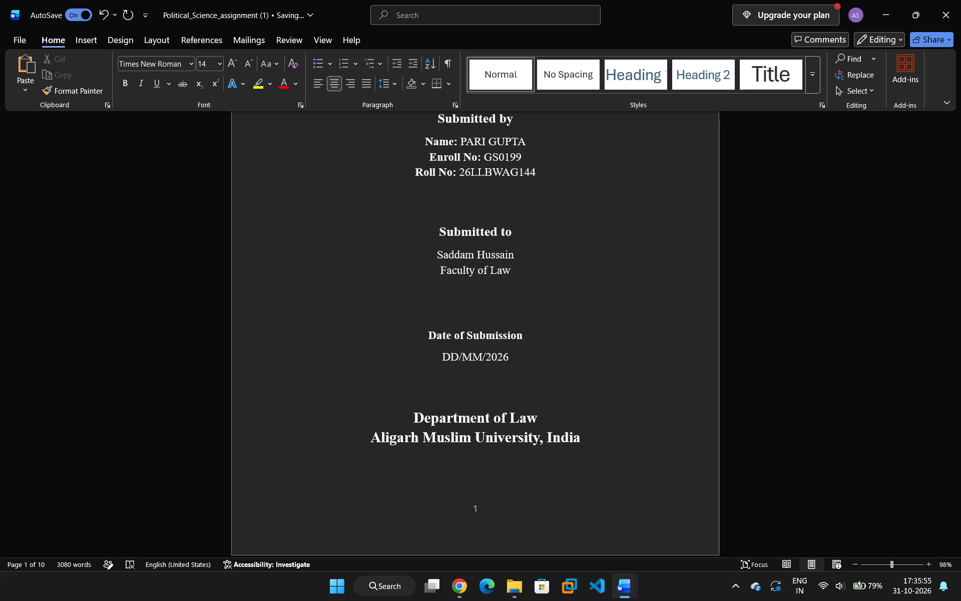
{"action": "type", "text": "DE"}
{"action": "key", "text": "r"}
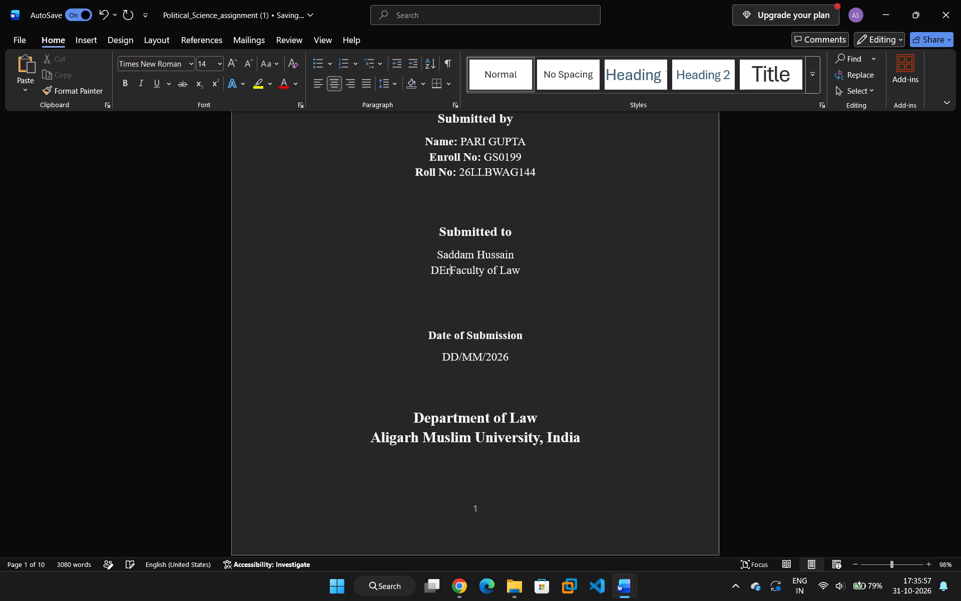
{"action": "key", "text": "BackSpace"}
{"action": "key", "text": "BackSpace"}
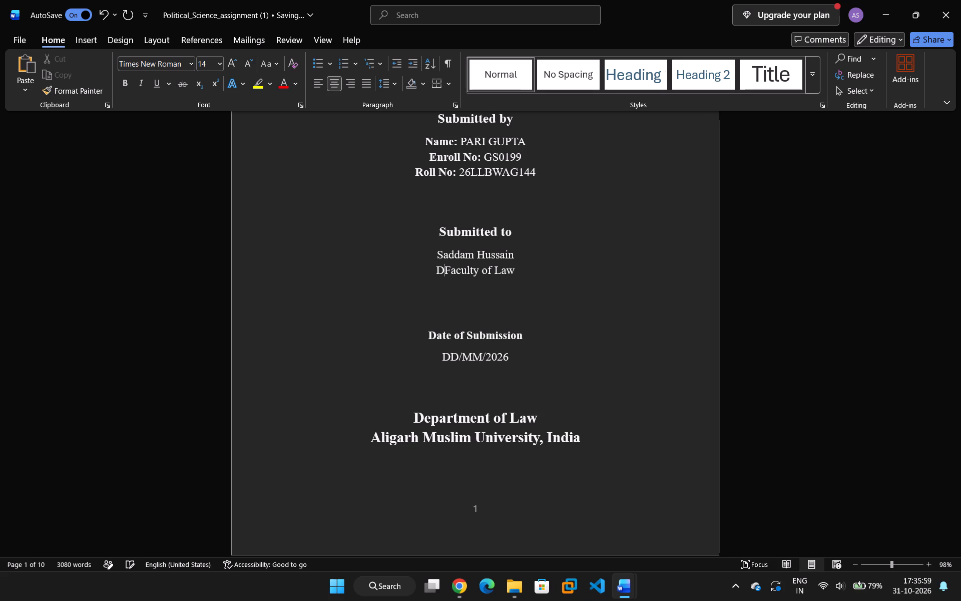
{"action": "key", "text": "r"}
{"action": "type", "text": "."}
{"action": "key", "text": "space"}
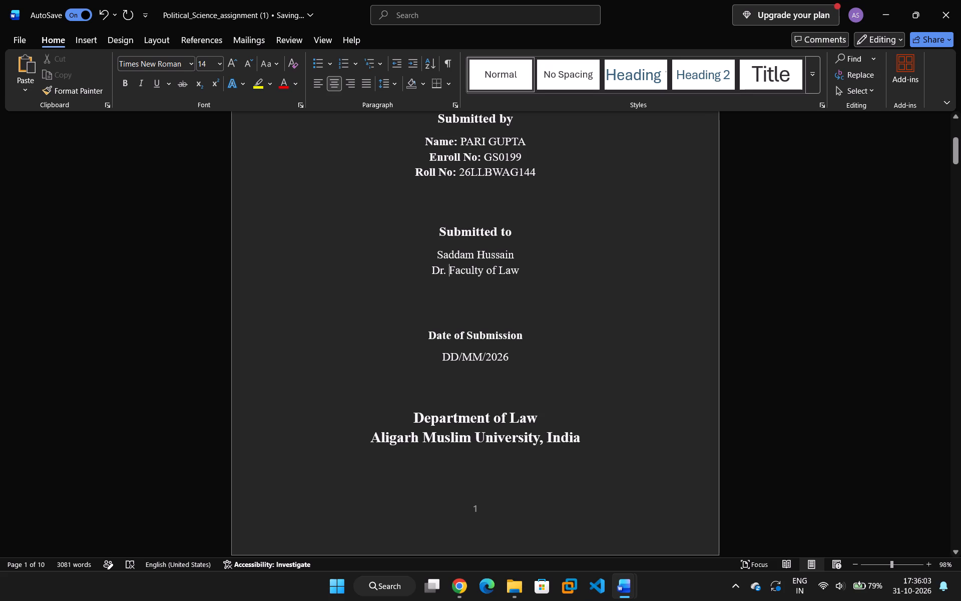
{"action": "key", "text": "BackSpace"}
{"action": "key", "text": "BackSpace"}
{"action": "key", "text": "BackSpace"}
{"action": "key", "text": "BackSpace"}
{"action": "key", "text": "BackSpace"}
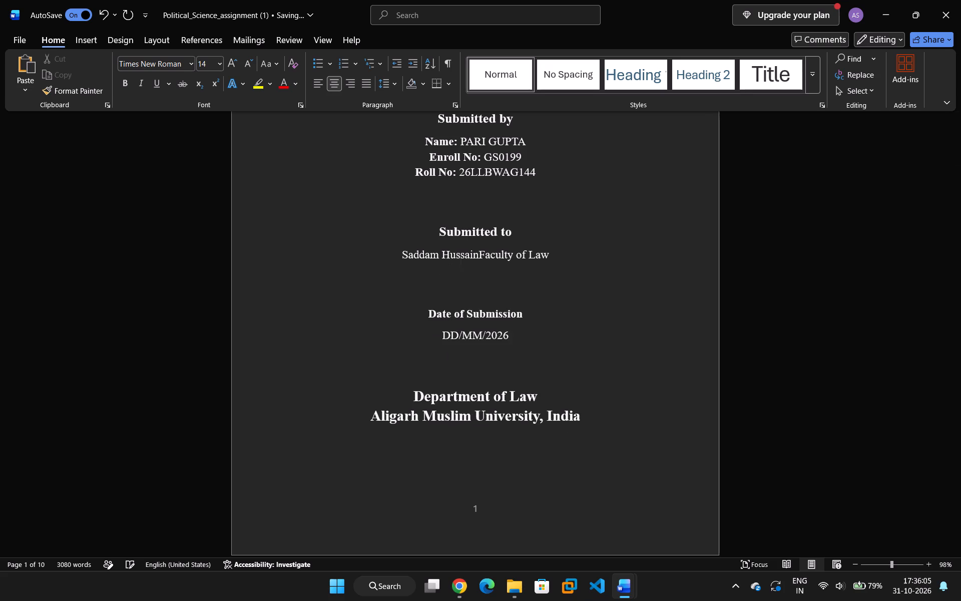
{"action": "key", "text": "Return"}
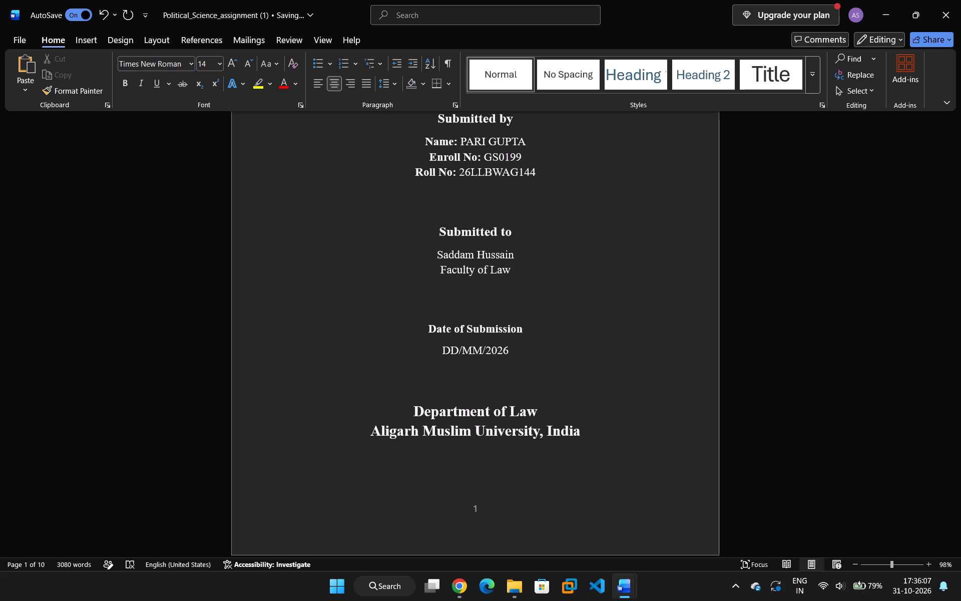
Add "Dr." before the recipient's name under Submitted to and set the Date of Submission to 12/11/2026.
{"action": "key", "text": "Up"}
{"action": "key", "text": "Left"}
{"action": "key", "text": "Left"}
{"action": "key", "text": "Down"}
{"action": "key", "text": "Left"}
{"action": "key", "text": "Left"}
{"action": "key", "text": "Left"}
{"action": "key", "text": "Left"}
{"action": "key", "text": "Left"}
{"action": "key", "text": "Left"}
{"action": "key", "text": "Left"}
{"action": "key", "text": "Left"}
{"action": "key", "text": "Left"}
{"action": "key", "text": "Left"}
{"action": "key", "text": "Left"}
{"action": "key", "text": "Left"}
{"action": "key", "text": "Left"}
{"action": "key", "text": "Left"}
{"action": "key", "text": "shift+d"}
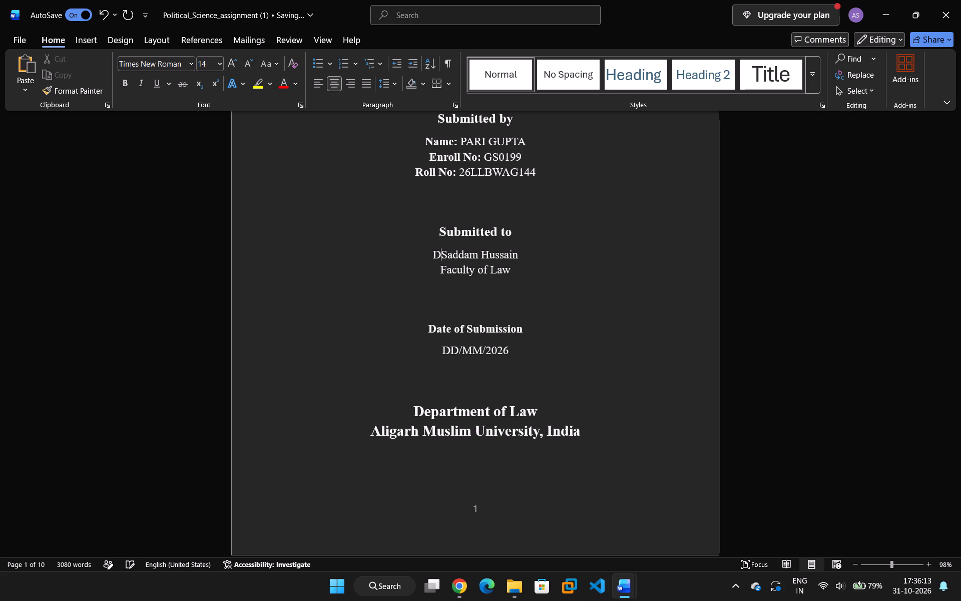
Complete the title "Dr." and a space in front of the recipient's name under Submitted to on the cover page.
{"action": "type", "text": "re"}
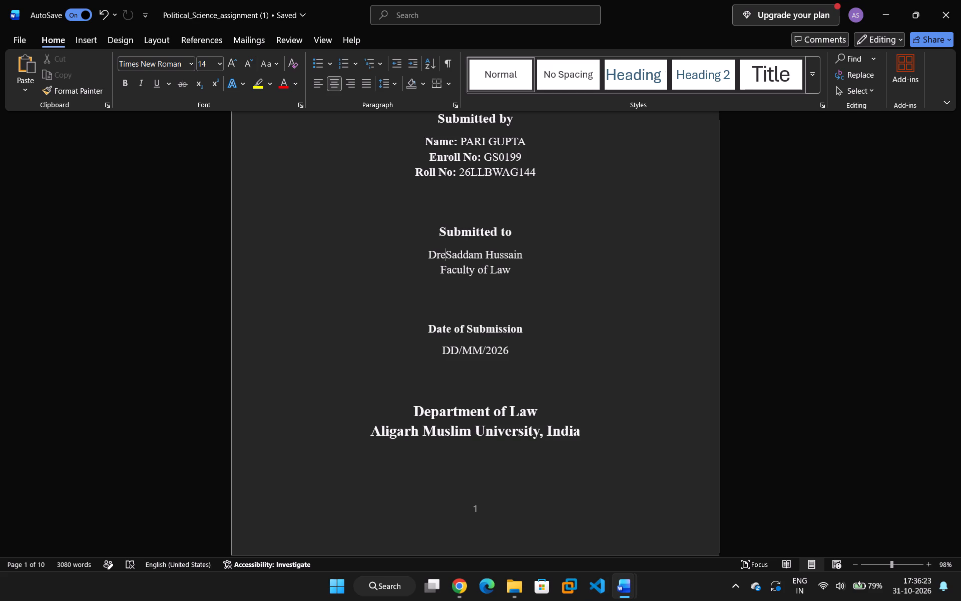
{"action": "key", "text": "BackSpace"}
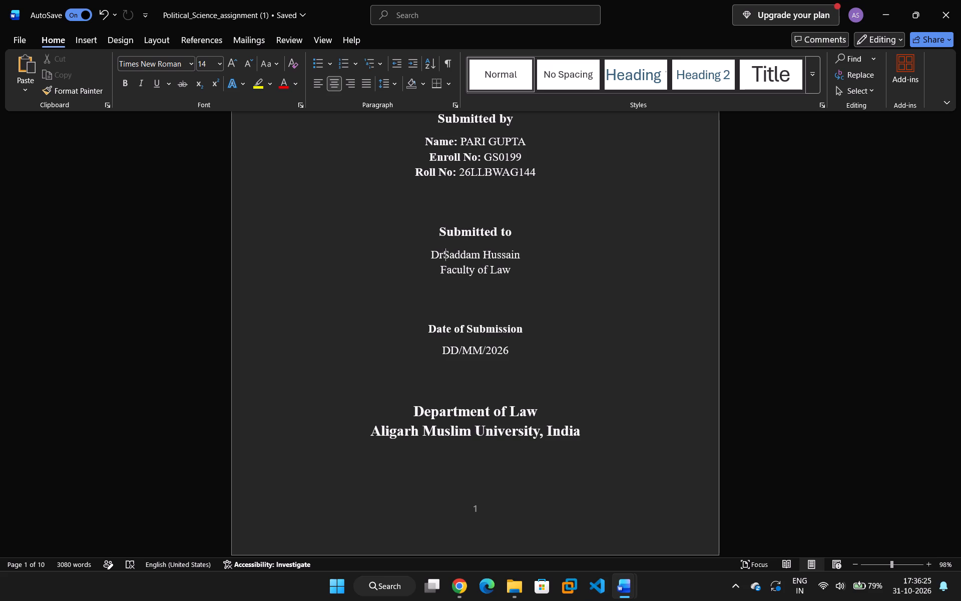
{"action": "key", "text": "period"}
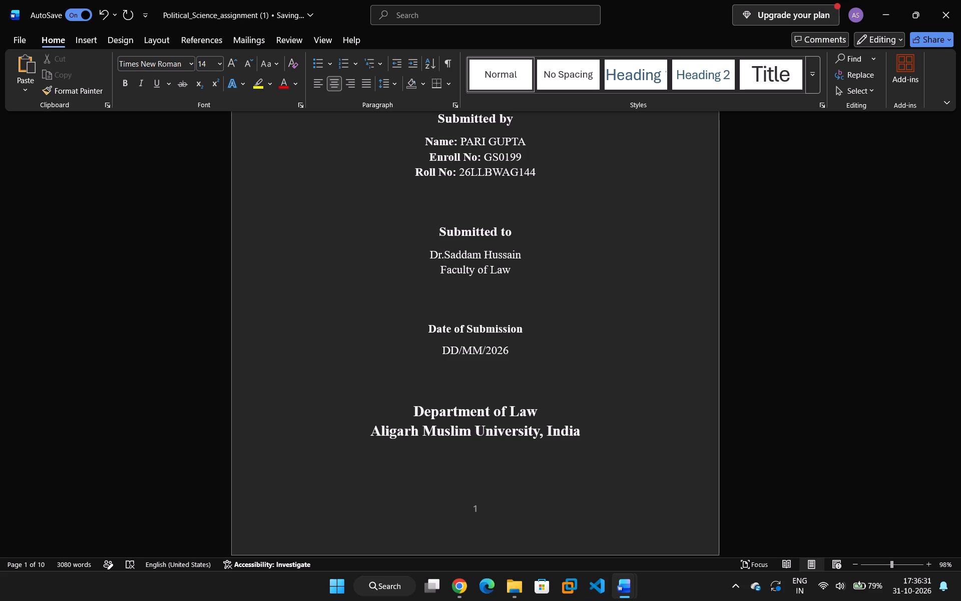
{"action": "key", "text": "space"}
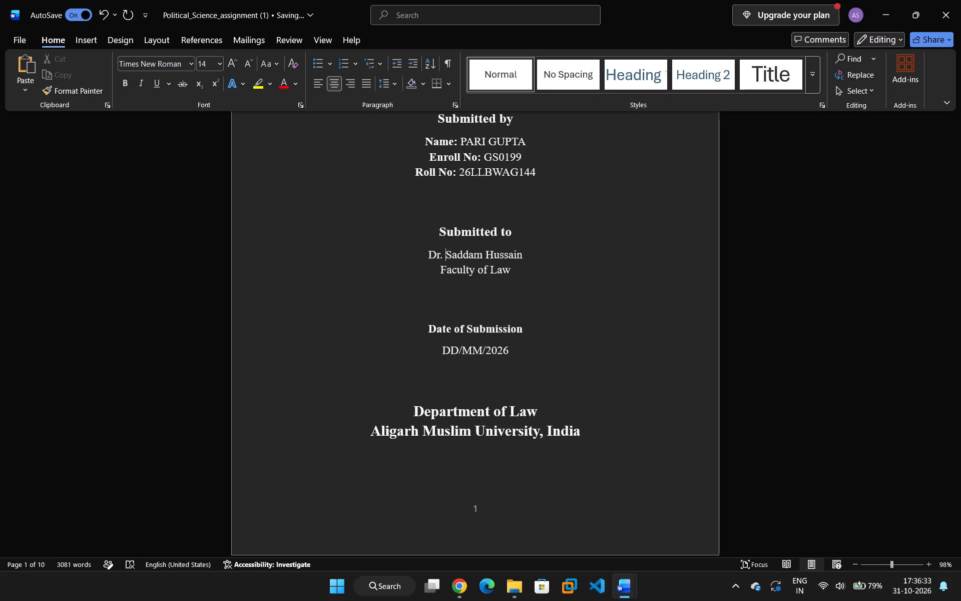
Fill in the day and month placeholders under Date of Submission so the date reads 12/11/2026.
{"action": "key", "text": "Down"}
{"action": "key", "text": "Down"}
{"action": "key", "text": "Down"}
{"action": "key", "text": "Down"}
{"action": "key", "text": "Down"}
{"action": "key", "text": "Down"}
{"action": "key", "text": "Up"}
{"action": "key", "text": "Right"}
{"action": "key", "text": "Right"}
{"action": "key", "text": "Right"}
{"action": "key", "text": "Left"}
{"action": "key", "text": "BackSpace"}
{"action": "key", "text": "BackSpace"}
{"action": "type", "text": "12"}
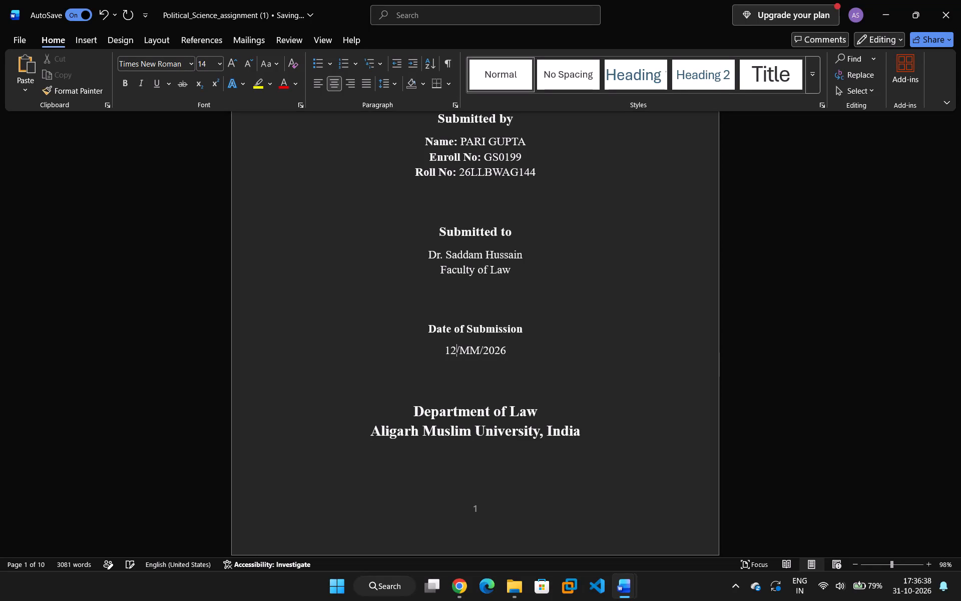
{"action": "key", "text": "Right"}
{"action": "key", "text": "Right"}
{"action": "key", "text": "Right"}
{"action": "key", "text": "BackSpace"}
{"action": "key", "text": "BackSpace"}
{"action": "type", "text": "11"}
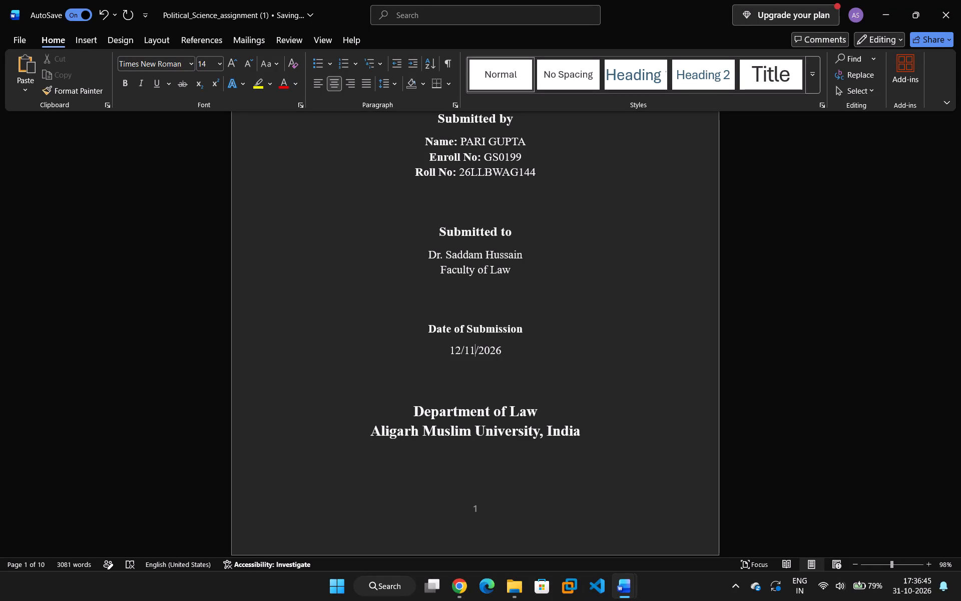
Review the document from the cover page through section 4 Key theorists, examining headings, body text spacing and footnotes.
{"action": "scroll", "coordinate": [471, 307], "scroll_direction": "up", "scroll_amount": 14}
{"action": "scroll", "coordinate": [536, 318], "scroll_direction": "down", "scroll_amount": 4}
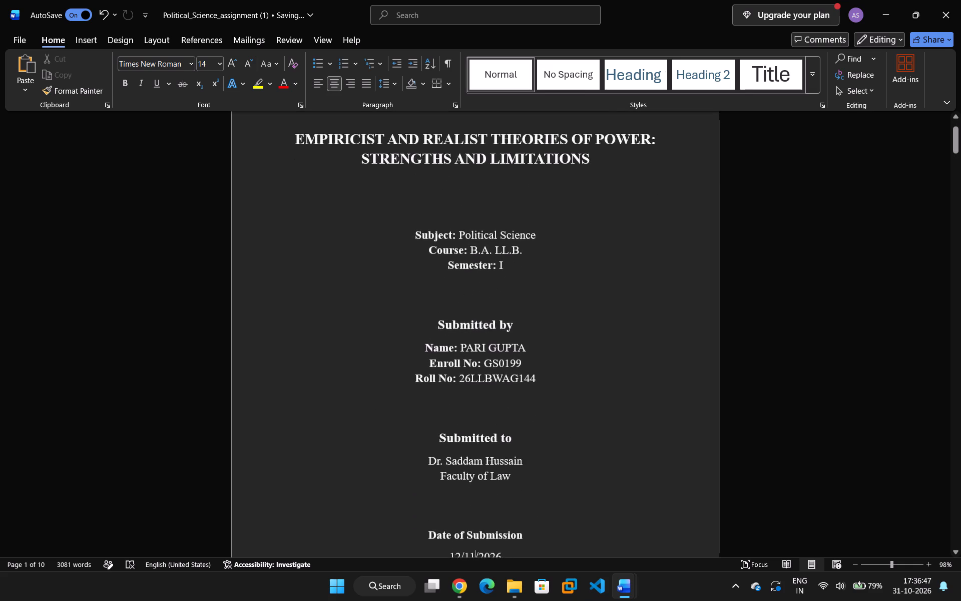
{"action": "scroll", "coordinate": [539, 318], "scroll_direction": "down", "scroll_amount": 20}
{"action": "scroll", "coordinate": [561, 314], "scroll_direction": "up", "scroll_amount": 1}
{"action": "scroll", "coordinate": [561, 314], "scroll_direction": "down", "scroll_amount": 9}
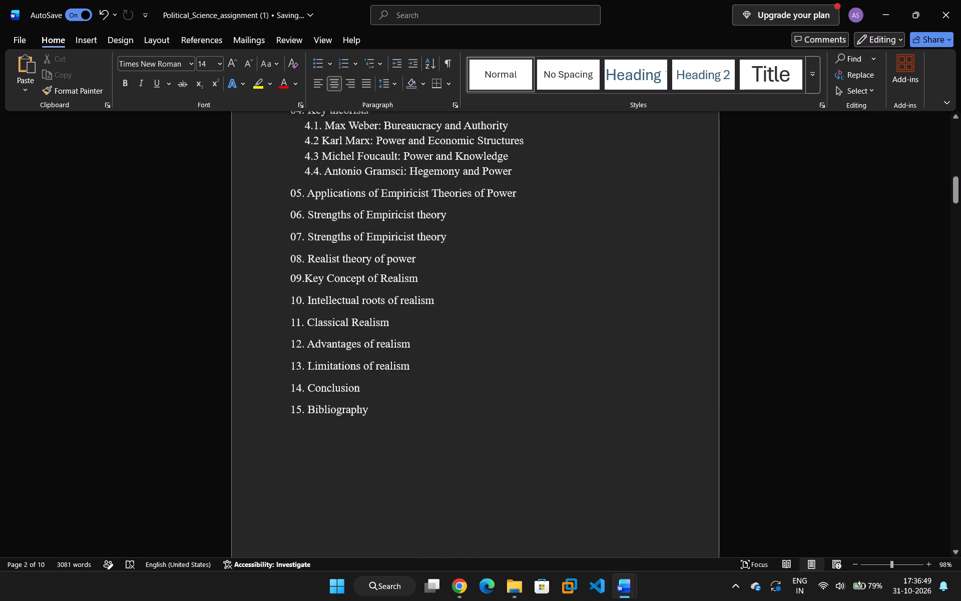
{"action": "scroll", "coordinate": [577, 294], "scroll_direction": "down", "scroll_amount": 12}
{"action": "scroll", "coordinate": [577, 312], "scroll_direction": "up", "scroll_amount": 1}
{"action": "scroll", "coordinate": [578, 311], "scroll_direction": "down", "scroll_amount": 13}
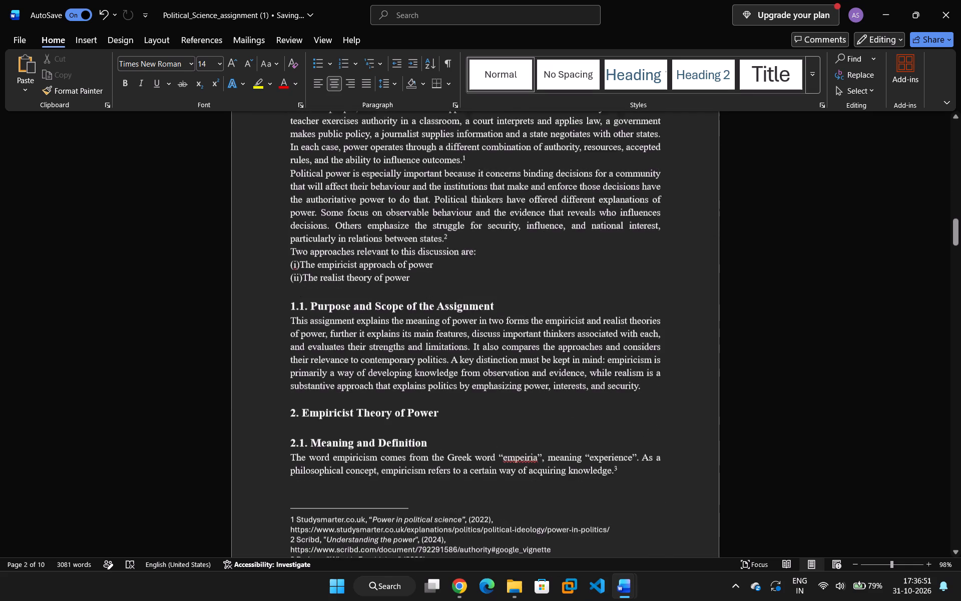
{"action": "scroll", "coordinate": [582, 322], "scroll_direction": "down", "scroll_amount": 14}
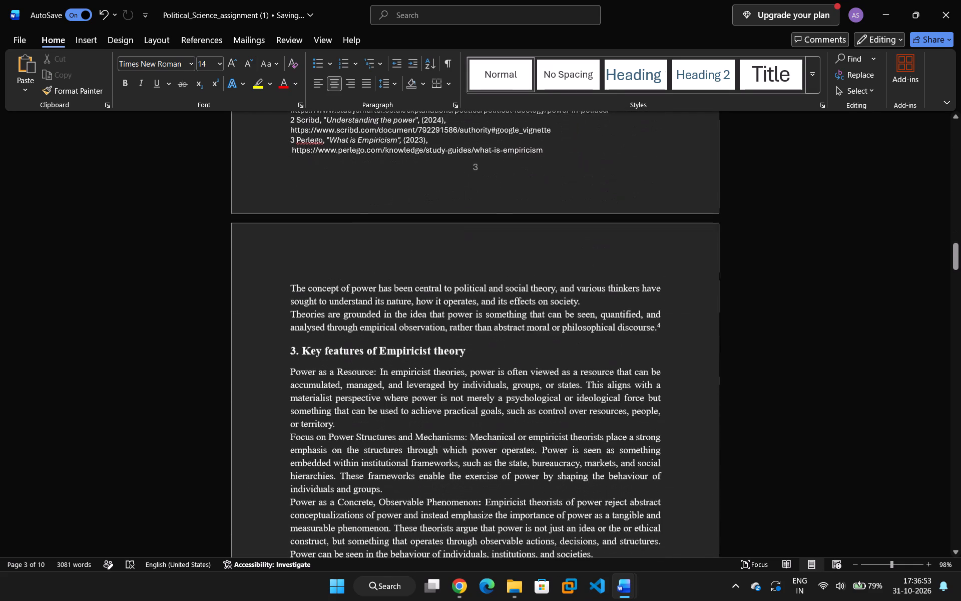
{"action": "scroll", "coordinate": [577, 327], "scroll_direction": "down", "scroll_amount": 11}
{"action": "scroll", "coordinate": [578, 329], "scroll_direction": "up", "scroll_amount": 5}
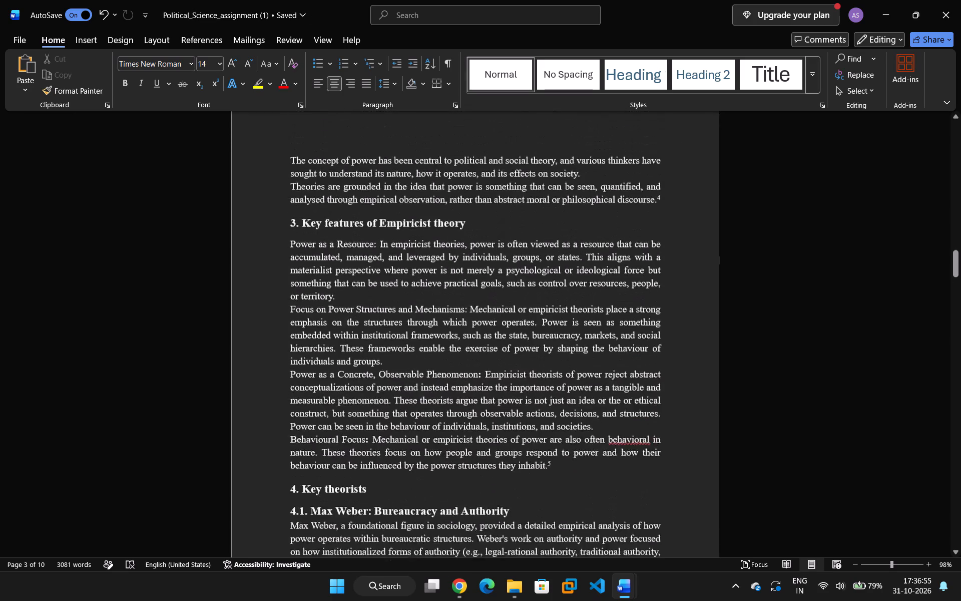
{"action": "scroll", "coordinate": [575, 329], "scroll_direction": "up", "scroll_amount": 15}
{"action": "scroll", "coordinate": [577, 328], "scroll_direction": "down", "scroll_amount": 1}
{"action": "scroll", "coordinate": [578, 327], "scroll_direction": "up", "scroll_amount": 2}
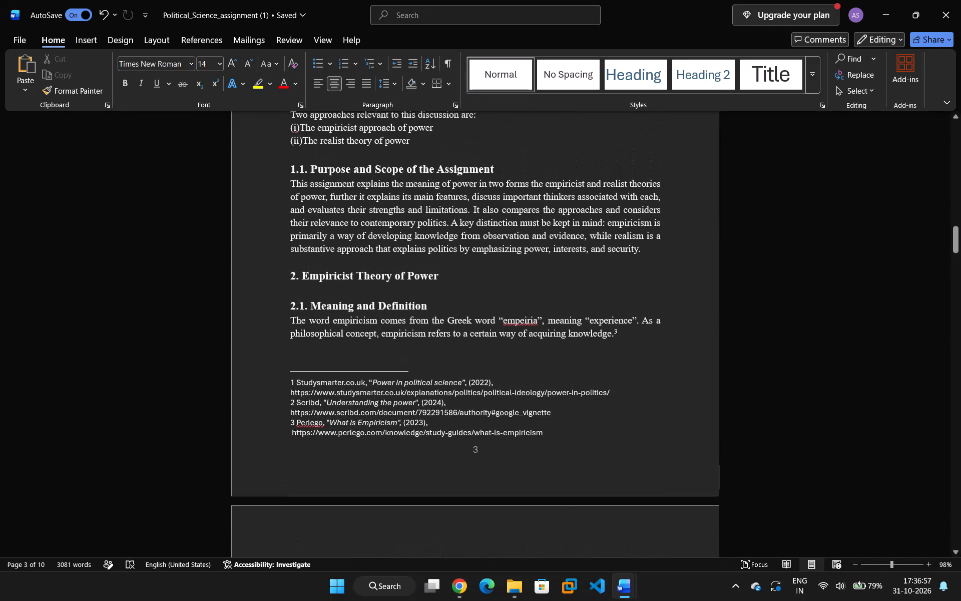
{"action": "scroll", "coordinate": [578, 327], "scroll_direction": "up", "scroll_amount": 1}
{"action": "scroll", "coordinate": [579, 327], "scroll_direction": "down", "scroll_amount": 18}
{"action": "scroll", "coordinate": [592, 359], "scroll_direction": "down", "scroll_amount": 4}
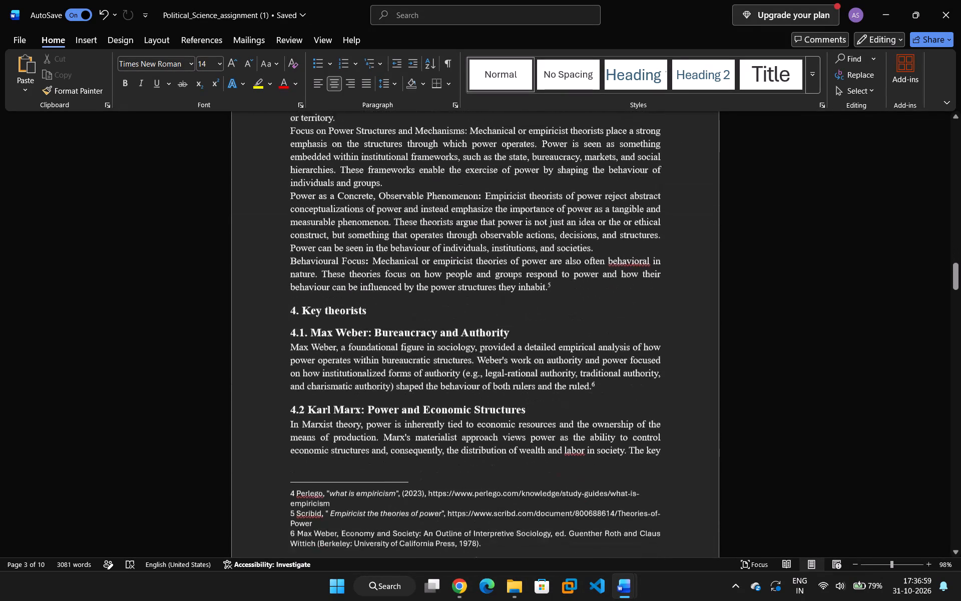
{"action": "scroll", "coordinate": [592, 359], "scroll_direction": "down", "scroll_amount": 2}
{"action": "scroll", "coordinate": [592, 356], "scroll_direction": "up", "scroll_amount": 13}
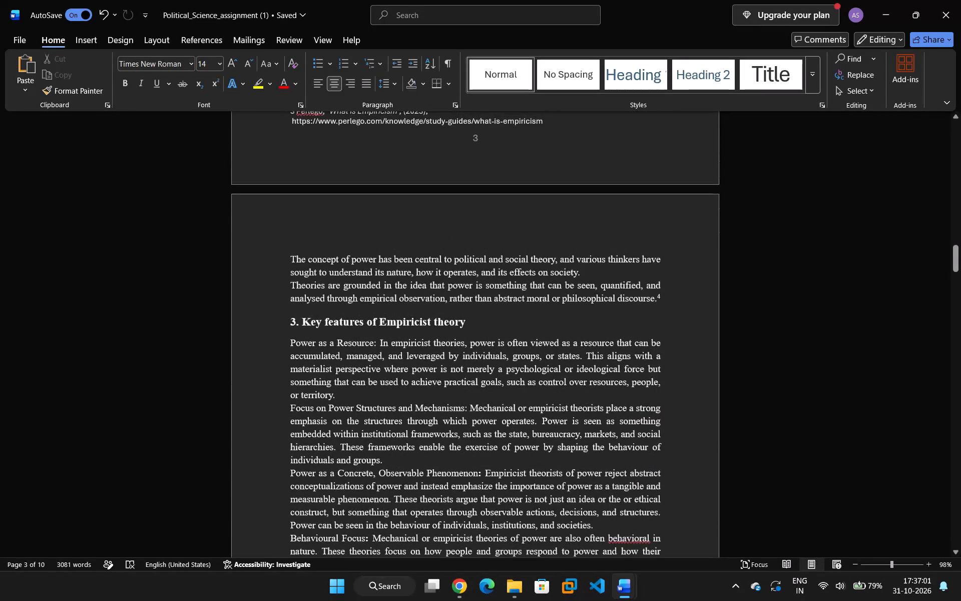
{"action": "scroll", "coordinate": [587, 353], "scroll_direction": "up", "scroll_amount": 2}
{"action": "scroll", "coordinate": [588, 353], "scroll_direction": "down", "scroll_amount": 17}
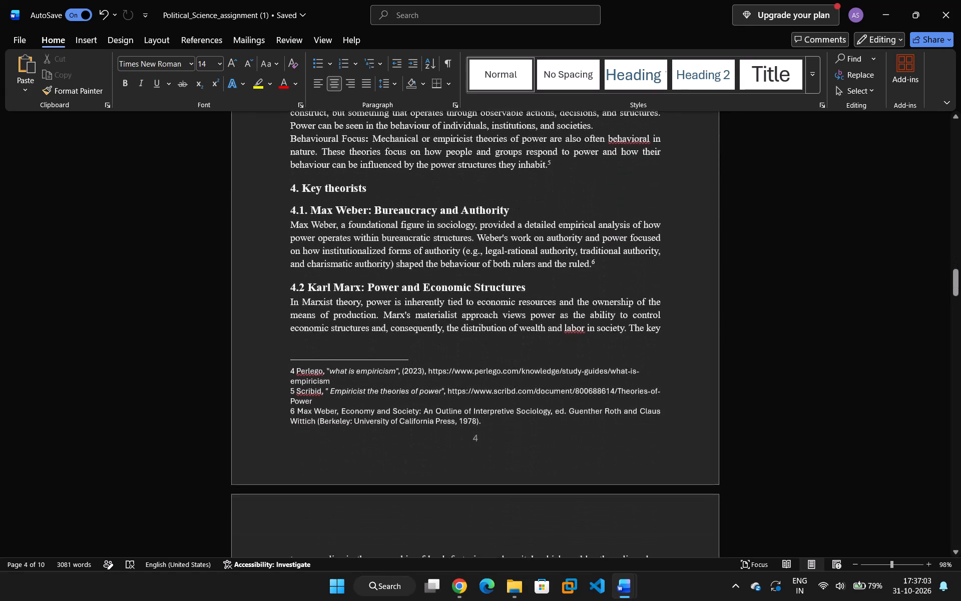
{"action": "scroll", "coordinate": [584, 326], "scroll_direction": "up", "scroll_amount": 2}
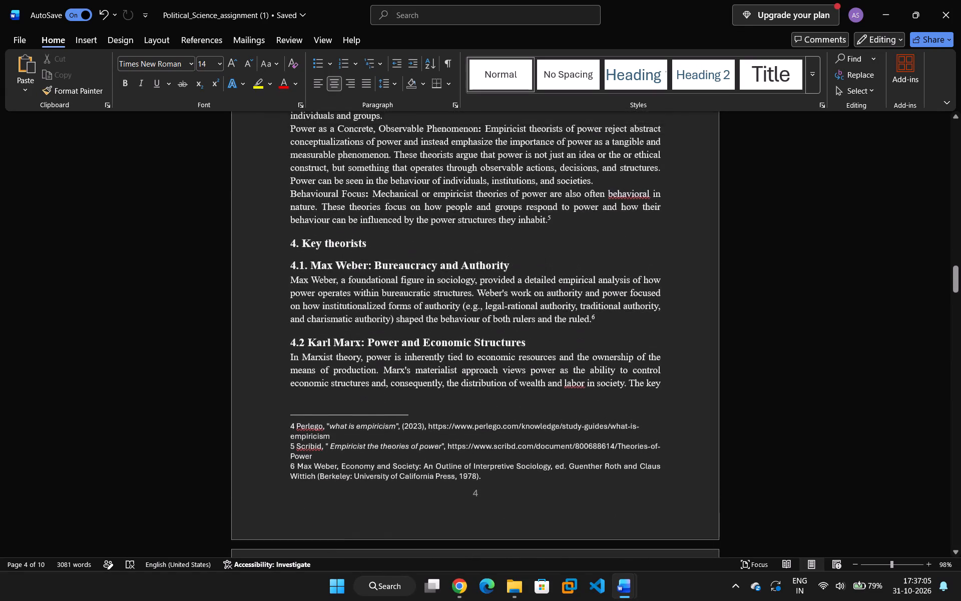
{"action": "scroll", "coordinate": [575, 337], "scroll_direction": "down", "scroll_amount": 16}
{"action": "scroll", "coordinate": [578, 331], "scroll_direction": "up", "scroll_amount": 7}
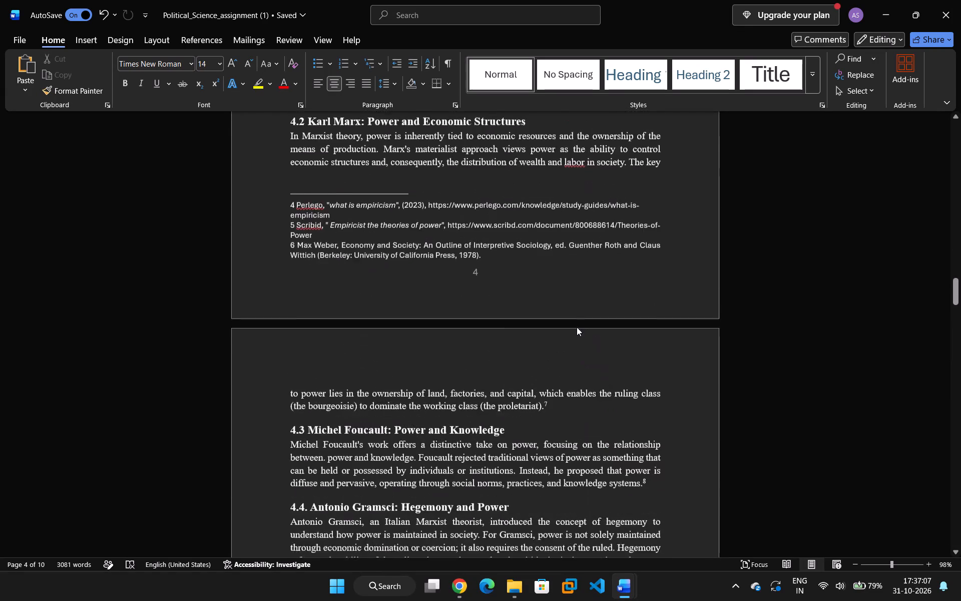
{"action": "scroll", "coordinate": [577, 327], "scroll_direction": "up", "scroll_amount": 7}
{"action": "scroll", "coordinate": [491, 307], "scroll_direction": "up", "scroll_amount": 1}
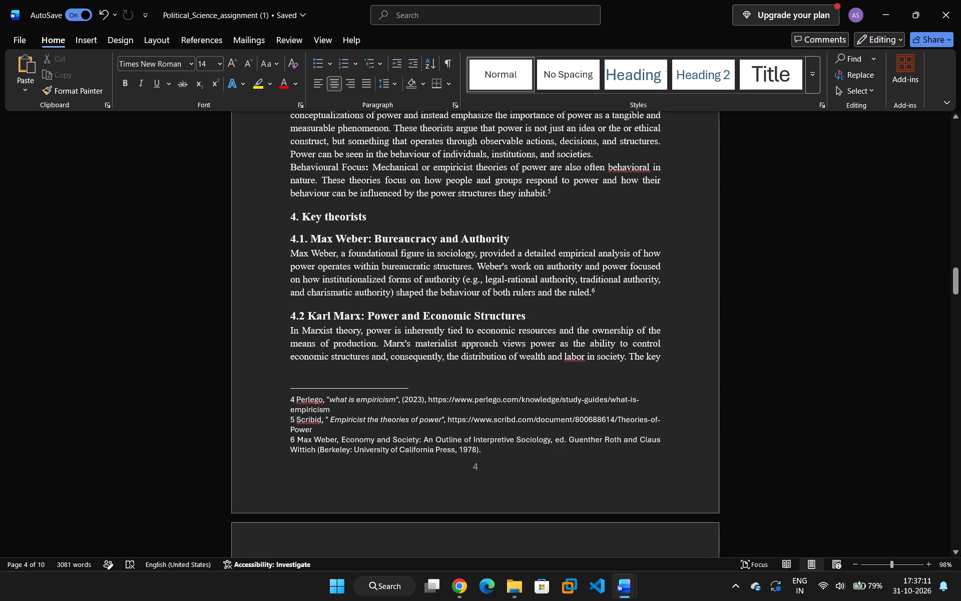
{"action": "left_click", "coordinate": [628, 357]}
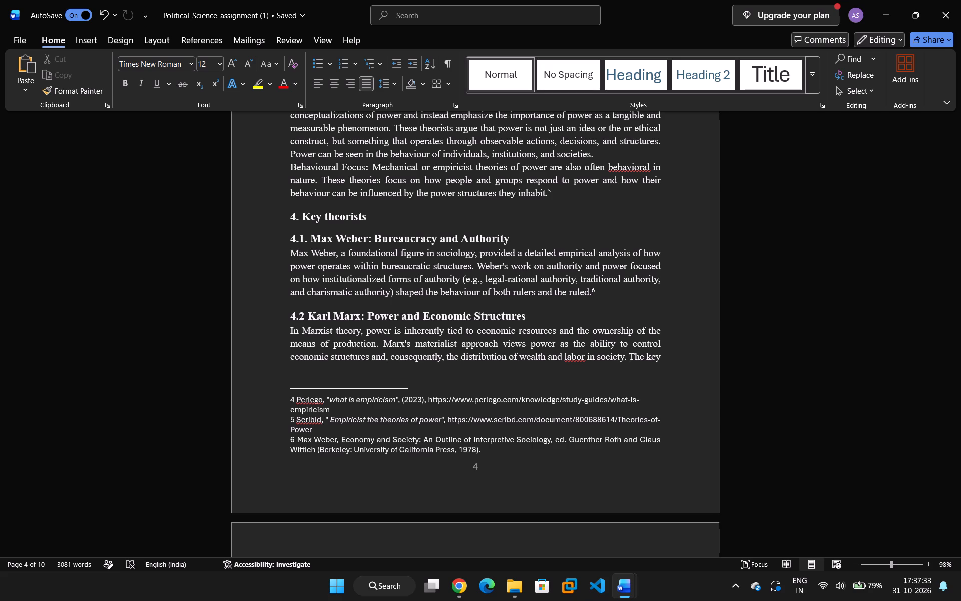
Recheck the spacing and headings from section 4 Key theorists back to section 1 Introduction and Meaning of Power.
{"action": "scroll", "coordinate": [571, 356], "scroll_direction": "up", "scroll_amount": 11}
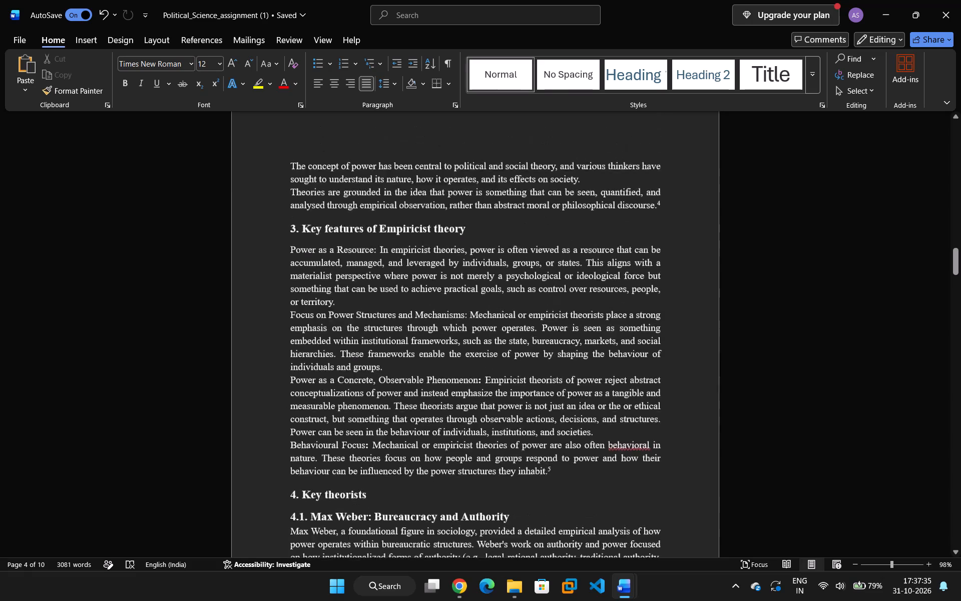
{"action": "scroll", "coordinate": [596, 374], "scroll_direction": "up", "scroll_amount": 3}
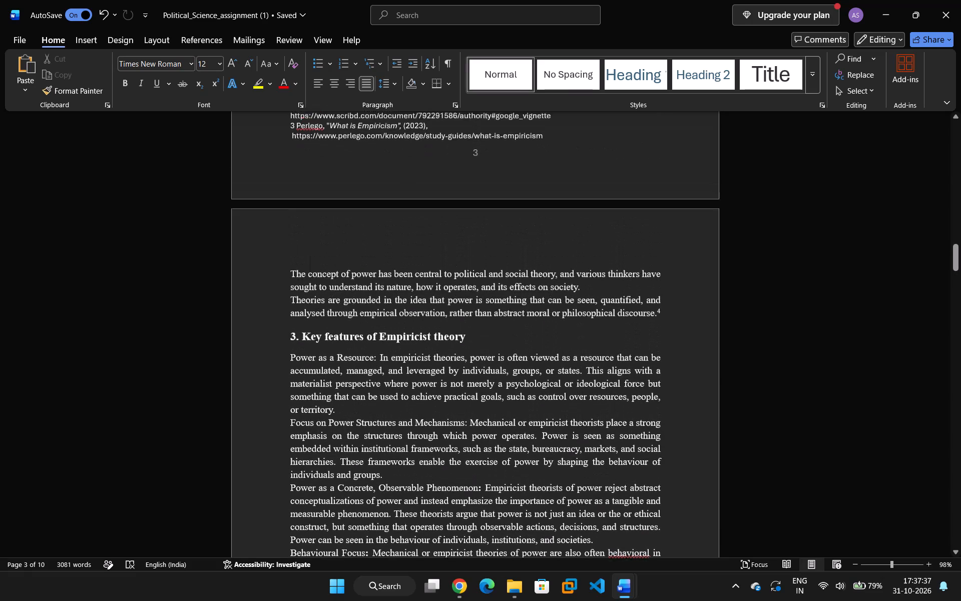
{"action": "scroll", "coordinate": [595, 376], "scroll_direction": "up", "scroll_amount": 1}
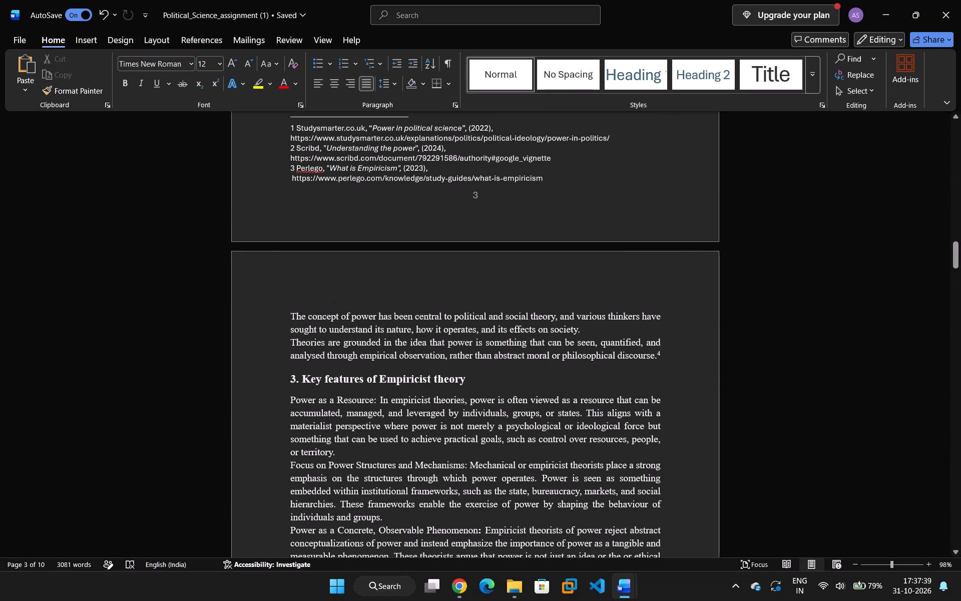
{"action": "scroll", "coordinate": [581, 398], "scroll_direction": "up", "scroll_amount": 6}
{"action": "scroll", "coordinate": [529, 409], "scroll_direction": "up", "scroll_amount": 3}
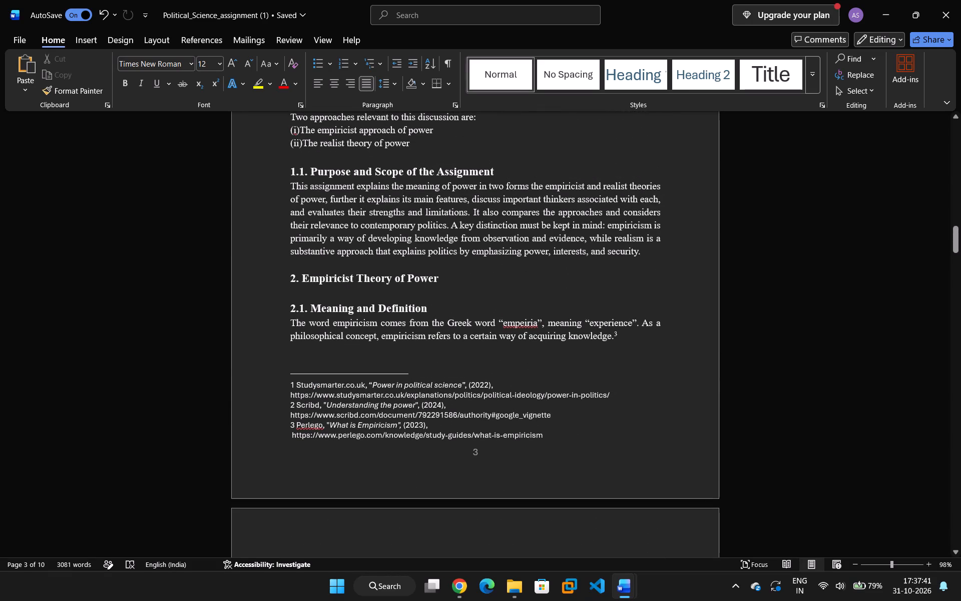
{"action": "scroll", "coordinate": [352, 400], "scroll_direction": "up", "scroll_amount": 10}
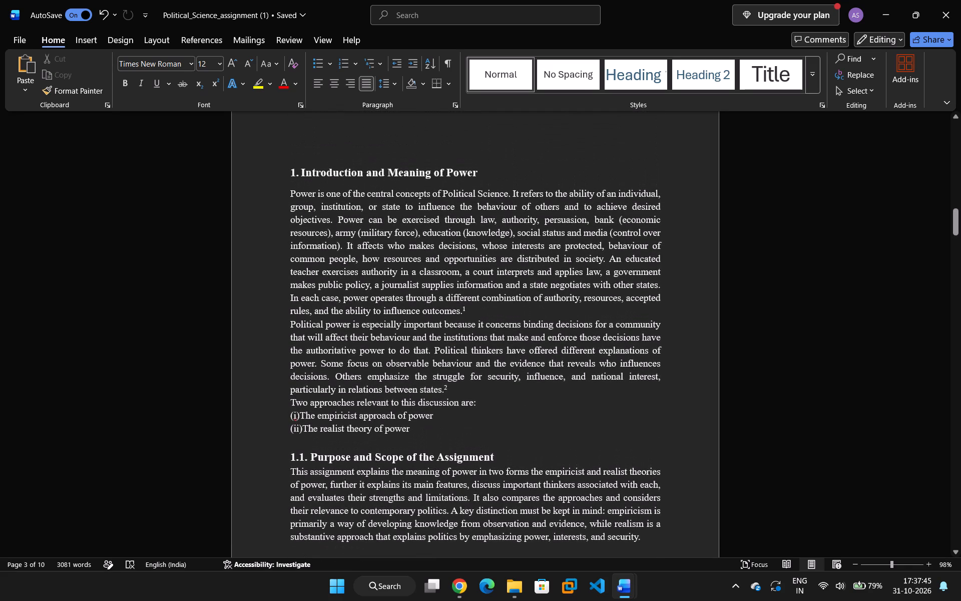
{"action": "scroll", "coordinate": [351, 392], "scroll_direction": "down", "scroll_amount": 2}
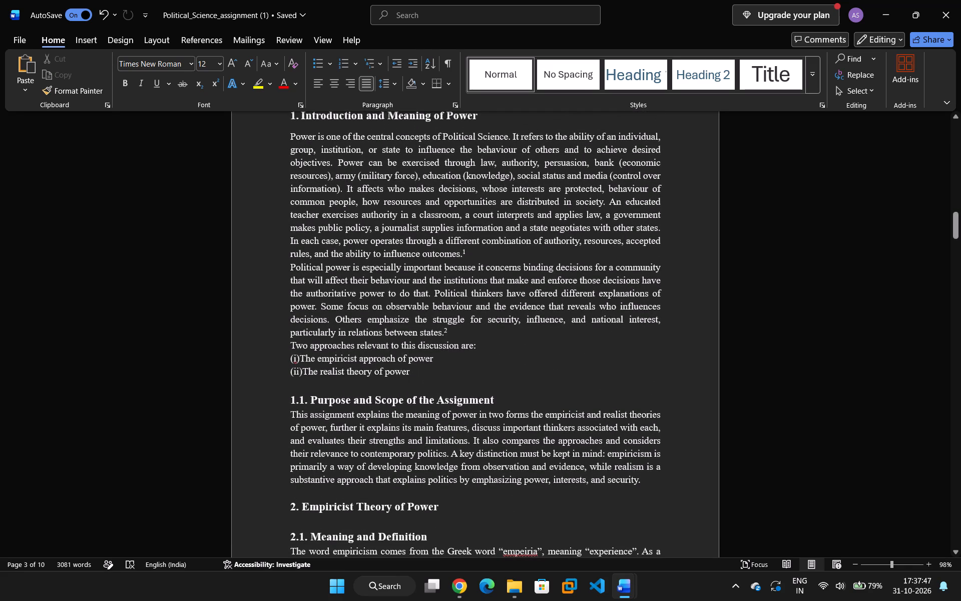
Remove the empty line above the heading "1. Introduction and Meaning of Power" at the start of page 3.
{"action": "scroll", "coordinate": [352, 393], "scroll_direction": "up", "scroll_amount": 6}
{"action": "scroll", "coordinate": [304, 383], "scroll_direction": "up", "scroll_amount": 1}
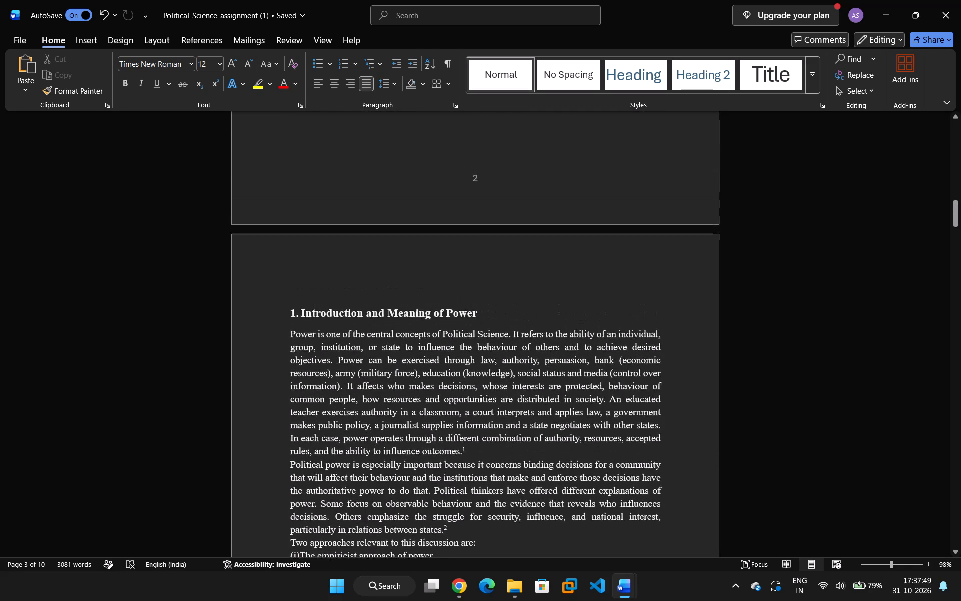
{"action": "scroll", "coordinate": [310, 386], "scroll_direction": "down", "scroll_amount": 11}
{"action": "scroll", "coordinate": [333, 397], "scroll_direction": "up", "scroll_amount": 14}
{"action": "left_click", "coordinate": [306, 388]}
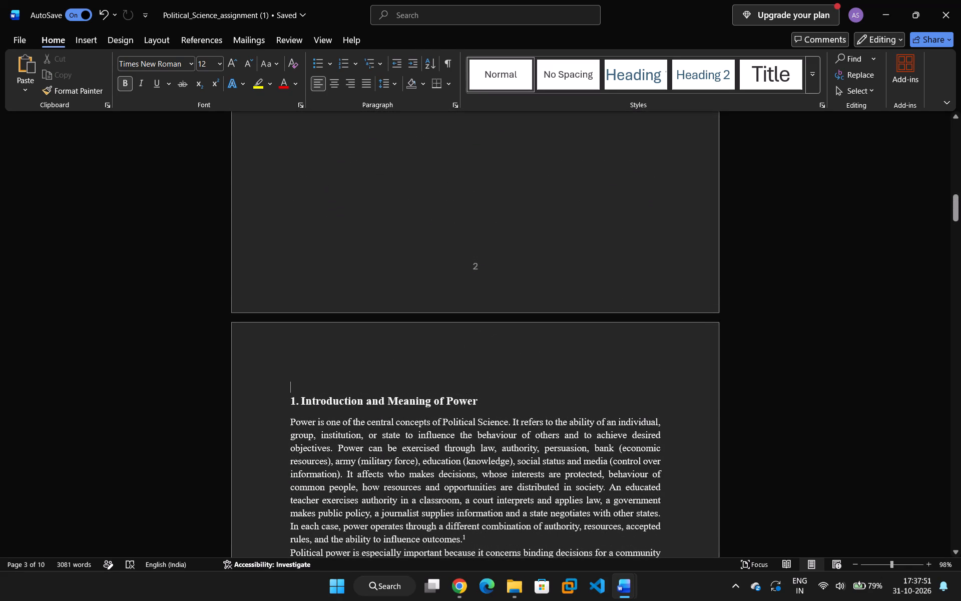
{"action": "key", "text": "BackSpace"}
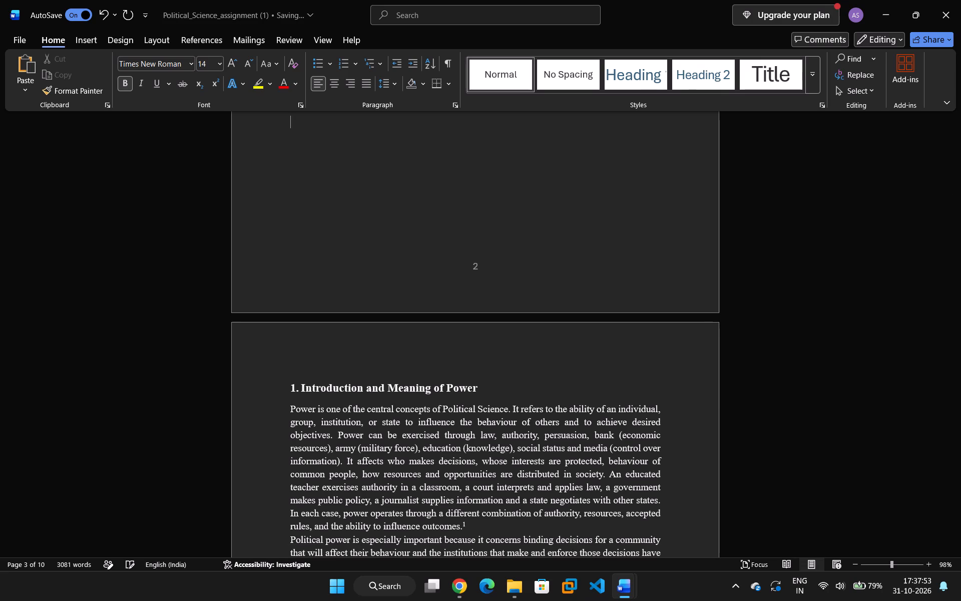
{"action": "scroll", "coordinate": [320, 387], "scroll_direction": "up", "scroll_amount": 7}
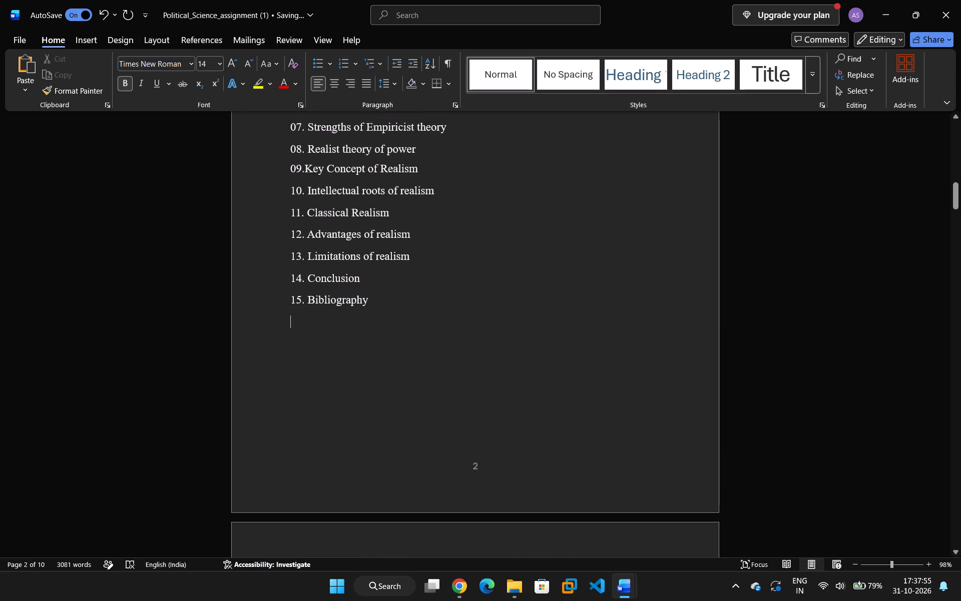
{"action": "scroll", "coordinate": [333, 326], "scroll_direction": "up", "scroll_amount": 1}
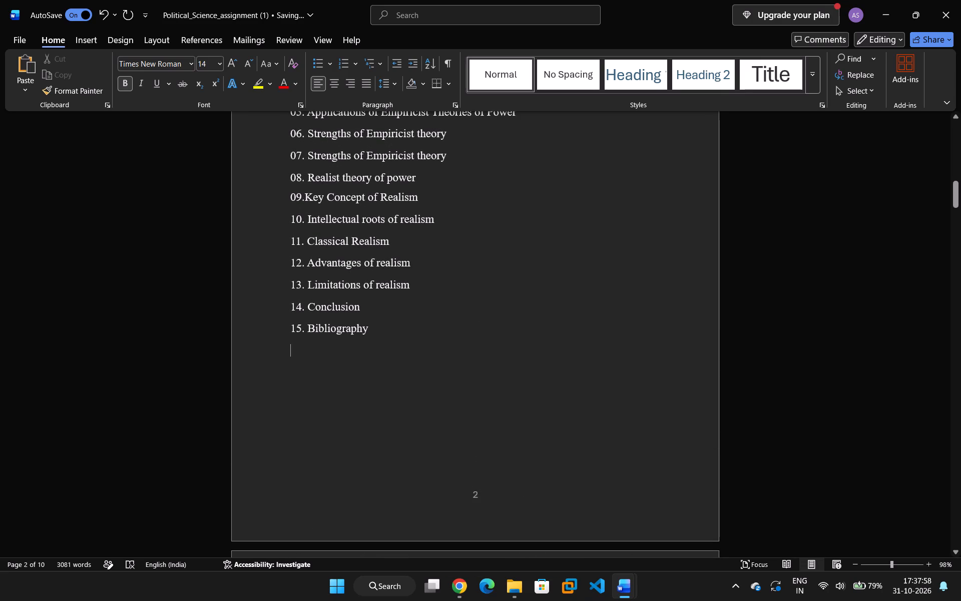
Review the empiricist sections from 1 Introduction to 7 Limitations of Empiricist theory, examining heading spacing, page breaks and footnotes.
{"action": "scroll", "coordinate": [359, 354], "scroll_direction": "down", "scroll_amount": 20}
{"action": "scroll", "coordinate": [359, 354], "scroll_direction": "down", "scroll_amount": 8}
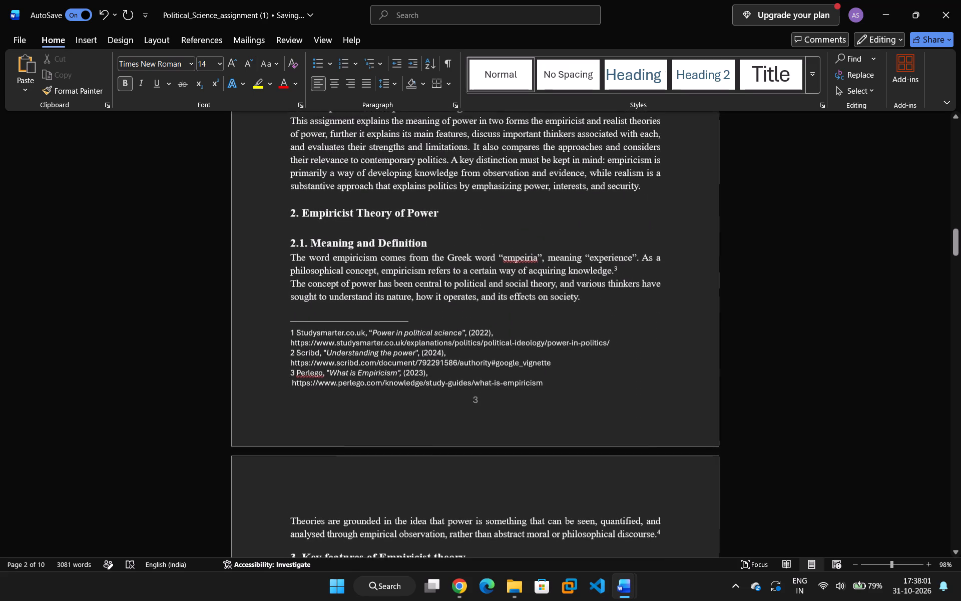
{"action": "scroll", "coordinate": [382, 360], "scroll_direction": "down", "scroll_amount": 9}
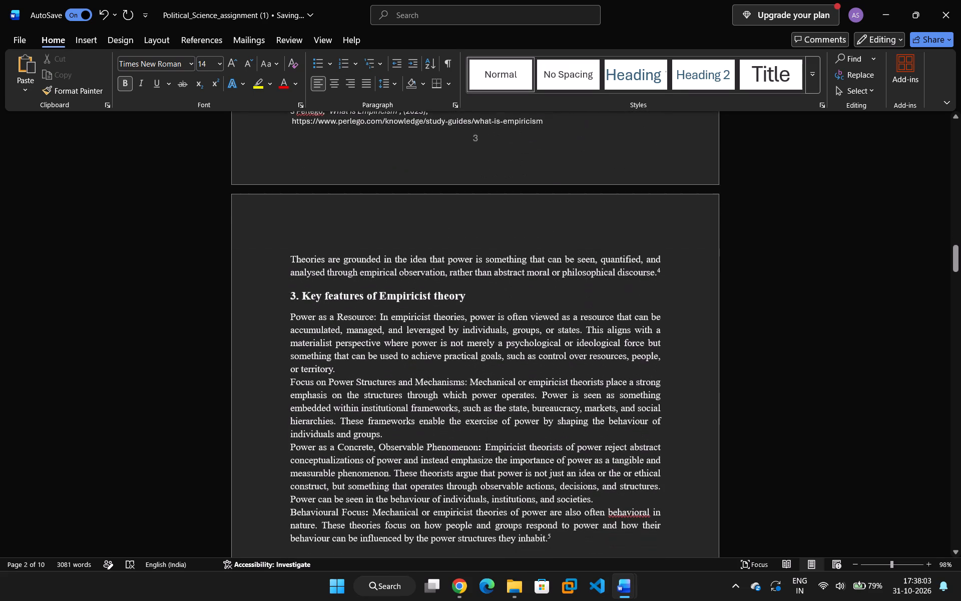
{"action": "scroll", "coordinate": [383, 362], "scroll_direction": "down", "scroll_amount": 16}
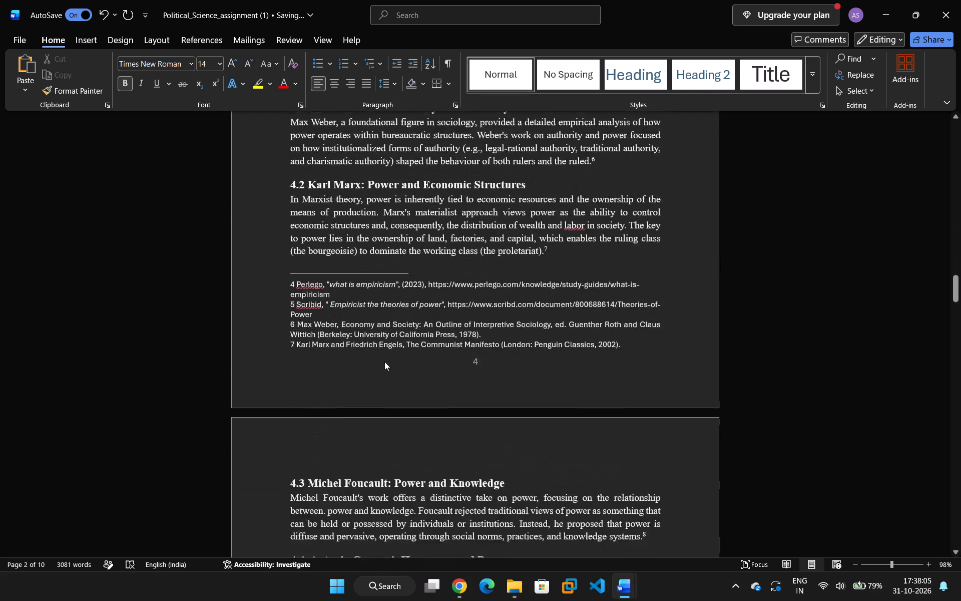
{"action": "scroll", "coordinate": [384, 362], "scroll_direction": "down", "scroll_amount": 17}
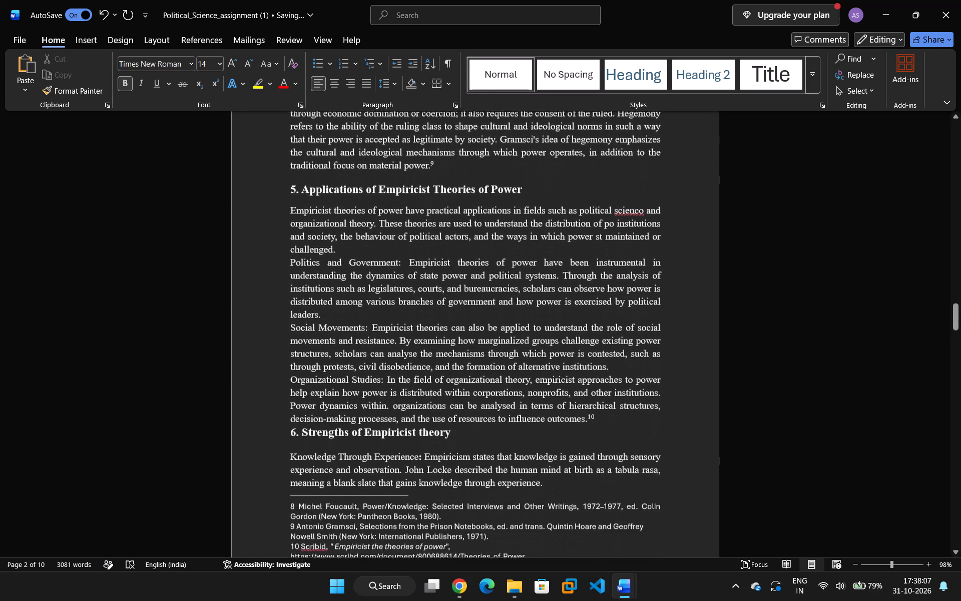
{"action": "scroll", "coordinate": [384, 362], "scroll_direction": "down", "scroll_amount": 4}
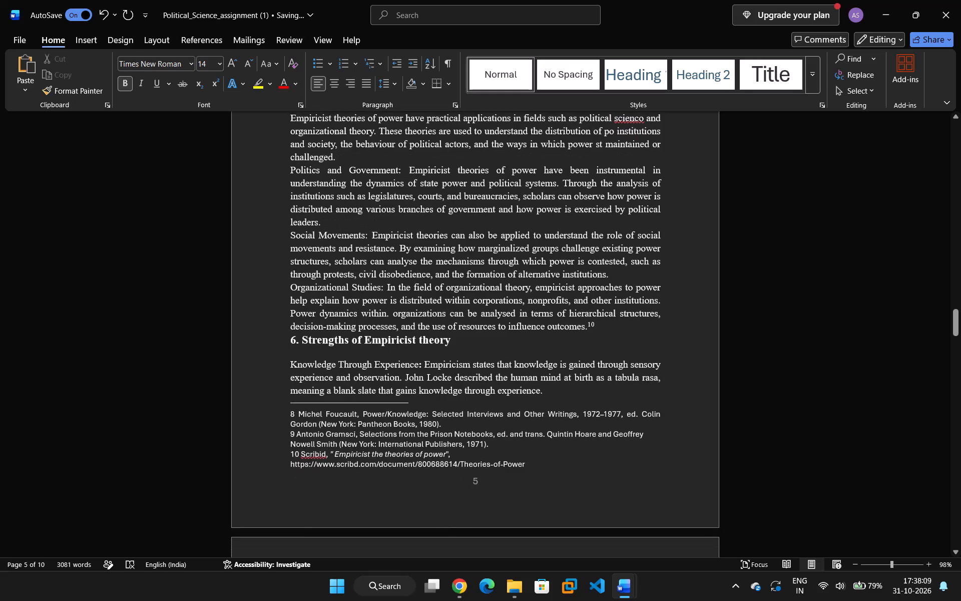
{"action": "scroll", "coordinate": [384, 362], "scroll_direction": "down", "scroll_amount": 1}
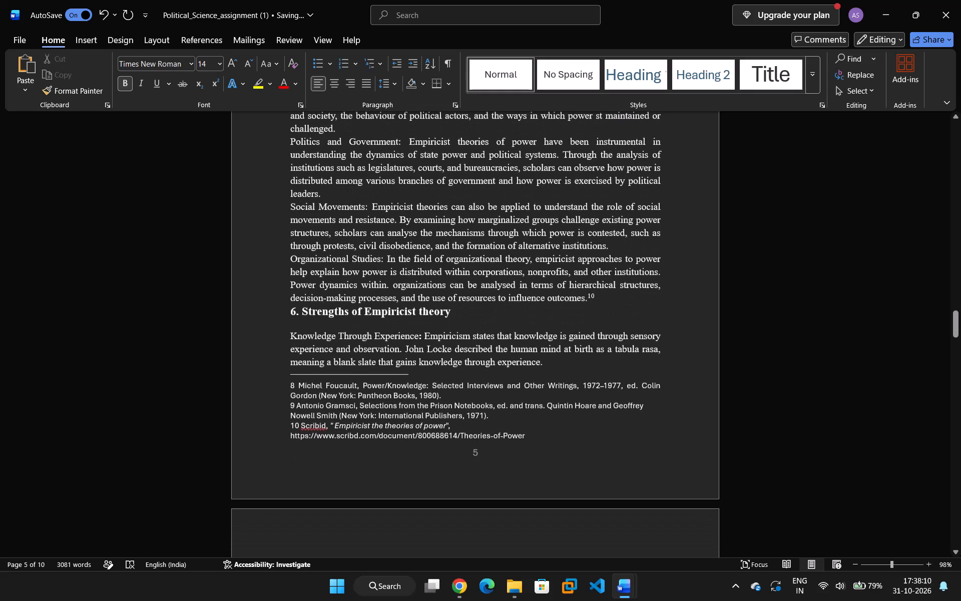
{"action": "scroll", "coordinate": [384, 362], "scroll_direction": "down", "scroll_amount": 2}
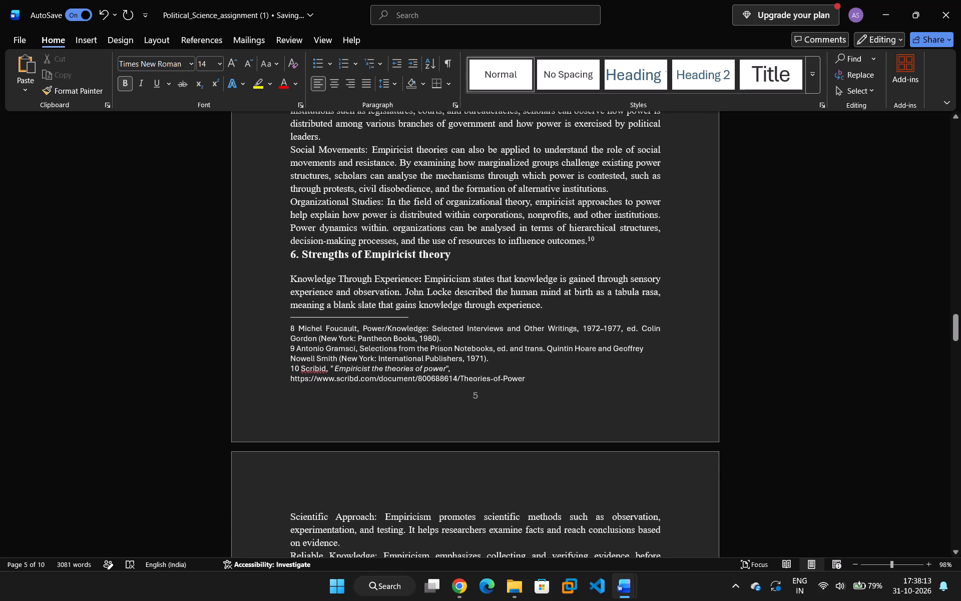
{"action": "scroll", "coordinate": [384, 362], "scroll_direction": "down", "scroll_amount": 1}
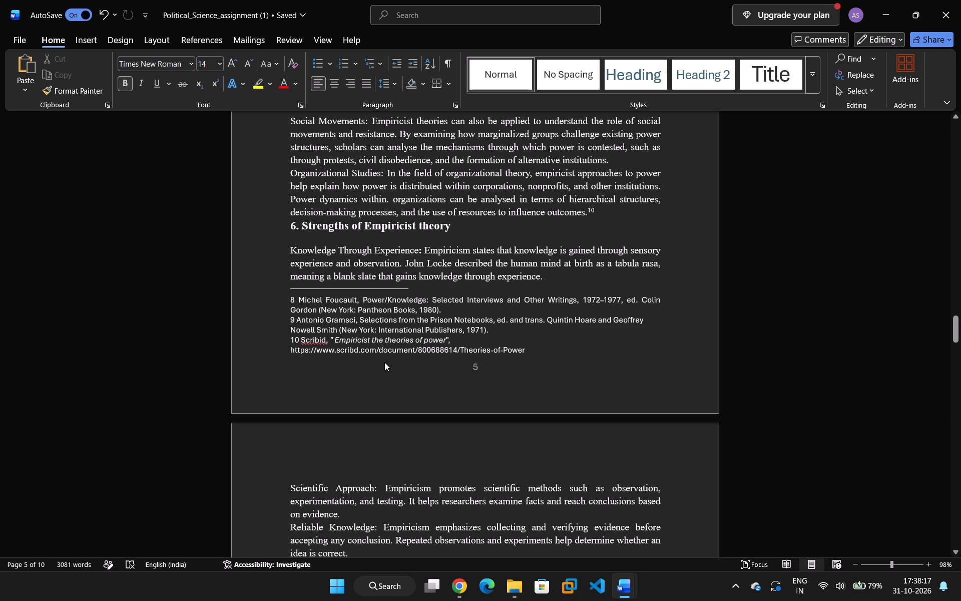
{"action": "scroll", "coordinate": [384, 362], "scroll_direction": "down", "scroll_amount": 4}
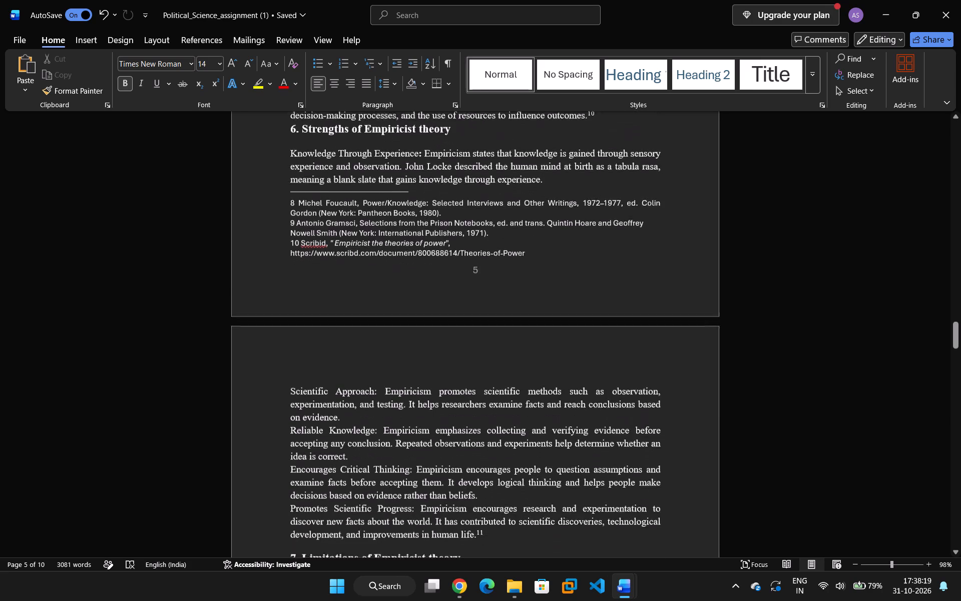
{"action": "scroll", "coordinate": [385, 362], "scroll_direction": "down", "scroll_amount": 15}
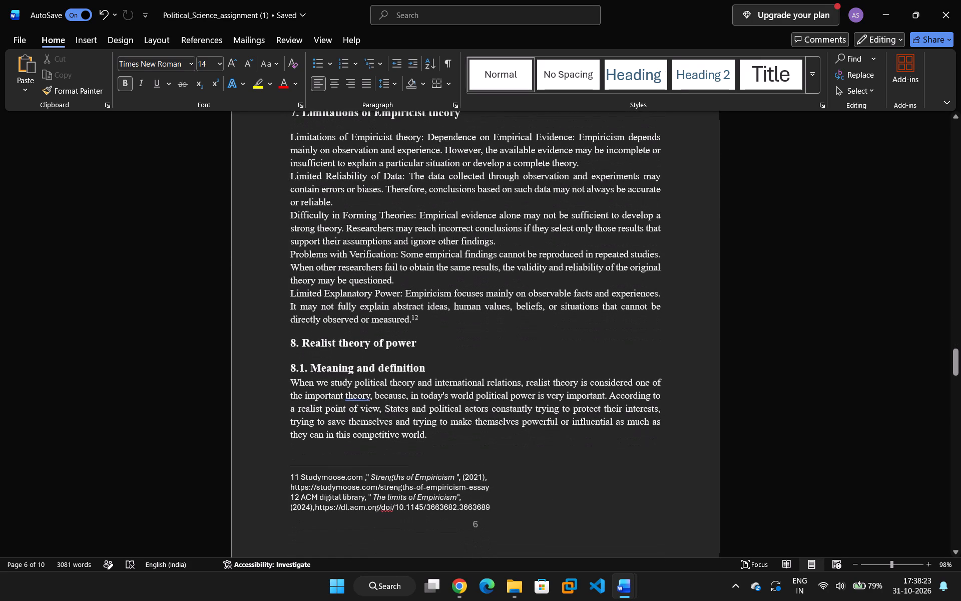
Review the realism sections from 8 Realist theory of power to 12 Advantages of Realism, examining headings, spacing and footnotes.
{"action": "scroll", "coordinate": [387, 362], "scroll_direction": "down", "scroll_amount": 5}
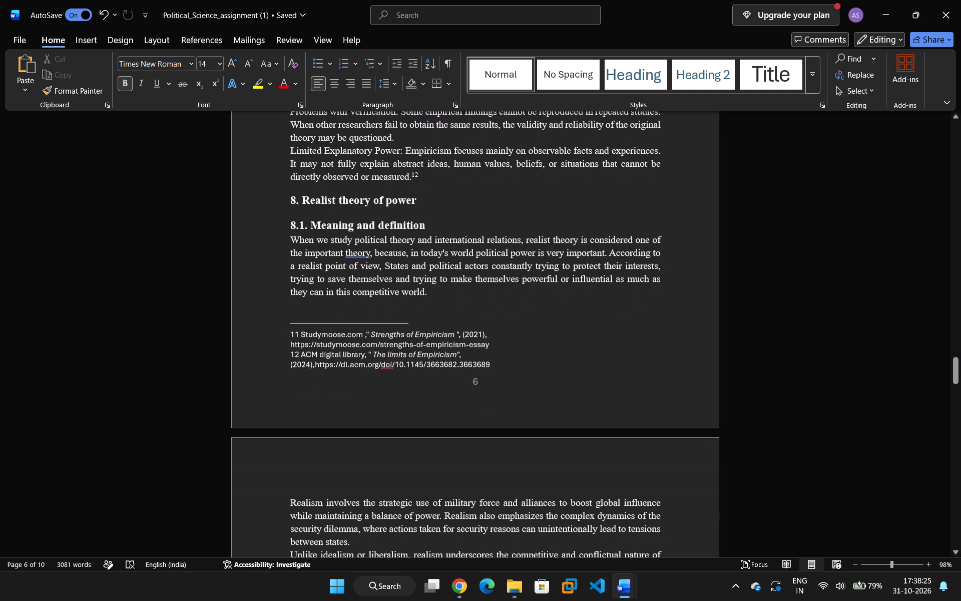
{"action": "scroll", "coordinate": [387, 362], "scroll_direction": "down", "scroll_amount": 12}
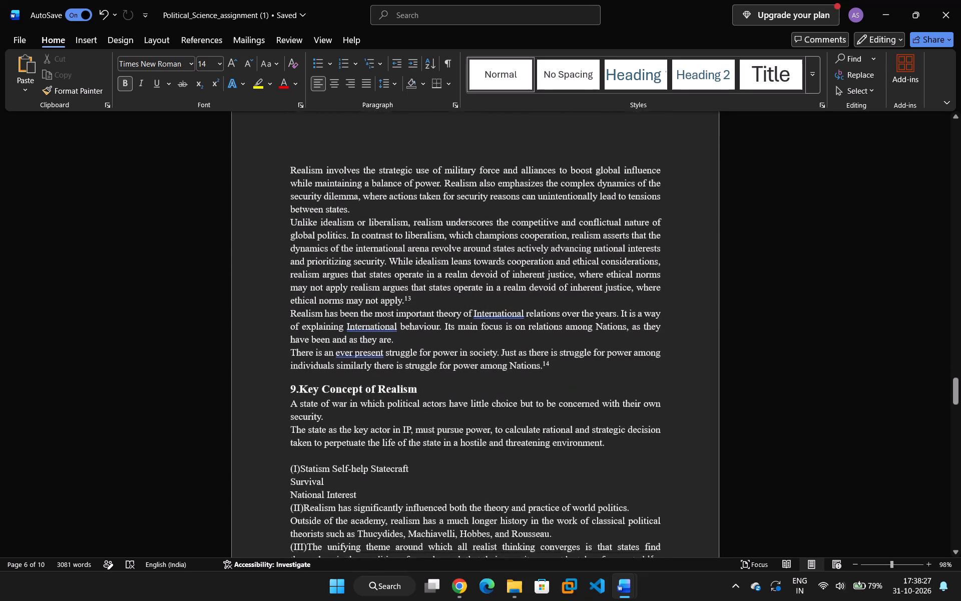
{"action": "scroll", "coordinate": [387, 362], "scroll_direction": "down", "scroll_amount": 5}
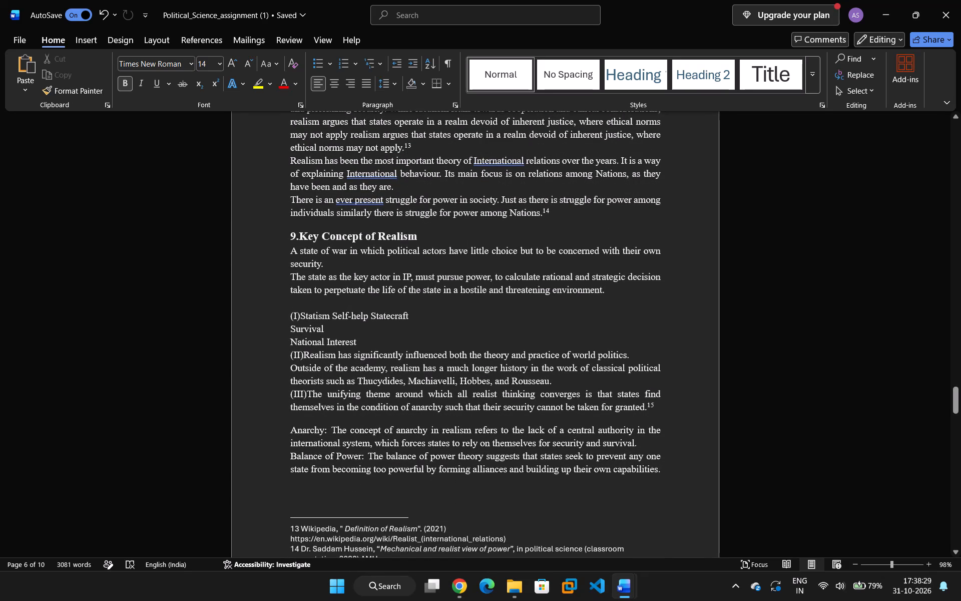
{"action": "scroll", "coordinate": [387, 362], "scroll_direction": "down", "scroll_amount": 3}
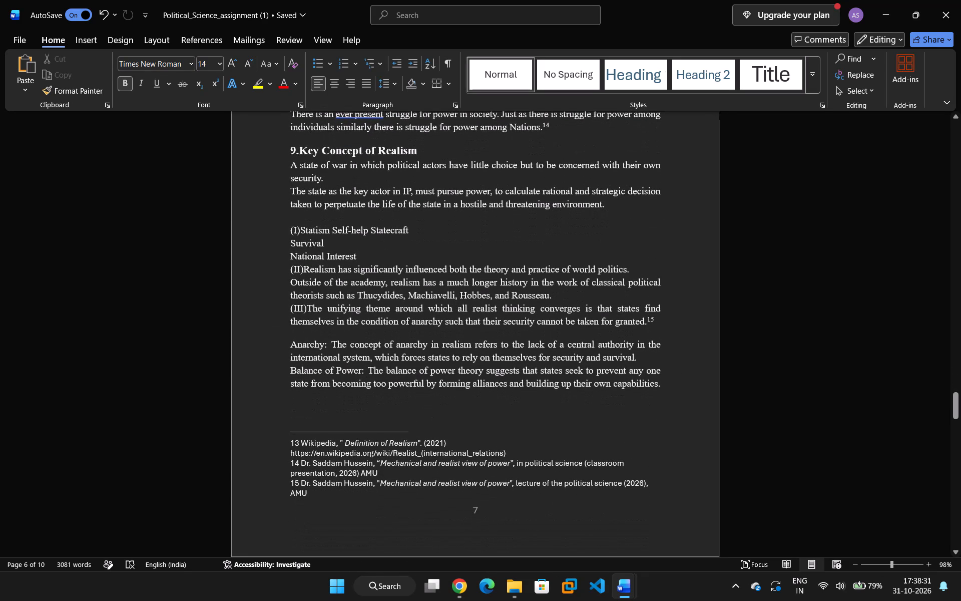
{"action": "scroll", "coordinate": [387, 362], "scroll_direction": "down", "scroll_amount": 11}
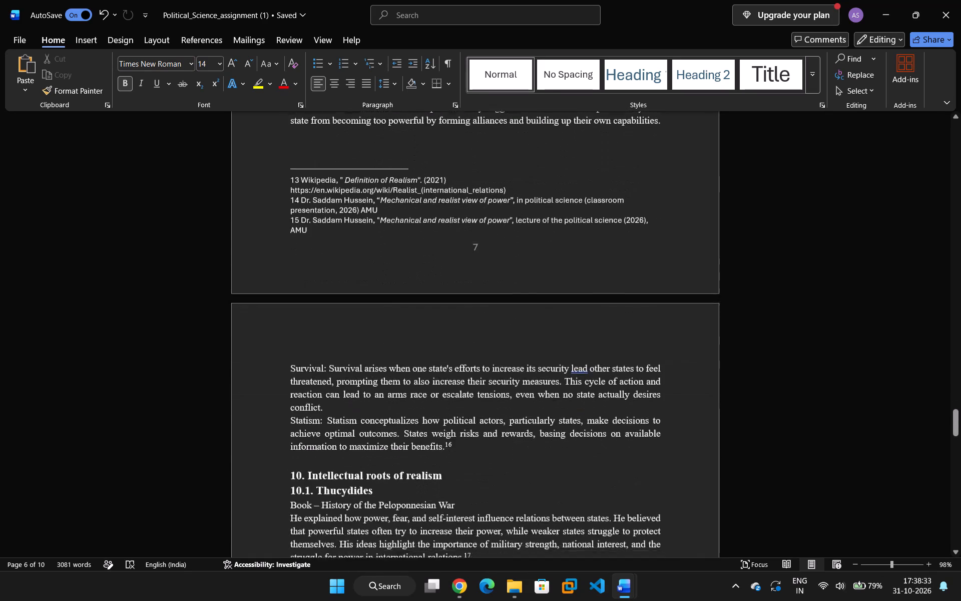
{"action": "scroll", "coordinate": [387, 362], "scroll_direction": "down", "scroll_amount": 2}
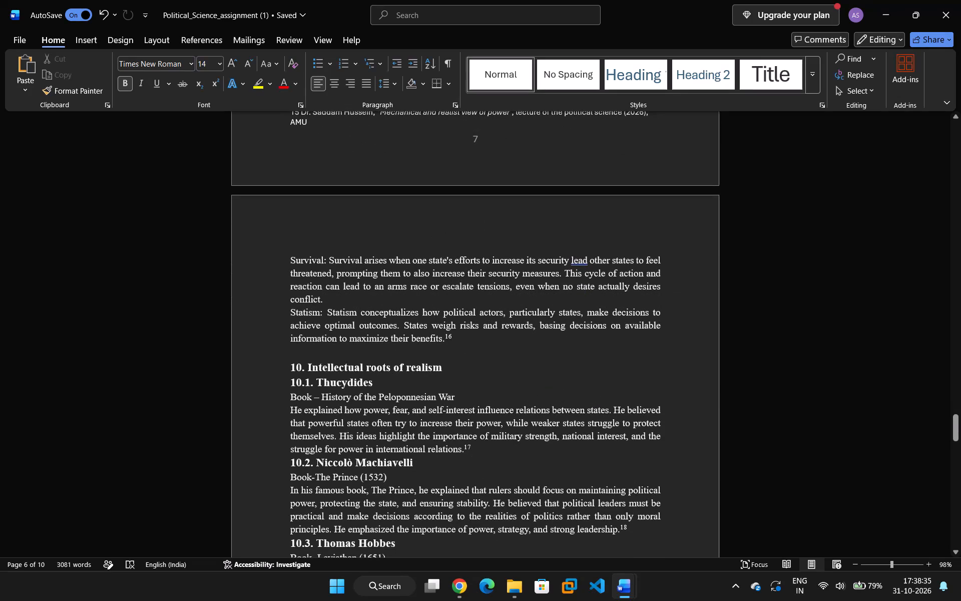
{"action": "scroll", "coordinate": [386, 362], "scroll_direction": "down", "scroll_amount": 2}
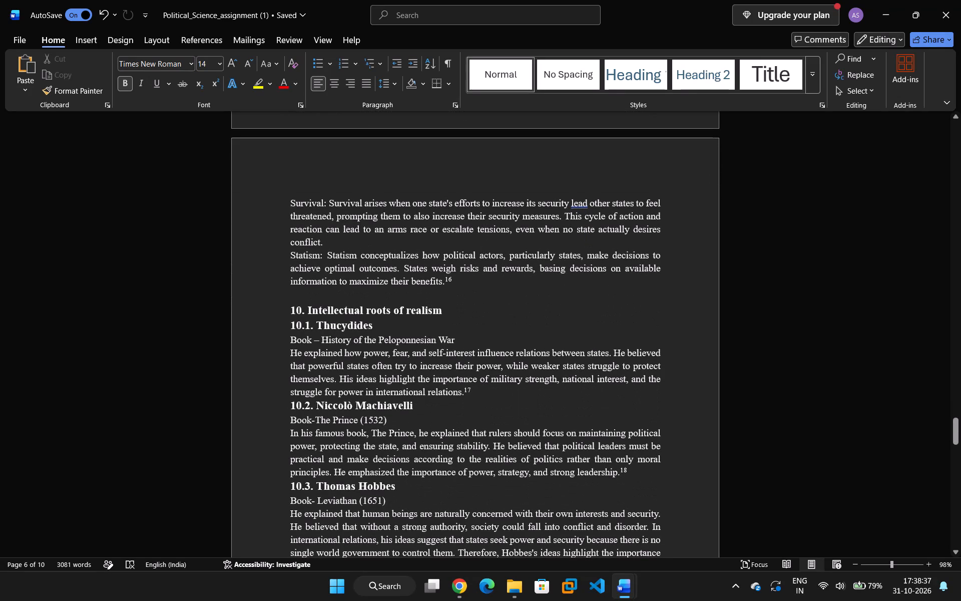
{"action": "scroll", "coordinate": [386, 362], "scroll_direction": "down", "scroll_amount": 8}
{"action": "scroll", "coordinate": [384, 365], "scroll_direction": "up", "scroll_amount": 5}
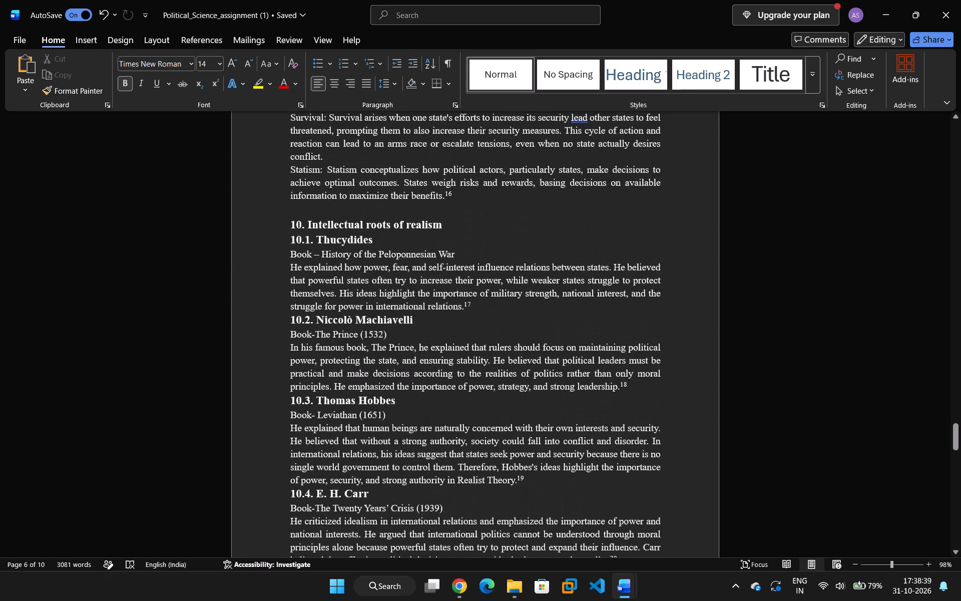
{"action": "scroll", "coordinate": [383, 366], "scroll_direction": "down", "scroll_amount": 13}
{"action": "scroll", "coordinate": [383, 366], "scroll_direction": "up", "scroll_amount": 1}
{"action": "scroll", "coordinate": [383, 366], "scroll_direction": "down", "scroll_amount": 15}
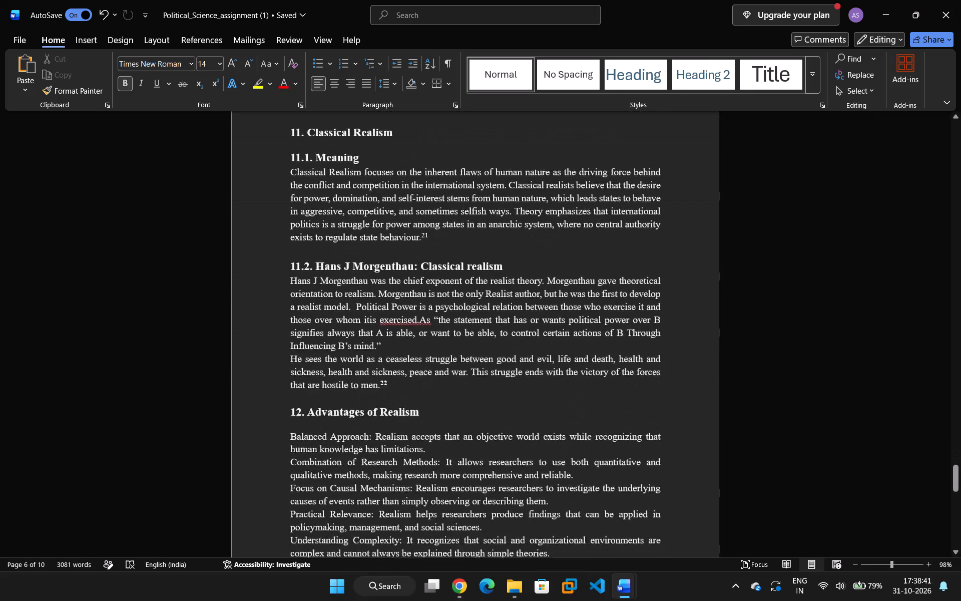
{"action": "scroll", "coordinate": [373, 371], "scroll_direction": "down", "scroll_amount": 3}
{"action": "scroll", "coordinate": [373, 367], "scroll_direction": "up", "scroll_amount": 14}
Check the space above the heading "11. Classical Realism" and examine the layout of the pages through 15 Bibliography.
{"action": "left_click", "coordinate": [312, 341]}
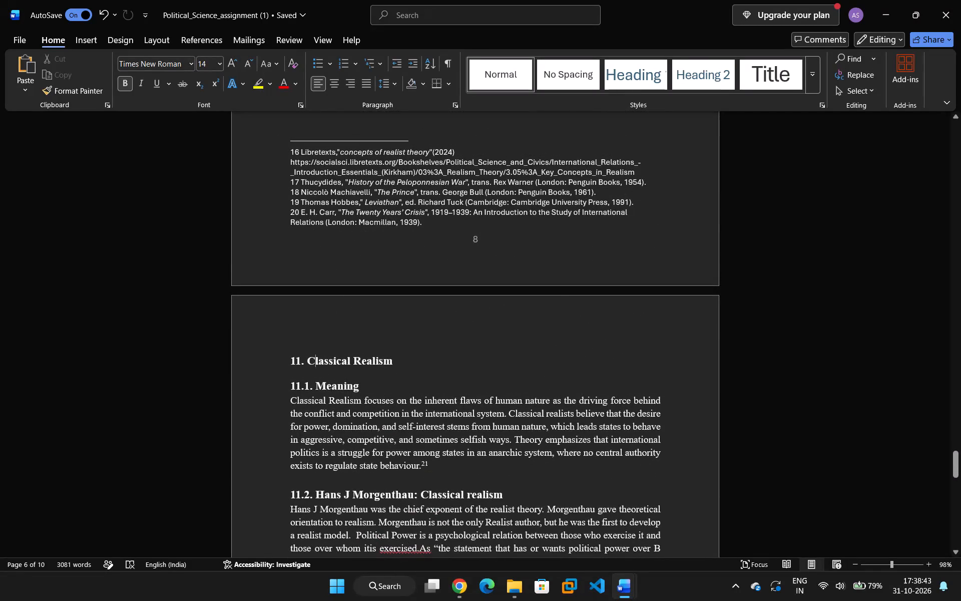
{"action": "left_click", "coordinate": [280, 341]}
{"action": "left_click", "coordinate": [284, 341]}
{"action": "scroll", "coordinate": [298, 307], "scroll_direction": "up", "scroll_amount": 6}
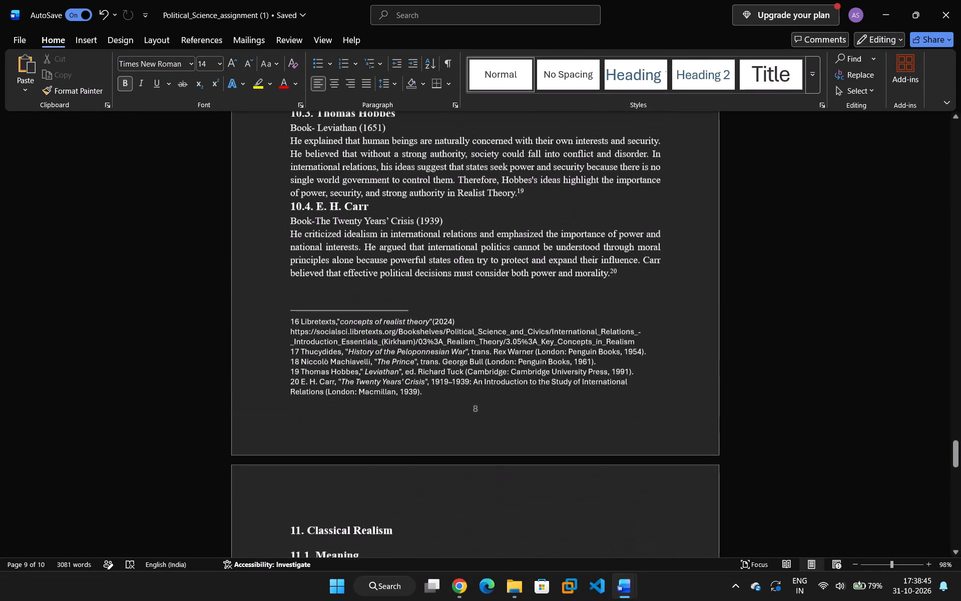
{"action": "scroll", "coordinate": [299, 307], "scroll_direction": "up", "scroll_amount": 1}
{"action": "scroll", "coordinate": [299, 307], "scroll_direction": "down", "scroll_amount": 20}
{"action": "scroll", "coordinate": [299, 307], "scroll_direction": "down", "scroll_amount": 1}
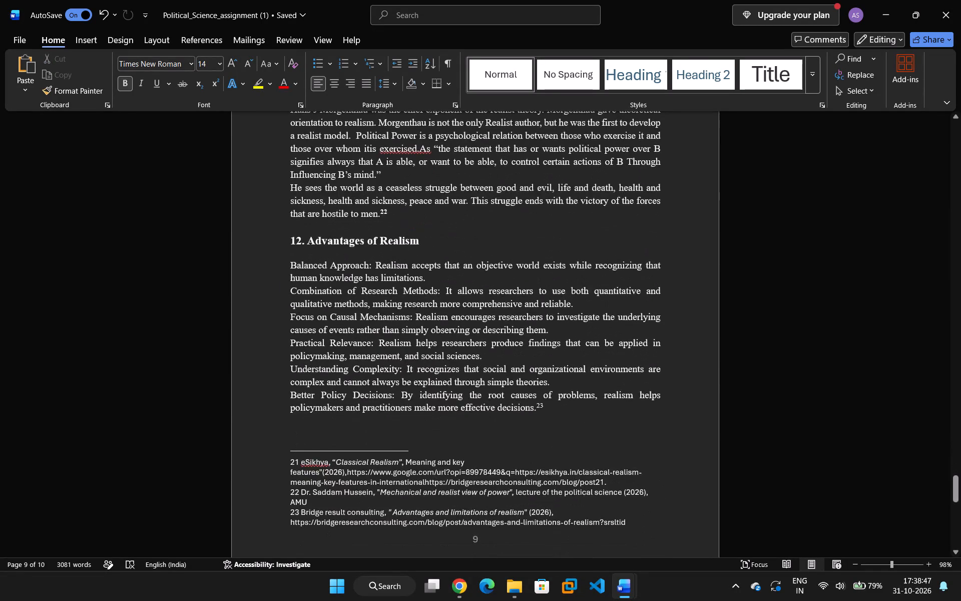
{"action": "scroll", "coordinate": [299, 309], "scroll_direction": "down", "scroll_amount": 4}
{"action": "scroll", "coordinate": [299, 309], "scroll_direction": "up", "scroll_amount": 6}
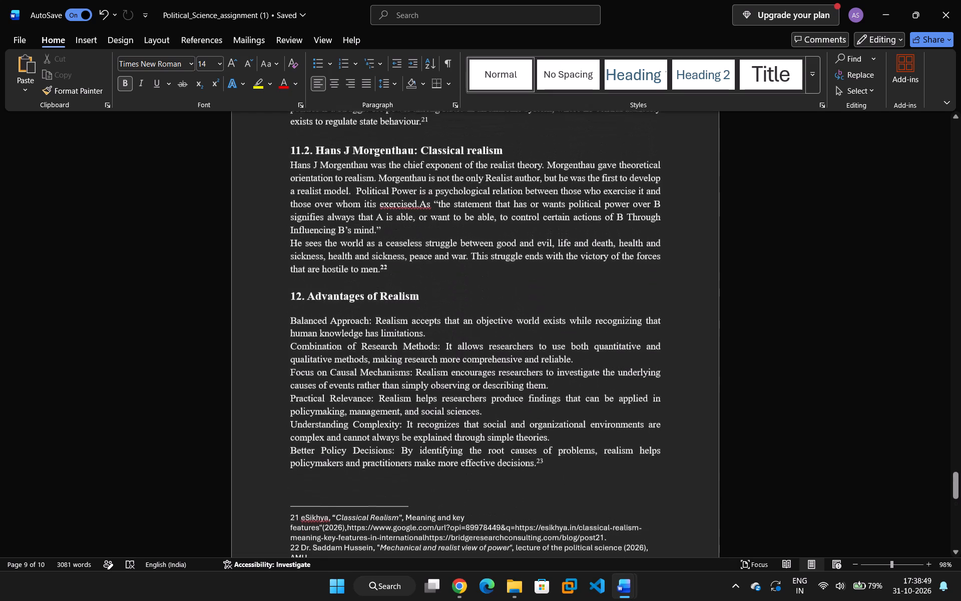
{"action": "scroll", "coordinate": [299, 309], "scroll_direction": "up", "scroll_amount": 13}
{"action": "scroll", "coordinate": [299, 309], "scroll_direction": "down", "scroll_amount": 17}
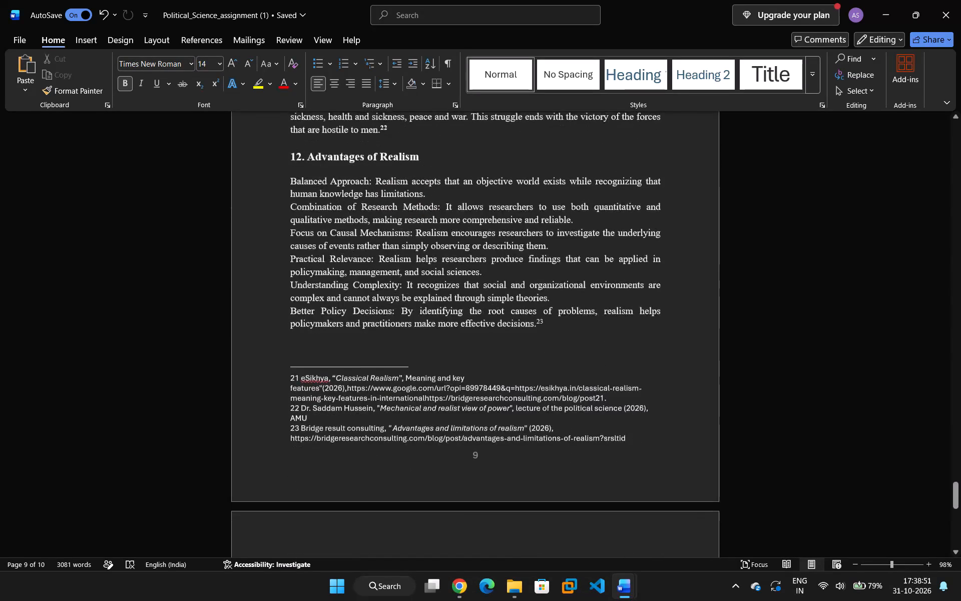
{"action": "scroll", "coordinate": [300, 311], "scroll_direction": "down", "scroll_amount": 20}
{"action": "scroll", "coordinate": [300, 311], "scroll_direction": "down", "scroll_amount": 6}
{"action": "scroll", "coordinate": [300, 312], "scroll_direction": "up", "scroll_amount": 4}
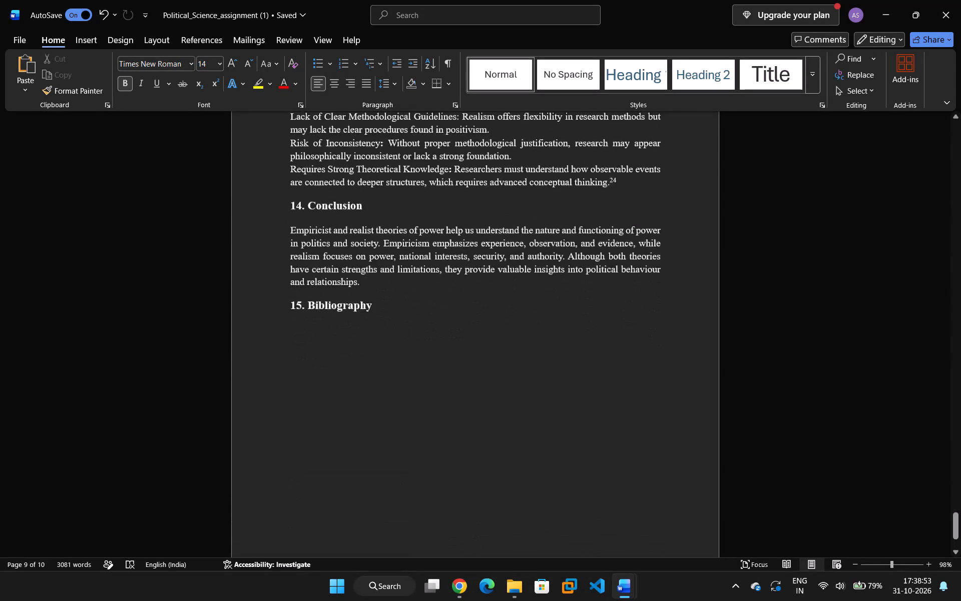
Recheck headings, spacing and footnotes from the closing sections back to section 4.3 Michel Foucault: Power and Knowledge.
{"action": "scroll", "coordinate": [300, 312], "scroll_direction": "up", "scroll_amount": 7}
{"action": "scroll", "coordinate": [301, 312], "scroll_direction": "up", "scroll_amount": 19}
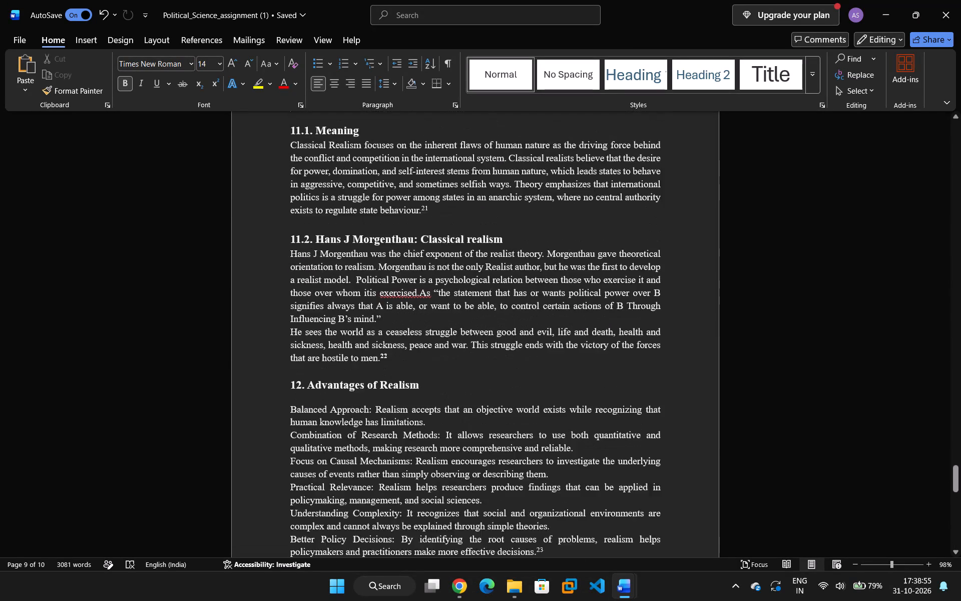
{"action": "scroll", "coordinate": [301, 312], "scroll_direction": "up", "scroll_amount": 15}
{"action": "scroll", "coordinate": [302, 310], "scroll_direction": "up", "scroll_amount": 7}
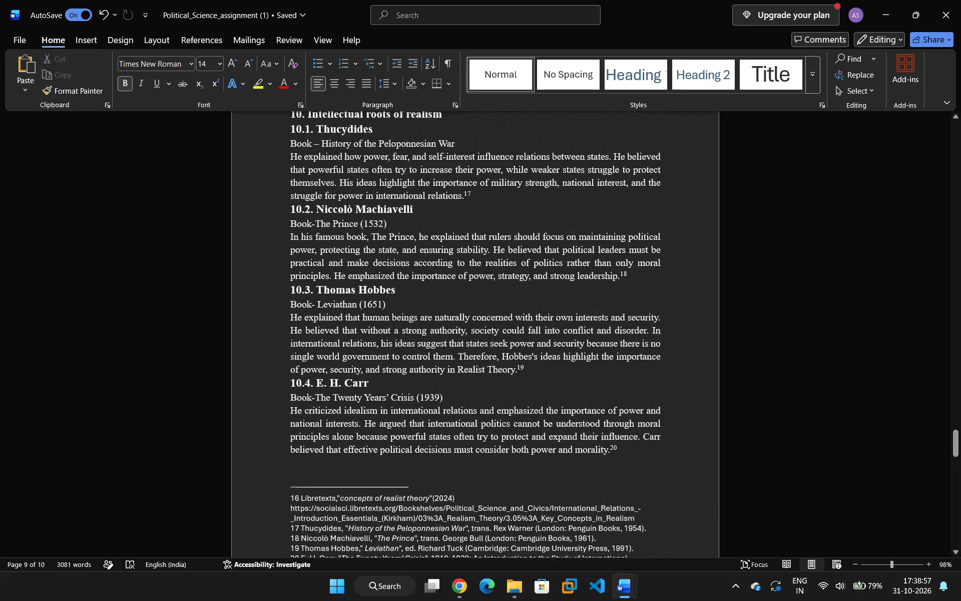
{"action": "scroll", "coordinate": [308, 307], "scroll_direction": "up", "scroll_amount": 20}
{"action": "scroll", "coordinate": [308, 307], "scroll_direction": "up", "scroll_amount": 14}
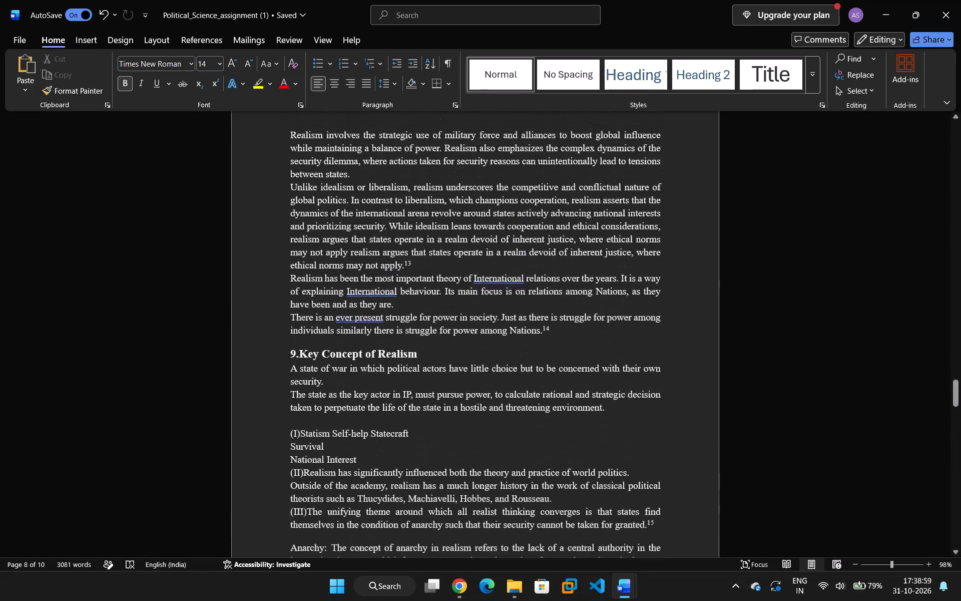
{"action": "scroll", "coordinate": [323, 315], "scroll_direction": "up", "scroll_amount": 19}
{"action": "scroll", "coordinate": [339, 305], "scroll_direction": "up", "scroll_amount": 17}
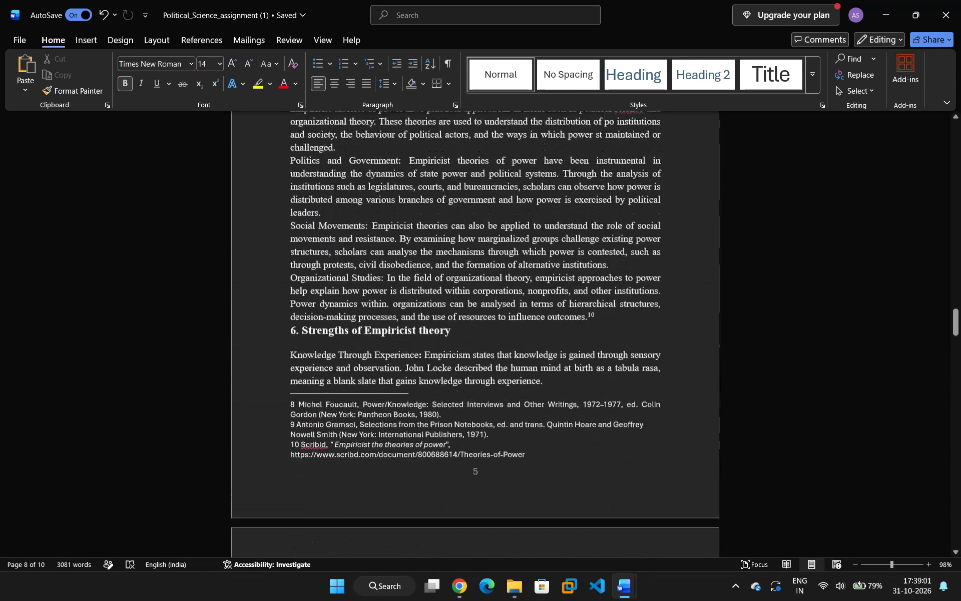
{"action": "scroll", "coordinate": [342, 304], "scroll_direction": "up", "scroll_amount": 16}
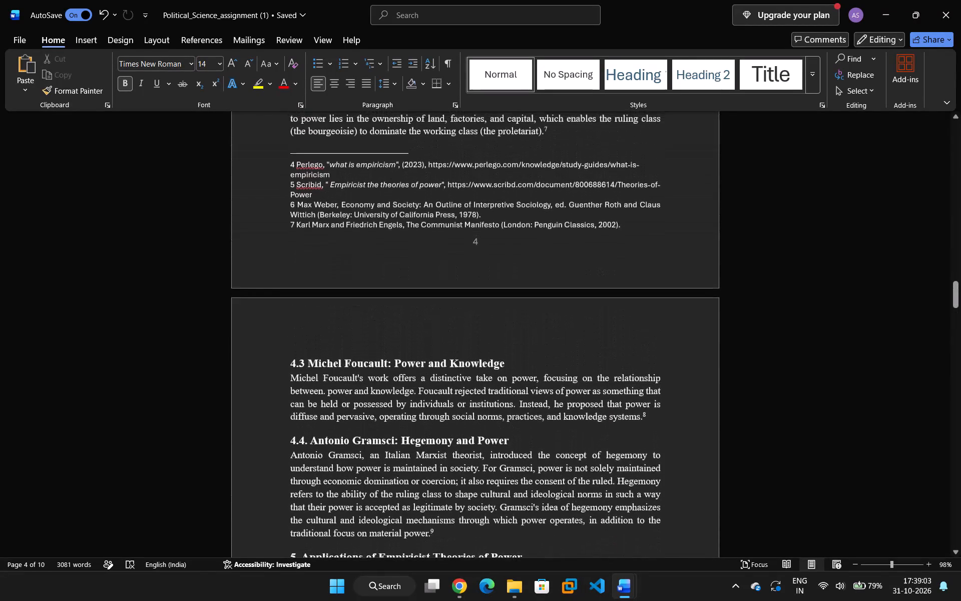
Review the pages from 4.3 Michel Foucault: Power and Knowledge through 12 Advantages of Realism, examining headings, spacing, wording and footnotes.
{"action": "scroll", "coordinate": [349, 303], "scroll_direction": "down", "scroll_amount": 2}
{"action": "scroll", "coordinate": [349, 303], "scroll_direction": "down", "scroll_amount": 20}
{"action": "scroll", "coordinate": [349, 303], "scroll_direction": "down", "scroll_amount": 5}
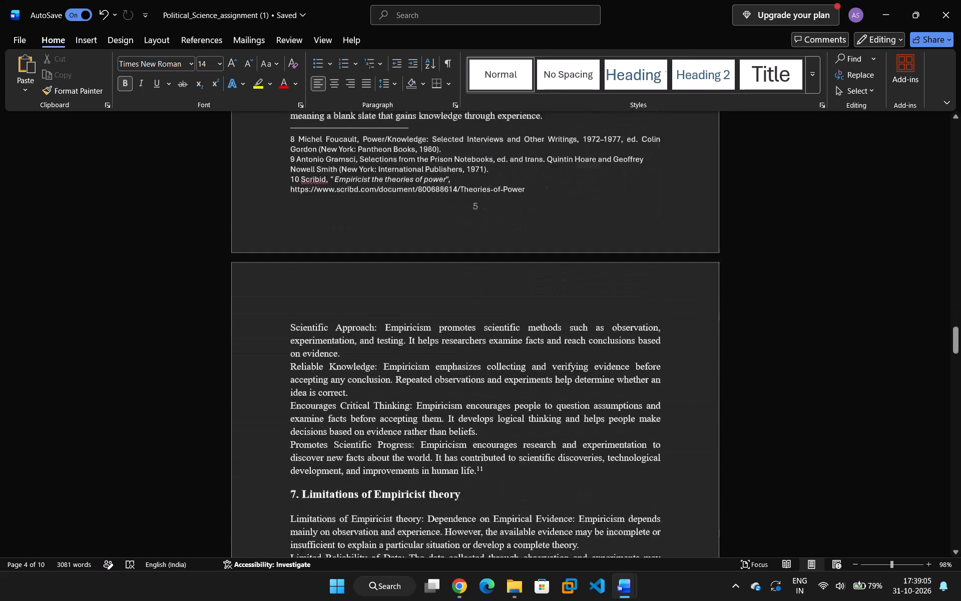
{"action": "scroll", "coordinate": [351, 321], "scroll_direction": "down", "scroll_amount": 20}
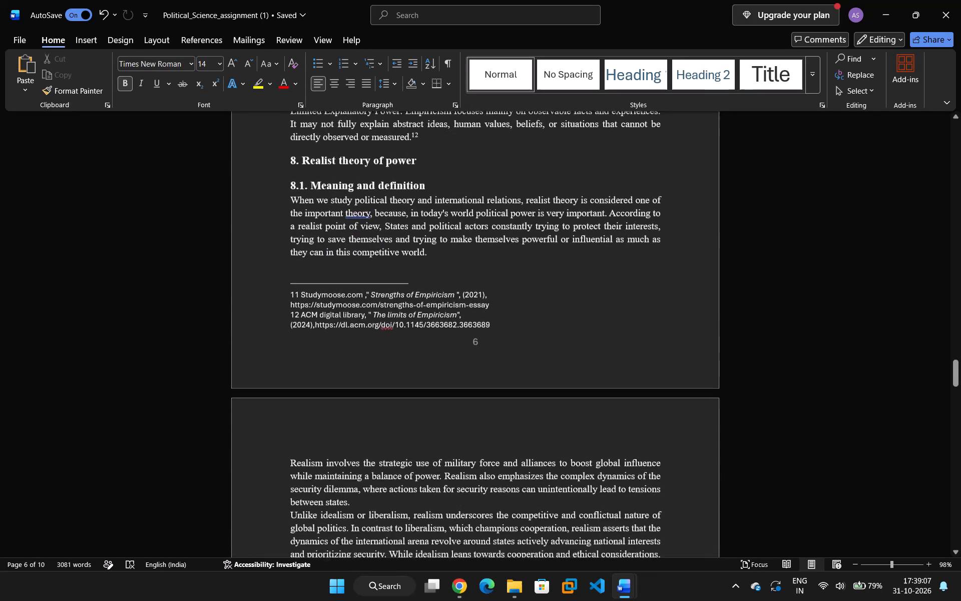
{"action": "scroll", "coordinate": [351, 321], "scroll_direction": "down", "scroll_amount": 13}
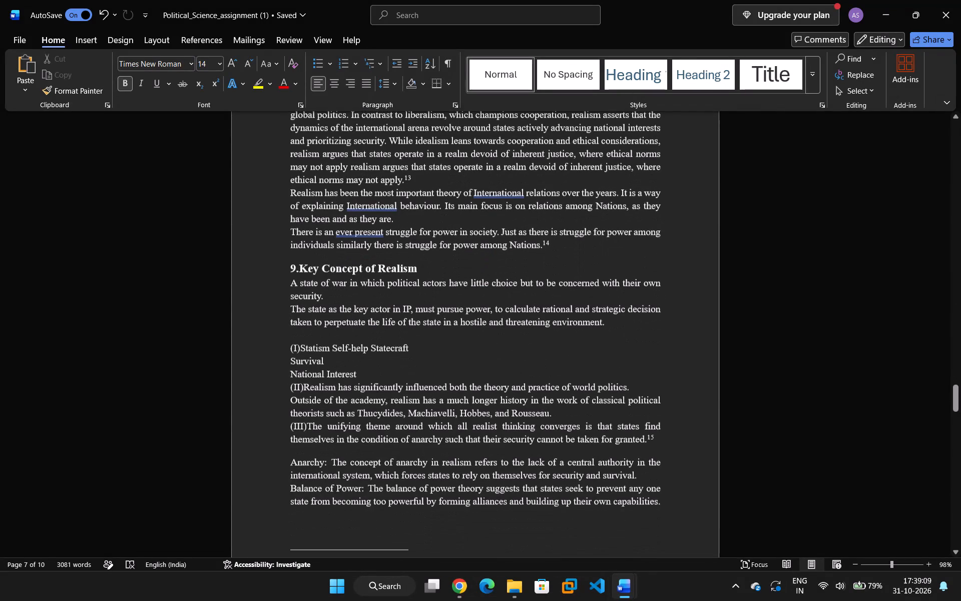
{"action": "scroll", "coordinate": [343, 320], "scroll_direction": "down", "scroll_amount": 14}
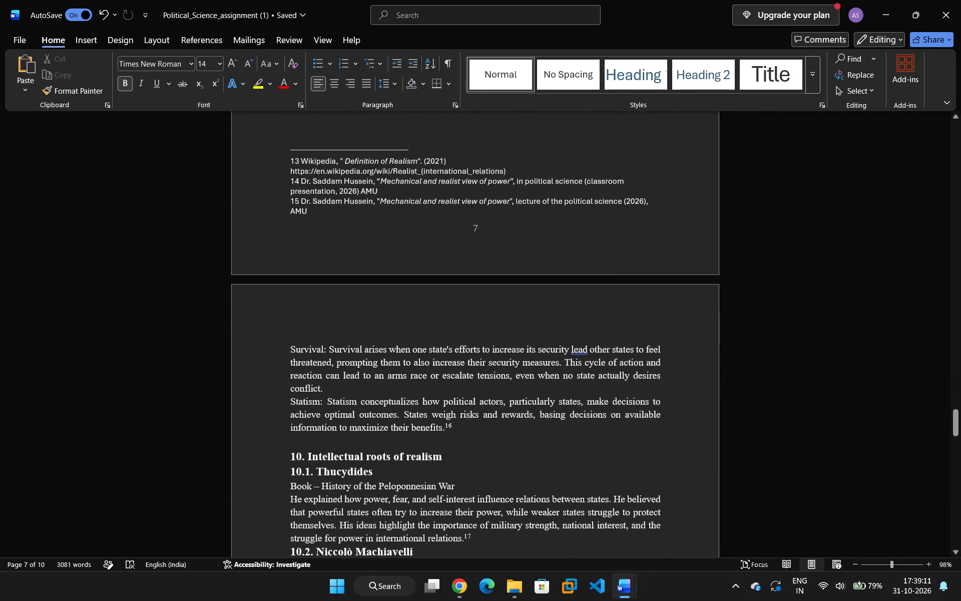
{"action": "scroll", "coordinate": [346, 311], "scroll_direction": "down", "scroll_amount": 18}
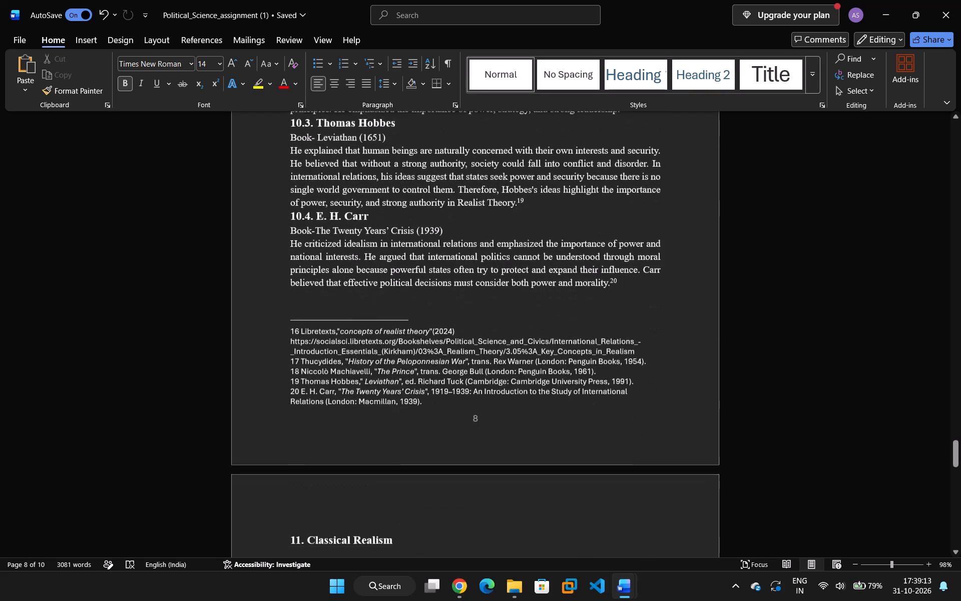
{"action": "scroll", "coordinate": [346, 311], "scroll_direction": "down", "scroll_amount": 16}
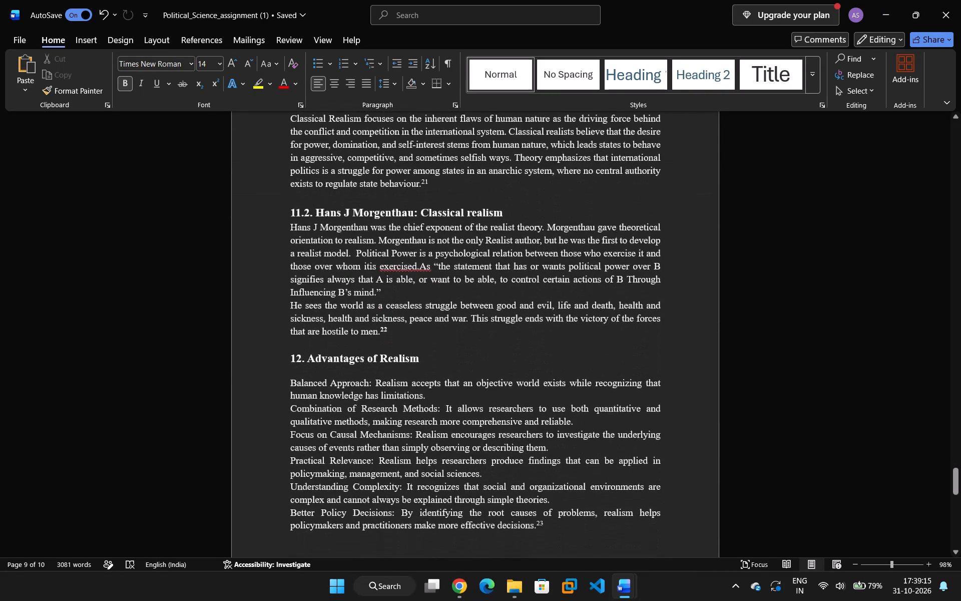
Insert the missing space between "exercised." and "As" in section 11.2 Hans J Morgenthau: Classical realism.
{"action": "scroll", "coordinate": [344, 307], "scroll_direction": "up", "scroll_amount": 7}
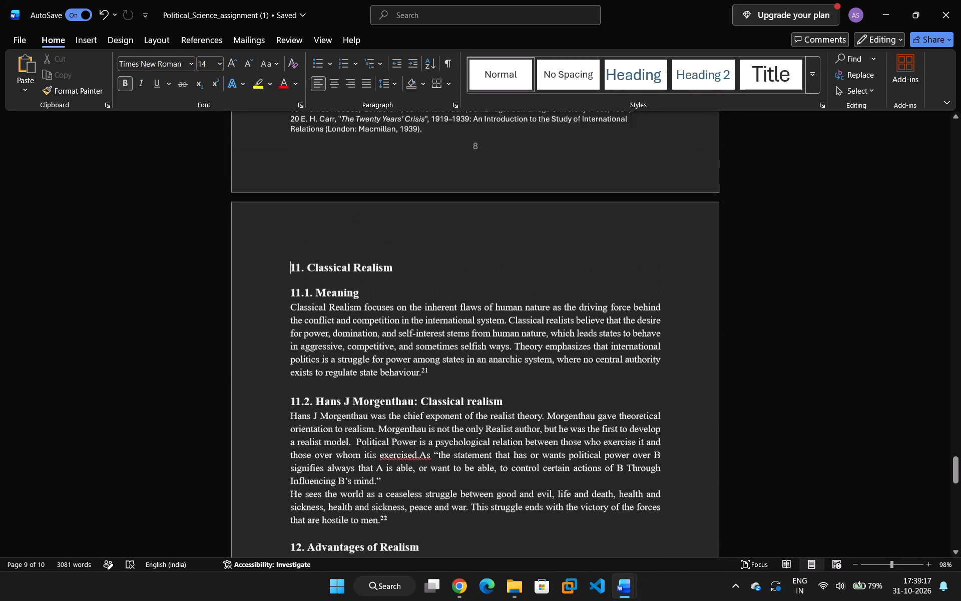
{"action": "left_click", "coordinate": [319, 304]}
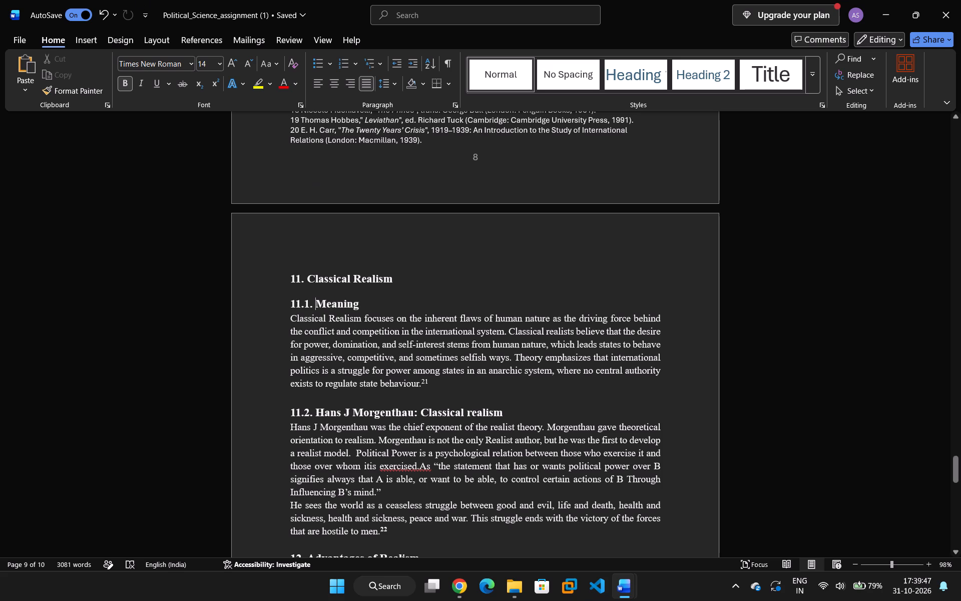
{"action": "left_click", "coordinate": [420, 466]}
{"action": "key", "text": "space"}
Examine headings, text and footnotes from 12 Advantages of Realism back to 8 Realist theory of power.
{"action": "scroll", "coordinate": [500, 463], "scroll_direction": "down", "scroll_amount": 5}
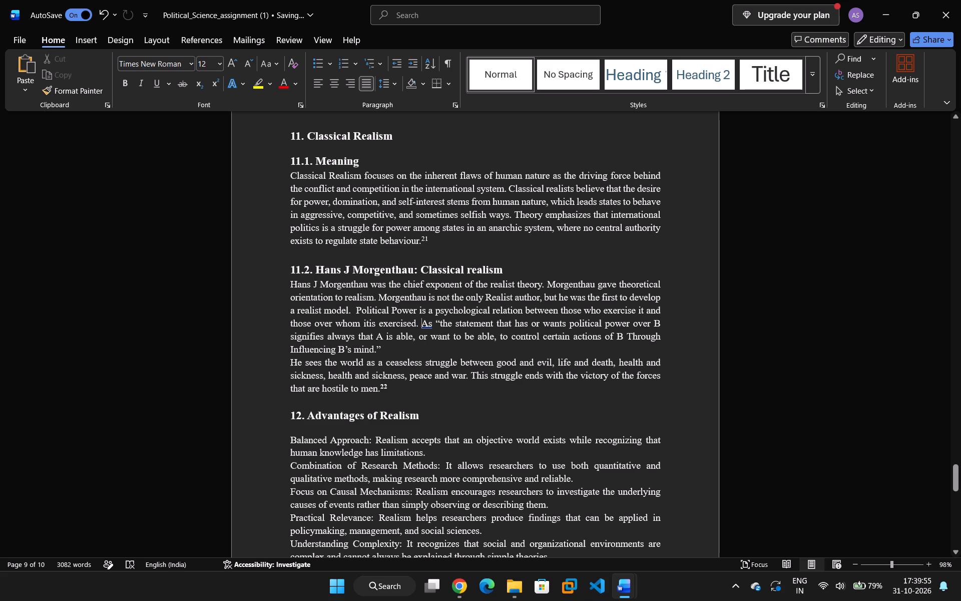
{"action": "scroll", "coordinate": [509, 451], "scroll_direction": "down", "scroll_amount": 3}
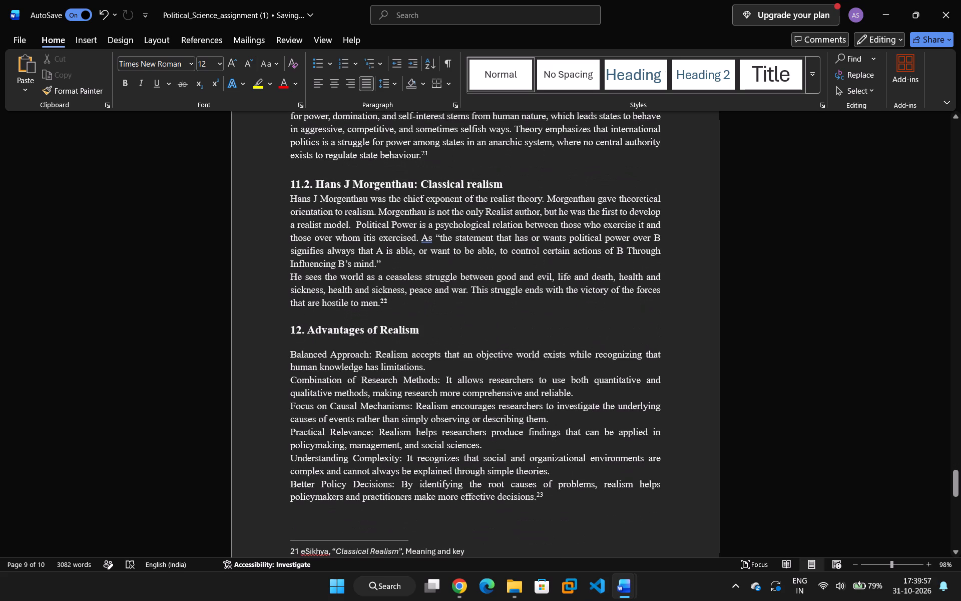
{"action": "scroll", "coordinate": [506, 449], "scroll_direction": "up", "scroll_amount": 10}
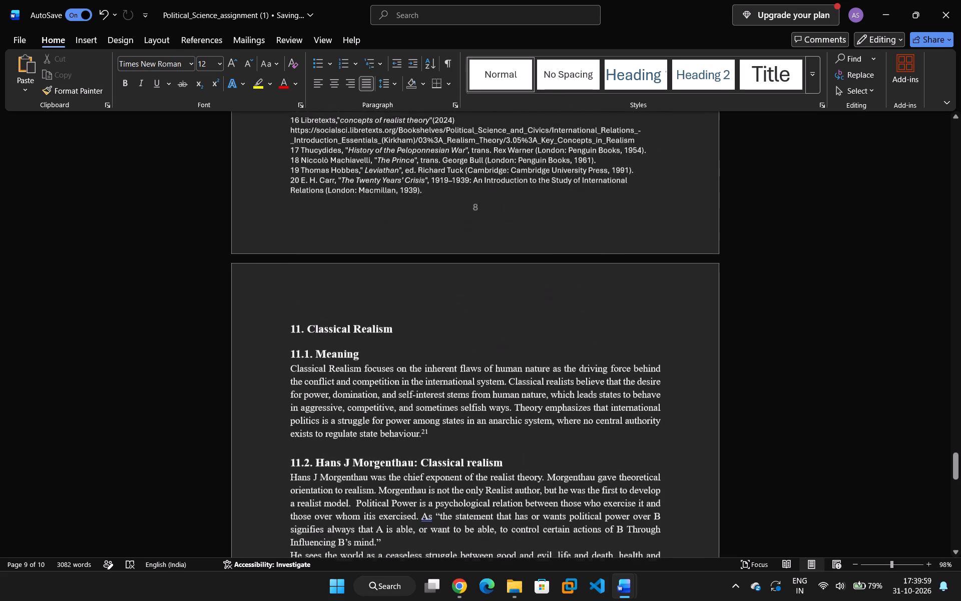
{"action": "scroll", "coordinate": [517, 419], "scroll_direction": "up", "scroll_amount": 15}
{"action": "scroll", "coordinate": [524, 434], "scroll_direction": "up", "scroll_amount": 19}
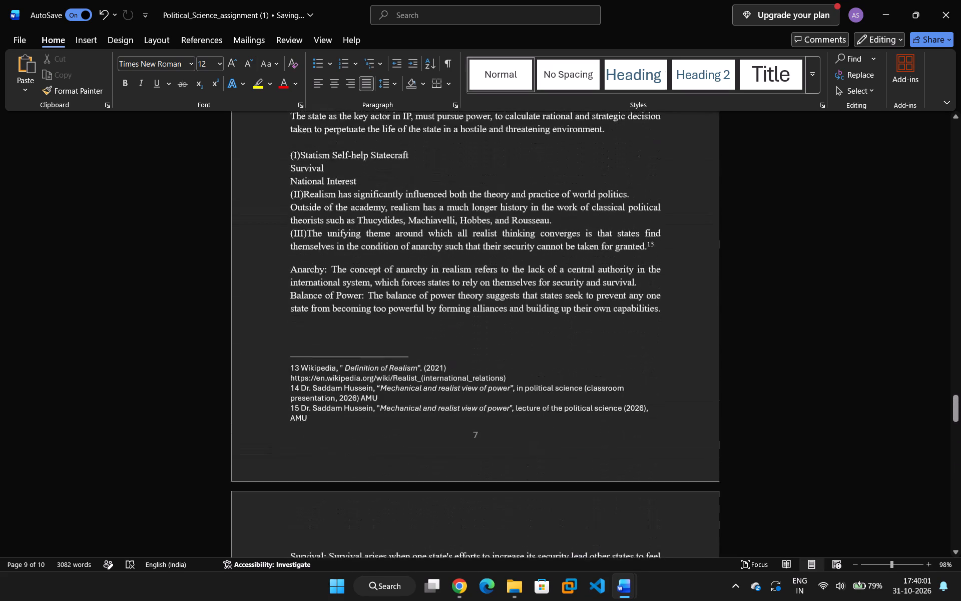
{"action": "scroll", "coordinate": [525, 433], "scroll_direction": "up", "scroll_amount": 19}
{"action": "scroll", "coordinate": [527, 433], "scroll_direction": "up", "scroll_amount": 3}
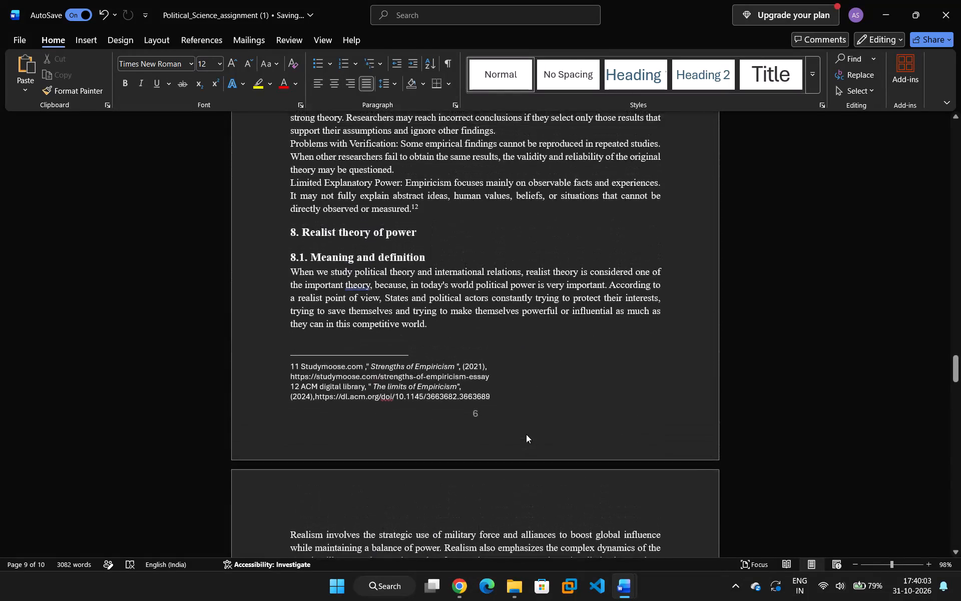
Recheck the numbered headings and subheadings from 8 Realist theory of power through 12 Advantages of Realism.
{"action": "scroll", "coordinate": [527, 434], "scroll_direction": "down", "scroll_amount": 17}
{"action": "scroll", "coordinate": [526, 441], "scroll_direction": "down", "scroll_amount": 6}
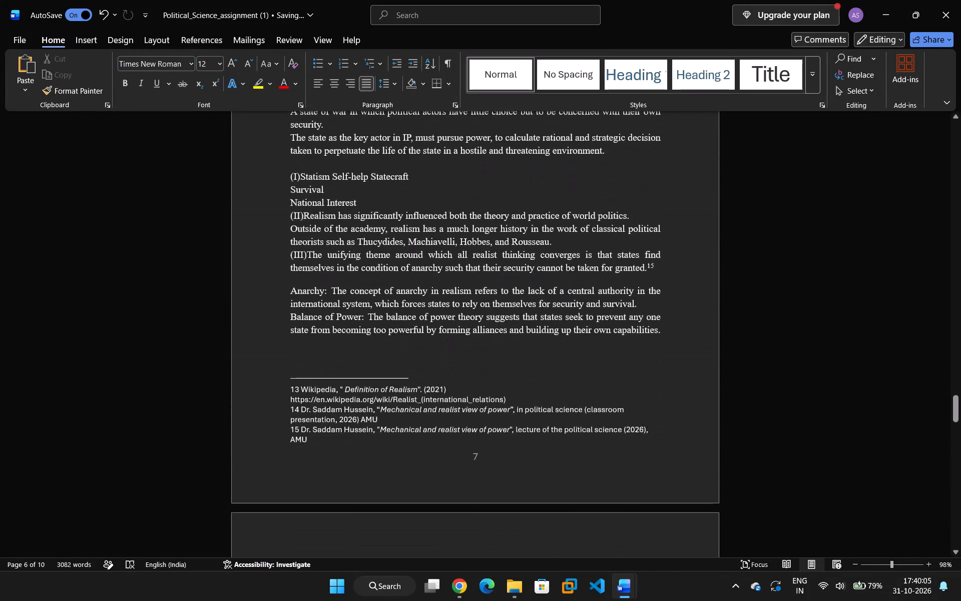
{"action": "scroll", "coordinate": [522, 436], "scroll_direction": "down", "scroll_amount": 17}
{"action": "scroll", "coordinate": [517, 435], "scroll_direction": "down", "scroll_amount": 10}
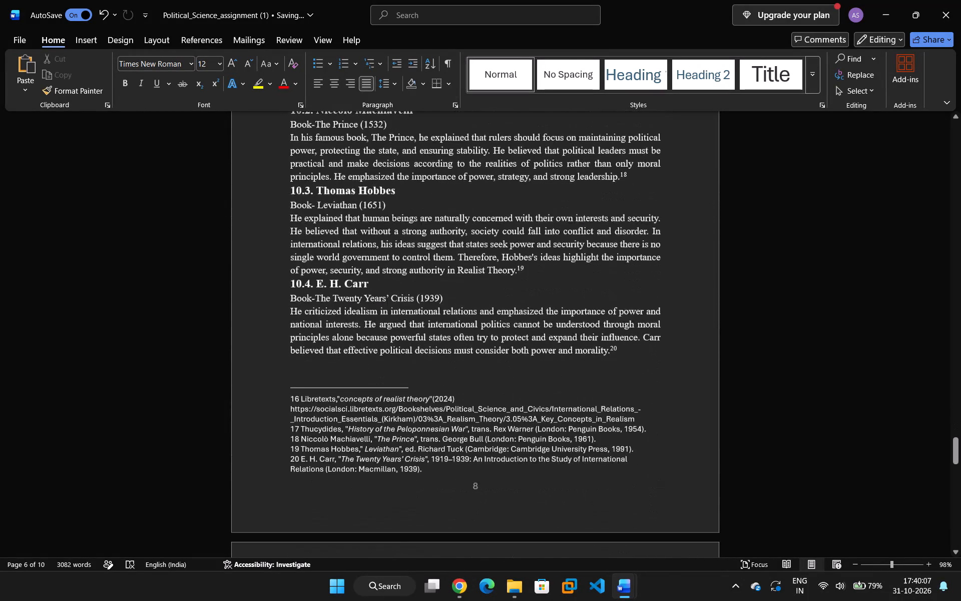
{"action": "scroll", "coordinate": [513, 435], "scroll_direction": "down", "scroll_amount": 13}
{"action": "scroll", "coordinate": [504, 427], "scroll_direction": "up", "scroll_amount": 7}
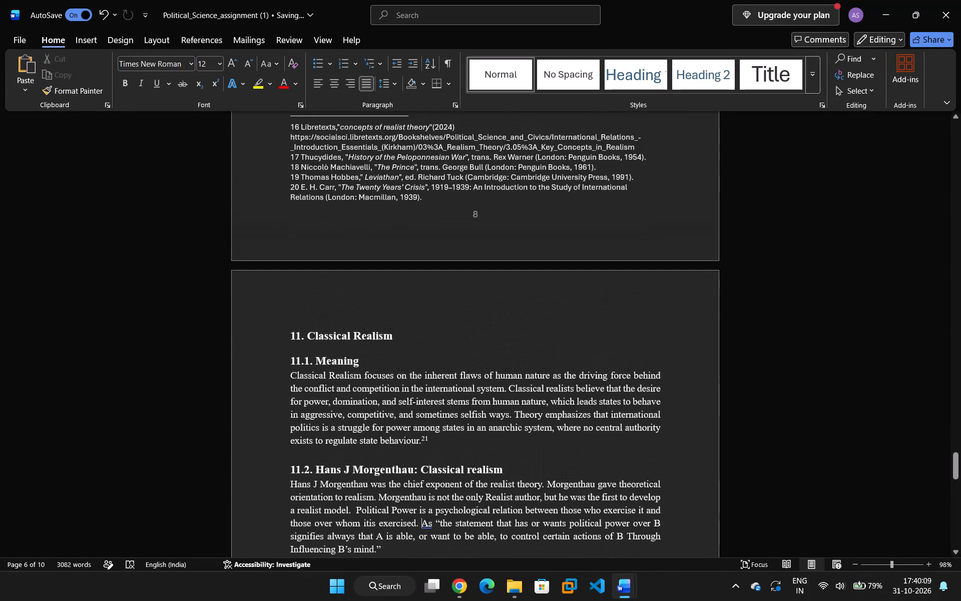
{"action": "scroll", "coordinate": [507, 424], "scroll_direction": "up", "scroll_amount": 7}
{"action": "scroll", "coordinate": [511, 426], "scroll_direction": "down", "scroll_amount": 15}
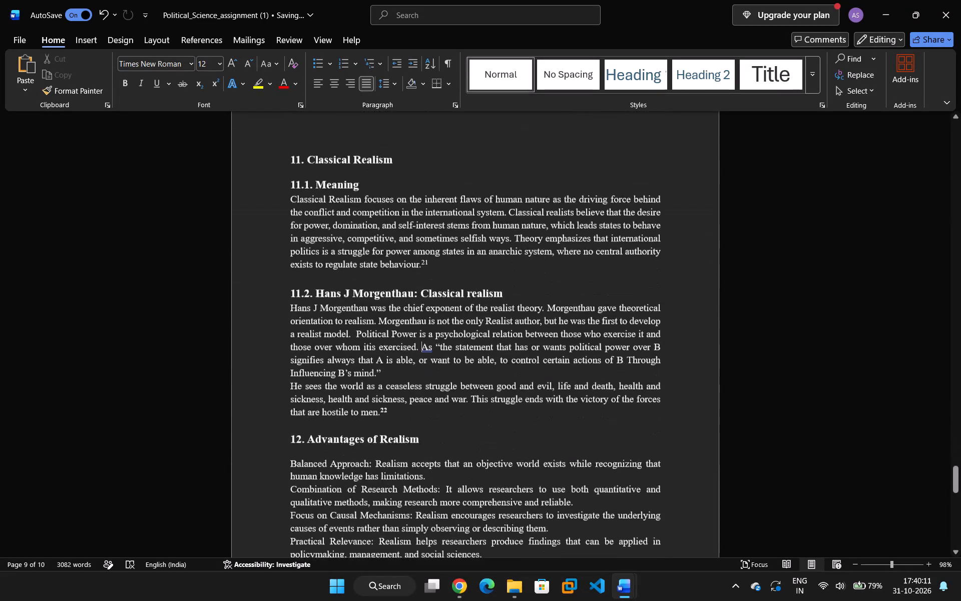
{"action": "scroll", "coordinate": [505, 417], "scroll_direction": "up", "scroll_amount": 7}
{"action": "scroll", "coordinate": [512, 394], "scroll_direction": "up", "scroll_amount": 19}
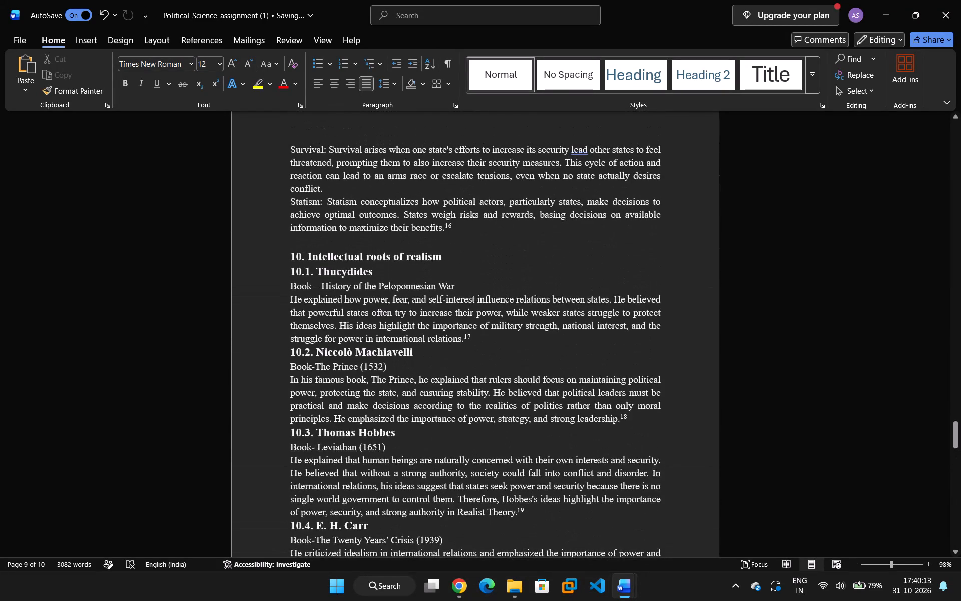
Copy the heading "8.1. Meaning and definition" into a new line under "08. Realist theory of power" in the table of contents.
{"action": "scroll", "coordinate": [500, 391], "scroll_direction": "up", "scroll_amount": 17}
{"action": "scroll", "coordinate": [502, 379], "scroll_direction": "up", "scroll_amount": 9}
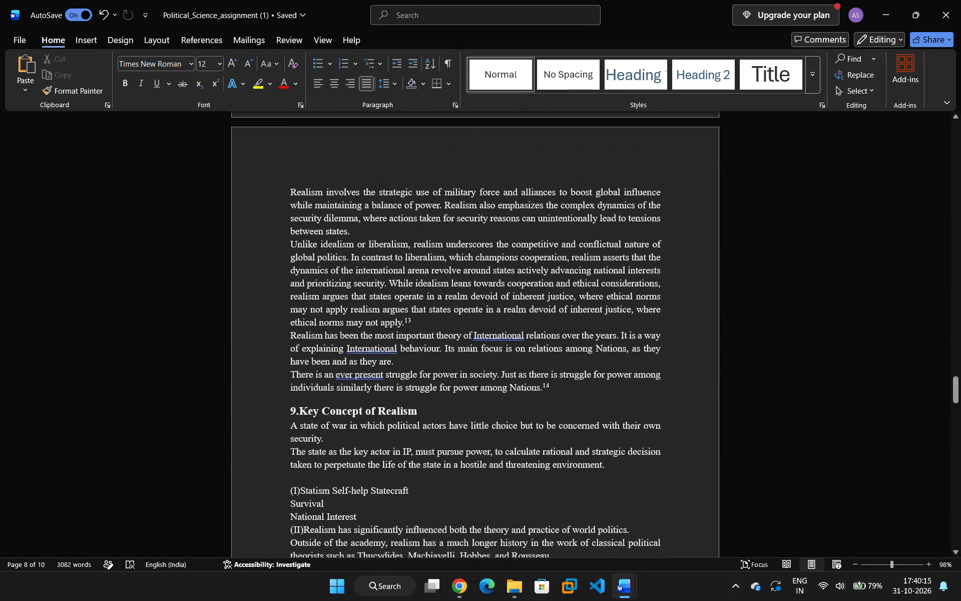
{"action": "scroll", "coordinate": [494, 388], "scroll_direction": "up", "scroll_amount": 14}
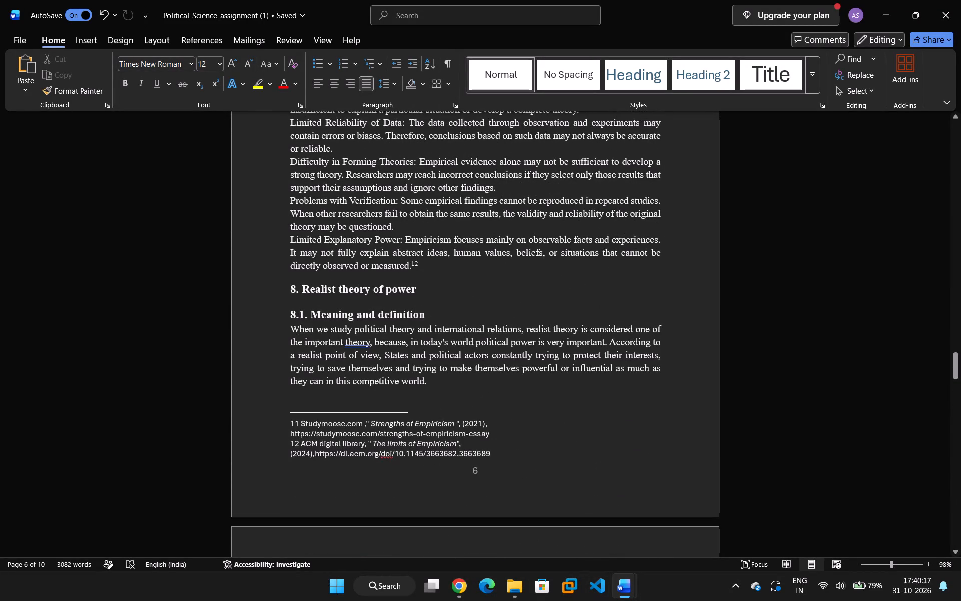
{"action": "left_click_drag", "start_coordinate": [427, 316], "coordinate": [273, 308]}
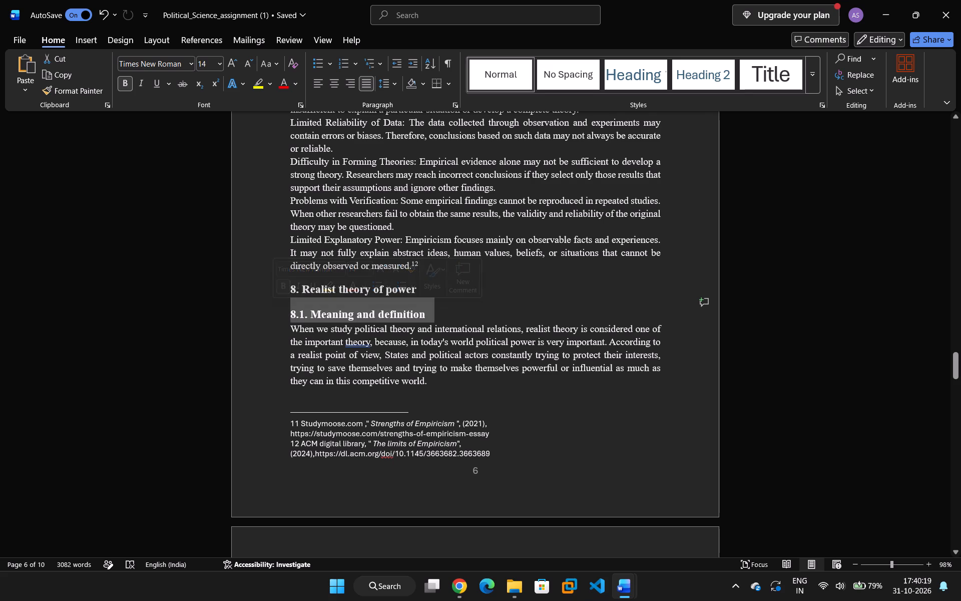
{"action": "key", "text": "ctrl+c"}
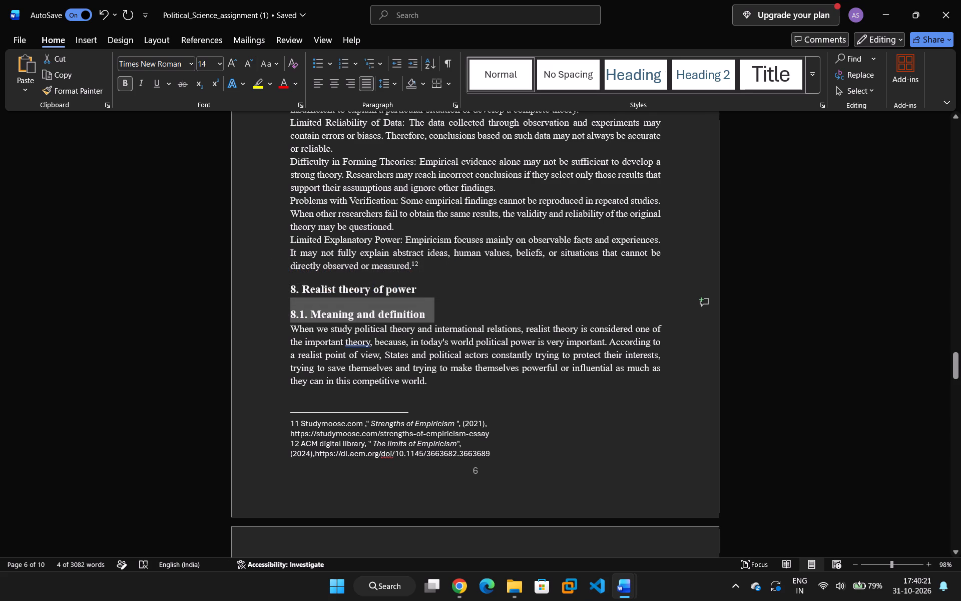
{"action": "scroll", "coordinate": [383, 335], "scroll_direction": "up", "scroll_amount": 11}
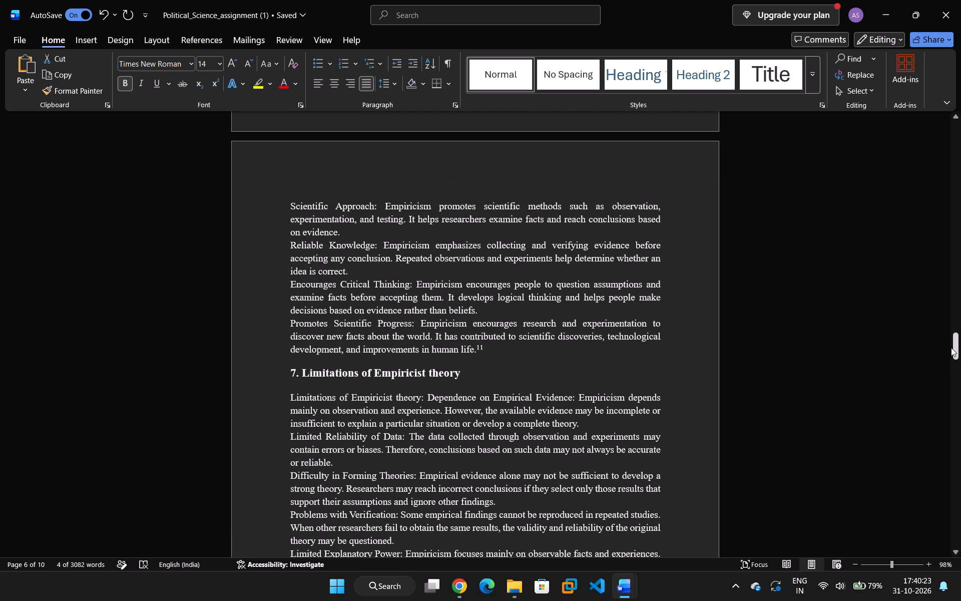
{"action": "left_click_drag", "start_coordinate": [954, 353], "coordinate": [953, 200]}
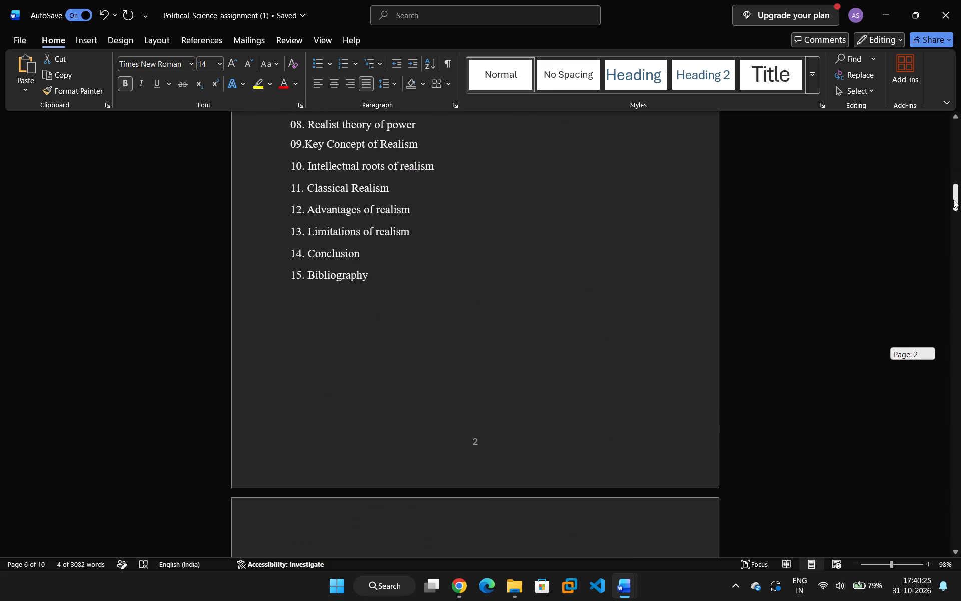
{"action": "left_click_drag", "start_coordinate": [953, 200], "coordinate": [953, 194]}
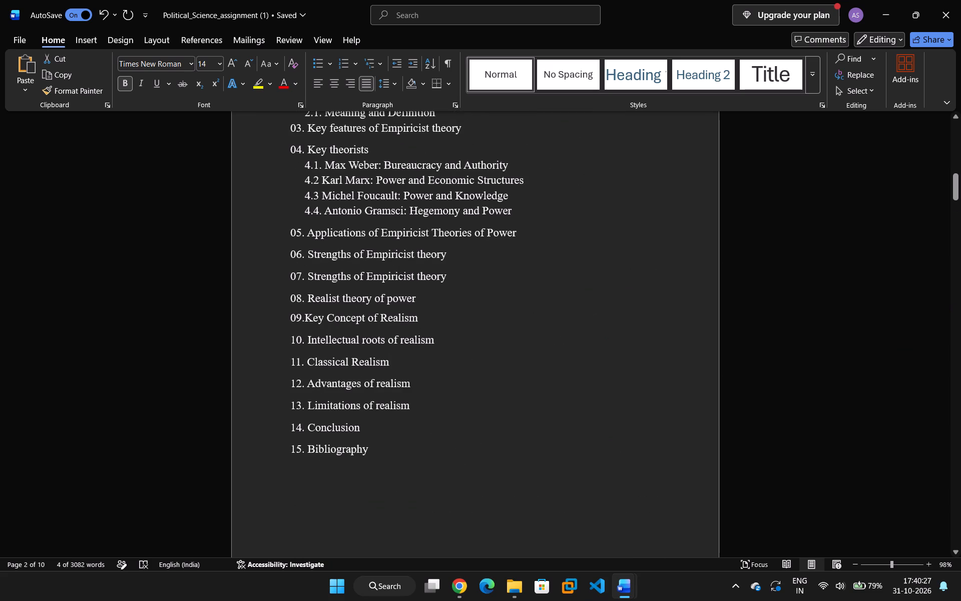
{"action": "left_click", "coordinate": [436, 298]}
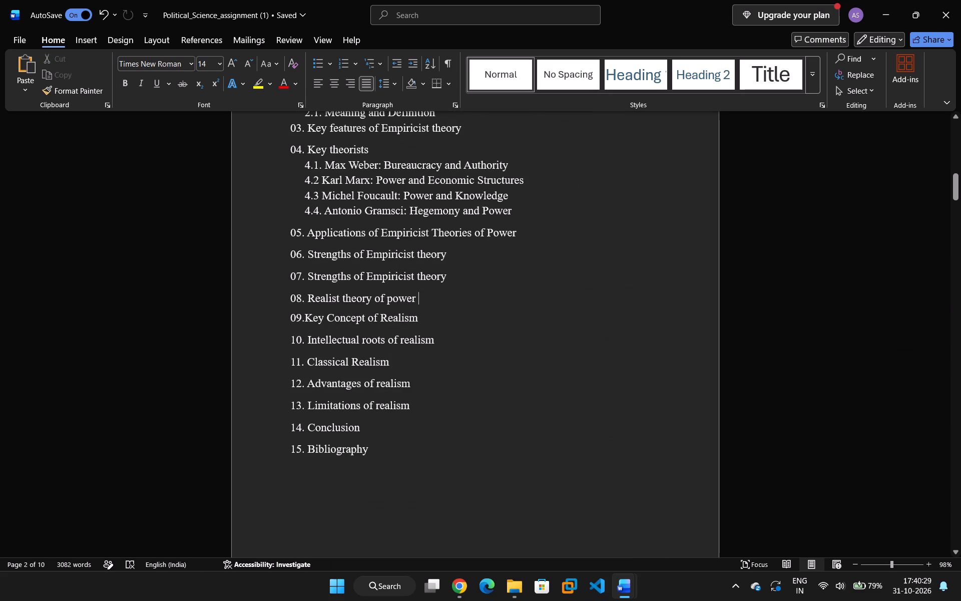
{"action": "key", "text": "Return"}
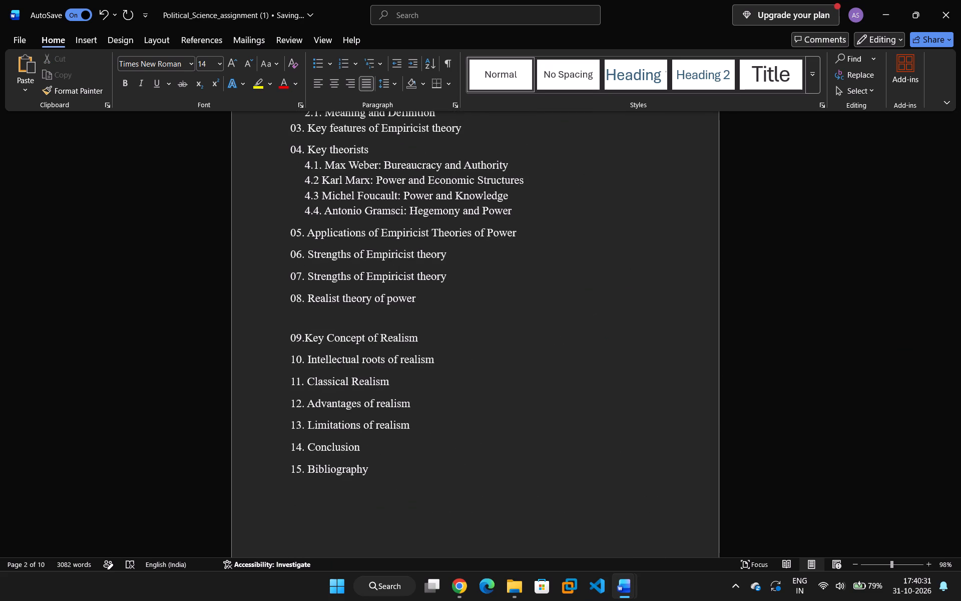
{"action": "key", "text": "ctrl+v"}
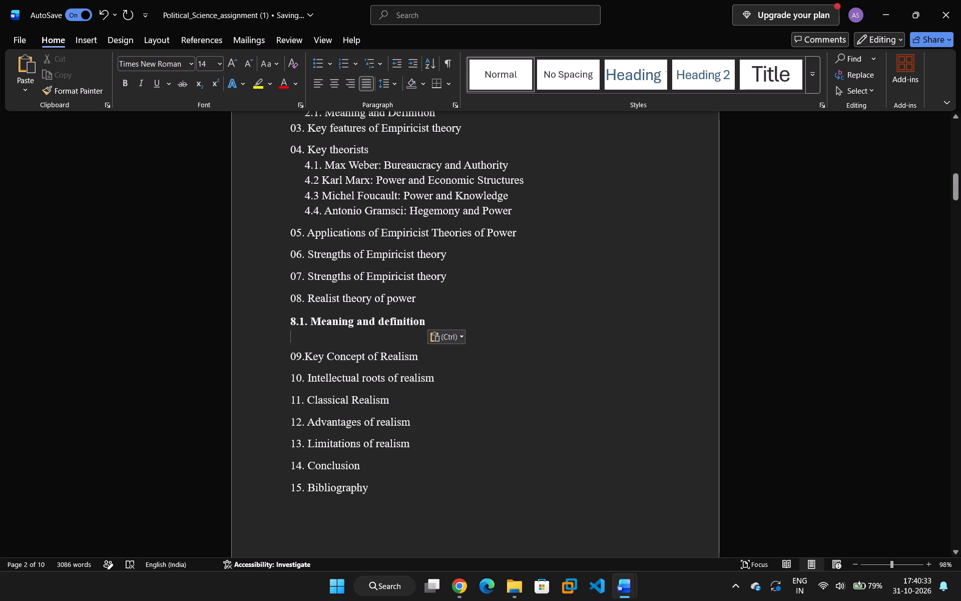
Remove the bold from the contents entry "8.1. Meaning and definition" and delete the blank line below it.
{"action": "left_click_drag", "start_coordinate": [427, 320], "coordinate": [284, 322]}
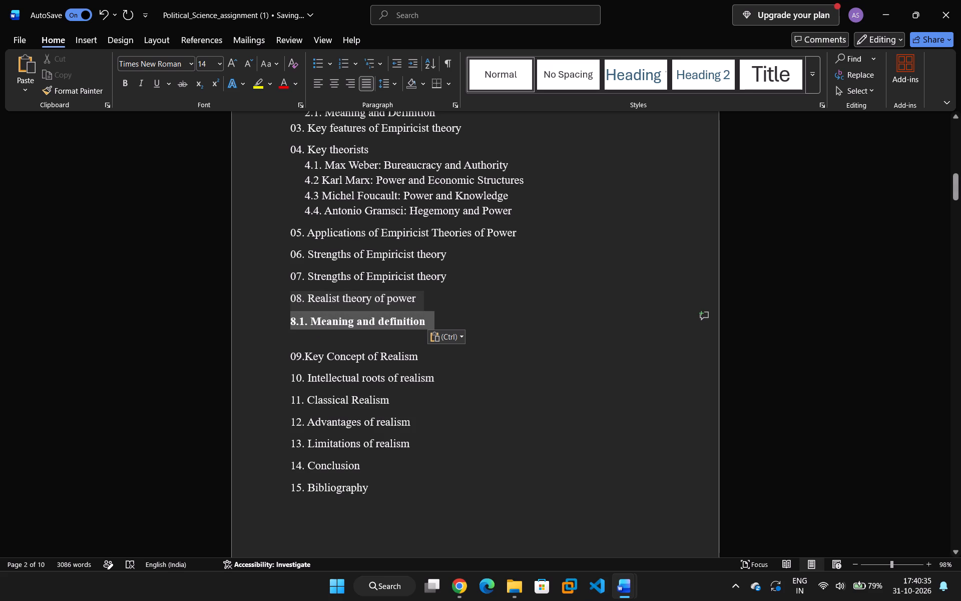
{"action": "left_click_drag", "start_coordinate": [284, 322], "coordinate": [283, 322]}
{"action": "left_click", "coordinate": [294, 298]}
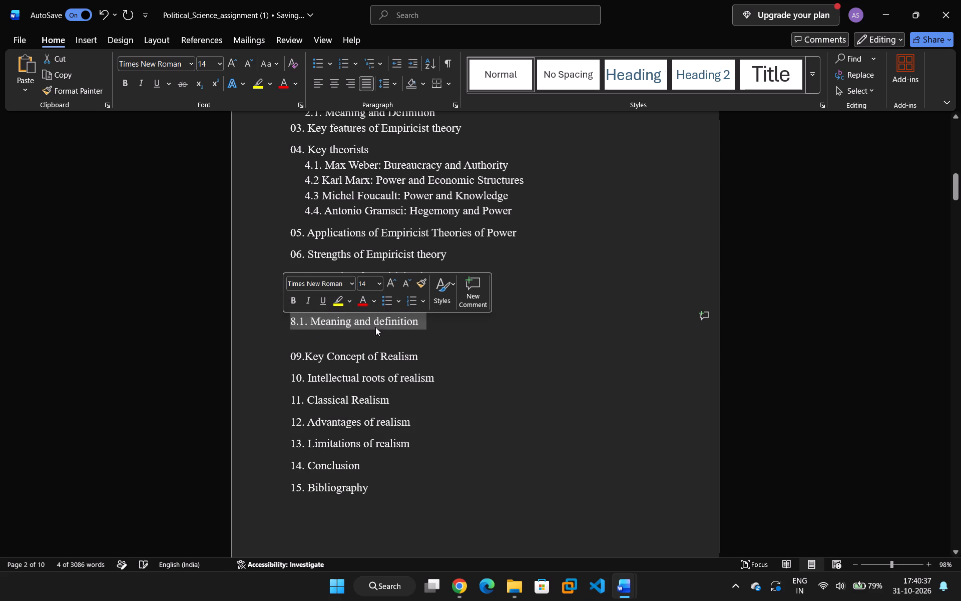
{"action": "left_click", "coordinate": [411, 340]}
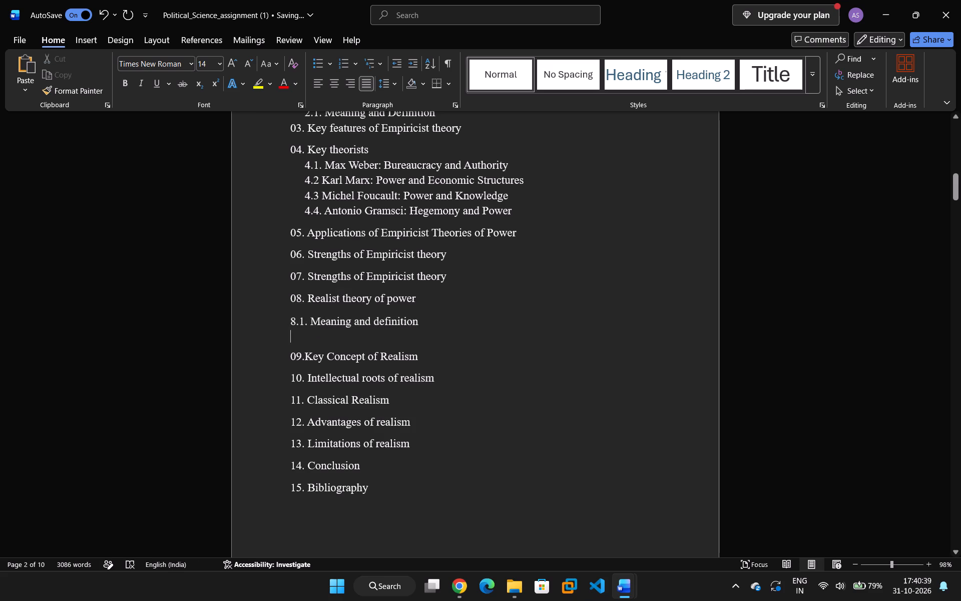
{"action": "key", "text": "BackSpace"}
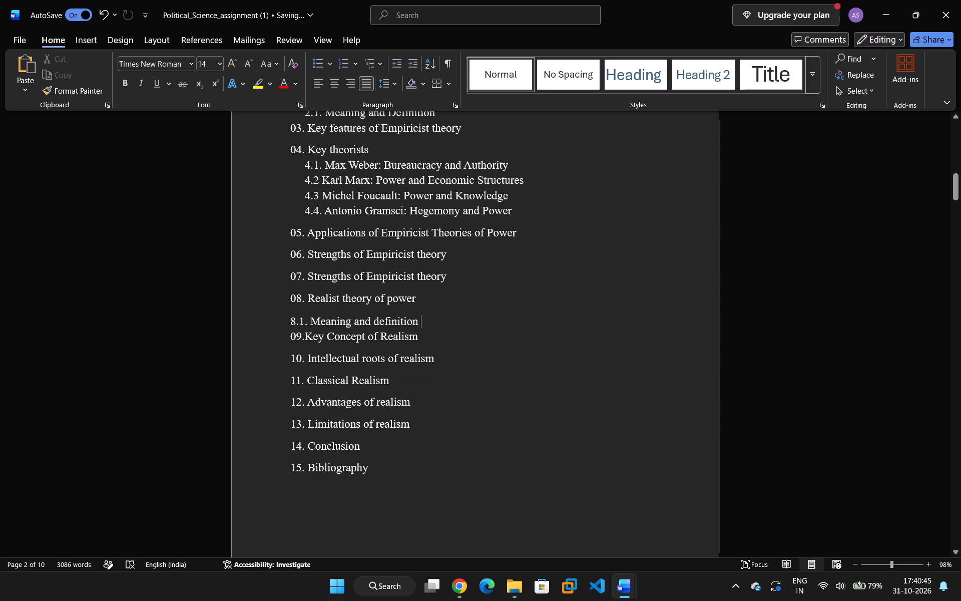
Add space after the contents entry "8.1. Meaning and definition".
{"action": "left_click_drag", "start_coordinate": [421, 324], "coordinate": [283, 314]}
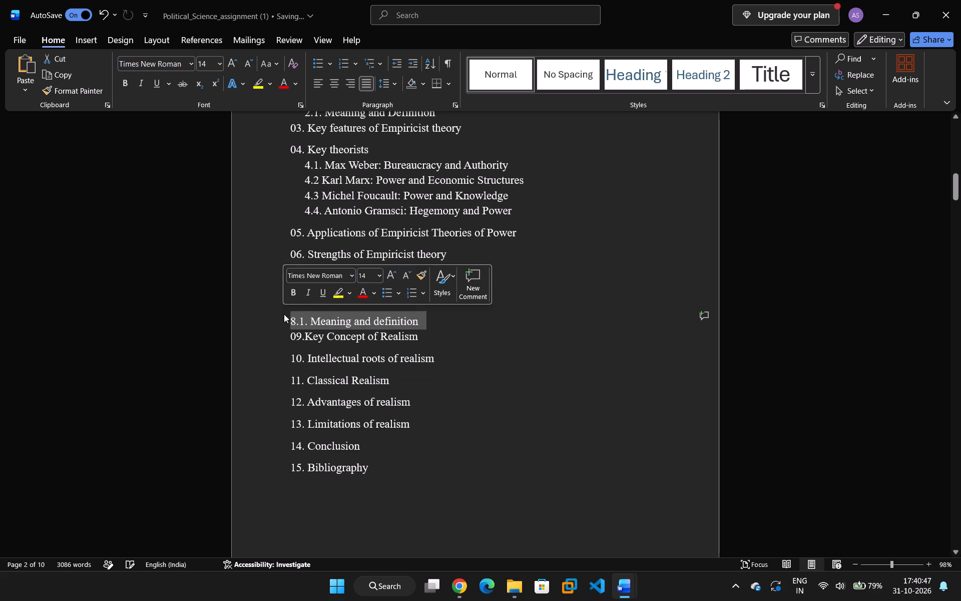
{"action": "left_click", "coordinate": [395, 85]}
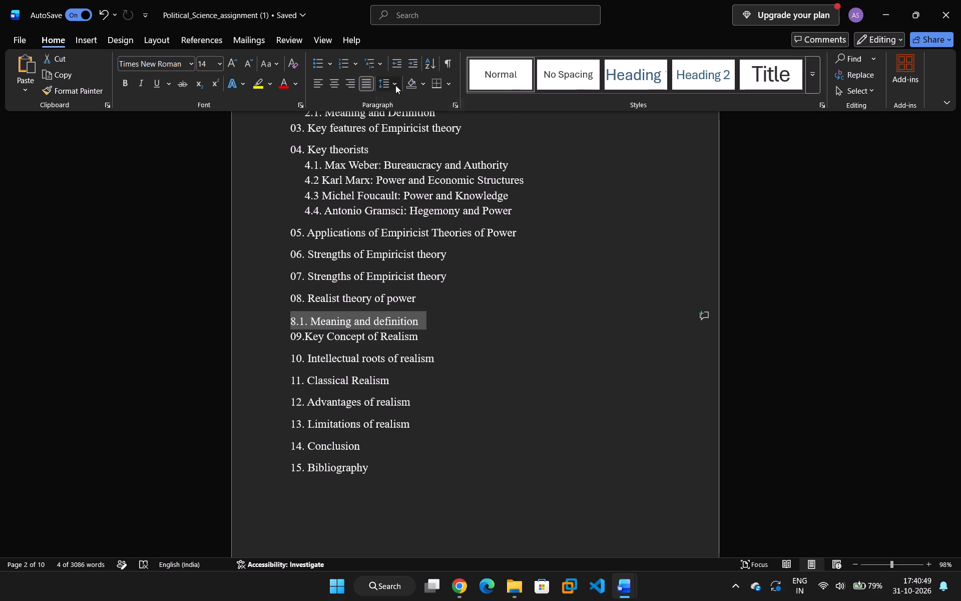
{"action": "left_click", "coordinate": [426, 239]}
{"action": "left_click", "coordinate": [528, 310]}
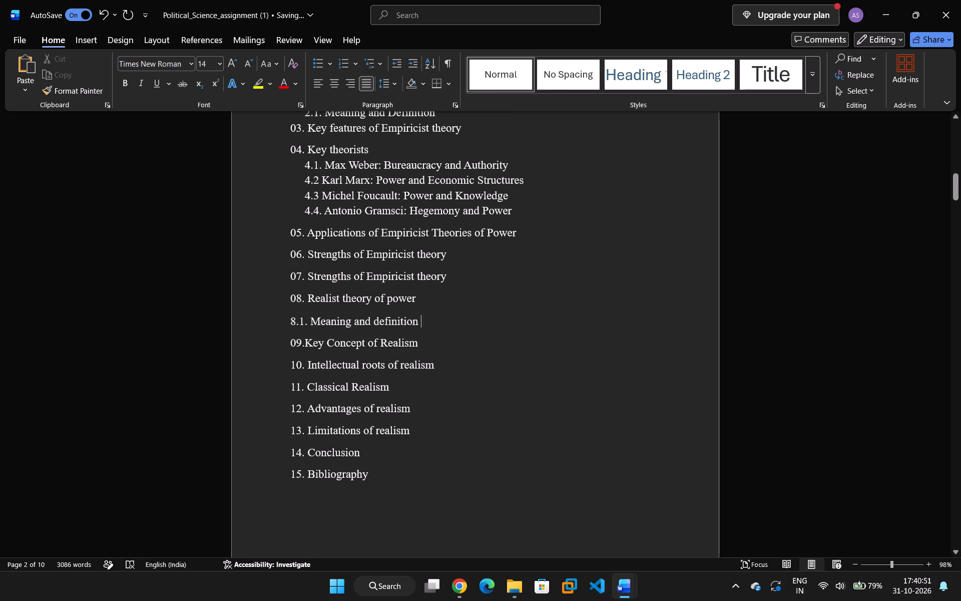
Join the contents entry "8.1. Meaning and definition" to "08. Realist theory of power" and split it back onto its own line.
{"action": "scroll", "coordinate": [498, 335], "scroll_direction": "down", "scroll_amount": 1}
{"action": "scroll", "coordinate": [476, 334], "scroll_direction": "up", "scroll_amount": 3}
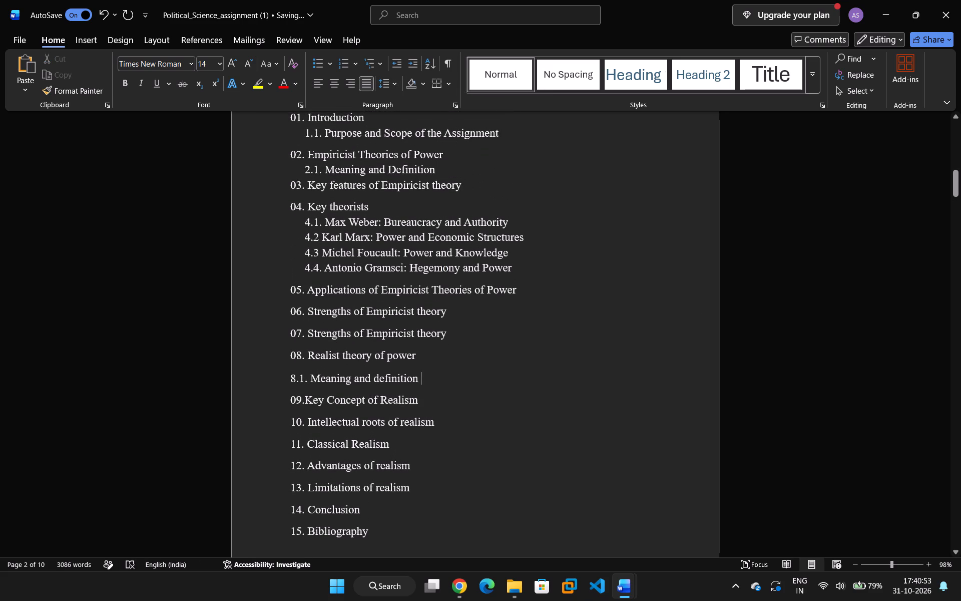
{"action": "left_click", "coordinate": [291, 370]}
{"action": "key", "text": "BackSpace"}
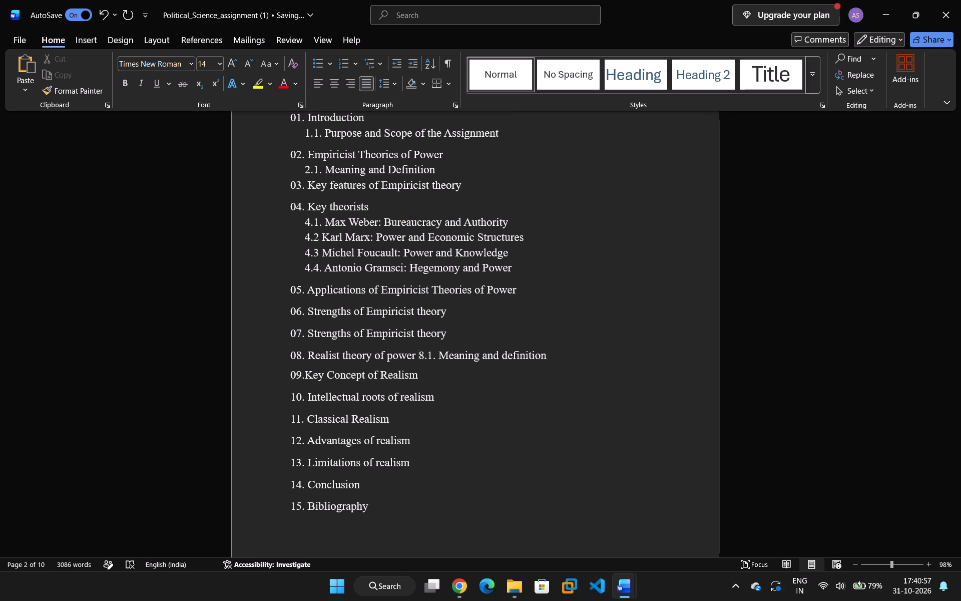
{"action": "key", "text": "Return"}
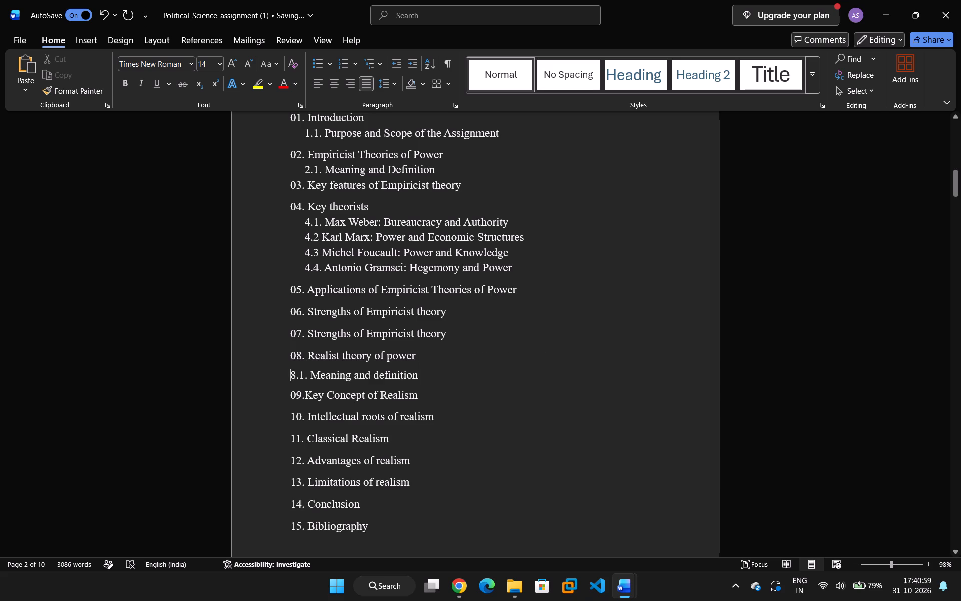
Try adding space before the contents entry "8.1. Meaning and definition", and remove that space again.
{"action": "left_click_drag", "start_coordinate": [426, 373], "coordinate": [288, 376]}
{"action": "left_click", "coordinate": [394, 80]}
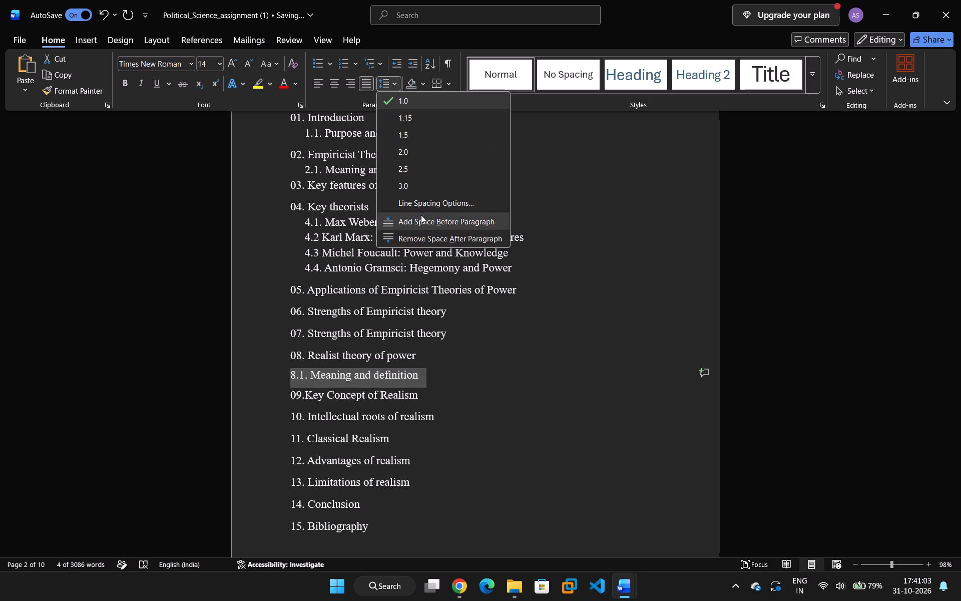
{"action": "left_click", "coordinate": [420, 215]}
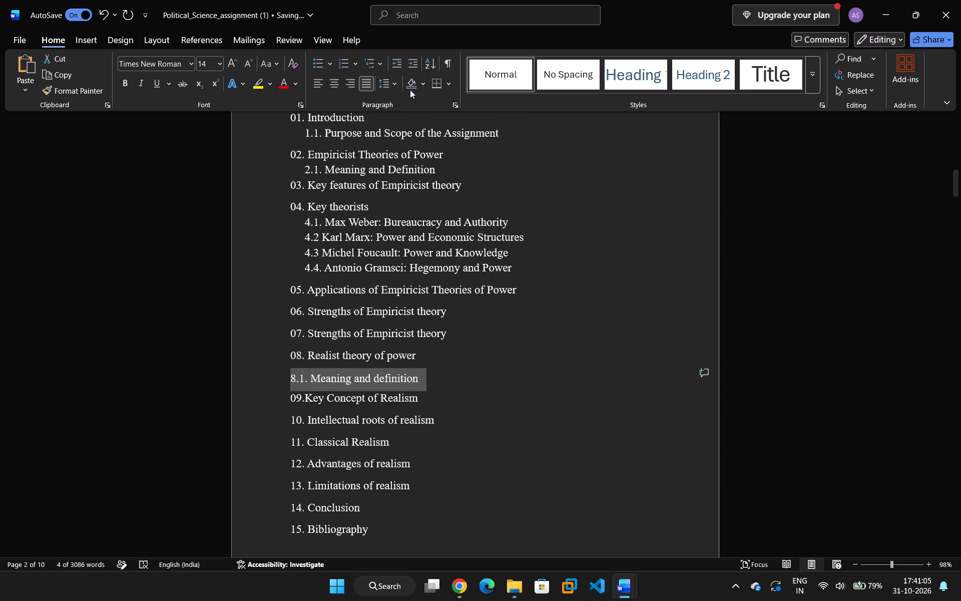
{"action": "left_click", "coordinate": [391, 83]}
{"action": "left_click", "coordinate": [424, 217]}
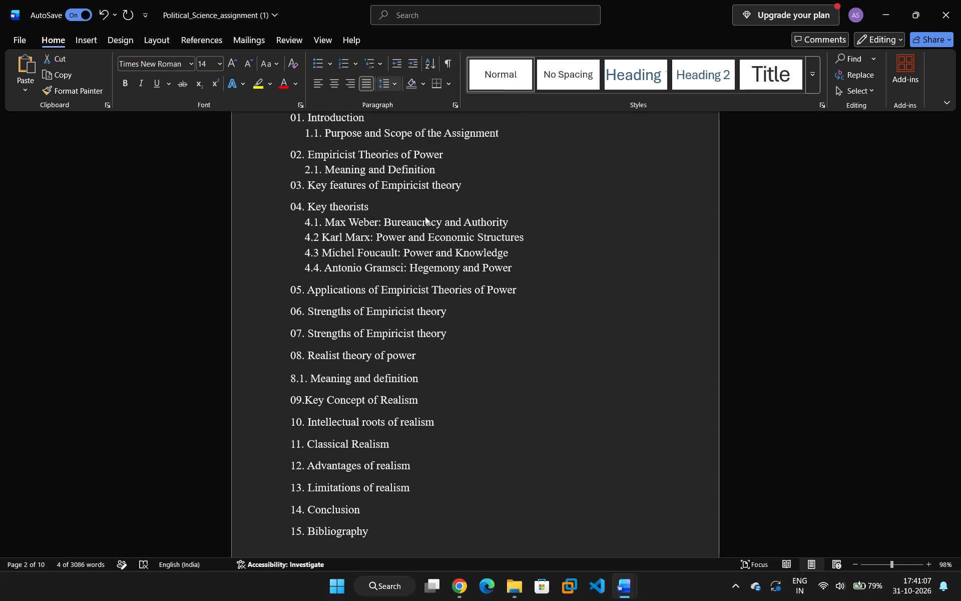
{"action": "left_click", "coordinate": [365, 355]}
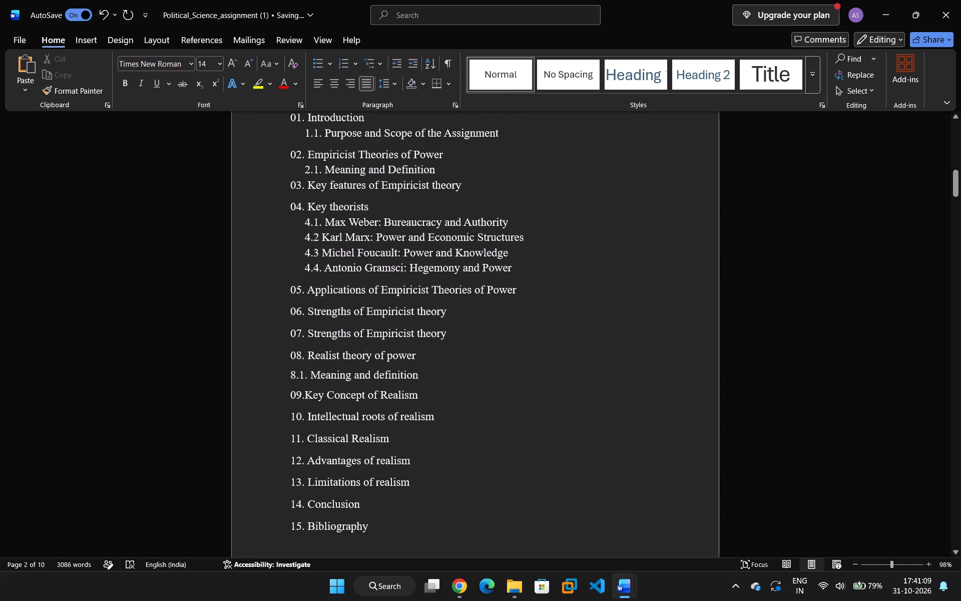
Delete the trailing space after "08. Realist theory of power", restart "8.1. Meaning and definition" on its own line and indent it five spaces.
{"action": "left_click", "coordinate": [287, 373]}
{"action": "key", "text": "BackSpace"}
{"action": "key", "text": "BackSpace"}
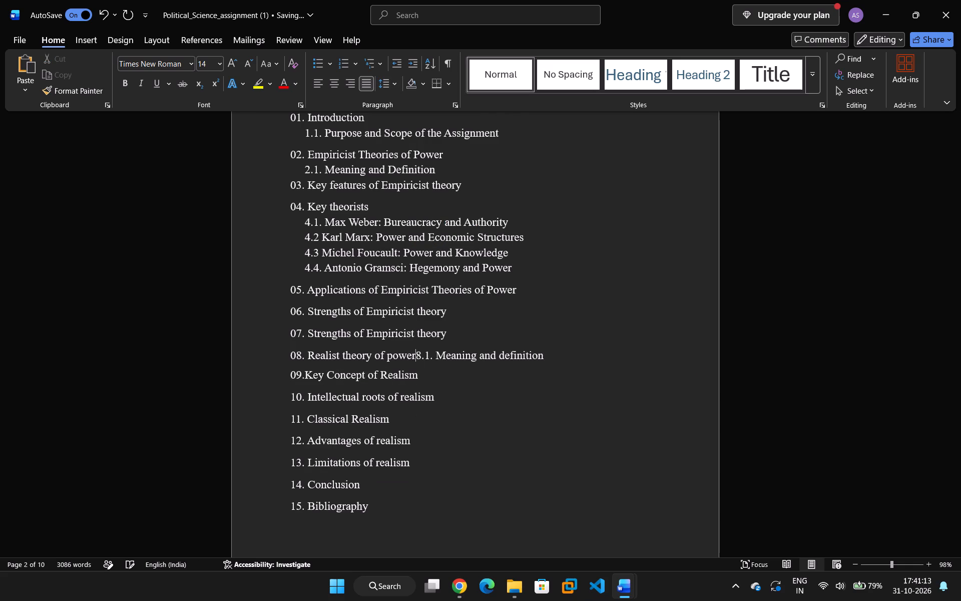
{"action": "key", "text": "Return"}
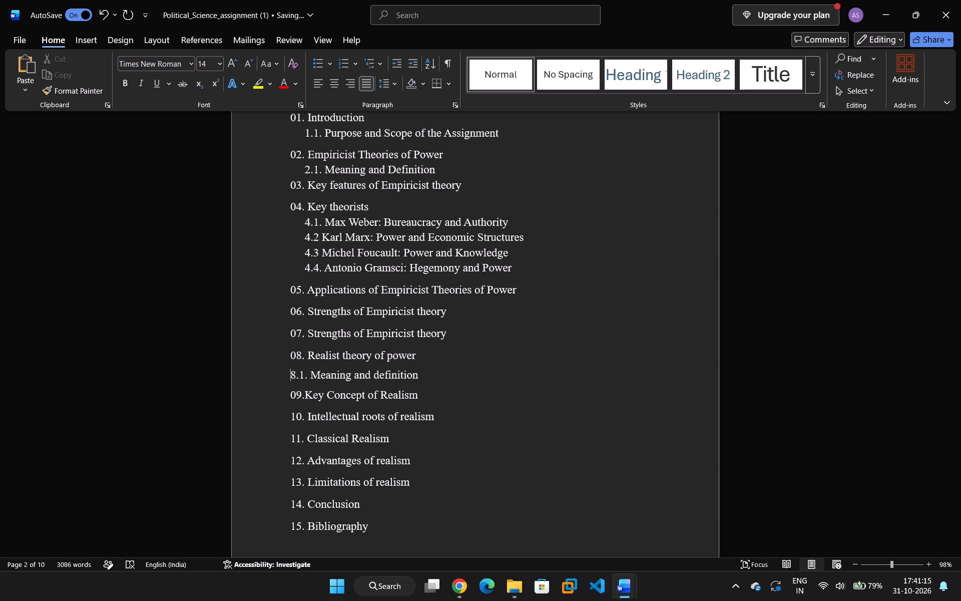
{"action": "key", "text": "space"}
{"action": "key", "text": "space"}
{"action": "key", "text": "space"}
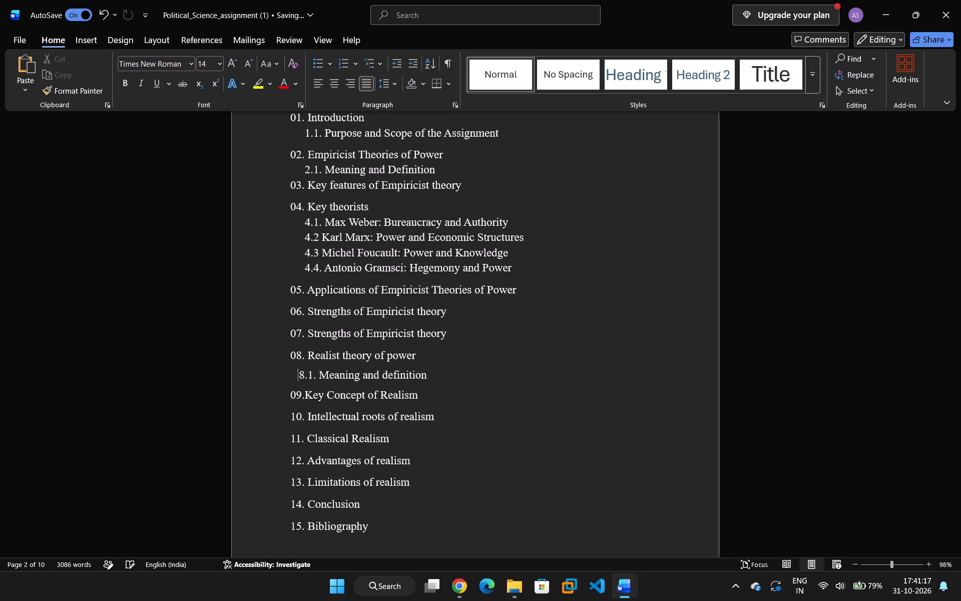
{"action": "key", "text": "space"}
{"action": "key", "text": "space"}
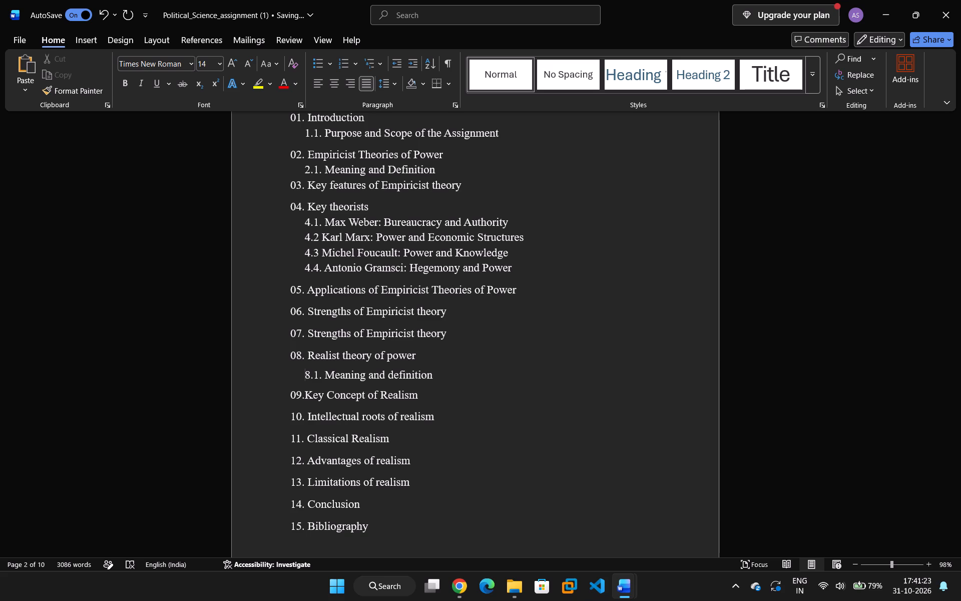
Remove the space after the indented contents entry "8.1. Meaning and definition".
{"action": "scroll", "coordinate": [360, 384], "scroll_direction": "up", "scroll_amount": 1}
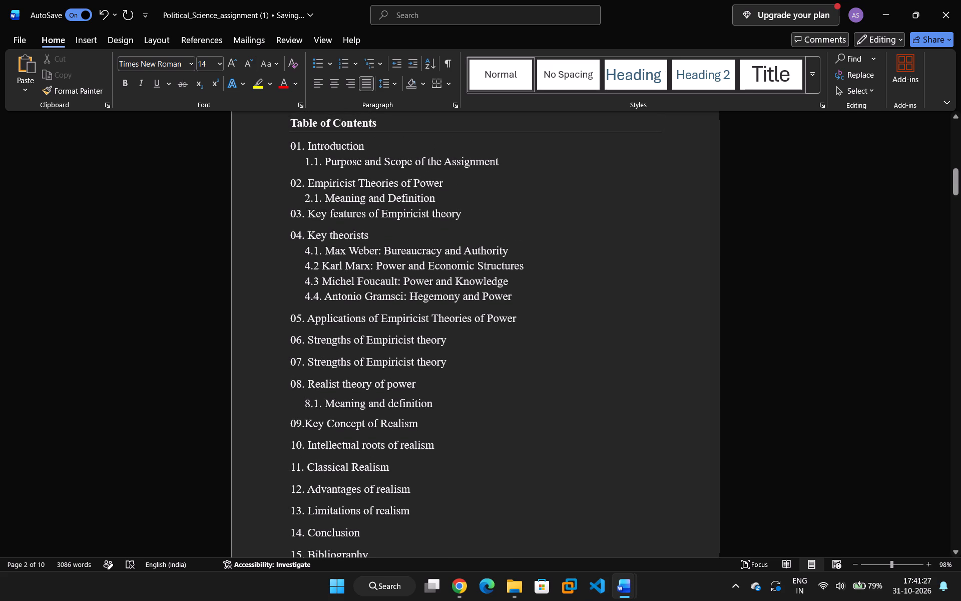
{"action": "left_click_drag", "start_coordinate": [297, 399], "coordinate": [422, 407]}
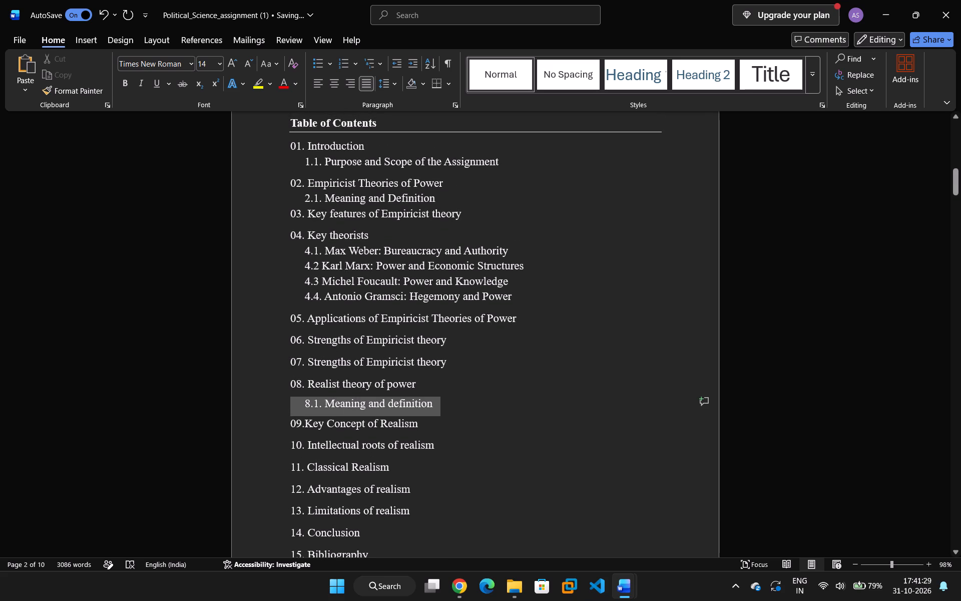
{"action": "left_click_drag", "start_coordinate": [422, 407], "coordinate": [436, 402]}
{"action": "left_click", "coordinate": [397, 79]}
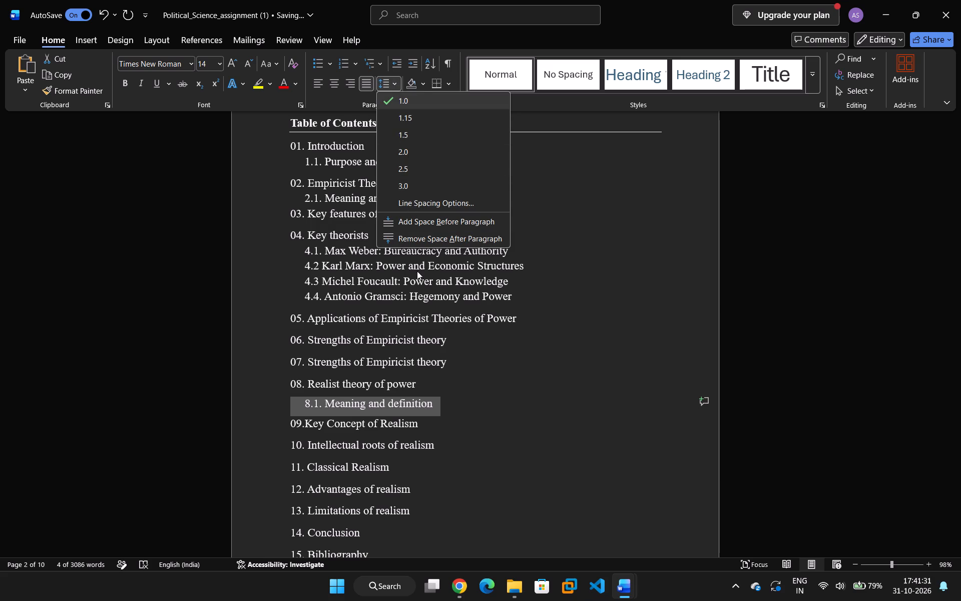
{"action": "left_click", "coordinate": [420, 238]}
{"action": "scroll", "coordinate": [478, 367], "scroll_direction": "down", "scroll_amount": 3}
{"action": "left_click", "coordinate": [448, 346]}
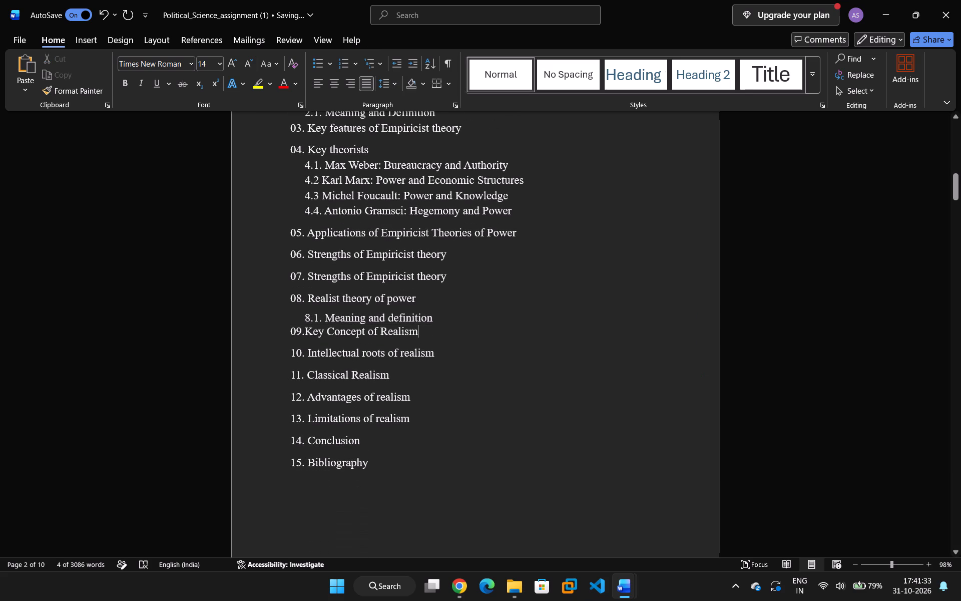
Select the contents entry "08. Realist theory of power" for a paragraph spacing adjustment.
{"action": "left_click_drag", "start_coordinate": [425, 301], "coordinate": [417, 298]}
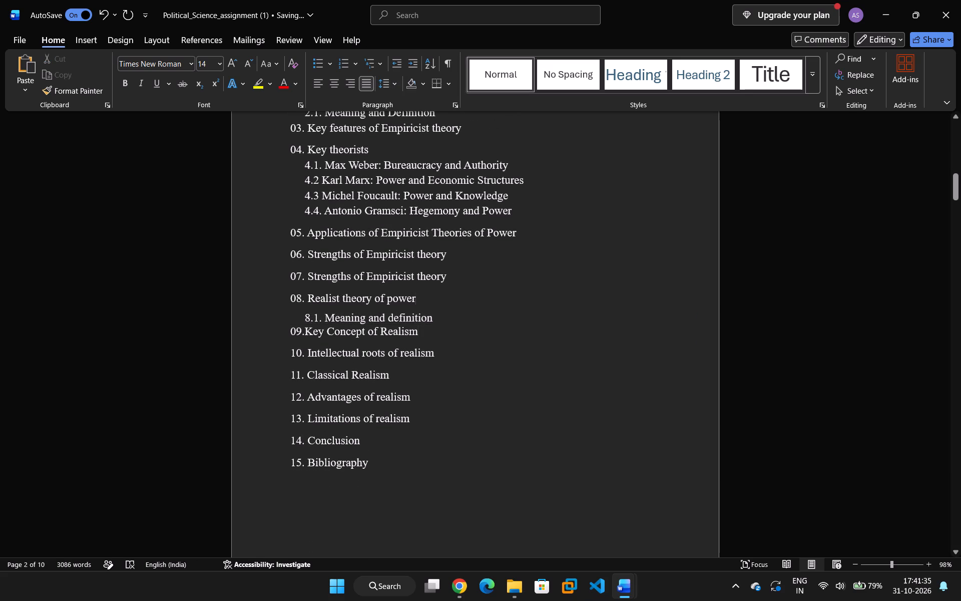
{"action": "left_click_drag", "start_coordinate": [417, 298], "coordinate": [291, 295]}
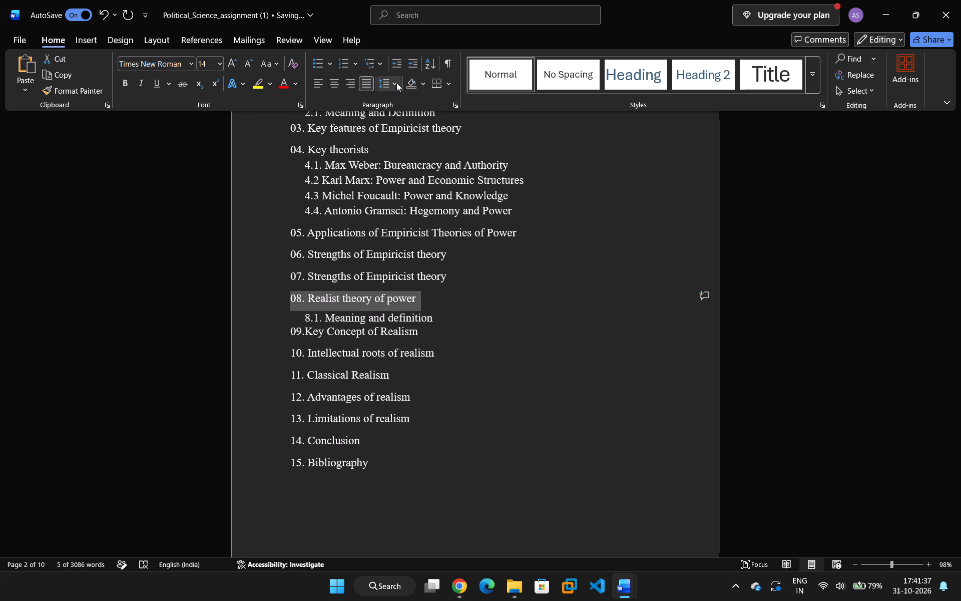
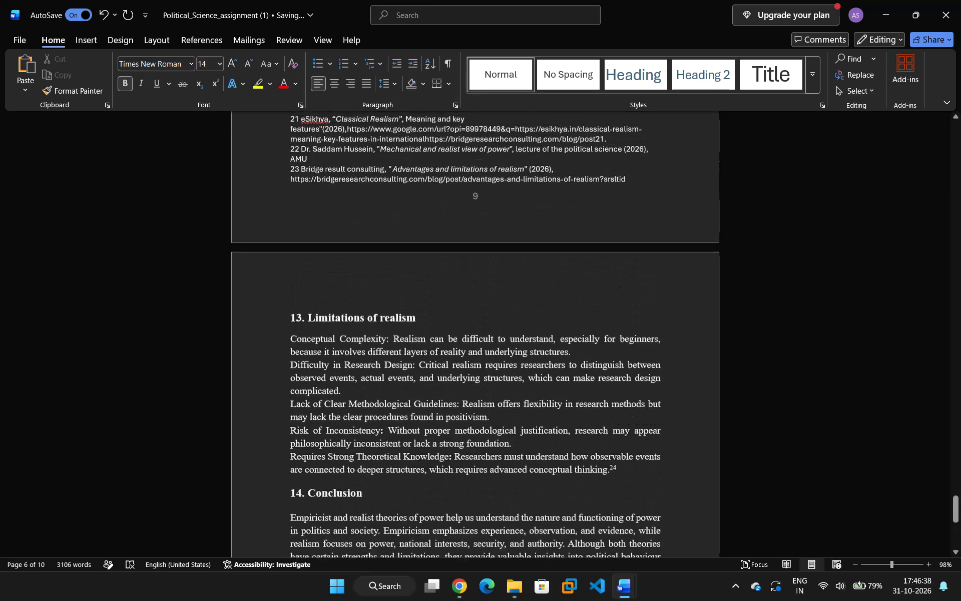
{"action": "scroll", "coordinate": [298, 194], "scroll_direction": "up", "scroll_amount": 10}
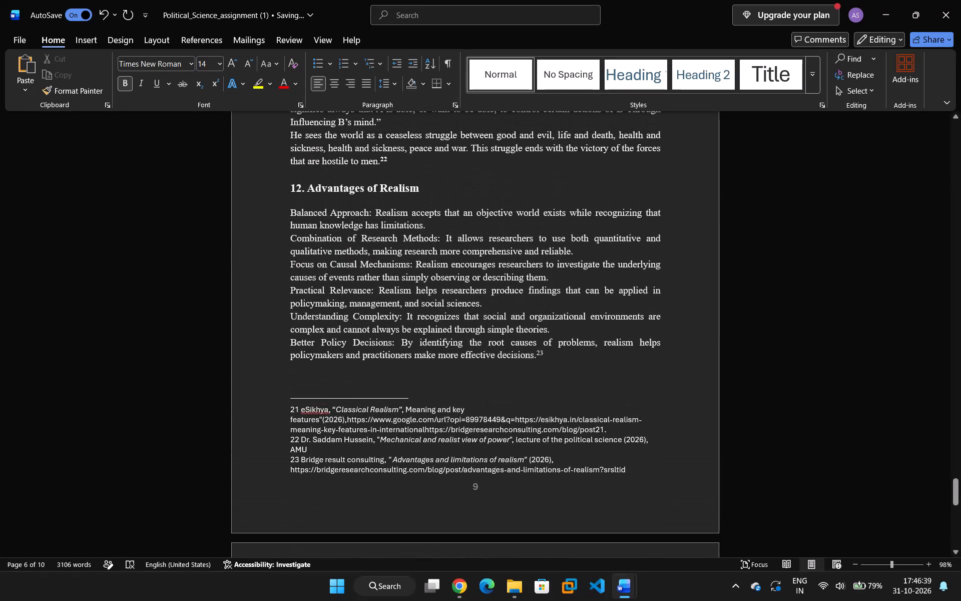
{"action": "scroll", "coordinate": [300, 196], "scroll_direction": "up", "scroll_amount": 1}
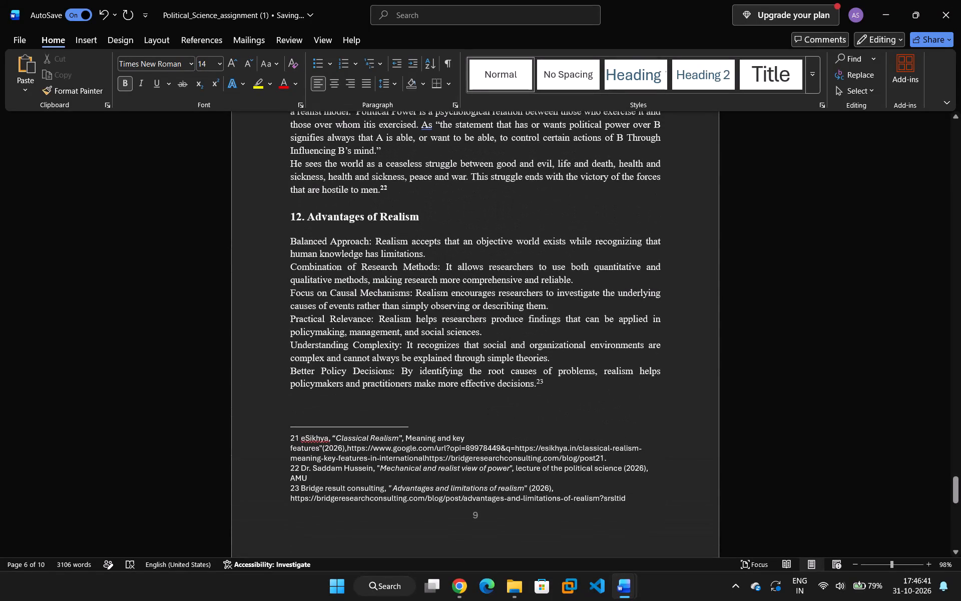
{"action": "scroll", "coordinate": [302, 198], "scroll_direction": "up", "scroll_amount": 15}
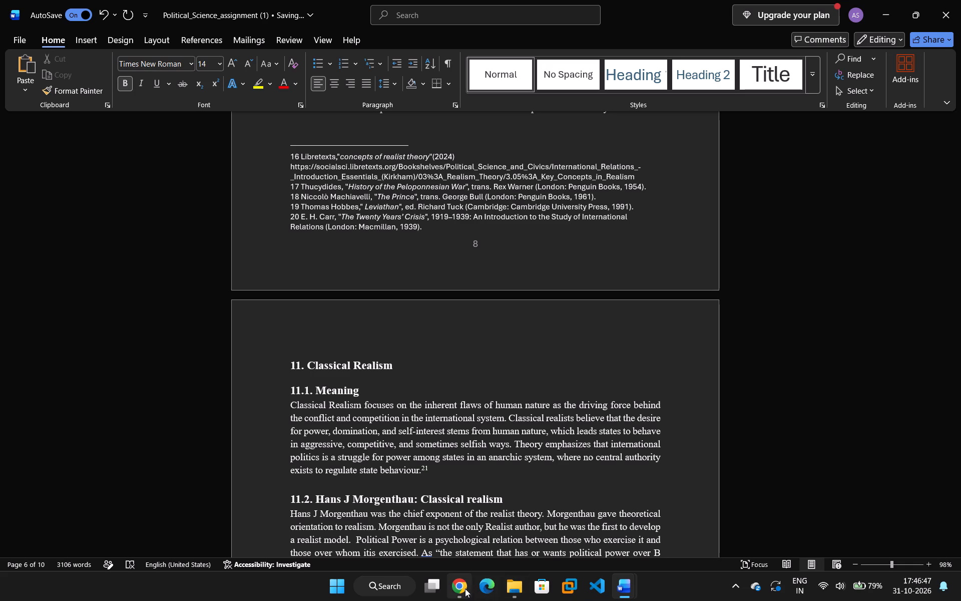
Export the assignment as the PDF "Political_Science_assignment (1)" in the Documents folder, with standard optimization and the file opening after publishing.
{"action": "left_click", "coordinate": [15, 34]}
{"action": "left_click", "coordinate": [47, 258]}
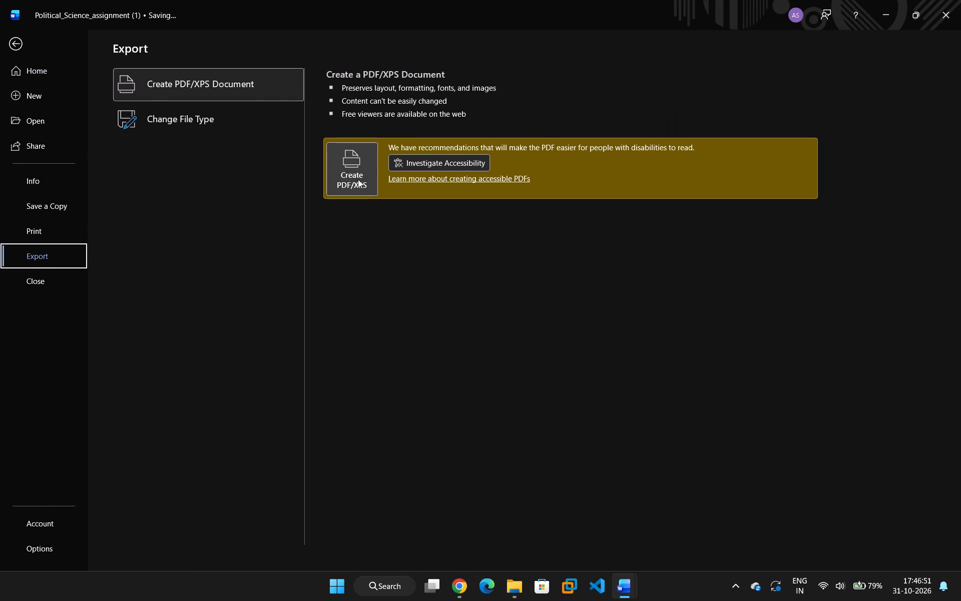
{"action": "left_click", "coordinate": [358, 179]}
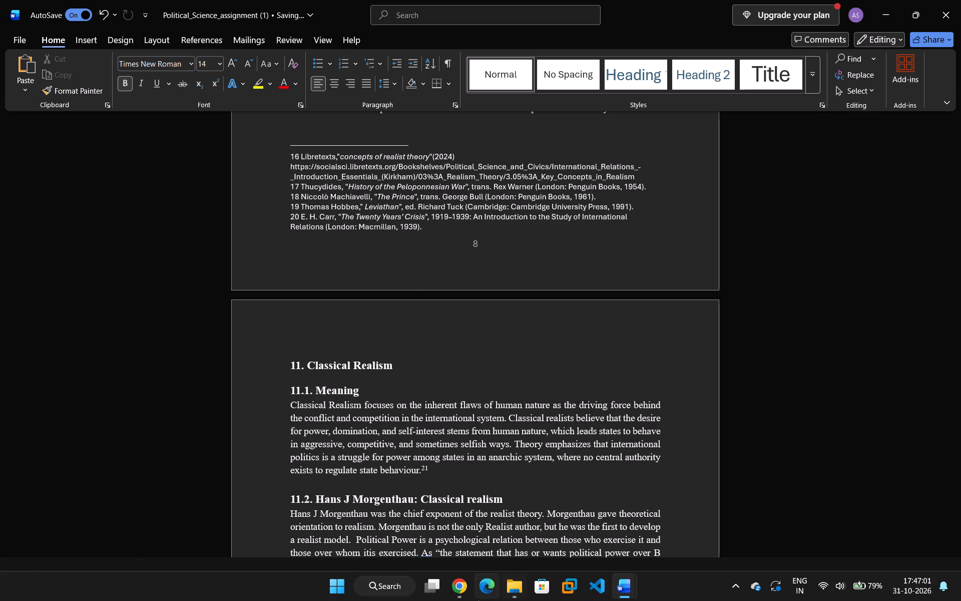
{"action": "left_click", "coordinate": [17, 47]}
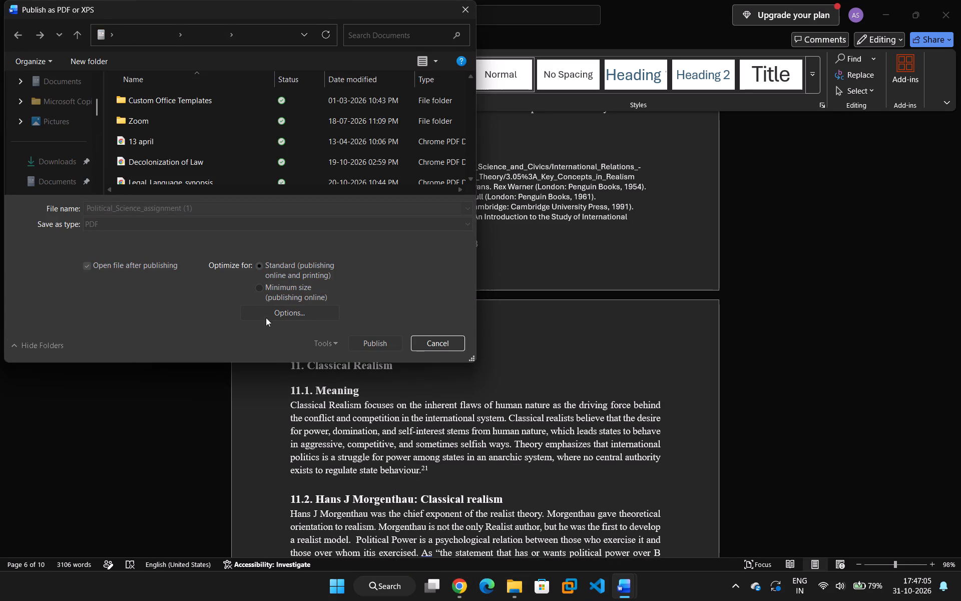
{"action": "left_click", "coordinate": [455, 12]}
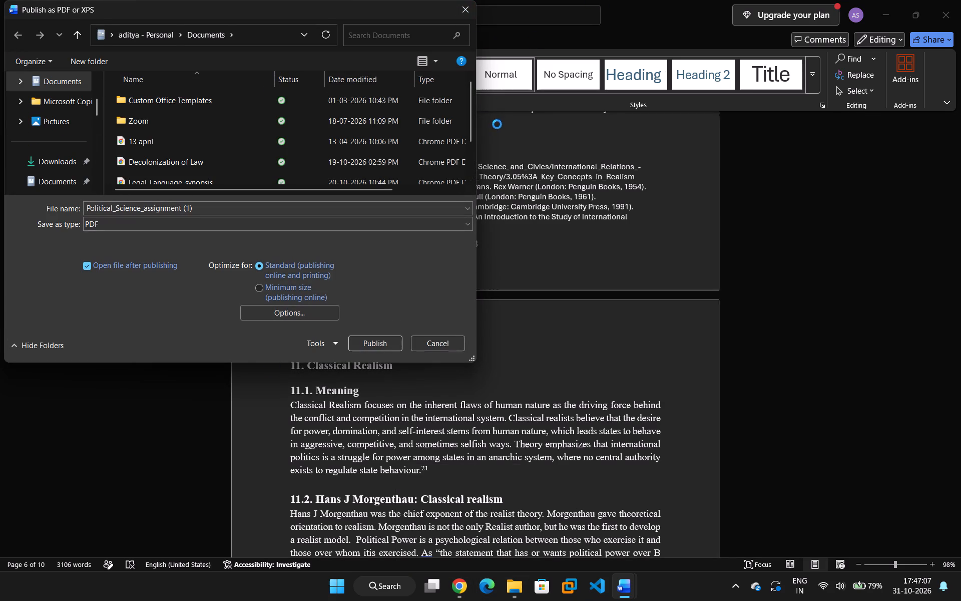
{"action": "left_click", "coordinate": [374, 344]}
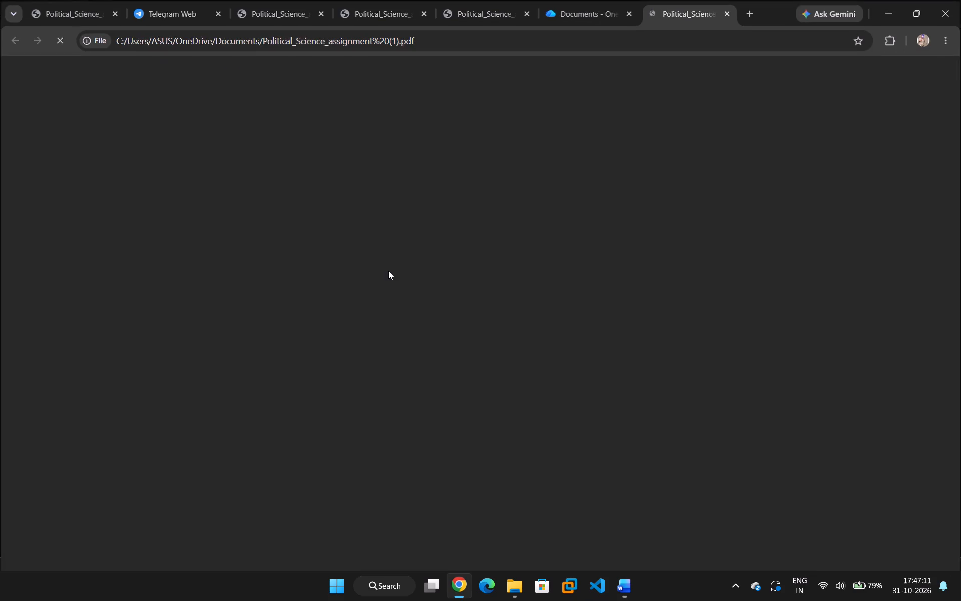
Review the exported PDF from the cover page through the table of contents to the introduction, examining layout, numbering and spacing.
{"action": "scroll", "coordinate": [482, 259], "scroll_direction": "down", "scroll_amount": 5}
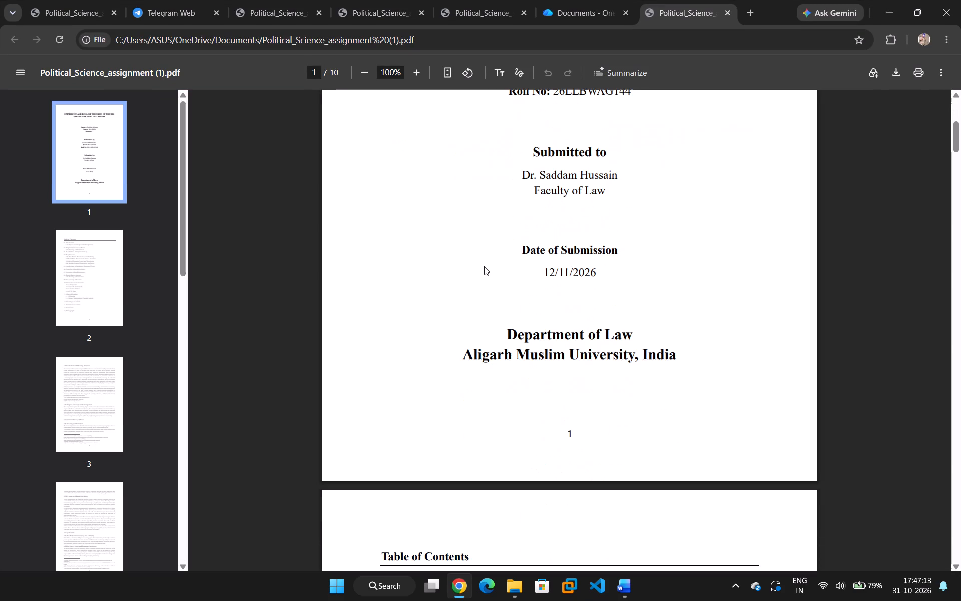
{"action": "scroll", "coordinate": [486, 256], "scroll_direction": "down", "scroll_amount": 6}
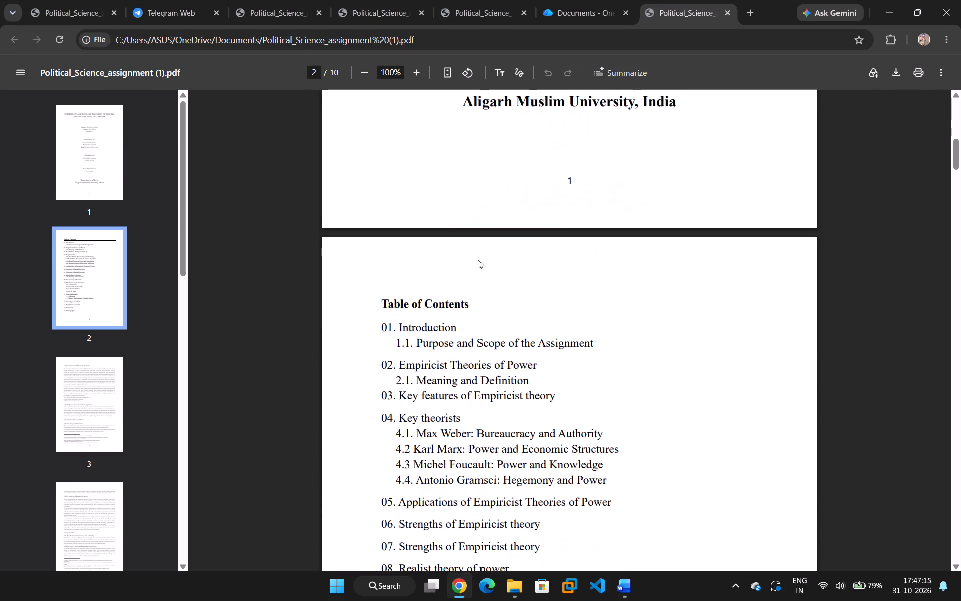
{"action": "scroll", "coordinate": [476, 245], "scroll_direction": "down", "scroll_amount": 5}
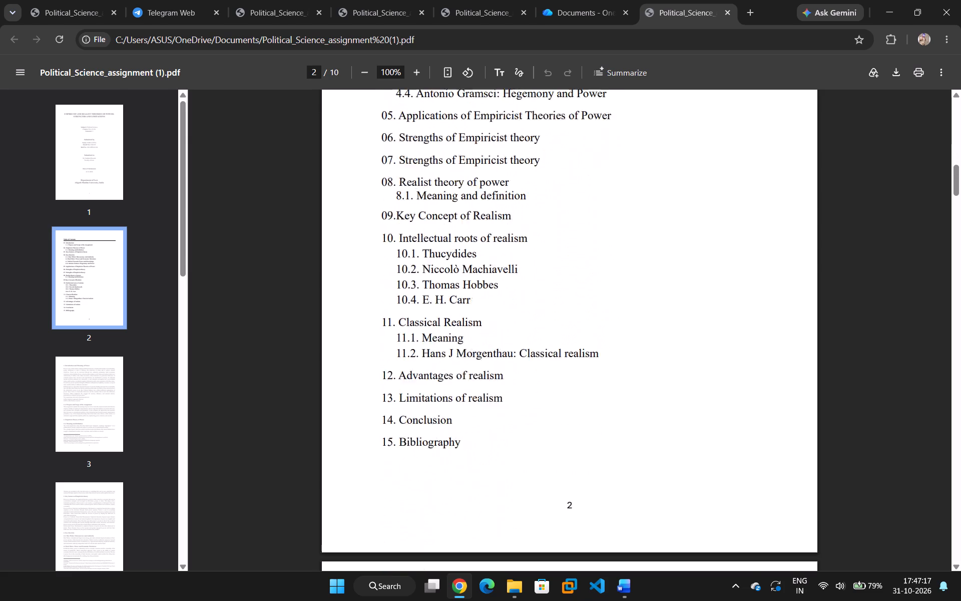
{"action": "scroll", "coordinate": [470, 242], "scroll_direction": "down", "scroll_amount": 3}
{"action": "scroll", "coordinate": [456, 287], "scroll_direction": "down", "scroll_amount": 5}
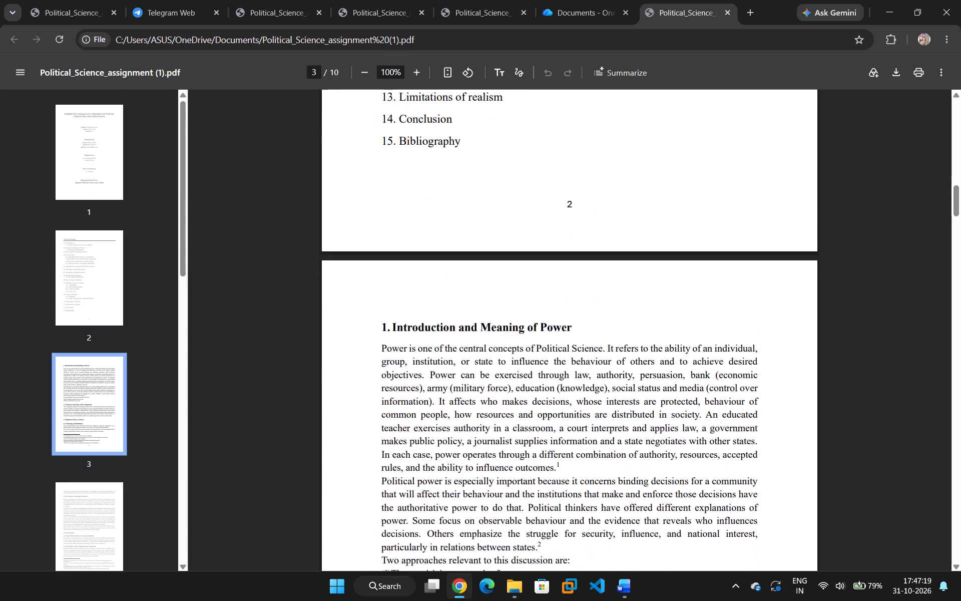
{"action": "scroll", "coordinate": [450, 288], "scroll_direction": "down", "scroll_amount": 2}
{"action": "scroll", "coordinate": [462, 277], "scroll_direction": "up", "scroll_amount": 5}
{"action": "scroll", "coordinate": [447, 285], "scroll_direction": "down", "scroll_amount": 1}
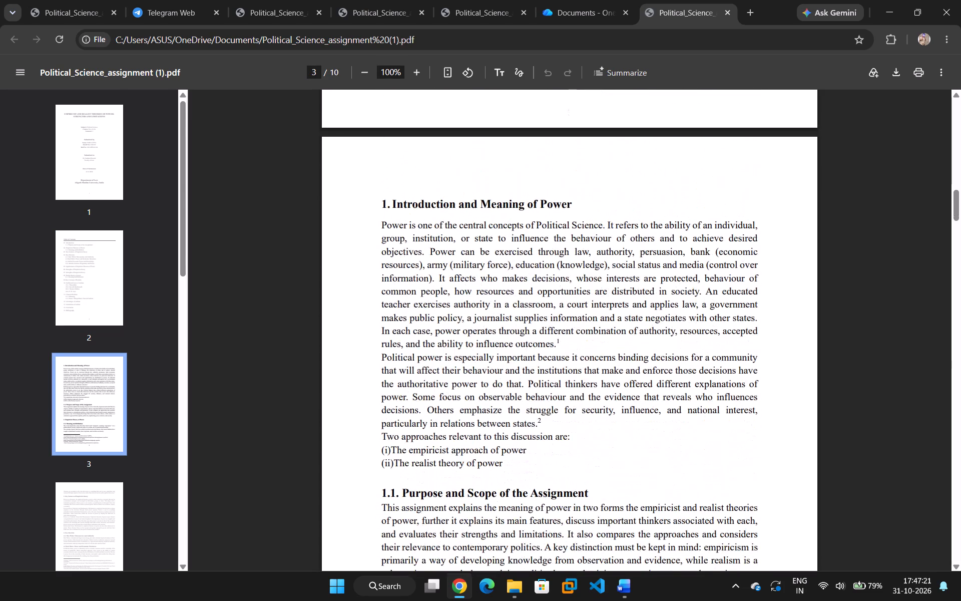
Review the exported PDF's empiricist sections, from the introduction to the limitations of empiricist theory, examining headings, spacing and footnotes.
{"action": "scroll", "coordinate": [439, 314], "scroll_direction": "down", "scroll_amount": 4}
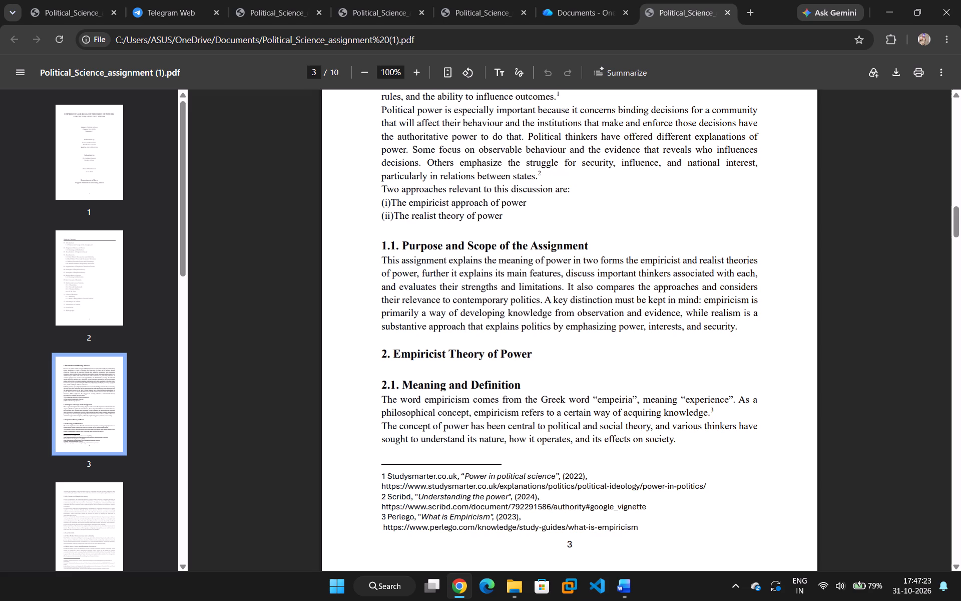
{"action": "scroll", "coordinate": [427, 308], "scroll_direction": "down", "scroll_amount": 7}
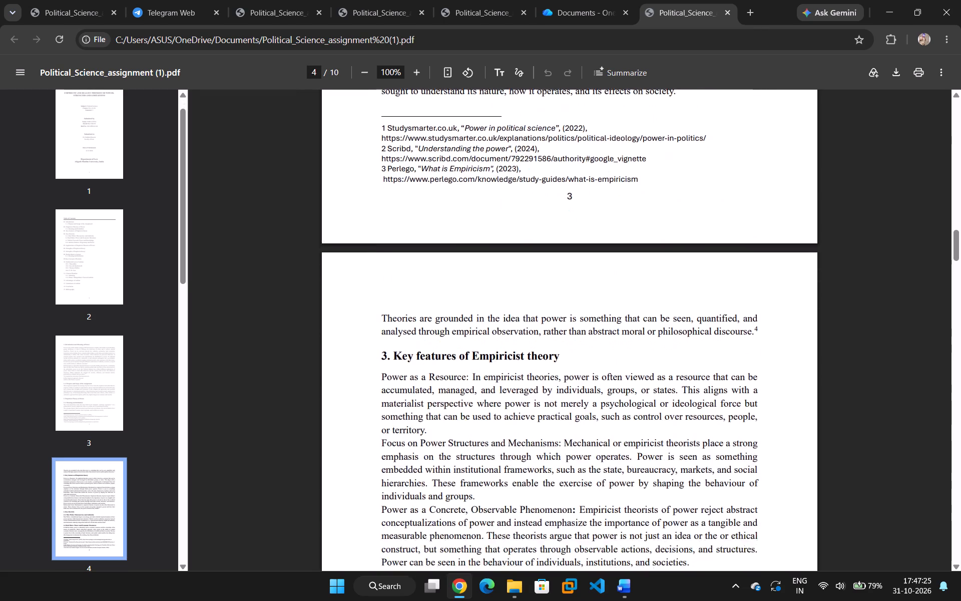
{"action": "scroll", "coordinate": [424, 304], "scroll_direction": "down", "scroll_amount": 6}
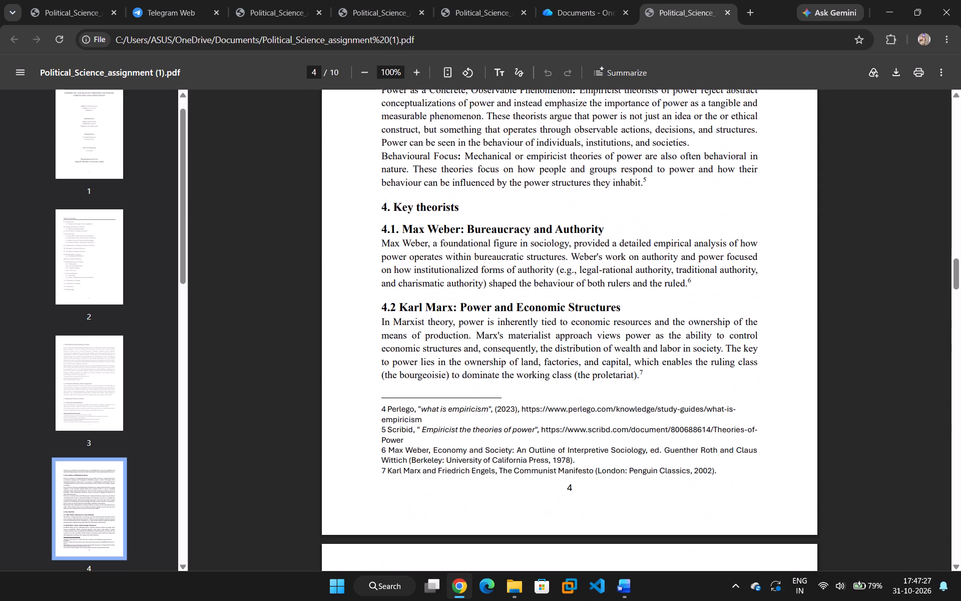
{"action": "scroll", "coordinate": [424, 311], "scroll_direction": "down", "scroll_amount": 7}
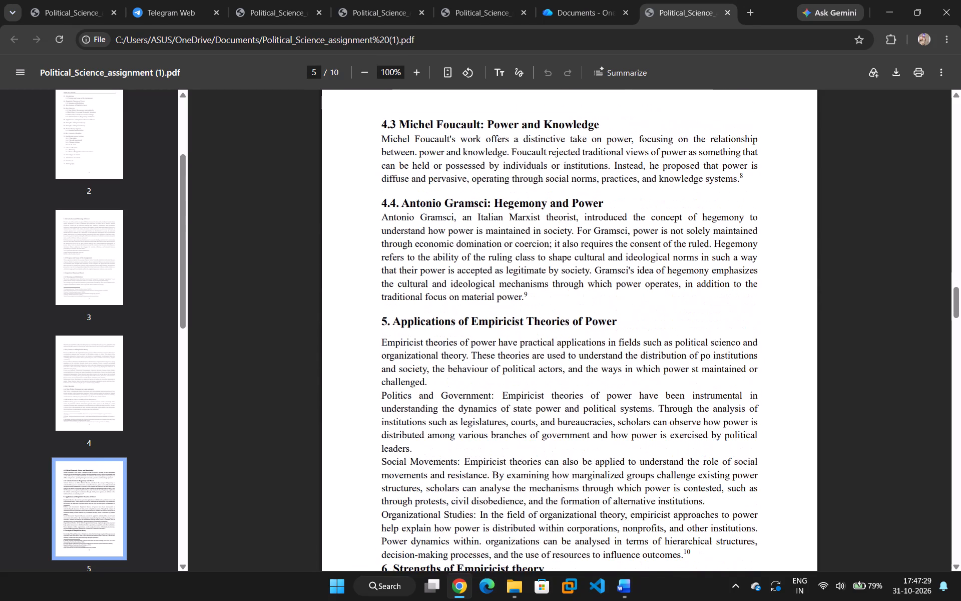
{"action": "scroll", "coordinate": [425, 309], "scroll_direction": "down", "scroll_amount": 7}
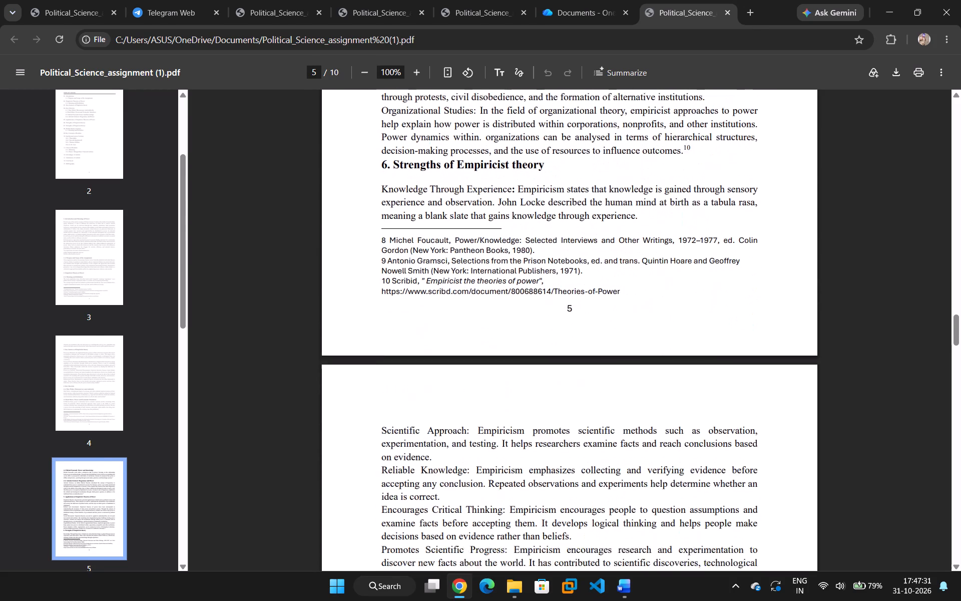
{"action": "scroll", "coordinate": [432, 303], "scroll_direction": "down", "scroll_amount": 9}
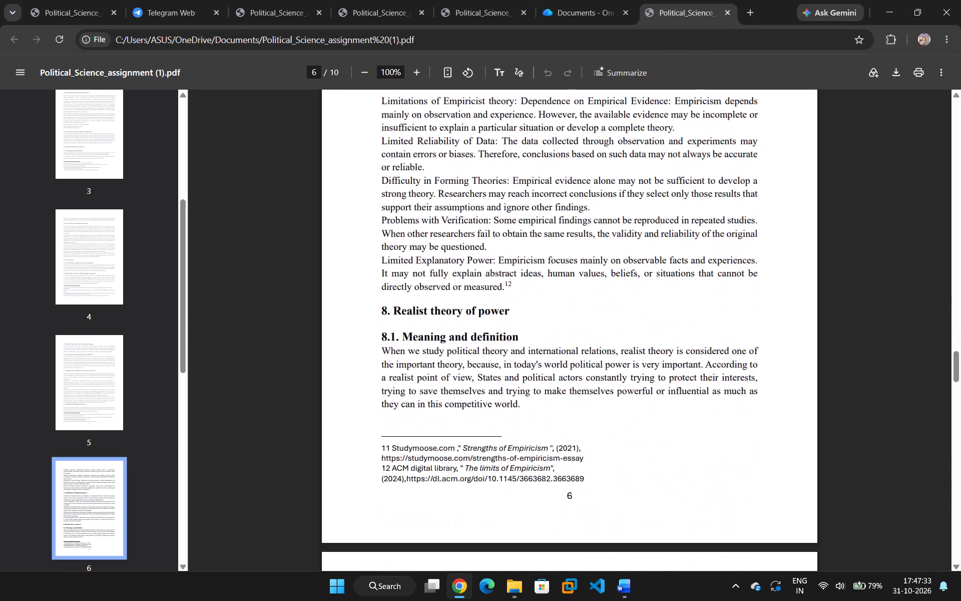
Review the exported PDF's realist sections through the conclusion and bibliography, examining headings, spacing and footnotes, and return to the page on realism's intellectual roots.
{"action": "scroll", "coordinate": [428, 303], "scroll_direction": "down", "scroll_amount": 5}
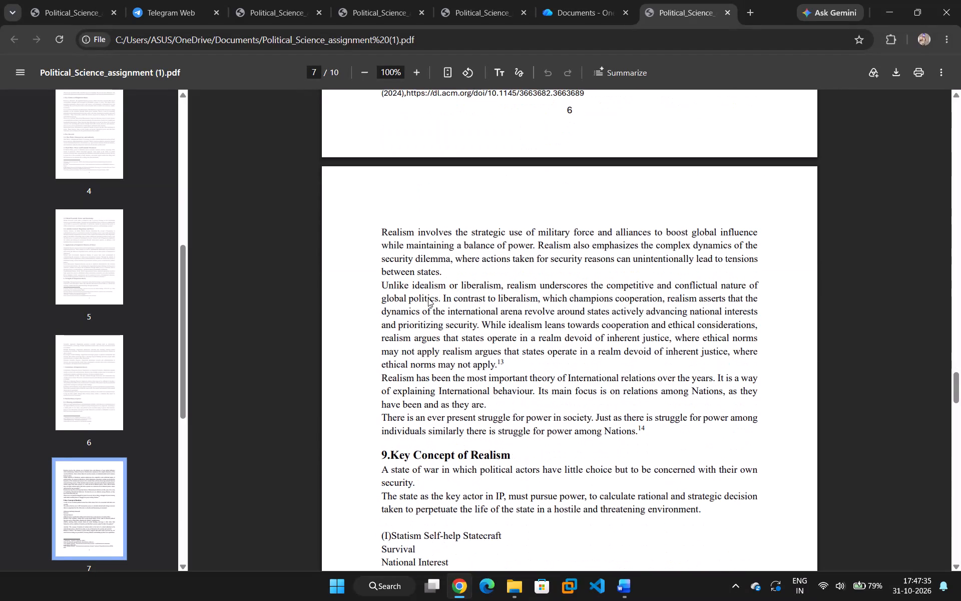
{"action": "scroll", "coordinate": [428, 298], "scroll_direction": "down", "scroll_amount": 7}
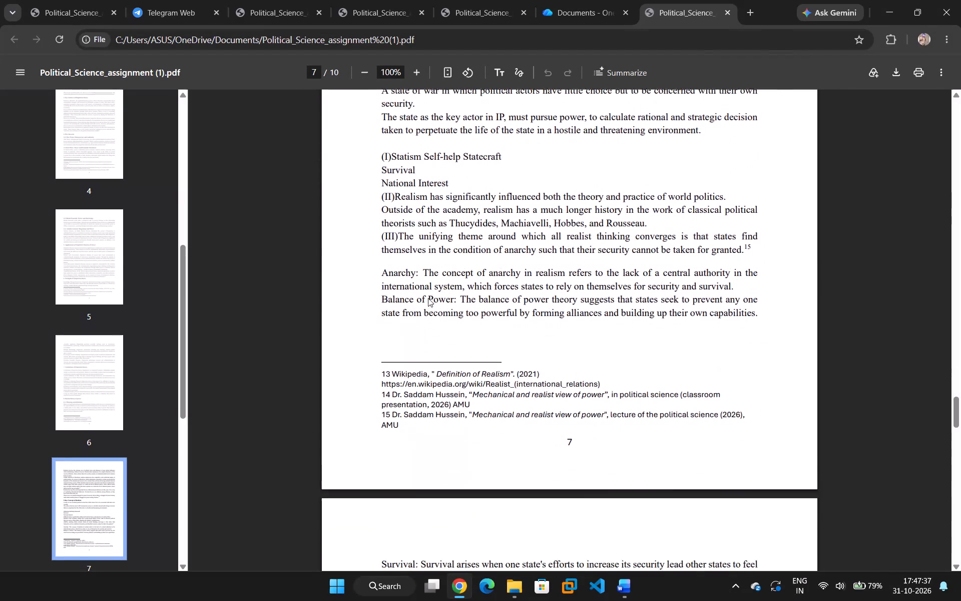
{"action": "scroll", "coordinate": [428, 298], "scroll_direction": "down", "scroll_amount": 3}
{"action": "scroll", "coordinate": [428, 297], "scroll_direction": "up", "scroll_amount": 2}
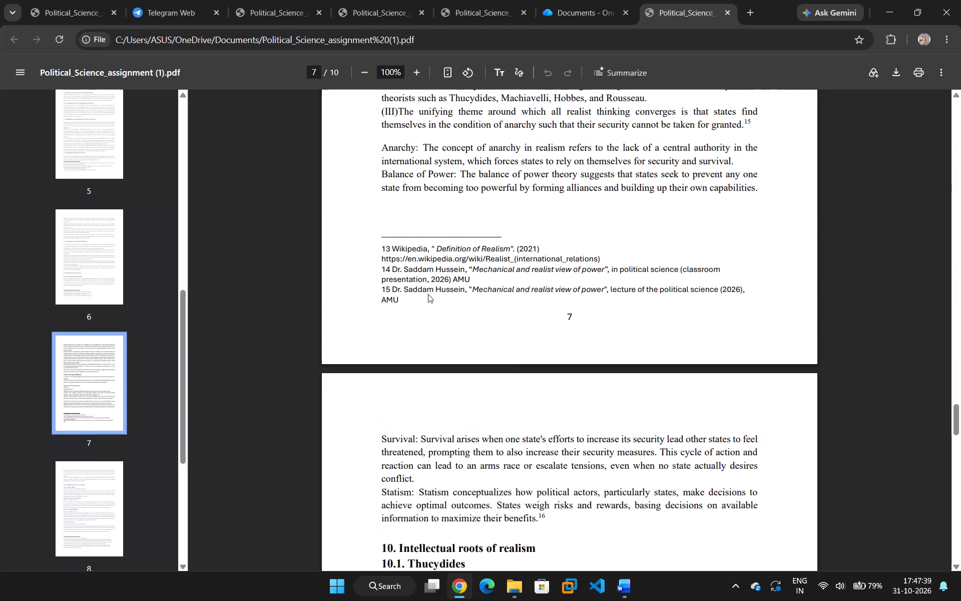
{"action": "scroll", "coordinate": [428, 294], "scroll_direction": "down", "scroll_amount": 7}
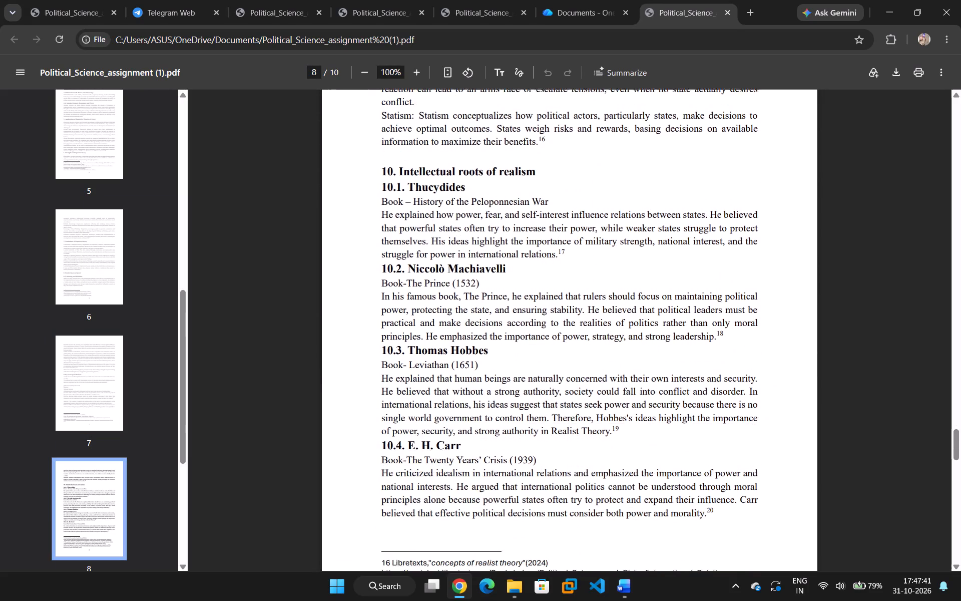
{"action": "scroll", "coordinate": [422, 294], "scroll_direction": "down", "scroll_amount": 6}
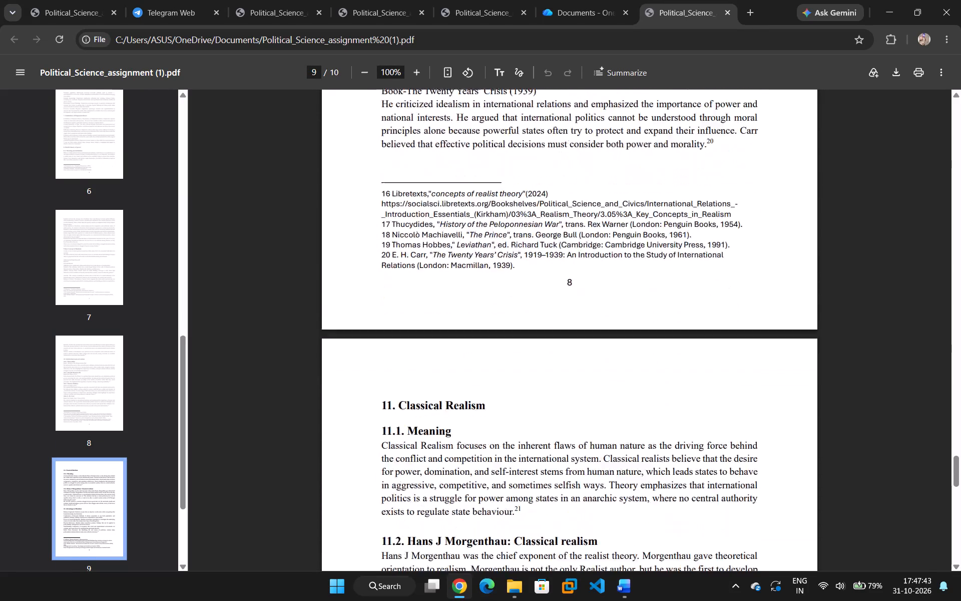
{"action": "scroll", "coordinate": [421, 294], "scroll_direction": "down", "scroll_amount": 11}
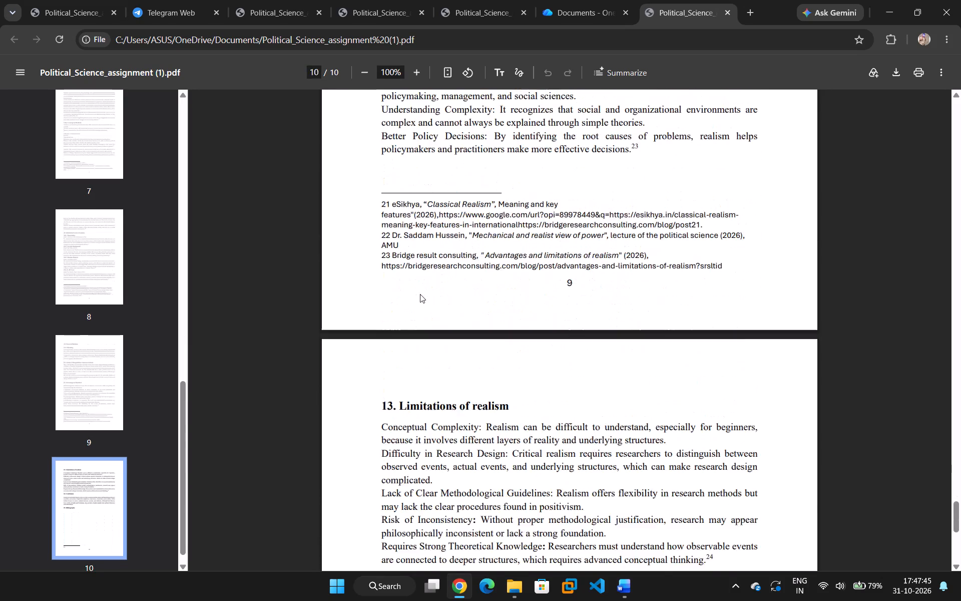
{"action": "scroll", "coordinate": [419, 295], "scroll_direction": "down", "scroll_amount": 12}
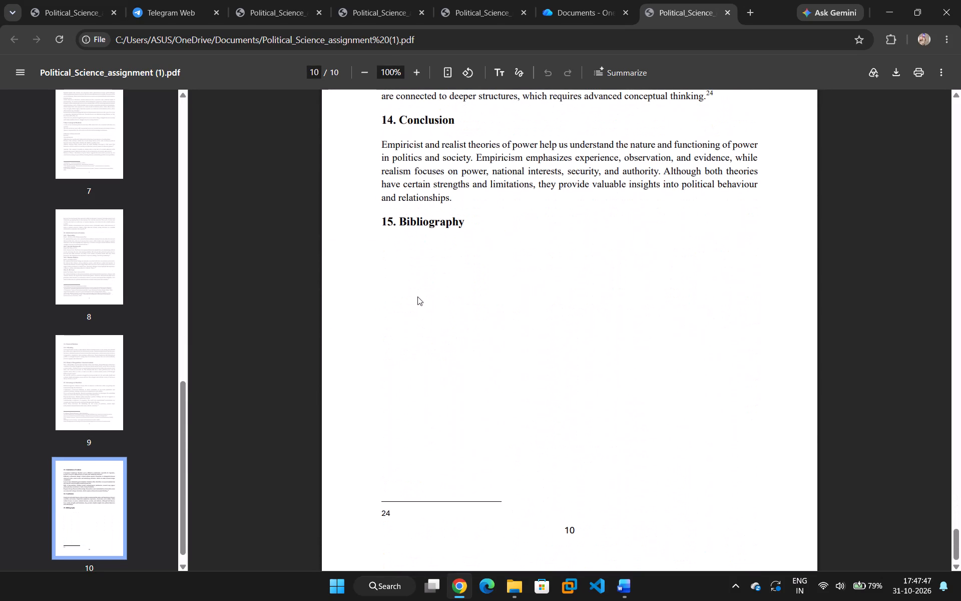
{"action": "scroll", "coordinate": [417, 296], "scroll_direction": "up", "scroll_amount": 13}
{"action": "scroll", "coordinate": [418, 310], "scroll_direction": "up", "scroll_amount": 15}
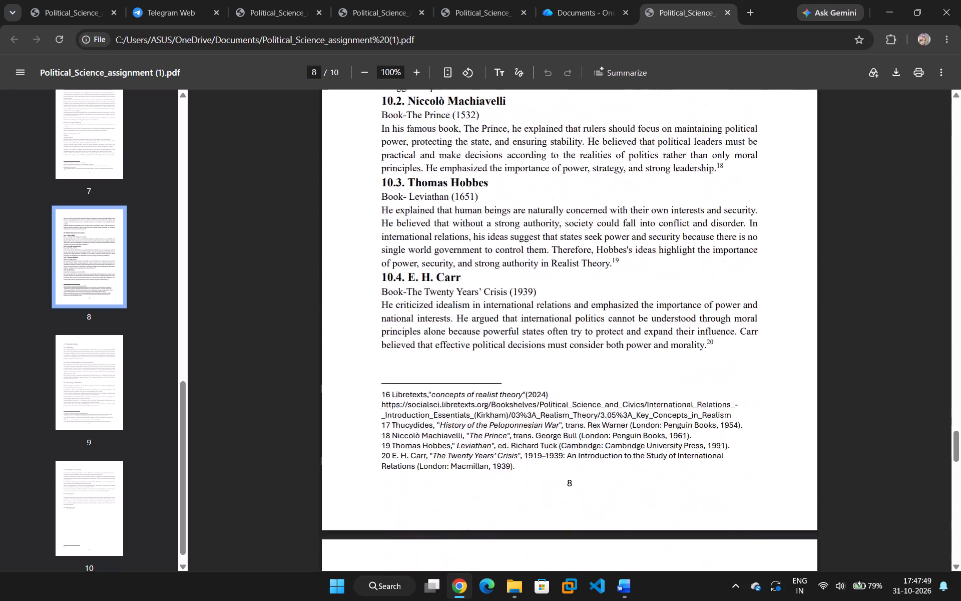
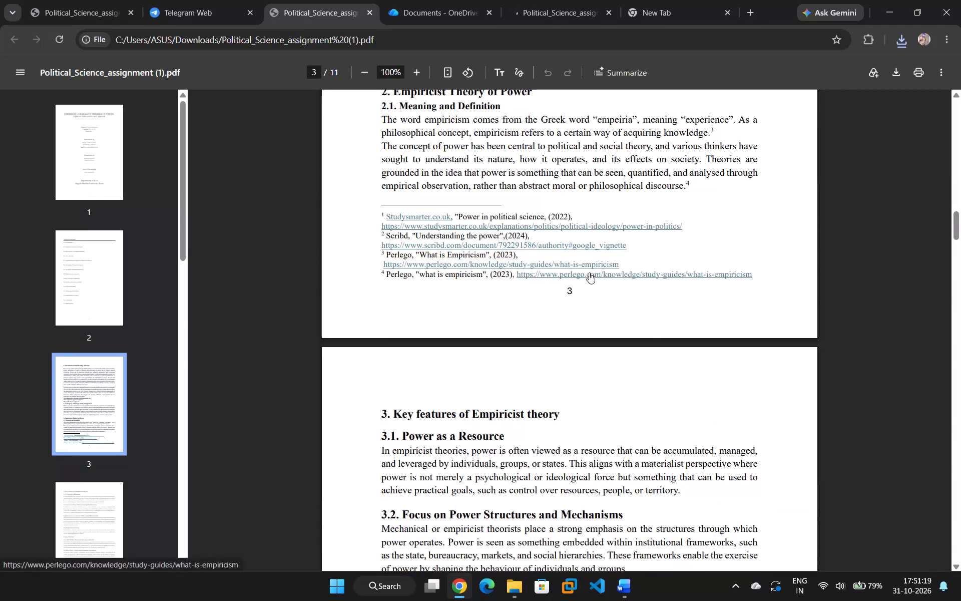
Examine the numbering and starting alignment of the four footnotes on page 3 of the exported PDF.
{"action": "left_click_drag", "start_coordinate": [383, 213], "coordinate": [376, 215]}
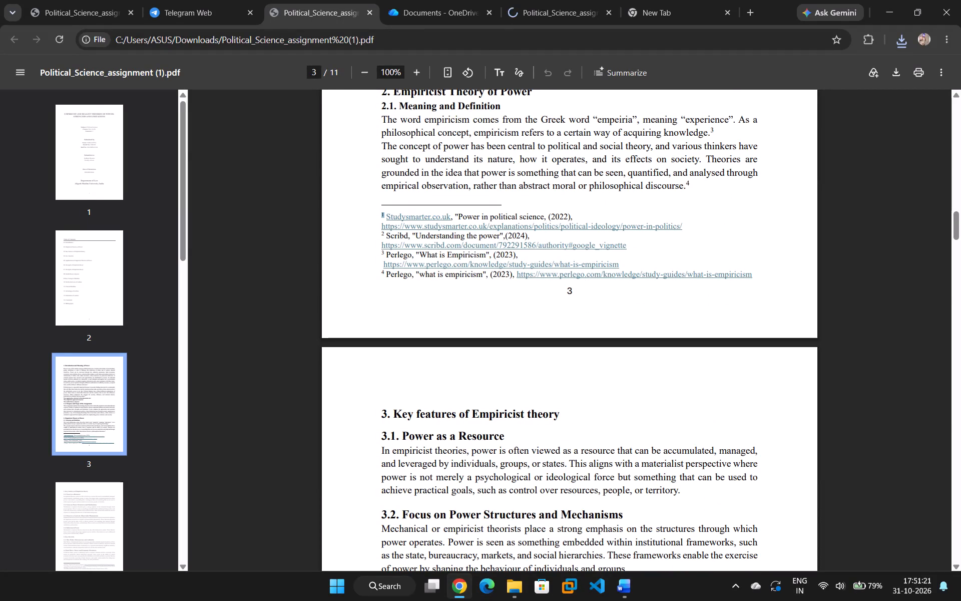
{"action": "left_click", "coordinate": [376, 215]}
{"action": "left_click_drag", "start_coordinate": [384, 211], "coordinate": [371, 216]}
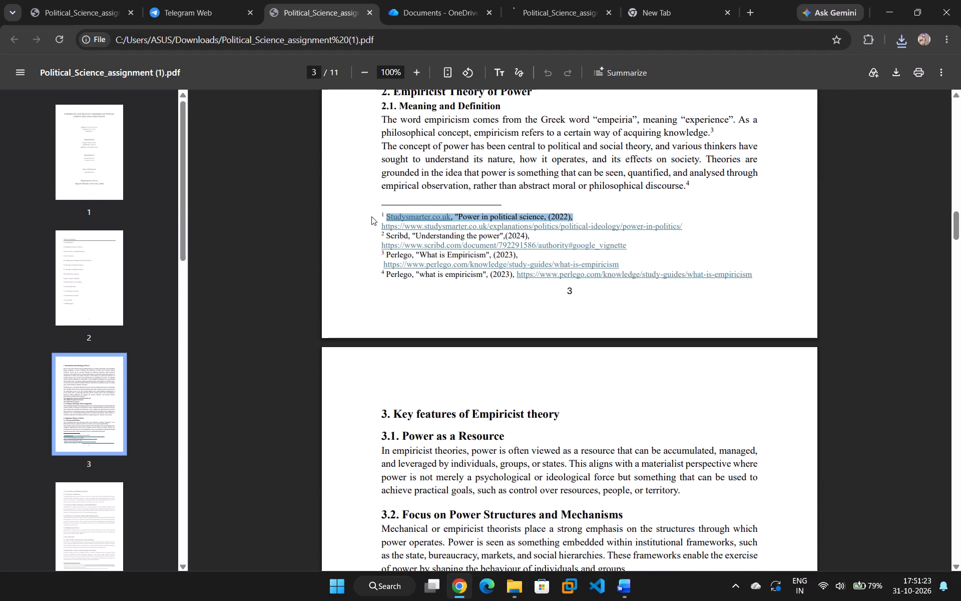
{"action": "left_click", "coordinate": [376, 210]}
{"action": "left_click_drag", "start_coordinate": [380, 209], "coordinate": [384, 214]}
{"action": "left_click", "coordinate": [379, 217]}
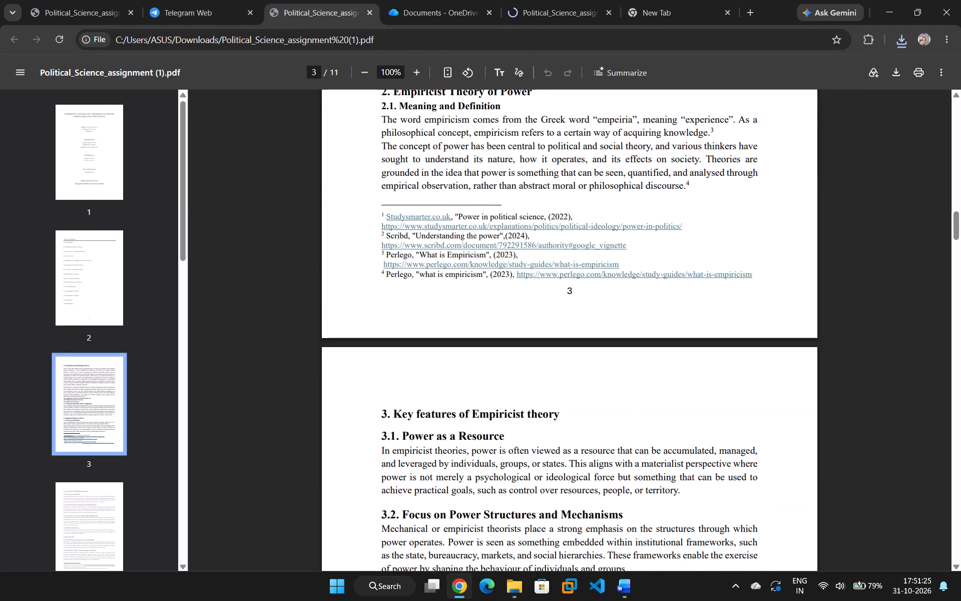
{"action": "left_click_drag", "start_coordinate": [378, 237], "coordinate": [384, 237]}
{"action": "left_click_drag", "start_coordinate": [380, 265], "coordinate": [380, 270]}
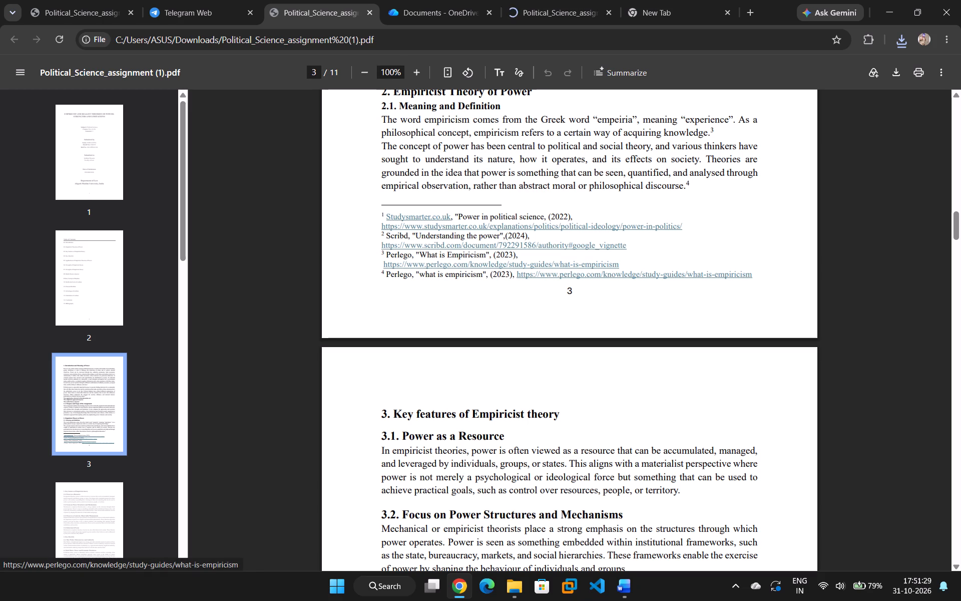
Examine the footnote numbers and source links on page 3 of the exported PDF against the text above them.
{"action": "left_click_drag", "start_coordinate": [380, 270], "coordinate": [387, 279]}
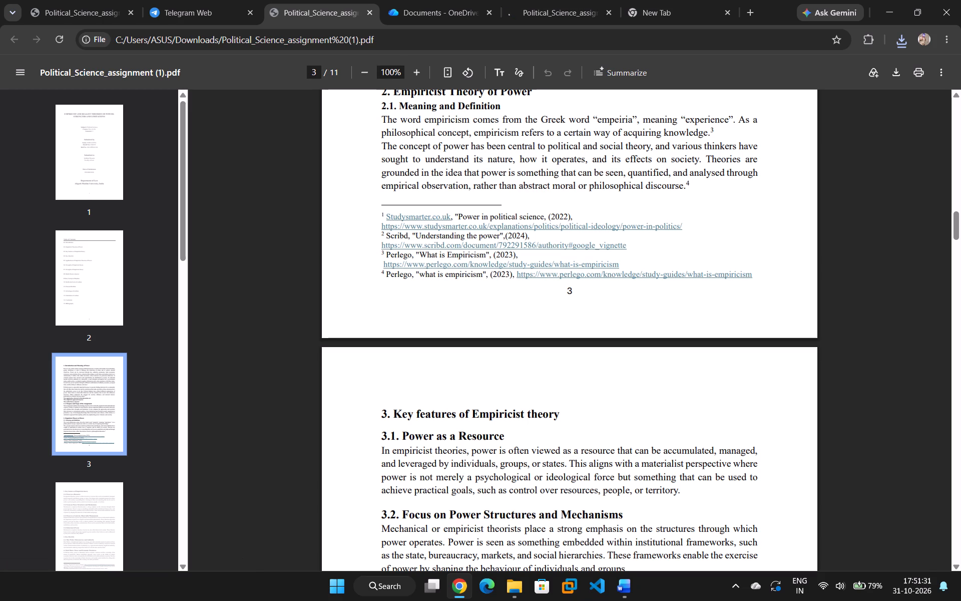
{"action": "left_click_drag", "start_coordinate": [383, 274], "coordinate": [378, 274]}
{"action": "left_click_drag", "start_coordinate": [380, 275], "coordinate": [389, 276]}
{"action": "left_click", "coordinate": [389, 276]}
{"action": "left_click_drag", "start_coordinate": [387, 276], "coordinate": [376, 277]}
{"action": "left_click_drag", "start_coordinate": [375, 277], "coordinate": [609, 301]}
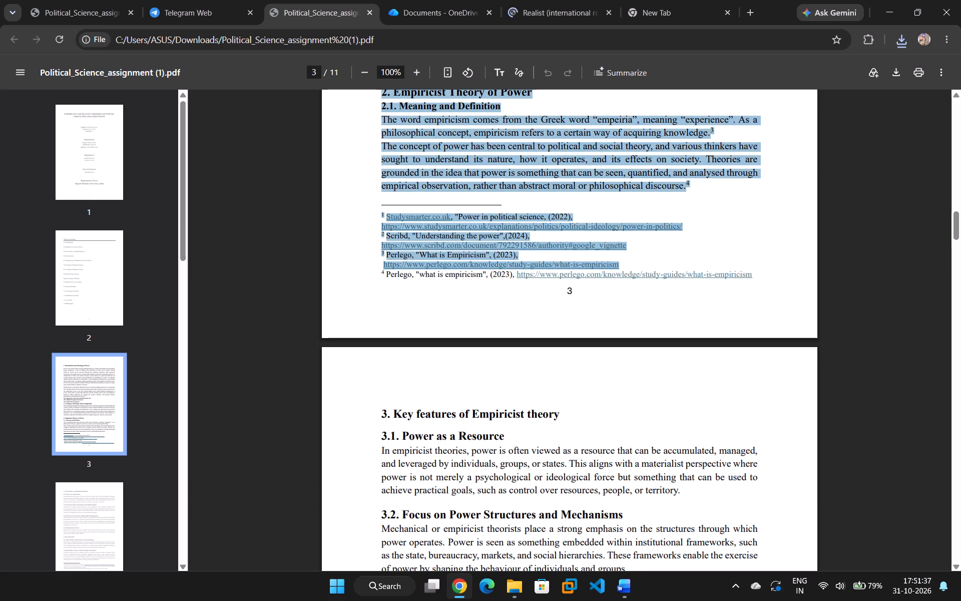
{"action": "left_click_drag", "start_coordinate": [609, 301], "coordinate": [765, 278]}
{"action": "left_click", "coordinate": [766, 277]}
{"action": "scroll", "coordinate": [742, 271], "scroll_direction": "up", "scroll_amount": 4}
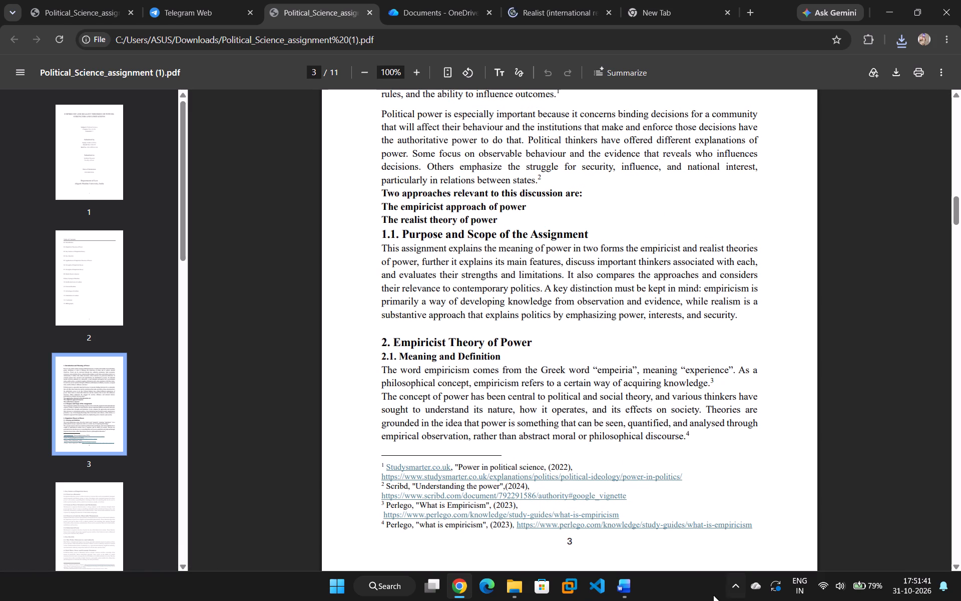
Switch to the Word document and review it from the realist thinkers back to the cover page and table of contents.
{"action": "left_click", "coordinate": [614, 581]}
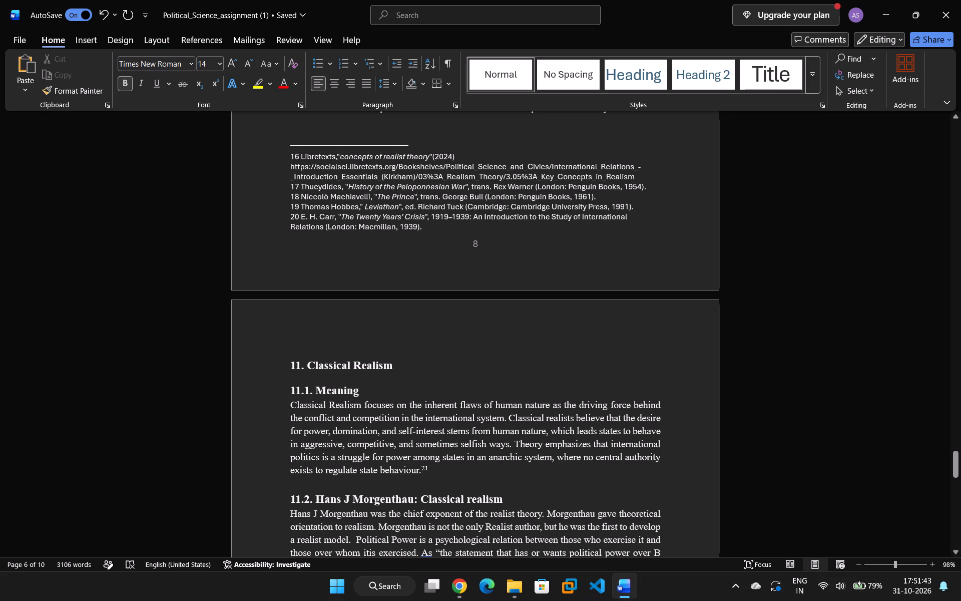
{"action": "scroll", "coordinate": [470, 397], "scroll_direction": "up", "scroll_amount": 3}
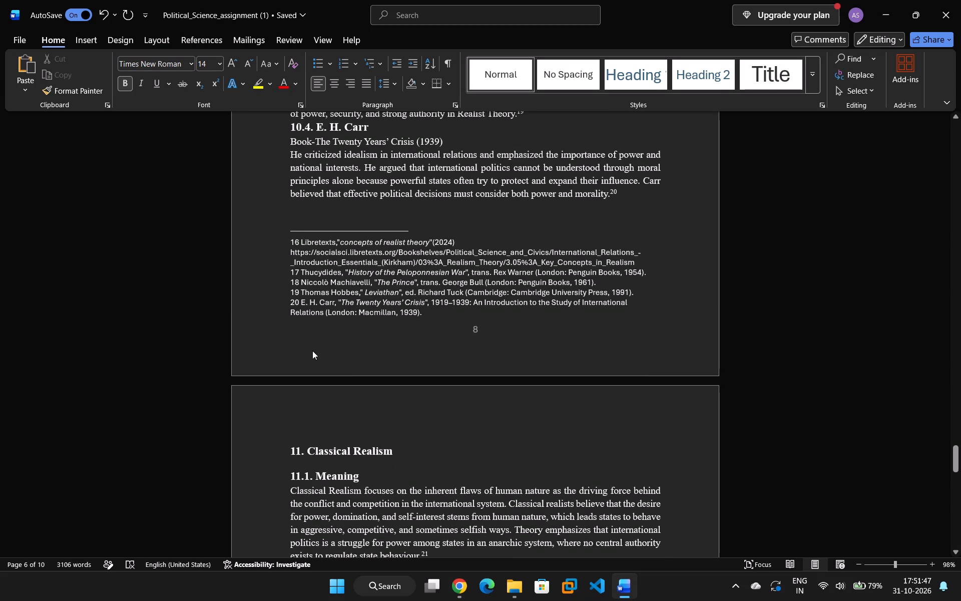
{"action": "scroll", "coordinate": [286, 322], "scroll_direction": "up", "scroll_amount": 2}
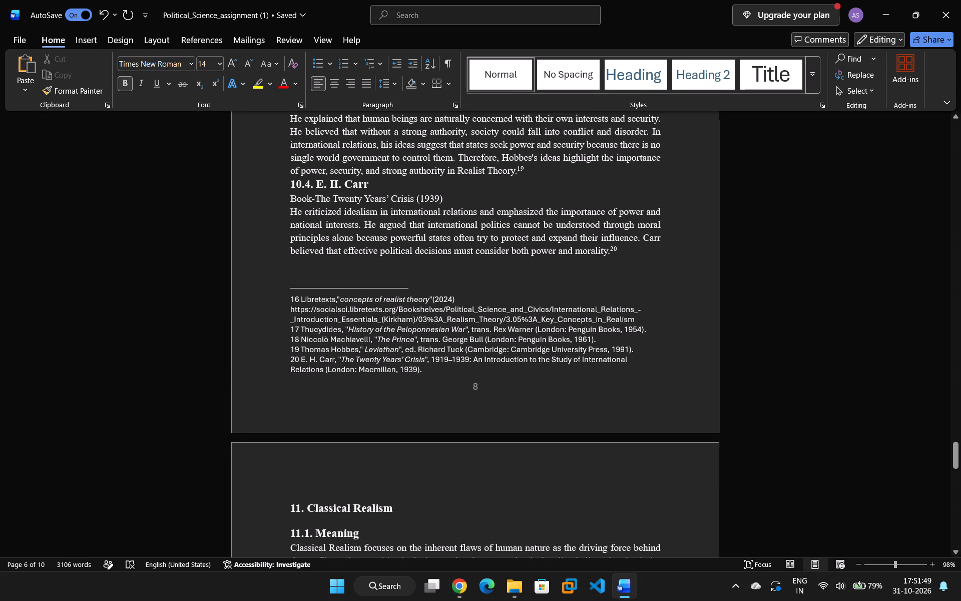
{"action": "scroll", "coordinate": [347, 300], "scroll_direction": "up", "scroll_amount": 20}
{"action": "scroll", "coordinate": [347, 300], "scroll_direction": "up", "scroll_amount": 20}
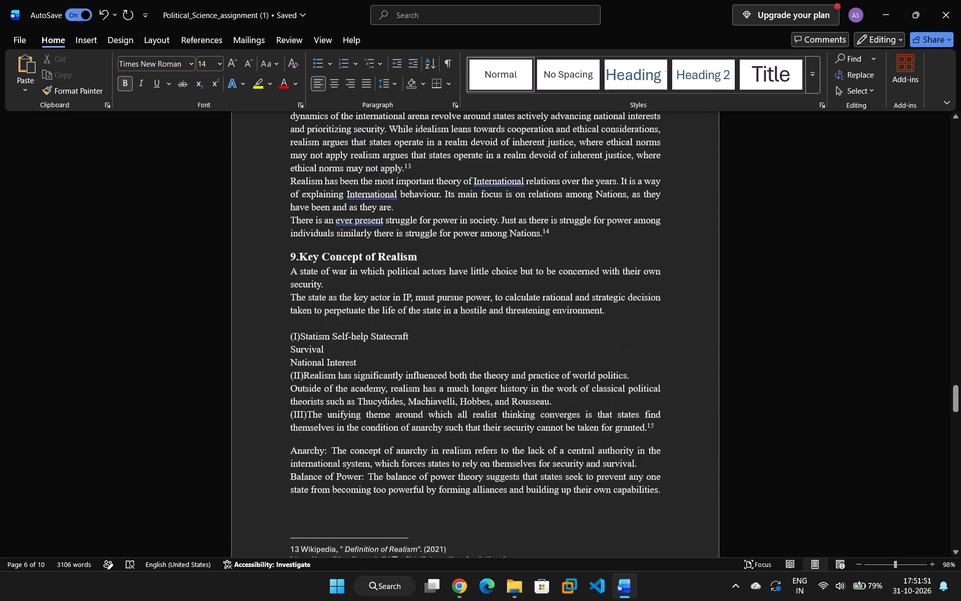
{"action": "scroll", "coordinate": [356, 283], "scroll_direction": "up", "scroll_amount": 20}
{"action": "scroll", "coordinate": [356, 283], "scroll_direction": "up", "scroll_amount": 20}
{"action": "scroll", "coordinate": [356, 283], "scroll_direction": "up", "scroll_amount": 5}
{"action": "scroll", "coordinate": [355, 280], "scroll_direction": "down", "scroll_amount": 1}
{"action": "scroll", "coordinate": [355, 280], "scroll_direction": "up", "scroll_amount": 2}
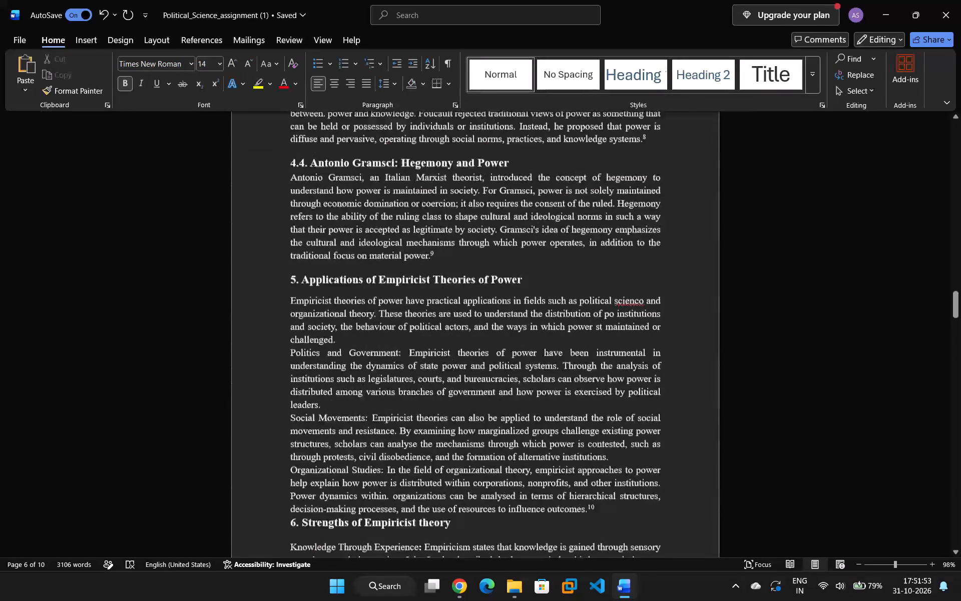
{"action": "scroll", "coordinate": [355, 280], "scroll_direction": "up", "scroll_amount": 20}
{"action": "scroll", "coordinate": [355, 280], "scroll_direction": "up", "scroll_amount": 20}
{"action": "scroll", "coordinate": [355, 280], "scroll_direction": "up", "scroll_amount": 14}
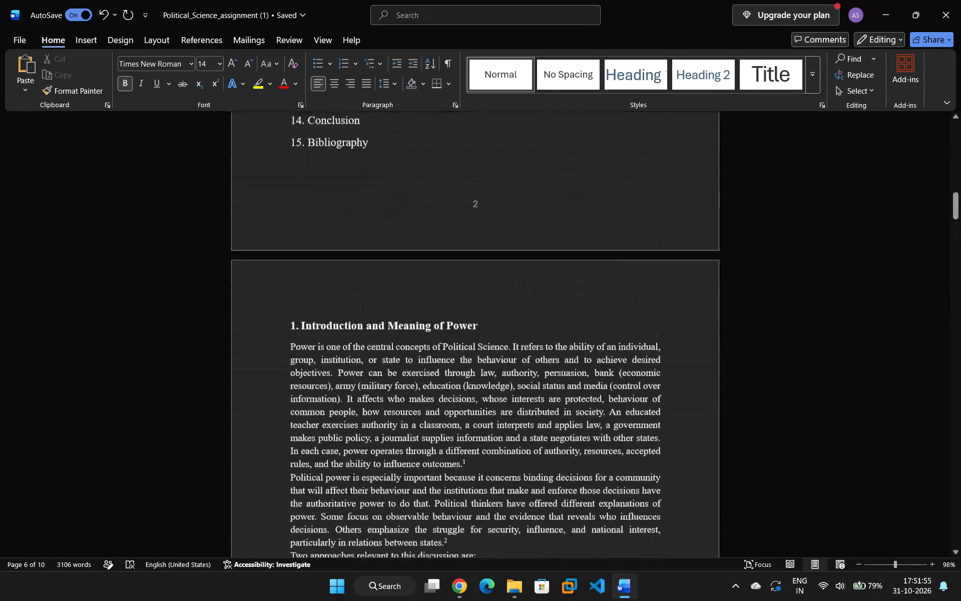
{"action": "scroll", "coordinate": [349, 271], "scroll_direction": "up", "scroll_amount": 20}
{"action": "scroll", "coordinate": [349, 271], "scroll_direction": "up", "scroll_amount": 20}
{"action": "scroll", "coordinate": [349, 271], "scroll_direction": "up", "scroll_amount": 7}
{"action": "scroll", "coordinate": [346, 190], "scroll_direction": "up", "scroll_amount": 7}
{"action": "scroll", "coordinate": [352, 191], "scroll_direction": "down", "scroll_amount": 7}
{"action": "scroll", "coordinate": [460, 220], "scroll_direction": "down", "scroll_amount": 5}
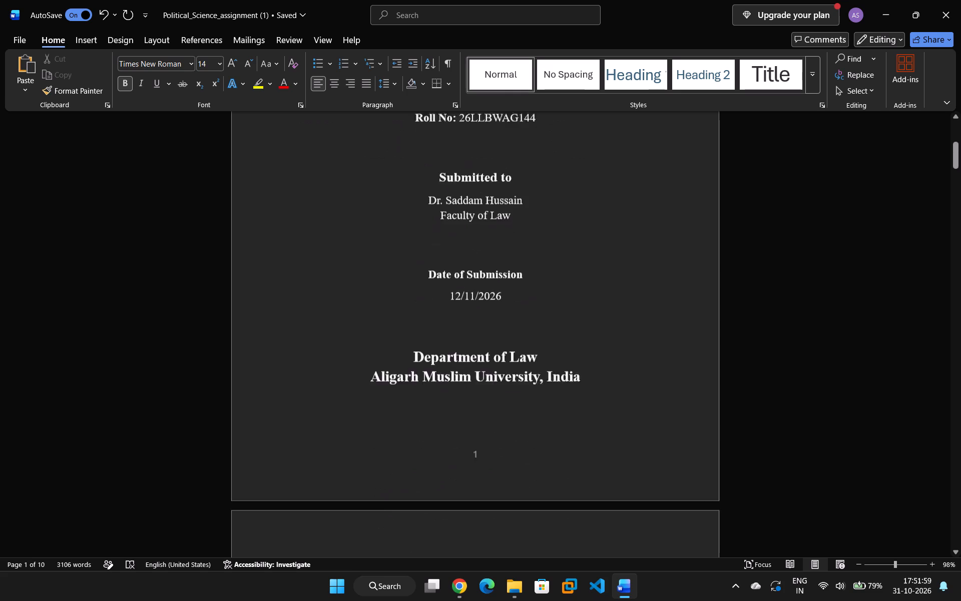
{"action": "scroll", "coordinate": [463, 221], "scroll_direction": "down", "scroll_amount": 11}
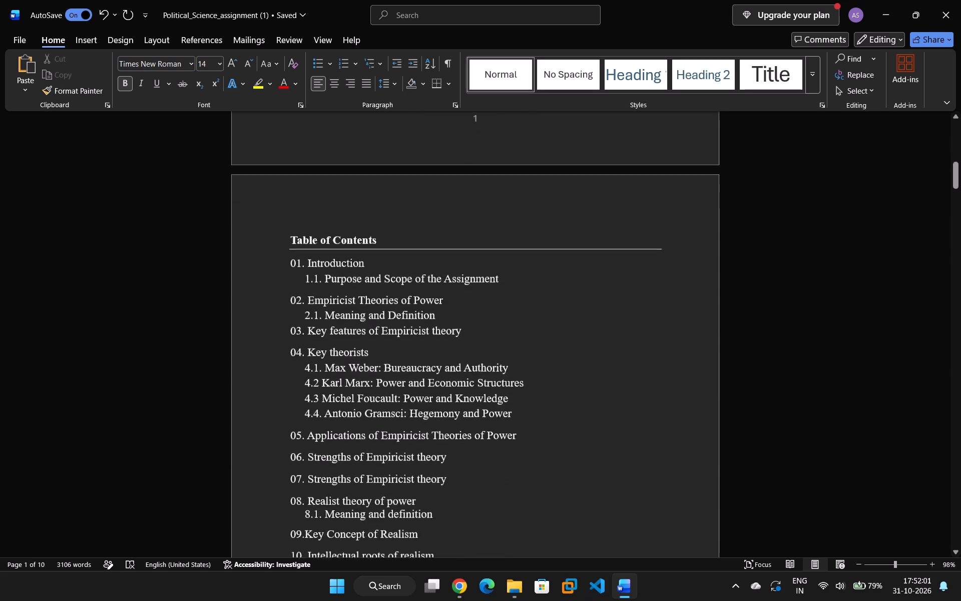
{"action": "scroll", "coordinate": [466, 214], "scroll_direction": "down", "scroll_amount": 18}
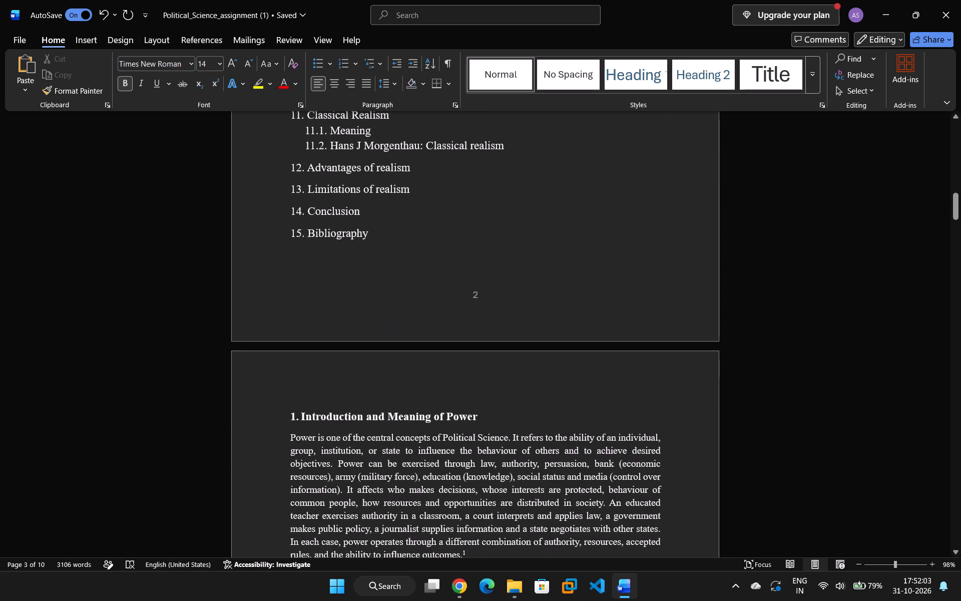
Examine the document's final page, from Limitations of realism through the Conclusion and Bibliography to the footnote area.
{"action": "left_click_drag", "start_coordinate": [954, 206], "coordinate": [960, 460]}
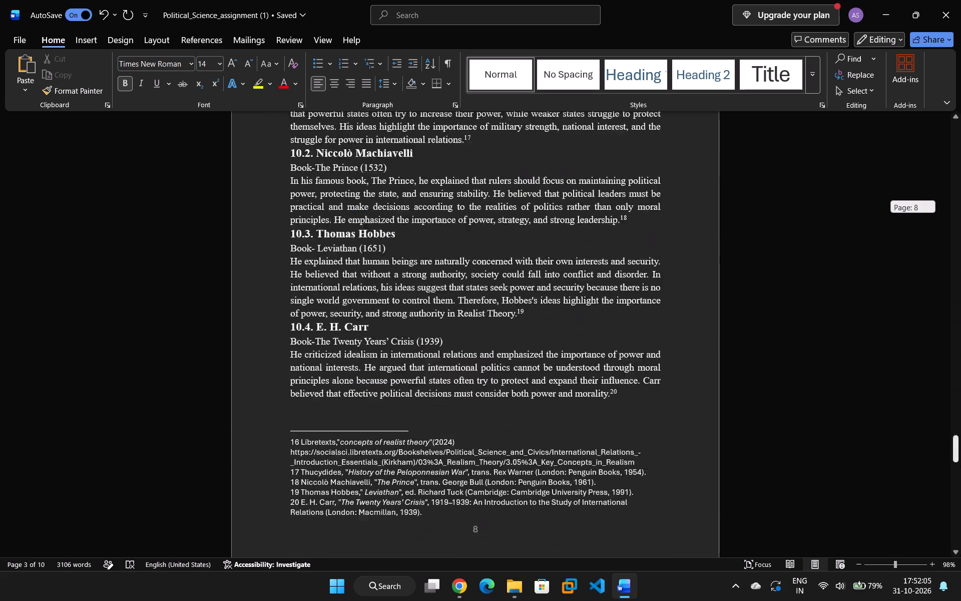
{"action": "left_click_drag", "start_coordinate": [960, 460], "coordinate": [940, 550]}
{"action": "scroll", "coordinate": [412, 323], "scroll_direction": "up", "scroll_amount": 7}
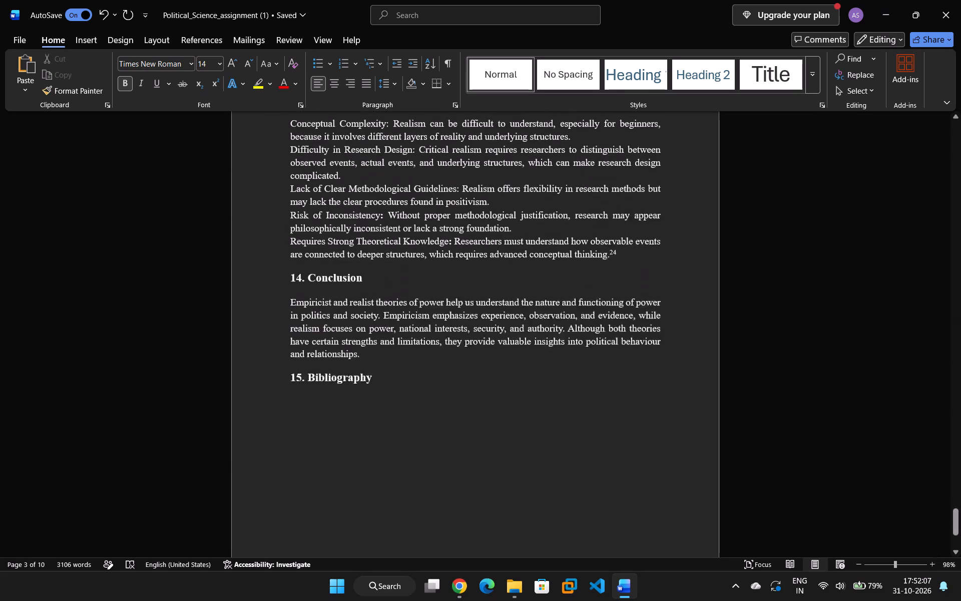
{"action": "scroll", "coordinate": [437, 302], "scroll_direction": "down", "scroll_amount": 5}
{"action": "scroll", "coordinate": [453, 294], "scroll_direction": "up", "scroll_amount": 8}
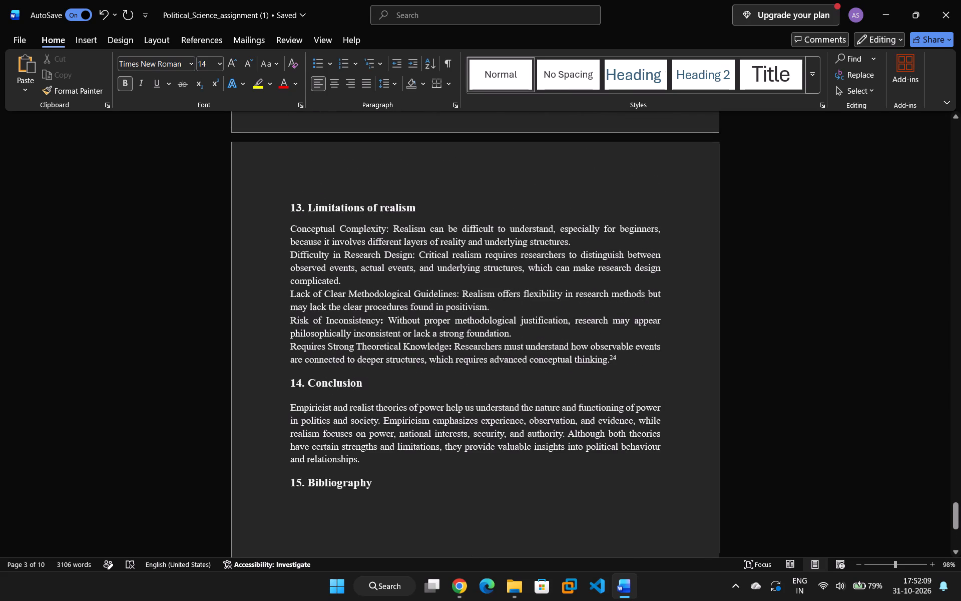
{"action": "scroll", "coordinate": [454, 295], "scroll_direction": "up", "scroll_amount": 6}
{"action": "scroll", "coordinate": [433, 338], "scroll_direction": "down", "scroll_amount": 9}
{"action": "scroll", "coordinate": [375, 343], "scroll_direction": "down", "scroll_amount": 1}
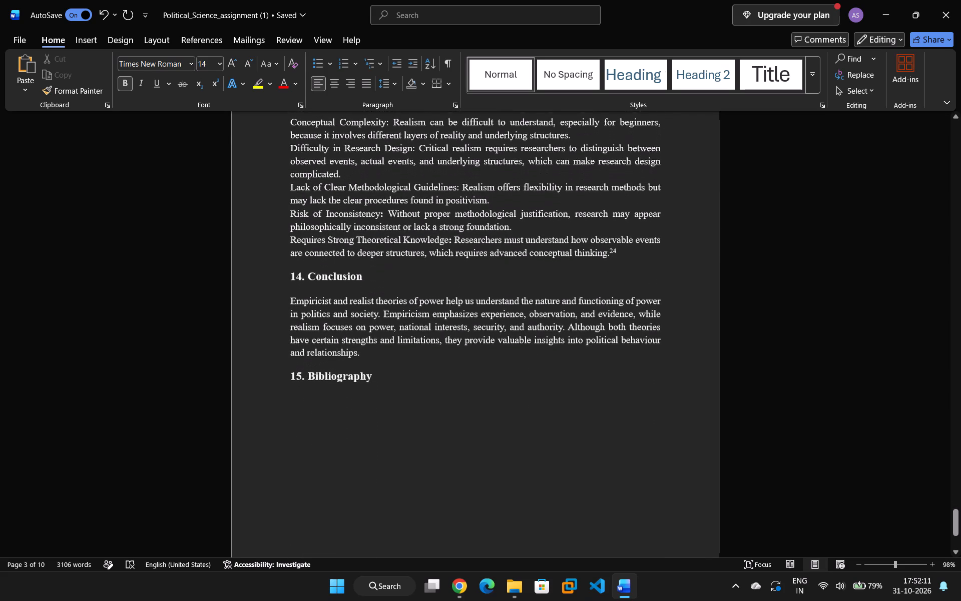
{"action": "scroll", "coordinate": [384, 338], "scroll_direction": "down", "scroll_amount": 7}
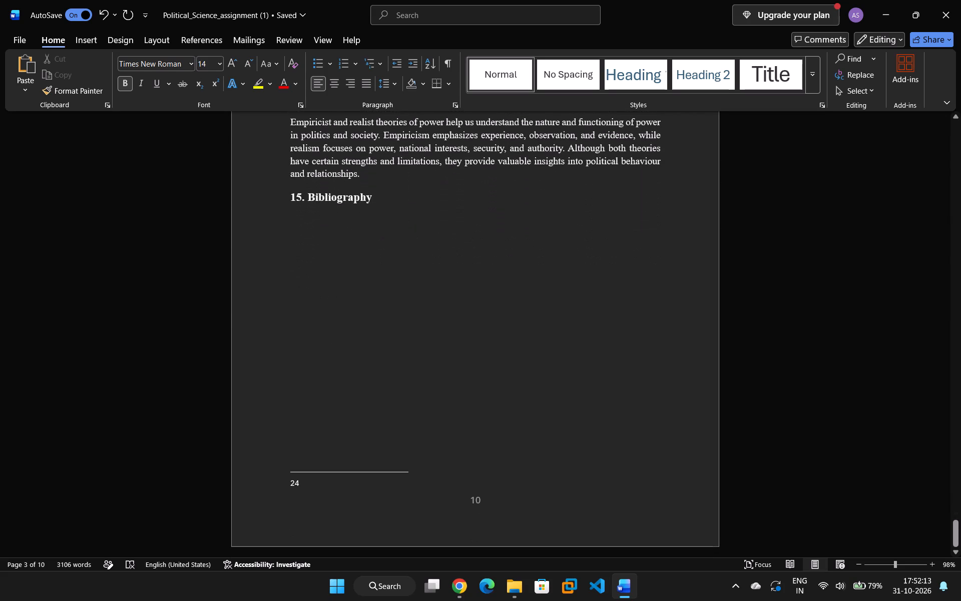
{"action": "scroll", "coordinate": [388, 339], "scroll_direction": "up", "scroll_amount": 7}
{"action": "scroll", "coordinate": [393, 345], "scroll_direction": "down", "scroll_amount": 12}
Inspect the footnote 24 entry at the bottom of page 10 by selecting its number.
{"action": "left_click_drag", "start_coordinate": [326, 493], "coordinate": [275, 487]}
{"action": "left_click", "coordinate": [308, 492]}
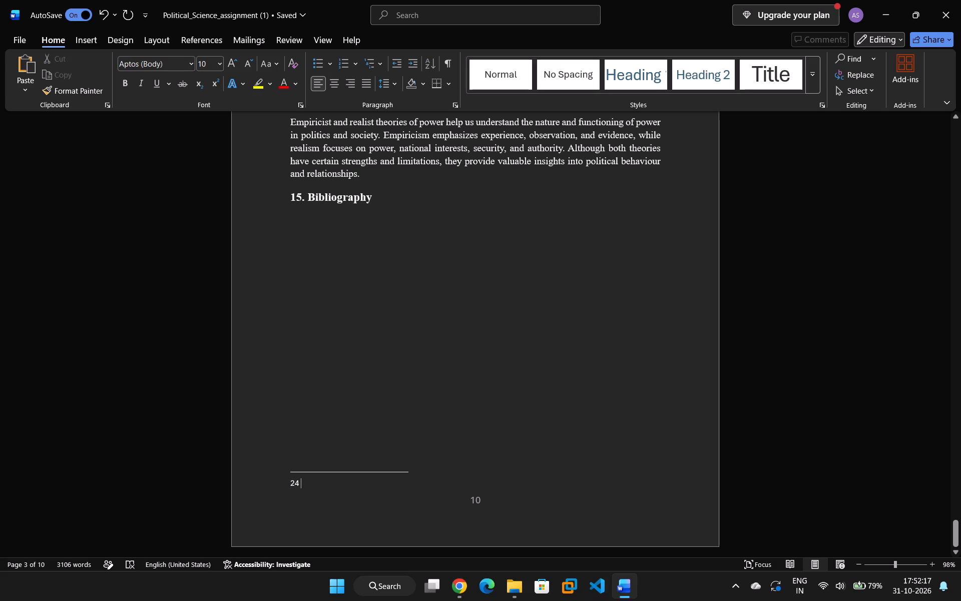
{"action": "left_click_drag", "start_coordinate": [308, 490], "coordinate": [274, 497]}
{"action": "left_click", "coordinate": [305, 488]}
{"action": "left_click_drag", "start_coordinate": [316, 483], "coordinate": [275, 490]}
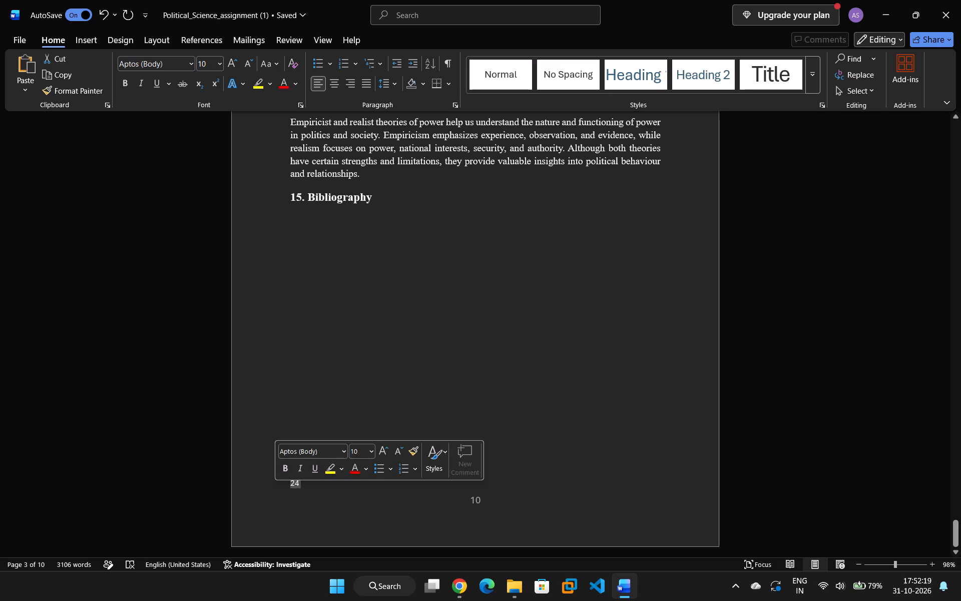
{"action": "left_click", "coordinate": [327, 494]}
{"action": "left_click_drag", "start_coordinate": [318, 487], "coordinate": [269, 495]}
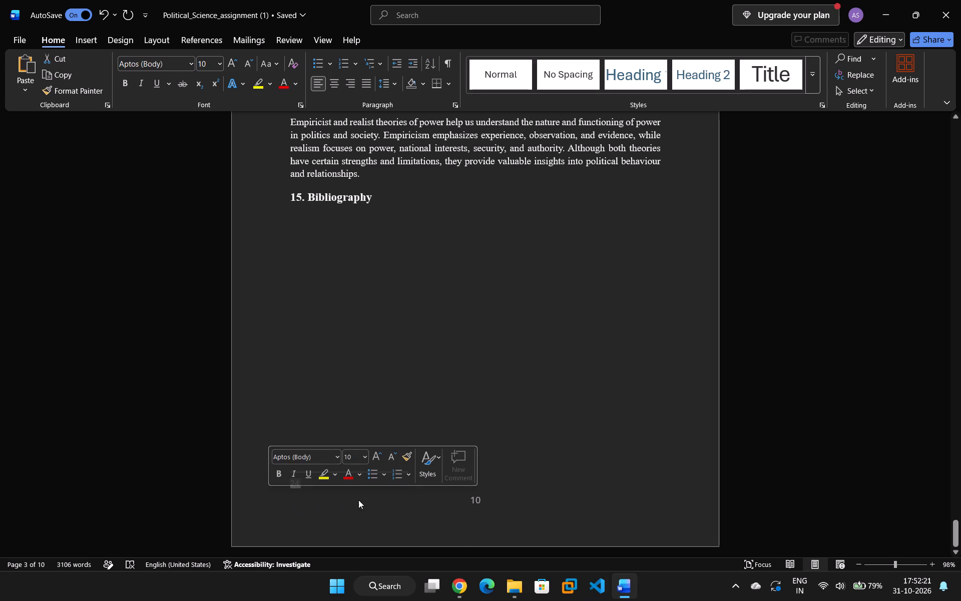
{"action": "left_click_drag", "start_coordinate": [414, 353], "coordinate": [419, 357]}
{"action": "left_click_drag", "start_coordinate": [321, 491], "coordinate": [297, 491]}
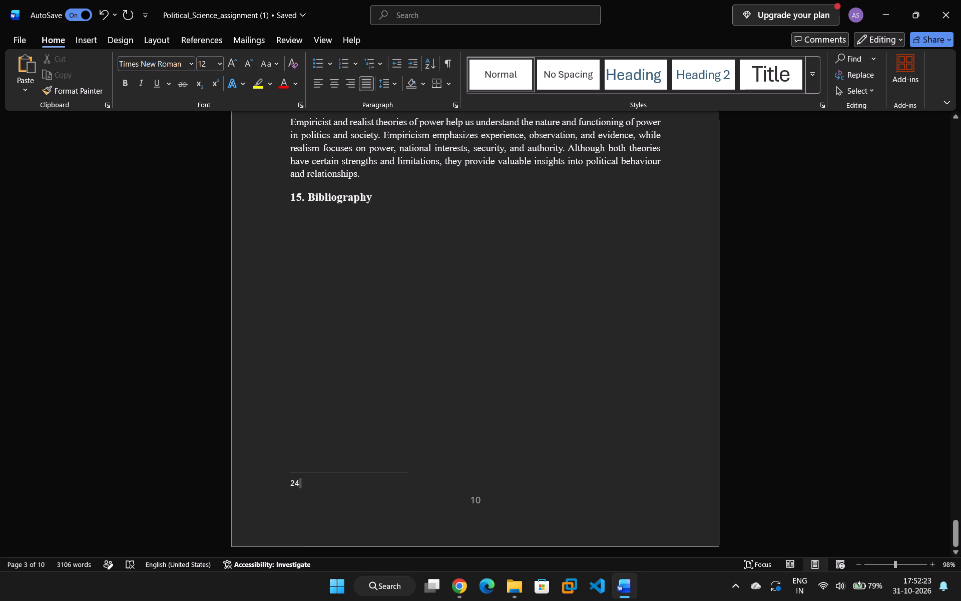
{"action": "left_click_drag", "start_coordinate": [297, 491], "coordinate": [279, 490]}
{"action": "left_click", "coordinate": [311, 386]}
Compare the footnotes at the end of page 9 with the limitations section and its footnote reference on page 10.
{"action": "scroll", "coordinate": [311, 389], "scroll_direction": "up", "scroll_amount": 7}
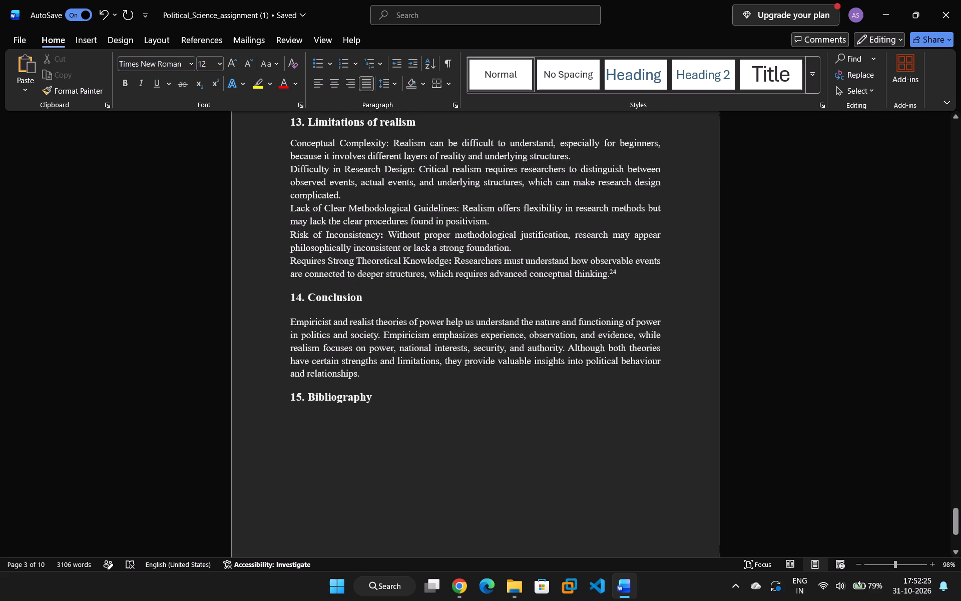
{"action": "scroll", "coordinate": [319, 397], "scroll_direction": "up", "scroll_amount": 9}
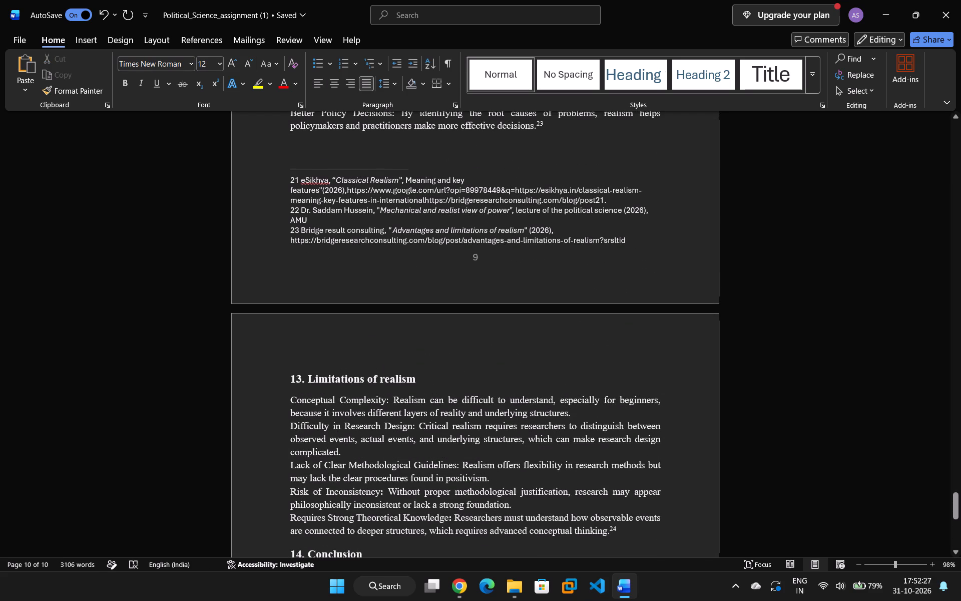
{"action": "scroll", "coordinate": [317, 417], "scroll_direction": "up", "scroll_amount": 1}
{"action": "scroll", "coordinate": [321, 422], "scroll_direction": "down", "scroll_amount": 10}
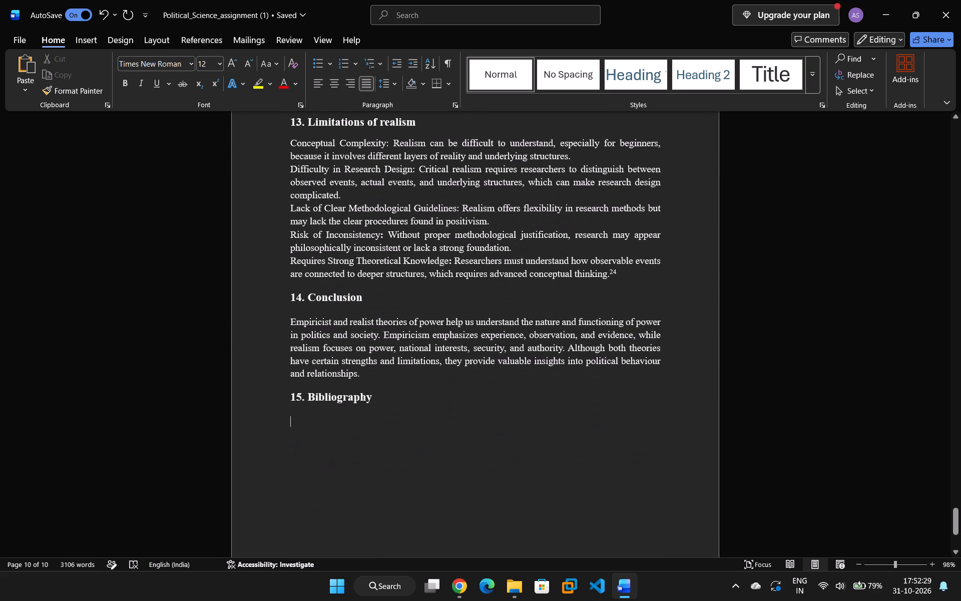
{"action": "scroll", "coordinate": [331, 428], "scroll_direction": "up", "scroll_amount": 7}
{"action": "scroll", "coordinate": [363, 464], "scroll_direction": "down", "scroll_amount": 5}
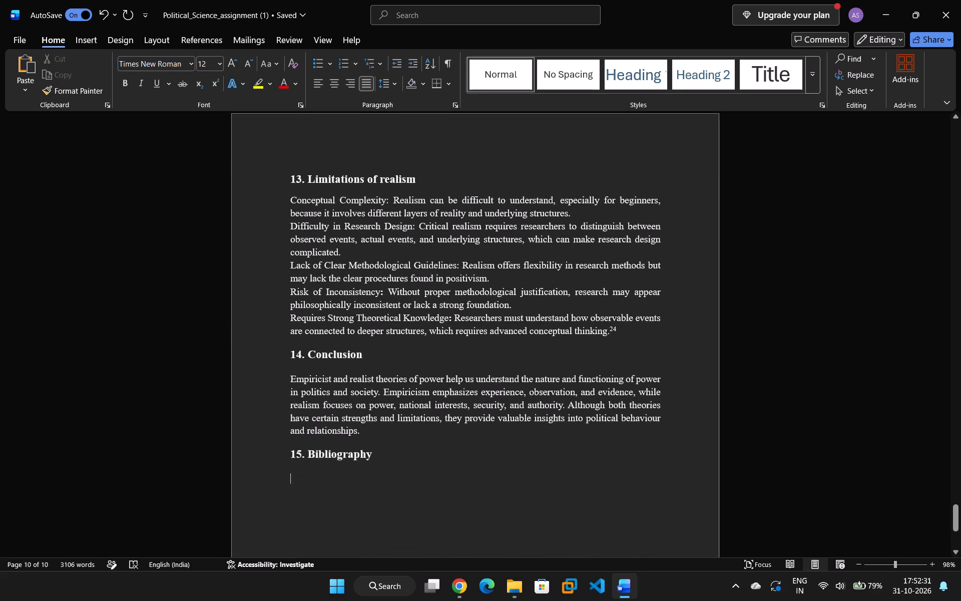
{"action": "scroll", "coordinate": [370, 462], "scroll_direction": "down", "scroll_amount": 2}
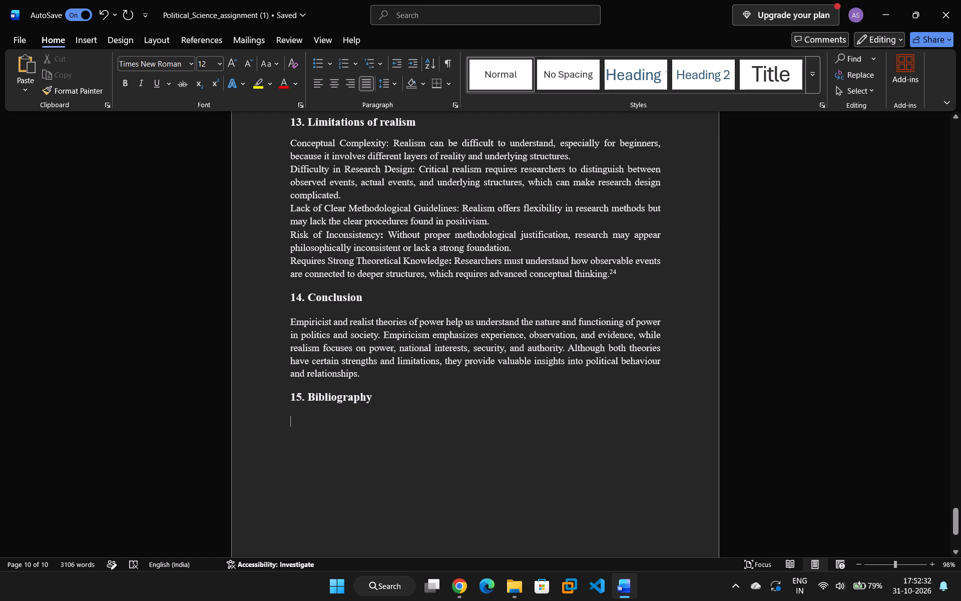
Inspect the footnote 24 reference at the end of Limitations of realism, and check its entry at the foot of the page.
{"action": "left_click_drag", "start_coordinate": [617, 274], "coordinate": [609, 270]}
{"action": "left_click_drag", "start_coordinate": [617, 271], "coordinate": [613, 273]}
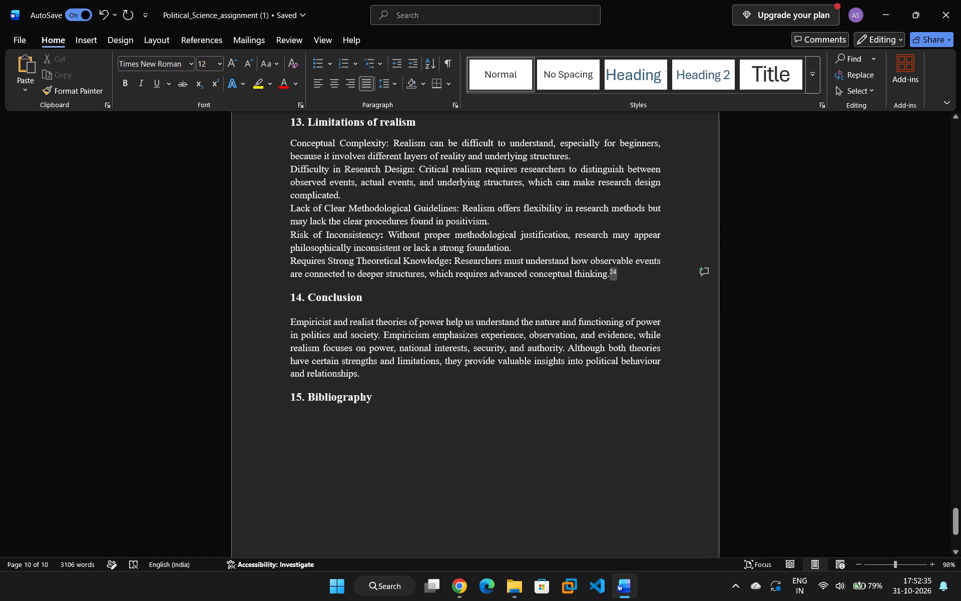
{"action": "left_click_drag", "start_coordinate": [613, 273], "coordinate": [612, 275]}
{"action": "left_click", "coordinate": [614, 277]}
{"action": "left_click_drag", "start_coordinate": [616, 276], "coordinate": [616, 275]}
{"action": "left_click_drag", "start_coordinate": [616, 275], "coordinate": [605, 271]}
{"action": "left_click", "coordinate": [642, 281]}
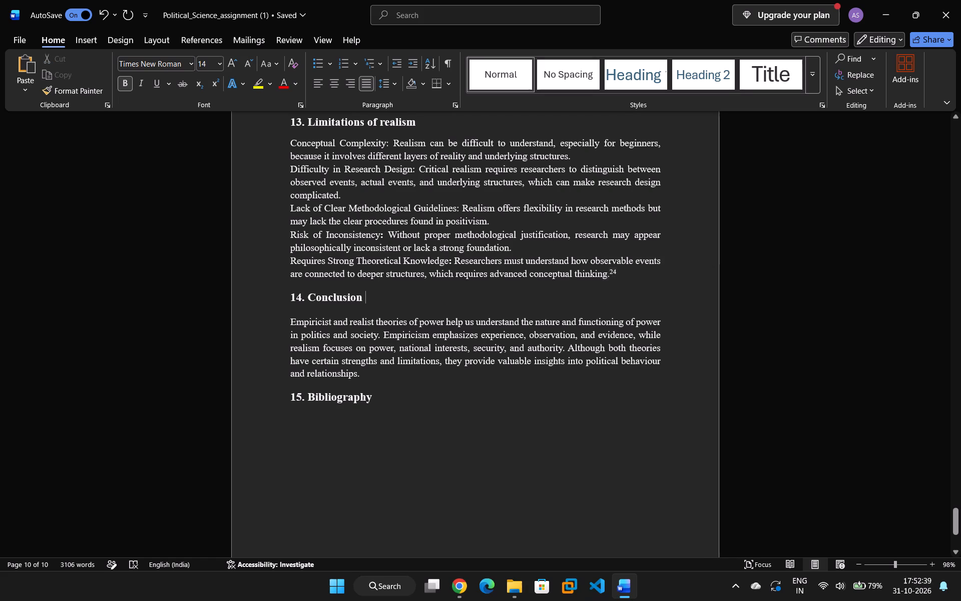
{"action": "left_click_drag", "start_coordinate": [616, 271], "coordinate": [374, 287]}
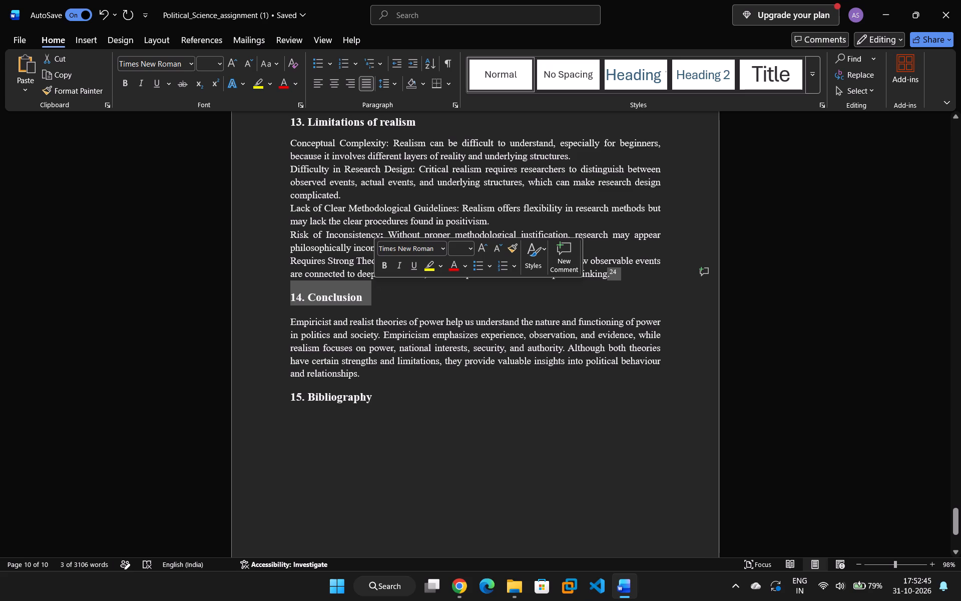
{"action": "left_click", "coordinate": [401, 289]}
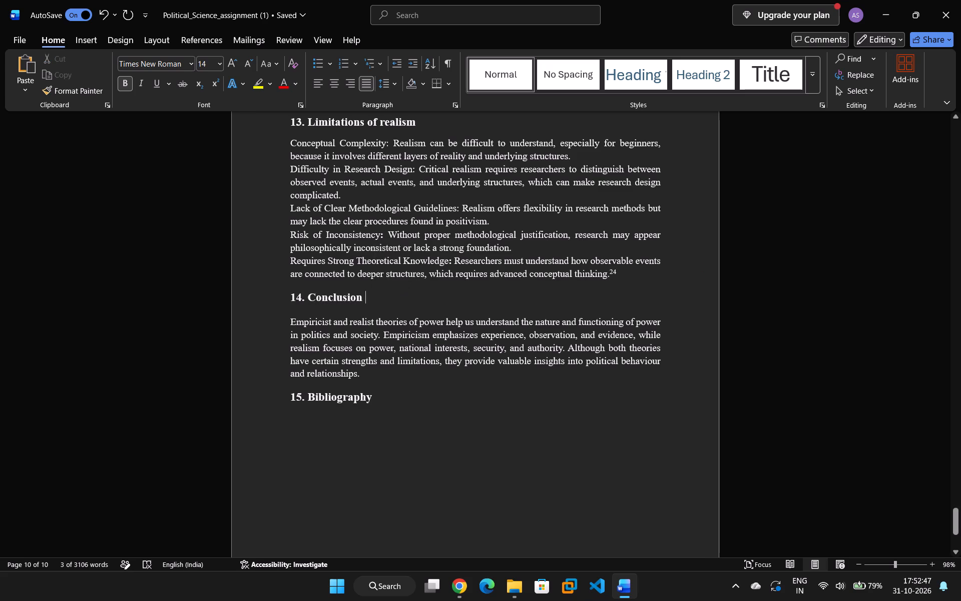
{"action": "scroll", "coordinate": [480, 287], "scroll_direction": "down", "scroll_amount": 20}
{"action": "scroll", "coordinate": [480, 287], "scroll_direction": "down", "scroll_amount": 2}
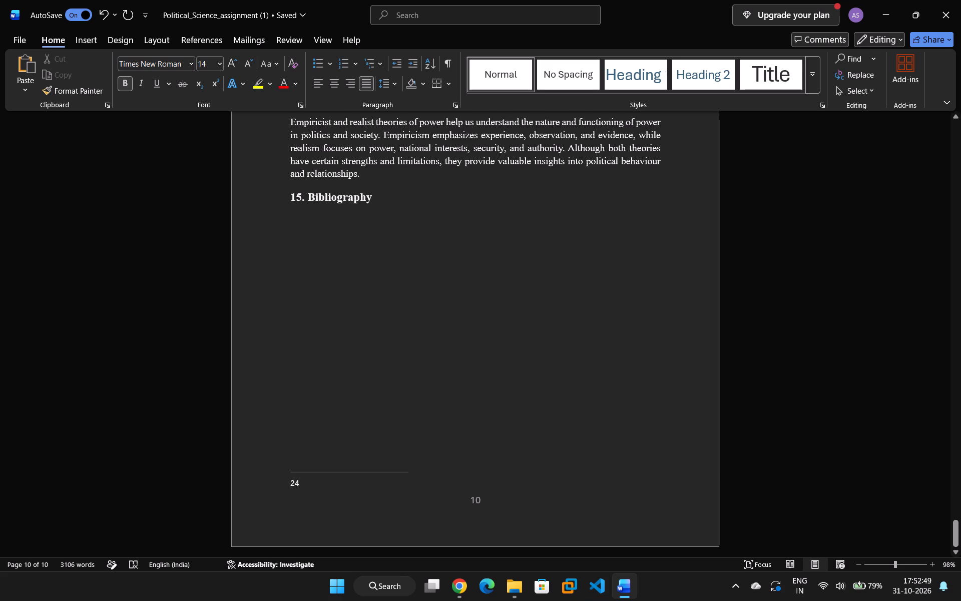
{"action": "scroll", "coordinate": [451, 320], "scroll_direction": "down", "scroll_amount": 11}
{"action": "scroll", "coordinate": [456, 347], "scroll_direction": "down", "scroll_amount": 16}
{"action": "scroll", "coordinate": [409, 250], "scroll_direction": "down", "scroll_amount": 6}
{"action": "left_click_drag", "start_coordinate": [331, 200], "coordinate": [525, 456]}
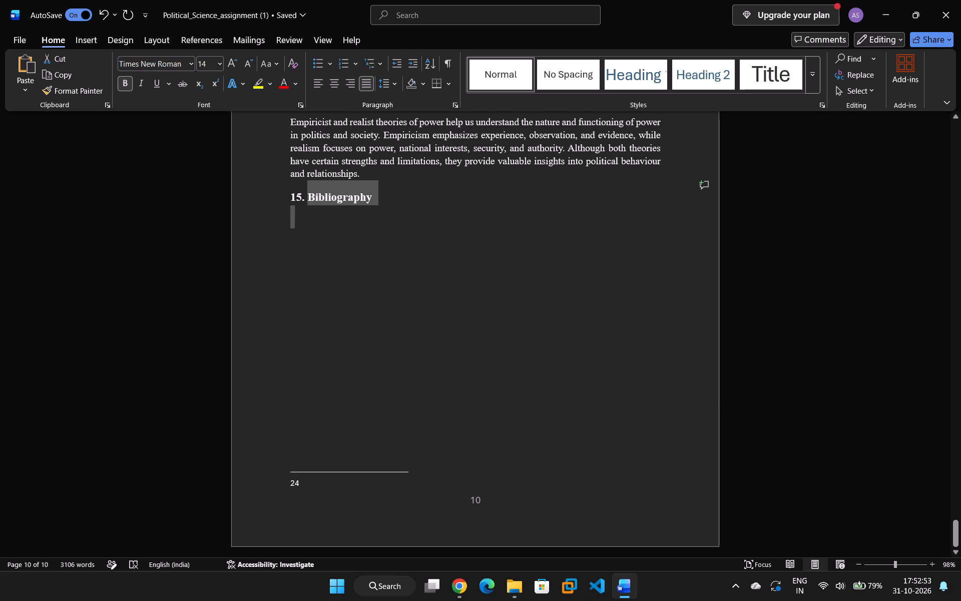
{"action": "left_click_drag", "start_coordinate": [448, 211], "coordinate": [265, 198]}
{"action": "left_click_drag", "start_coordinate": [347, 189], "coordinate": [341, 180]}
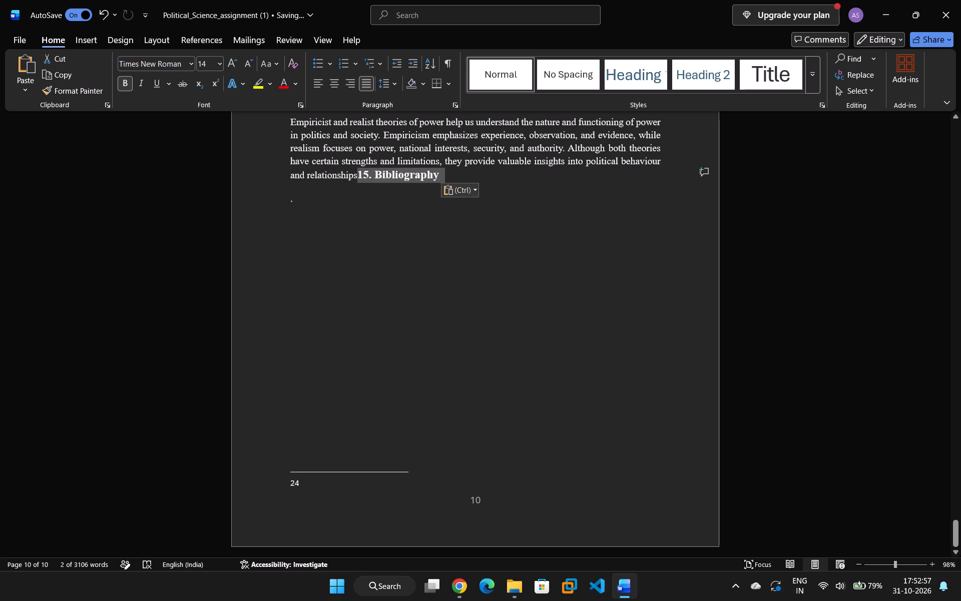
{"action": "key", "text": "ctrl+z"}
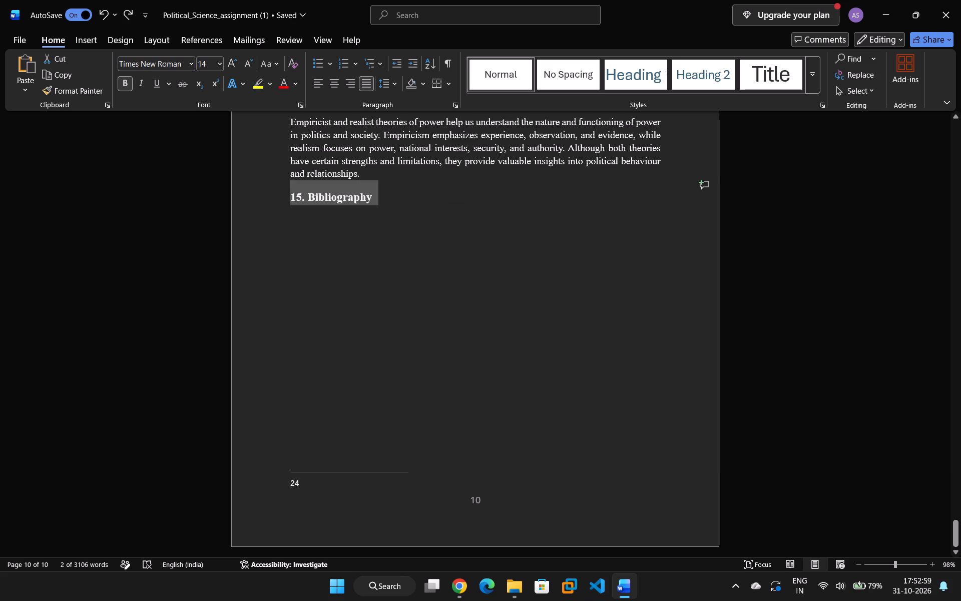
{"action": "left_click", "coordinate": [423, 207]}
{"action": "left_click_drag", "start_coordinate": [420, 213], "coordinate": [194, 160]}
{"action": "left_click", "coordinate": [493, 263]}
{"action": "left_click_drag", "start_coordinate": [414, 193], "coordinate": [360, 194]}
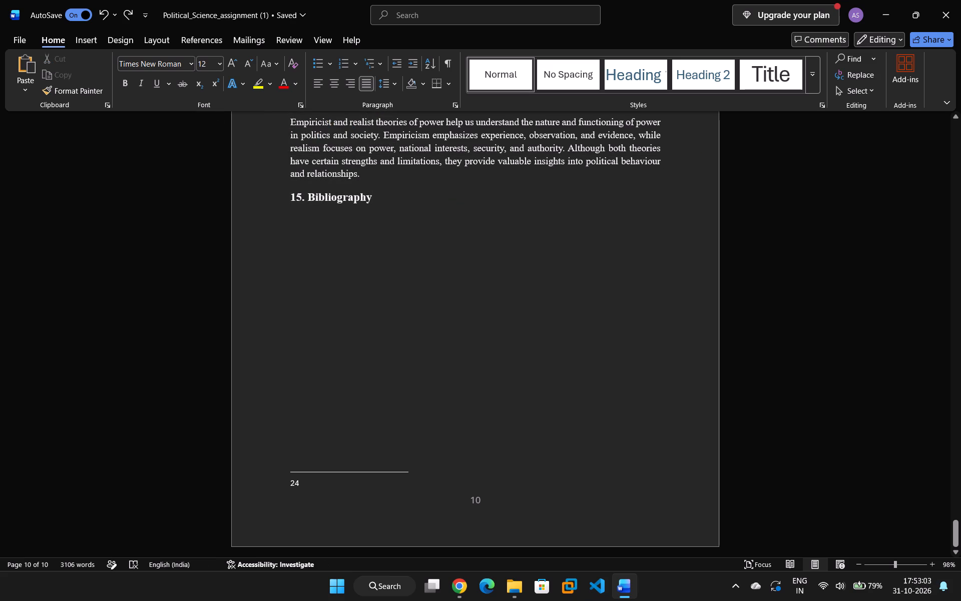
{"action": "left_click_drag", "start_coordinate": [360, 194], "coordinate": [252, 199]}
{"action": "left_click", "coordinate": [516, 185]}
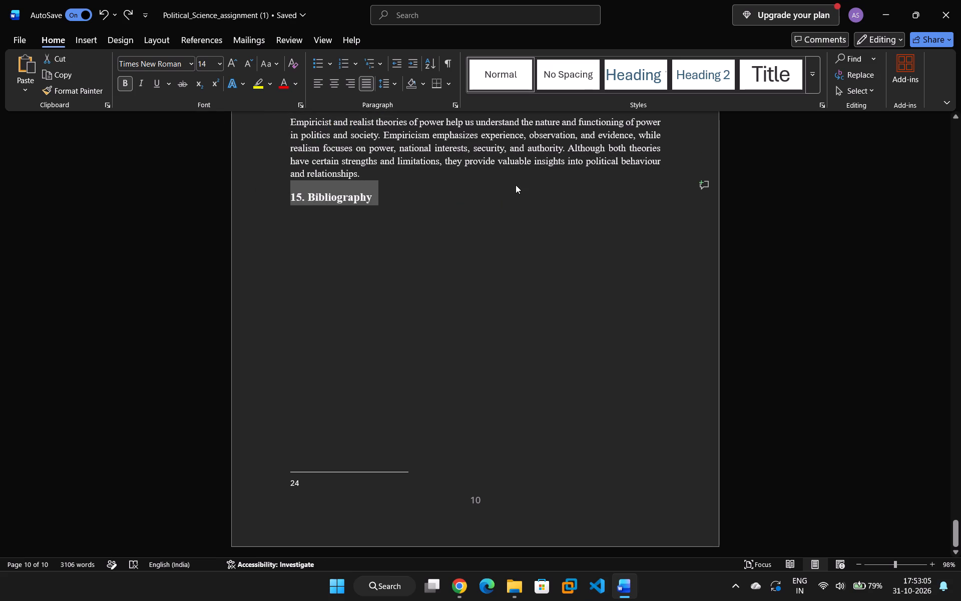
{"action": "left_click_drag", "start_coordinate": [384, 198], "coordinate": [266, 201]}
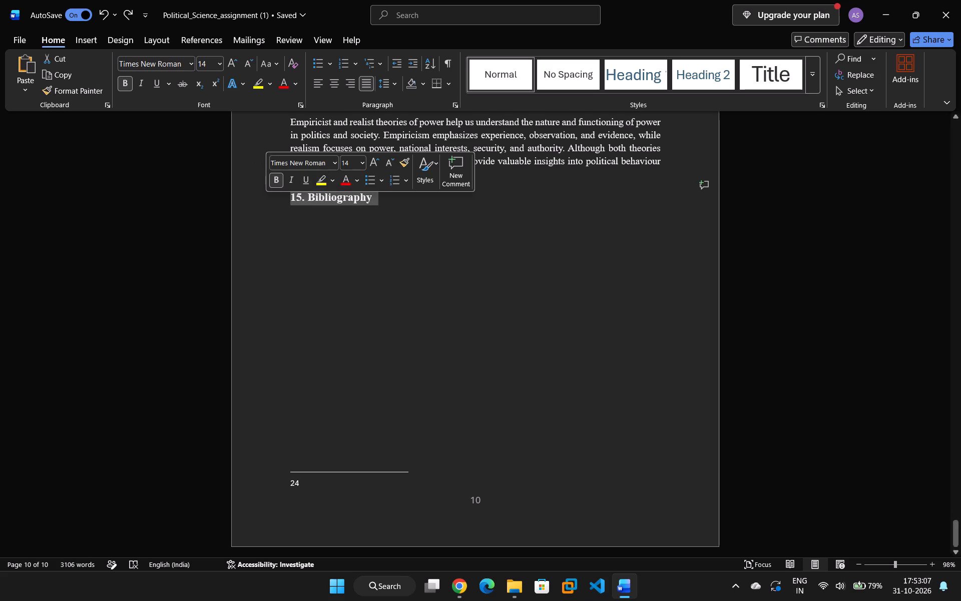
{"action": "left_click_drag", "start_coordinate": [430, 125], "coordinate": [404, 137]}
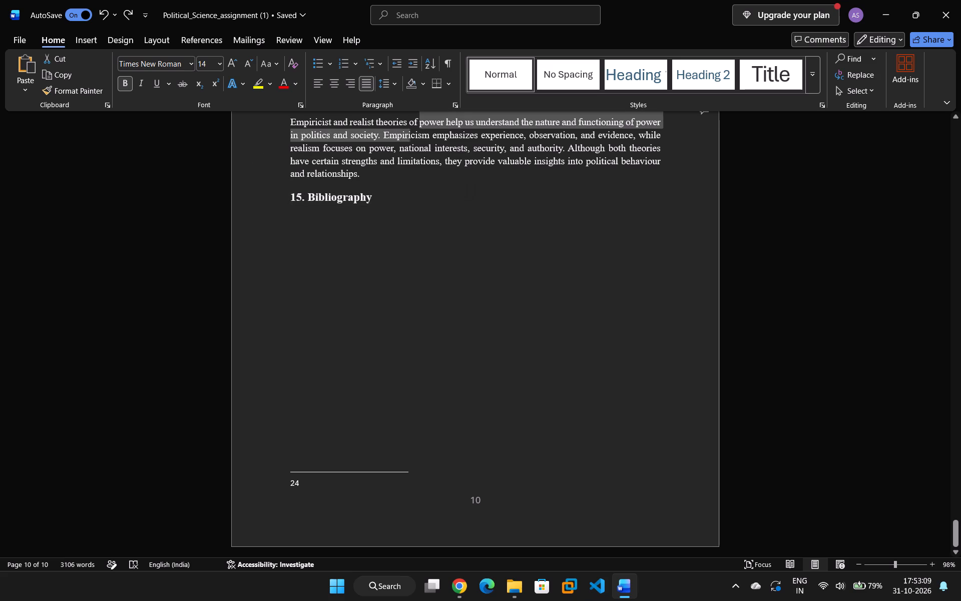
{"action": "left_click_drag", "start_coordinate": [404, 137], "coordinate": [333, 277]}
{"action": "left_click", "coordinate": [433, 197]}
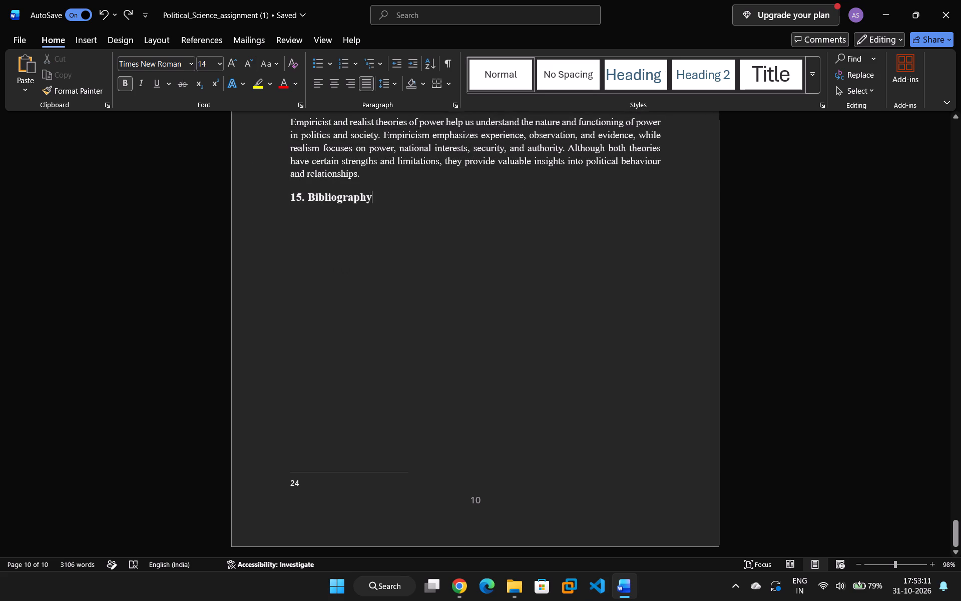
Examine the headings, spacing and footnotes on pages 8 and 9, covering the Intellectual roots, Classical Realism and Advantages of Realism sections.
{"action": "scroll", "coordinate": [397, 232], "scroll_direction": "up", "scroll_amount": 20}
{"action": "scroll", "coordinate": [397, 232], "scroll_direction": "up", "scroll_amount": 6}
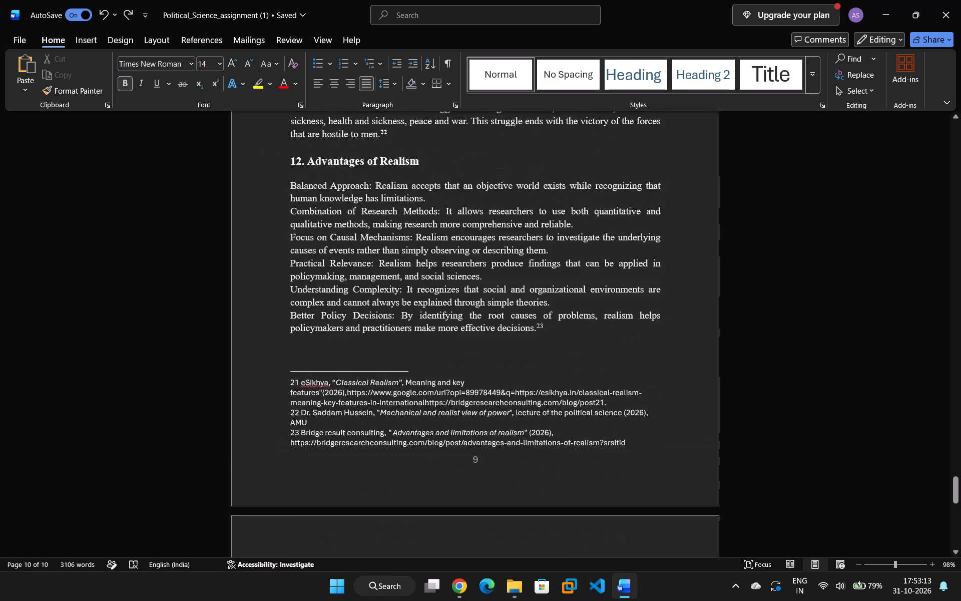
{"action": "scroll", "coordinate": [397, 241], "scroll_direction": "up", "scroll_amount": 19}
{"action": "scroll", "coordinate": [383, 236], "scroll_direction": "up", "scroll_amount": 5}
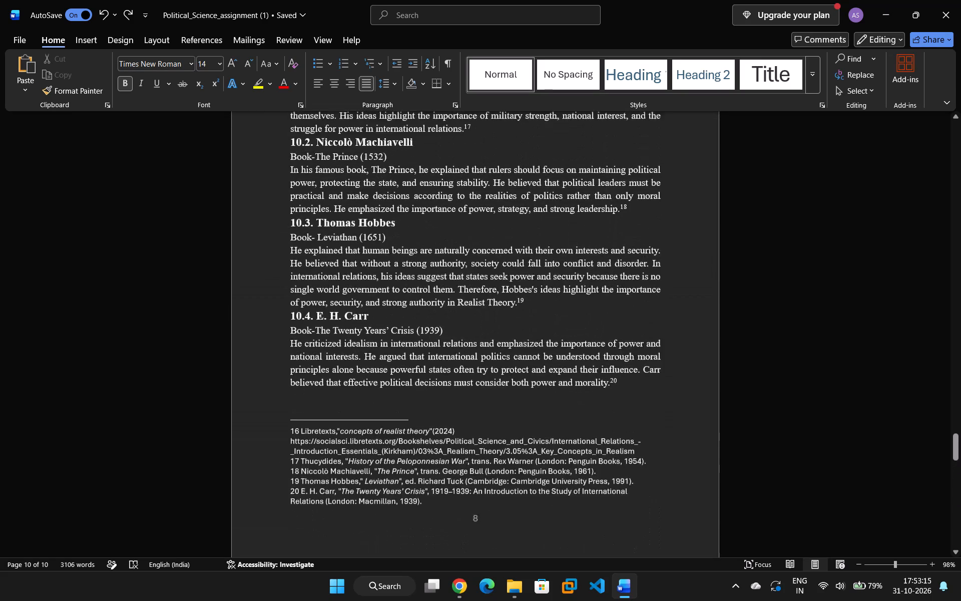
{"action": "scroll", "coordinate": [387, 230], "scroll_direction": "up", "scroll_amount": 6}
{"action": "scroll", "coordinate": [399, 227], "scroll_direction": "down", "scroll_amount": 9}
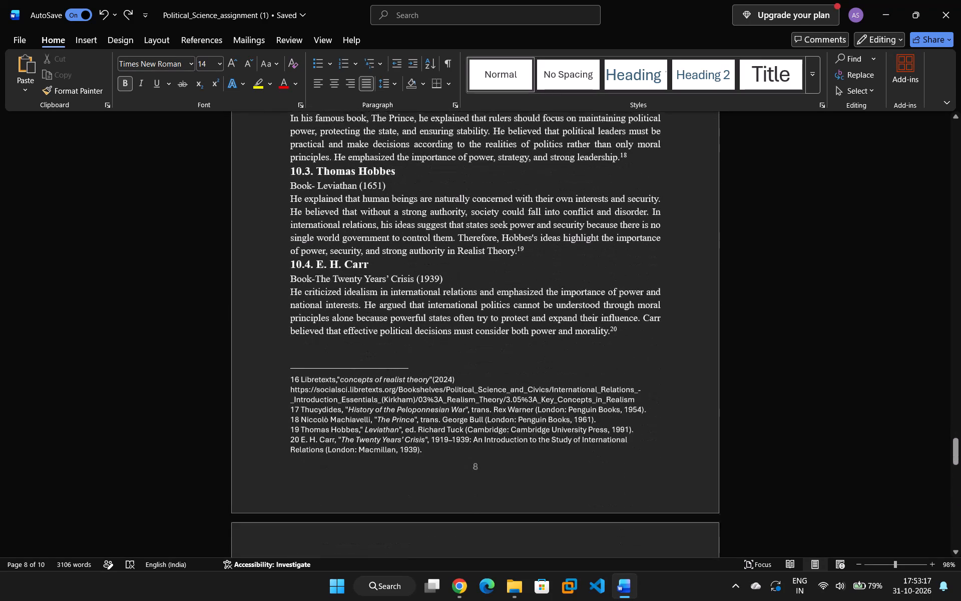
{"action": "scroll", "coordinate": [395, 240], "scroll_direction": "down", "scroll_amount": 17}
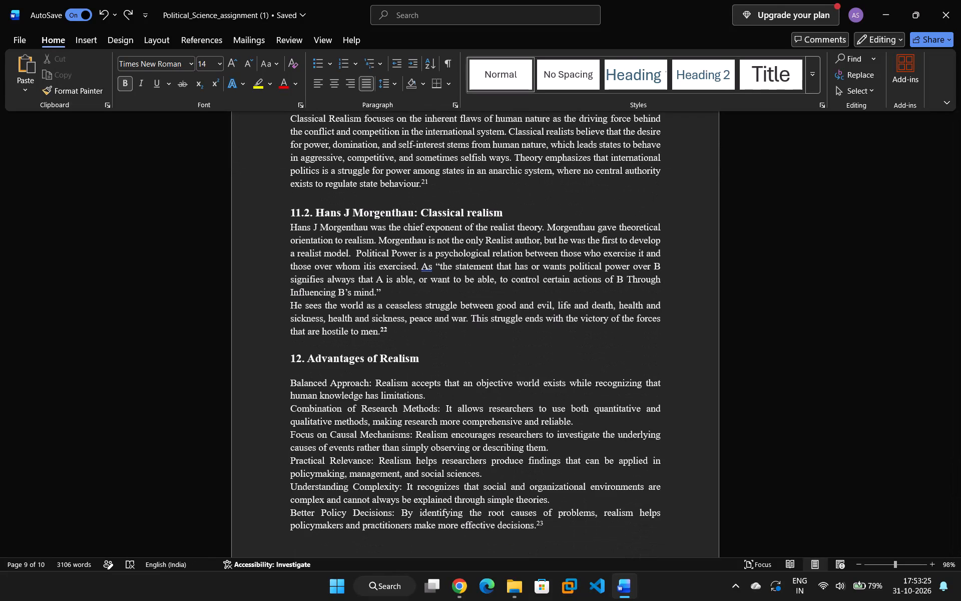
{"action": "scroll", "coordinate": [380, 253], "scroll_direction": "up", "scroll_amount": 3}
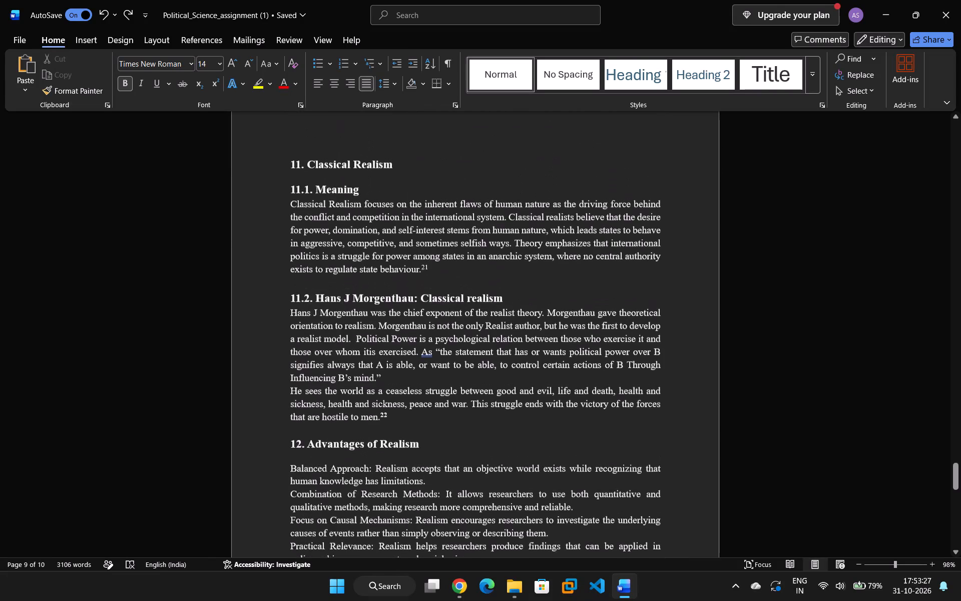
{"action": "scroll", "coordinate": [391, 257], "scroll_direction": "up", "scroll_amount": 5}
{"action": "scroll", "coordinate": [372, 265], "scroll_direction": "down", "scroll_amount": 2}
{"action": "scroll", "coordinate": [372, 265], "scroll_direction": "up", "scroll_amount": 1}
{"action": "scroll", "coordinate": [372, 268], "scroll_direction": "down", "scroll_amount": 9}
{"action": "scroll", "coordinate": [374, 271], "scroll_direction": "up", "scroll_amount": 2}
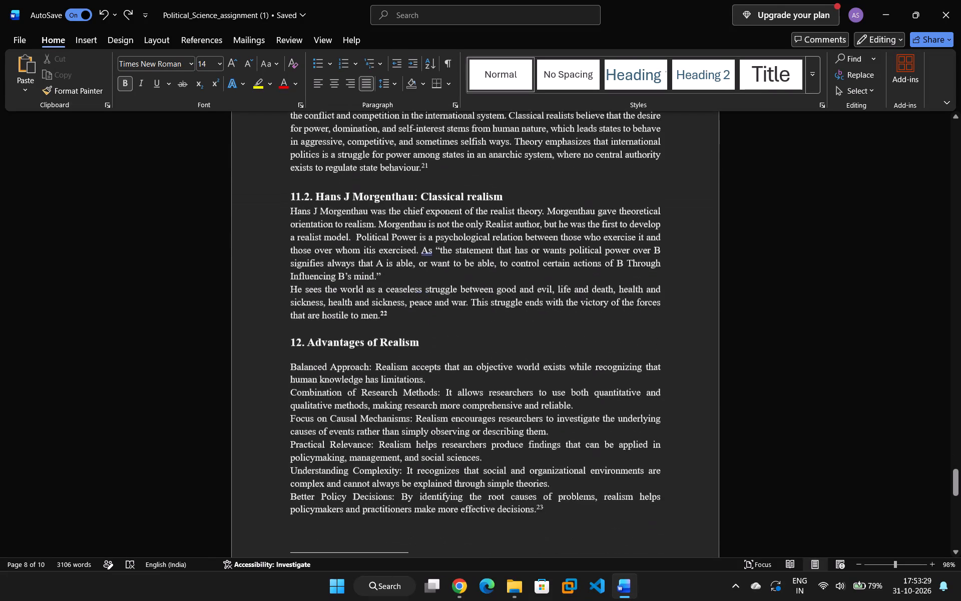
Insert a blank line between the heading 10. Intellectual roots of realism and the subheading 10.1. Thucydides.
{"action": "scroll", "coordinate": [375, 271], "scroll_direction": "up", "scroll_amount": 18}
{"action": "scroll", "coordinate": [368, 261], "scroll_direction": "up", "scroll_amount": 6}
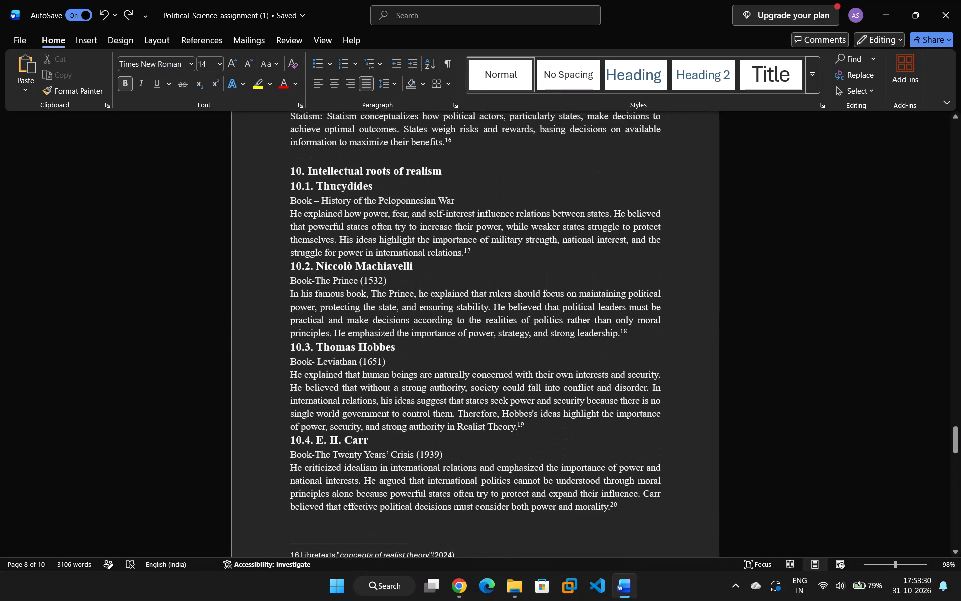
{"action": "scroll", "coordinate": [369, 248], "scroll_direction": "up", "scroll_amount": 3}
{"action": "scroll", "coordinate": [300, 287], "scroll_direction": "up", "scroll_amount": 4}
{"action": "scroll", "coordinate": [335, 317], "scroll_direction": "down", "scroll_amount": 11}
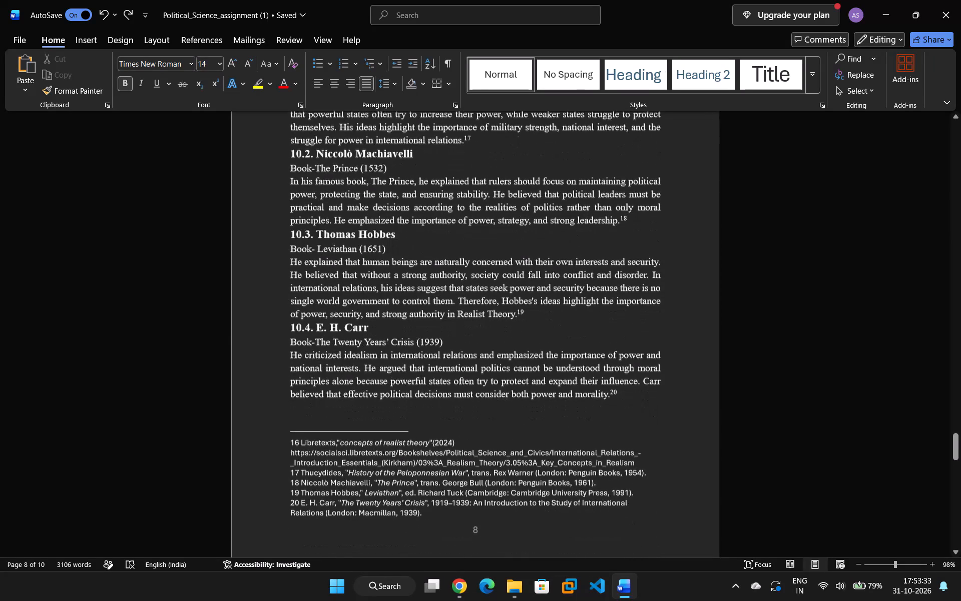
{"action": "scroll", "coordinate": [278, 323], "scroll_direction": "up", "scroll_amount": 5}
{"action": "left_click", "coordinate": [294, 215]}
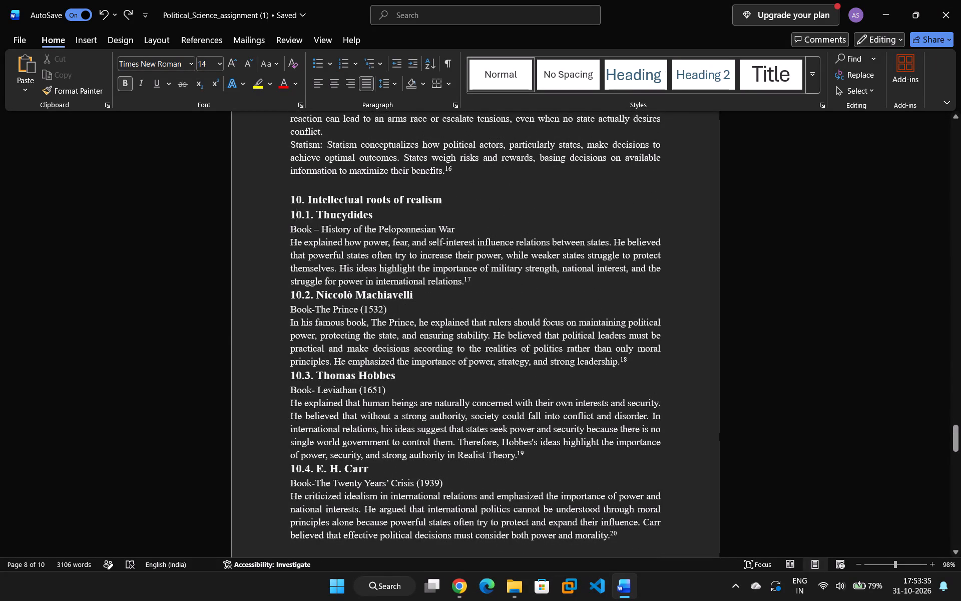
{"action": "left_click", "coordinate": [291, 216]}
{"action": "key", "text": "Return"}
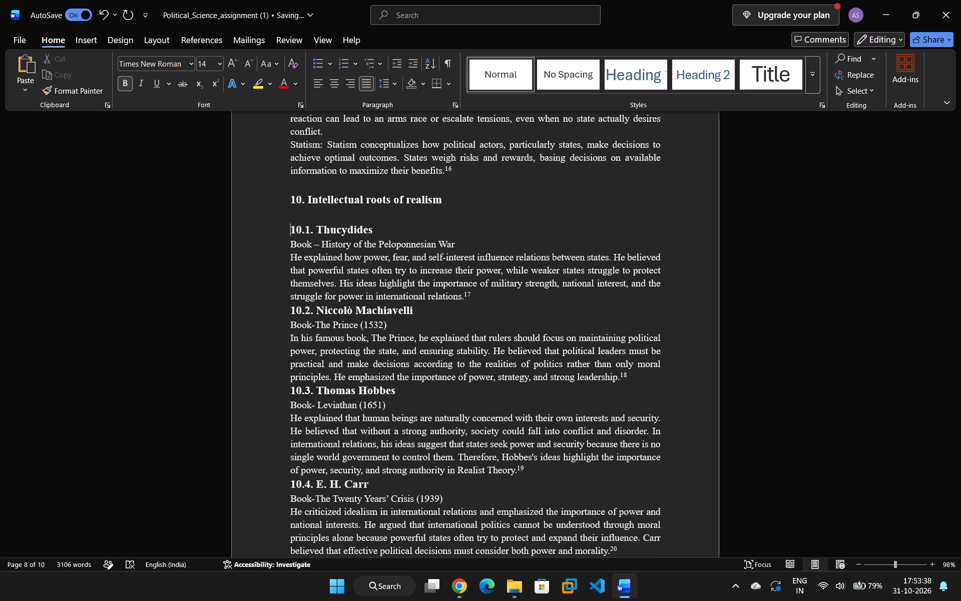
Check the layout of the pages following section 10, through the Advantages, Limitations, Conclusion and Bibliography sections.
{"action": "scroll", "coordinate": [257, 214], "scroll_direction": "down", "scroll_amount": 7}
{"action": "scroll", "coordinate": [323, 279], "scroll_direction": "down", "scroll_amount": 10}
{"action": "scroll", "coordinate": [330, 291], "scroll_direction": "down", "scroll_amount": 16}
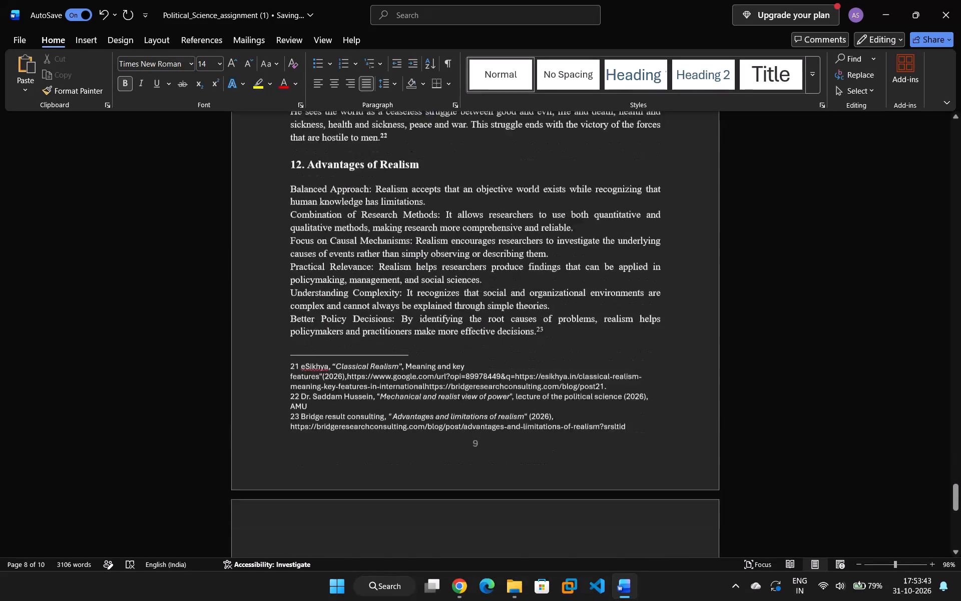
{"action": "scroll", "coordinate": [328, 294], "scroll_direction": "down", "scroll_amount": 20}
{"action": "scroll", "coordinate": [328, 294], "scroll_direction": "down", "scroll_amount": 4}
{"action": "scroll", "coordinate": [326, 295], "scroll_direction": "up", "scroll_amount": 1}
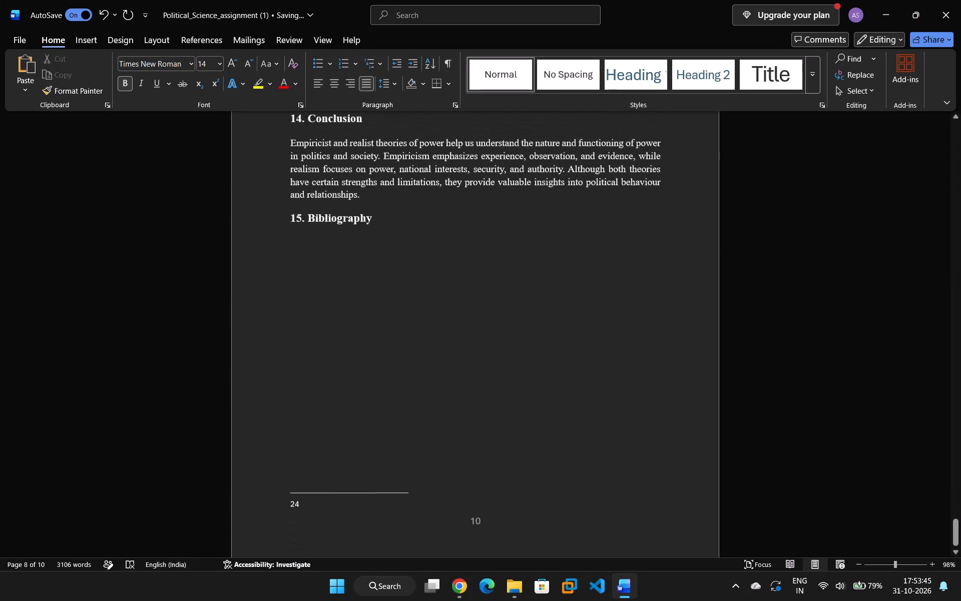
{"action": "scroll", "coordinate": [324, 297], "scroll_direction": "down", "scroll_amount": 8}
{"action": "scroll", "coordinate": [324, 305], "scroll_direction": "up", "scroll_amount": 8}
{"action": "scroll", "coordinate": [325, 311], "scroll_direction": "up", "scroll_amount": 13}
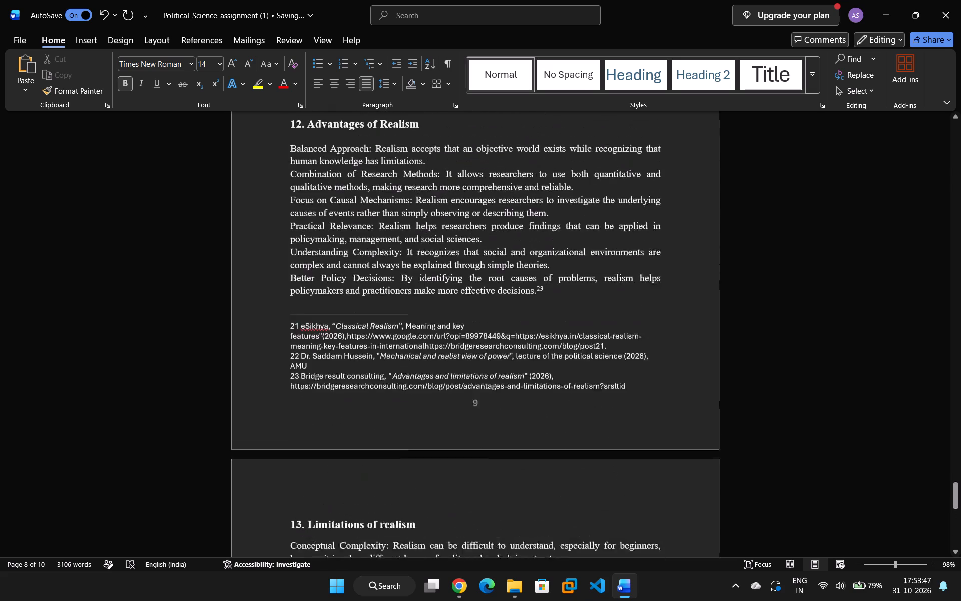
Examine subsections 10.1 to 10.4 on page 8 and compare them with footnotes 16 to 20 below.
{"action": "scroll", "coordinate": [332, 319], "scroll_direction": "up", "scroll_amount": 16}
{"action": "scroll", "coordinate": [332, 320], "scroll_direction": "up", "scroll_amount": 11}
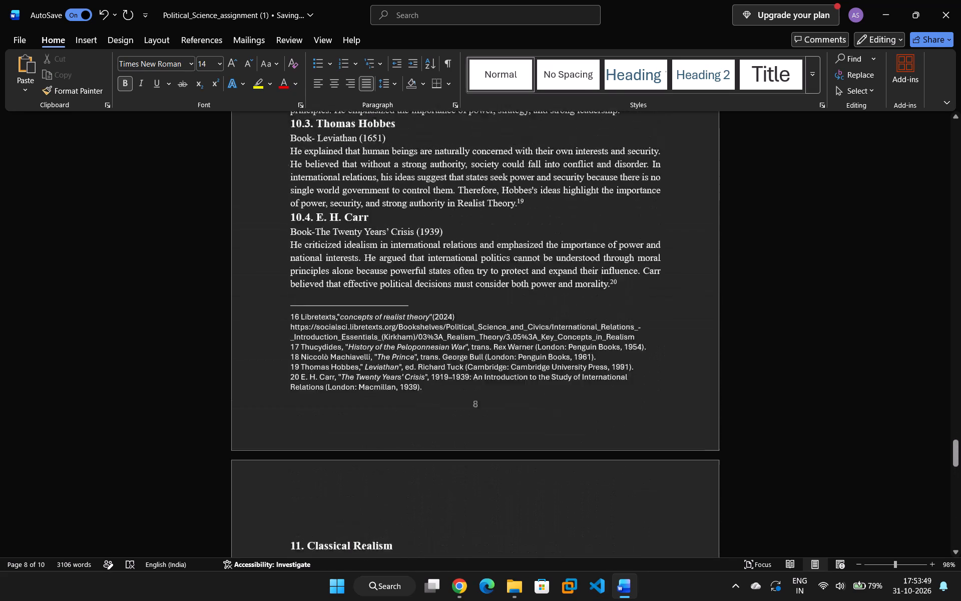
{"action": "scroll", "coordinate": [330, 317], "scroll_direction": "up", "scroll_amount": 8}
{"action": "scroll", "coordinate": [330, 317], "scroll_direction": "down", "scroll_amount": 8}
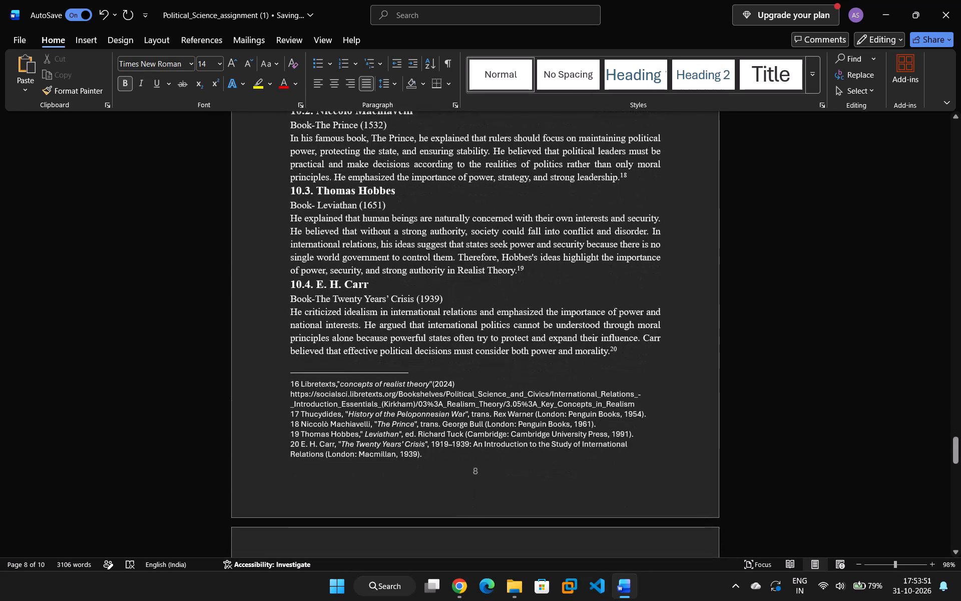
{"action": "scroll", "coordinate": [330, 317], "scroll_direction": "down", "scroll_amount": 2}
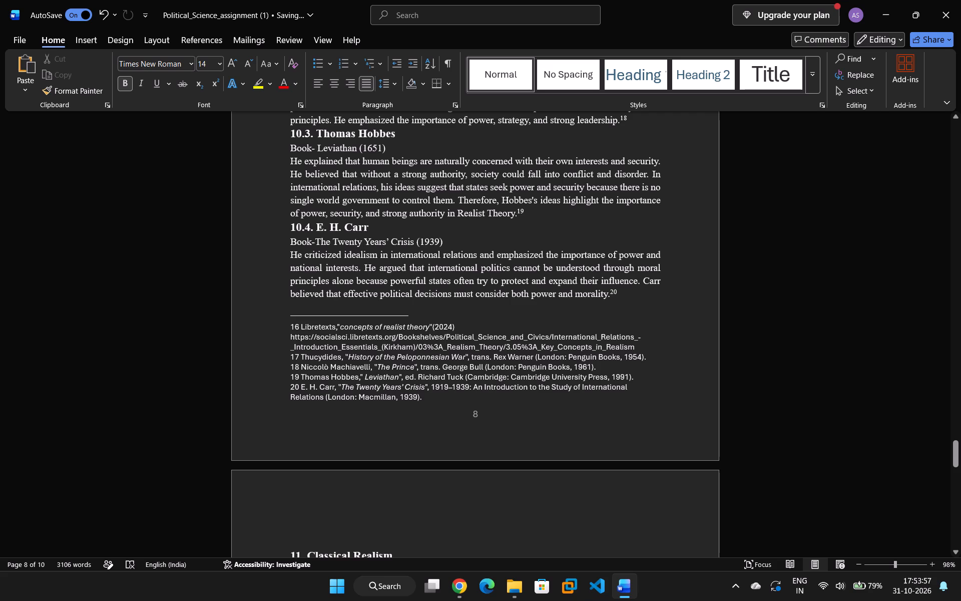
{"action": "scroll", "coordinate": [449, 268], "scroll_direction": "up", "scroll_amount": 5}
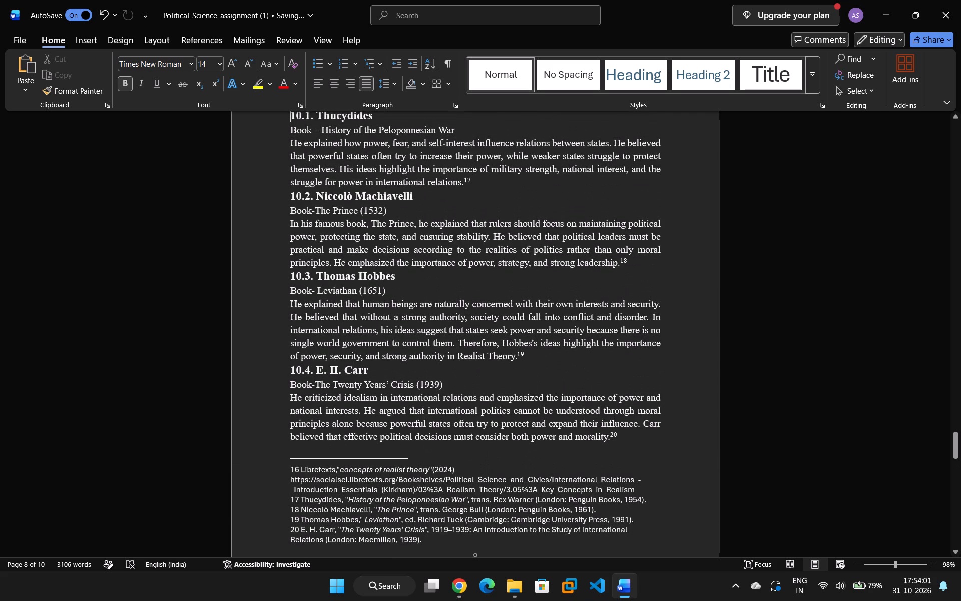
{"action": "scroll", "coordinate": [447, 268], "scroll_direction": "up", "scroll_amount": 1}
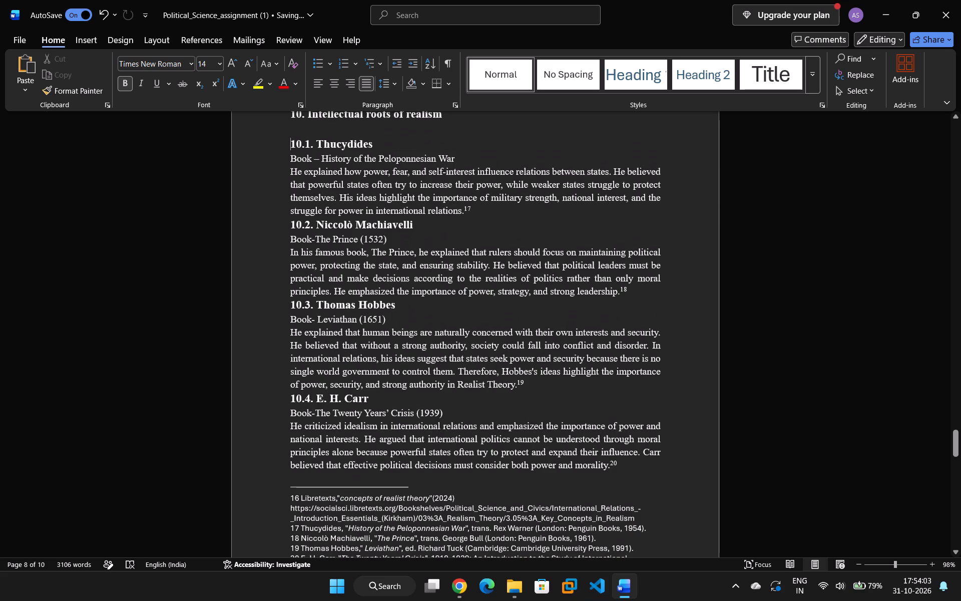
{"action": "scroll", "coordinate": [447, 274], "scroll_direction": "down", "scroll_amount": 1}
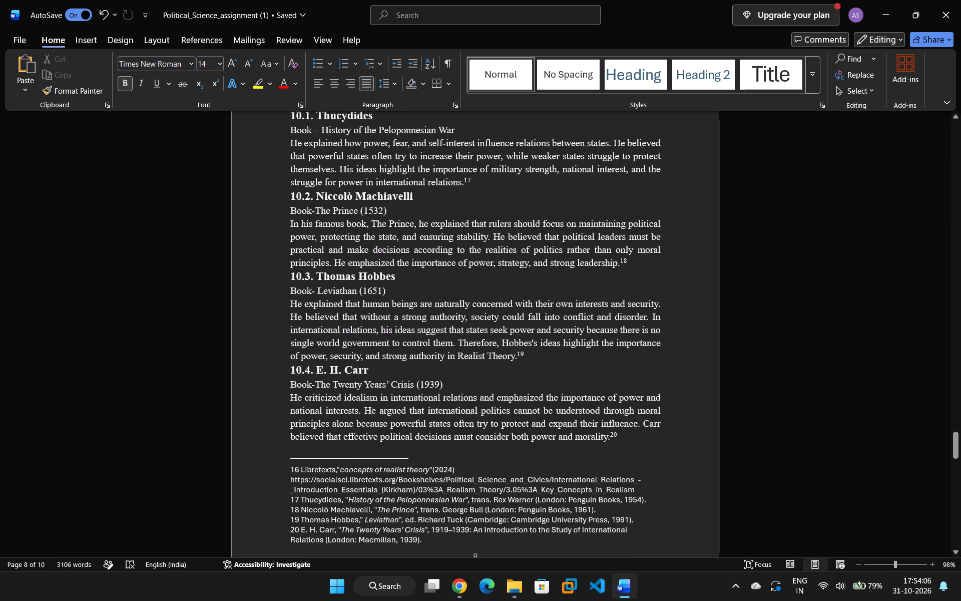
{"action": "scroll", "coordinate": [334, 536], "scroll_direction": "down", "scroll_amount": 1}
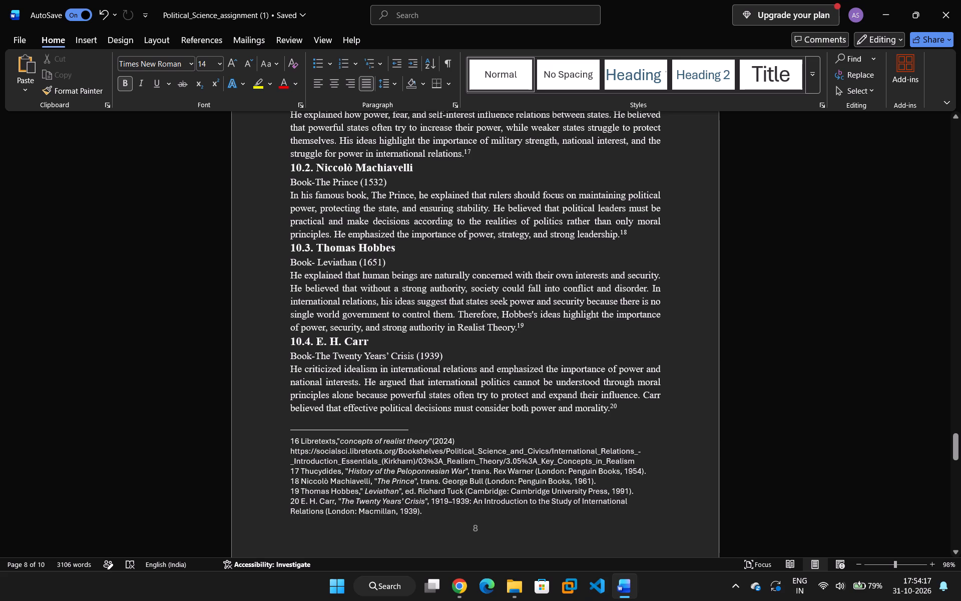
Review the headings and text spacing from 11. Classical Realism through 15. Bibliography on pages 9 and 10.
{"action": "scroll", "coordinate": [309, 520], "scroll_direction": "down", "scroll_amount": 16}
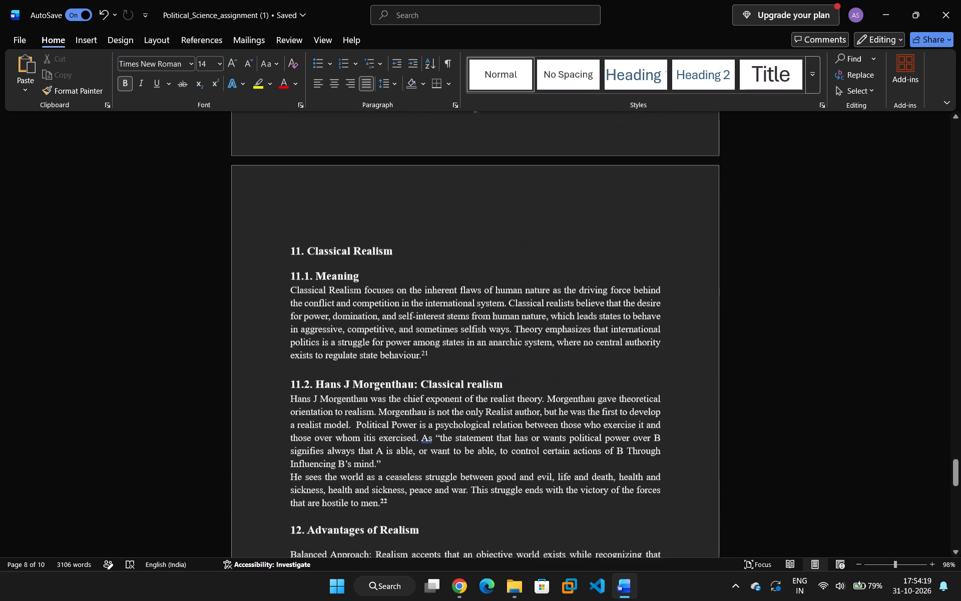
{"action": "scroll", "coordinate": [313, 506], "scroll_direction": "down", "scroll_amount": 13}
{"action": "scroll", "coordinate": [313, 506], "scroll_direction": "up", "scroll_amount": 1}
{"action": "scroll", "coordinate": [313, 506], "scroll_direction": "down", "scroll_amount": 6}
{"action": "scroll", "coordinate": [312, 506], "scroll_direction": "down", "scroll_amount": 18}
{"action": "scroll", "coordinate": [308, 511], "scroll_direction": "down", "scroll_amount": 11}
{"action": "scroll", "coordinate": [307, 511], "scroll_direction": "up", "scroll_amount": 8}
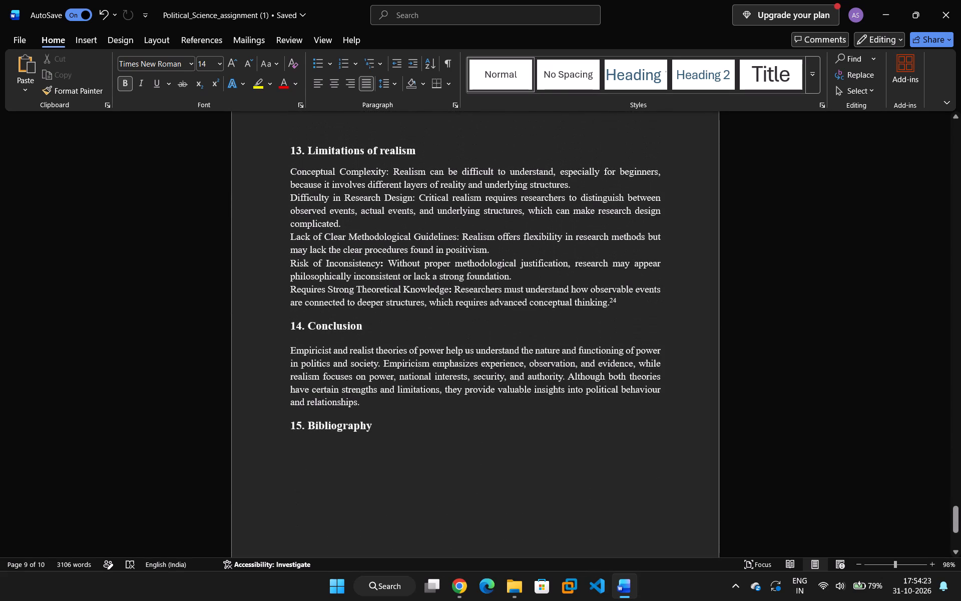
{"action": "scroll", "coordinate": [313, 508], "scroll_direction": "up", "scroll_amount": 8}
{"action": "scroll", "coordinate": [315, 504], "scroll_direction": "down", "scroll_amount": 7}
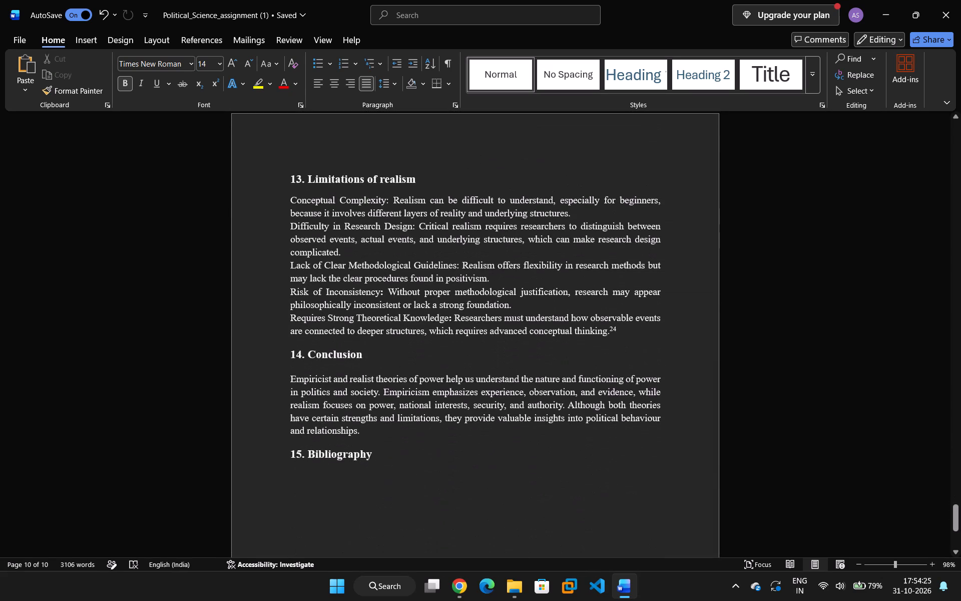
Recheck the heading spacing from Classical Realism back to Intellectual roots of realism and the Statism paragraph on page 8.
{"action": "scroll", "coordinate": [316, 502], "scroll_direction": "up", "scroll_amount": 15}
{"action": "scroll", "coordinate": [316, 497], "scroll_direction": "up", "scroll_amount": 15}
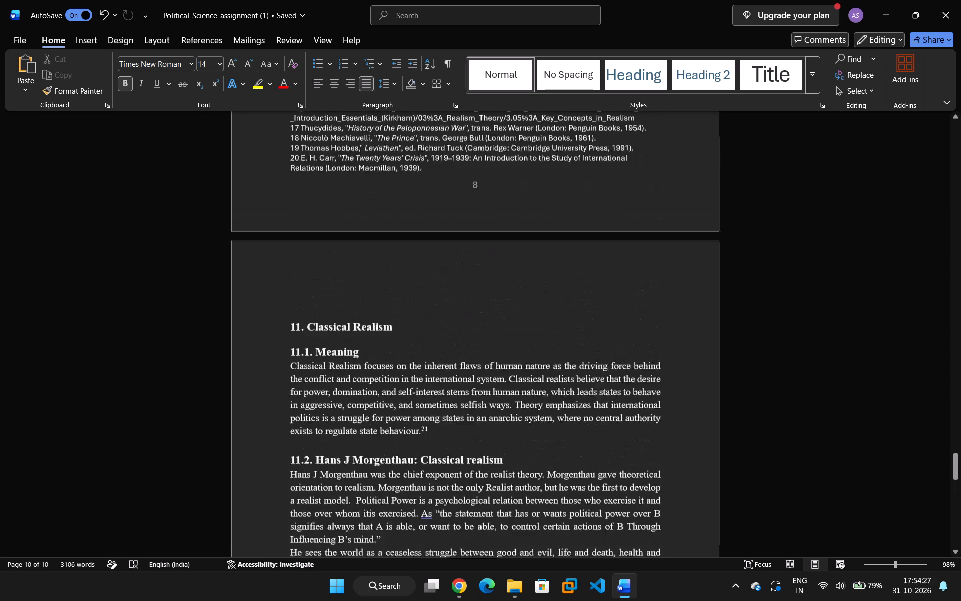
{"action": "scroll", "coordinate": [316, 497], "scroll_direction": "up", "scroll_amount": 14}
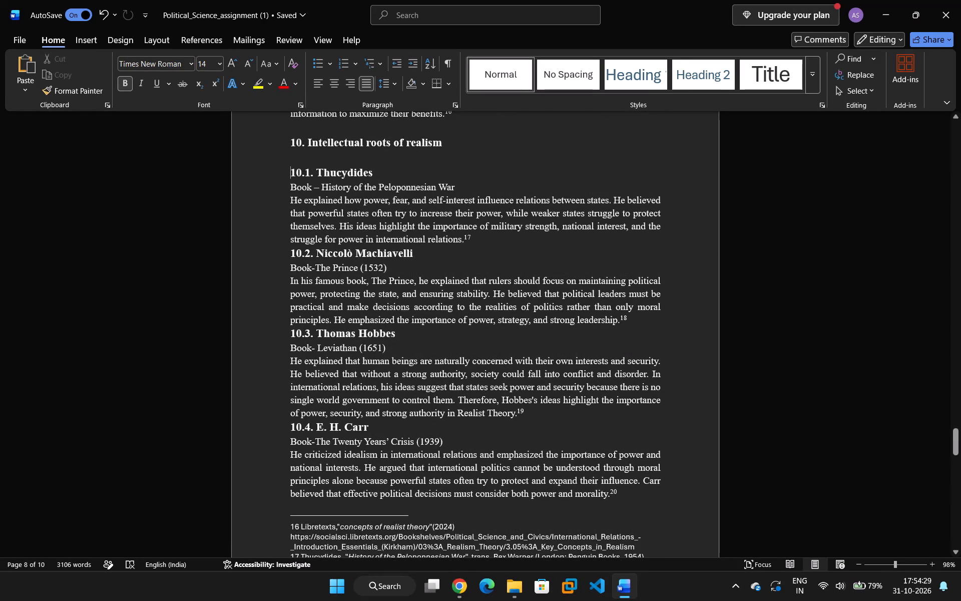
{"action": "scroll", "coordinate": [315, 485], "scroll_direction": "up", "scroll_amount": 4}
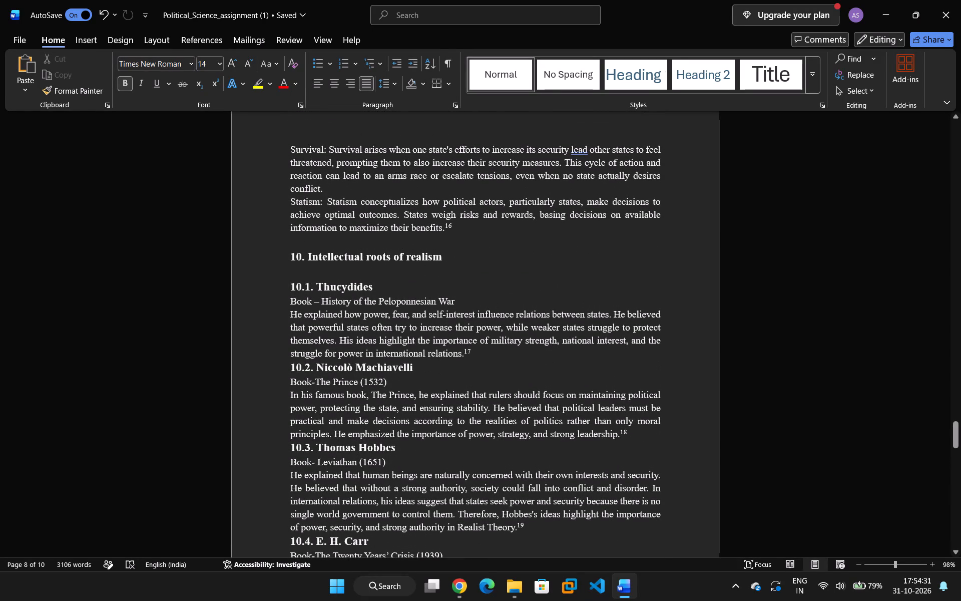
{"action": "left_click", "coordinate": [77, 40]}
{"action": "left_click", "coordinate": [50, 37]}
Examine the text, footnotes and heading spacing from section 10 on page 8 through 15. Bibliography on page 10.
{"action": "scroll", "coordinate": [202, 264], "scroll_direction": "up", "scroll_amount": 1}
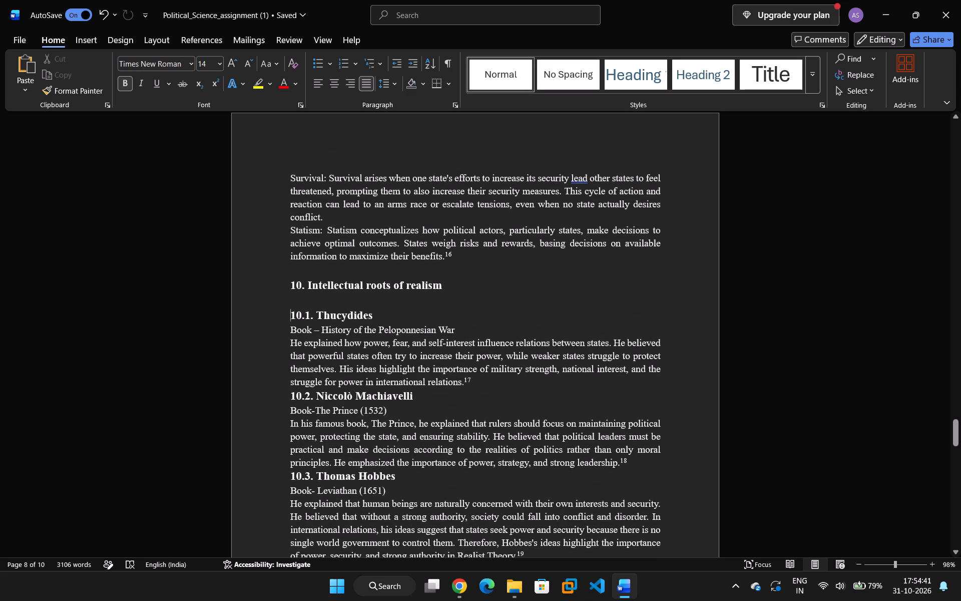
{"action": "scroll", "coordinate": [211, 287], "scroll_direction": "down", "scroll_amount": 8}
{"action": "scroll", "coordinate": [293, 373], "scroll_direction": "down", "scroll_amount": 3}
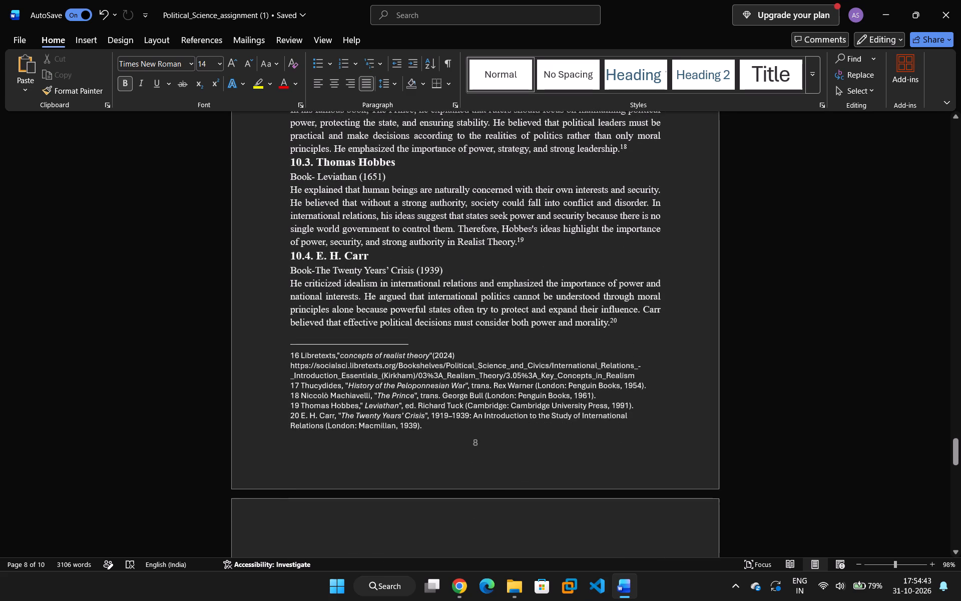
{"action": "scroll", "coordinate": [294, 380], "scroll_direction": "down", "scroll_amount": 7}
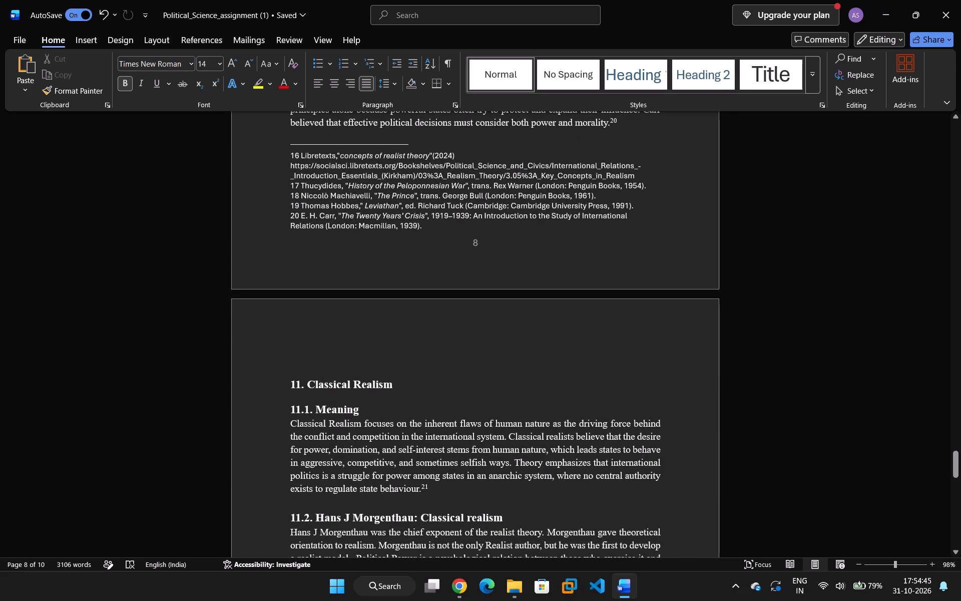
{"action": "scroll", "coordinate": [402, 519], "scroll_direction": "down", "scroll_amount": 3}
{"action": "scroll", "coordinate": [443, 517], "scroll_direction": "down", "scroll_amount": 8}
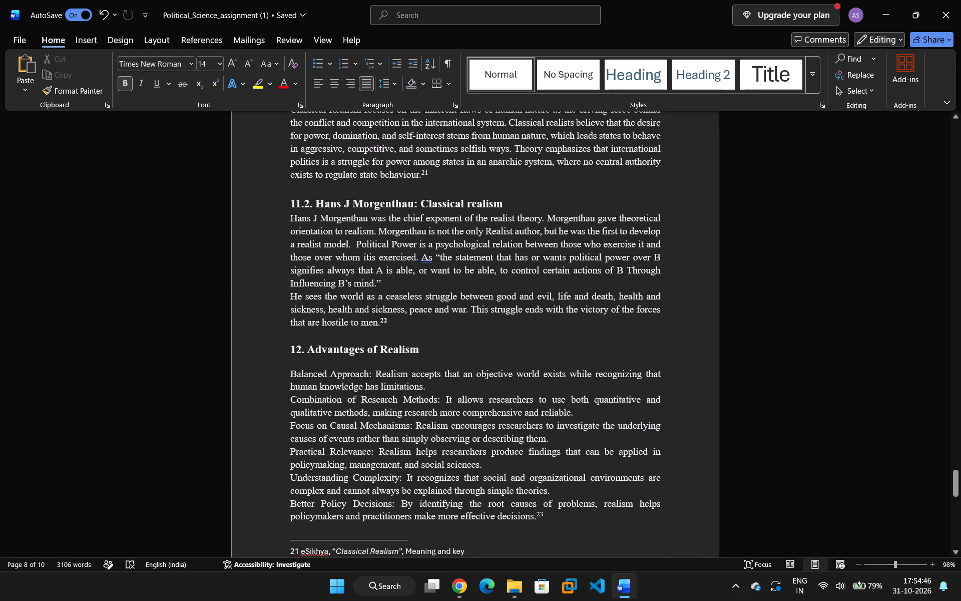
{"action": "scroll", "coordinate": [429, 402], "scroll_direction": "down", "scroll_amount": 6}
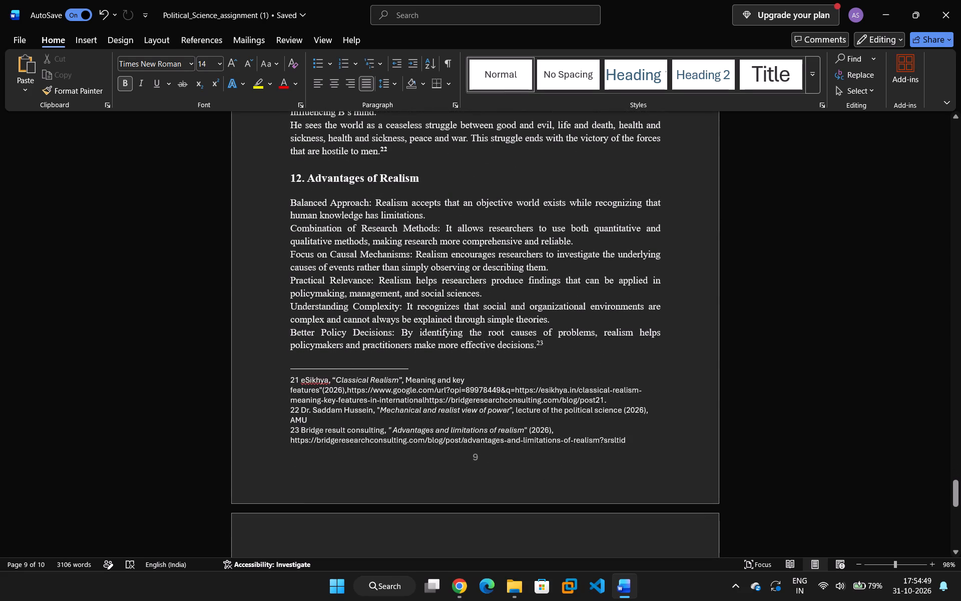
{"action": "scroll", "coordinate": [436, 425], "scroll_direction": "down", "scroll_amount": 3}
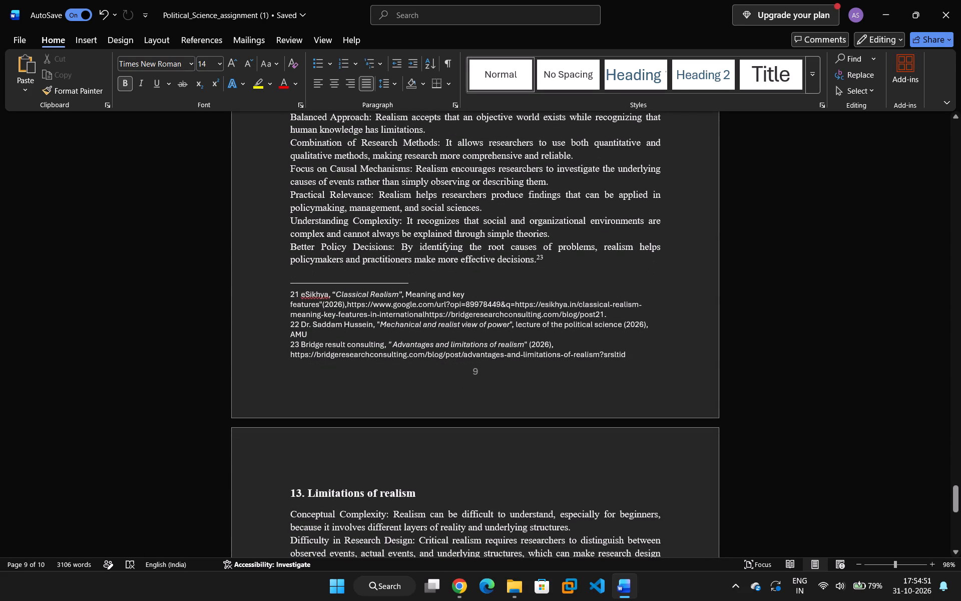
{"action": "scroll", "coordinate": [461, 467], "scroll_direction": "down", "scroll_amount": 10}
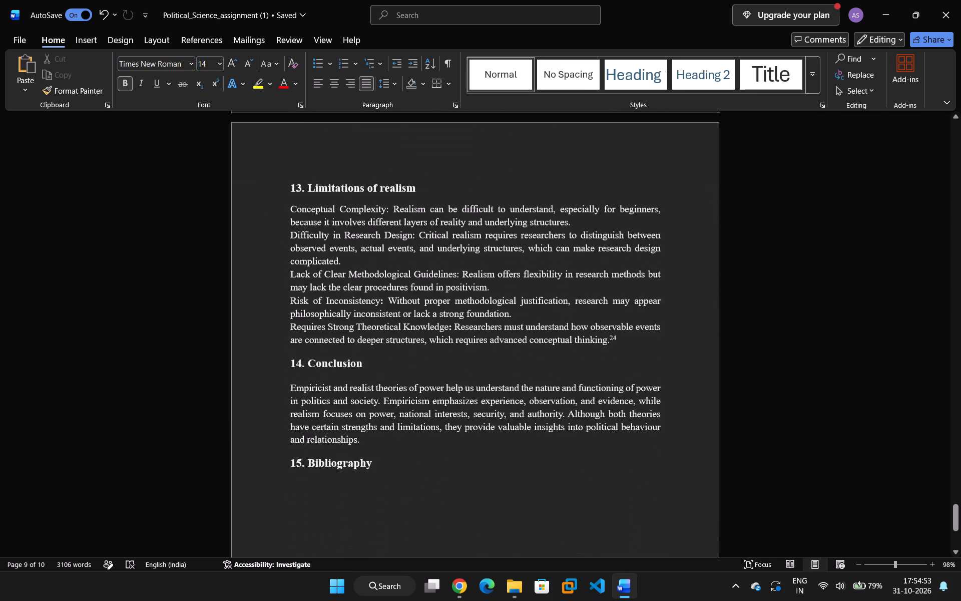
{"action": "scroll", "coordinate": [481, 460], "scroll_direction": "down", "scroll_amount": 11}
In subsection 11.2, remove the space between "As" and the opening quotation mark of "the statement that has or wants political power".
{"action": "scroll", "coordinate": [490, 447], "scroll_direction": "up", "scroll_amount": 9}
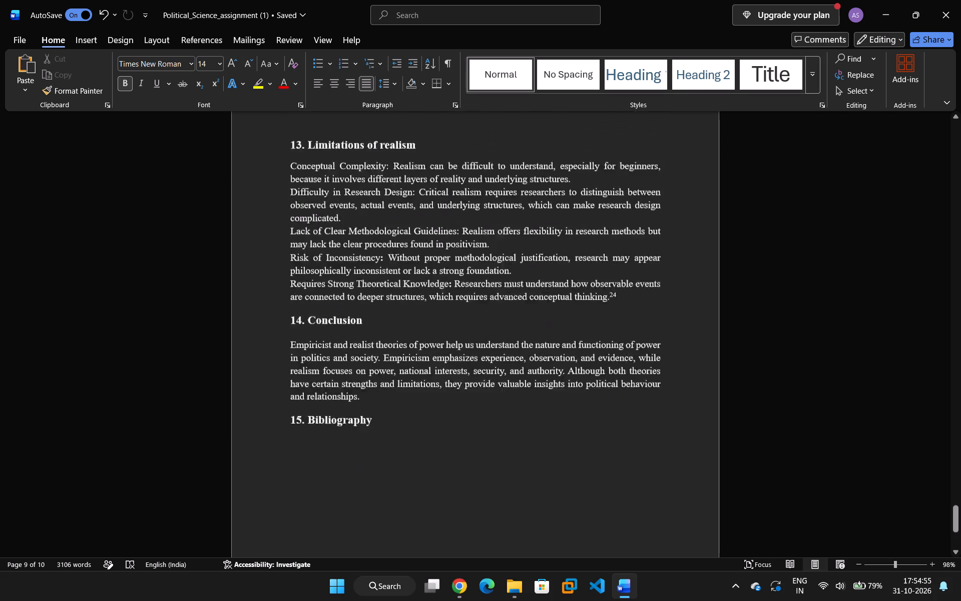
{"action": "scroll", "coordinate": [490, 447], "scroll_direction": "up", "scroll_amount": 17}
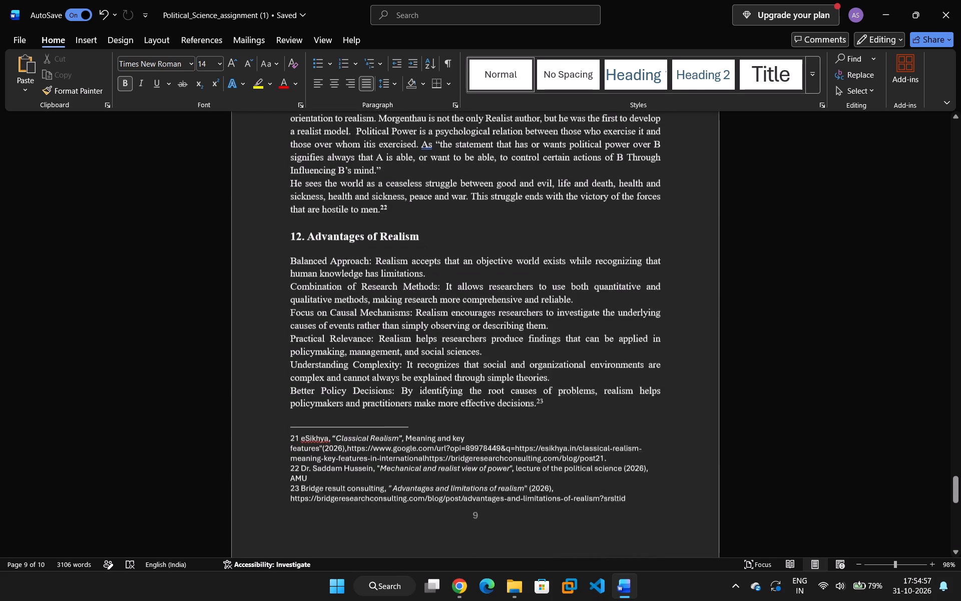
{"action": "scroll", "coordinate": [467, 421], "scroll_direction": "up", "scroll_amount": 6}
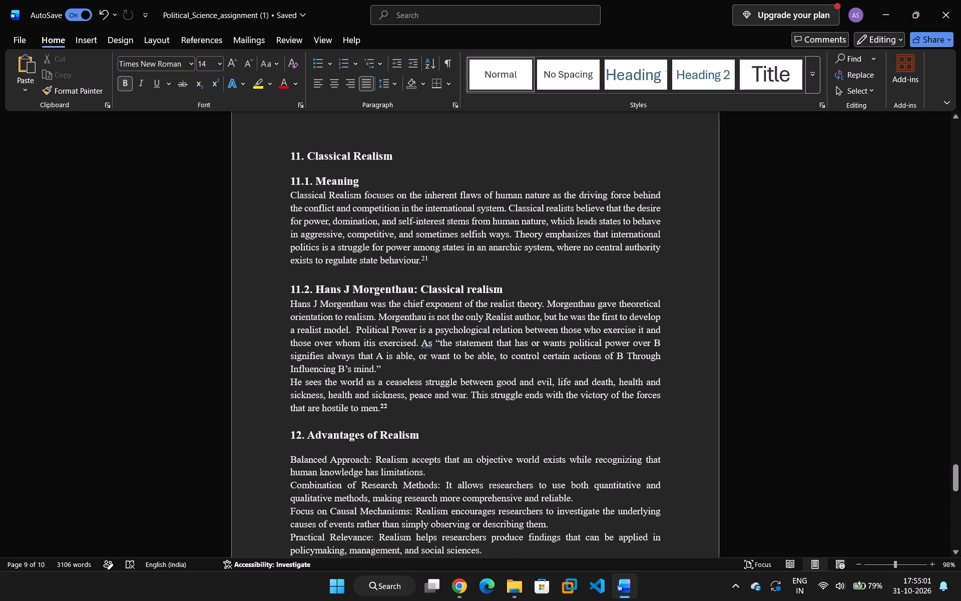
{"action": "left_click", "coordinate": [436, 340]}
{"action": "key", "text": "BackSpace"}
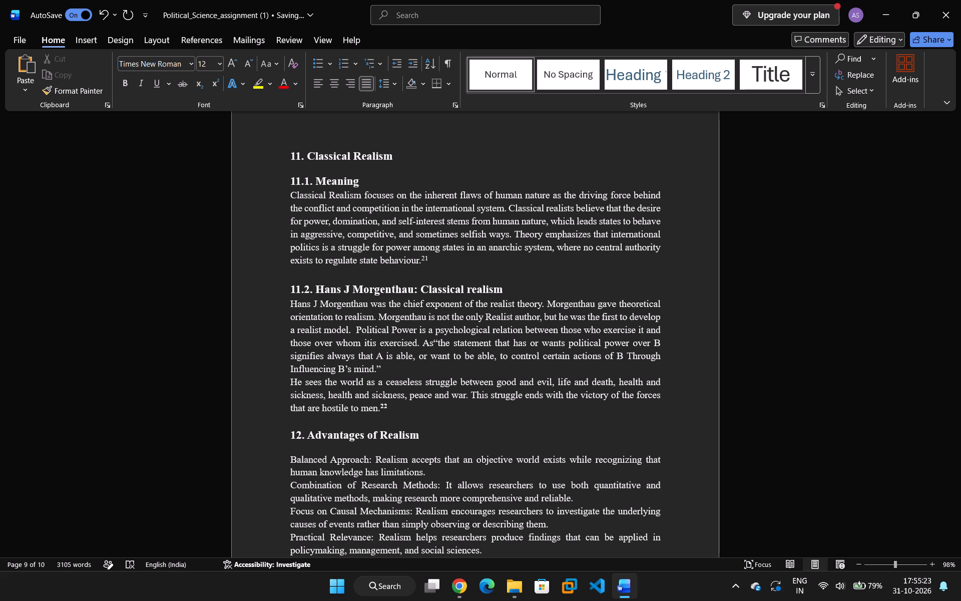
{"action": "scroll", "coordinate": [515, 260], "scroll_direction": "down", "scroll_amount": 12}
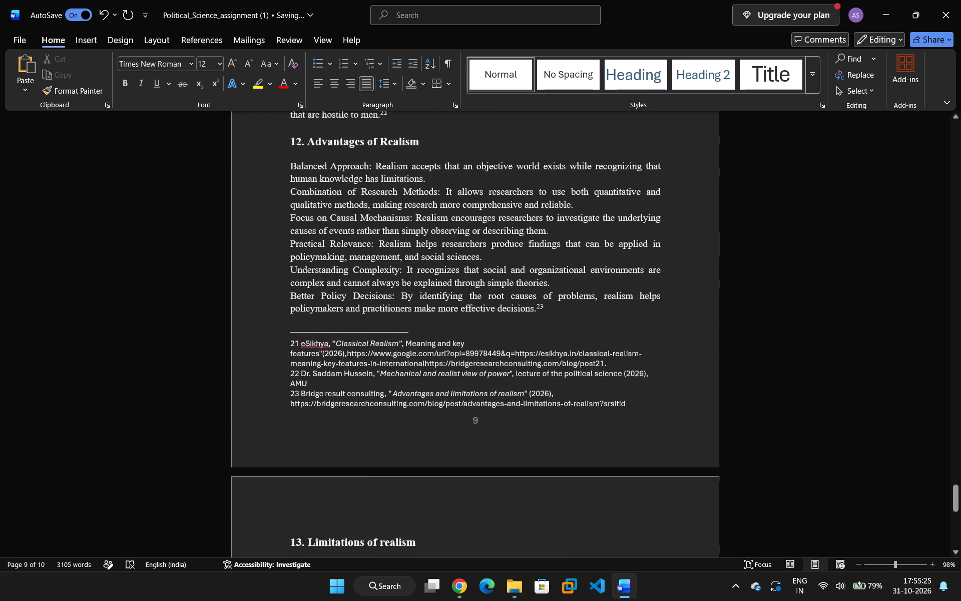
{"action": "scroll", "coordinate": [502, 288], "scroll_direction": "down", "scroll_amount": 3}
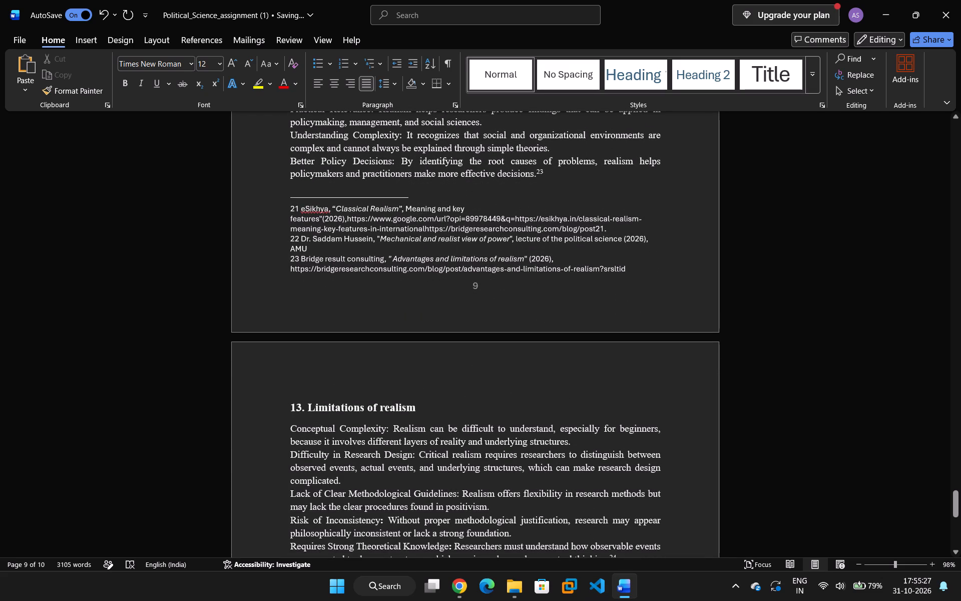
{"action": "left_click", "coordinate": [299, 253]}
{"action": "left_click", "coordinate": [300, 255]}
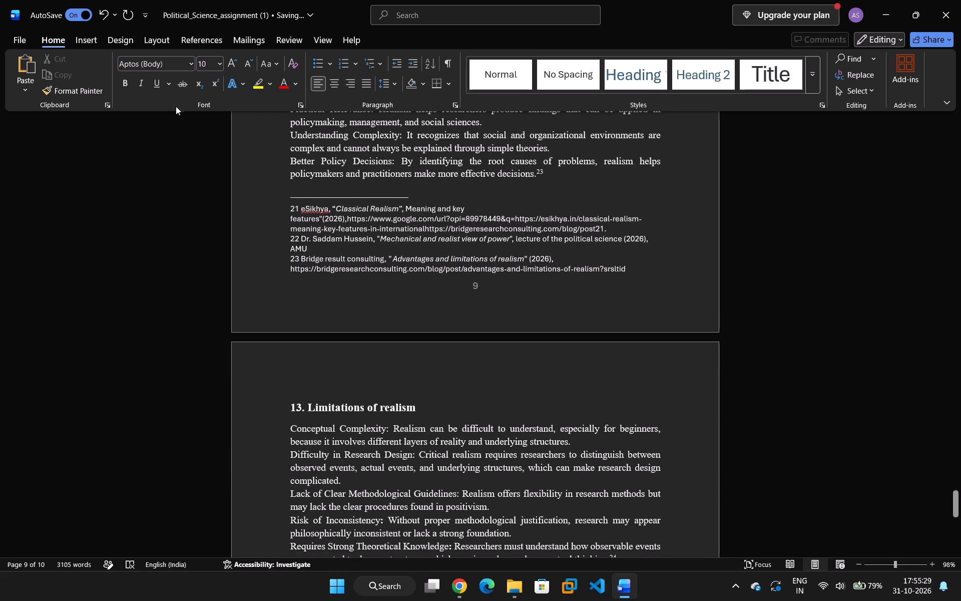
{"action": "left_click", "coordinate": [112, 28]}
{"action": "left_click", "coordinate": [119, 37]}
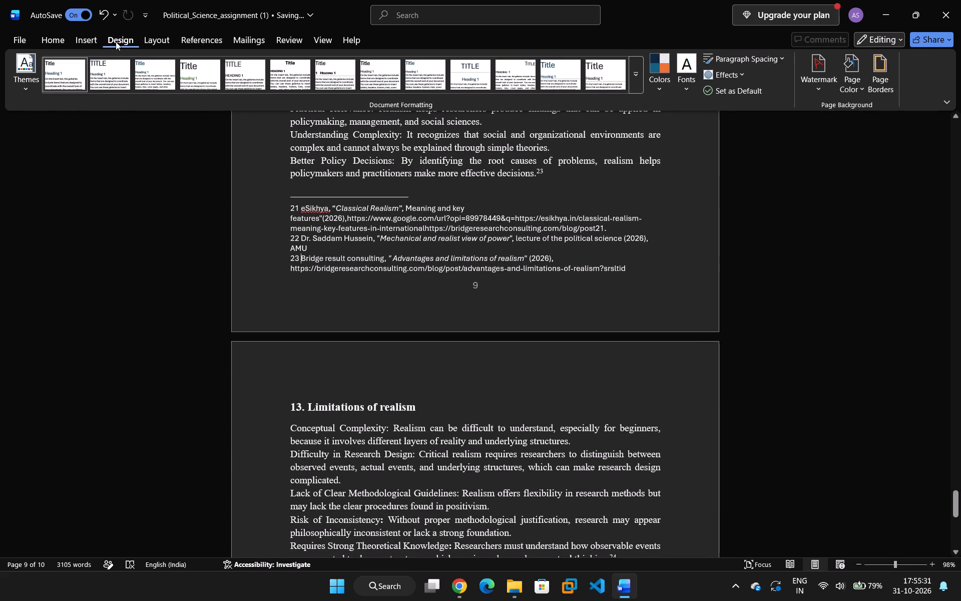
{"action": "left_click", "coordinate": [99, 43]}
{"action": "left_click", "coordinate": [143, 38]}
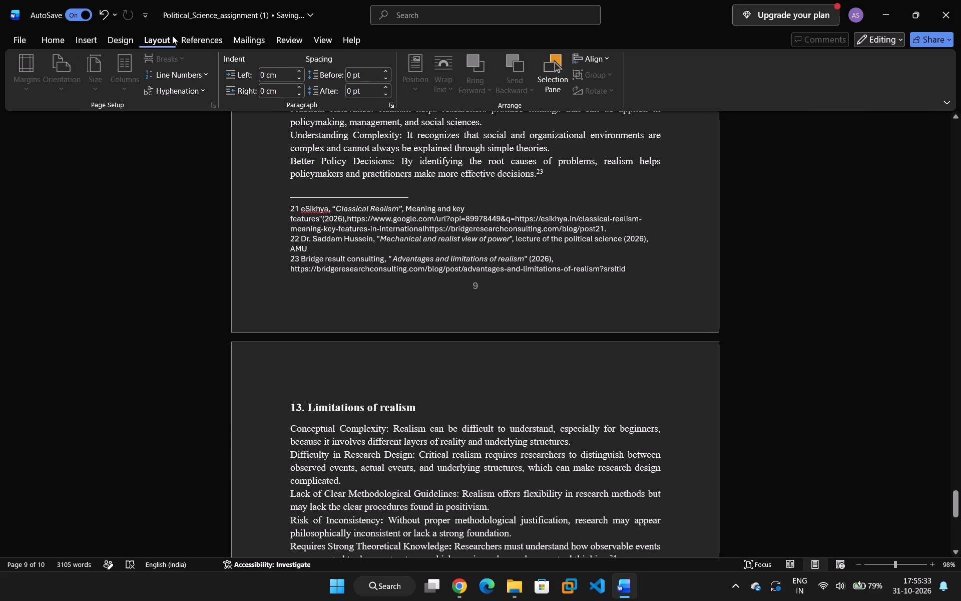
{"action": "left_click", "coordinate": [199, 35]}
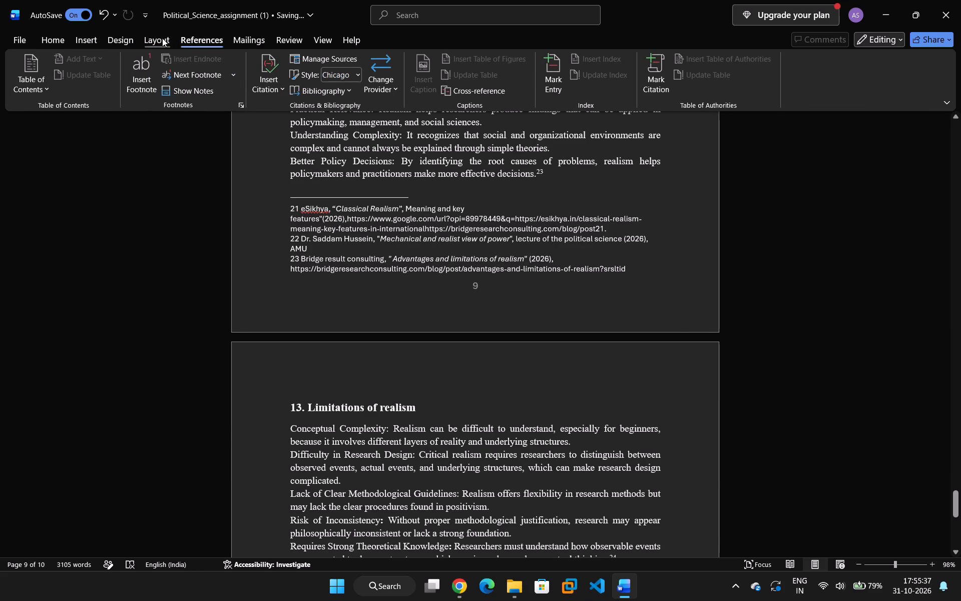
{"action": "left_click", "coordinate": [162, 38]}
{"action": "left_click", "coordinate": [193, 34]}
Compare footnotes 21 to 23 on page 9 with footnote 24 and its reference in section 13 on page 10.
{"action": "scroll", "coordinate": [331, 276], "scroll_direction": "down", "scroll_amount": 8}
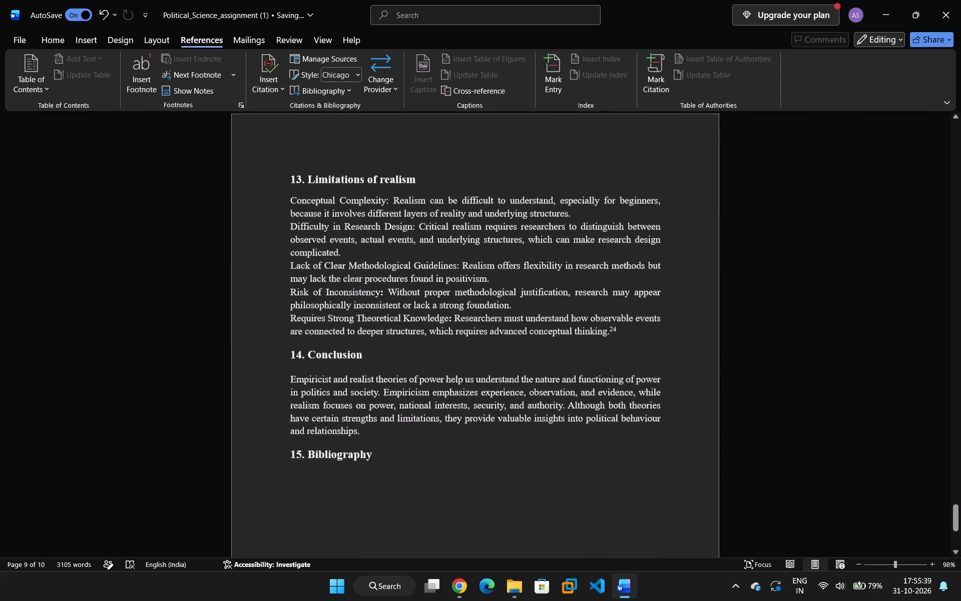
{"action": "scroll", "coordinate": [385, 357], "scroll_direction": "down", "scroll_amount": 2}
{"action": "scroll", "coordinate": [343, 502], "scroll_direction": "down", "scroll_amount": 5}
{"action": "scroll", "coordinate": [413, 481], "scroll_direction": "down", "scroll_amount": 2}
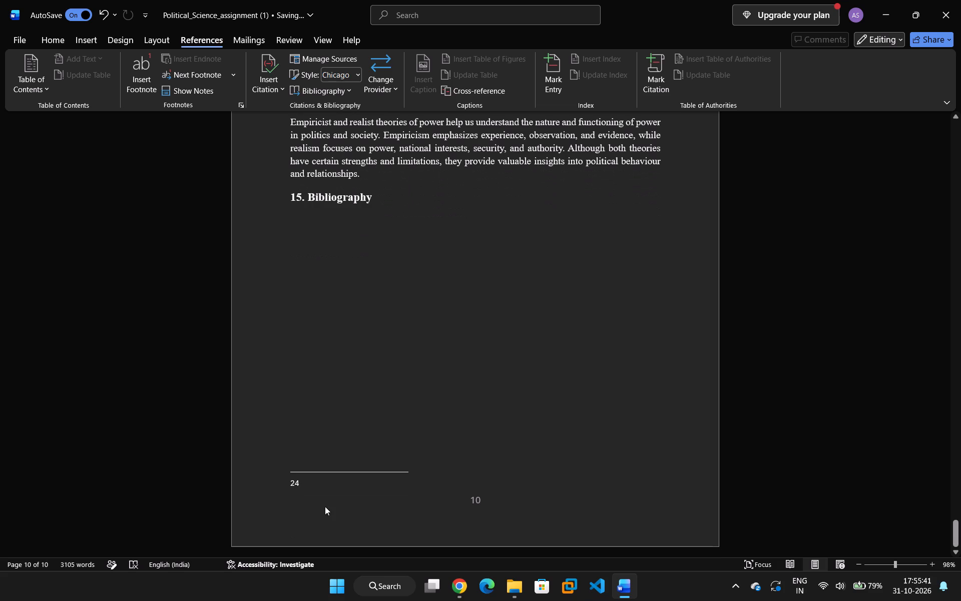
{"action": "scroll", "coordinate": [331, 476], "scroll_direction": "up", "scroll_amount": 5}
{"action": "scroll", "coordinate": [367, 391], "scroll_direction": "up", "scroll_amount": 4}
{"action": "scroll", "coordinate": [367, 391], "scroll_direction": "down", "scroll_amount": 1}
{"action": "scroll", "coordinate": [367, 391], "scroll_direction": "up", "scroll_amount": 6}
{"action": "scroll", "coordinate": [315, 345], "scroll_direction": "up", "scroll_amount": 3}
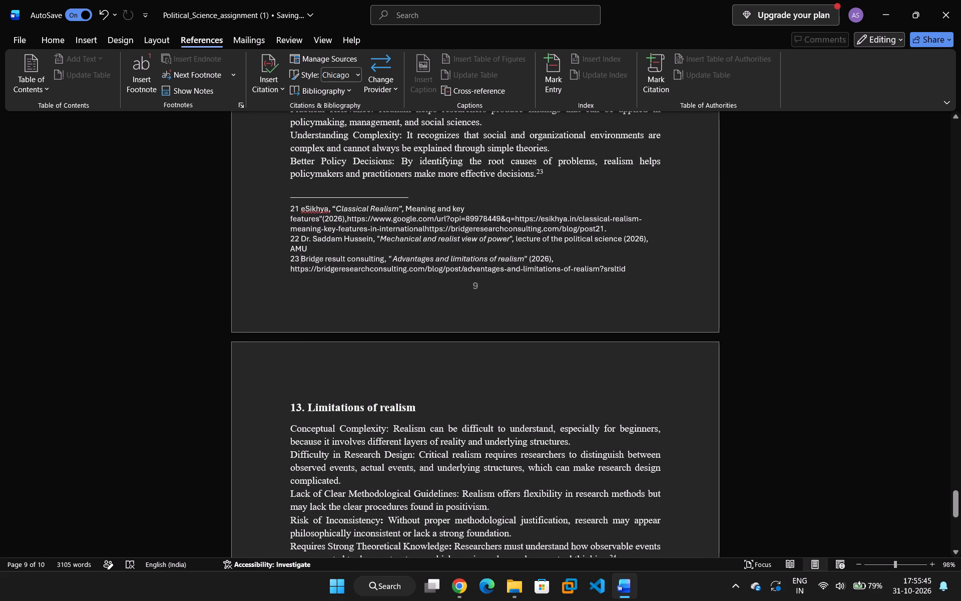
{"action": "scroll", "coordinate": [304, 267], "scroll_direction": "up", "scroll_amount": 1}
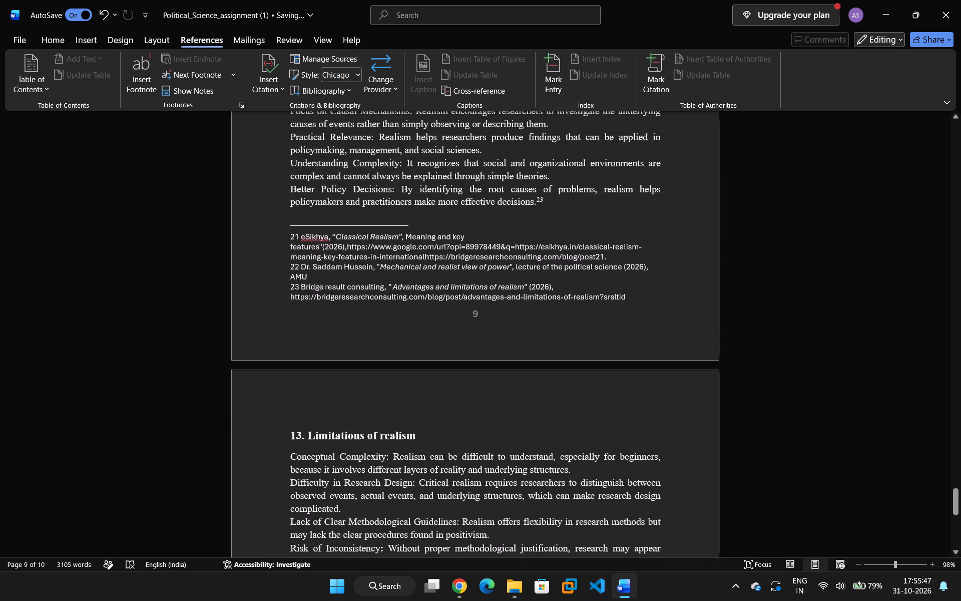
{"action": "scroll", "coordinate": [304, 267], "scroll_direction": "up", "scroll_amount": 2}
{"action": "scroll", "coordinate": [367, 285], "scroll_direction": "down", "scroll_amount": 14}
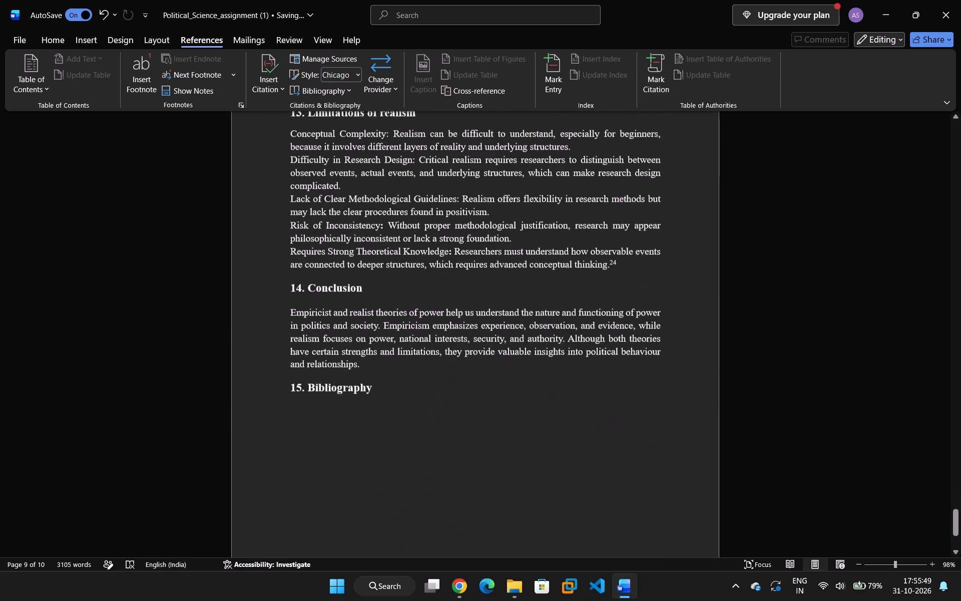
Copy the full text of footnote 23, the Bridge result consulting citation with its web link, without the footnote number.
{"action": "scroll", "coordinate": [561, 274], "scroll_direction": "up", "scroll_amount": 5}
{"action": "scroll", "coordinate": [484, 270], "scroll_direction": "up", "scroll_amount": 4}
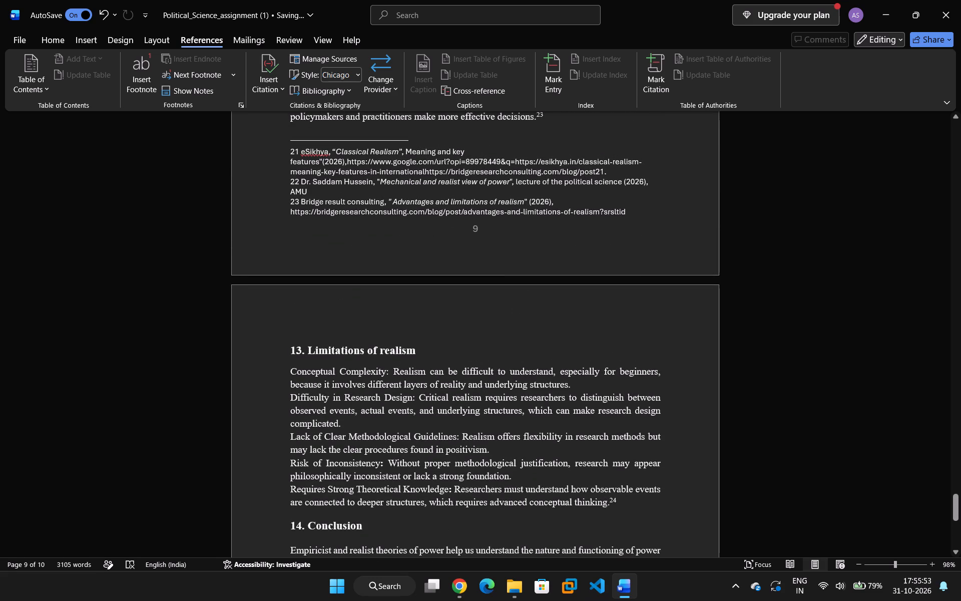
{"action": "left_click_drag", "start_coordinate": [301, 201], "coordinate": [634, 217]}
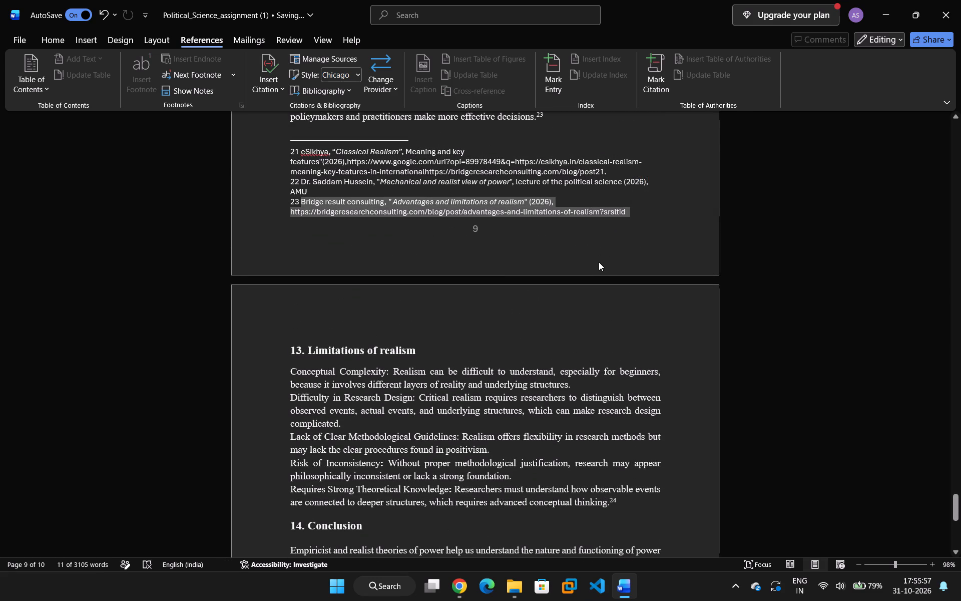
{"action": "key", "text": "ctrl+c"}
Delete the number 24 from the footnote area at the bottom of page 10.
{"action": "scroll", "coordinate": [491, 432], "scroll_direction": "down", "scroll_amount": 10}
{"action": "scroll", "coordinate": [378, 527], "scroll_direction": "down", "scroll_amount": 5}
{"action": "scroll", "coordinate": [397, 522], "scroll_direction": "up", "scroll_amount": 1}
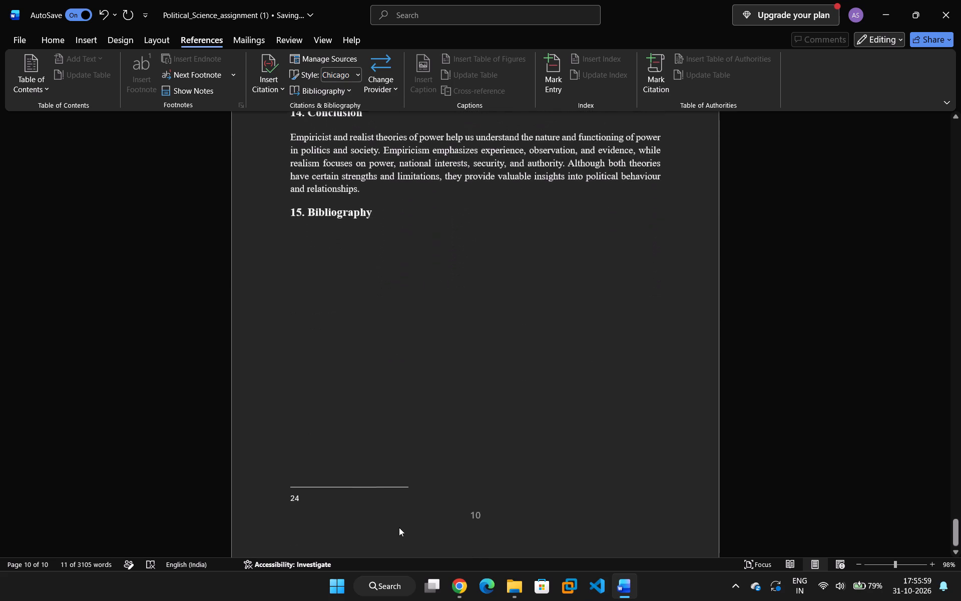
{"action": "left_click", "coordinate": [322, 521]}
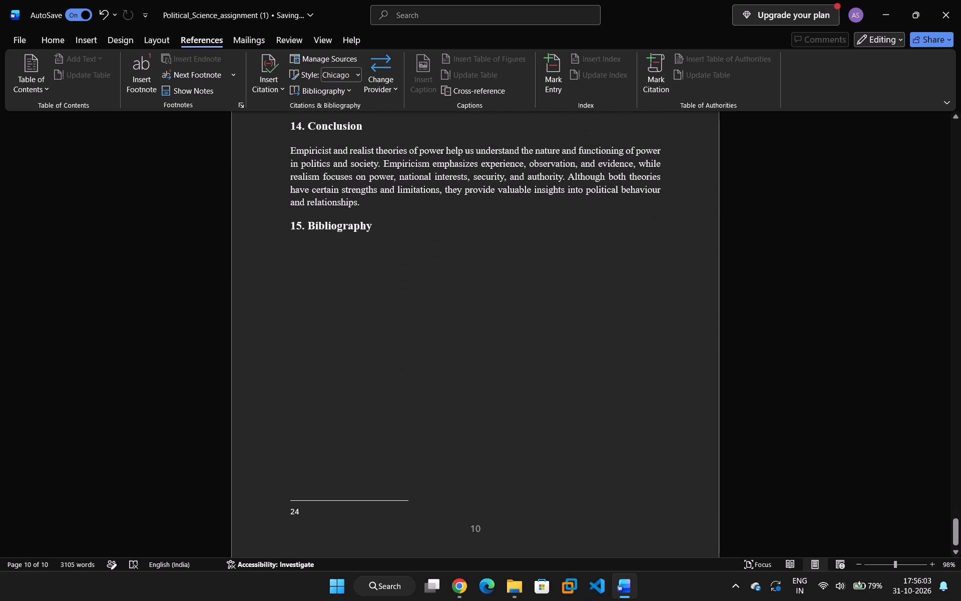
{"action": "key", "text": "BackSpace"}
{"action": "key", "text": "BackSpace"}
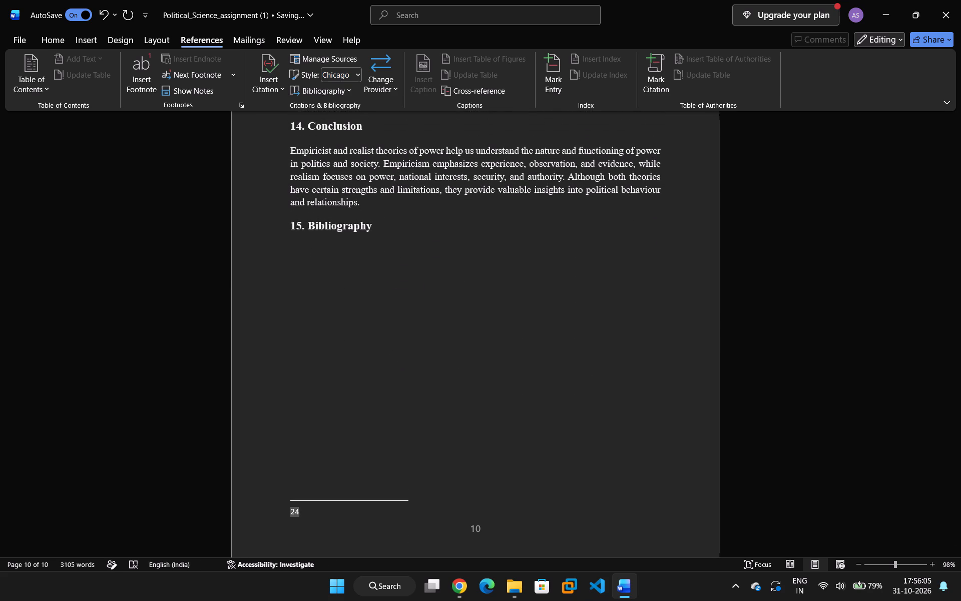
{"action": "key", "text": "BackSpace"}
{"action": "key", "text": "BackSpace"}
Delete the footnote 24 reference after "advanced conceptual thinking." in section 13 and insert a new footnote there.
{"action": "scroll", "coordinate": [327, 513], "scroll_direction": "up", "scroll_amount": 4}
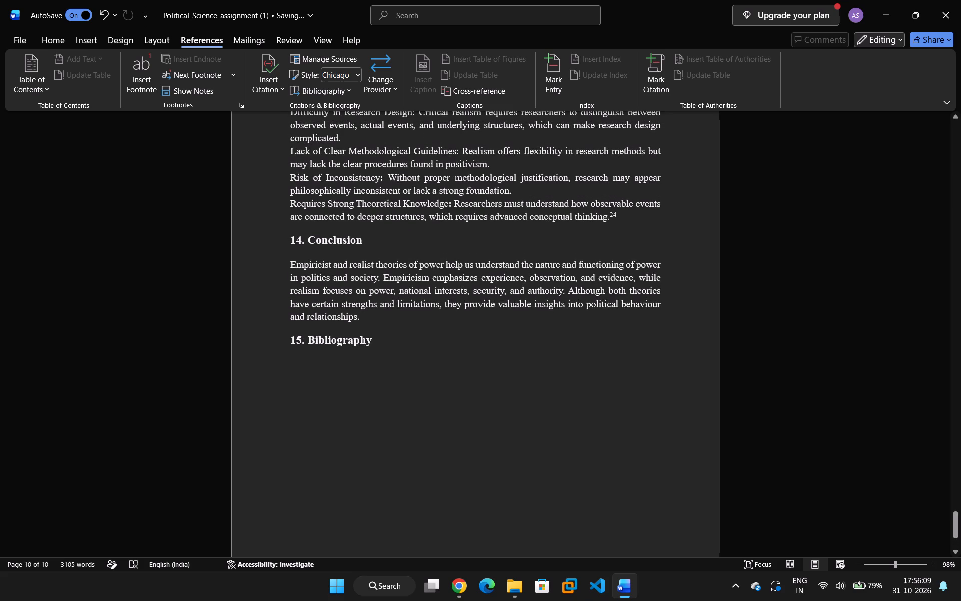
{"action": "left_click", "coordinate": [628, 213]}
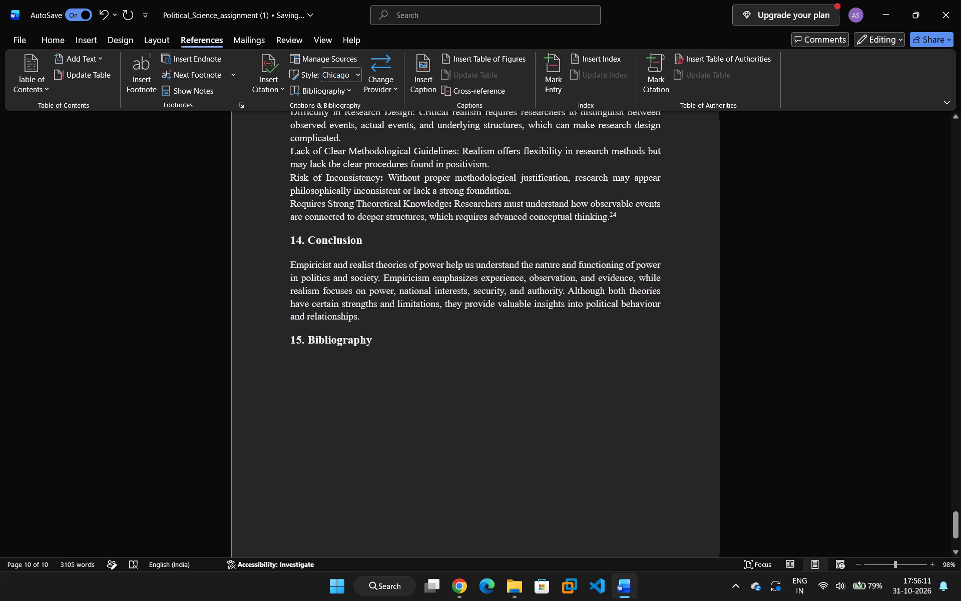
{"action": "key", "text": "BackSpace"}
{"action": "key", "text": "BackSpace"}
{"action": "left_click", "coordinate": [140, 81]}
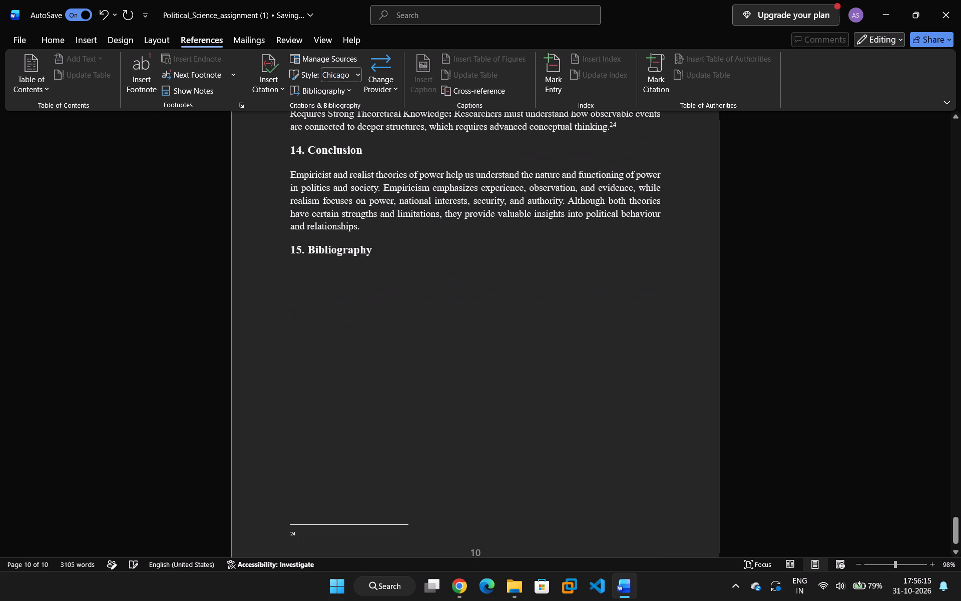
{"action": "scroll", "coordinate": [389, 354], "scroll_direction": "down", "scroll_amount": 4}
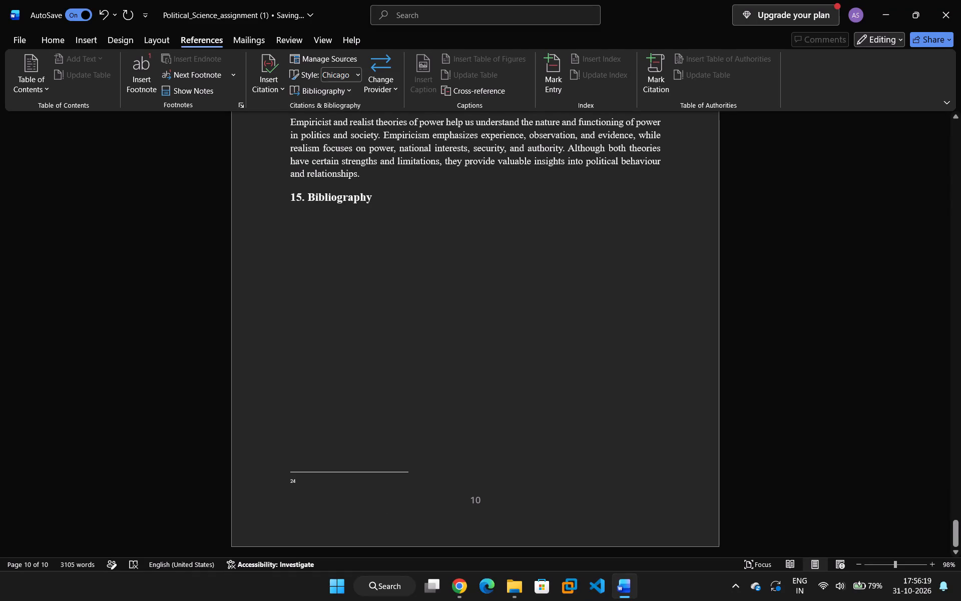
Delete "AMU" from the end of footnote 22 at the bottom of page 9.
{"action": "scroll", "coordinate": [311, 441], "scroll_direction": "up", "scroll_amount": 15}
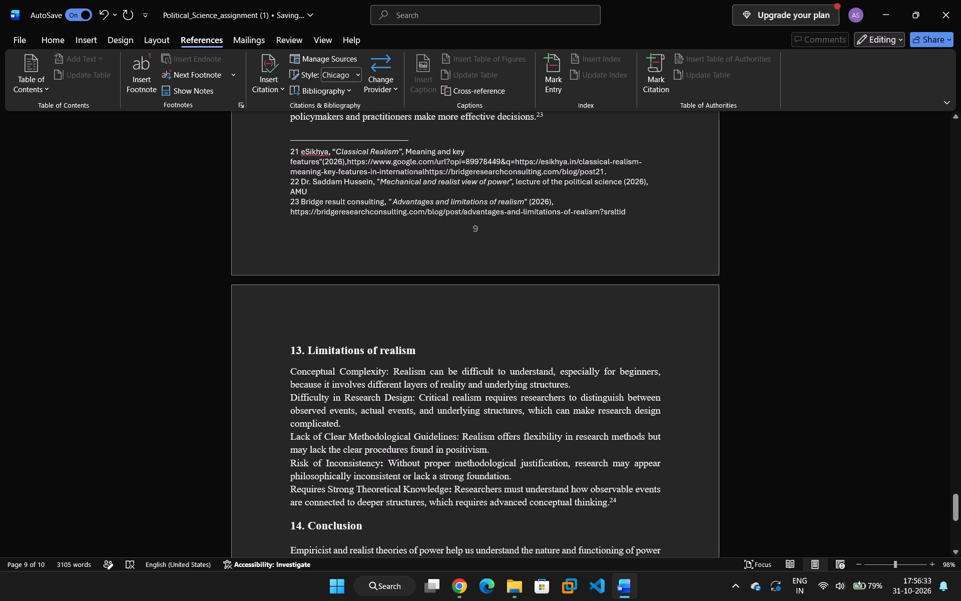
{"action": "left_click", "coordinate": [313, 190]}
{"action": "key", "text": "BackSpace"}
{"action": "key", "text": "BackSpace"}
{"action": "key", "text": "BackSpace"}
{"action": "key", "text": "BackSpace"}
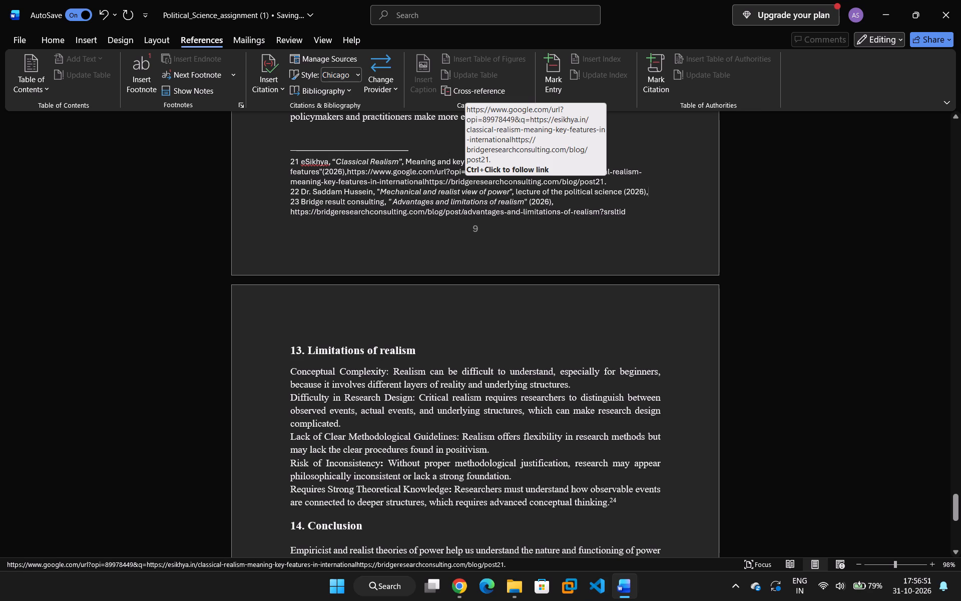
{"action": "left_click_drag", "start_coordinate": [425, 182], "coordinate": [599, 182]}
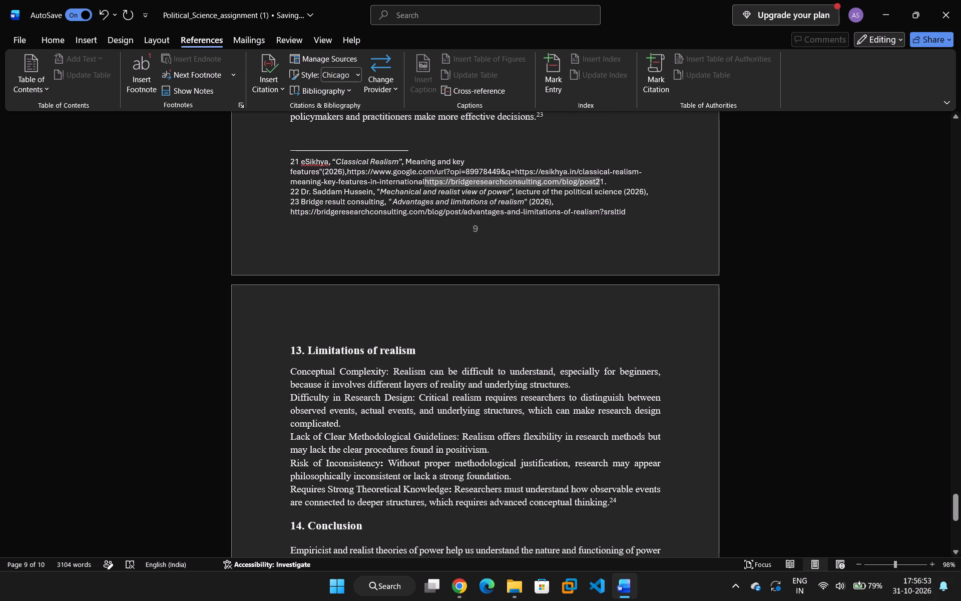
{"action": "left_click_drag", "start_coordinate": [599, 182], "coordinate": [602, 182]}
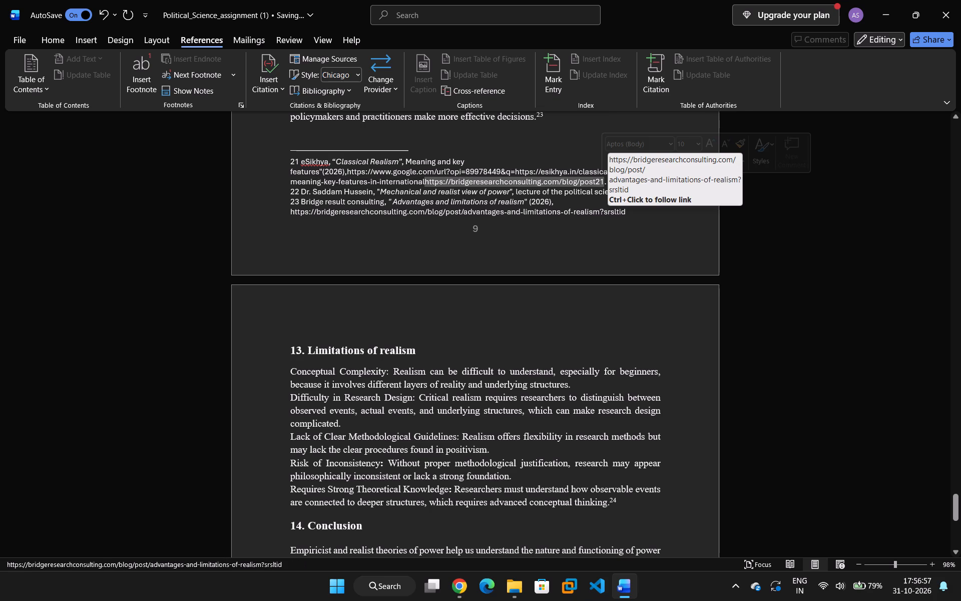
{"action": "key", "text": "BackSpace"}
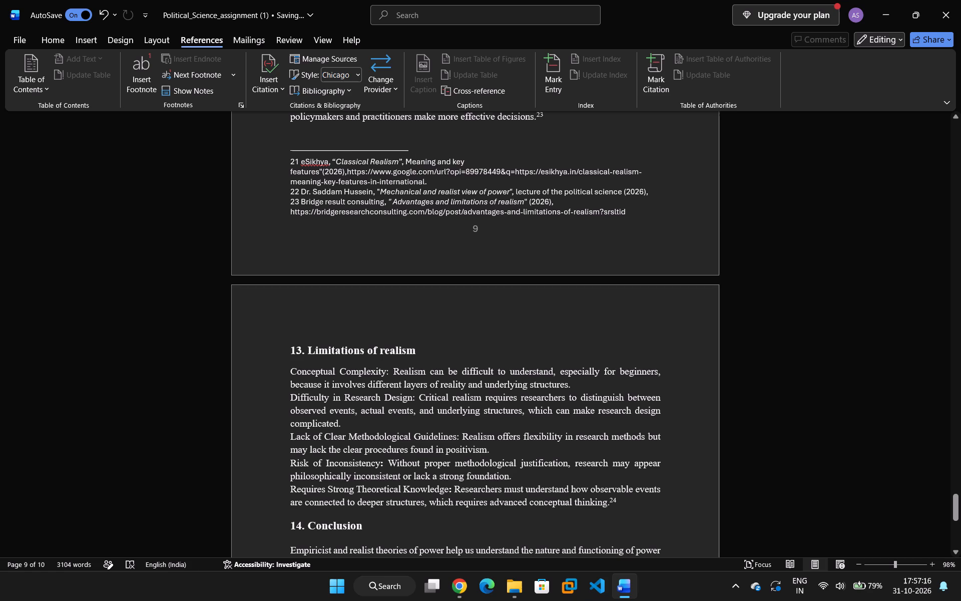
Look back through the body text and footnotes from page 9 to the start of page 4.
{"action": "scroll", "coordinate": [344, 170], "scroll_direction": "up", "scroll_amount": 20}
{"action": "scroll", "coordinate": [344, 170], "scroll_direction": "up", "scroll_amount": 13}
{"action": "scroll", "coordinate": [344, 170], "scroll_direction": "down", "scroll_amount": 1}
{"action": "scroll", "coordinate": [344, 170], "scroll_direction": "up", "scroll_amount": 20}
{"action": "scroll", "coordinate": [344, 170], "scroll_direction": "up", "scroll_amount": 5}
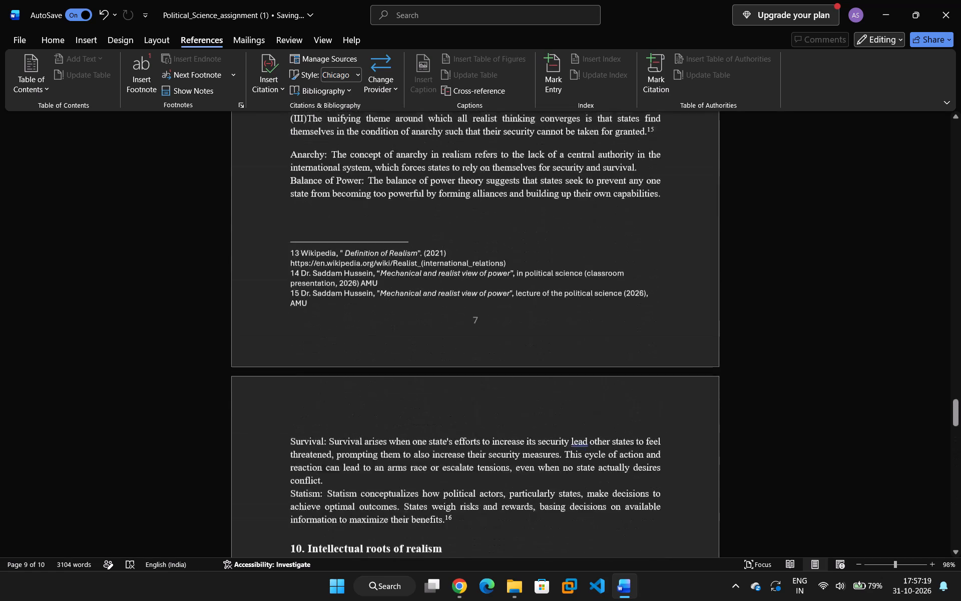
{"action": "scroll", "coordinate": [344, 170], "scroll_direction": "up", "scroll_amount": 9}
{"action": "scroll", "coordinate": [344, 170], "scroll_direction": "down", "scroll_amount": 1}
{"action": "scroll", "coordinate": [344, 170], "scroll_direction": "up", "scroll_amount": 20}
{"action": "scroll", "coordinate": [344, 170], "scroll_direction": "up", "scroll_amount": 16}
{"action": "scroll", "coordinate": [344, 170], "scroll_direction": "down", "scroll_amount": 1}
{"action": "scroll", "coordinate": [344, 170], "scroll_direction": "up", "scroll_amount": 12}
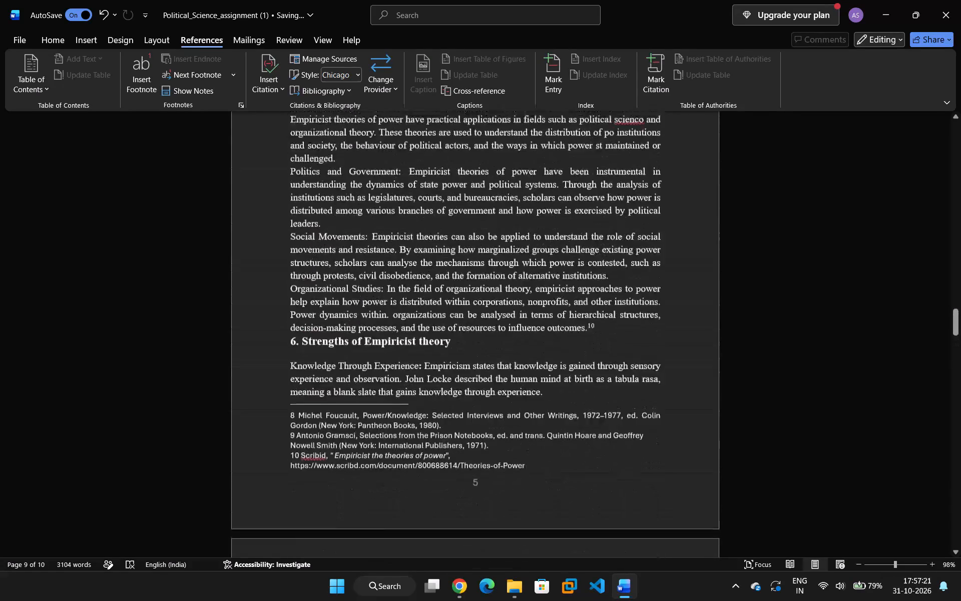
{"action": "scroll", "coordinate": [344, 170], "scroll_direction": "up", "scroll_amount": 4}
{"action": "scroll", "coordinate": [344, 170], "scroll_direction": "down", "scroll_amount": 1}
{"action": "scroll", "coordinate": [344, 170], "scroll_direction": "up", "scroll_amount": 20}
{"action": "scroll", "coordinate": [344, 170], "scroll_direction": "up", "scroll_amount": 3}
{"action": "scroll", "coordinate": [344, 170], "scroll_direction": "up", "scroll_amount": 20}
{"action": "scroll", "coordinate": [344, 170], "scroll_direction": "up", "scroll_amount": 3}
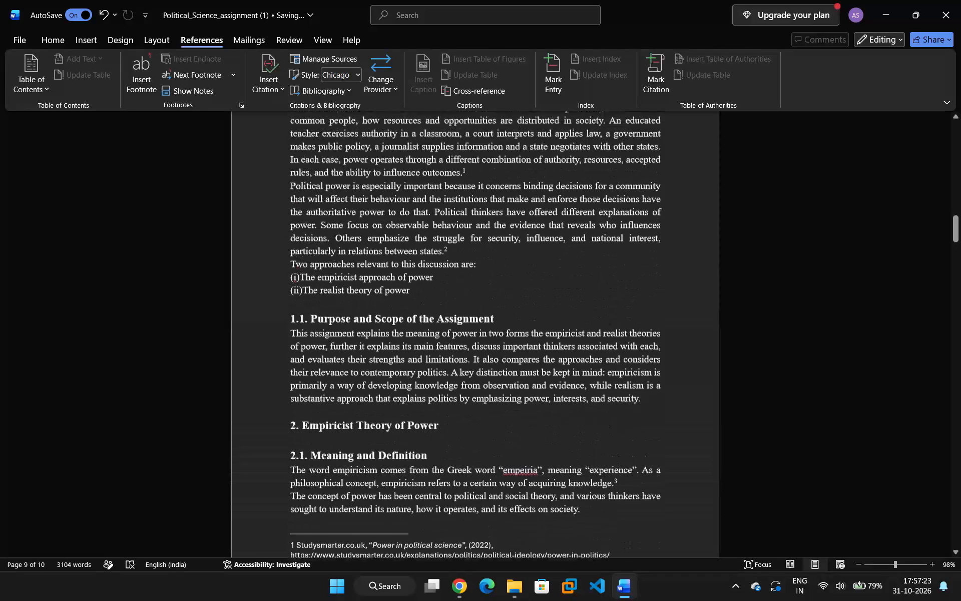
{"action": "scroll", "coordinate": [609, 325], "scroll_direction": "down", "scroll_amount": 9}
{"action": "scroll", "coordinate": [640, 299], "scroll_direction": "down", "scroll_amount": 7}
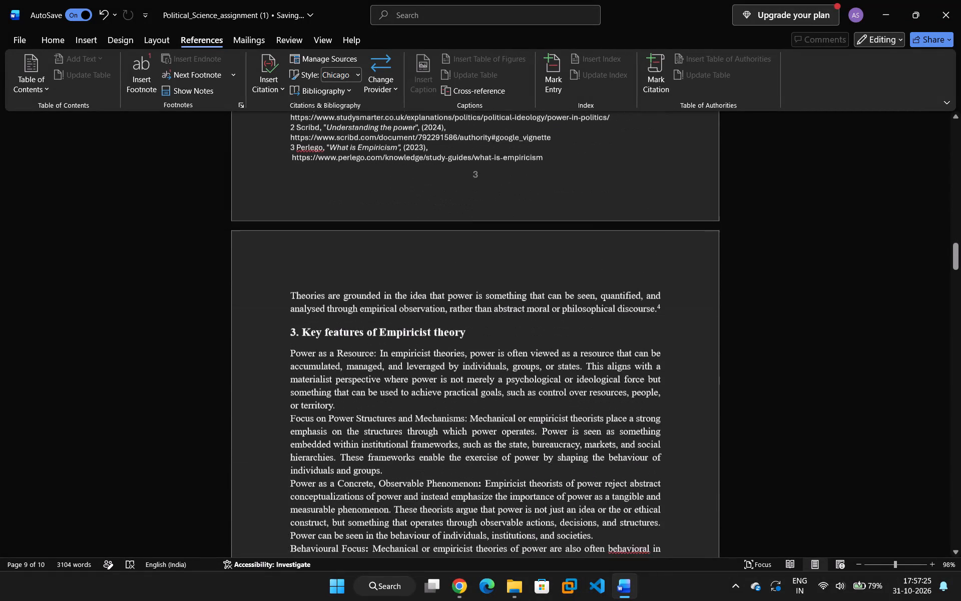
Inspect the footnote 4 reference after "philosophical discourse." and the number and text of footnote 4 on page 4.
{"action": "left_click", "coordinate": [659, 305]}
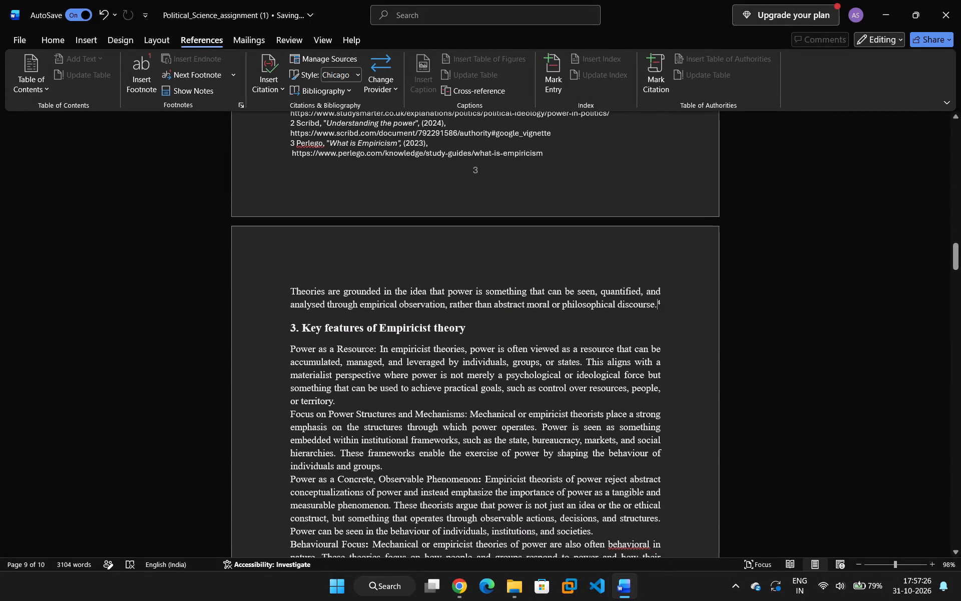
{"action": "left_click", "coordinate": [659, 305]}
{"action": "left_click", "coordinate": [659, 305]}
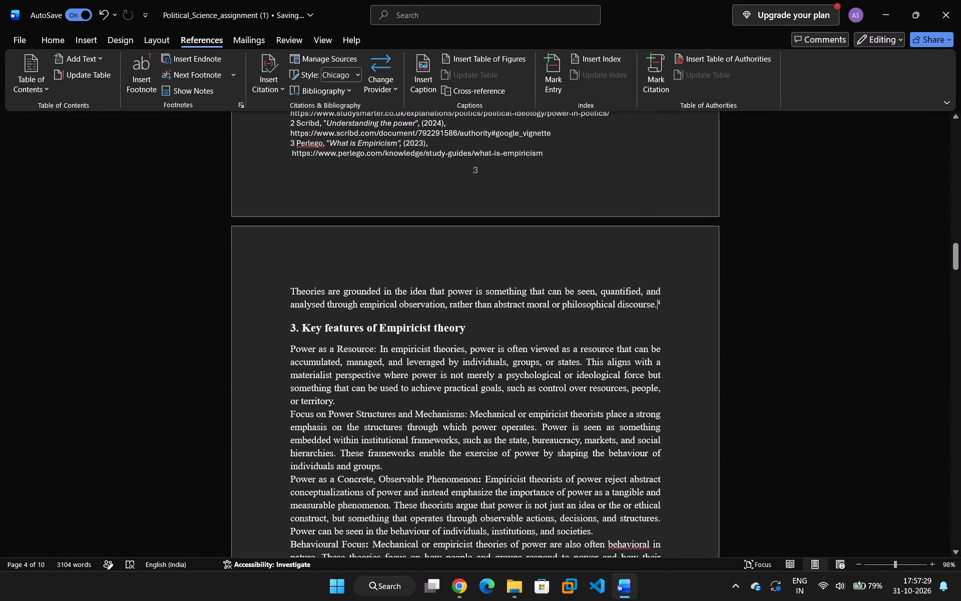
{"action": "scroll", "coordinate": [669, 313], "scroll_direction": "down", "scroll_amount": 16}
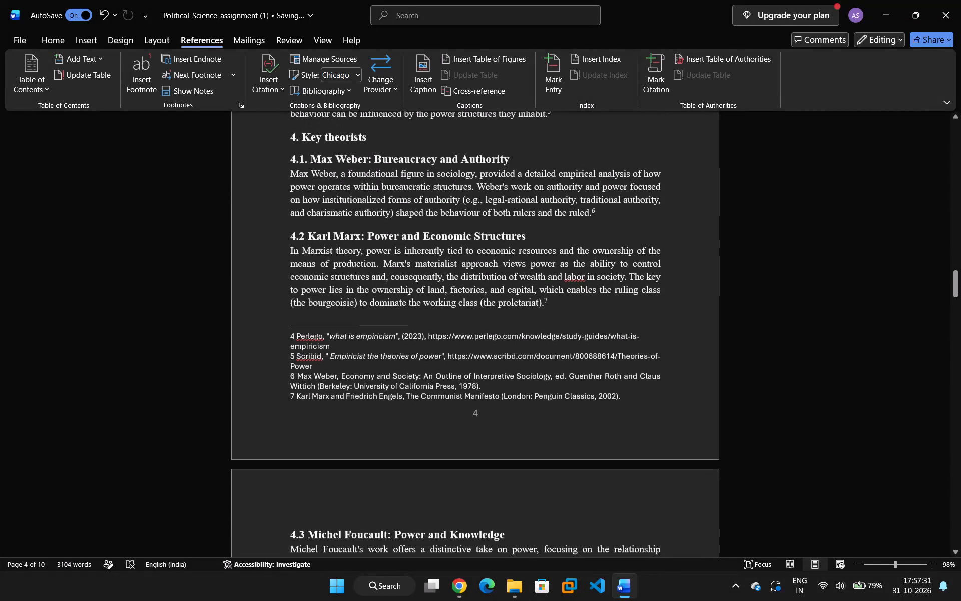
{"action": "left_click", "coordinate": [289, 338]}
{"action": "left_click", "coordinate": [291, 337]}
{"action": "left_click_drag", "start_coordinate": [294, 337], "coordinate": [295, 337]}
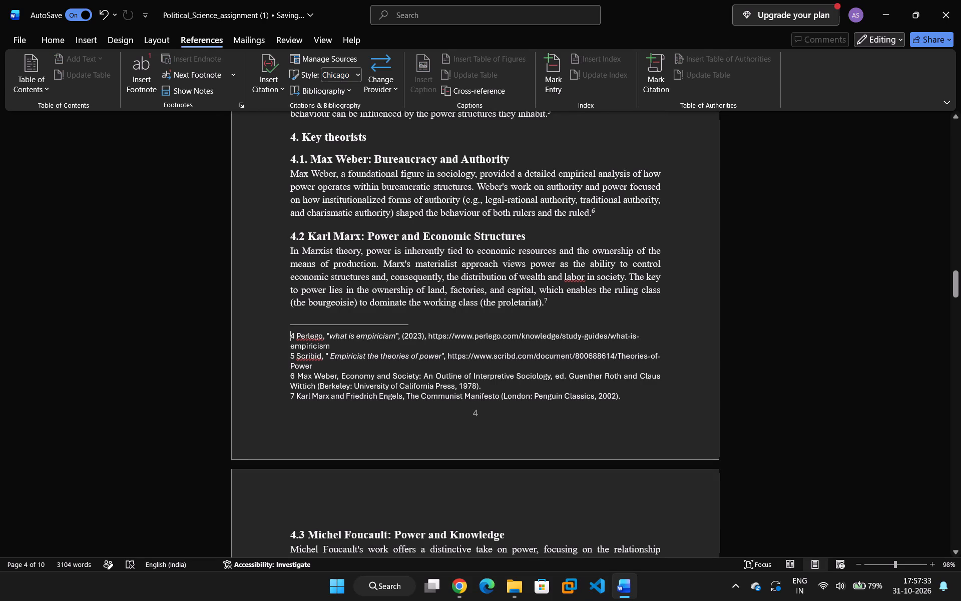
{"action": "left_click_drag", "start_coordinate": [295, 337], "coordinate": [315, 339]}
{"action": "left_click", "coordinate": [292, 337]}
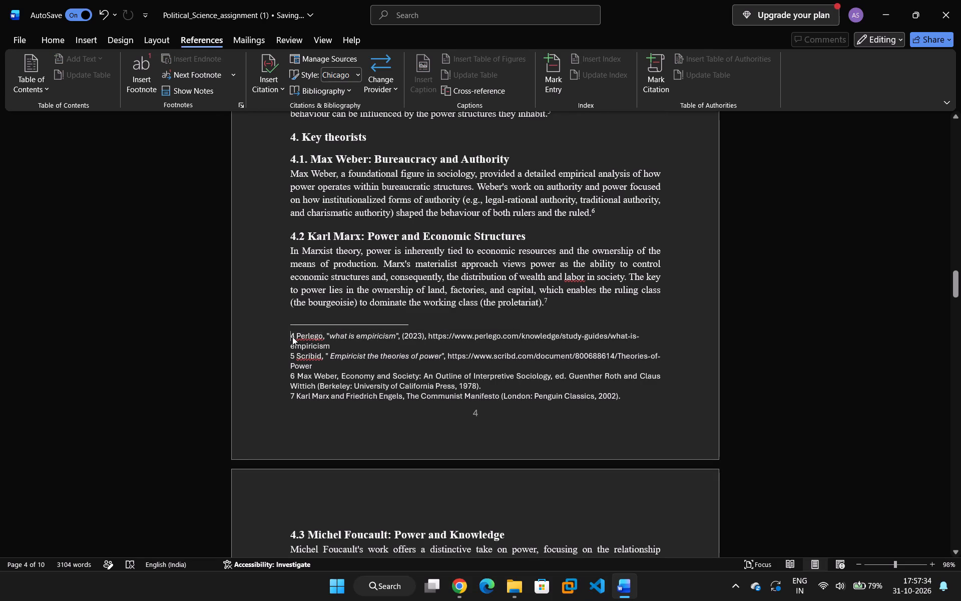
{"action": "left_click", "coordinate": [292, 337]}
{"action": "scroll", "coordinate": [305, 317], "scroll_direction": "down", "scroll_amount": 11}
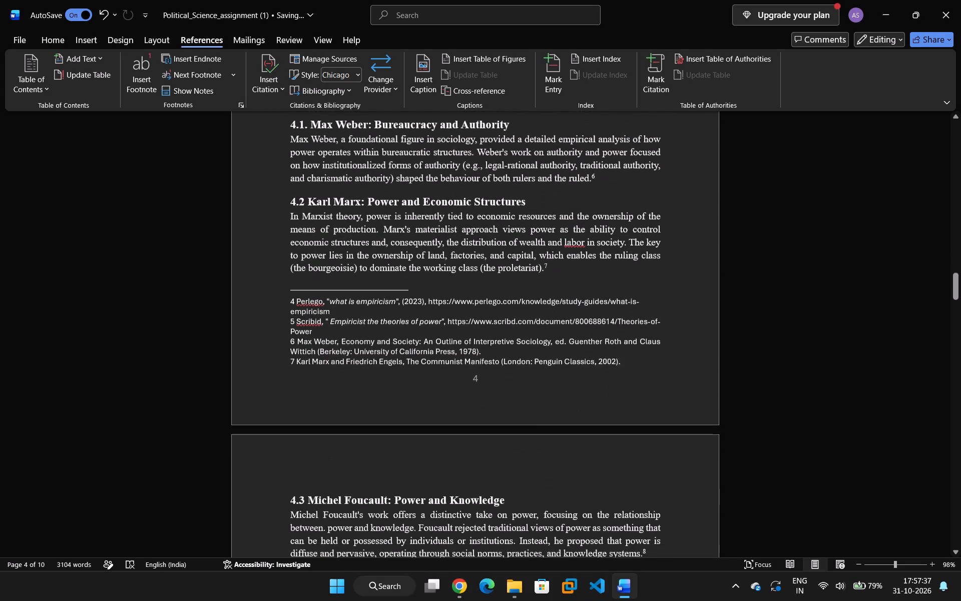
{"action": "left_click_drag", "start_coordinate": [289, 295], "coordinate": [312, 295]}
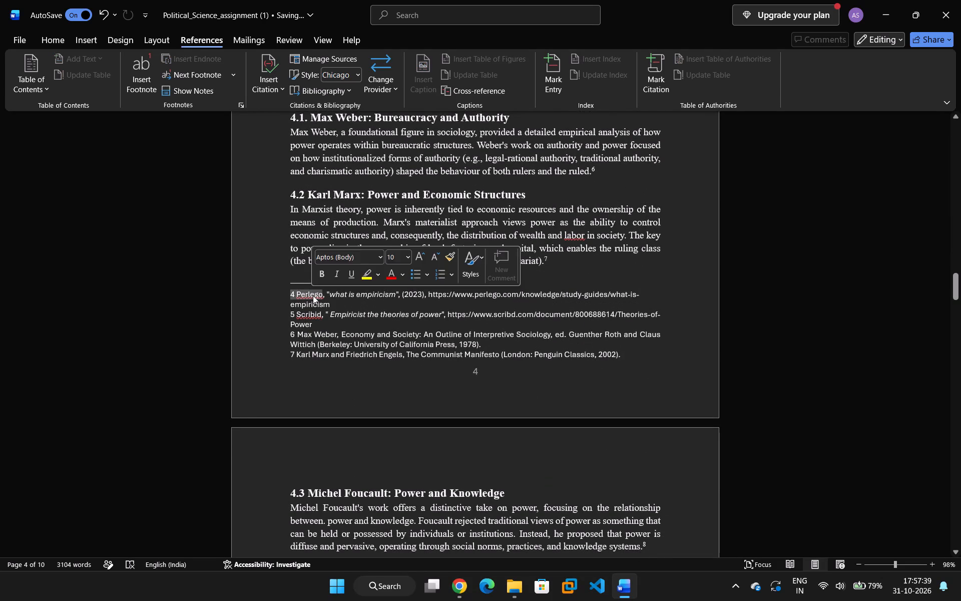
{"action": "left_click", "coordinate": [313, 295]}
{"action": "left_click", "coordinate": [313, 295]}
{"action": "left_click", "coordinate": [293, 299]}
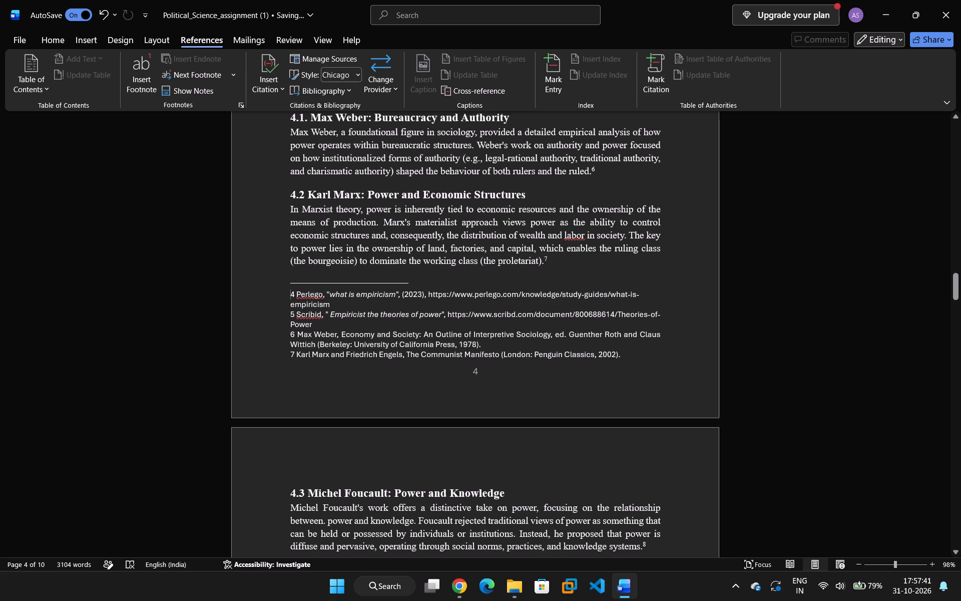
{"action": "triple_click", "coordinate": [290, 298]}
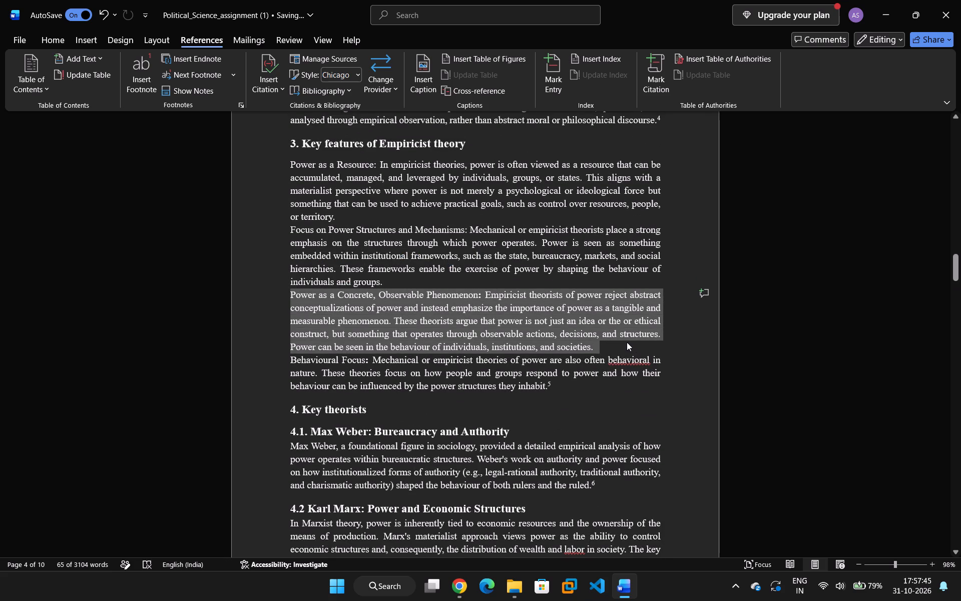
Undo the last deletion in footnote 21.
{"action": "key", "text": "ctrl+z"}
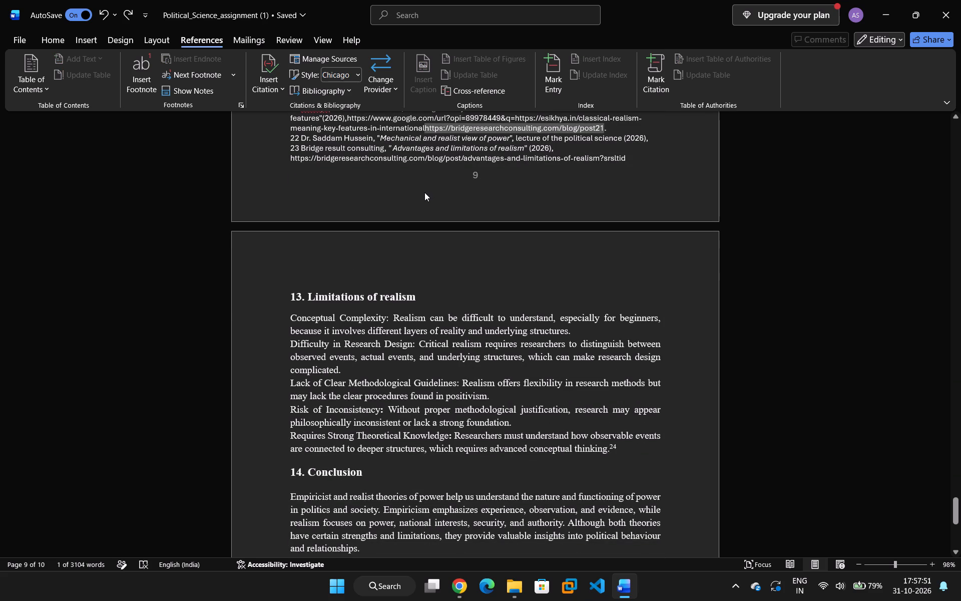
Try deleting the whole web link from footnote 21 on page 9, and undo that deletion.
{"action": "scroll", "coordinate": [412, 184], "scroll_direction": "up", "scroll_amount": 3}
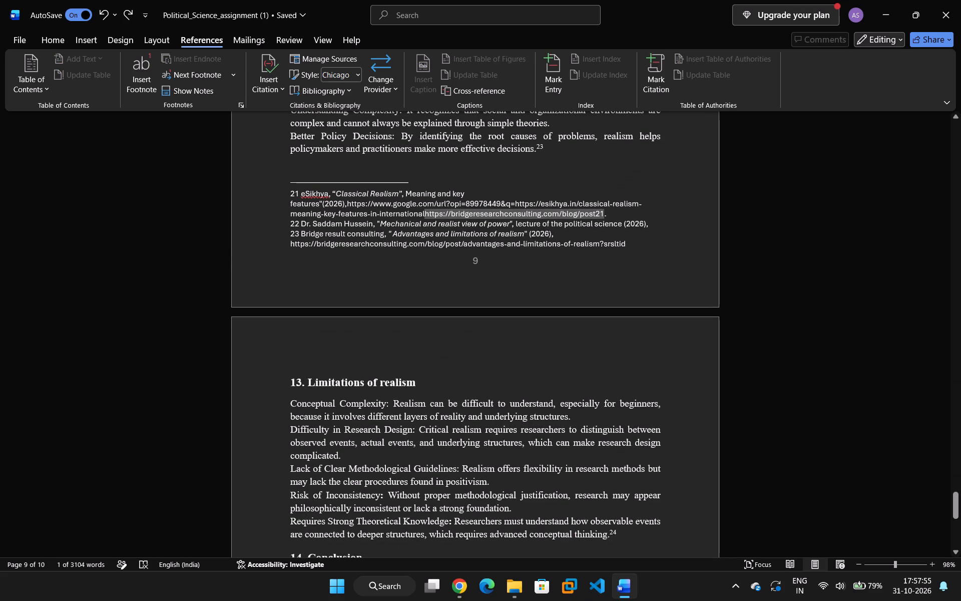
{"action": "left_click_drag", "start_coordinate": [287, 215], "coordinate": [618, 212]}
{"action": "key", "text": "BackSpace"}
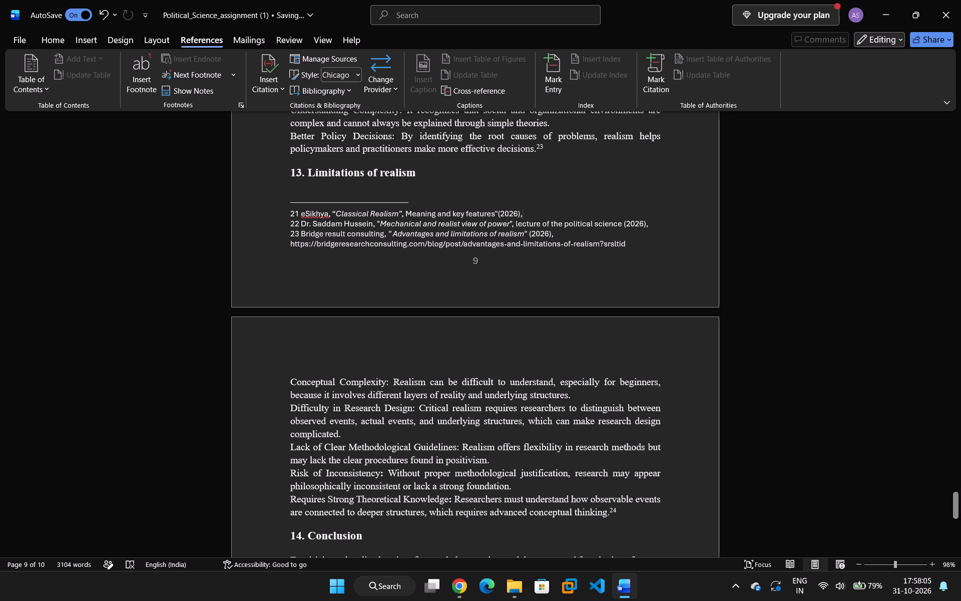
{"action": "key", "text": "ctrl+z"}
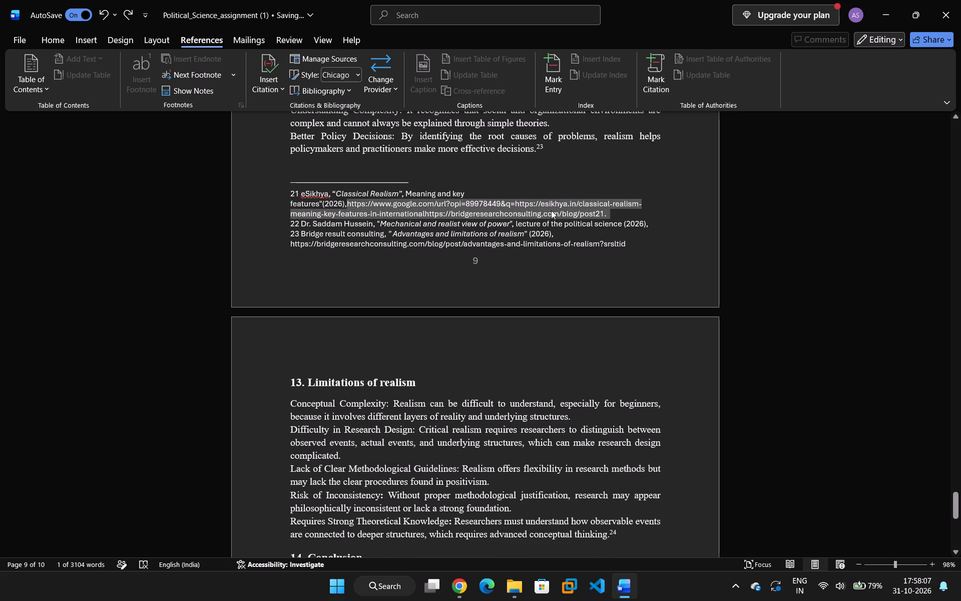
Delete the second line of footnote 21's link and the hyphen before it, ending the link at "classical-realism".
{"action": "left_click", "coordinate": [342, 211]}
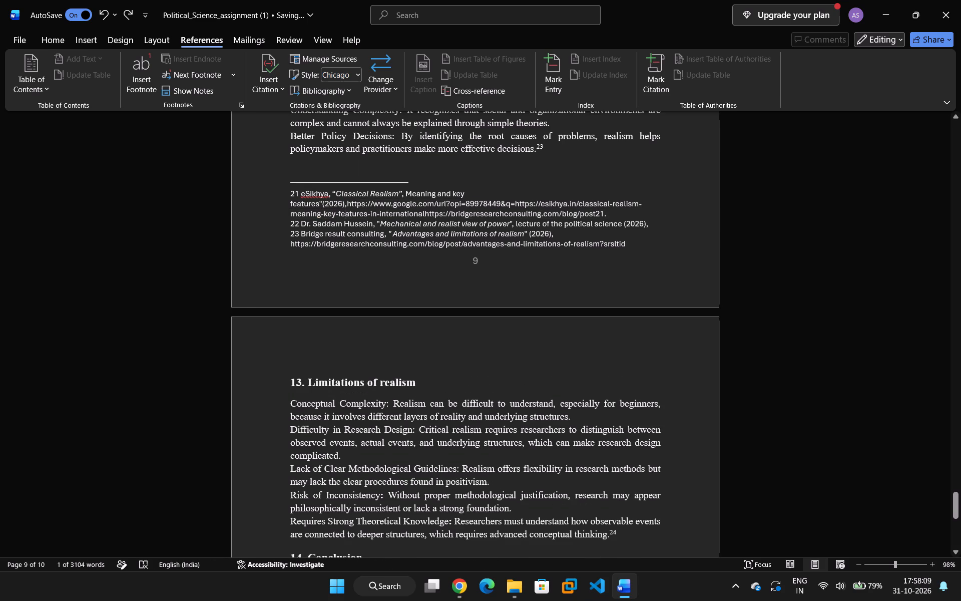
{"action": "left_click_drag", "start_coordinate": [602, 216], "coordinate": [568, 213]}
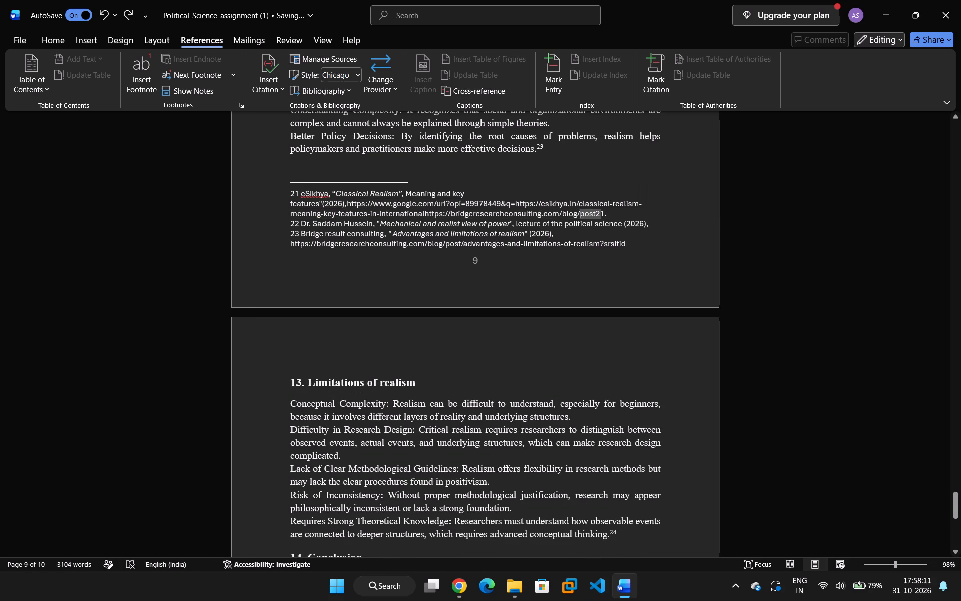
{"action": "left_click_drag", "start_coordinate": [568, 213], "coordinate": [325, 213]}
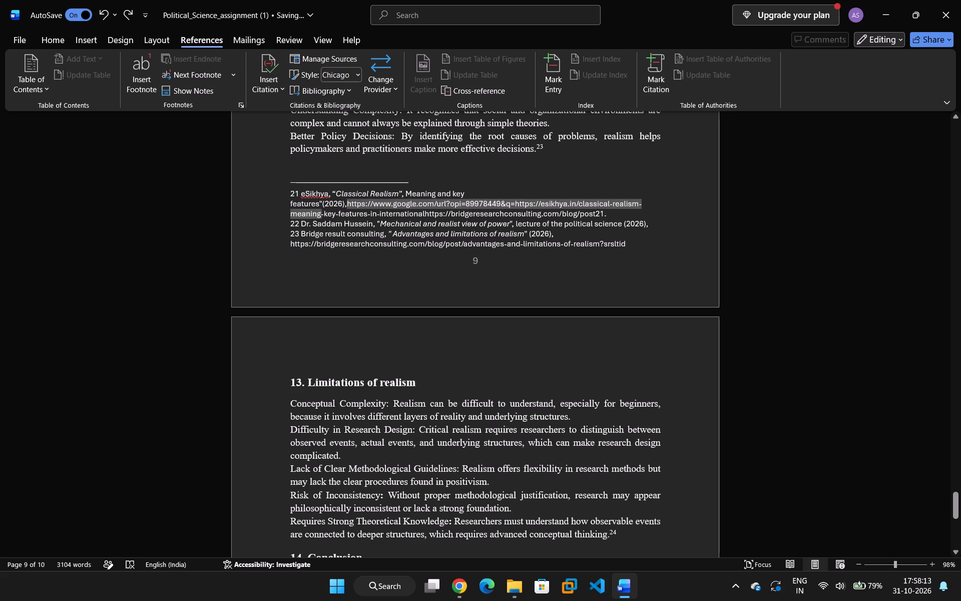
{"action": "left_click_drag", "start_coordinate": [325, 213], "coordinate": [331, 214]}
{"action": "left_click", "coordinate": [331, 214]}
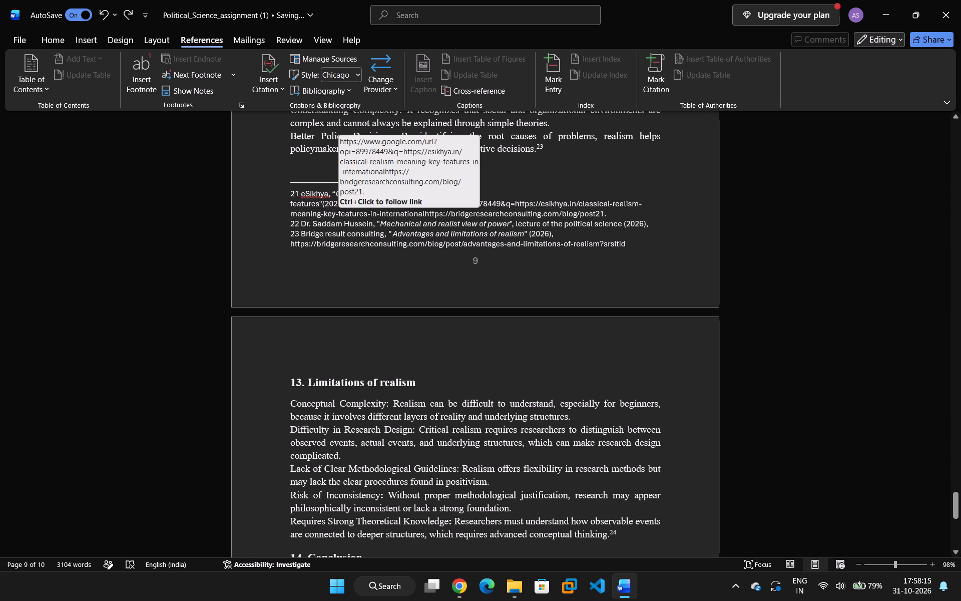
{"action": "left_click_drag", "start_coordinate": [293, 213], "coordinate": [605, 214]}
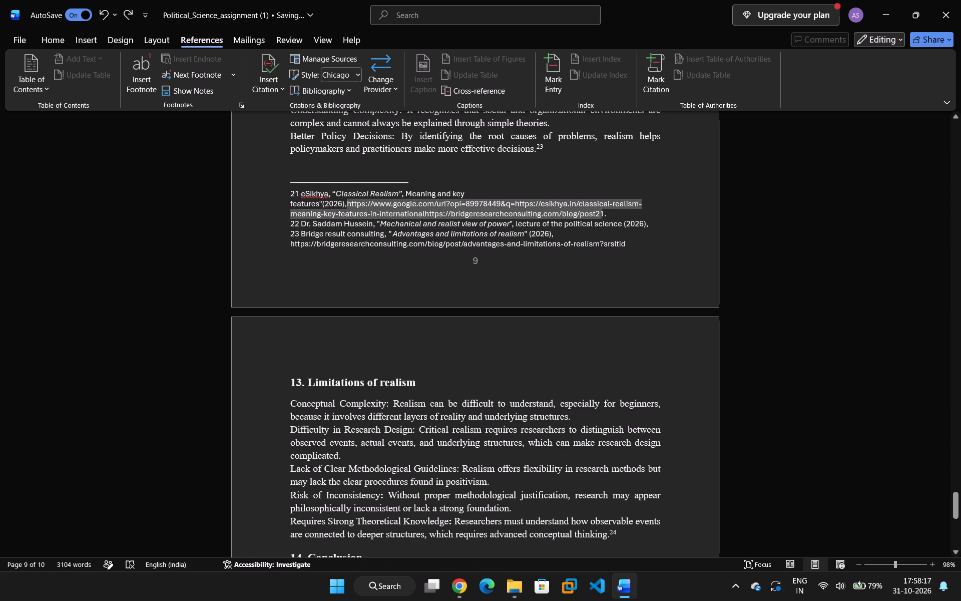
{"action": "left_click_drag", "start_coordinate": [605, 214], "coordinate": [609, 214]}
{"action": "left_click", "coordinate": [609, 214]}
{"action": "left_click_drag", "start_coordinate": [607, 214], "coordinate": [456, 219]}
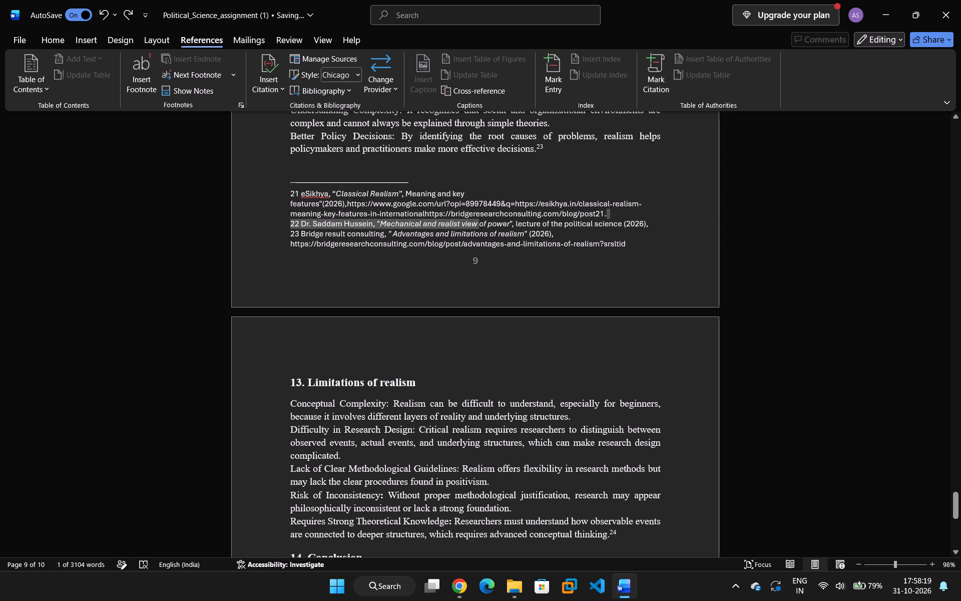
{"action": "left_click_drag", "start_coordinate": [456, 219], "coordinate": [312, 217]}
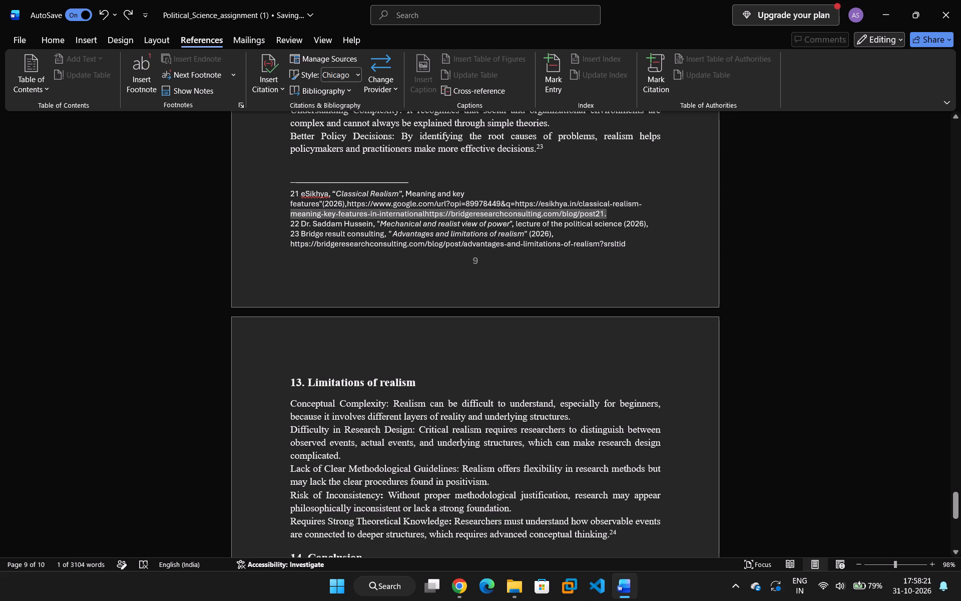
{"action": "left_click_drag", "start_coordinate": [312, 217], "coordinate": [311, 217]}
{"action": "key", "text": "BackSpace"}
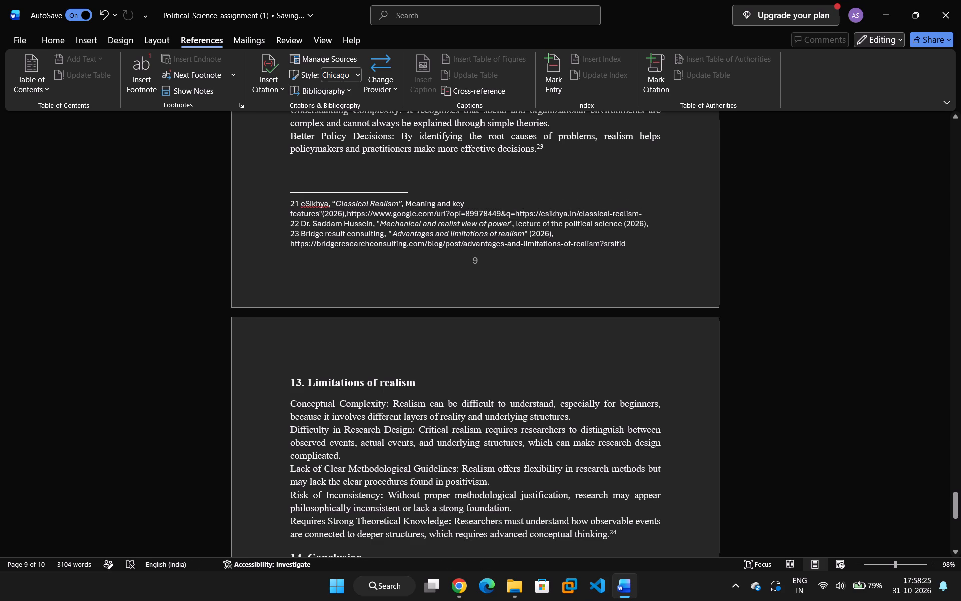
{"action": "key", "text": "BackSpace"}
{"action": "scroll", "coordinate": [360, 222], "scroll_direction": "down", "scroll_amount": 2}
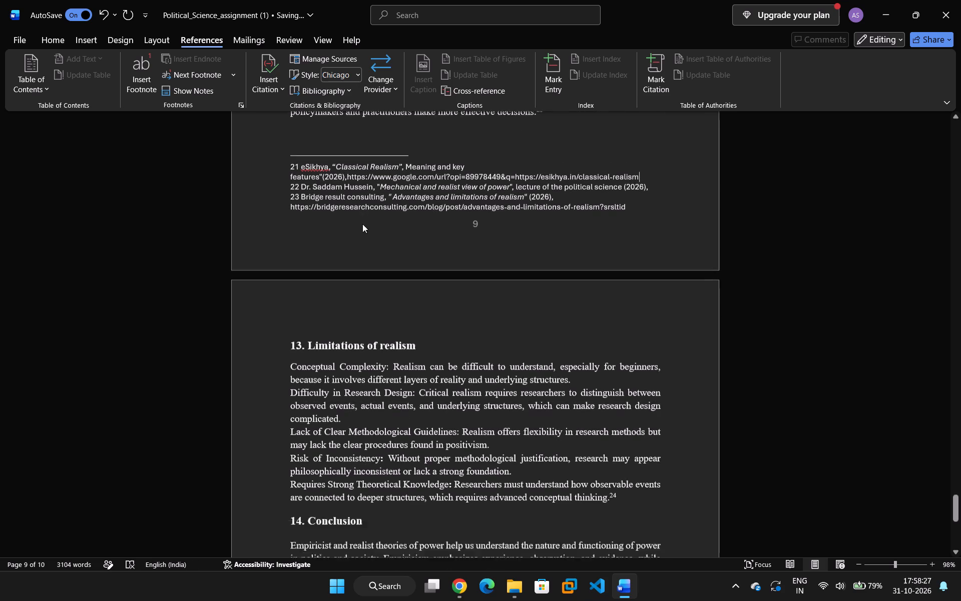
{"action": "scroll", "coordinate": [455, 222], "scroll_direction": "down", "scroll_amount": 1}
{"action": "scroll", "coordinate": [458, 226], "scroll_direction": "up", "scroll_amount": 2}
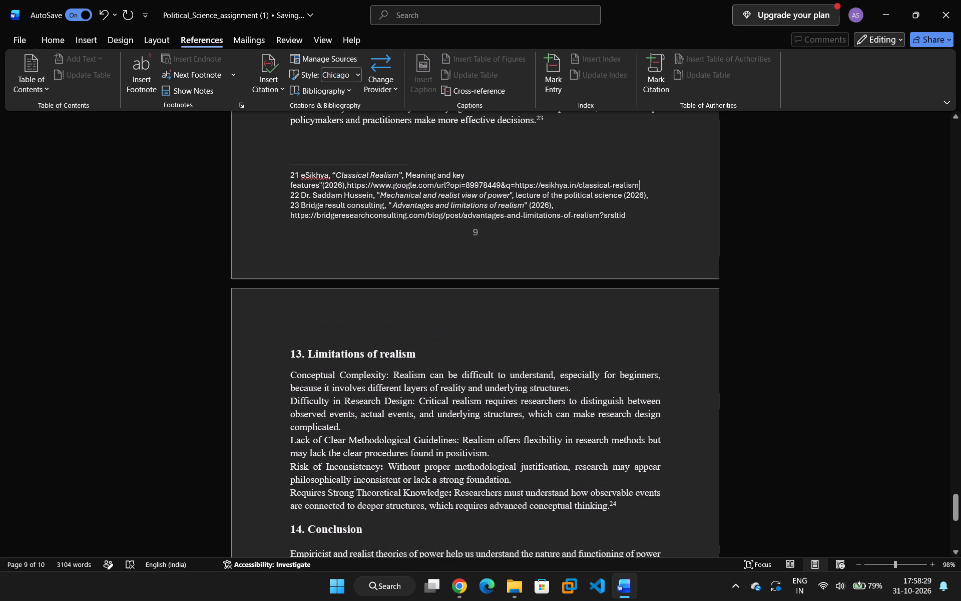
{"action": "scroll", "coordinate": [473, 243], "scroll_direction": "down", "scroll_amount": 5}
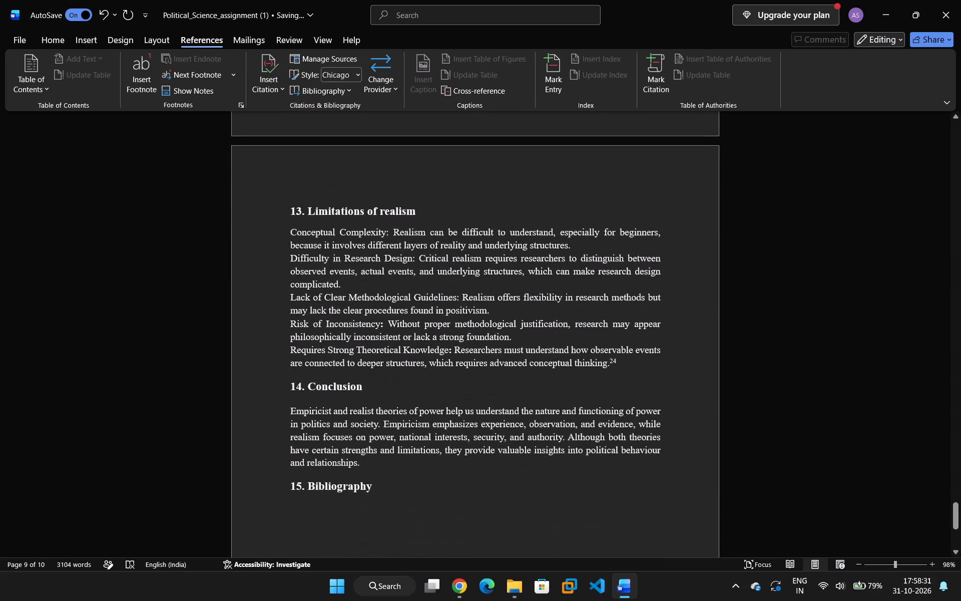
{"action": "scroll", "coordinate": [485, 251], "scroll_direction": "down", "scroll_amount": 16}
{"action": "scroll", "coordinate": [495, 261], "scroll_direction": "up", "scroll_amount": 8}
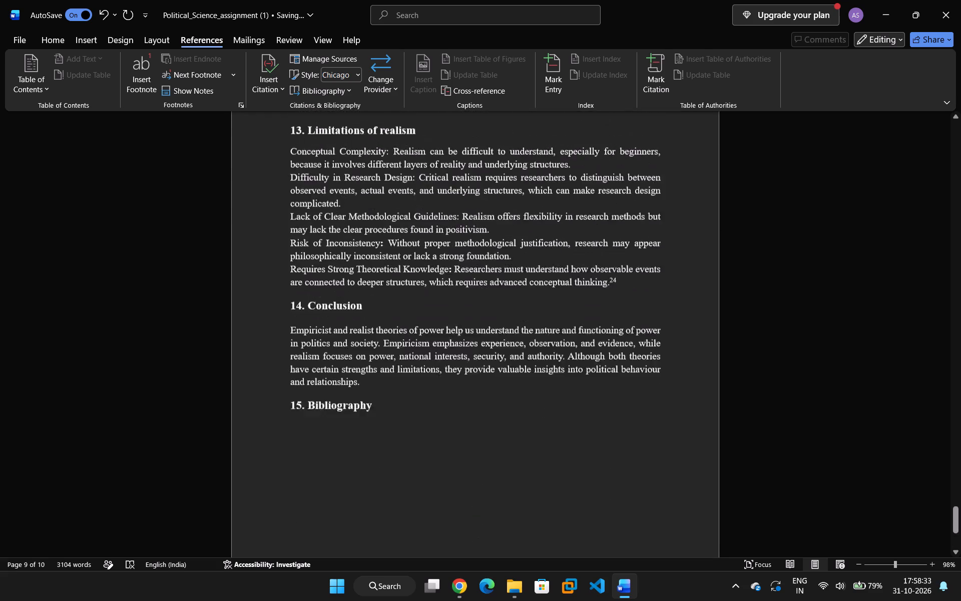
Locate the empty footnote 24 on page 10 and follow its number back to its reference in the Limitations of realism section.
{"action": "scroll", "coordinate": [458, 258], "scroll_direction": "up", "scroll_amount": 13}
{"action": "scroll", "coordinate": [457, 258], "scroll_direction": "down", "scroll_amount": 13}
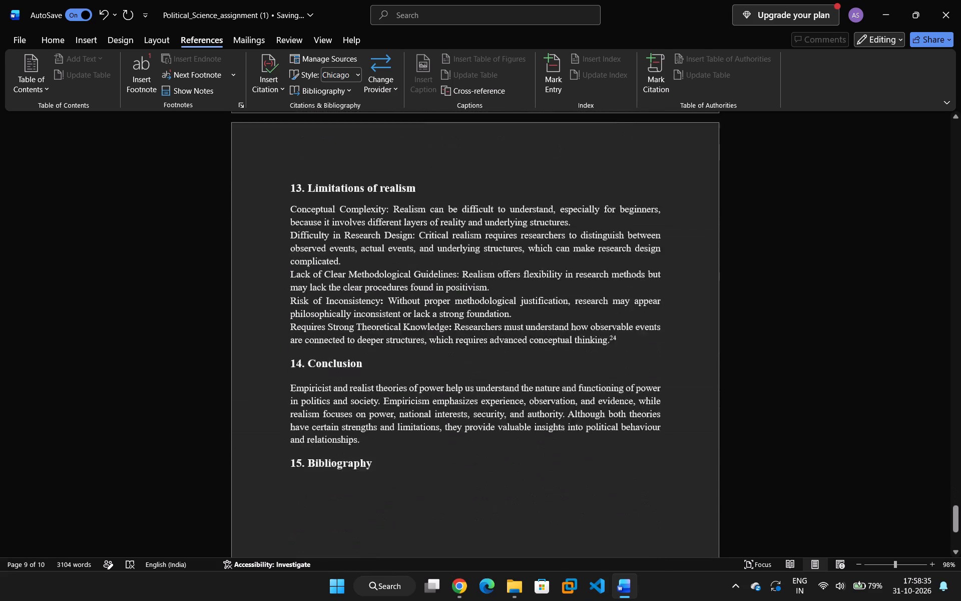
{"action": "scroll", "coordinate": [441, 245], "scroll_direction": "up", "scroll_amount": 6}
{"action": "scroll", "coordinate": [441, 245], "scroll_direction": "down", "scroll_amount": 19}
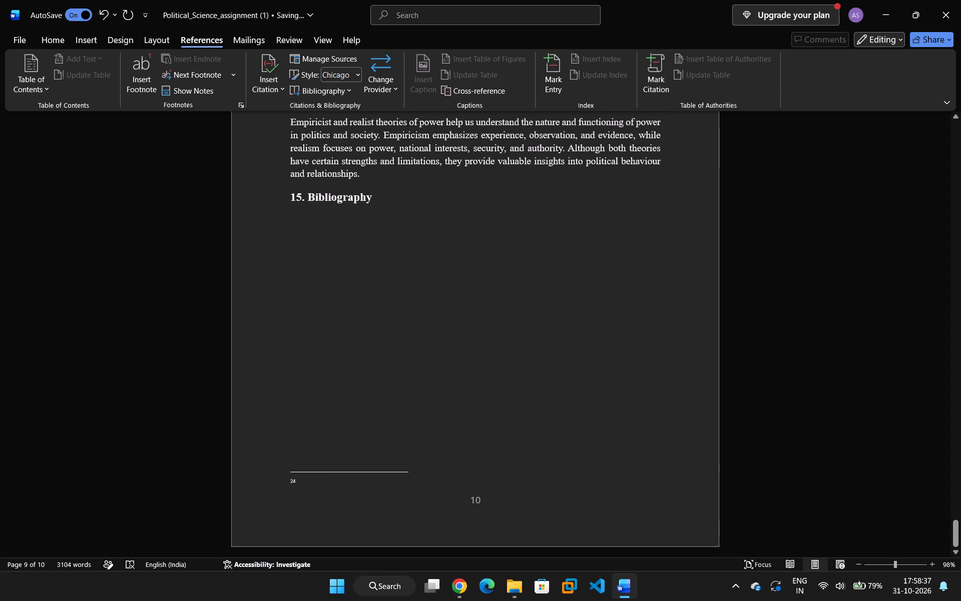
{"action": "left_click_drag", "start_coordinate": [302, 484], "coordinate": [291, 486]}
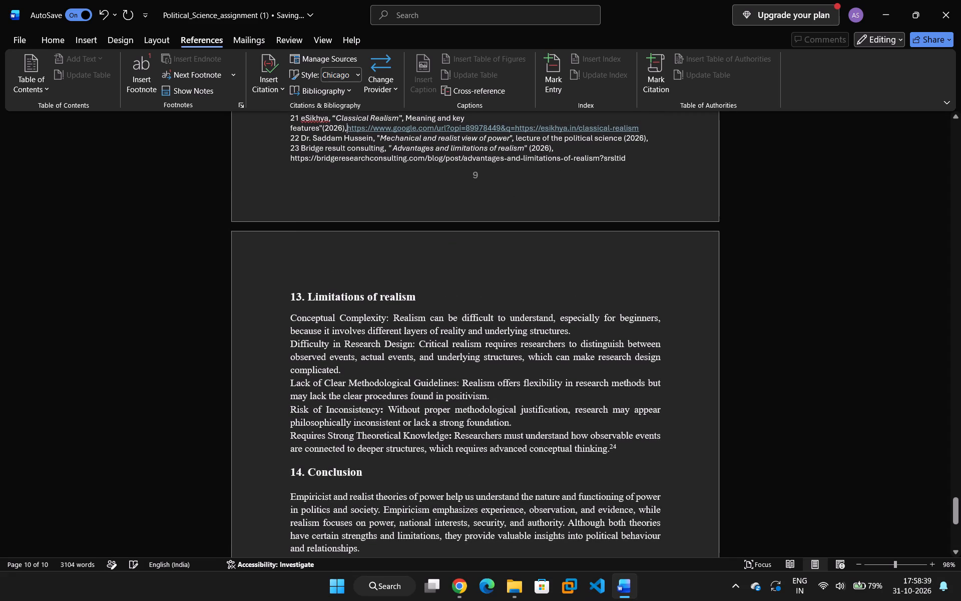
{"action": "scroll", "coordinate": [300, 475], "scroll_direction": "down", "scroll_amount": 8}
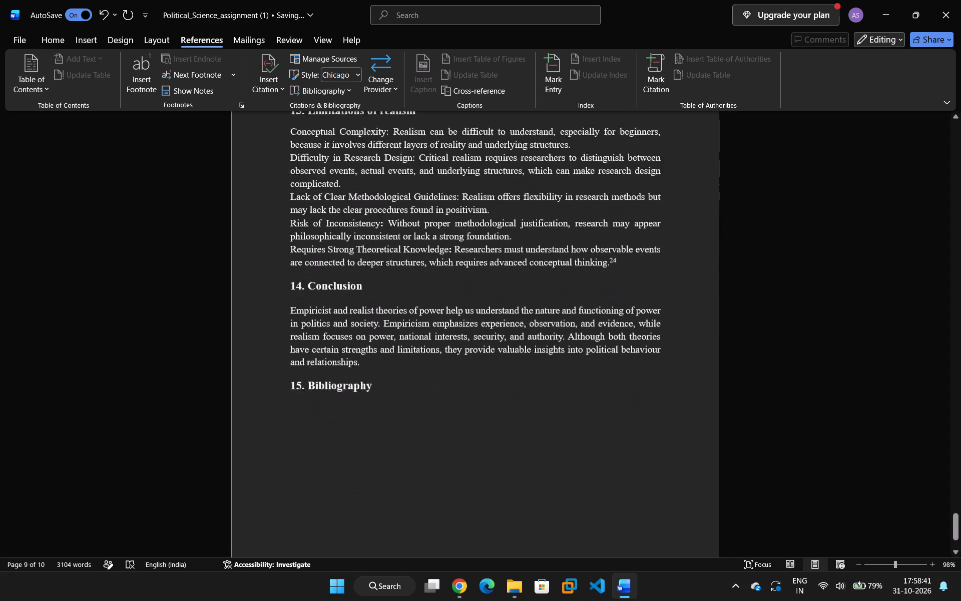
{"action": "scroll", "coordinate": [320, 356], "scroll_direction": "down", "scroll_amount": 10}
{"action": "left_click_drag", "start_coordinate": [302, 482], "coordinate": [287, 486]}
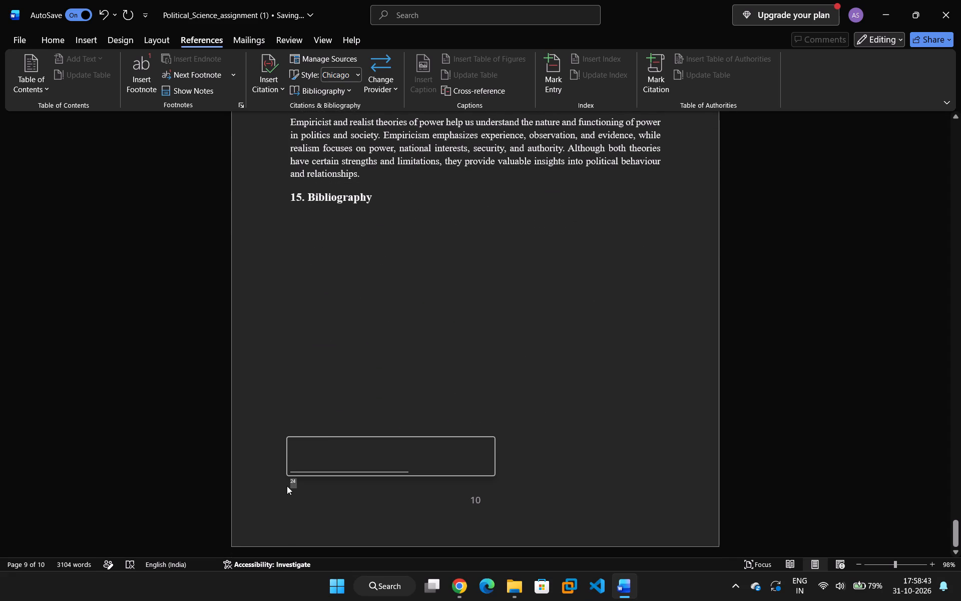
{"action": "left_click", "coordinate": [293, 480]}
{"action": "left_click", "coordinate": [293, 480]}
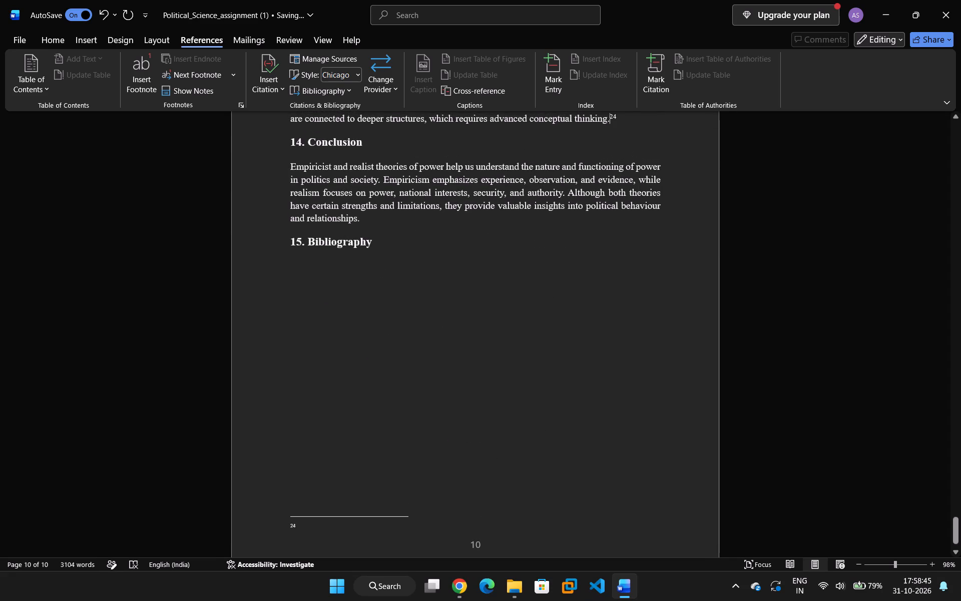
{"action": "scroll", "coordinate": [302, 458], "scroll_direction": "up", "scroll_amount": 2}
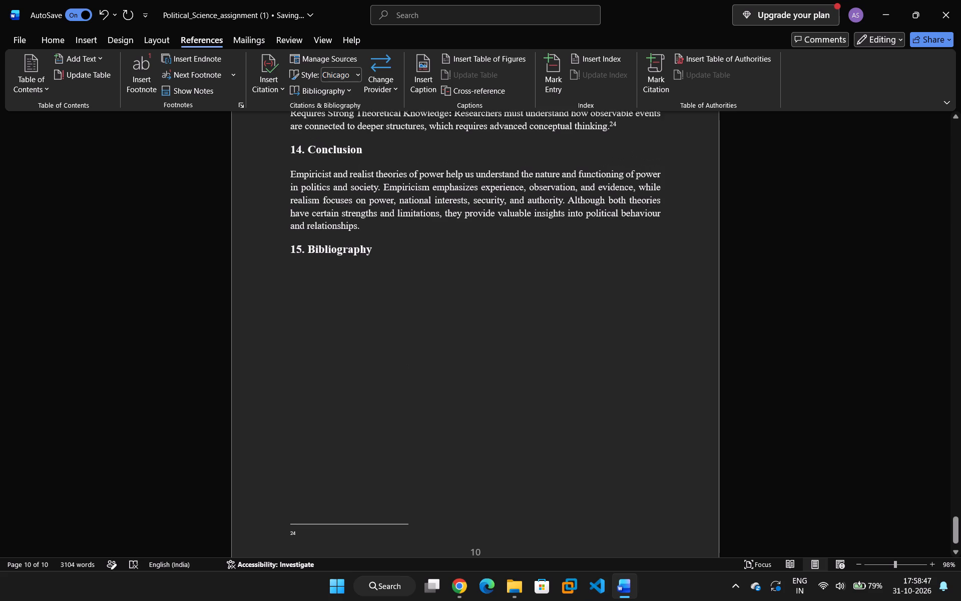
Follow the numbers of footnotes 21, 22 and 23 on page 9 back to their references in the text.
{"action": "scroll", "coordinate": [304, 458], "scroll_direction": "up", "scroll_amount": 11}
{"action": "scroll", "coordinate": [312, 389], "scroll_direction": "up", "scroll_amount": 4}
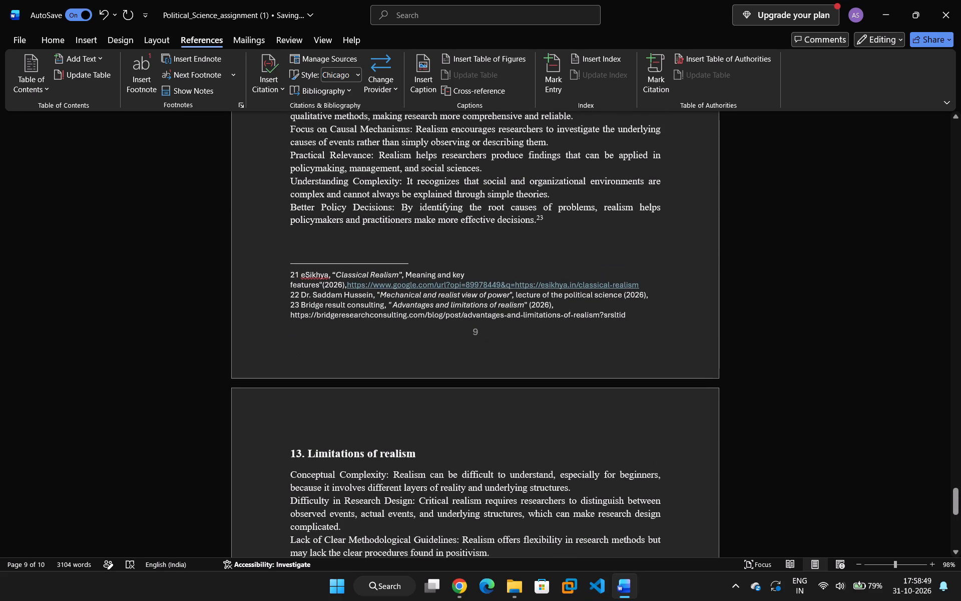
{"action": "left_click", "coordinate": [292, 273]}
{"action": "left_click", "coordinate": [292, 274]}
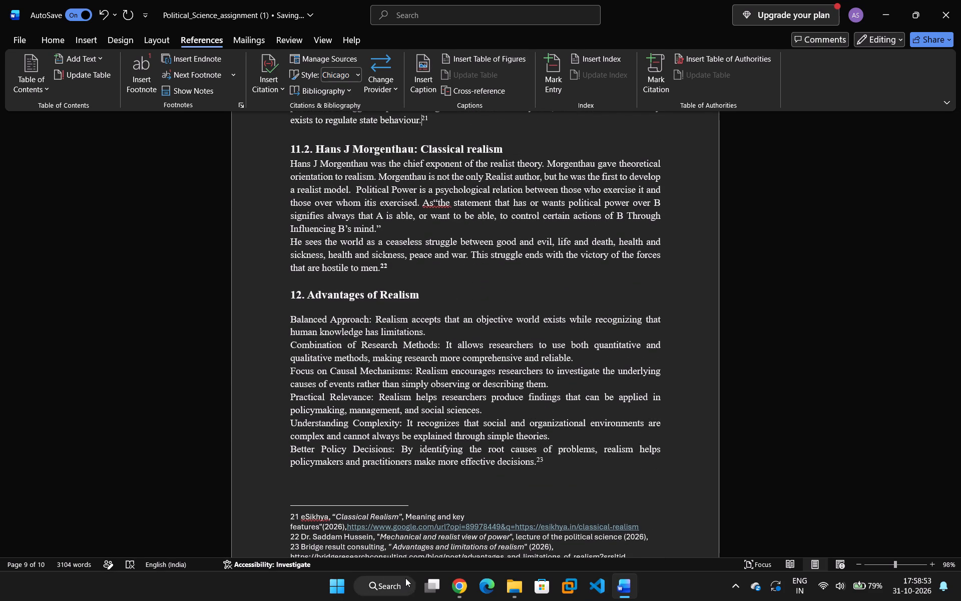
{"action": "scroll", "coordinate": [351, 447], "scroll_direction": "down", "scroll_amount": 8}
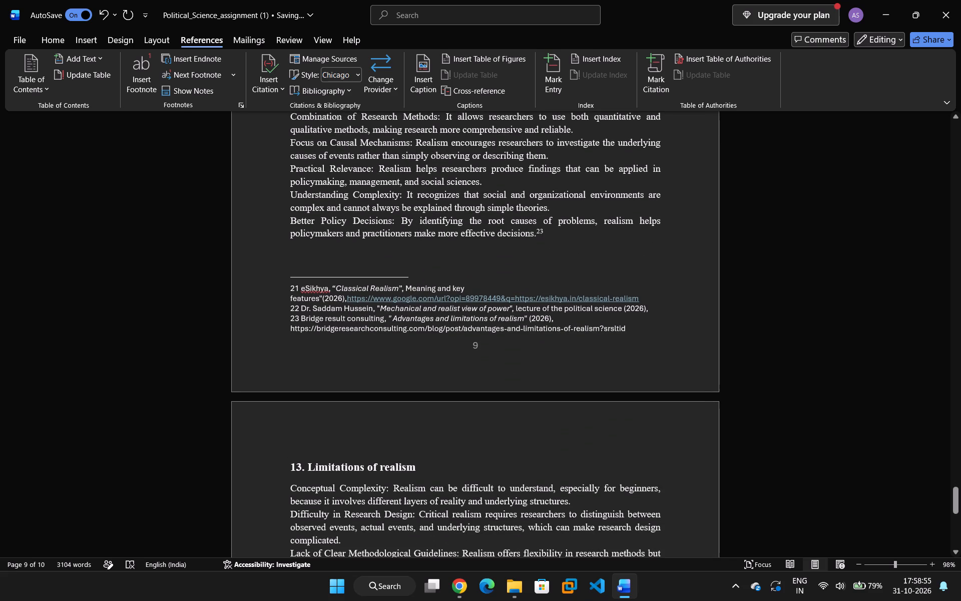
{"action": "left_click", "coordinate": [293, 320]}
{"action": "left_click", "coordinate": [292, 318]}
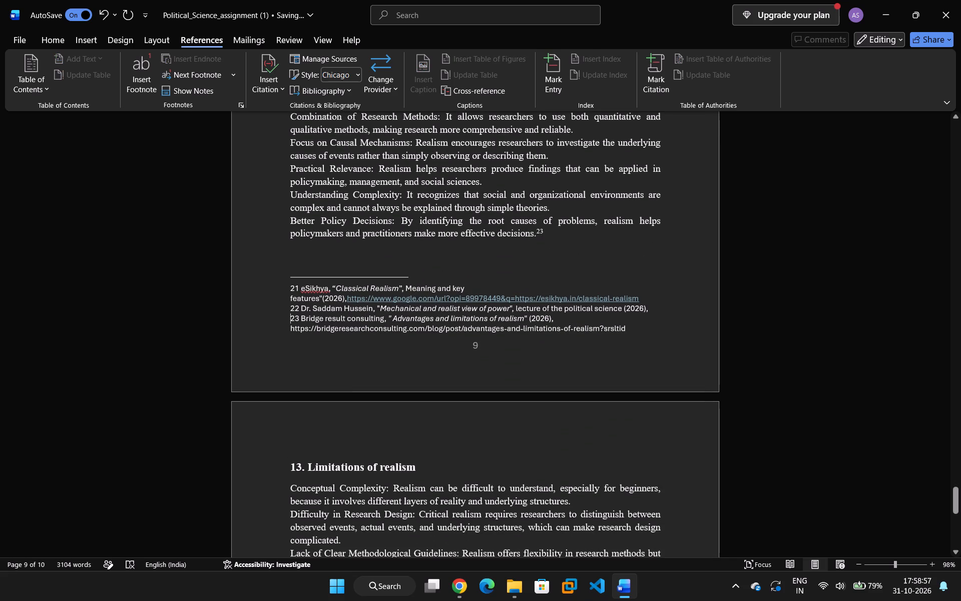
{"action": "double_click", "coordinate": [292, 318]}
{"action": "left_click", "coordinate": [292, 305]}
{"action": "left_click", "coordinate": [292, 305]}
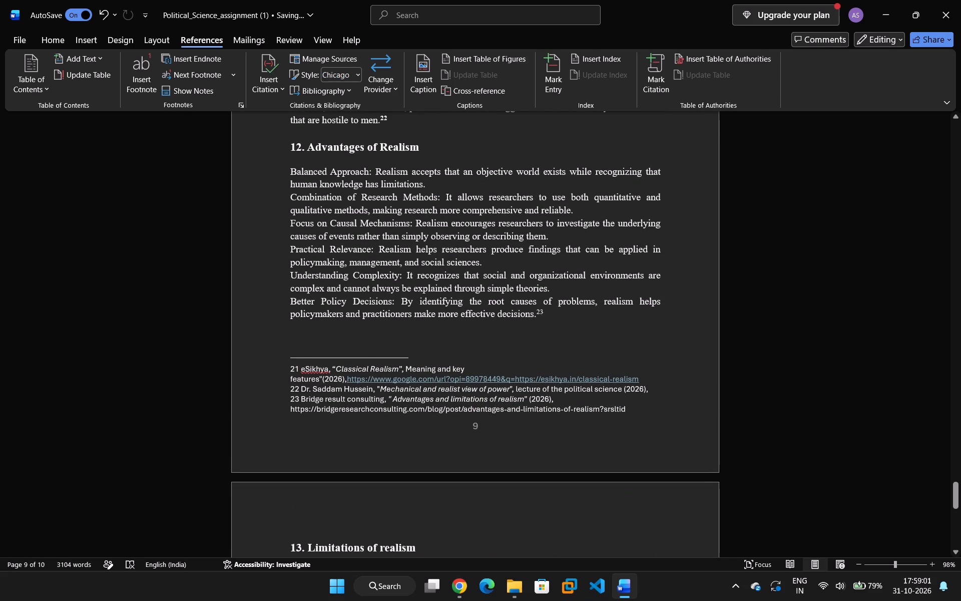
{"action": "double_click", "coordinate": [294, 366]}
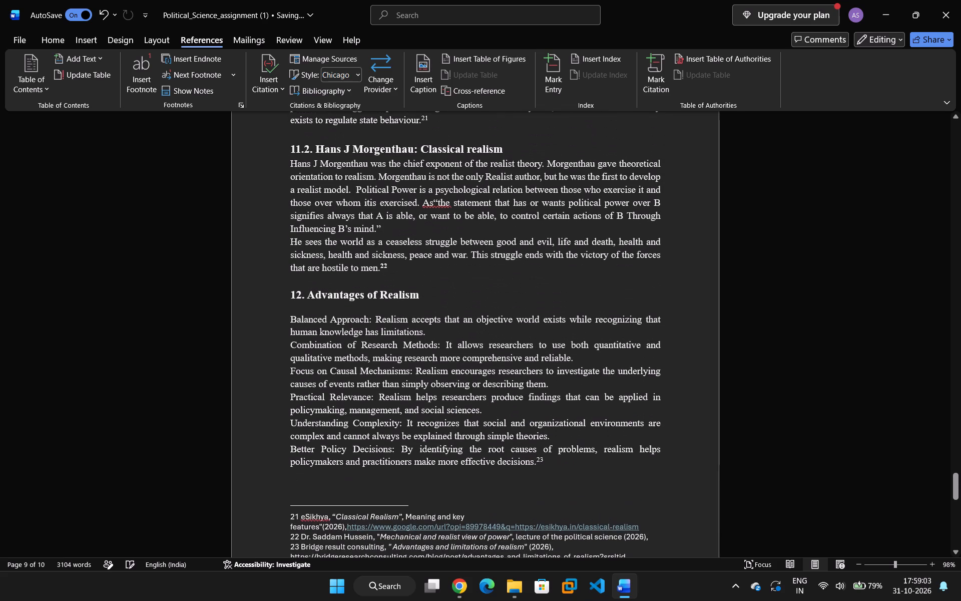
Copy footnote 23's full citation of "Advantages and limitations of realism" (2026), including its web link, into the empty footnote 24 on page 10.
{"action": "scroll", "coordinate": [298, 370], "scroll_direction": "down", "scroll_amount": 3}
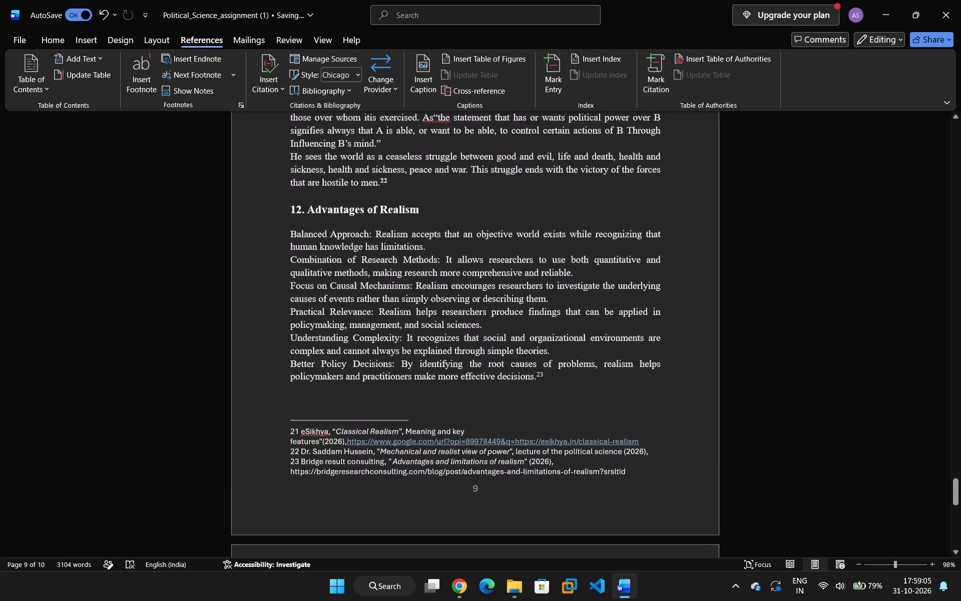
{"action": "scroll", "coordinate": [298, 363], "scroll_direction": "down", "scroll_amount": 14}
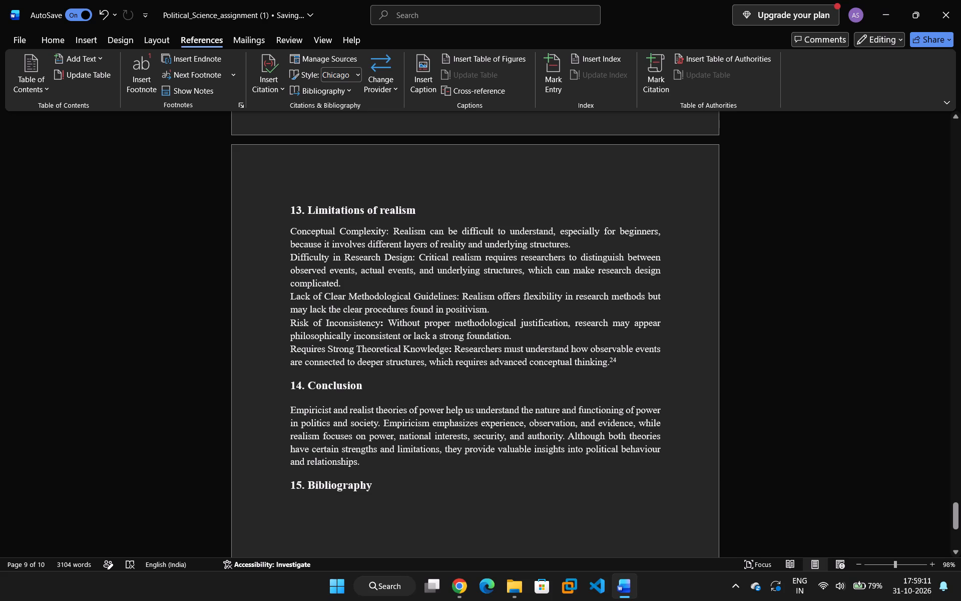
{"action": "scroll", "coordinate": [334, 471], "scroll_direction": "down", "scroll_amount": 10}
{"action": "scroll", "coordinate": [334, 528], "scroll_direction": "down", "scroll_amount": 2}
{"action": "scroll", "coordinate": [292, 508], "scroll_direction": "up", "scroll_amount": 8}
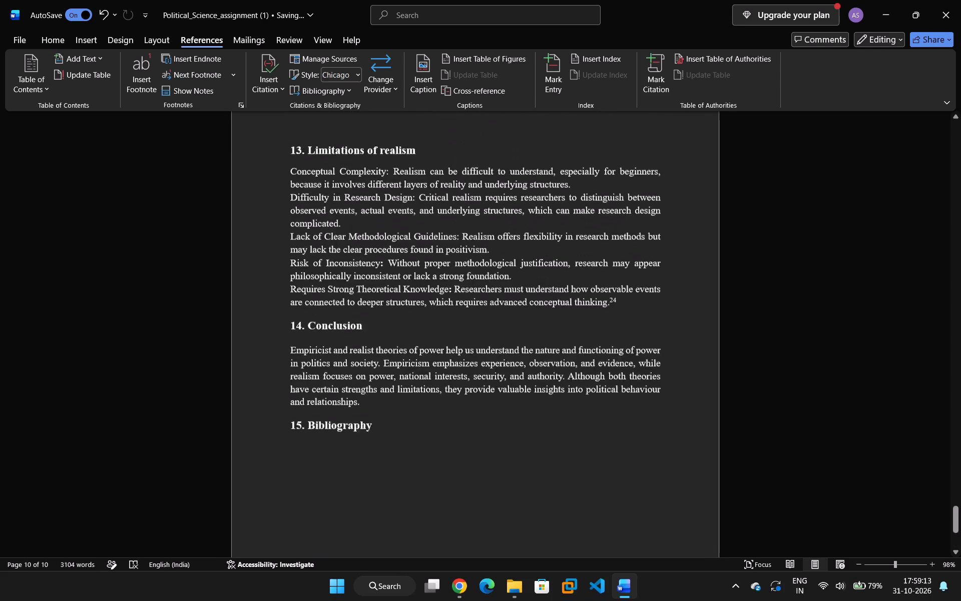
{"action": "scroll", "coordinate": [292, 493], "scroll_direction": "up", "scroll_amount": 1}
{"action": "scroll", "coordinate": [294, 513], "scroll_direction": "down", "scroll_amount": 15}
{"action": "scroll", "coordinate": [298, 507], "scroll_direction": "up", "scroll_amount": 14}
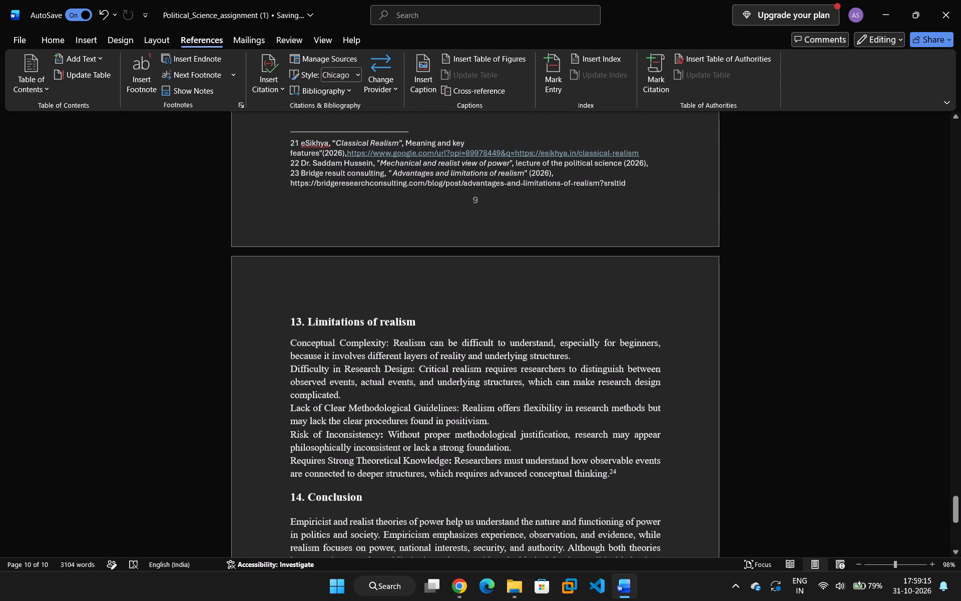
{"action": "scroll", "coordinate": [300, 506], "scroll_direction": "up", "scroll_amount": 4}
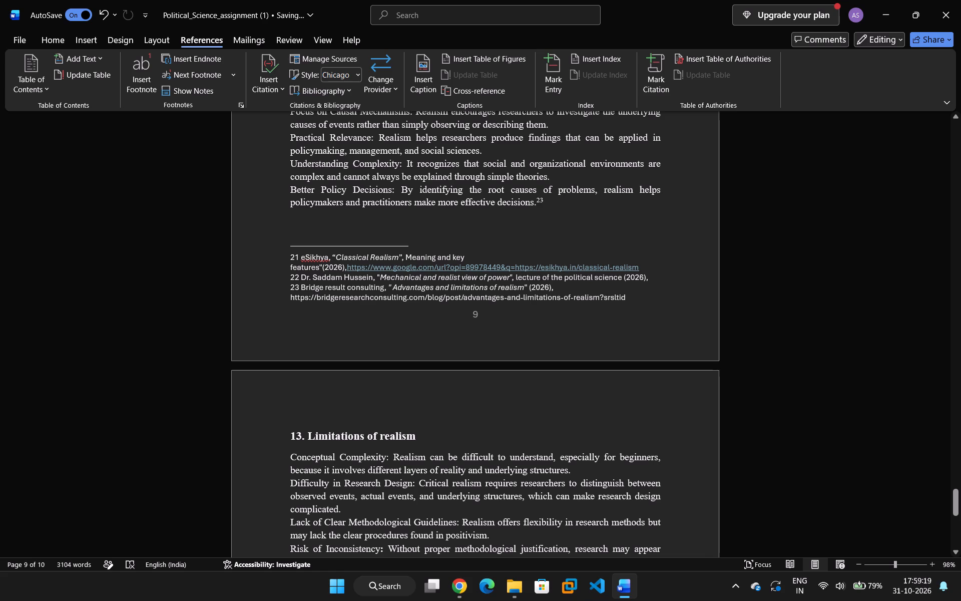
{"action": "left_click_drag", "start_coordinate": [303, 287], "coordinate": [581, 302]}
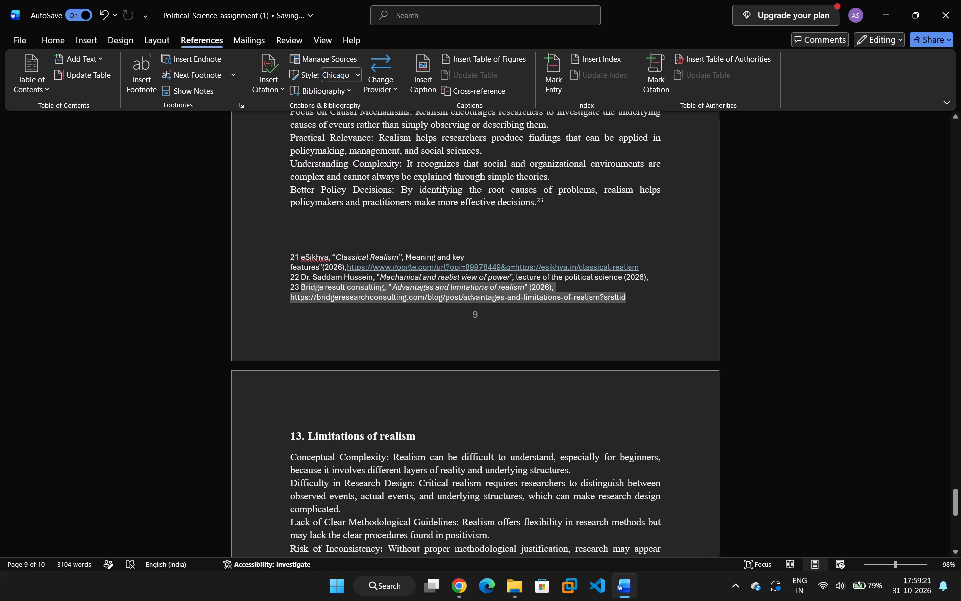
{"action": "left_click_drag", "start_coordinate": [581, 302], "coordinate": [636, 298]}
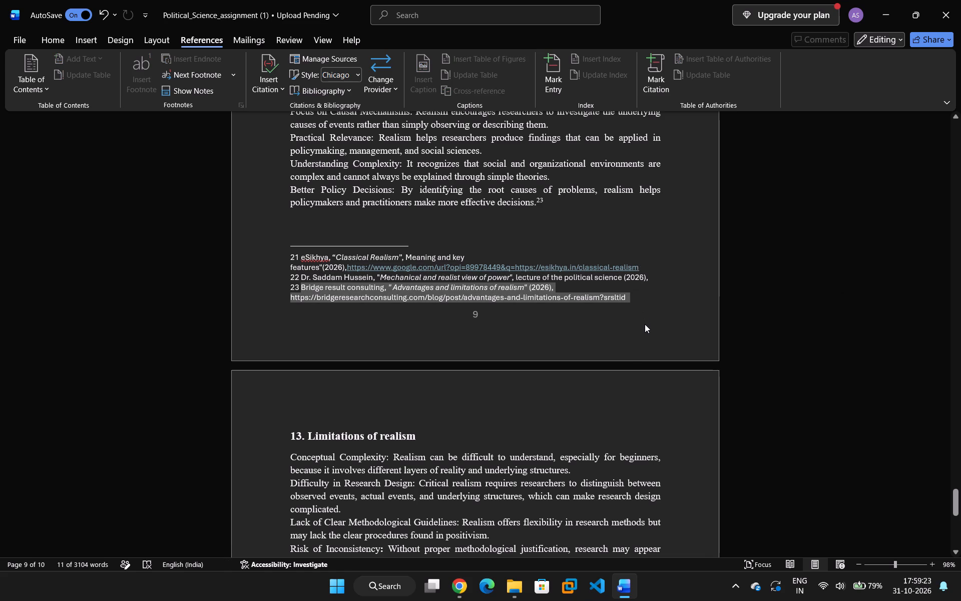
{"action": "key", "text": "ctrl+c"}
{"action": "scroll", "coordinate": [514, 470], "scroll_direction": "down", "scroll_amount": 19}
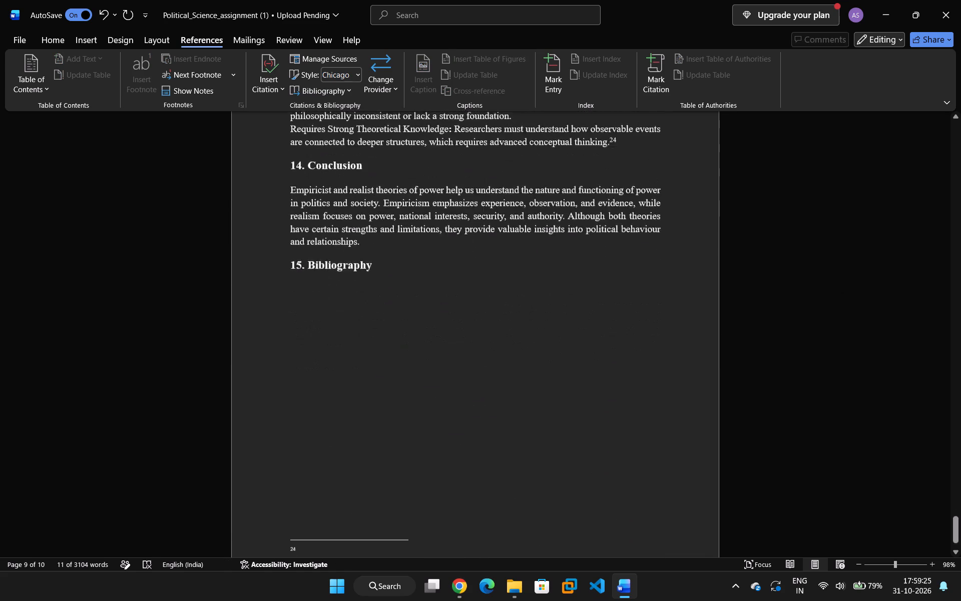
{"action": "scroll", "coordinate": [427, 520], "scroll_direction": "down", "scroll_amount": 4}
{"action": "left_click", "coordinate": [324, 488]}
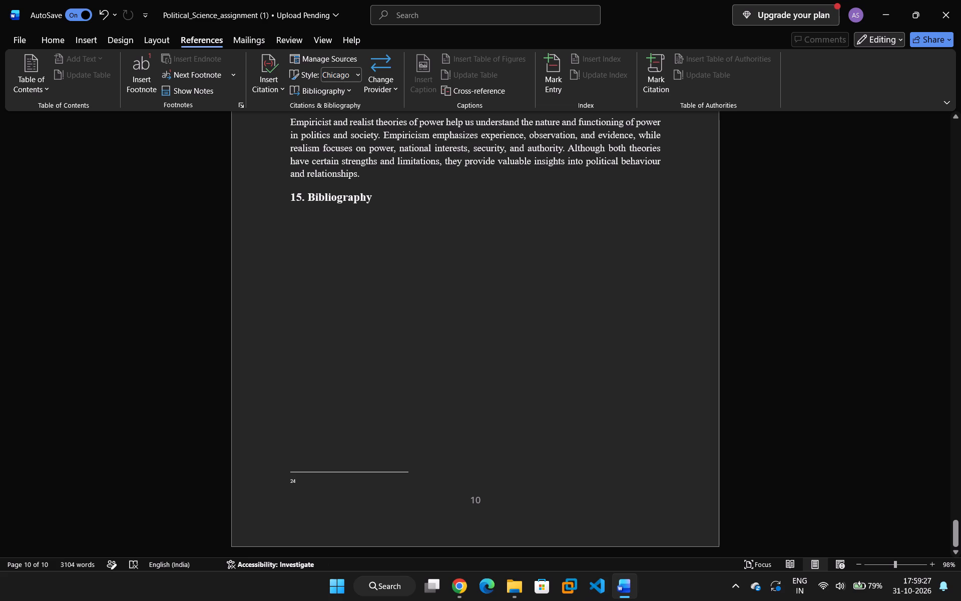
{"action": "key", "text": "ctrl+v"}
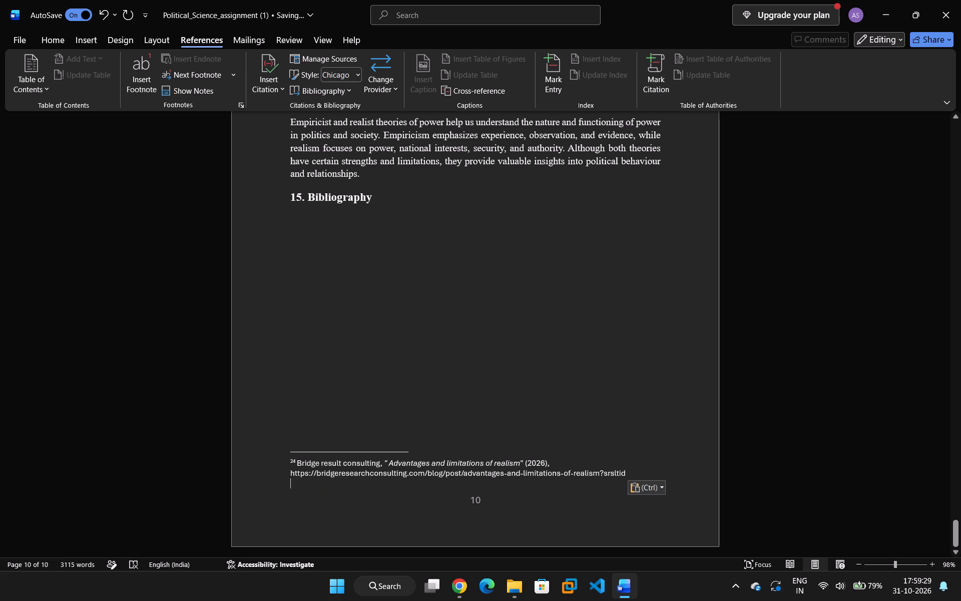
Clear the superscript formatting from the number 24 at the start of footnote 24.
{"action": "left_click_drag", "start_coordinate": [295, 461], "coordinate": [288, 462]}
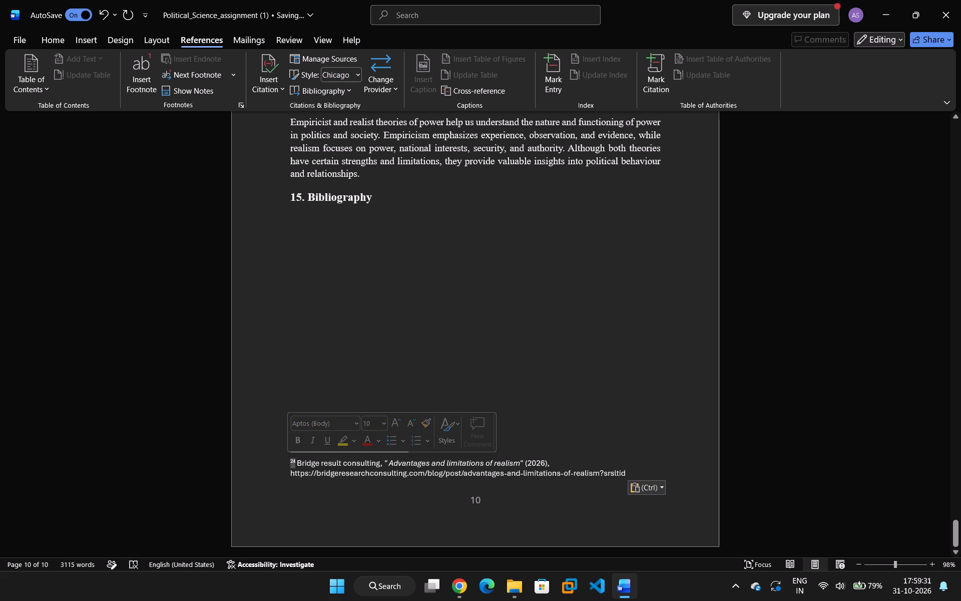
{"action": "key", "text": "ctrl+space"}
{"action": "left_click", "coordinate": [375, 472]}
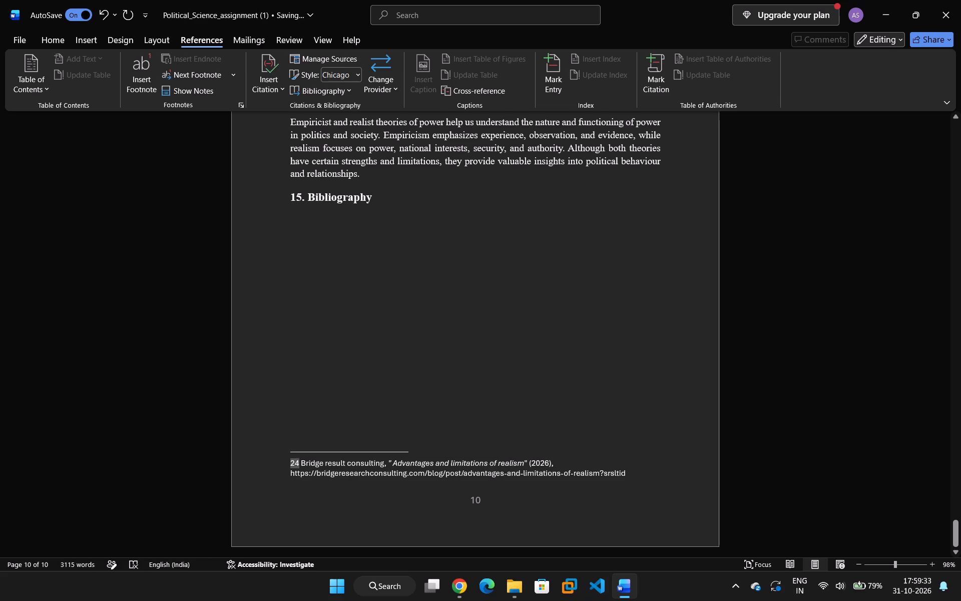
{"action": "left_click", "coordinate": [653, 481]}
Review the pages from footnote 24 back to the blank line above the "11. Classical Realism" heading on page 9.
{"action": "scroll", "coordinate": [619, 519], "scroll_direction": "up", "scroll_amount": 2}
{"action": "scroll", "coordinate": [635, 517], "scroll_direction": "down", "scroll_amount": 2}
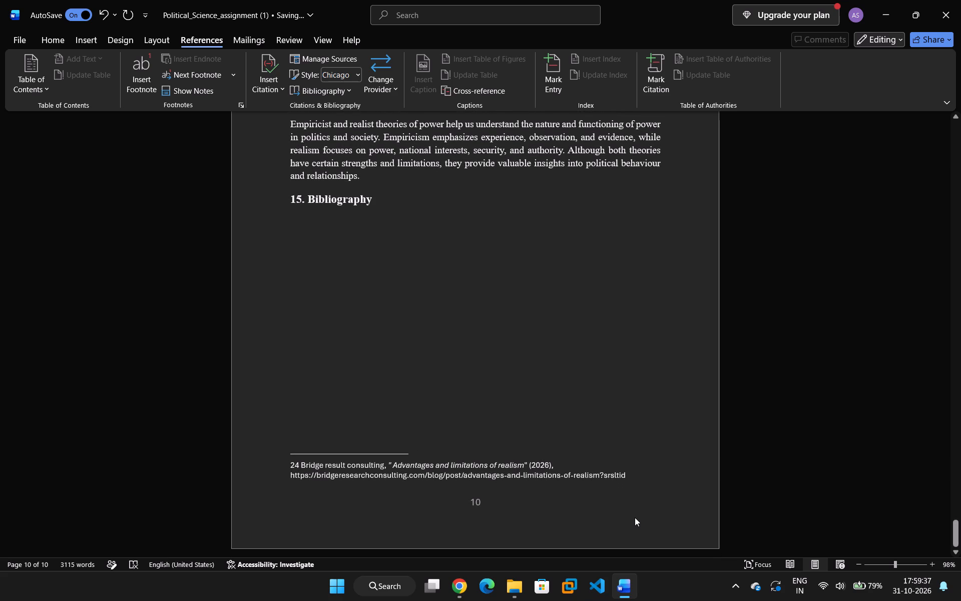
{"action": "scroll", "coordinate": [635, 517], "scroll_direction": "down", "scroll_amount": 3}
{"action": "scroll", "coordinate": [636, 517], "scroll_direction": "up", "scroll_amount": 2}
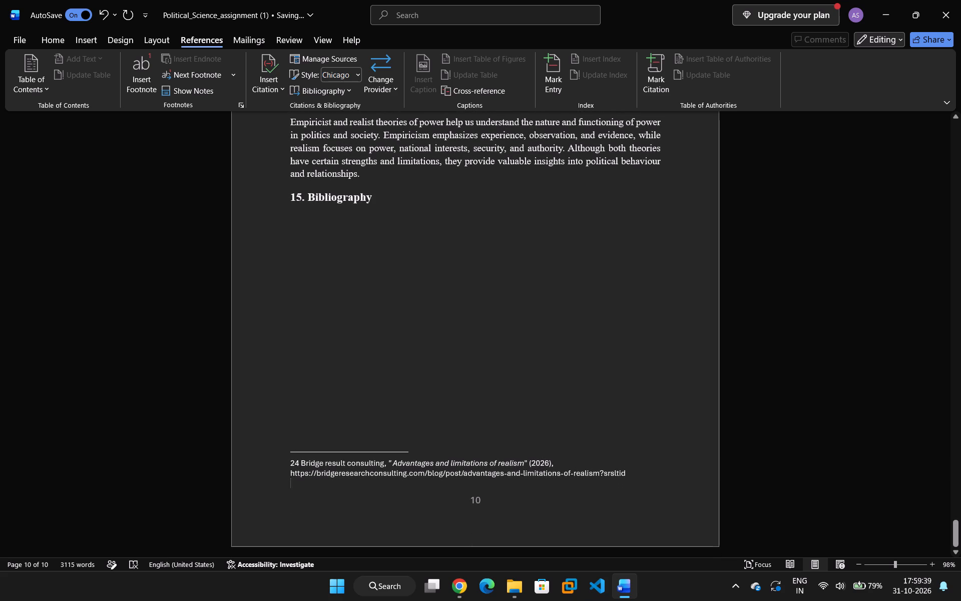
{"action": "scroll", "coordinate": [636, 517], "scroll_direction": "up", "scroll_amount": 3}
{"action": "scroll", "coordinate": [636, 514], "scroll_direction": "up", "scroll_amount": 20}
{"action": "scroll", "coordinate": [636, 514], "scroll_direction": "up", "scroll_amount": 7}
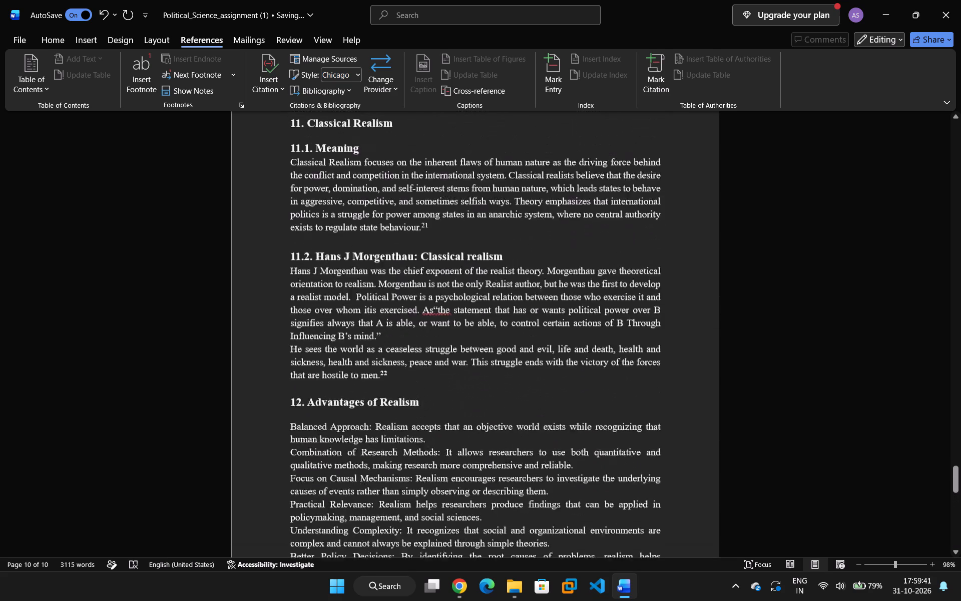
{"action": "scroll", "coordinate": [648, 492], "scroll_direction": "up", "scroll_amount": 1}
{"action": "left_click", "coordinate": [60, 40]}
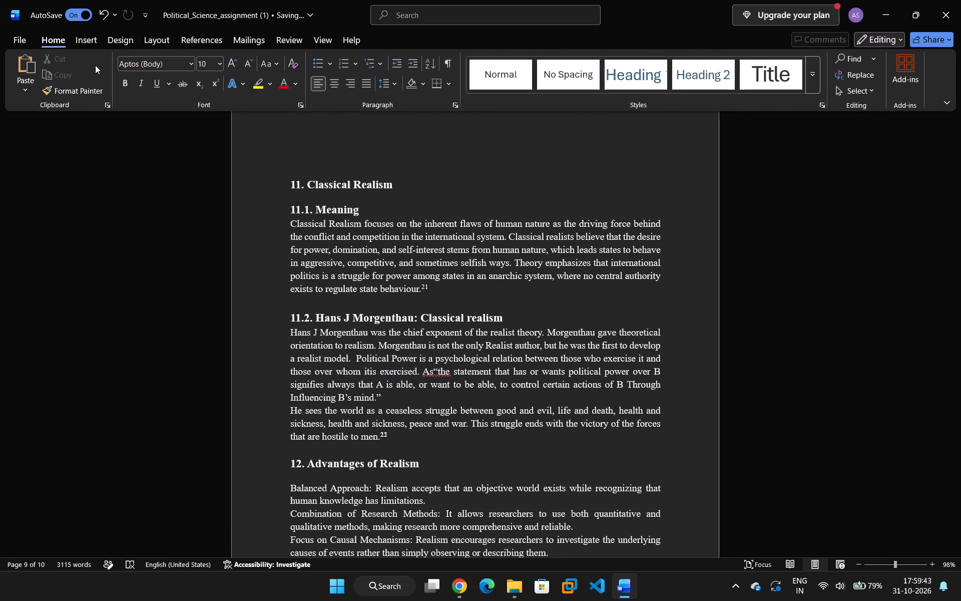
{"action": "scroll", "coordinate": [323, 334], "scroll_direction": "up", "scroll_amount": 6}
{"action": "left_click", "coordinate": [326, 332]}
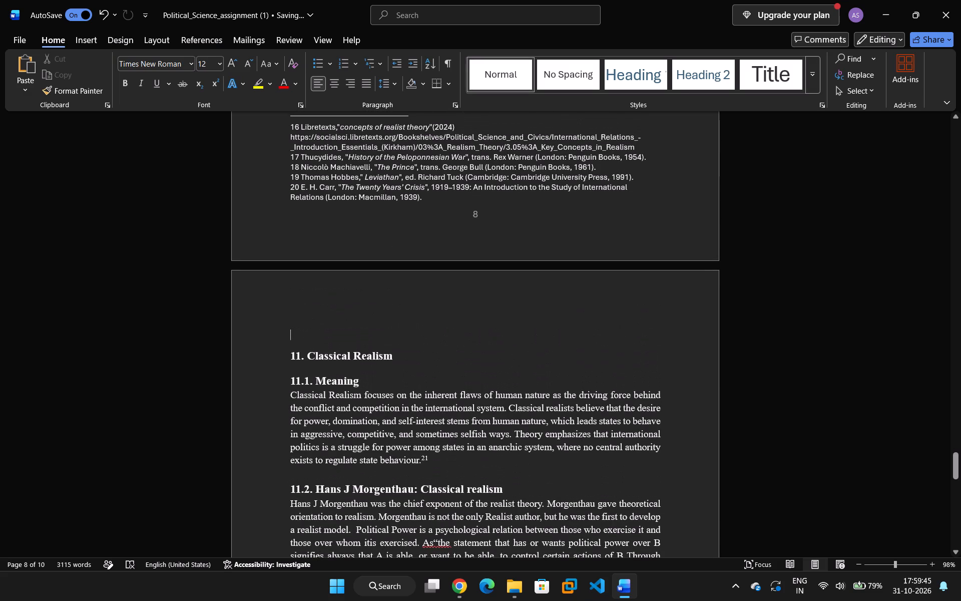
Examine the sections and footnotes on pages 8 and 9, from the realist thinkers to the advantages of realism.
{"action": "scroll", "coordinate": [306, 373], "scroll_direction": "down", "scroll_amount": 11}
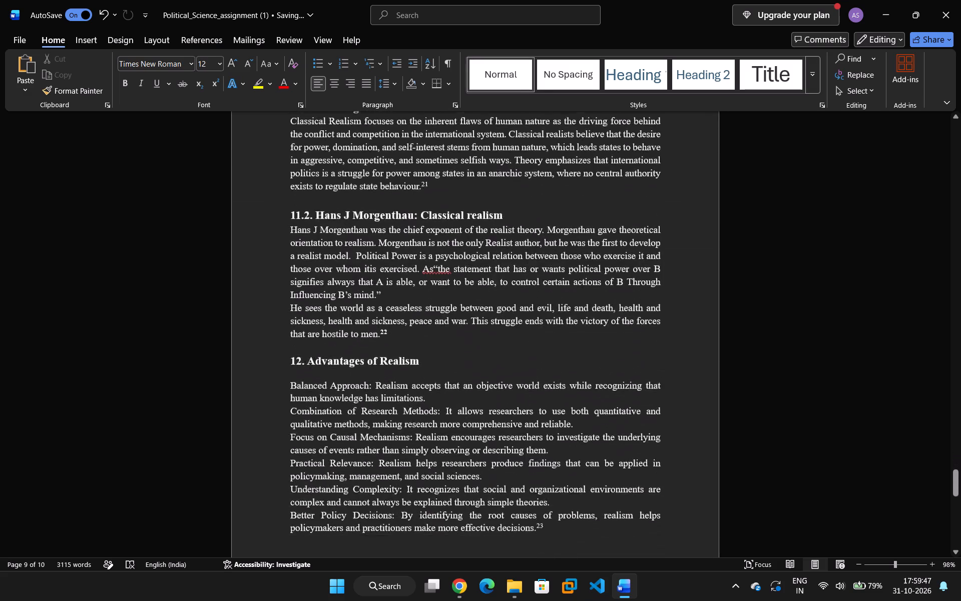
{"action": "scroll", "coordinate": [309, 373], "scroll_direction": "down", "scroll_amount": 11}
{"action": "scroll", "coordinate": [309, 374], "scroll_direction": "up", "scroll_amount": 8}
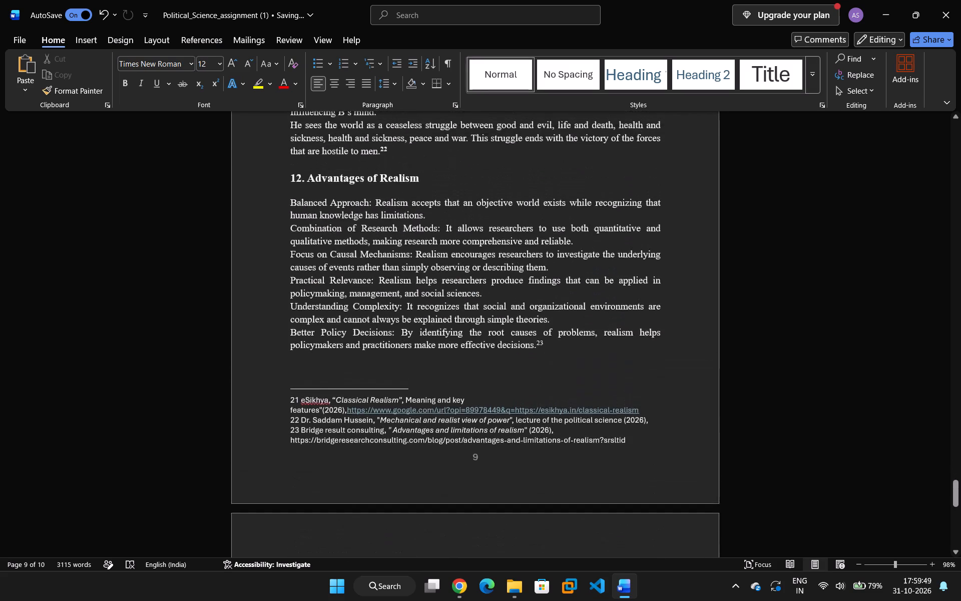
{"action": "scroll", "coordinate": [309, 374], "scroll_direction": "up", "scroll_amount": 20}
{"action": "scroll", "coordinate": [309, 374], "scroll_direction": "up", "scroll_amount": 6}
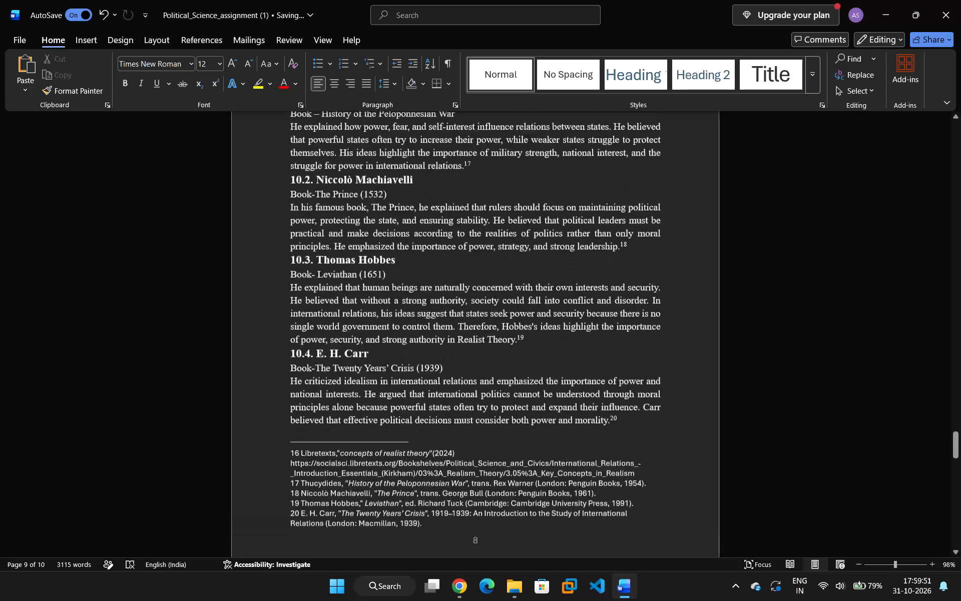
{"action": "scroll", "coordinate": [308, 372], "scroll_direction": "up", "scroll_amount": 3}
{"action": "scroll", "coordinate": [308, 372], "scroll_direction": "down", "scroll_amount": 7}
{"action": "scroll", "coordinate": [308, 372], "scroll_direction": "up", "scroll_amount": 7}
{"action": "scroll", "coordinate": [308, 372], "scroll_direction": "down", "scroll_amount": 2}
{"action": "scroll", "coordinate": [308, 372], "scroll_direction": "up", "scroll_amount": 1}
{"action": "scroll", "coordinate": [308, 372], "scroll_direction": "down", "scroll_amount": 7}
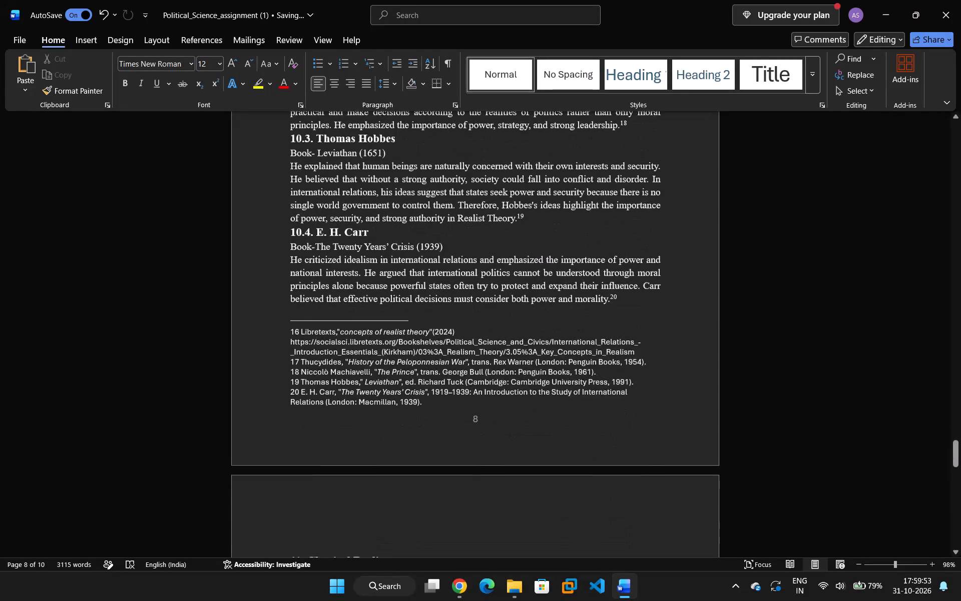
Remove the blank line above the "11. Classical Realism" heading at the top of page 9, keeping the heading in its own paragraph.
{"action": "scroll", "coordinate": [308, 372], "scroll_direction": "down", "scroll_amount": 5}
{"action": "key", "text": "Down"}
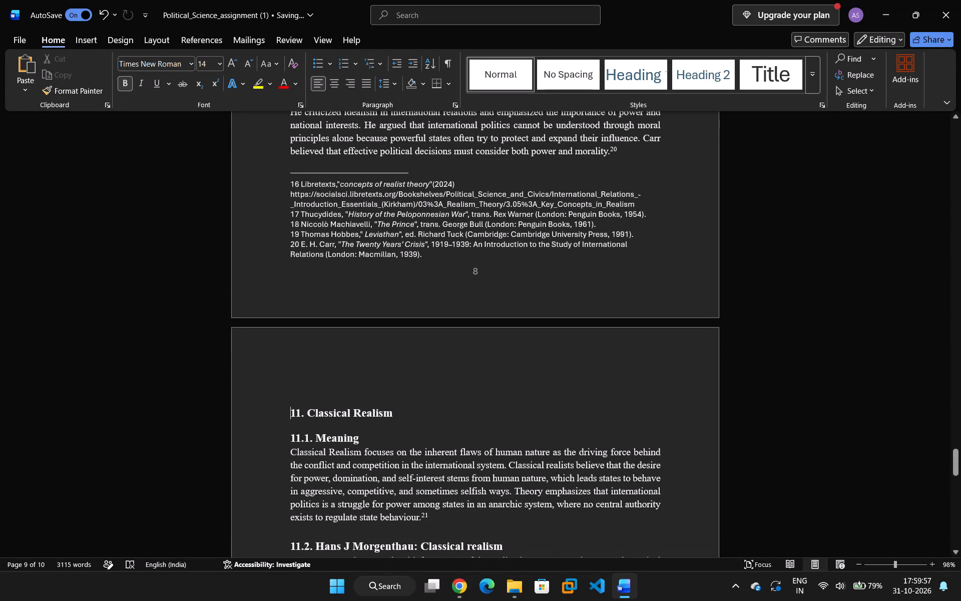
{"action": "key", "text": "BackSpace"}
{"action": "key", "text": "BackSpace"}
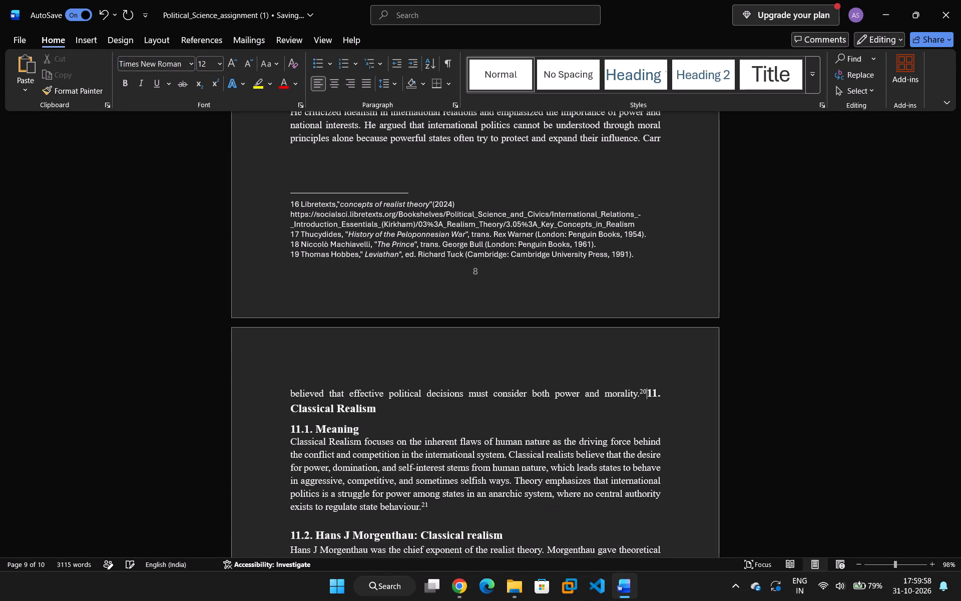
{"action": "key", "text": "ctrl+z"}
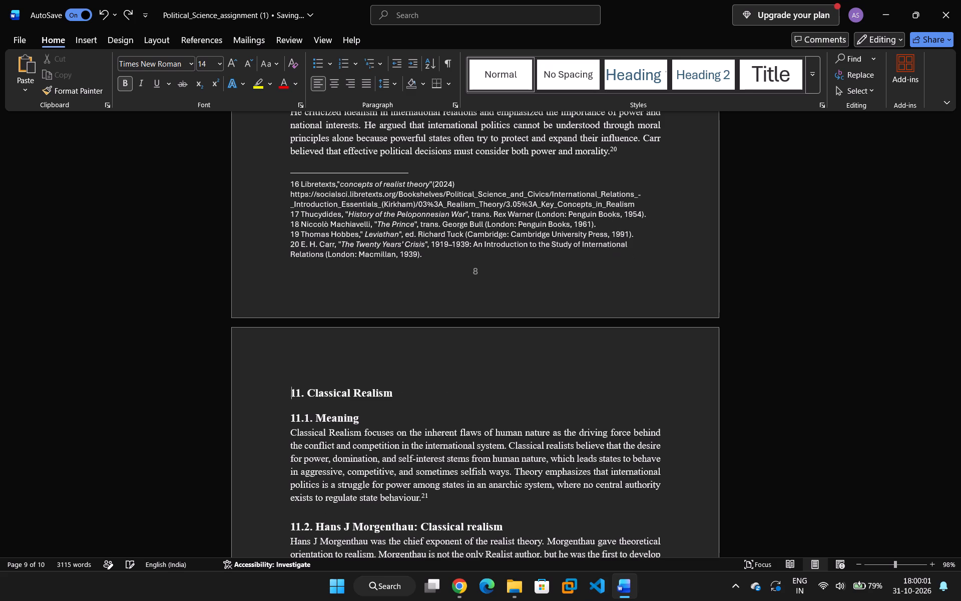
Check the layout of pages 8 to 10, from the intellectual roots of realism to the limitations of realism.
{"action": "scroll", "coordinate": [353, 362], "scroll_direction": "up", "scroll_amount": 4}
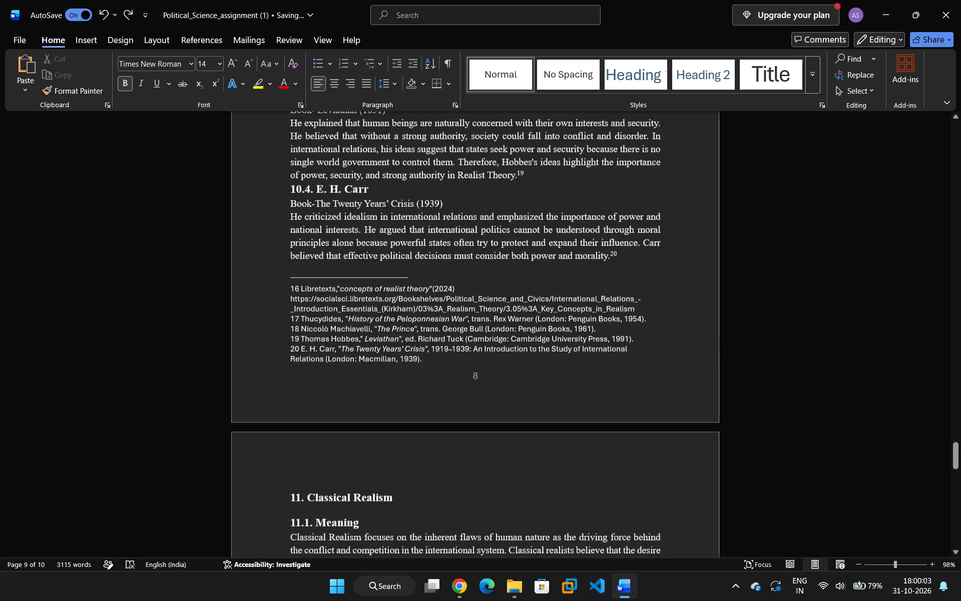
{"action": "scroll", "coordinate": [371, 370], "scroll_direction": "down", "scroll_amount": 13}
{"action": "scroll", "coordinate": [366, 376], "scroll_direction": "up", "scroll_amount": 9}
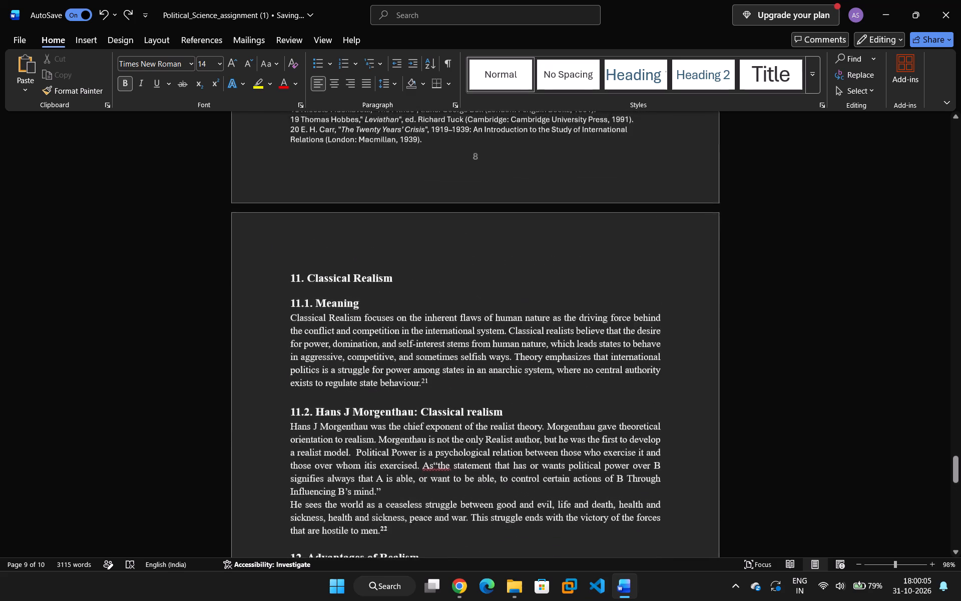
{"action": "scroll", "coordinate": [380, 370], "scroll_direction": "up", "scroll_amount": 17}
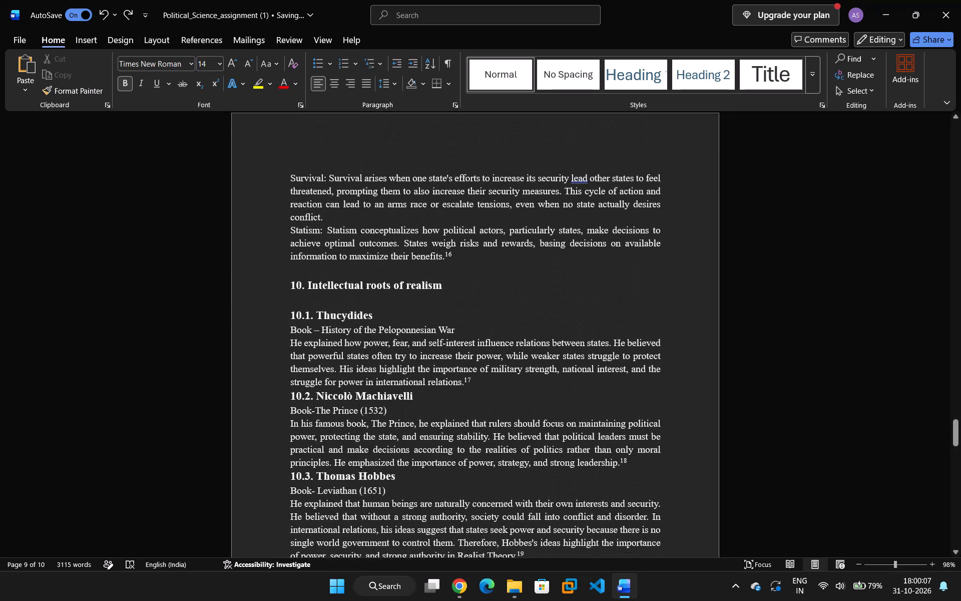
{"action": "scroll", "coordinate": [377, 365], "scroll_direction": "up", "scroll_amount": 9}
{"action": "scroll", "coordinate": [382, 363], "scroll_direction": "down", "scroll_amount": 18}
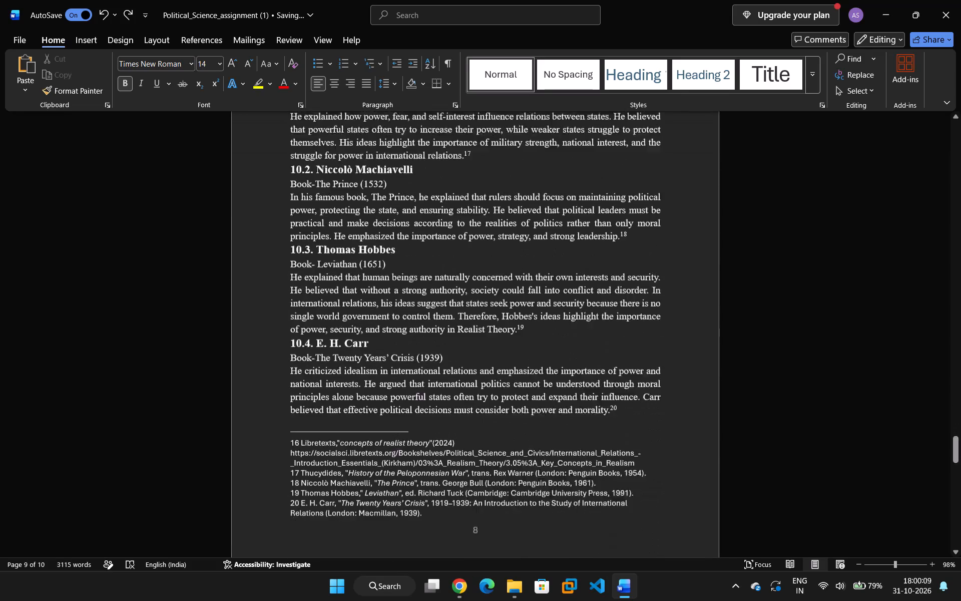
{"action": "scroll", "coordinate": [383, 426], "scroll_direction": "down", "scroll_amount": 20}
{"action": "scroll", "coordinate": [383, 426], "scroll_direction": "down", "scroll_amount": 6}
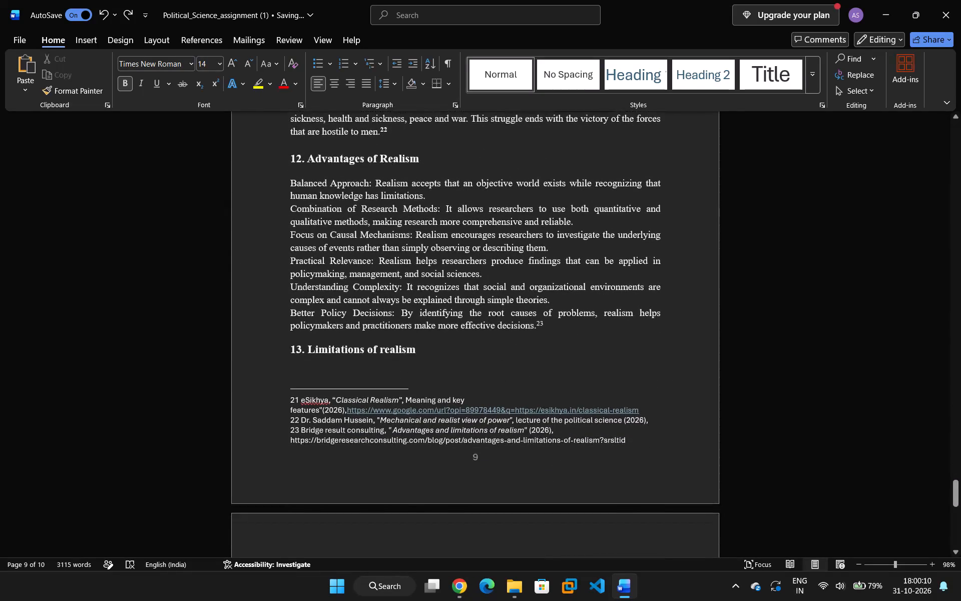
{"action": "scroll", "coordinate": [382, 404], "scroll_direction": "down", "scroll_amount": 11}
{"action": "scroll", "coordinate": [383, 405], "scroll_direction": "up", "scroll_amount": 8}
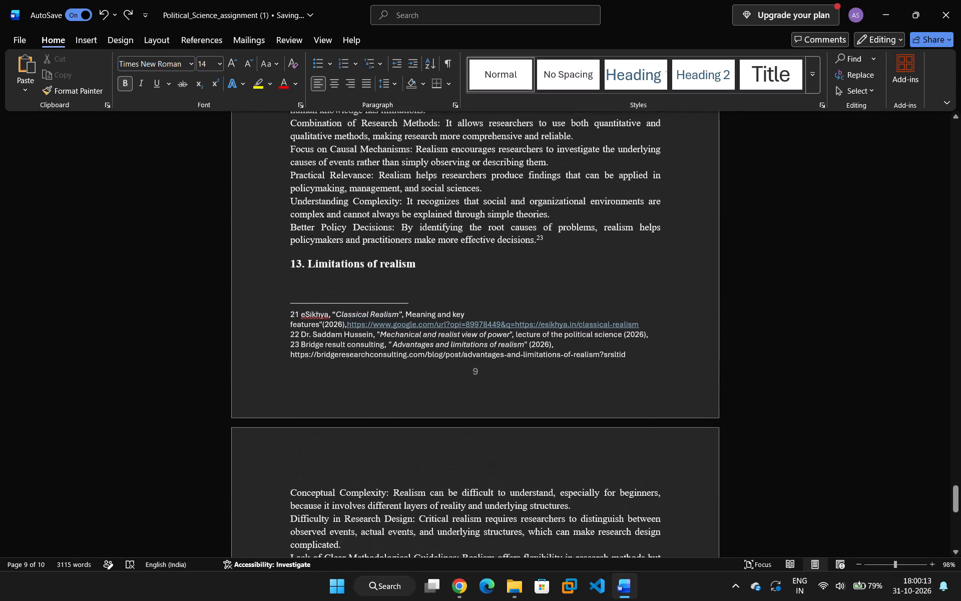
Insert a blank line before the "13. Limitations of realism" heading to move it from page 9 onto page 10.
{"action": "left_click", "coordinate": [292, 263]}
{"action": "key", "text": "Return"}
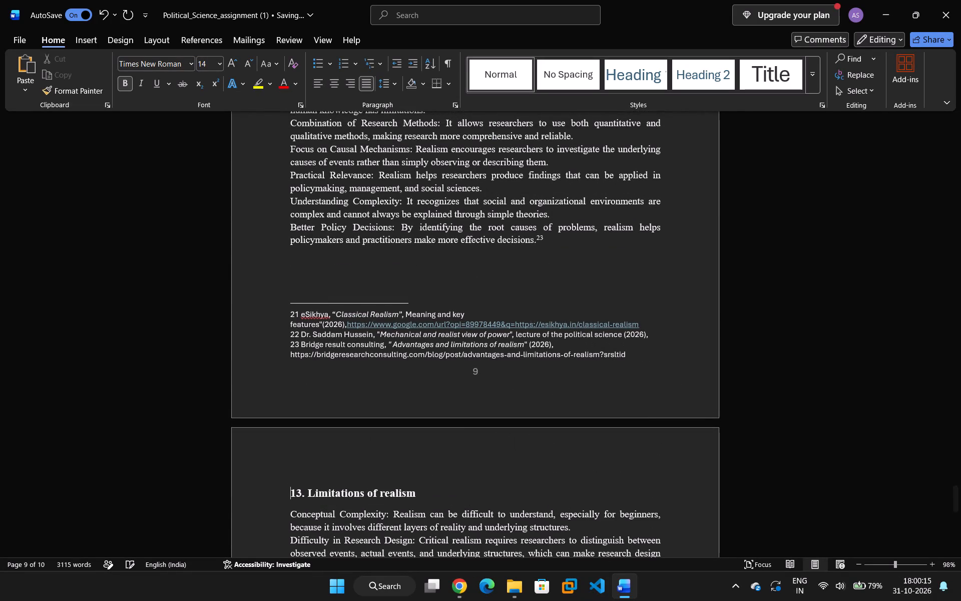
Review the document backwards from the advantages of realism on page 9 to the table of contents on page 2.
{"action": "scroll", "coordinate": [312, 320], "scroll_direction": "up", "scroll_amount": 4}
{"action": "scroll", "coordinate": [311, 244], "scroll_direction": "up", "scroll_amount": 5}
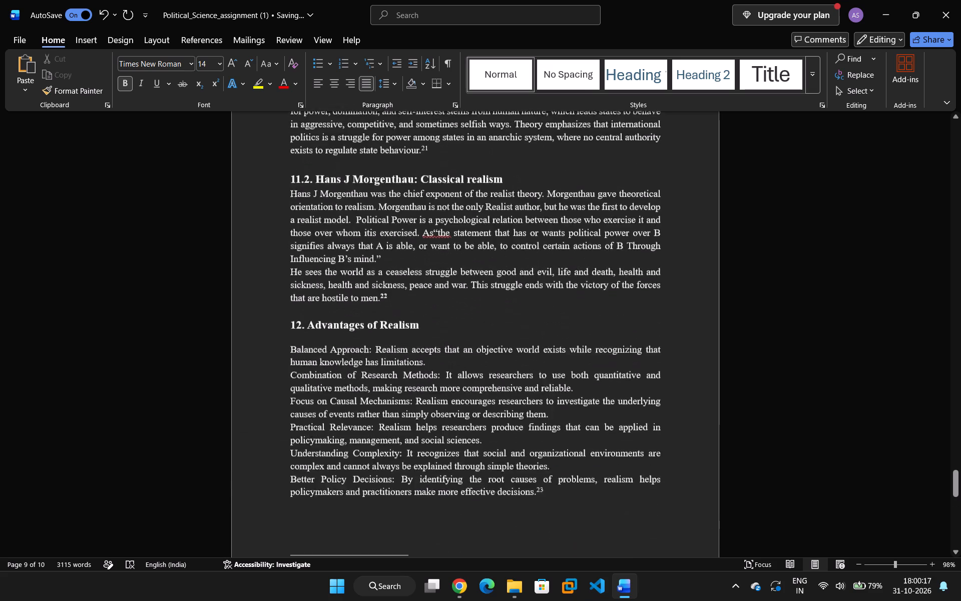
{"action": "scroll", "coordinate": [311, 244], "scroll_direction": "up", "scroll_amount": 12}
{"action": "scroll", "coordinate": [310, 244], "scroll_direction": "down", "scroll_amount": 1}
{"action": "scroll", "coordinate": [310, 244], "scroll_direction": "up", "scroll_amount": 20}
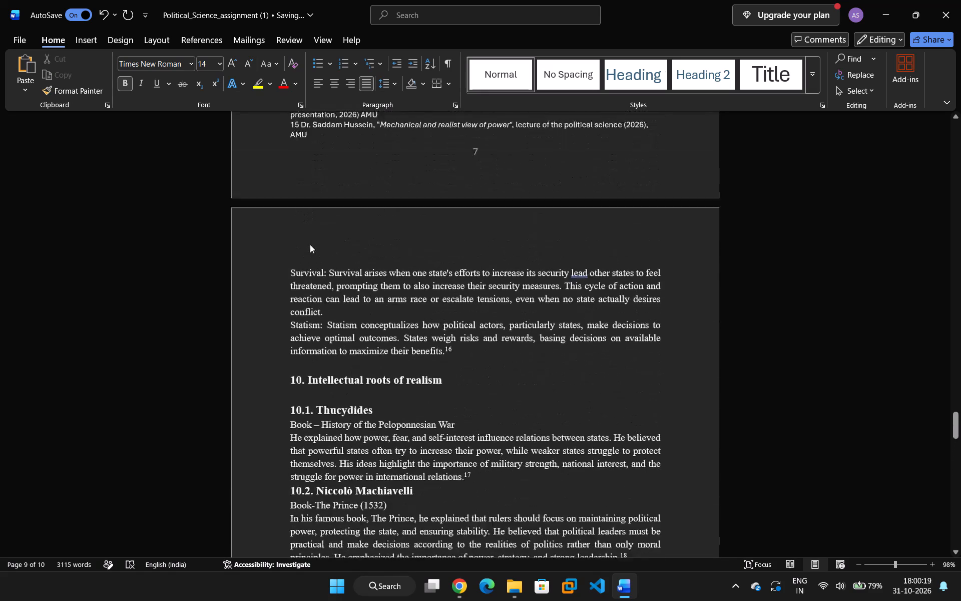
{"action": "scroll", "coordinate": [310, 244], "scroll_direction": "up", "scroll_amount": 20}
{"action": "scroll", "coordinate": [310, 244], "scroll_direction": "up", "scroll_amount": 17}
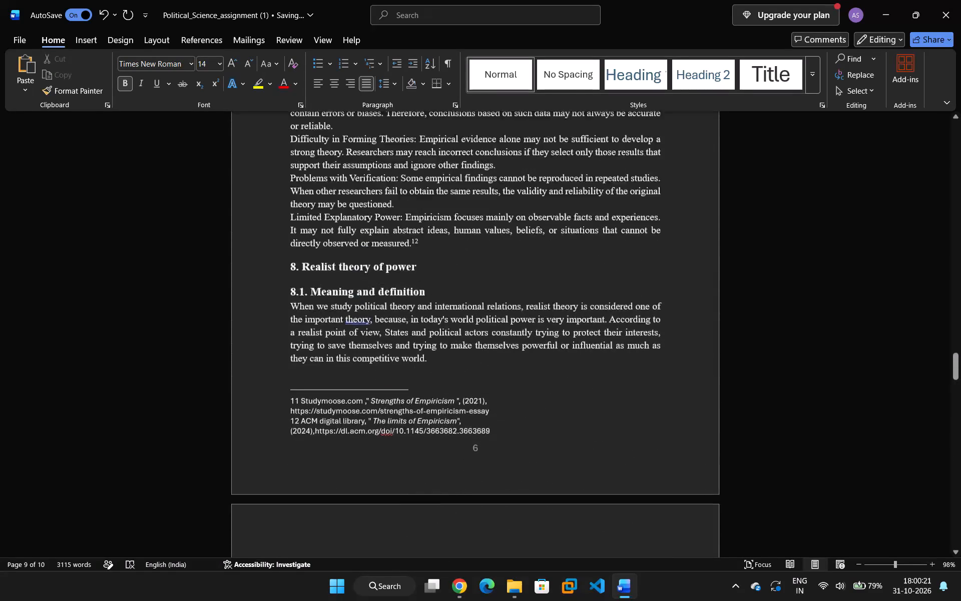
{"action": "scroll", "coordinate": [310, 244], "scroll_direction": "up", "scroll_amount": 13}
{"action": "scroll", "coordinate": [310, 244], "scroll_direction": "up", "scroll_amount": 20}
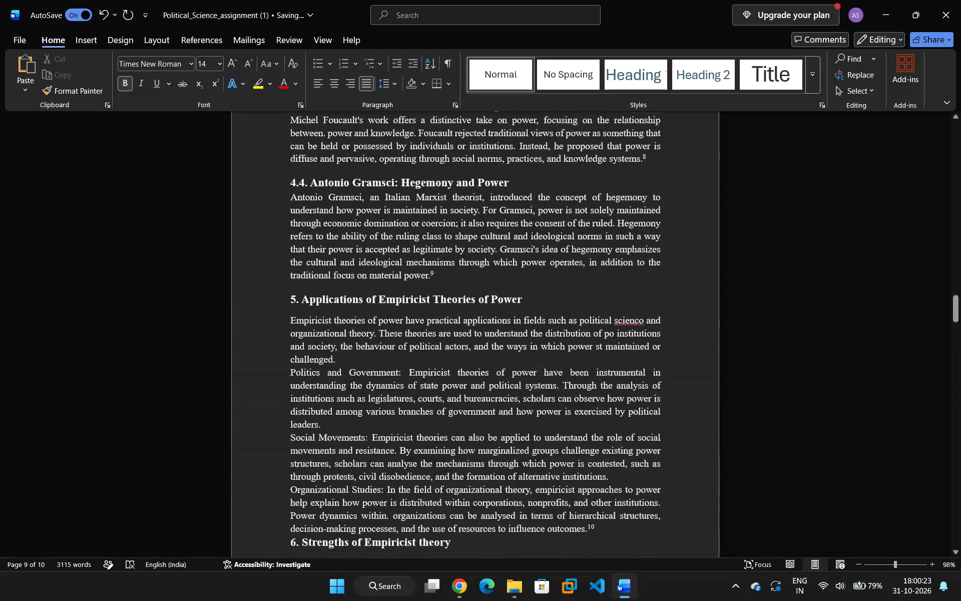
{"action": "scroll", "coordinate": [311, 239], "scroll_direction": "up", "scroll_amount": 20}
{"action": "scroll", "coordinate": [311, 239], "scroll_direction": "up", "scroll_amount": 20}
{"action": "scroll", "coordinate": [311, 239], "scroll_direction": "up", "scroll_amount": 14}
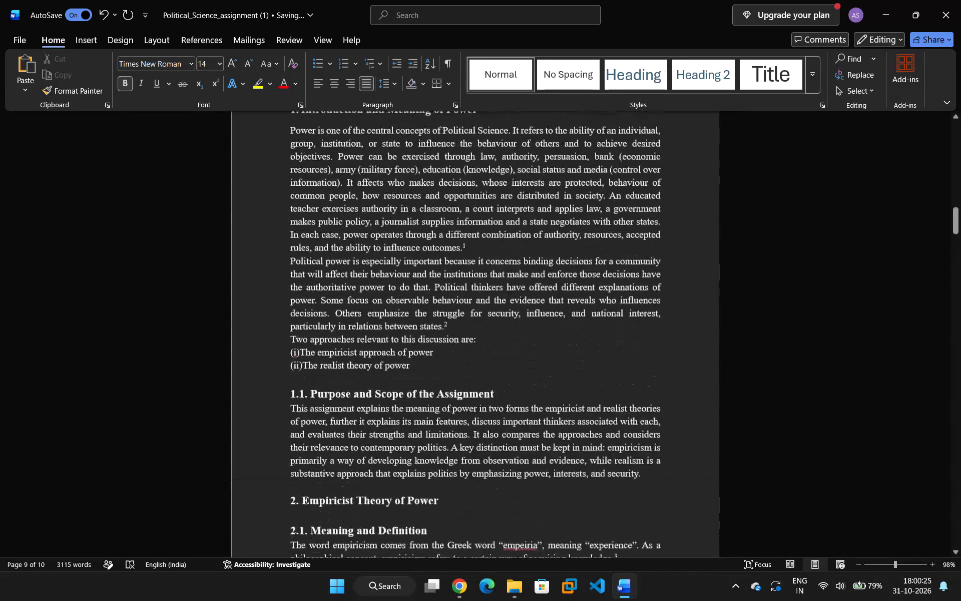
{"action": "scroll", "coordinate": [317, 230], "scroll_direction": "up", "scroll_amount": 20}
{"action": "scroll", "coordinate": [317, 230], "scroll_direction": "up", "scroll_amount": 5}
{"action": "scroll", "coordinate": [315, 85], "scroll_direction": "down", "scroll_amount": 7}
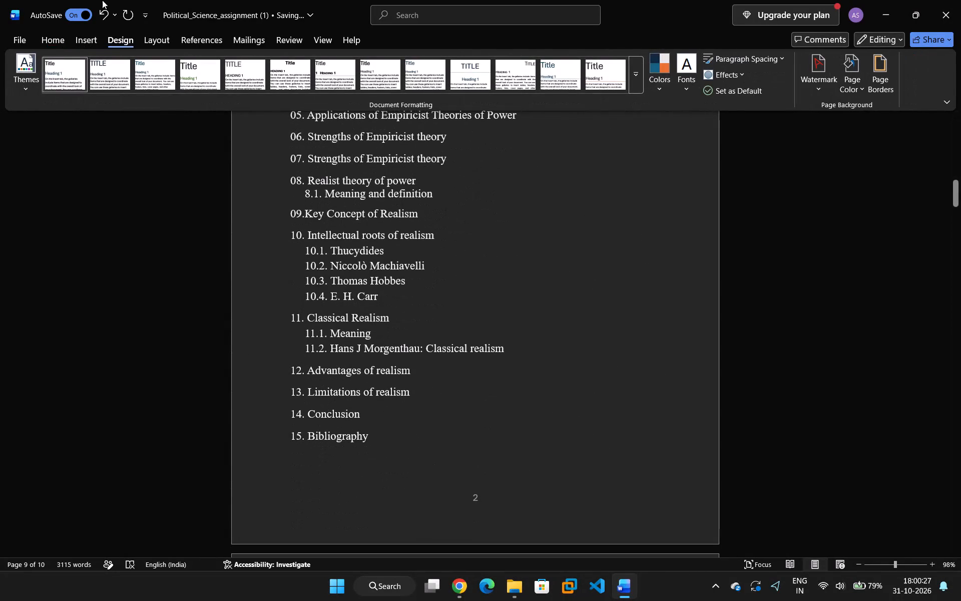
{"action": "left_click", "coordinate": [46, 41]}
Examine the introduction and empiricist theory sections with their footnotes on pages 3 to 6.
{"action": "scroll", "coordinate": [406, 247], "scroll_direction": "down", "scroll_amount": 4}
{"action": "scroll", "coordinate": [479, 300], "scroll_direction": "down", "scroll_amount": 3}
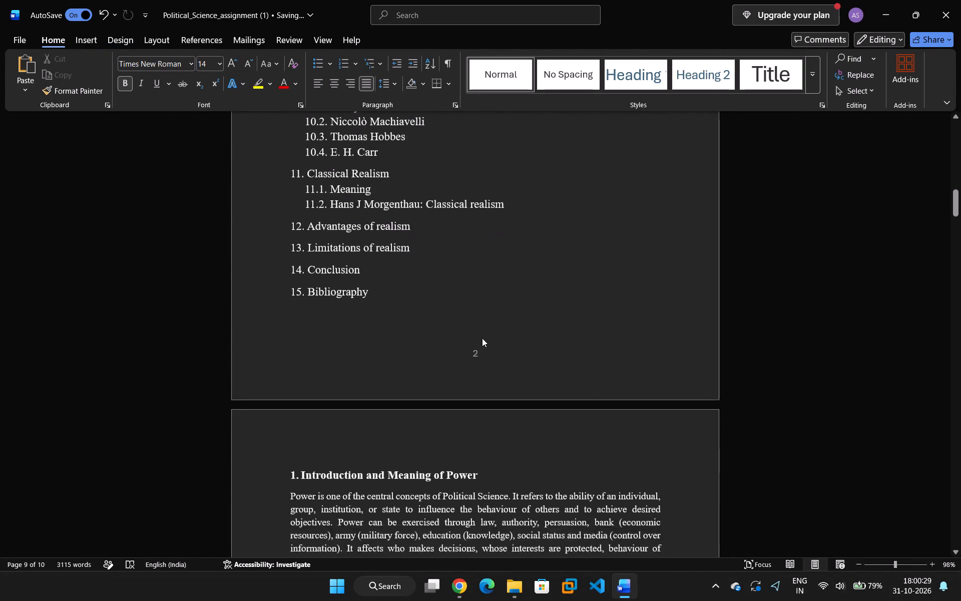
{"action": "scroll", "coordinate": [482, 338], "scroll_direction": "down", "scroll_amount": 6}
{"action": "left_click", "coordinate": [301, 216]}
{"action": "scroll", "coordinate": [394, 355], "scroll_direction": "down", "scroll_amount": 10}
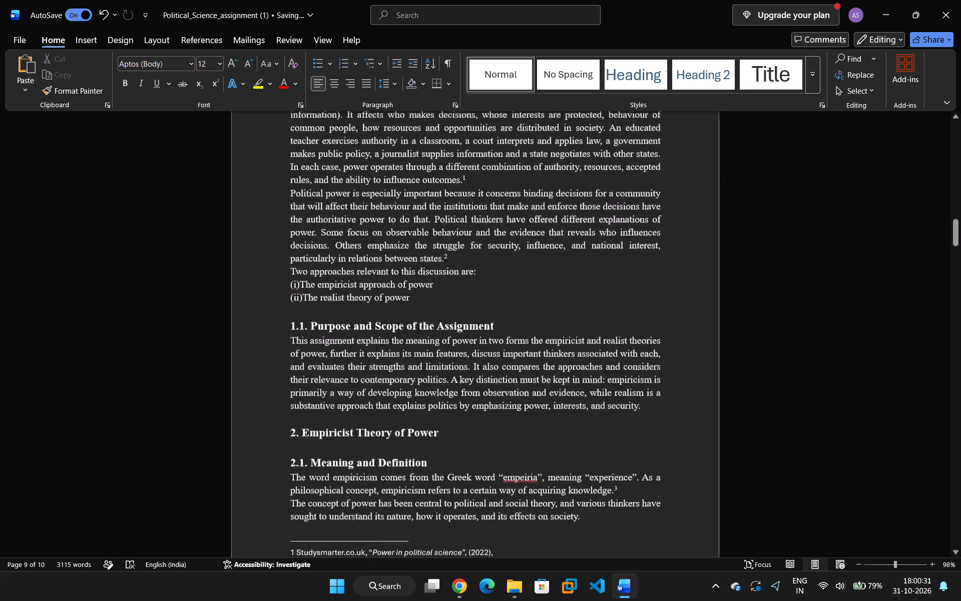
{"action": "scroll", "coordinate": [327, 361], "scroll_direction": "down", "scroll_amount": 8}
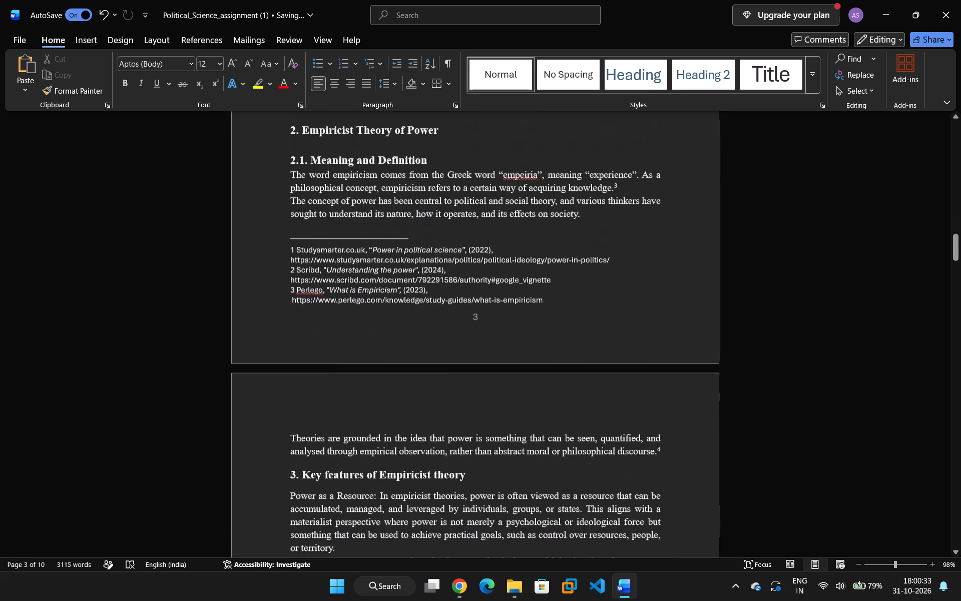
{"action": "scroll", "coordinate": [299, 388], "scroll_direction": "down", "scroll_amount": 1}
{"action": "left_click", "coordinate": [302, 390]}
{"action": "scroll", "coordinate": [312, 408], "scroll_direction": "down", "scroll_amount": 15}
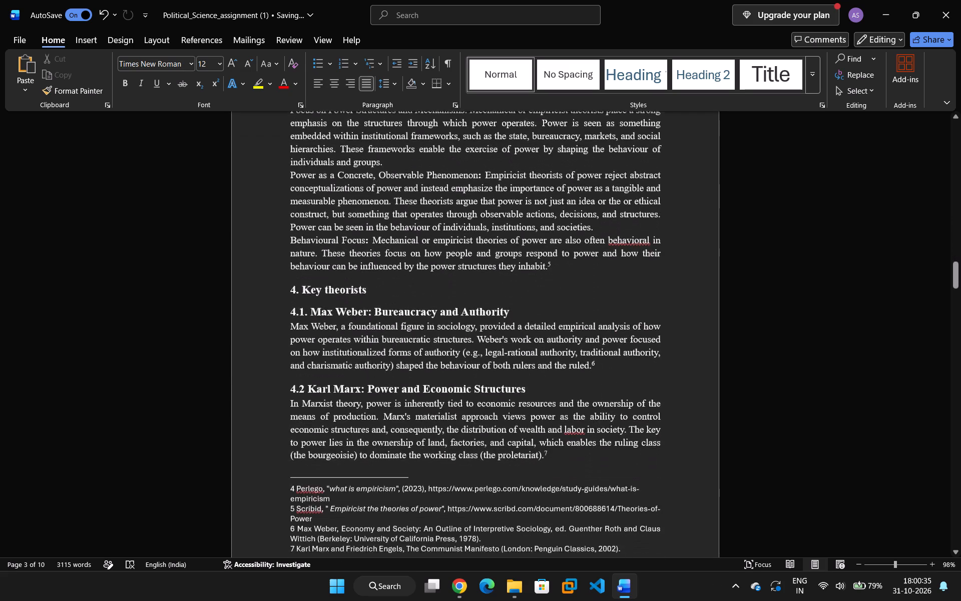
{"action": "scroll", "coordinate": [310, 398], "scroll_direction": "down", "scroll_amount": 13}
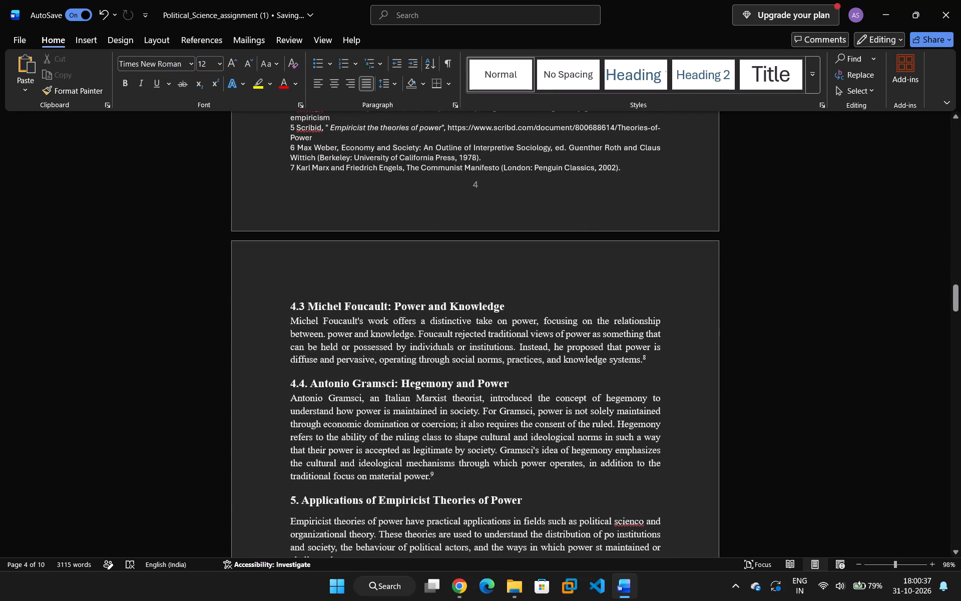
{"action": "left_click", "coordinate": [290, 276]}
{"action": "scroll", "coordinate": [294, 305], "scroll_direction": "down", "scroll_amount": 14}
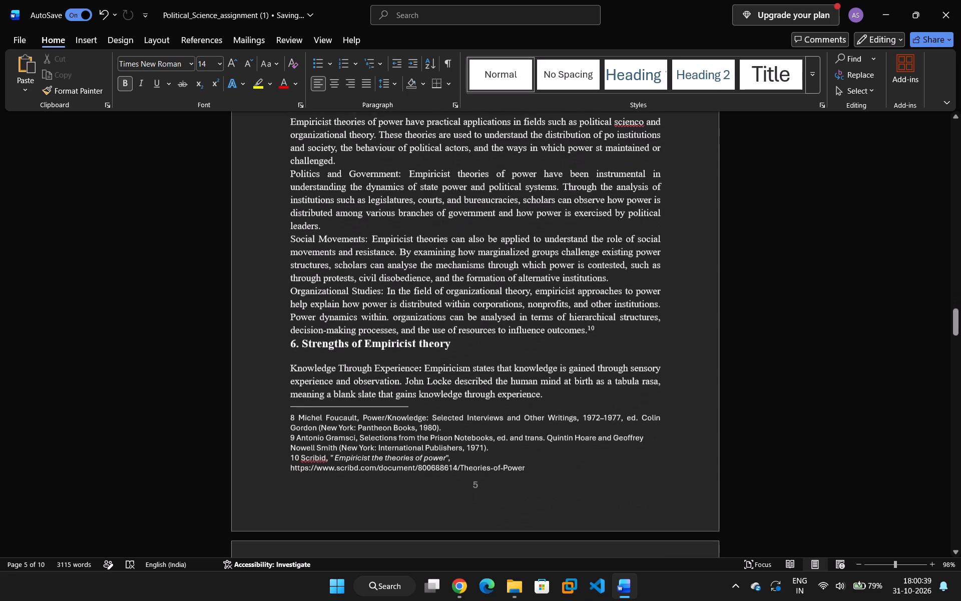
{"action": "scroll", "coordinate": [314, 334], "scroll_direction": "down", "scroll_amount": 11}
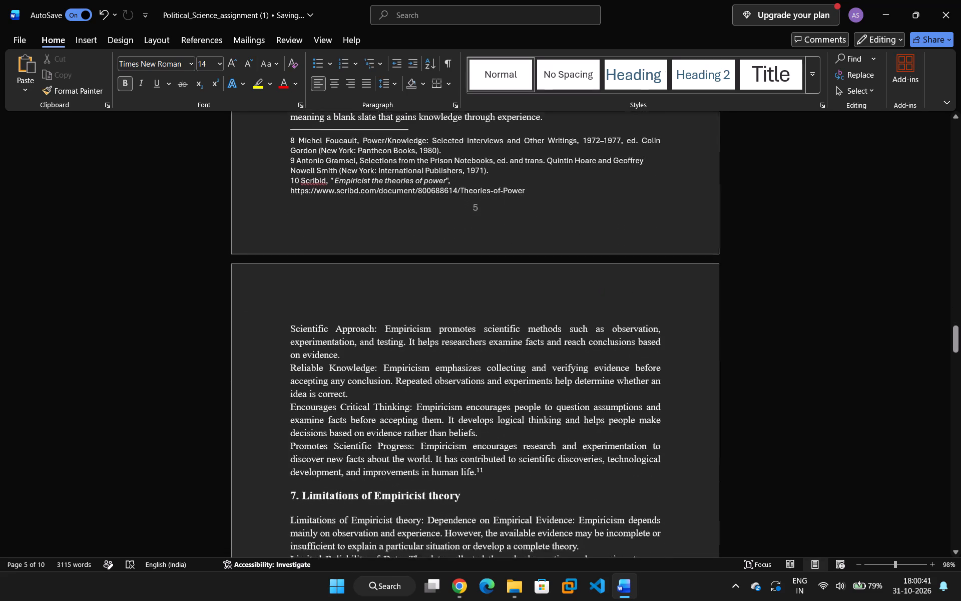
{"action": "scroll", "coordinate": [311, 337], "scroll_direction": "down", "scroll_amount": 14}
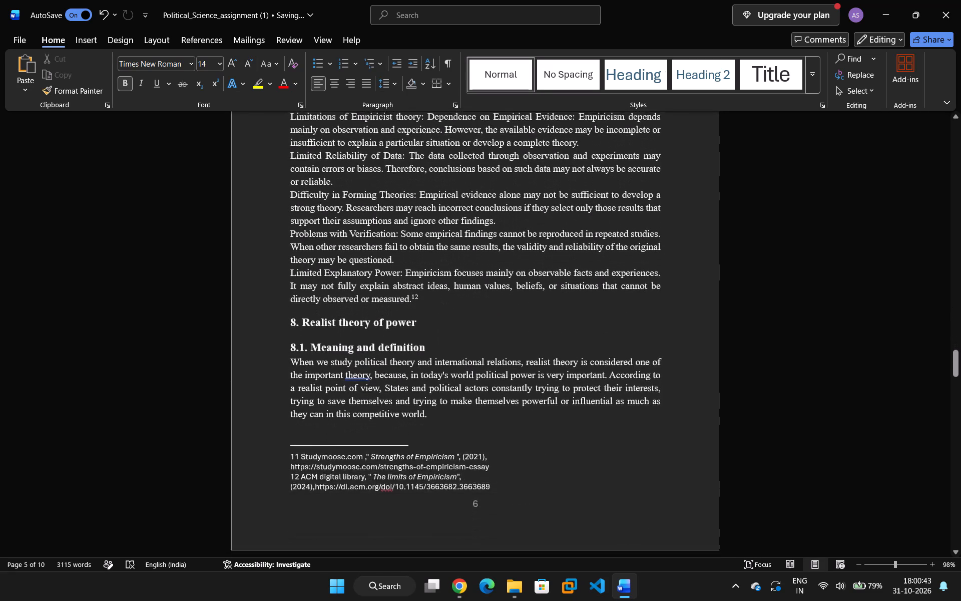
Examine the realist theory sections and footnotes from page 6 to page 8, including the key concepts and intellectual roots.
{"action": "scroll", "coordinate": [309, 347], "scroll_direction": "down", "scroll_amount": 1}
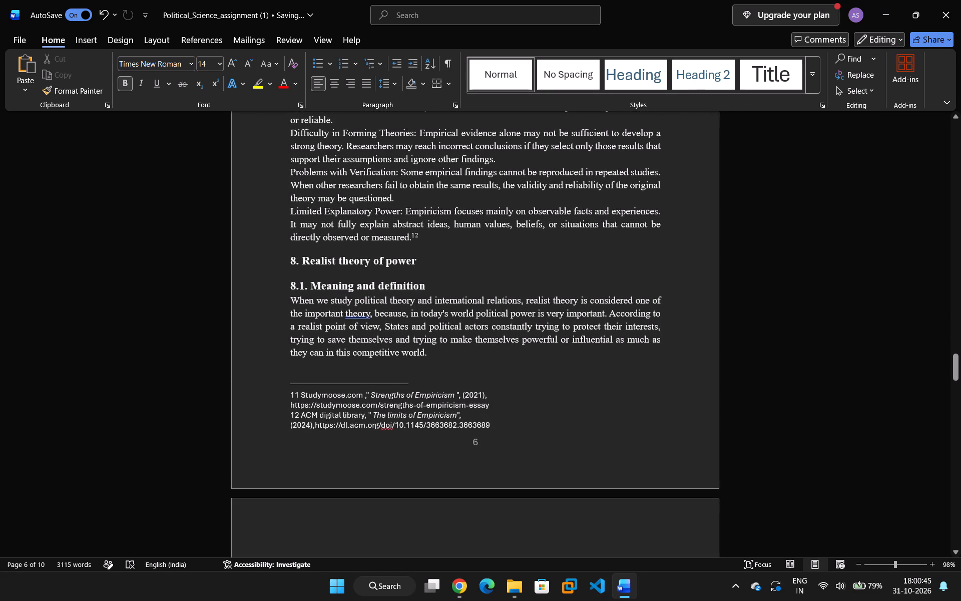
{"action": "double_click", "coordinate": [295, 416]}
{"action": "left_click", "coordinate": [295, 416]}
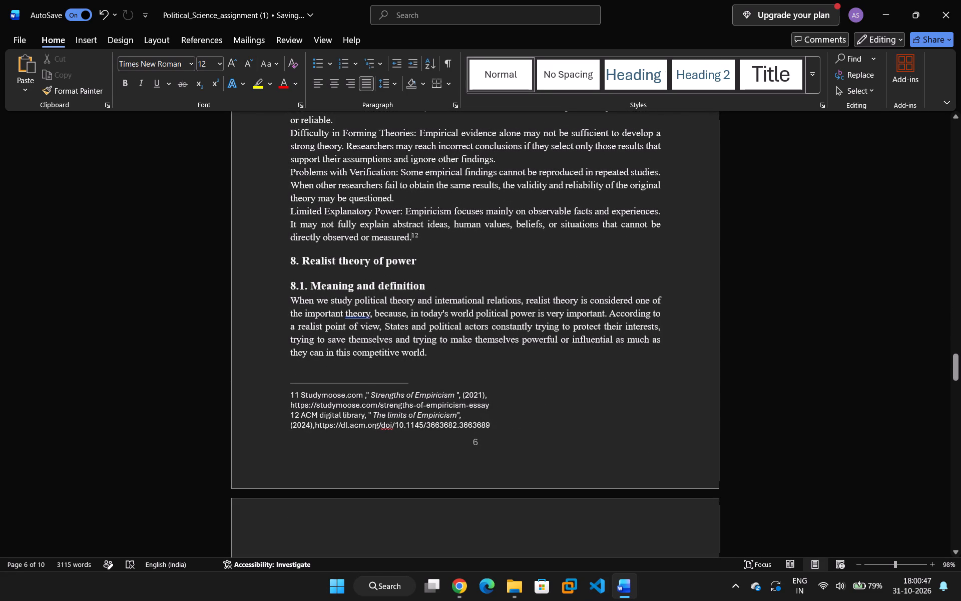
{"action": "scroll", "coordinate": [341, 415], "scroll_direction": "down", "scroll_amount": 13}
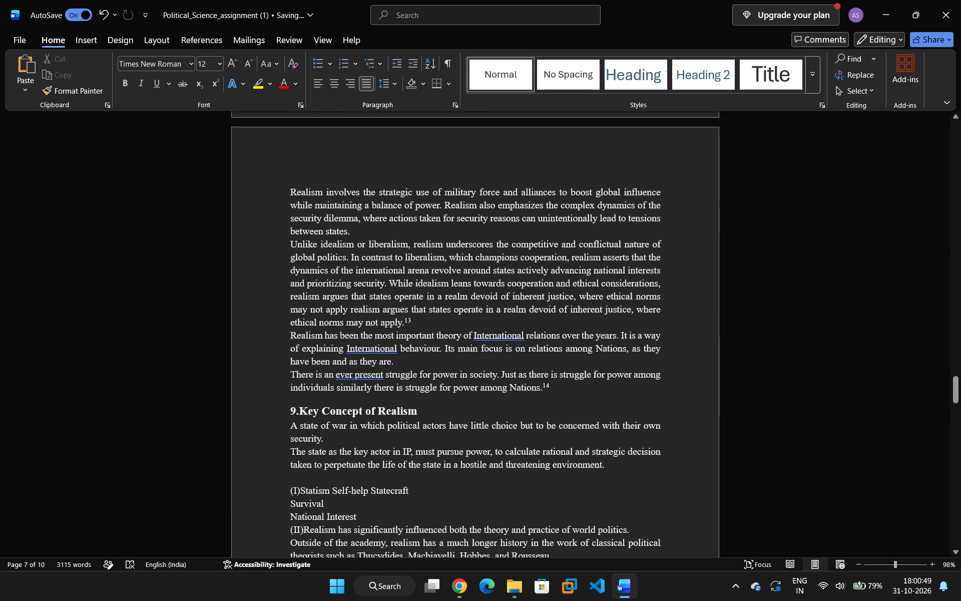
{"action": "left_click", "coordinate": [283, 172]}
{"action": "scroll", "coordinate": [351, 277], "scroll_direction": "down", "scroll_amount": 9}
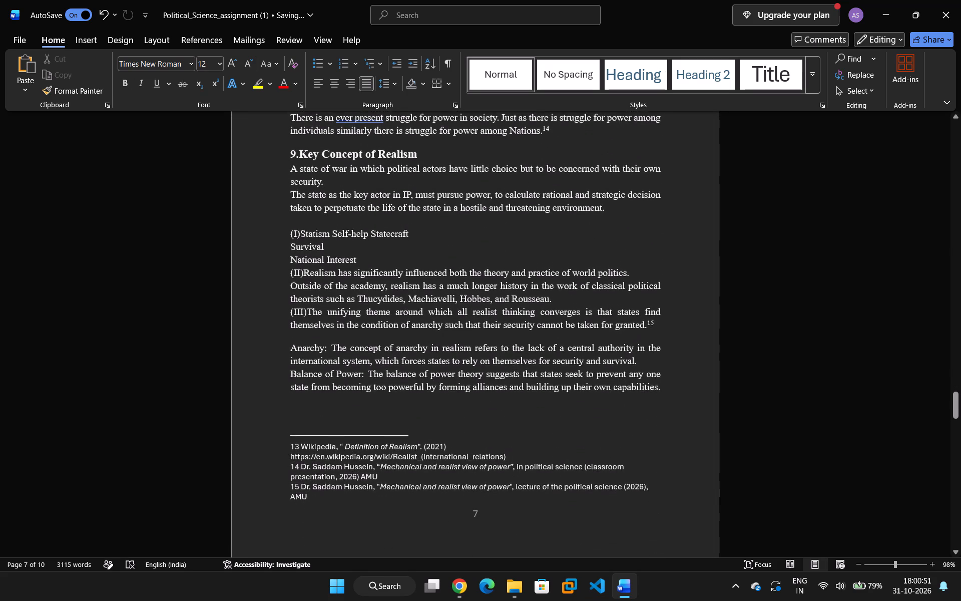
{"action": "scroll", "coordinate": [329, 386], "scroll_direction": "down", "scroll_amount": 4}
{"action": "left_click", "coordinate": [302, 300]}
{"action": "scroll", "coordinate": [328, 302], "scroll_direction": "down", "scroll_amount": 3}
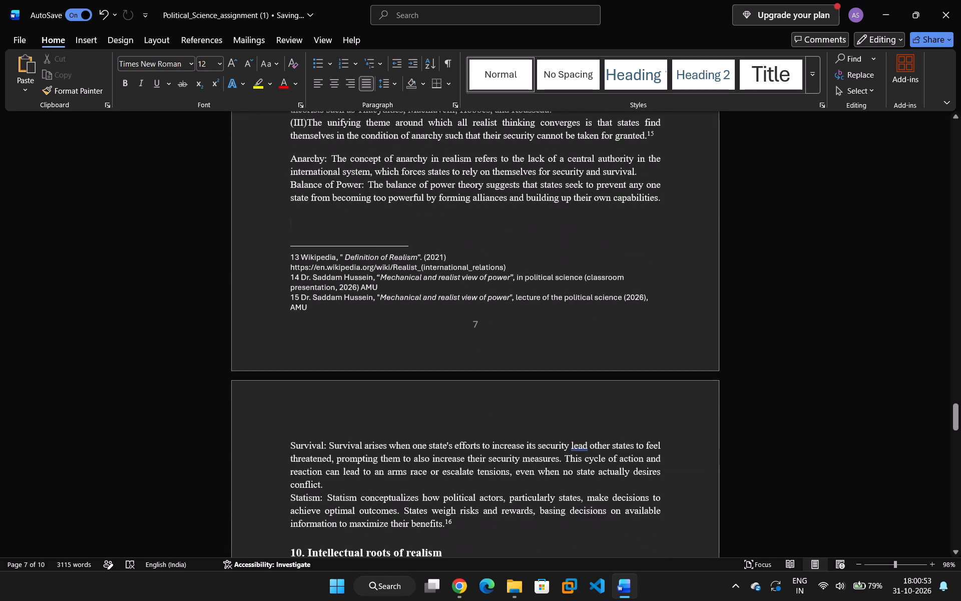
{"action": "scroll", "coordinate": [326, 306], "scroll_direction": "down", "scroll_amount": 9}
{"action": "left_click", "coordinate": [334, 156]}
{"action": "scroll", "coordinate": [329, 173], "scroll_direction": "down", "scroll_amount": 4}
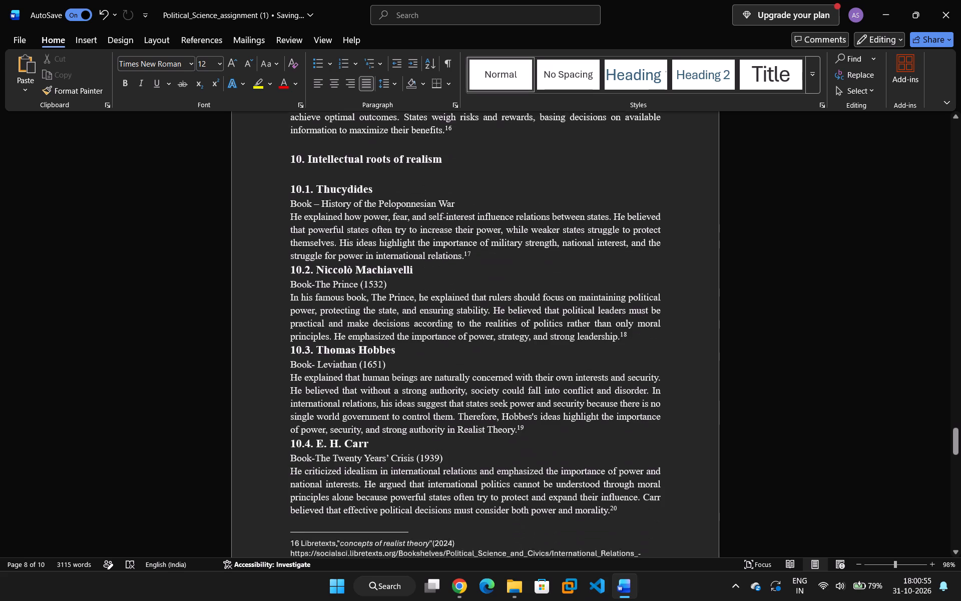
{"action": "scroll", "coordinate": [330, 186], "scroll_direction": "down", "scroll_amount": 10}
Delete the whole "10.3. Thomas Hobbes" section on page 8, including its heading, book line, paragraph and footnote reference.
{"action": "scroll", "coordinate": [318, 223], "scroll_direction": "up", "scroll_amount": 3}
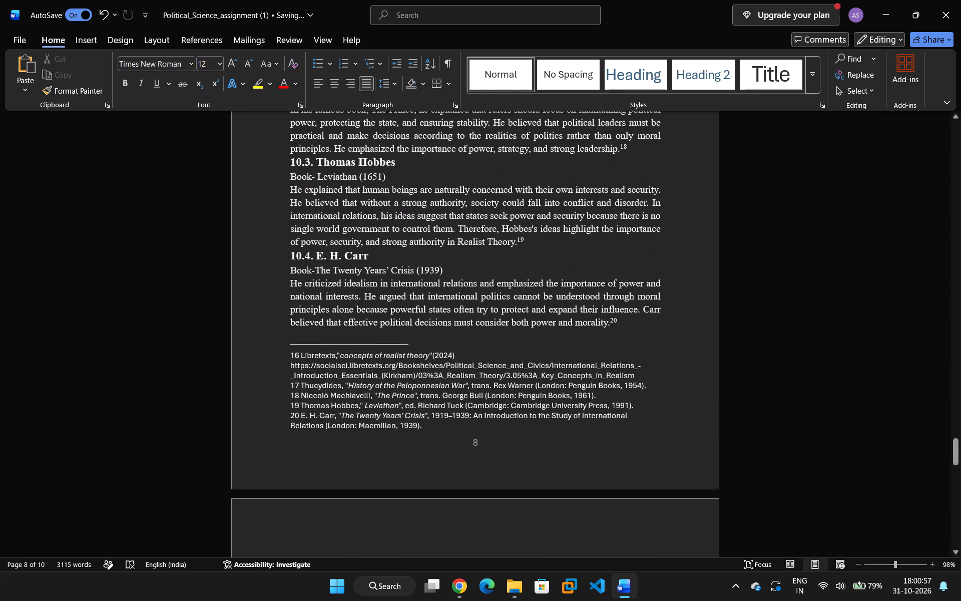
{"action": "scroll", "coordinate": [356, 236], "scroll_direction": "up", "scroll_amount": 1}
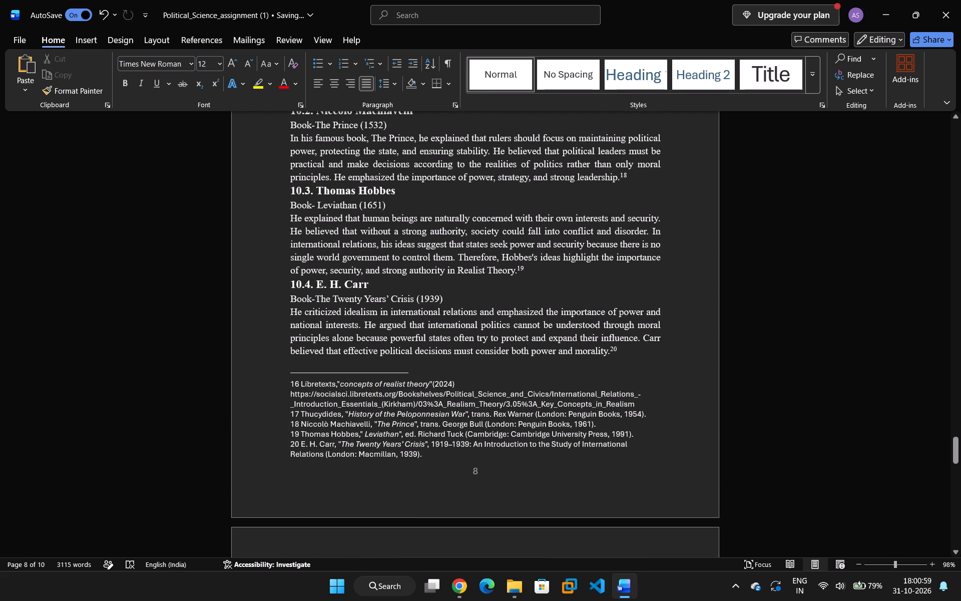
{"action": "left_click_drag", "start_coordinate": [536, 270], "coordinate": [290, 198]}
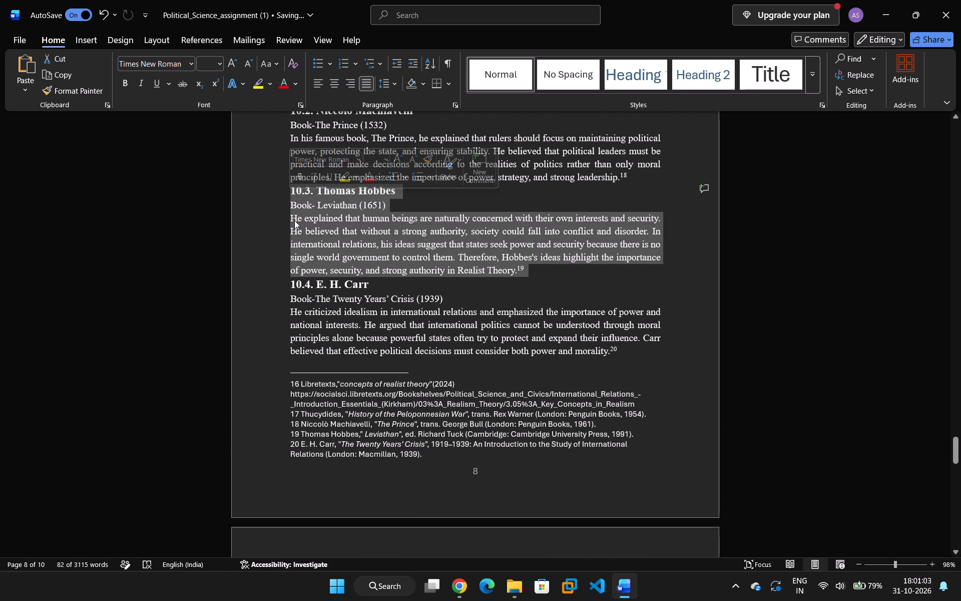
{"action": "key", "text": "BackSpace"}
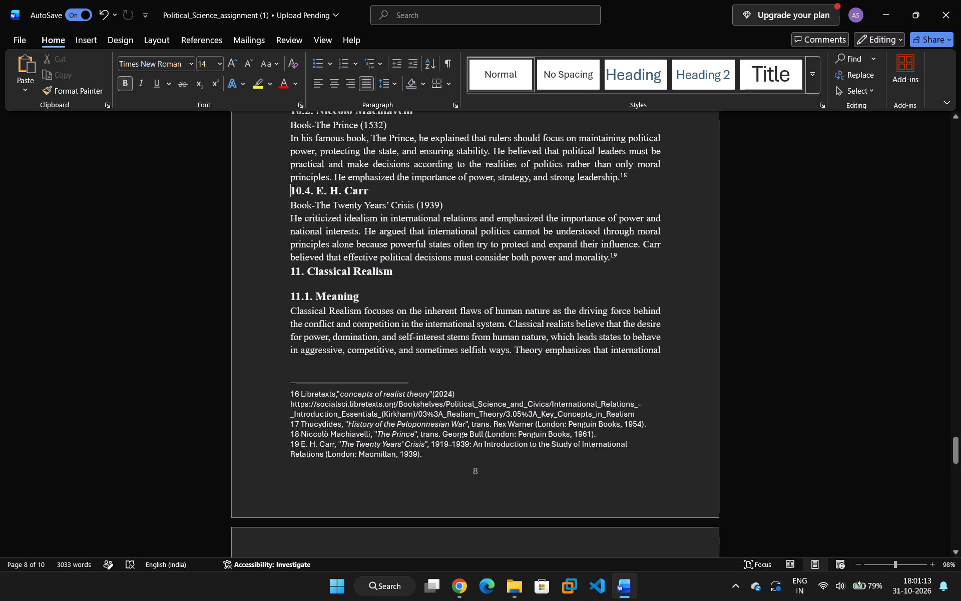
Delete the text of footnote 19, the E. H. Carr "The Twenty Years' Crisis" citation, at the bottom of page 8.
{"action": "left_click_drag", "start_coordinate": [431, 458], "coordinate": [287, 447]}
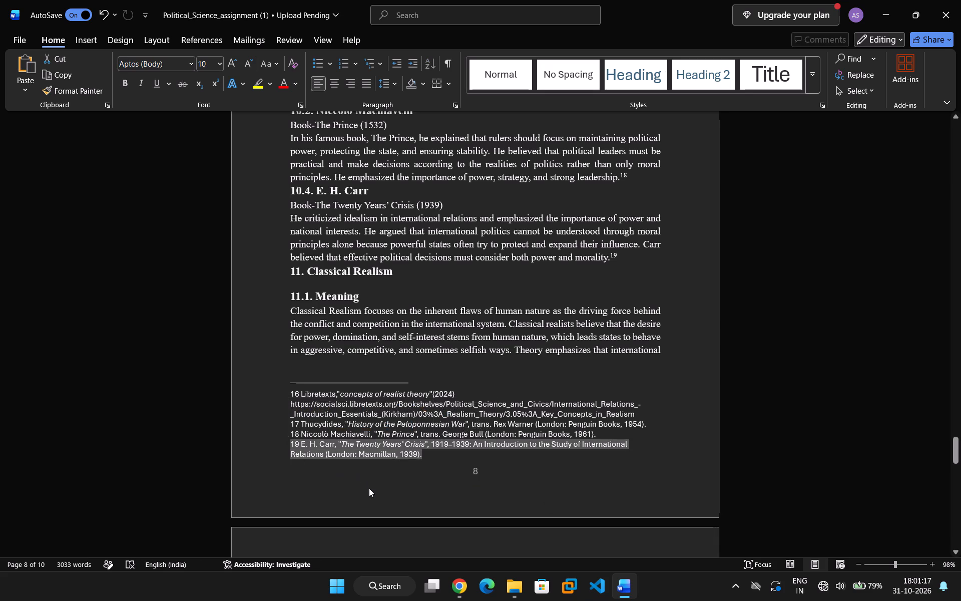
{"action": "key", "text": "BackSpace"}
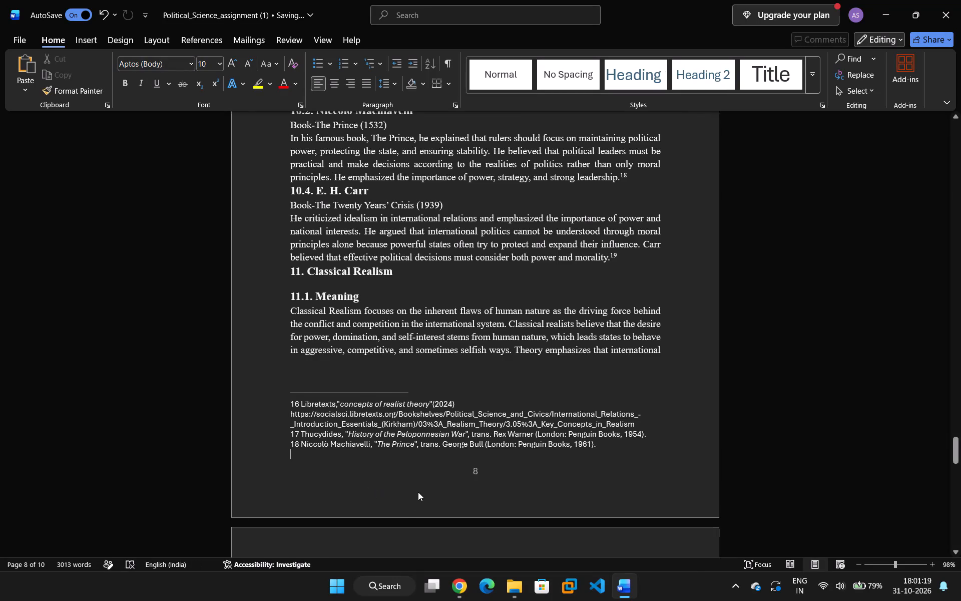
Examine the footnotes at the end of page 8 and the classical realism text continuing onto page 9.
{"action": "scroll", "coordinate": [406, 476], "scroll_direction": "down", "scroll_amount": 7}
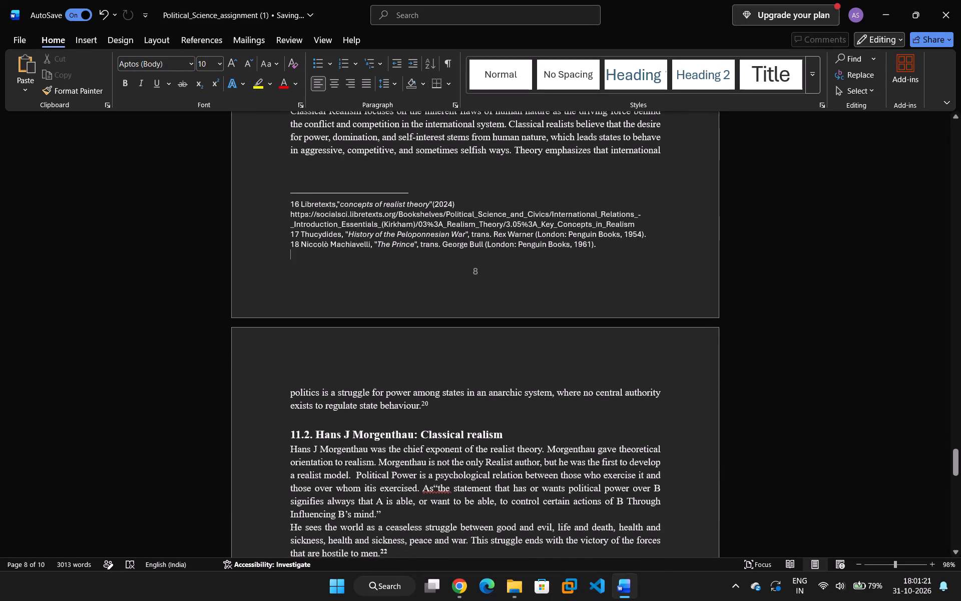
{"action": "scroll", "coordinate": [416, 467], "scroll_direction": "up", "scroll_amount": 3}
{"action": "scroll", "coordinate": [422, 465], "scroll_direction": "down", "scroll_amount": 5}
{"action": "scroll", "coordinate": [427, 461], "scroll_direction": "up", "scroll_amount": 5}
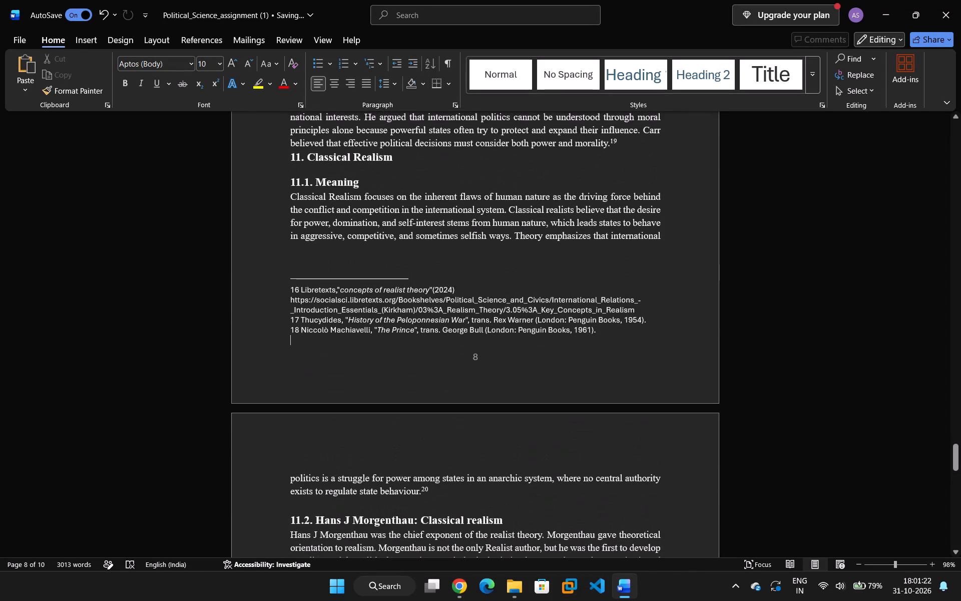
{"action": "scroll", "coordinate": [427, 455], "scroll_direction": "up", "scroll_amount": 7}
{"action": "scroll", "coordinate": [425, 452], "scroll_direction": "down", "scroll_amount": 9}
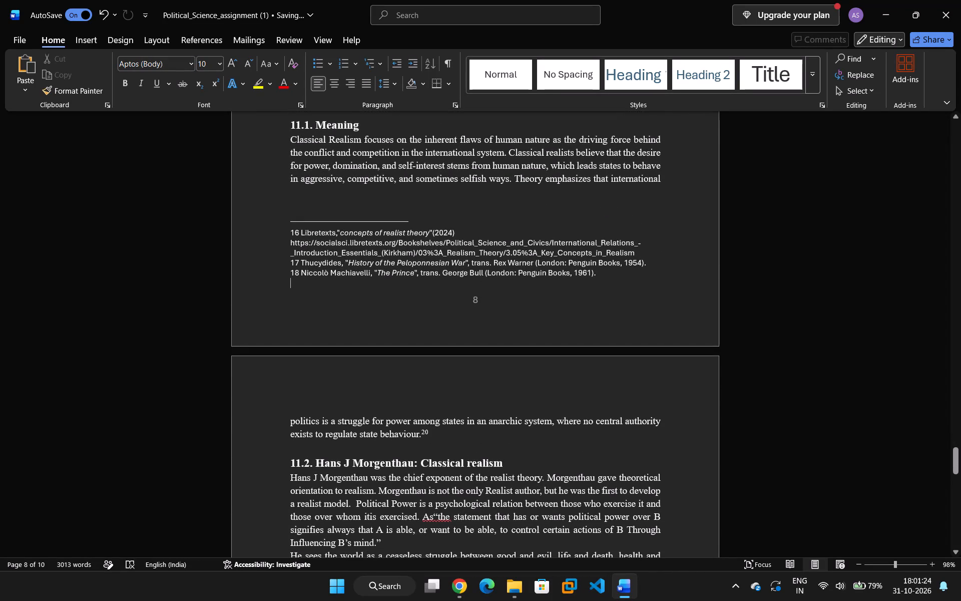
{"action": "scroll", "coordinate": [432, 444], "scroll_direction": "down", "scroll_amount": 4}
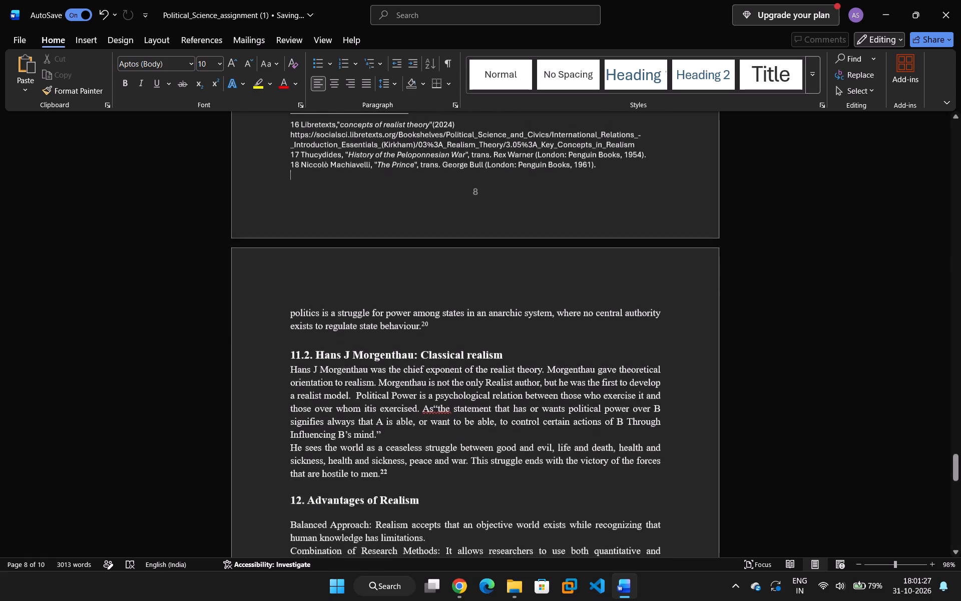
Remove the blank space between the "10. Intellectual roots of realism" heading and the "10.1. Thucydides" heading.
{"action": "scroll", "coordinate": [432, 442], "scroll_direction": "up", "scroll_amount": 14}
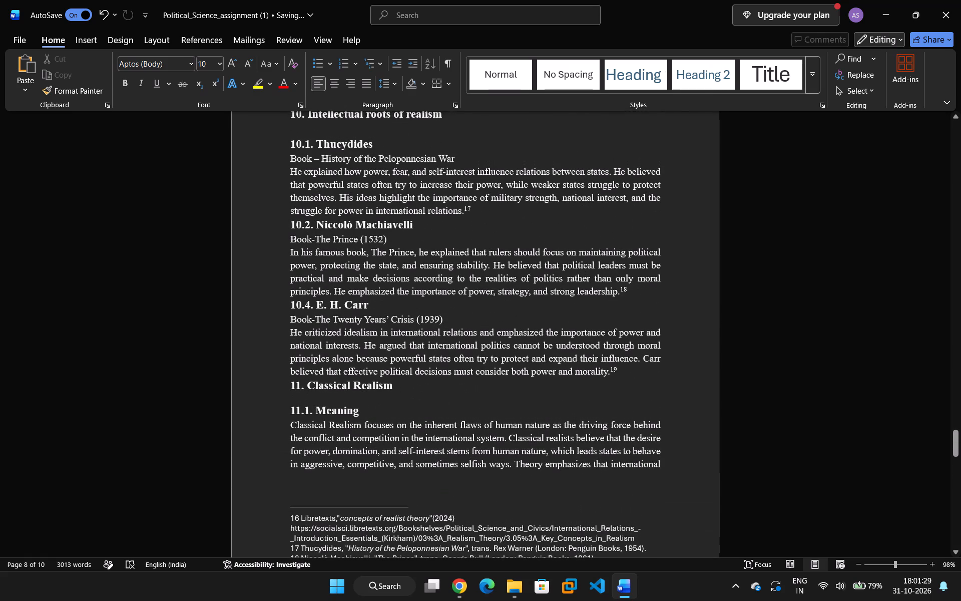
{"action": "scroll", "coordinate": [298, 395], "scroll_direction": "up", "scroll_amount": 6}
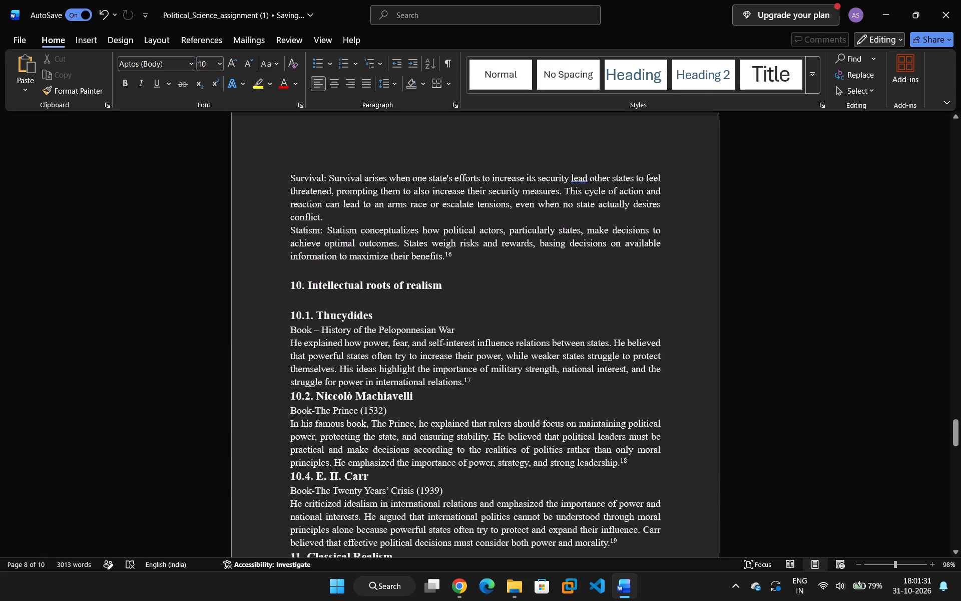
{"action": "scroll", "coordinate": [300, 397], "scroll_direction": "up", "scroll_amount": 3}
{"action": "scroll", "coordinate": [299, 396], "scroll_direction": "down", "scroll_amount": 7}
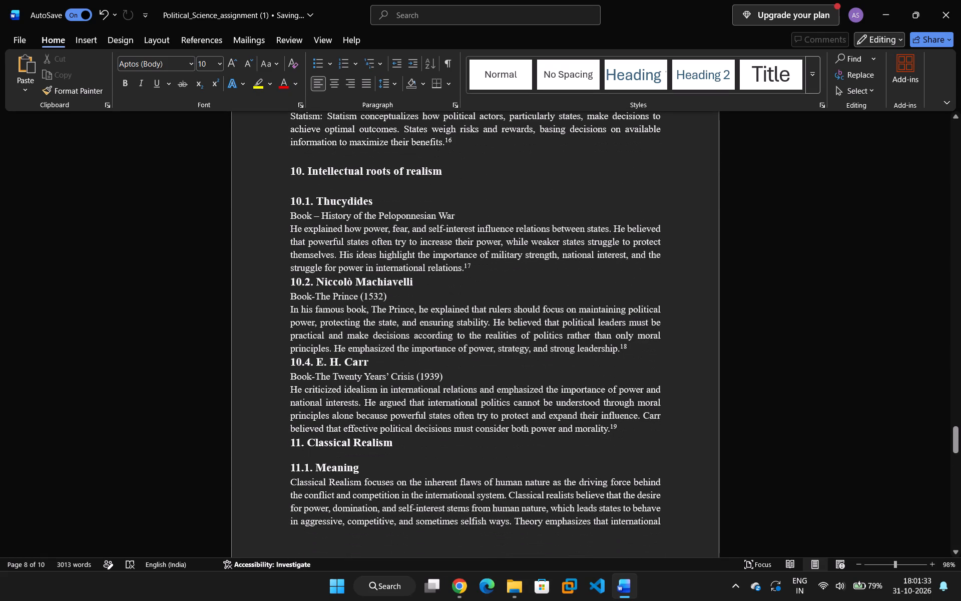
{"action": "left_click", "coordinate": [292, 188]}
{"action": "key", "text": "BackSpace"}
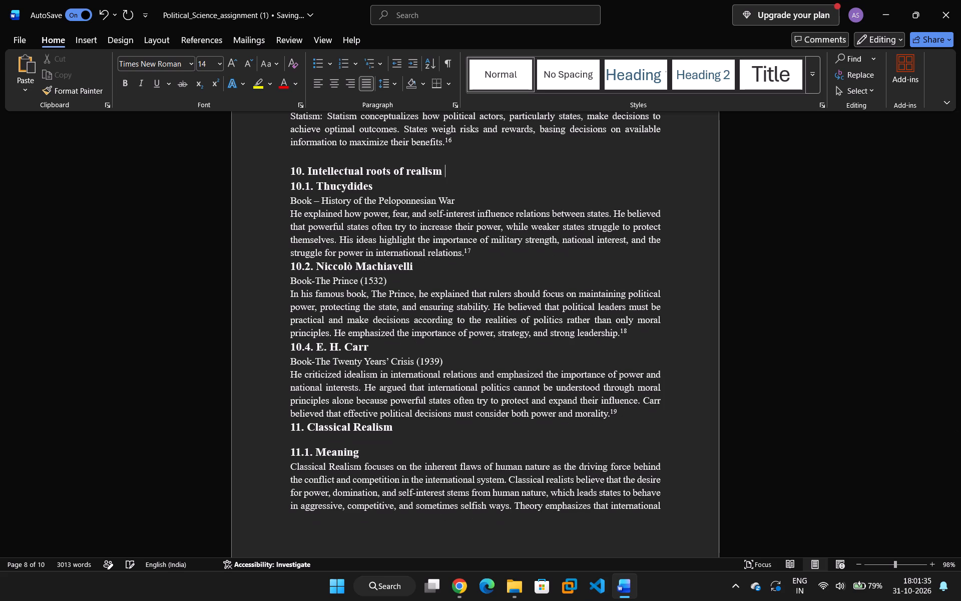
Remove the break between the "11. Classical Realism" and "11.1. Meaning" headings, joining them on one line.
{"action": "scroll", "coordinate": [310, 378], "scroll_direction": "down", "scroll_amount": 4}
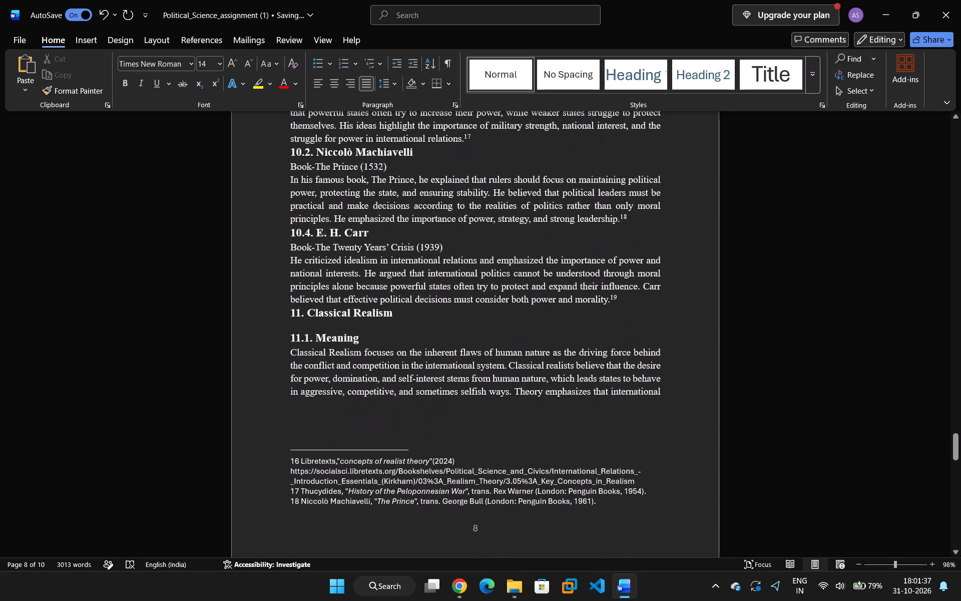
{"action": "left_click", "coordinate": [298, 319]}
{"action": "left_click", "coordinate": [290, 330]}
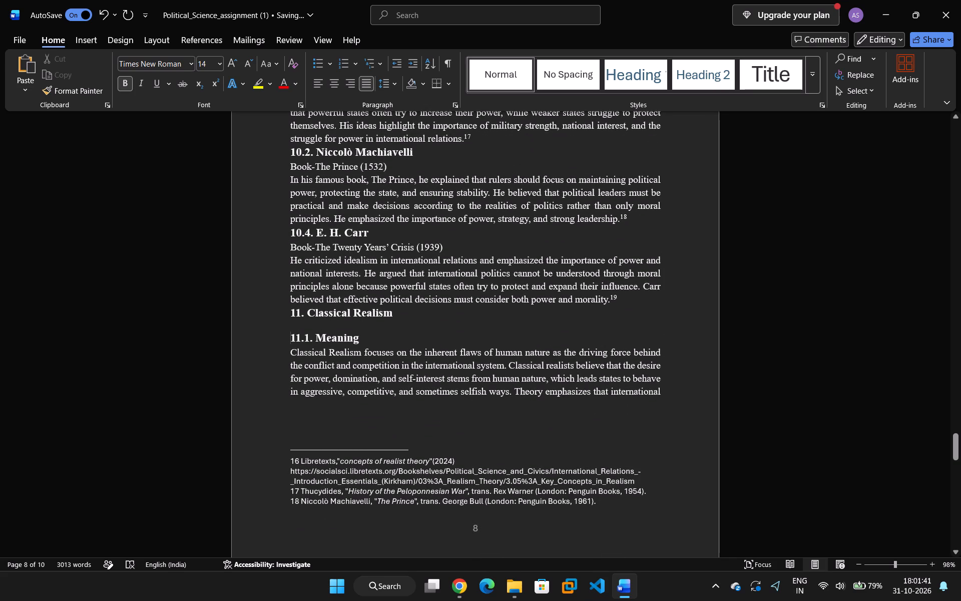
{"action": "key", "text": "BackSpace"}
Delete the empty line above the "13. Limitations of realism" heading on page 9.
{"action": "scroll", "coordinate": [324, 359], "scroll_direction": "up", "scroll_amount": 4}
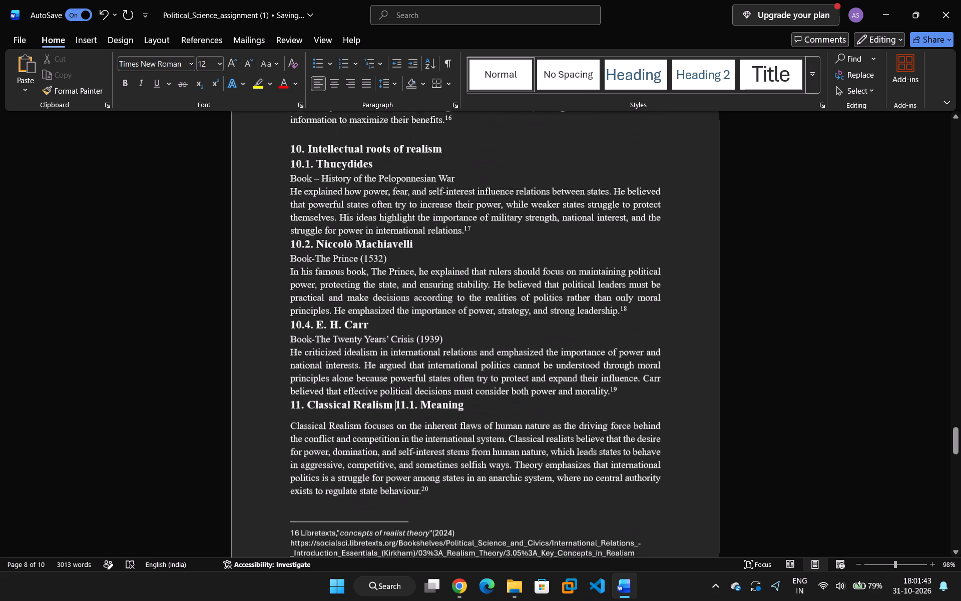
{"action": "scroll", "coordinate": [342, 367], "scroll_direction": "up", "scroll_amount": 6}
{"action": "scroll", "coordinate": [344, 366], "scroll_direction": "down", "scroll_amount": 17}
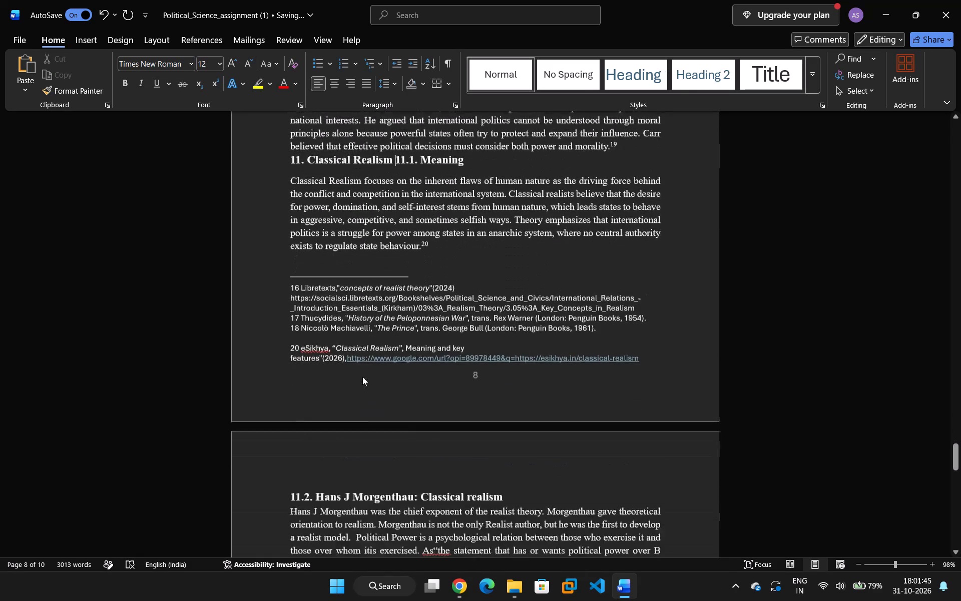
{"action": "scroll", "coordinate": [362, 377], "scroll_direction": "down", "scroll_amount": 9}
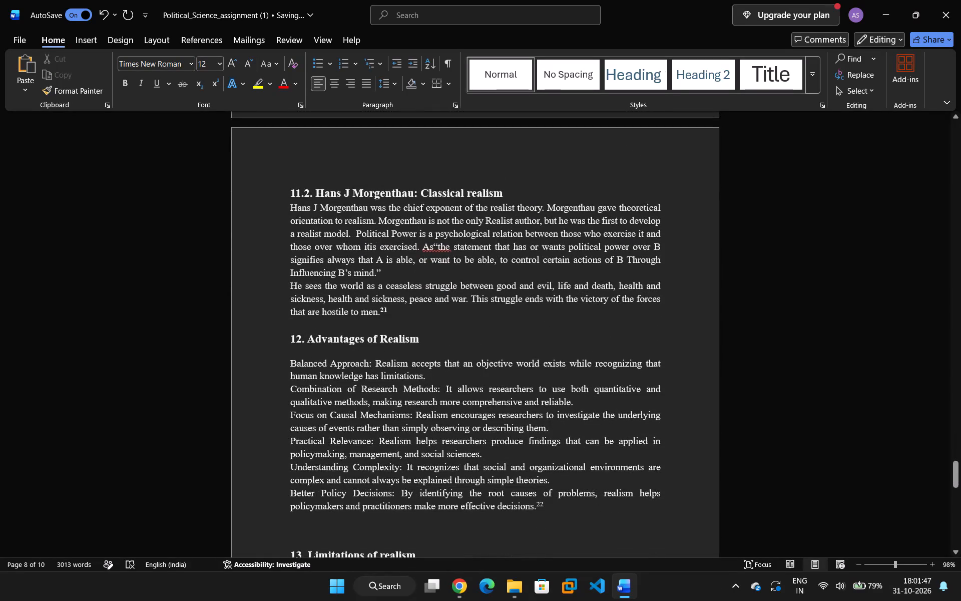
{"action": "scroll", "coordinate": [364, 377], "scroll_direction": "down", "scroll_amount": 7}
{"action": "left_click", "coordinate": [303, 334]}
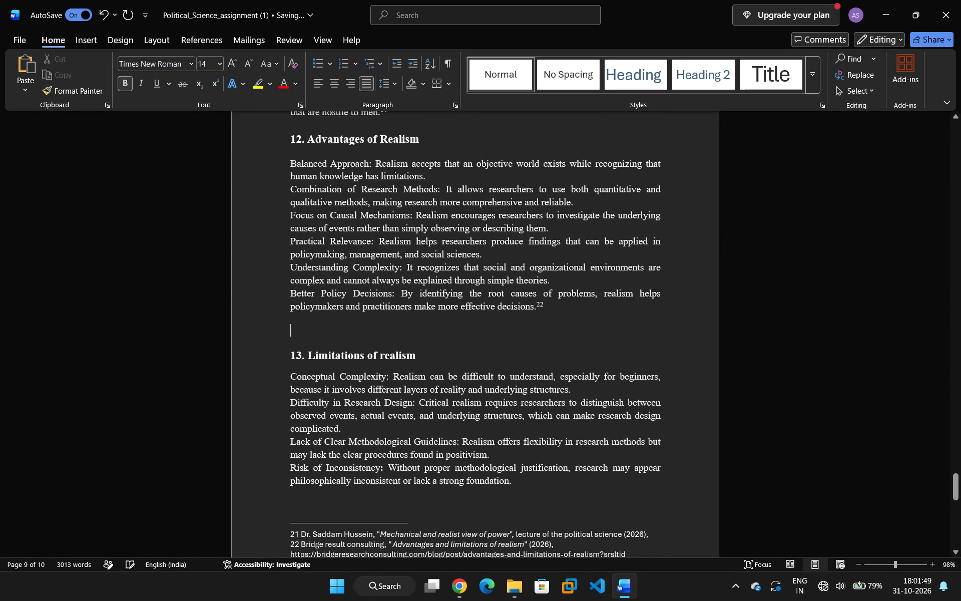
{"action": "key", "text": "BackSpace"}
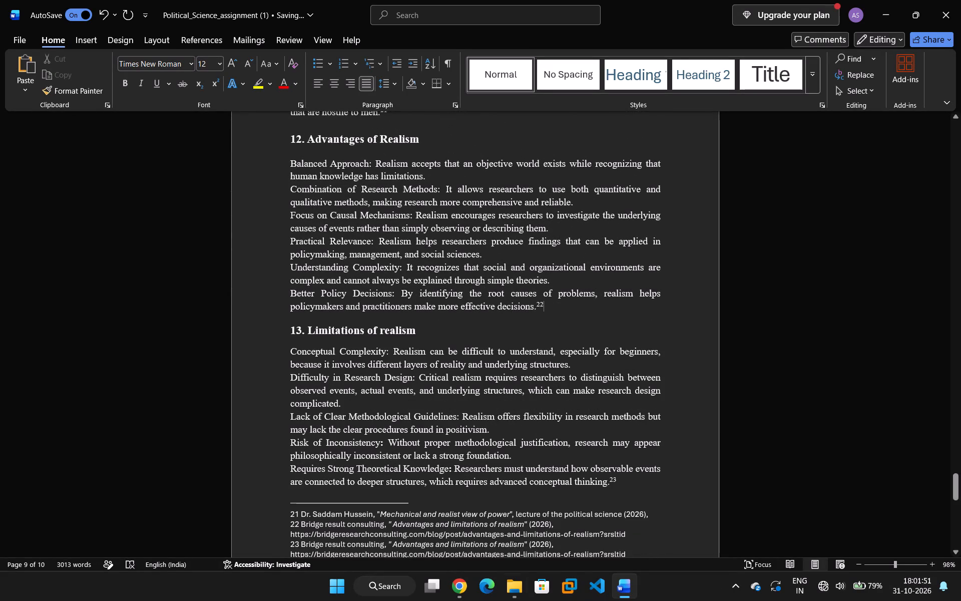
Renumber the E. H. Carr heading on page 8 as 10.3.
{"action": "scroll", "coordinate": [591, 535], "scroll_direction": "down", "scroll_amount": 13}
{"action": "scroll", "coordinate": [608, 489], "scroll_direction": "up", "scroll_amount": 13}
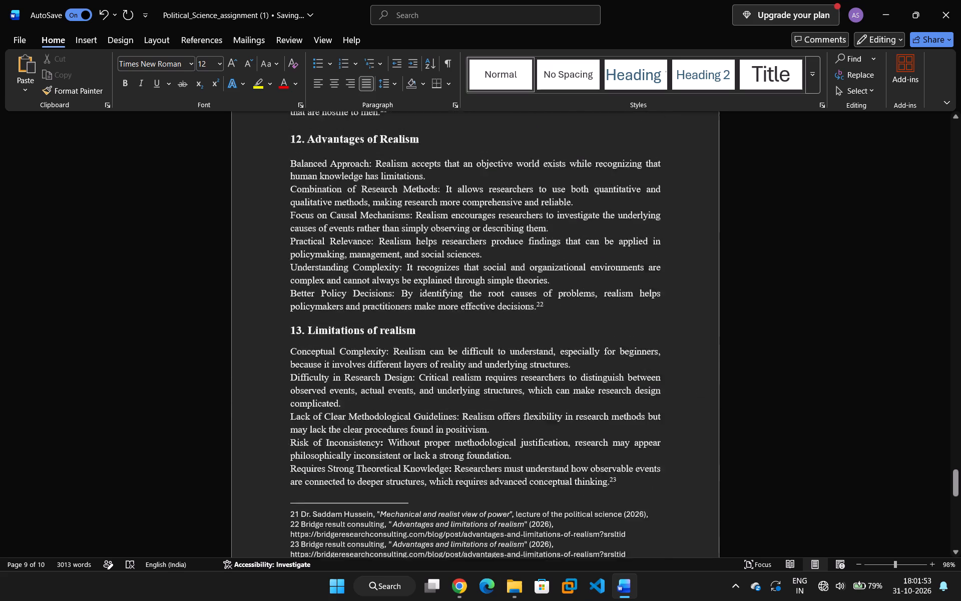
{"action": "scroll", "coordinate": [607, 488], "scroll_direction": "up", "scroll_amount": 16}
{"action": "scroll", "coordinate": [612, 488], "scroll_direction": "up", "scroll_amount": 8}
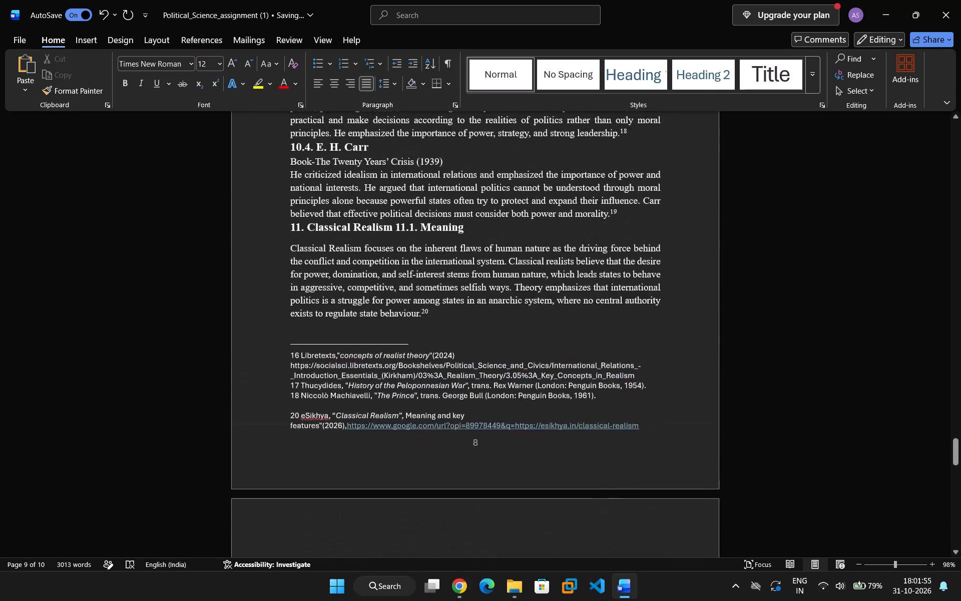
{"action": "scroll", "coordinate": [612, 488], "scroll_direction": "up", "scroll_amount": 3}
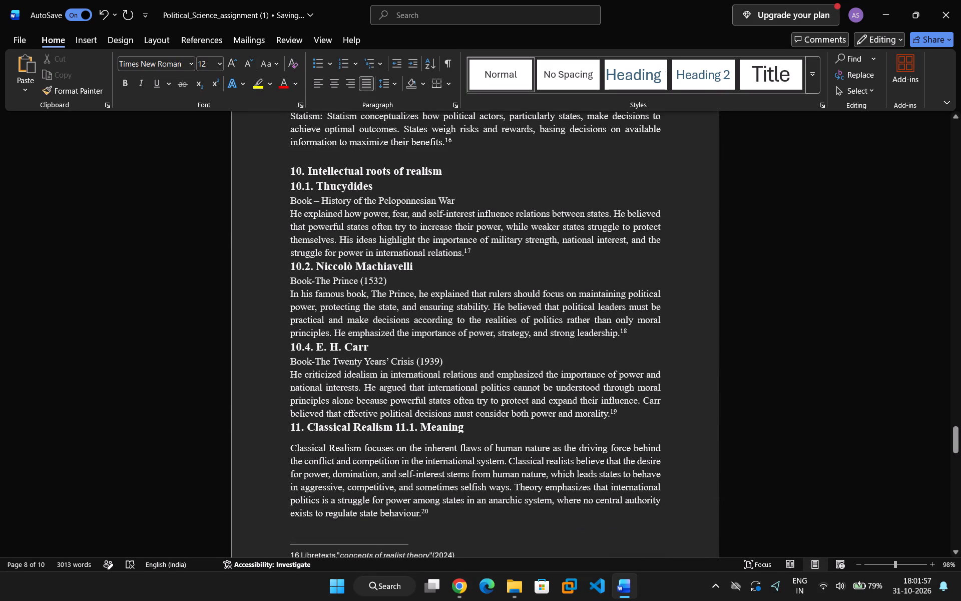
{"action": "left_click", "coordinate": [308, 349]}
{"action": "key", "text": "BackSpace"}
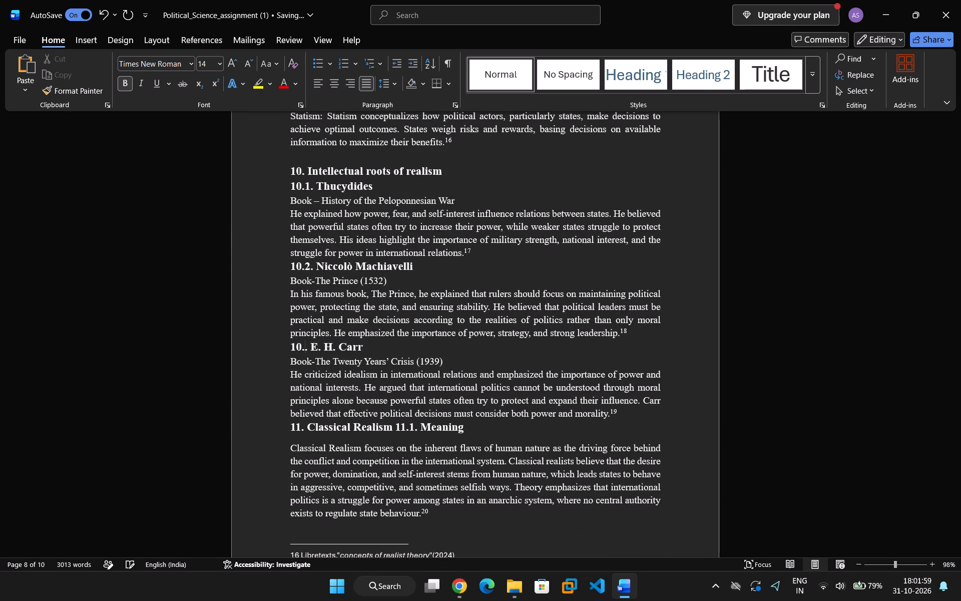
{"action": "key", "text": "3"}
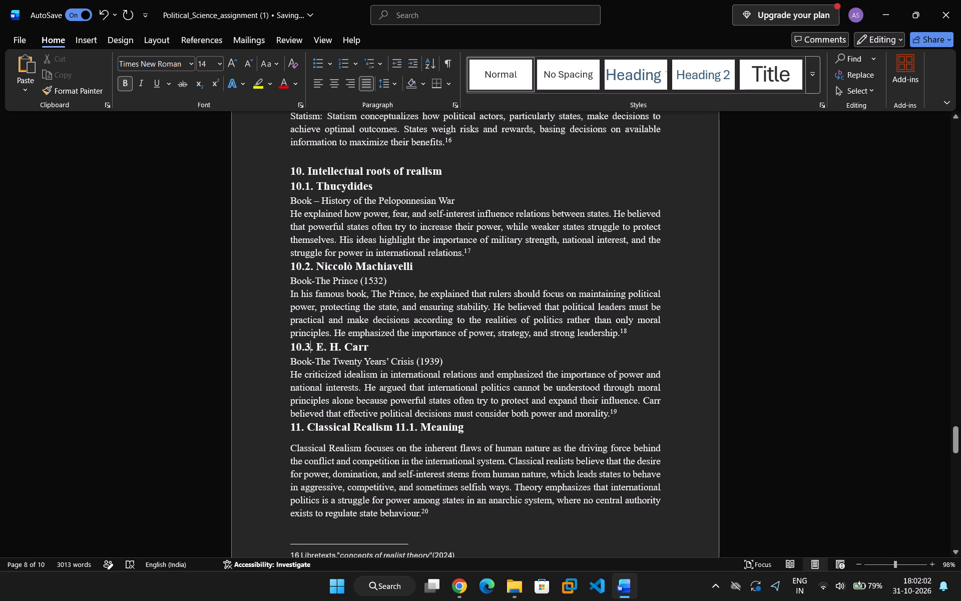
Review the document from the E. H. Carr section on page 8 down to the conclusion and bibliography on page 10.
{"action": "scroll", "coordinate": [558, 421], "scroll_direction": "down", "scroll_amount": 1}
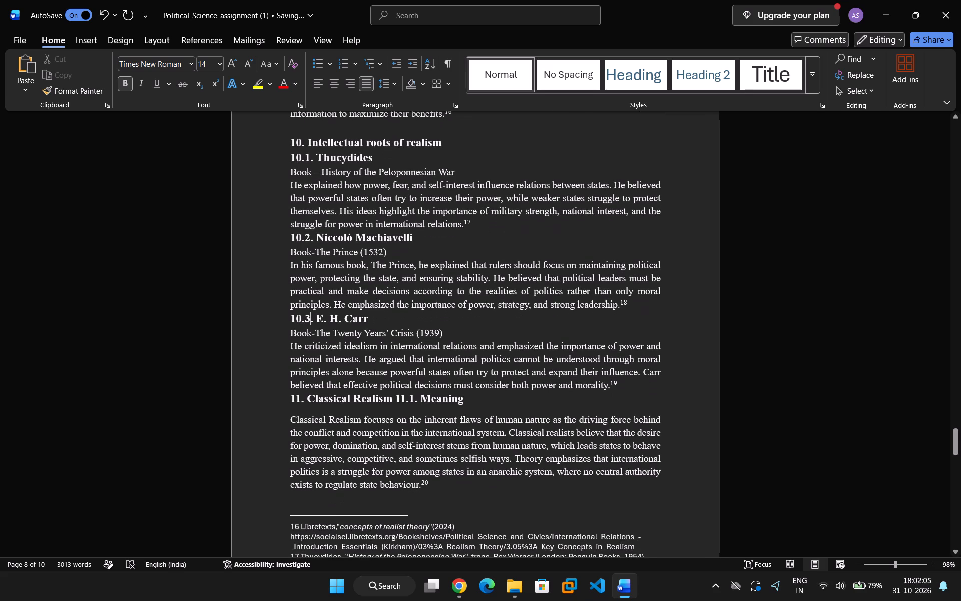
{"action": "scroll", "coordinate": [570, 427], "scroll_direction": "down", "scroll_amount": 1}
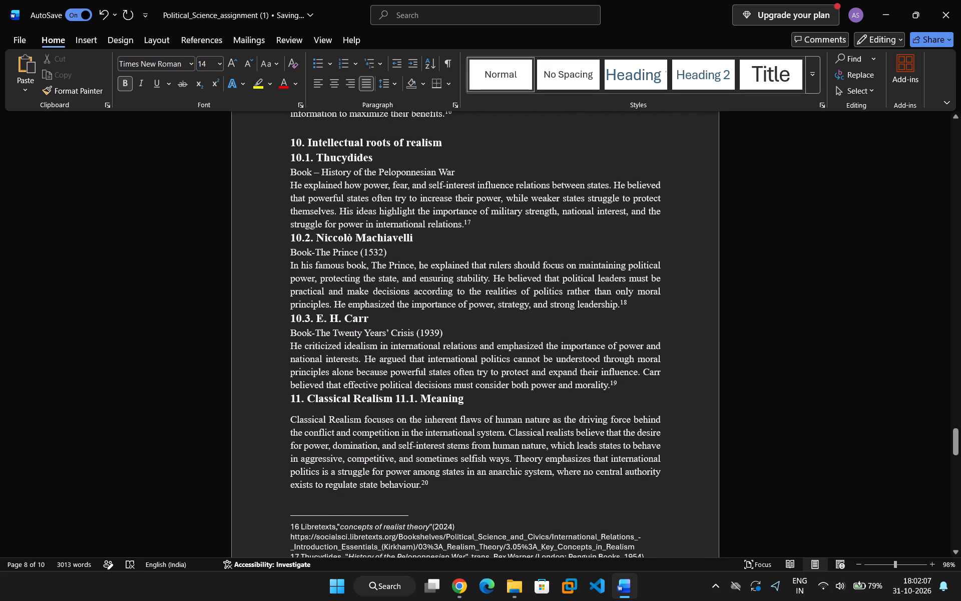
{"action": "scroll", "coordinate": [570, 427], "scroll_direction": "down", "scroll_amount": 8}
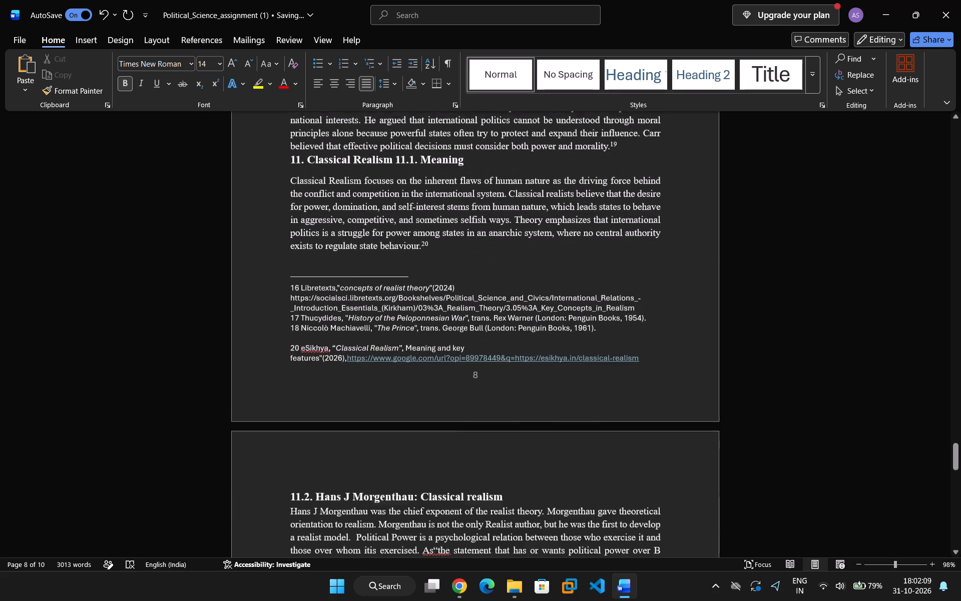
{"action": "scroll", "coordinate": [571, 428], "scroll_direction": "down", "scroll_amount": 20}
{"action": "scroll", "coordinate": [571, 428], "scroll_direction": "down", "scroll_amount": 14}
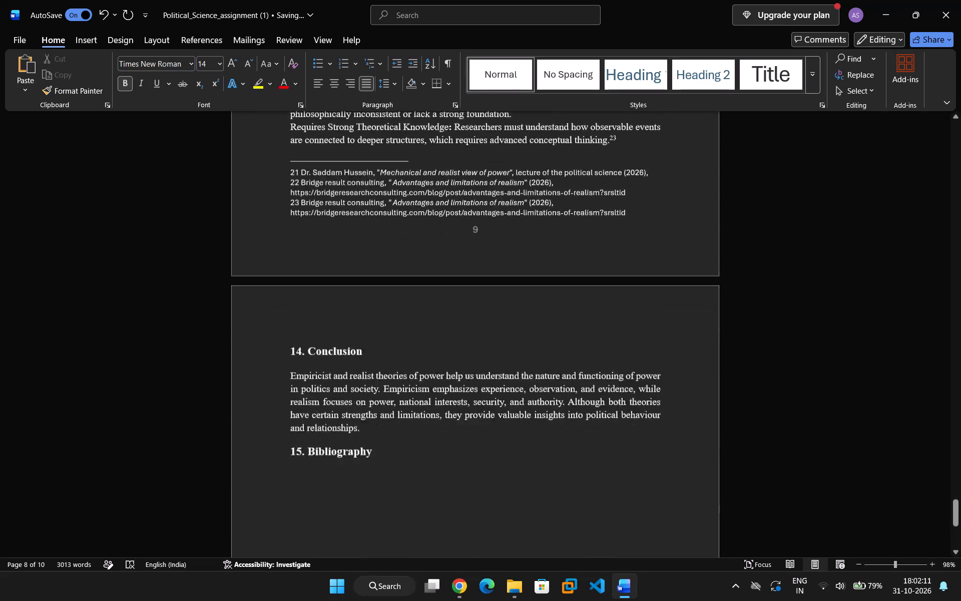
{"action": "scroll", "coordinate": [575, 426], "scroll_direction": "down", "scroll_amount": 15}
{"action": "scroll", "coordinate": [575, 428], "scroll_direction": "up", "scroll_amount": 11}
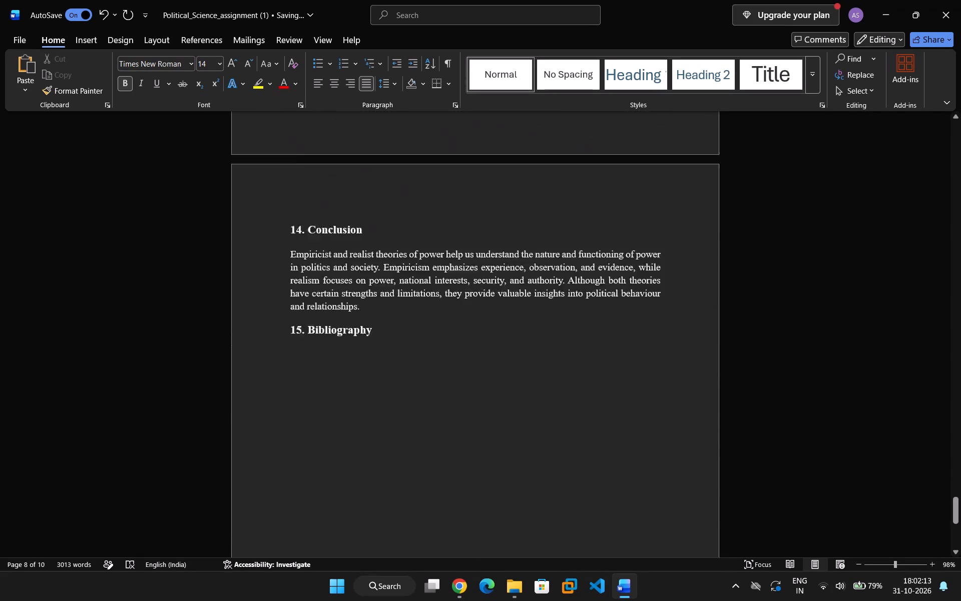
{"action": "scroll", "coordinate": [577, 428], "scroll_direction": "up", "scroll_amount": 11}
{"action": "scroll", "coordinate": [578, 428], "scroll_direction": "down", "scroll_amount": 1}
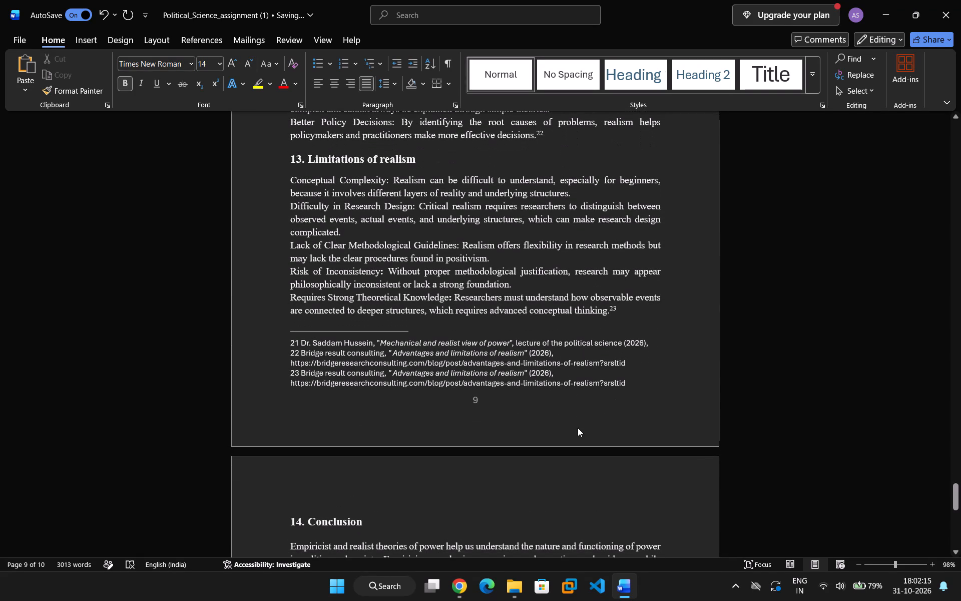
{"action": "scroll", "coordinate": [578, 428], "scroll_direction": "up", "scroll_amount": 2}
{"action": "scroll", "coordinate": [578, 428], "scroll_direction": "down", "scroll_amount": 10}
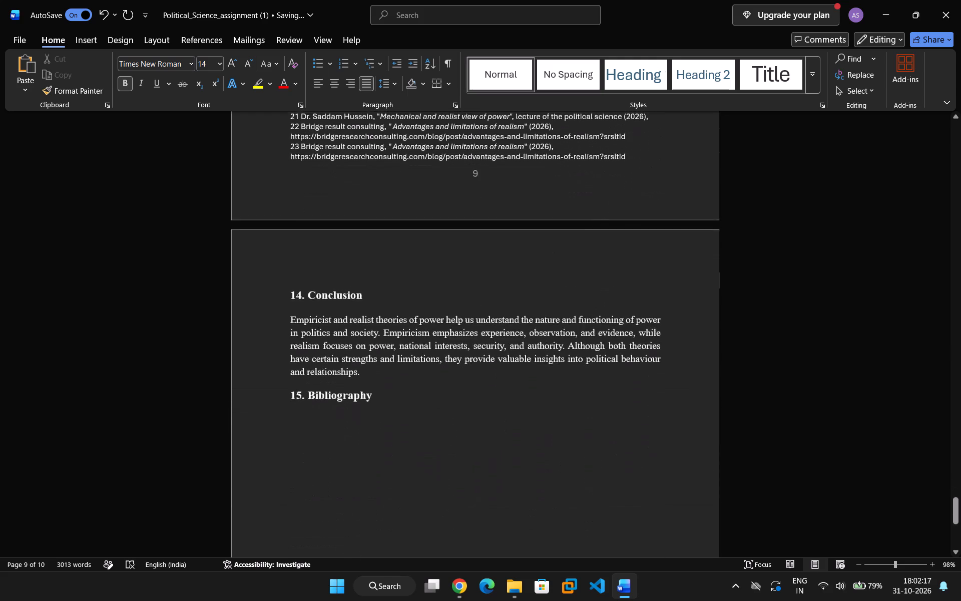
Check back from the limitations of realism on page 9 to the classical realism section and footnotes on page 8.
{"action": "scroll", "coordinate": [578, 428], "scroll_direction": "up", "scroll_amount": 10}
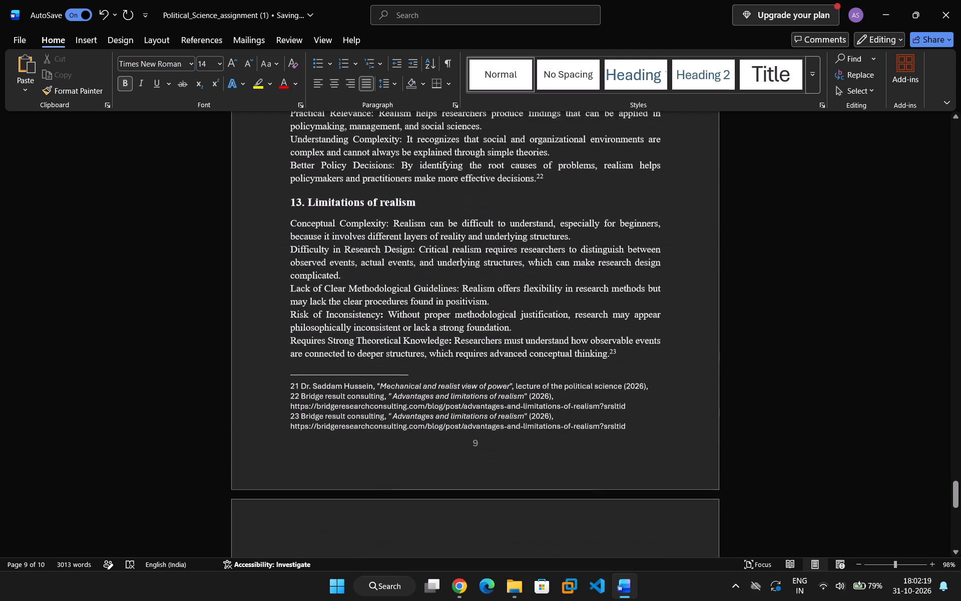
{"action": "scroll", "coordinate": [579, 426], "scroll_direction": "up", "scroll_amount": 18}
{"action": "scroll", "coordinate": [575, 432], "scroll_direction": "up", "scroll_amount": 8}
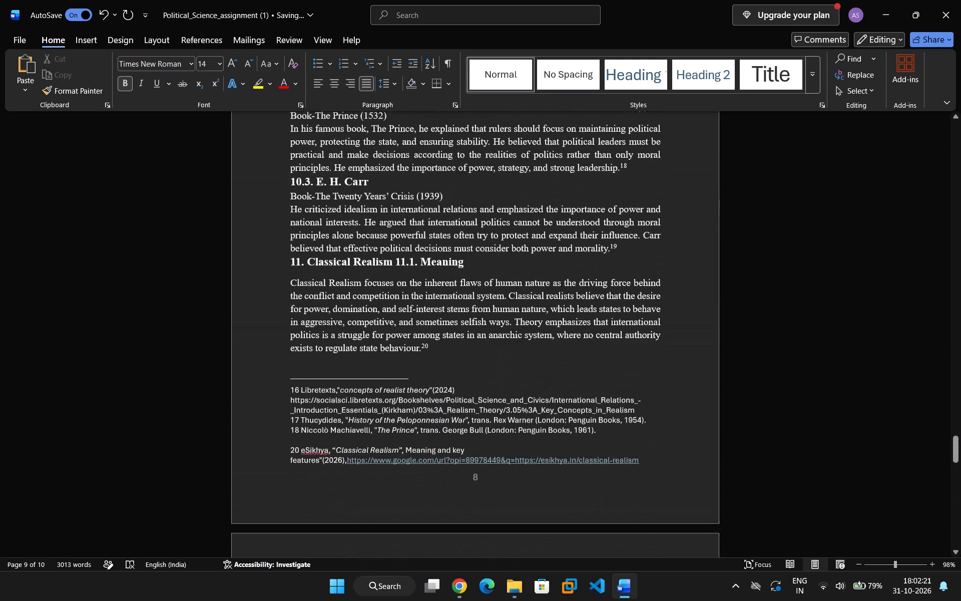
{"action": "scroll", "coordinate": [561, 429], "scroll_direction": "up", "scroll_amount": 1}
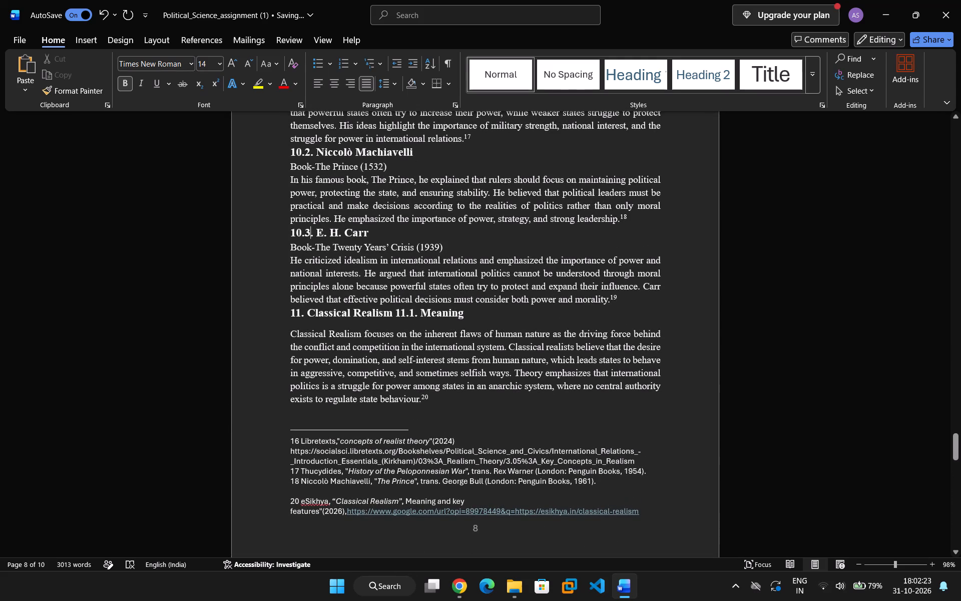
{"action": "scroll", "coordinate": [584, 437], "scroll_direction": "down", "scroll_amount": 4}
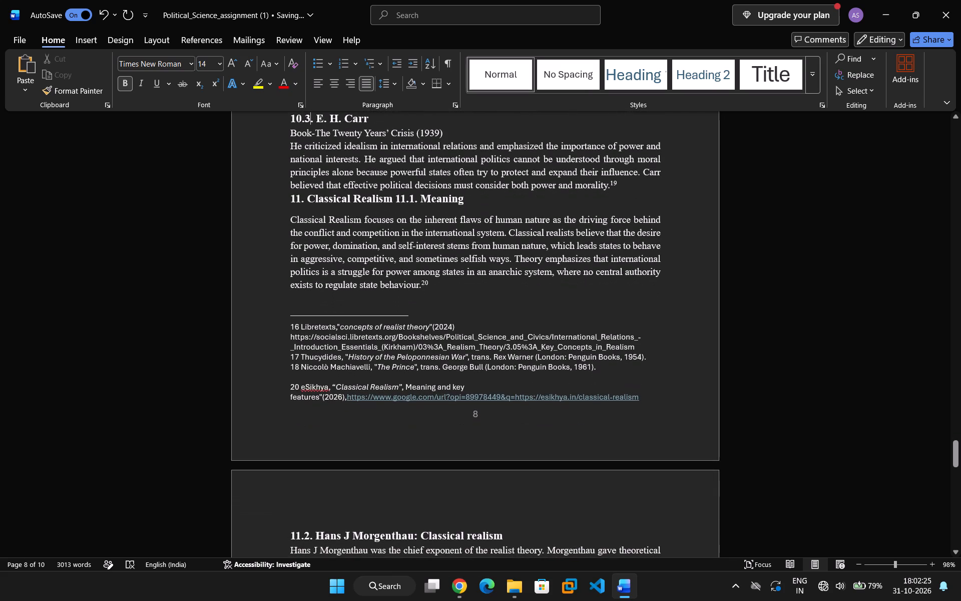
{"action": "scroll", "coordinate": [438, 398], "scroll_direction": "down", "scroll_amount": 1}
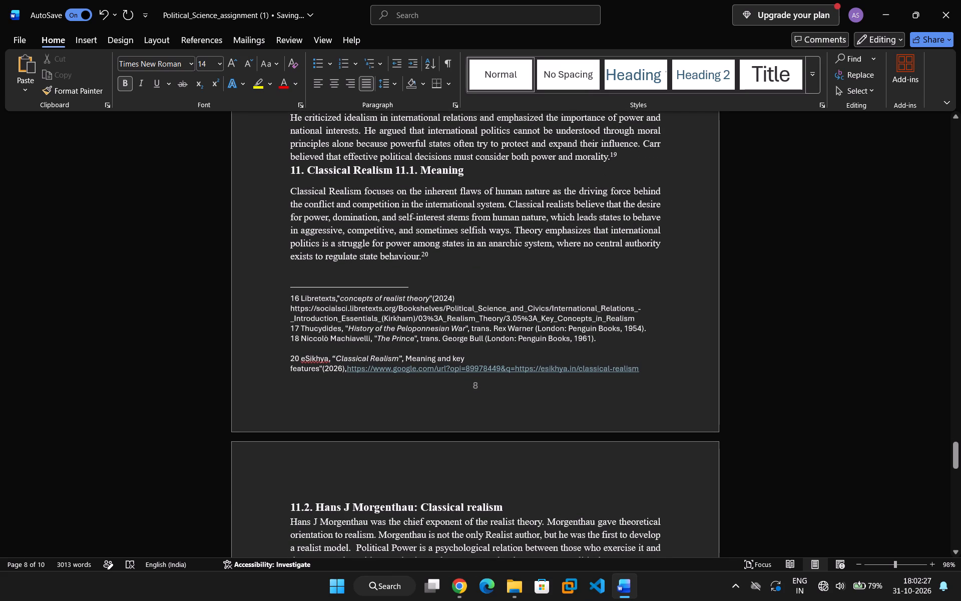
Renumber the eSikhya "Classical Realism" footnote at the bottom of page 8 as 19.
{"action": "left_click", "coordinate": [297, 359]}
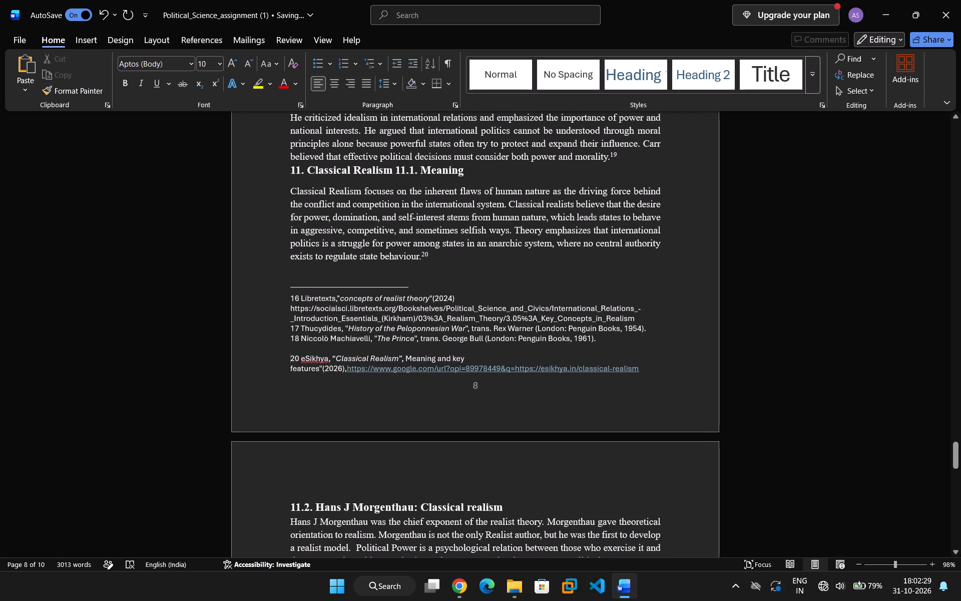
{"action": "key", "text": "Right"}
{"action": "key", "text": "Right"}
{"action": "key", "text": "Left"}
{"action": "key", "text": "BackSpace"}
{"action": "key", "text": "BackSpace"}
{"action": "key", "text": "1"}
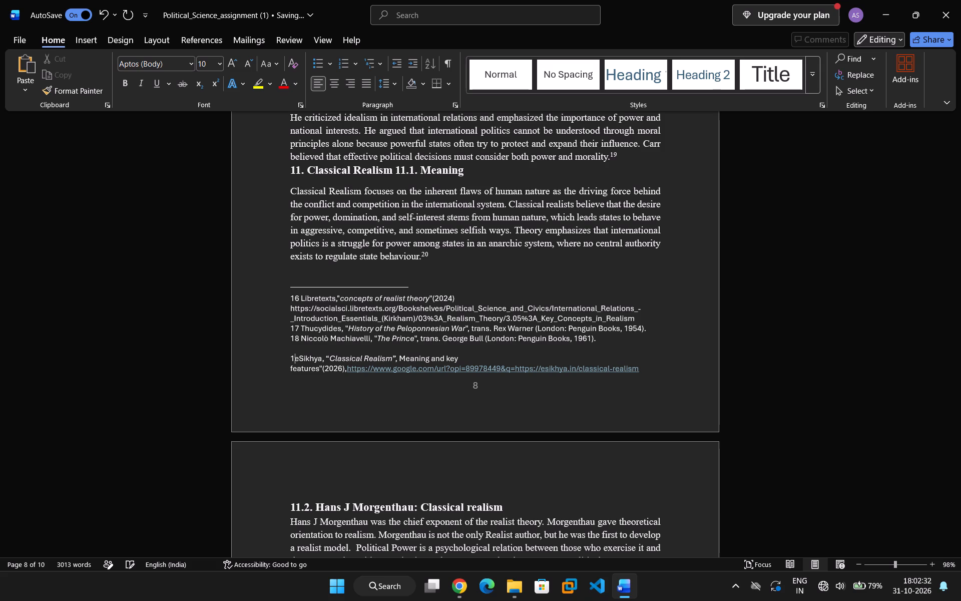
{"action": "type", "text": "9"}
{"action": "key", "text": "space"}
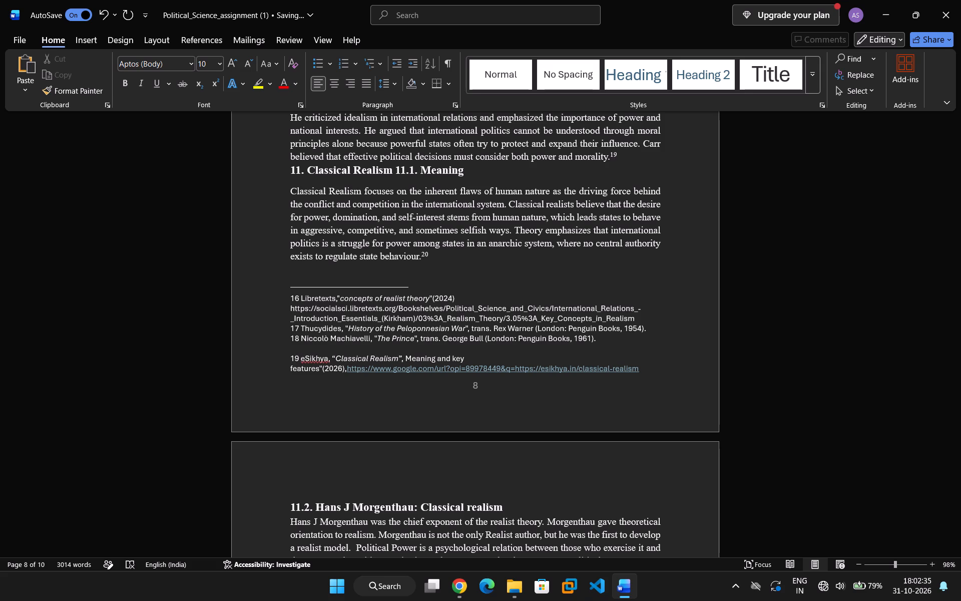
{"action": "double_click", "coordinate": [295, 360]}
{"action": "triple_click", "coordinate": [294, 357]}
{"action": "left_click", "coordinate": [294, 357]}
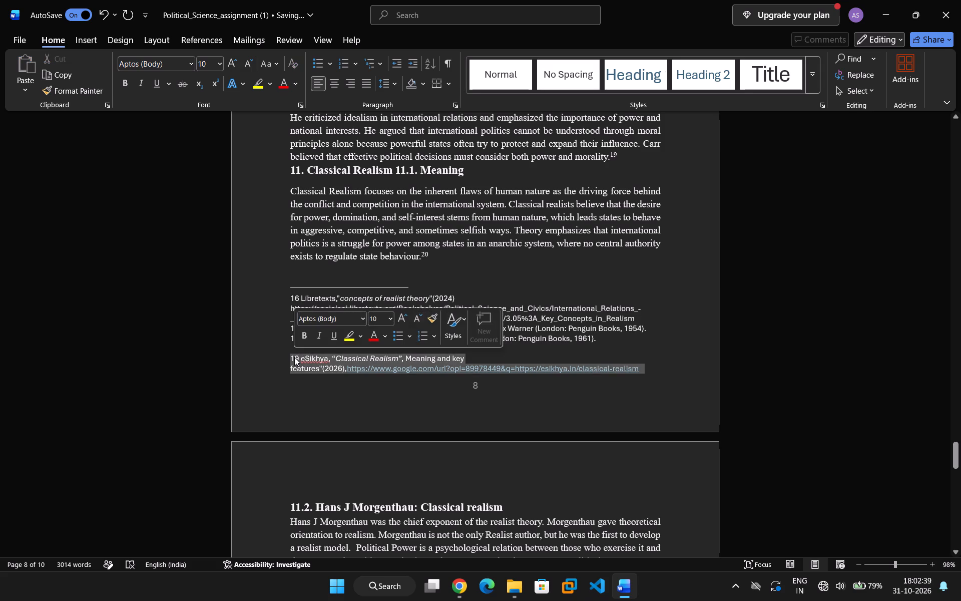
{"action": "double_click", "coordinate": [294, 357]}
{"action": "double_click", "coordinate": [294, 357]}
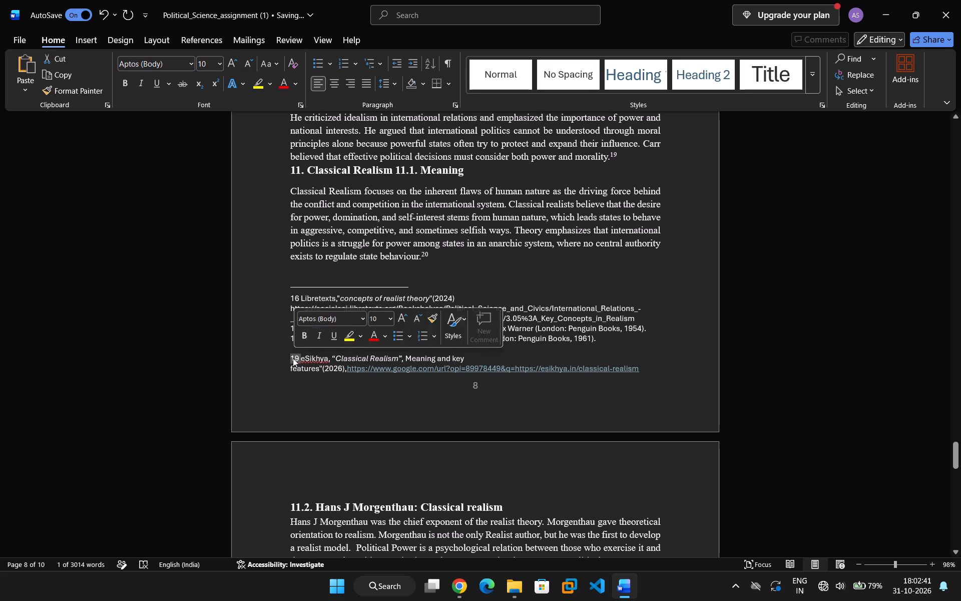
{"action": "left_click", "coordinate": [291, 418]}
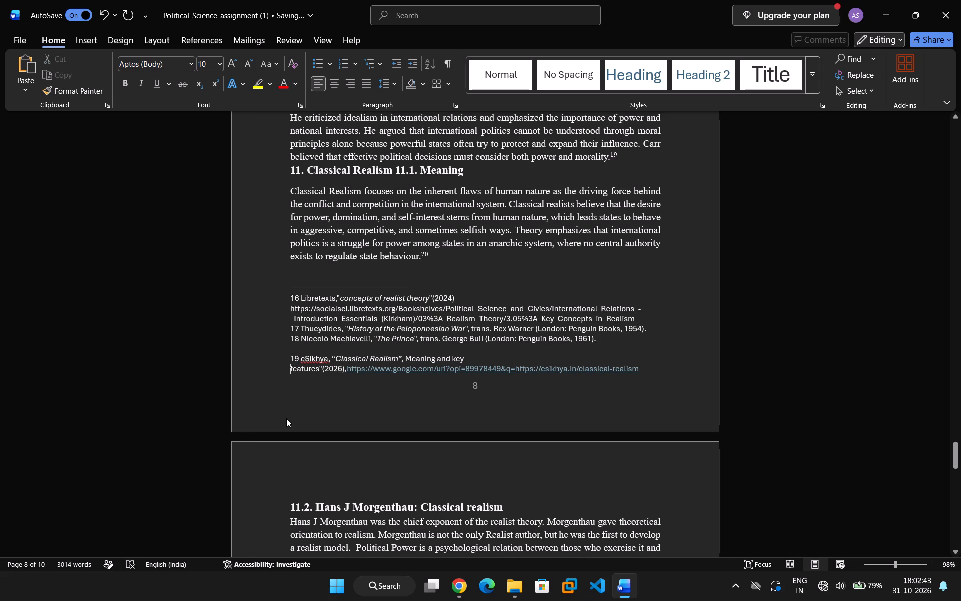
Undo the recent numbering, spacing and footnote edits back through the deletion of the 10.3 Thomas Hobbes section on page 8.
{"action": "key", "text": "ctrl+z"}
{"action": "key", "text": "ctrl+z"}
{"action": "key", "text": "ctrl+z"}
{"action": "key", "text": "ctrl+z"}
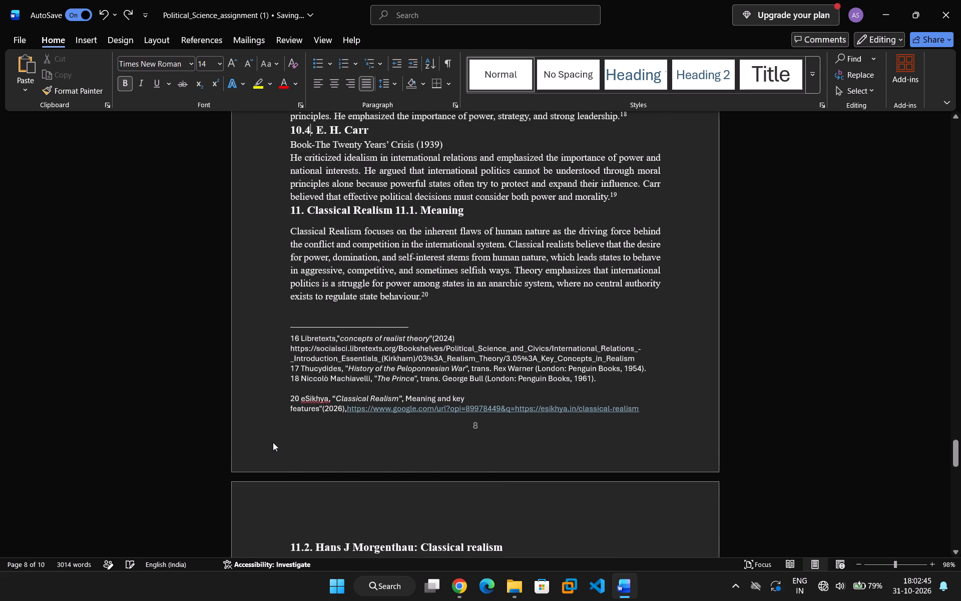
{"action": "key", "text": "ctrl+z"}
{"action": "key", "text": "ctrl+z"}
{"action": "key", "text": "ctrl+z"}
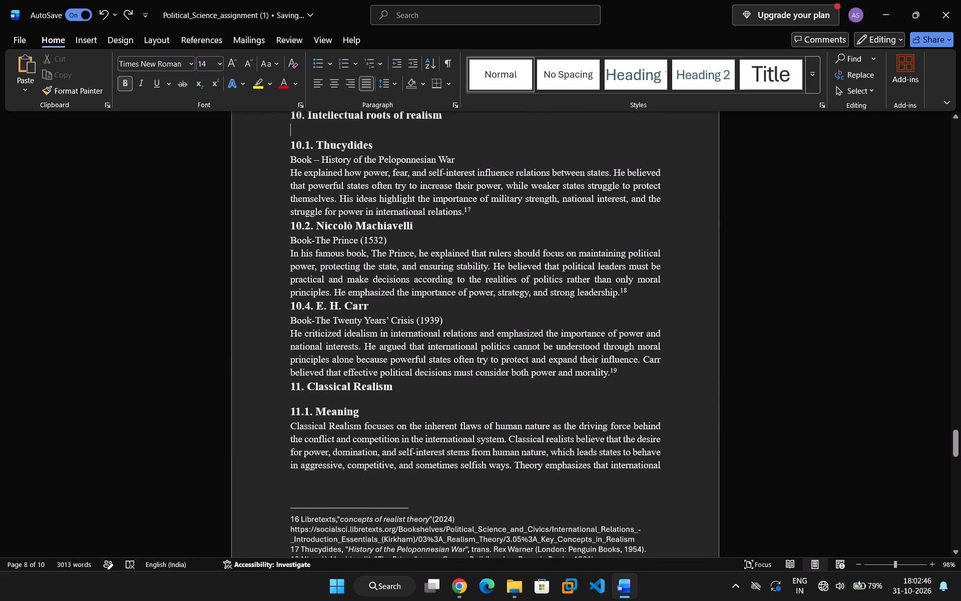
{"action": "key", "text": "ctrl+z"}
{"action": "key", "text": "ctrl+z"}
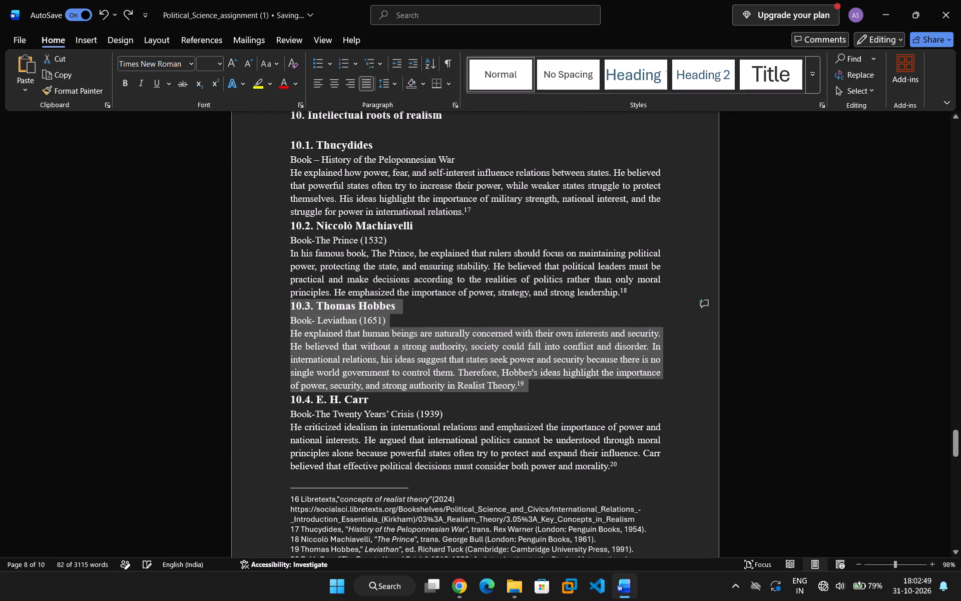
Check the page 8 footnotes and the Classical Realism section on page 9 with the Thomas Hobbes section in place.
{"action": "scroll", "coordinate": [554, 396], "scroll_direction": "down", "scroll_amount": 2}
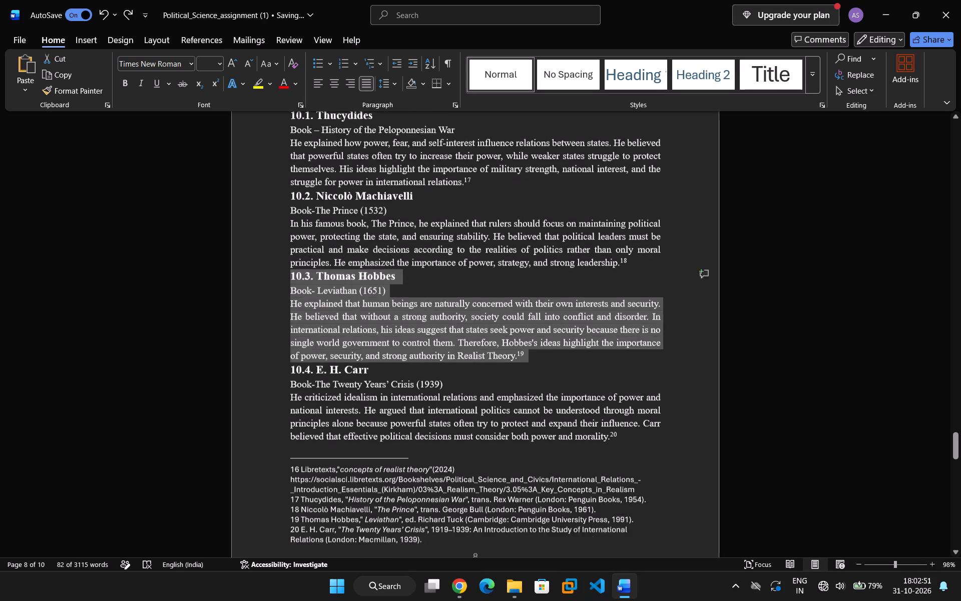
{"action": "scroll", "coordinate": [553, 396], "scroll_direction": "down", "scroll_amount": 1}
{"action": "scroll", "coordinate": [552, 356], "scroll_direction": "down", "scroll_amount": 4}
{"action": "scroll", "coordinate": [430, 434], "scroll_direction": "down", "scroll_amount": 3}
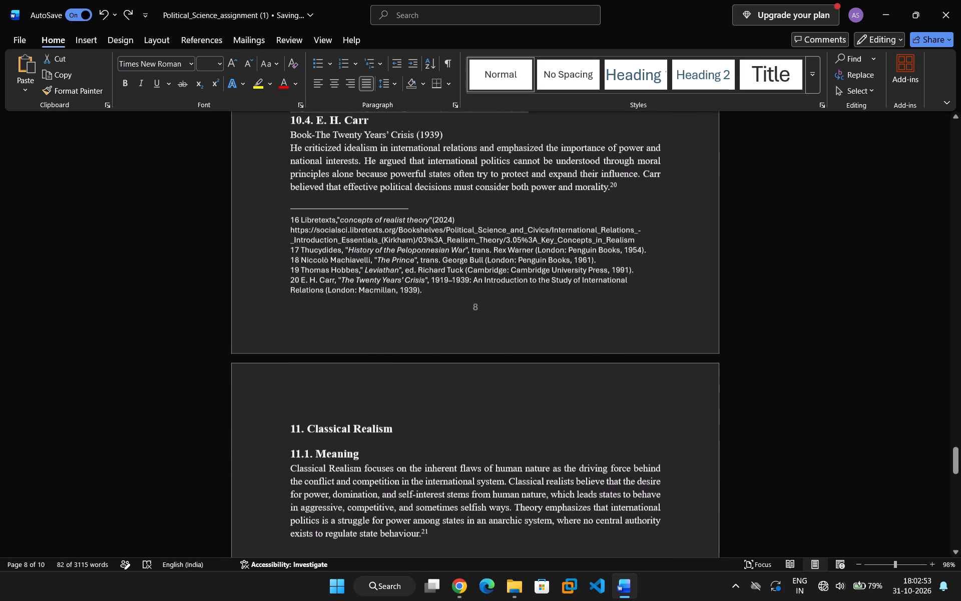
{"action": "scroll", "coordinate": [430, 434], "scroll_direction": "down", "scroll_amount": 5}
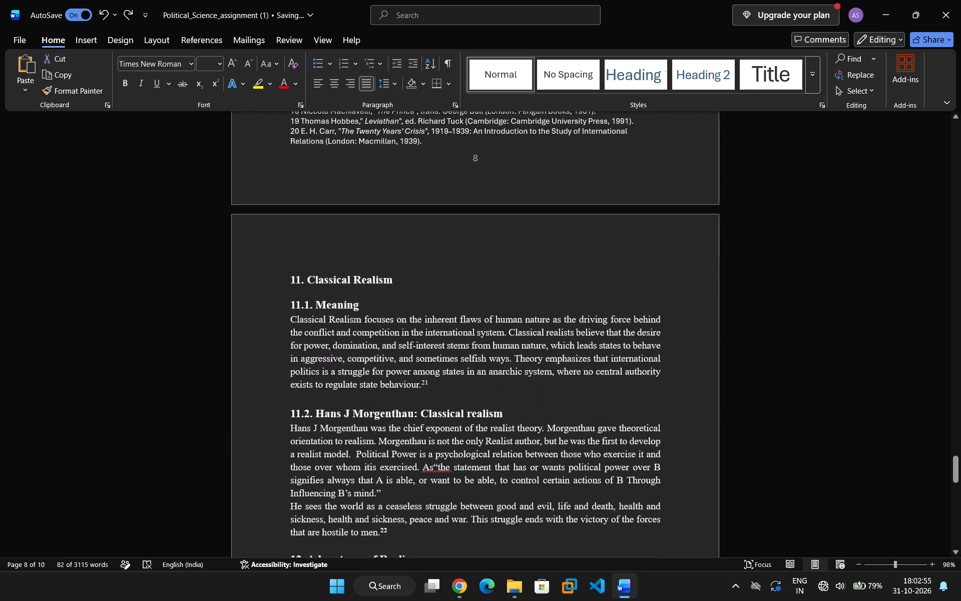
{"action": "scroll", "coordinate": [397, 430], "scroll_direction": "up", "scroll_amount": 14}
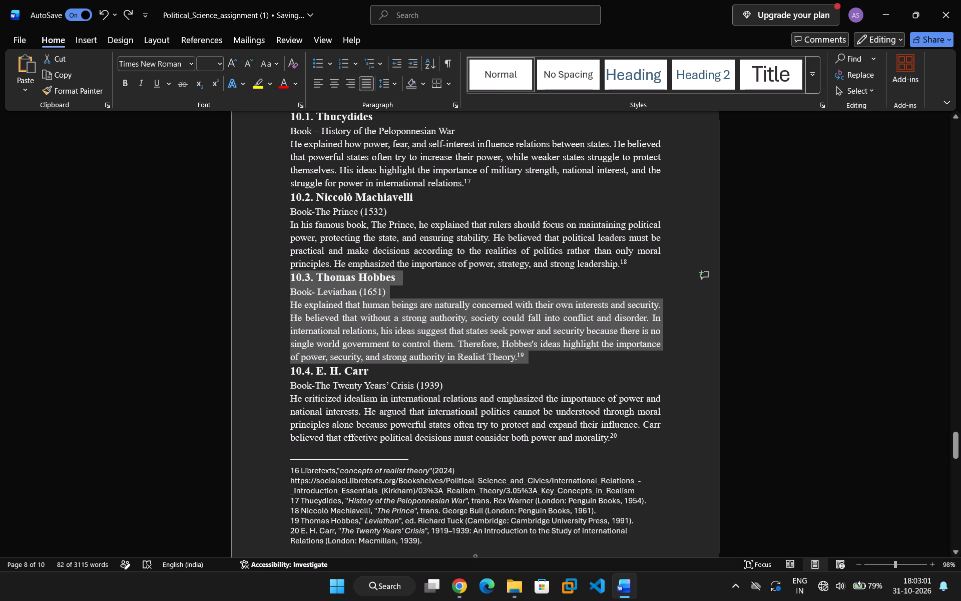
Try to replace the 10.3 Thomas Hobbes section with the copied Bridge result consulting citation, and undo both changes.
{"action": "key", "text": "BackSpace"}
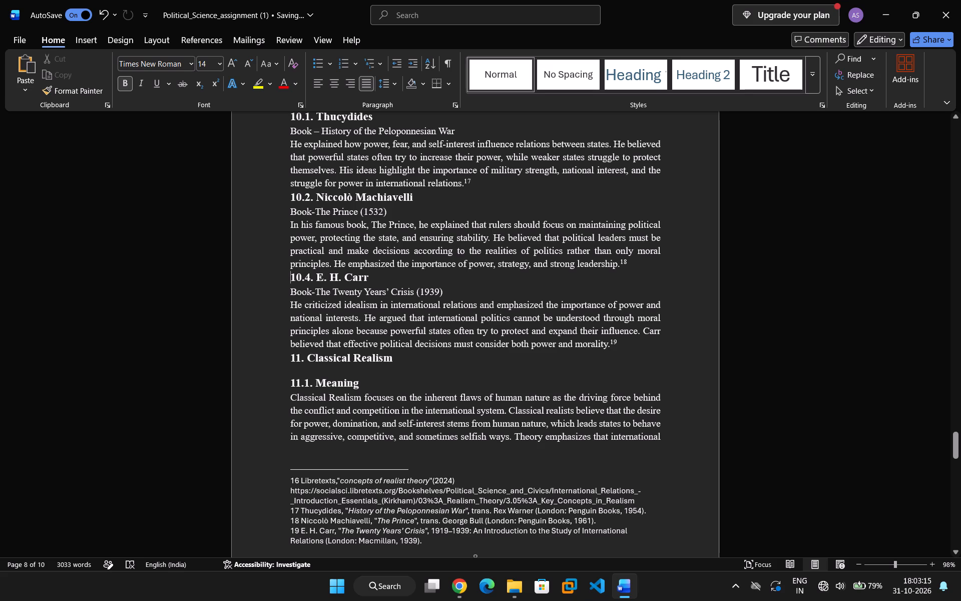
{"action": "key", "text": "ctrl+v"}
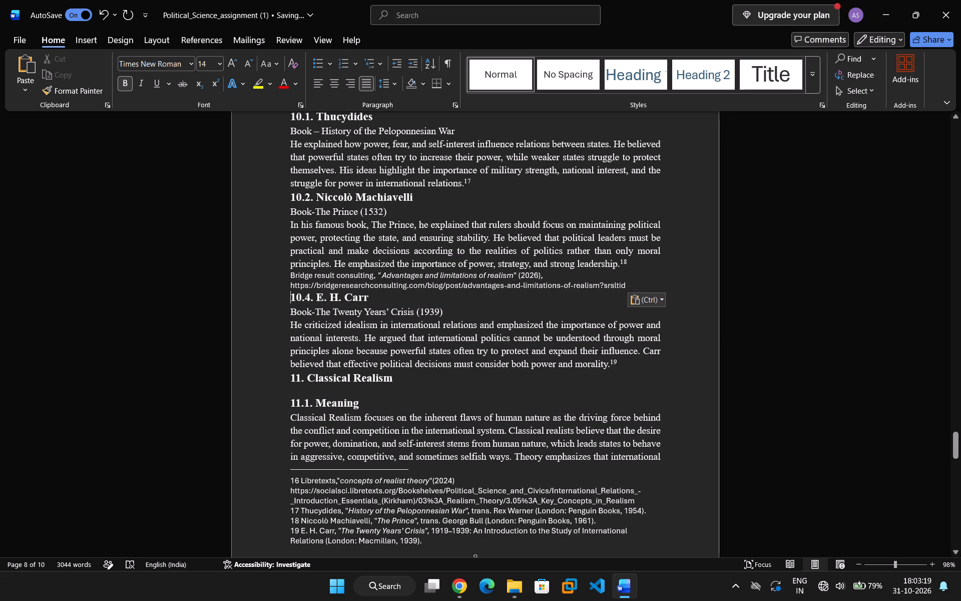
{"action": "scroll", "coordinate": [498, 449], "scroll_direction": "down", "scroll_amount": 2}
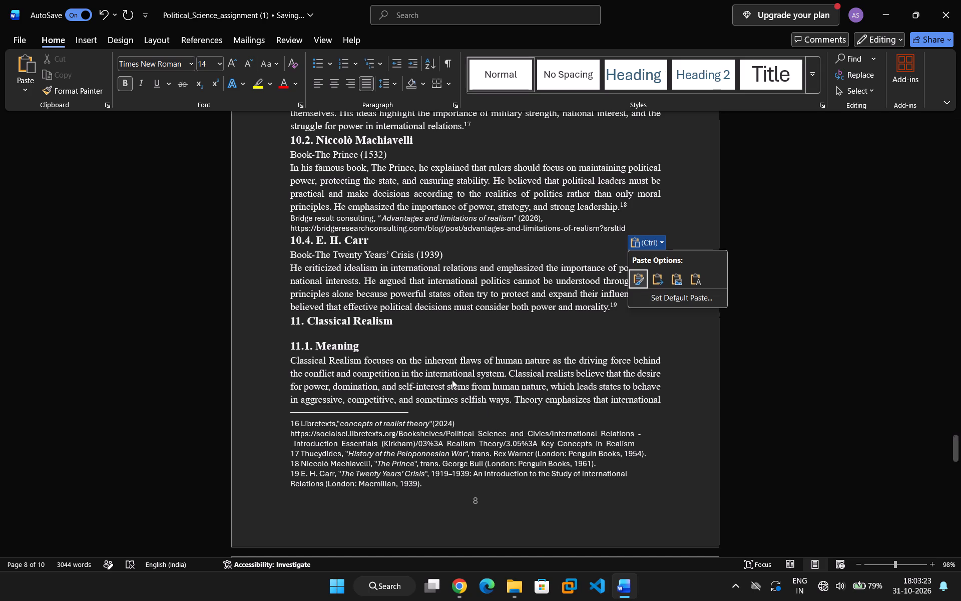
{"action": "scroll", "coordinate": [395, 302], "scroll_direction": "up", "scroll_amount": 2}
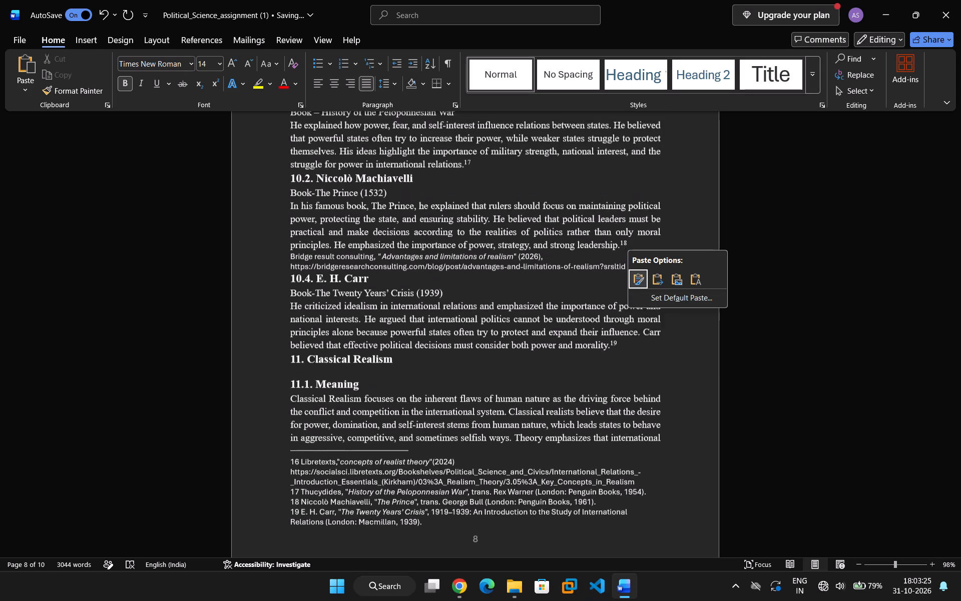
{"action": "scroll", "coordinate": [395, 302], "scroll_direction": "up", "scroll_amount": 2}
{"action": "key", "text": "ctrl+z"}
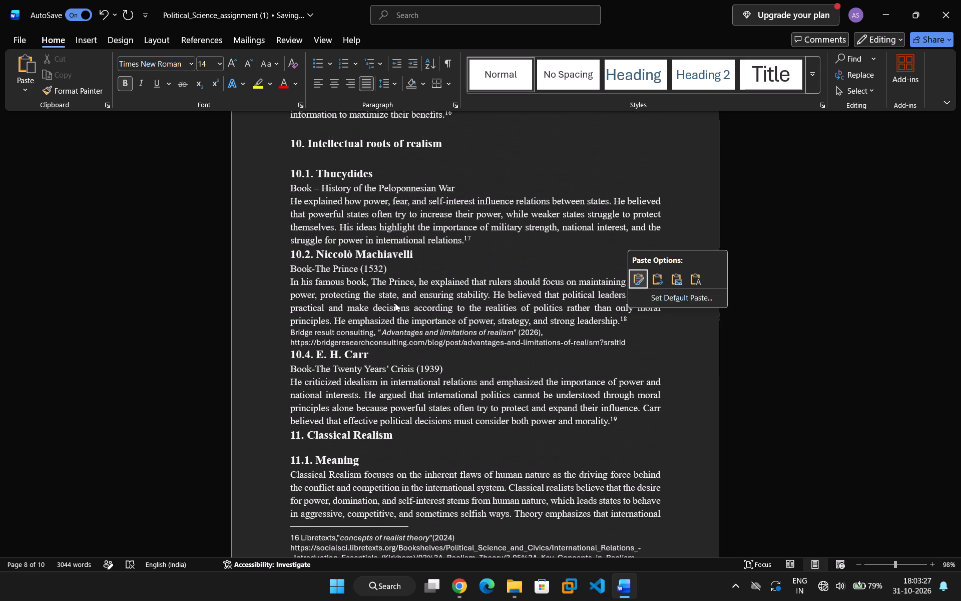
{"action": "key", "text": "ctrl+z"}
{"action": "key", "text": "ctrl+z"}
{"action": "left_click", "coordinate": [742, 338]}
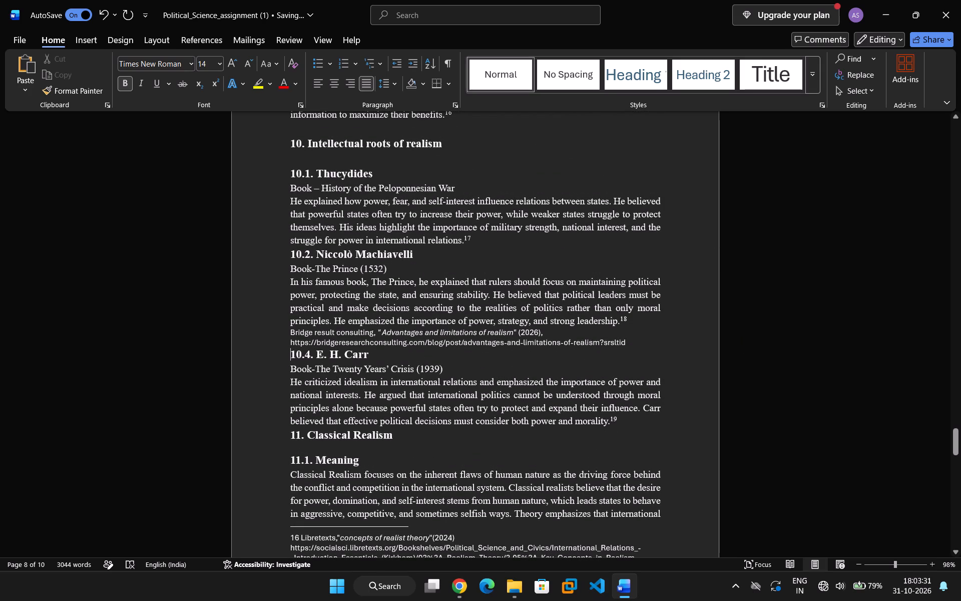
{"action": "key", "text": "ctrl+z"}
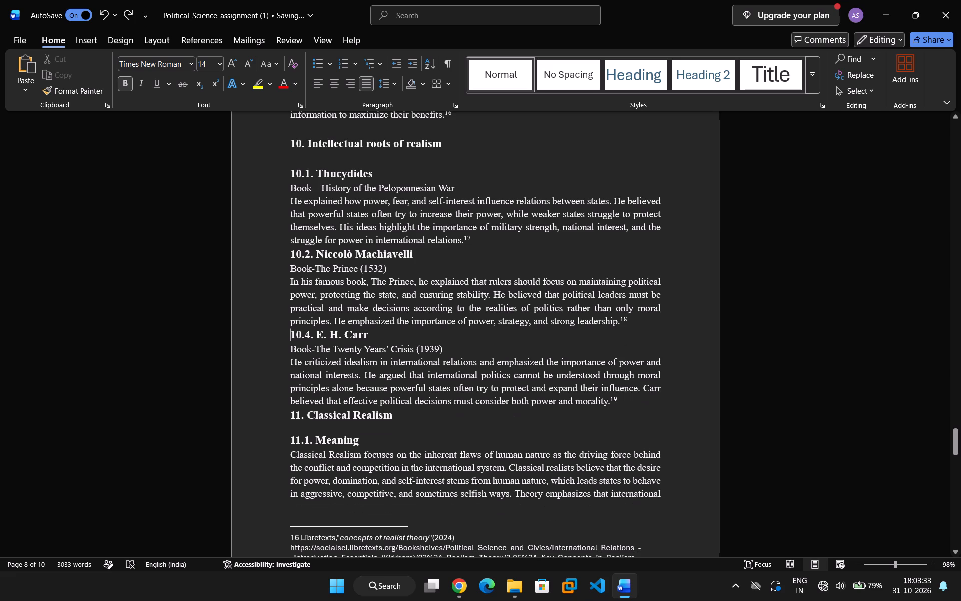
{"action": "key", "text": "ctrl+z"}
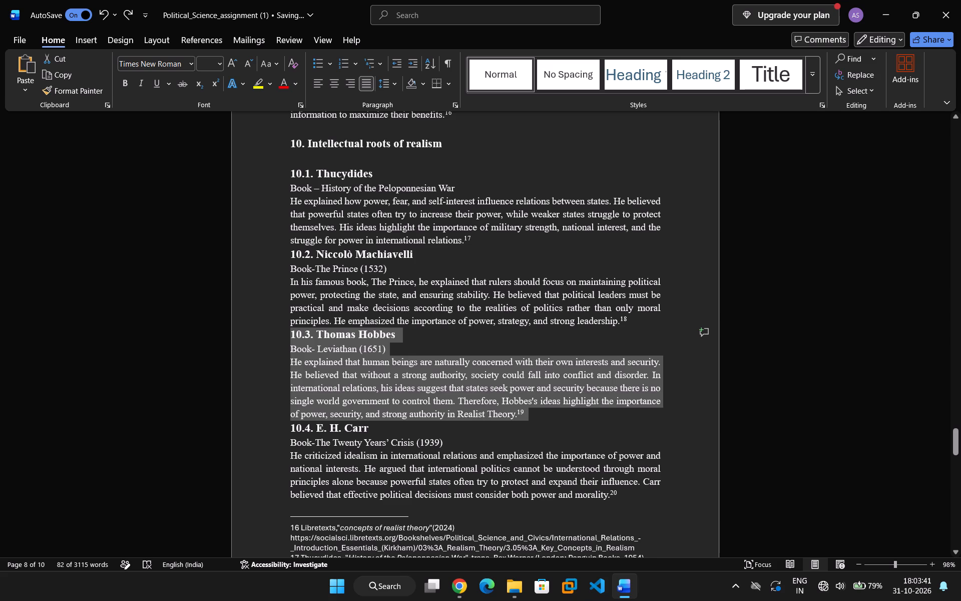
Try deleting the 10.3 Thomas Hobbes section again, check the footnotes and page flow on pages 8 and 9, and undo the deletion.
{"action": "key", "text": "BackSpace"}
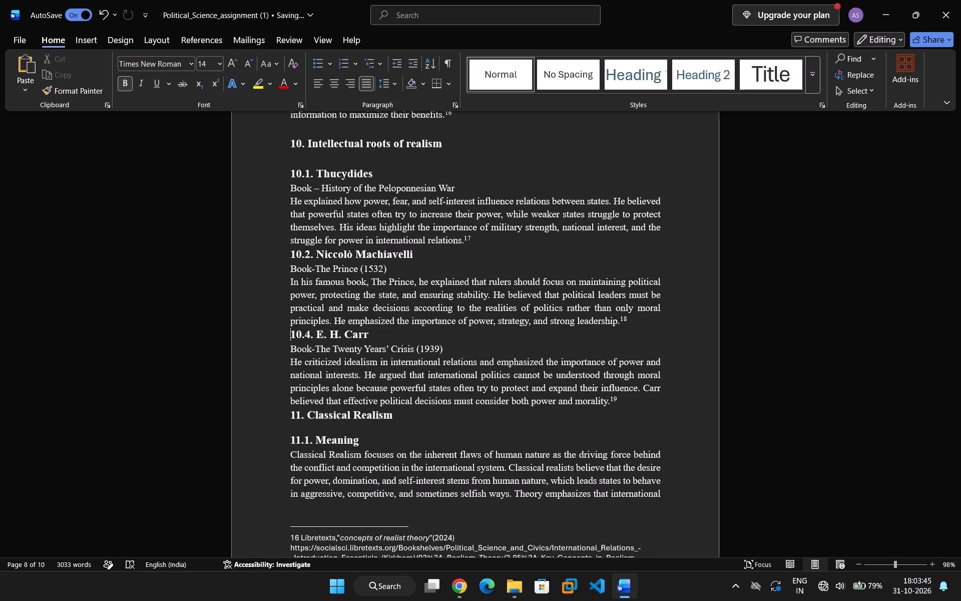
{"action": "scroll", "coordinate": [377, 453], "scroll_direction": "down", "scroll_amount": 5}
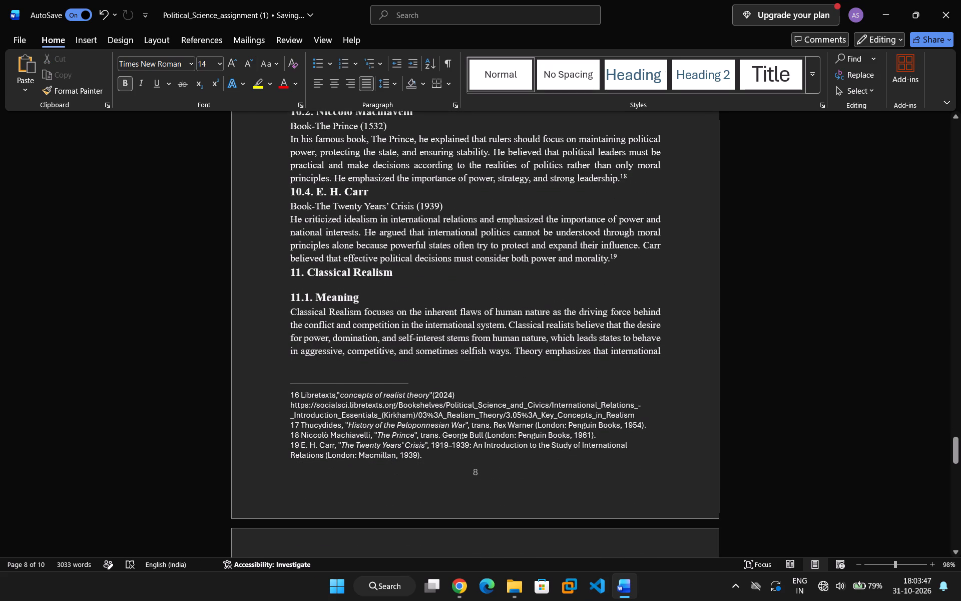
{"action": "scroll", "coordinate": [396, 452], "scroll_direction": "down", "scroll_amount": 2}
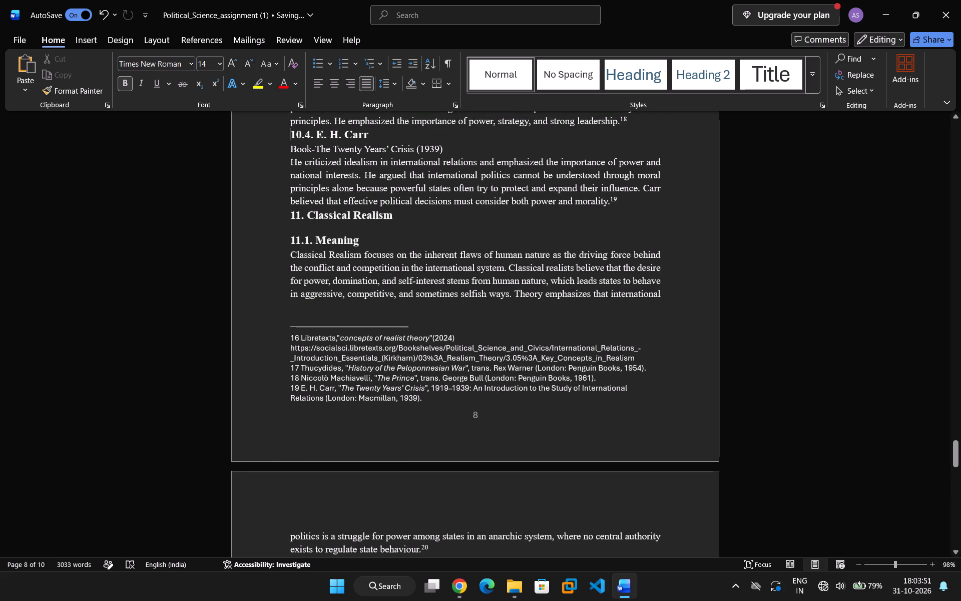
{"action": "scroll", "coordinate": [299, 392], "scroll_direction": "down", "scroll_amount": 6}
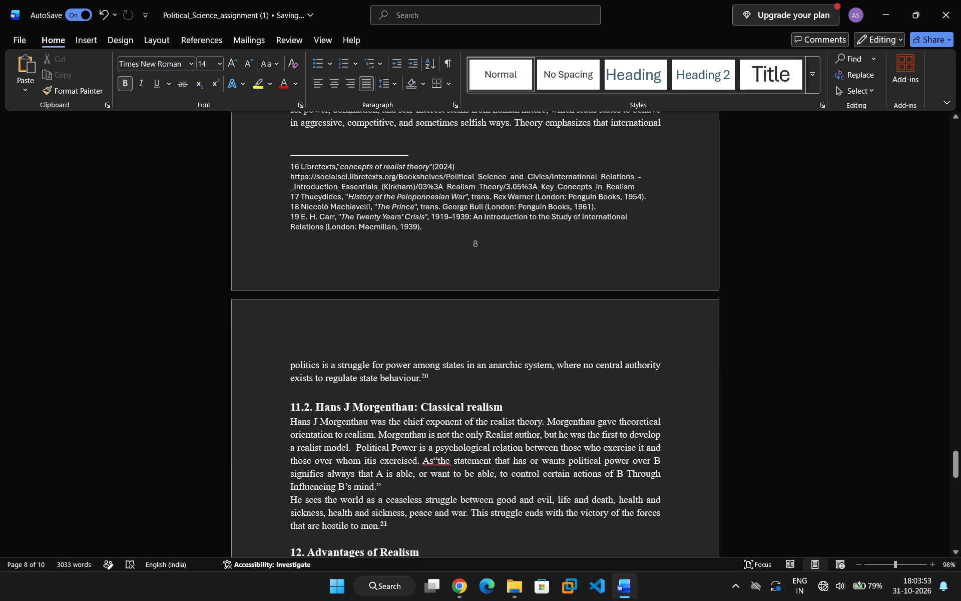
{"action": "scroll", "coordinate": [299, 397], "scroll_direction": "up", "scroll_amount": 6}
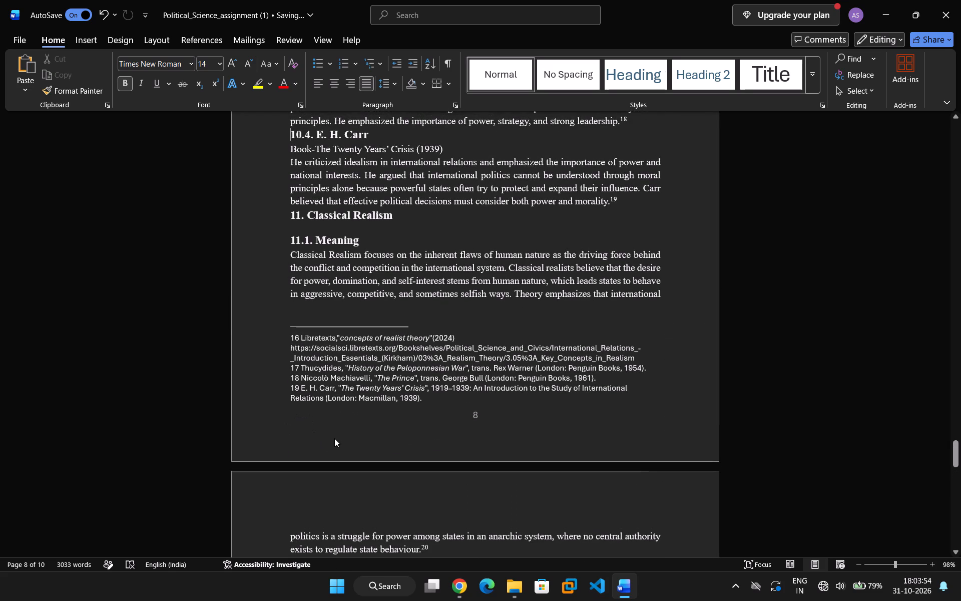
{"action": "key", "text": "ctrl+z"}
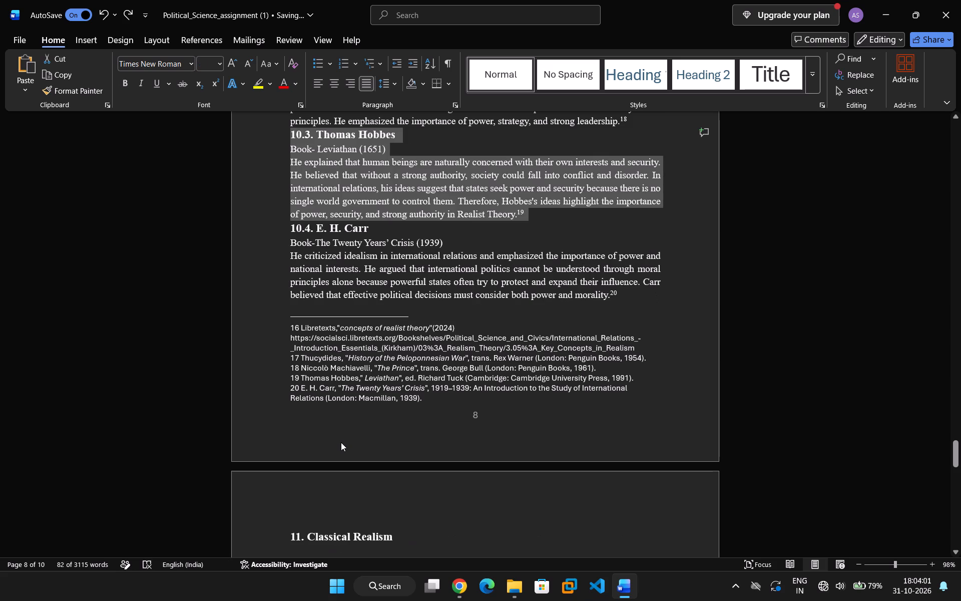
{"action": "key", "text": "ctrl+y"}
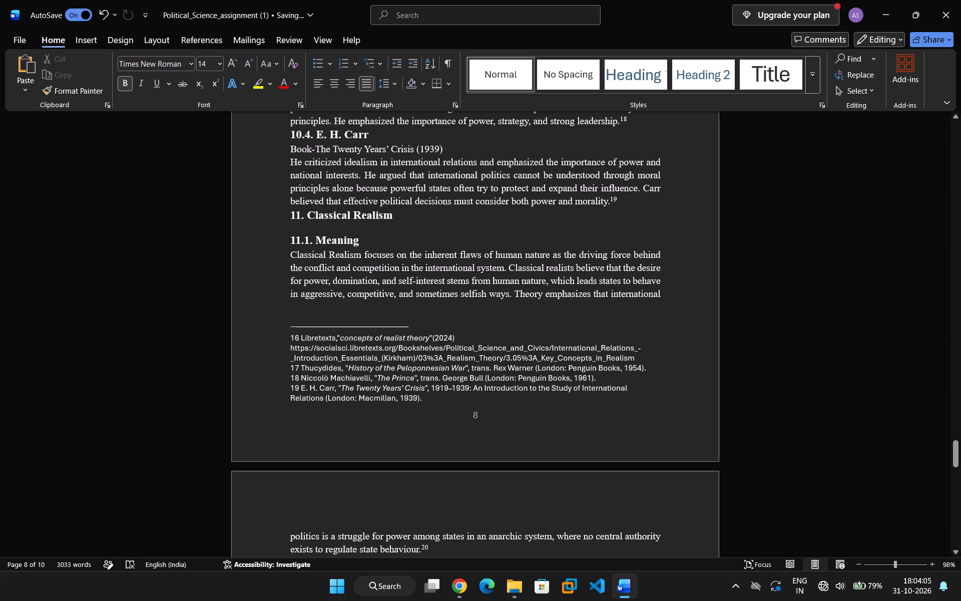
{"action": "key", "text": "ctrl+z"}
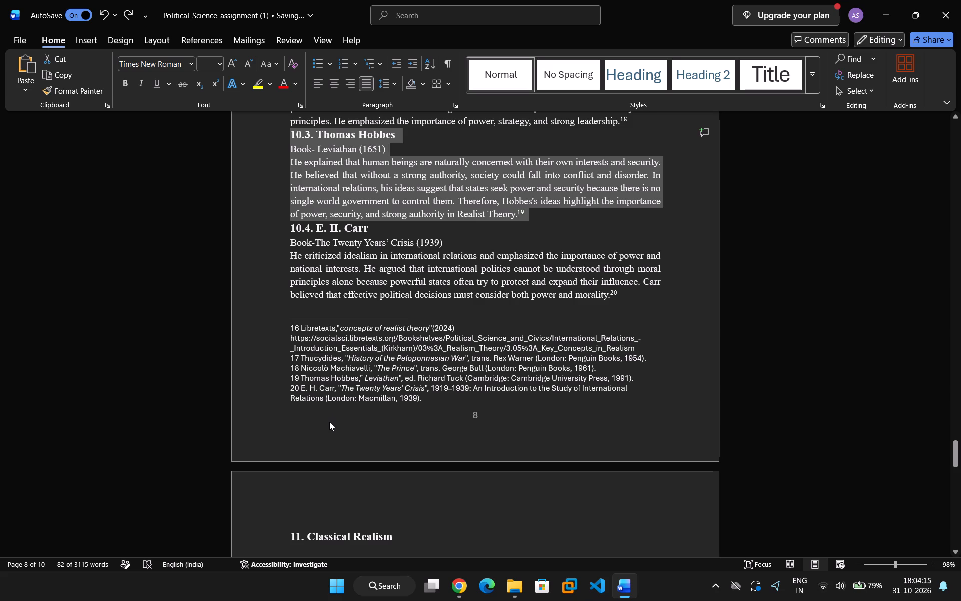
Undo the earlier edits on page 9 that preceded the Thomas Hobbes deletion, checking the layout around "13. Limitations of realism".
{"action": "key", "text": "ctrl+z"}
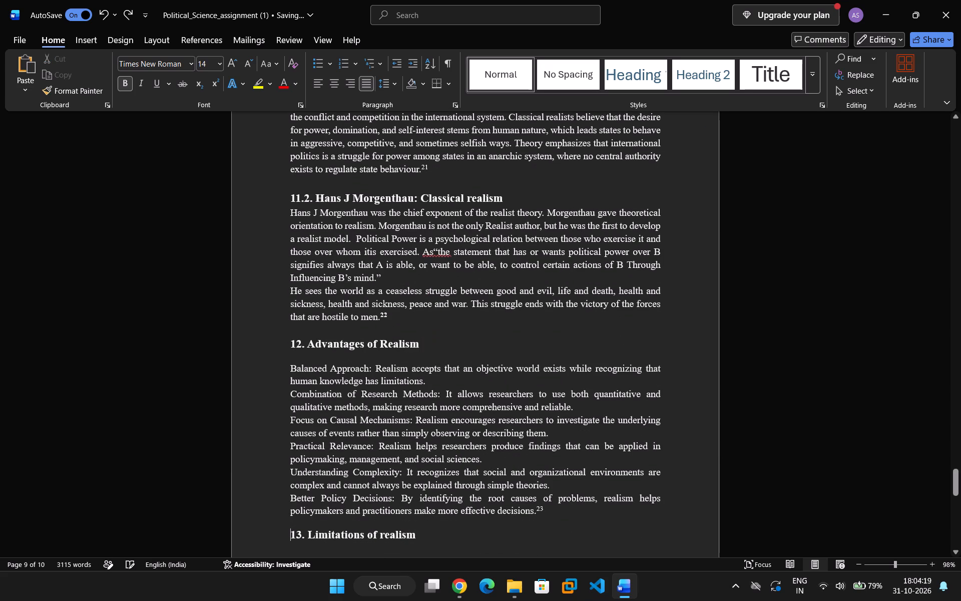
{"action": "scroll", "coordinate": [329, 422], "scroll_direction": "down", "scroll_amount": 4}
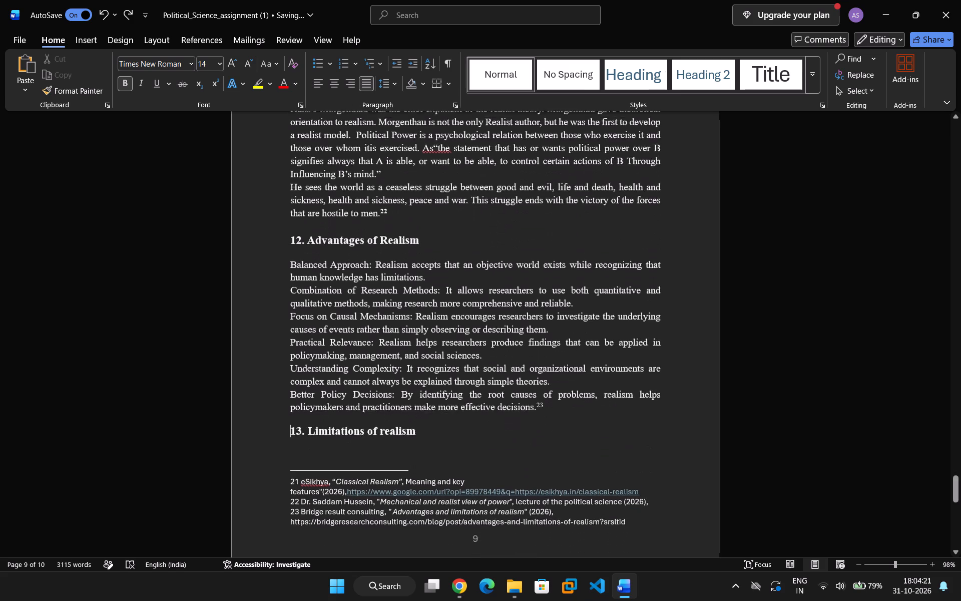
{"action": "scroll", "coordinate": [334, 431], "scroll_direction": "down", "scroll_amount": 9}
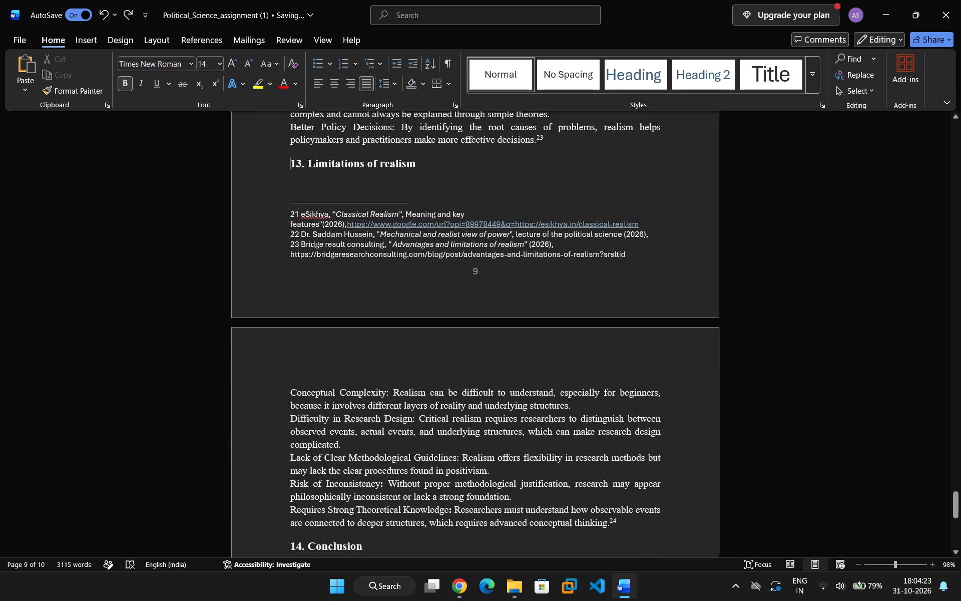
{"action": "key", "text": "ctrl+z"}
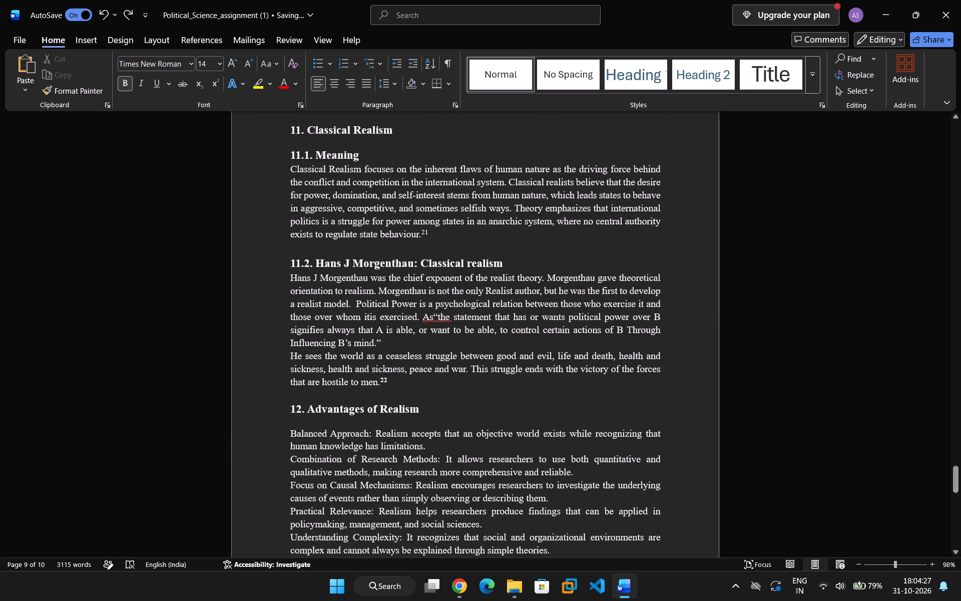
Undo the recent footnote 24 edits and the shortening of footnote 21's web address.
{"action": "key", "text": "ctrl+z"}
{"action": "key", "text": "ctrl+z"}
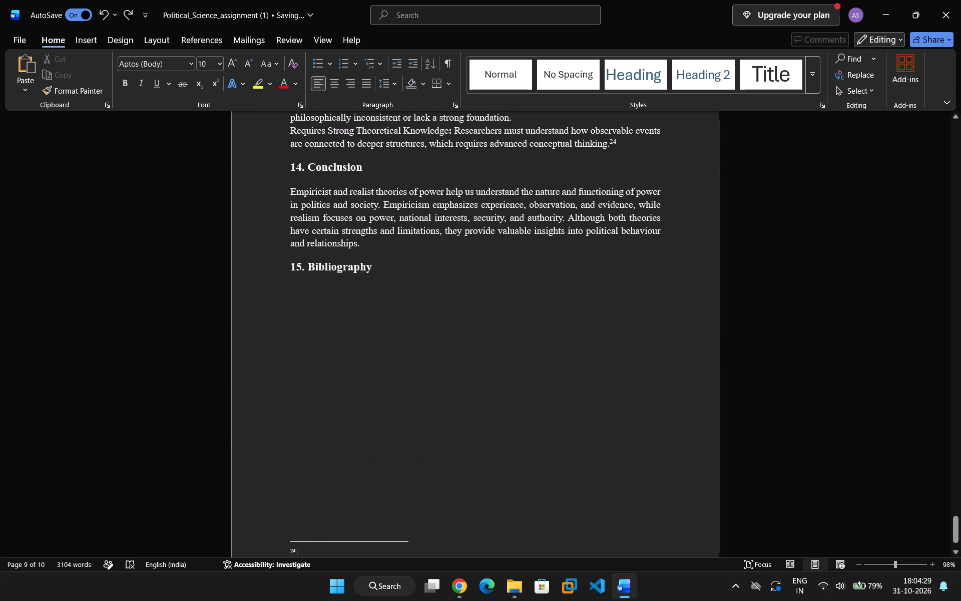
{"action": "scroll", "coordinate": [331, 443], "scroll_direction": "down", "scroll_amount": 8}
{"action": "key", "text": "ctrl+z"}
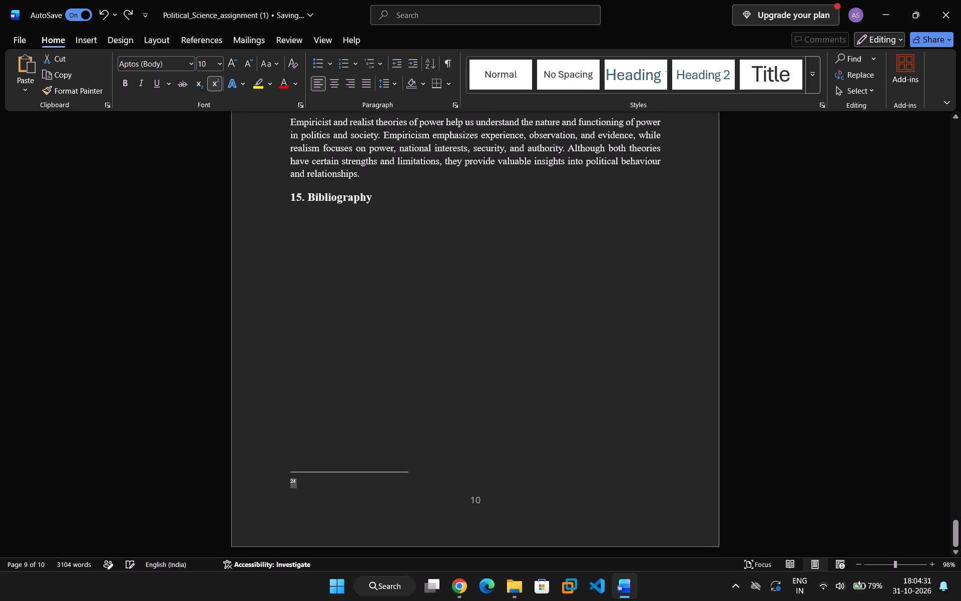
{"action": "key", "text": "ctrl+z"}
{"action": "key", "text": "ctrl+z"}
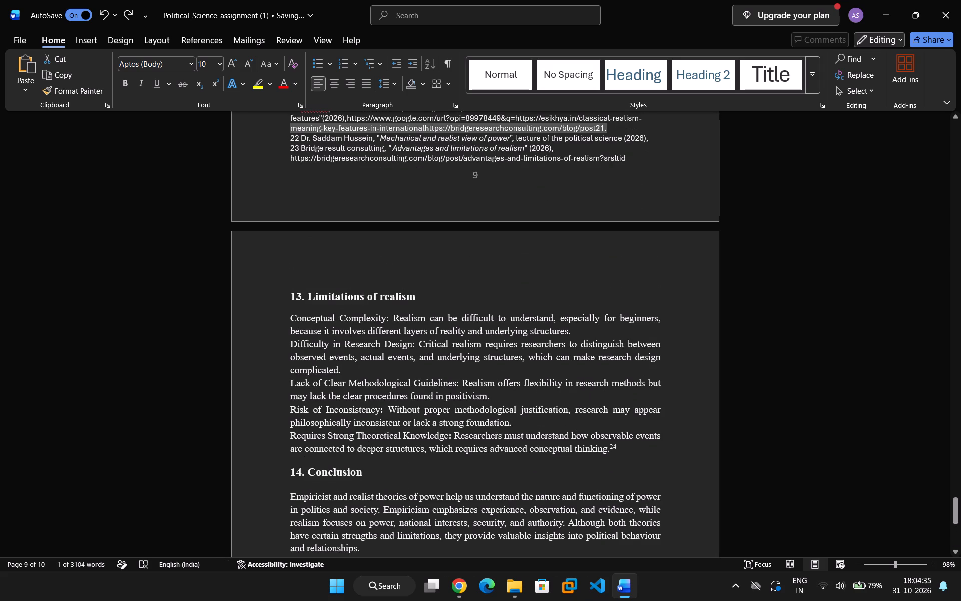
Redo the shortening of footnote 21's web address, restoring the link that ends in "classical-realism".
{"action": "key", "text": "ctrl+y"}
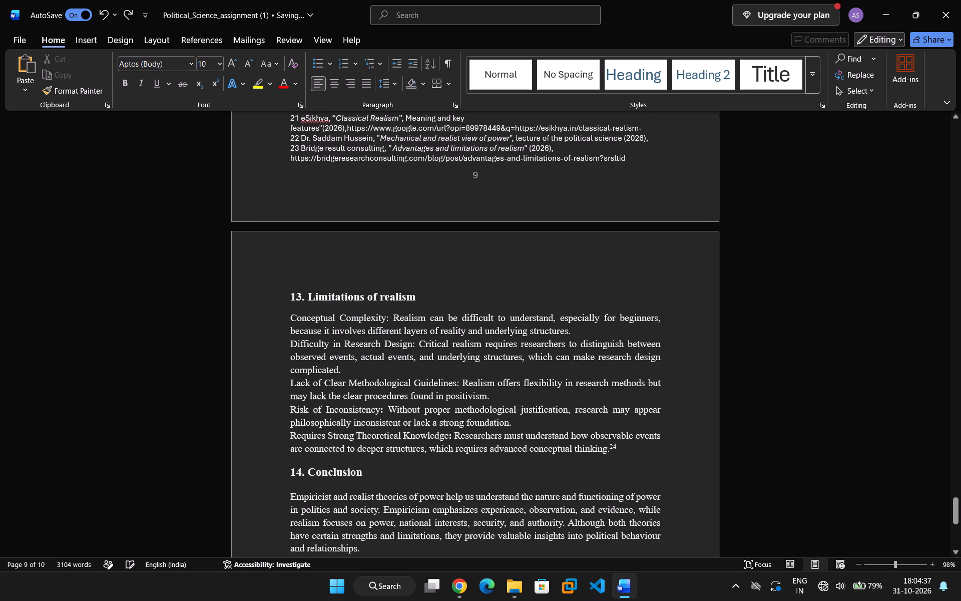
{"action": "key", "text": "ctrl+y"}
{"action": "key", "text": "ctrl+y"}
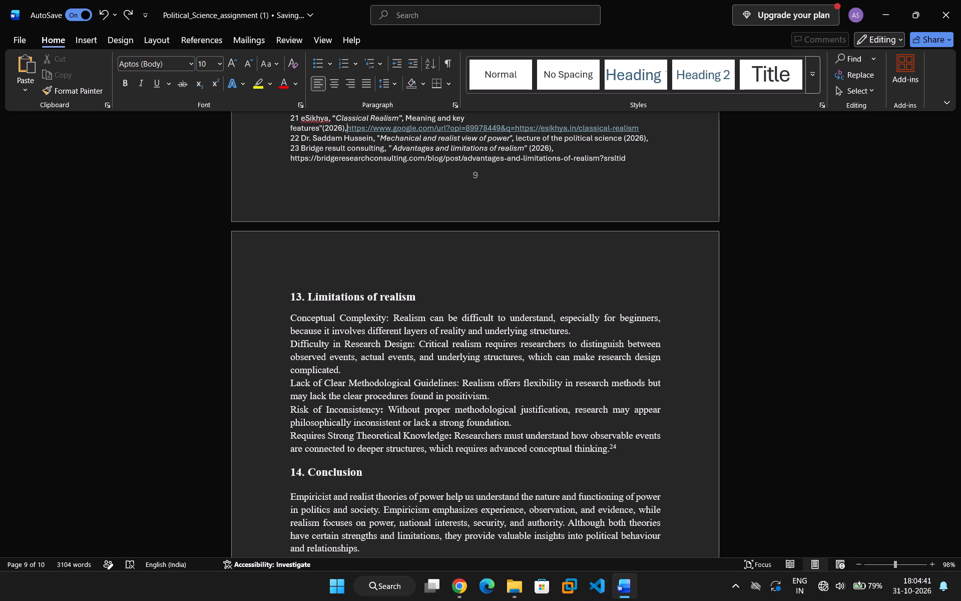
Clear the character formatting from the whole footnote 21 eSikhya citation, including its hyperlink styling.
{"action": "scroll", "coordinate": [349, 445], "scroll_direction": "up", "scroll_amount": 3}
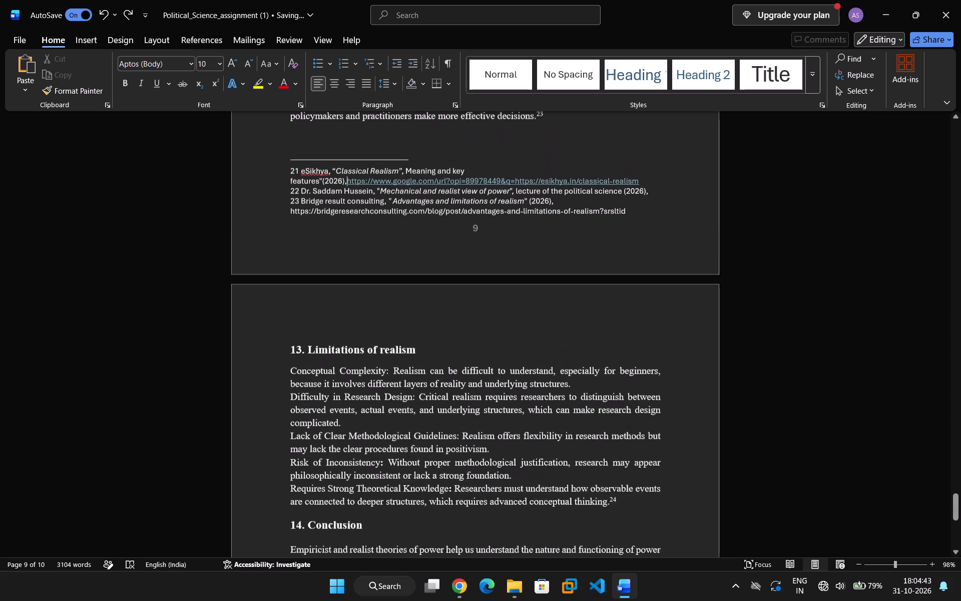
{"action": "left_click_drag", "start_coordinate": [653, 212], "coordinate": [501, 222]}
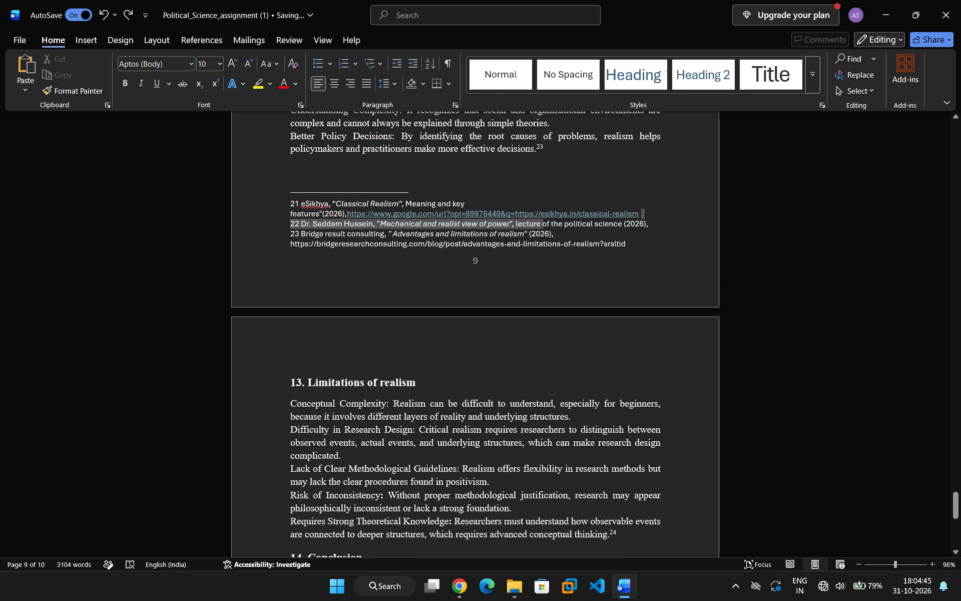
{"action": "left_click_drag", "start_coordinate": [501, 222], "coordinate": [272, 197]}
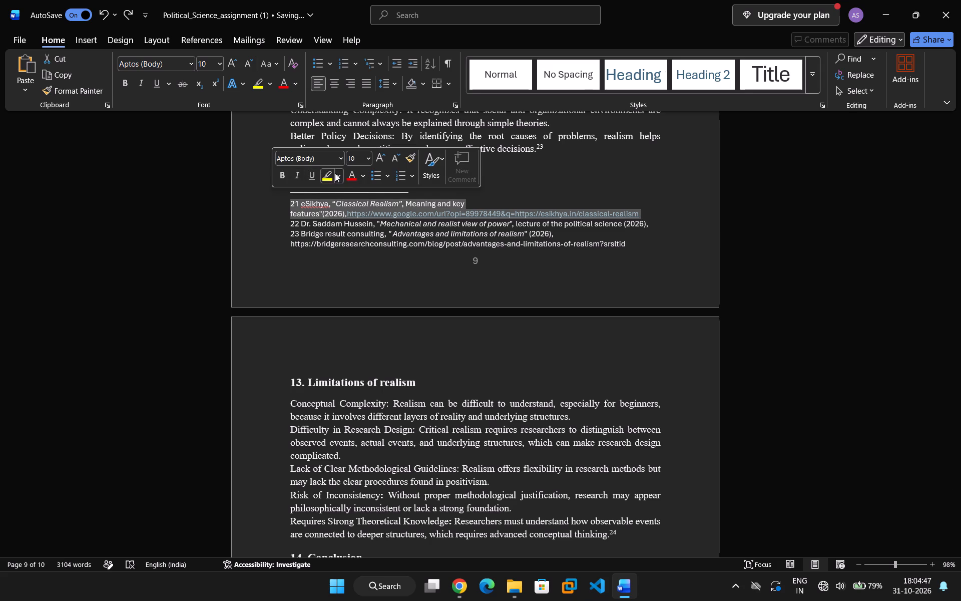
{"action": "key", "text": "ctrl+space"}
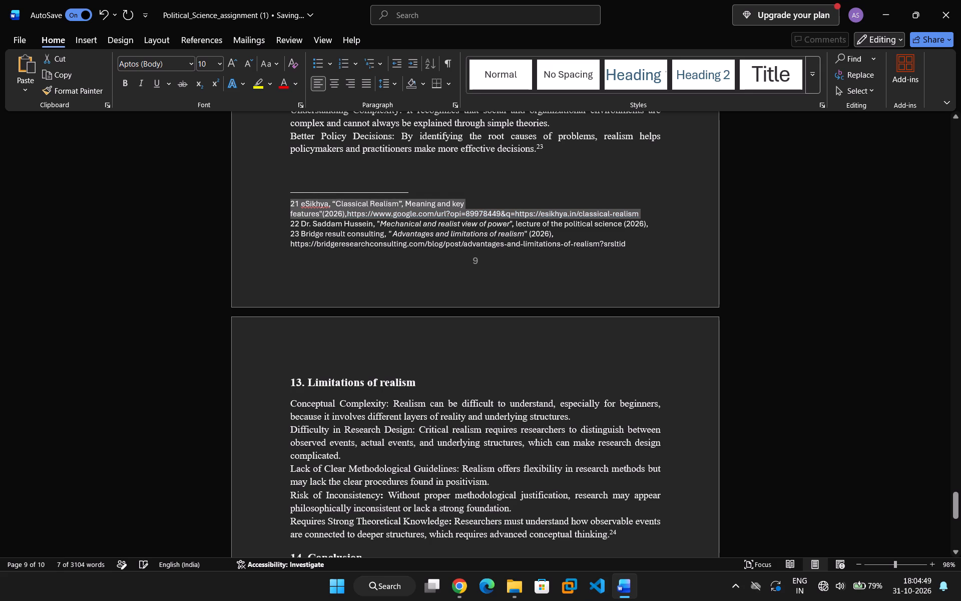
{"action": "left_click", "coordinate": [516, 294]}
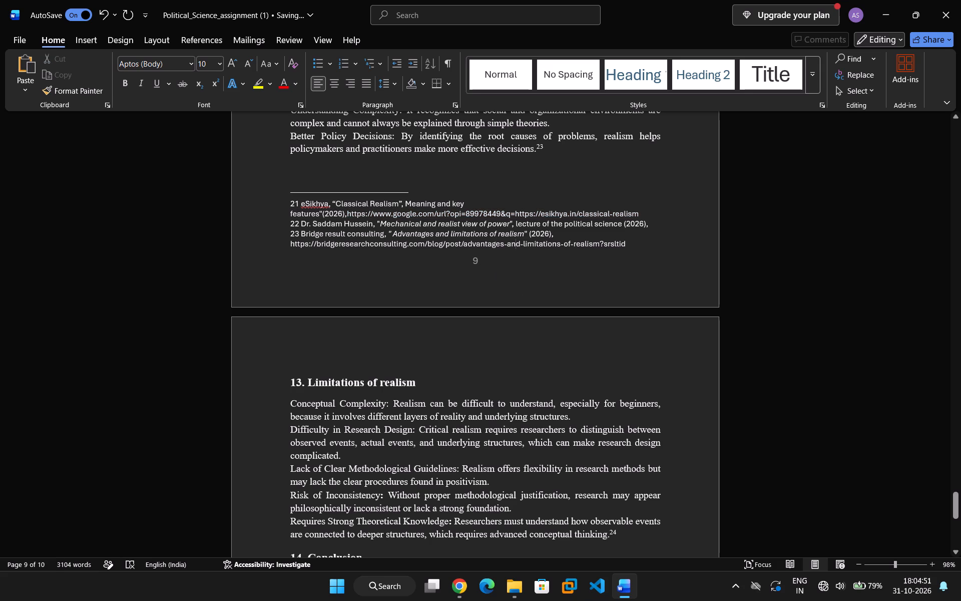
Italicize the title "Classical Realism" in footnote 21.
{"action": "left_click_drag", "start_coordinate": [398, 204], "coordinate": [351, 205]}
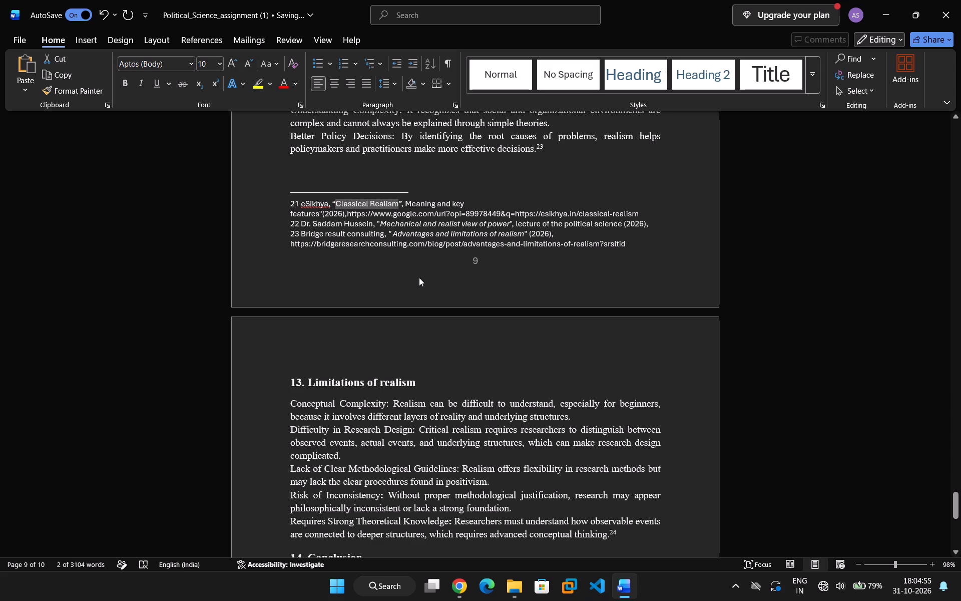
{"action": "key", "text": "ctrl+i"}
{"action": "left_click", "coordinate": [461, 269]}
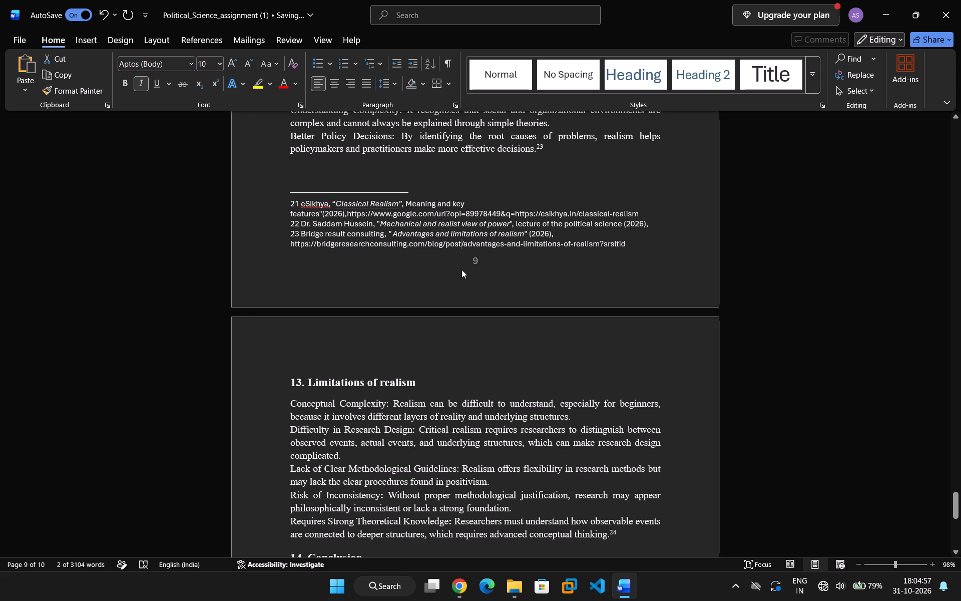
Examine the layout from the Bibliography heading back through Classical Realism to the Intellectual roots of realism section.
{"action": "scroll", "coordinate": [507, 287], "scroll_direction": "down", "scroll_amount": 4}
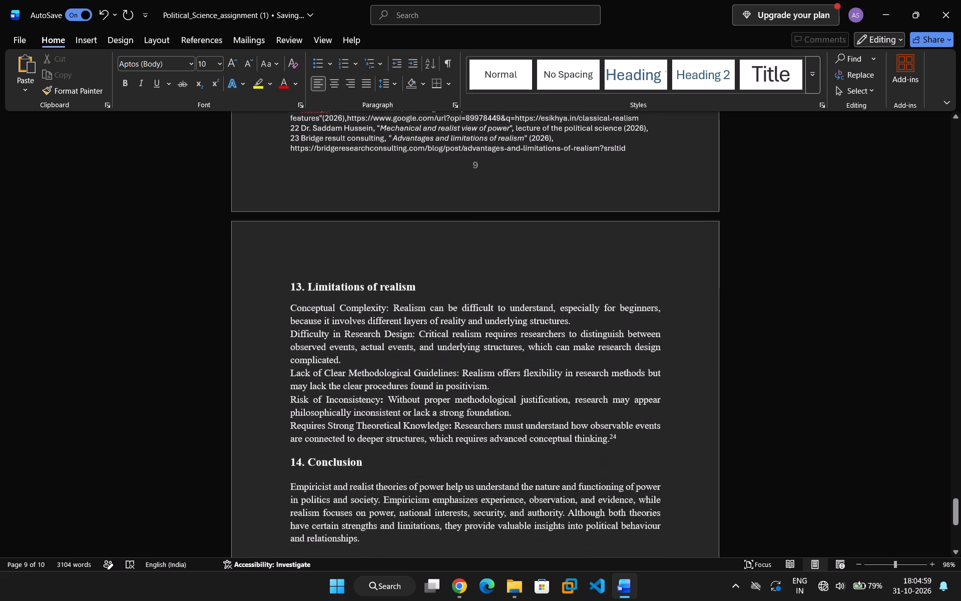
{"action": "scroll", "coordinate": [511, 299], "scroll_direction": "down", "scroll_amount": 14}
{"action": "scroll", "coordinate": [494, 350], "scroll_direction": "up", "scroll_amount": 7}
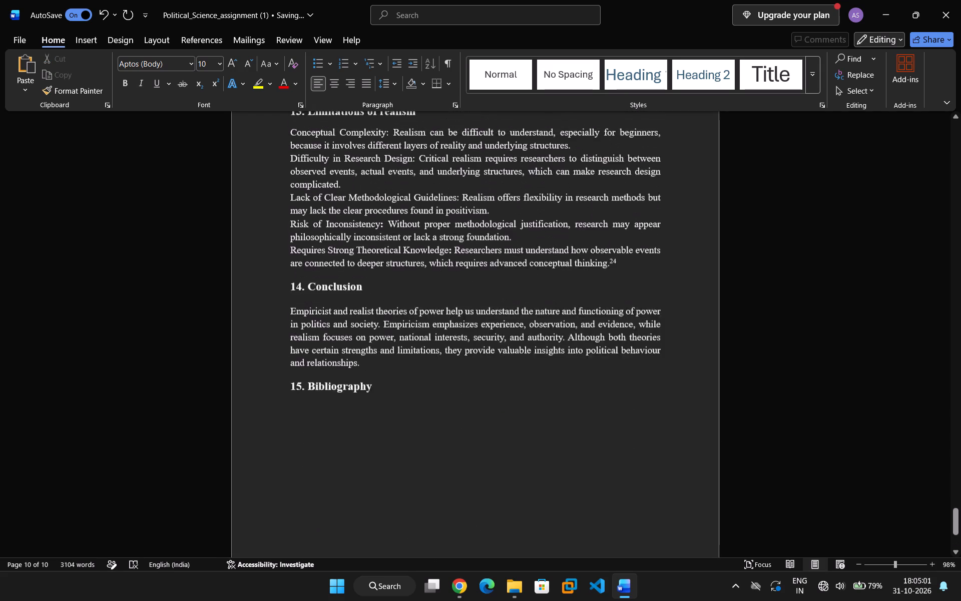
{"action": "scroll", "coordinate": [493, 352], "scroll_direction": "up", "scroll_amount": 5}
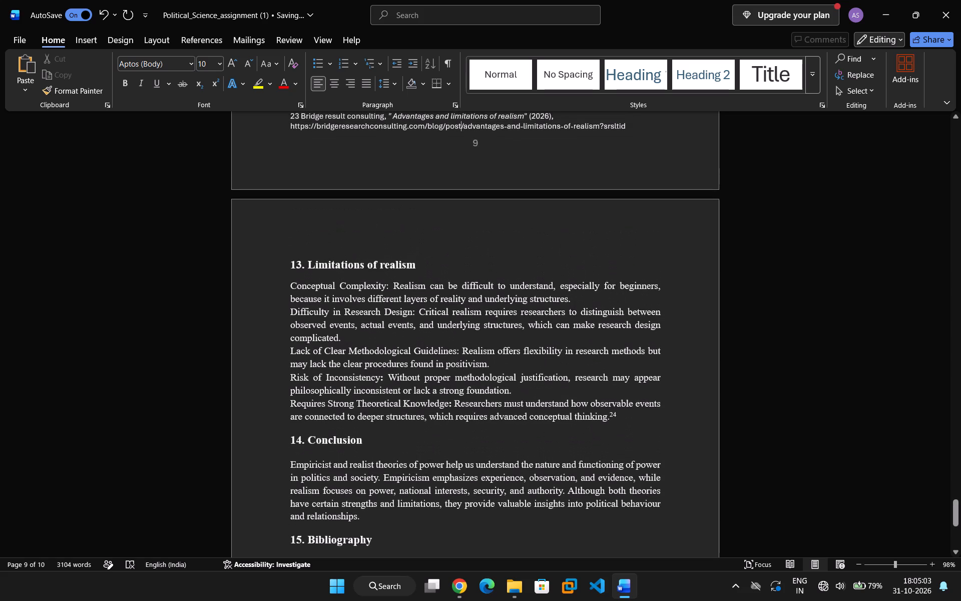
{"action": "scroll", "coordinate": [495, 355], "scroll_direction": "up", "scroll_amount": 20}
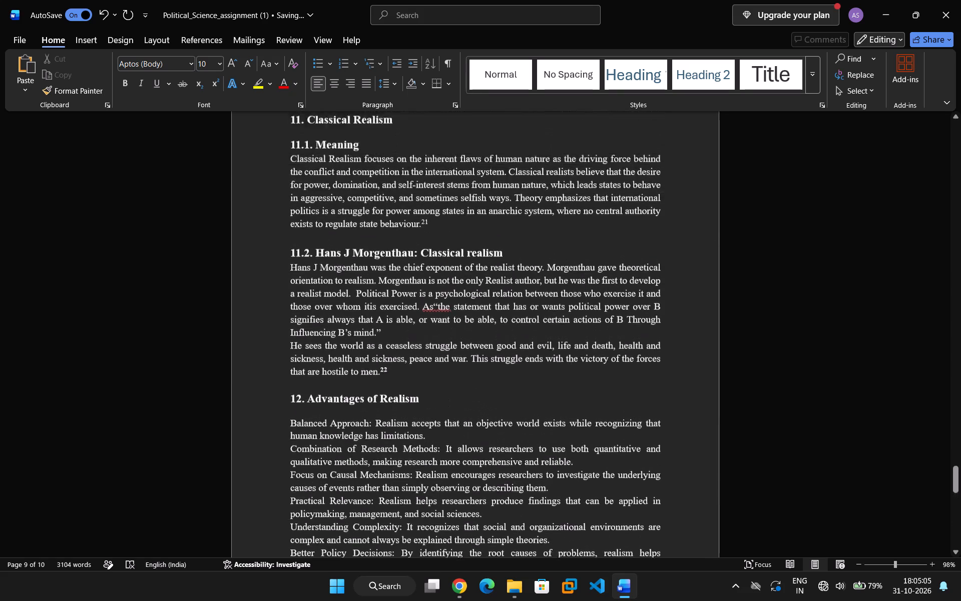
{"action": "scroll", "coordinate": [479, 353], "scroll_direction": "up", "scroll_amount": 20}
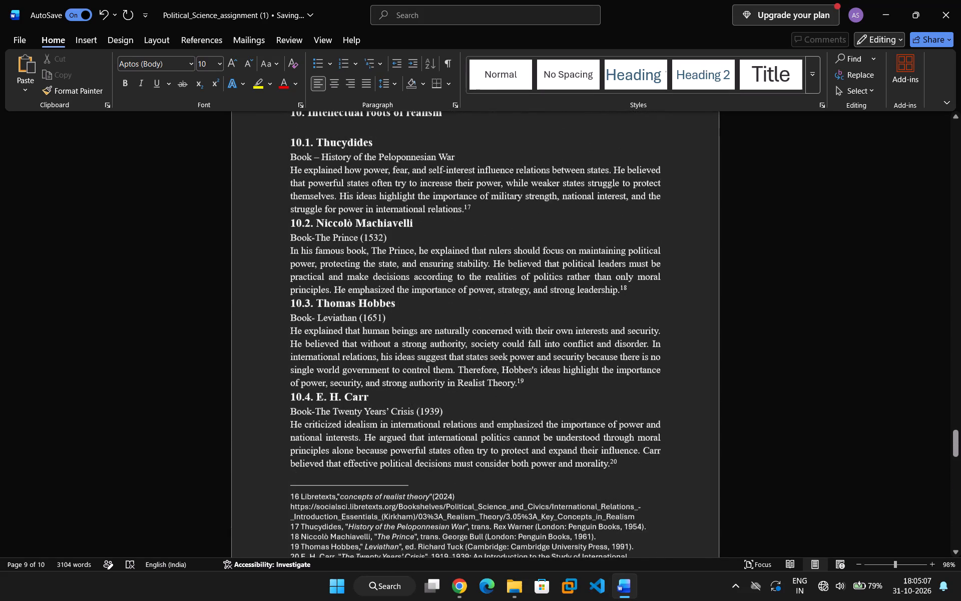
{"action": "scroll", "coordinate": [483, 366], "scroll_direction": "up", "scroll_amount": 7}
Delete the whole 10.3 Thomas Hobbes section on page 8, including its heading, book line, paragraph and footnote reference.
{"action": "scroll", "coordinate": [484, 366], "scroll_direction": "down", "scroll_amount": 7}
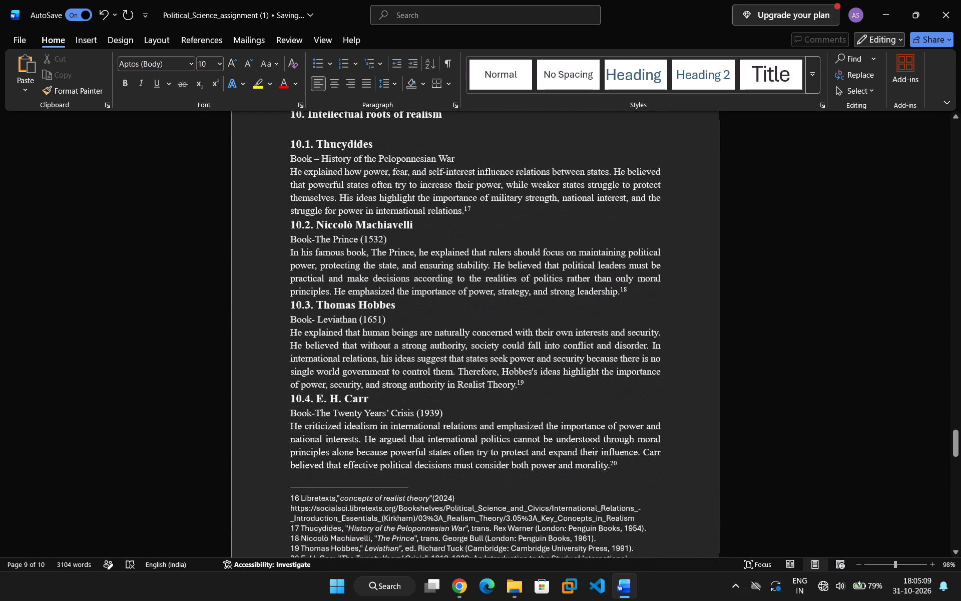
{"action": "scroll", "coordinate": [482, 367], "scroll_direction": "down", "scroll_amount": 2}
{"action": "left_click_drag", "start_coordinate": [538, 327], "coordinate": [333, 271]}
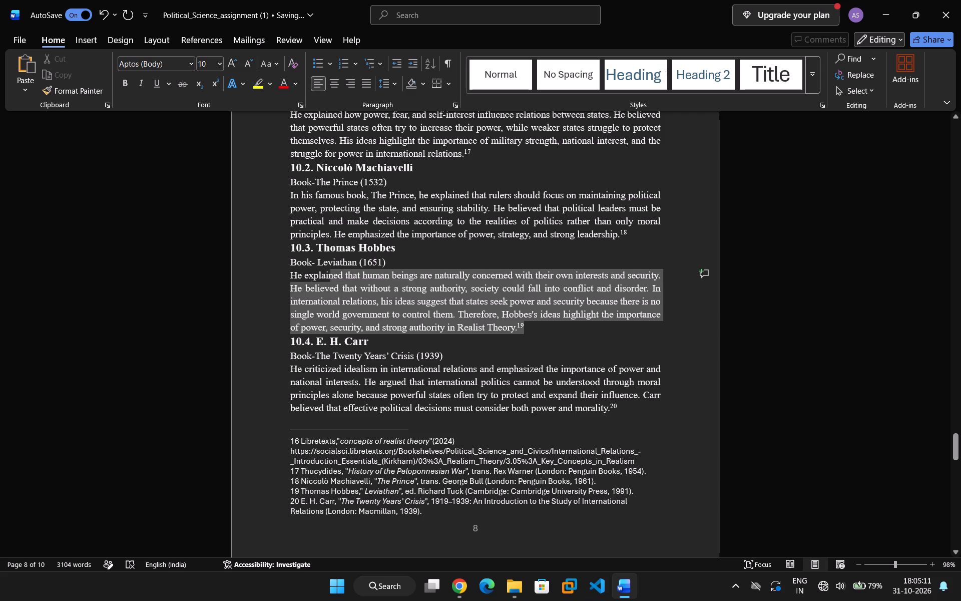
{"action": "left_click_drag", "start_coordinate": [333, 271], "coordinate": [294, 245]}
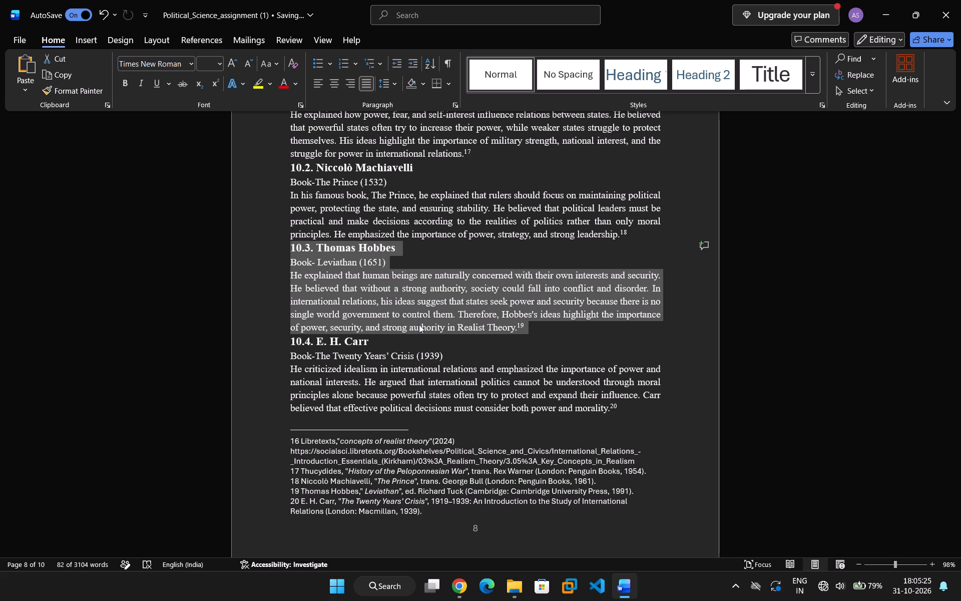
{"action": "key", "text": "BackSpace"}
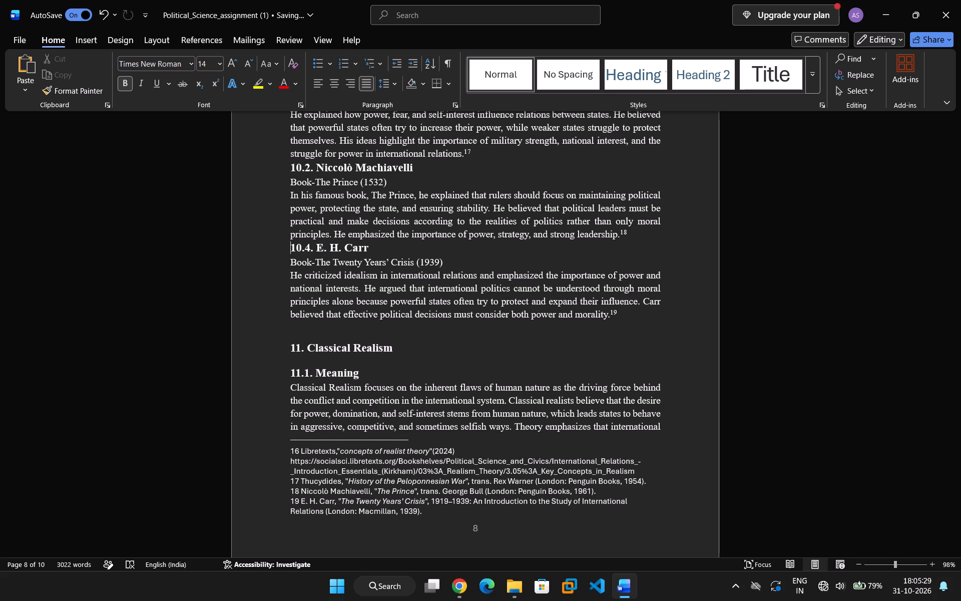
{"action": "key", "text": "ctrl+z"}
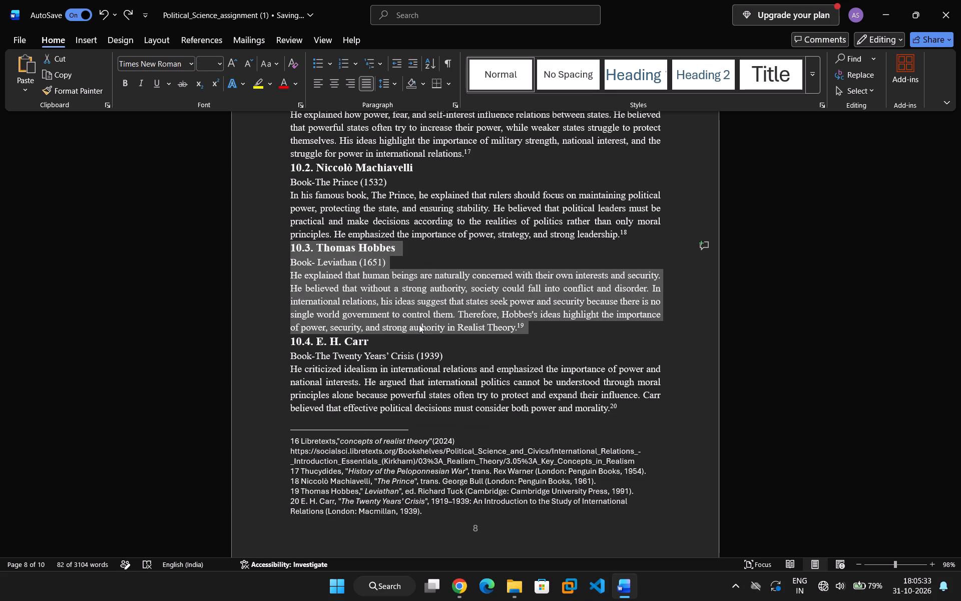
{"action": "key", "text": "BackSpace"}
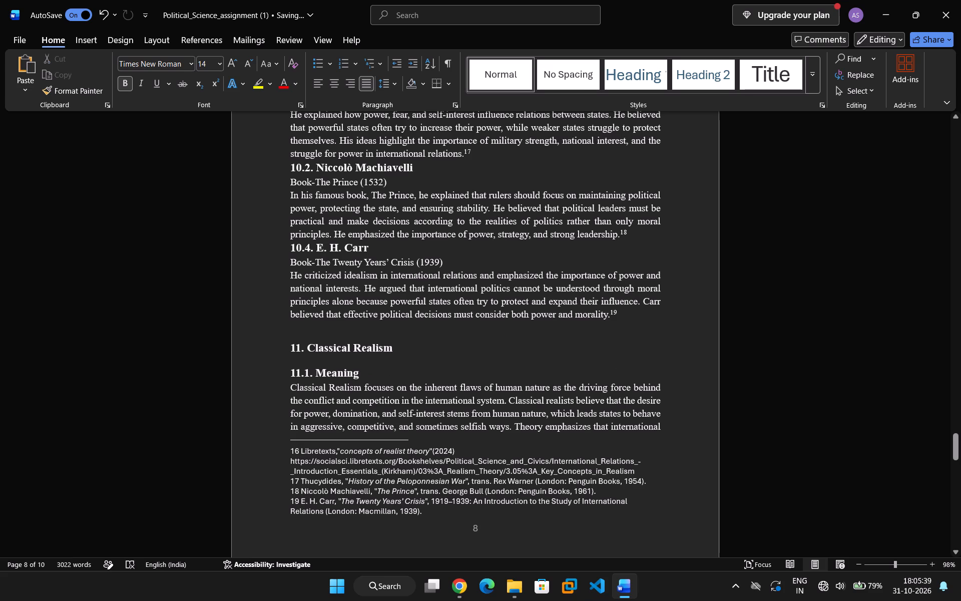
Renumber the E. H. Carr heading as 10.3.
{"action": "left_click", "coordinate": [309, 249]}
{"action": "key", "text": "BackSpace"}
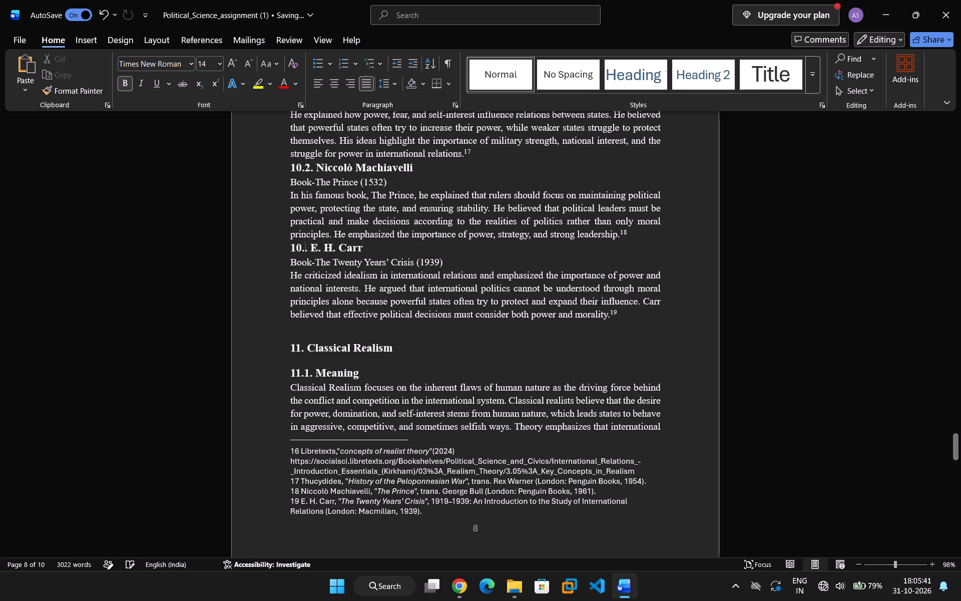
{"action": "key", "text": "3"}
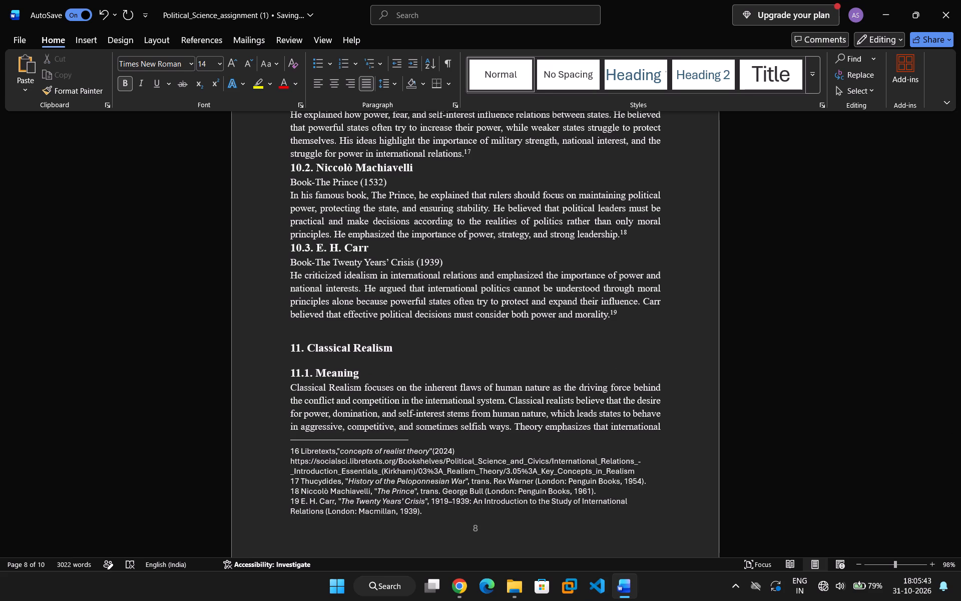
Check the page flow, footnote numbering and section layout from page 8 through the Conclusion and Bibliography on page 10.
{"action": "scroll", "coordinate": [332, 260], "scroll_direction": "down", "scroll_amount": 3}
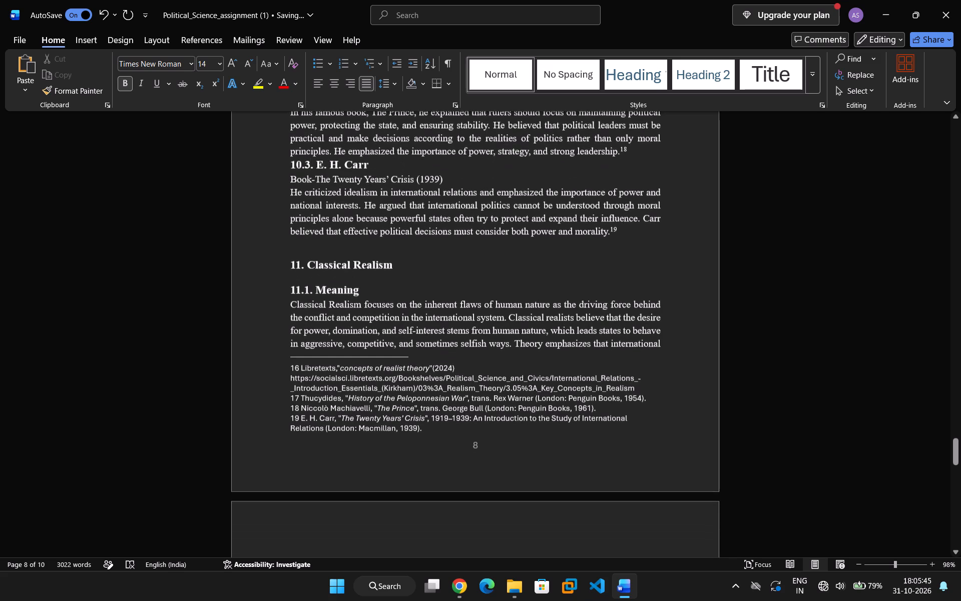
{"action": "scroll", "coordinate": [335, 239], "scroll_direction": "down", "scroll_amount": 10}
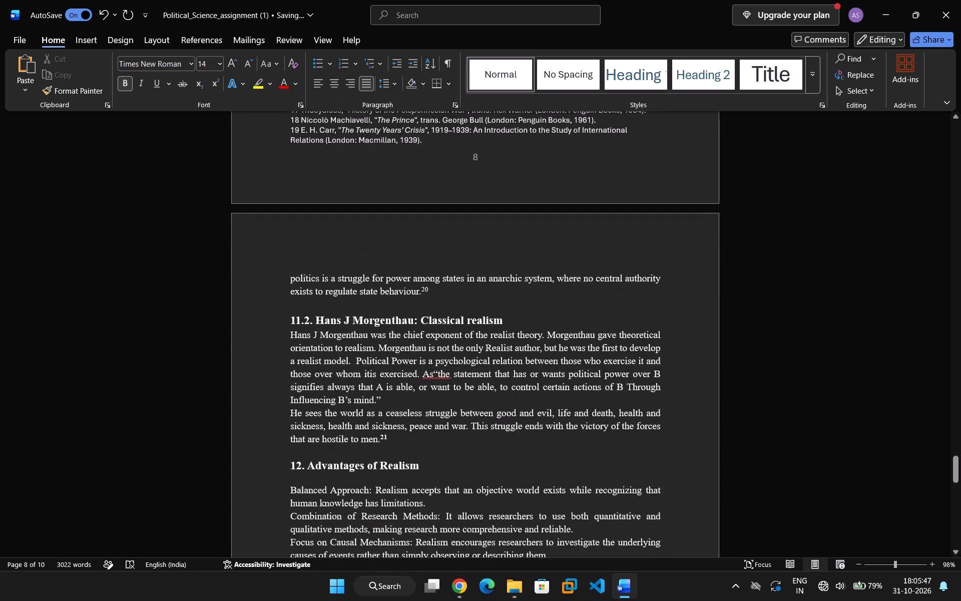
{"action": "scroll", "coordinate": [326, 242], "scroll_direction": "up", "scroll_amount": 3}
{"action": "scroll", "coordinate": [328, 240], "scroll_direction": "down", "scroll_amount": 12}
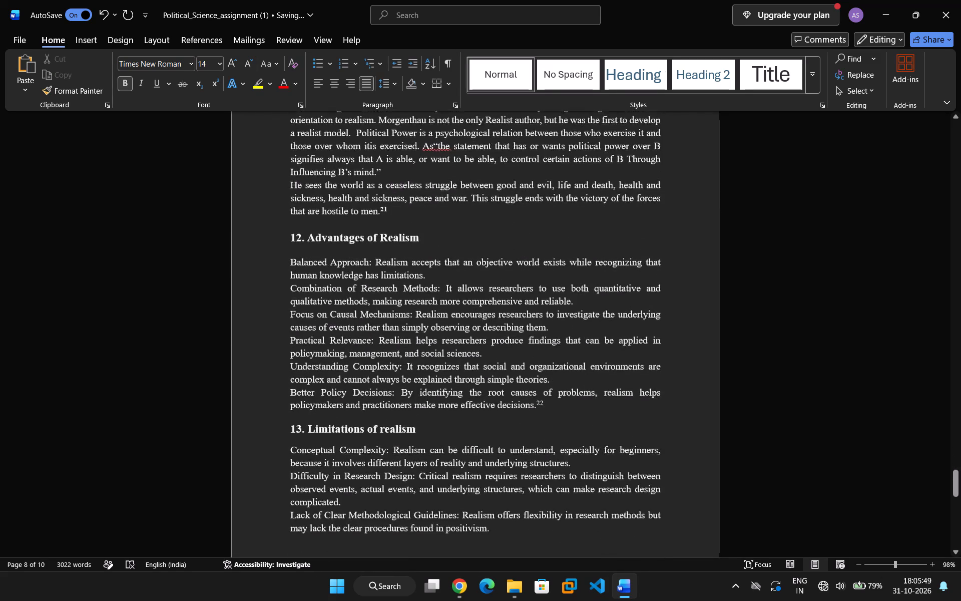
{"action": "scroll", "coordinate": [332, 243], "scroll_direction": "down", "scroll_amount": 13}
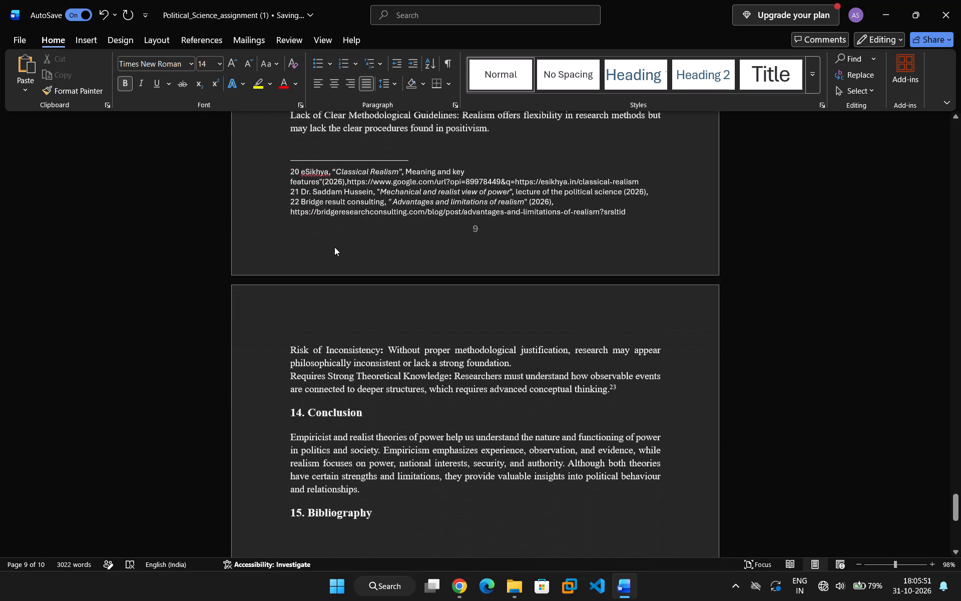
{"action": "scroll", "coordinate": [335, 247], "scroll_direction": "up", "scroll_amount": 6}
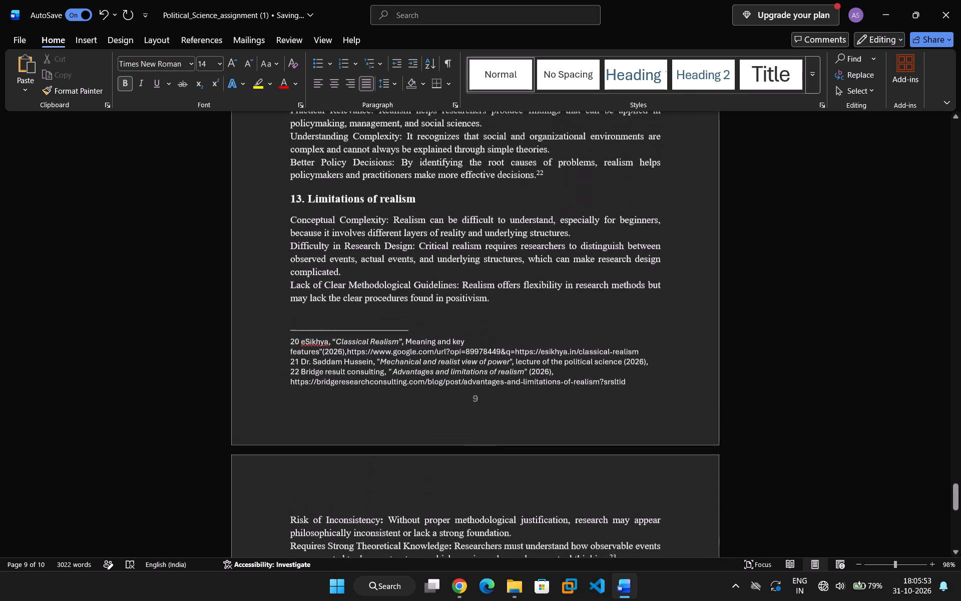
{"action": "scroll", "coordinate": [334, 247], "scroll_direction": "up", "scroll_amount": 9}
{"action": "scroll", "coordinate": [332, 247], "scroll_direction": "down", "scroll_amount": 8}
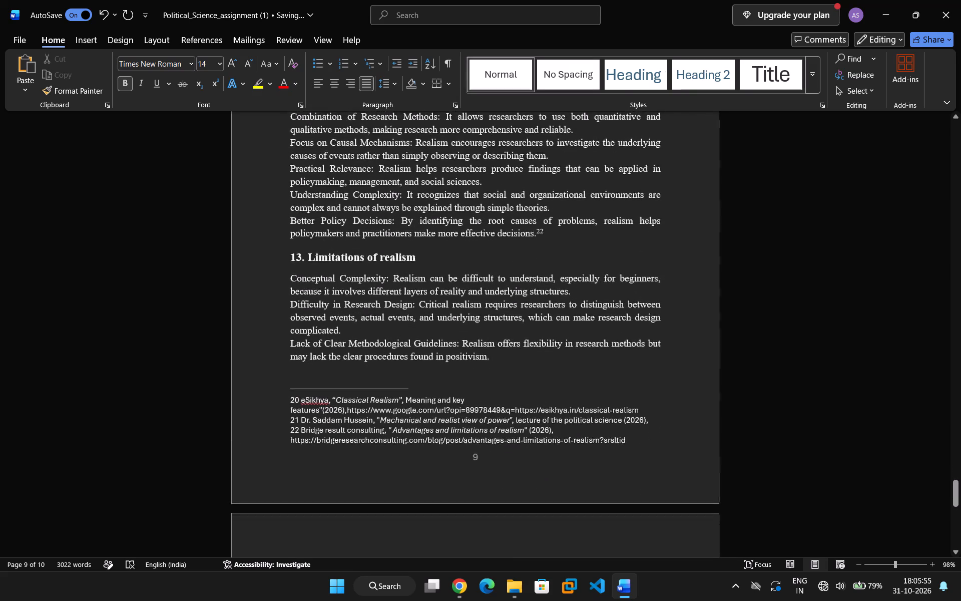
{"action": "scroll", "coordinate": [352, 260], "scroll_direction": "down", "scroll_amount": 1}
{"action": "scroll", "coordinate": [352, 260], "scroll_direction": "up", "scroll_amount": 7}
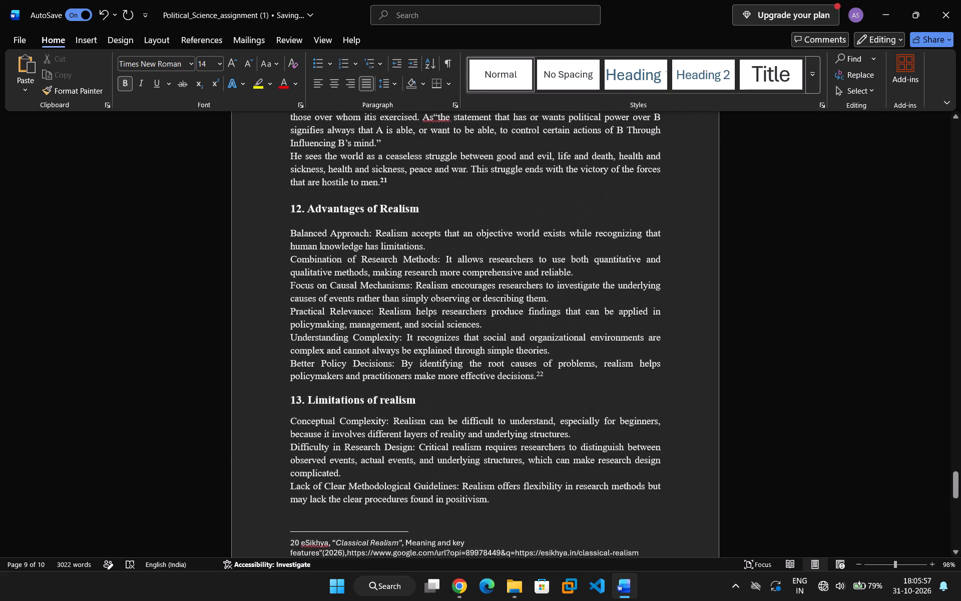
{"action": "scroll", "coordinate": [352, 264], "scroll_direction": "down", "scroll_amount": 6}
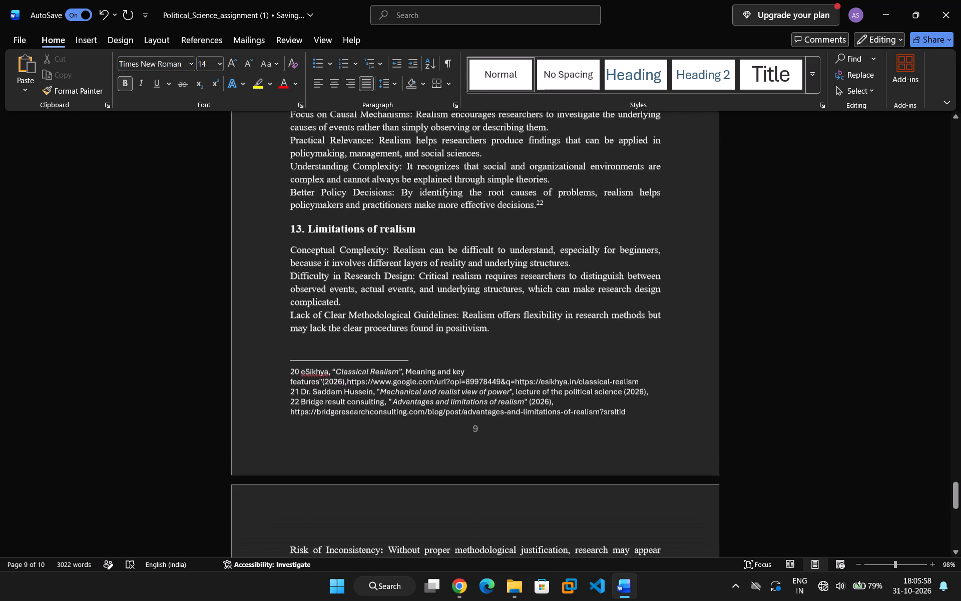
{"action": "scroll", "coordinate": [352, 265], "scroll_direction": "down", "scroll_amount": 10}
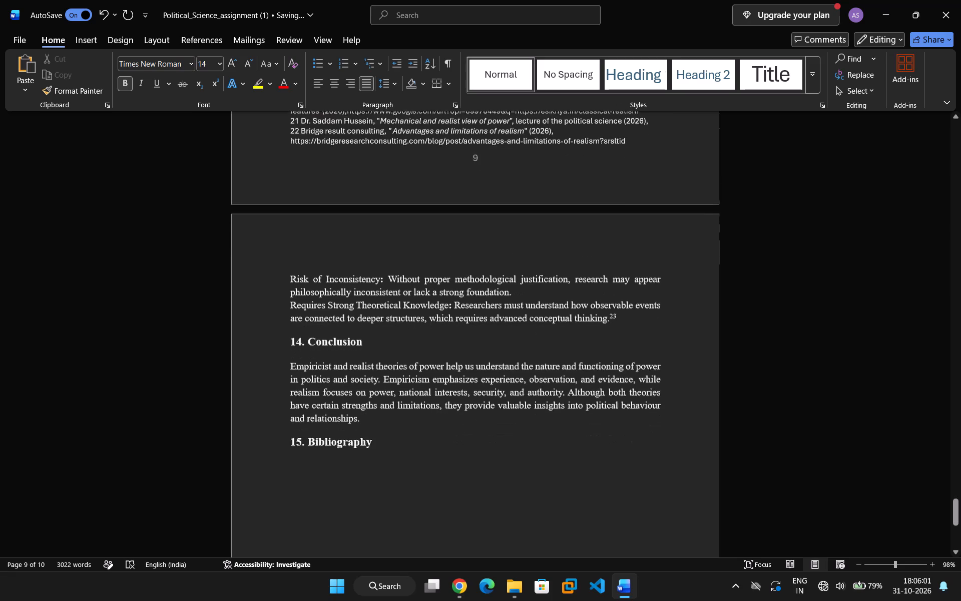
{"action": "scroll", "coordinate": [356, 277], "scroll_direction": "down", "scroll_amount": 17}
{"action": "scroll", "coordinate": [357, 277], "scroll_direction": "up", "scroll_amount": 7}
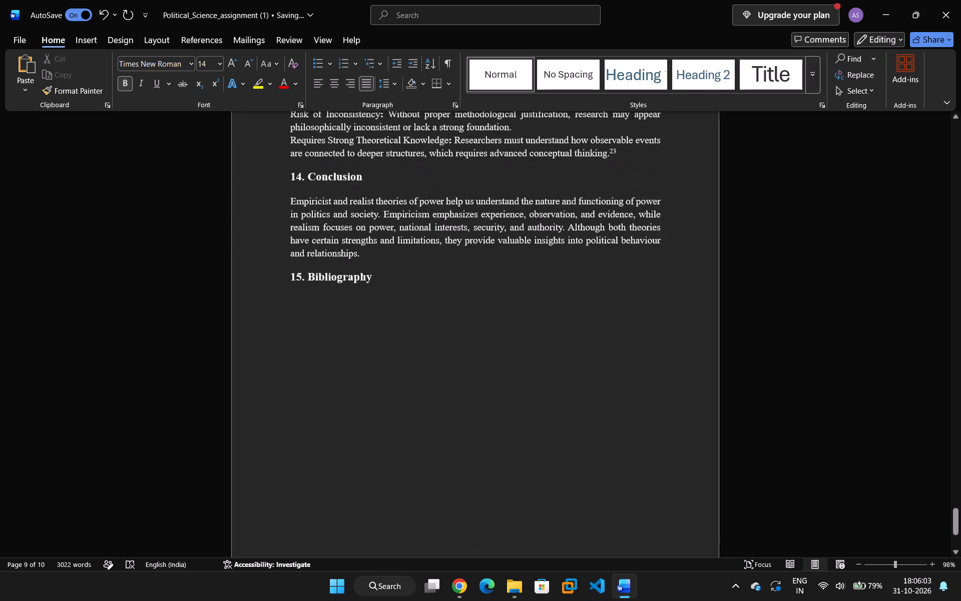
Undo the renumbering of the E. H. Carr heading and the deletion of the 10.3 Thomas Hobbes section.
{"action": "scroll", "coordinate": [357, 277], "scroll_direction": "up", "scroll_amount": 14}
{"action": "scroll", "coordinate": [357, 277], "scroll_direction": "down", "scroll_amount": 3}
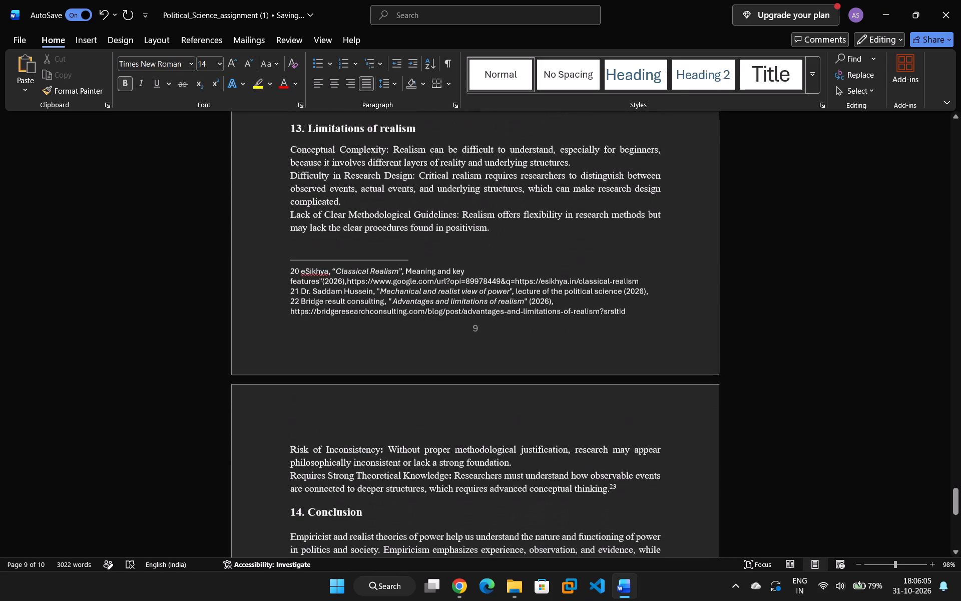
{"action": "scroll", "coordinate": [357, 277], "scroll_direction": "down", "scroll_amount": 1}
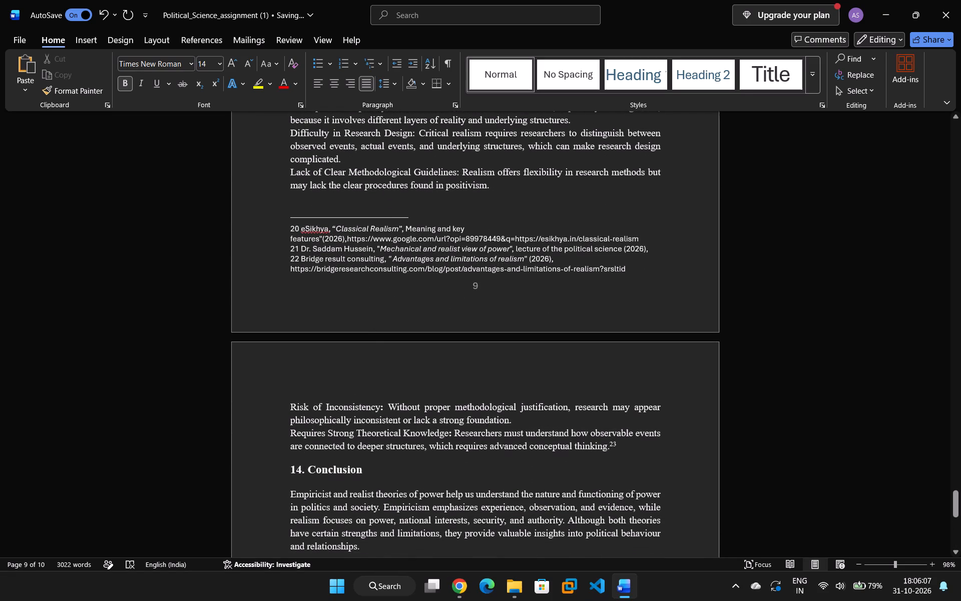
{"action": "key", "text": "ctrl+z"}
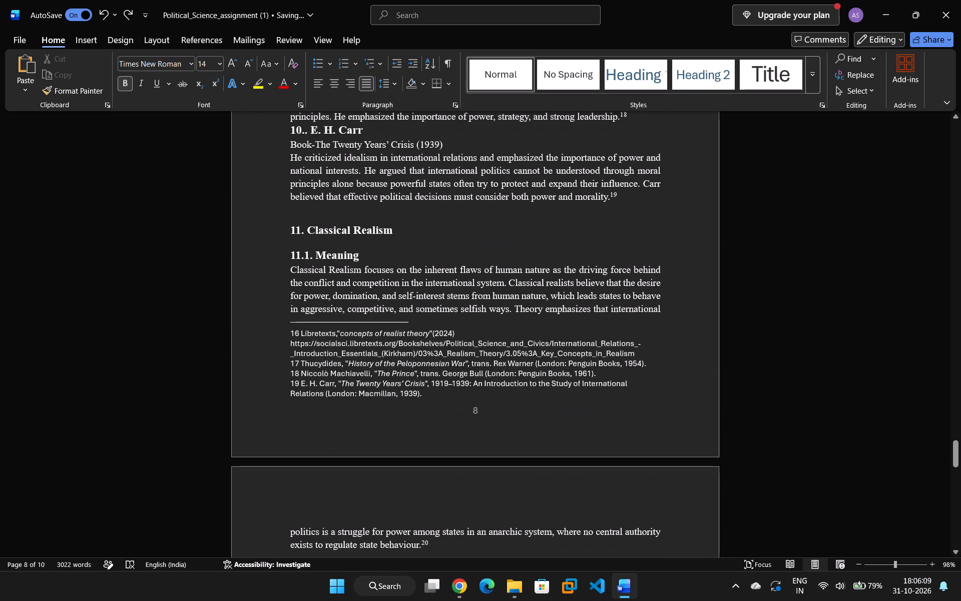
{"action": "scroll", "coordinate": [365, 368], "scroll_direction": "up", "scroll_amount": 7}
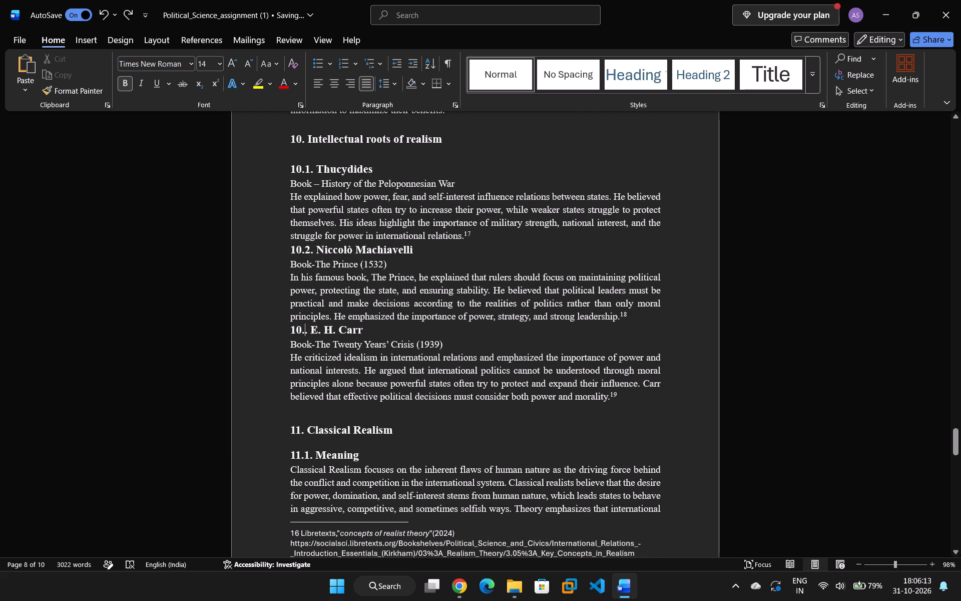
{"action": "key", "text": "ctrl+z"}
{"action": "key", "text": "ctrl+z"}
Fill the empty footnote 24 on page 10 with the Bridge result consulting citation copied from footnote 23, without its number.
{"action": "scroll", "coordinate": [402, 388], "scroll_direction": "up", "scroll_amount": 4}
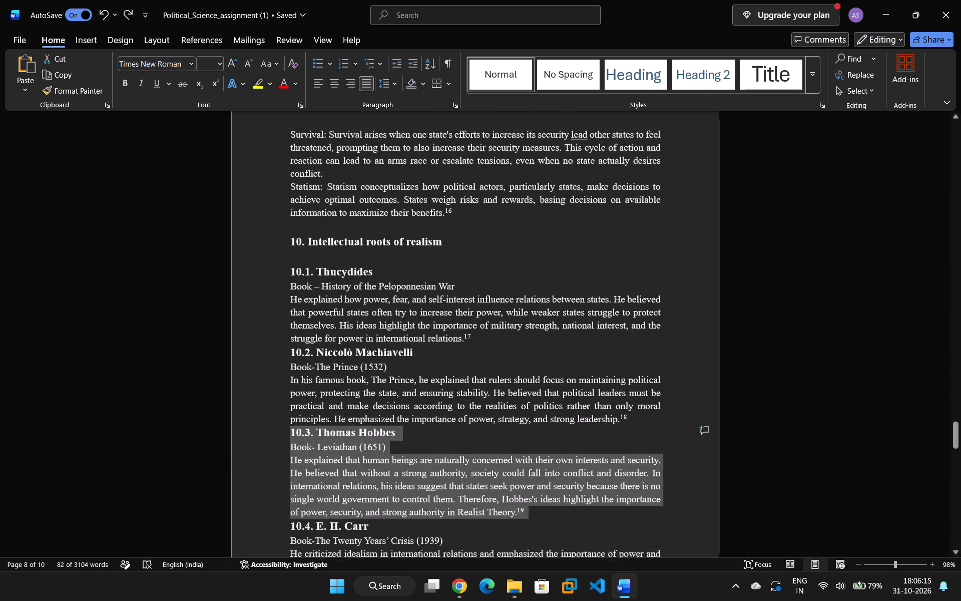
{"action": "scroll", "coordinate": [410, 401], "scroll_direction": "down", "scroll_amount": 20}
{"action": "scroll", "coordinate": [410, 401], "scroll_direction": "down", "scroll_amount": 8}
{"action": "scroll", "coordinate": [435, 373], "scroll_direction": "up", "scroll_amount": 1}
{"action": "scroll", "coordinate": [438, 369], "scroll_direction": "down", "scroll_amount": 7}
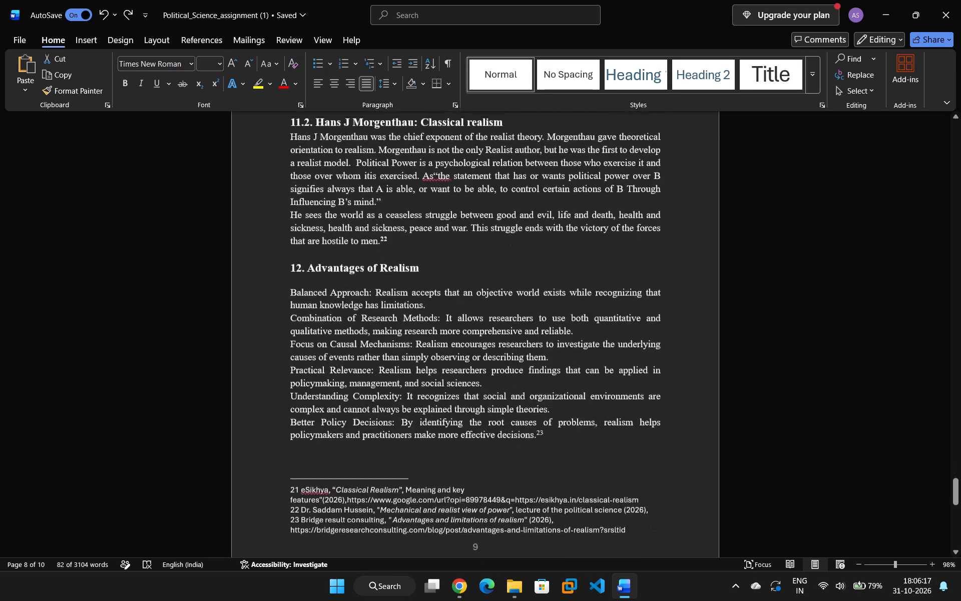
{"action": "scroll", "coordinate": [448, 369], "scroll_direction": "down", "scroll_amount": 19}
{"action": "scroll", "coordinate": [436, 347], "scroll_direction": "down", "scroll_amount": 5}
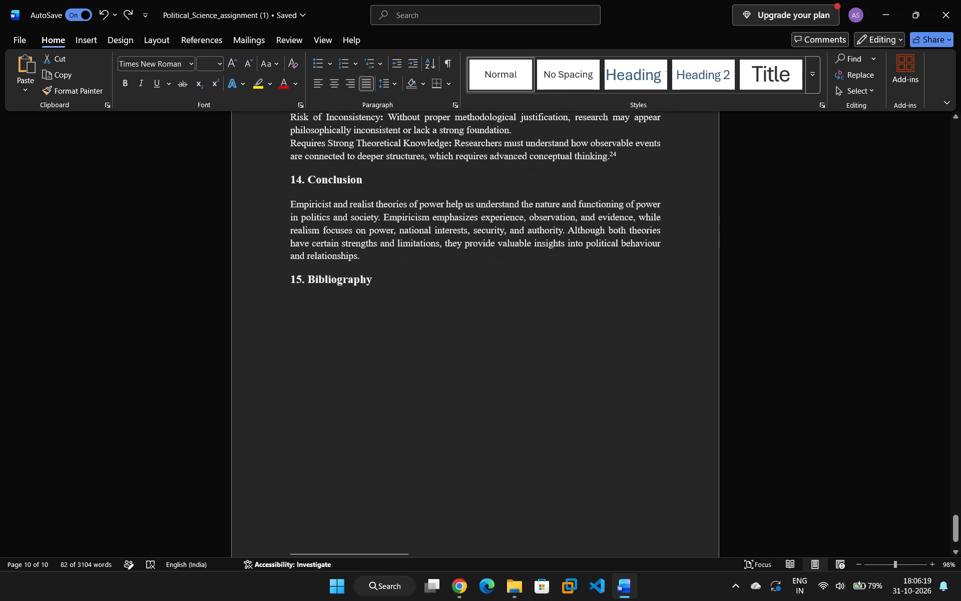
{"action": "scroll", "coordinate": [440, 349], "scroll_direction": "down", "scroll_amount": 6}
{"action": "left_click", "coordinate": [307, 480]}
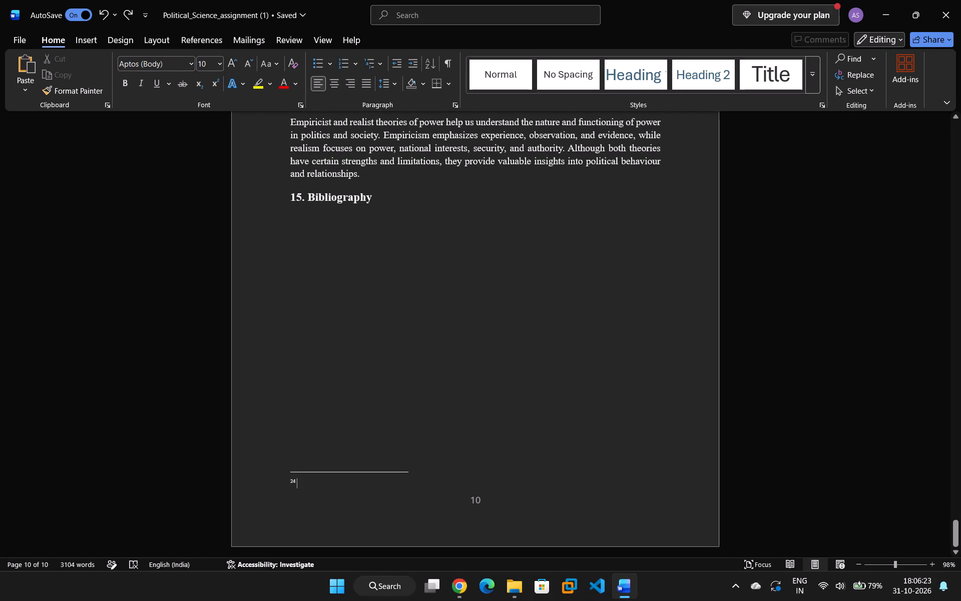
{"action": "scroll", "coordinate": [424, 361], "scroll_direction": "up", "scroll_amount": 13}
{"action": "scroll", "coordinate": [424, 361], "scroll_direction": "up", "scroll_amount": 8}
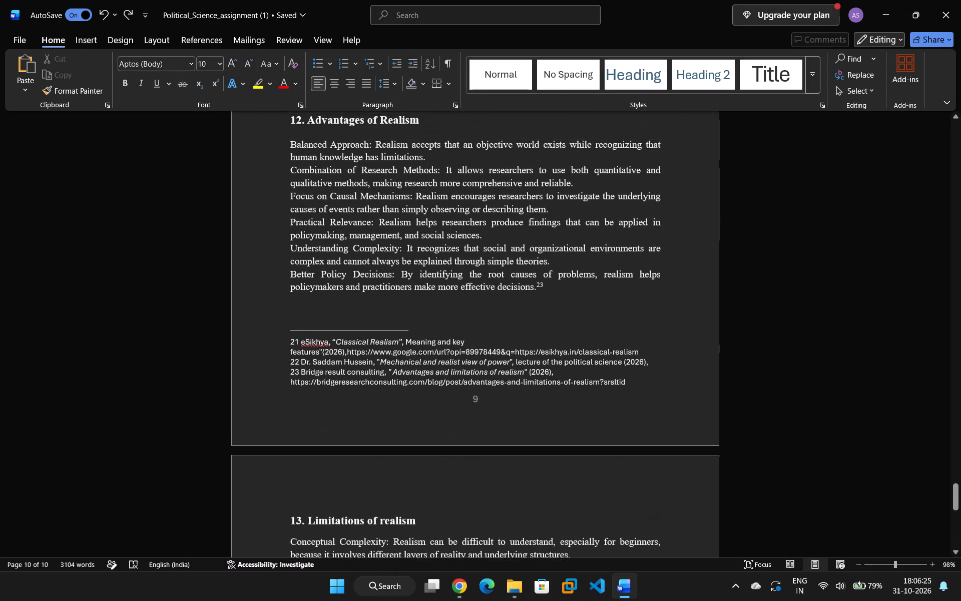
{"action": "scroll", "coordinate": [422, 368], "scroll_direction": "down", "scroll_amount": 1}
{"action": "left_click", "coordinate": [316, 380]}
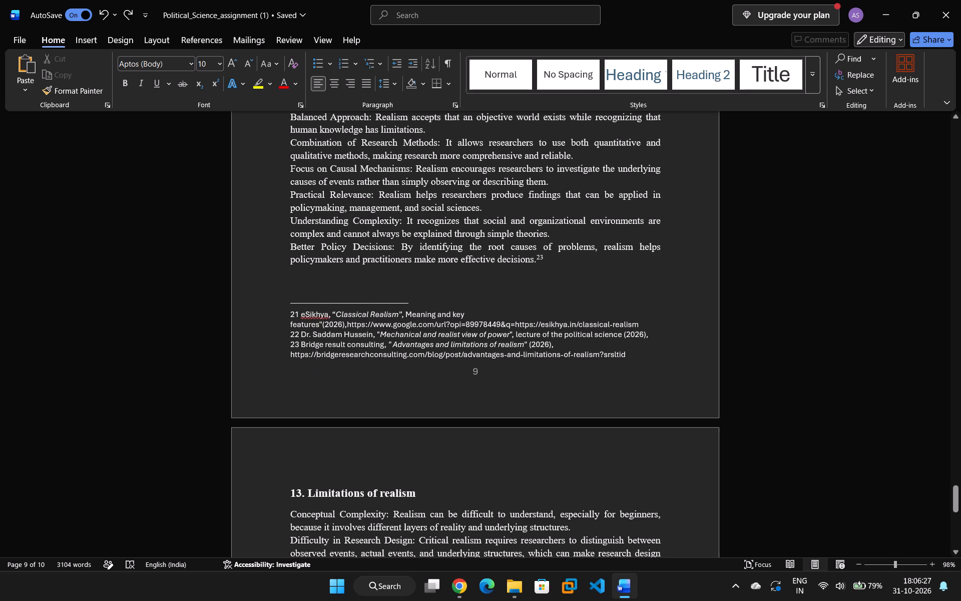
{"action": "left_click_drag", "start_coordinate": [300, 345], "coordinate": [410, 369]}
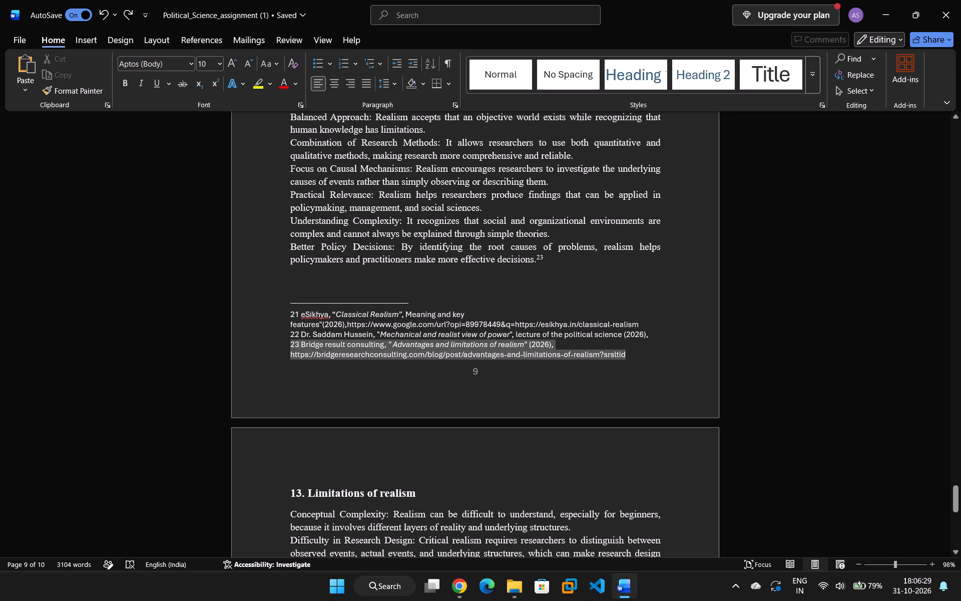
{"action": "left_click_drag", "start_coordinate": [410, 369], "coordinate": [630, 358]}
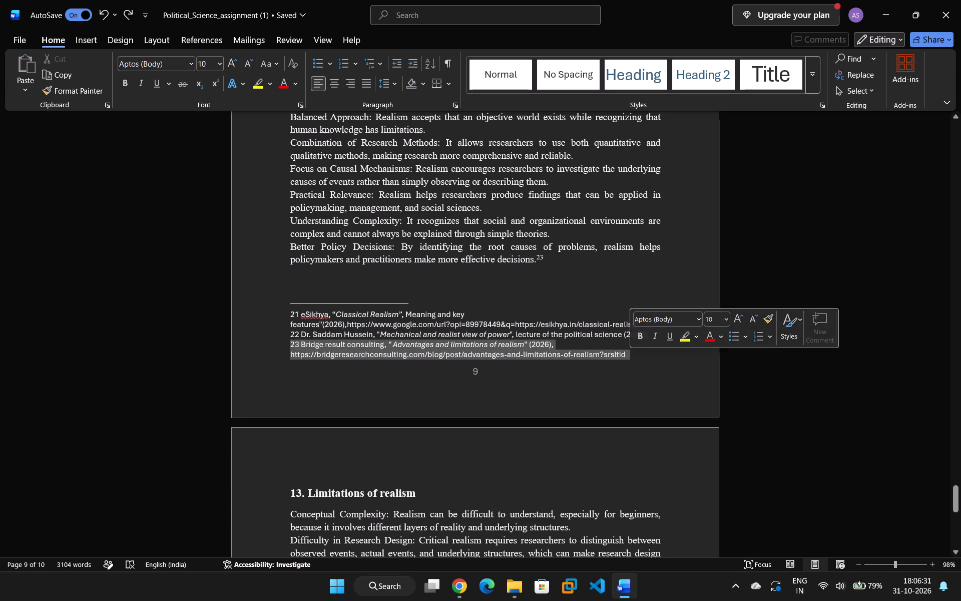
{"action": "left_click", "coordinate": [300, 342]}
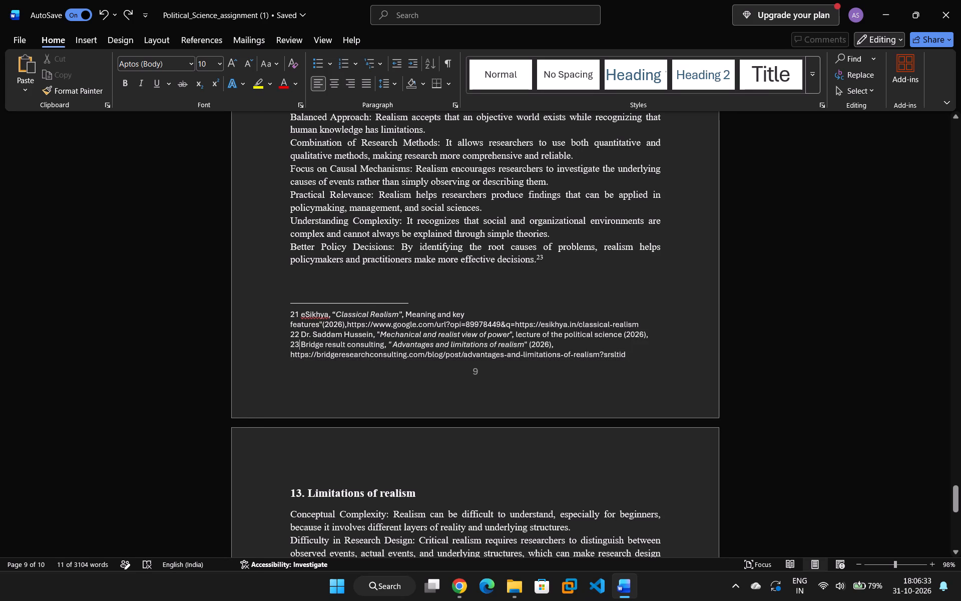
{"action": "left_click_drag", "start_coordinate": [302, 342], "coordinate": [484, 369]}
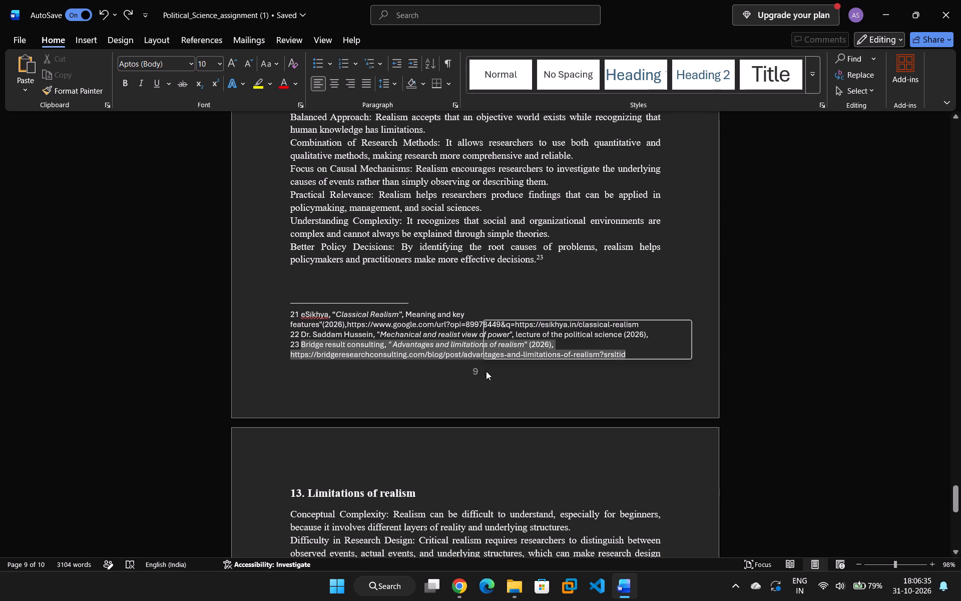
{"action": "key", "text": "ctrl+c"}
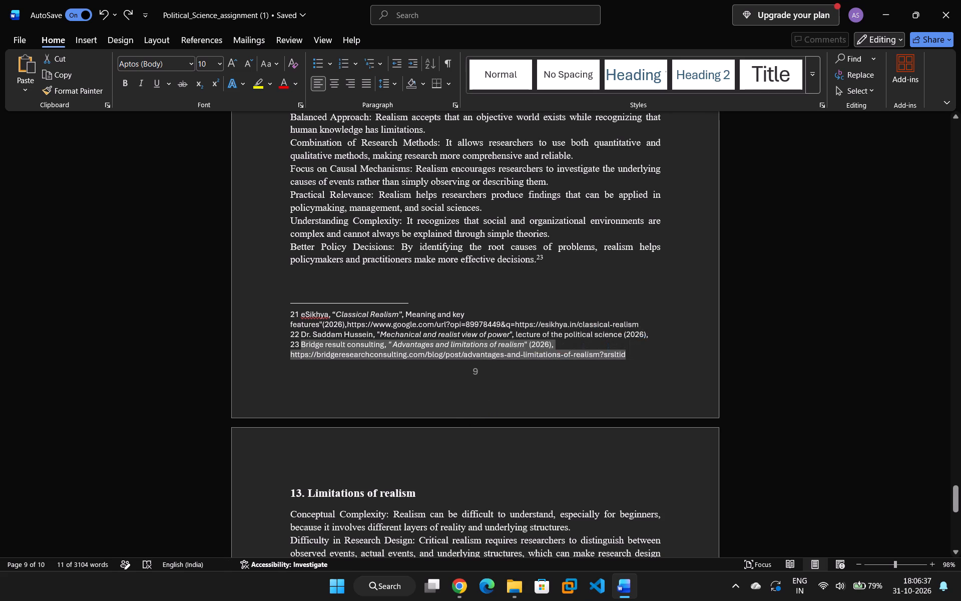
{"action": "scroll", "coordinate": [489, 432], "scroll_direction": "down", "scroll_amount": 9}
{"action": "scroll", "coordinate": [482, 456], "scroll_direction": "up", "scroll_amount": 1}
{"action": "scroll", "coordinate": [475, 465], "scroll_direction": "down", "scroll_amount": 12}
{"action": "left_click", "coordinate": [344, 487]}
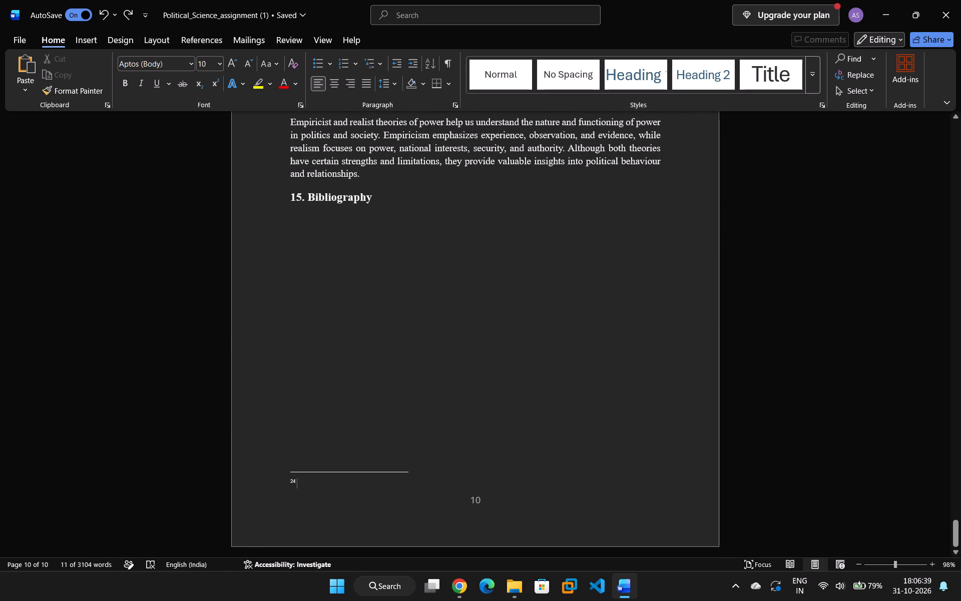
{"action": "key", "text": "ctrl+v"}
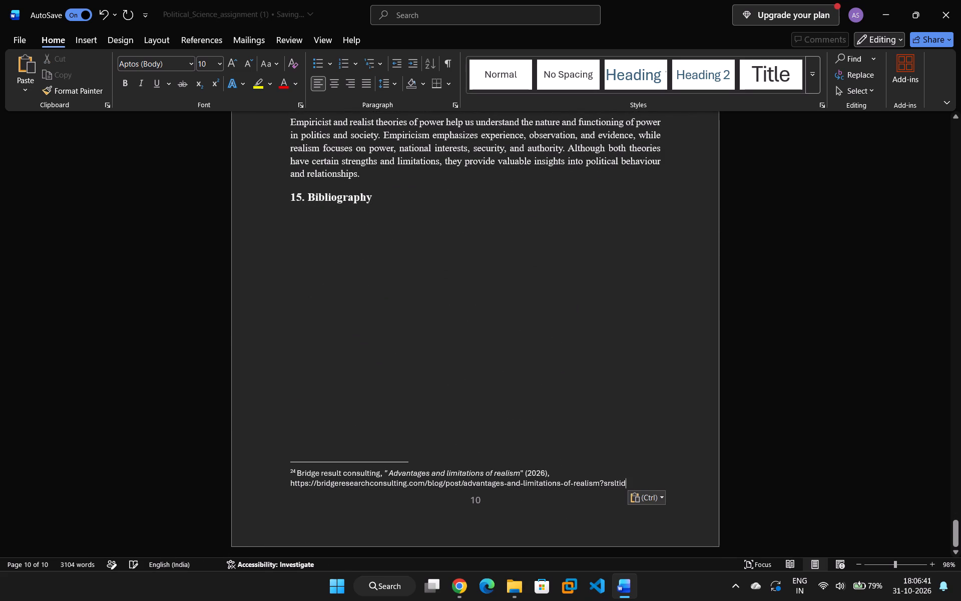
Clear the superscript formatting from the number 24 at the start of the page 10 footnote.
{"action": "scroll", "coordinate": [350, 433], "scroll_direction": "up", "scroll_amount": 7}
{"action": "scroll", "coordinate": [350, 440], "scroll_direction": "down", "scroll_amount": 9}
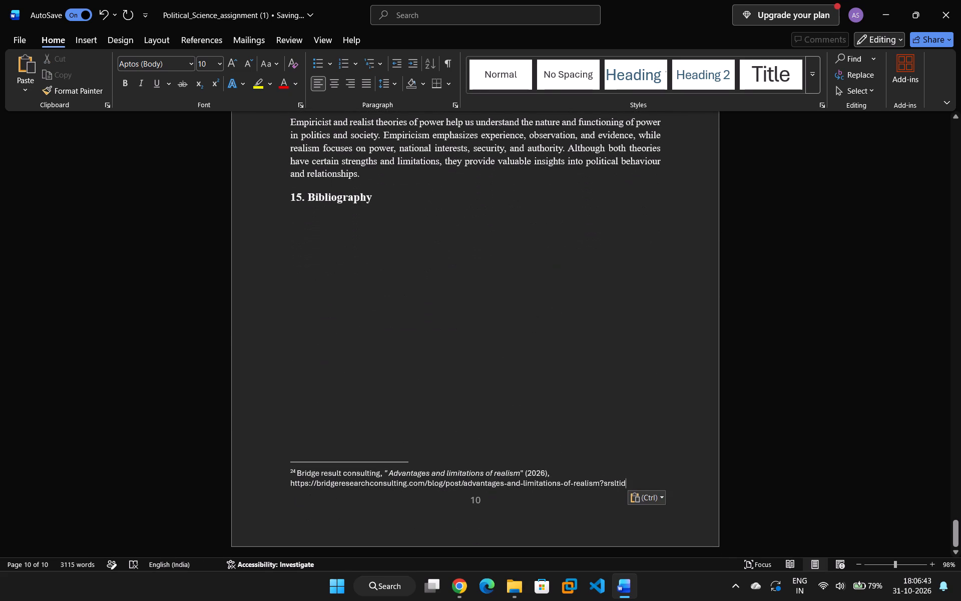
{"action": "left_click_drag", "start_coordinate": [294, 473], "coordinate": [281, 474]}
{"action": "left_click_drag", "start_coordinate": [288, 468], "coordinate": [296, 475]}
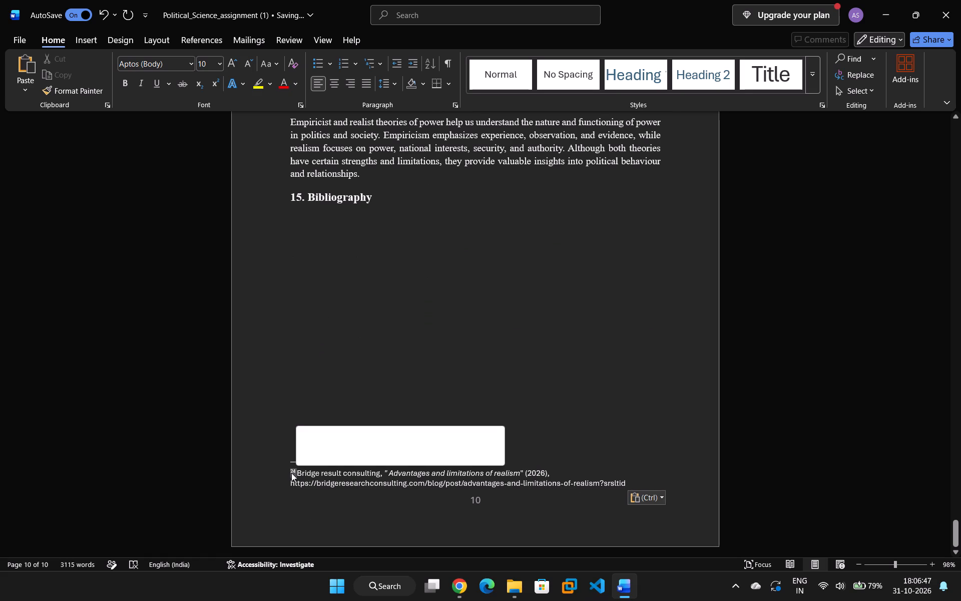
{"action": "key", "text": "ctrl+space"}
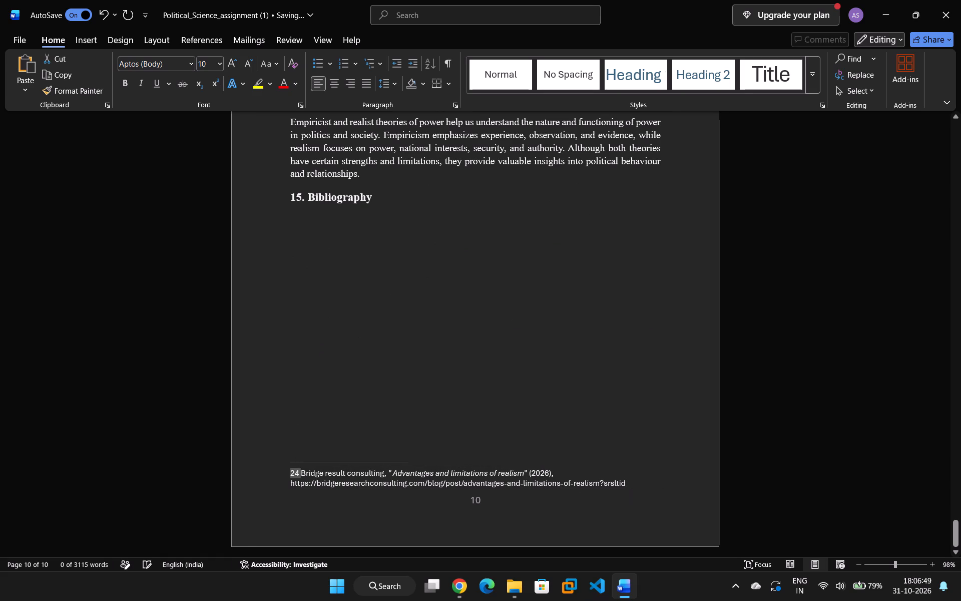
{"action": "scroll", "coordinate": [636, 337], "scroll_direction": "up", "scroll_amount": 2}
{"action": "left_click", "coordinate": [625, 349]}
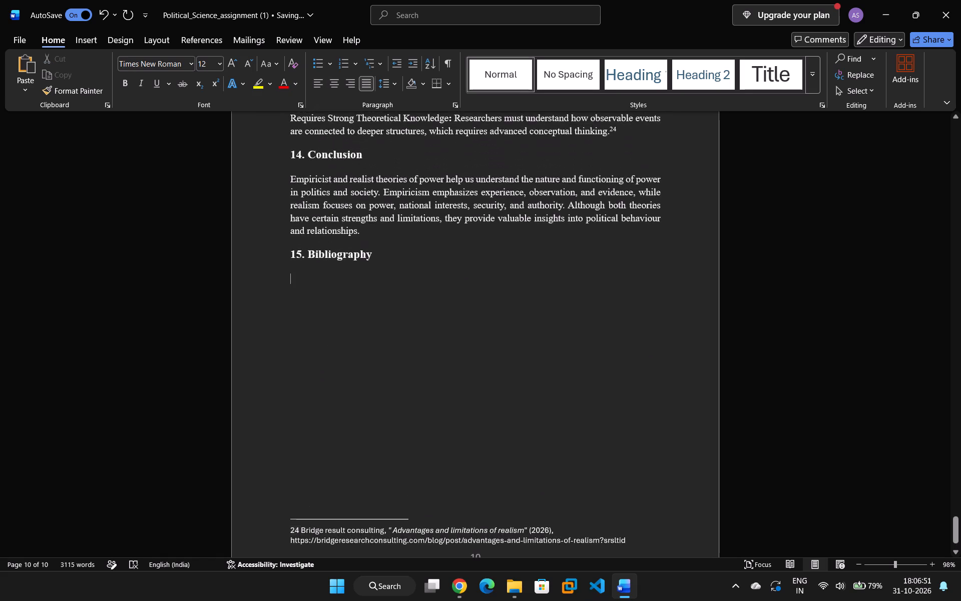
Check the page layout and footnotes from page 10 back to the Thomas Hobbes section on page 8 and forward again.
{"action": "scroll", "coordinate": [619, 357], "scroll_direction": "up", "scroll_amount": 19}
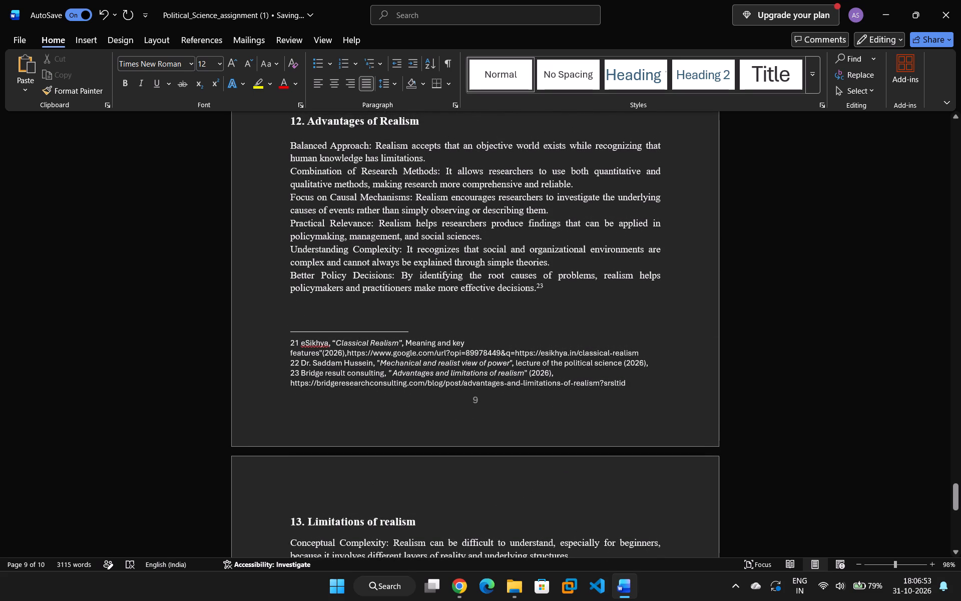
{"action": "scroll", "coordinate": [601, 382], "scroll_direction": "up", "scroll_amount": 7}
{"action": "scroll", "coordinate": [507, 382], "scroll_direction": "up", "scroll_amount": 7}
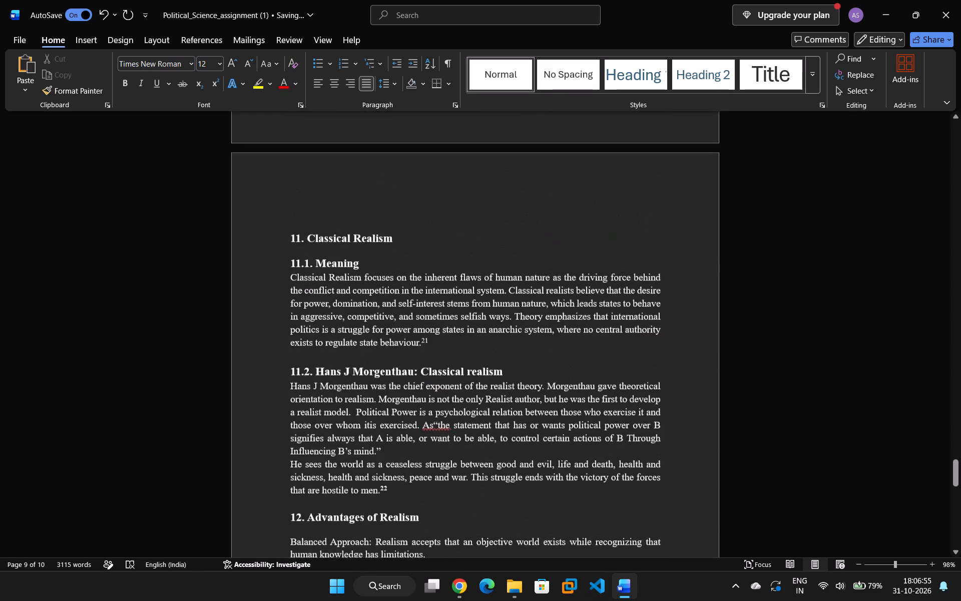
{"action": "scroll", "coordinate": [509, 380], "scroll_direction": "up", "scroll_amount": 14}
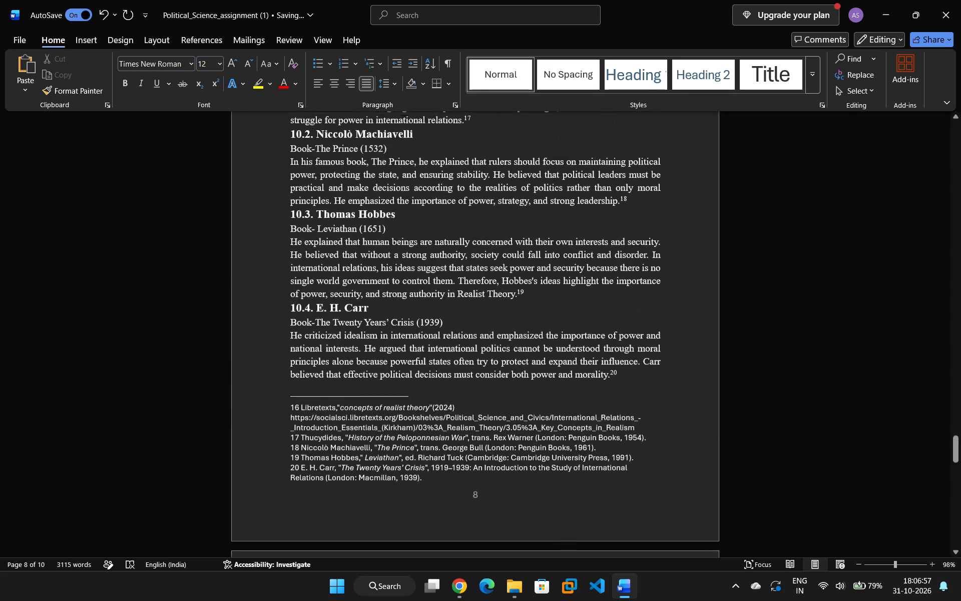
{"action": "scroll", "coordinate": [502, 376], "scroll_direction": "up", "scroll_amount": 1}
{"action": "scroll", "coordinate": [502, 377], "scroll_direction": "down", "scroll_amount": 6}
{"action": "scroll", "coordinate": [500, 385], "scroll_direction": "down", "scroll_amount": 20}
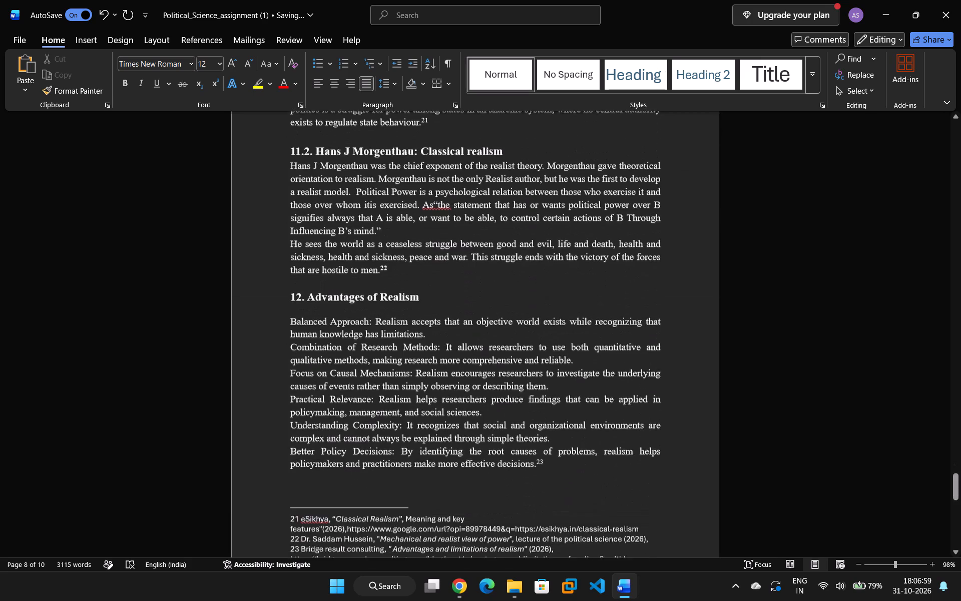
{"action": "scroll", "coordinate": [491, 444], "scroll_direction": "down", "scroll_amount": 20}
{"action": "scroll", "coordinate": [491, 444], "scroll_direction": "down", "scroll_amount": 5}
{"action": "scroll", "coordinate": [521, 484], "scroll_direction": "down", "scroll_amount": 6}
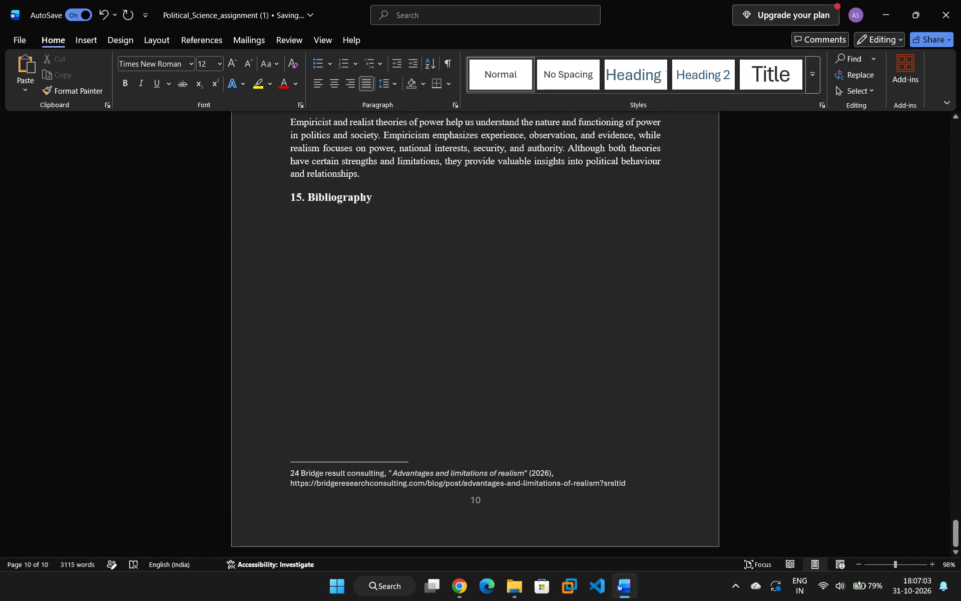
Delete the whole 10.3 Thomas Hobbes section on page 8, including its heading, book line, paragraph and footnote reference.
{"action": "scroll", "coordinate": [524, 471], "scroll_direction": "up", "scroll_amount": 20}
{"action": "scroll", "coordinate": [524, 471], "scroll_direction": "up", "scroll_amount": 14}
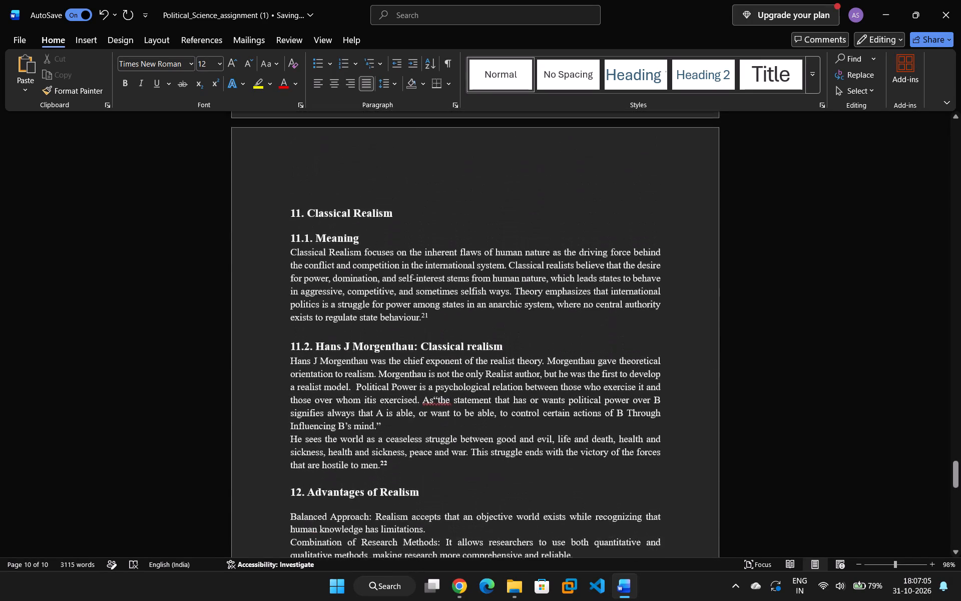
{"action": "scroll", "coordinate": [576, 461], "scroll_direction": "up", "scroll_amount": 18}
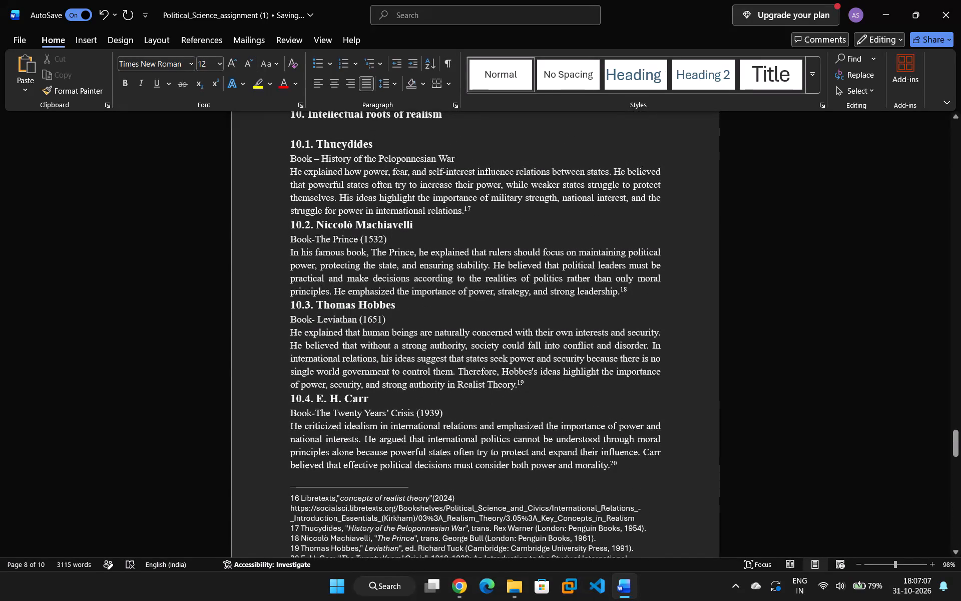
{"action": "left_click_drag", "start_coordinate": [533, 390], "coordinate": [288, 311]}
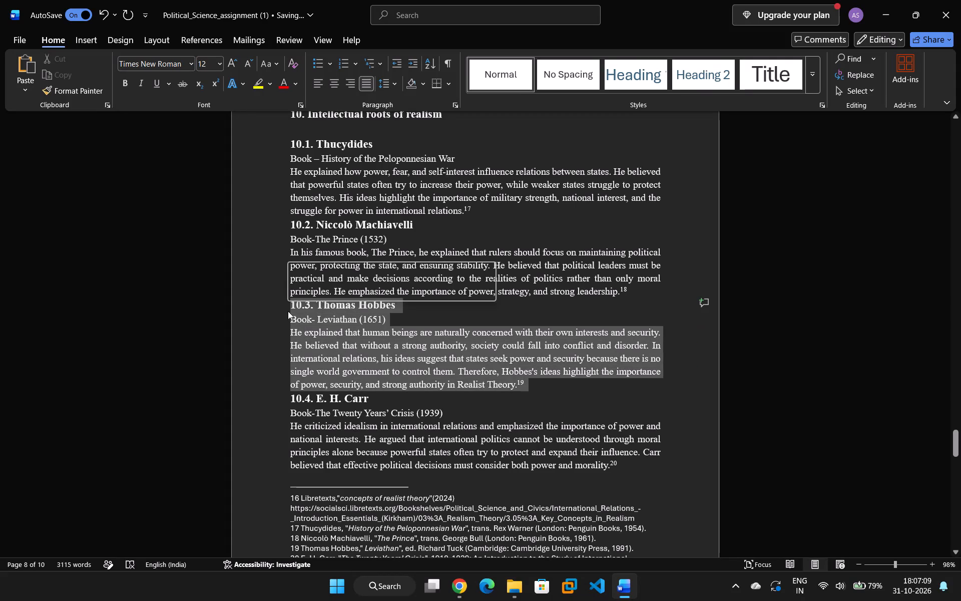
{"action": "key", "text": "BackSpace"}
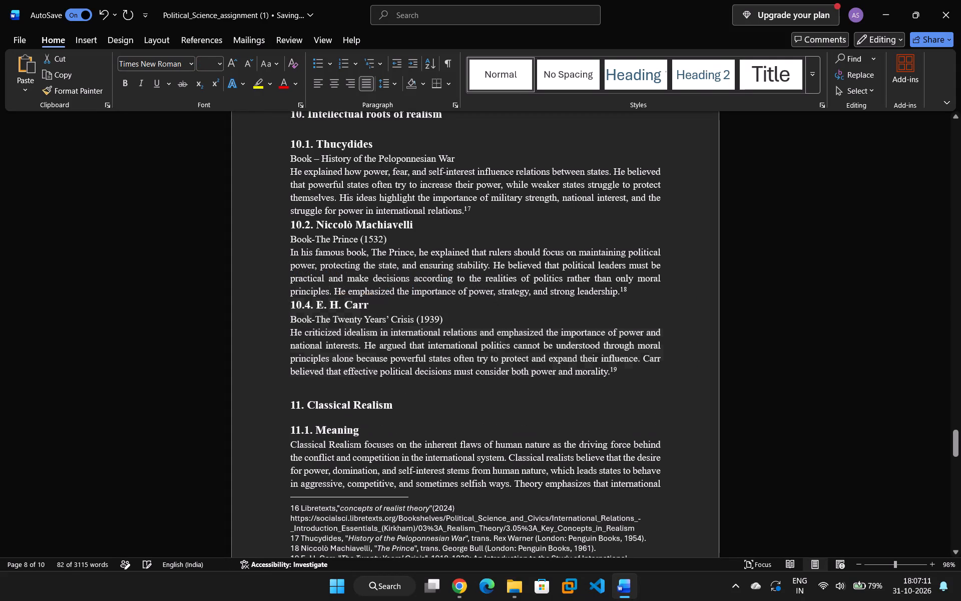
Check the page flow and footnote numbering from the Classical Realism section through the Bibliography and last footnote on page 10.
{"action": "scroll", "coordinate": [377, 354], "scroll_direction": "down", "scroll_amount": 9}
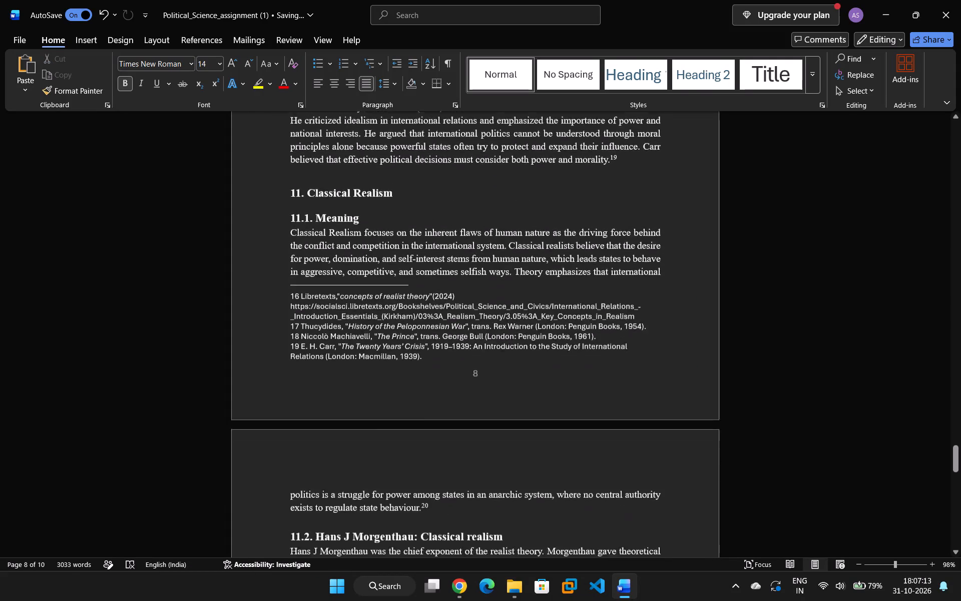
{"action": "scroll", "coordinate": [407, 399], "scroll_direction": "down", "scroll_amount": 8}
{"action": "scroll", "coordinate": [387, 362], "scroll_direction": "down", "scroll_amount": 12}
{"action": "scroll", "coordinate": [415, 345], "scroll_direction": "up", "scroll_amount": 1}
{"action": "scroll", "coordinate": [415, 346], "scroll_direction": "down", "scroll_amount": 11}
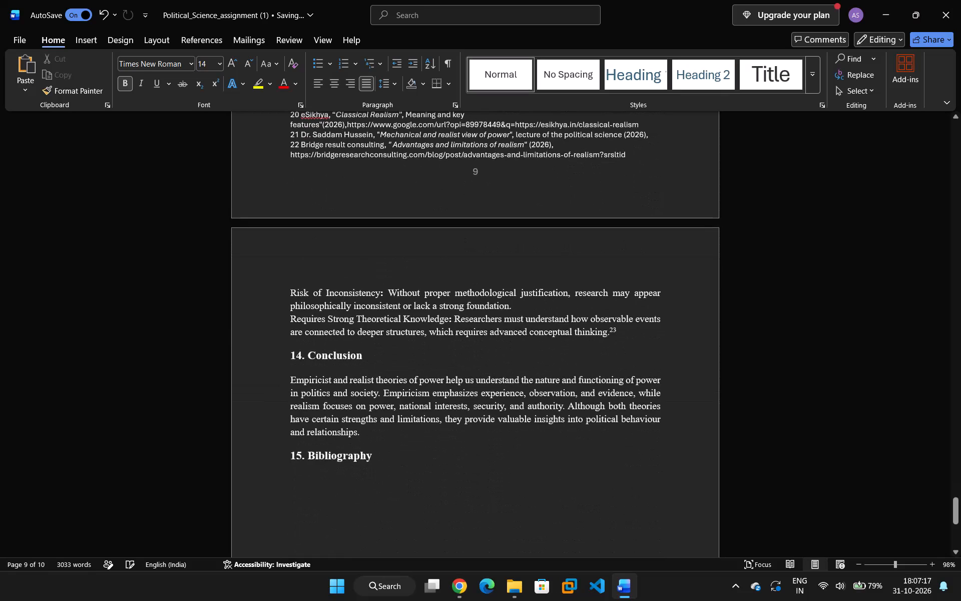
{"action": "scroll", "coordinate": [448, 364], "scroll_direction": "down", "scroll_amount": 13}
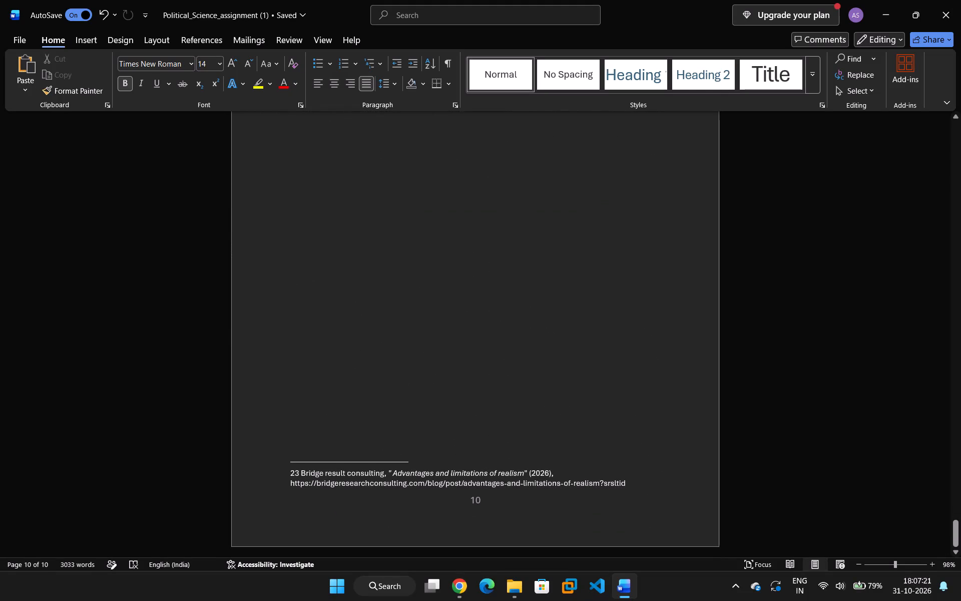
{"action": "scroll", "coordinate": [446, 360], "scroll_direction": "up", "scroll_amount": 12}
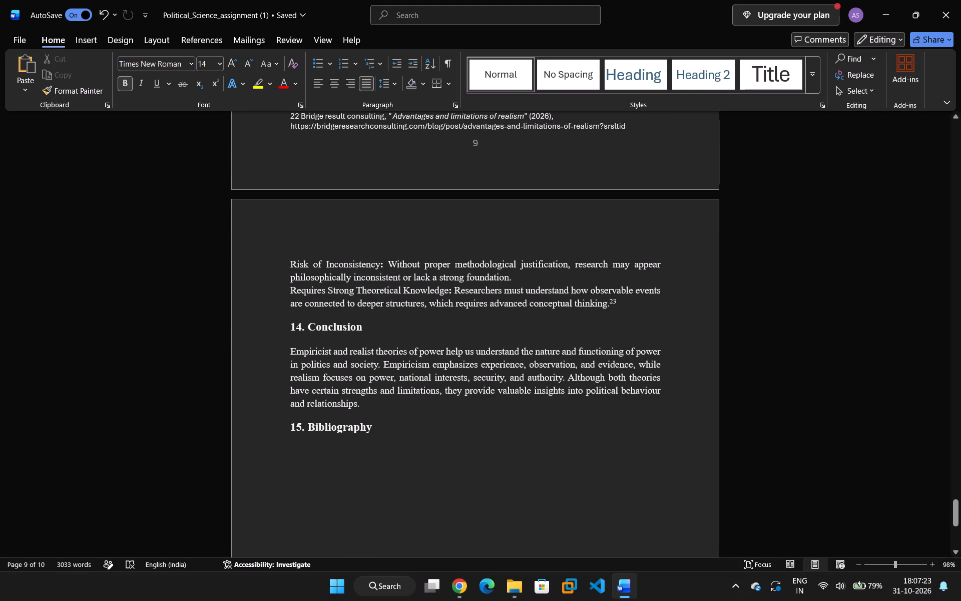
{"action": "scroll", "coordinate": [451, 354], "scroll_direction": "down", "scroll_amount": 5}
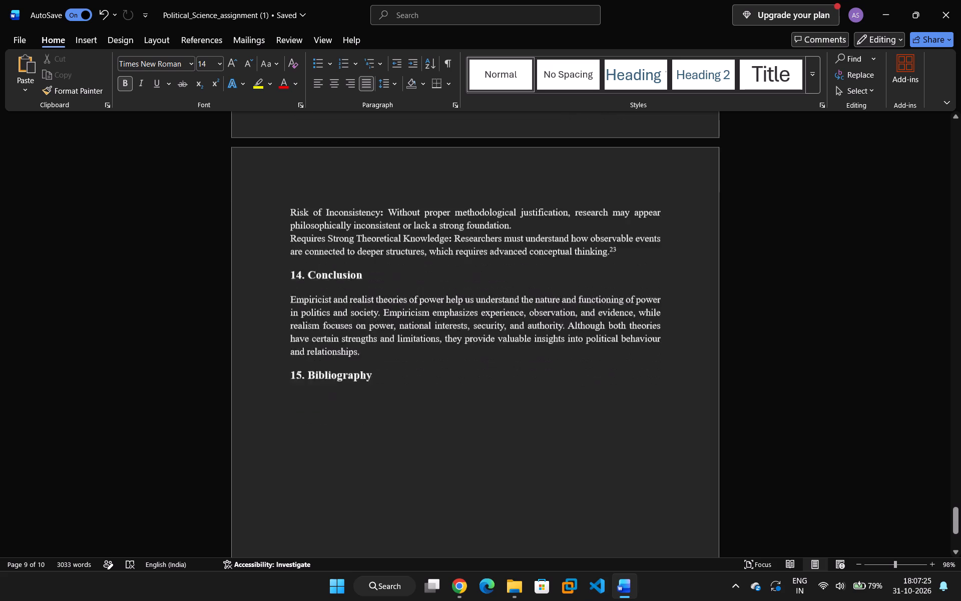
Renumber the E. H. Carr heading on page 8 as 10.3.
{"action": "scroll", "coordinate": [451, 356], "scroll_direction": "down", "scroll_amount": 11}
{"action": "scroll", "coordinate": [455, 357], "scroll_direction": "up", "scroll_amount": 8}
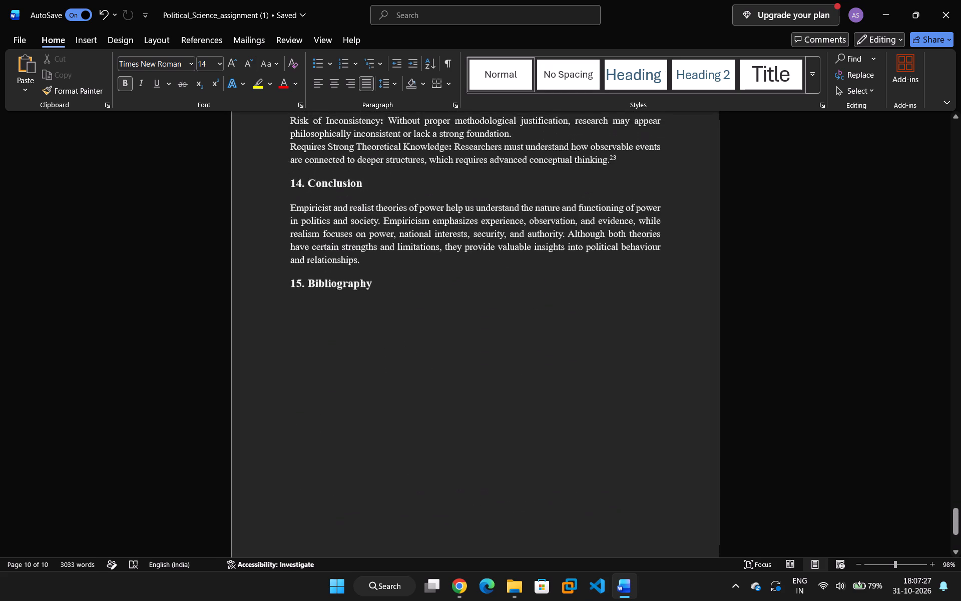
{"action": "scroll", "coordinate": [455, 357], "scroll_direction": "up", "scroll_amount": 12}
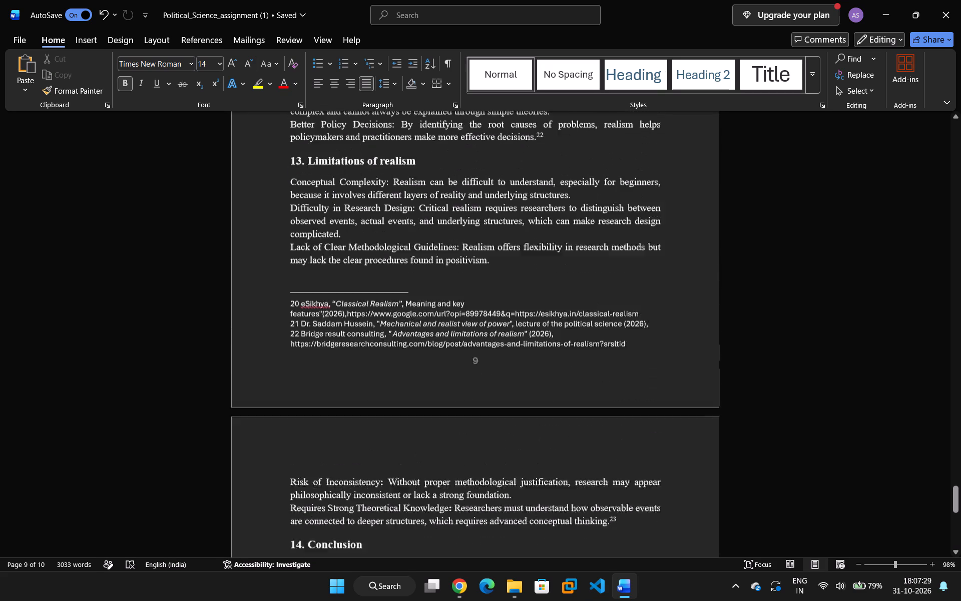
{"action": "scroll", "coordinate": [455, 358], "scroll_direction": "up", "scroll_amount": 15}
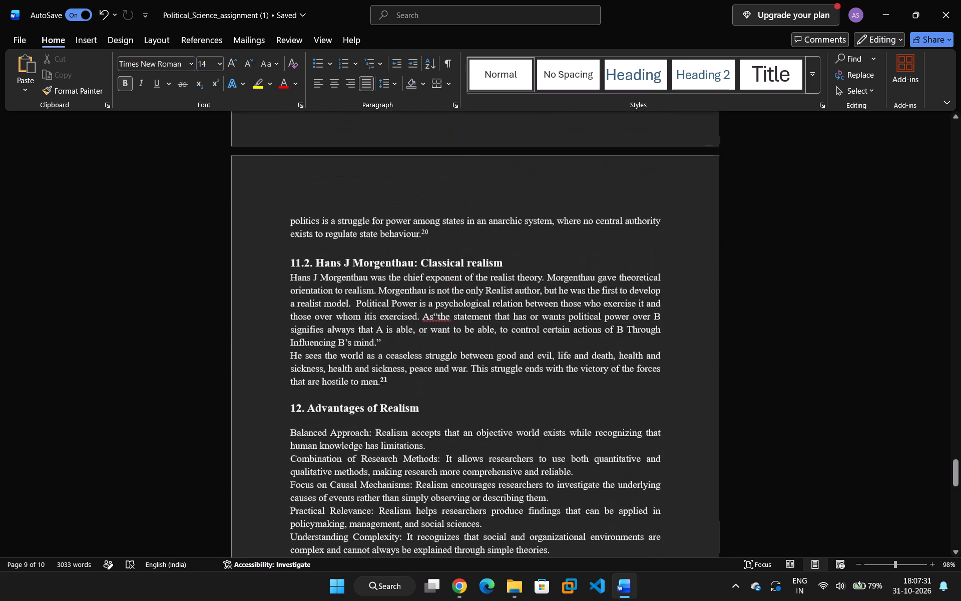
{"action": "scroll", "coordinate": [465, 339], "scroll_direction": "up", "scroll_amount": 18}
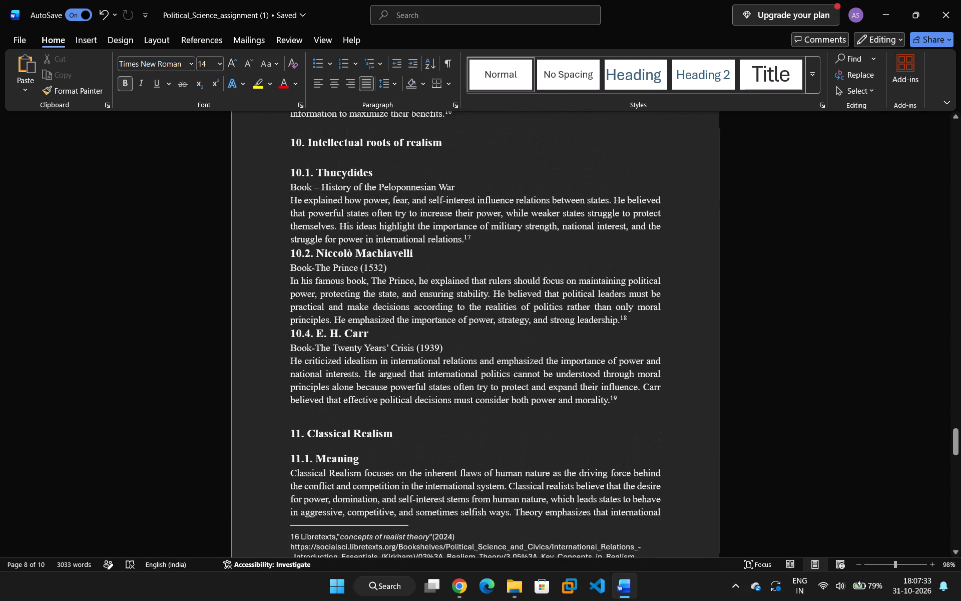
{"action": "left_click", "coordinate": [308, 336]}
{"action": "key", "text": "BackSpace"}
{"action": "key", "text": "3"}
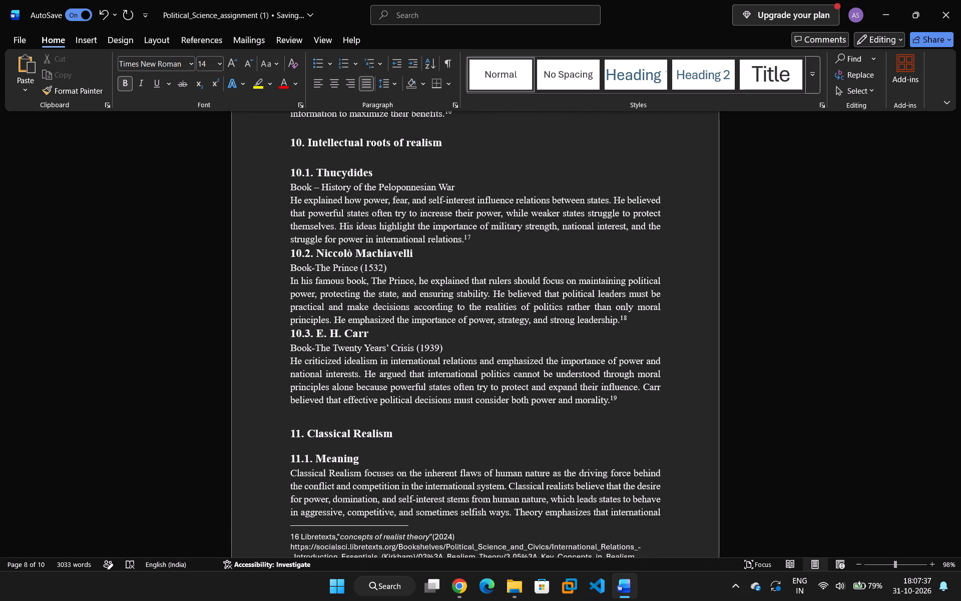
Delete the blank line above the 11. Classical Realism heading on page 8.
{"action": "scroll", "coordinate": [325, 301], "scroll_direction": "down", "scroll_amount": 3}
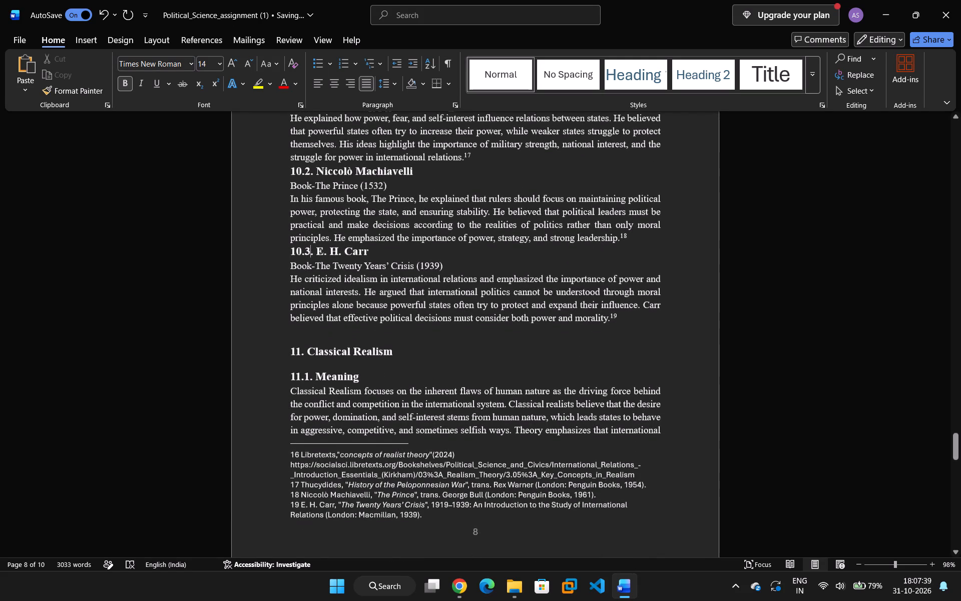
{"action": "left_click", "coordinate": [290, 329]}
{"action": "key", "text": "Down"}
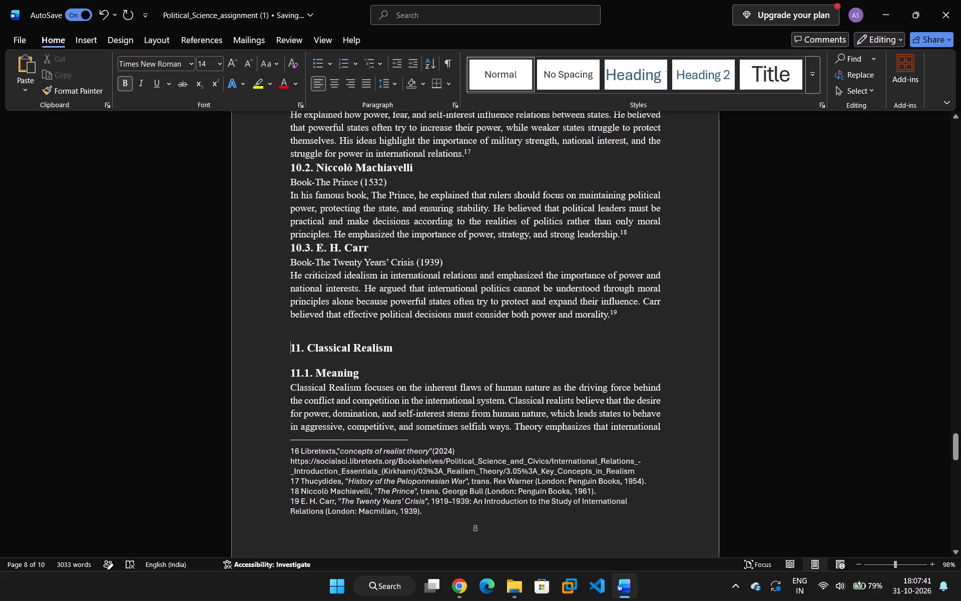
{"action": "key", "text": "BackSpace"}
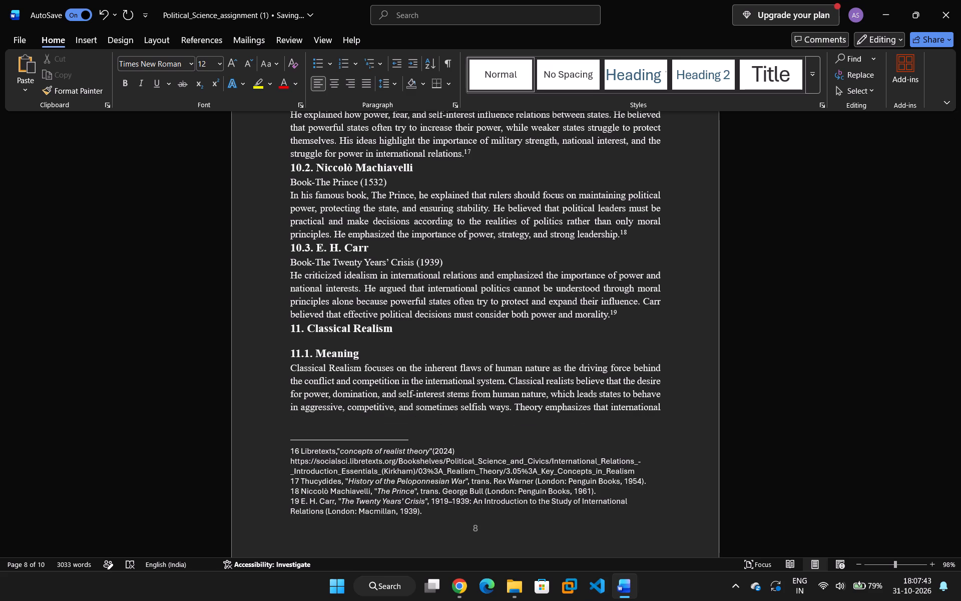
Join the 11.1. Meaning heading onto the 11. Classical Realism line and split it back onto its own line.
{"action": "key", "text": "Down"}
{"action": "key", "text": "Up"}
{"action": "key", "text": "Down"}
{"action": "key", "text": "BackSpace"}
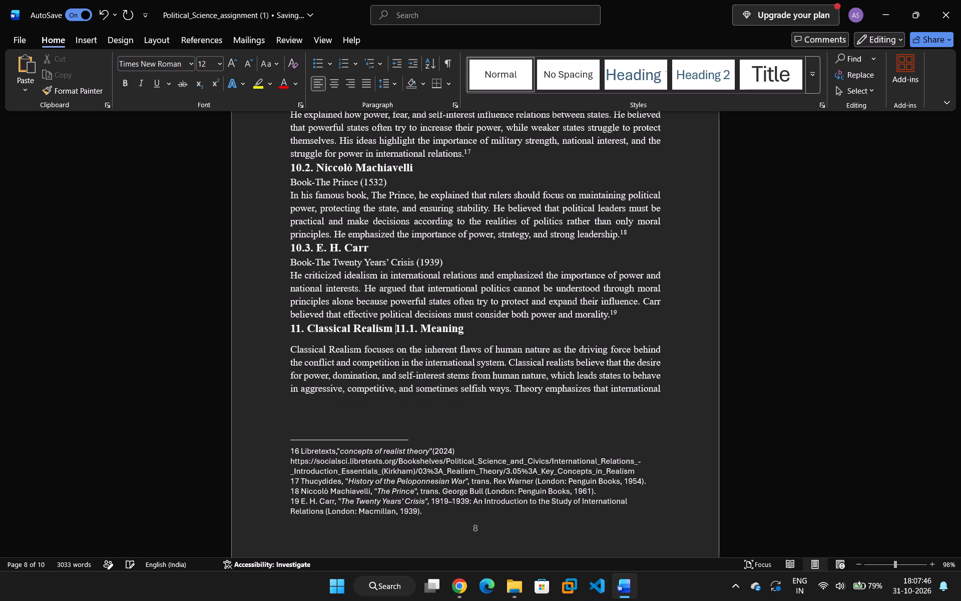
{"action": "key", "text": "Return"}
{"action": "key", "text": "Up"}
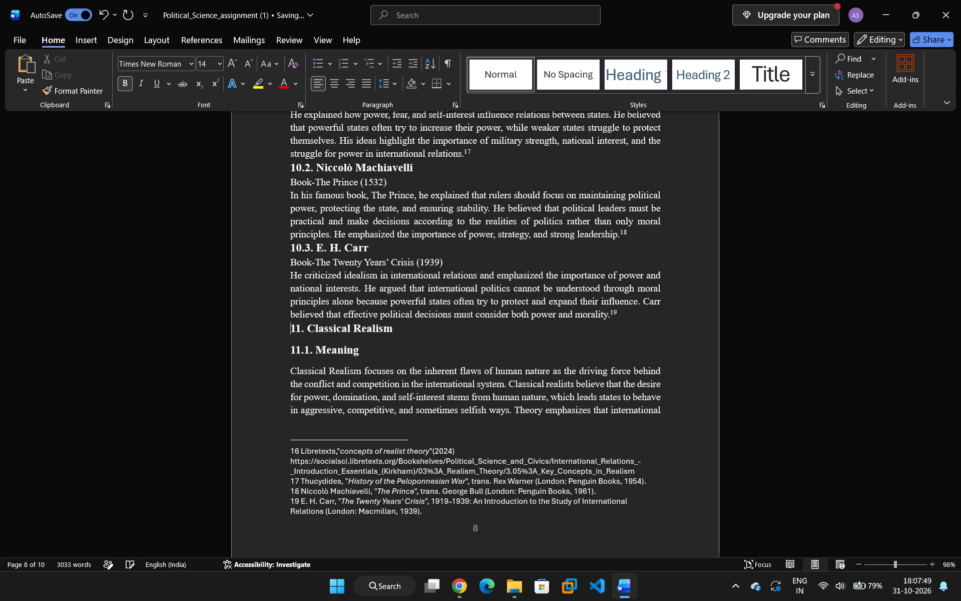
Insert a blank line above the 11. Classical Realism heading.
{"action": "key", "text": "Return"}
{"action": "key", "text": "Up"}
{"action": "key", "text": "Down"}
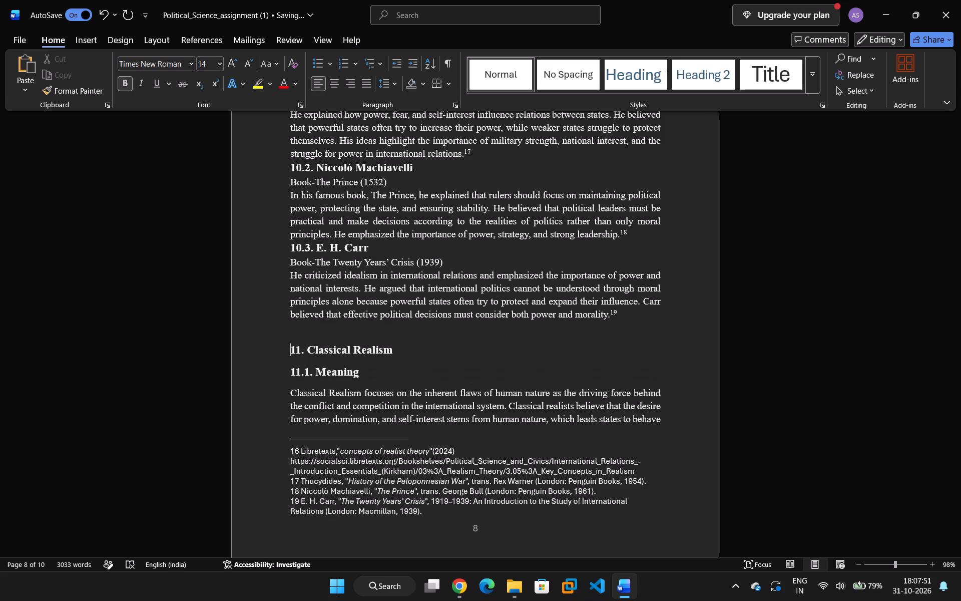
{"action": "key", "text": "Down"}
Remove the space after the 11. Classical Realism heading paragraph.
{"action": "left_click_drag", "start_coordinate": [401, 354], "coordinate": [292, 359]}
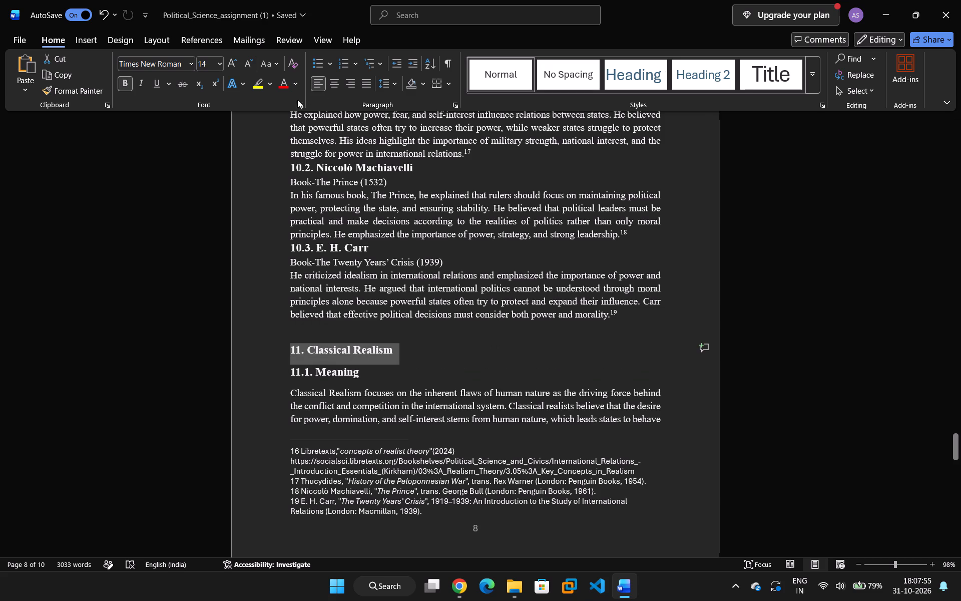
{"action": "left_click", "coordinate": [397, 80]}
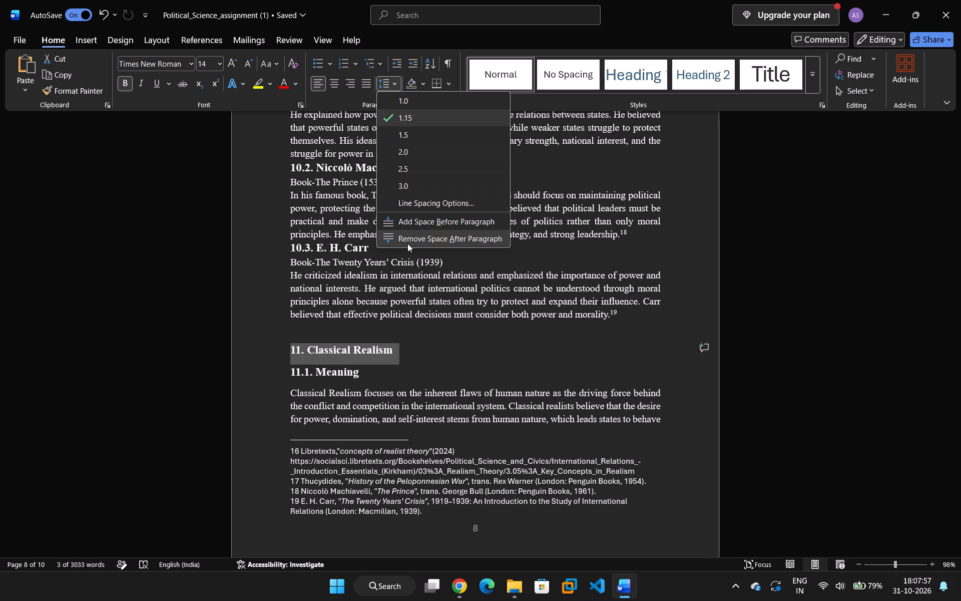
{"action": "left_click", "coordinate": [407, 241]}
{"action": "left_click", "coordinate": [445, 352]}
Delete the blank line between the E. H. Carr paragraph and the 11. Classical Realism heading.
{"action": "scroll", "coordinate": [441, 347], "scroll_direction": "down", "scroll_amount": 11}
{"action": "scroll", "coordinate": [423, 289], "scroll_direction": "up", "scroll_amount": 6}
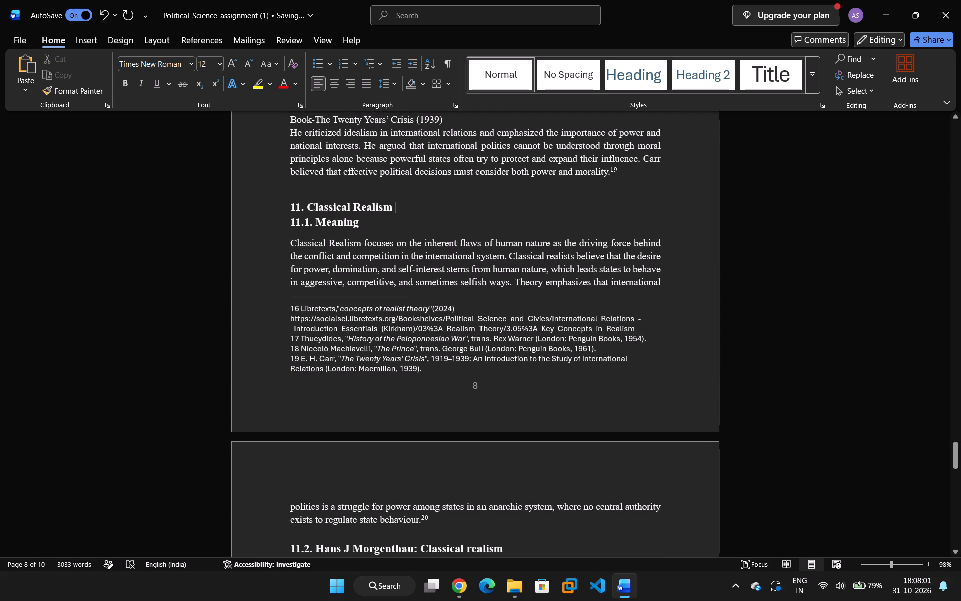
{"action": "left_click", "coordinate": [293, 189]}
{"action": "left_click", "coordinate": [296, 201]}
{"action": "left_click", "coordinate": [292, 199]}
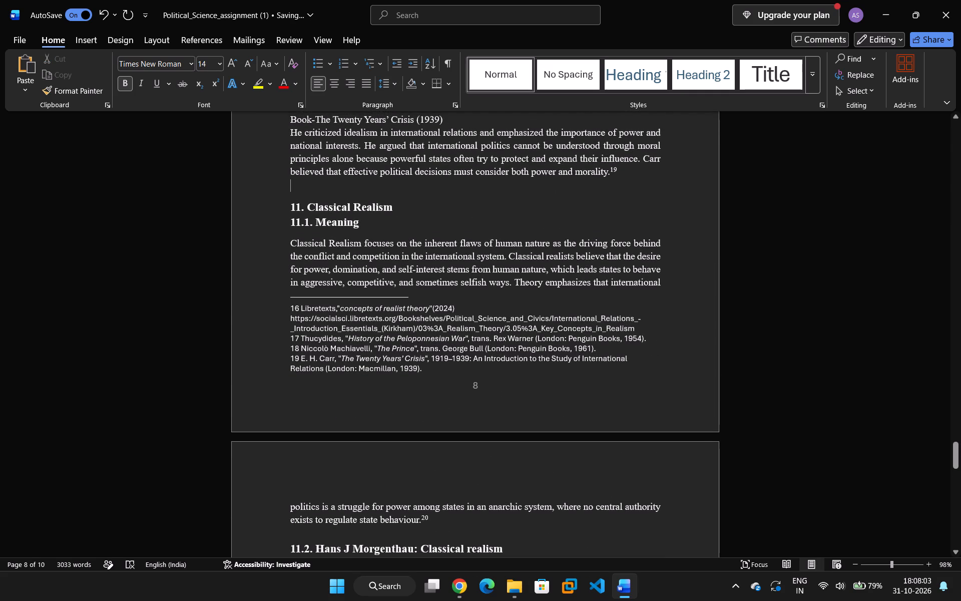
{"action": "left_click", "coordinate": [289, 210]}
{"action": "key", "text": "BackSpace"}
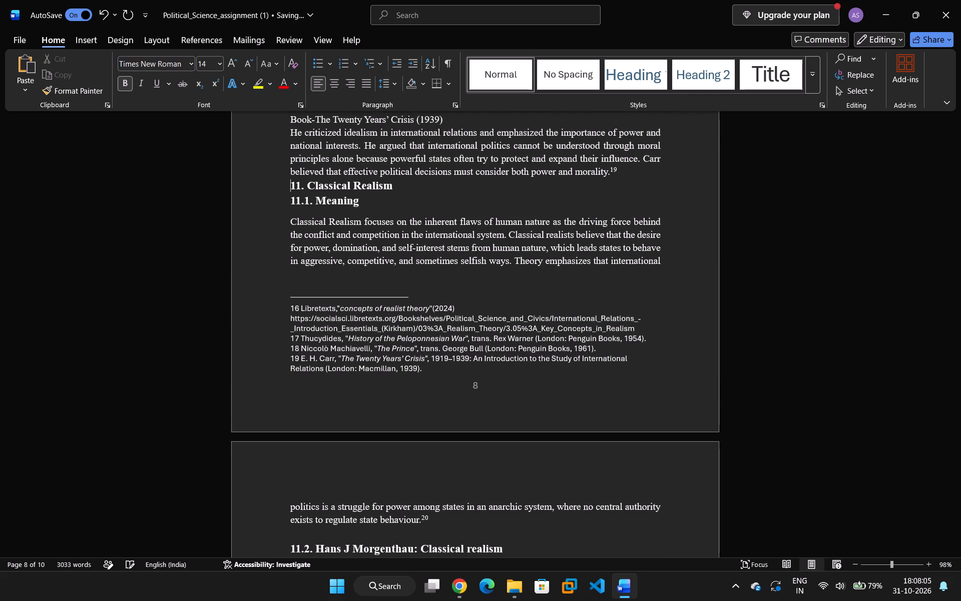
Delete the blank line between the 10. Intellectual roots of realism and 10.1. Thucydides headings.
{"action": "scroll", "coordinate": [426, 293], "scroll_direction": "up", "scroll_amount": 11}
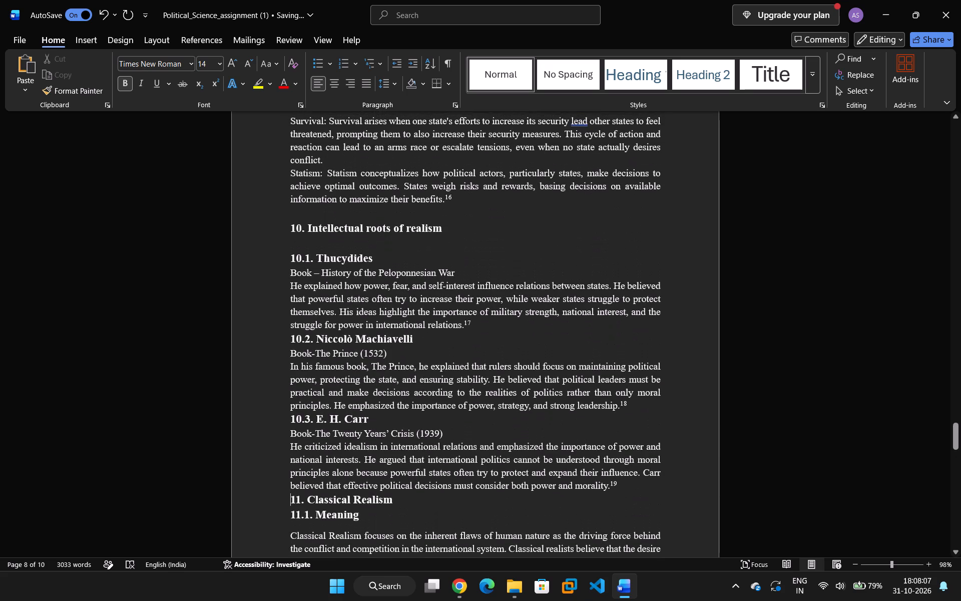
{"action": "left_click", "coordinate": [287, 247]}
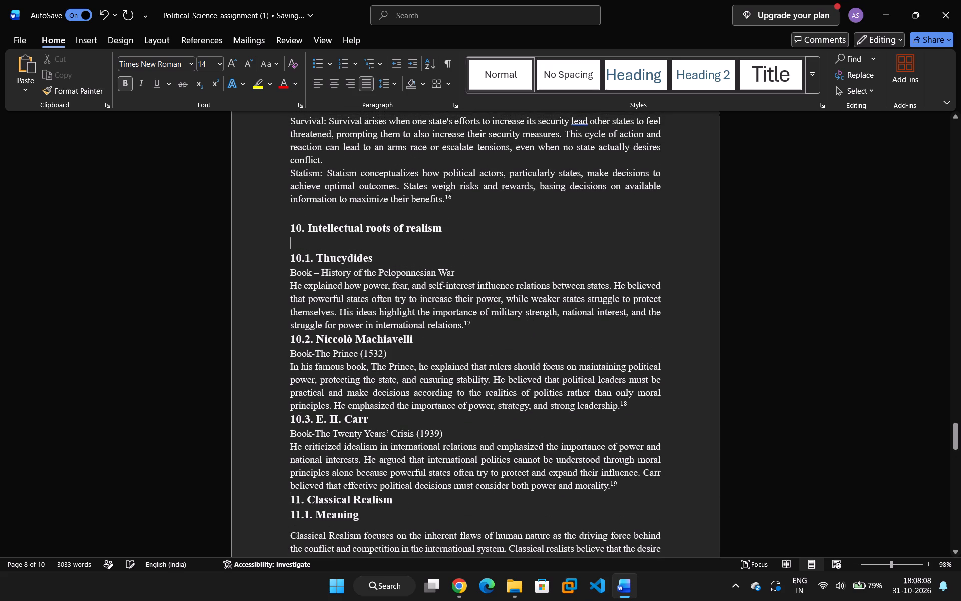
{"action": "key", "text": "BackSpace"}
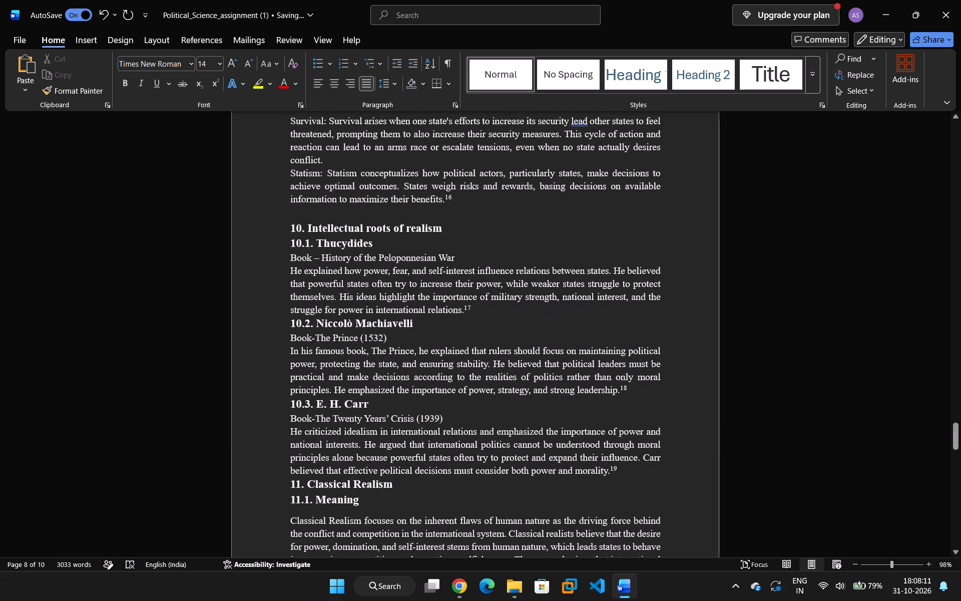
Check the heading spacing and page flow across page 8, from the Survival paragraph to the footnotes.
{"action": "scroll", "coordinate": [348, 334], "scroll_direction": "up", "scroll_amount": 4}
{"action": "scroll", "coordinate": [349, 357], "scroll_direction": "down", "scroll_amount": 10}
{"action": "scroll", "coordinate": [360, 363], "scroll_direction": "up", "scroll_amount": 3}
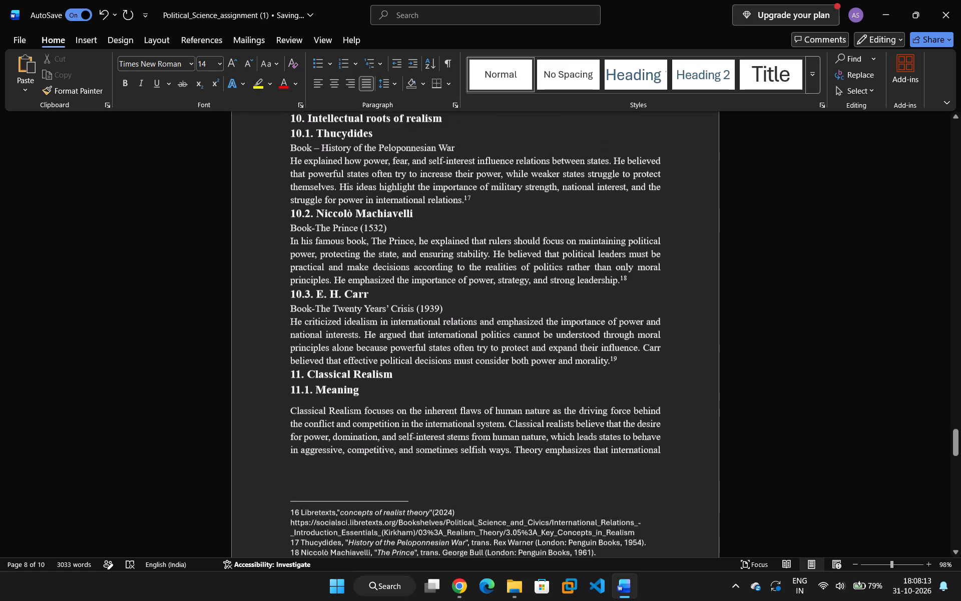
{"action": "scroll", "coordinate": [363, 347], "scroll_direction": "up", "scroll_amount": 7}
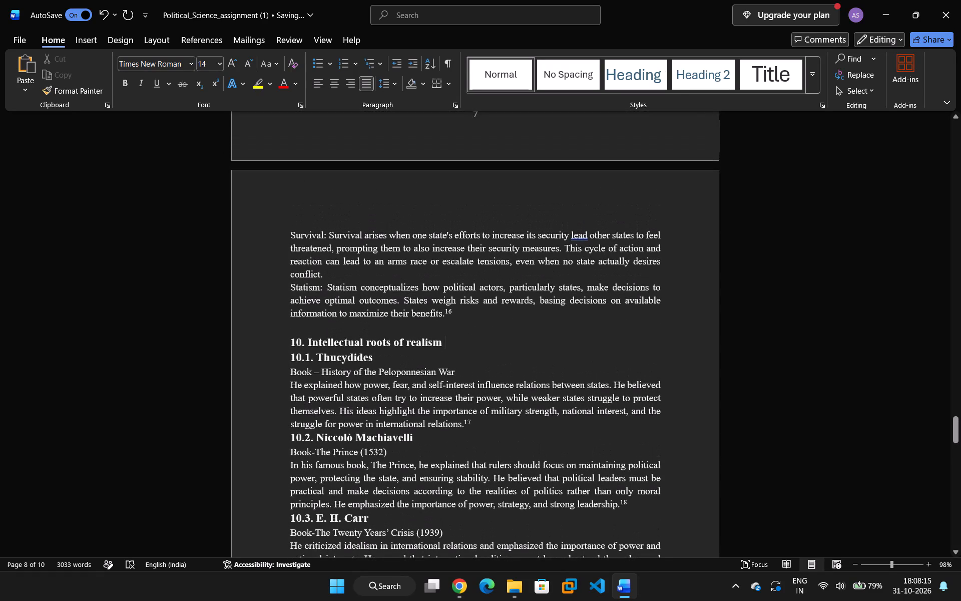
{"action": "scroll", "coordinate": [357, 353], "scroll_direction": "up", "scroll_amount": 2}
{"action": "scroll", "coordinate": [354, 356], "scroll_direction": "down", "scroll_amount": 14}
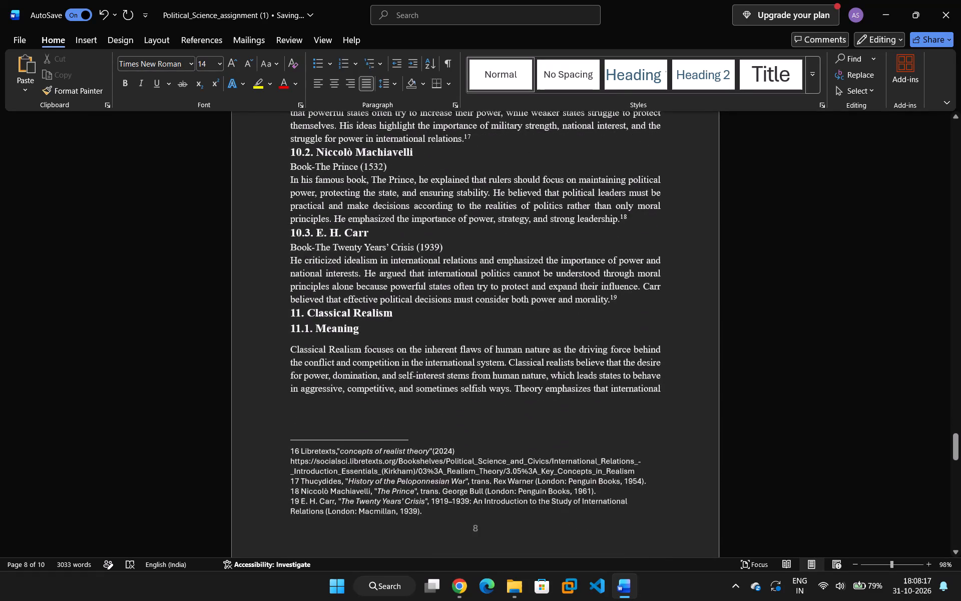
{"action": "scroll", "coordinate": [360, 358], "scroll_direction": "down", "scroll_amount": 8}
{"action": "scroll", "coordinate": [360, 359], "scroll_direction": "up", "scroll_amount": 11}
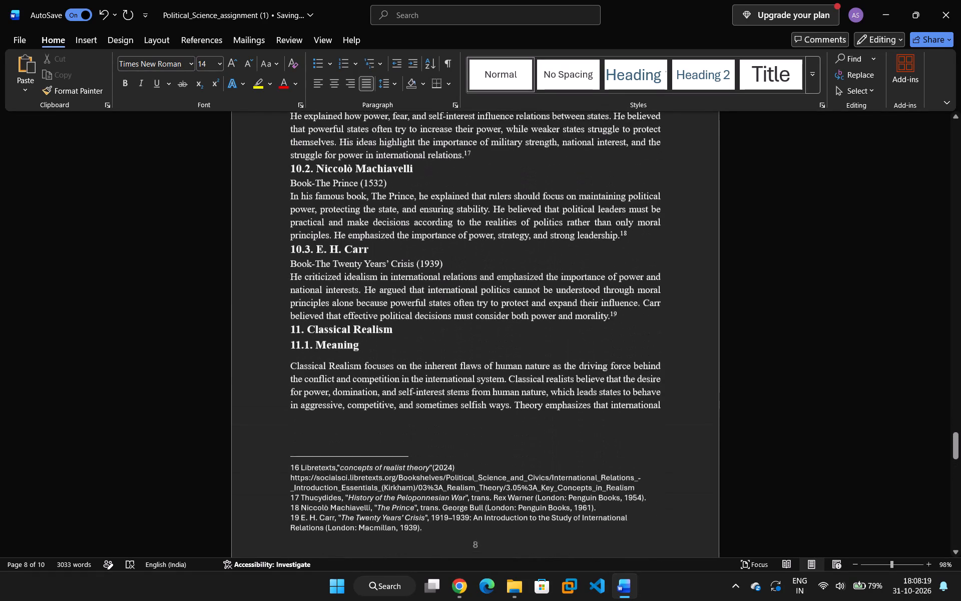
{"action": "scroll", "coordinate": [301, 372], "scroll_direction": "up", "scroll_amount": 3}
{"action": "scroll", "coordinate": [298, 380], "scroll_direction": "down", "scroll_amount": 4}
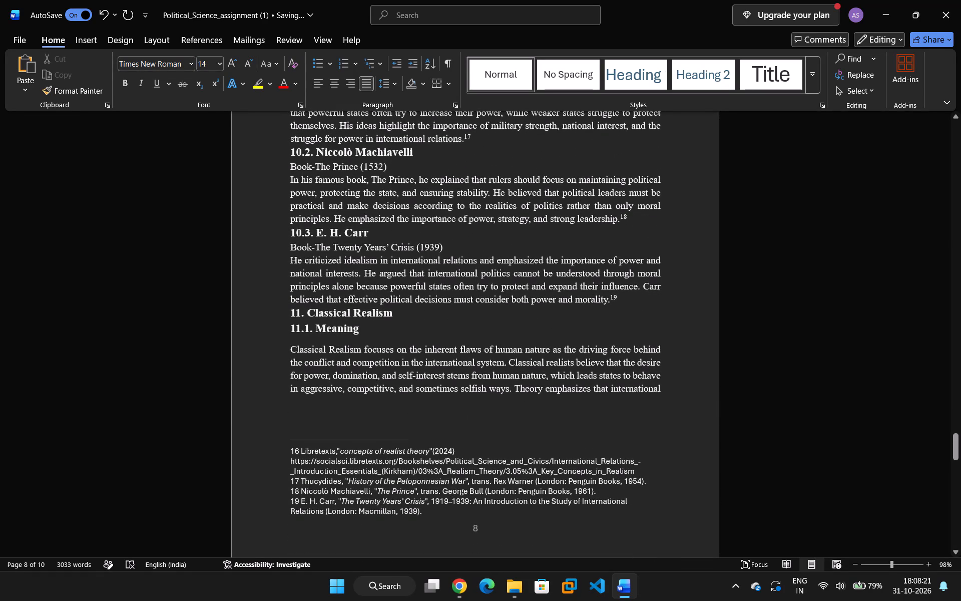
Remove the space after the 11.1. Meaning heading paragraph.
{"action": "left_click_drag", "start_coordinate": [289, 343], "coordinate": [339, 361]}
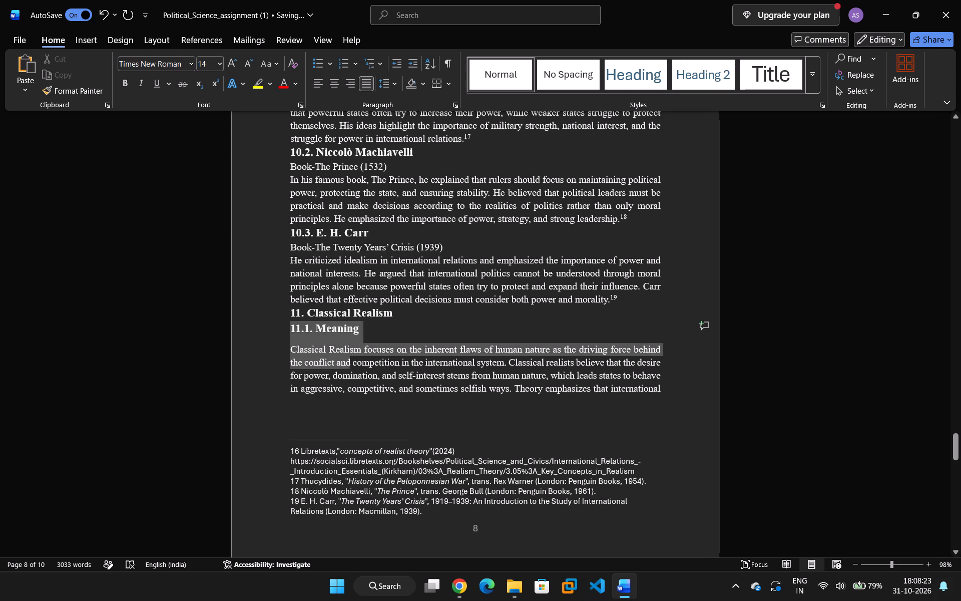
{"action": "left_click_drag", "start_coordinate": [339, 361], "coordinate": [341, 361]}
{"action": "left_click", "coordinate": [298, 334]}
{"action": "left_click_drag", "start_coordinate": [283, 326], "coordinate": [366, 332]}
{"action": "left_click", "coordinate": [396, 79]}
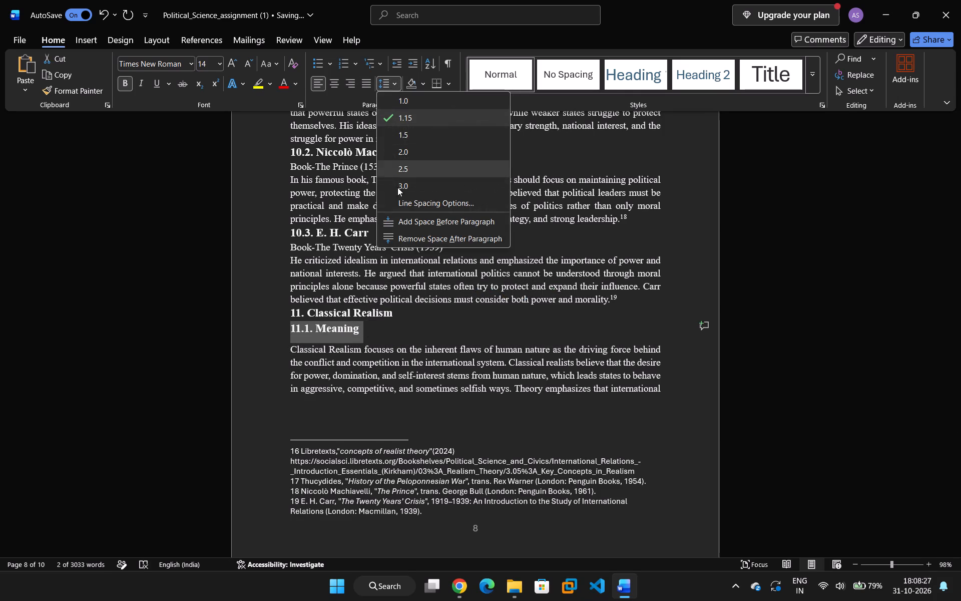
{"action": "left_click", "coordinate": [401, 230]}
{"action": "left_click", "coordinate": [441, 317]}
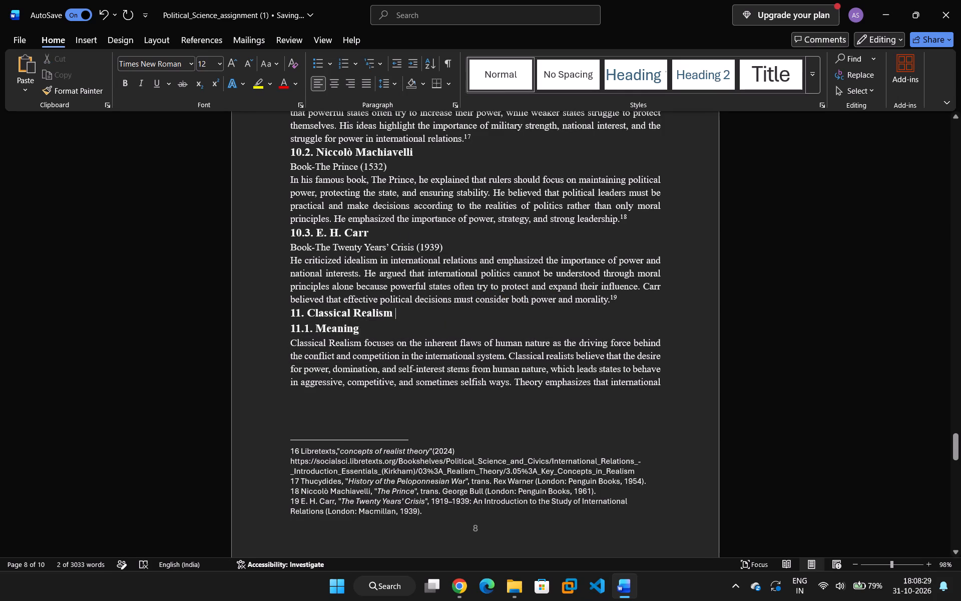
Inspect the gap above the page 8 footnotes with formatting marks briefly shown, and check the flow onto page 9.
{"action": "scroll", "coordinate": [444, 316], "scroll_direction": "up", "scroll_amount": 1}
{"action": "scroll", "coordinate": [414, 379], "scroll_direction": "down", "scroll_amount": 5}
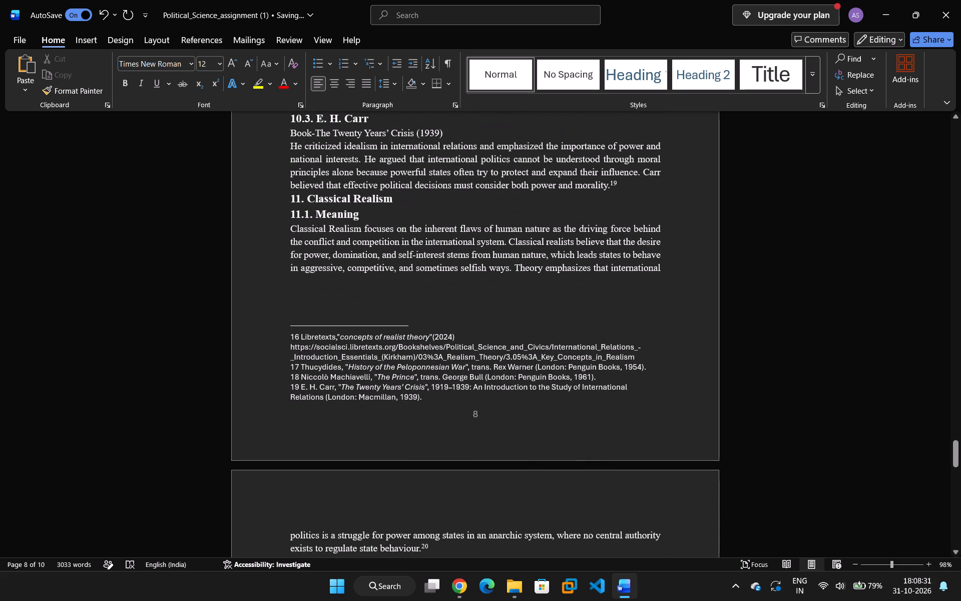
{"action": "left_click", "coordinate": [449, 64]}
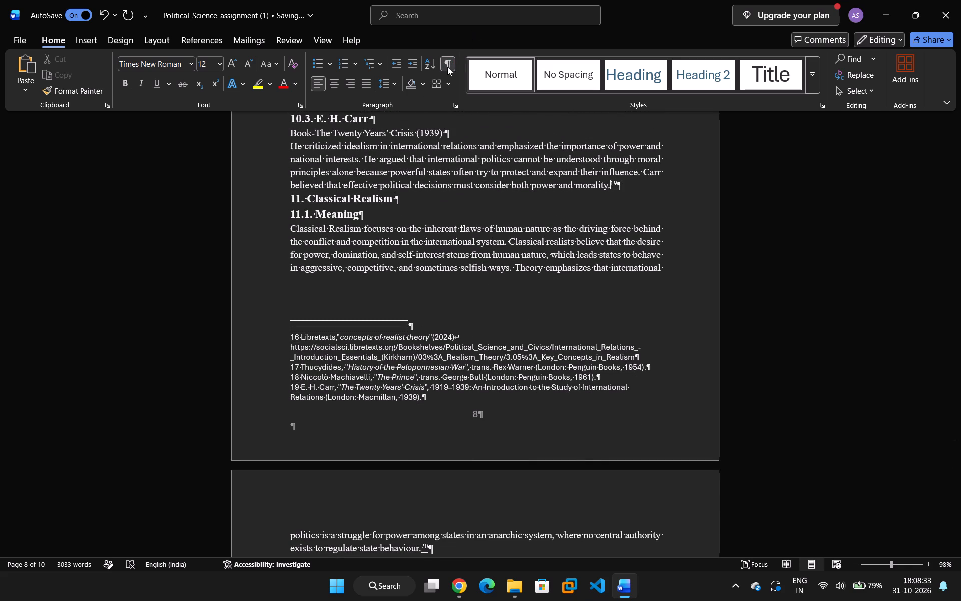
{"action": "left_click", "coordinate": [447, 67]}
{"action": "scroll", "coordinate": [505, 251], "scroll_direction": "down", "scroll_amount": 3}
{"action": "scroll", "coordinate": [496, 254], "scroll_direction": "up", "scroll_amount": 5}
{"action": "scroll", "coordinate": [487, 254], "scroll_direction": "down", "scroll_amount": 4}
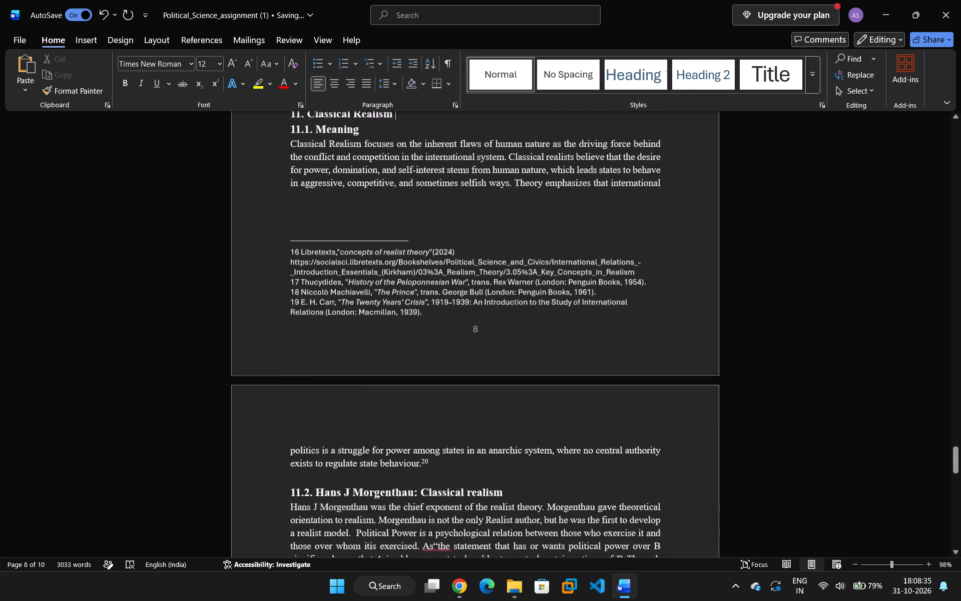
{"action": "scroll", "coordinate": [488, 254], "scroll_direction": "down", "scroll_amount": 4}
{"action": "scroll", "coordinate": [490, 249], "scroll_direction": "up", "scroll_amount": 20}
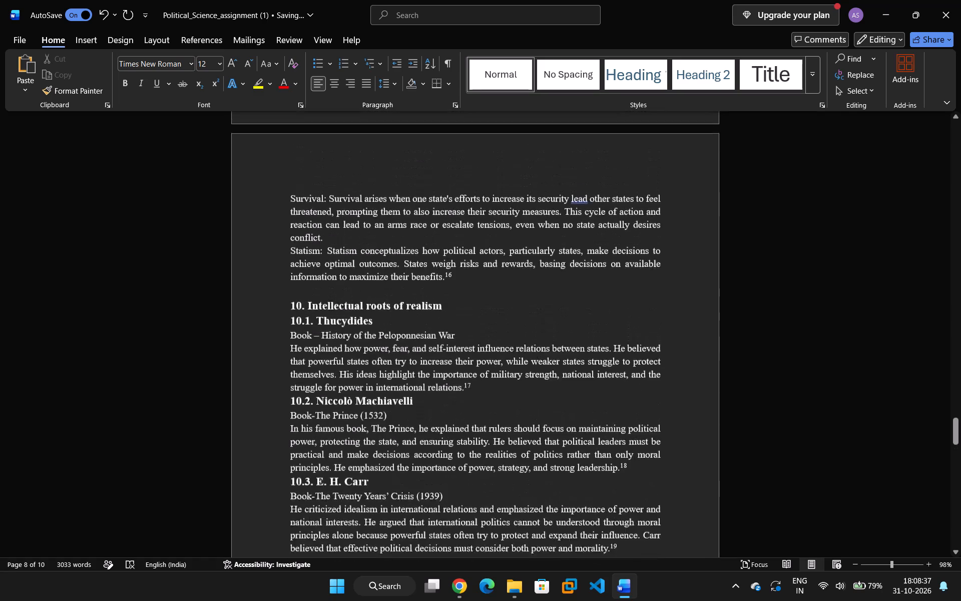
Delete the blank line above the 10. Intellectual roots of realism heading.
{"action": "scroll", "coordinate": [477, 242], "scroll_direction": "down", "scroll_amount": 3}
{"action": "left_click", "coordinate": [285, 246]}
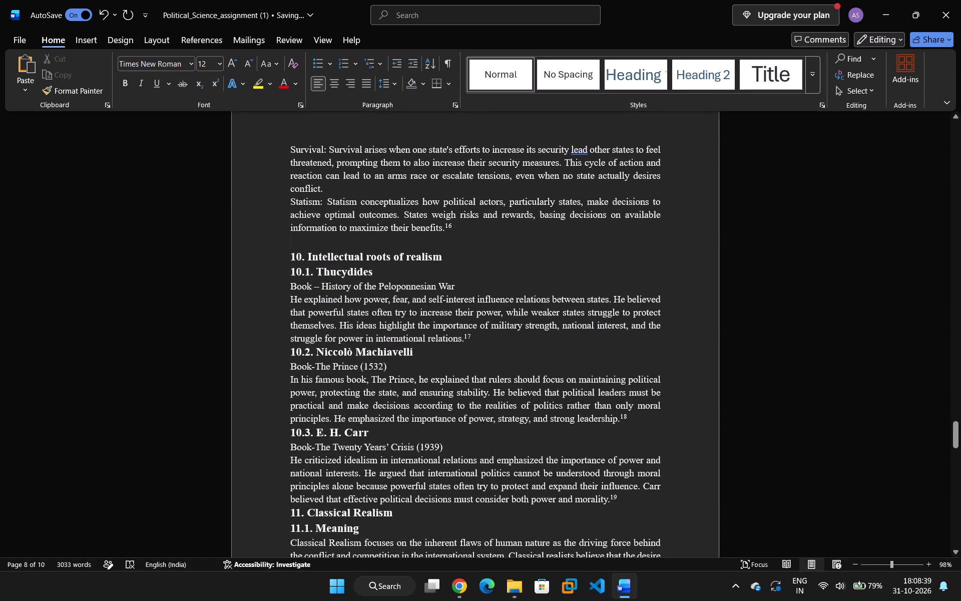
{"action": "key", "text": "BackSpace"}
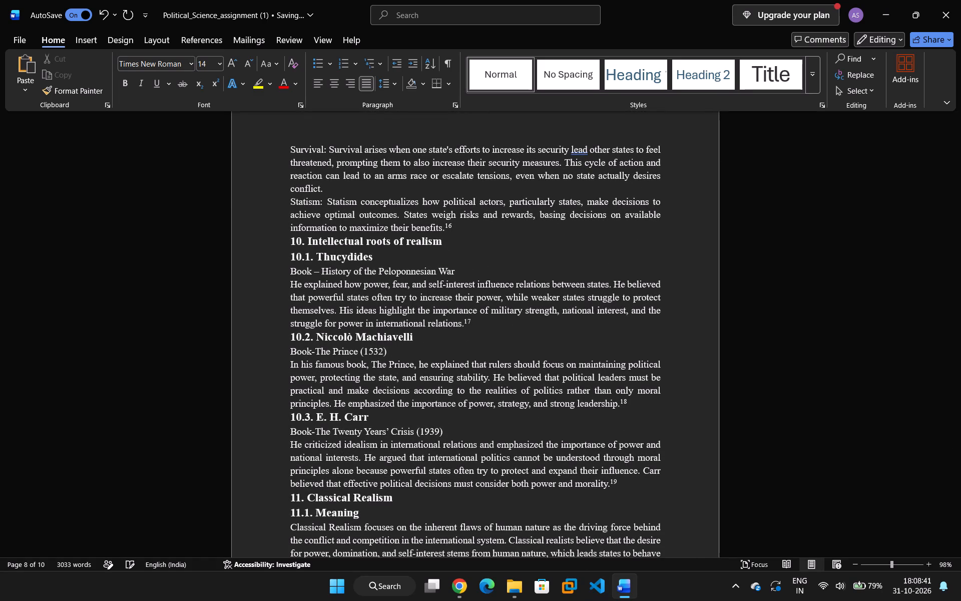
Check the heading spacing, footnotes and page flow from the Survival paragraph on page 8 to the start of page 9.
{"action": "scroll", "coordinate": [385, 282], "scroll_direction": "down", "scroll_amount": 9}
{"action": "scroll", "coordinate": [406, 317], "scroll_direction": "up", "scroll_amount": 10}
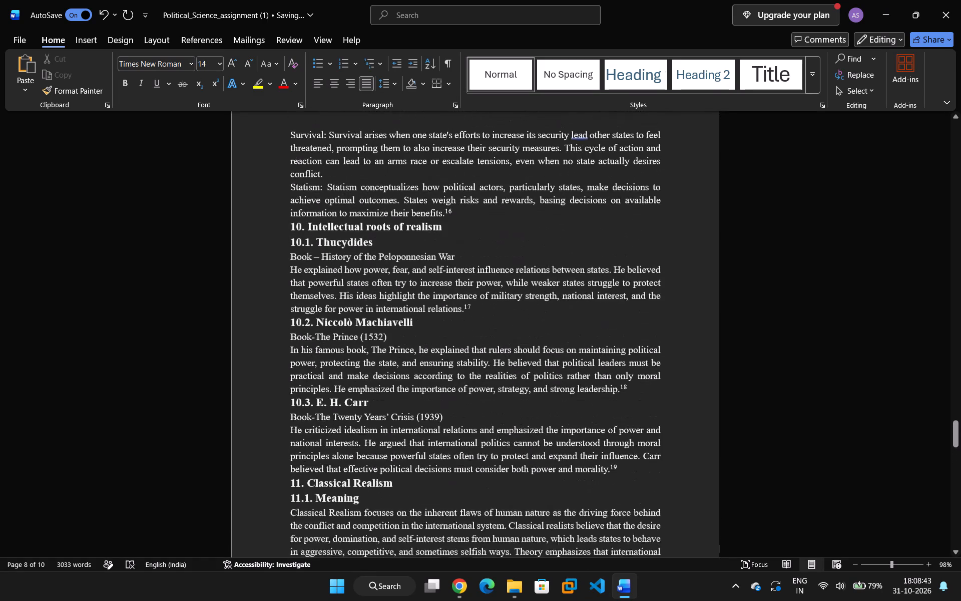
{"action": "scroll", "coordinate": [423, 335], "scroll_direction": "down", "scroll_amount": 2}
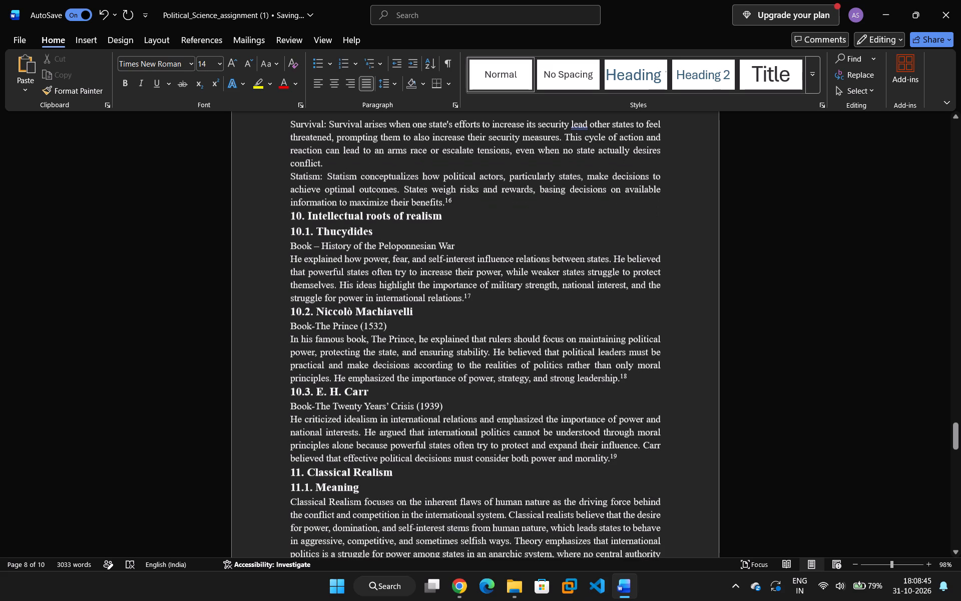
{"action": "scroll", "coordinate": [423, 334], "scroll_direction": "down", "scroll_amount": 5}
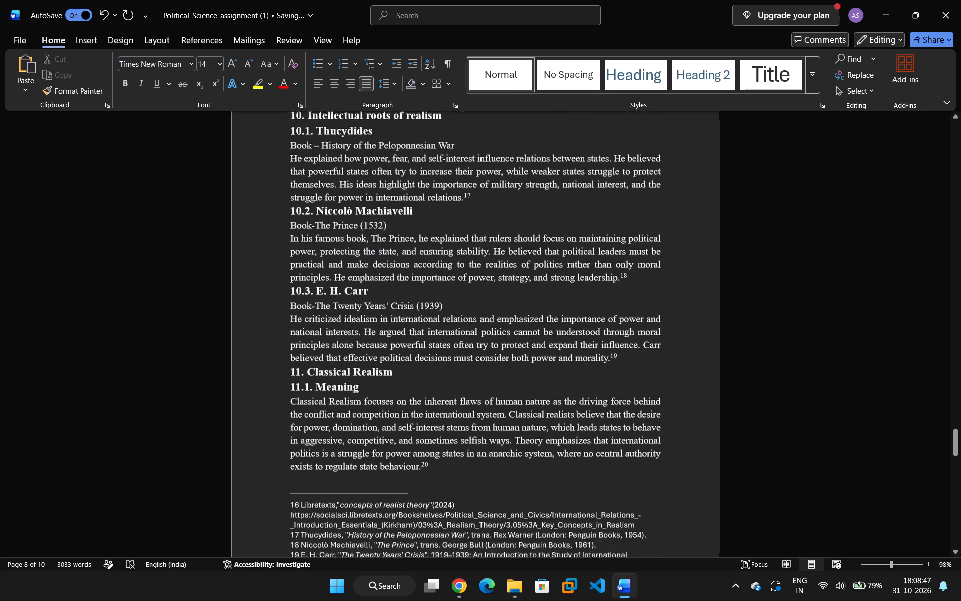
{"action": "scroll", "coordinate": [414, 320], "scroll_direction": "down", "scroll_amount": 6}
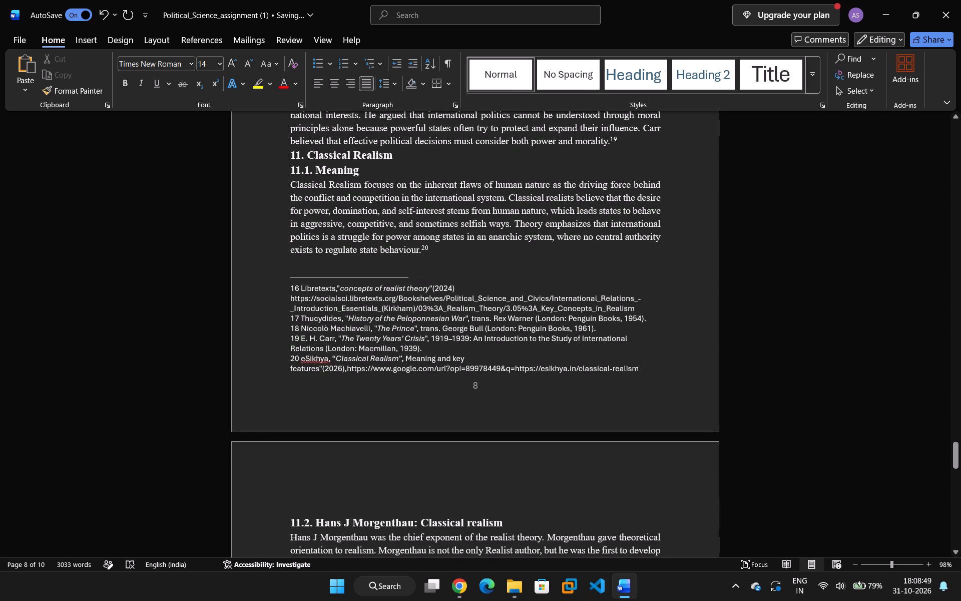
{"action": "scroll", "coordinate": [431, 333], "scroll_direction": "down", "scroll_amount": 4}
{"action": "scroll", "coordinate": [435, 320], "scroll_direction": "up", "scroll_amount": 4}
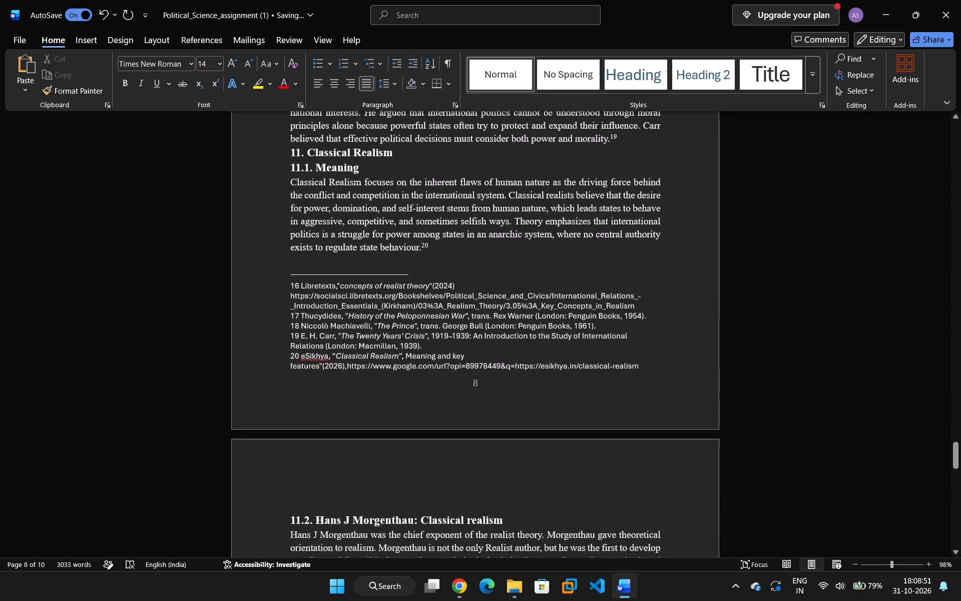
{"action": "scroll", "coordinate": [418, 317], "scroll_direction": "up", "scroll_amount": 9}
{"action": "scroll", "coordinate": [417, 322], "scroll_direction": "down", "scroll_amount": 3}
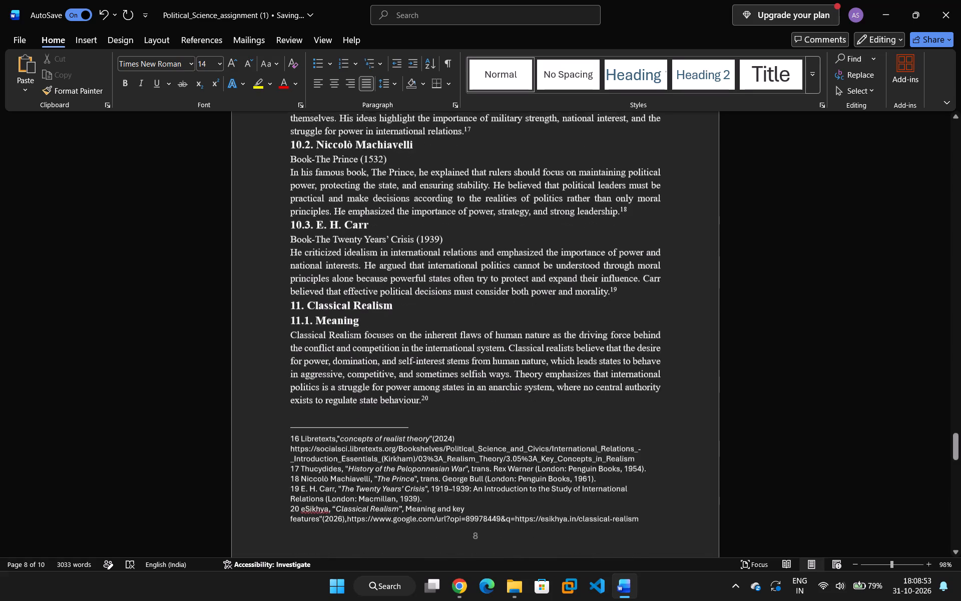
{"action": "scroll", "coordinate": [416, 323], "scroll_direction": "down", "scroll_amount": 11}
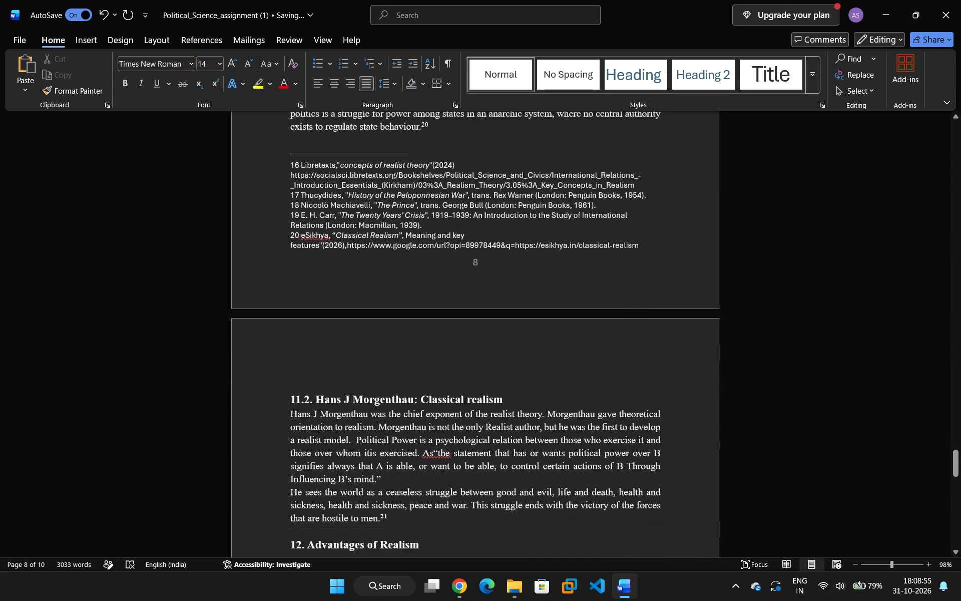
Delete the blank line above the 11.2. Hans J Morgenthau: Classical realism heading at the start of page 9.
{"action": "scroll", "coordinate": [456, 308], "scroll_direction": "down", "scroll_amount": 6}
{"action": "scroll", "coordinate": [456, 309], "scroll_direction": "up", "scroll_amount": 6}
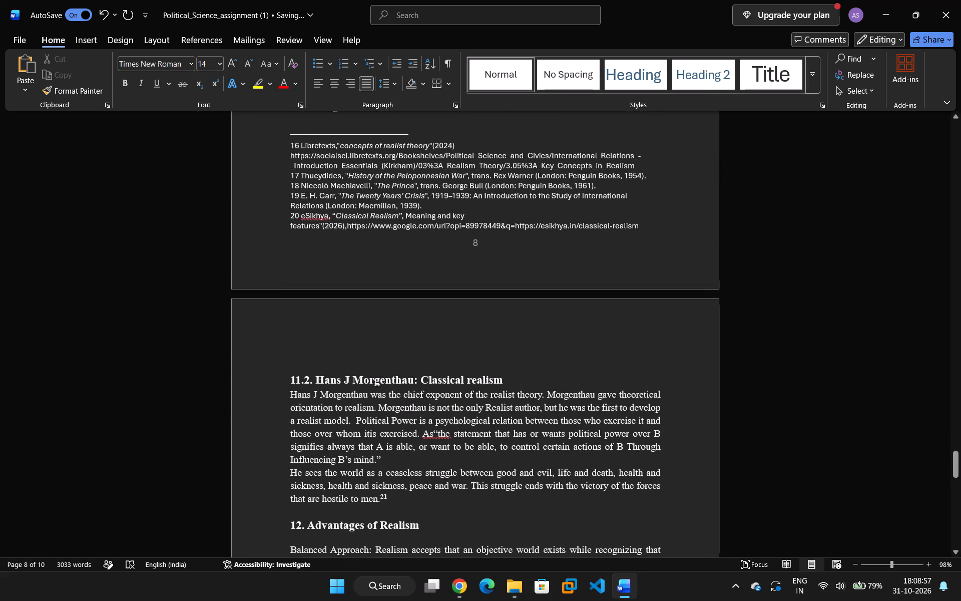
{"action": "scroll", "coordinate": [458, 309], "scroll_direction": "down", "scroll_amount": 4}
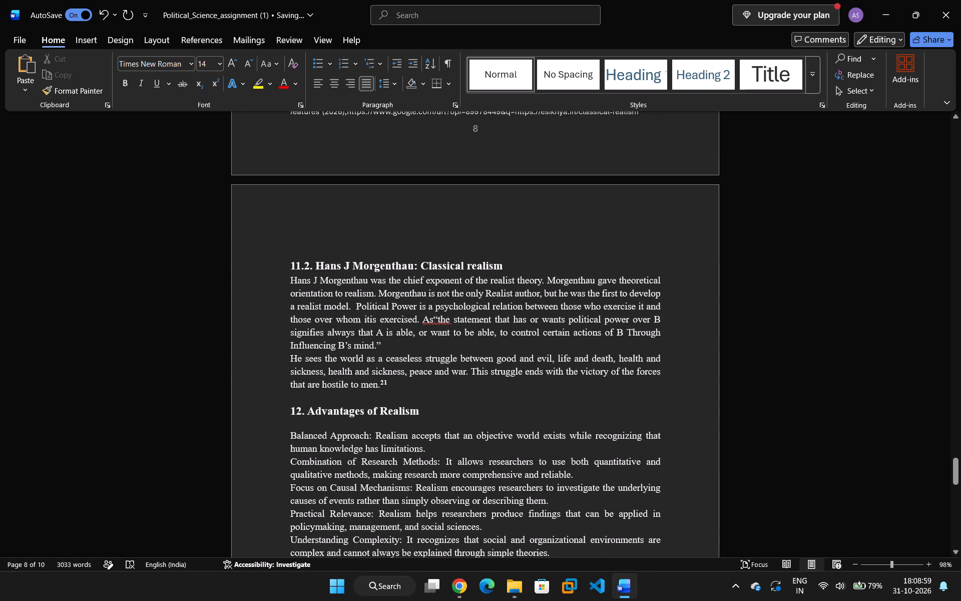
{"action": "left_click", "coordinate": [299, 248]}
{"action": "key", "text": "BackSpace"}
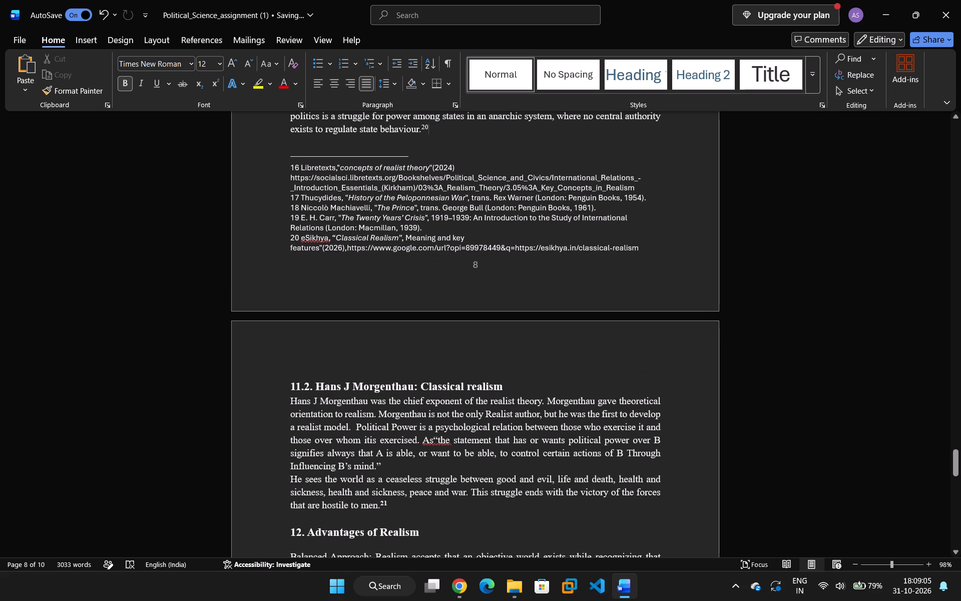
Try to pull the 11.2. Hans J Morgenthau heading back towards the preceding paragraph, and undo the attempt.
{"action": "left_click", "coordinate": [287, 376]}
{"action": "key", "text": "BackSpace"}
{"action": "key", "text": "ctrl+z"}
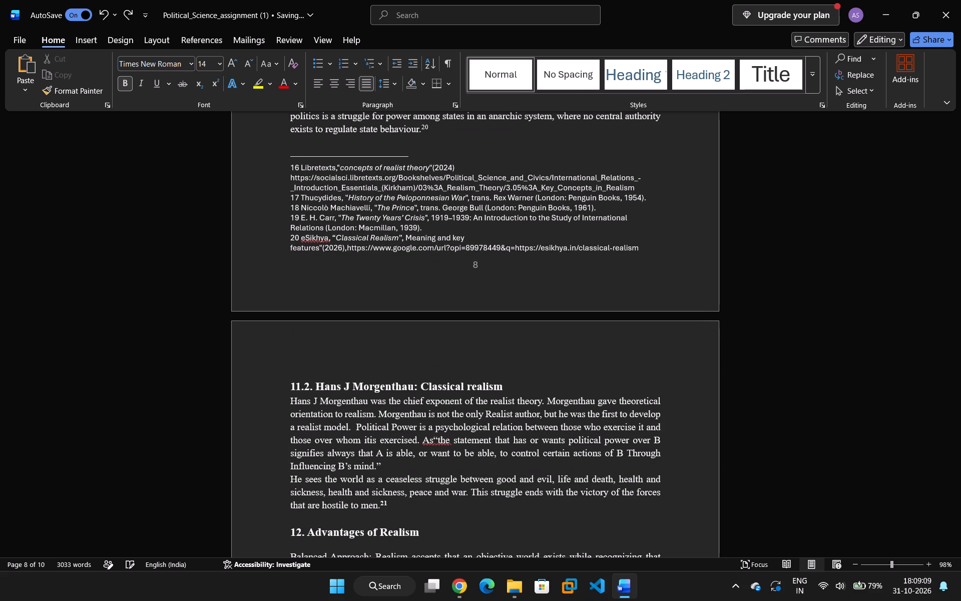
Insert the missing space between "As" and the opening quotation mark before "the statement" in the Morgenthau paragraph.
{"action": "scroll", "coordinate": [300, 429], "scroll_direction": "down", "scroll_amount": 4}
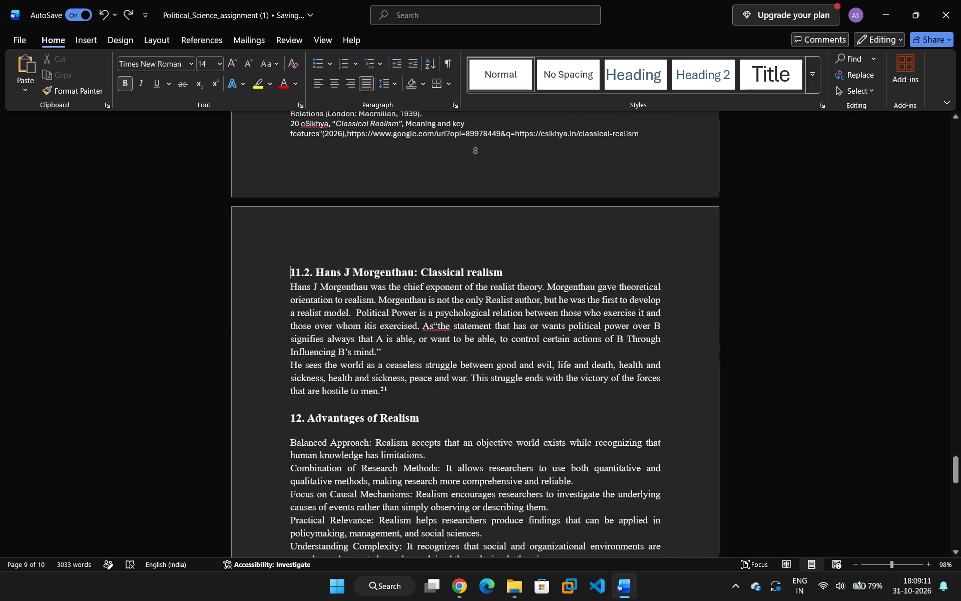
{"action": "left_click", "coordinate": [434, 322]}
{"action": "key", "text": "space"}
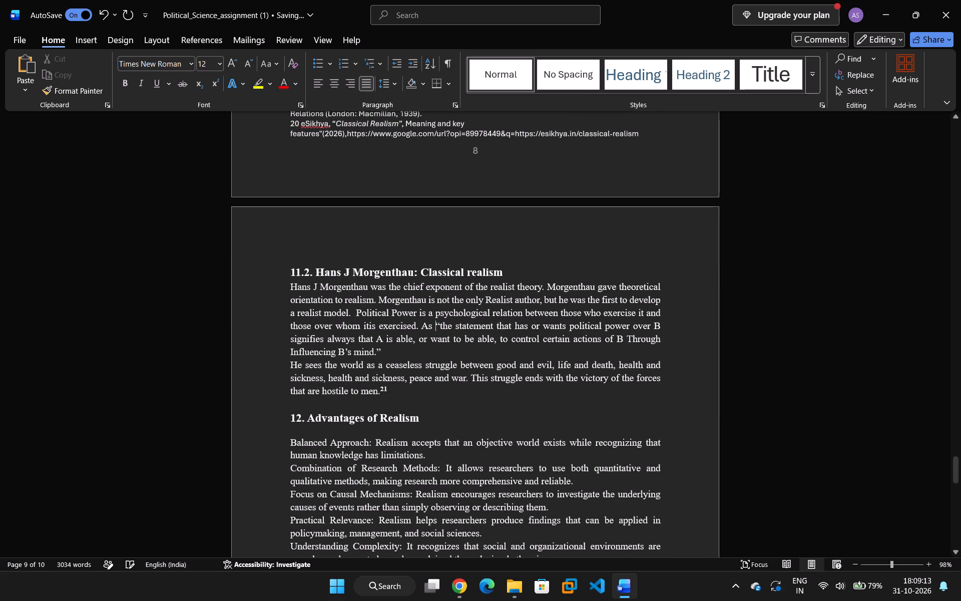
Check the heading spacing, footnotes and page flow of sections 12 to 15 across pages 9 and 10.
{"action": "scroll", "coordinate": [477, 338], "scroll_direction": "down", "scroll_amount": 7}
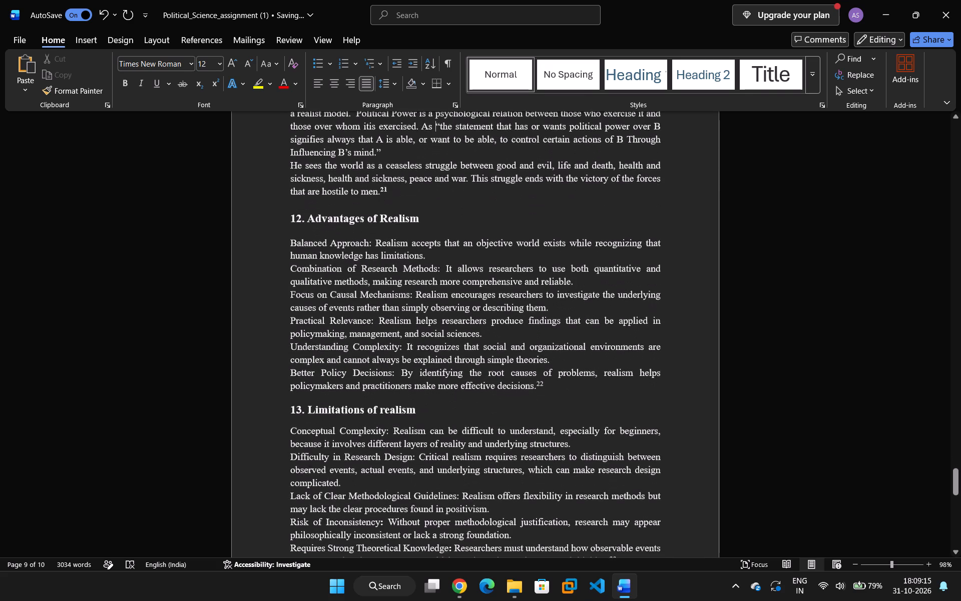
{"action": "left_click", "coordinate": [288, 240]}
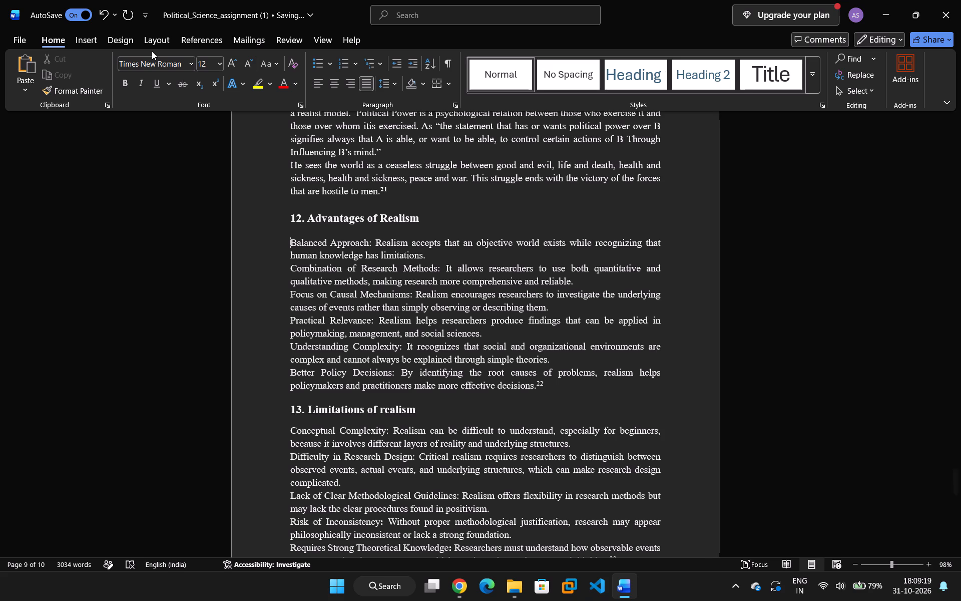
{"action": "scroll", "coordinate": [278, 208], "scroll_direction": "down", "scroll_amount": 6}
{"action": "scroll", "coordinate": [390, 289], "scroll_direction": "down", "scroll_amount": 10}
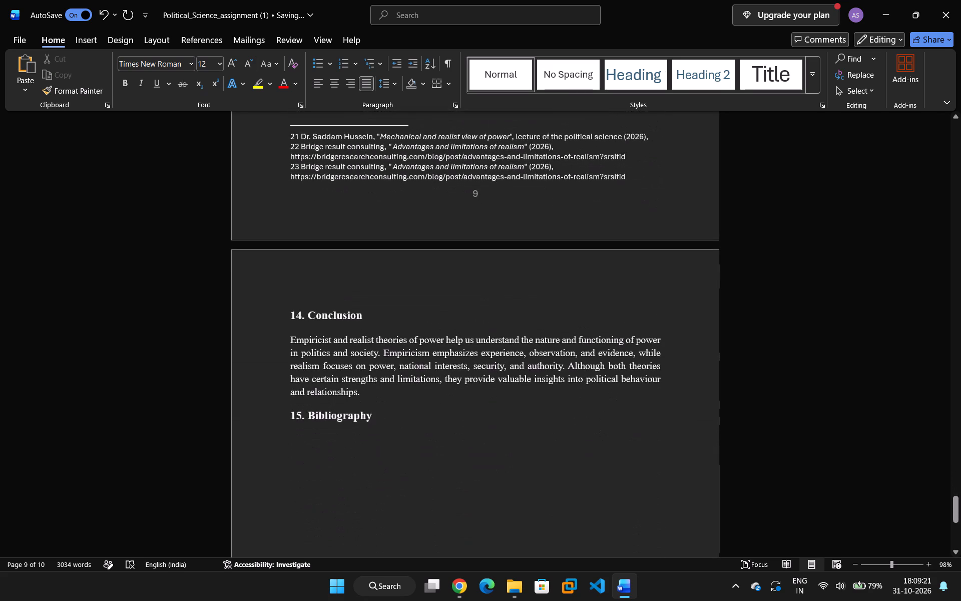
{"action": "scroll", "coordinate": [385, 289], "scroll_direction": "down", "scroll_amount": 18}
{"action": "scroll", "coordinate": [383, 286], "scroll_direction": "up", "scroll_amount": 18}
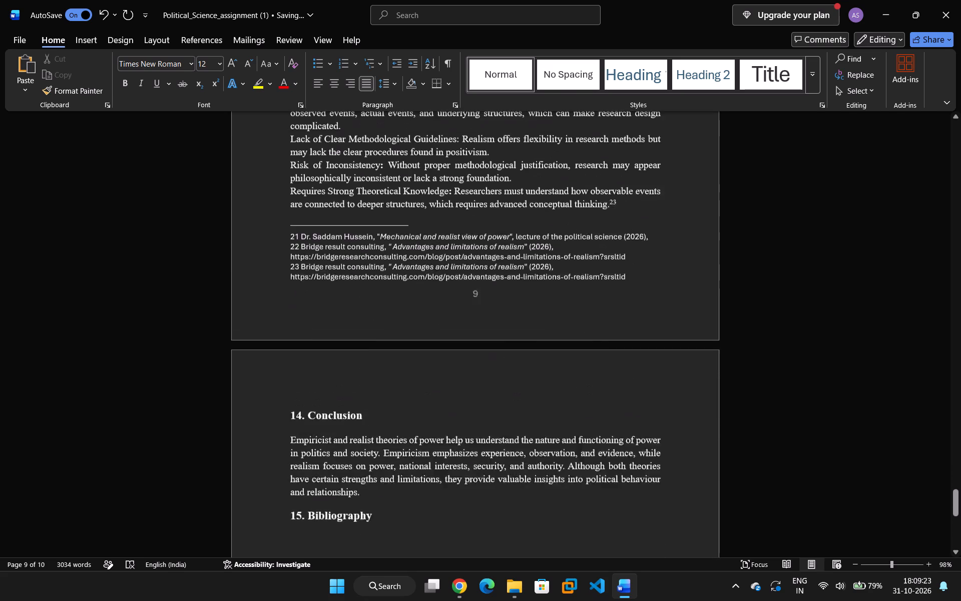
{"action": "scroll", "coordinate": [388, 282], "scroll_direction": "up", "scroll_amount": 9}
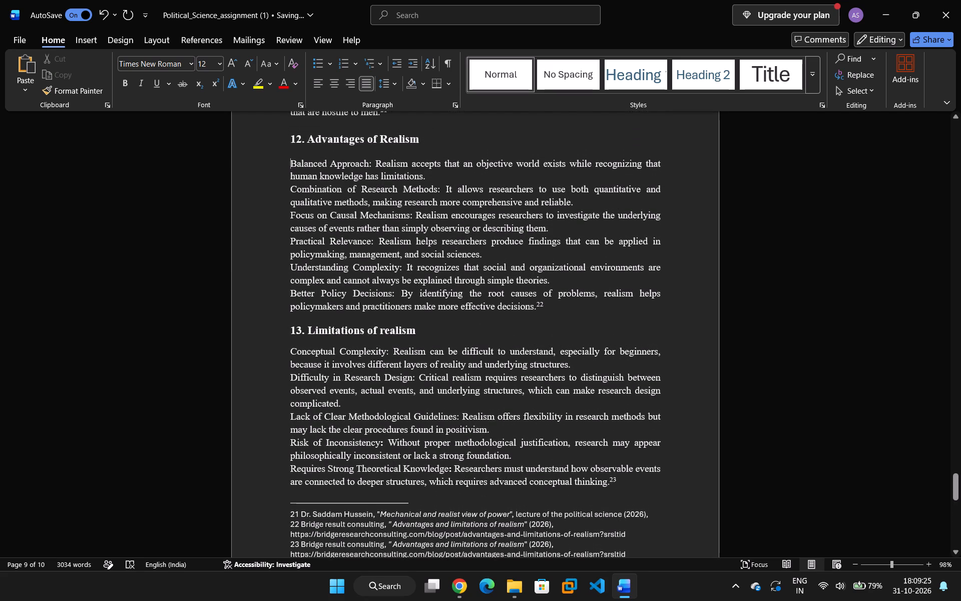
{"action": "scroll", "coordinate": [411, 281], "scroll_direction": "up", "scroll_amount": 2}
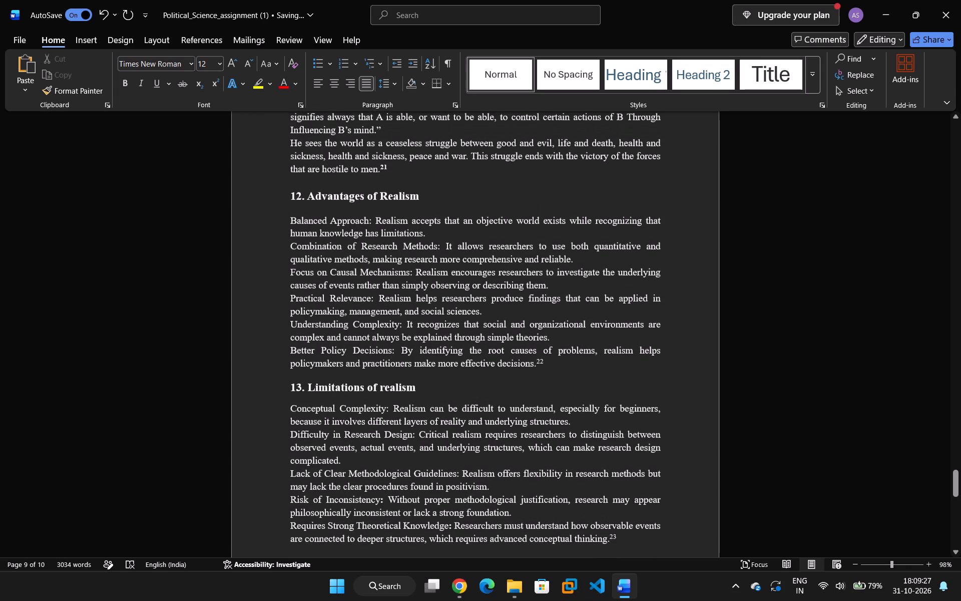
{"action": "scroll", "coordinate": [415, 290], "scroll_direction": "down", "scroll_amount": 6}
{"action": "scroll", "coordinate": [416, 296], "scroll_direction": "up", "scroll_amount": 3}
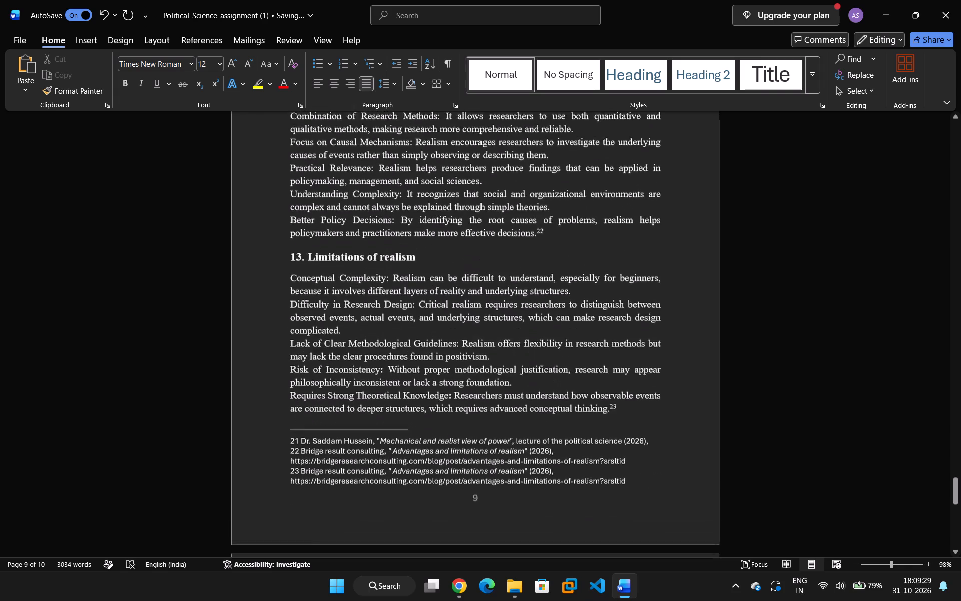
{"action": "scroll", "coordinate": [416, 295], "scroll_direction": "up", "scroll_amount": 3}
{"action": "scroll", "coordinate": [423, 291], "scroll_direction": "down", "scroll_amount": 19}
{"action": "scroll", "coordinate": [428, 293], "scroll_direction": "up", "scroll_amount": 13}
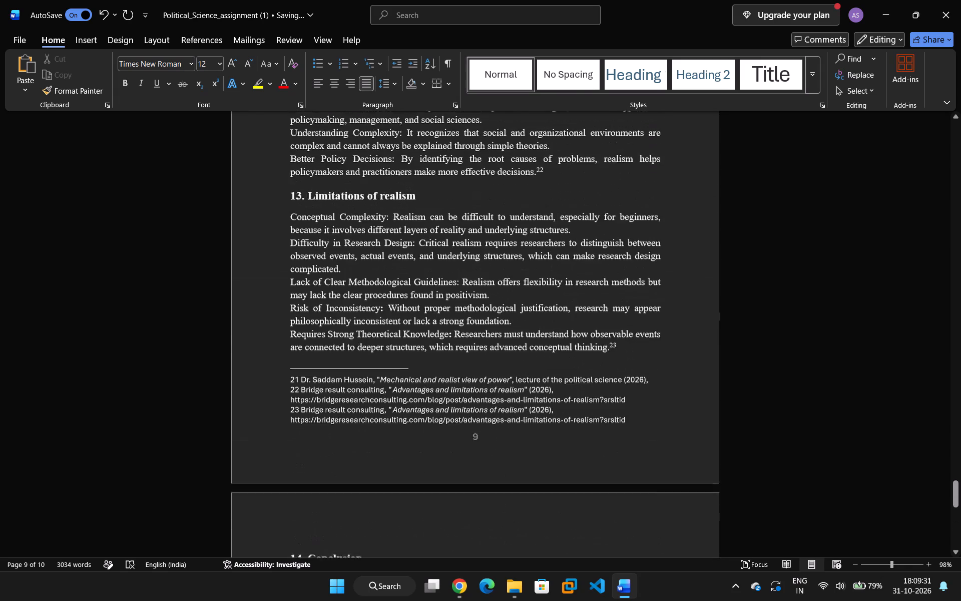
Review the layout backwards from page 9 to page 5, checking heading spacing, page breaks and footnotes.
{"action": "scroll", "coordinate": [456, 278], "scroll_direction": "up", "scroll_amount": 8}
{"action": "scroll", "coordinate": [417, 254], "scroll_direction": "up", "scroll_amount": 19}
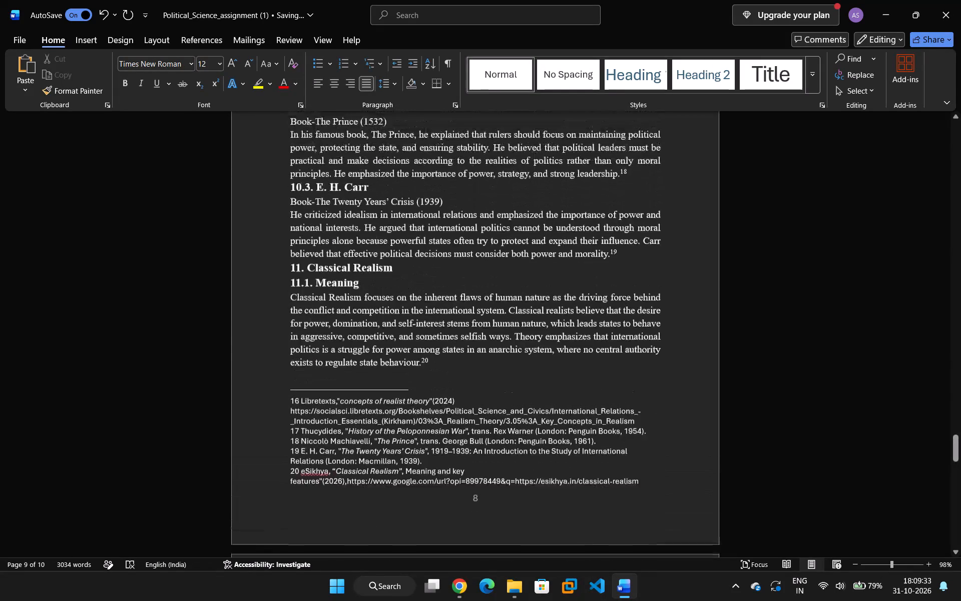
{"action": "scroll", "coordinate": [417, 254], "scroll_direction": "up", "scroll_amount": 19}
{"action": "scroll", "coordinate": [403, 261], "scroll_direction": "up", "scroll_amount": 8}
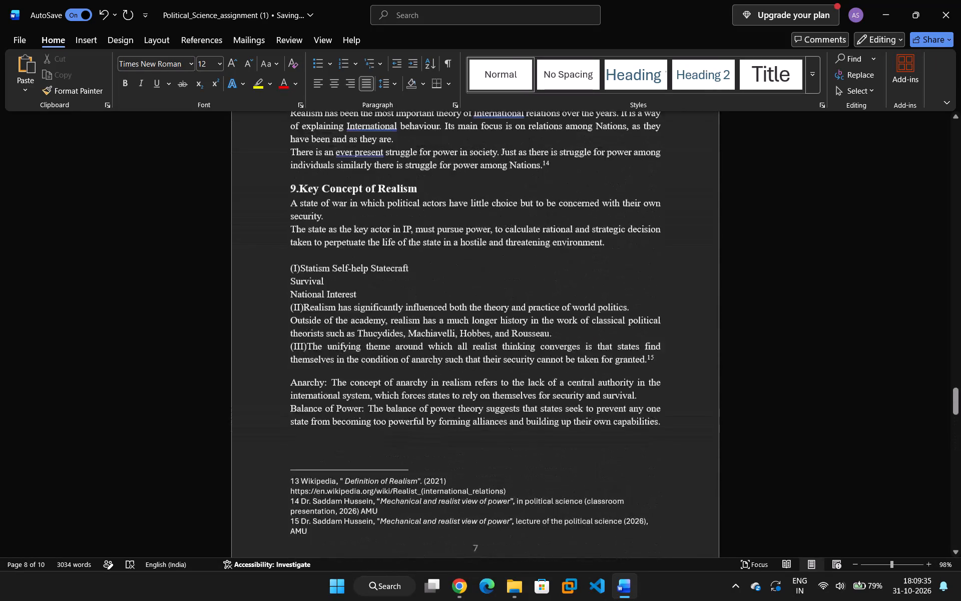
{"action": "scroll", "coordinate": [400, 259], "scroll_direction": "up", "scroll_amount": 14}
{"action": "scroll", "coordinate": [405, 256], "scroll_direction": "up", "scroll_amount": 8}
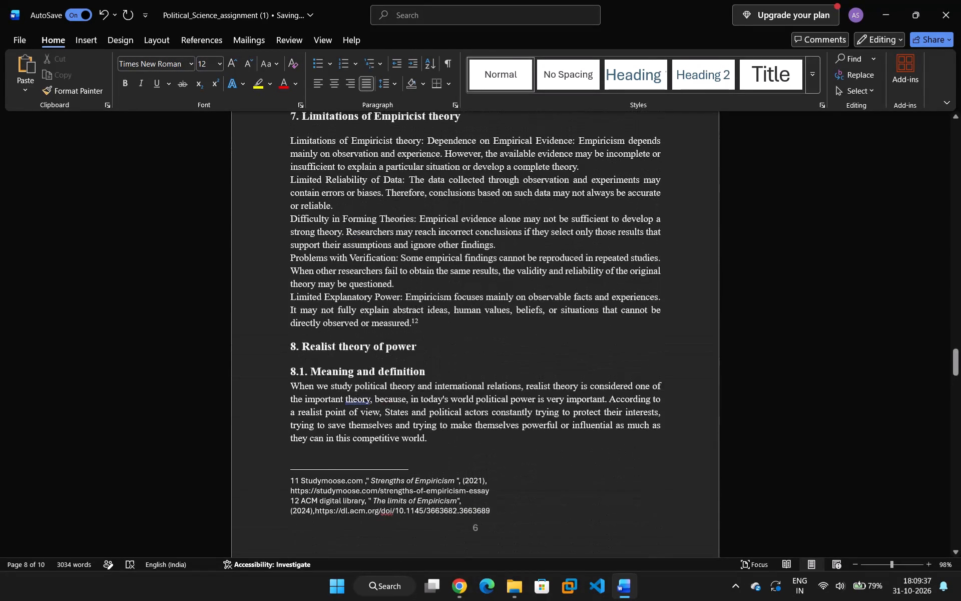
{"action": "scroll", "coordinate": [405, 257], "scroll_direction": "up", "scroll_amount": 13}
{"action": "scroll", "coordinate": [401, 325], "scroll_direction": "down", "scroll_amount": 6}
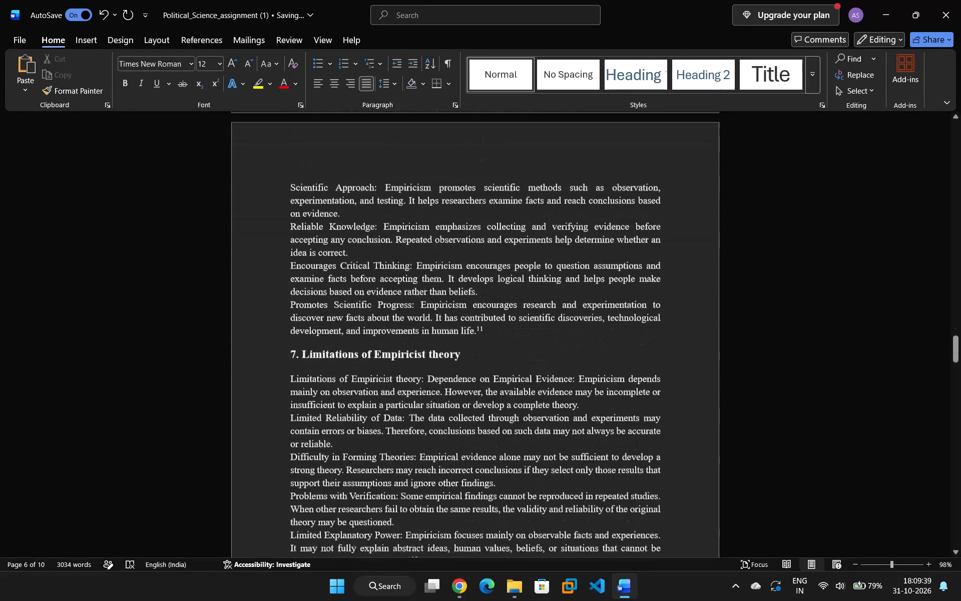
{"action": "scroll", "coordinate": [400, 312], "scroll_direction": "up", "scroll_amount": 5}
{"action": "scroll", "coordinate": [402, 325], "scroll_direction": "down", "scroll_amount": 12}
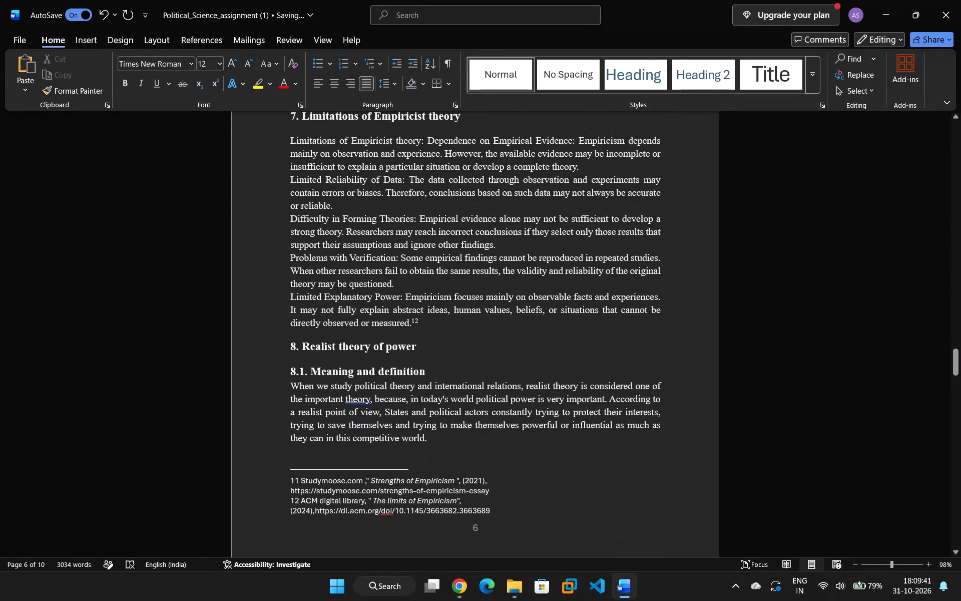
{"action": "scroll", "coordinate": [444, 328], "scroll_direction": "down", "scroll_amount": 11}
{"action": "scroll", "coordinate": [462, 324], "scroll_direction": "up", "scroll_amount": 20}
{"action": "scroll", "coordinate": [462, 324], "scroll_direction": "up", "scroll_amount": 6}
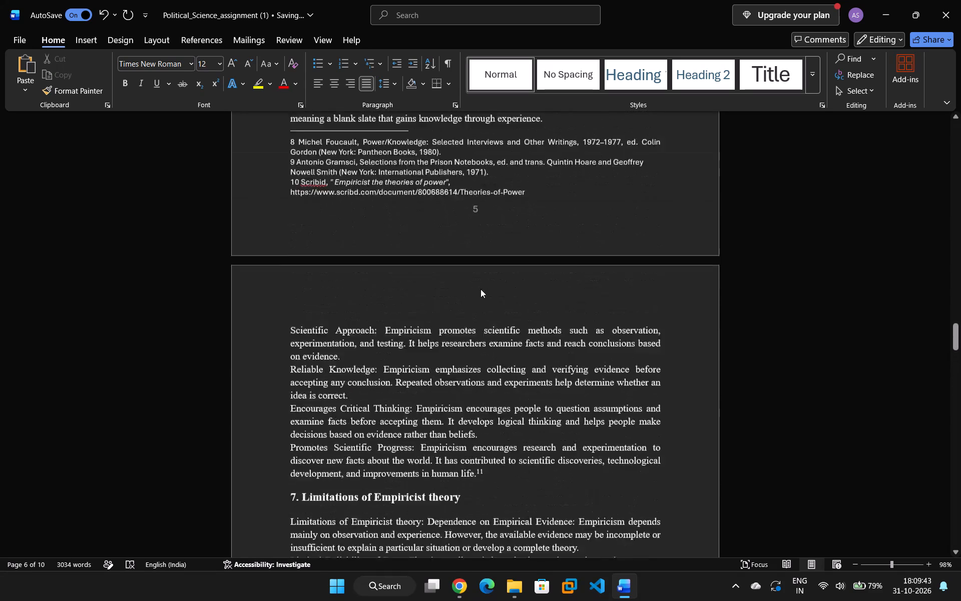
{"action": "scroll", "coordinate": [480, 289], "scroll_direction": "up", "scroll_amount": 17}
{"action": "scroll", "coordinate": [554, 363], "scroll_direction": "down", "scroll_amount": 4}
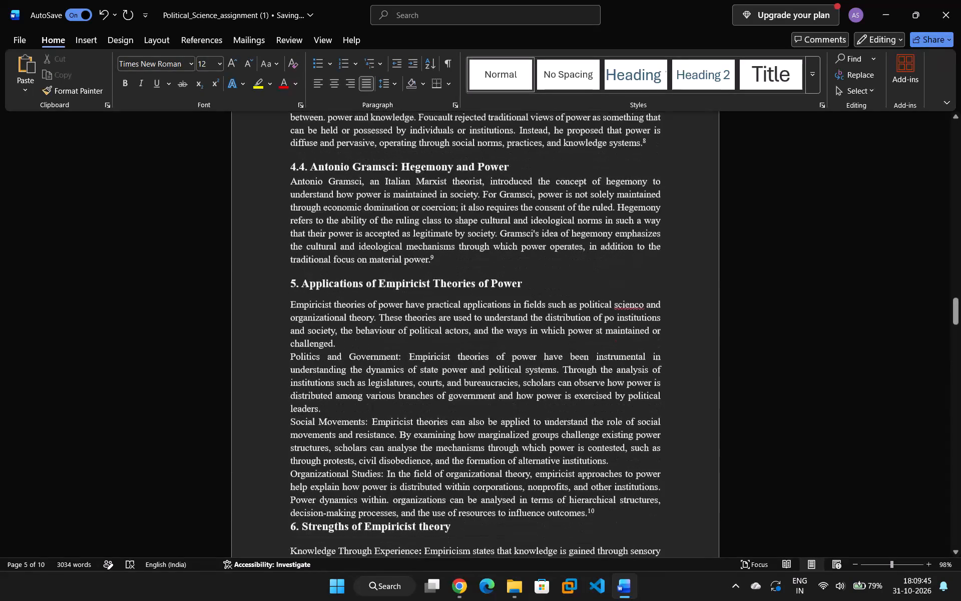
{"action": "scroll", "coordinate": [555, 369], "scroll_direction": "down", "scroll_amount": 10}
{"action": "scroll", "coordinate": [556, 359], "scroll_direction": "up", "scroll_amount": 9}
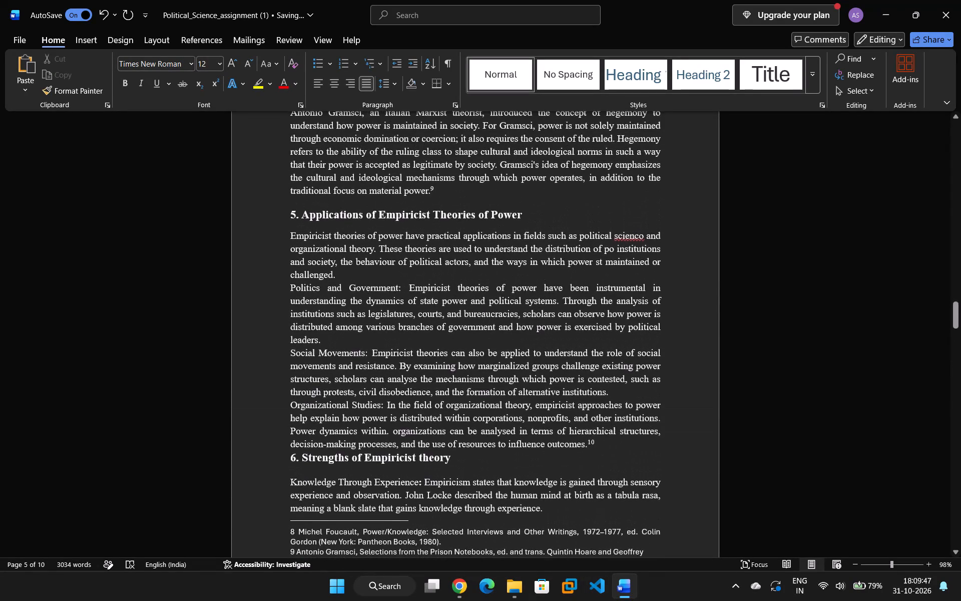
Skim the document from the table of contents to the Bibliography heading for a final layout check, ending around page 9.
{"action": "left_click_drag", "start_coordinate": [954, 311], "coordinate": [960, 204]}
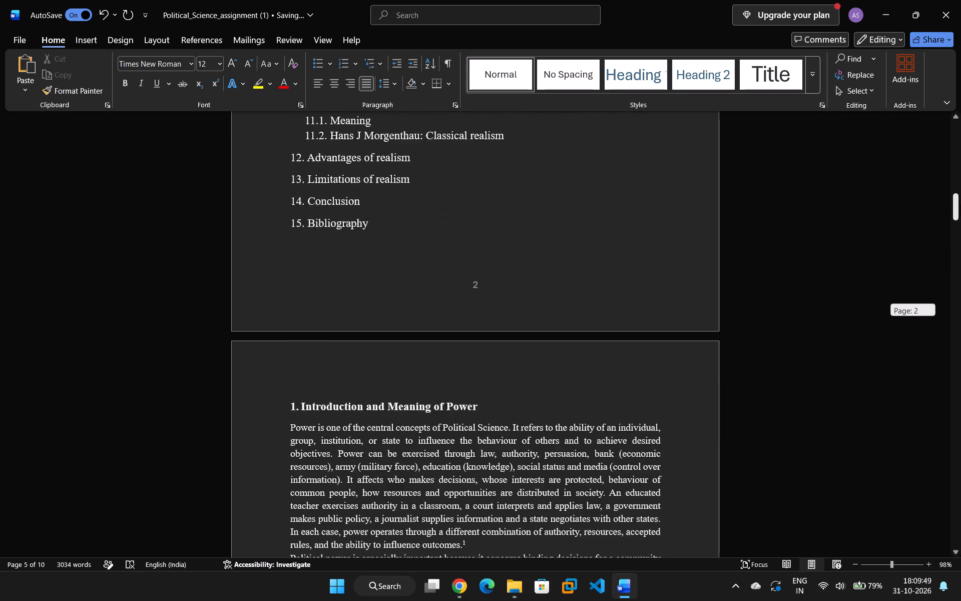
{"action": "left_click_drag", "start_coordinate": [960, 204], "coordinate": [960, 275]}
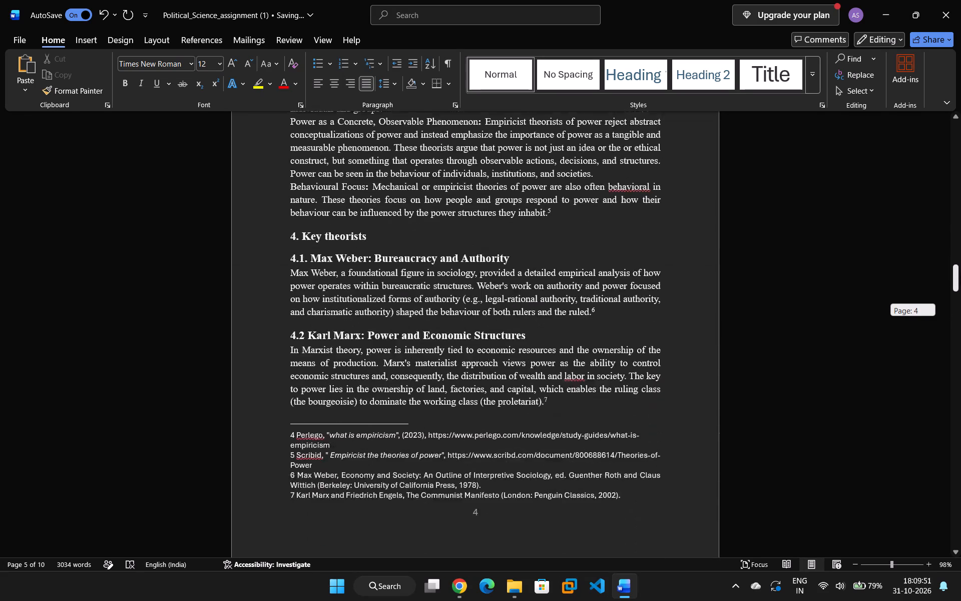
{"action": "left_click_drag", "start_coordinate": [960, 275], "coordinate": [960, 390]}
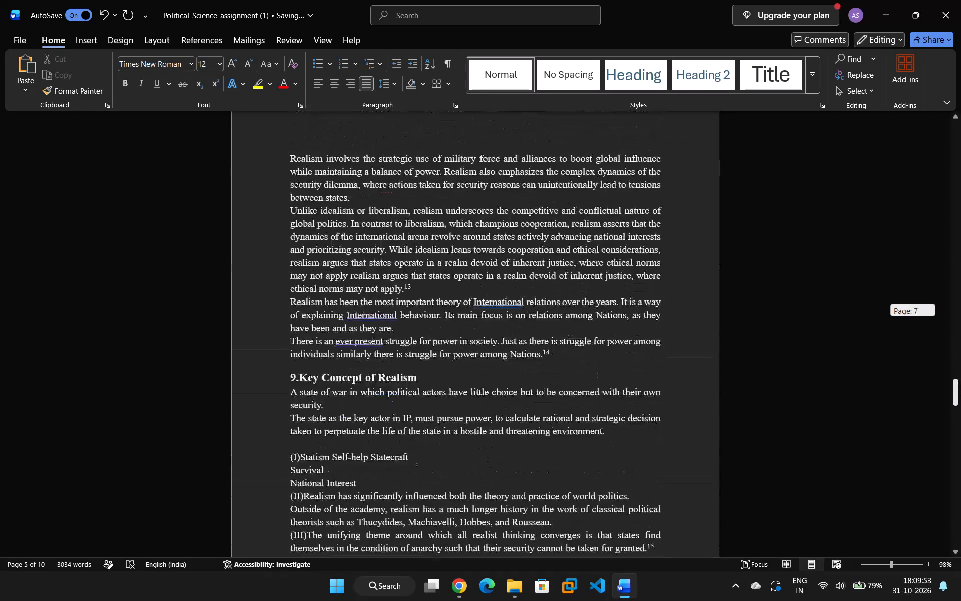
{"action": "left_click_drag", "start_coordinate": [960, 390], "coordinate": [960, 515]}
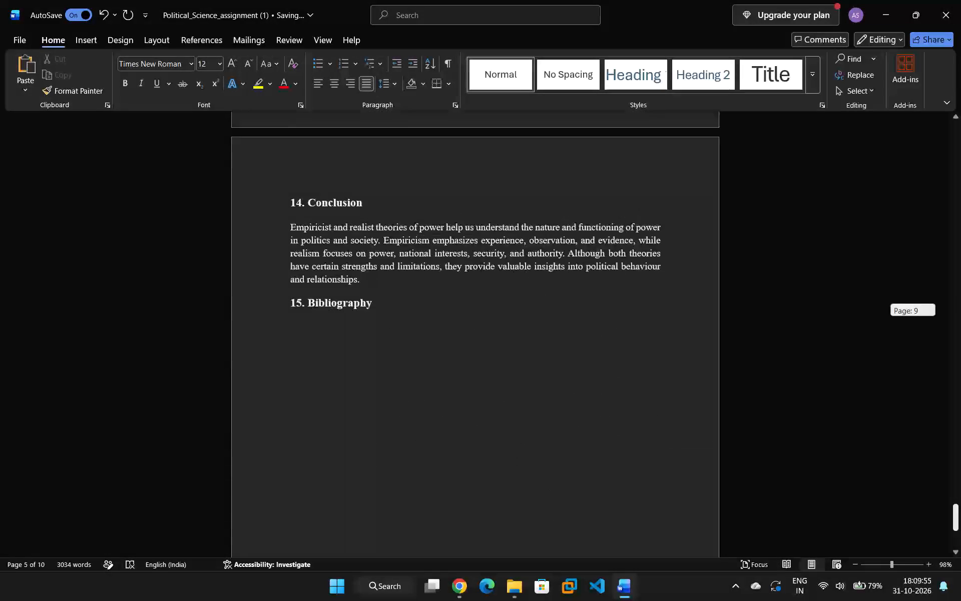
{"action": "left_click_drag", "start_coordinate": [960, 515], "coordinate": [958, 528]}
{"action": "scroll", "coordinate": [673, 313], "scroll_direction": "up", "scroll_amount": 7}
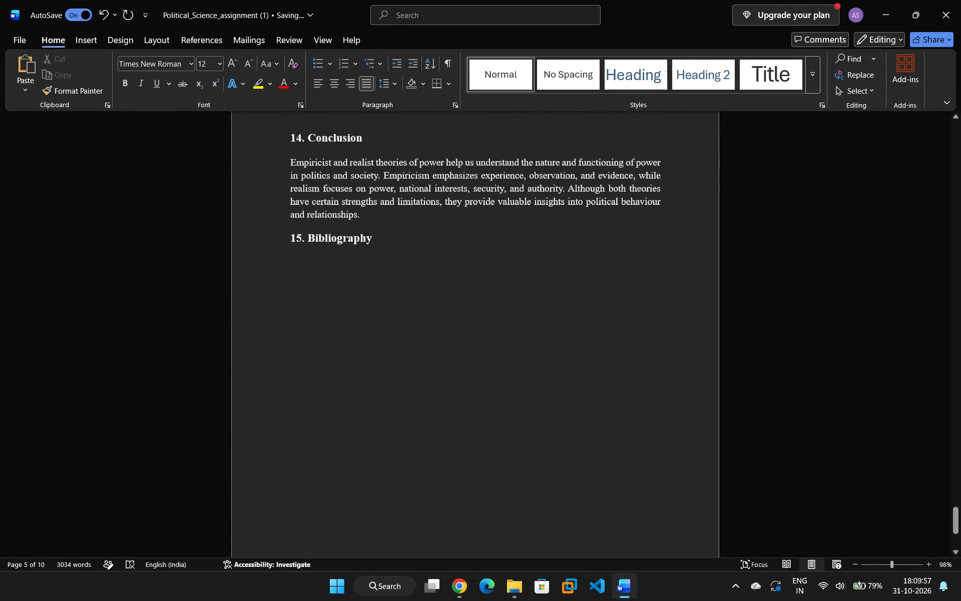
{"action": "scroll", "coordinate": [684, 324], "scroll_direction": "up", "scroll_amount": 16}
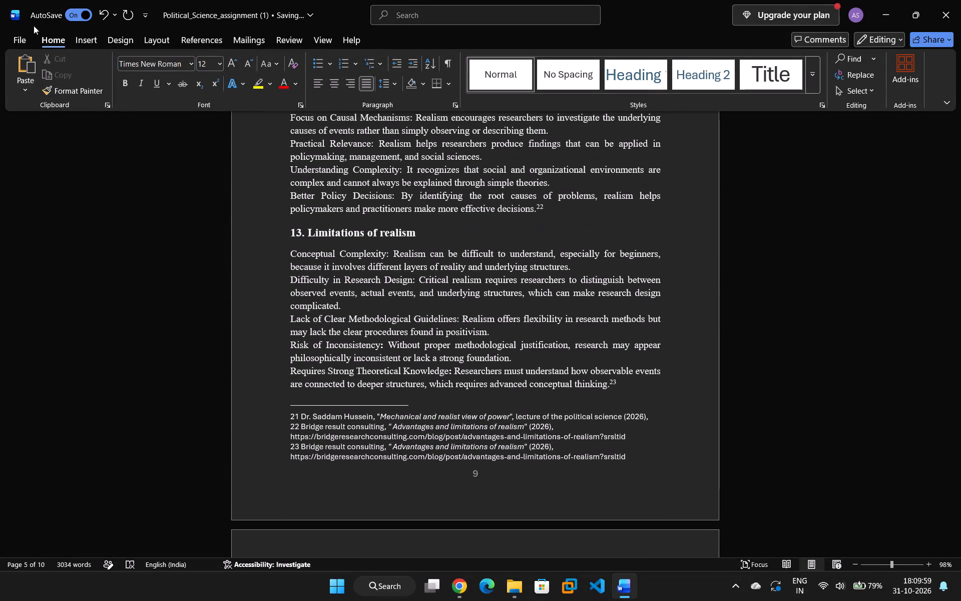
Open the PDF/XPS export options for the assignment and start investigating its accessibility.
{"action": "left_click", "coordinate": [8, 39]}
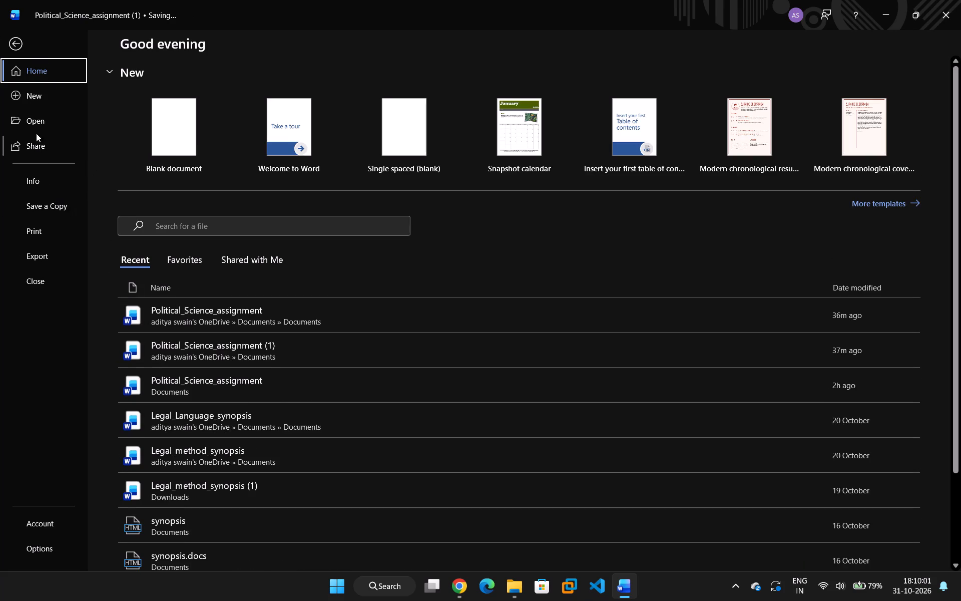
{"action": "left_click", "coordinate": [41, 258]}
{"action": "left_click", "coordinate": [370, 169]}
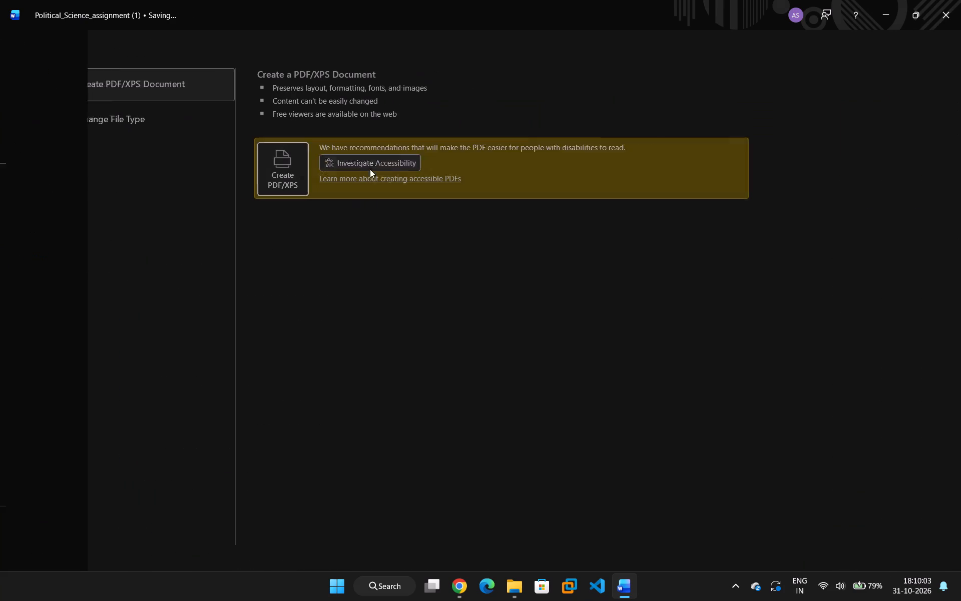
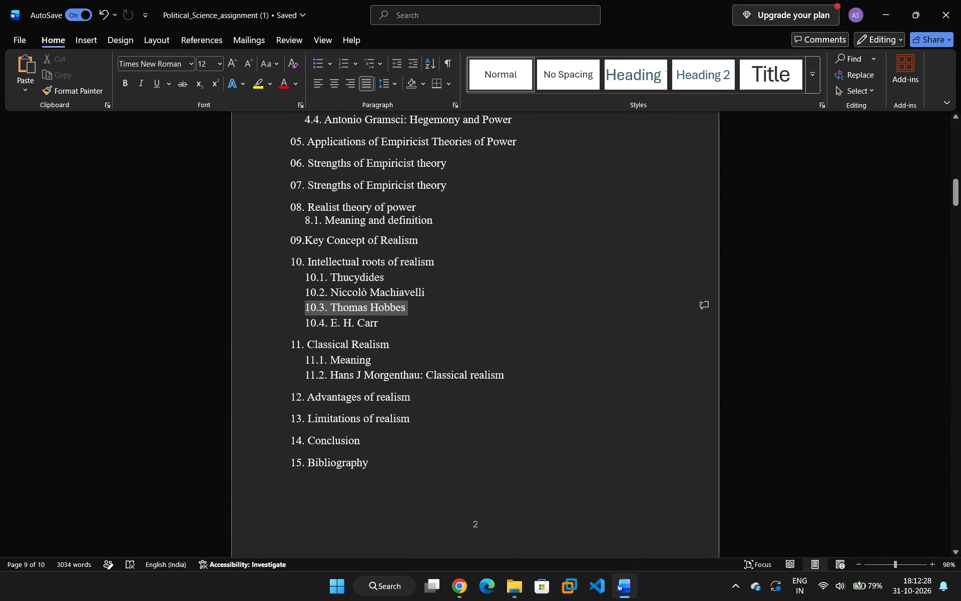
Delete the entire "10.3. Thomas Hobbes" entry from the table of contents under Intellectual roots of realism.
{"action": "left_click_drag", "start_coordinate": [305, 316], "coordinate": [302, 316]}
{"action": "left_click", "coordinate": [303, 309]}
{"action": "left_click_drag", "start_coordinate": [303, 309], "coordinate": [364, 309]}
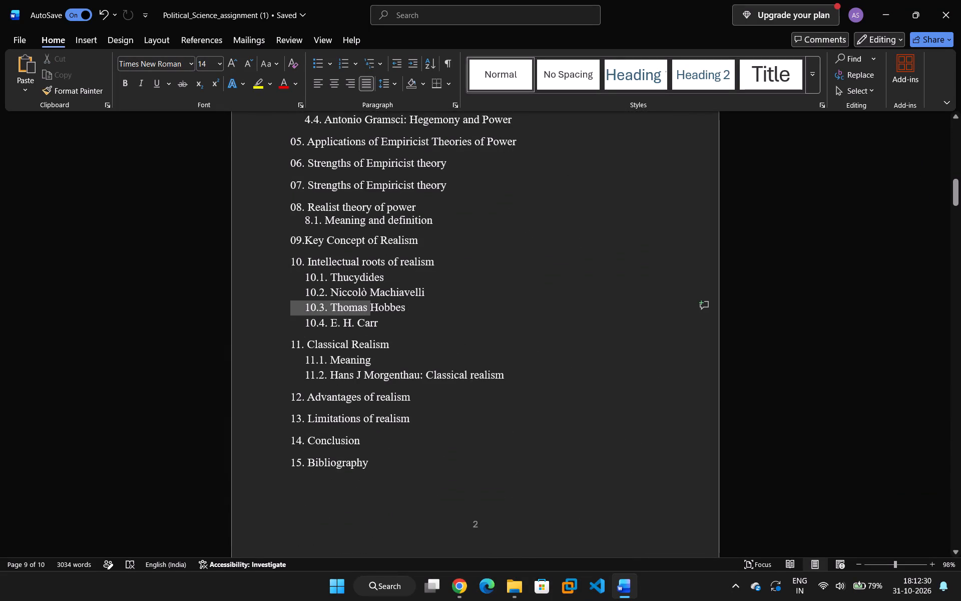
{"action": "left_click_drag", "start_coordinate": [364, 309], "coordinate": [394, 309]}
{"action": "key", "text": "BackSpace"}
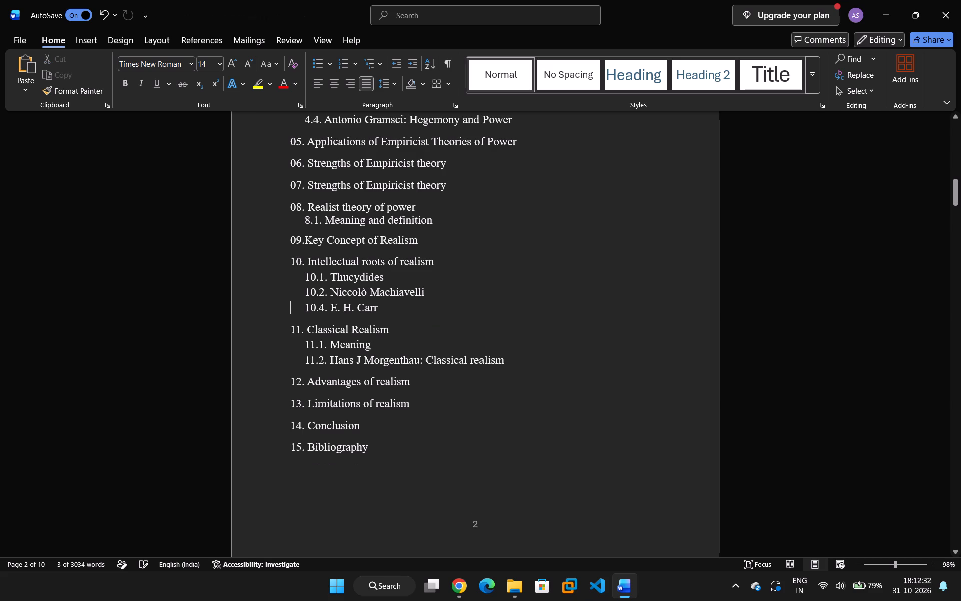
Place the text cursor within the number of the E. H. Carr entry in the table of contents for renumbering.
{"action": "key", "text": "Right"}
{"action": "key", "text": "Right"}
{"action": "key", "text": "Right"}
{"action": "key", "text": "Right"}
{"action": "key", "text": "Right"}
{"action": "key", "text": "Right"}
{"action": "key", "text": "Right"}
{"action": "key", "text": "Right"}
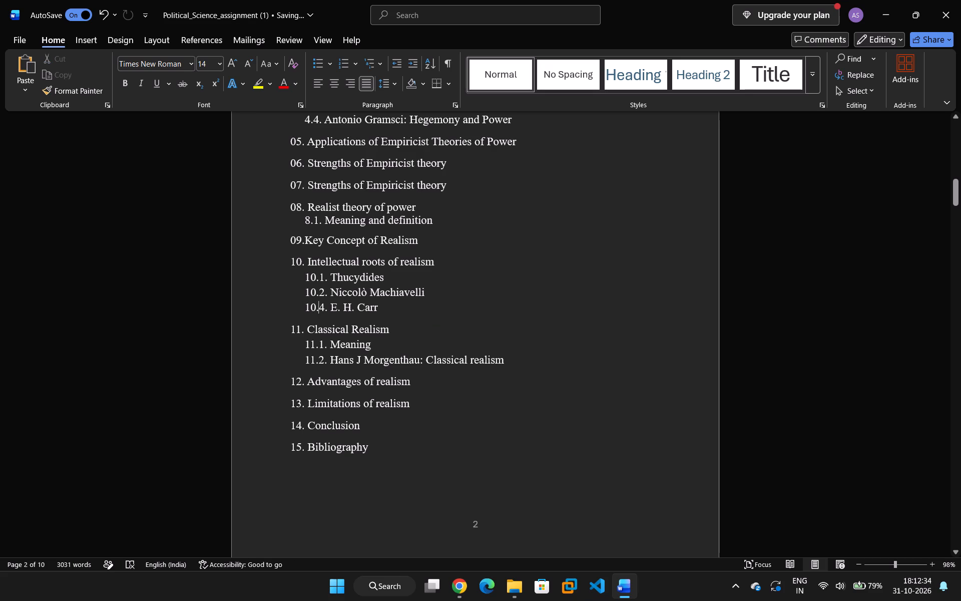
Correct the number of the E. H. Carr entry in the table of contents to 10.3.
{"action": "key", "text": "Right"}
{"action": "key", "text": "BackSpace"}
{"action": "key", "text": "3"}
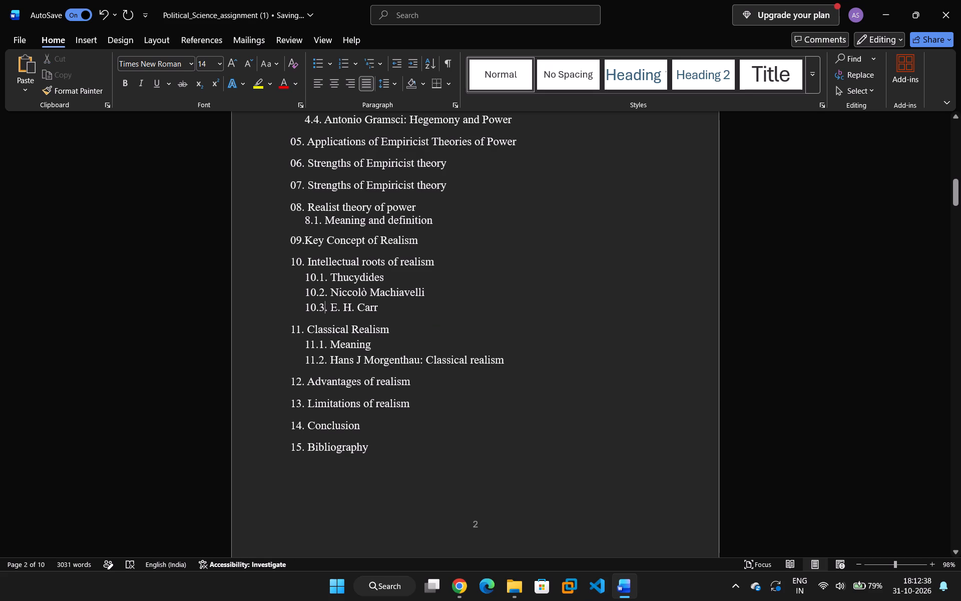
Start exporting the assignment as a PDF/XPS document, bringing up the publishing options.
{"action": "left_click", "coordinate": [18, 40]}
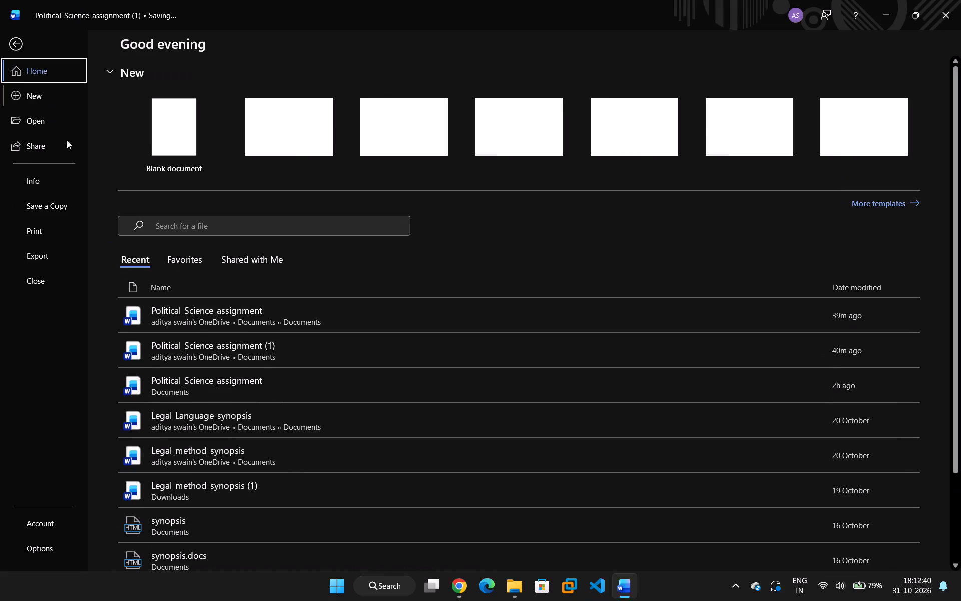
{"action": "left_click", "coordinate": [51, 260]}
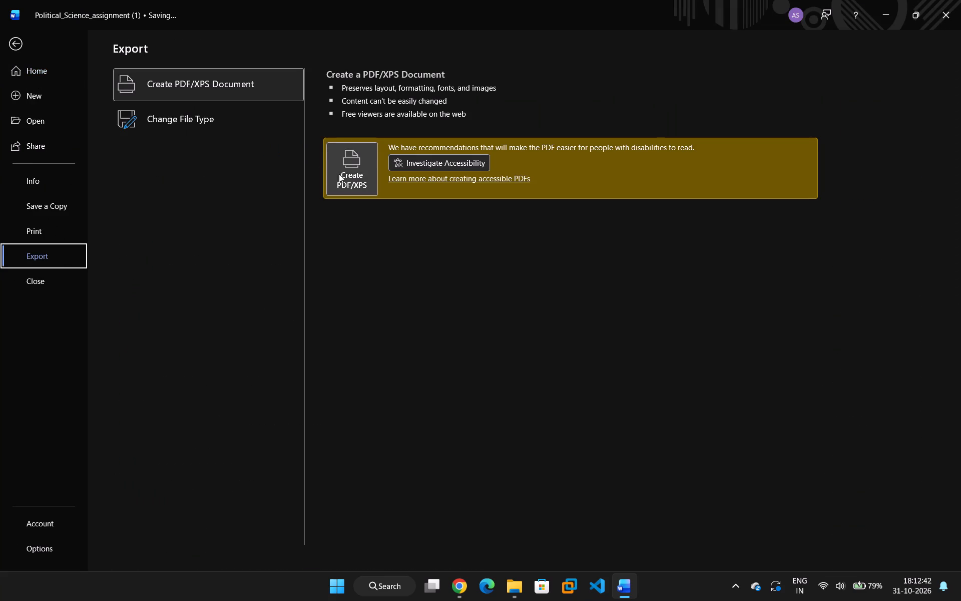
{"action": "left_click_drag", "start_coordinate": [340, 175], "coordinate": [344, 177]}
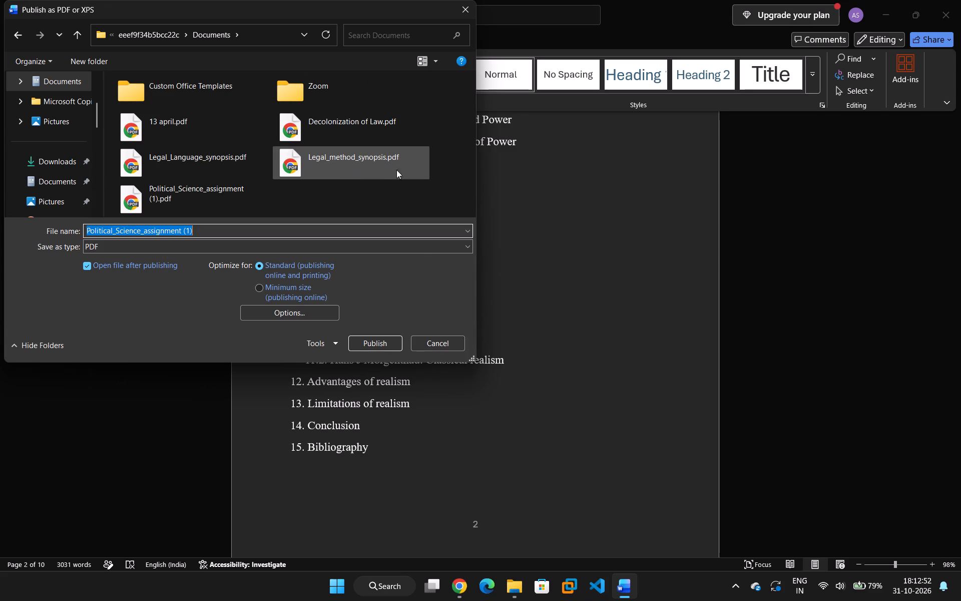
Publish the assignment as a PDF named Political_Science_assignment (1) in the Documents folder.
{"action": "left_click", "coordinate": [379, 344]}
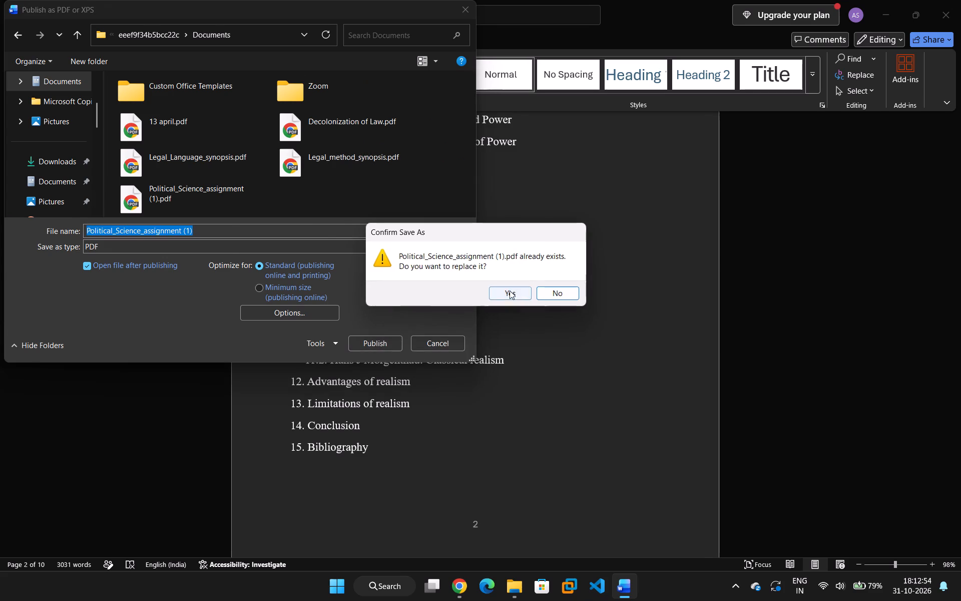